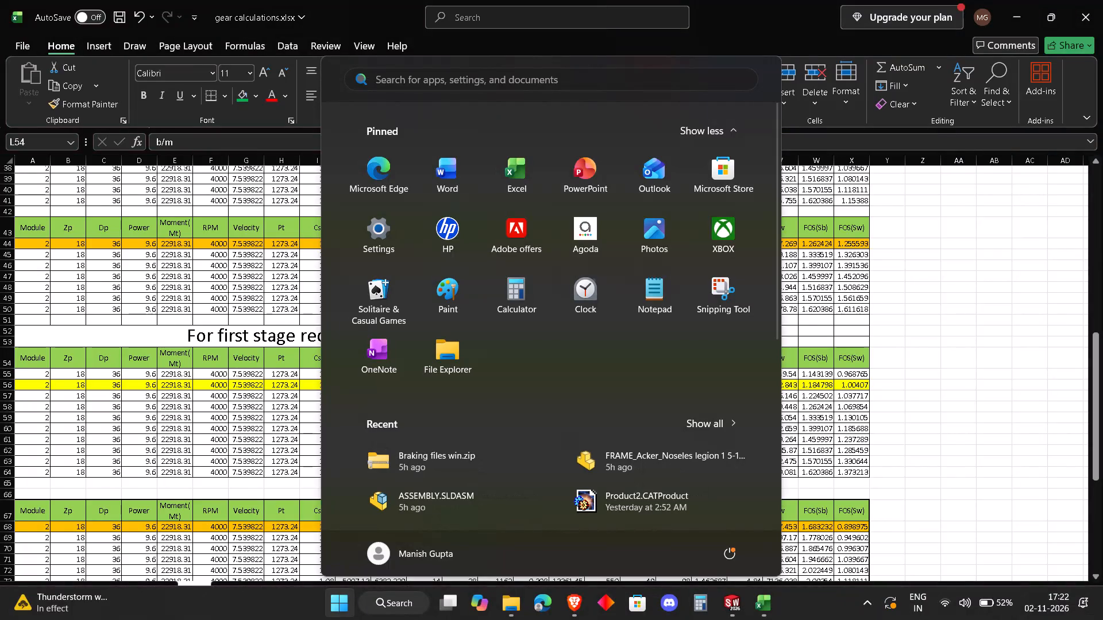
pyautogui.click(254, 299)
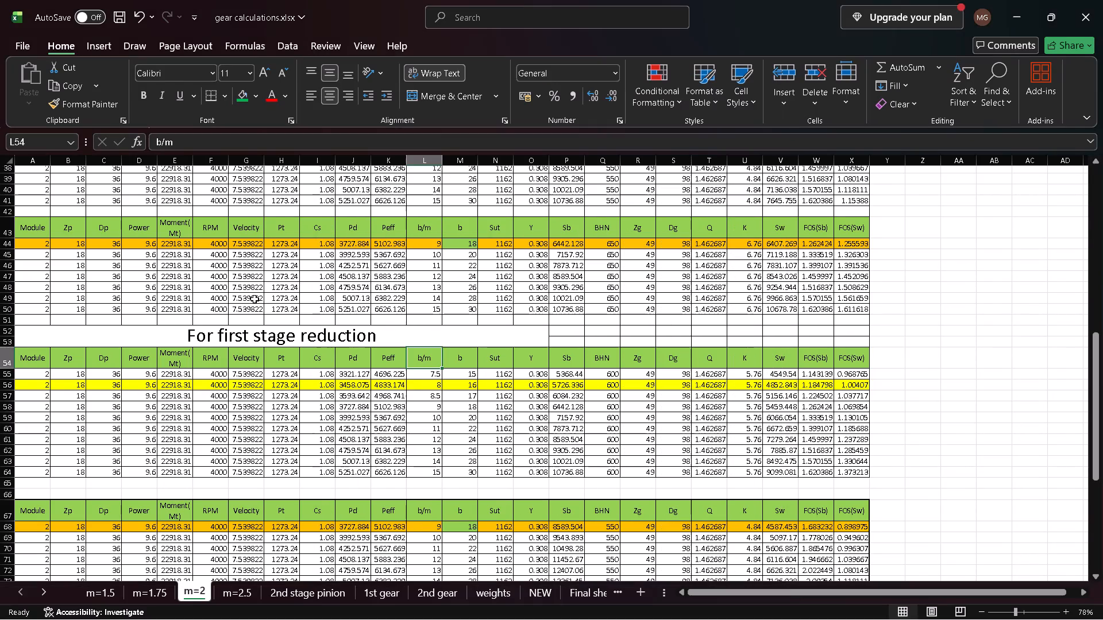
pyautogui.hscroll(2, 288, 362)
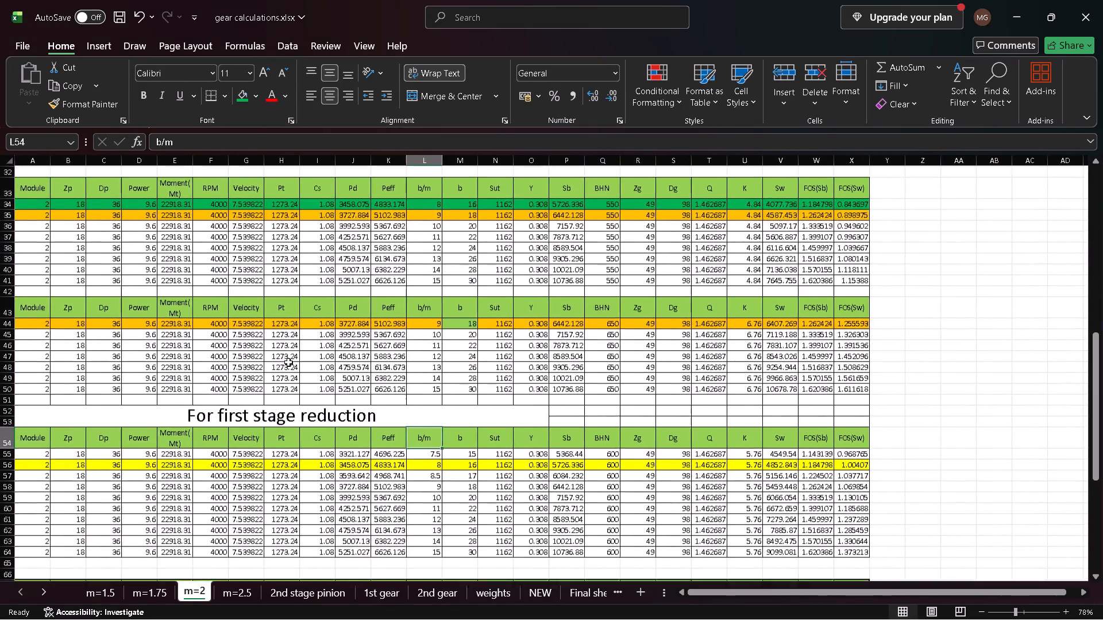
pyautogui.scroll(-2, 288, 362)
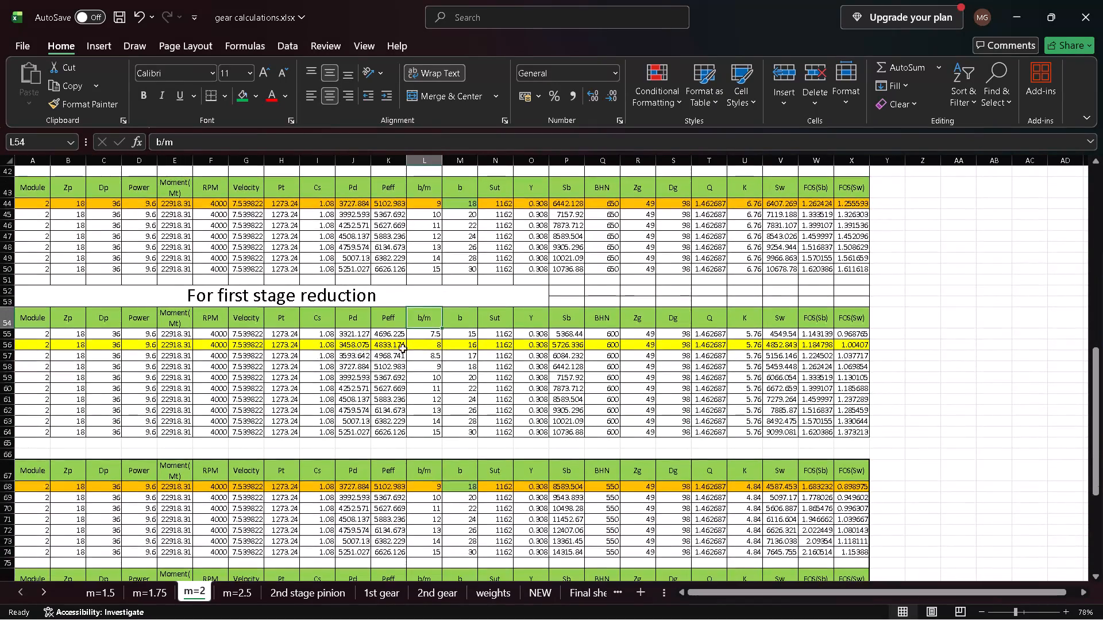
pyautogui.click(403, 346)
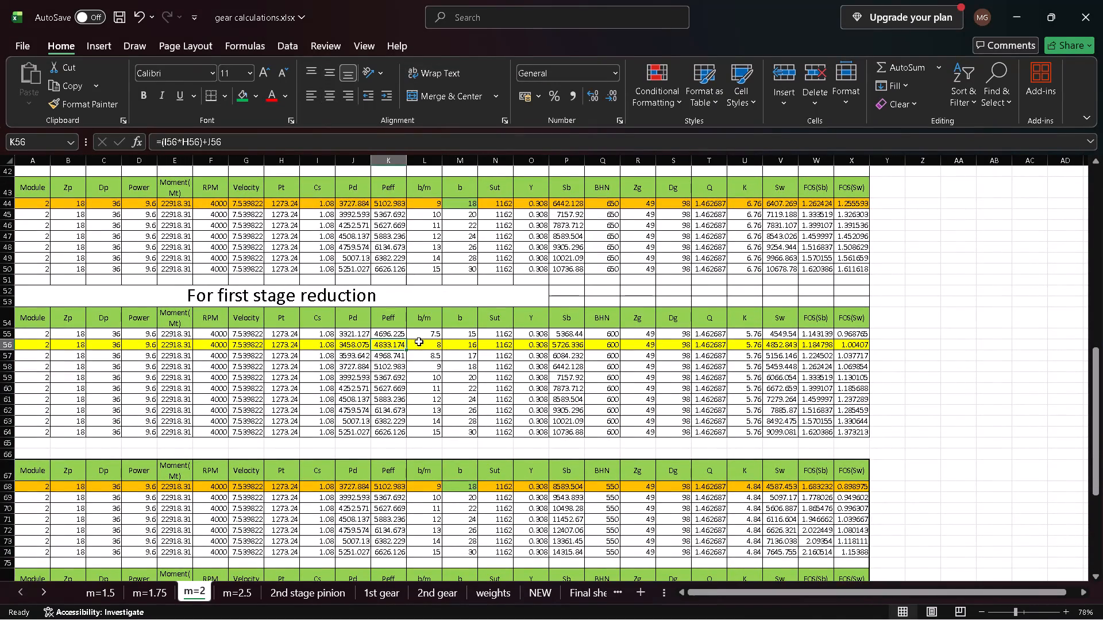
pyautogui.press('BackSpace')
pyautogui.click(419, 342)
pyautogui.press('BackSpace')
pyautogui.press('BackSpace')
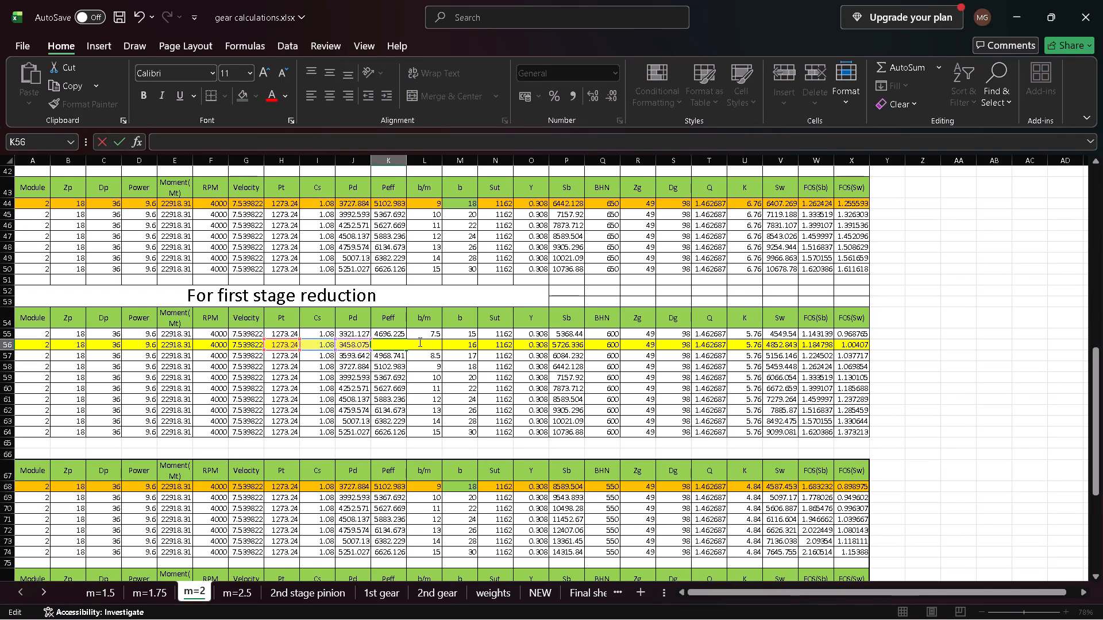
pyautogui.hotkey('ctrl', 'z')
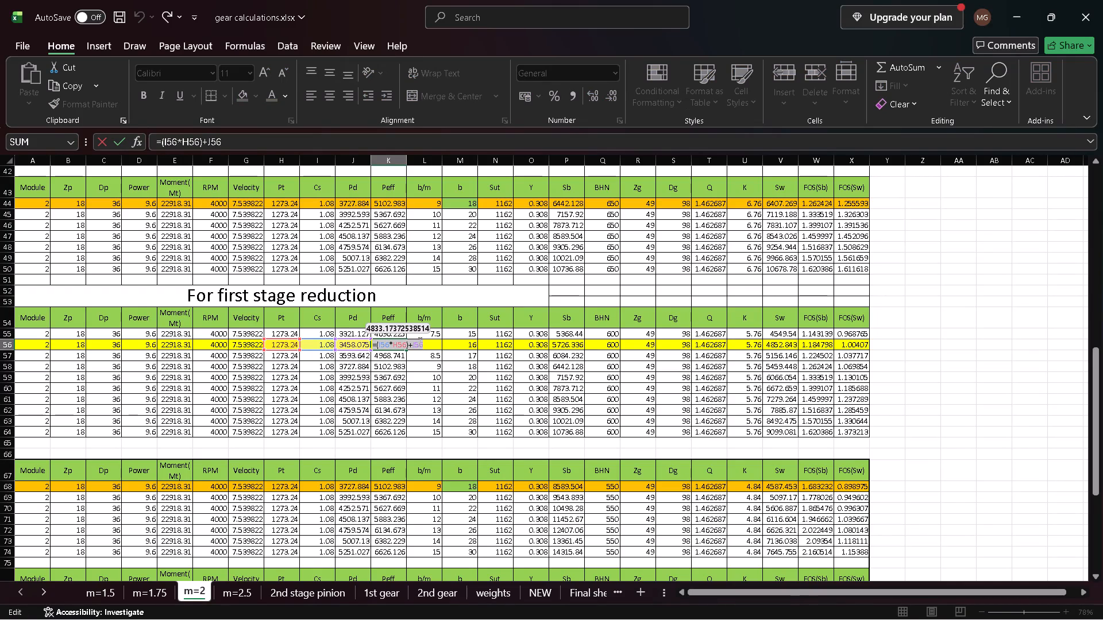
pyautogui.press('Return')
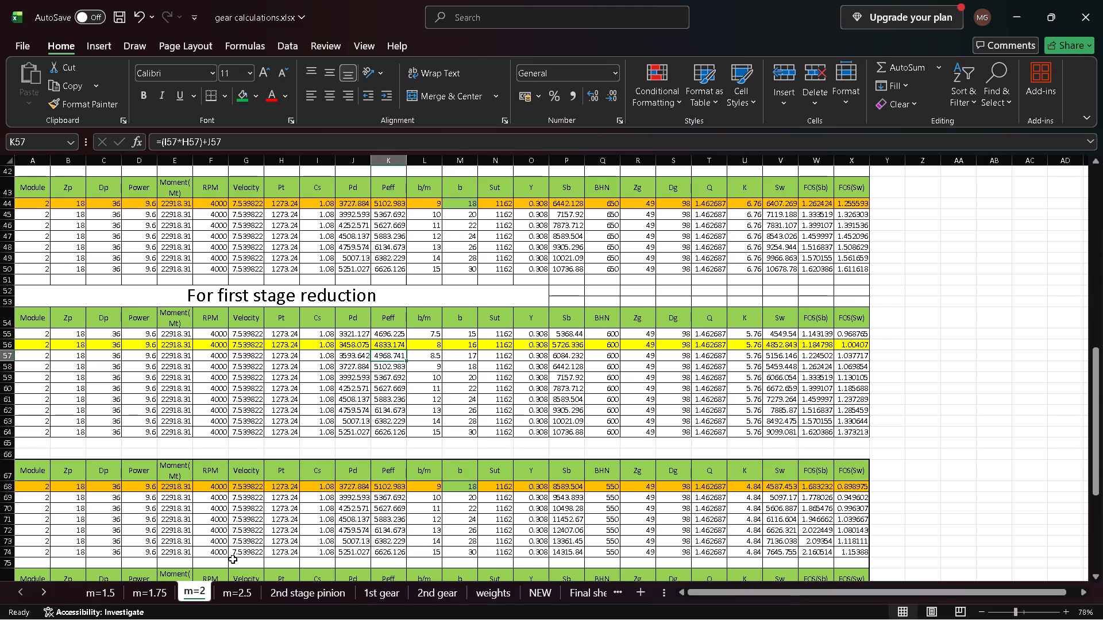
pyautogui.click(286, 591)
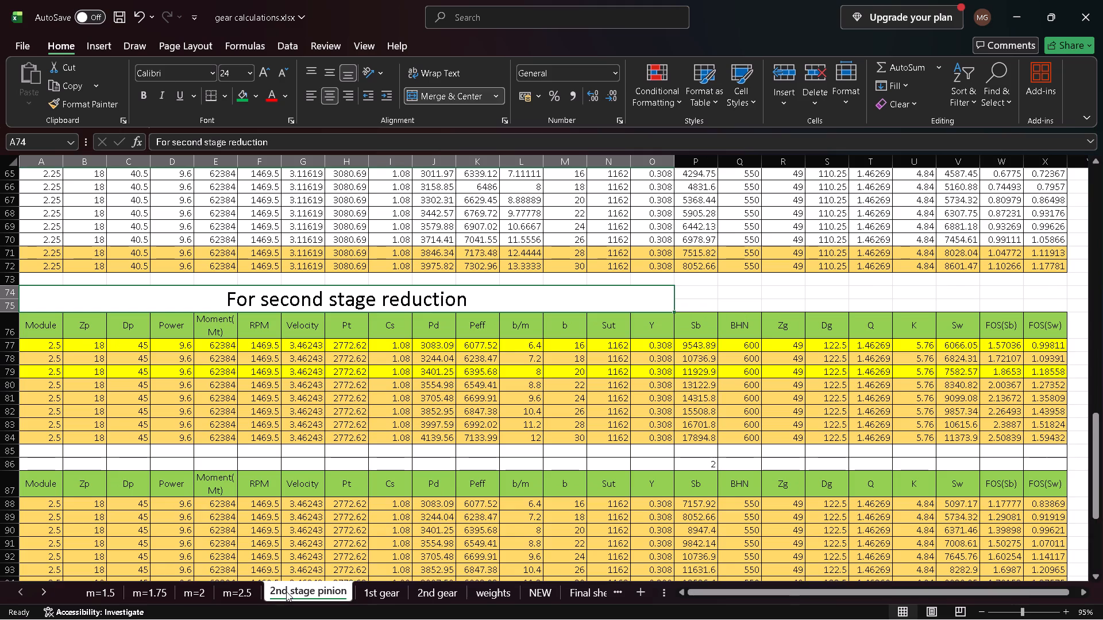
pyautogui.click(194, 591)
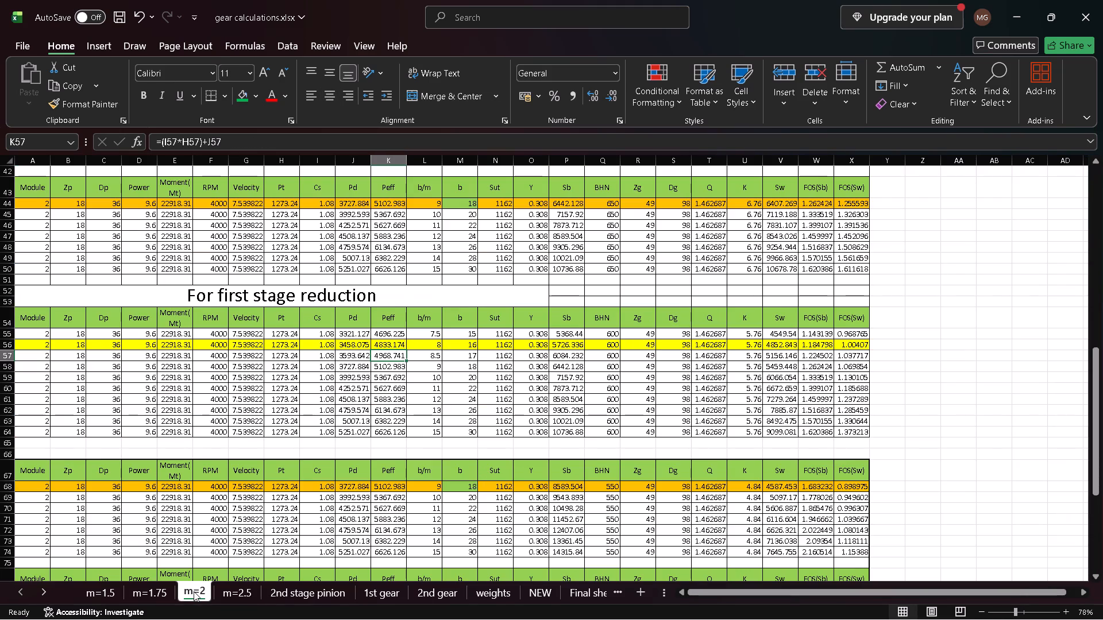
# Examine the b/m, b, Sut, Y and Sb cells of the yellow row in the m=2 sheet's first stage reduction table.
pyautogui.hscroll(1, 0, 487)
pyautogui.hscroll(1, 74, 449)
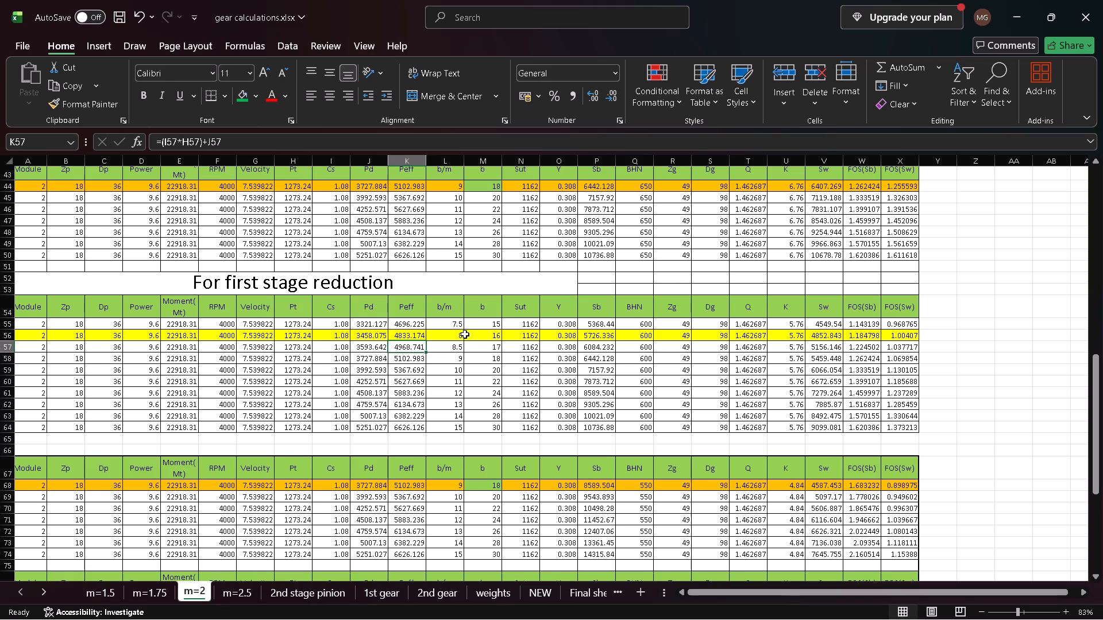
pyautogui.click(453, 332)
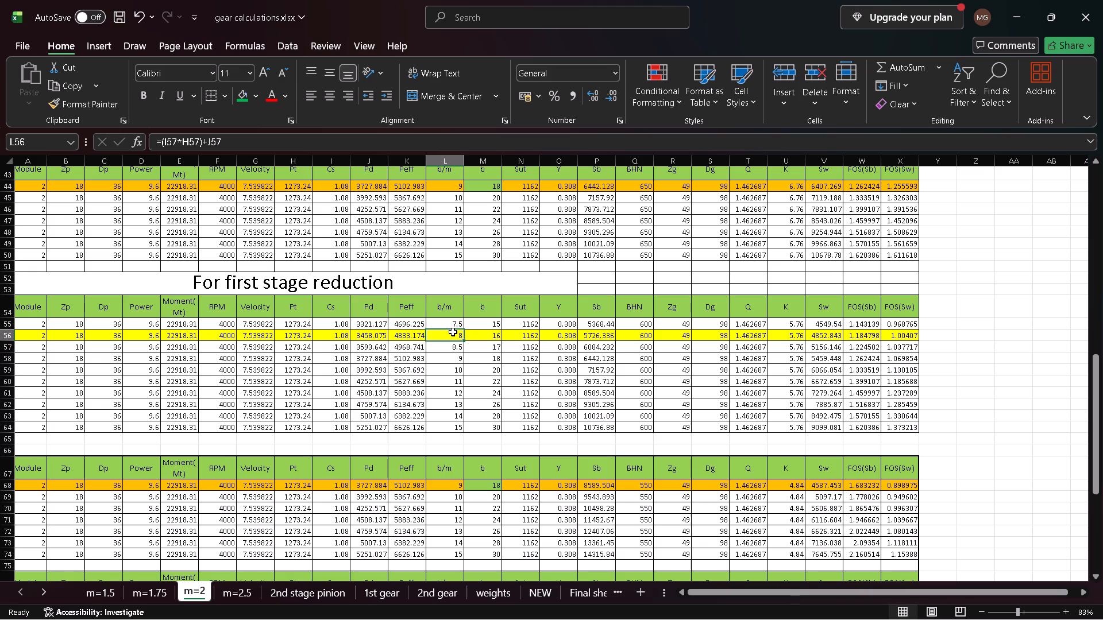
pyautogui.click(477, 334)
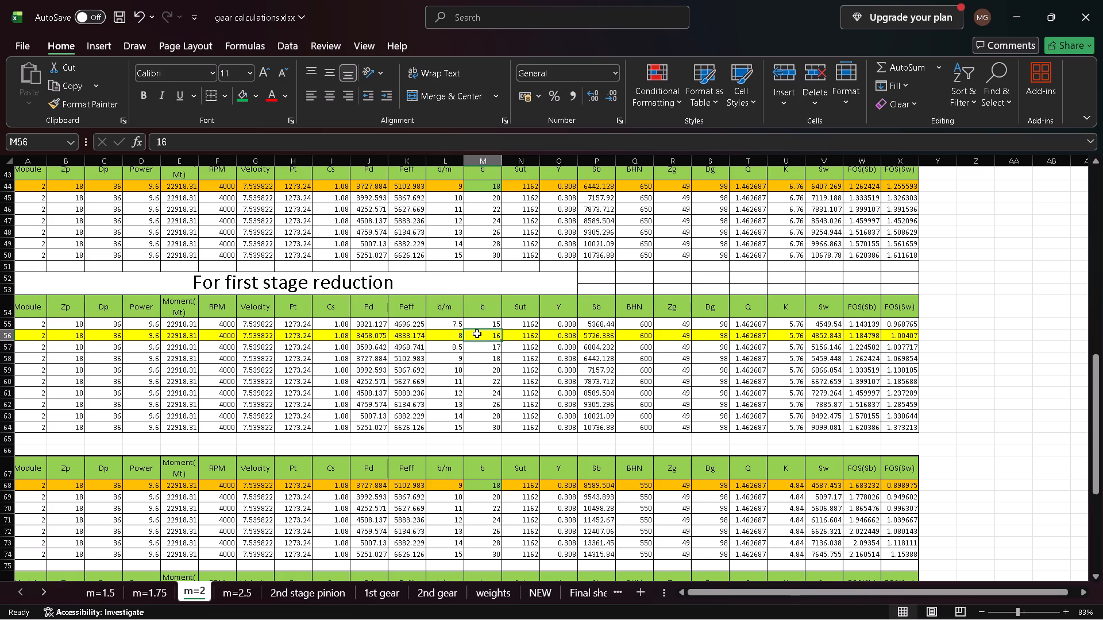
pyautogui.click(514, 334)
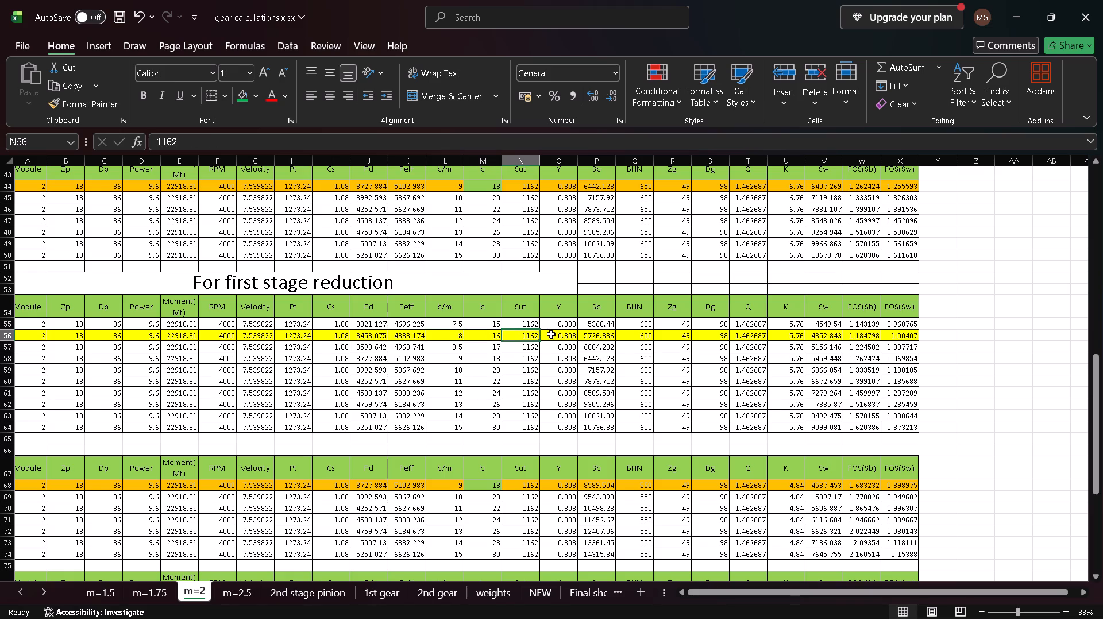
pyautogui.click(561, 335)
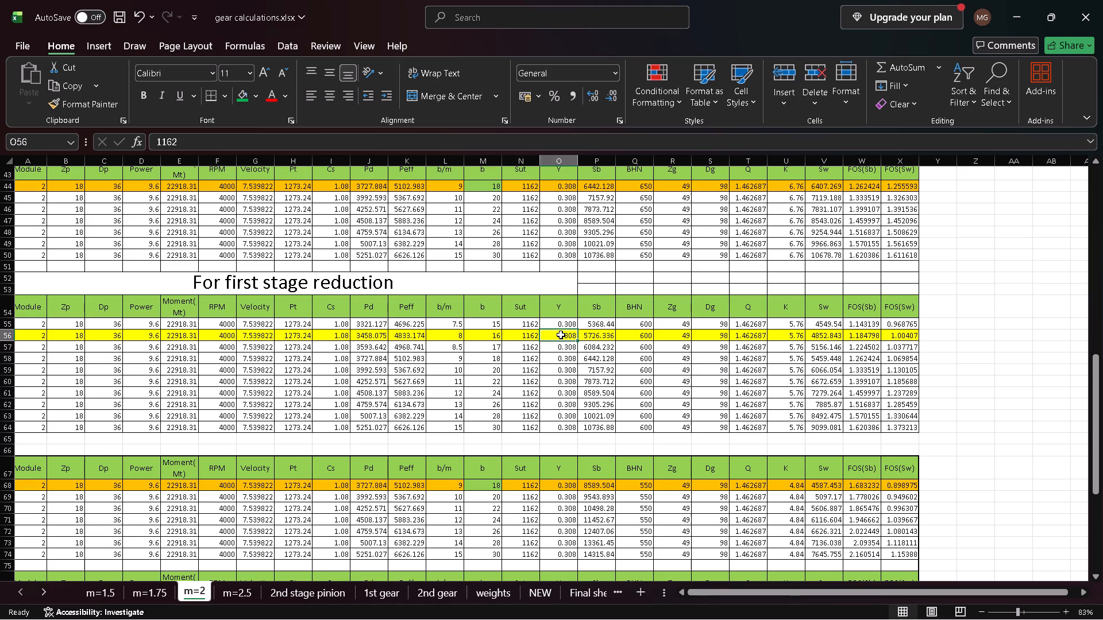
pyautogui.click(595, 334)
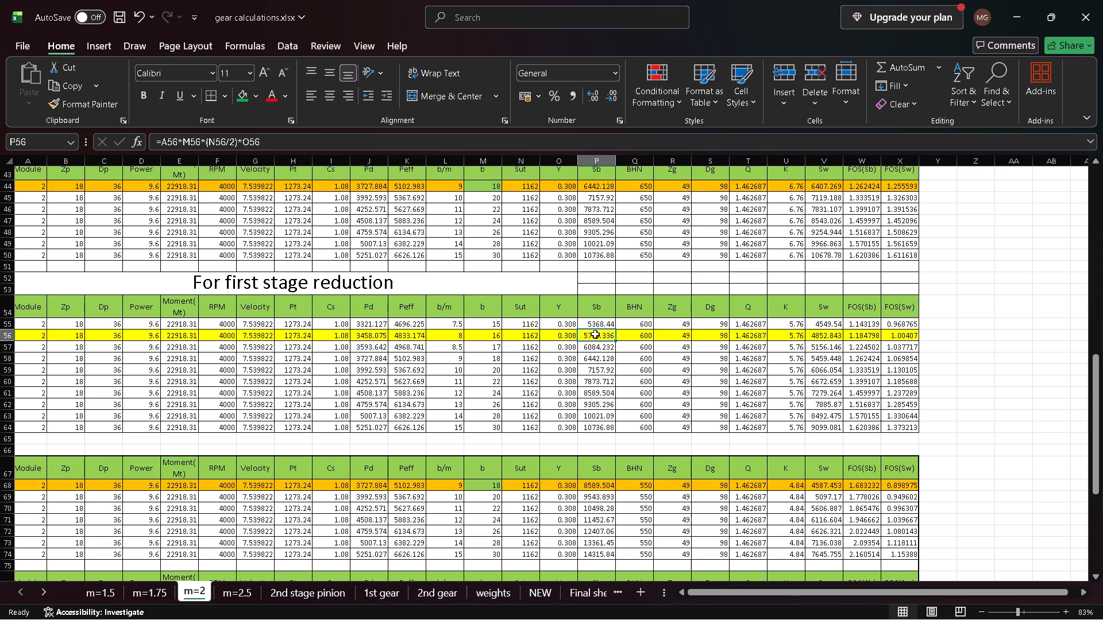
pyautogui.click(569, 338)
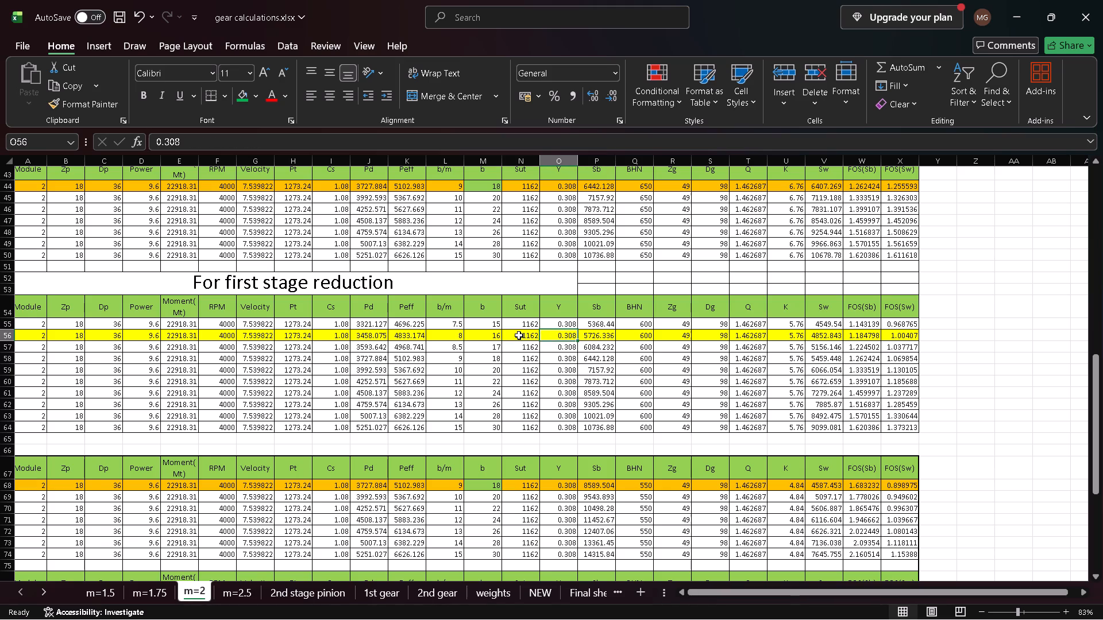
pyautogui.click(518, 335)
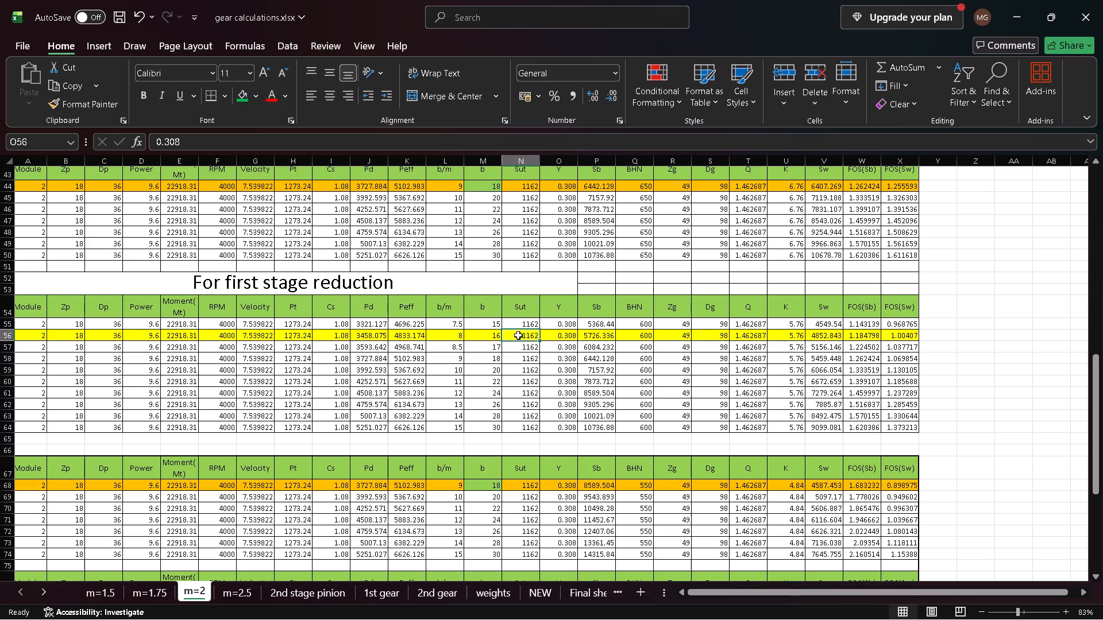
pyautogui.click(558, 334)
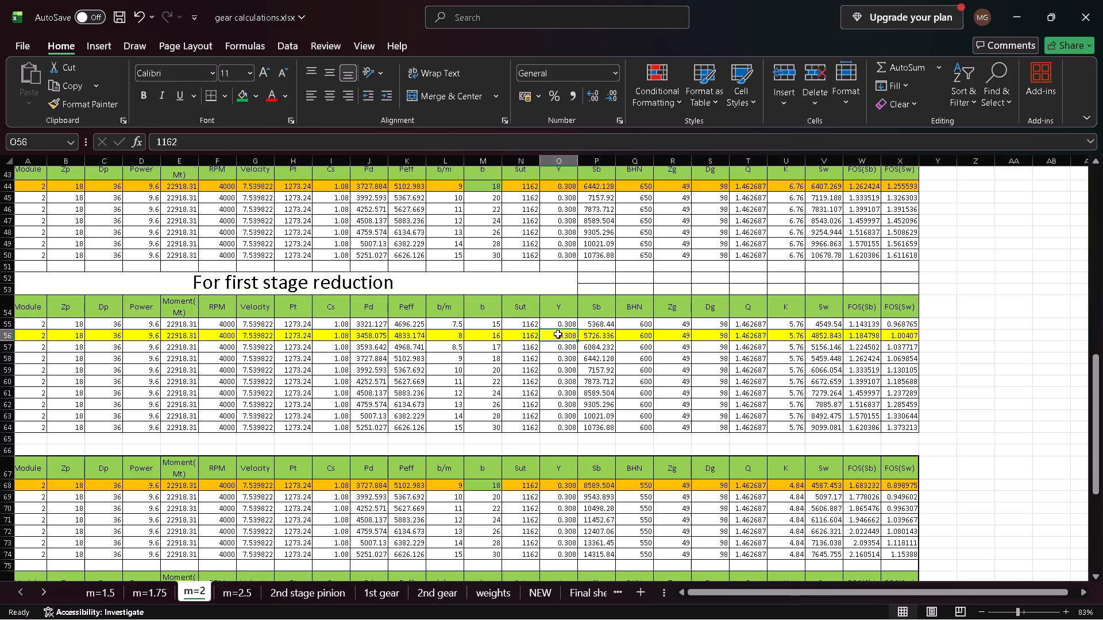
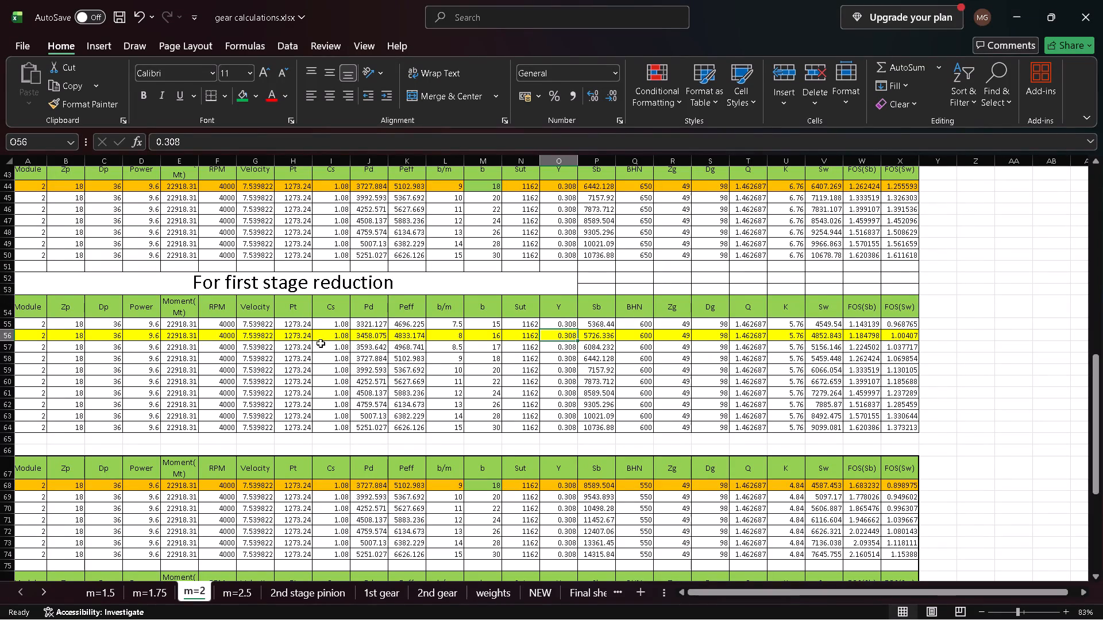
# Look at the second stage reduction table in the 2nd stage pinion sheet and return to the m=2 sheet.
pyautogui.click(23, 332)
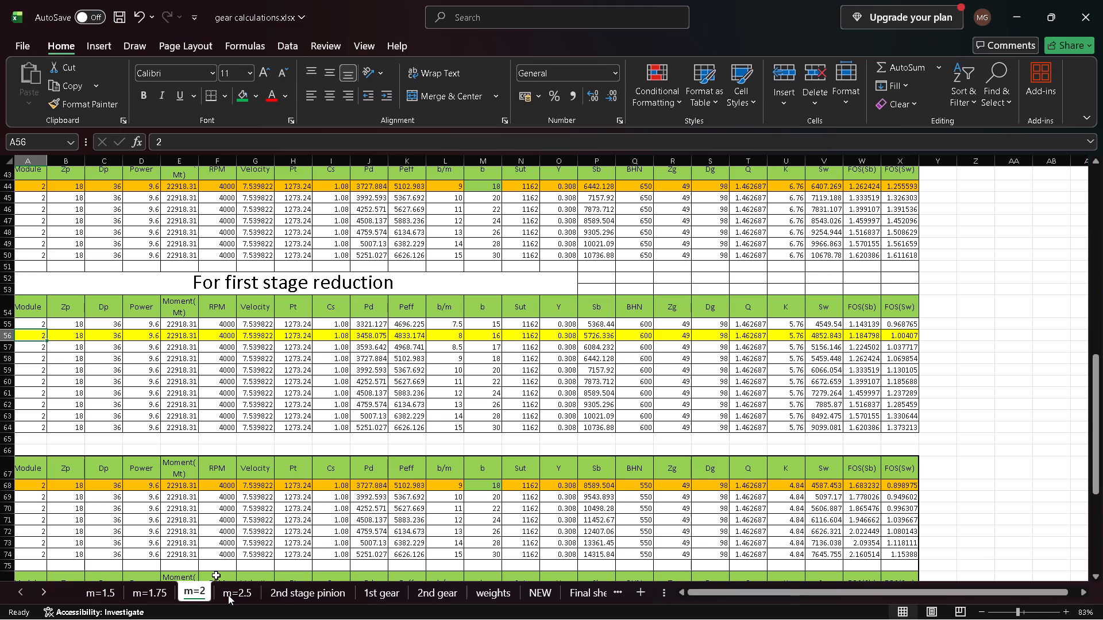
pyautogui.click(283, 595)
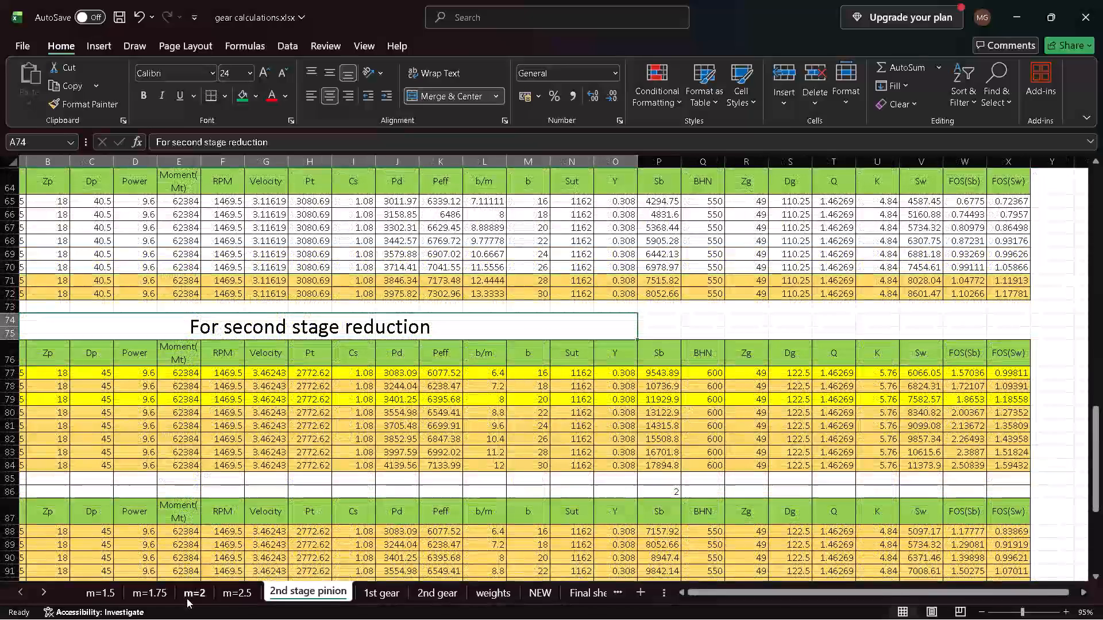
pyautogui.click(187, 598)
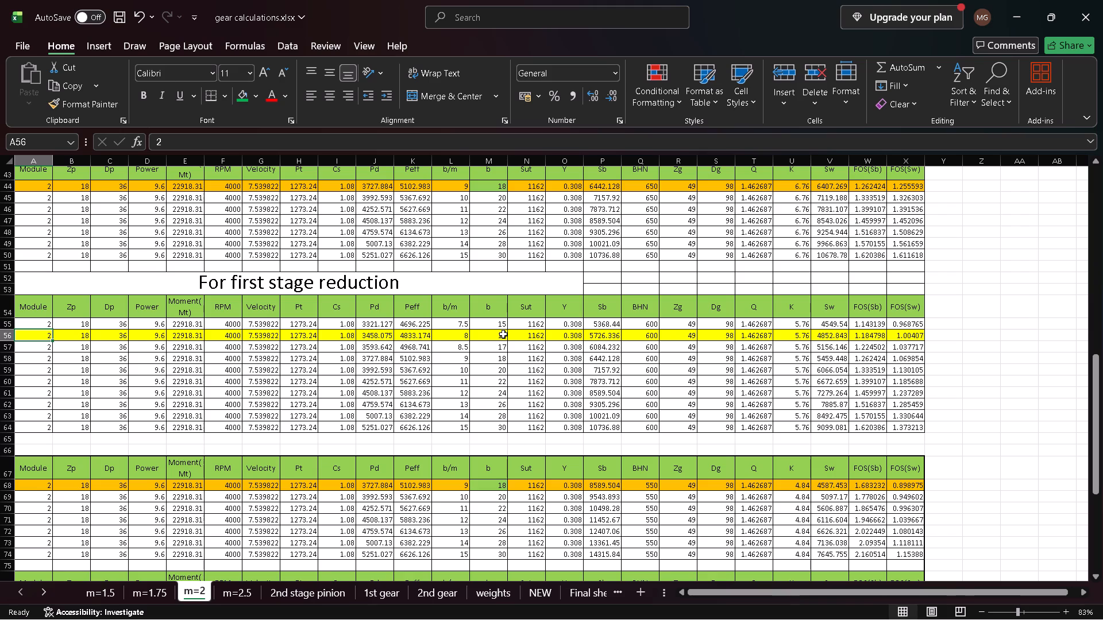
# Set BHN to 550 in the first row of the first stage reduction table and fill it down through row 64.
pyautogui.click(634, 336)
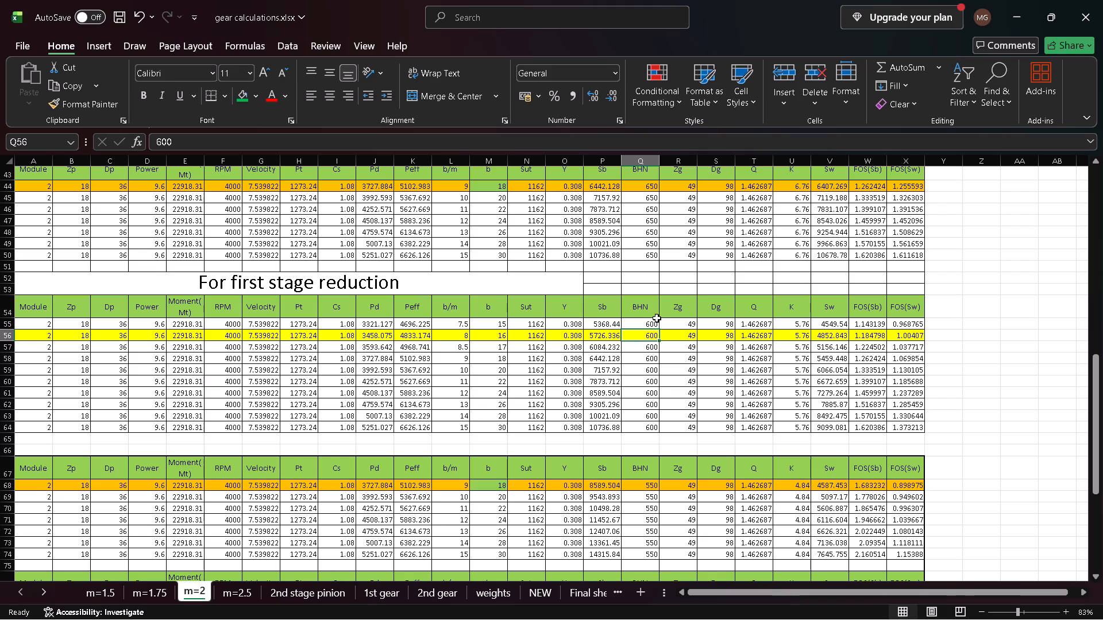
pyautogui.click(650, 323)
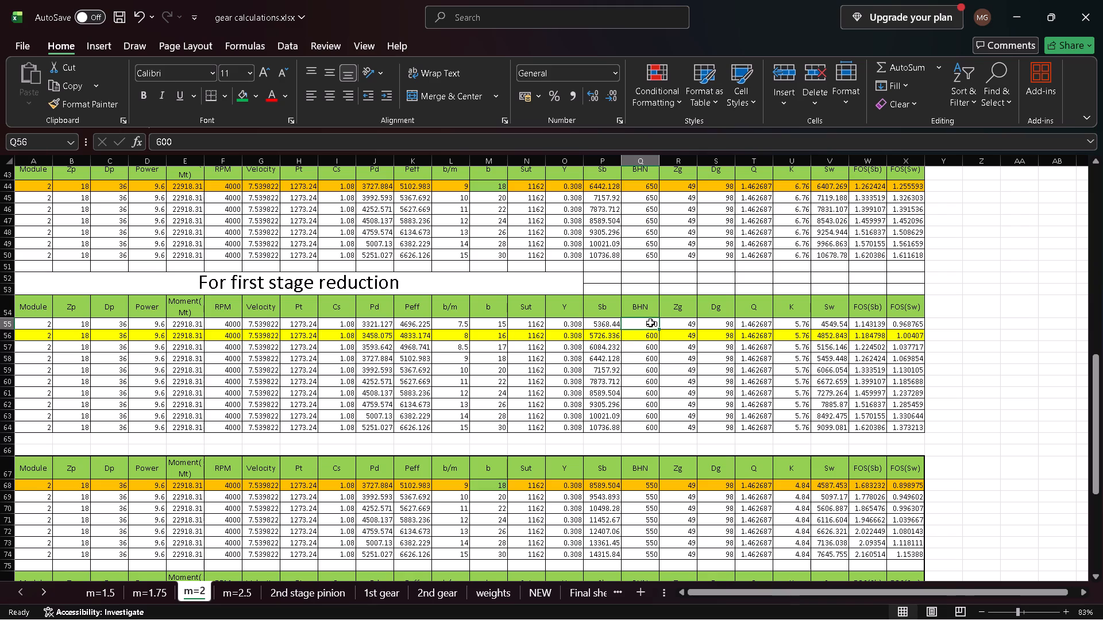
pyautogui.write('550')
pyautogui.press('Return')
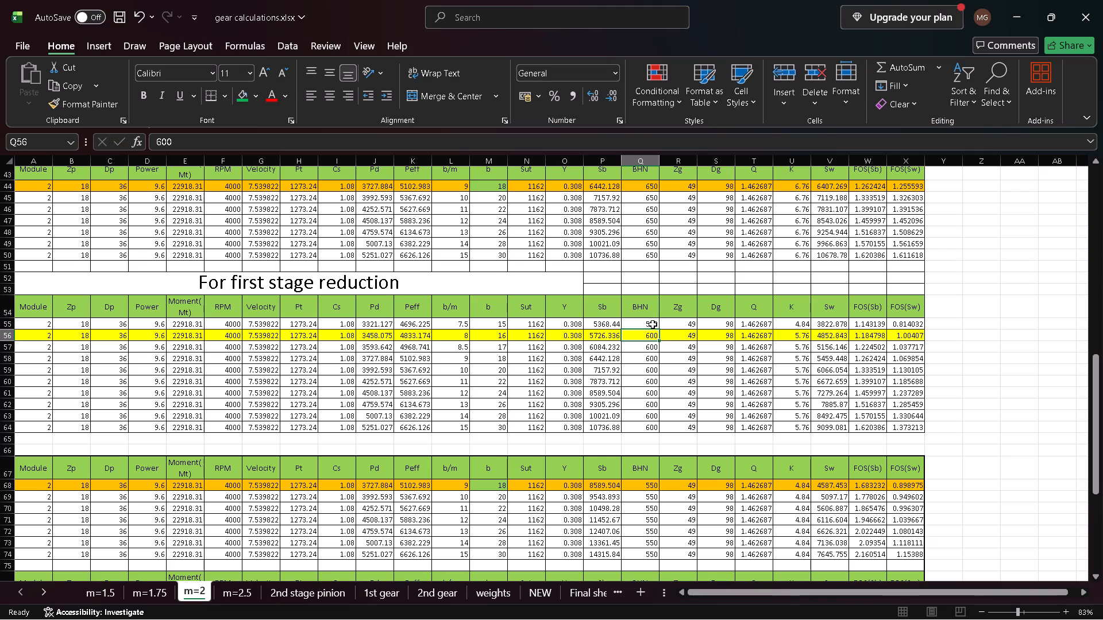
pyautogui.click(654, 325)
pyautogui.doubleClick(657, 329)
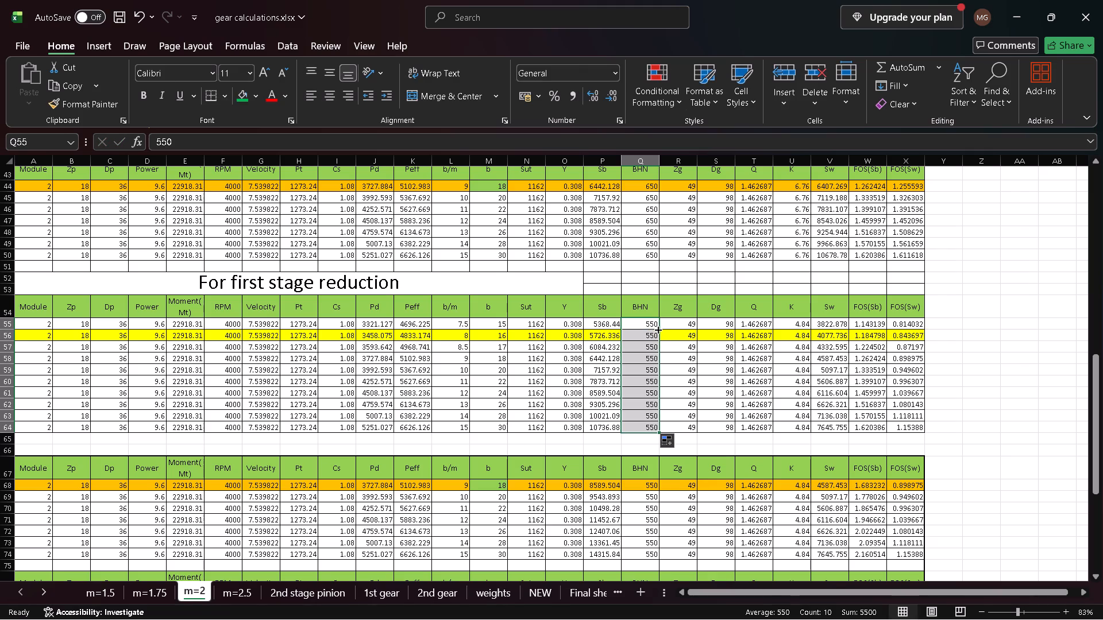
# Examine the FOS(Sw) cell of the yellow row in the first stage reduction table.
pyautogui.click(907, 331)
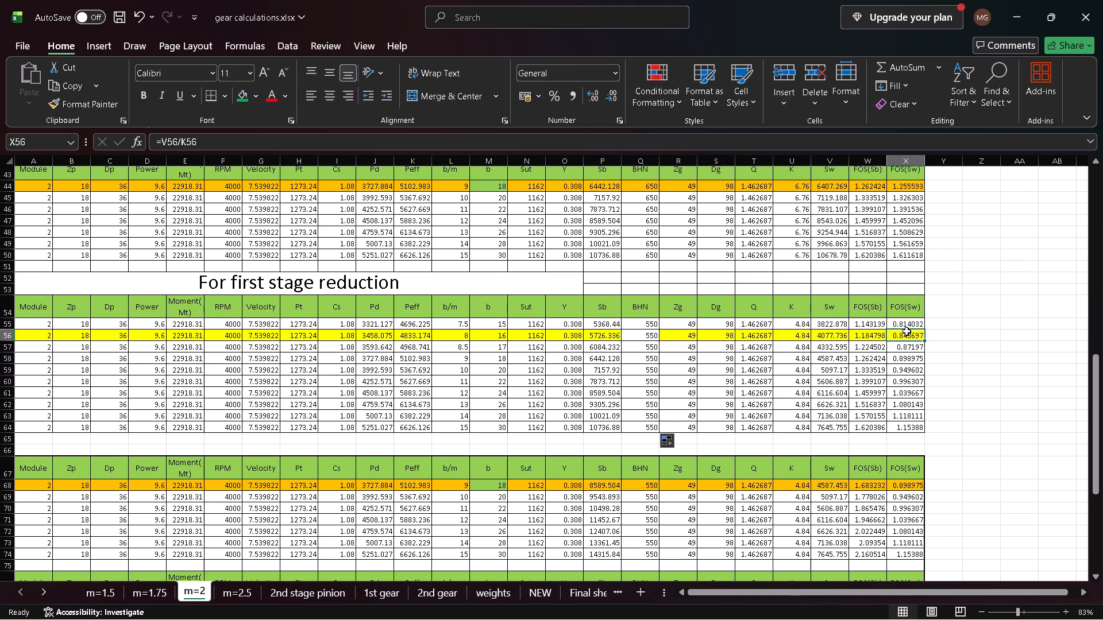
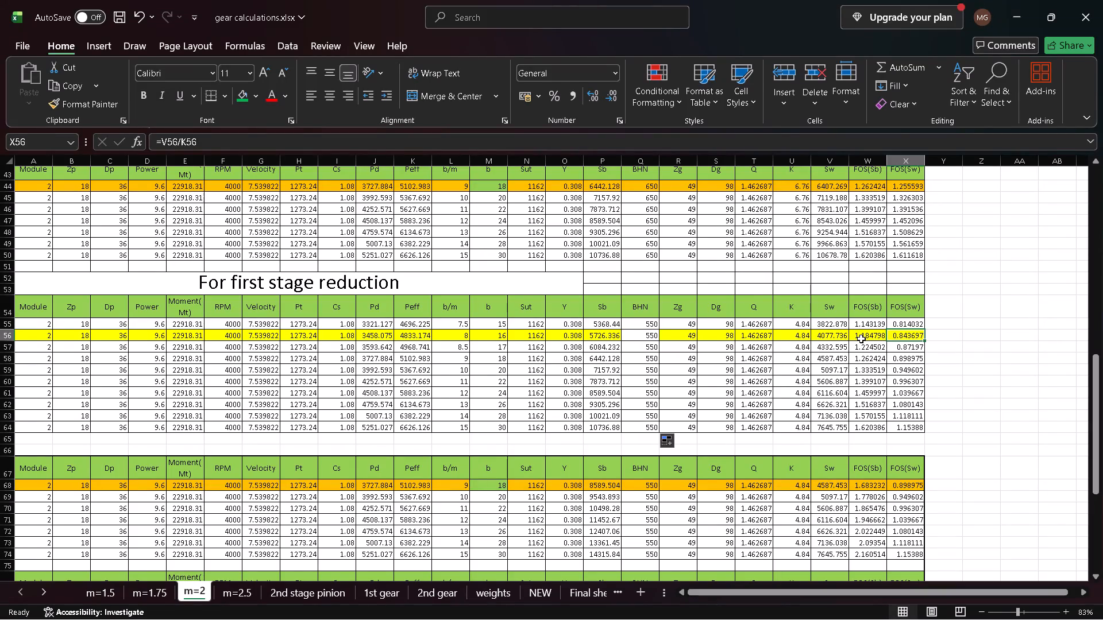
# Compare the face width b in row 69 of the table below with the first BHN cell of the first stage reduction table.
pyautogui.scroll(-1, 739, 416)
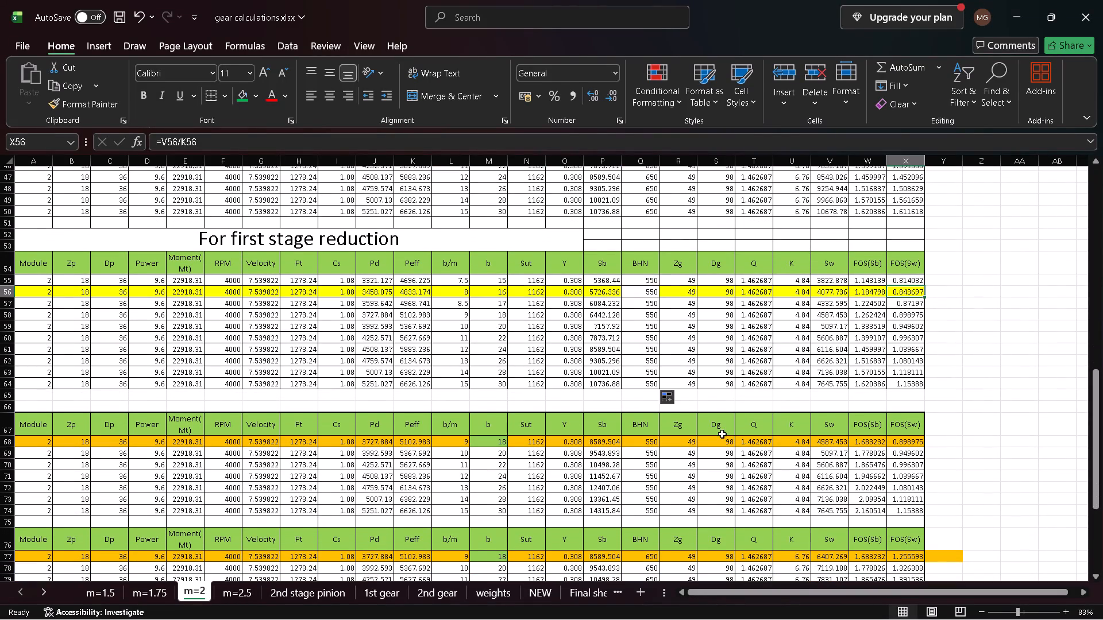
pyautogui.scroll(-1, 720, 435)
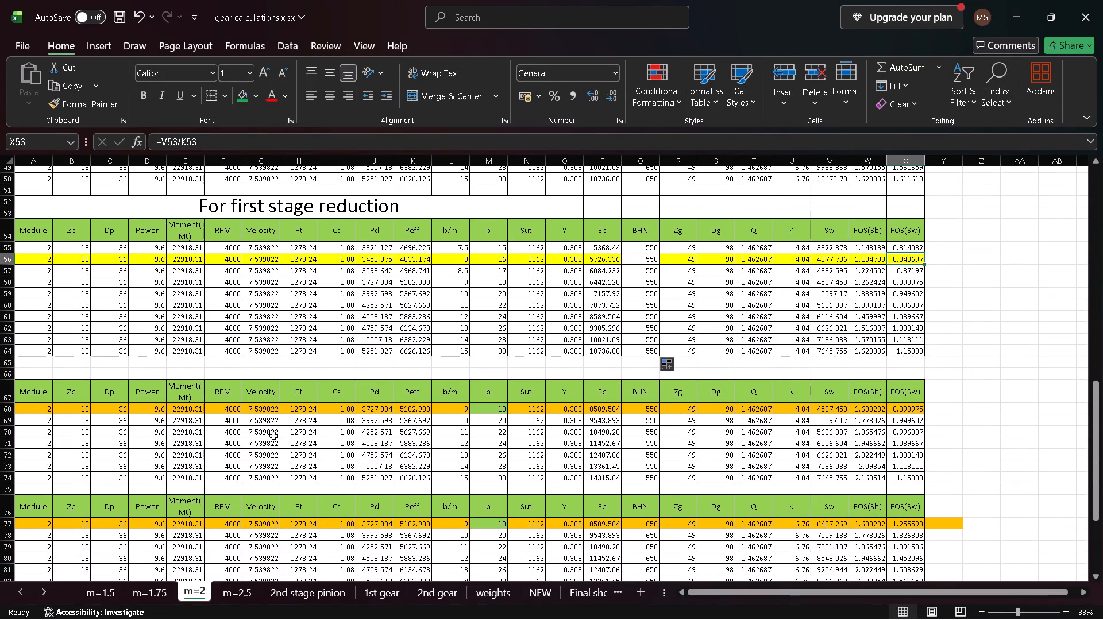
pyautogui.click(495, 420)
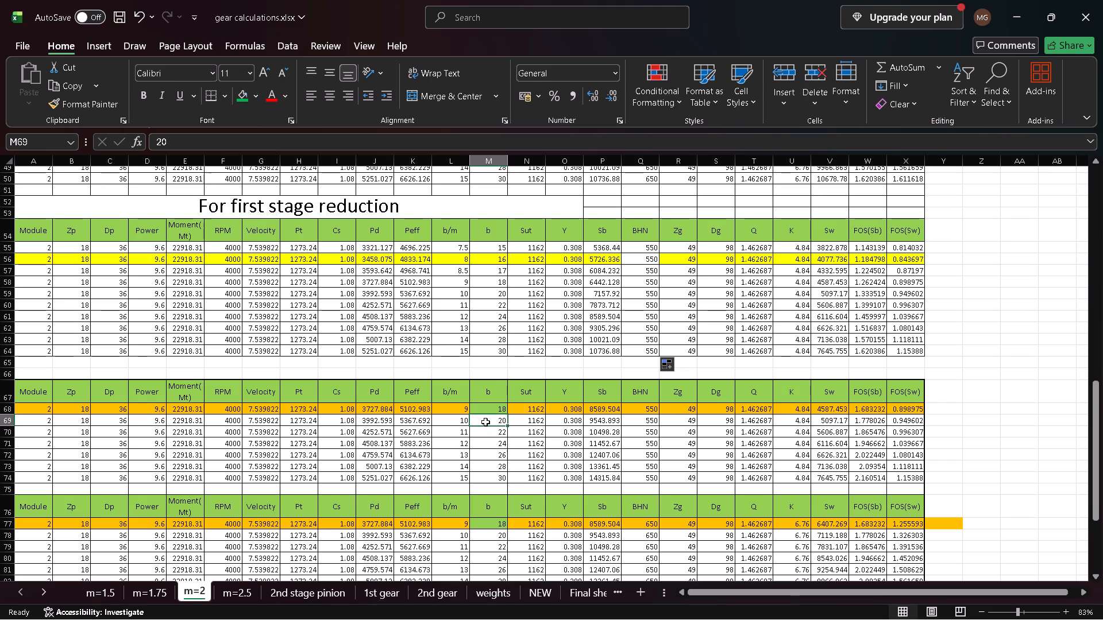
pyautogui.click(485, 421)
pyautogui.click(643, 243)
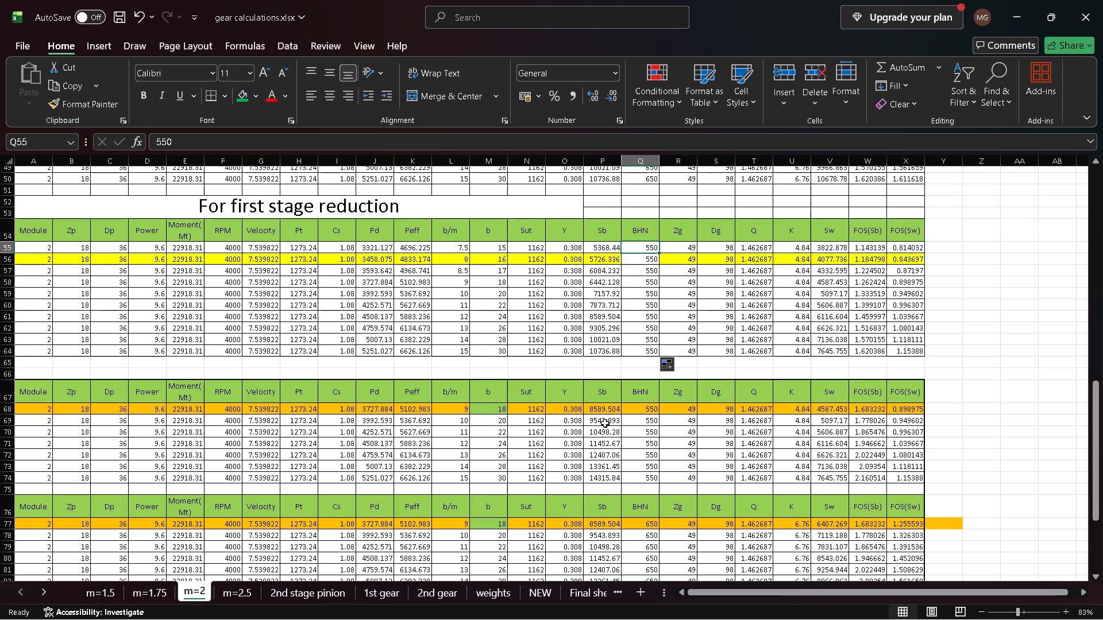
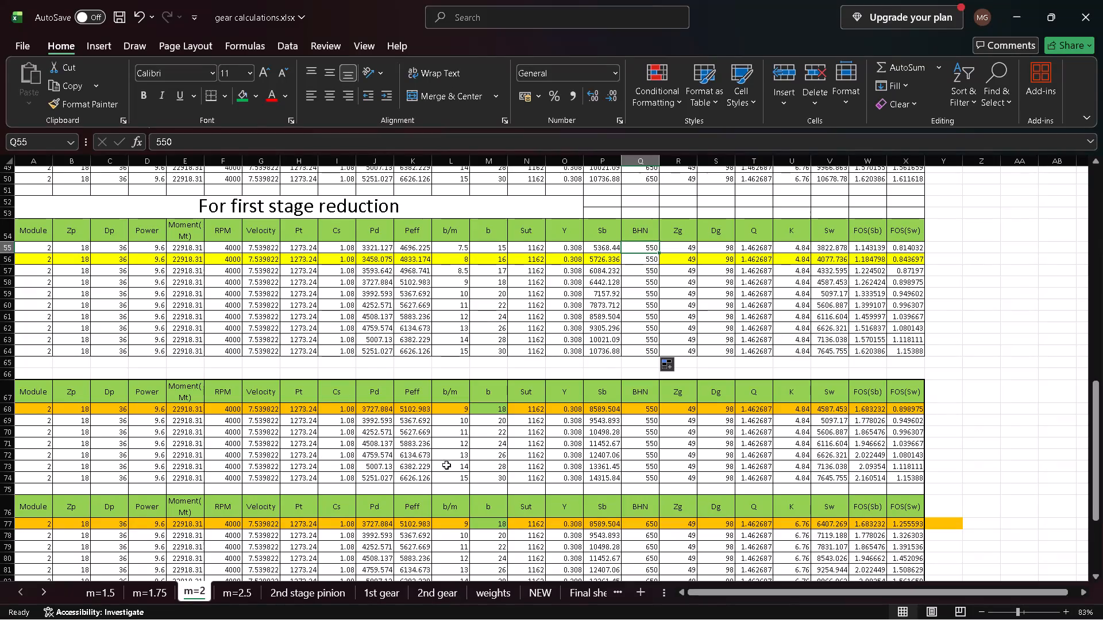
# On the m=2.5 sheet, set the BHN to 475 in row 148 of the last table, where b is 22.
pyautogui.click(241, 595)
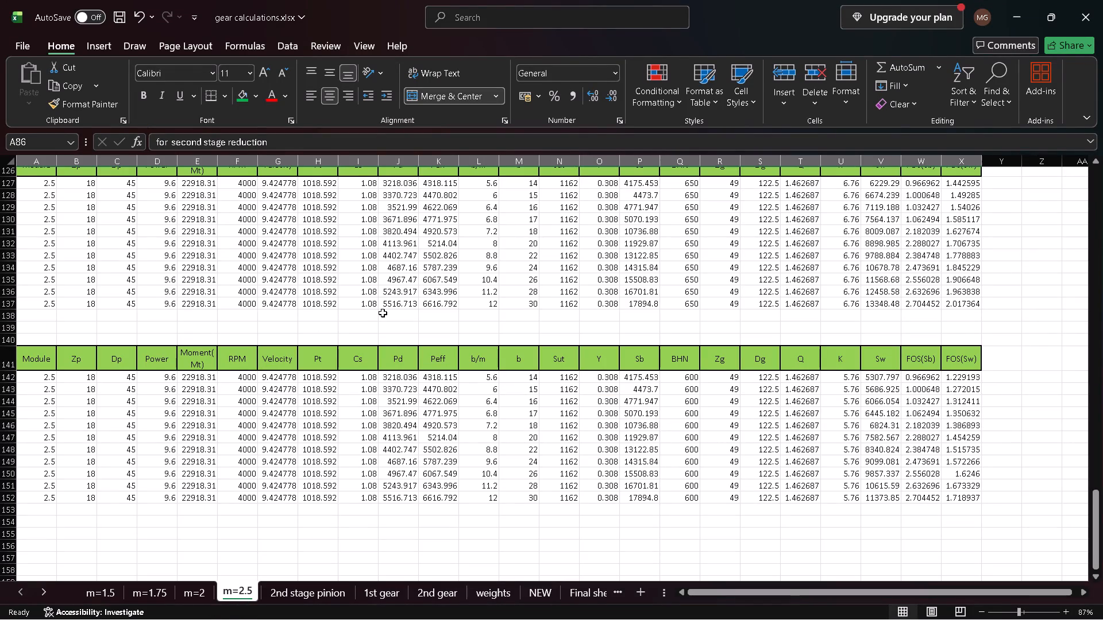
pyautogui.scroll(2, 383, 313)
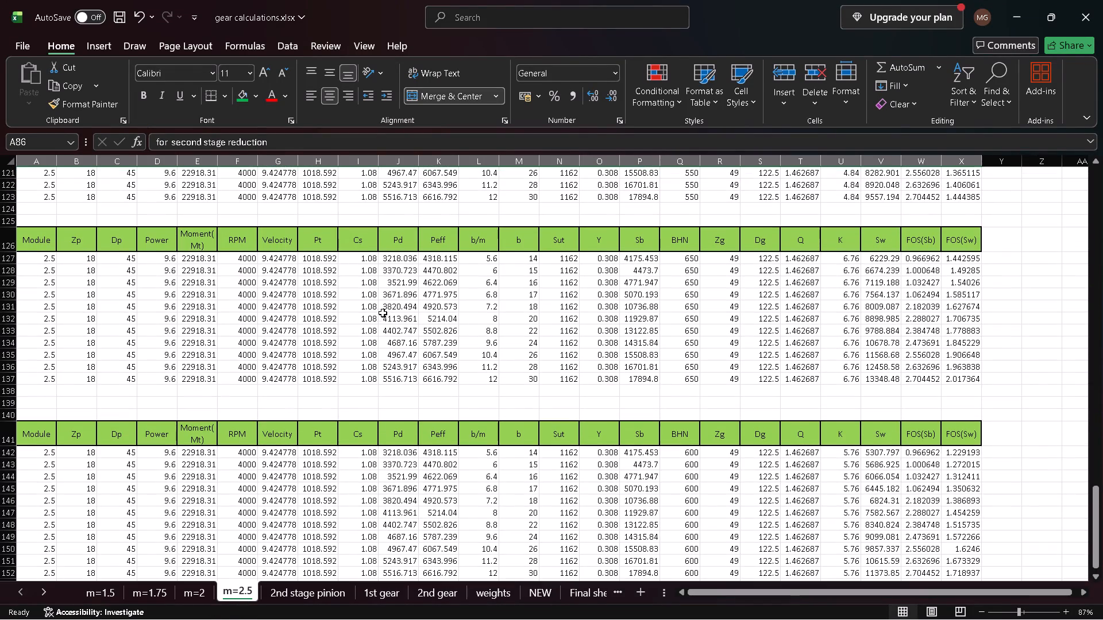
pyautogui.click(642, 463)
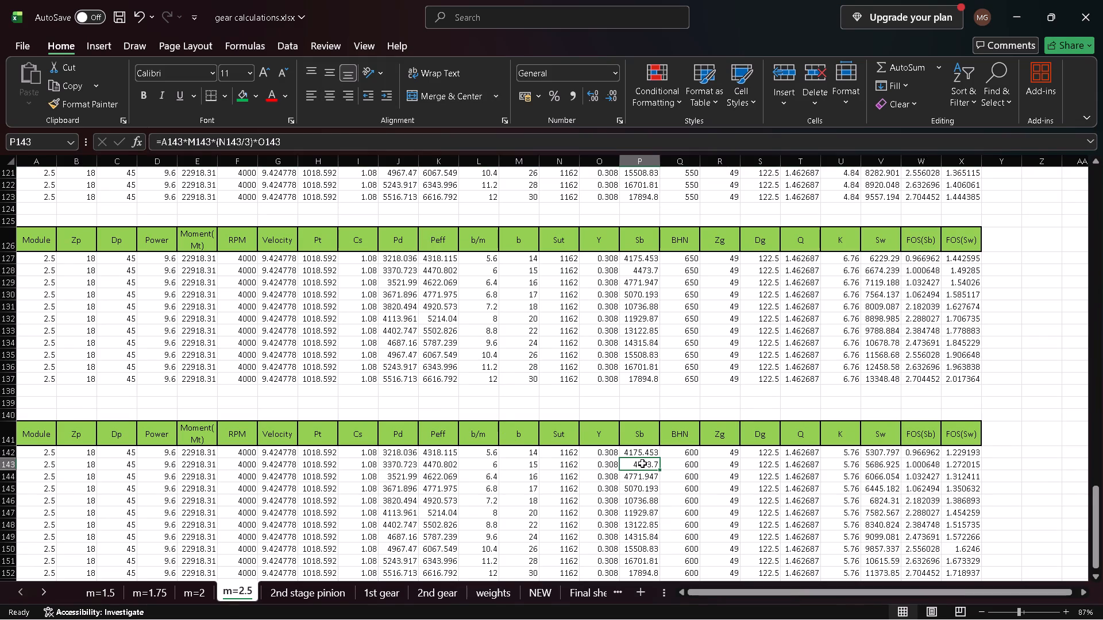
pyautogui.scroll(-1, 642, 463)
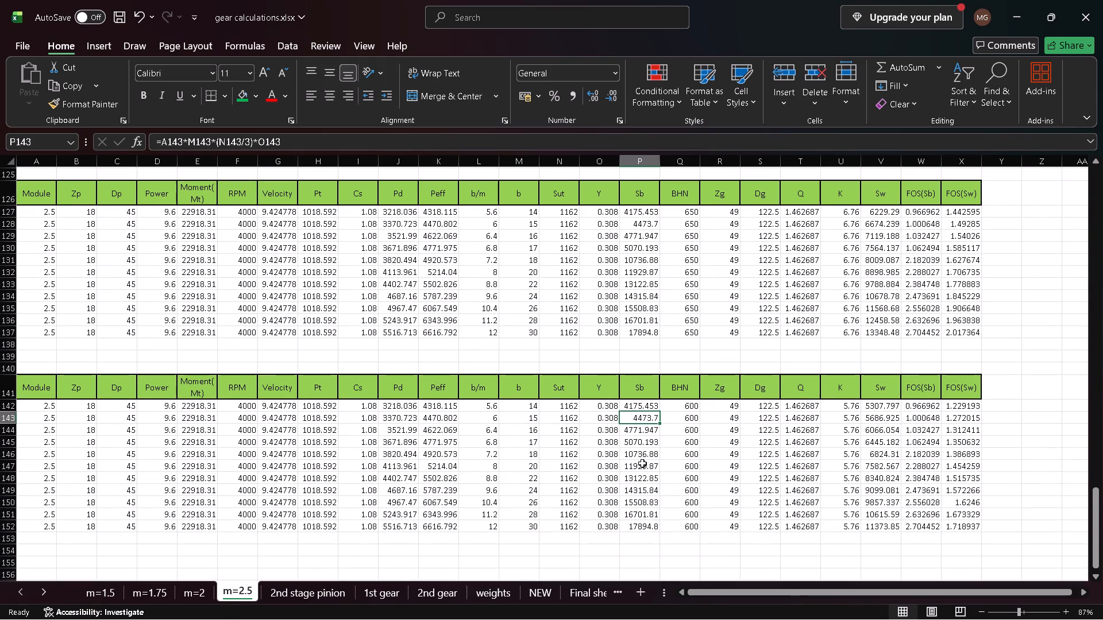
pyautogui.scroll(-1, 642, 463)
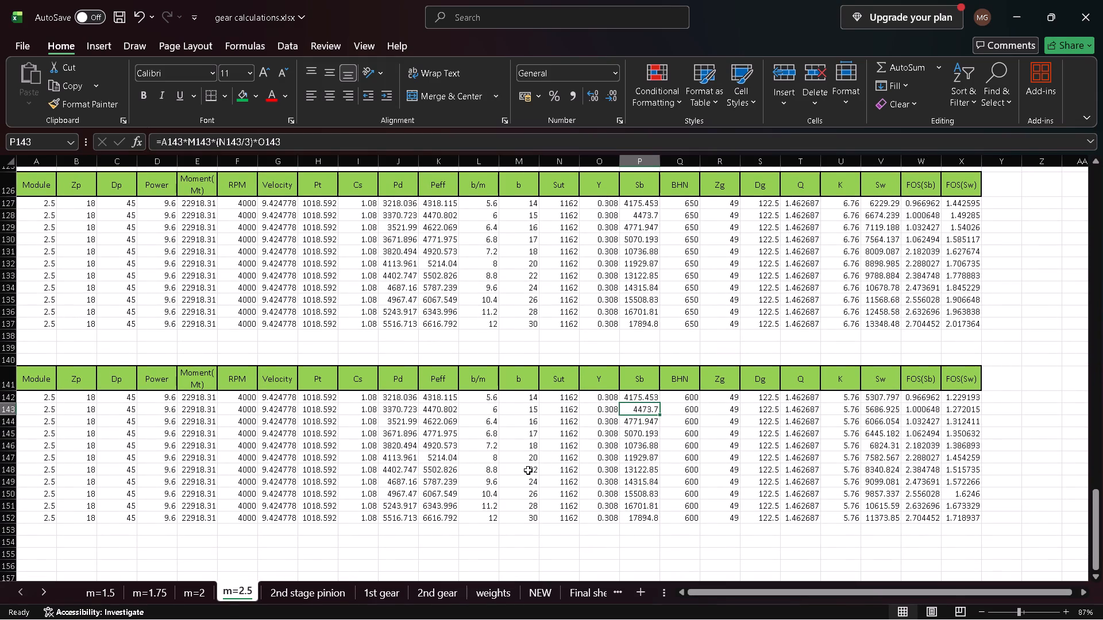
pyautogui.click(528, 470)
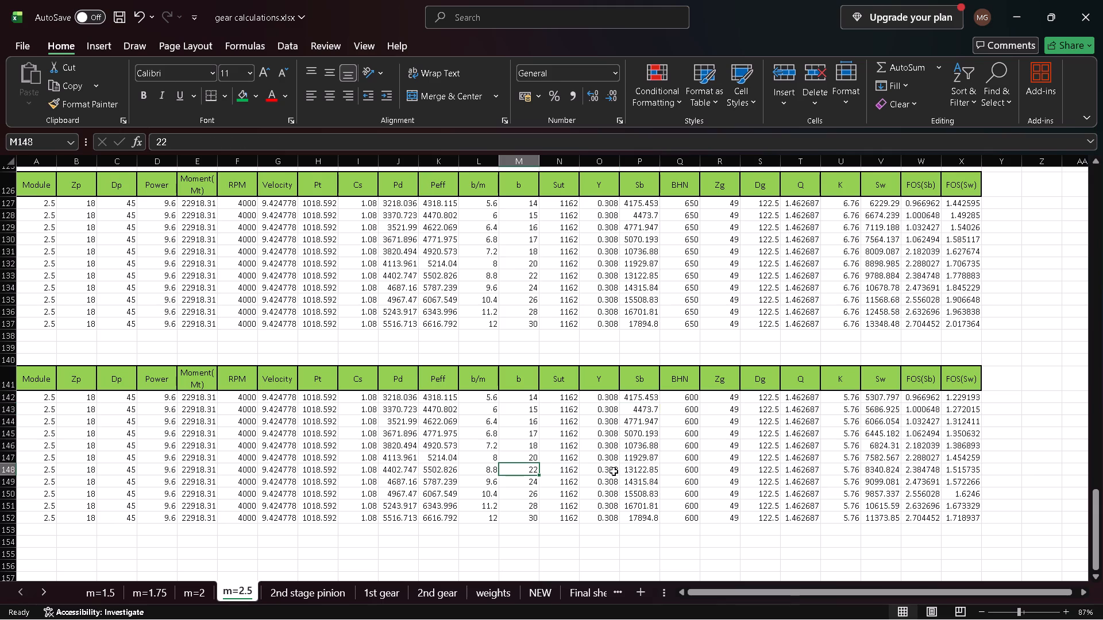
pyautogui.click(688, 470)
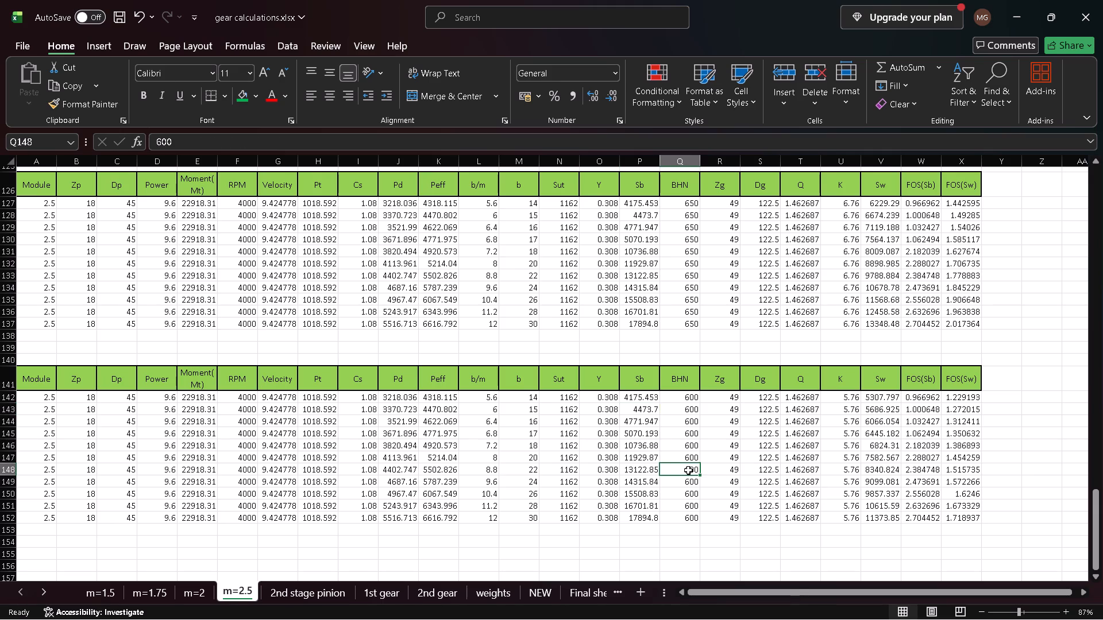
pyautogui.write('475')
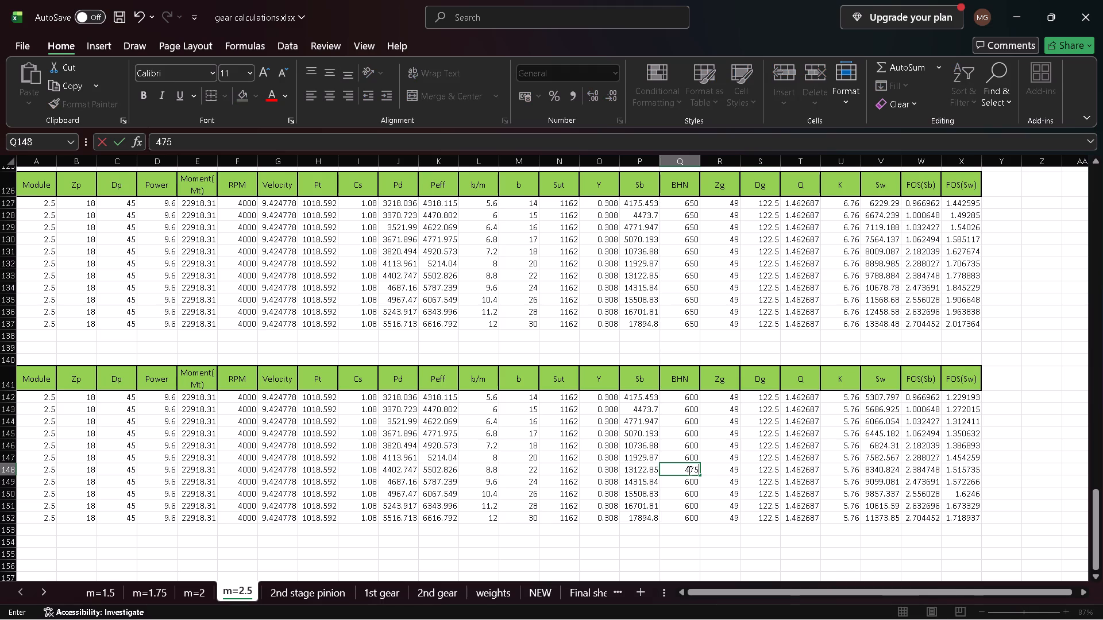
pyautogui.press('Return')
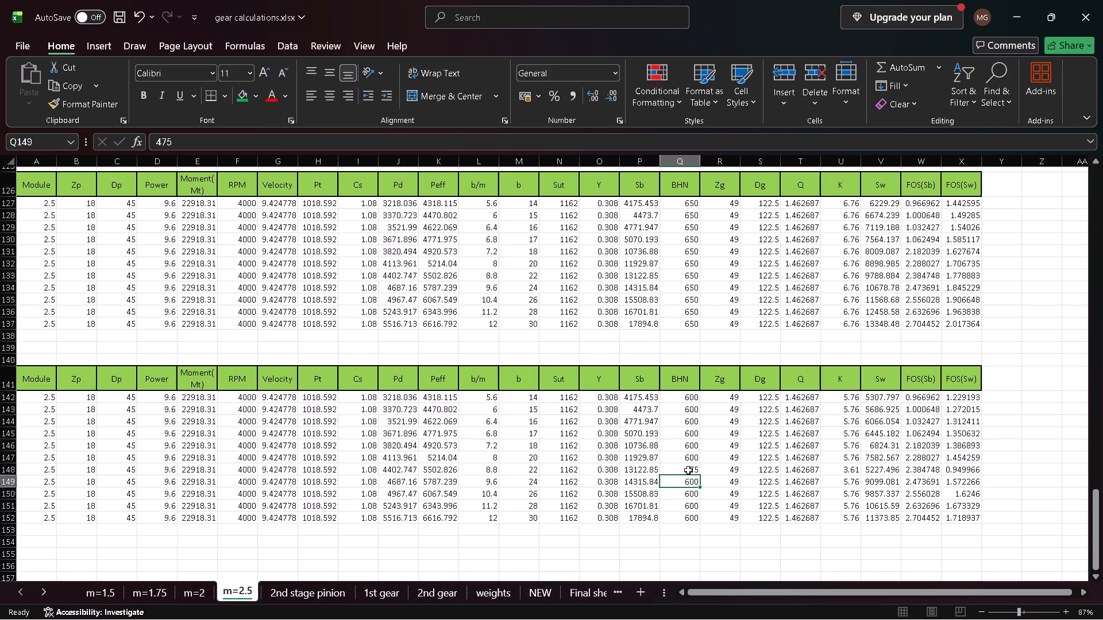
pyautogui.click(689, 468)
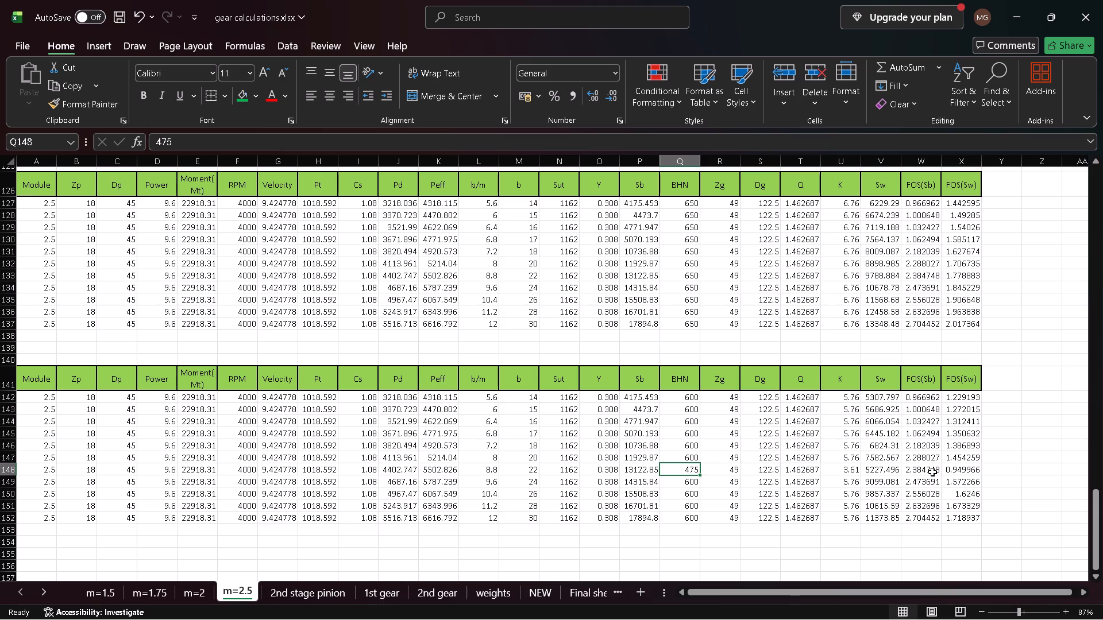
# Change the Sut divisor to 3 in row 148's Sb formula, making it =A148*M148*(N148/3)*O148.
pyautogui.click(628, 467)
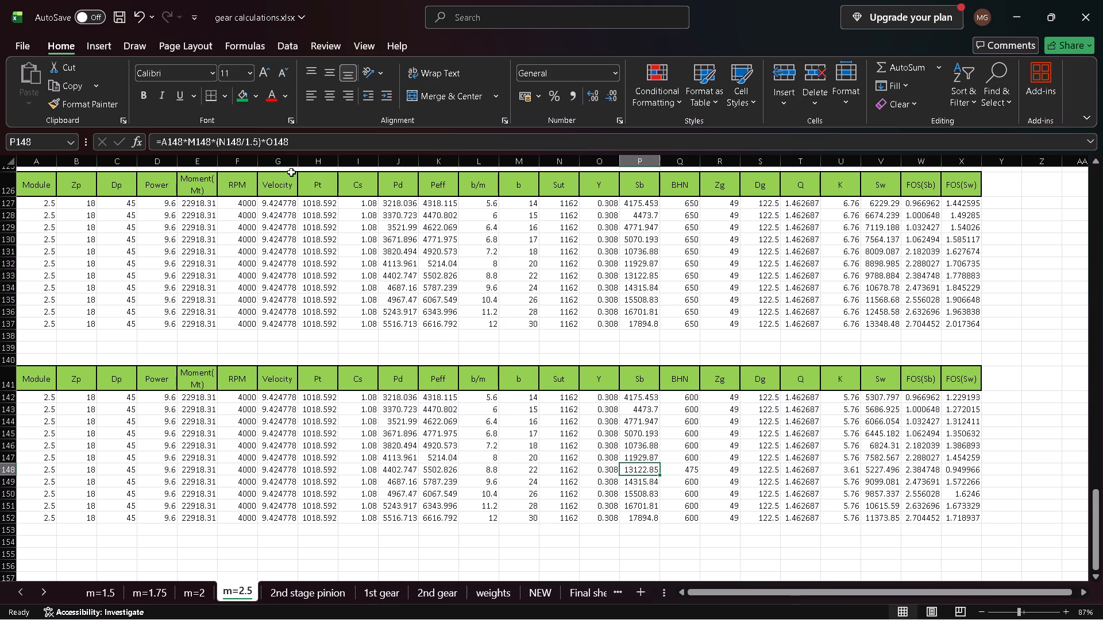
pyautogui.click(257, 142)
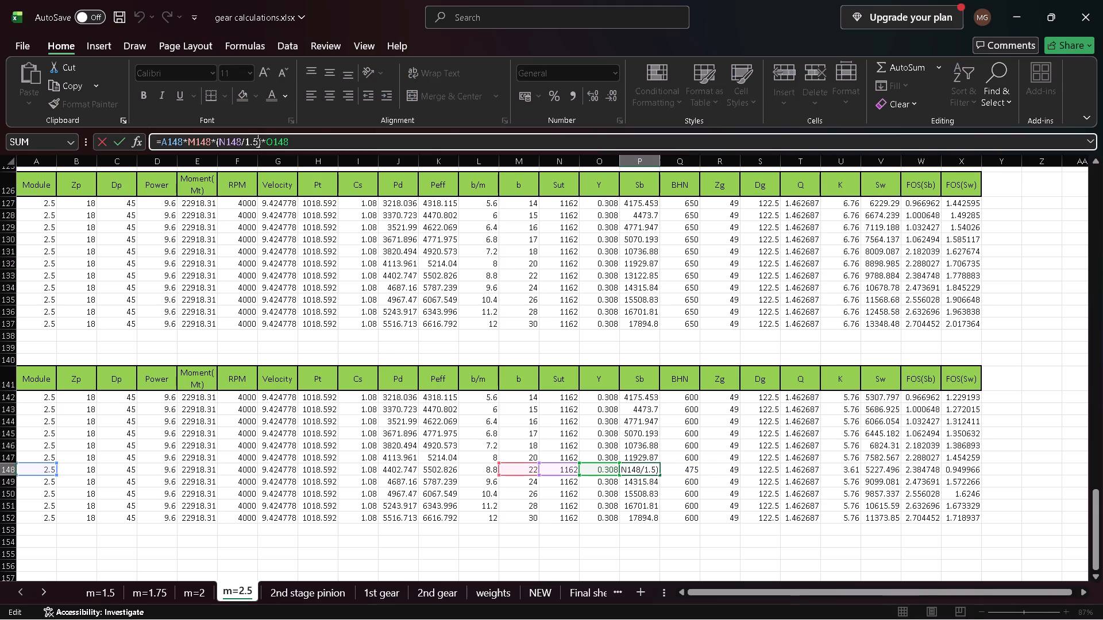
pyautogui.press('BackSpace')
pyautogui.press('BackSpace')
pyautogui.press('3')
pyautogui.press('BackSpace')
pyautogui.press('BackSpace')
pyautogui.press('3')
pyautogui.press('Return')
pyautogui.press('Return')
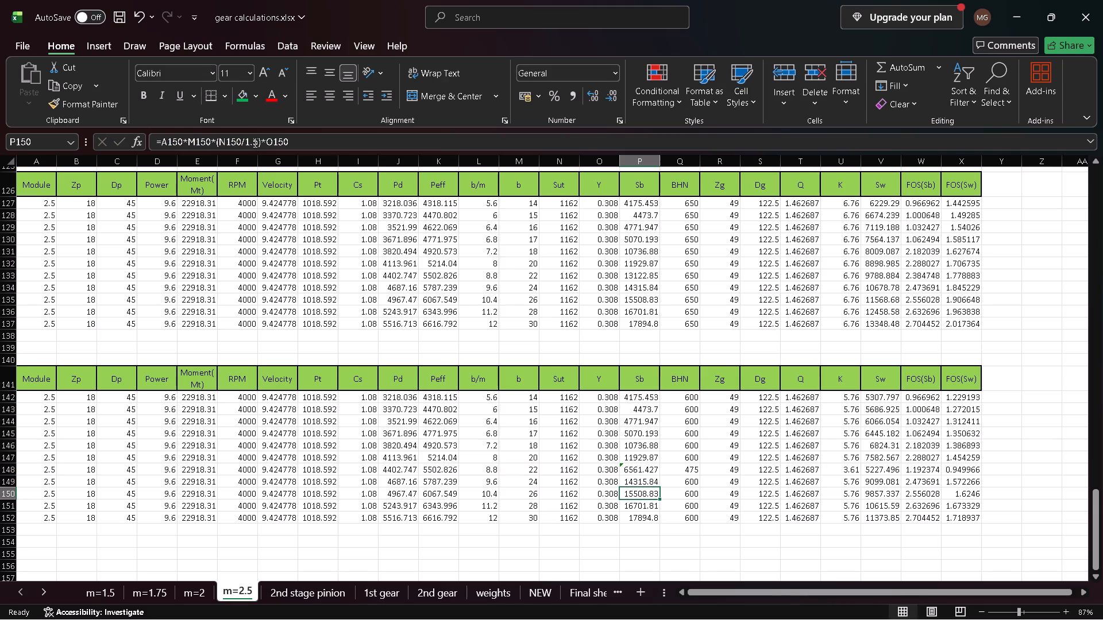
# Compare the Sb and Peff values and their formulas in row 148.
pyautogui.click(631, 469)
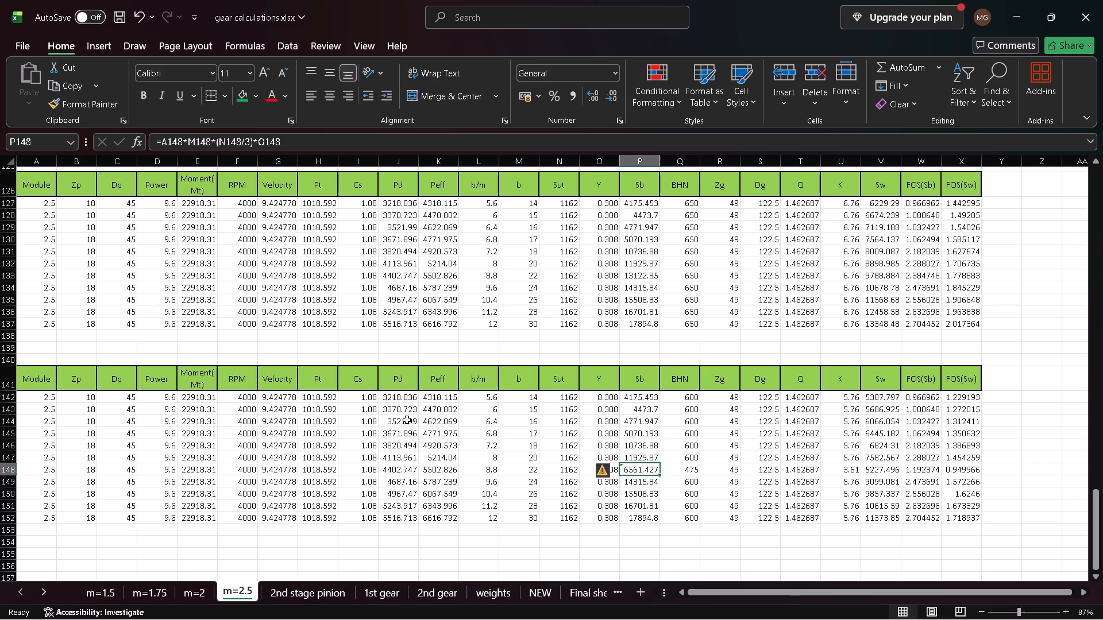
pyautogui.click(433, 470)
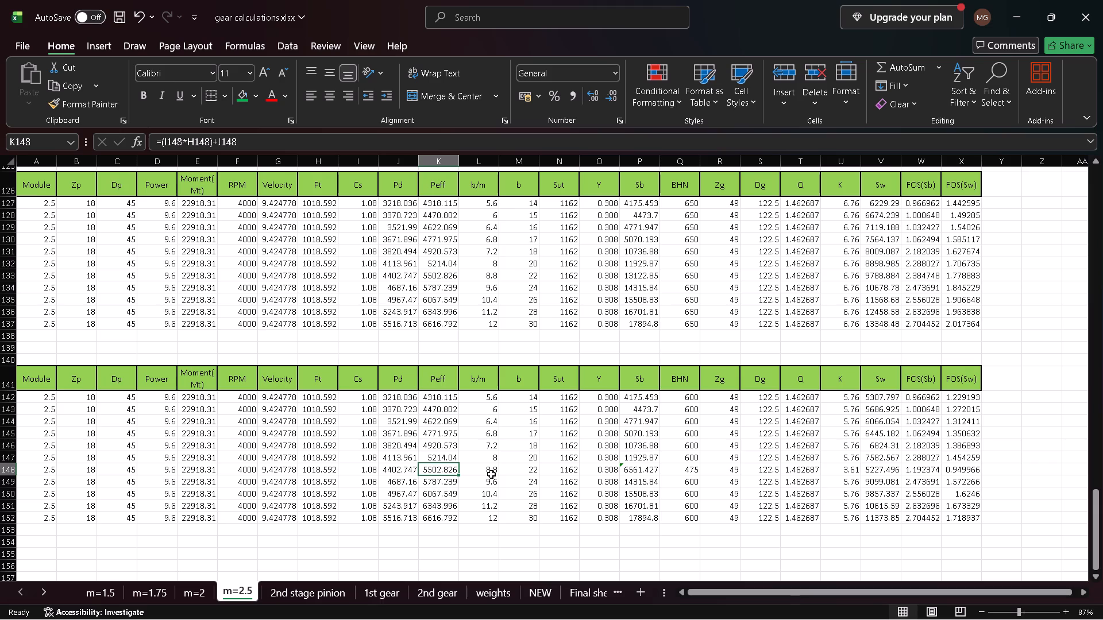
pyautogui.click(641, 471)
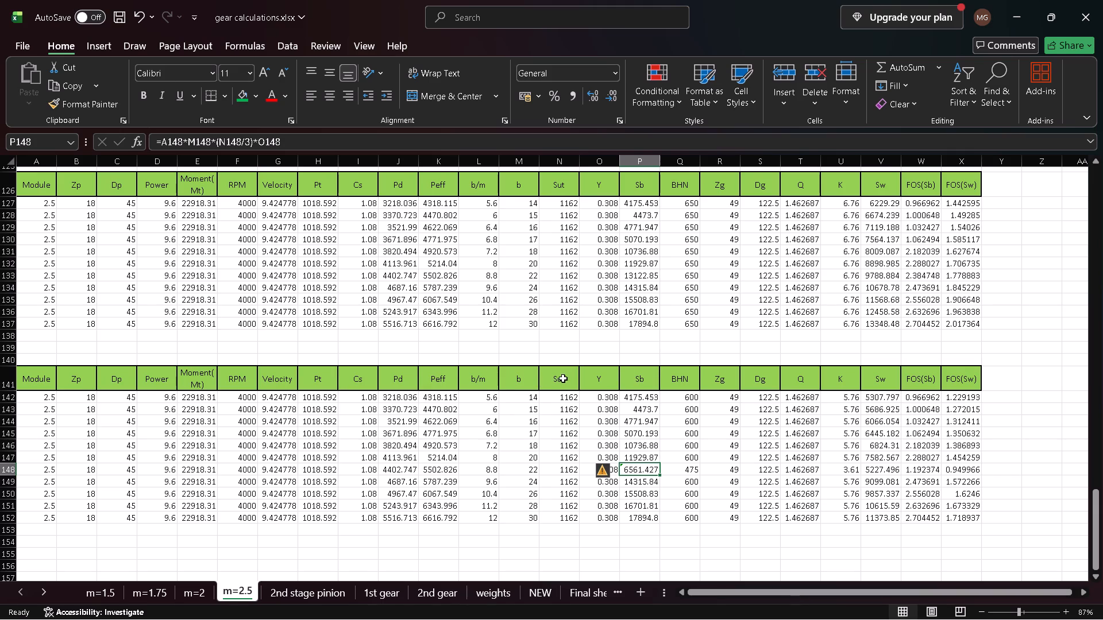
pyautogui.hscroll(1, 539, 378)
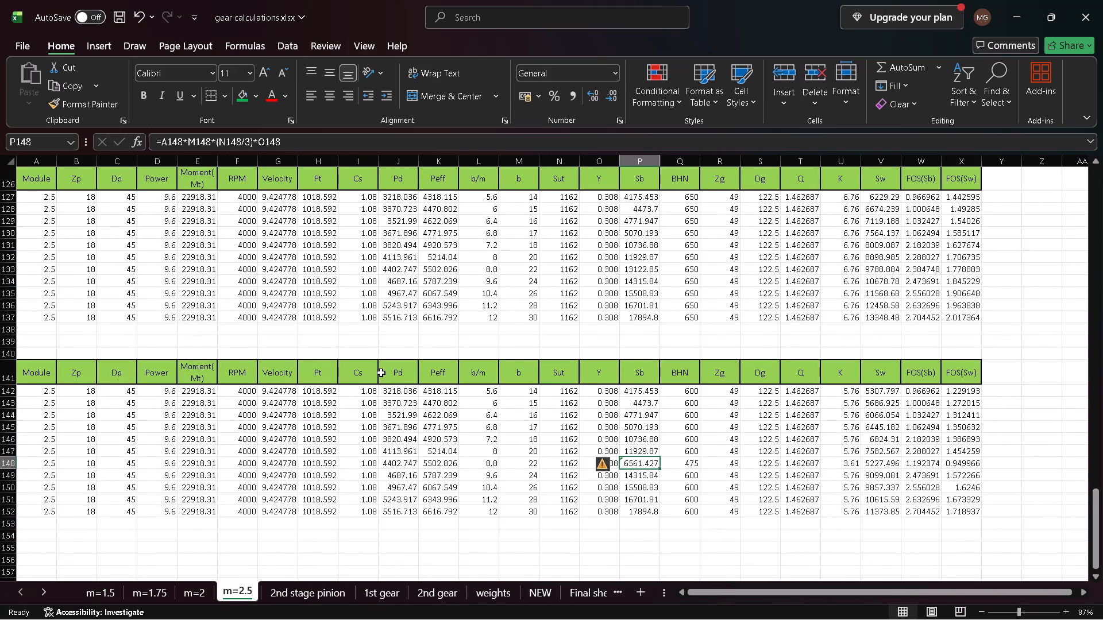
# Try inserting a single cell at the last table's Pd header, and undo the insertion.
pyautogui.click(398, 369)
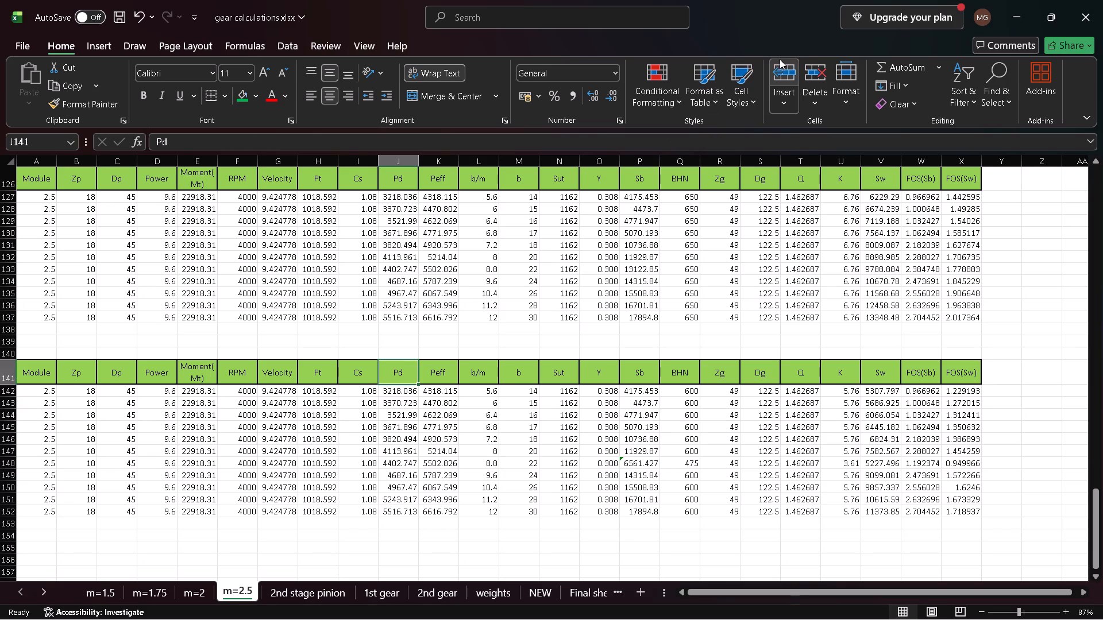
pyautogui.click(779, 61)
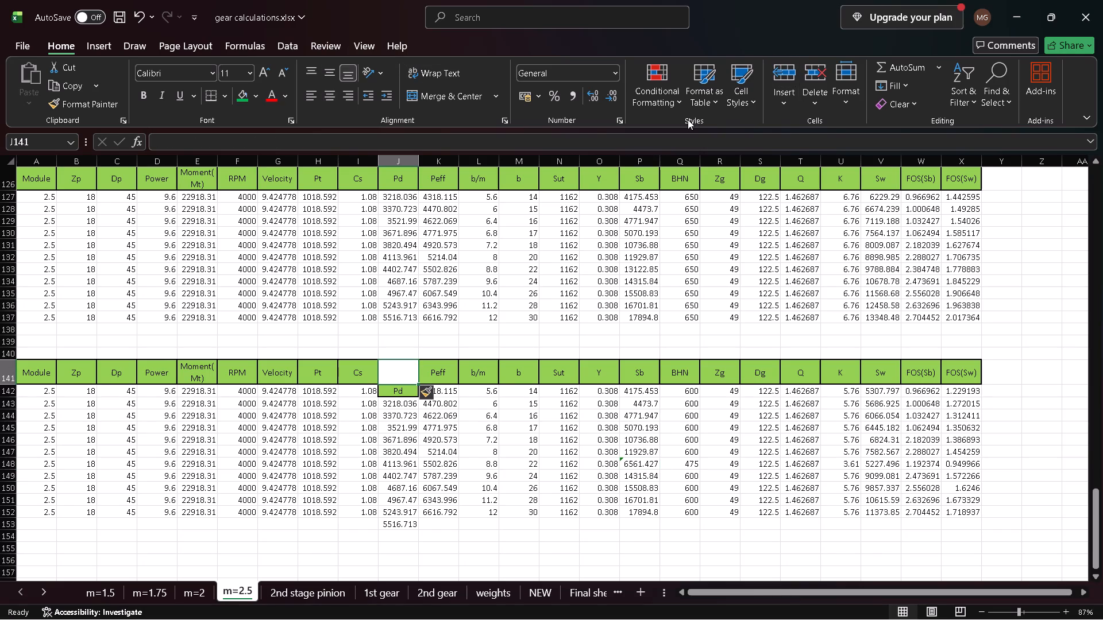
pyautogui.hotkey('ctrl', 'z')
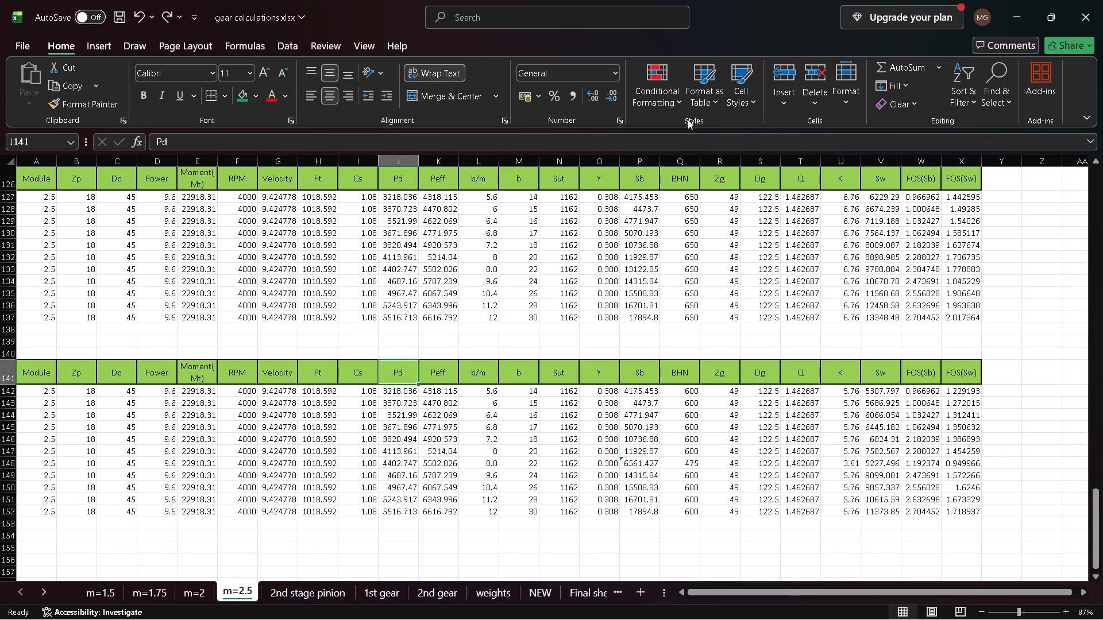
# Insert a new sheet column before the Pd column and label it Cv in the last table's header row.
pyautogui.click(398, 162)
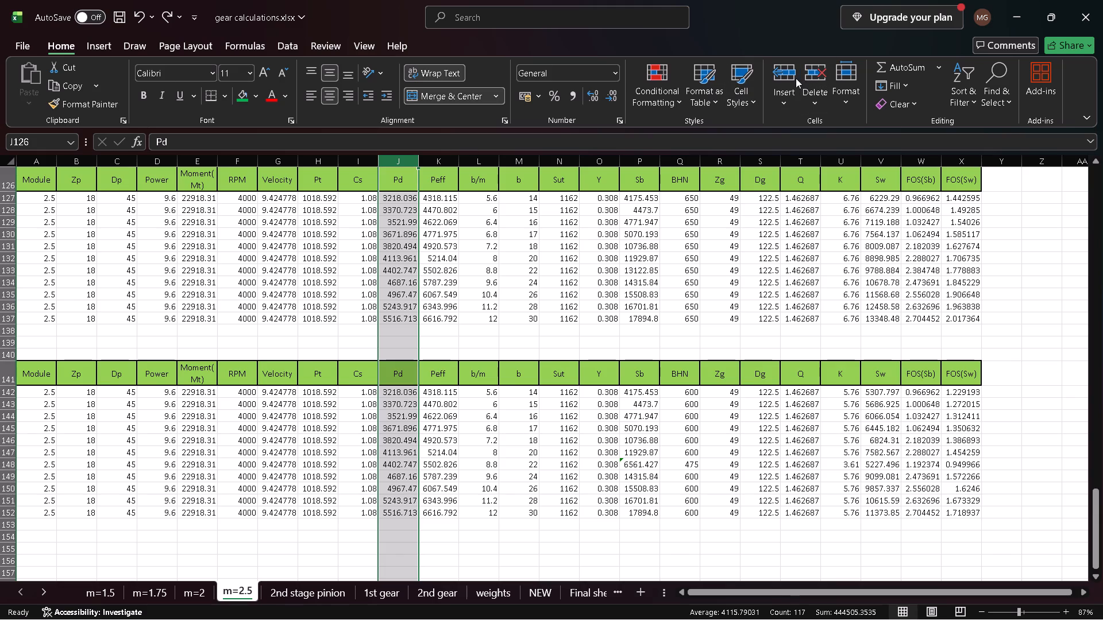
pyautogui.click(788, 98)
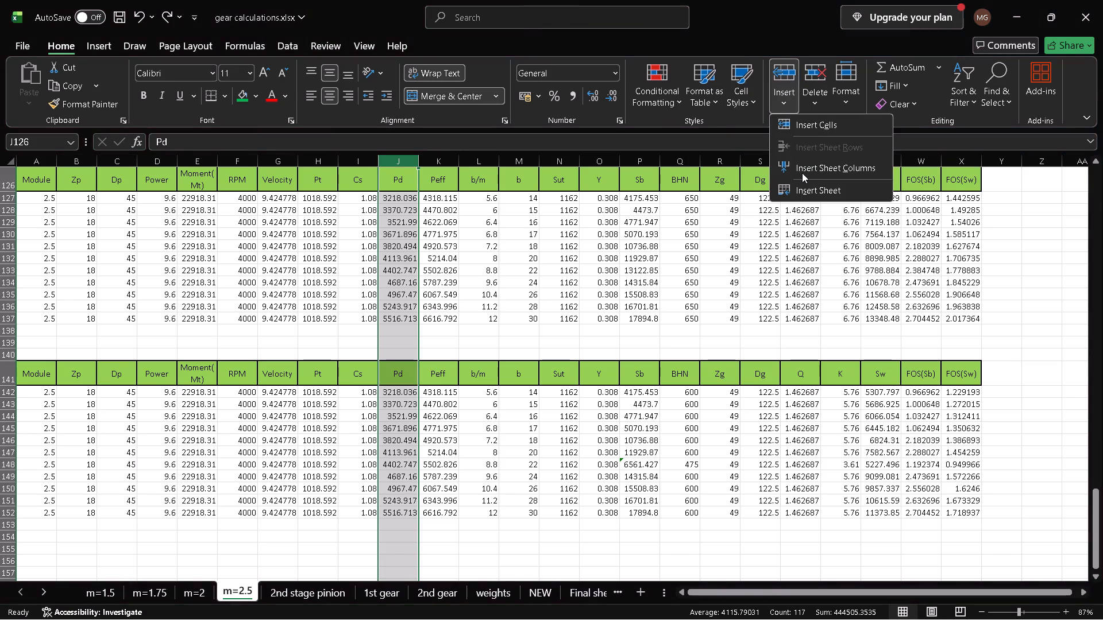
pyautogui.click(803, 168)
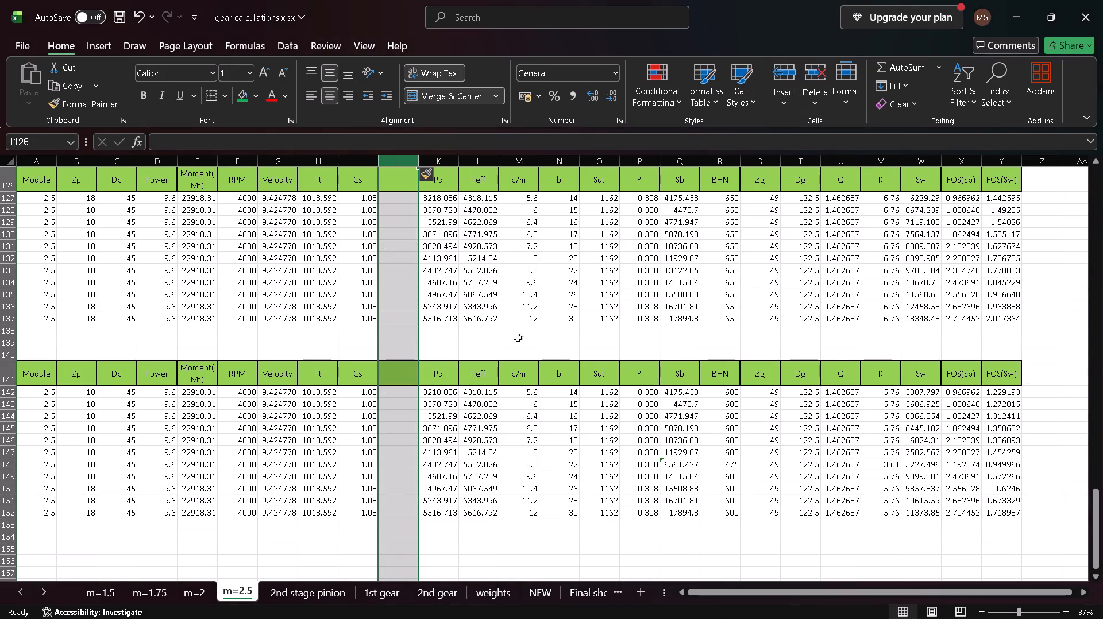
pyautogui.click(416, 375)
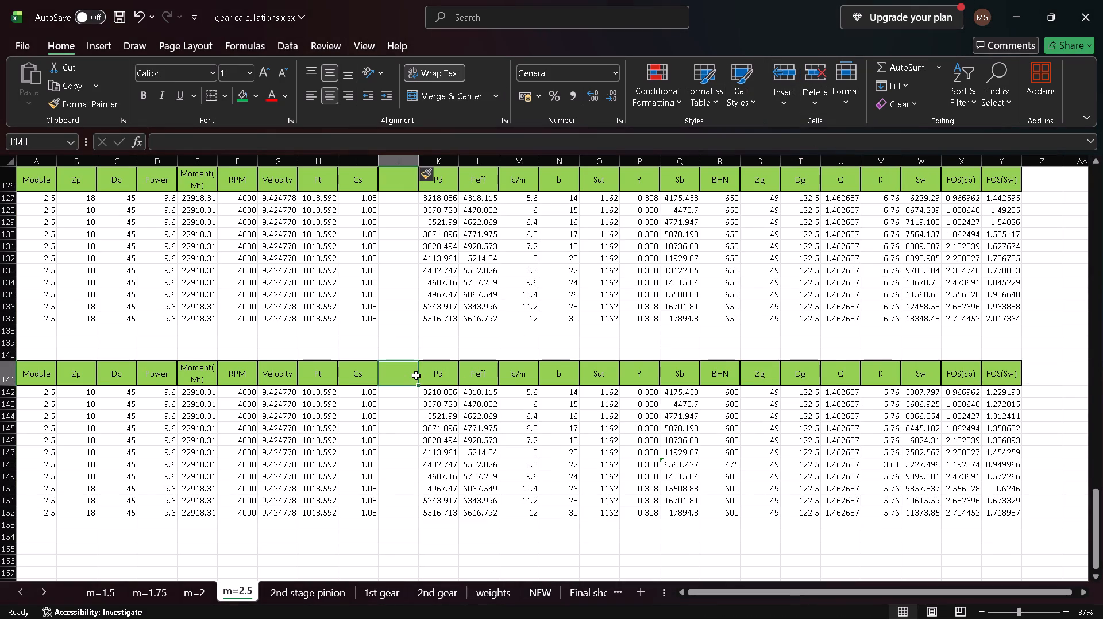
pyautogui.write('Cv')
pyautogui.press('Down')
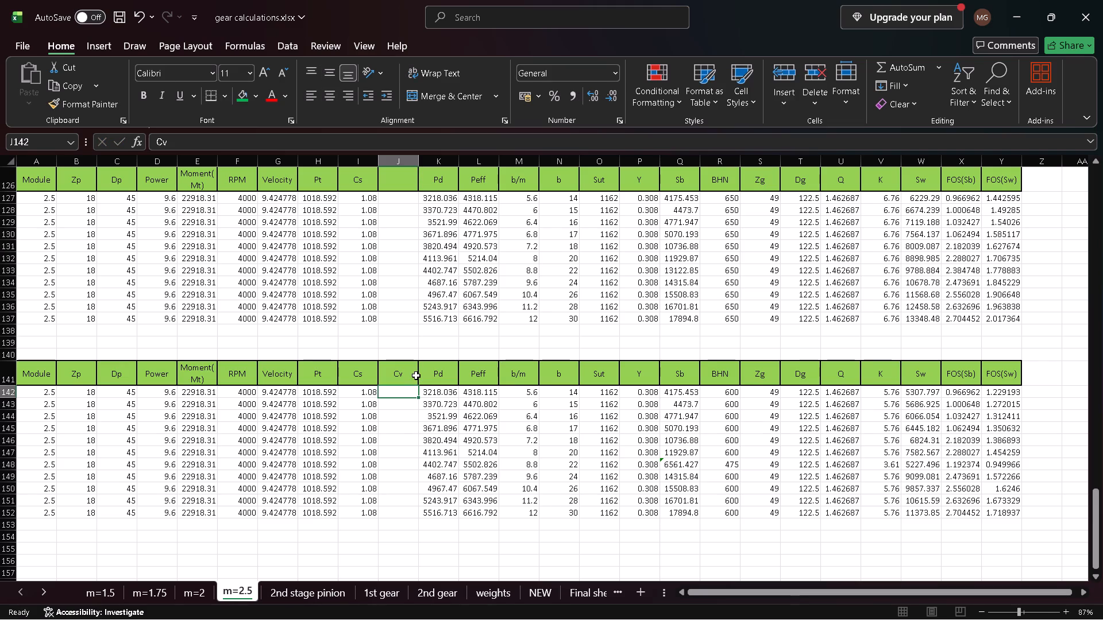
# Enter the Cv formula =3/(3+G142) in the last table's first data row, using that row's Velocity.
pyautogui.press('=')
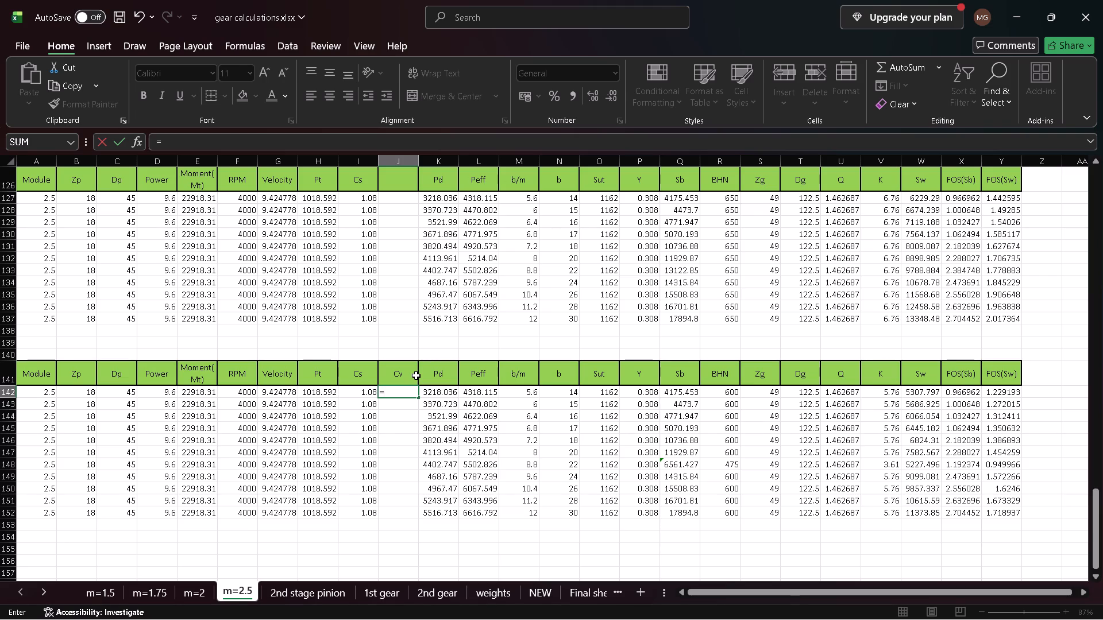
pyautogui.write('3/')
pyautogui.write('()')
pyautogui.press('Left')
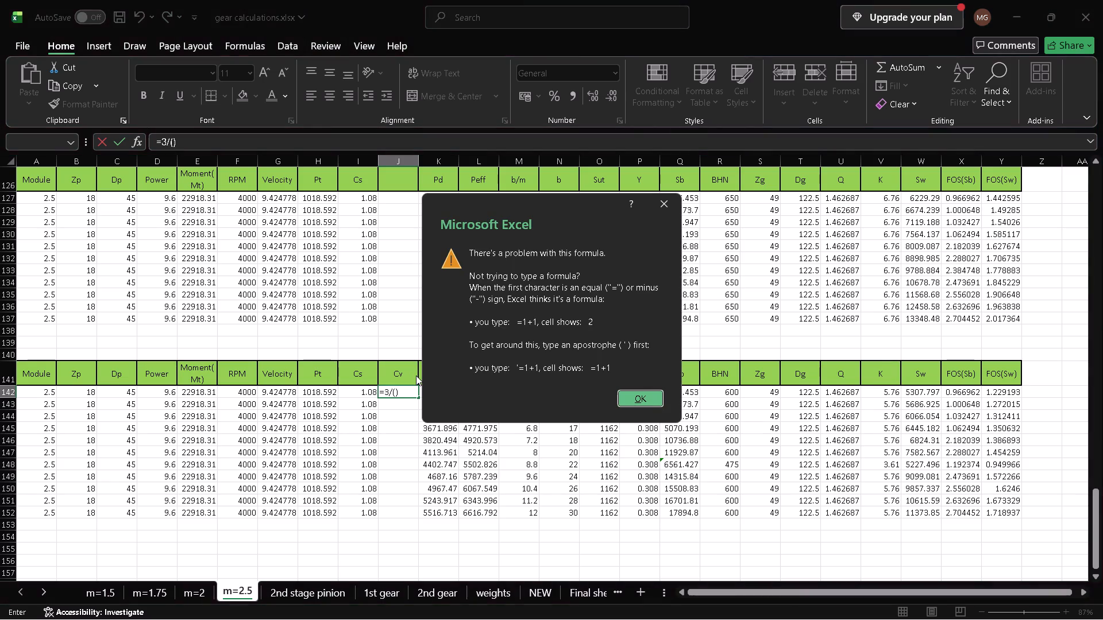
pyautogui.press('3')
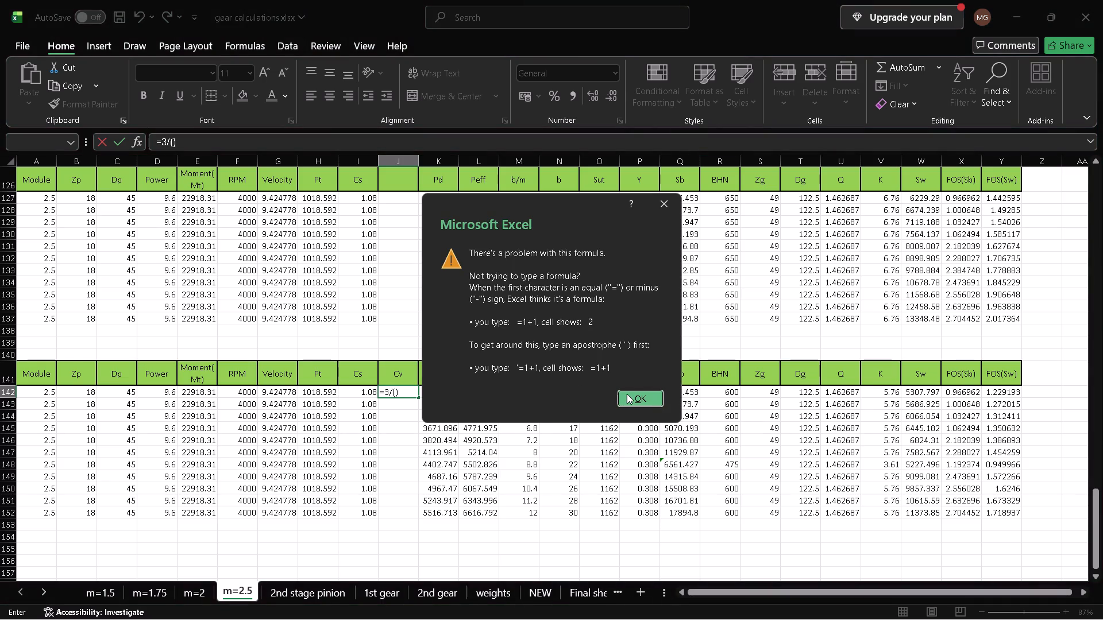
pyautogui.click(627, 394)
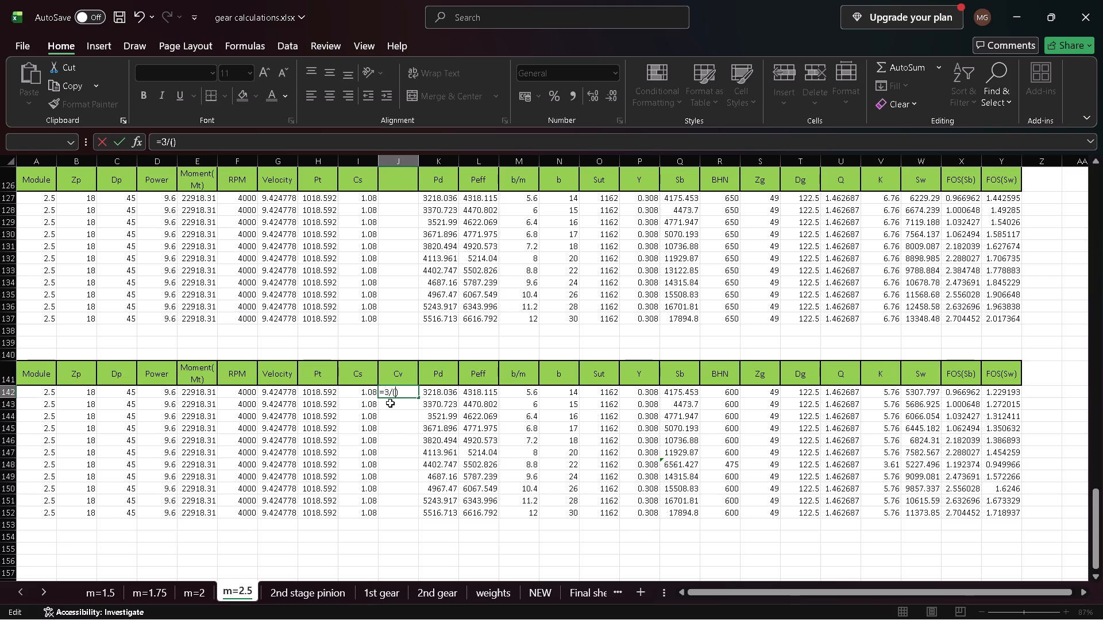
pyautogui.click(390, 403)
pyautogui.press('3')
pyautogui.hotkey('shift', '+')
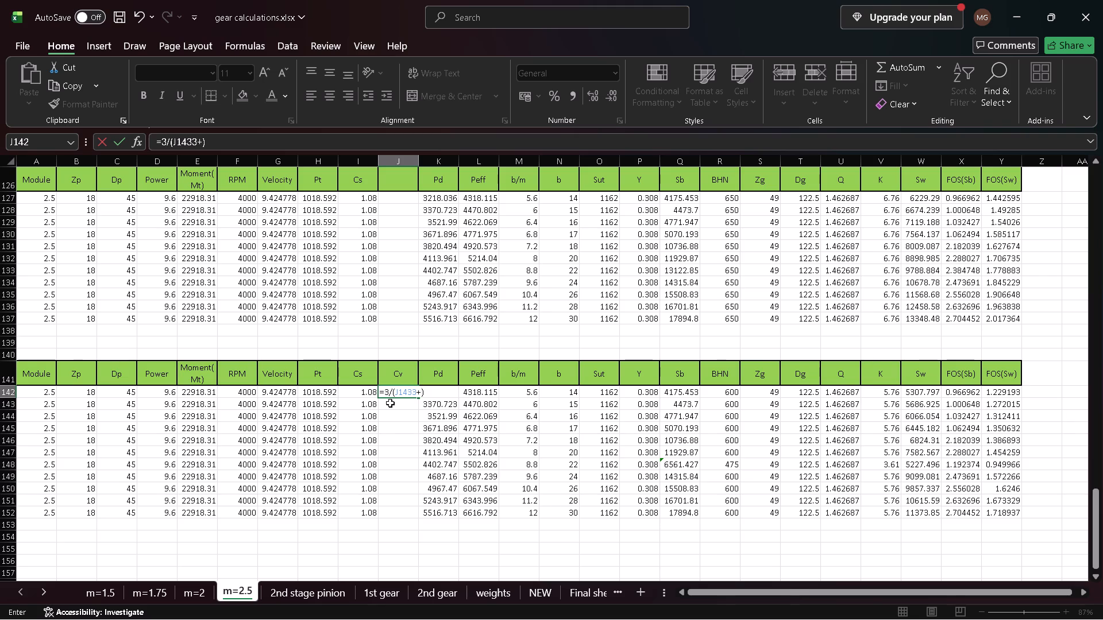
pyautogui.press('BackSpace')
pyautogui.press('BackSpace')
pyautogui.press('BackSpace')
pyautogui.press('BackSpace')
pyautogui.press('BackSpace')
pyautogui.press('BackSpace')
pyautogui.press('3')
pyautogui.hotkey('shift', '+')
pyautogui.click(279, 392)
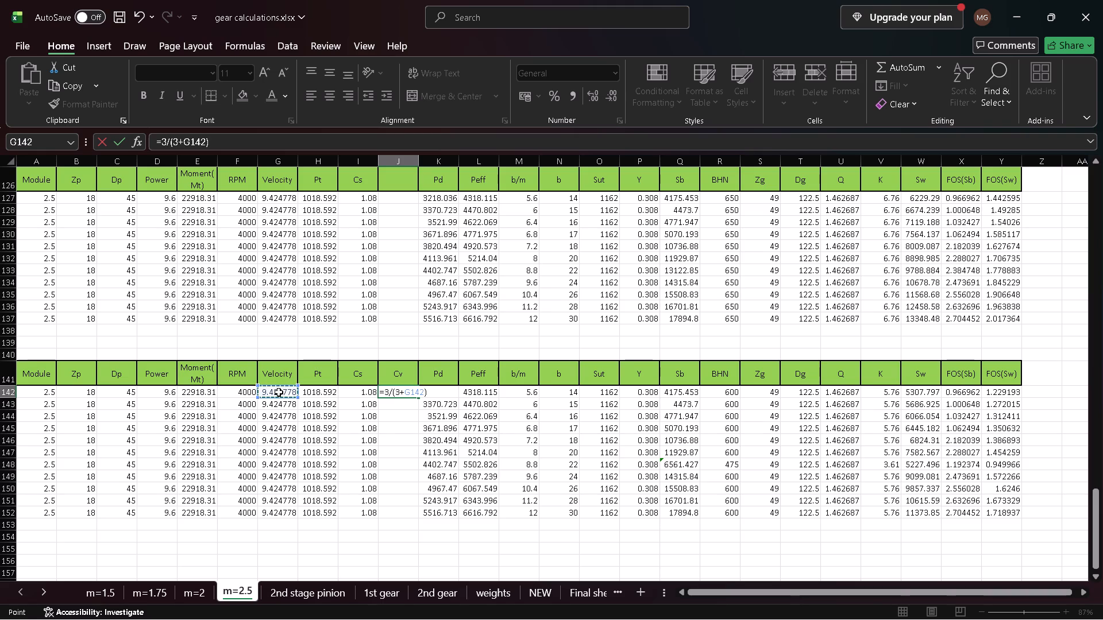
pyautogui.press('Return')
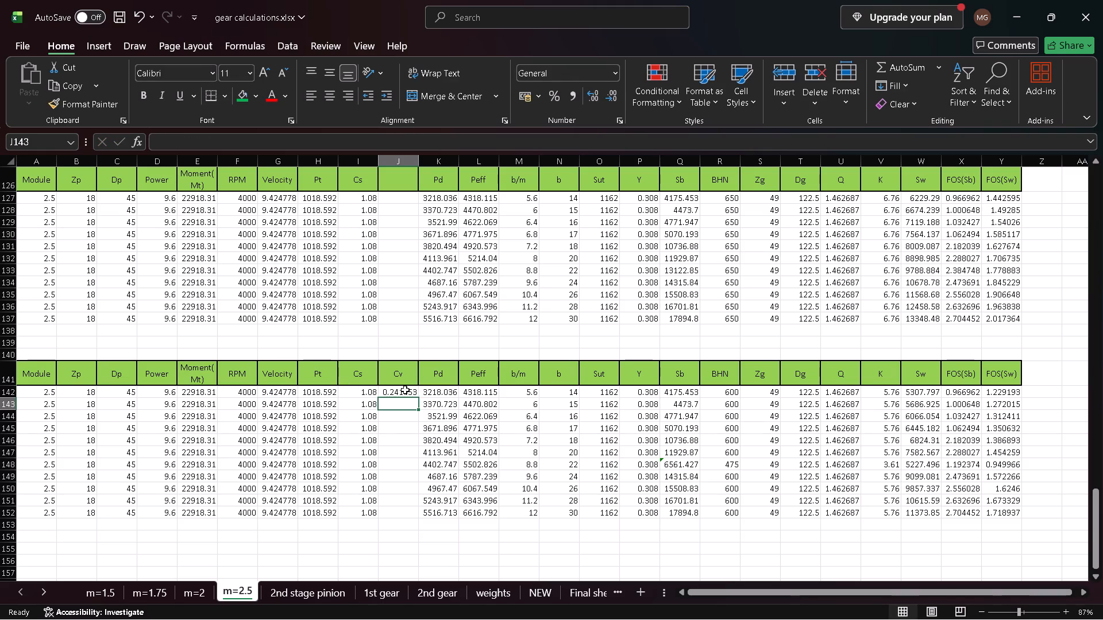
# Fill the Cv formula down from row 142 through the last table's final row, 152.
pyautogui.click(404, 389)
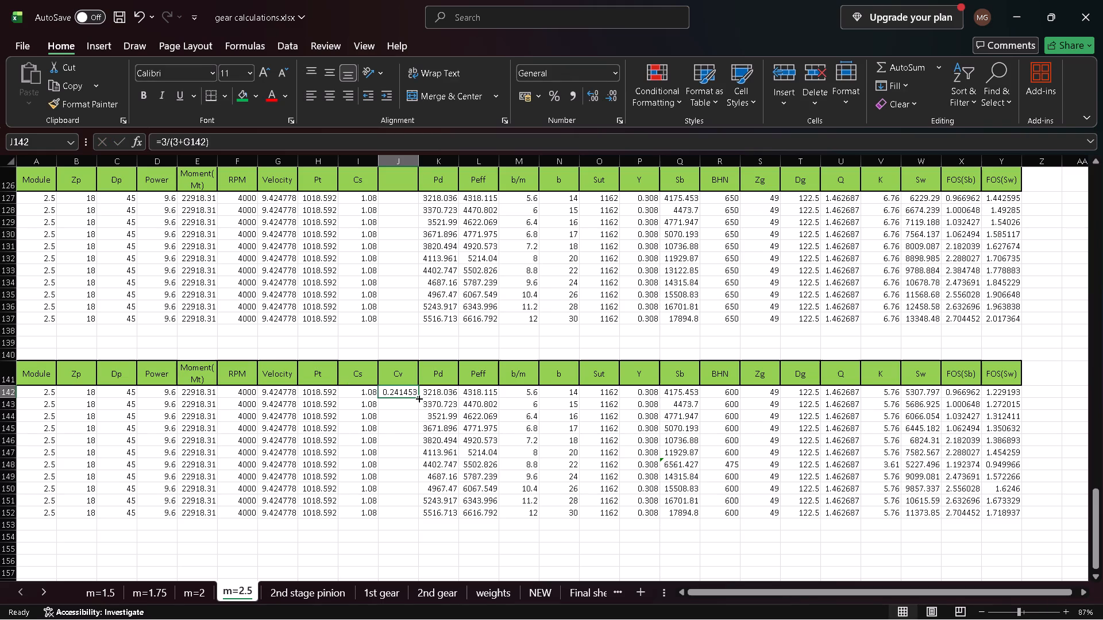
pyautogui.doubleClick(418, 398)
# Insert a new sheet column before the Peff column and label it Peff cv in the last table's header row.
pyautogui.click(495, 390)
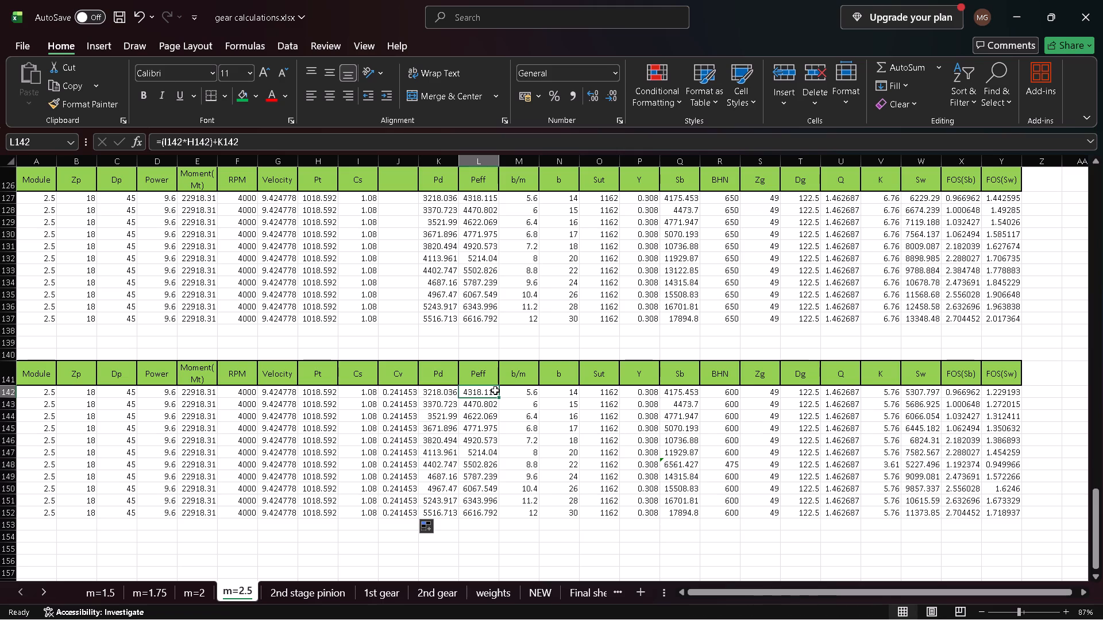
pyautogui.click(782, 105)
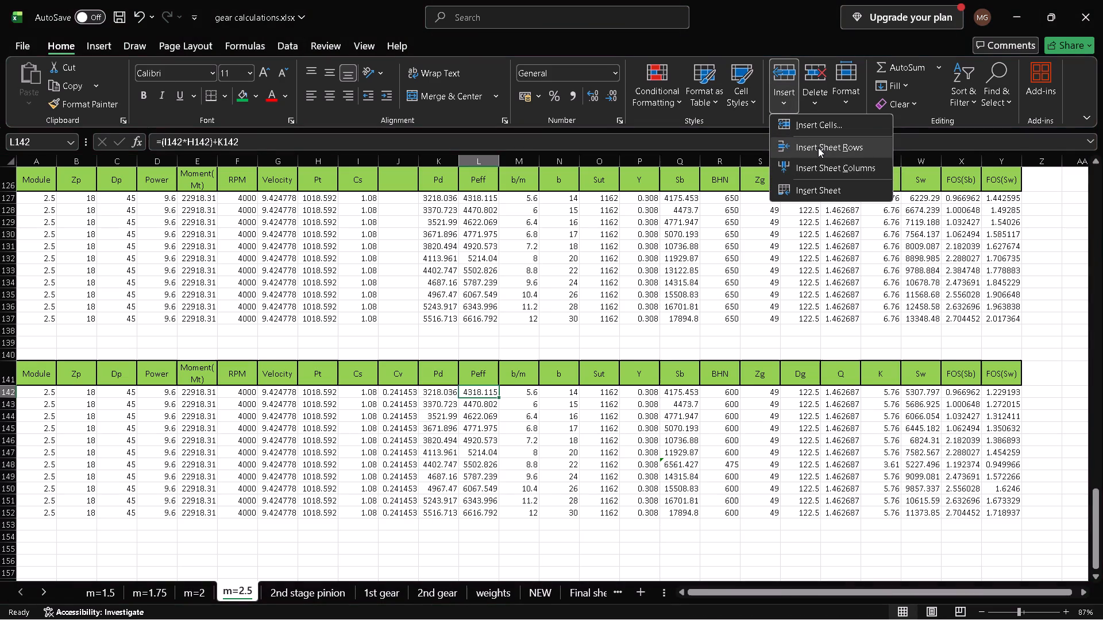
pyautogui.click(819, 160)
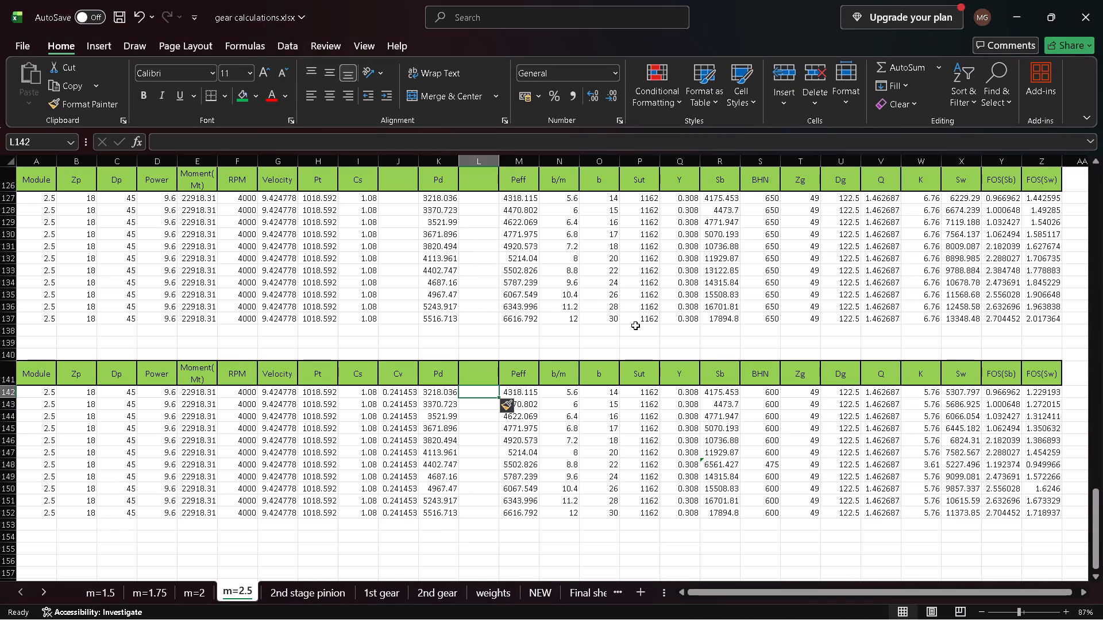
pyautogui.click(467, 382)
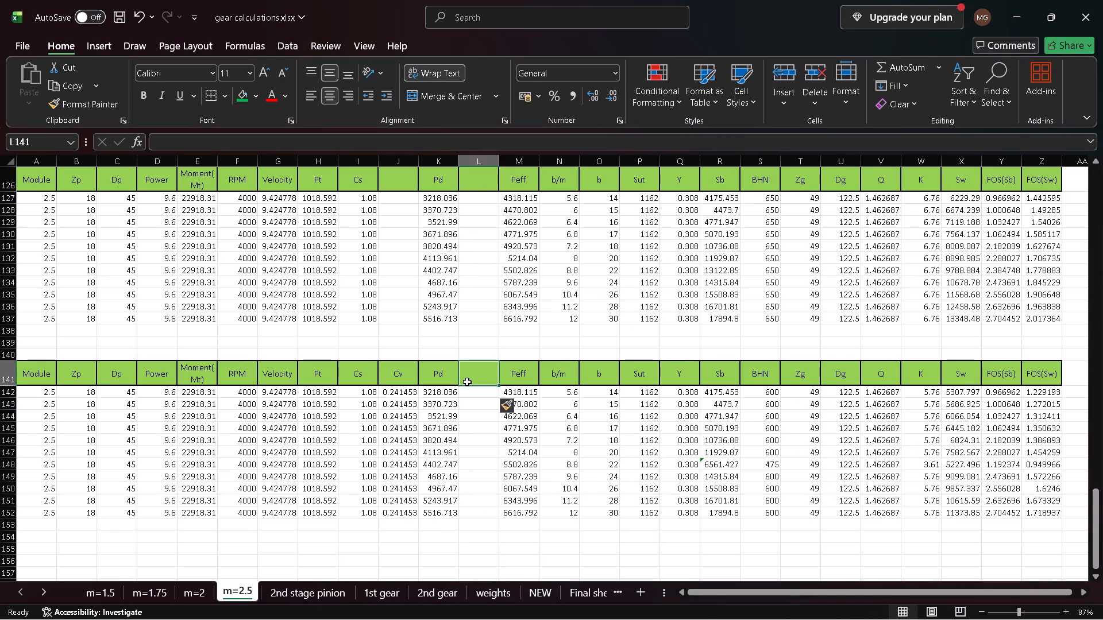
pyautogui.write('Peff')
pyautogui.press('space')
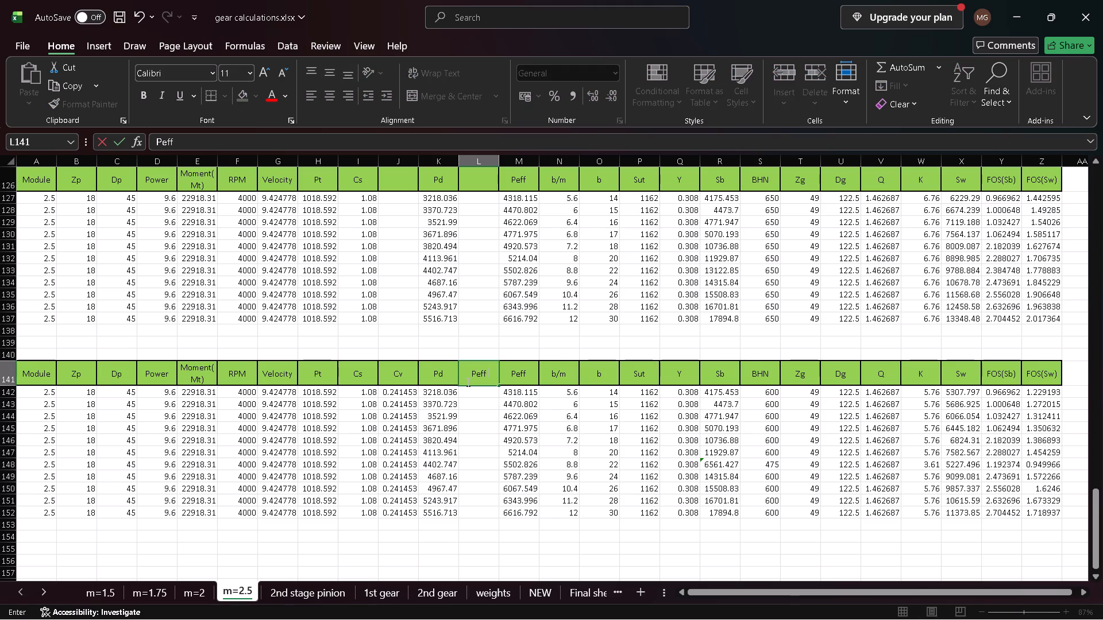
pyautogui.write('cv')
pyautogui.press('Return')
# Start a formula in the first data cell of the Peff cv column, row 142.
pyautogui.press('=')
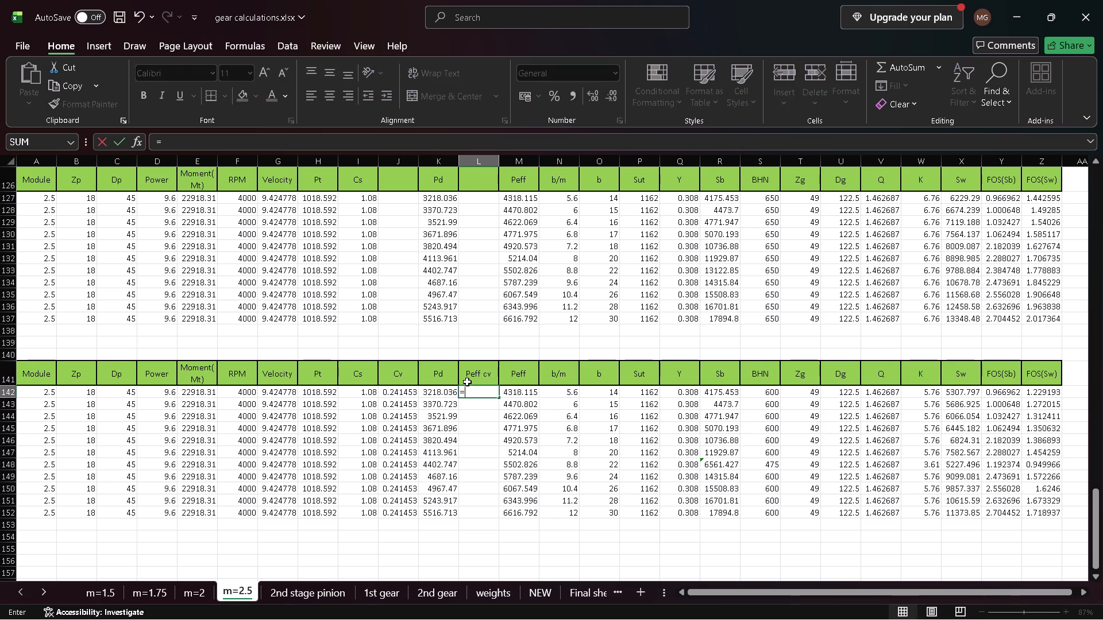
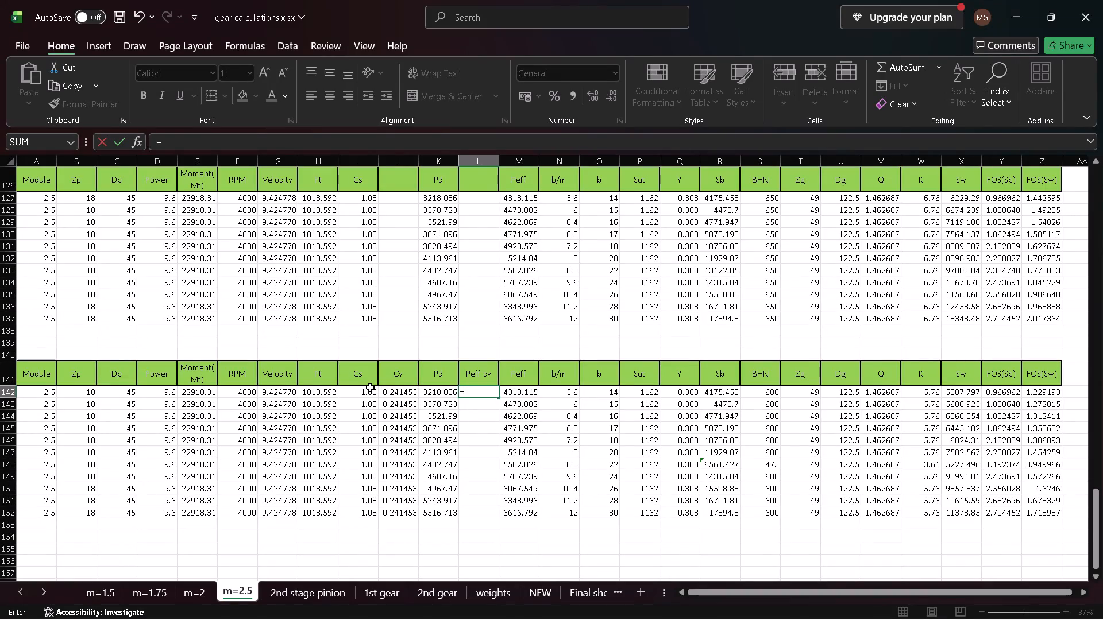
# Complete the Peff cv formula in row 142 as =(I142/J142)*H142, dividing Cs by Cv and multiplying by Pt.
pyautogui.click(370, 387)
pyautogui.press('/')
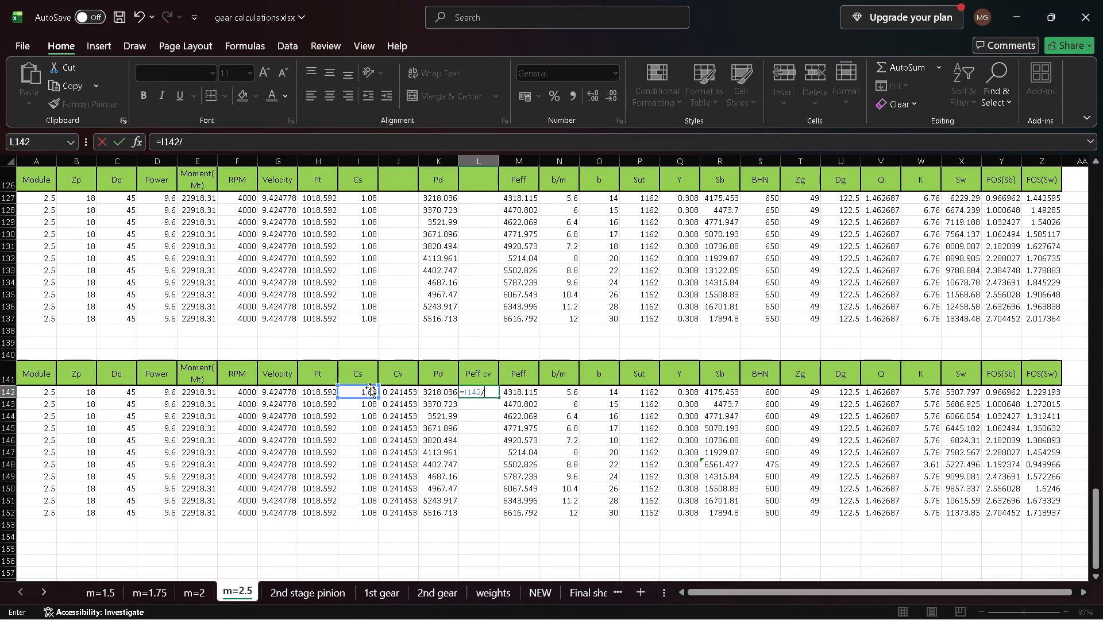
pyautogui.click(408, 392)
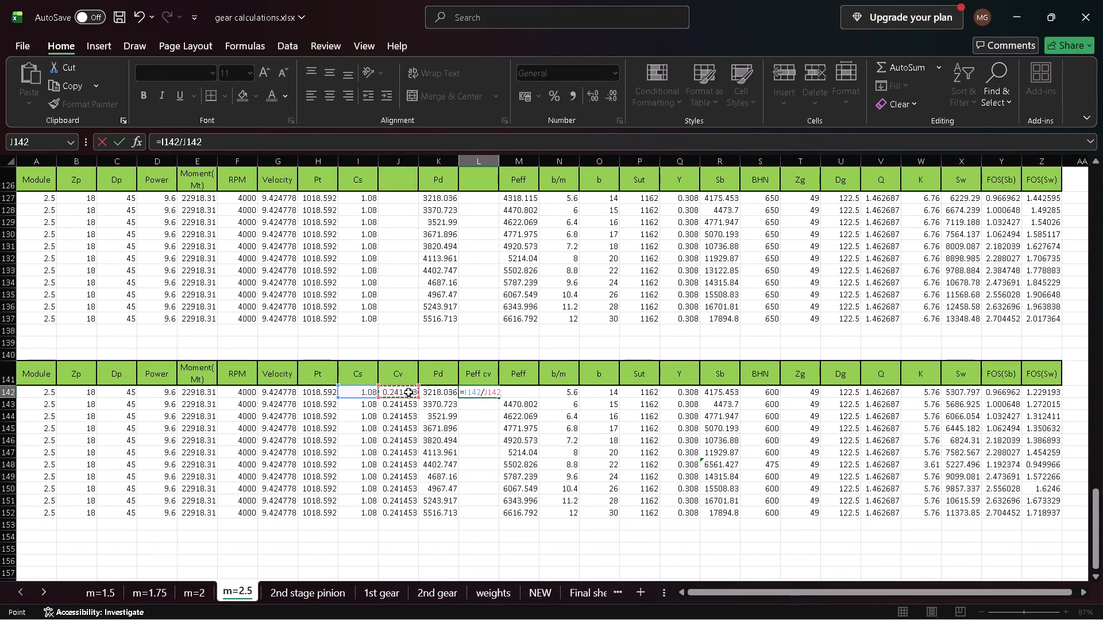
pyautogui.hotkey('shift', ')')
pyautogui.press('Left')
pyautogui.press('Left')
pyautogui.press('Left')
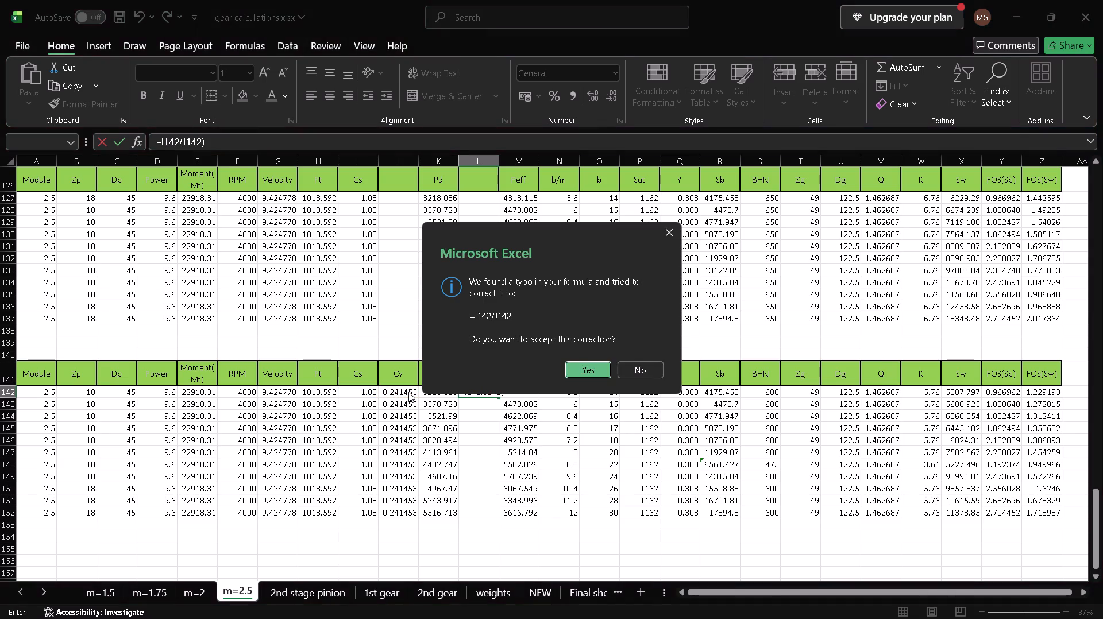
pyautogui.click(623, 367)
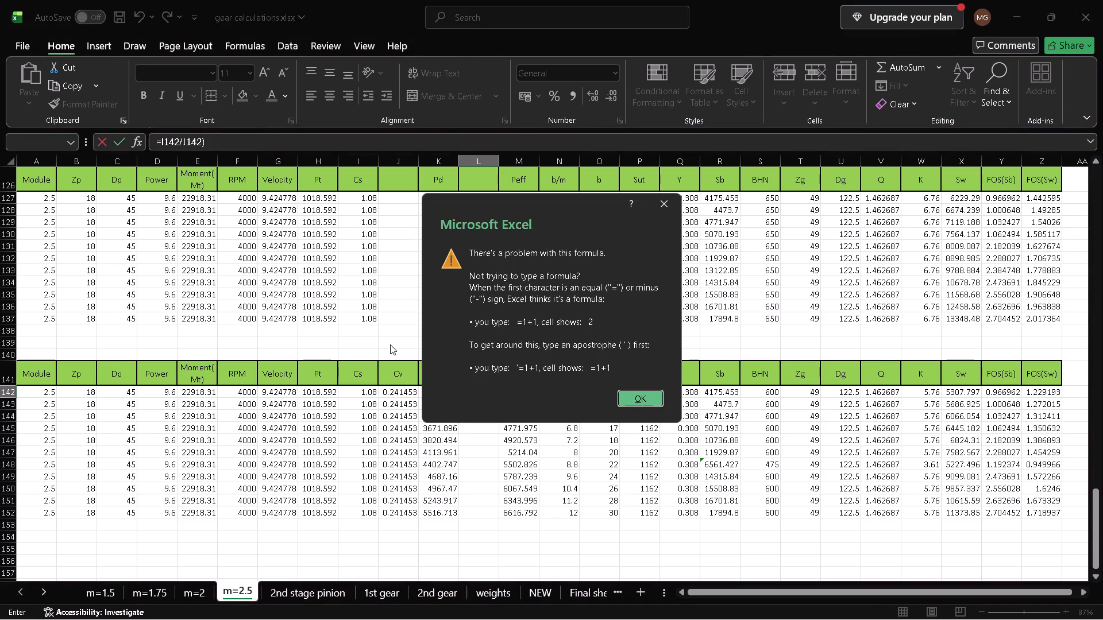
pyautogui.click(635, 405)
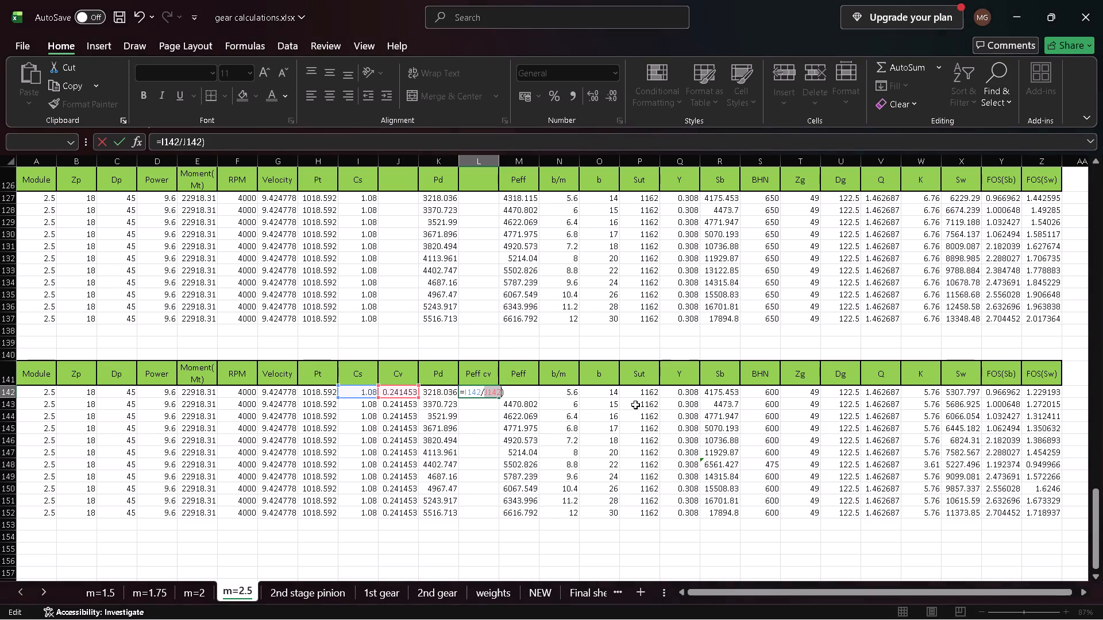
pyautogui.click(160, 144)
pyautogui.hotkey('shift', '(')
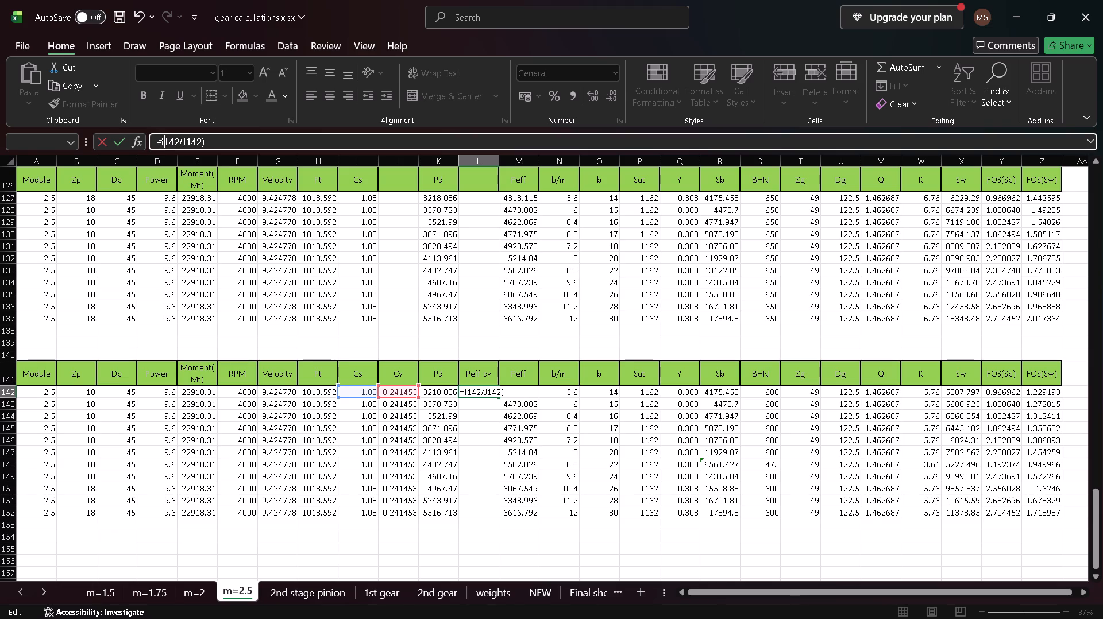
pyautogui.press('Right')
pyautogui.press('Right')
pyautogui.press('Right')
pyautogui.press('Right')
pyautogui.press('Right')
pyautogui.press('Right')
pyautogui.press('Right')
pyautogui.press('Right')
pyautogui.press('Right')
pyautogui.press('Right')
pyautogui.hotkey('shift', '*')
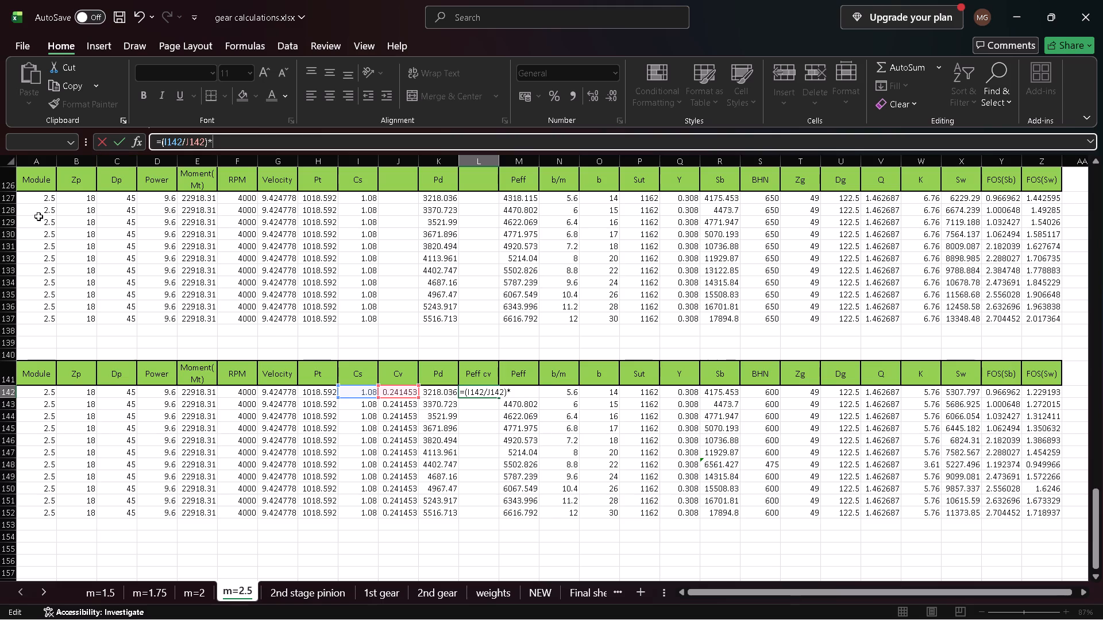
pyautogui.click(315, 390)
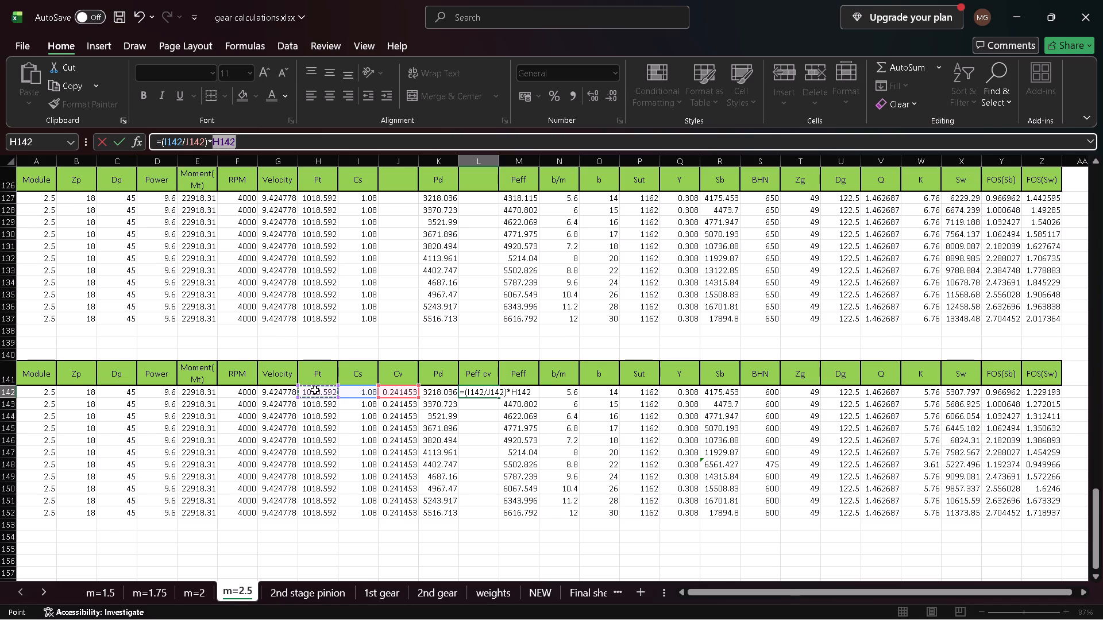
pyautogui.press('Return')
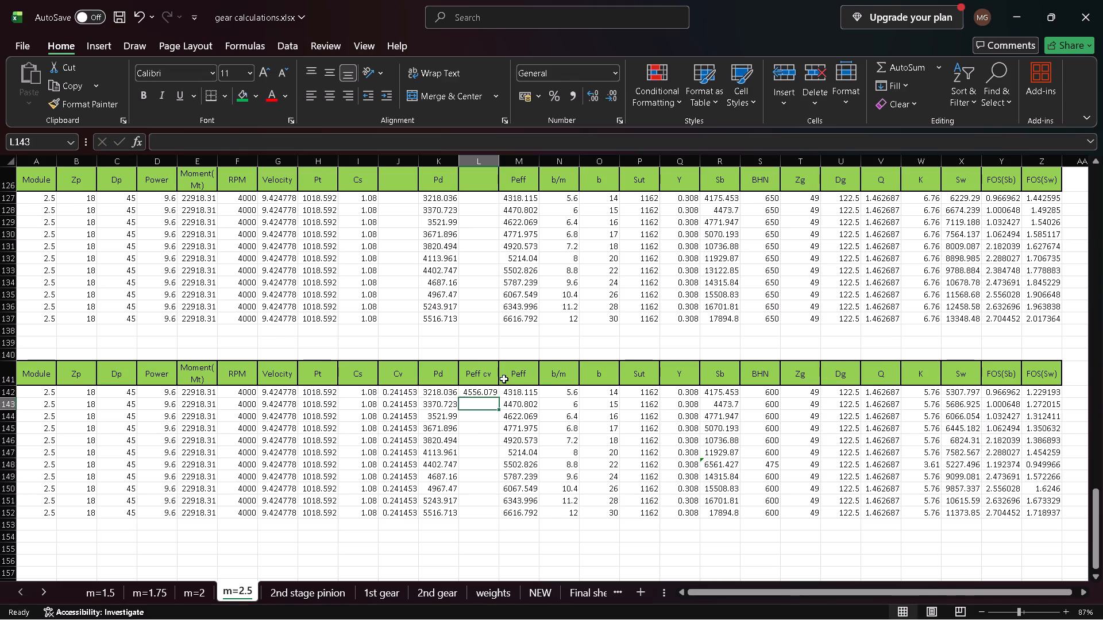
# Fill the Peff cv formula down from row 142 through the last table's final row, 152.
pyautogui.click(486, 391)
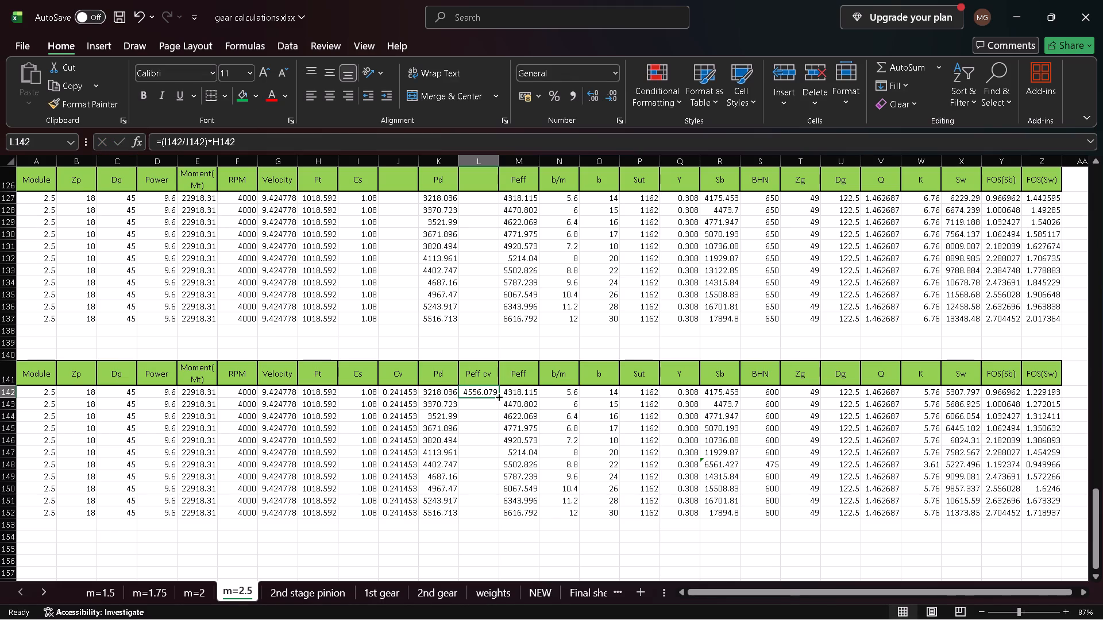
pyautogui.doubleClick(499, 397)
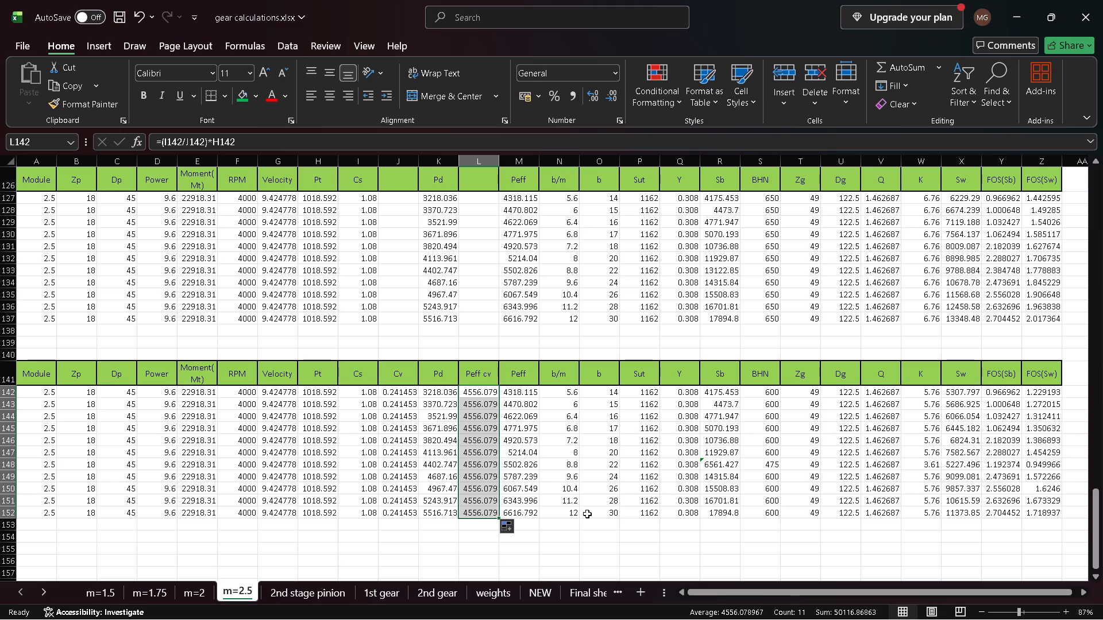
pyautogui.click(603, 534)
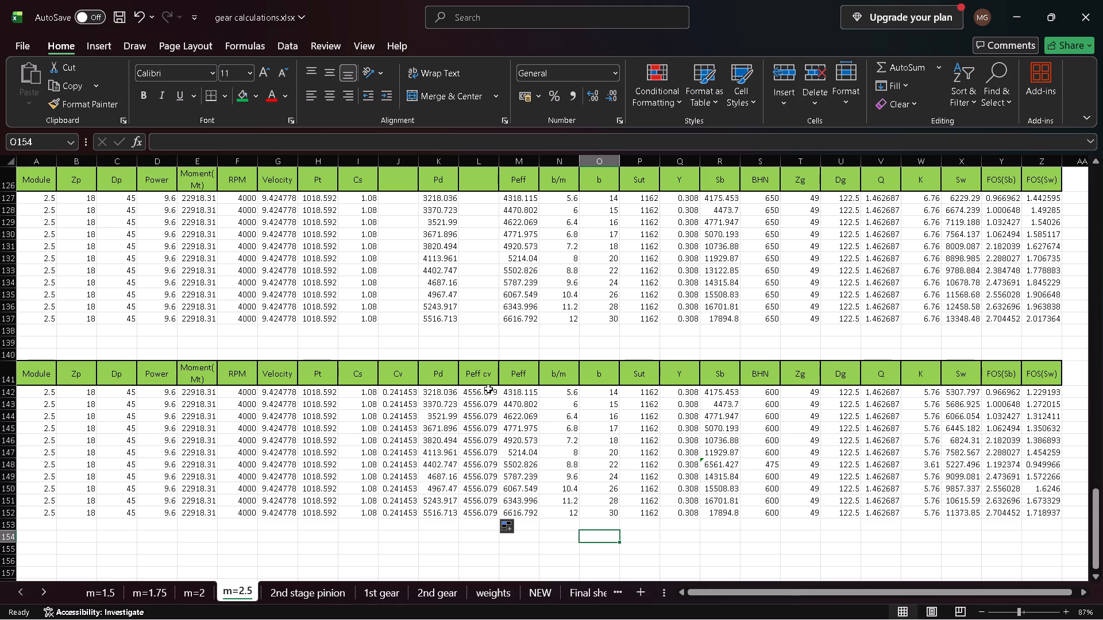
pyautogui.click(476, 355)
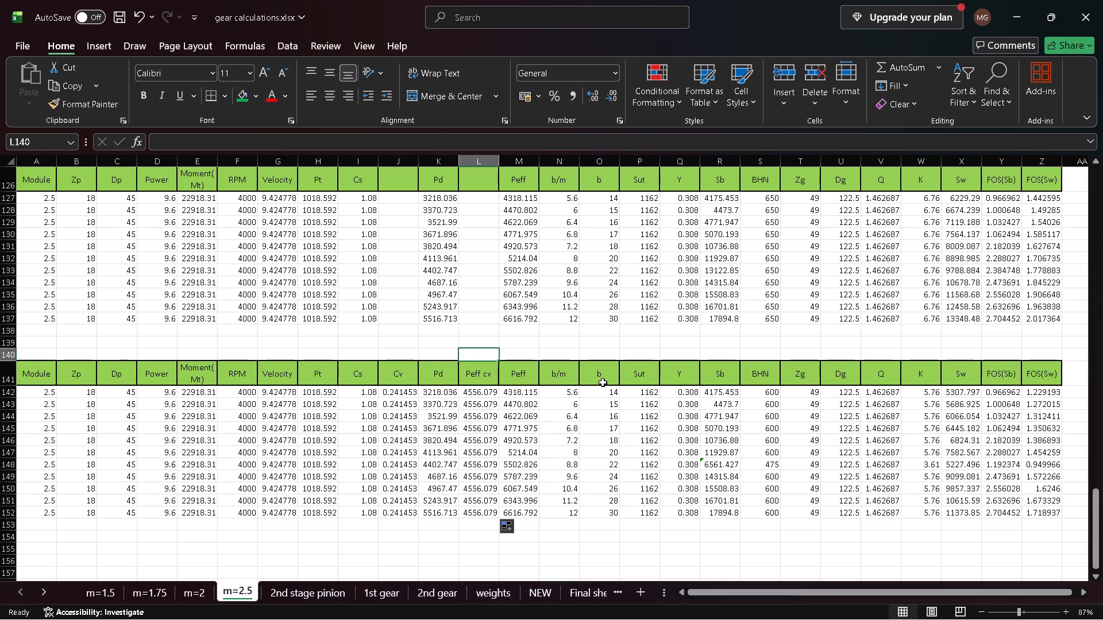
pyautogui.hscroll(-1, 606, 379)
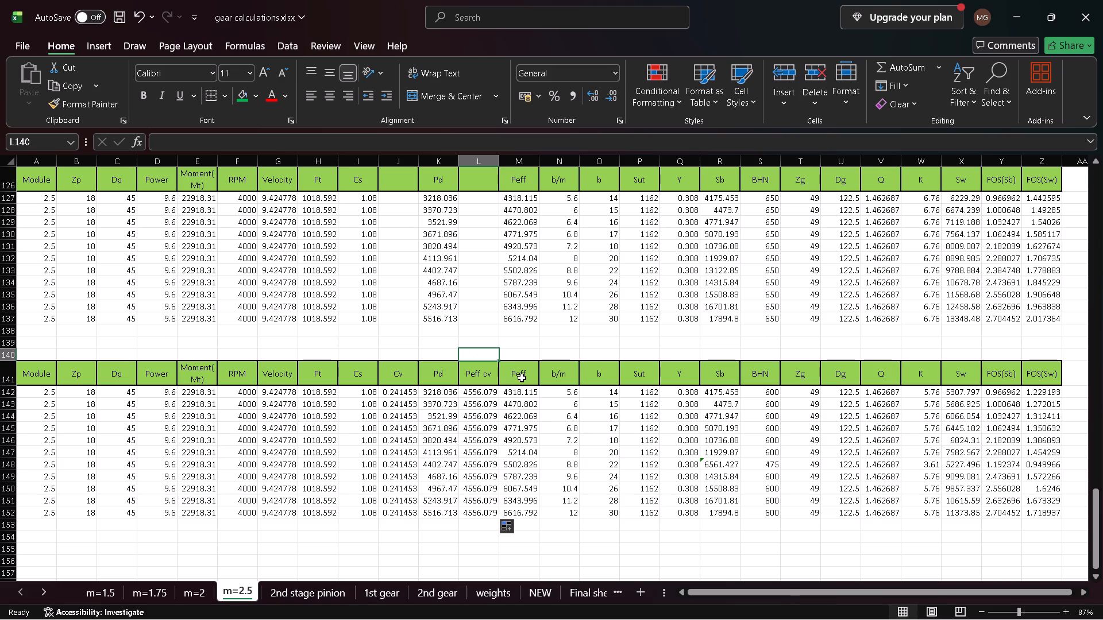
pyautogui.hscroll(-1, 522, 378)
# Change the last table's FOS(Sb) formula in row 142 to =R142/L142 so it divides Sb by Peff cv.
pyautogui.click(996, 373)
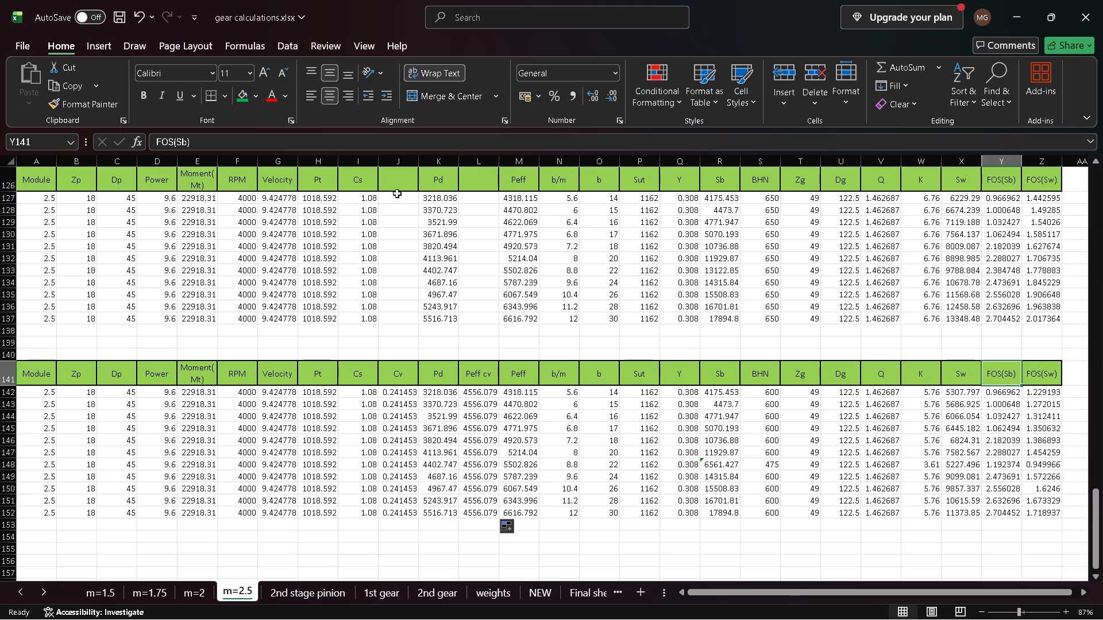
pyautogui.click(987, 393)
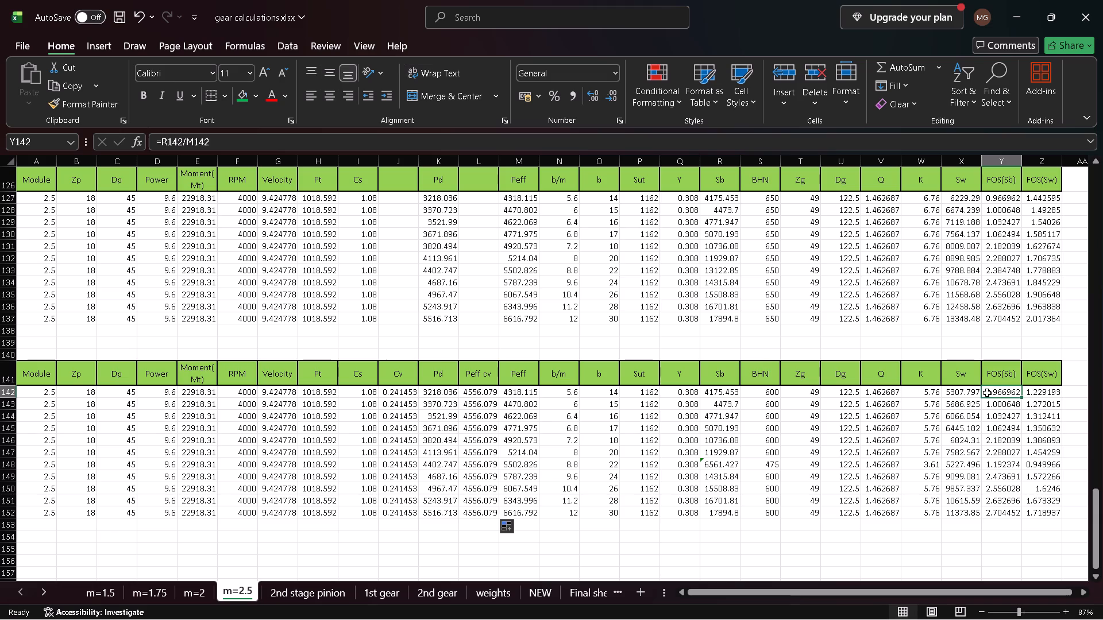
pyautogui.click(406, 133)
pyautogui.press('BackSpace')
pyautogui.press('BackSpace')
pyautogui.press('BackSpace')
pyautogui.press('BackSpace')
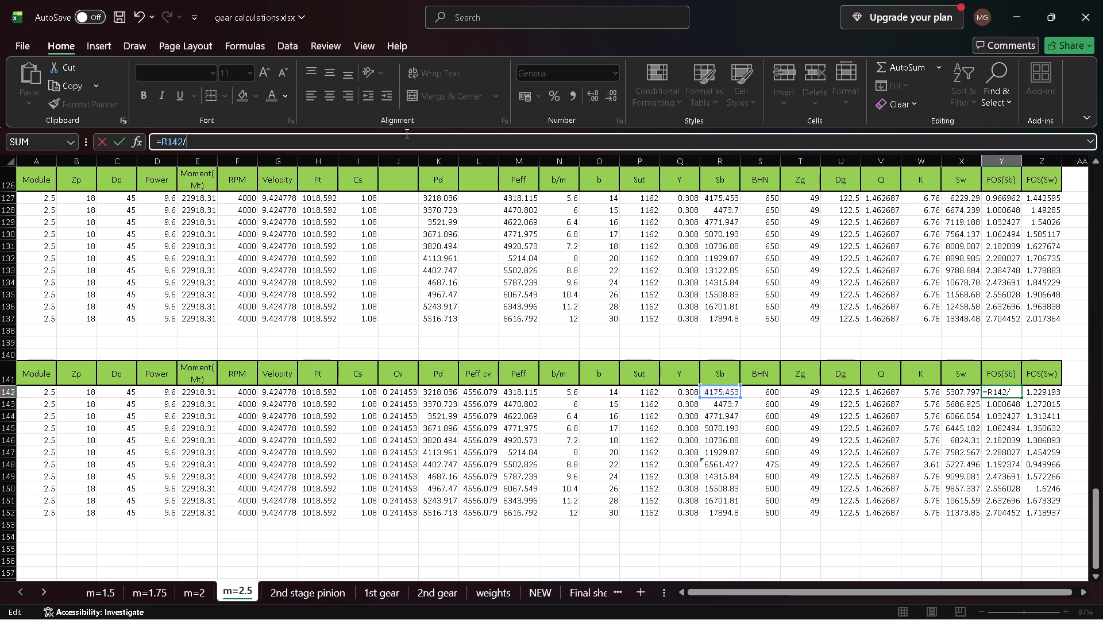
pyautogui.write('L142')
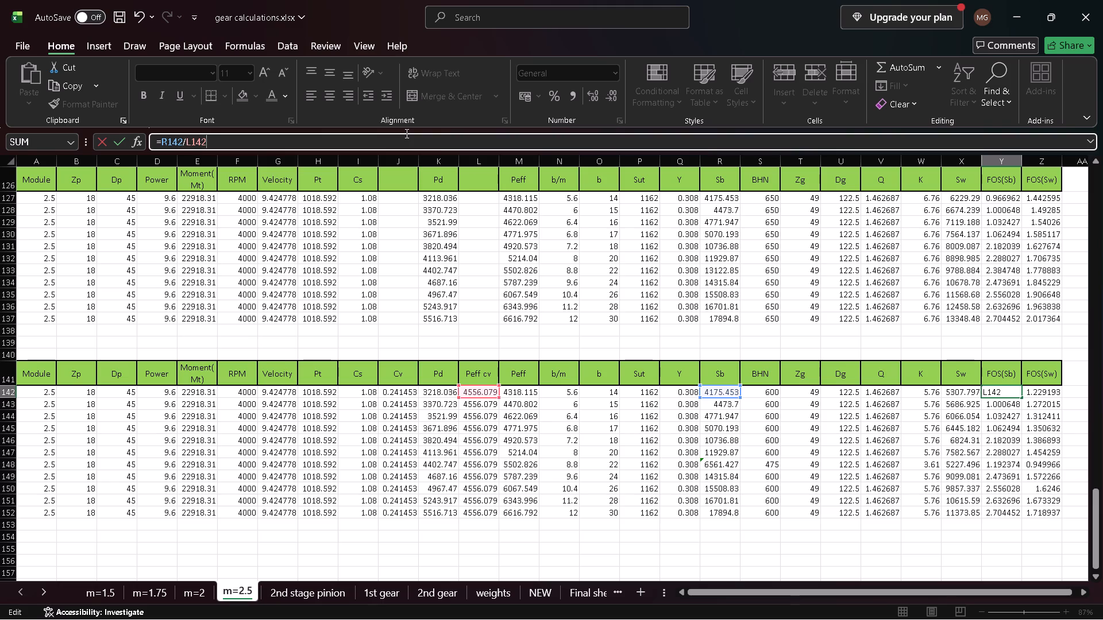
pyautogui.press('Return')
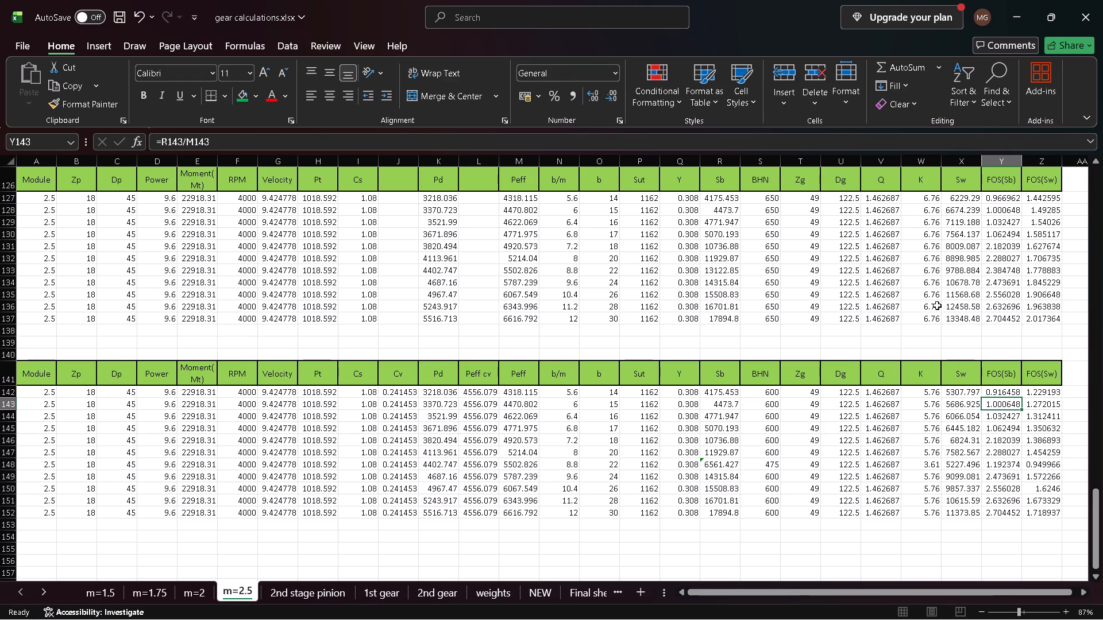
# Change the last table's FOS(Sw) formula in row 142 to =X142/L142 so it divides Sw by Peff cv.
pyautogui.click(1032, 392)
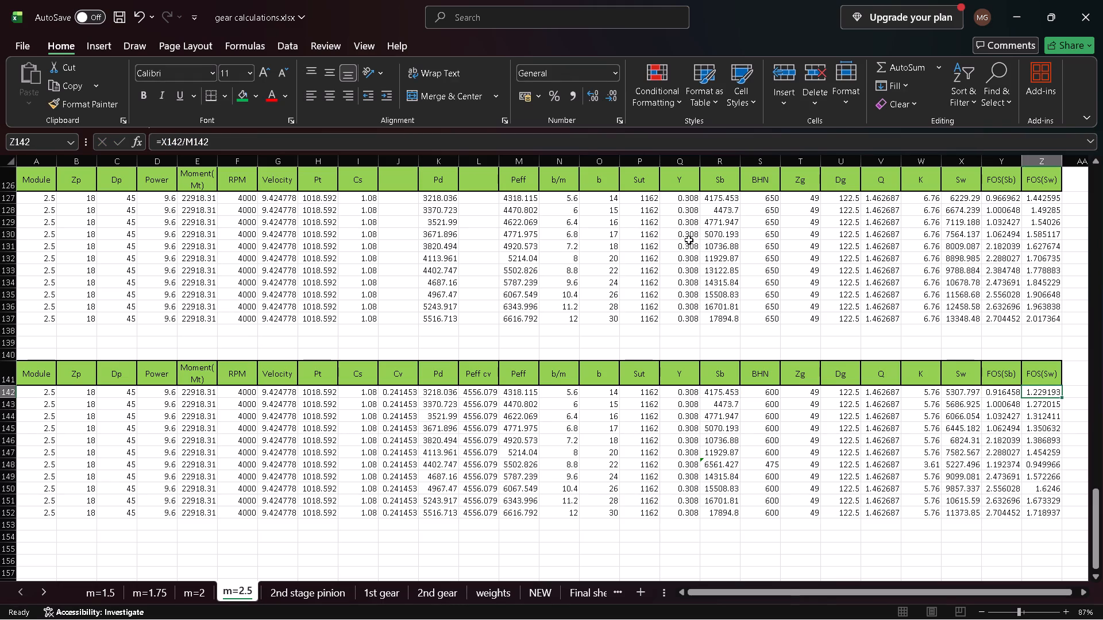
pyautogui.click(606, 143)
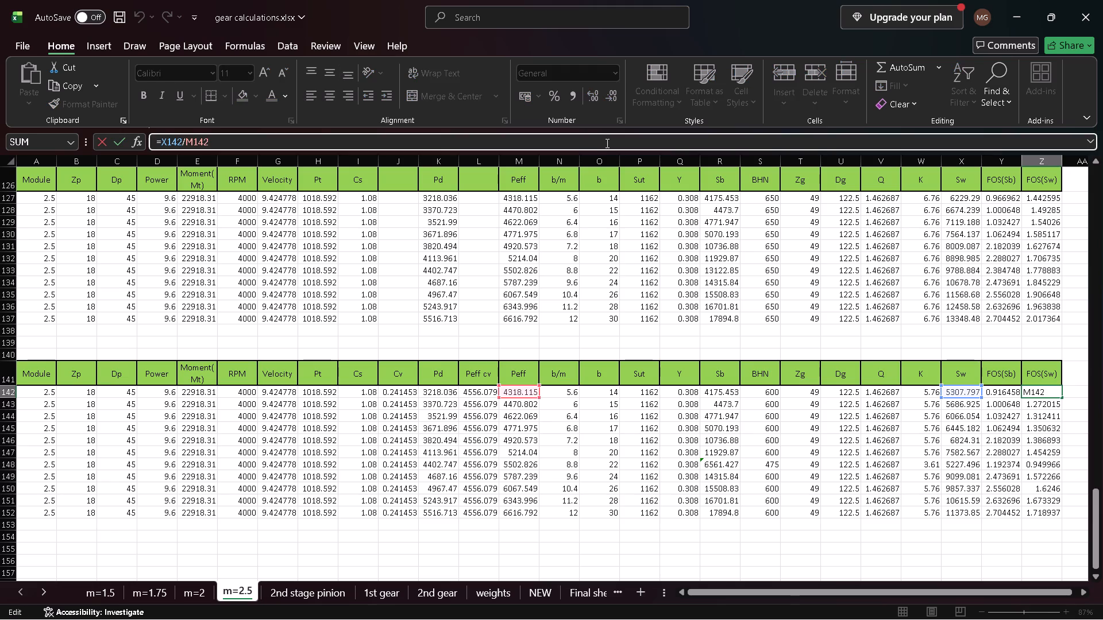
pyautogui.press('BackSpace')
pyautogui.press('BackSpace')
pyautogui.press('BackSpace')
pyautogui.press('BackSpace')
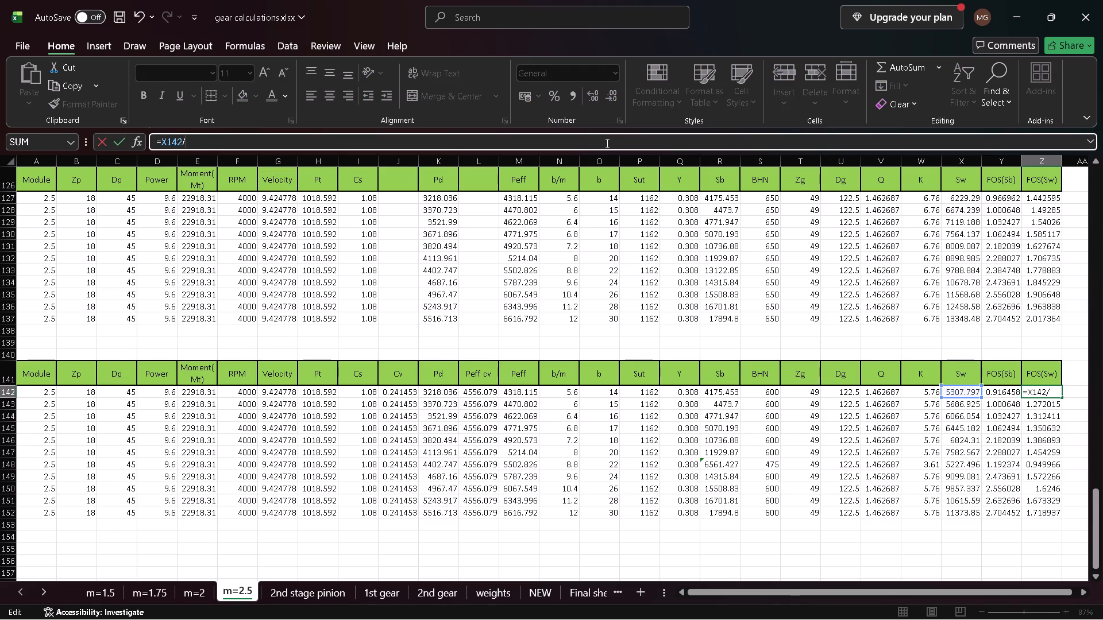
pyautogui.write('L142')
pyautogui.press('Return')
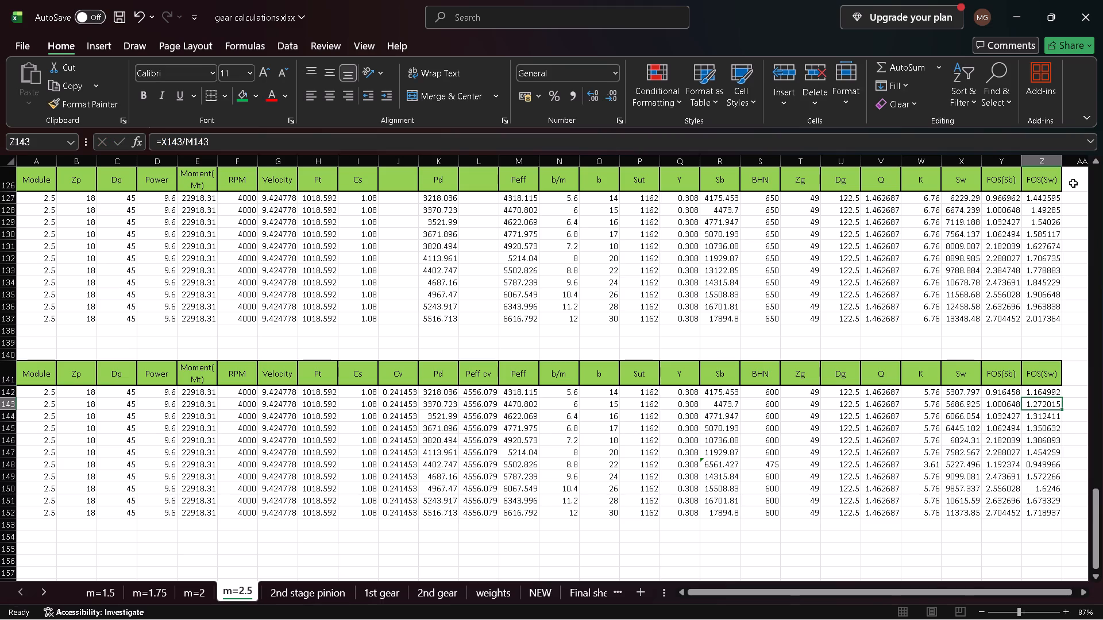
# Fill the FOS(Sb) and FOS(Sw) formulas from row 142 down through row 152 of the last table.
pyautogui.click(1004, 396)
pyautogui.doubleClick(1021, 396)
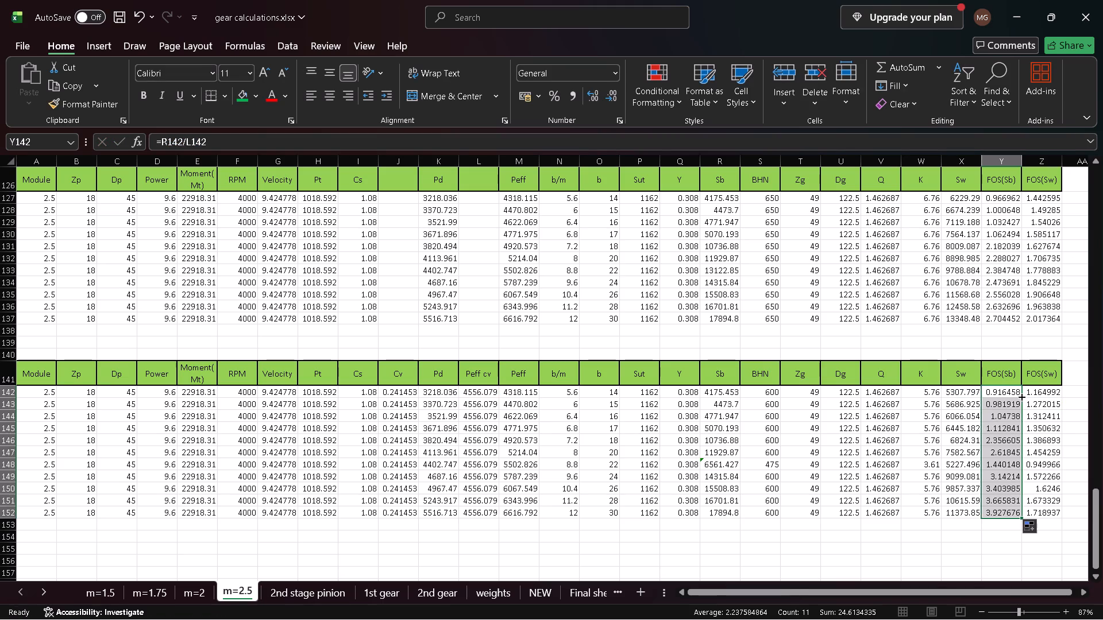
pyautogui.click(1031, 393)
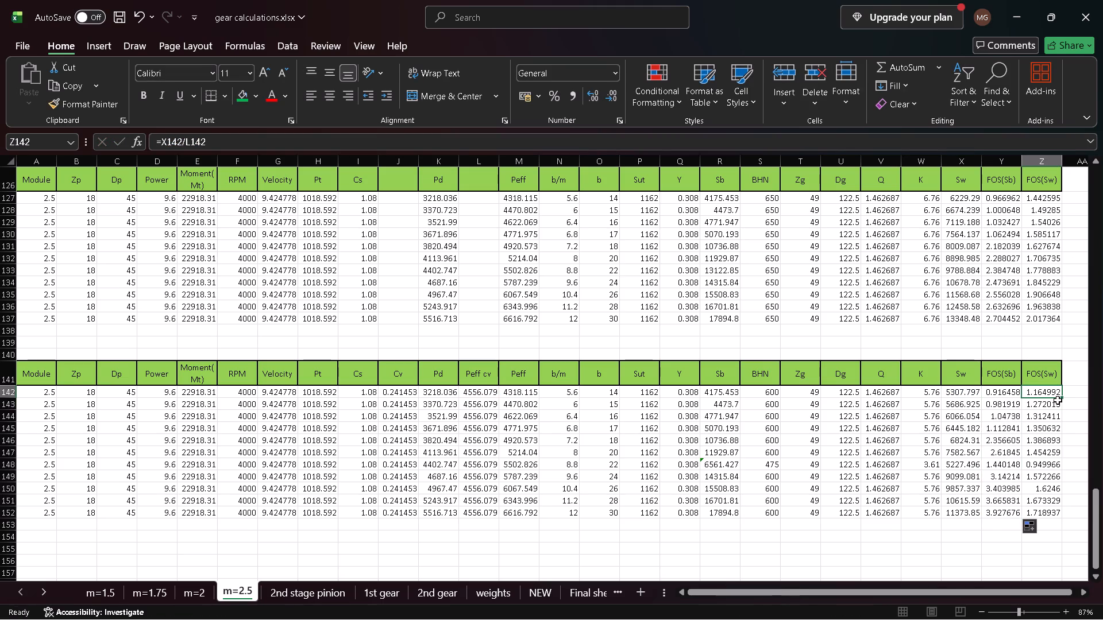
pyautogui.doubleClick(1062, 397)
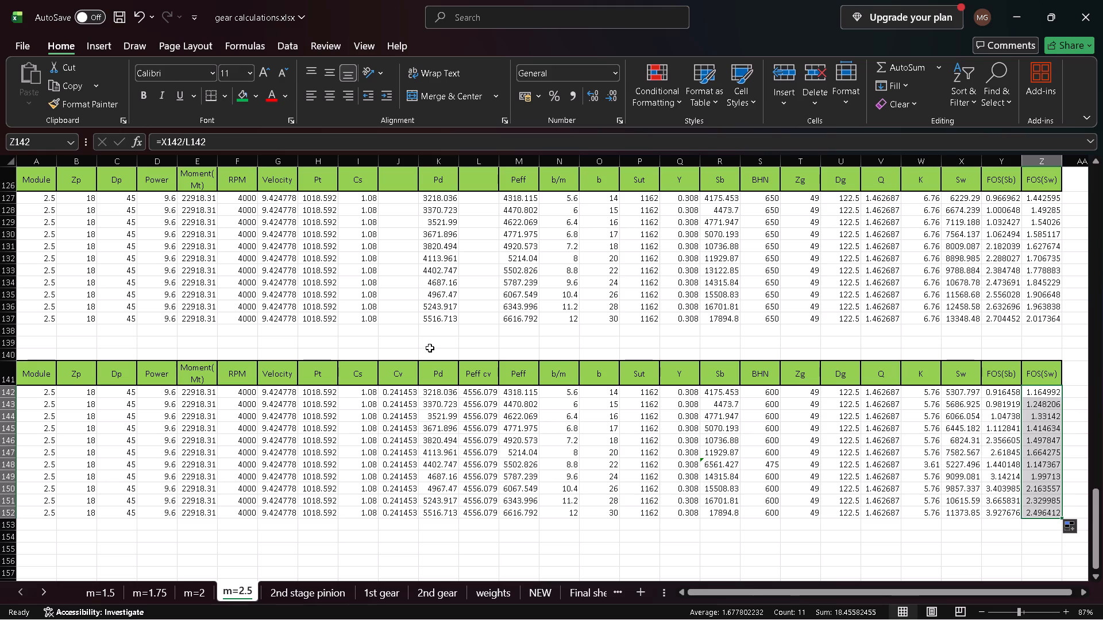
# Examine rows 143, 146 and 148 of the last table, including row 148's K formula, to compare the safety factors.
pyautogui.click(25, 398)
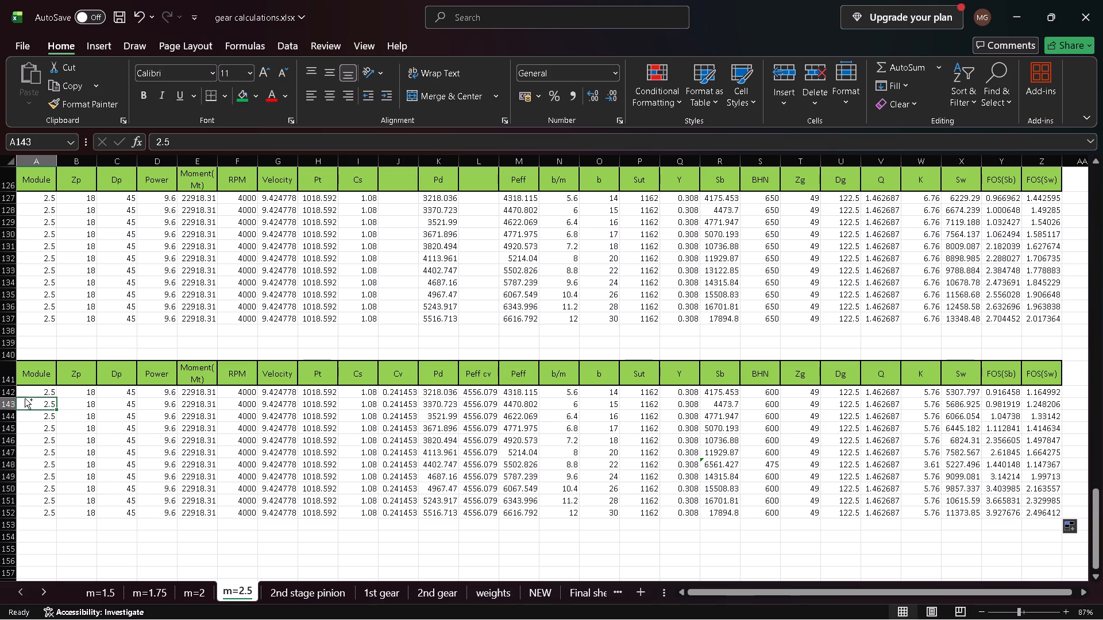
pyautogui.hotkey('ctrl', 'shift', 'Right')
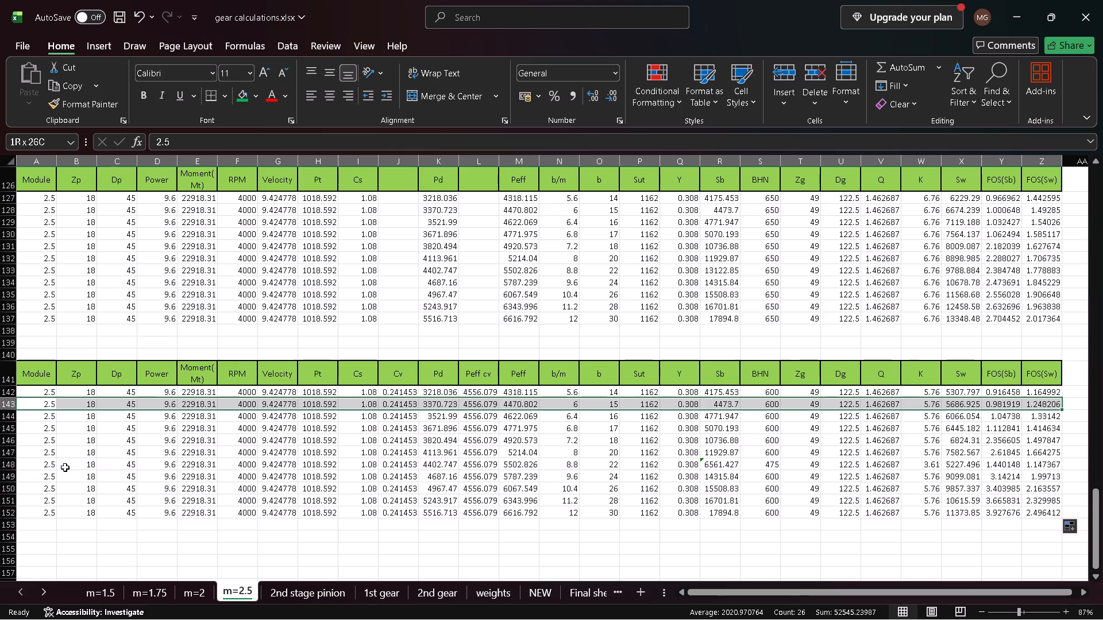
pyautogui.click(18, 441)
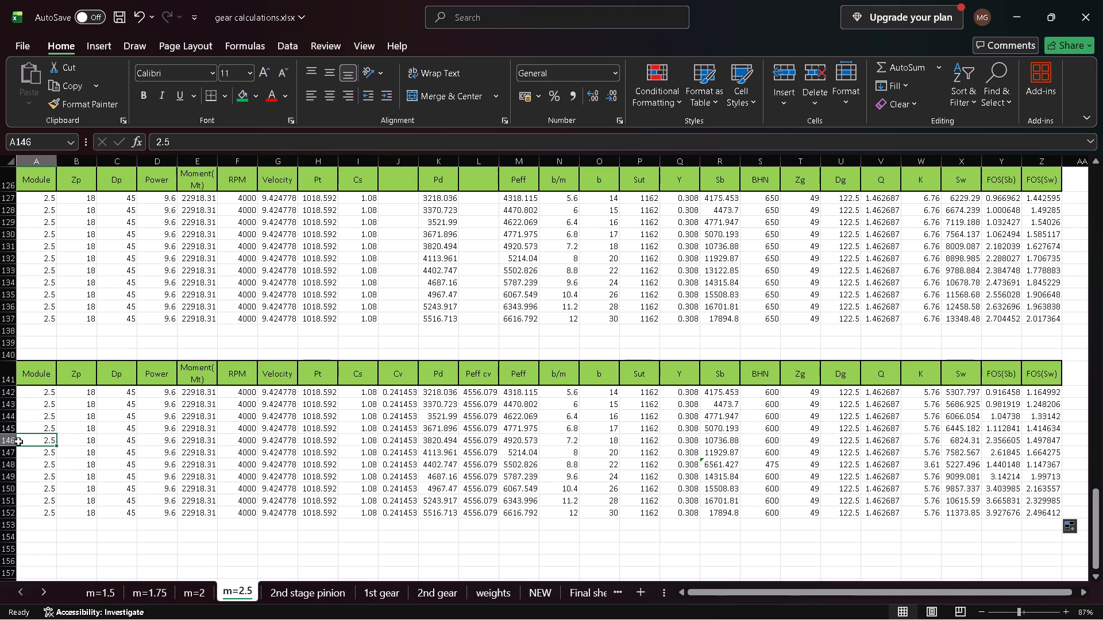
pyautogui.hotkey('shift', 'Right')
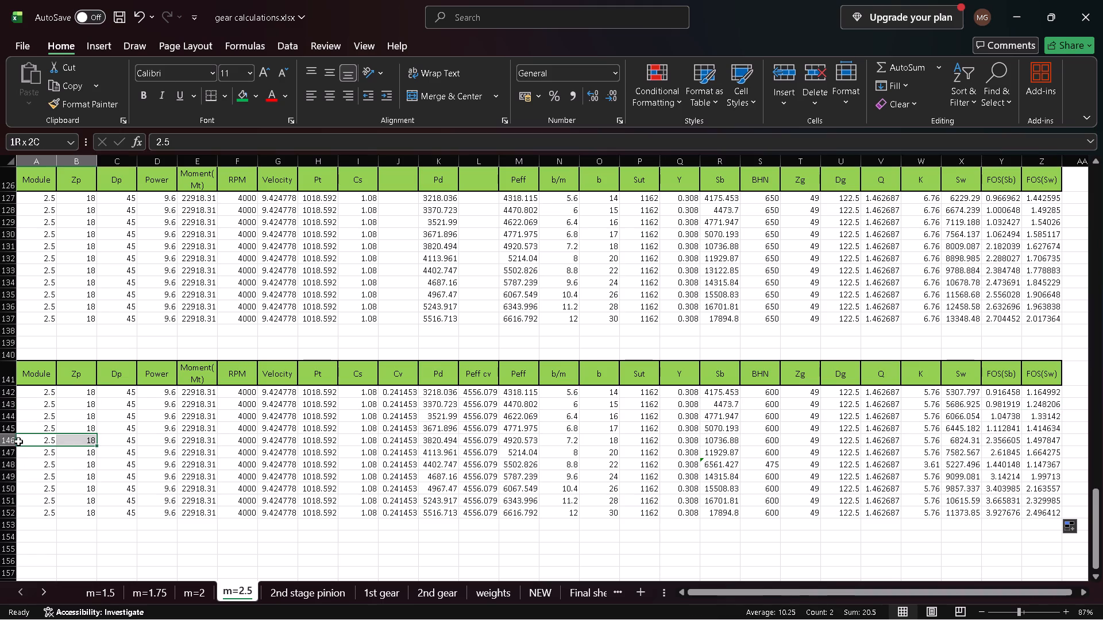
pyautogui.hotkey('ctrl', 'shift', 'Right')
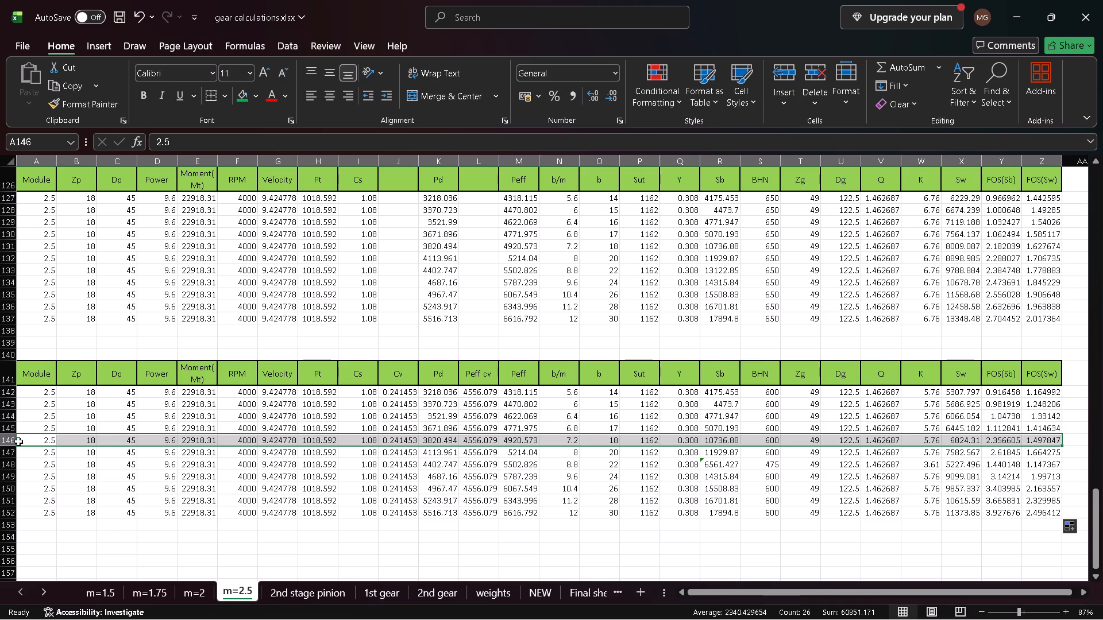
pyautogui.click(566, 463)
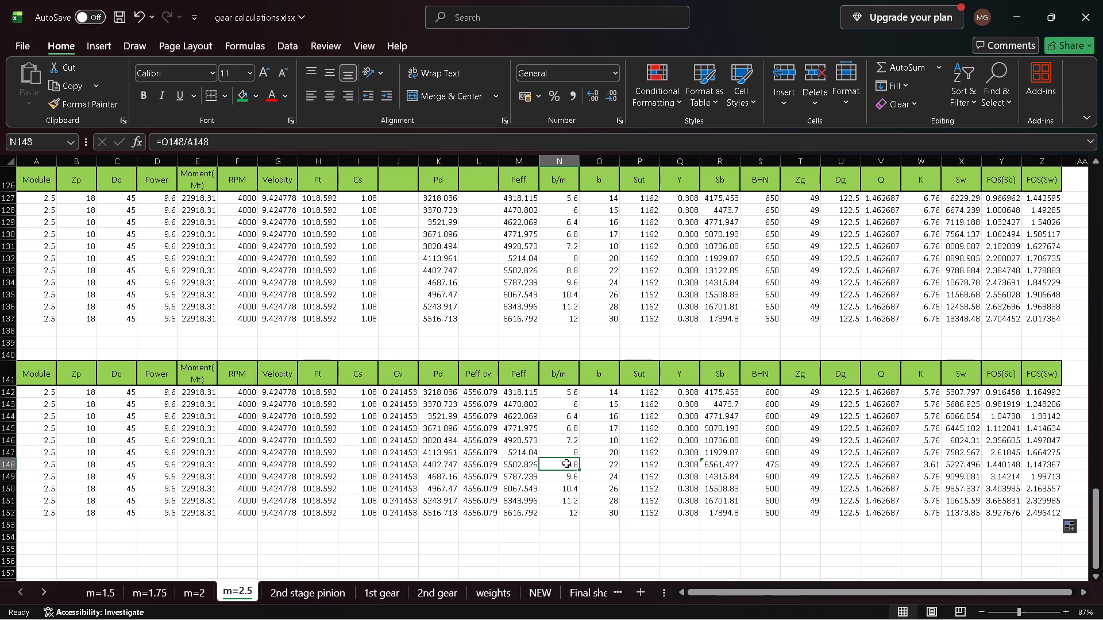
pyautogui.hotkey('ctrl', 'Left')
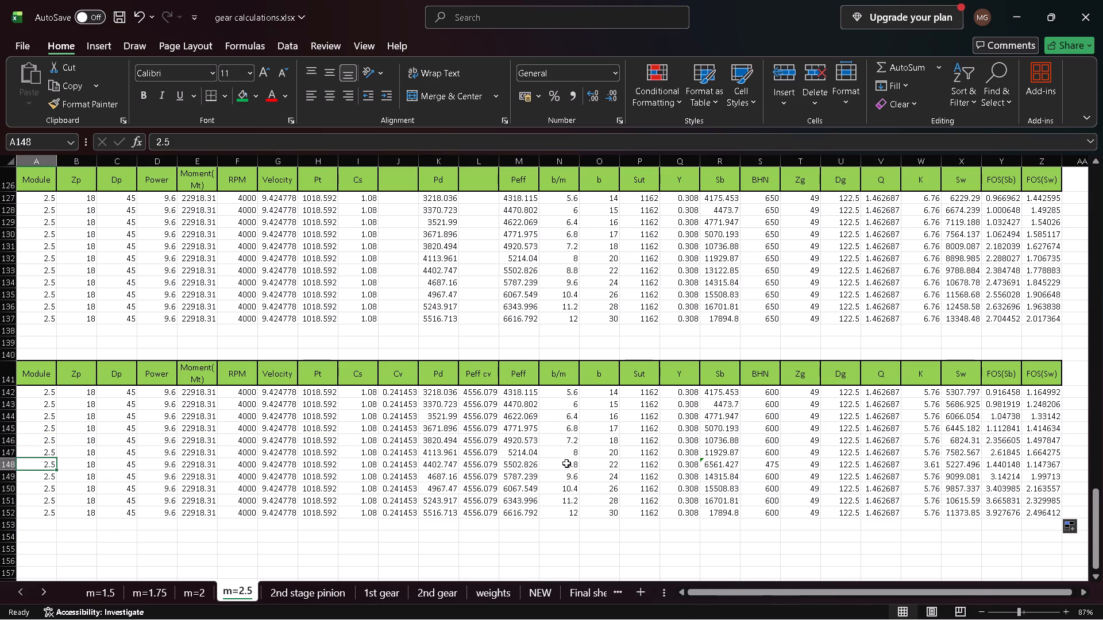
pyautogui.hotkey('ctrl', 'shift', 'Right')
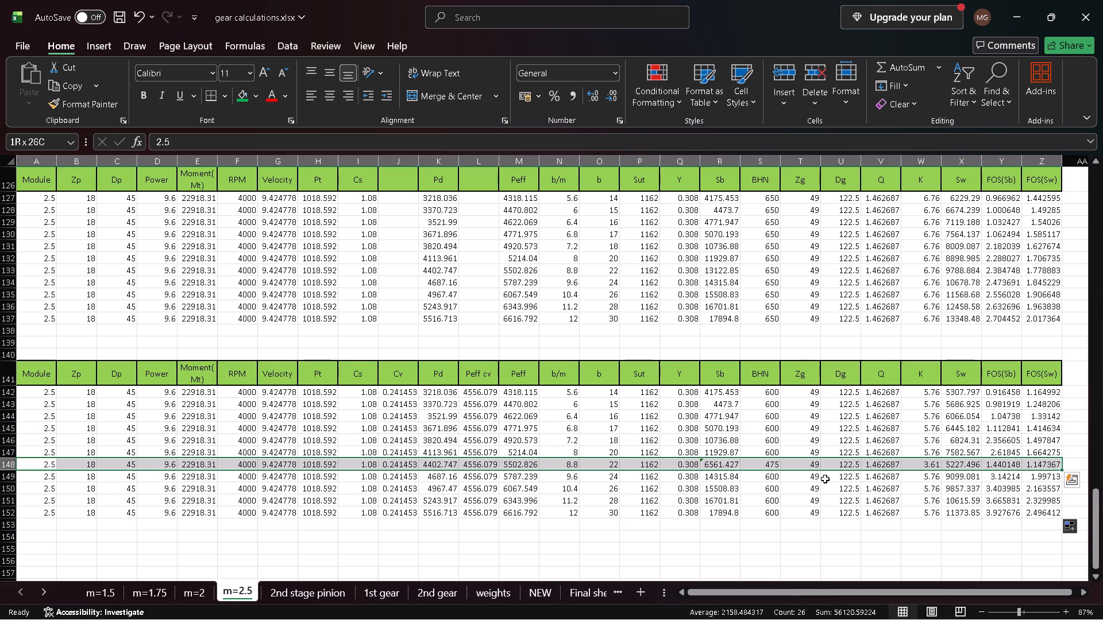
pyautogui.hscroll(-1, 860, 475)
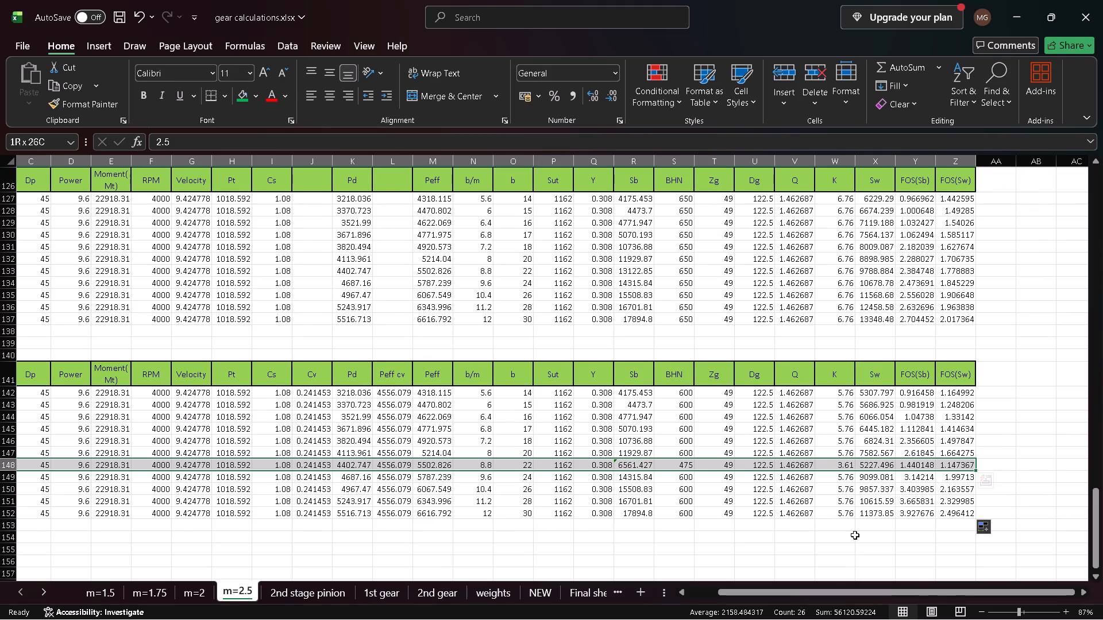
pyautogui.click(846, 556)
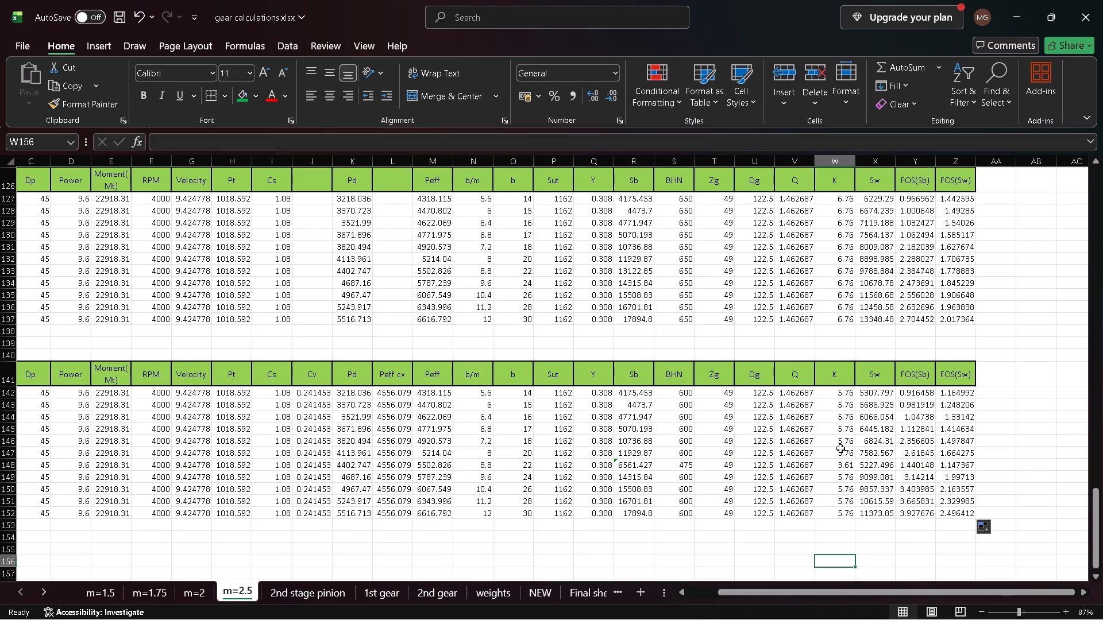
pyautogui.click(842, 466)
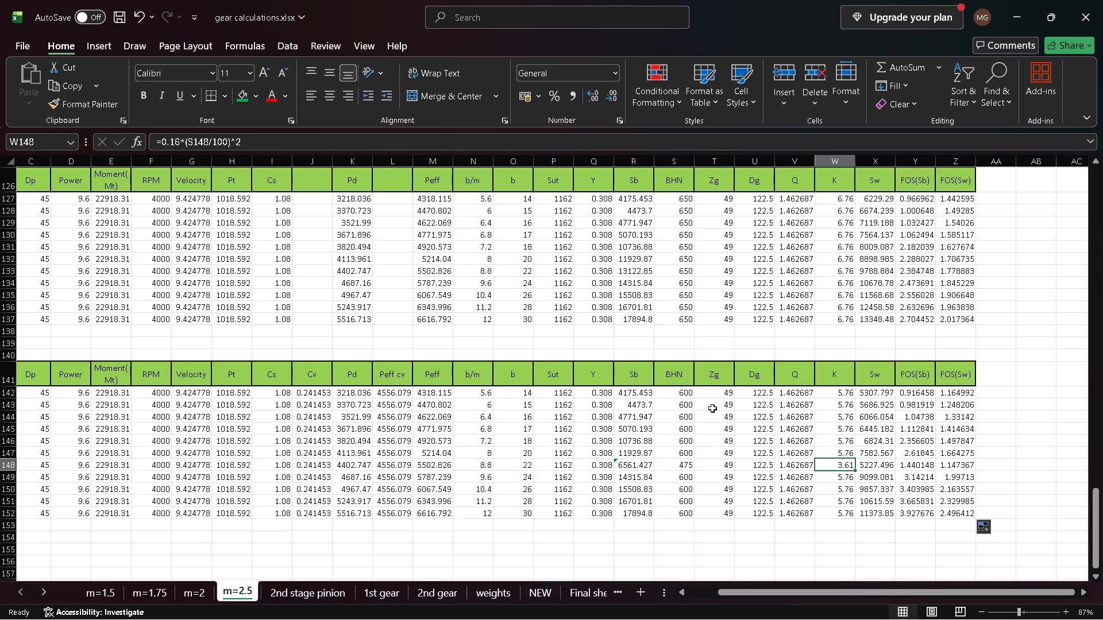
# Set BHN to 475 in row 142 of the last table and fill it down through row 152.
pyautogui.click(669, 388)
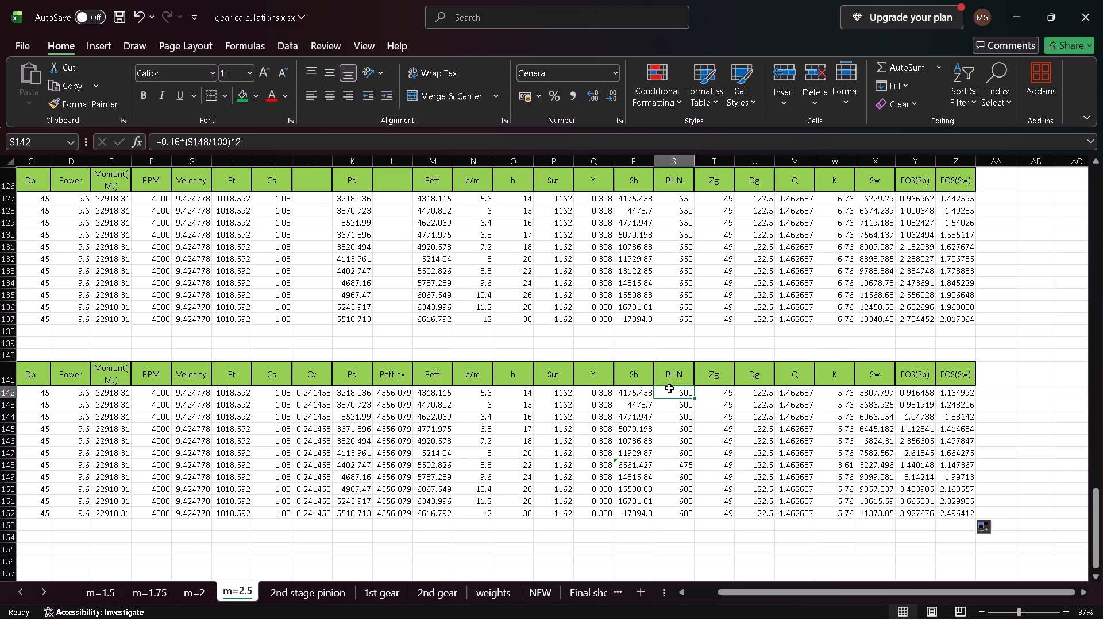
pyautogui.write('47')
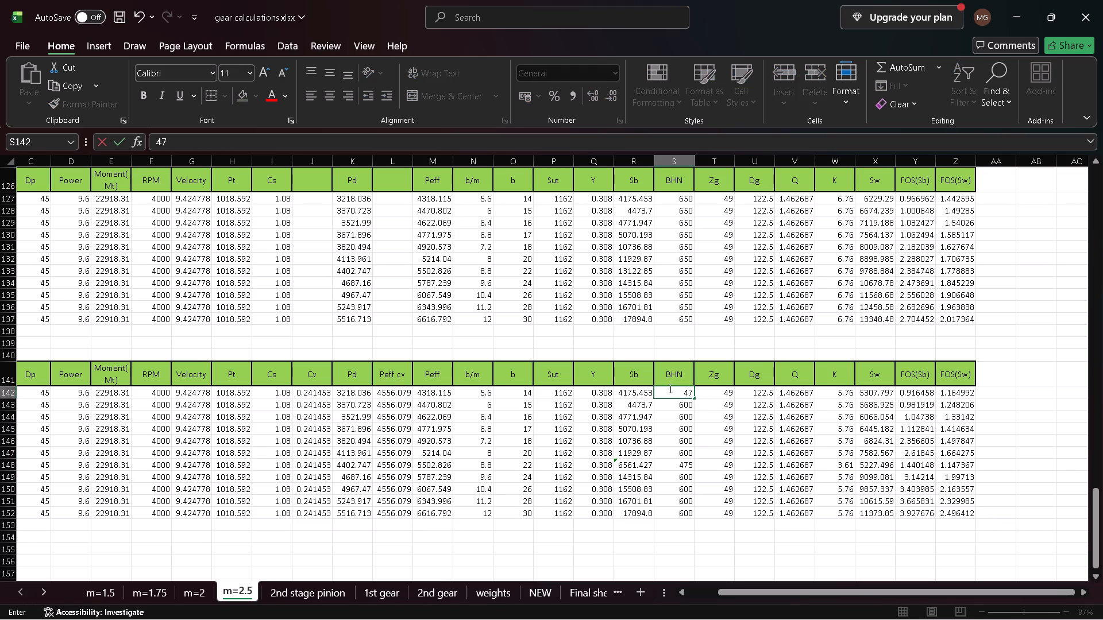
pyautogui.press('5')
pyautogui.press('Return')
pyautogui.click(682, 392)
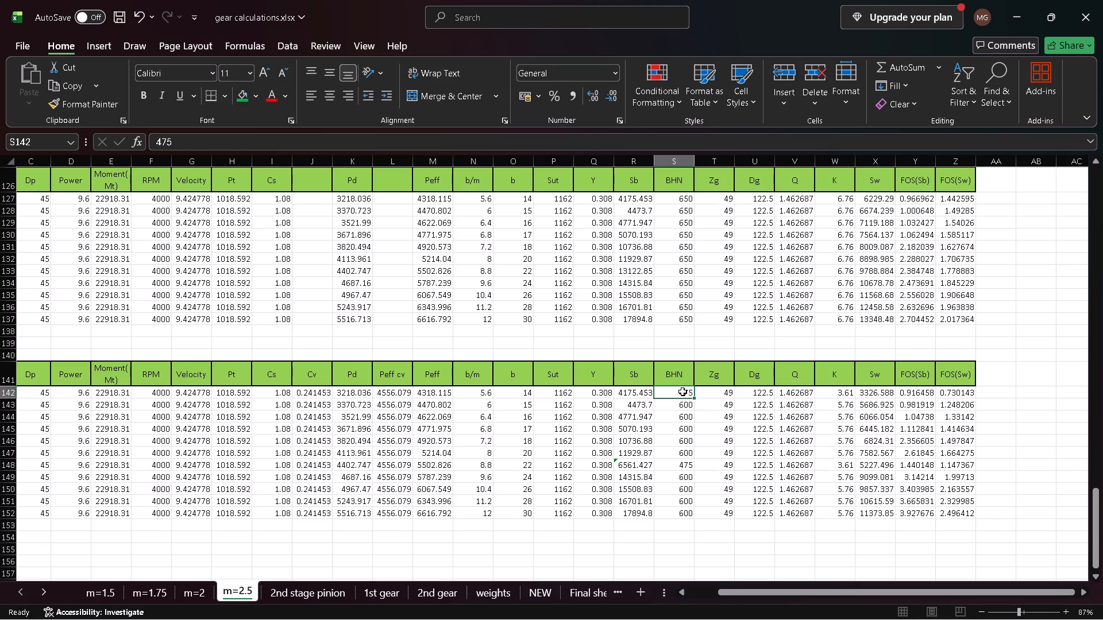
pyautogui.doubleClick(695, 399)
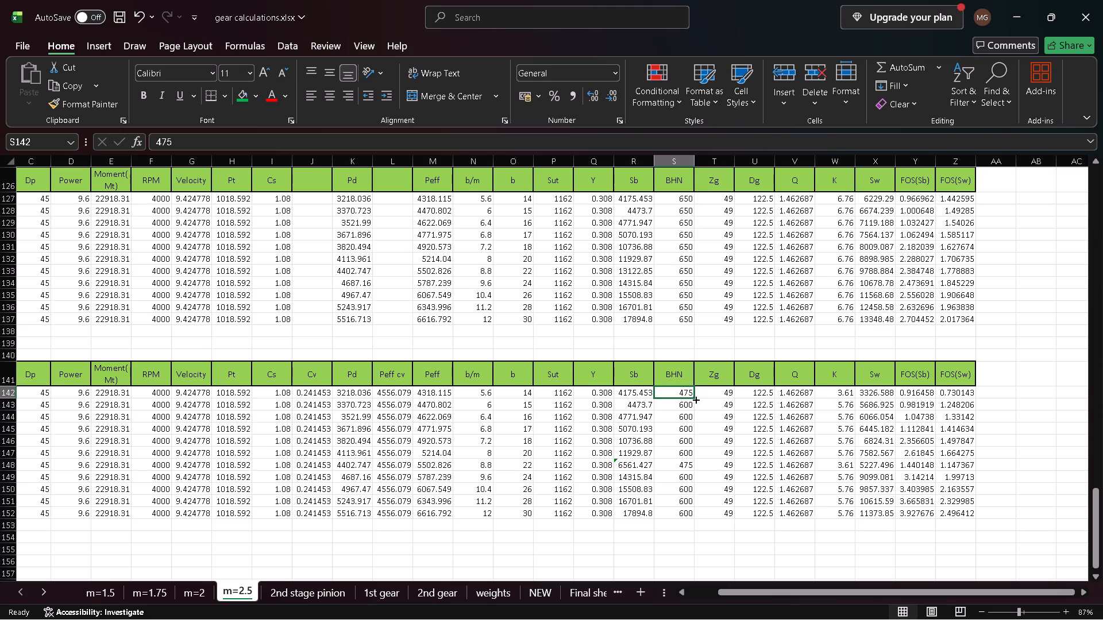
pyautogui.scroll(-1, 785, 443)
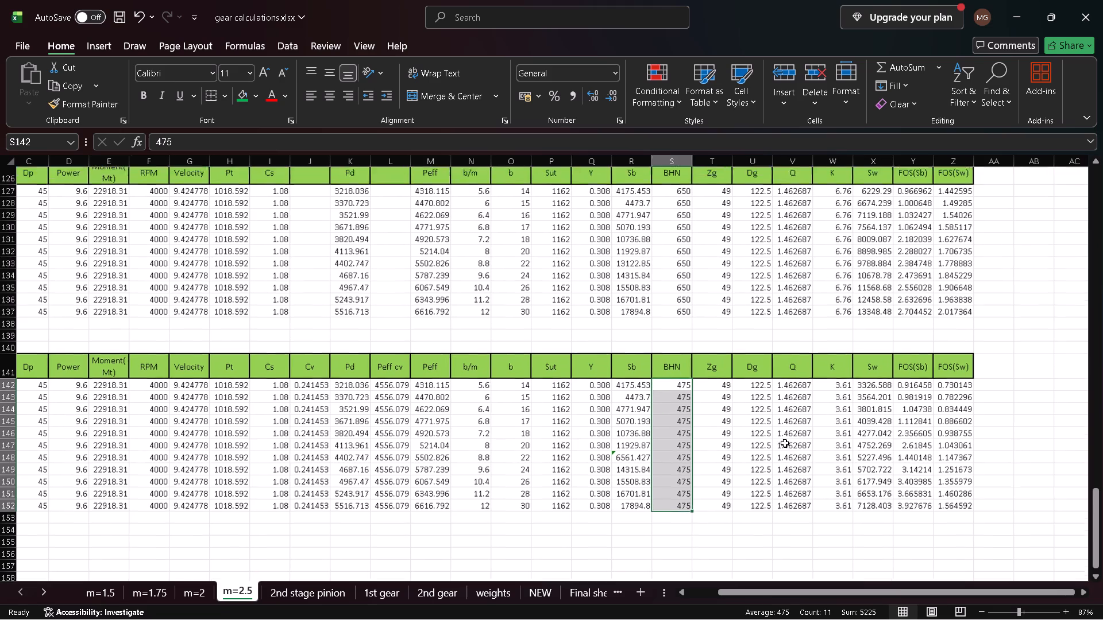
pyautogui.scroll(-1, 785, 443)
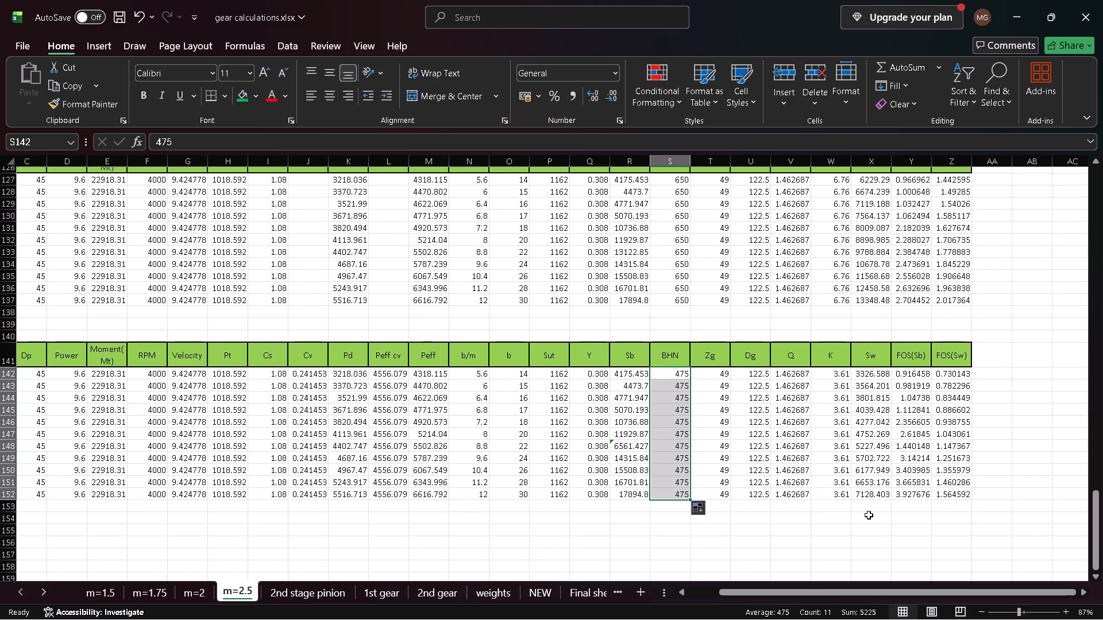
pyautogui.click(817, 526)
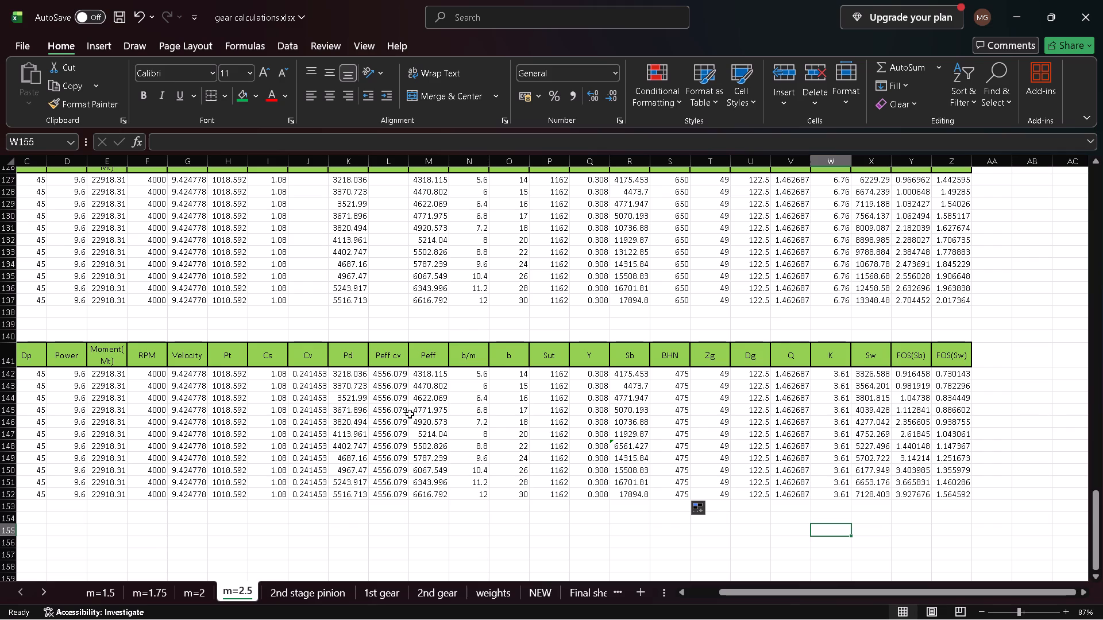
# Set Sut to 1330 in row 142 of the last table and fill it down through row 152.
pyautogui.click(35, 446)
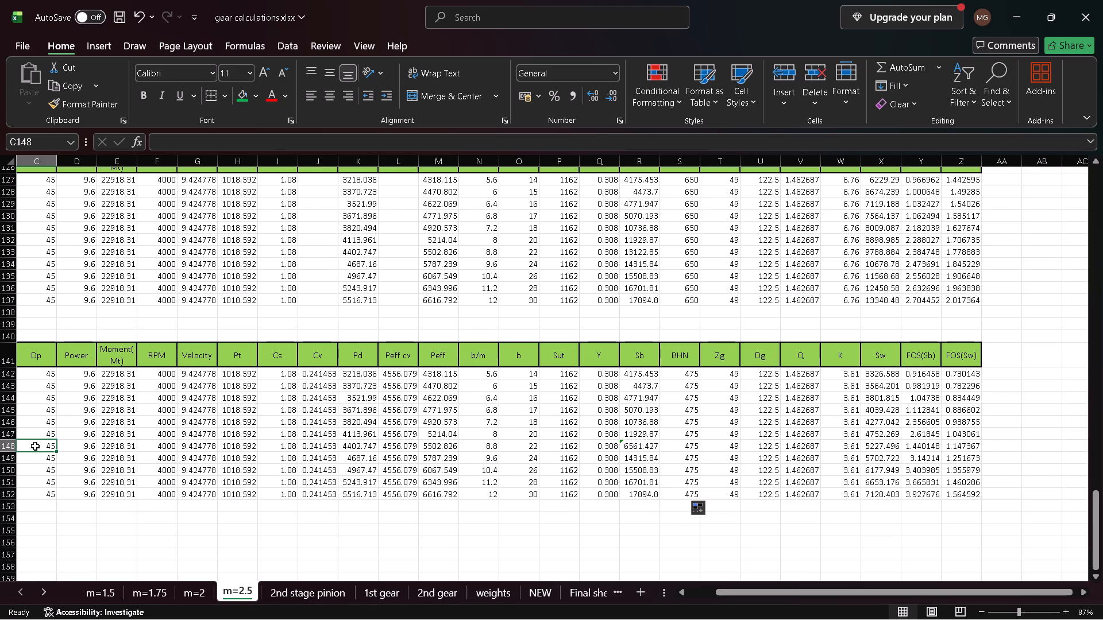
pyautogui.hotkey('ctrl', 'shift', 'Right')
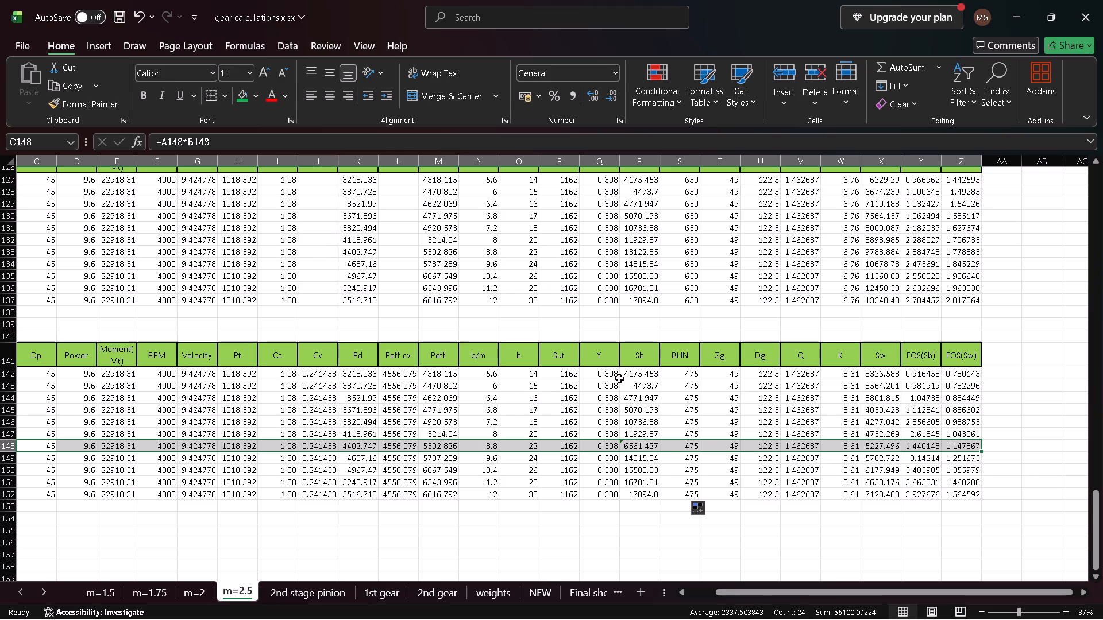
pyautogui.click(568, 374)
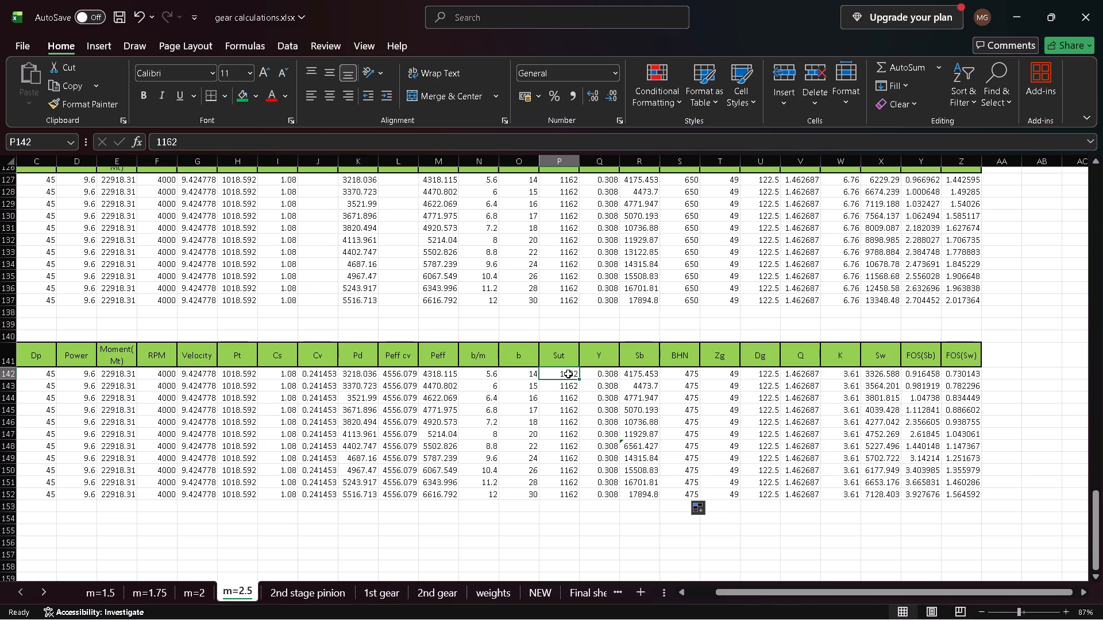
pyautogui.write('1330.')
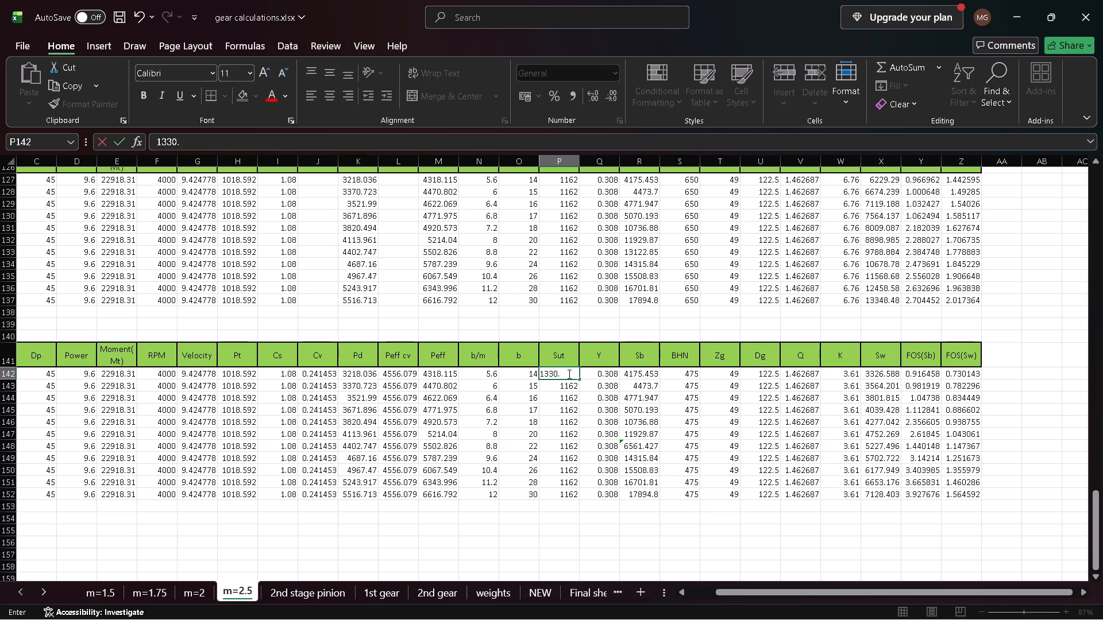
pyautogui.press('BackSpace')
pyautogui.press('Return')
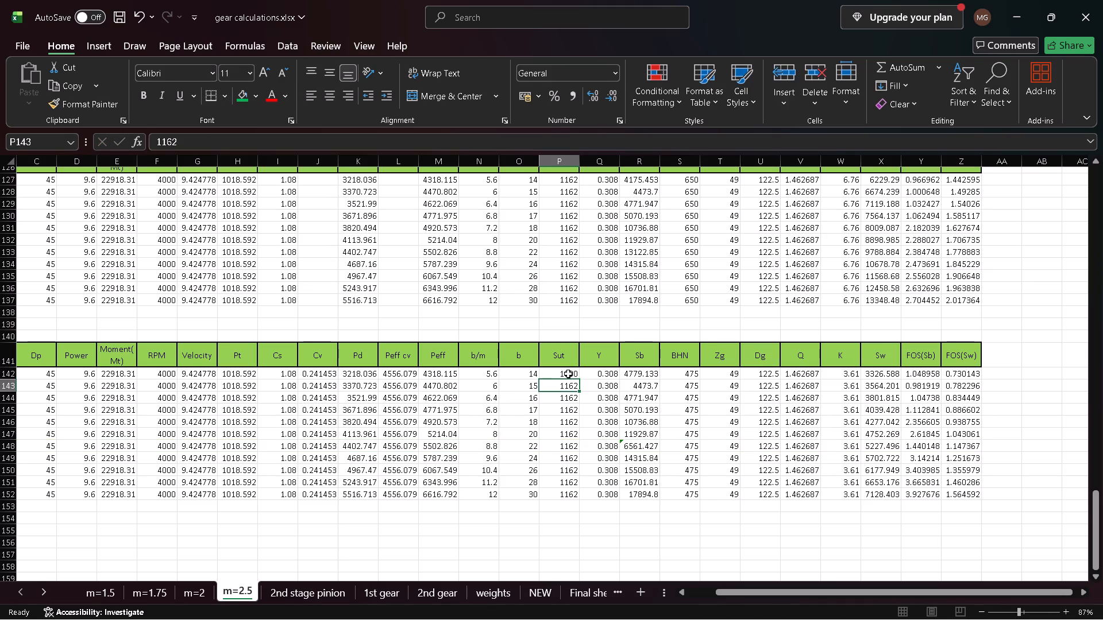
pyautogui.click(568, 374)
pyautogui.doubleClick(580, 379)
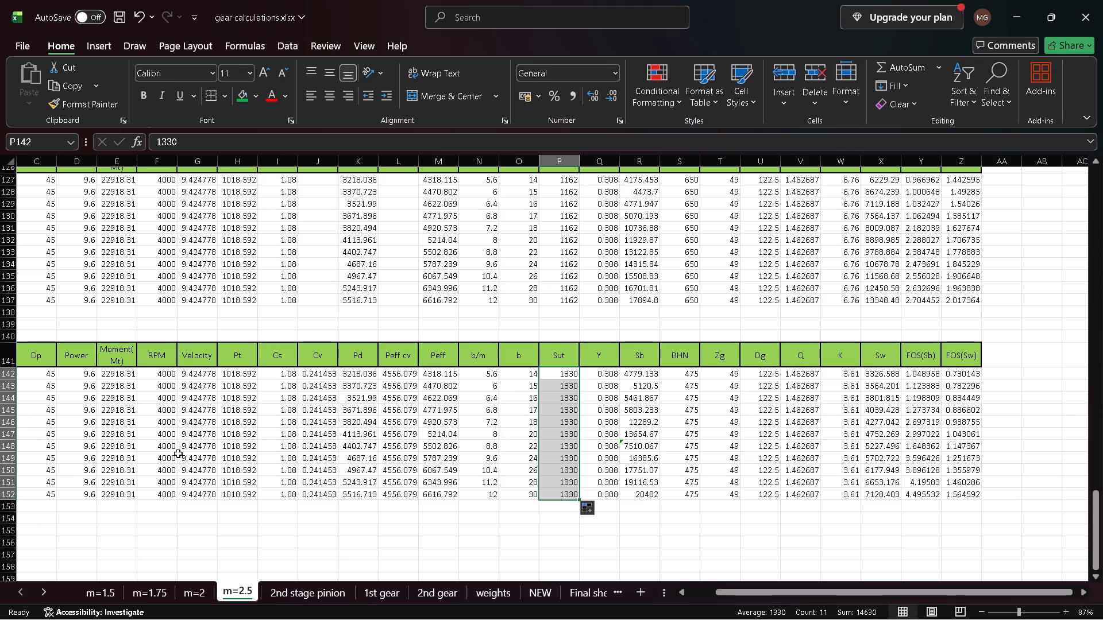
# Shade row 148 of the last table light grey from the Dp column through FOS(Sw).
pyautogui.click(21, 455)
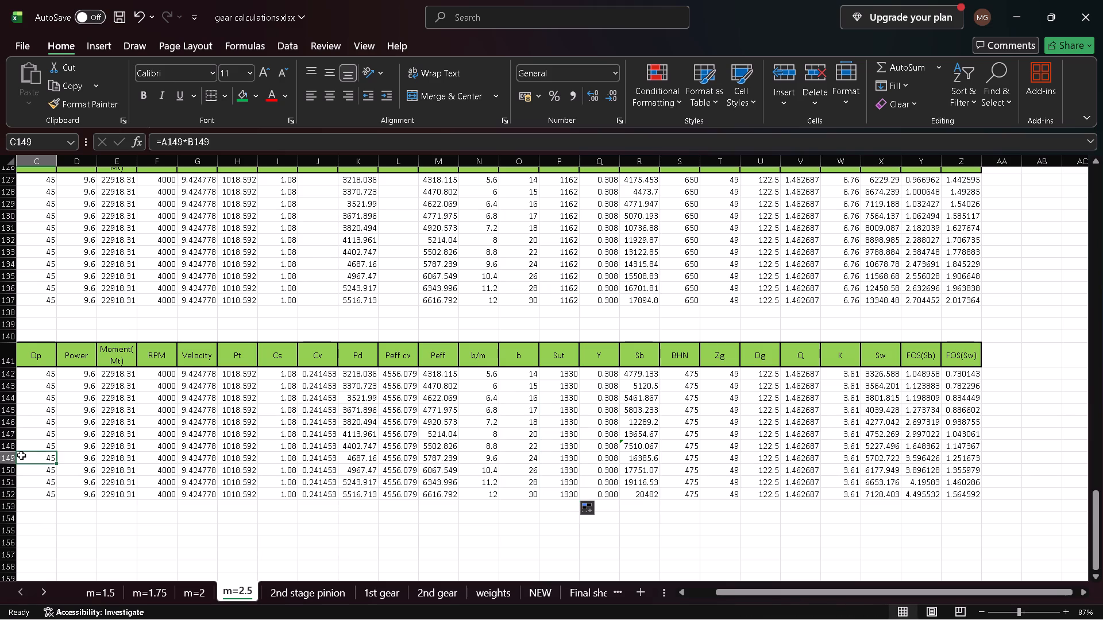
pyautogui.press('Up')
pyautogui.hotkey('ctrl', 'shift', 'Right')
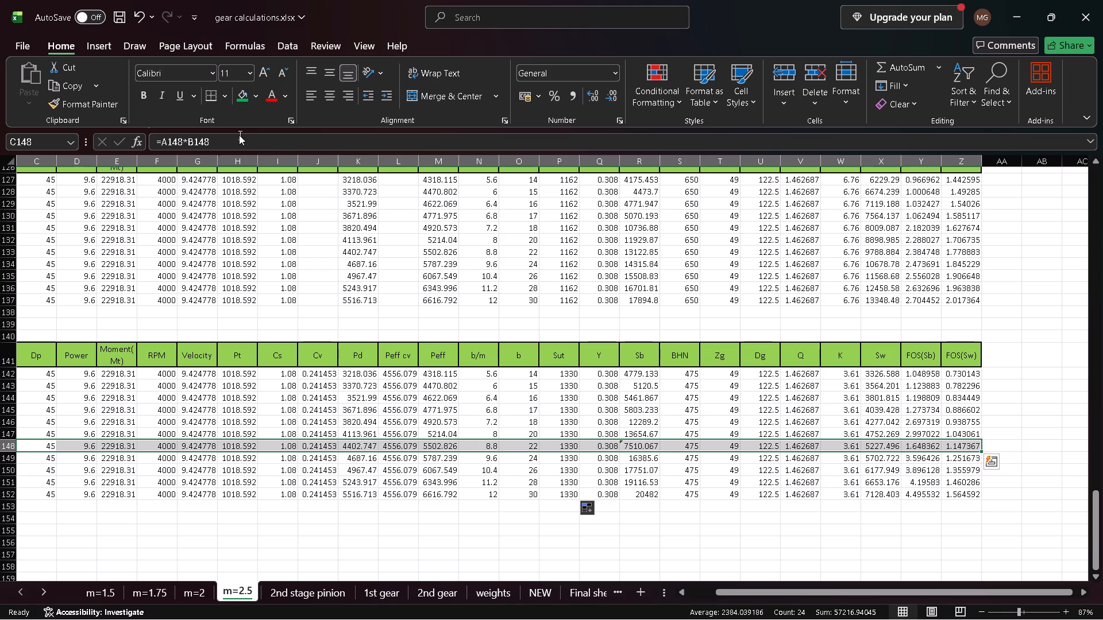
pyautogui.click(257, 92)
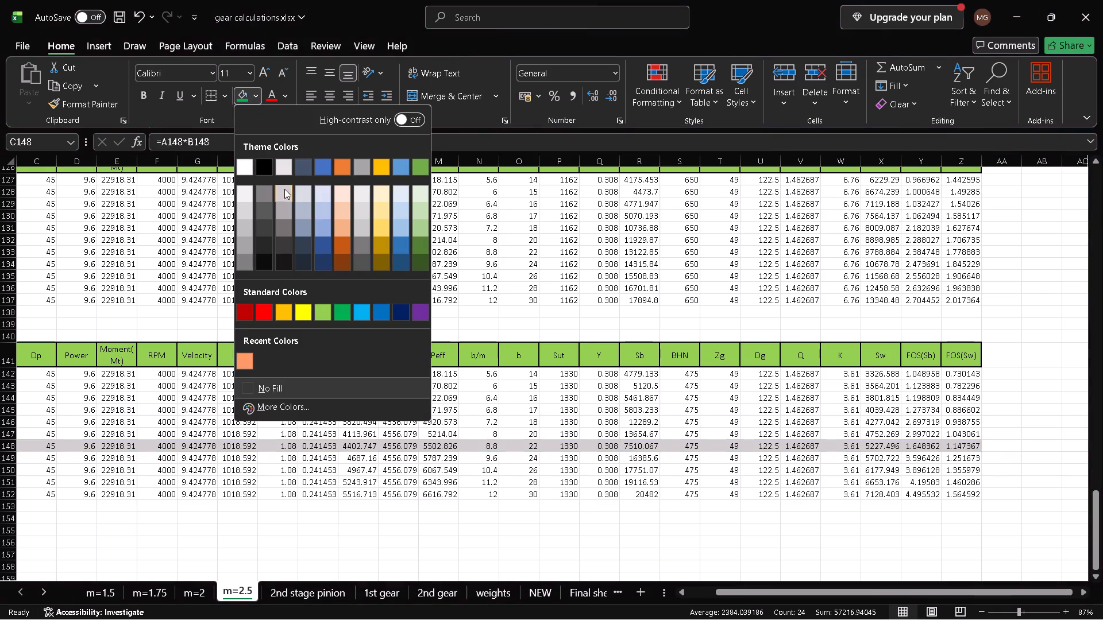
pyautogui.click(286, 170)
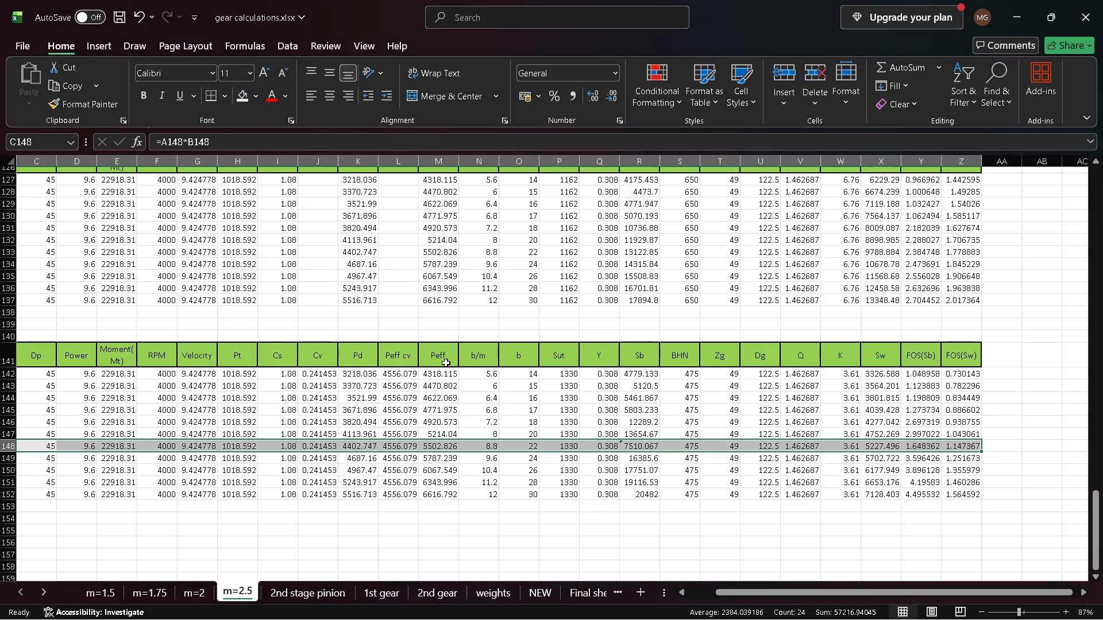
pyautogui.click(569, 489)
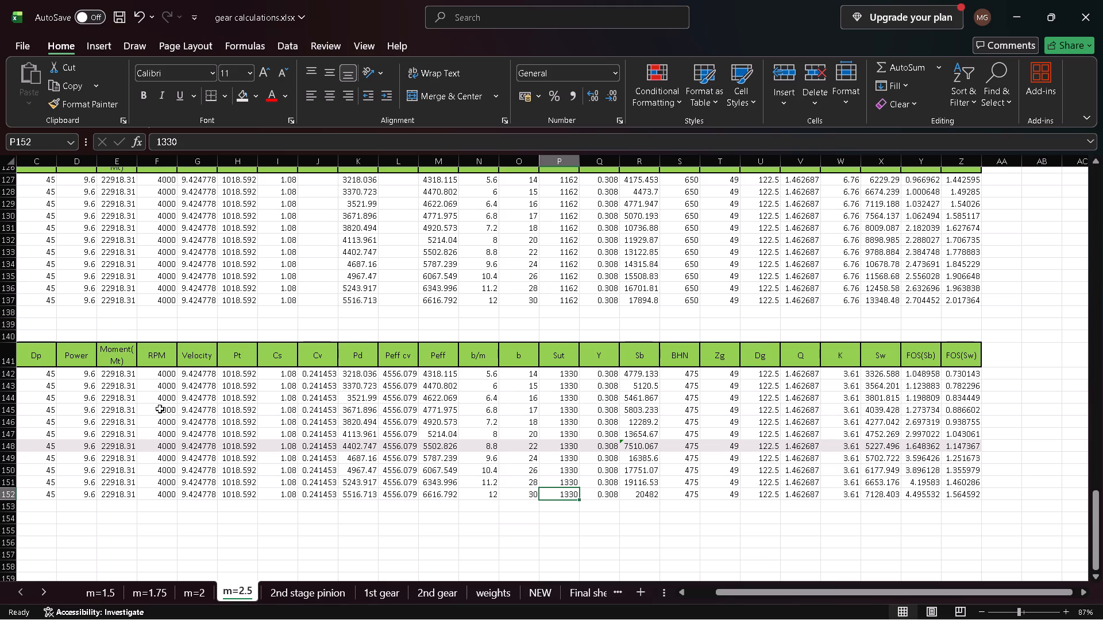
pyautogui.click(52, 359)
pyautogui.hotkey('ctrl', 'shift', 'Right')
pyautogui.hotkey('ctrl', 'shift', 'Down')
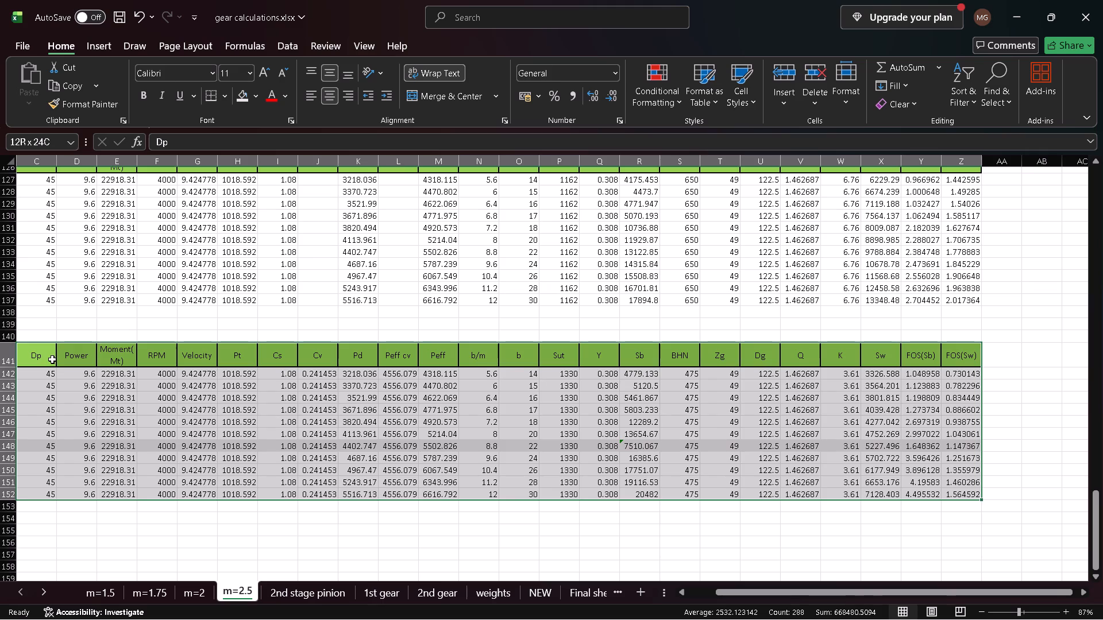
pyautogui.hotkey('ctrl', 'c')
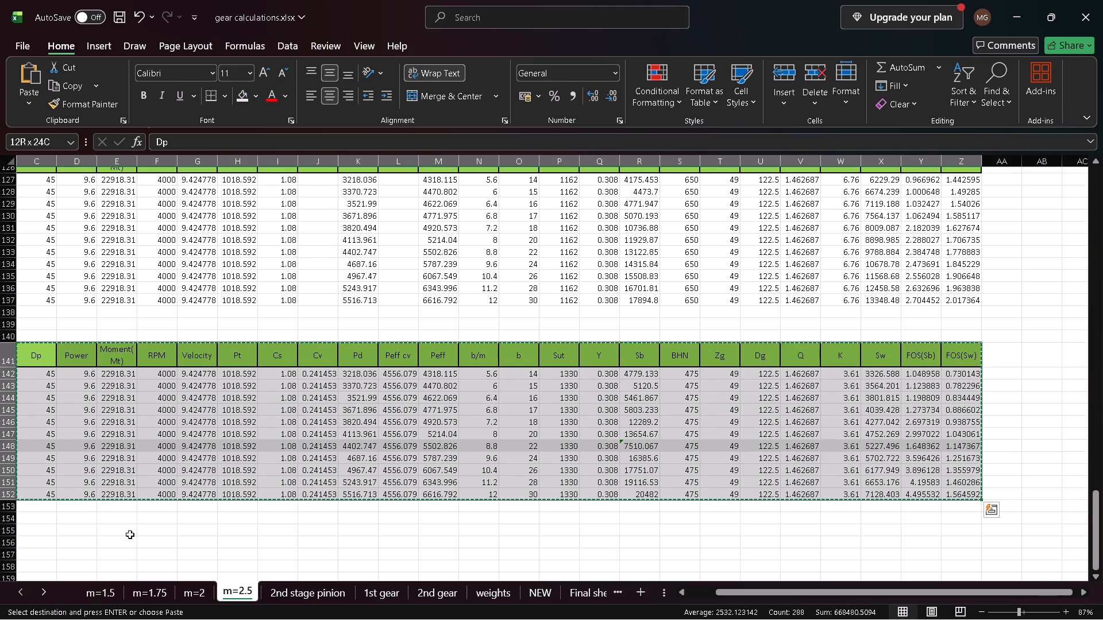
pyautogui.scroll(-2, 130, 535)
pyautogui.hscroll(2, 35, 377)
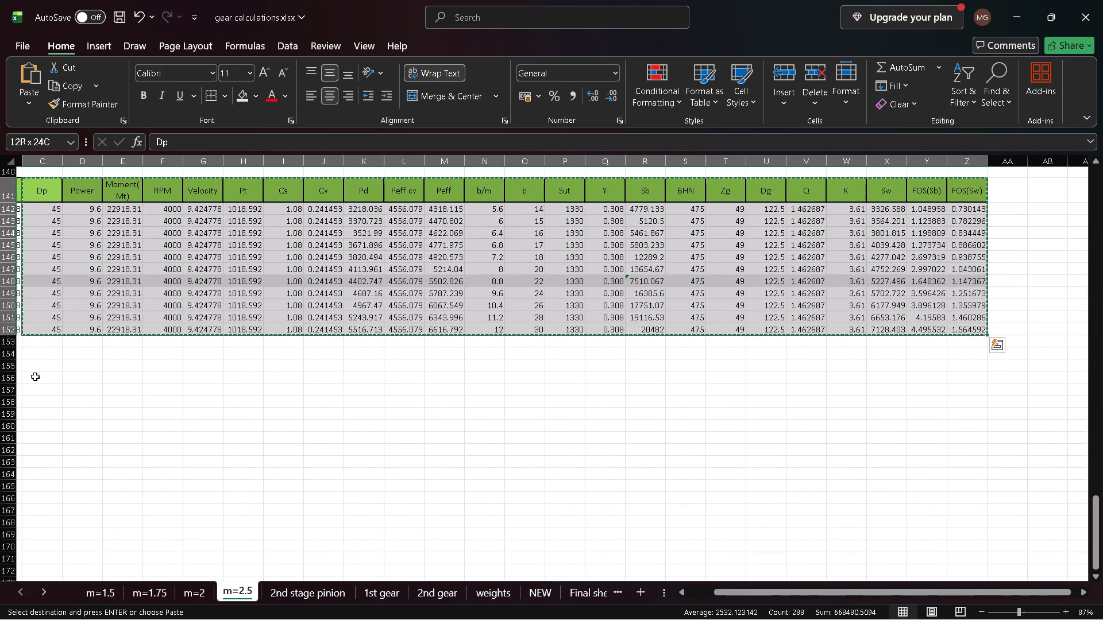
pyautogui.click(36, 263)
# Copy the whole last table, Module through FOS(Sw) in rows 141 to 152, and paste it starting at cell A159.
pyautogui.hscroll(3, 36, 263)
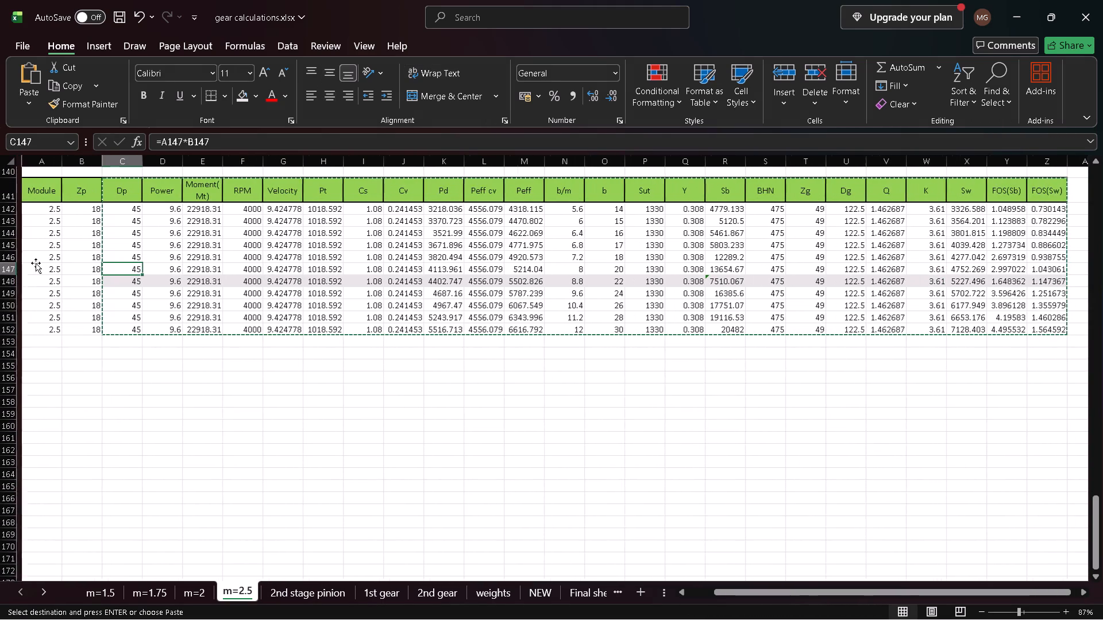
pyautogui.click(27, 187)
pyautogui.hotkey('ctrl', 'shift', 'Down')
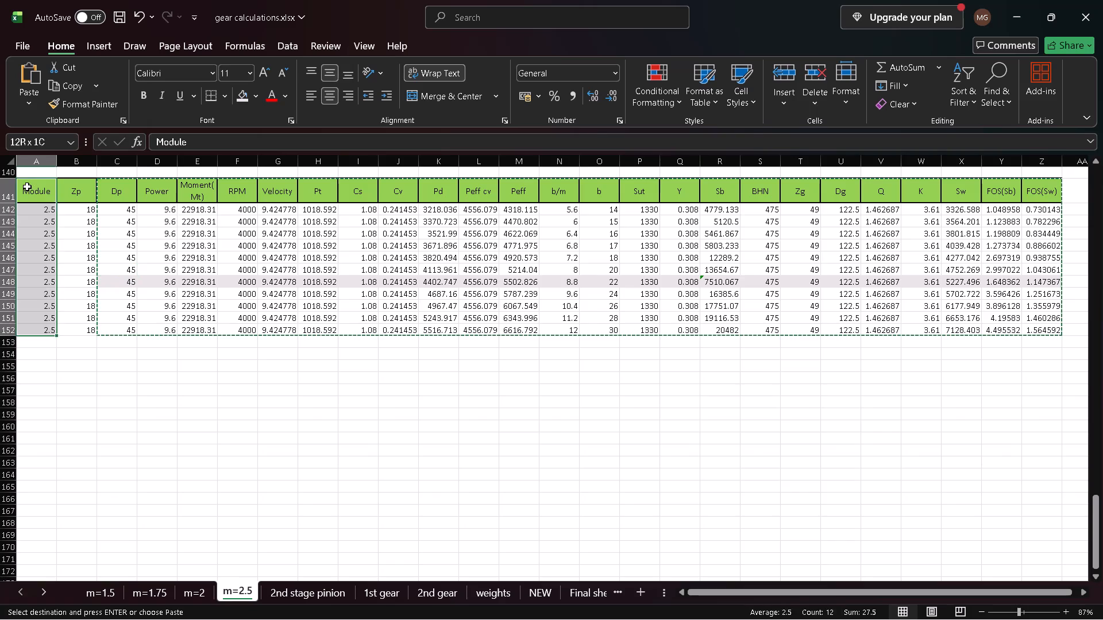
pyautogui.hotkey('ctrl', 'shift', 'Right')
pyautogui.hotkey('ctrl', 'c')
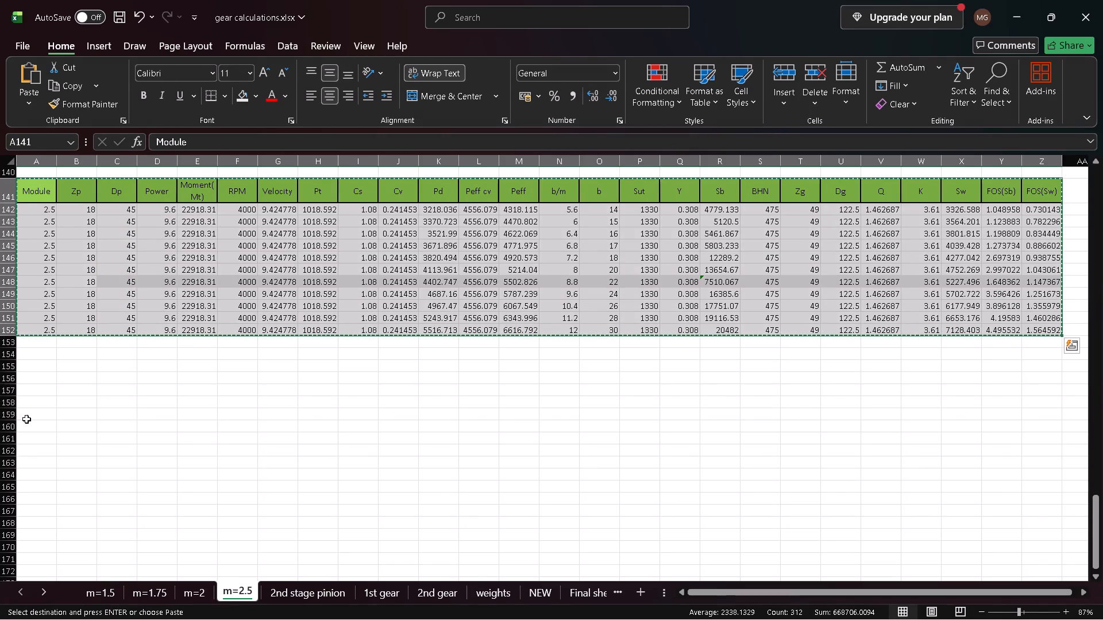
pyautogui.click(32, 415)
pyautogui.hotkey('ctrl', 'v')
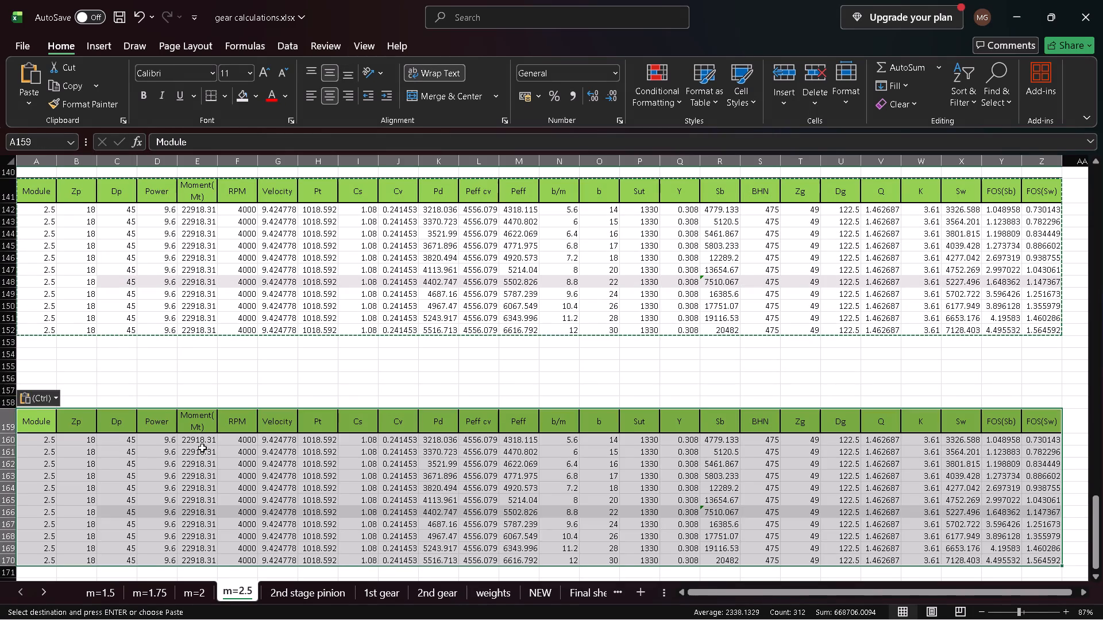
pyautogui.click(251, 381)
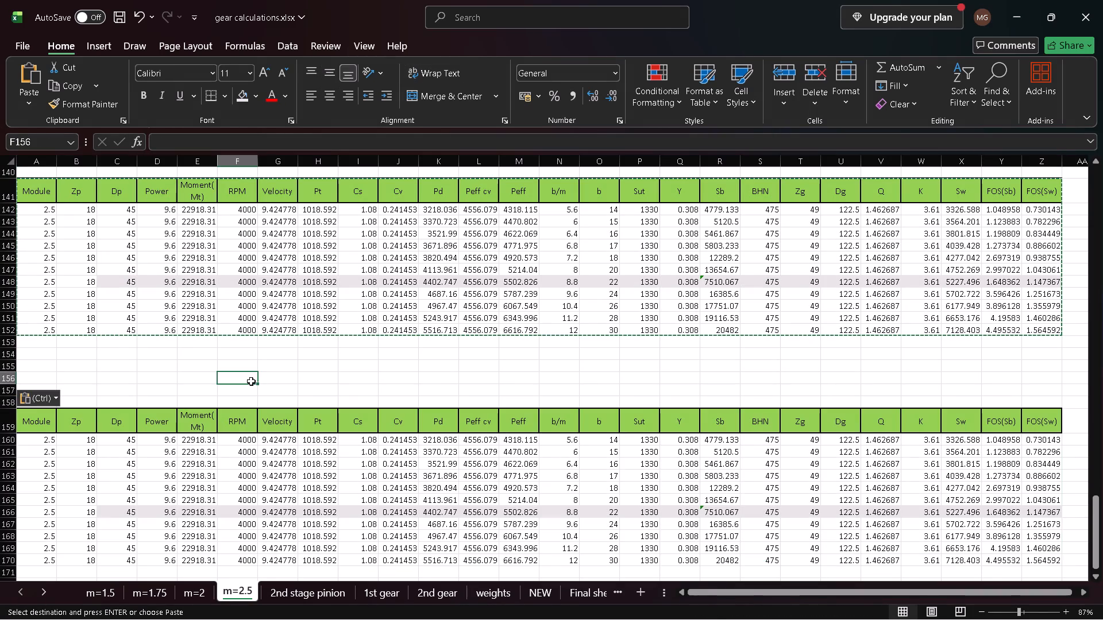
# Set Moment(Mt) to 25477.7 in row 160 of the copied table and fill it down through row 170.
pyautogui.click(203, 439)
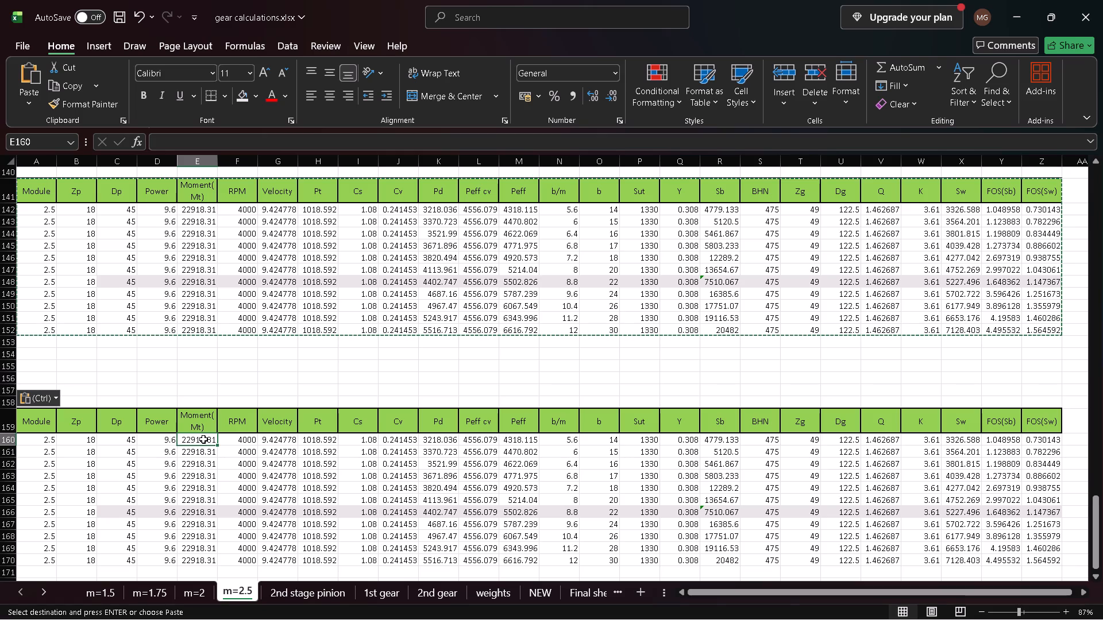
pyautogui.write('25477')
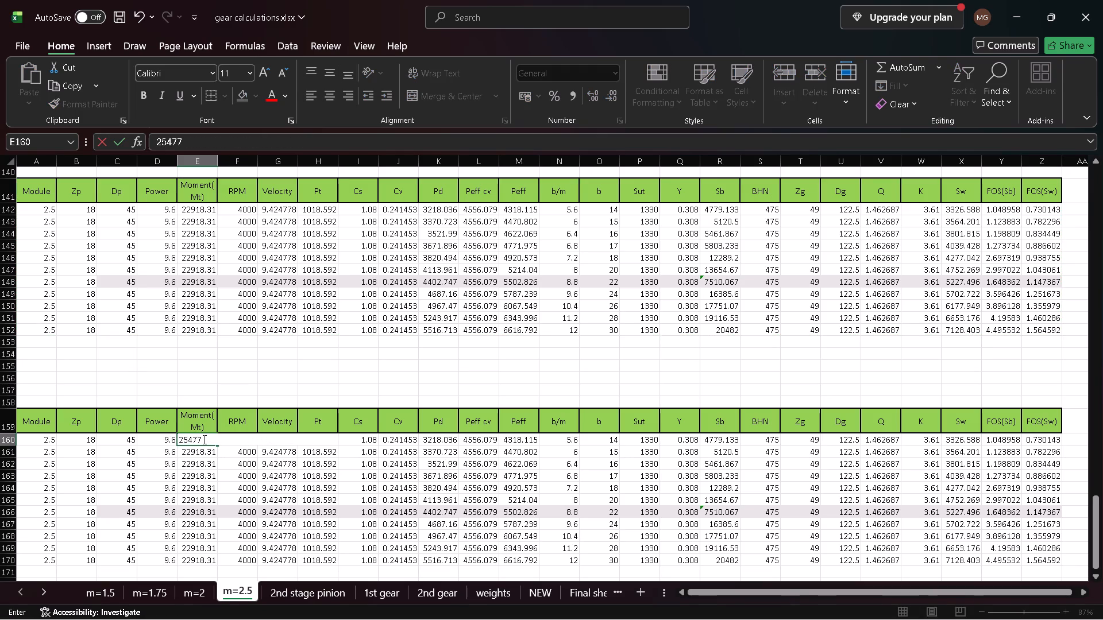
pyautogui.write('.7')
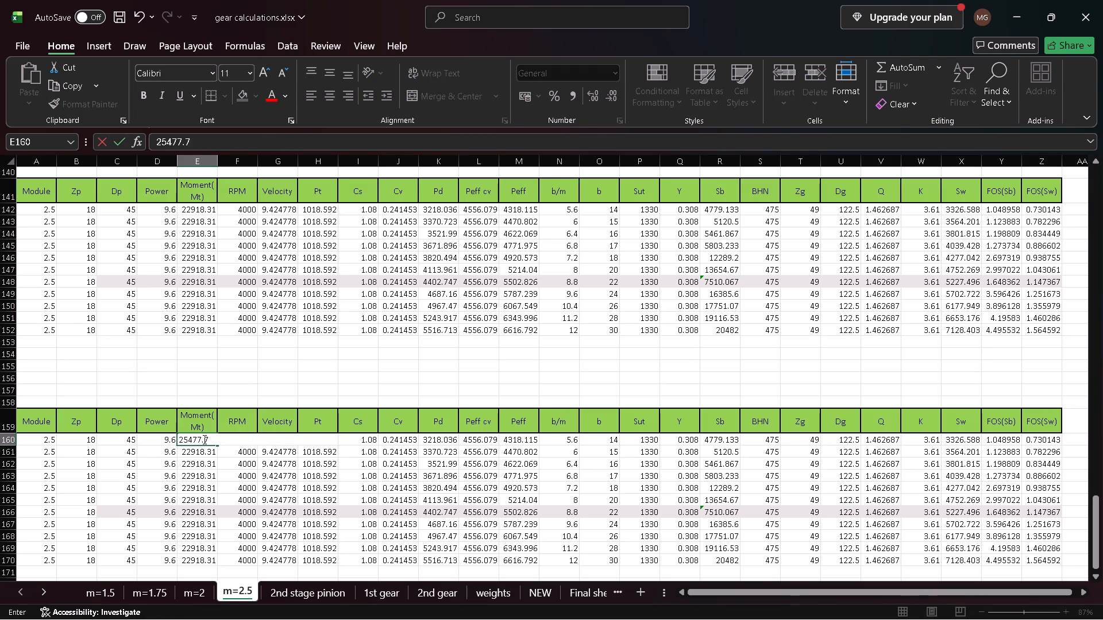
pyautogui.press('Return')
pyautogui.click(203, 441)
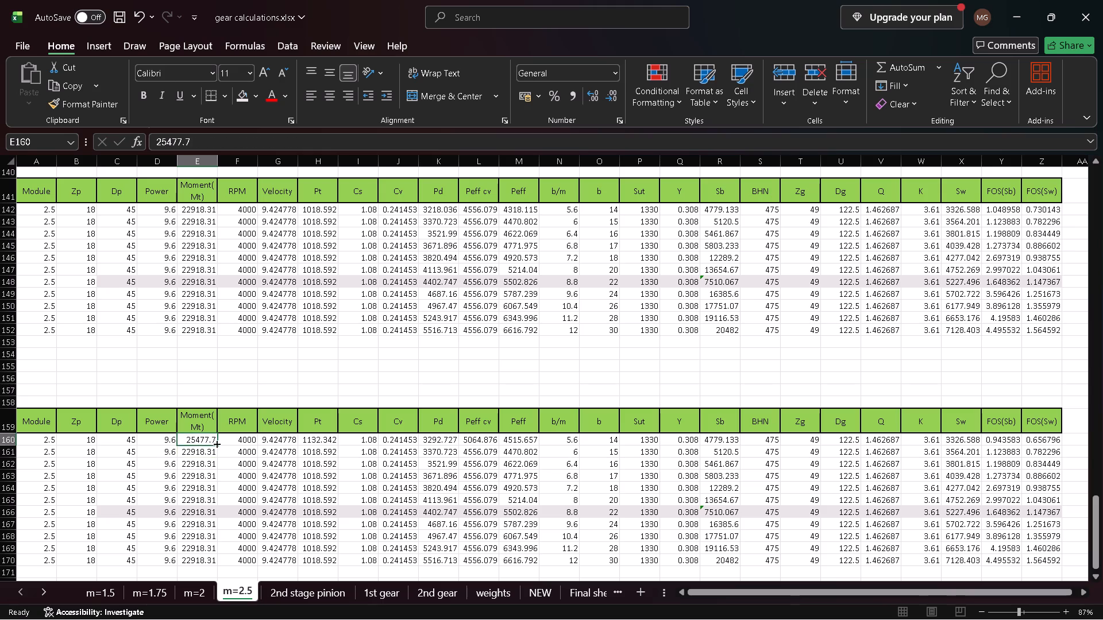
pyautogui.doubleClick(215, 444)
pyautogui.scroll(-1, 389, 435)
pyautogui.hscroll(-1, 389, 435)
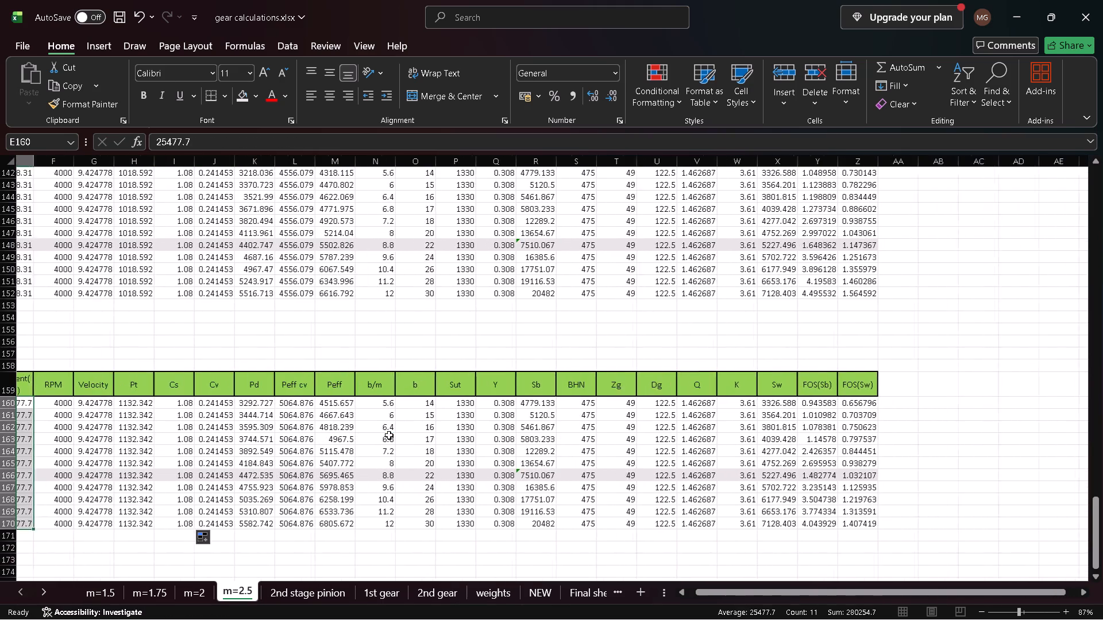
pyautogui.hscroll(5, 389, 435)
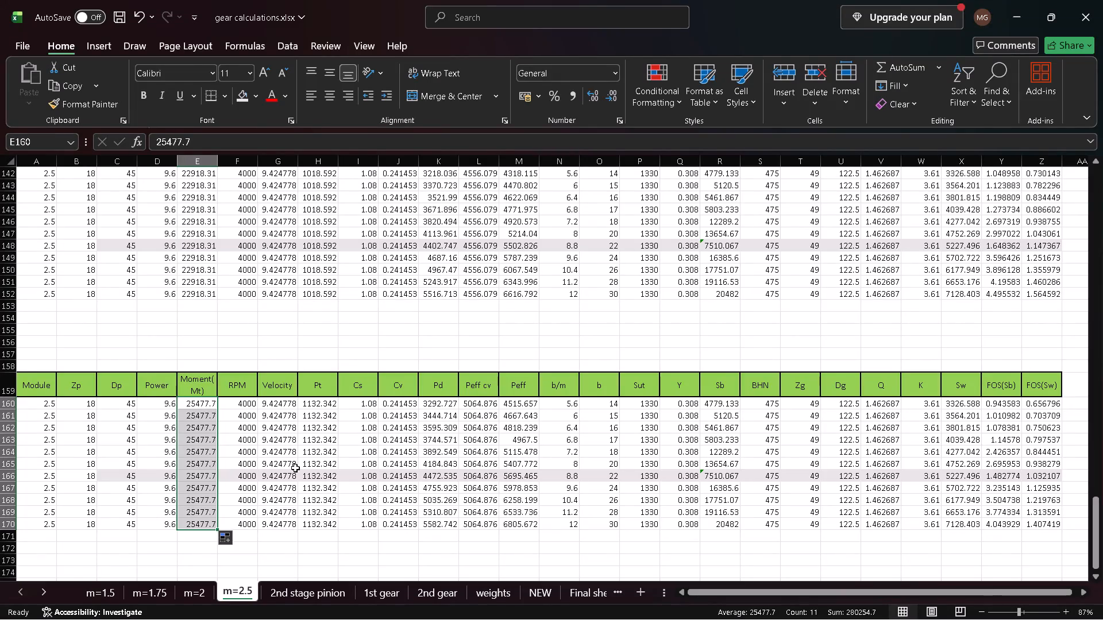
# Set the RPM in the shaded row 166 of the copied table to 3600.
pyautogui.click(267, 477)
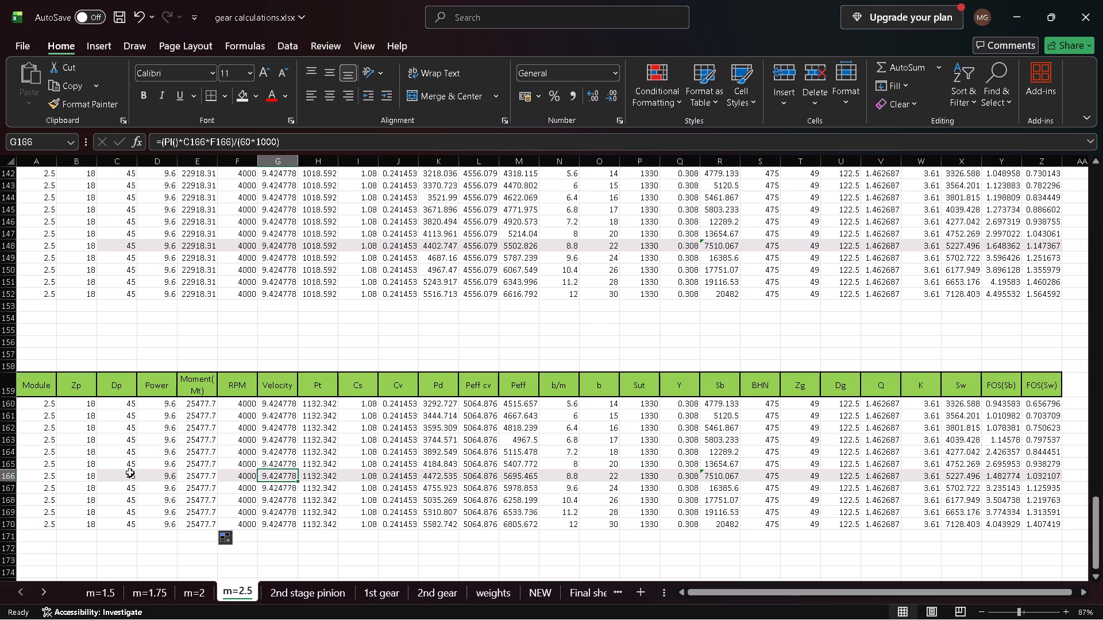
pyautogui.click(236, 476)
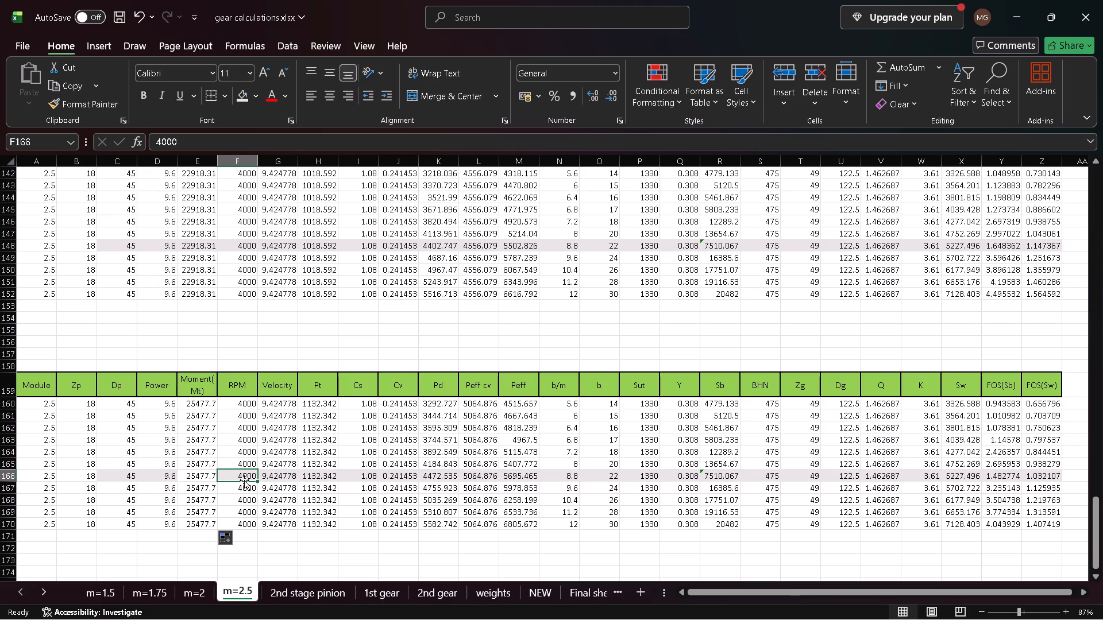
pyautogui.write('3600')
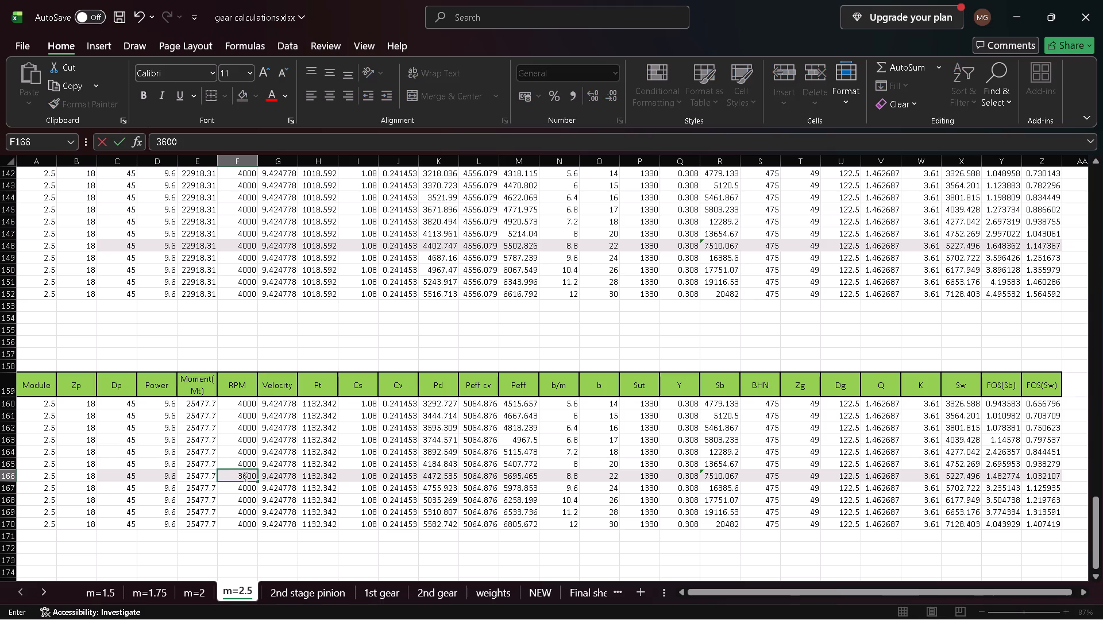
pyautogui.press('Return')
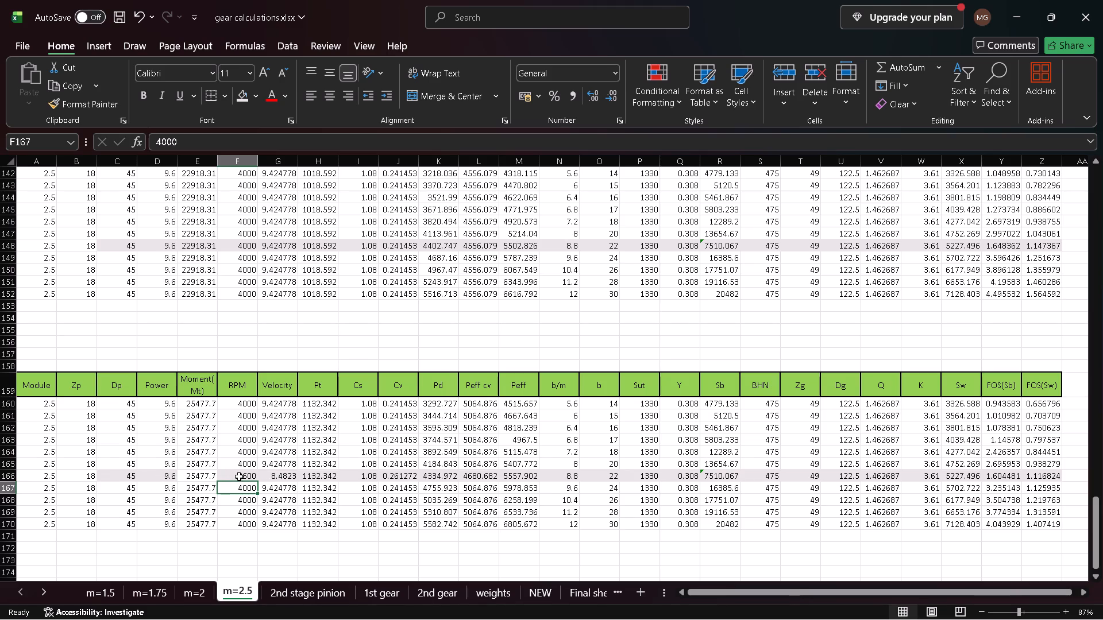
# Examine the Velocity formula in row 166 of the copied table, leaving it unedited.
pyautogui.click(277, 477)
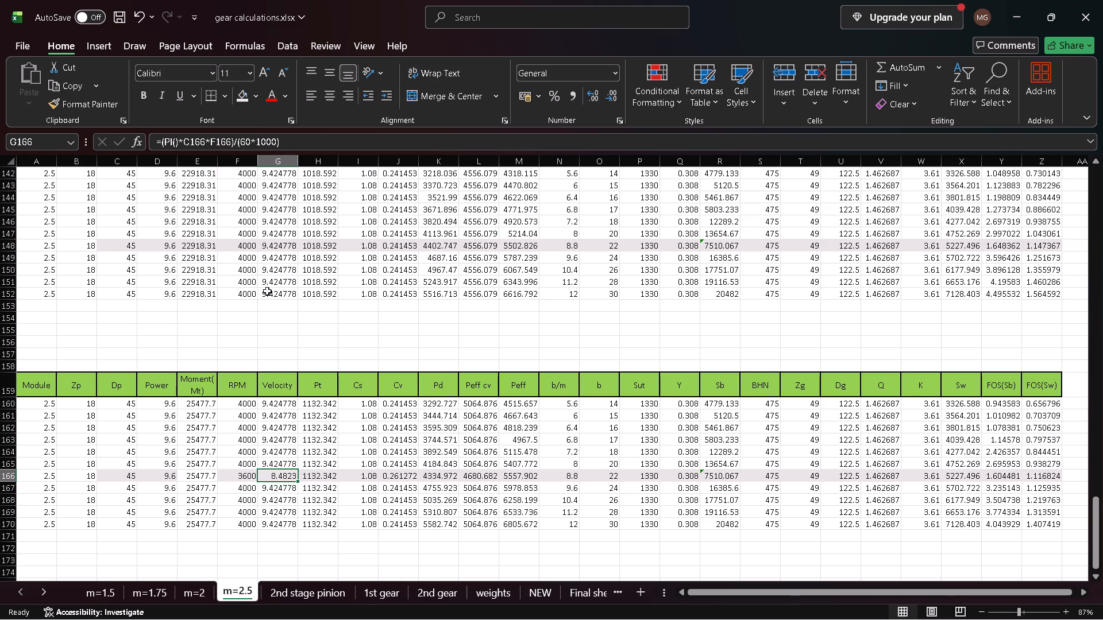
pyautogui.hscroll(-1, 292, 420)
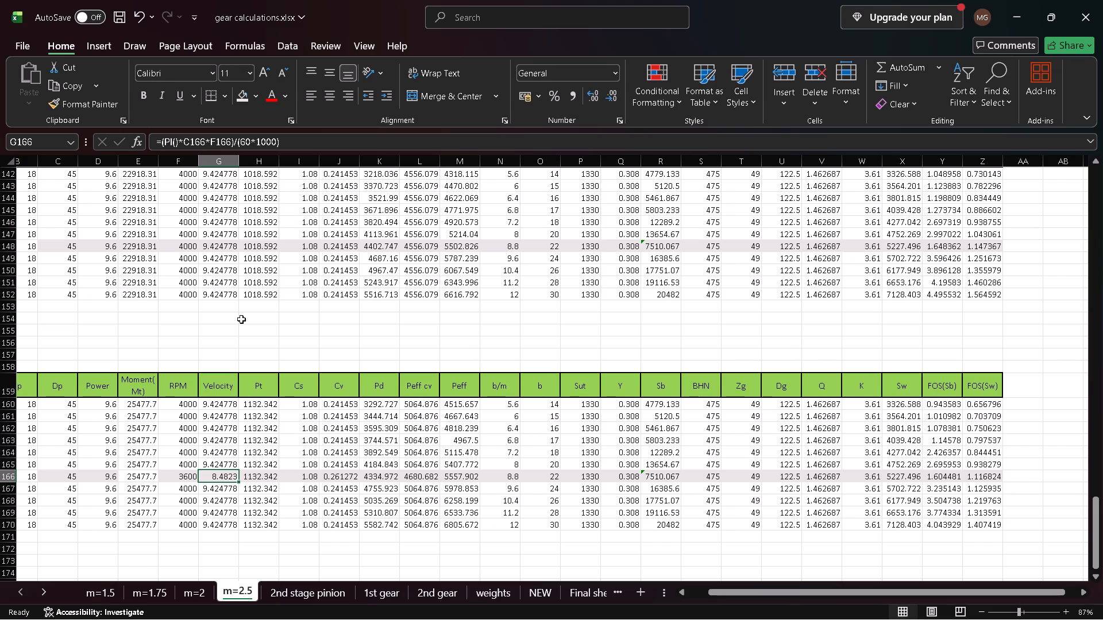
pyautogui.click(200, 141)
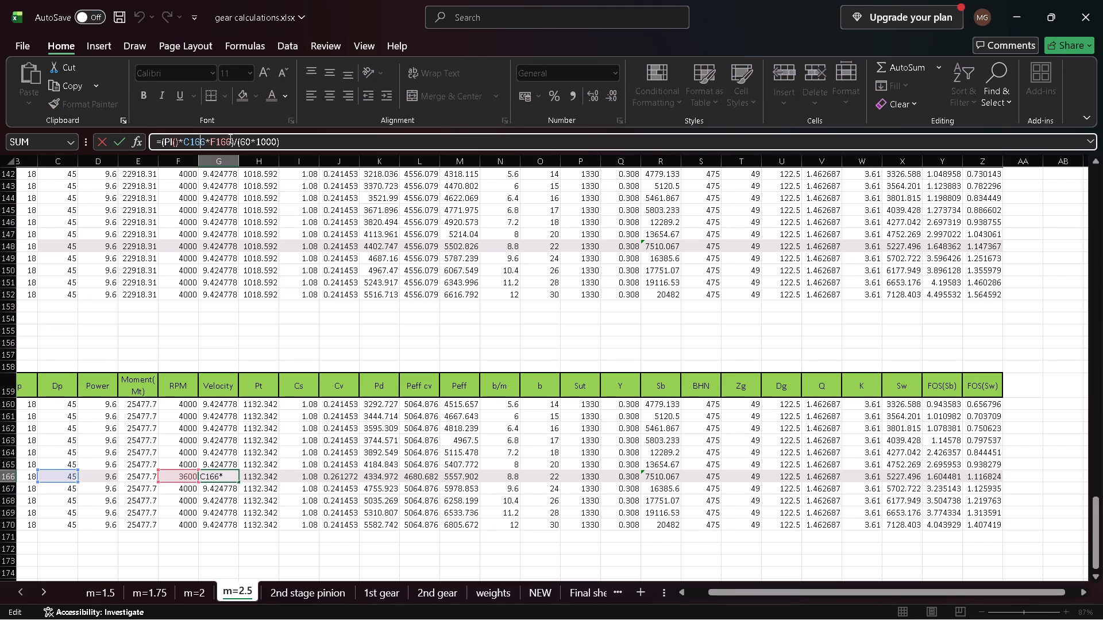
pyautogui.click(276, 143)
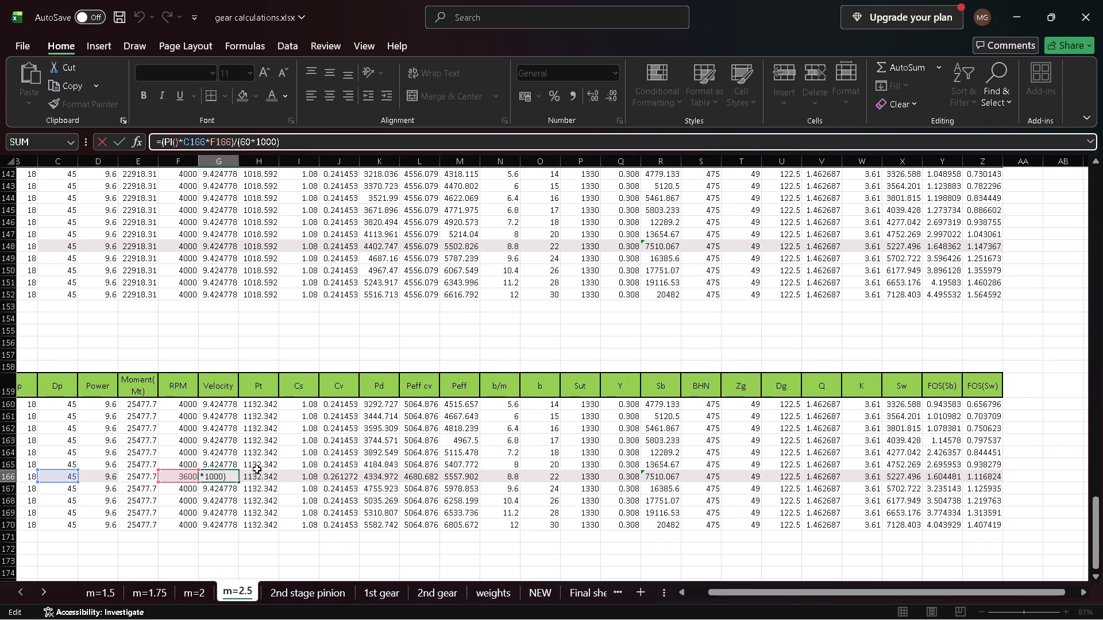
pyautogui.press('Return')
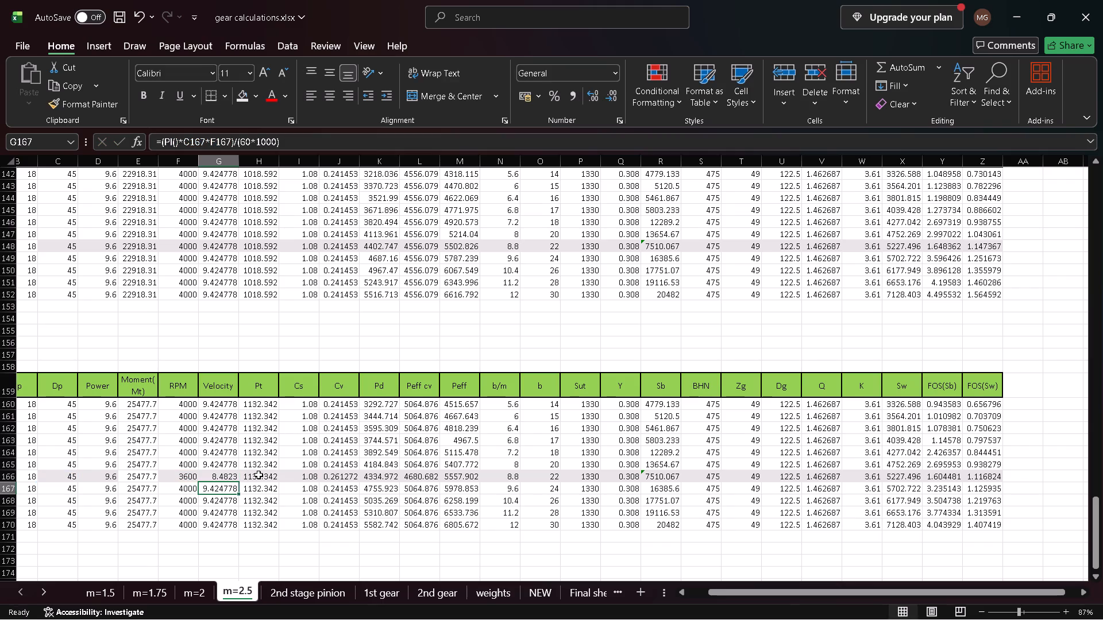
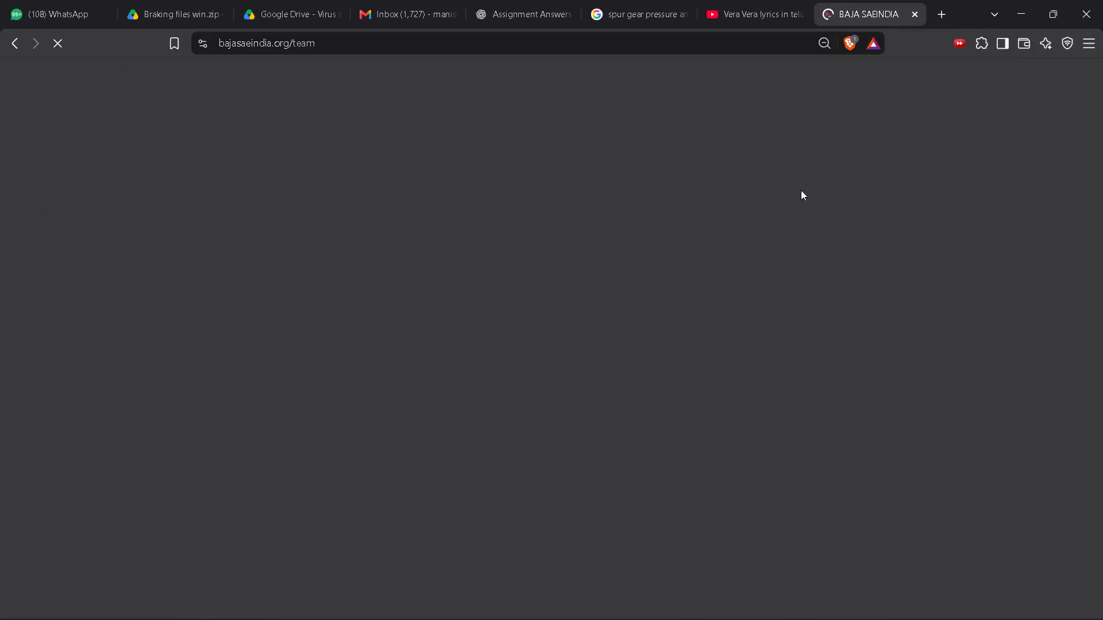
# Log in to the BAJA SAEINDIA team site with the saved account credentials.
pyautogui.click(680, 236)
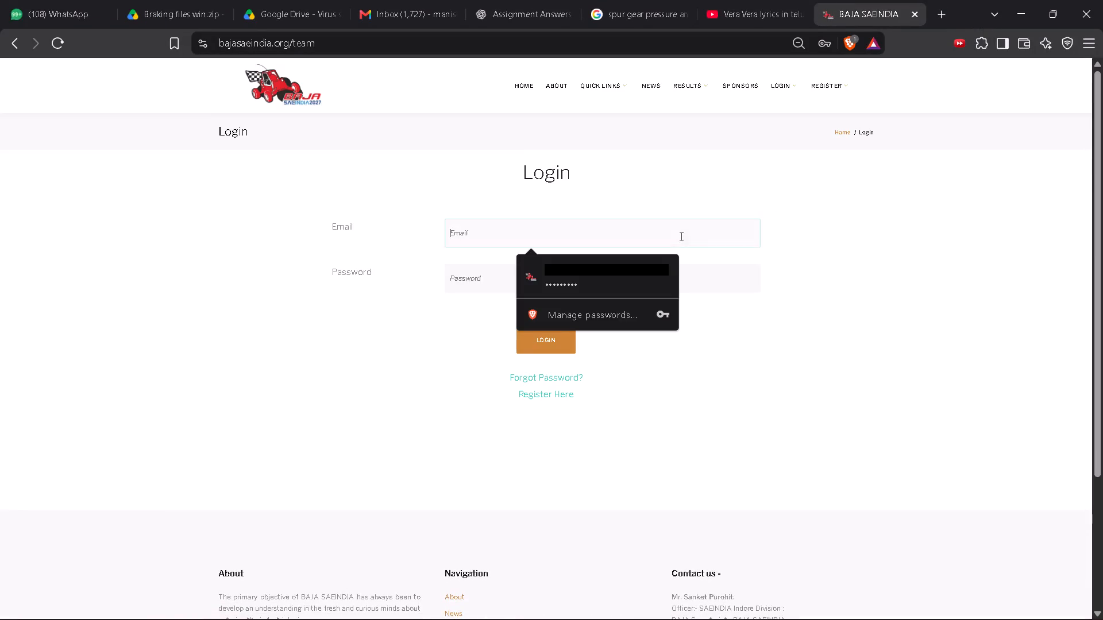
pyautogui.click(665, 278)
pyautogui.click(560, 345)
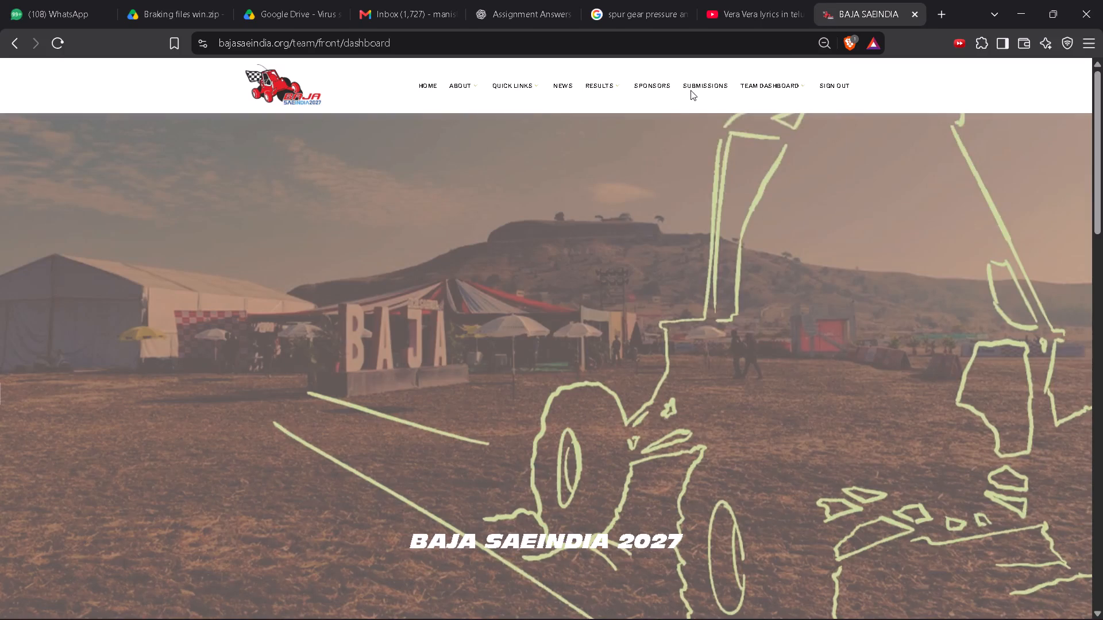
# Open the team site's Submissions page and review the events' accepted file formats, guidelines and deadlines.
pyautogui.click(705, 85)
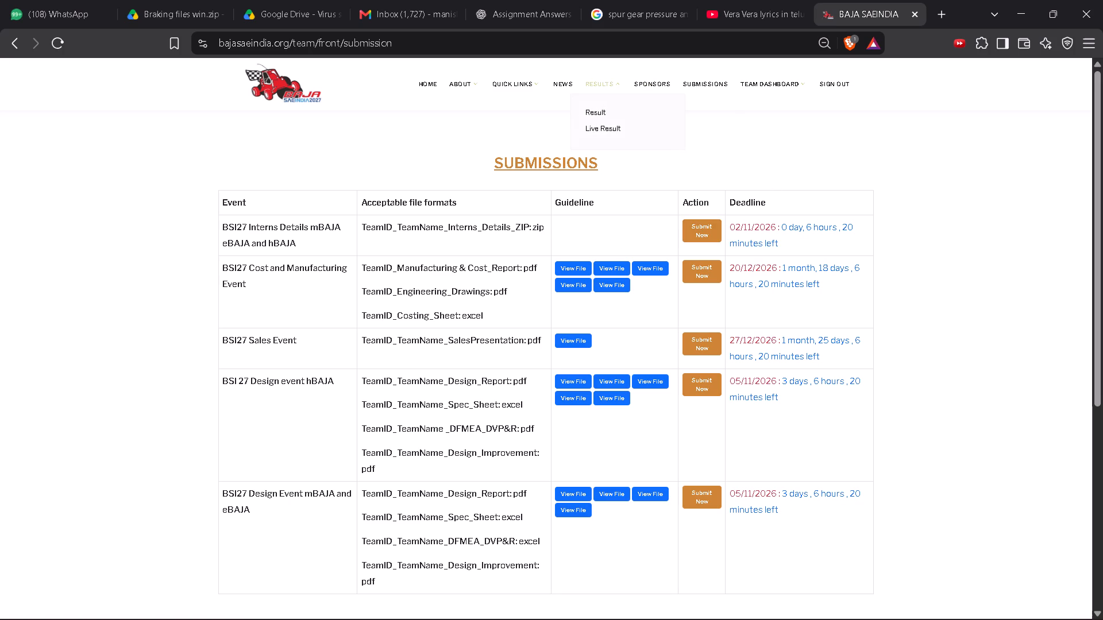
pyautogui.click(508, 614)
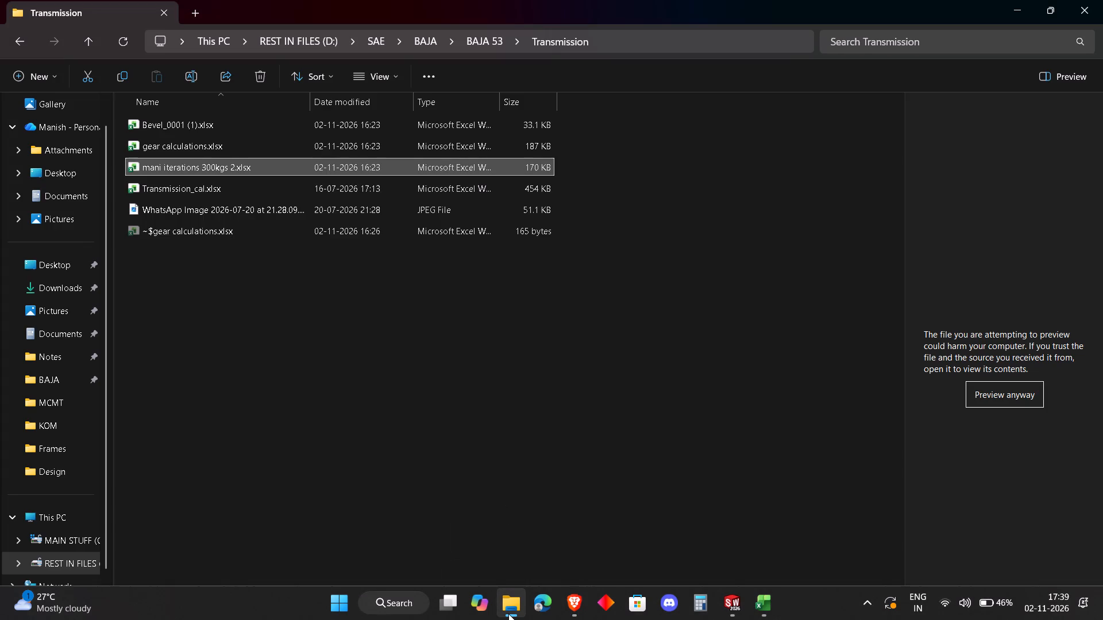
pyautogui.click(580, 616)
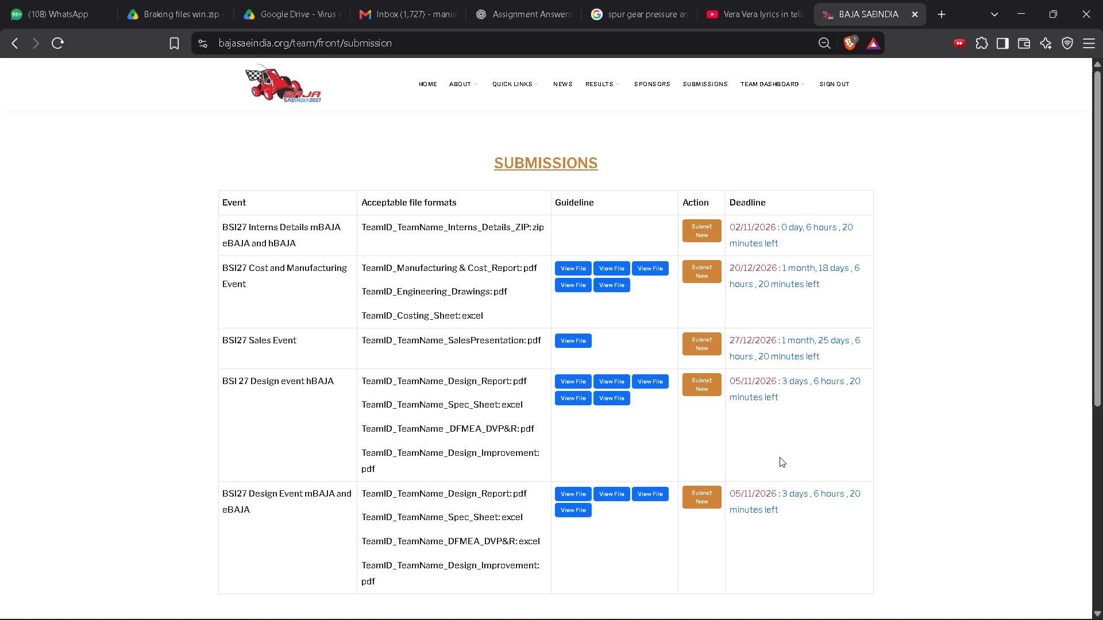
pyautogui.scroll(-1, 780, 457)
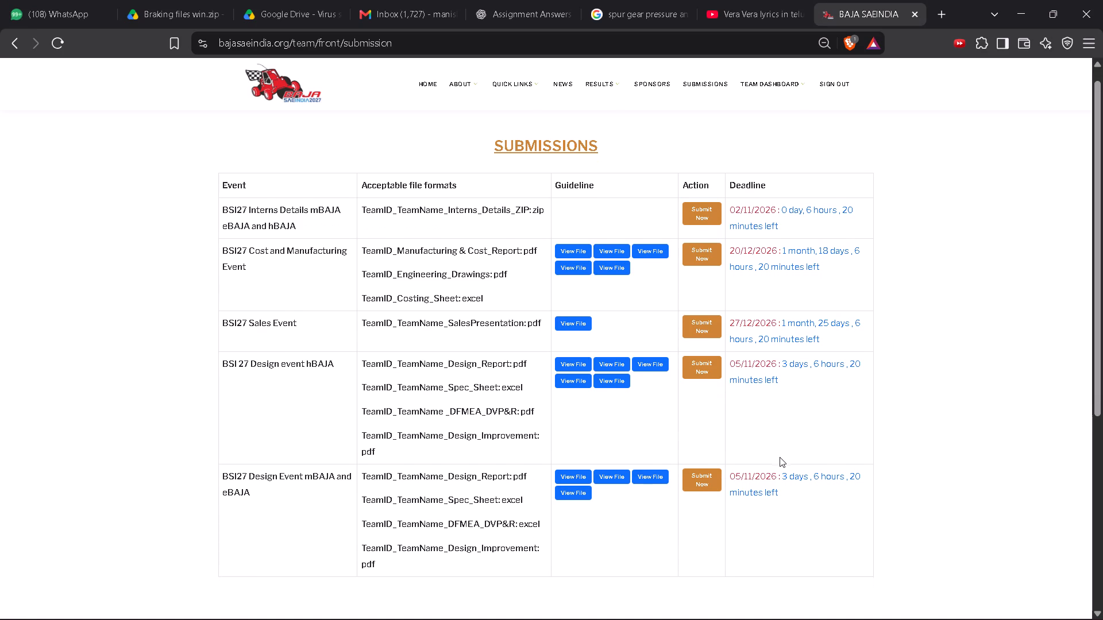
pyautogui.scroll(-1, 780, 457)
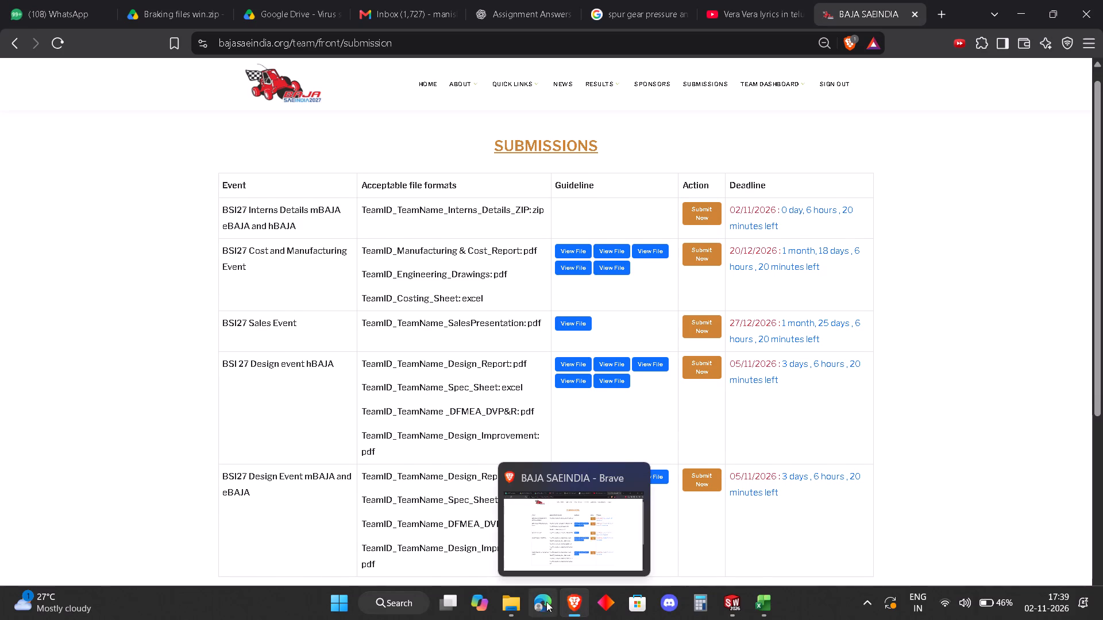
# Switch to File Explorer, open the Rule books folder inside BAJA 53 and look through its guideline and template files.
pyautogui.click(518, 600)
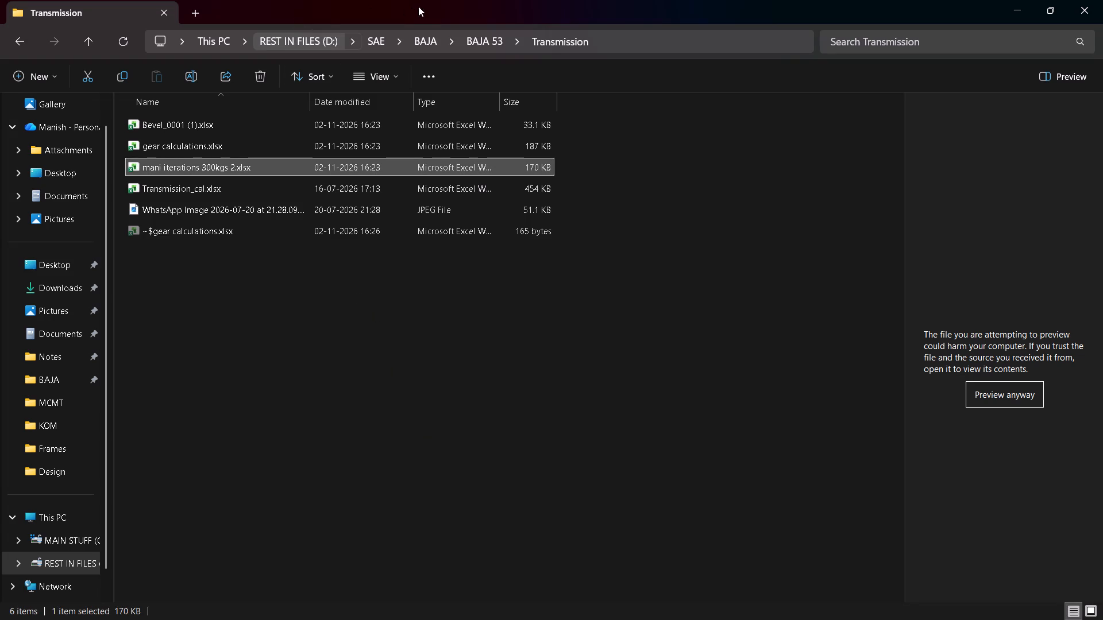
pyautogui.click(479, 35)
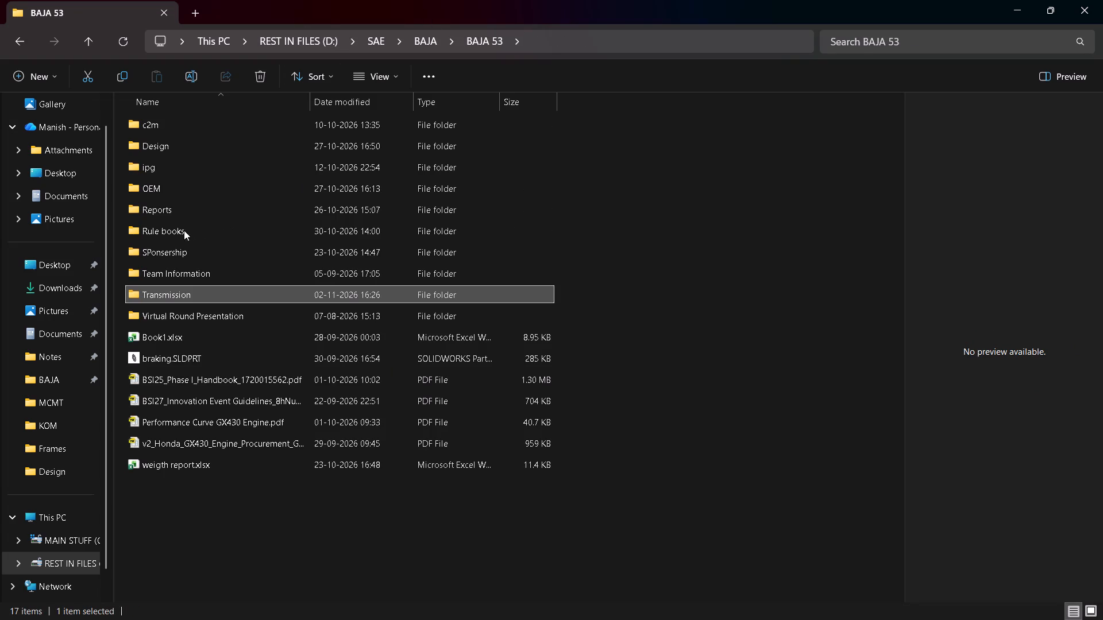
pyautogui.doubleClick(198, 223)
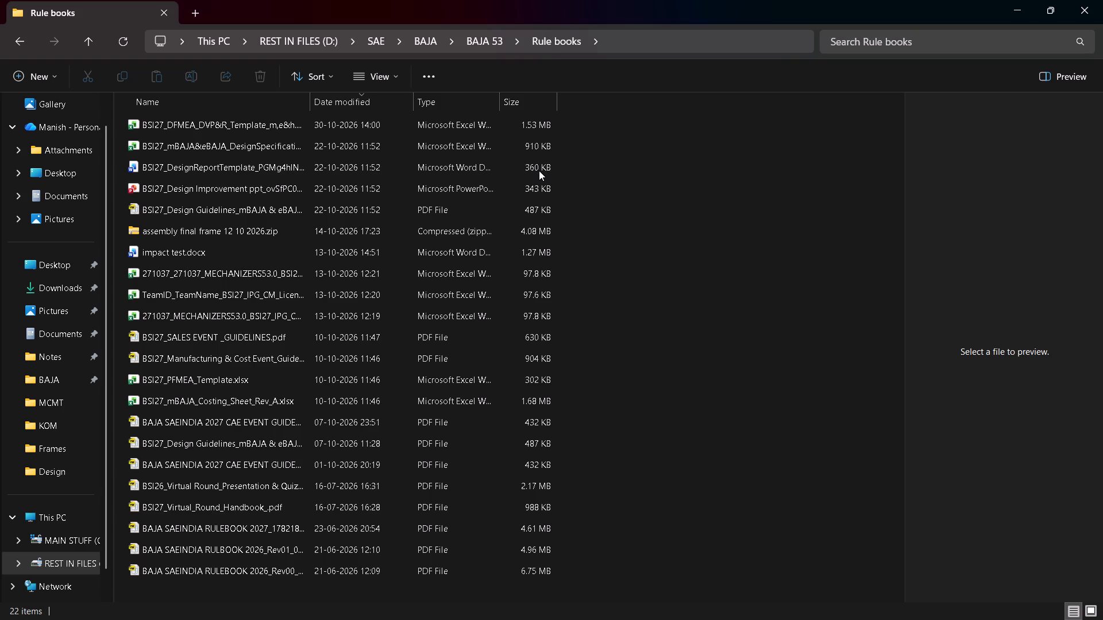
pyautogui.scroll(-3, 804, 375)
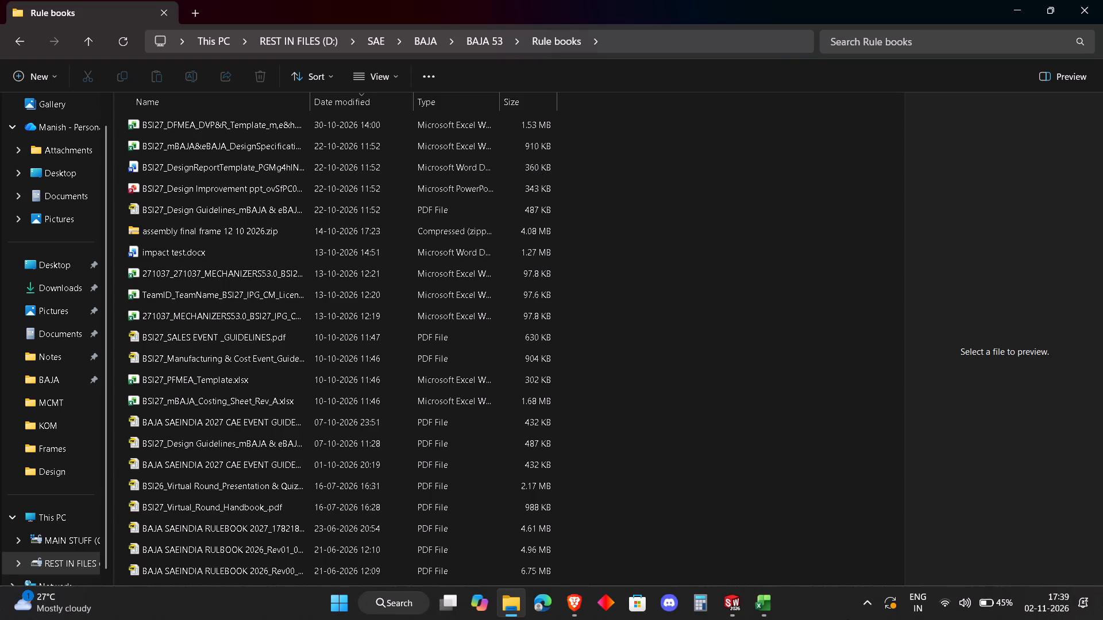
# Switch back to the Submissions page in the Brave browser.
pyautogui.click(588, 603)
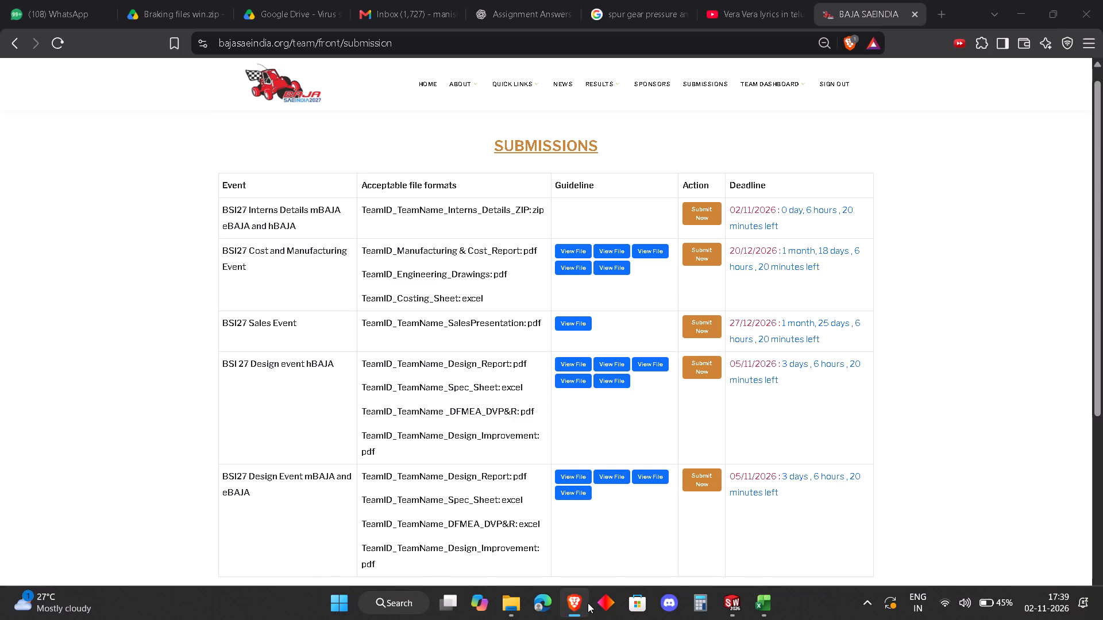
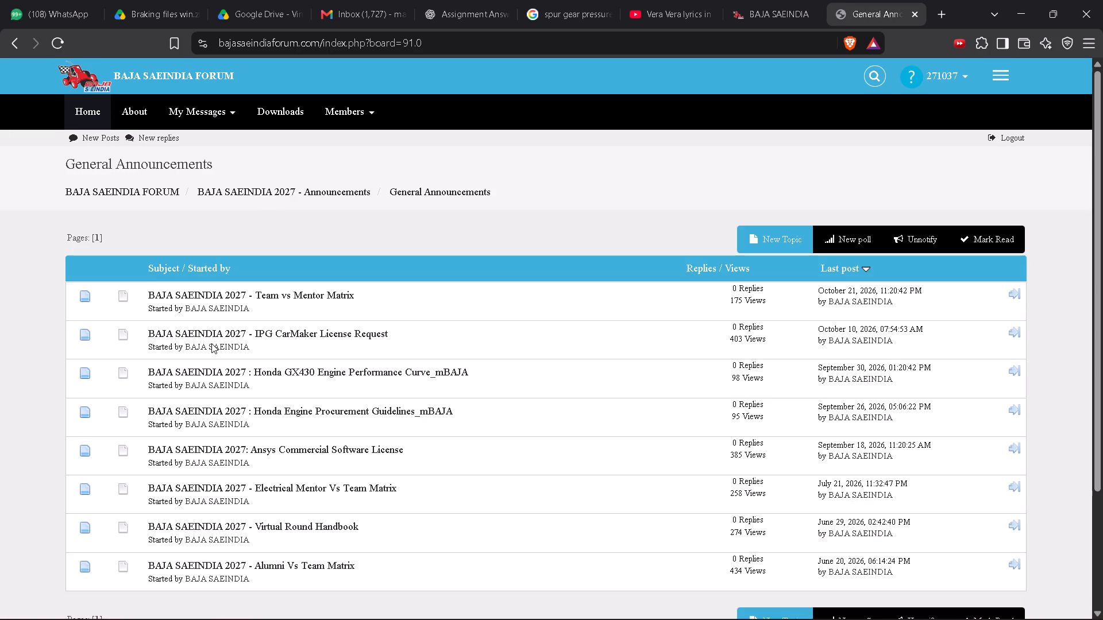
# Look through the topics on the forum's BAJA SAEINDIA 2027 General Announcements and Physical Round boards.
pyautogui.scroll(-1, 421, 357)
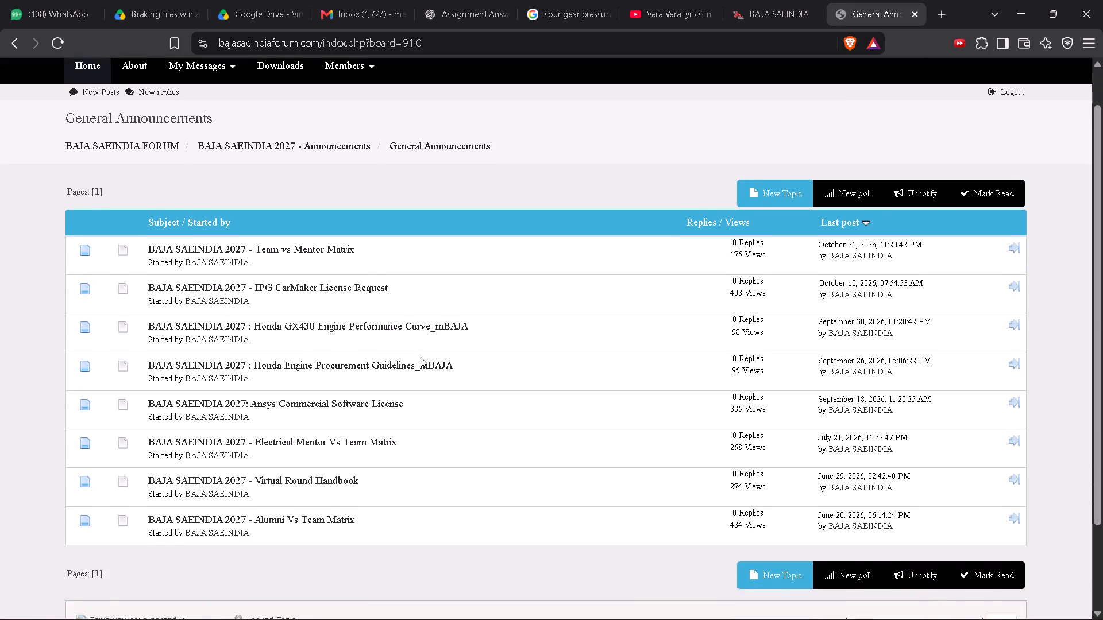
pyautogui.scroll(-1, 421, 357)
pyautogui.scroll(1, 421, 357)
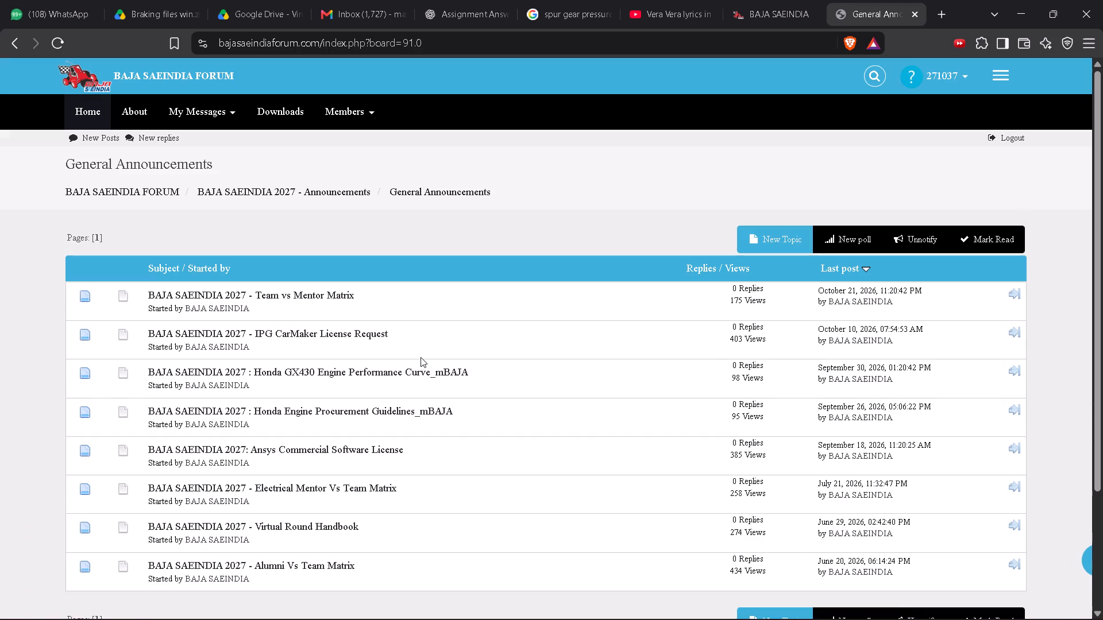
pyautogui.click(233, 193)
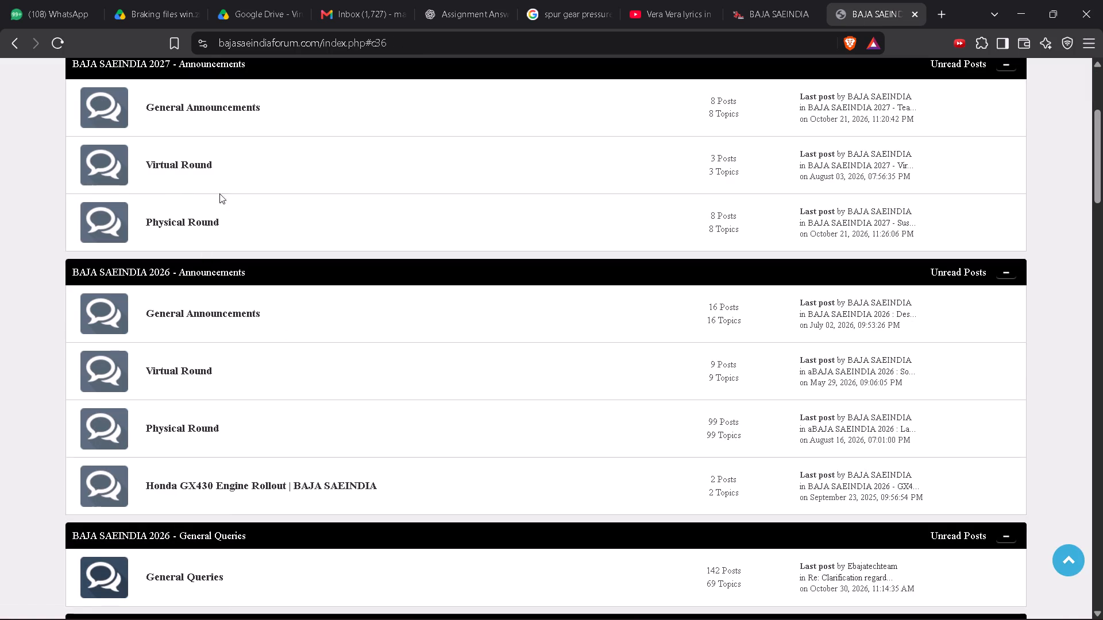
pyautogui.scroll(2, 281, 222)
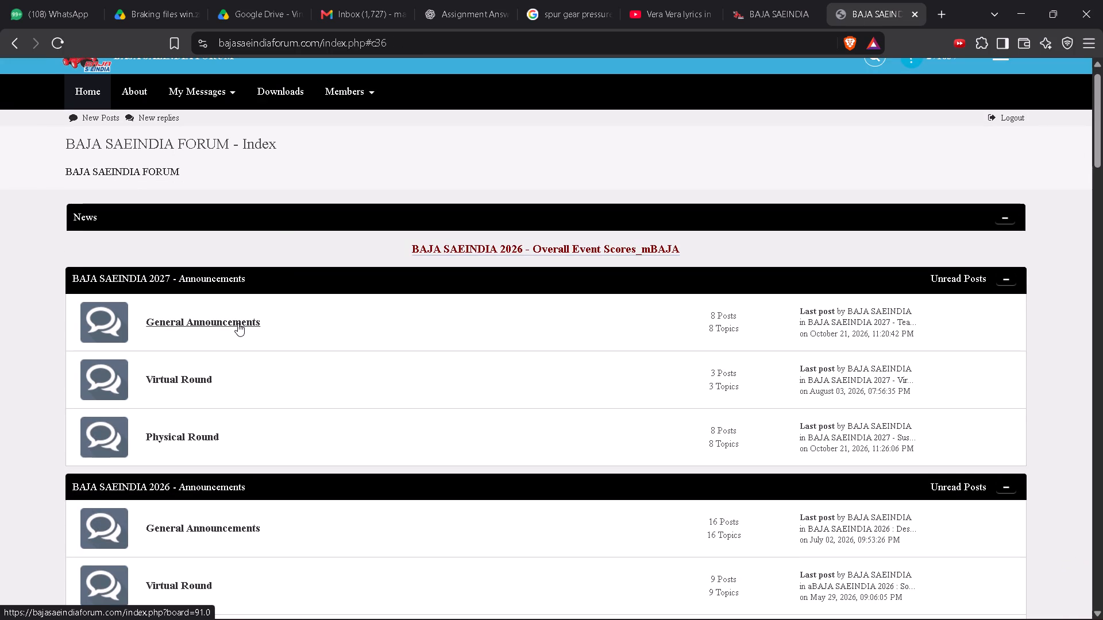
pyautogui.click(238, 323)
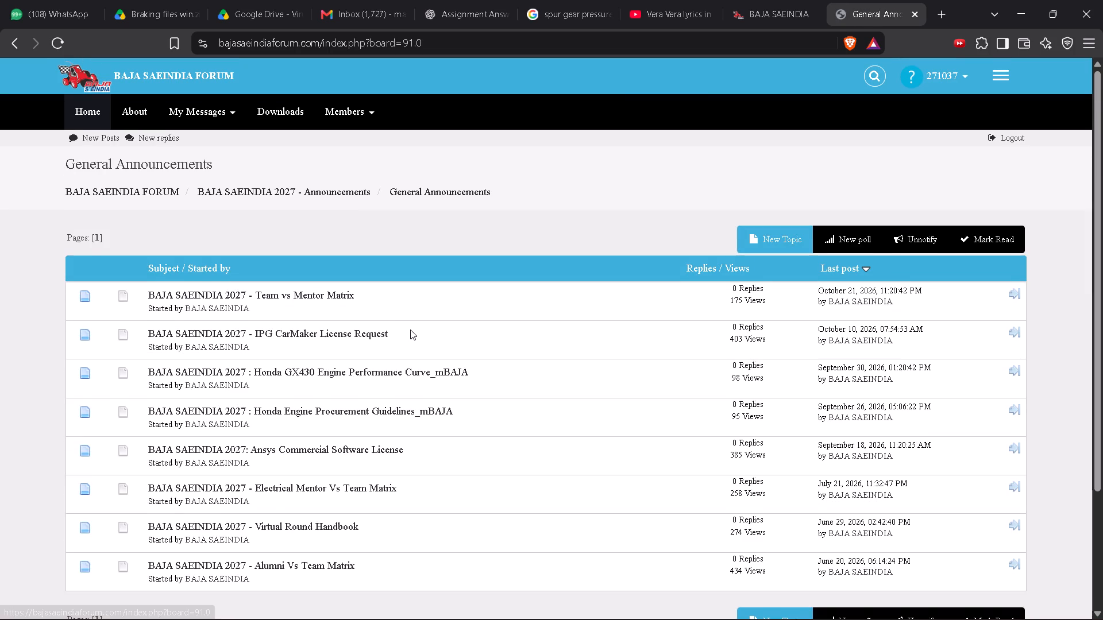
pyautogui.scroll(-6, 410, 330)
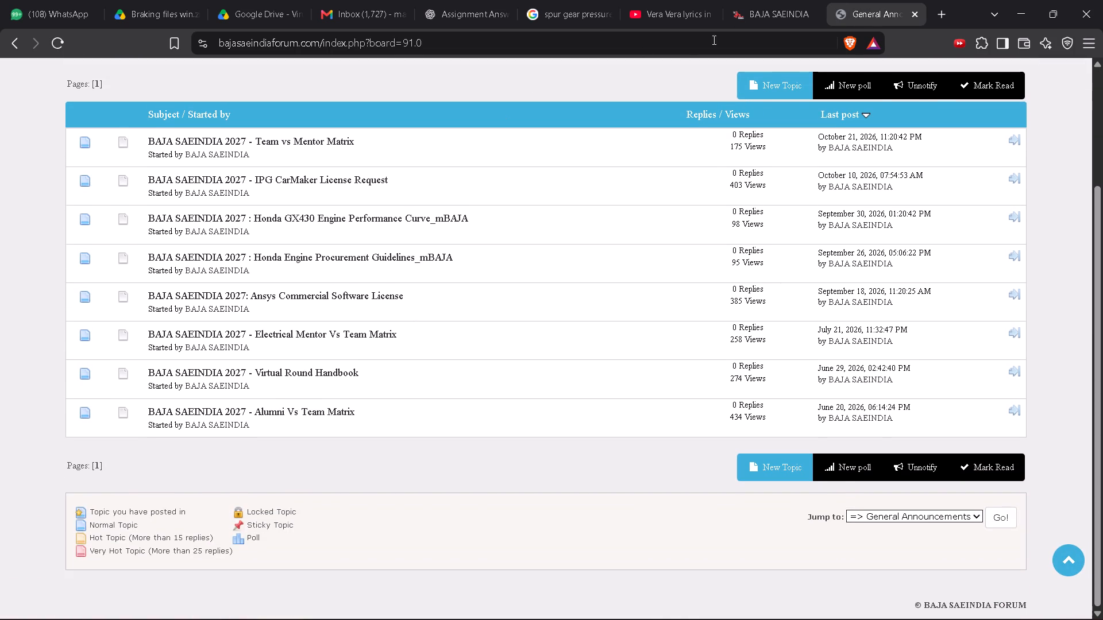
pyautogui.click(8, 42)
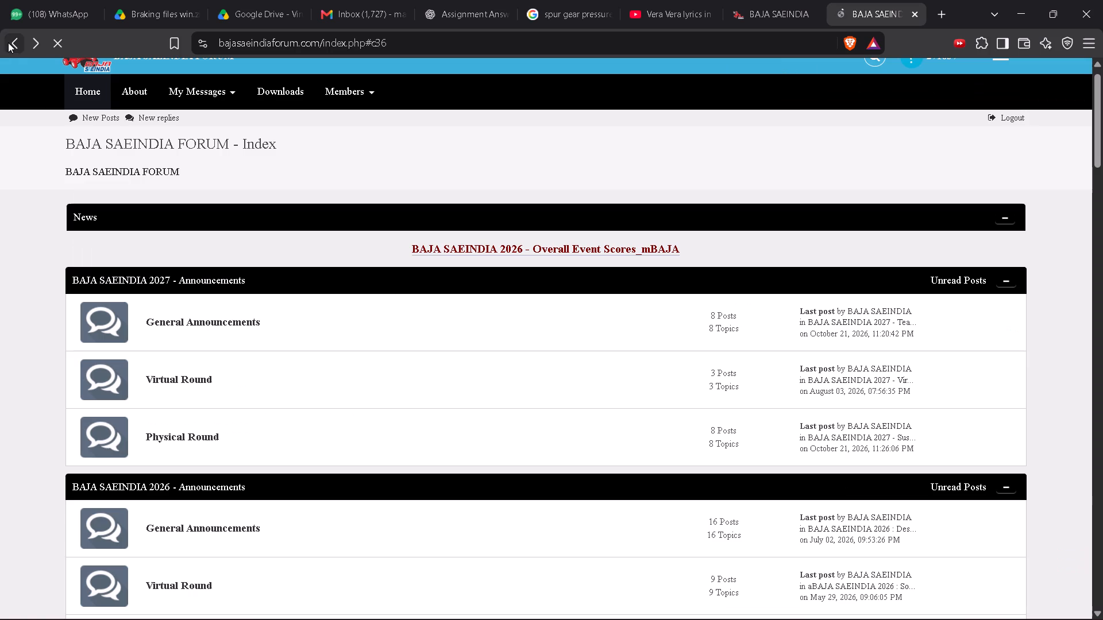
pyautogui.click(187, 441)
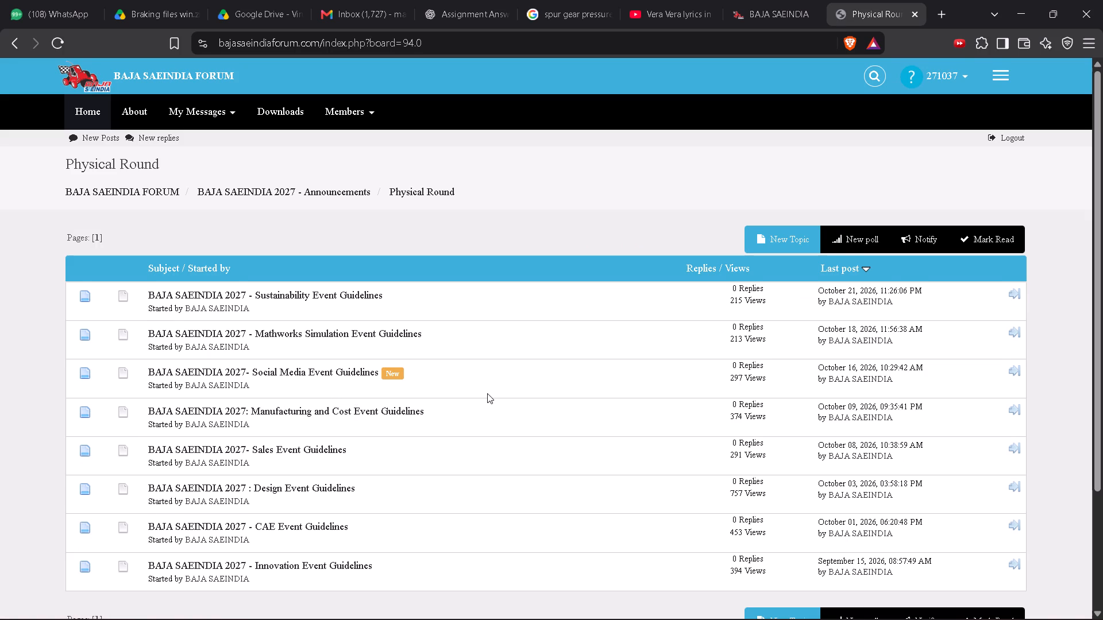
pyautogui.scroll(-6, 487, 393)
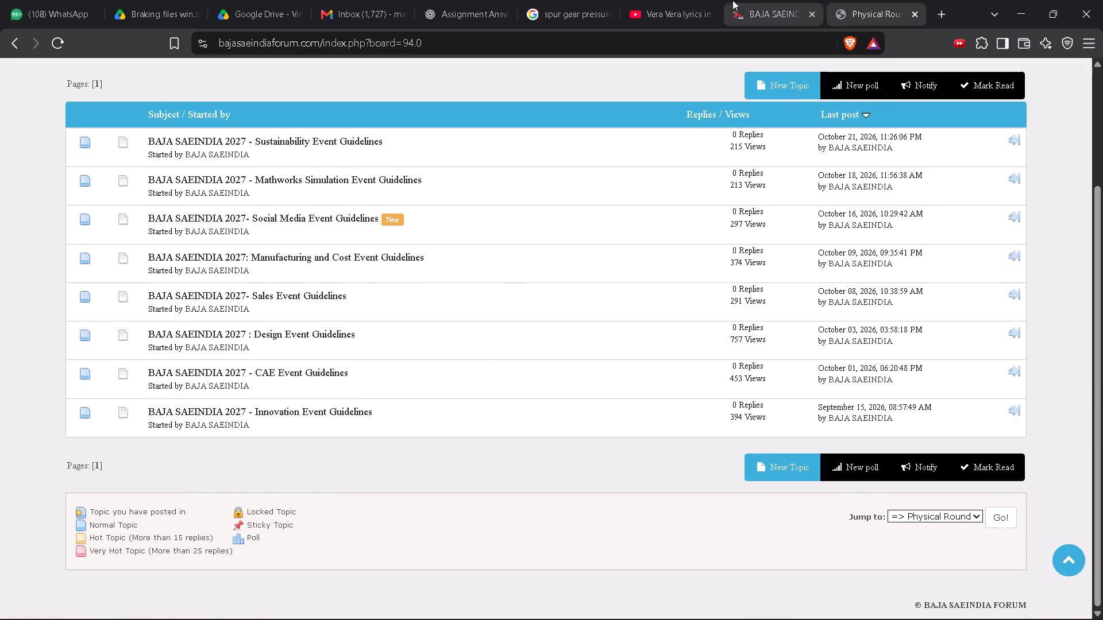
# Return to the team site's Submissions page and check the guideline files offered for each event.
pyautogui.click(769, 0)
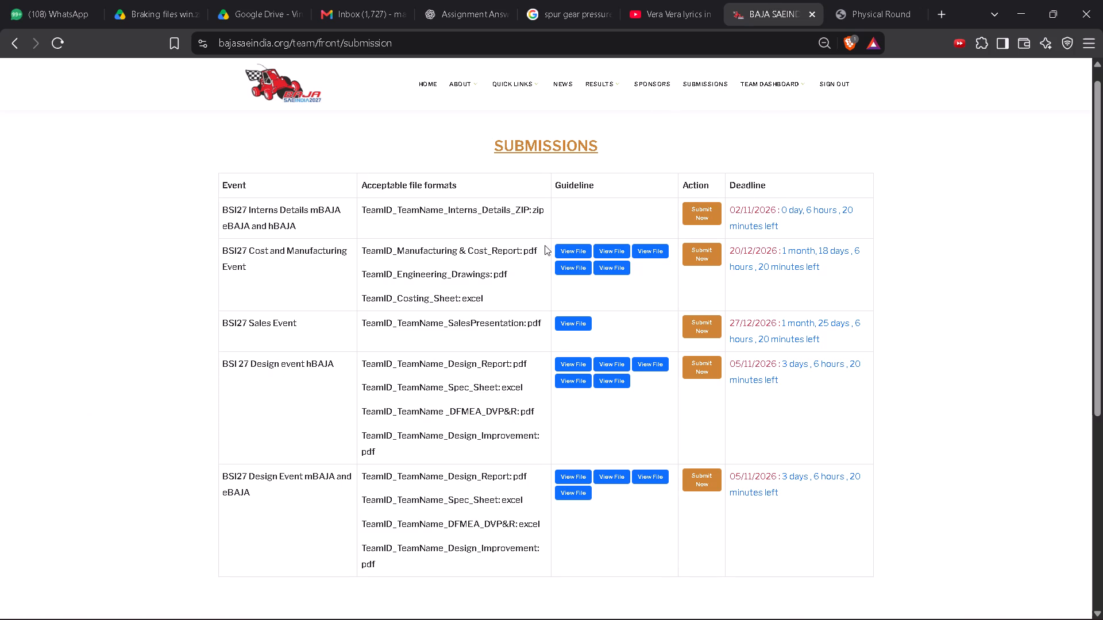
pyautogui.tripleClick(589, 221)
pyautogui.click(589, 221)
# Switch to File Explorer and check the BAJA 53 folder and its Rule books files against the submission guidelines.
pyautogui.click(501, 610)
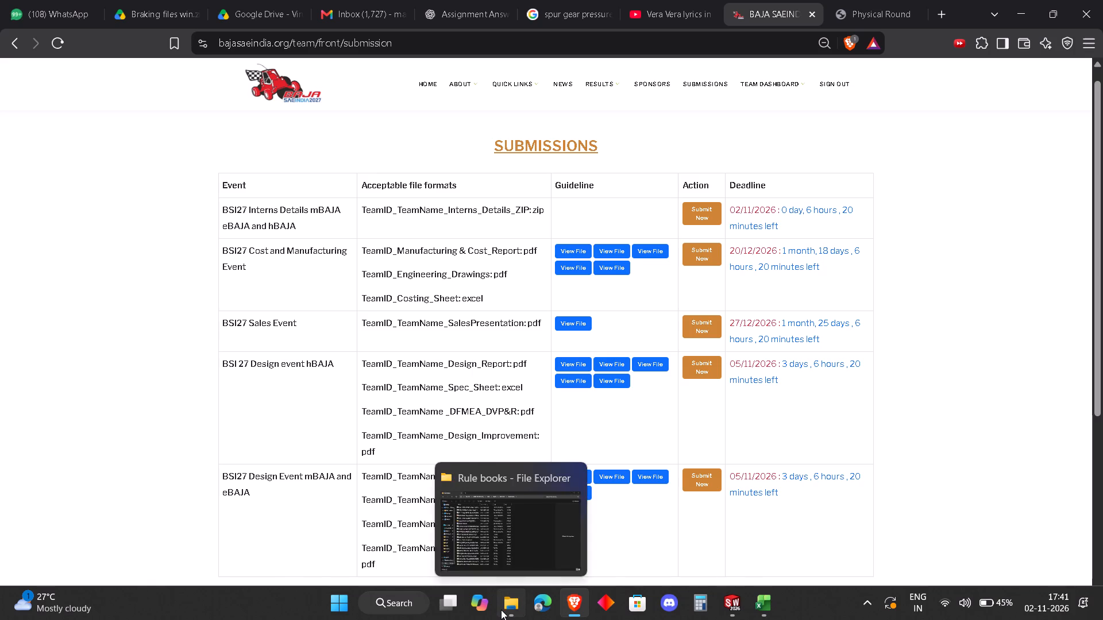
pyautogui.scroll(3, 406, 261)
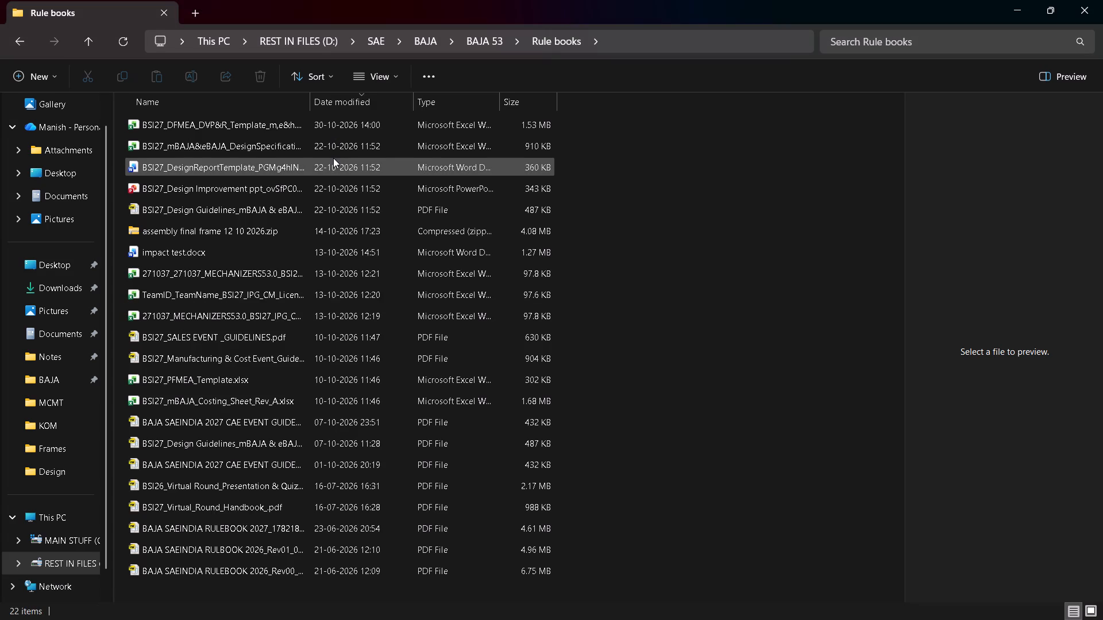
pyautogui.scroll(-2, 333, 158)
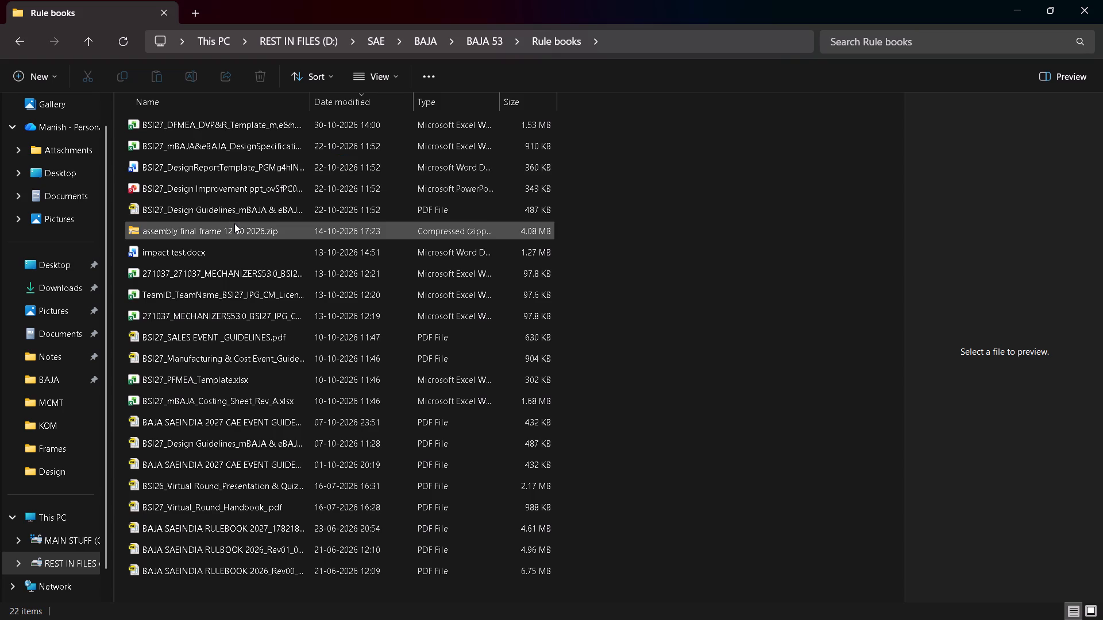
pyautogui.click(473, 44)
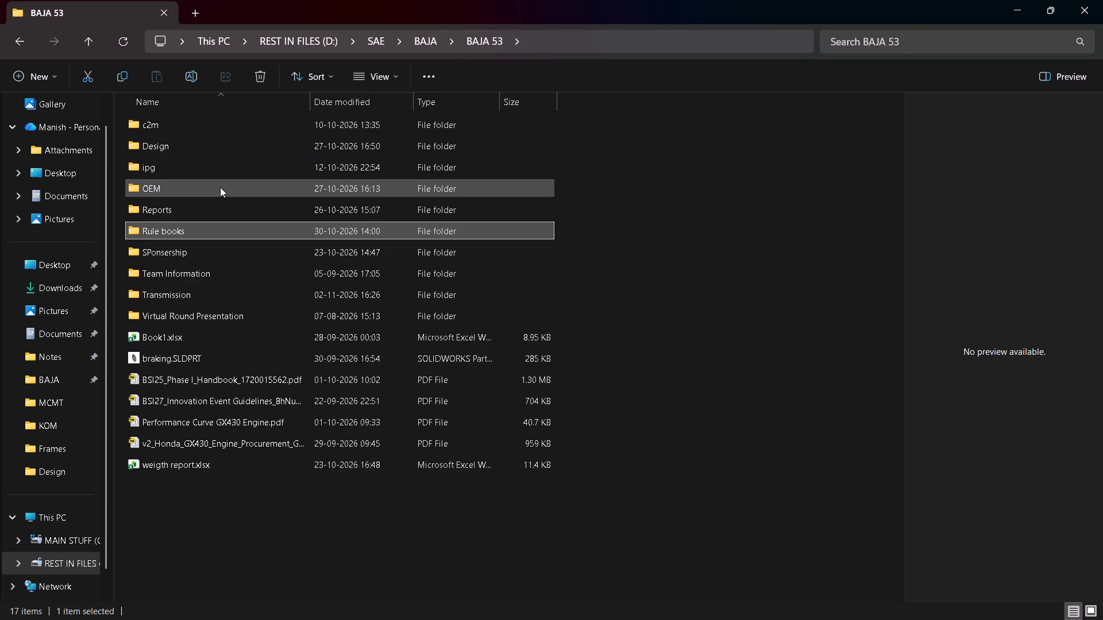
pyautogui.doubleClick(207, 234)
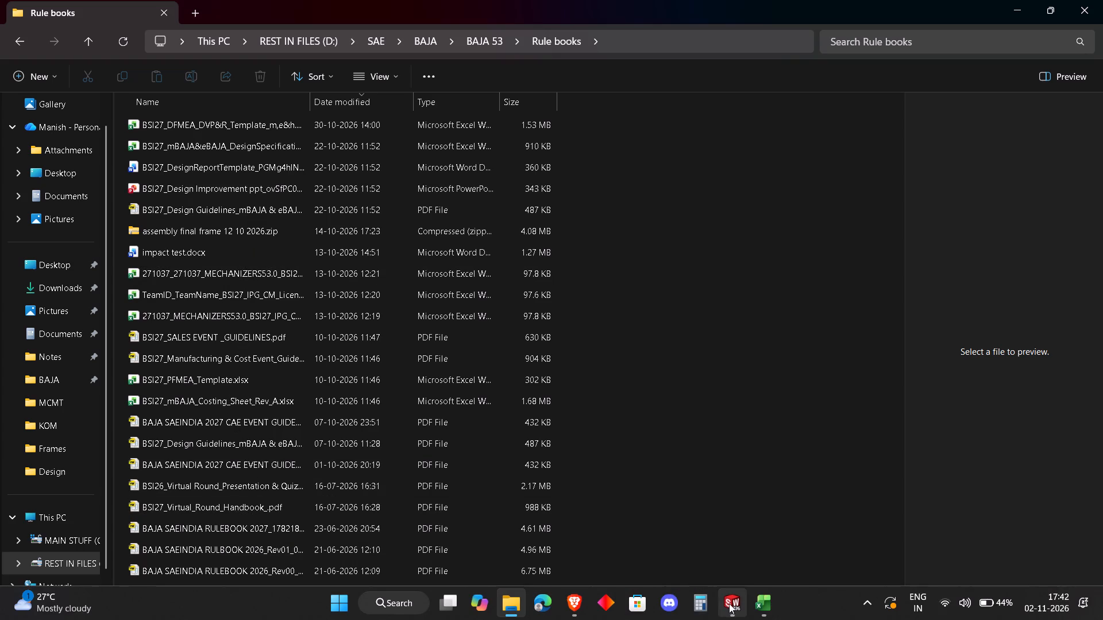
# Switch back to the Brave browser and recheck the forum's Physical Round guideline topics.
pyautogui.click(579, 603)
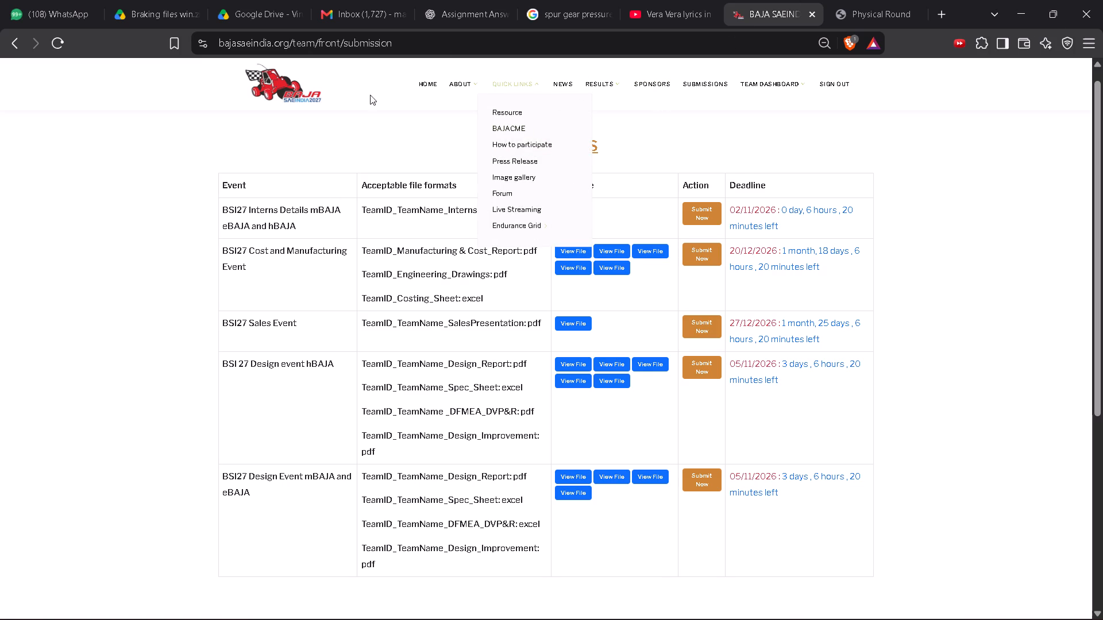
pyautogui.click(862, 0)
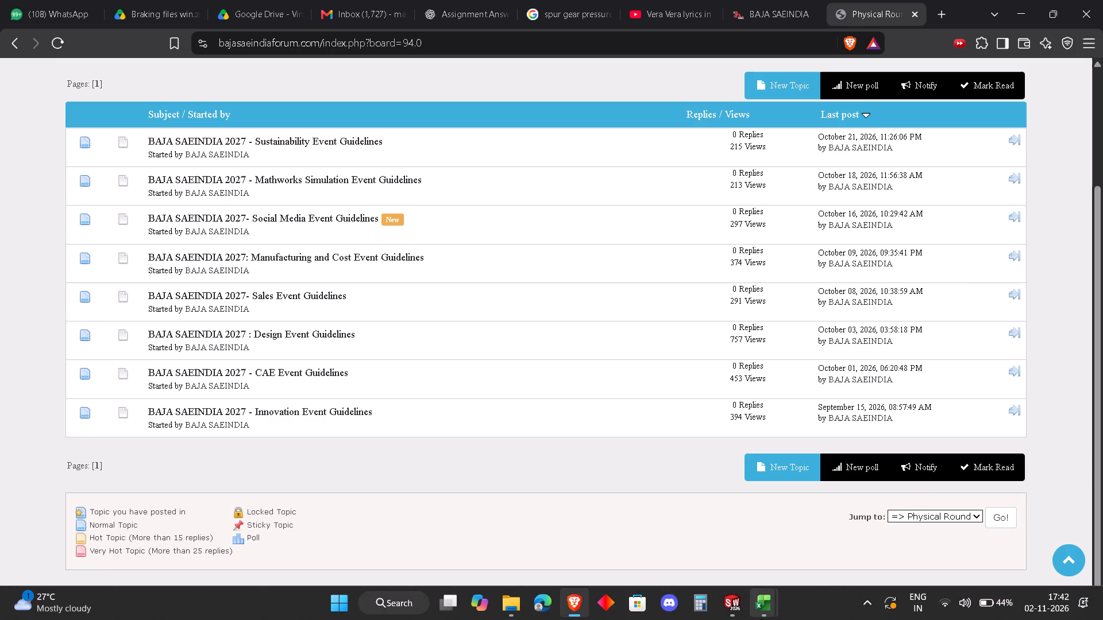
# Switch to the gear calculations workbook in Excel and inspect the Cv formula in row 166 of the m=2.5 sheet.
pyautogui.click(761, 618)
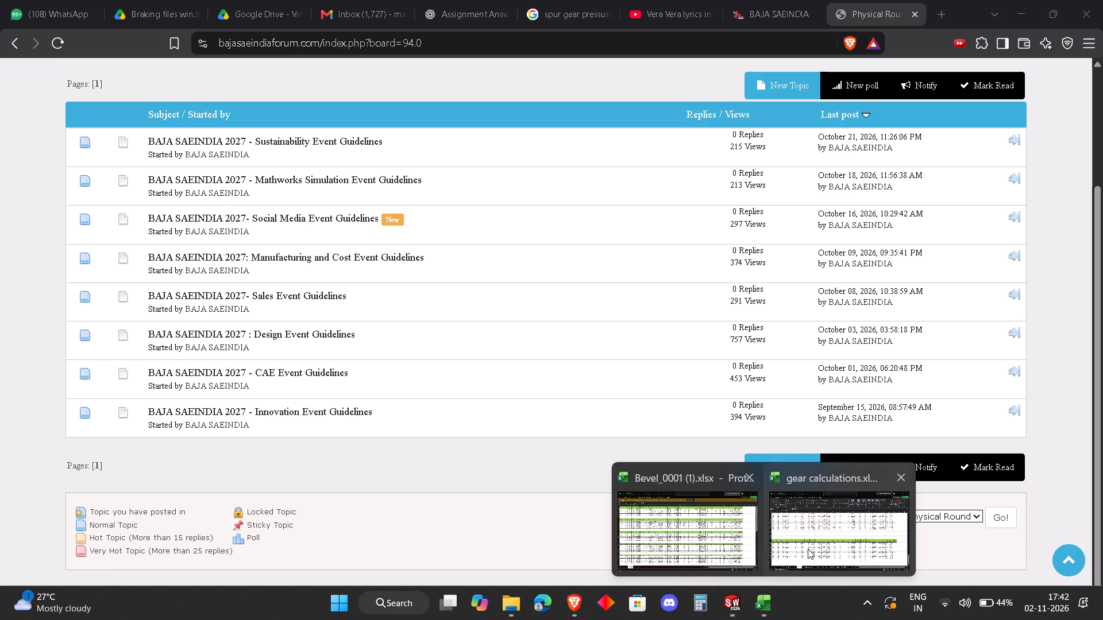
pyautogui.click(820, 550)
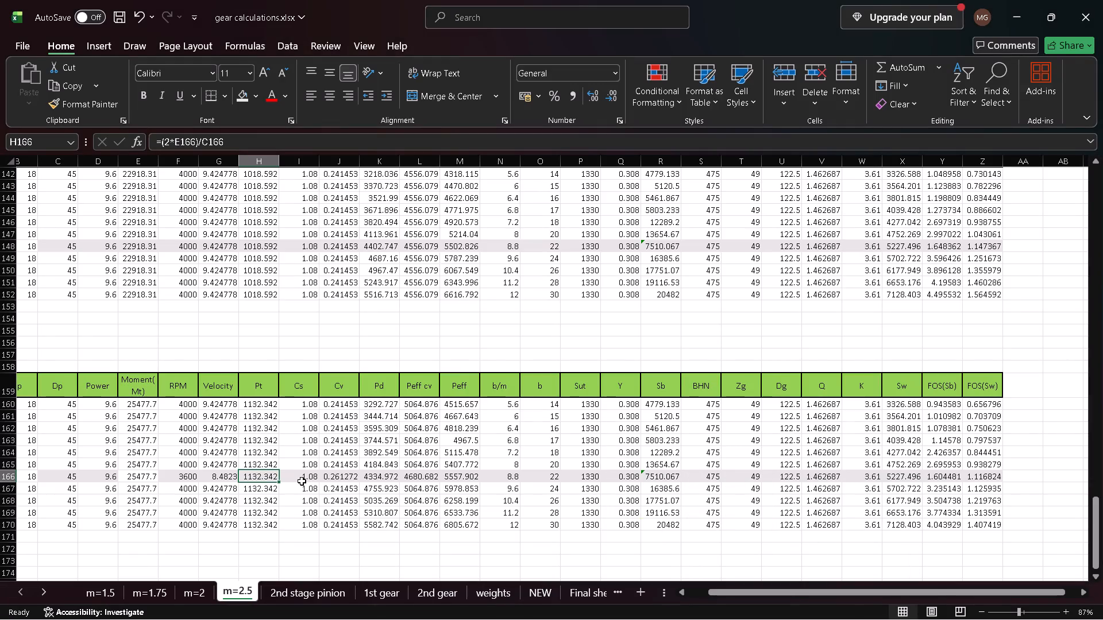
pyautogui.click(337, 477)
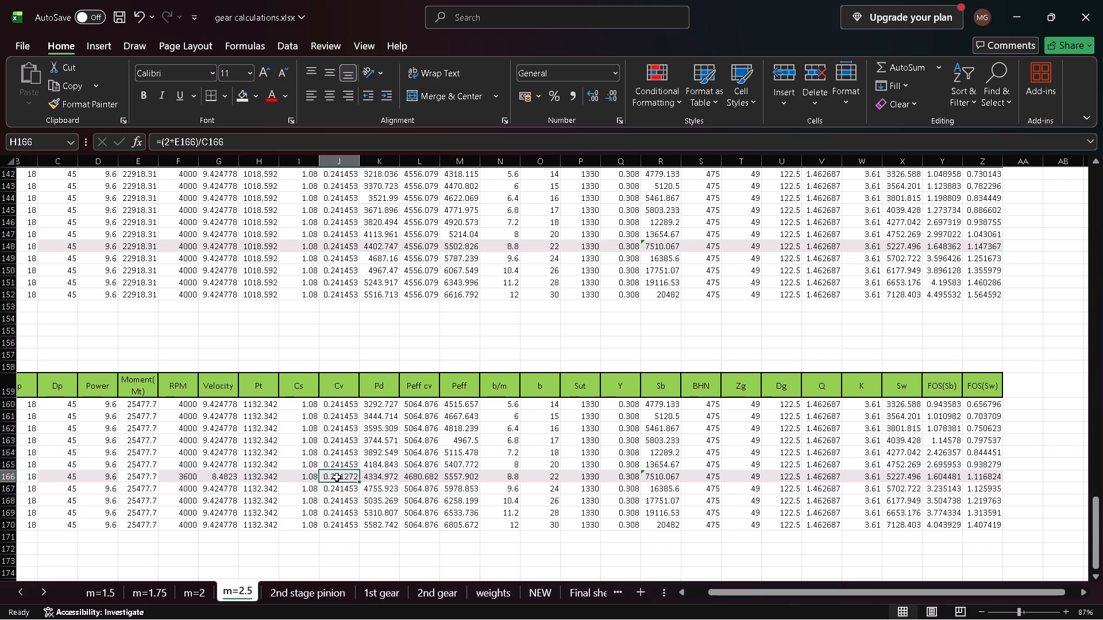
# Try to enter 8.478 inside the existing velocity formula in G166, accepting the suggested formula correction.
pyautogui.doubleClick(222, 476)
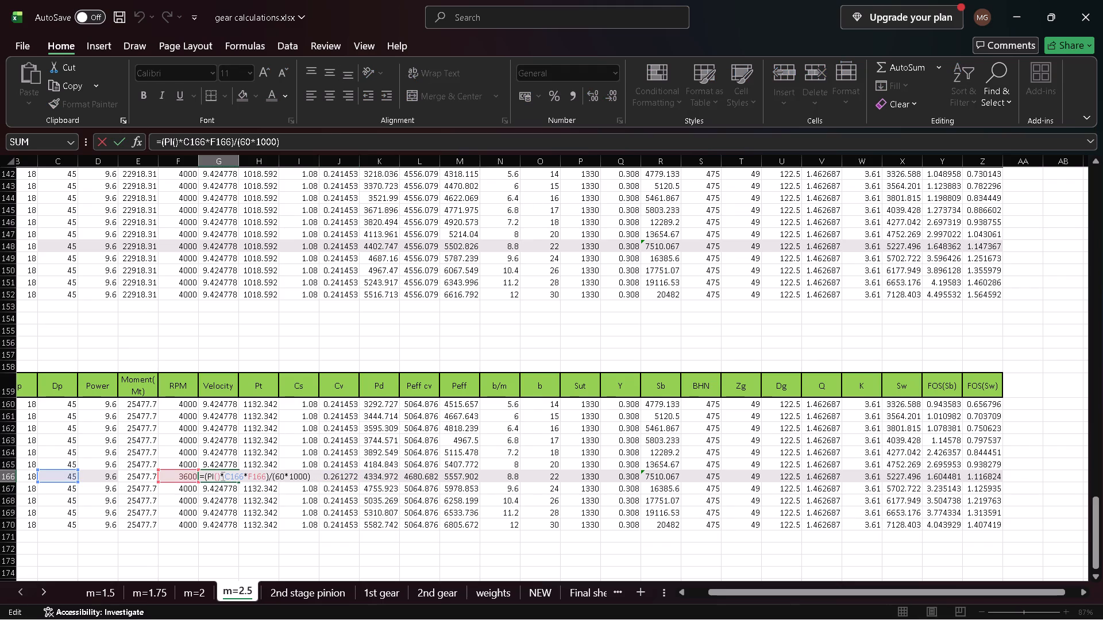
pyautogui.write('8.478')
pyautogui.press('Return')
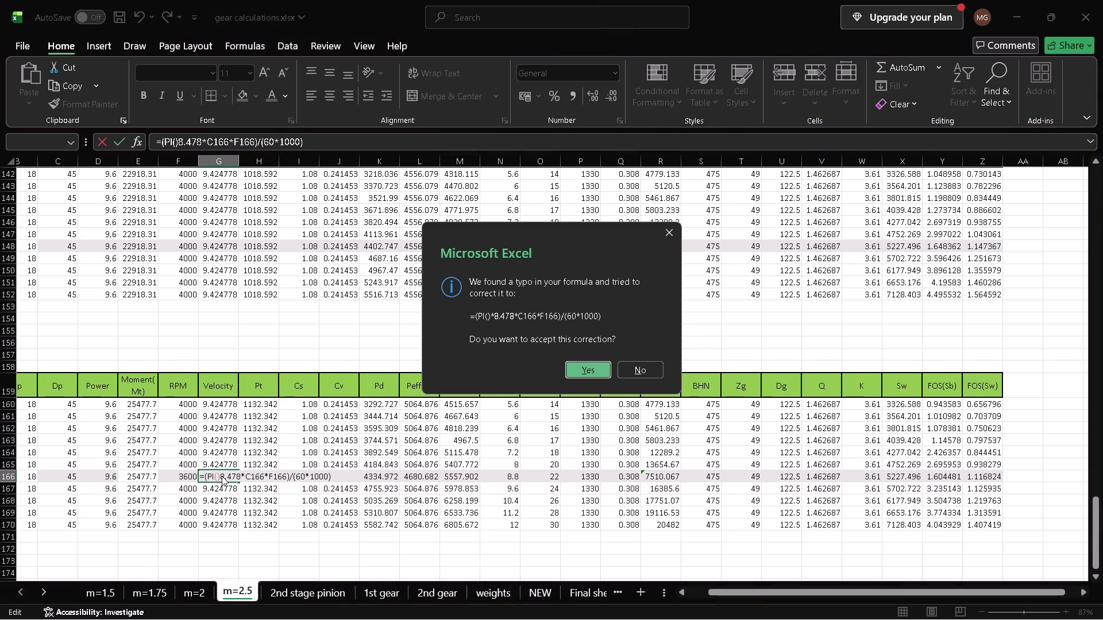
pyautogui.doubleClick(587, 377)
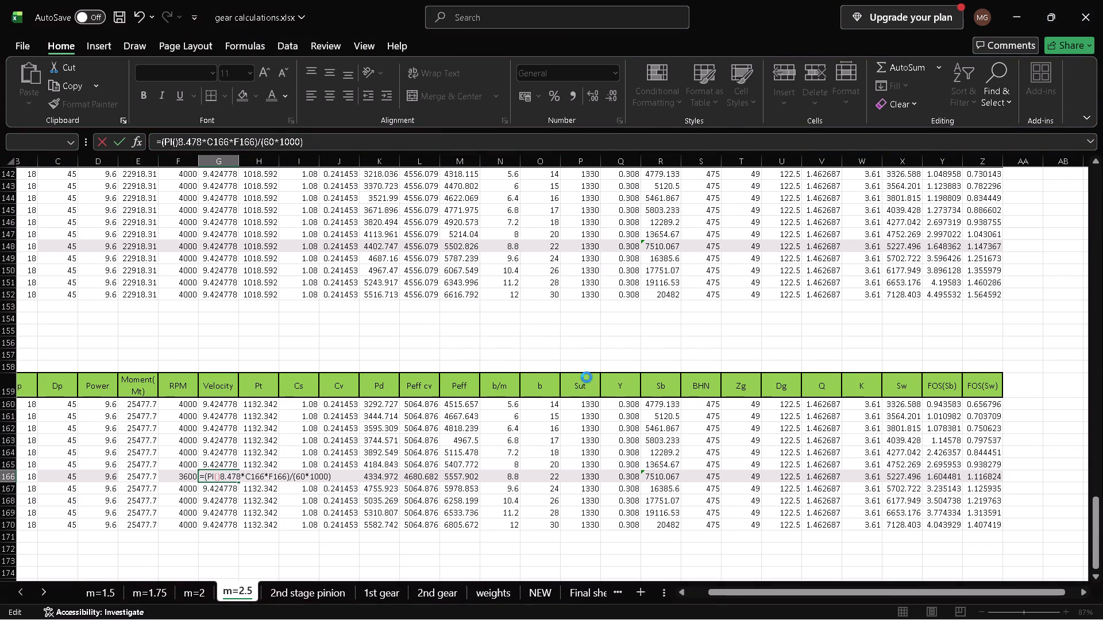
# Replace the entire velocity formula in G166 with 8.478 and check the dependent Cv cell in the same row.
pyautogui.click(216, 474)
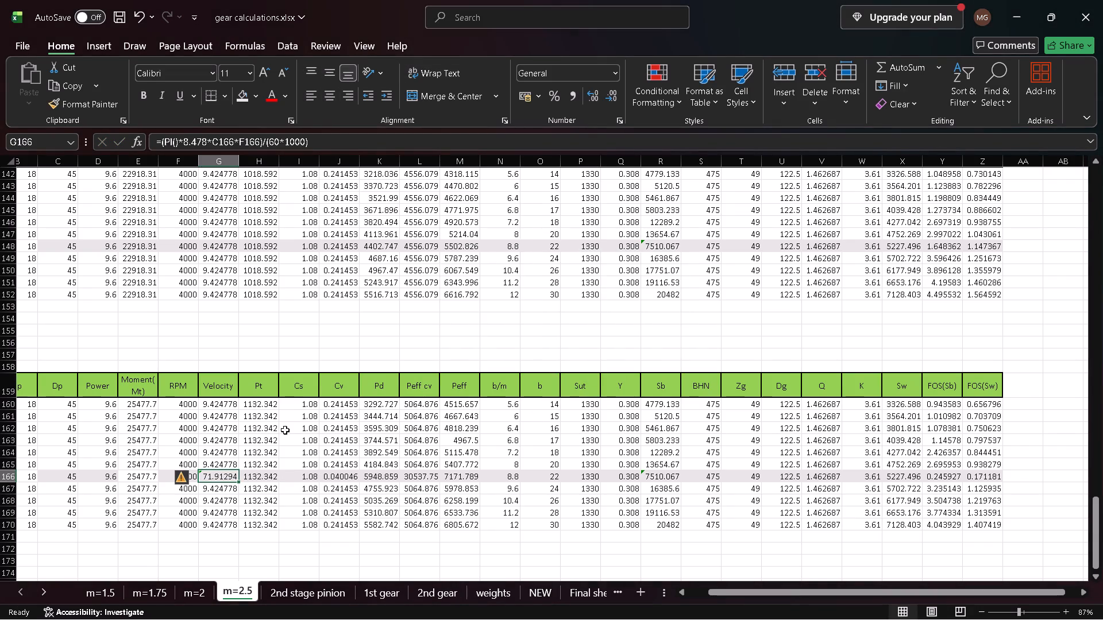
pyautogui.click(355, 144)
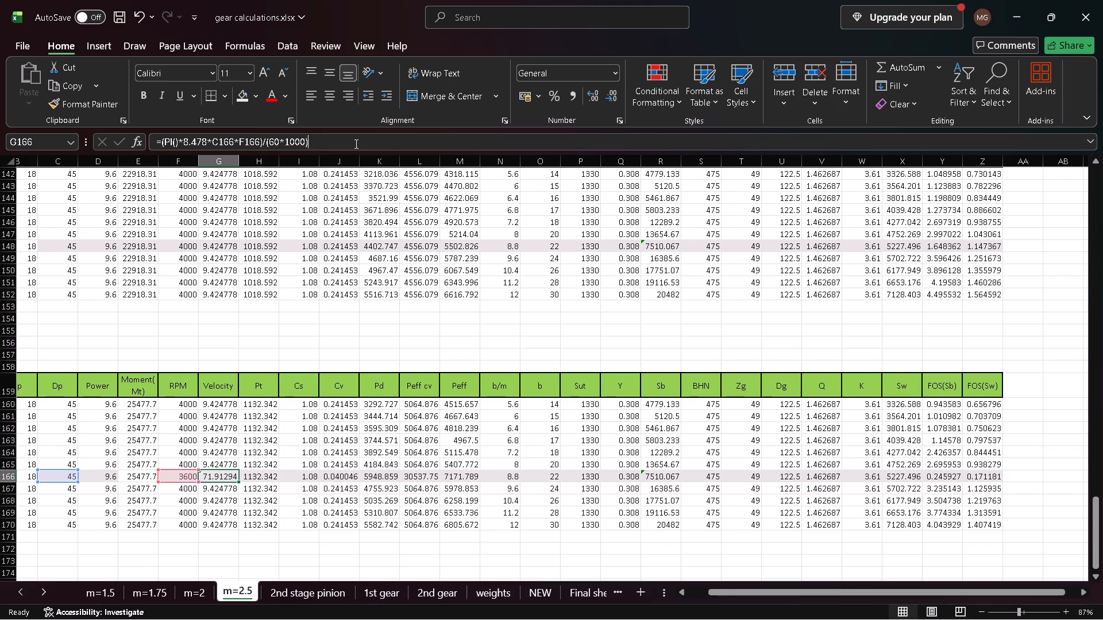
pyautogui.hotkey('ctrl', 'a')
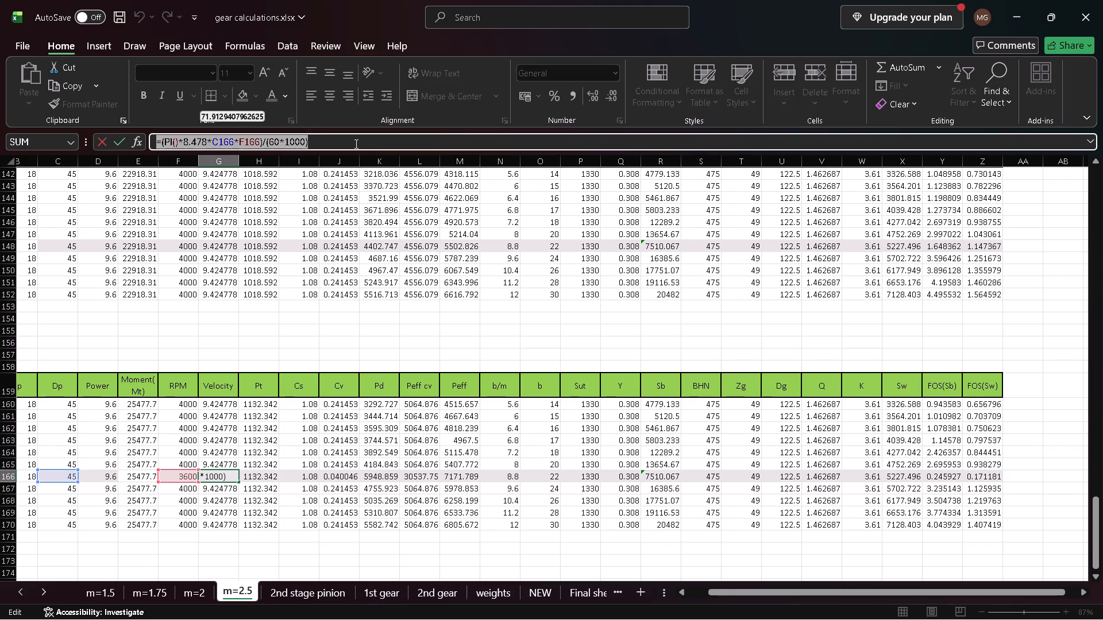
pyautogui.press('5')
pyautogui.press('BackSpace')
pyautogui.write('8.478')
pyautogui.press('Return')
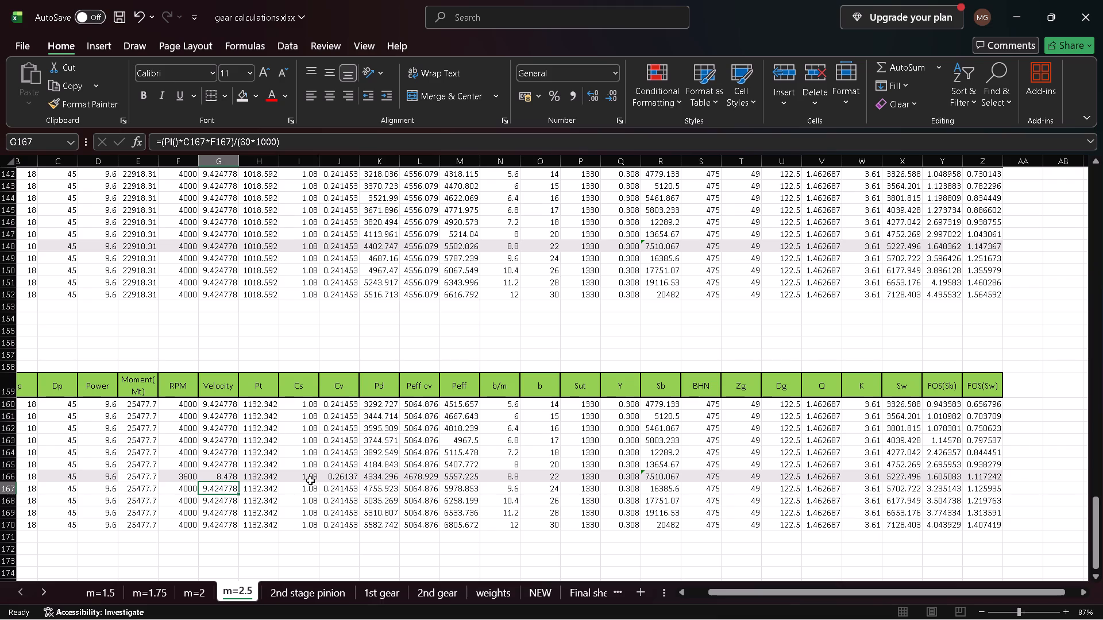
pyautogui.moveTo(310, 480); pyautogui.dragTo(334, 478)
pyautogui.click(334, 478)
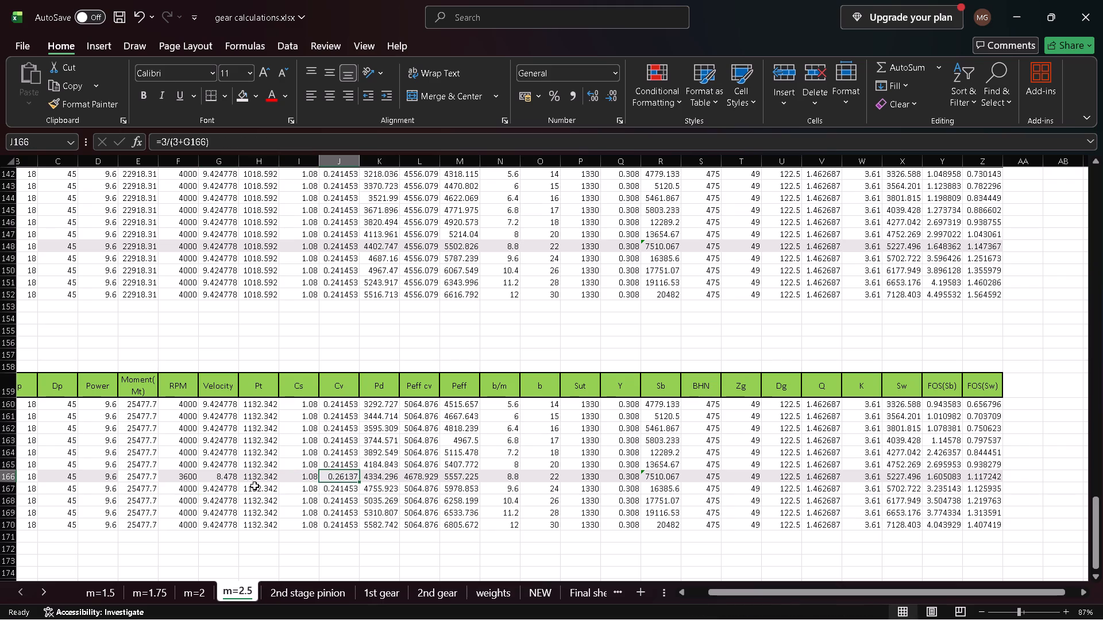
# Turn the velocity entry in G166 into the formula =8.478.
pyautogui.click(225, 477)
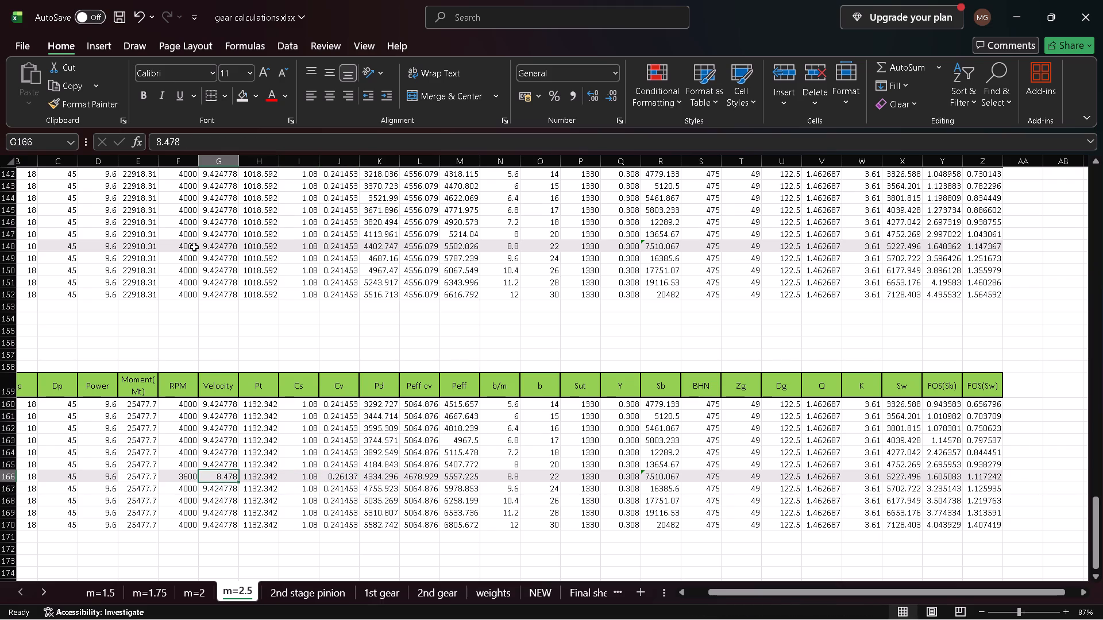
pyautogui.click(152, 139)
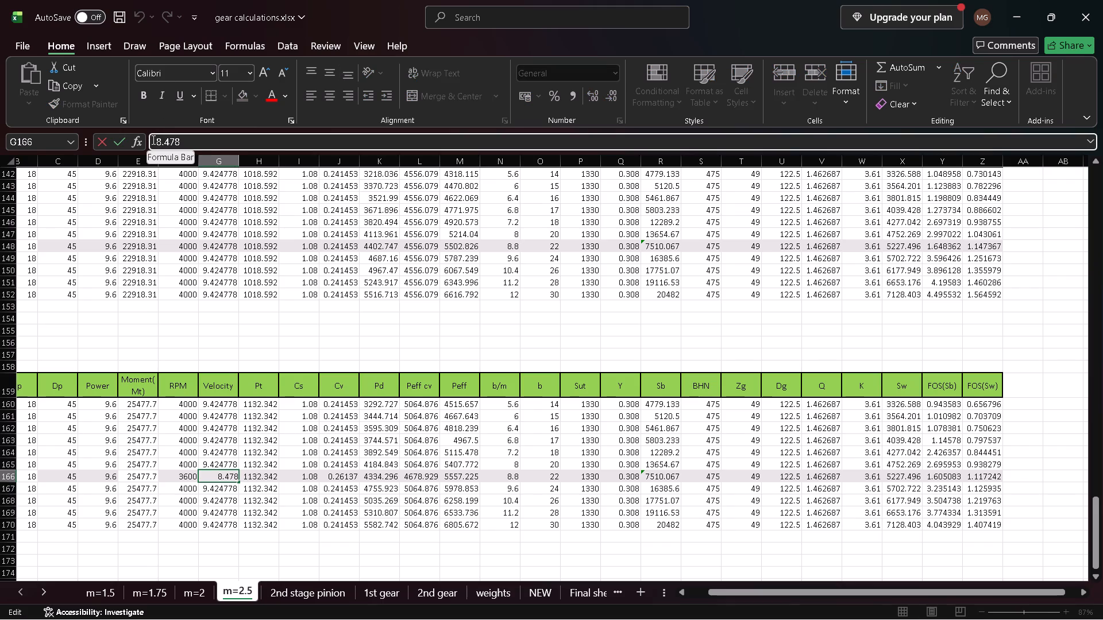
pyautogui.press('=')
pyautogui.press('Return')
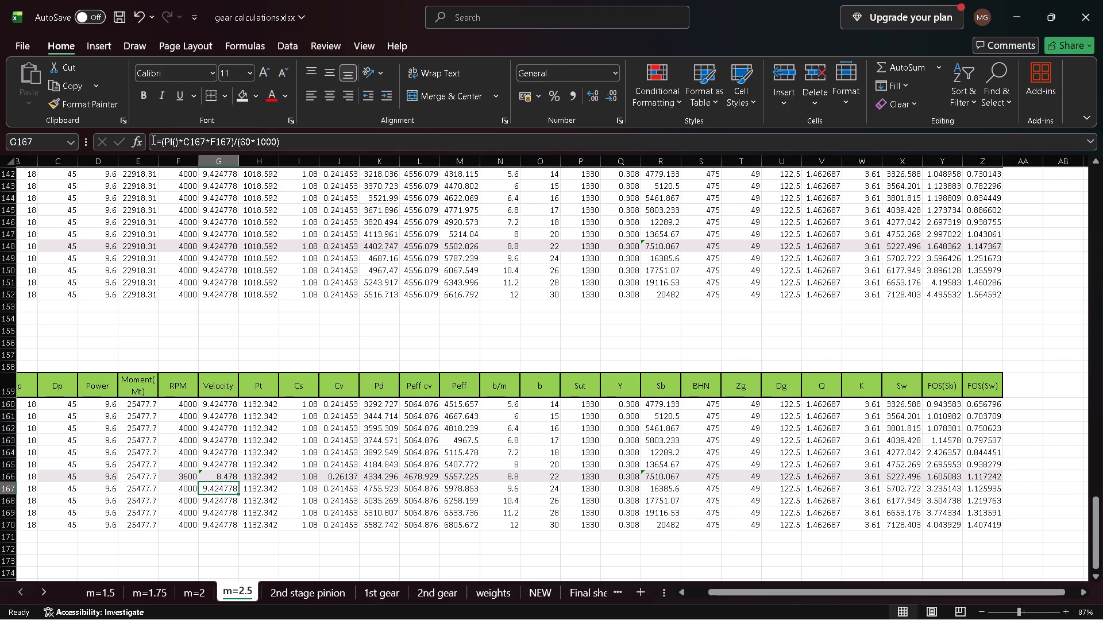
# Inspect the Cv, Pt and Peff cv formulas in row 166.
pyautogui.click(335, 471)
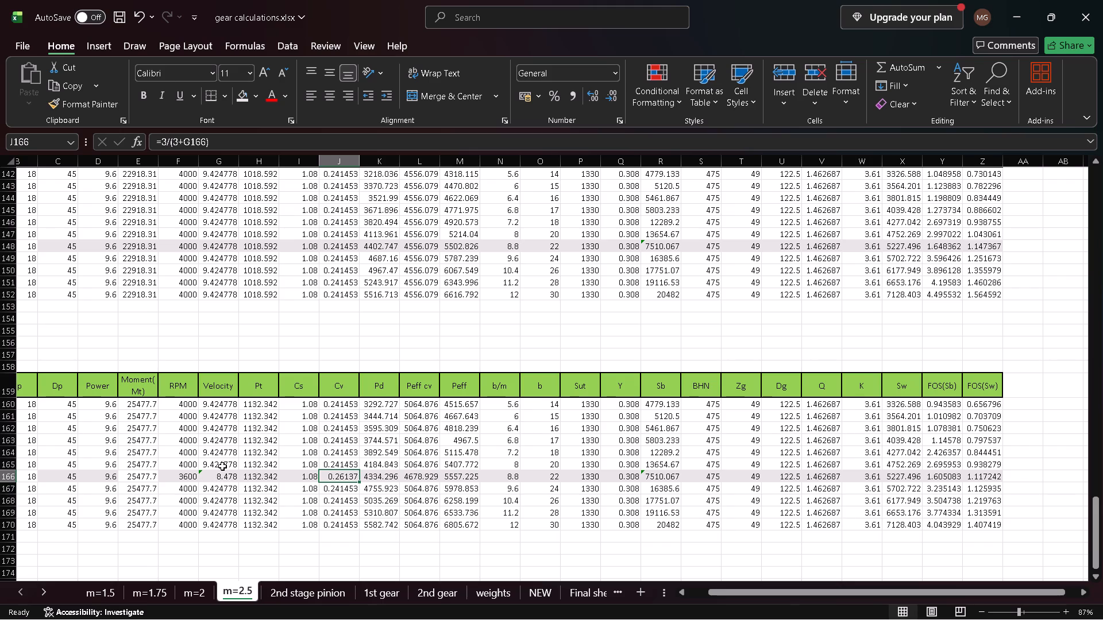
pyautogui.click(253, 476)
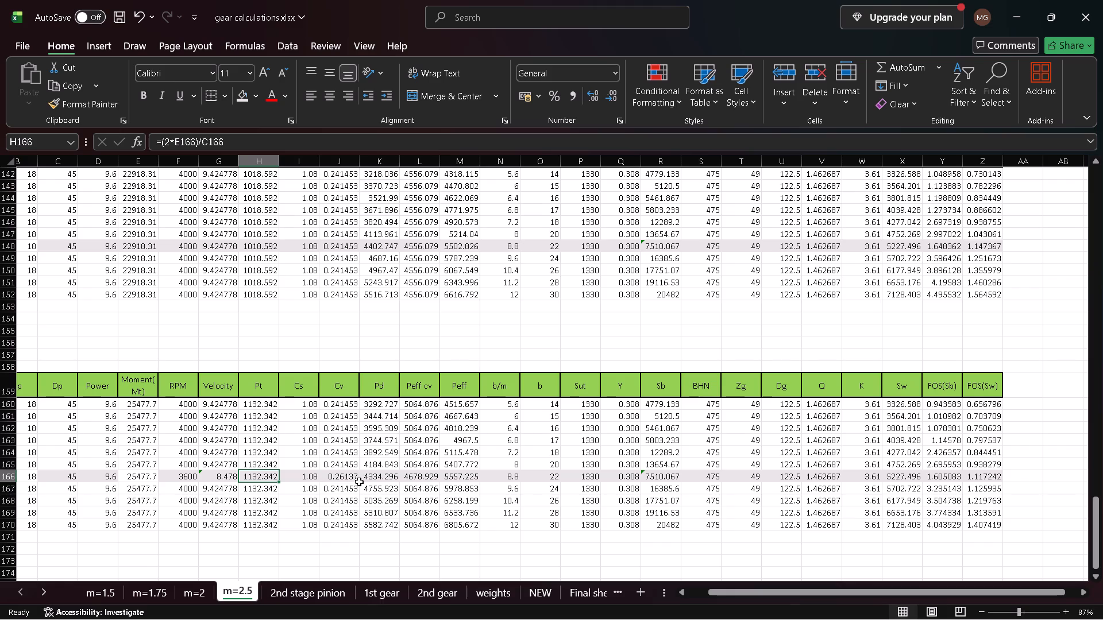
pyautogui.click(408, 474)
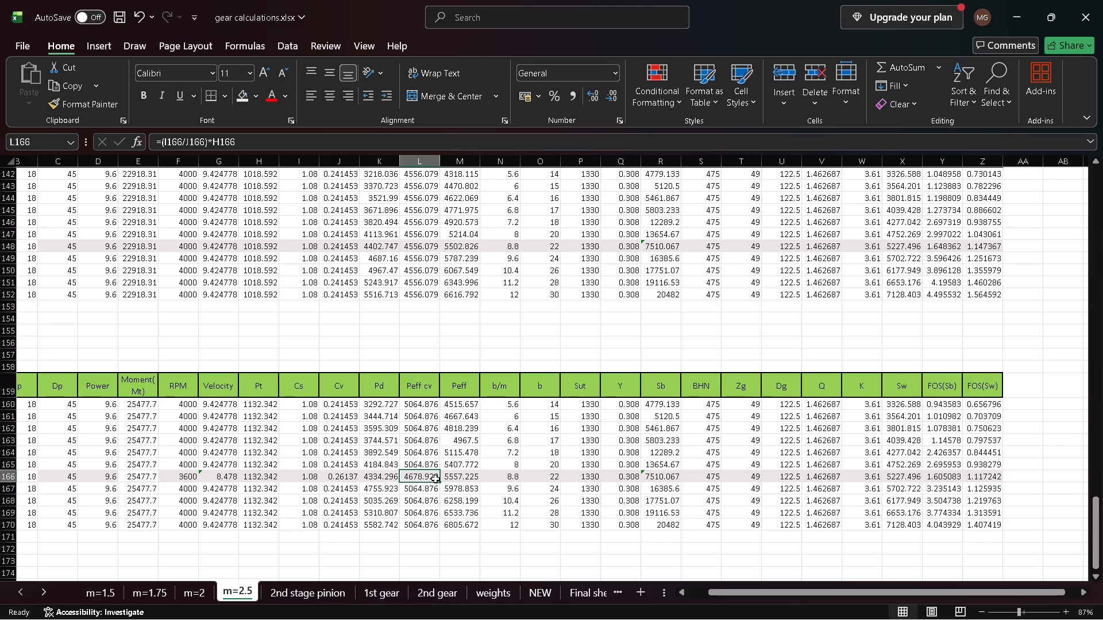
# Set the Cs value in I166 to 1.5.
pyautogui.click(290, 481)
pyautogui.write('1.5')
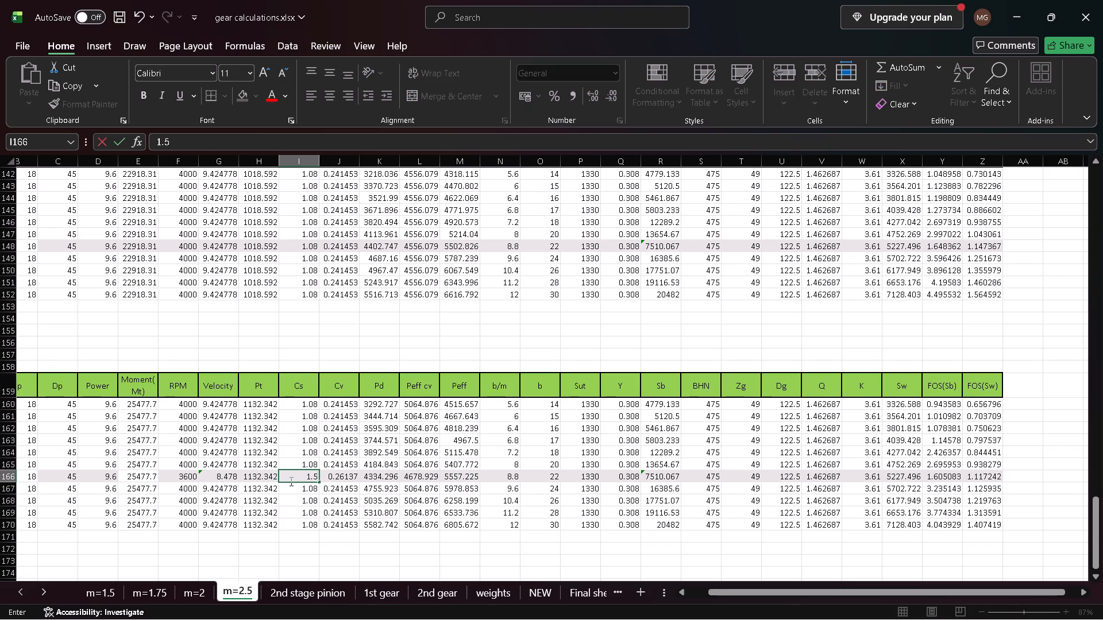
pyautogui.press('Return')
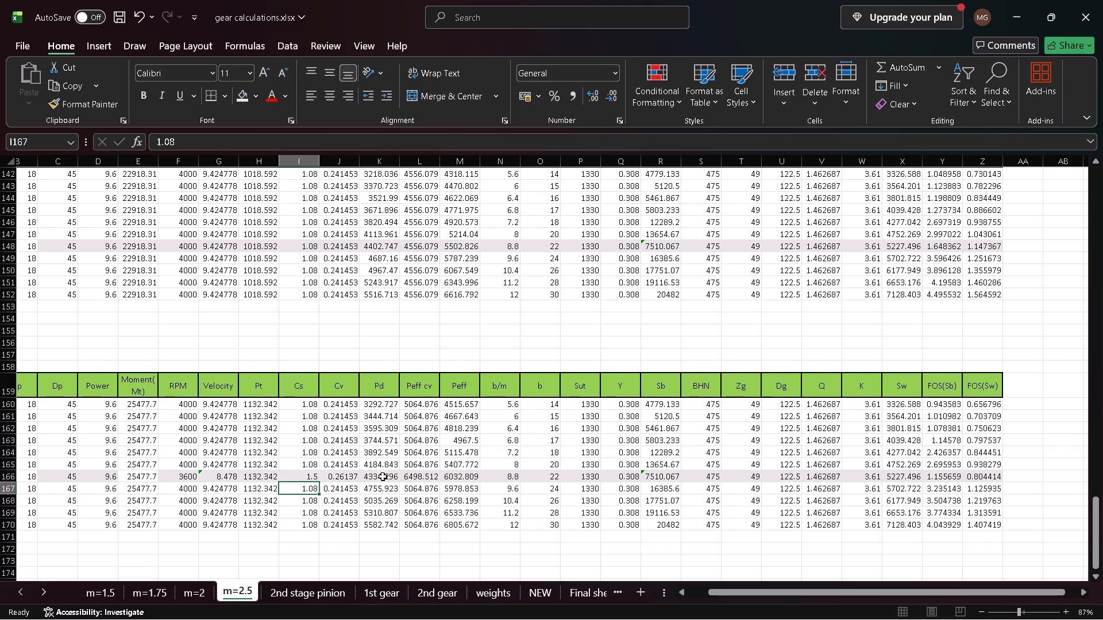
# Inspect the Peff cv, Peff and Sw formulas in row 166.
pyautogui.click(419, 477)
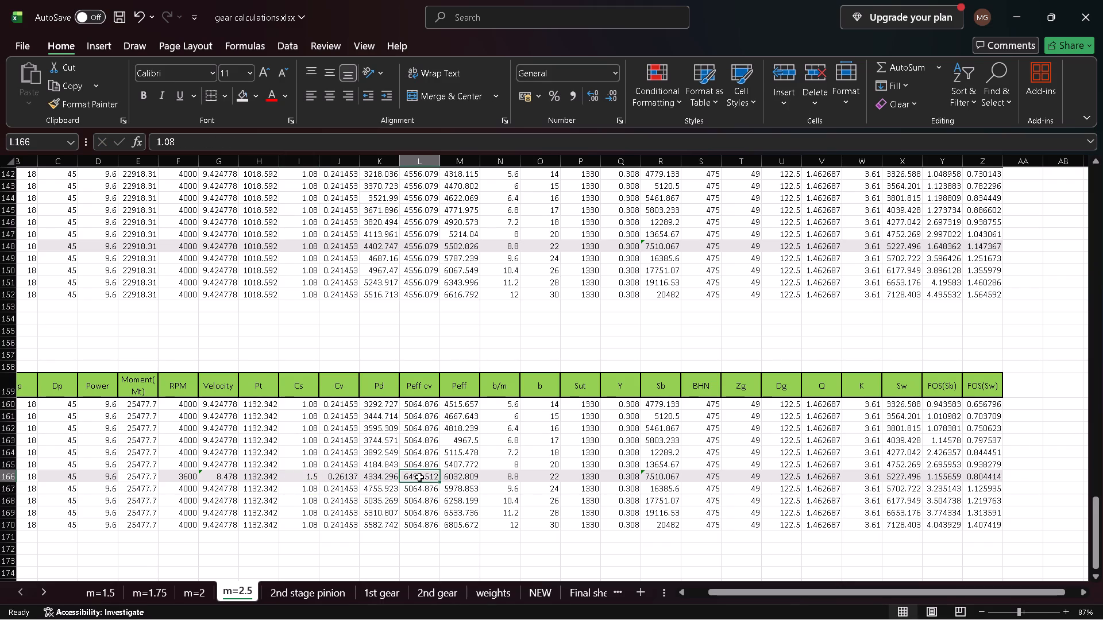
pyautogui.click(458, 475)
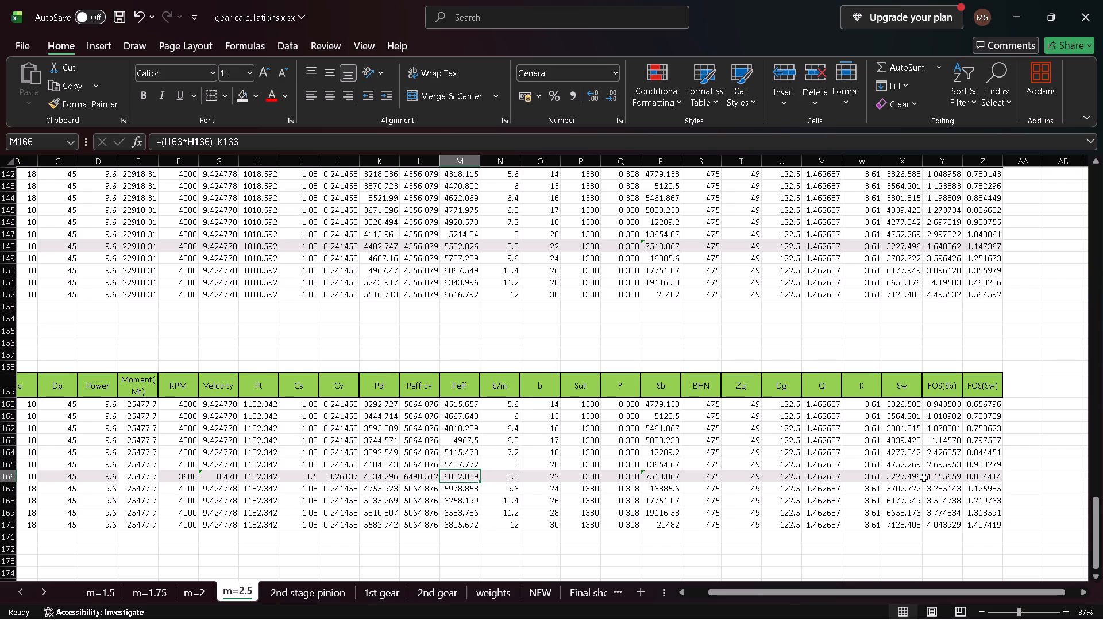
pyautogui.click(897, 479)
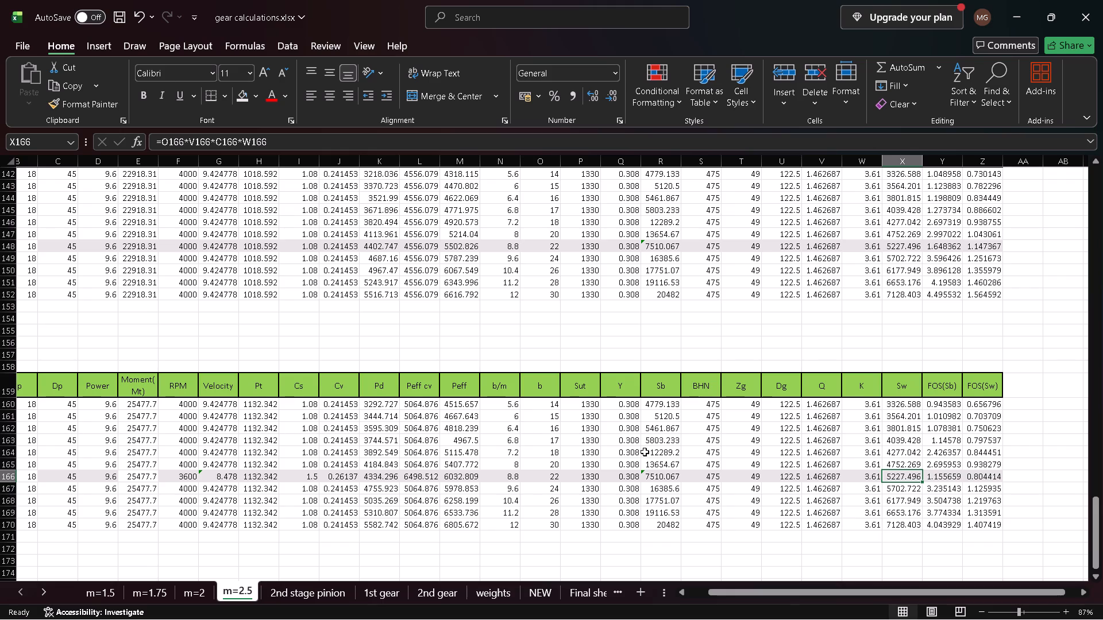
# Replace the Sb formula in R166 with the entry 2.5*22*0.308*450.
pyautogui.click(647, 476)
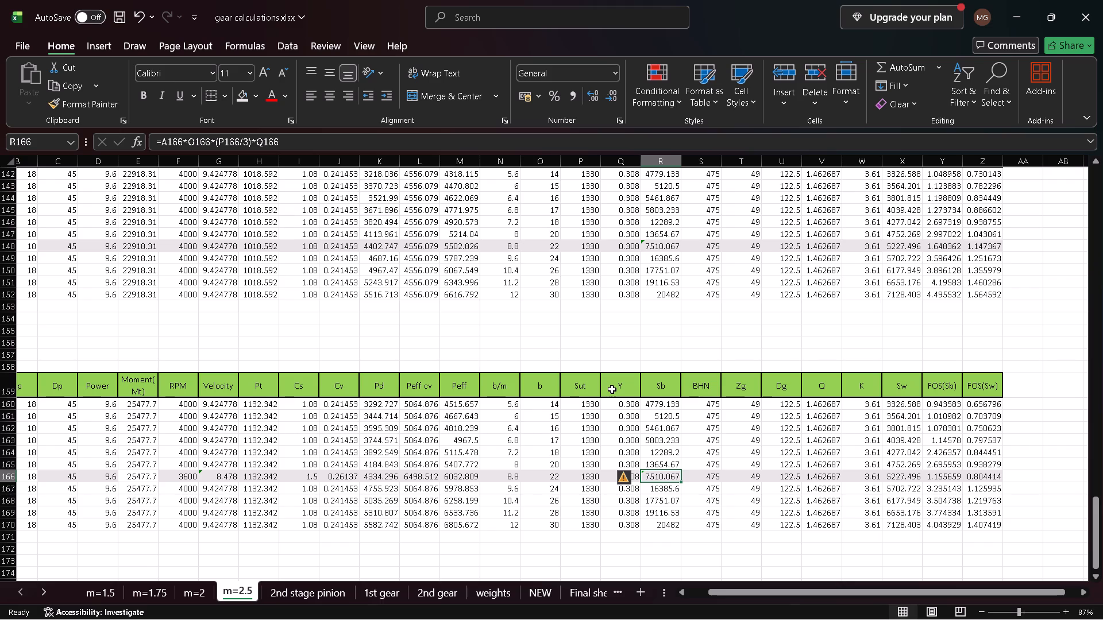
pyautogui.click(512, 138)
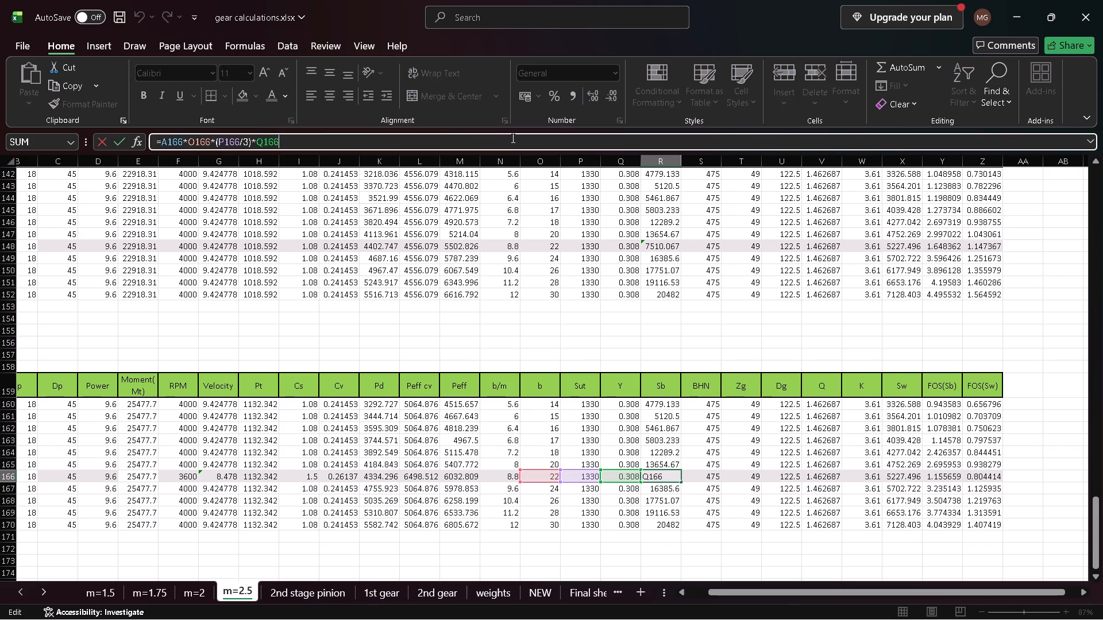
pyautogui.hotkey('ctrl', 'shift', 'BackSpace')
pyautogui.hotkey('ctrl', 'BackSpace')
pyautogui.hotkey('ctrl', 'BackSpace')
pyautogui.hotkey('ctrl', 'shift', 'BackSpace')
pyautogui.hotkey('ctrl', 'a')
pyautogui.hotkey('ctrl', 'BackSpace')
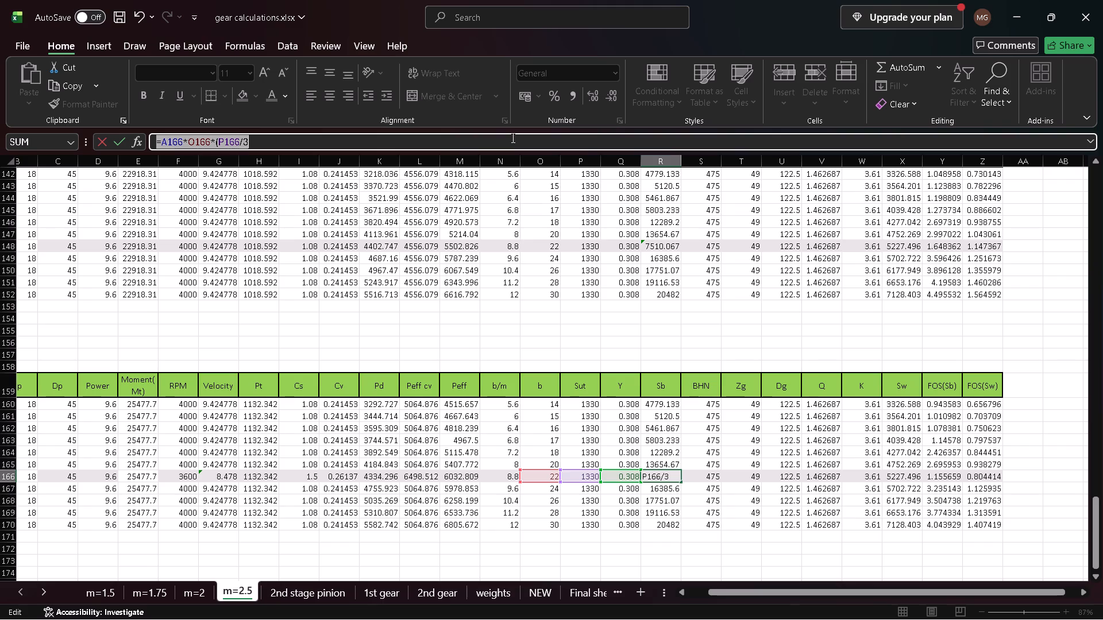
pyautogui.press('BackSpace')
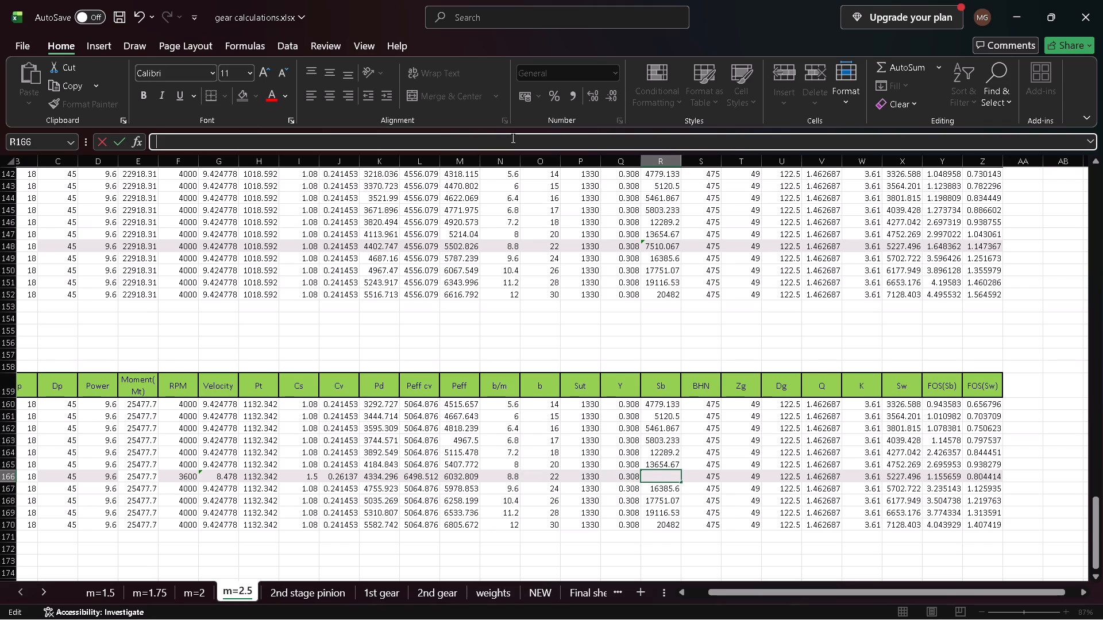
pyautogui.write('2.4')
pyautogui.press('BackSpace')
pyautogui.press('5')
pyautogui.write('*22*0308')
pyautogui.press('BackSpace')
pyautogui.write('08')
pyautogui.press('BackSpace')
pyautogui.press('BackSpace')
pyautogui.press('BackSpace')
pyautogui.press('BackSpace')
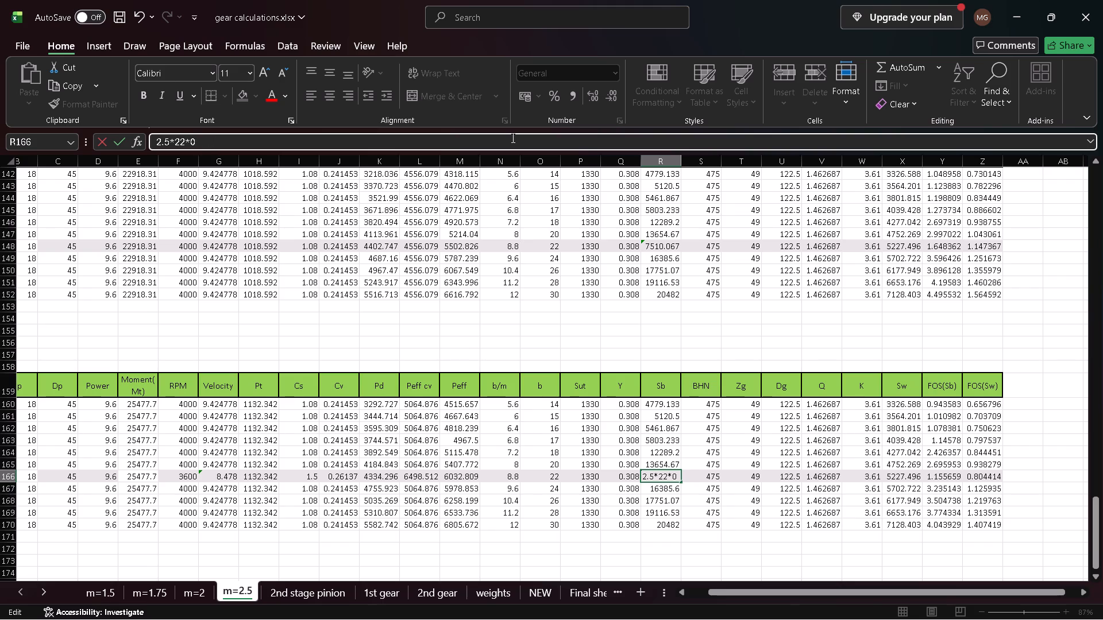
pyautogui.press('.')
pyautogui.write('308*')
pyautogui.write('450')
pyautogui.press('Return')
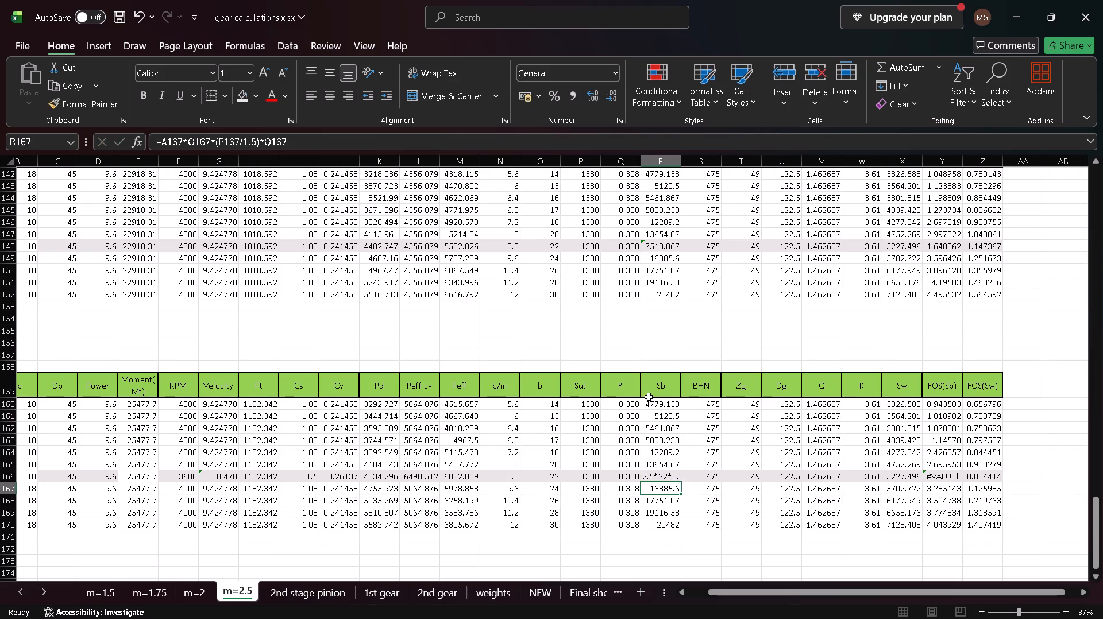
# Turn the Sb entry in R166 into the formula =2.5*22*0.308*450 and check the dependent FOS(Sb) cell in the same row.
pyautogui.click(670, 478)
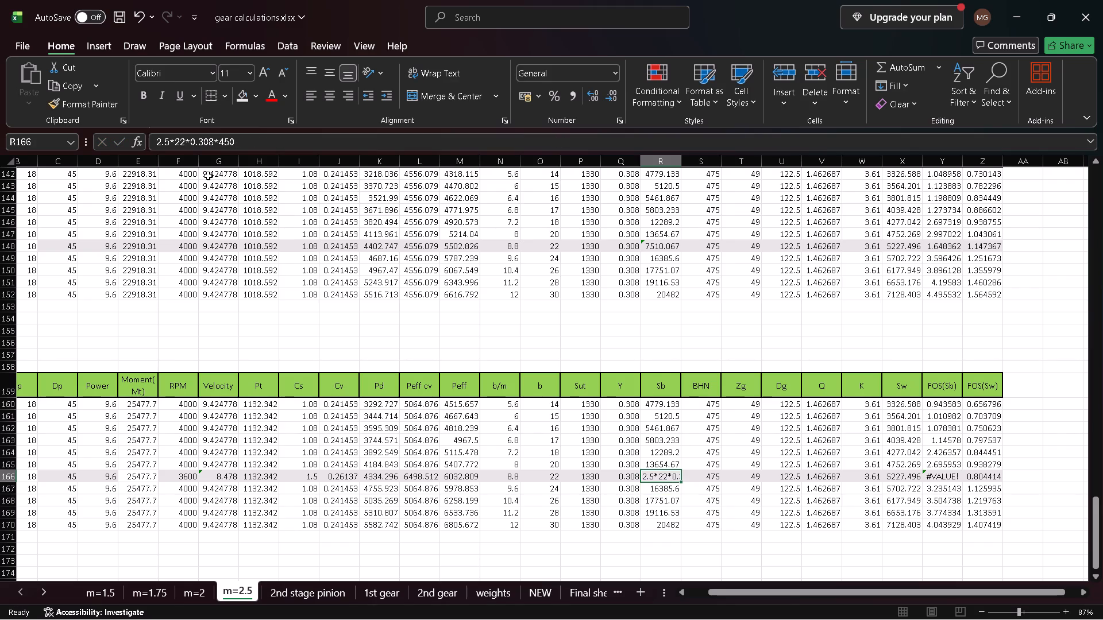
pyautogui.click(155, 140)
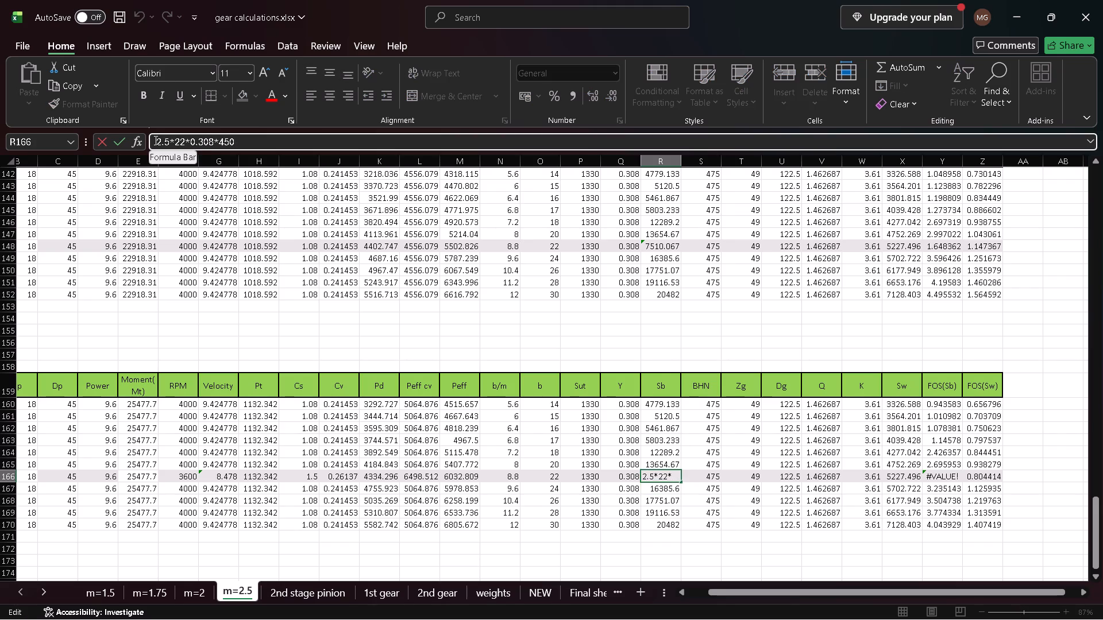
pyautogui.press('=')
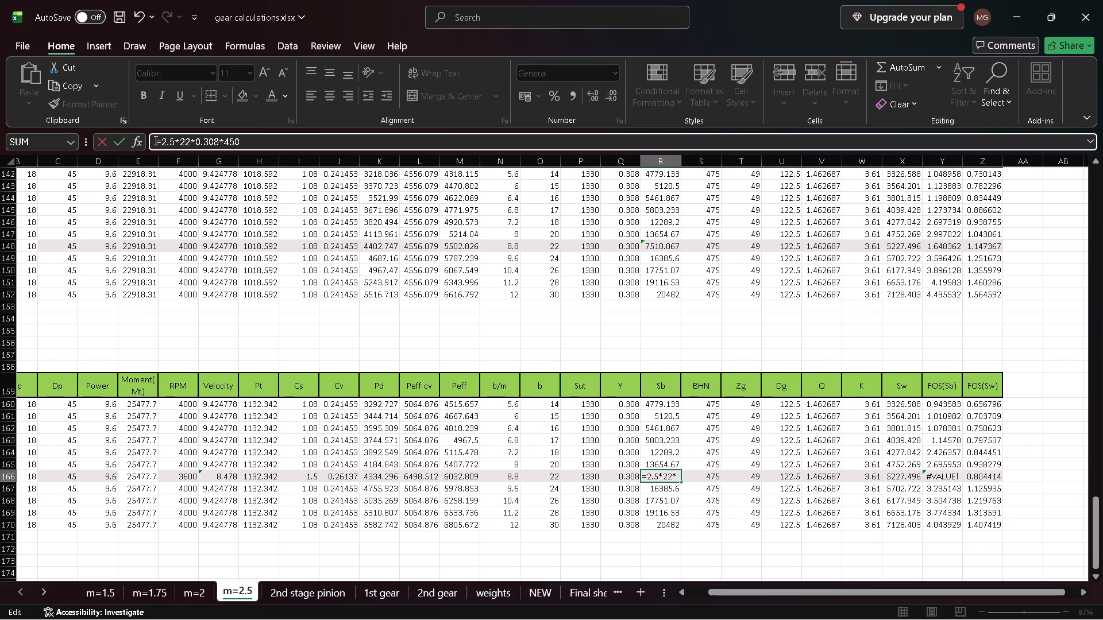
pyautogui.press('Return')
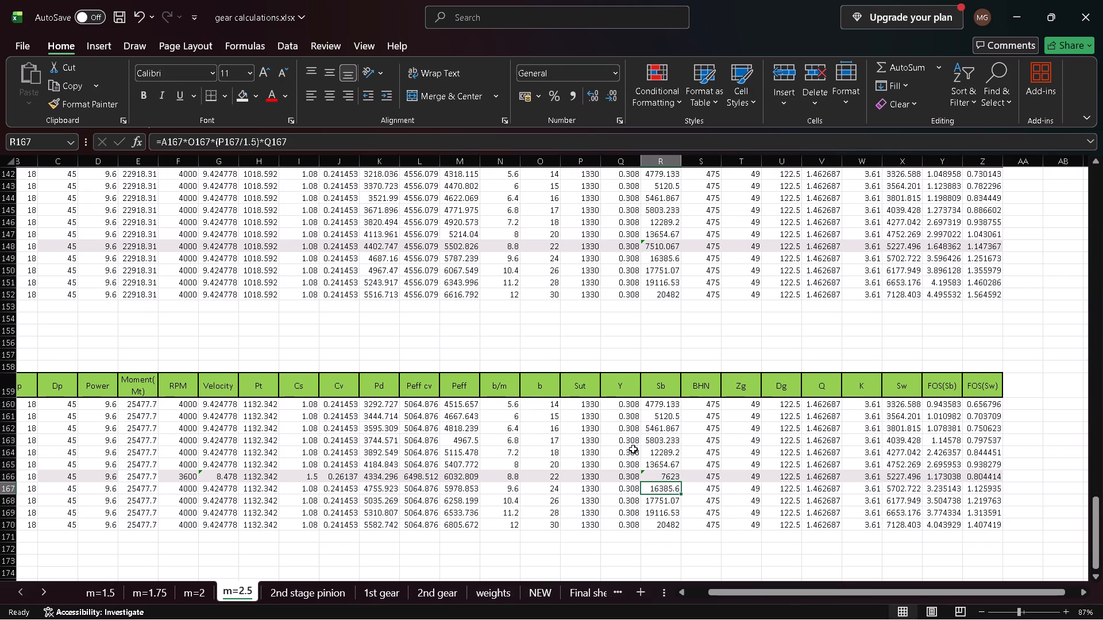
pyautogui.click(948, 478)
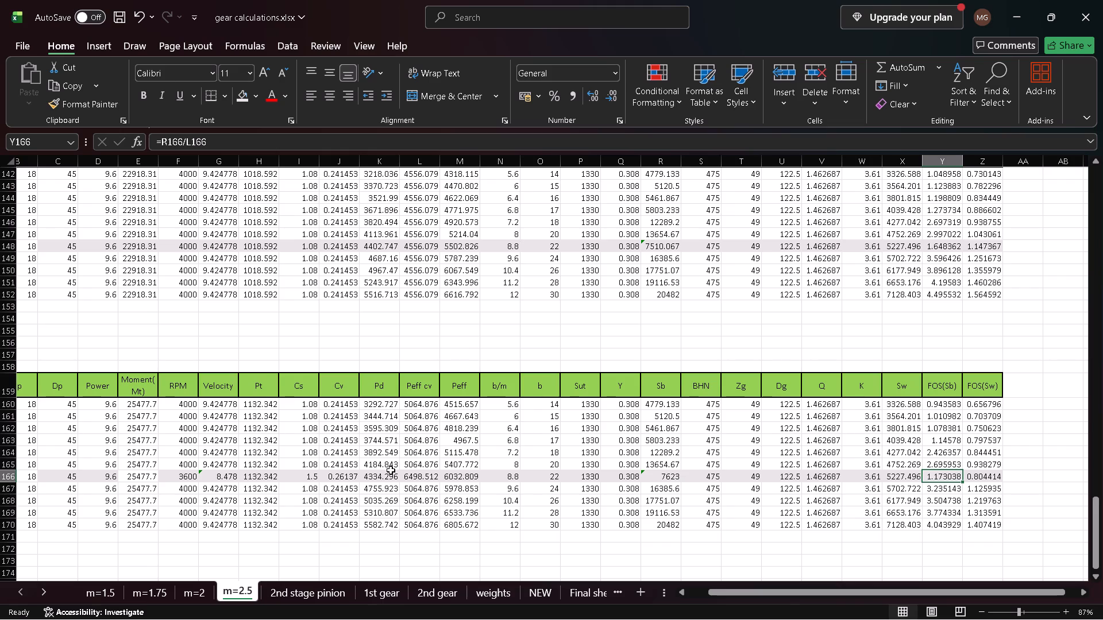
# Apply the current fill colour across row 166 of the duplicated table, from Module through FOS(Sw).
pyautogui.hscroll(2, 36, 472)
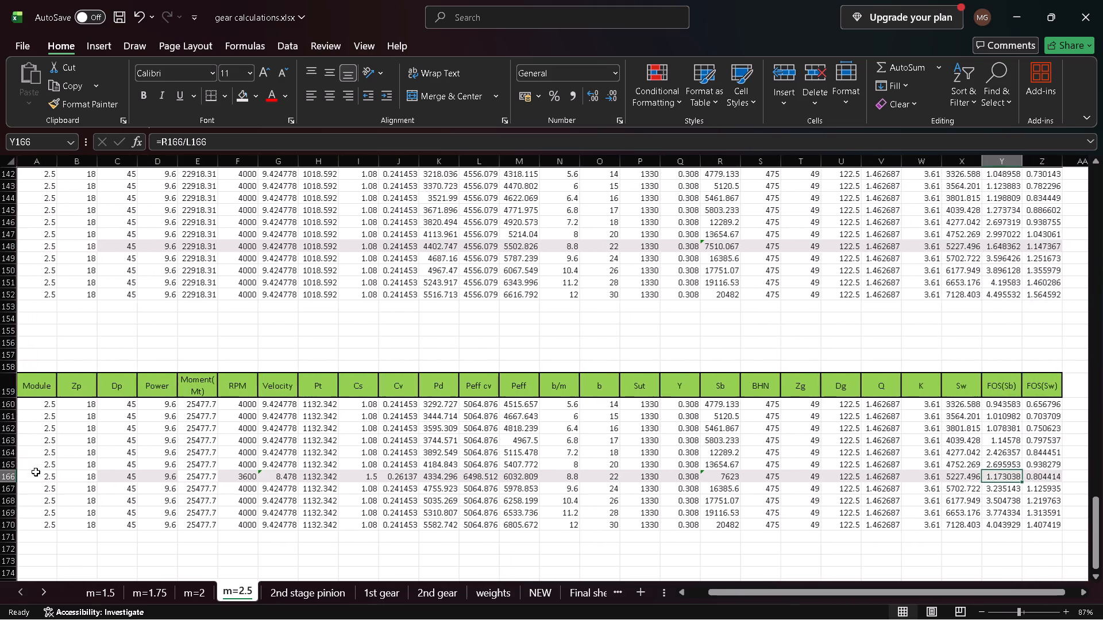
pyautogui.click(32, 476)
pyautogui.hotkey('ctrl', 'shift', 'Right')
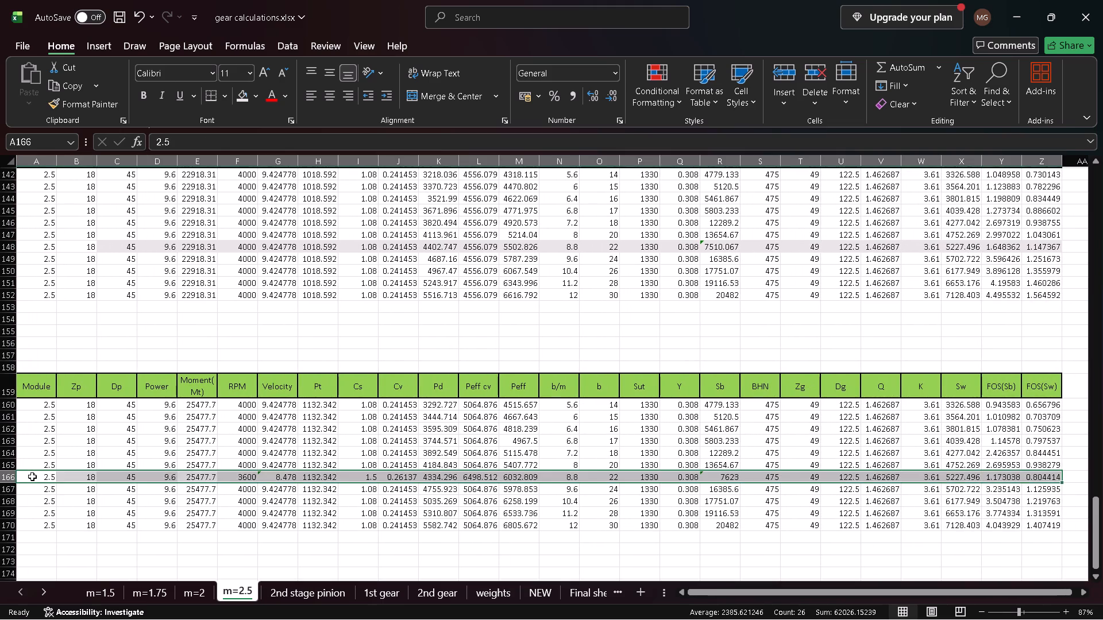
pyautogui.click(244, 102)
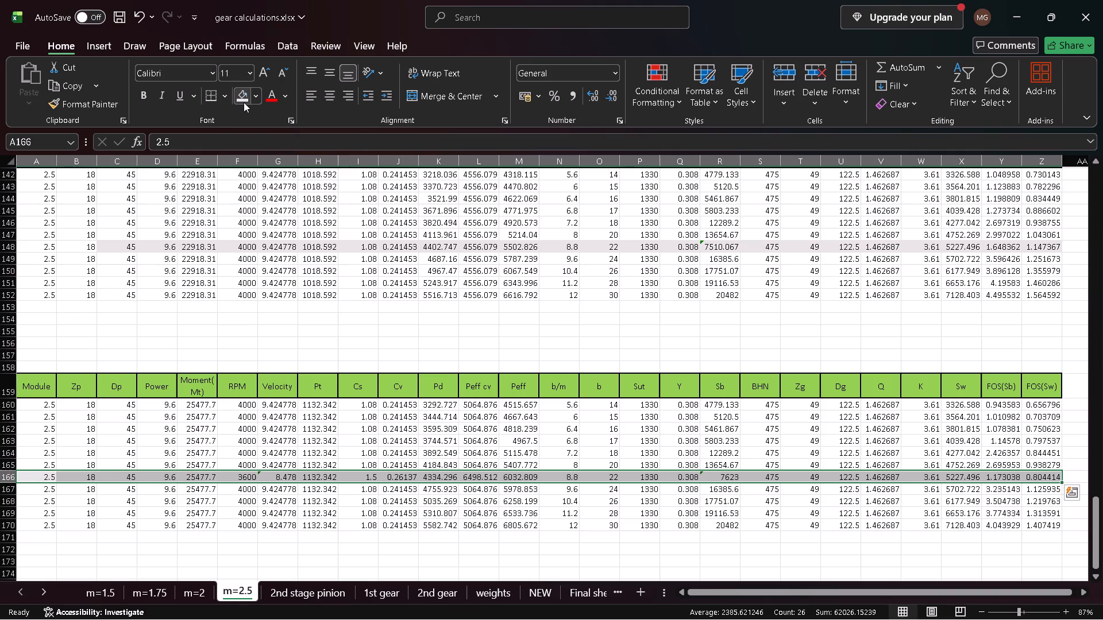
pyautogui.click(240, 417)
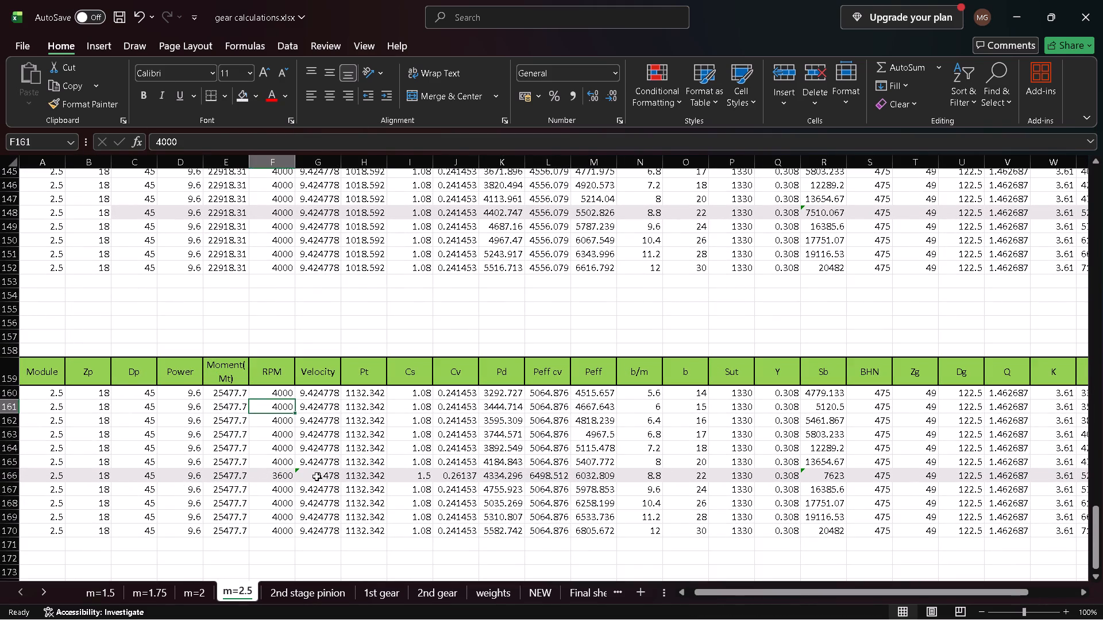
# Look through the gear tables on the m=2.5 sheet, comparing the duplicated table with the original one above it.
pyautogui.scroll(2, 316, 476)
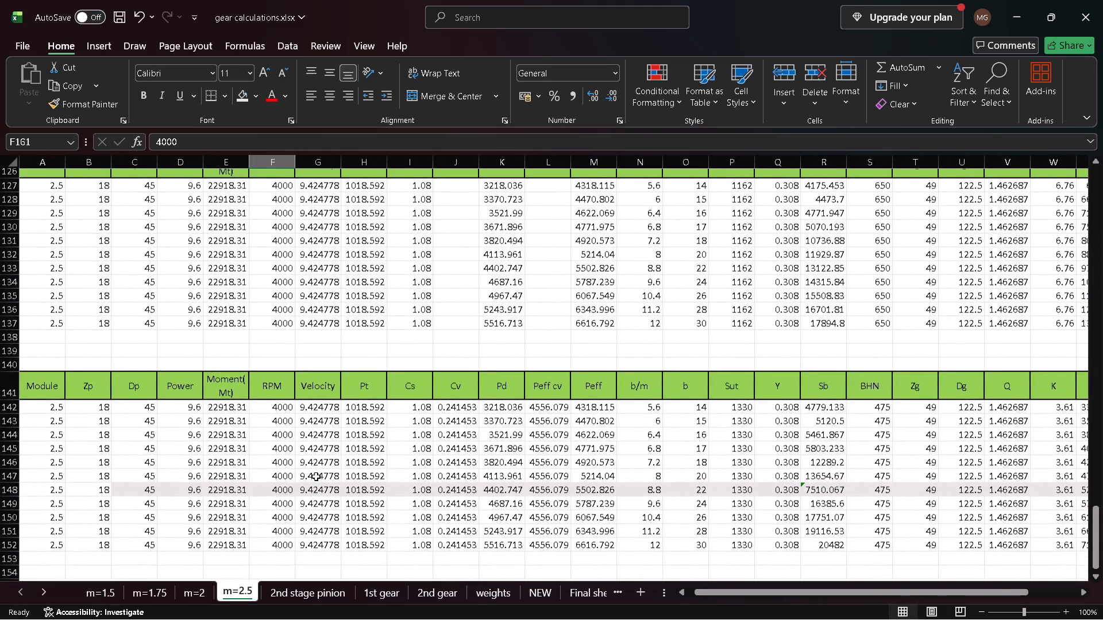
pyautogui.scroll(-2, 329, 466)
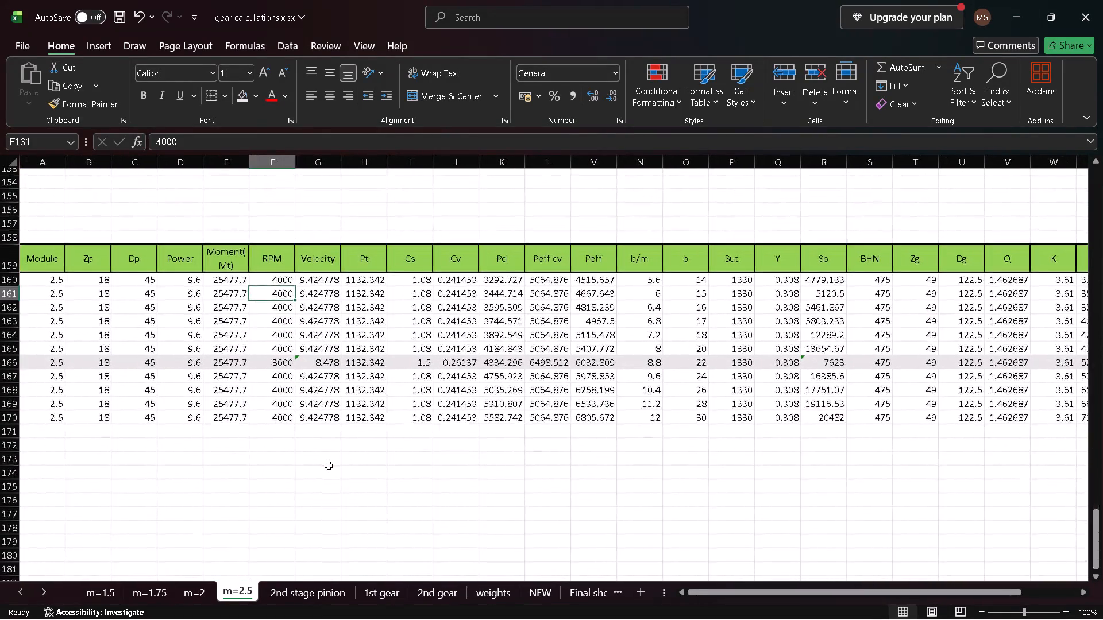
pyautogui.scroll(5, 329, 466)
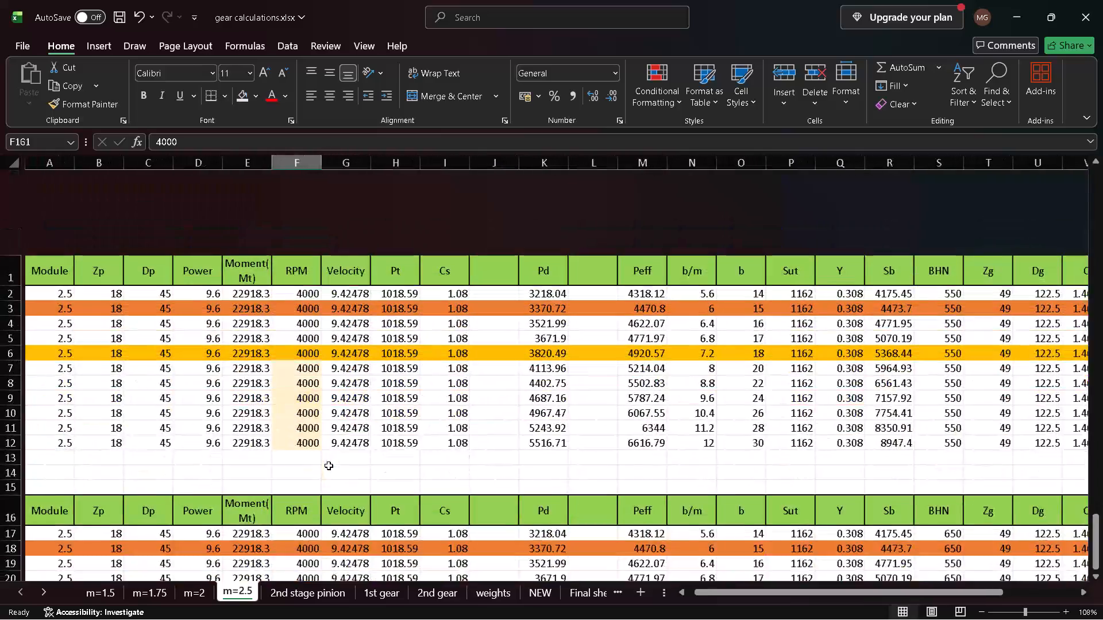
pyautogui.scroll(-2, 329, 466)
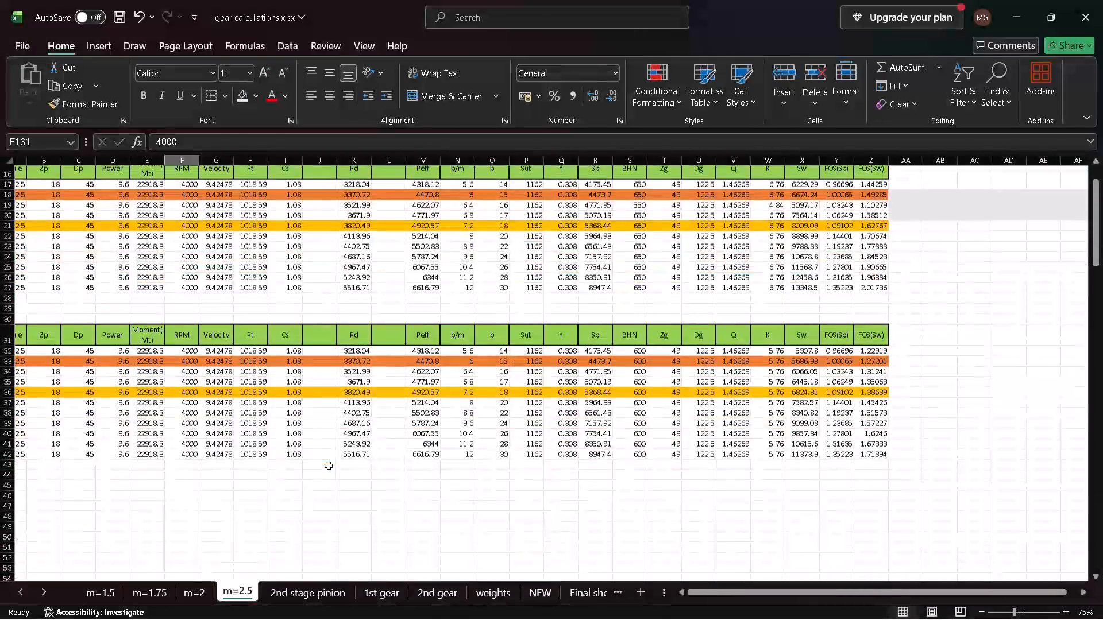
pyautogui.scroll(-4, 329, 466)
pyautogui.scroll(1, 329, 466)
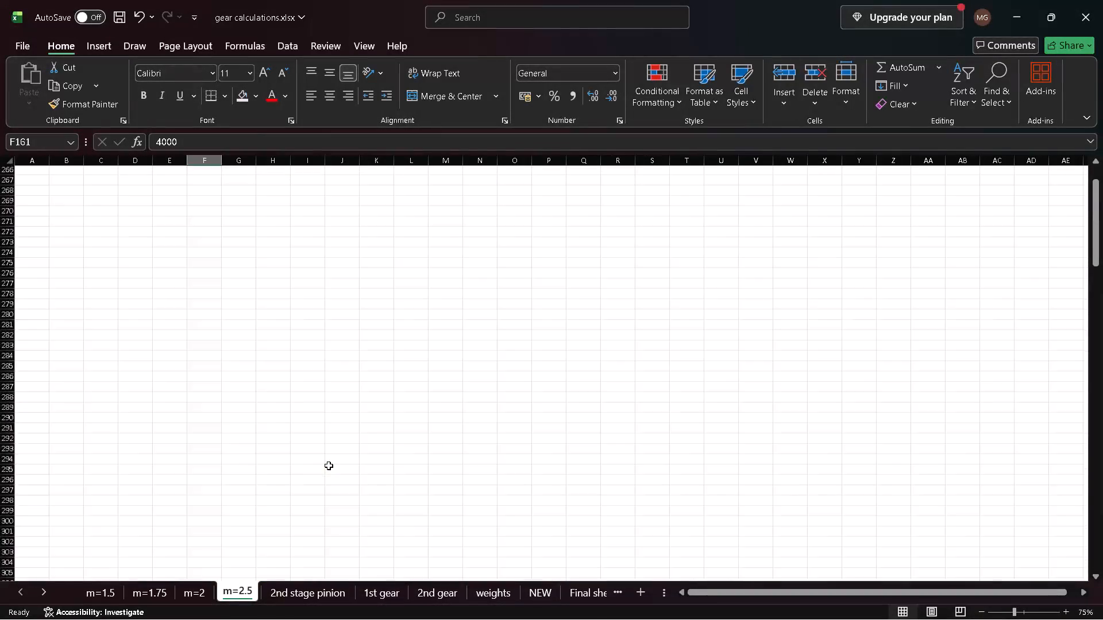
pyautogui.scroll(3, 329, 466)
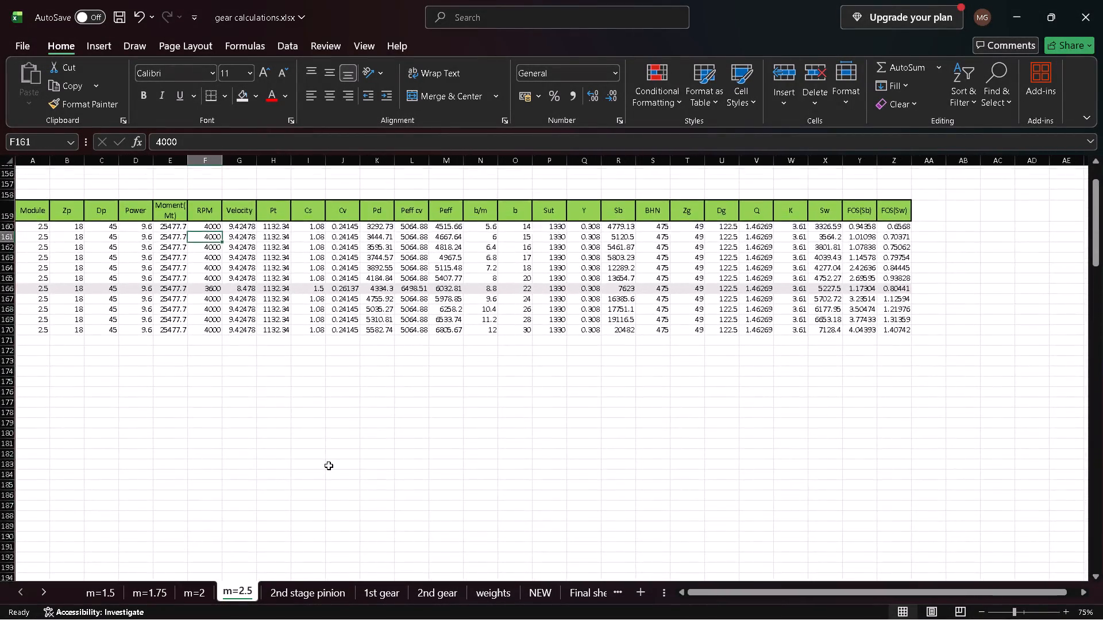
pyautogui.scroll(1, 329, 466)
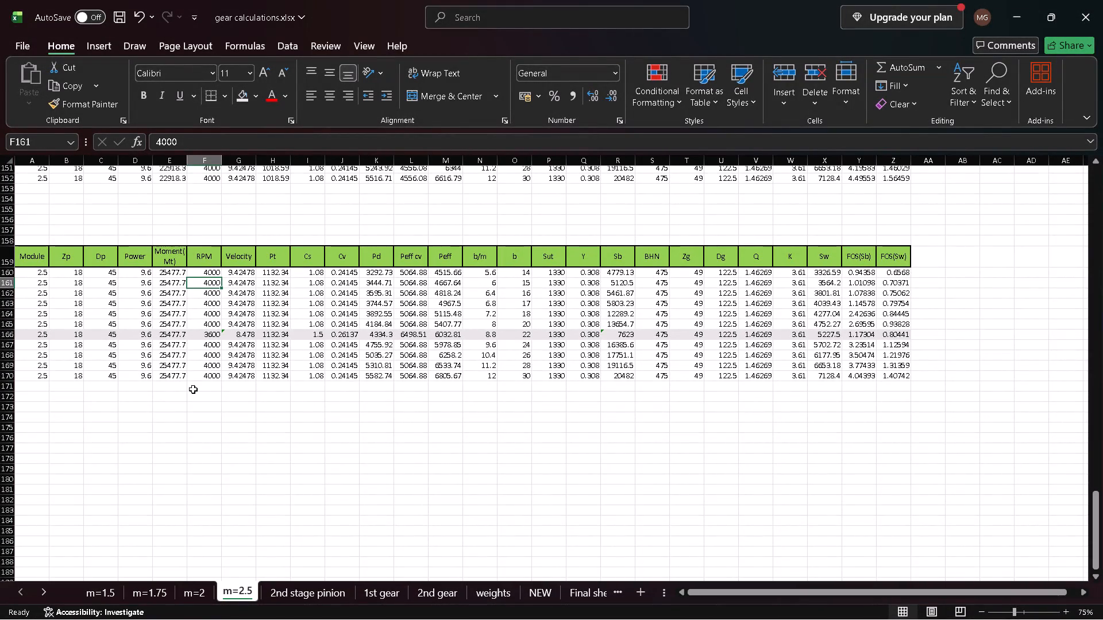
pyautogui.scroll(2, 191, 384)
pyautogui.rightClick(191, 384)
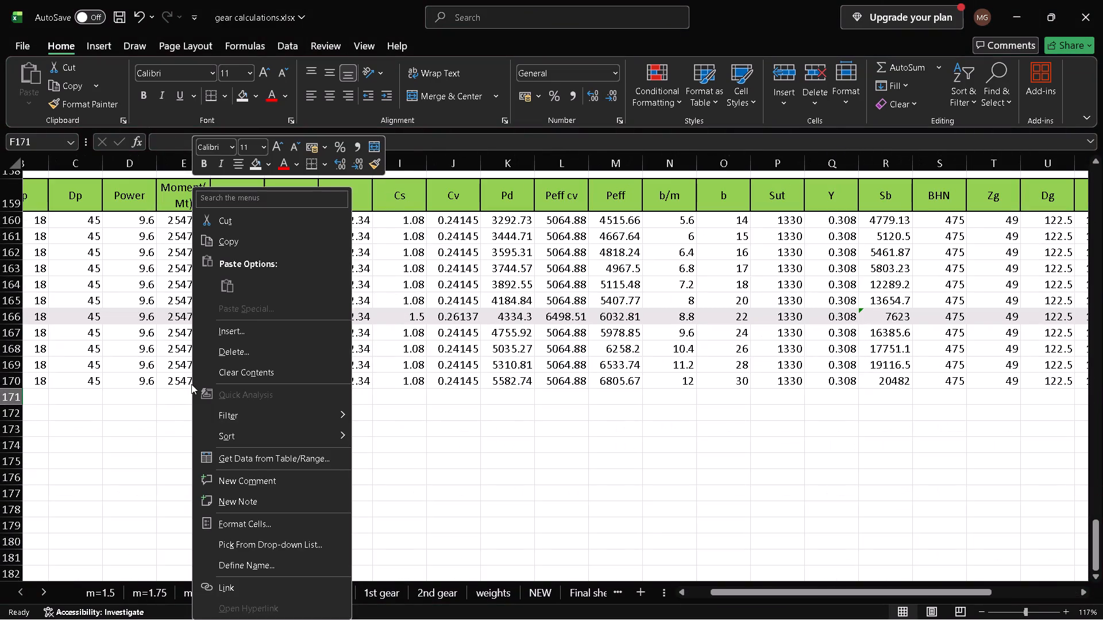
pyautogui.click(163, 413)
pyautogui.scroll(2, 163, 413)
pyautogui.hscroll(2, 163, 413)
pyautogui.scroll(2, 163, 413)
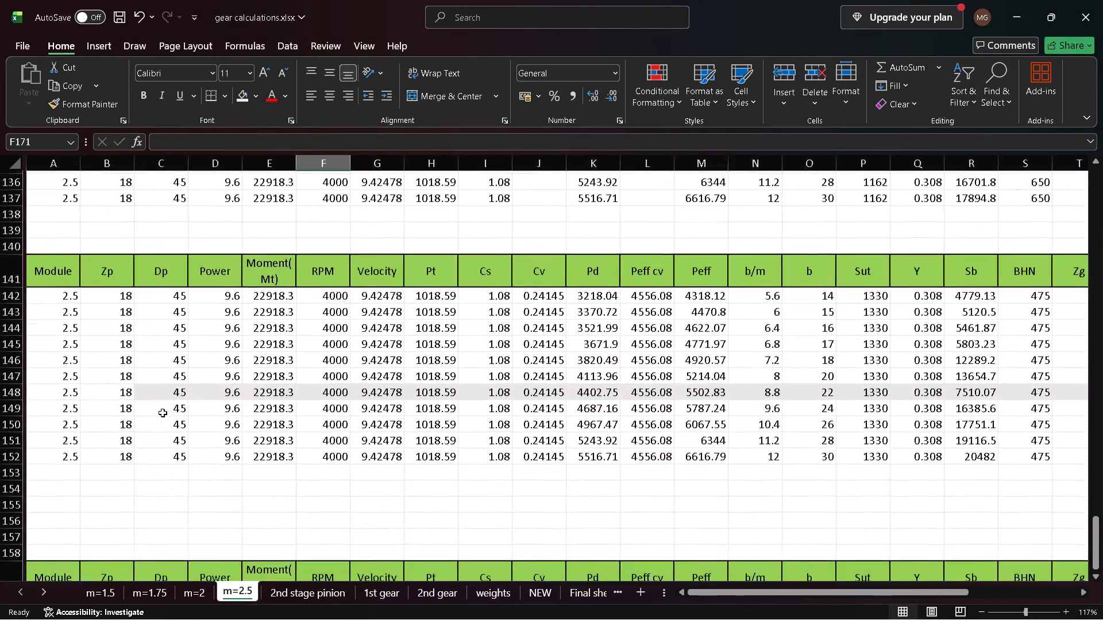
pyautogui.scroll(-1, 163, 413)
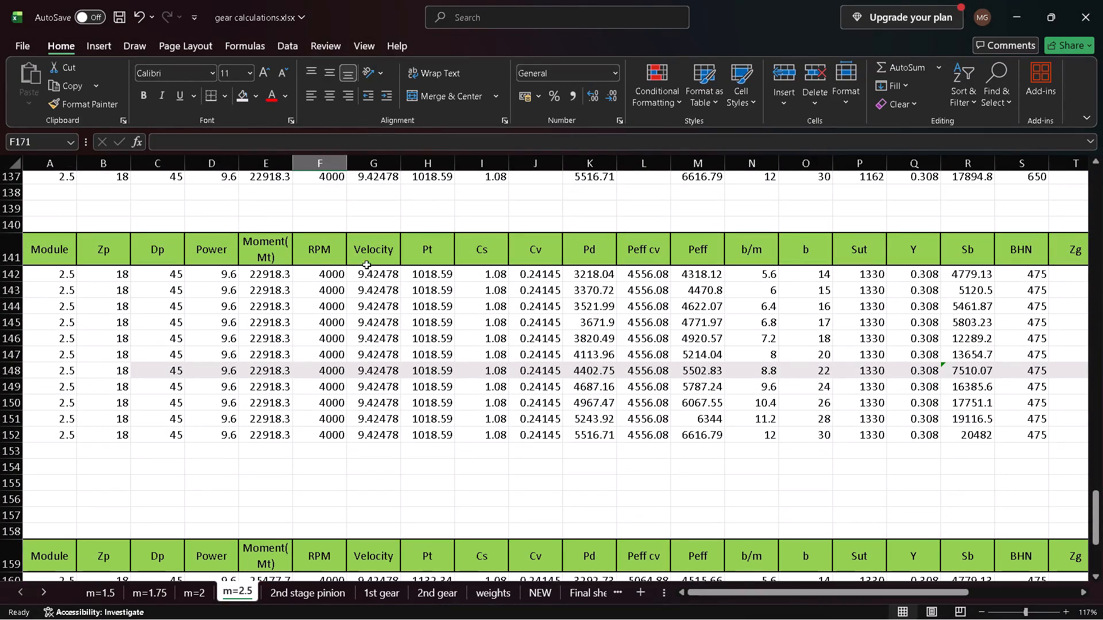
# Examine the Velocity, Pt and Moment formulas and the Cv column of the row 141 table, comparing it with the tables above.
pyautogui.click(372, 268)
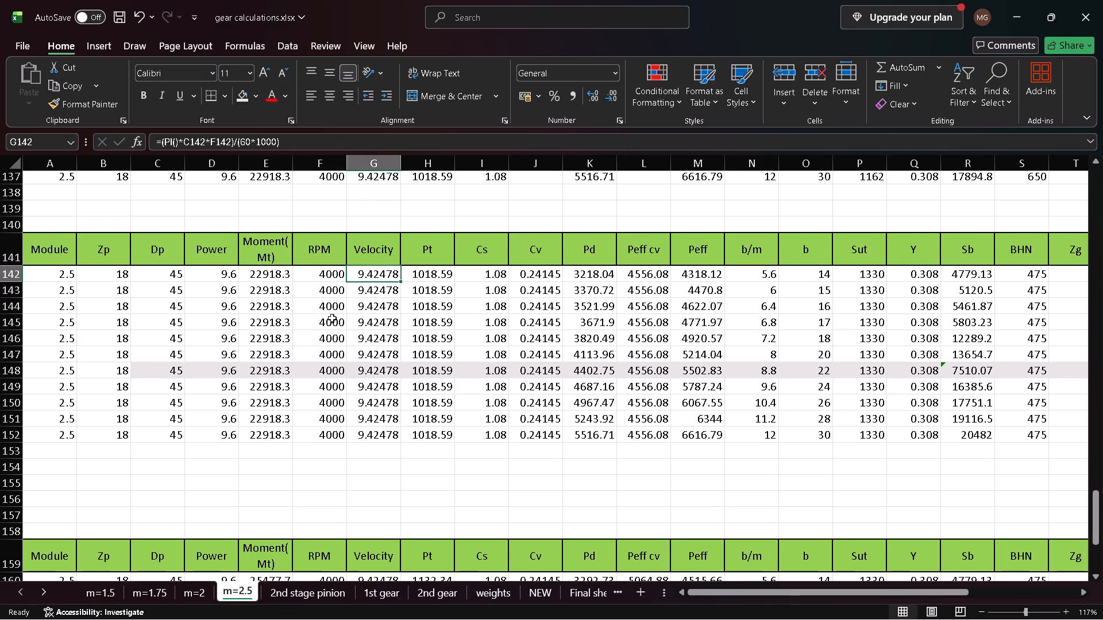
pyautogui.click(430, 268)
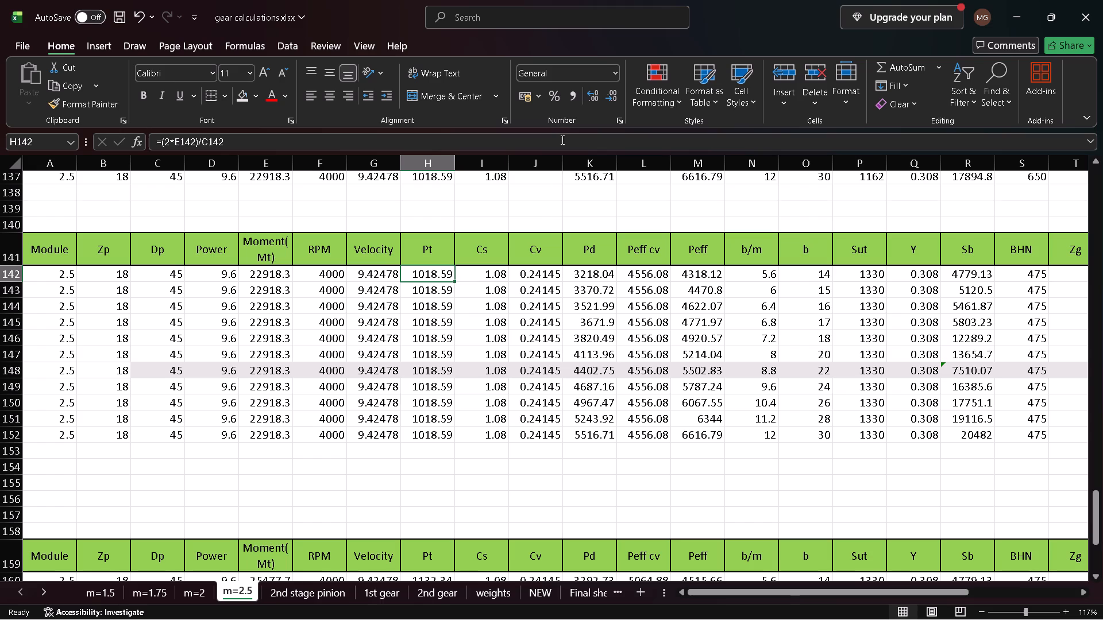
pyautogui.click(542, 157)
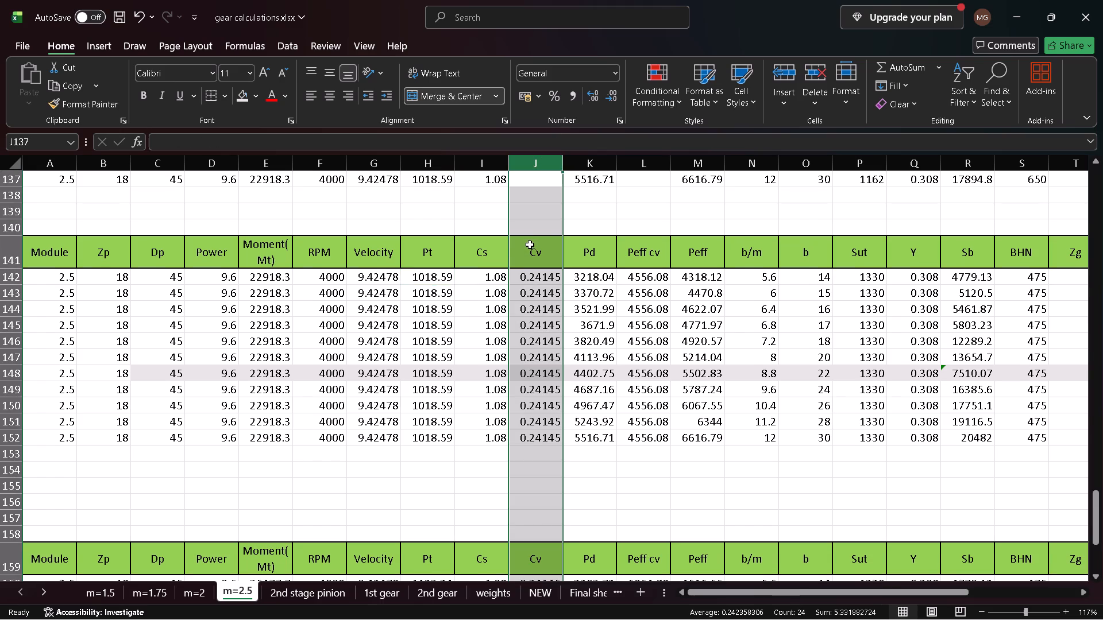
pyautogui.click(481, 224)
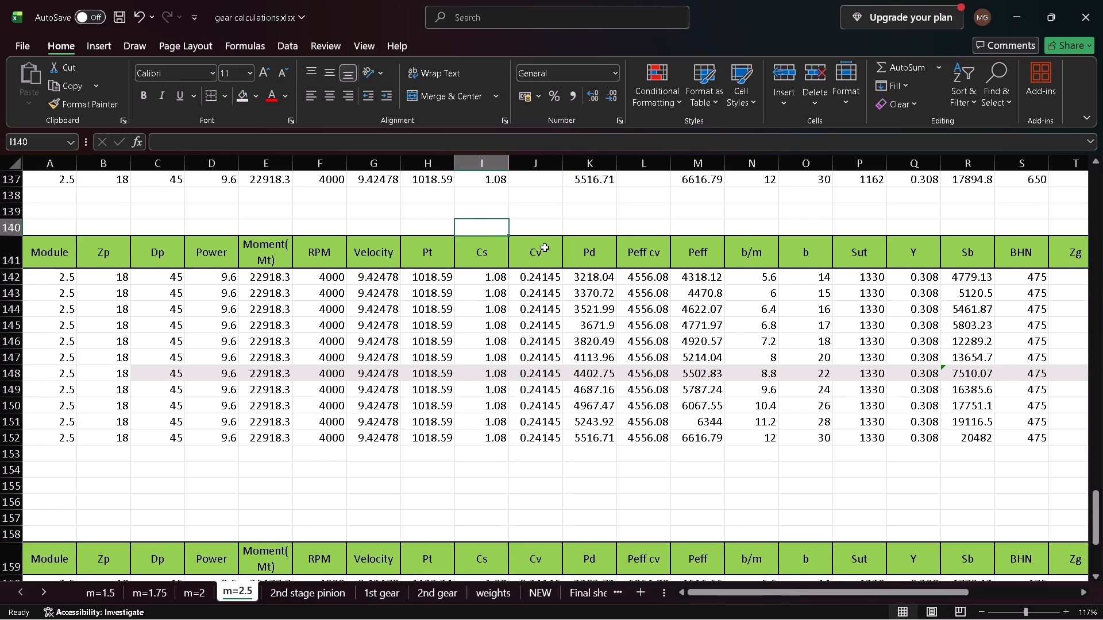
pyautogui.click(540, 247)
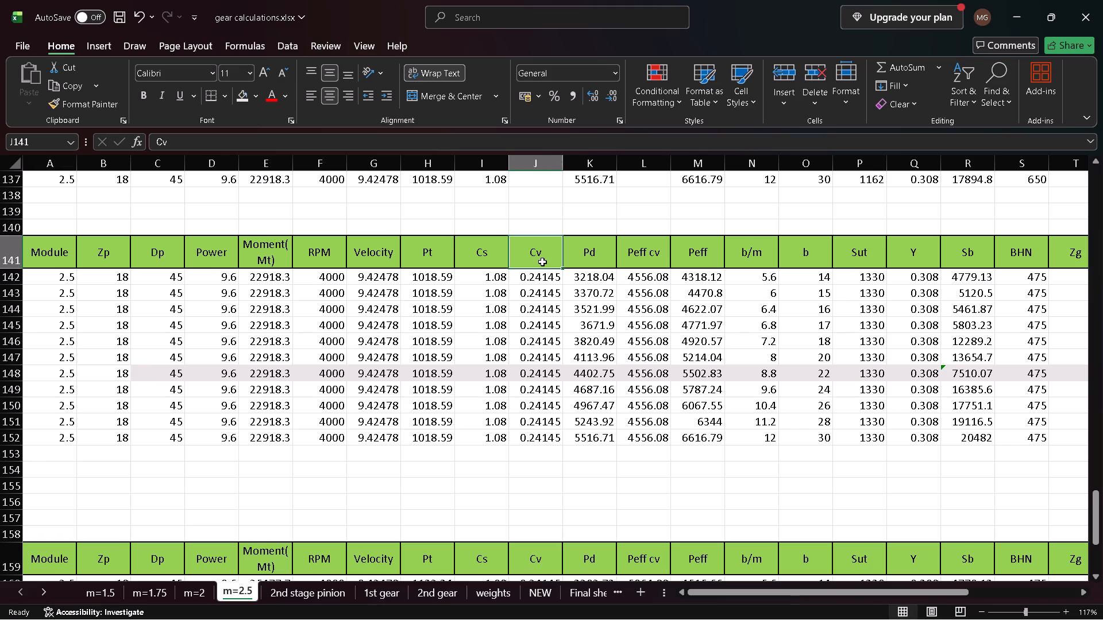
pyautogui.hotkey('ctrl', 'shift', 'Down')
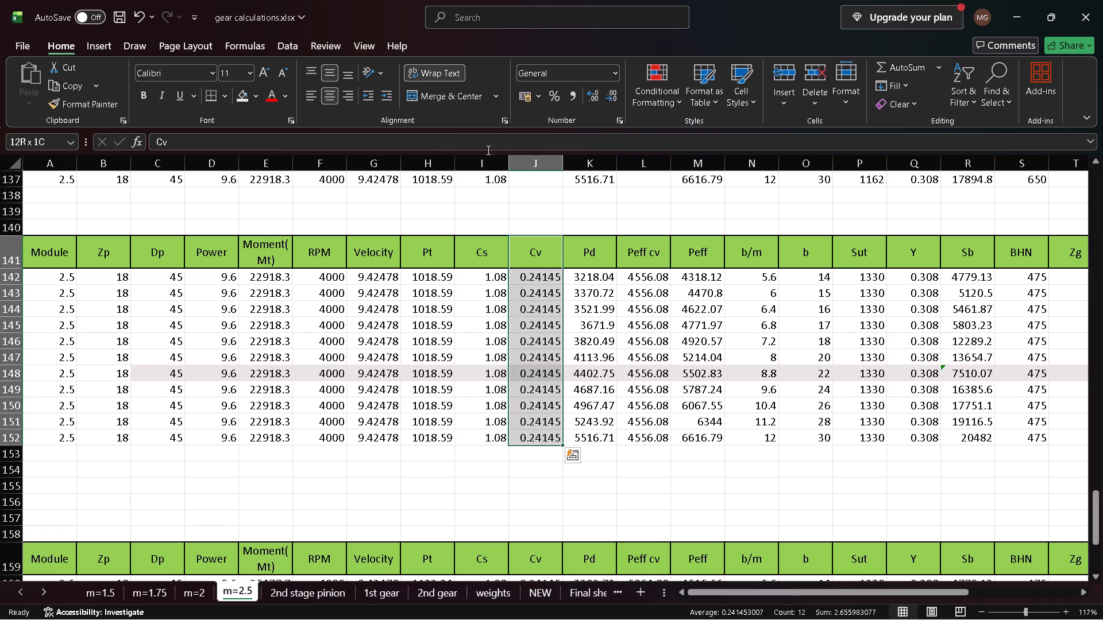
pyautogui.click(507, 228)
pyautogui.scroll(6, 507, 228)
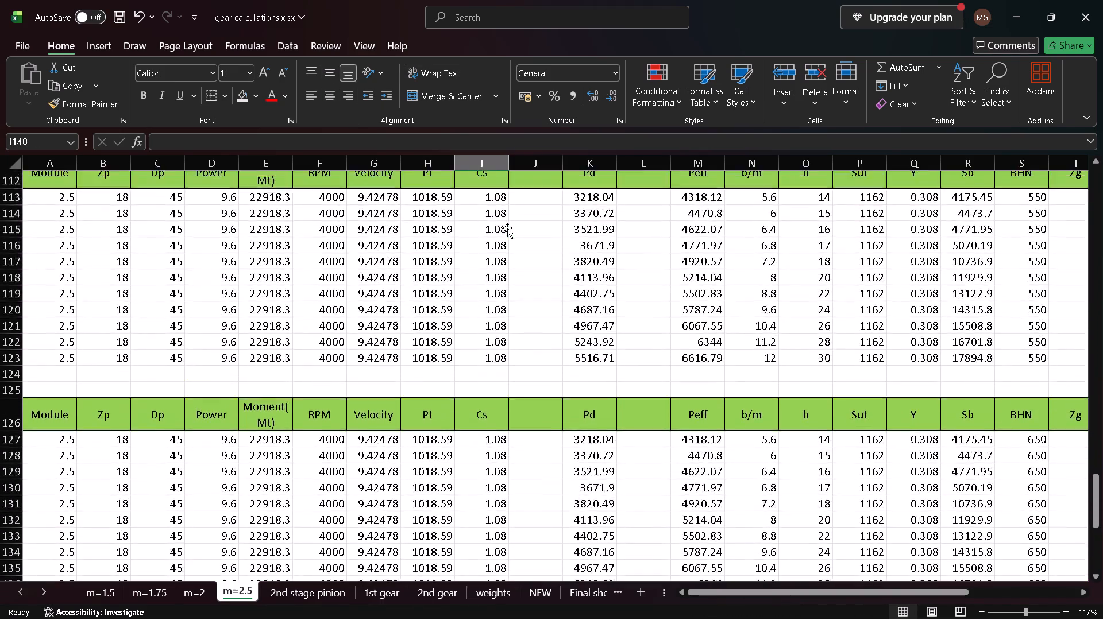
pyautogui.scroll(-3, 507, 228)
pyautogui.scroll(1, 507, 228)
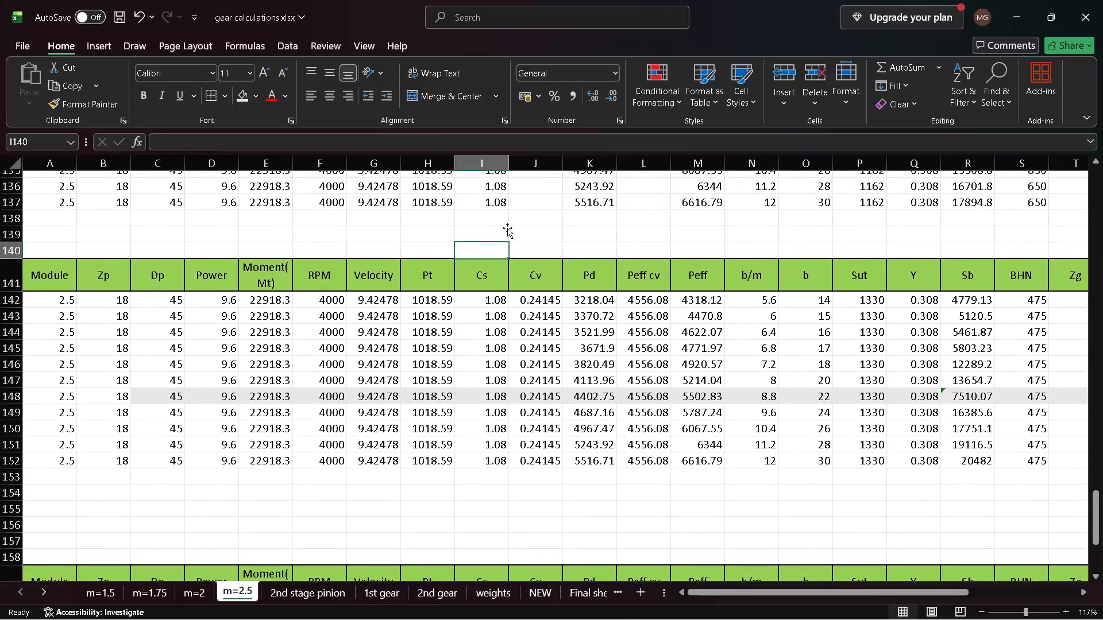
pyautogui.hscroll(-2, 507, 228)
pyautogui.hscroll(4, 507, 228)
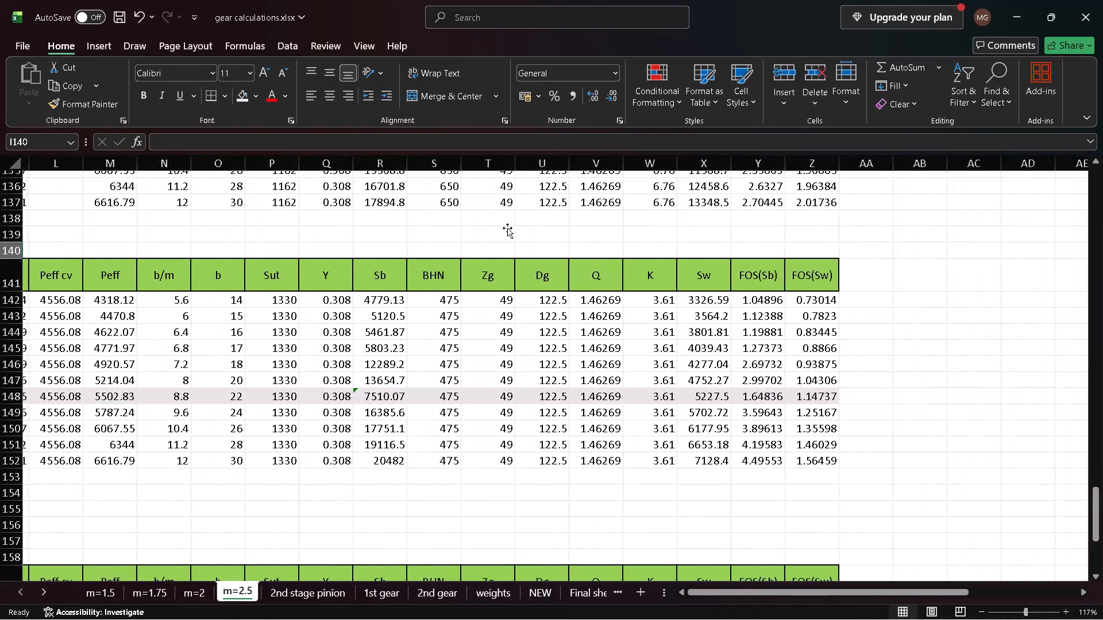
pyautogui.hscroll(2, 507, 228)
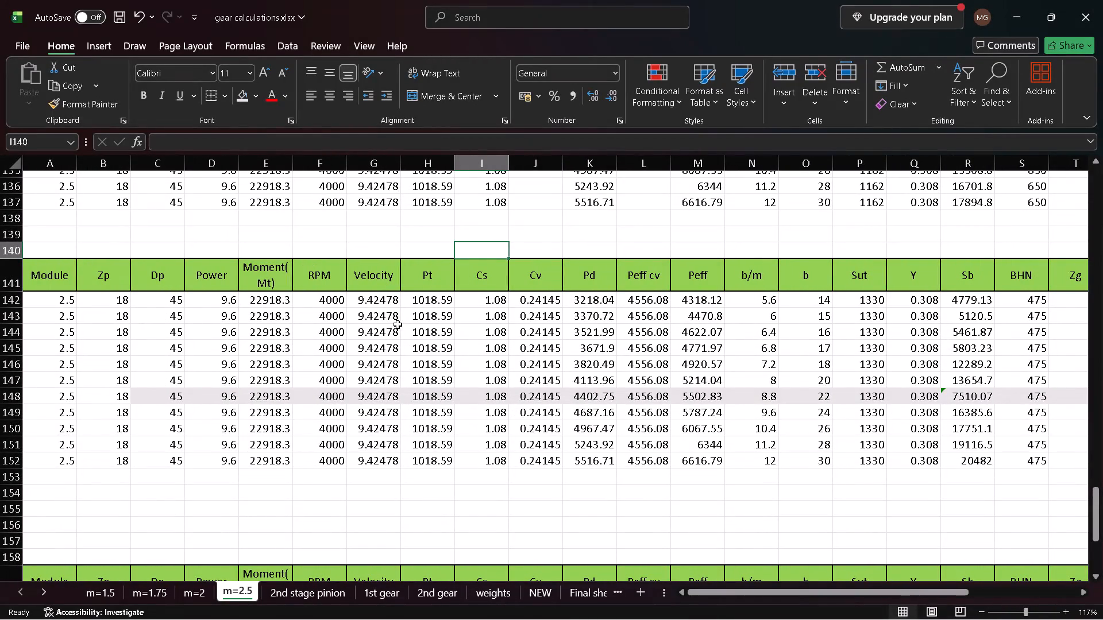
pyautogui.click(260, 301)
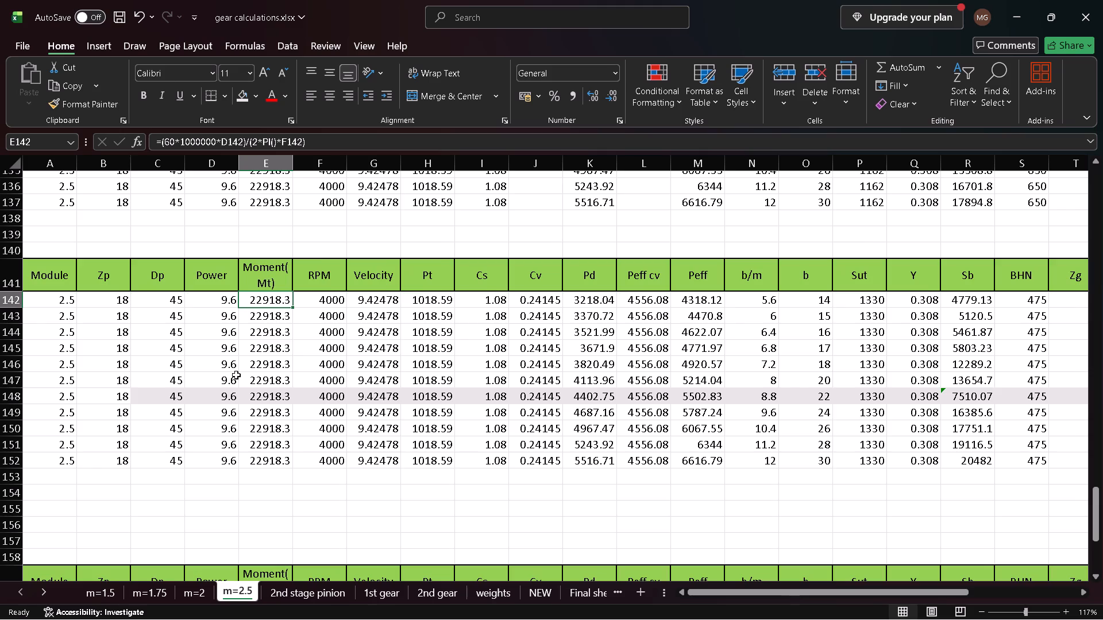
pyautogui.scroll(1, 234, 378)
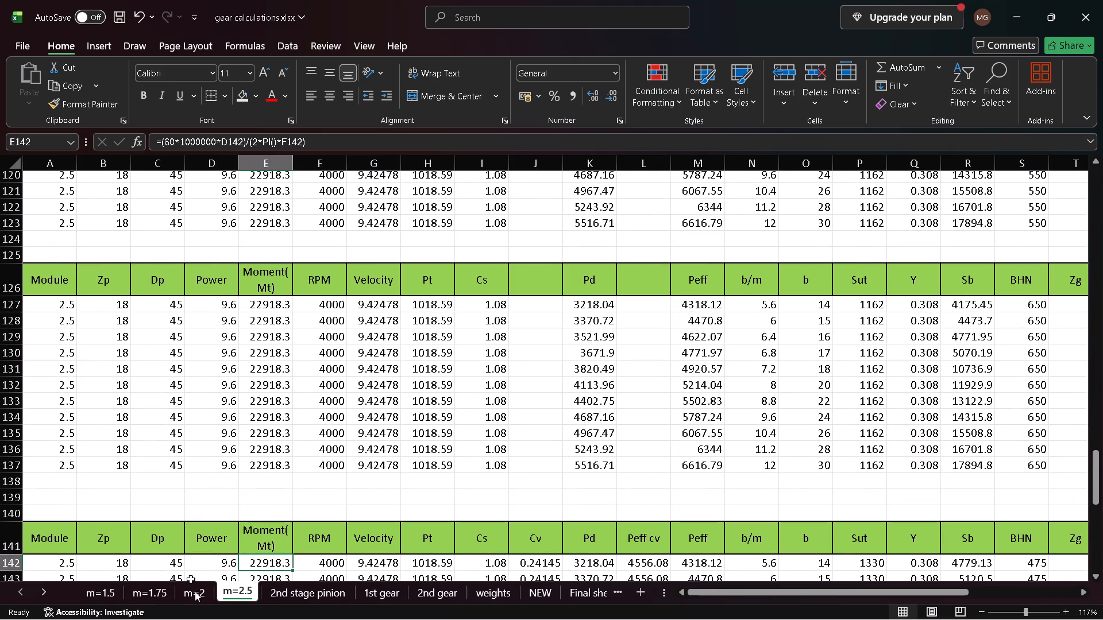
# Look through the gear tables on the m=2 sheet, including the first stage reduction Velocity formula, and compare them with the m=2.5 tables.
pyautogui.click(198, 595)
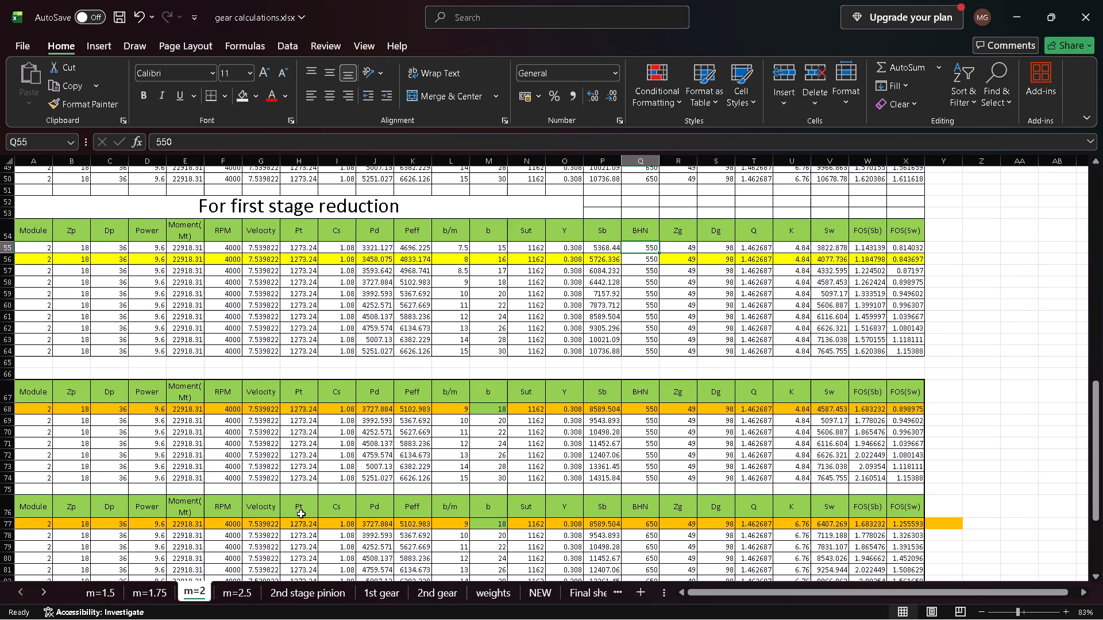
pyautogui.hscroll(1, 301, 514)
pyautogui.scroll(2, 301, 514)
pyautogui.scroll(-2, 301, 514)
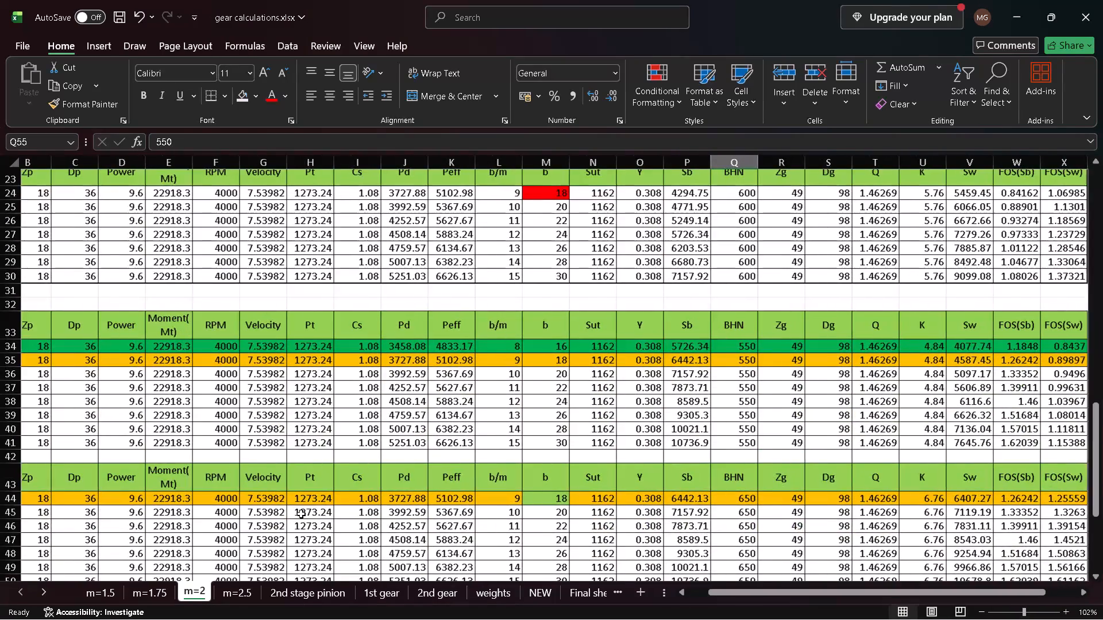
pyautogui.hscroll(2, 301, 514)
pyautogui.scroll(-2, 301, 514)
pyautogui.scroll(2, 301, 514)
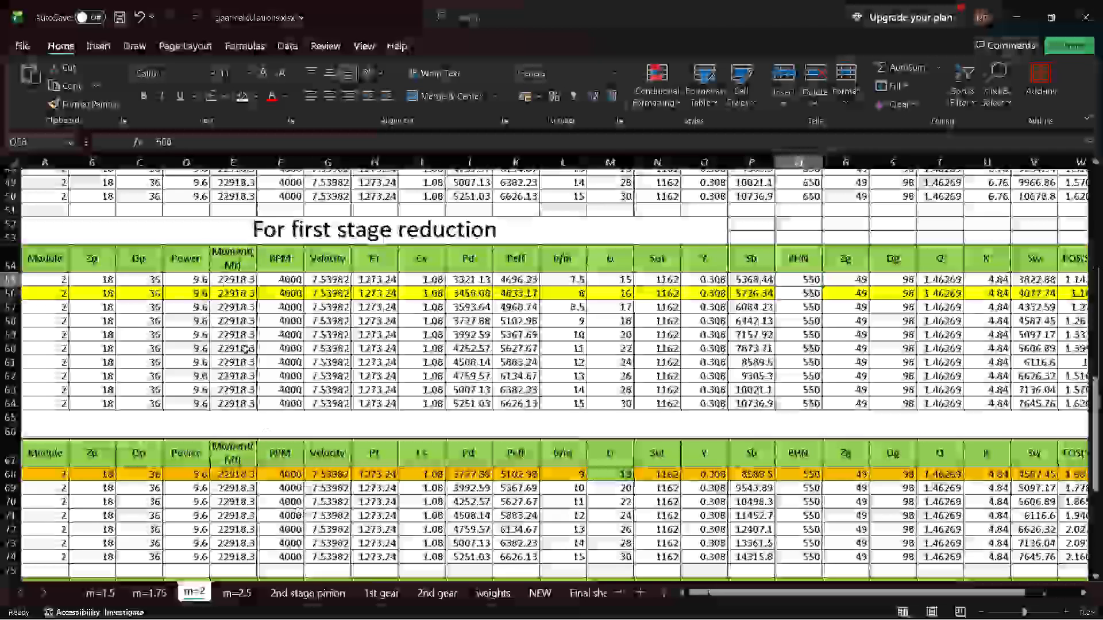
pyautogui.hscroll(1, 172, 325)
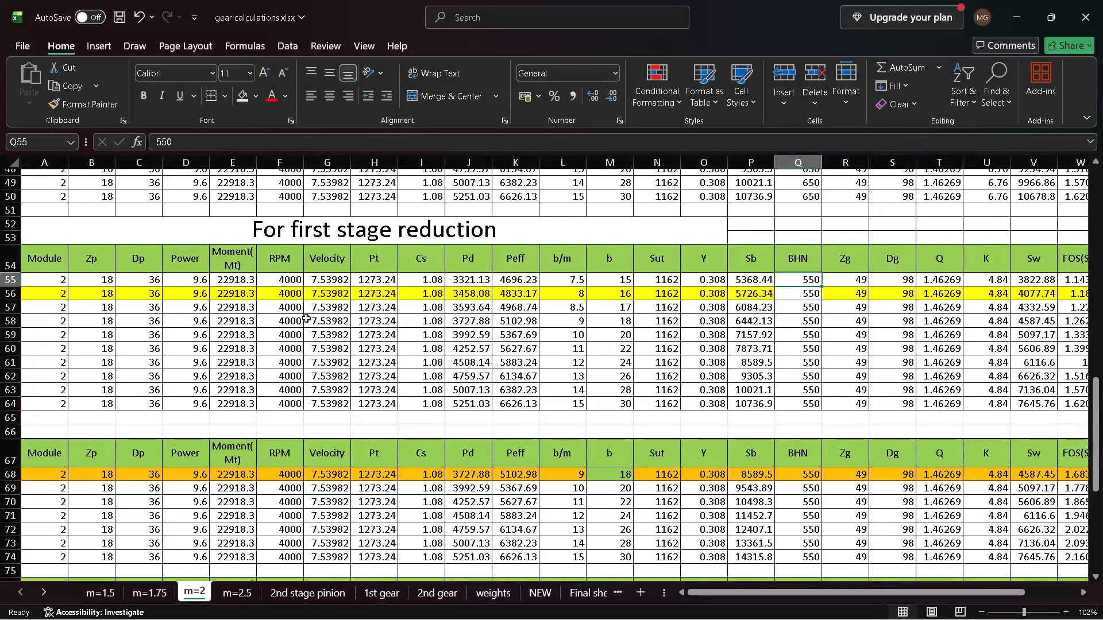
pyautogui.hscroll(-2, 306, 319)
pyautogui.hscroll(1, 306, 319)
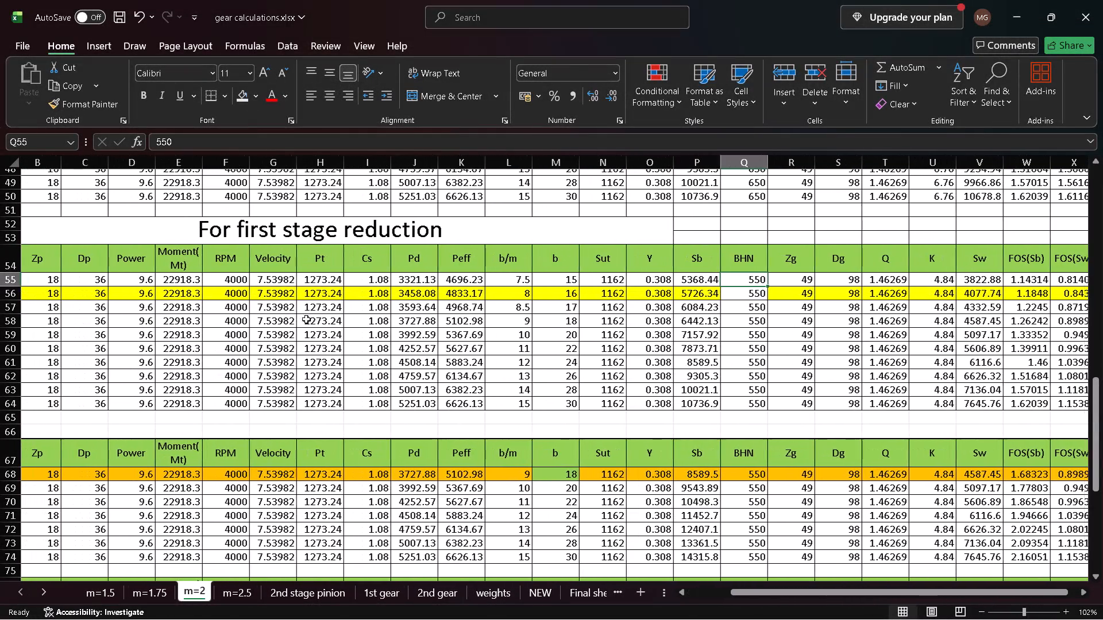
pyautogui.hscroll(2, 306, 319)
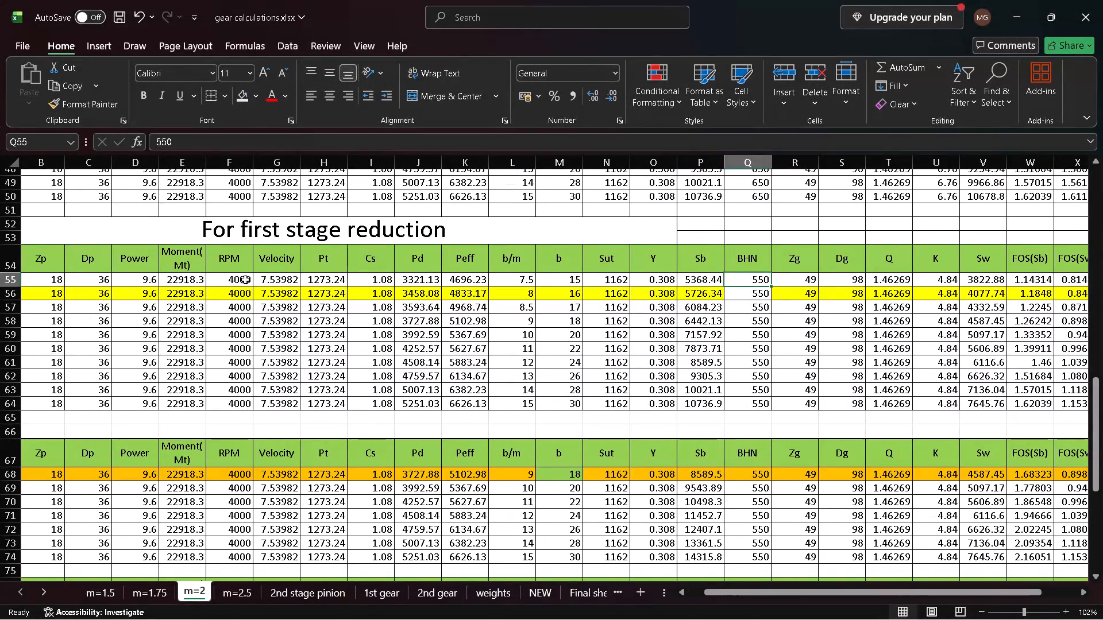
pyautogui.click(260, 281)
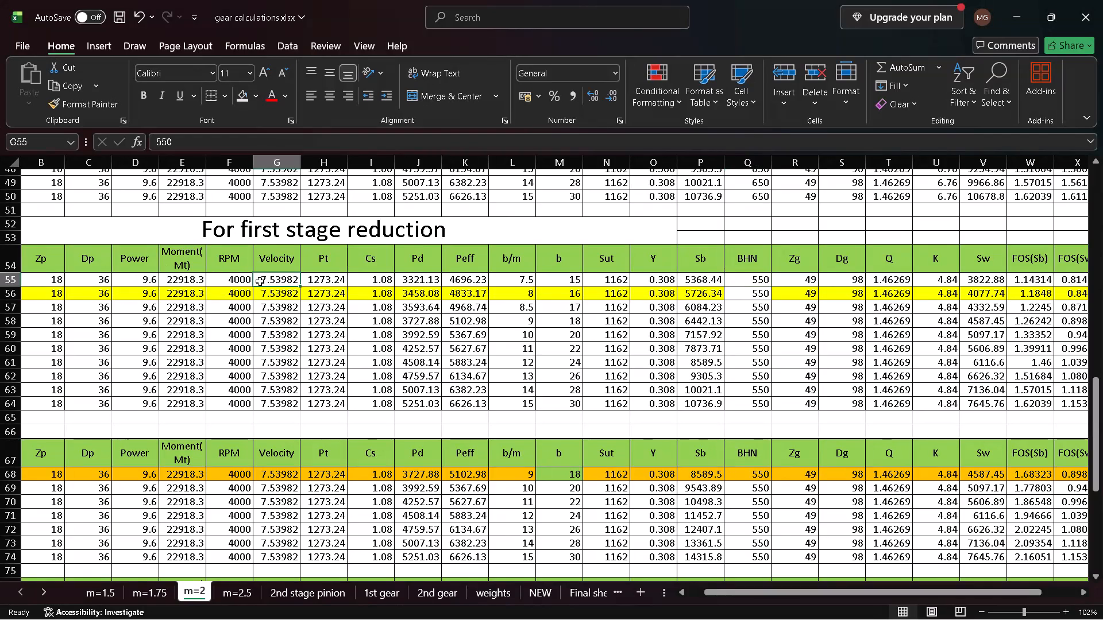
pyautogui.click(250, 594)
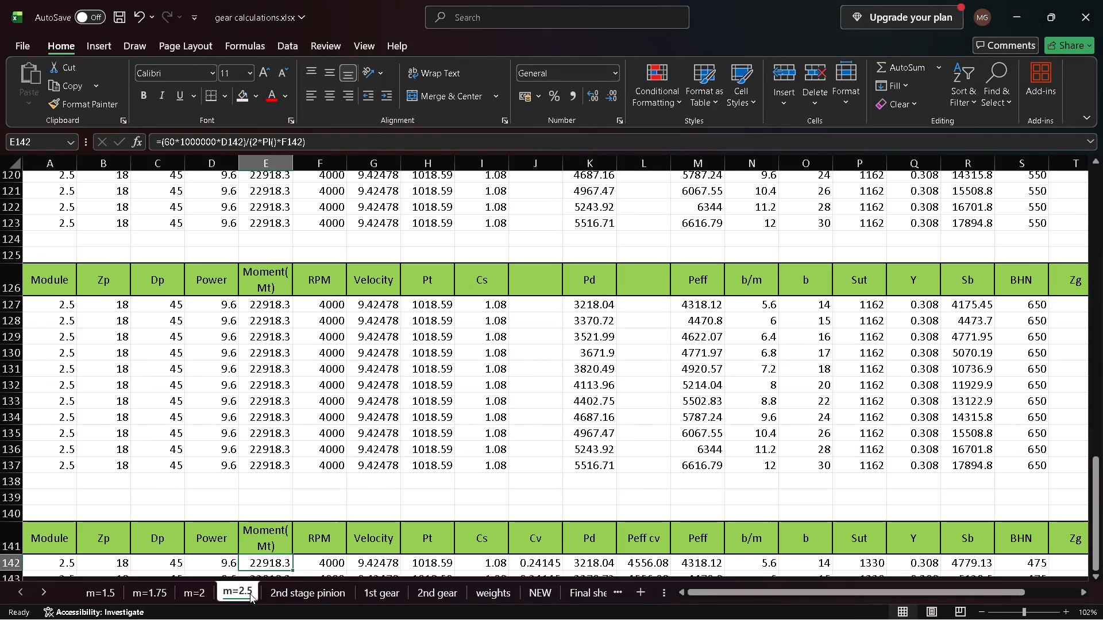
pyautogui.scroll(4, 315, 420)
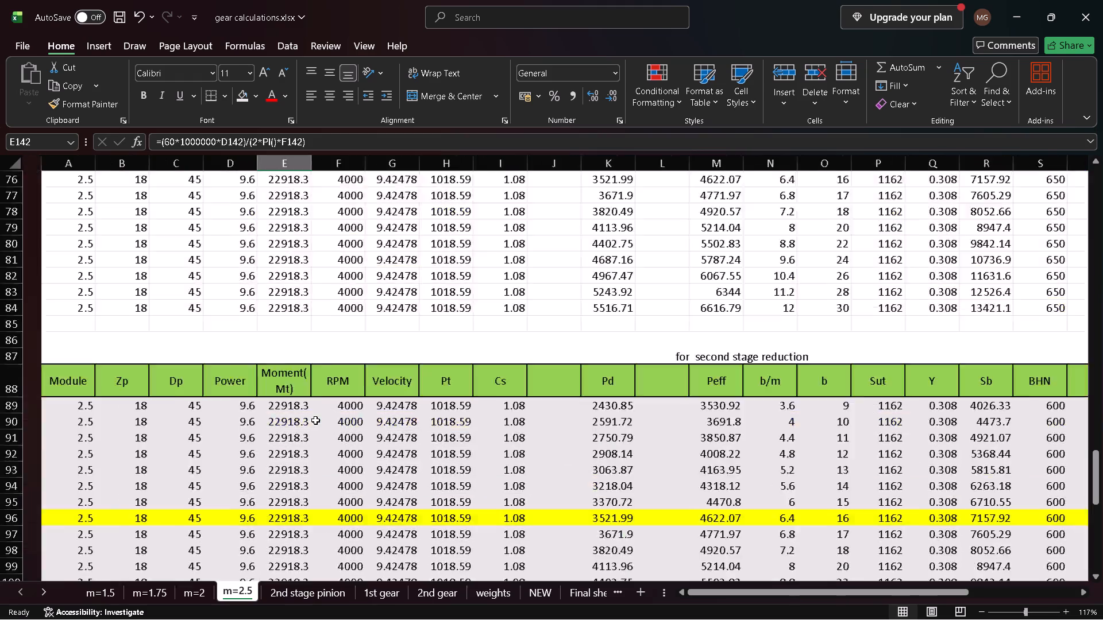
pyautogui.hscroll(1, 315, 420)
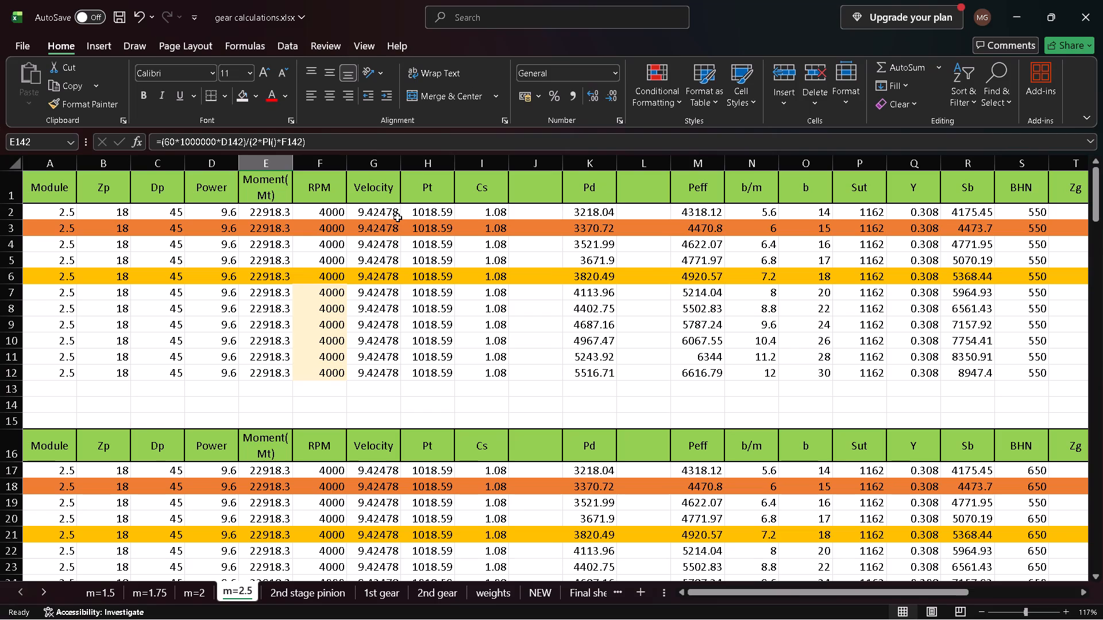
# Fill the BHN cell Q56 in the m=2 sheet's first stage reduction table with yellow to match its row.
pyautogui.click(185, 588)
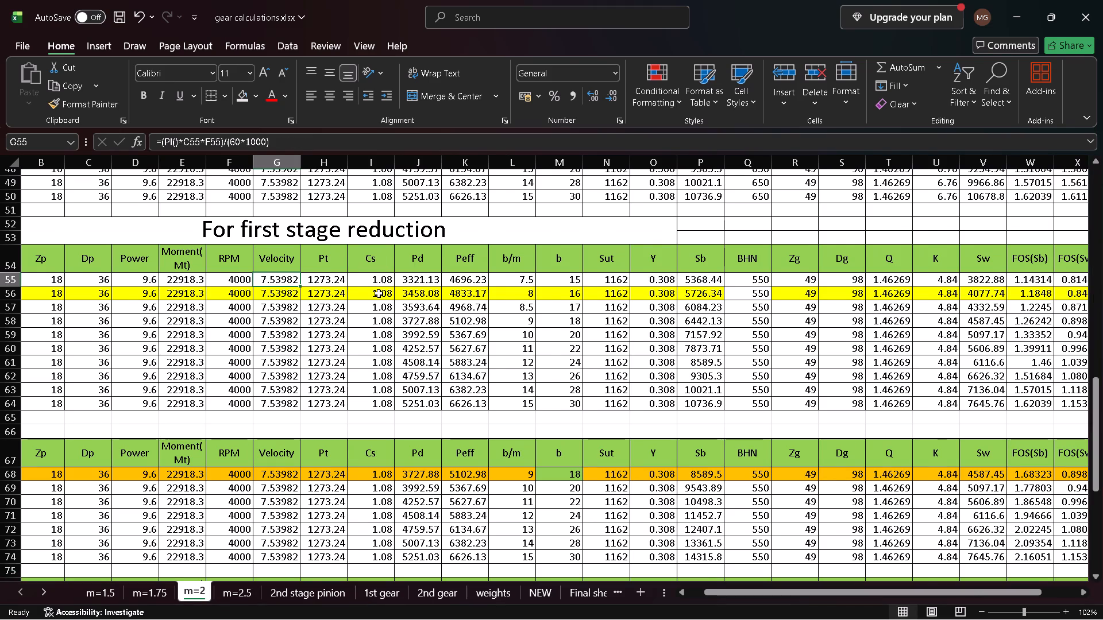
pyautogui.hscroll(-2, 379, 294)
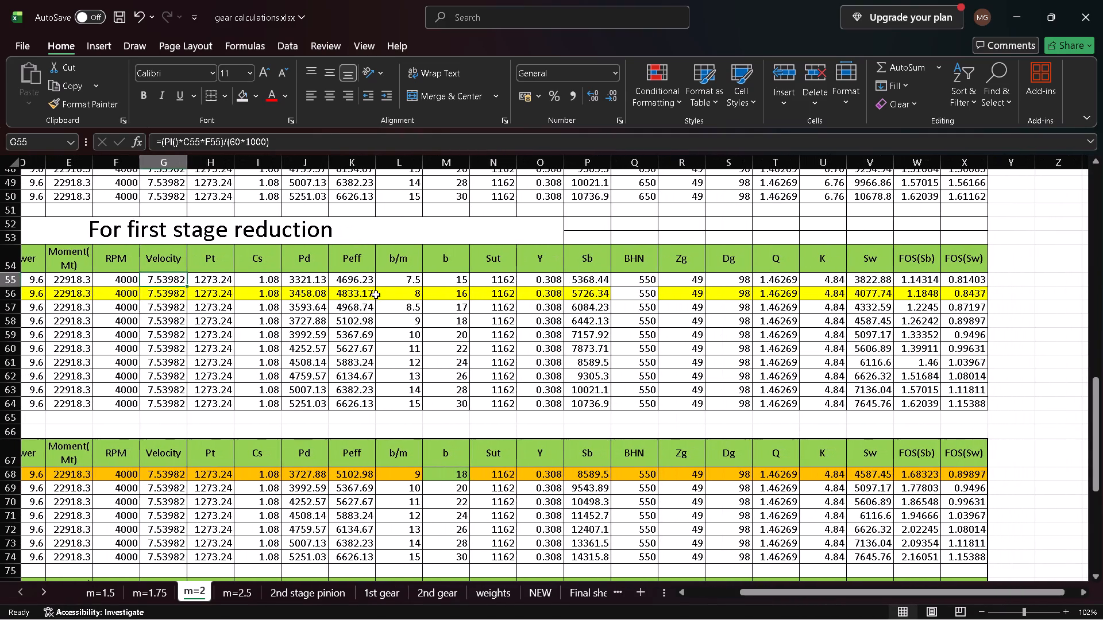
pyautogui.hscroll(-1, 376, 294)
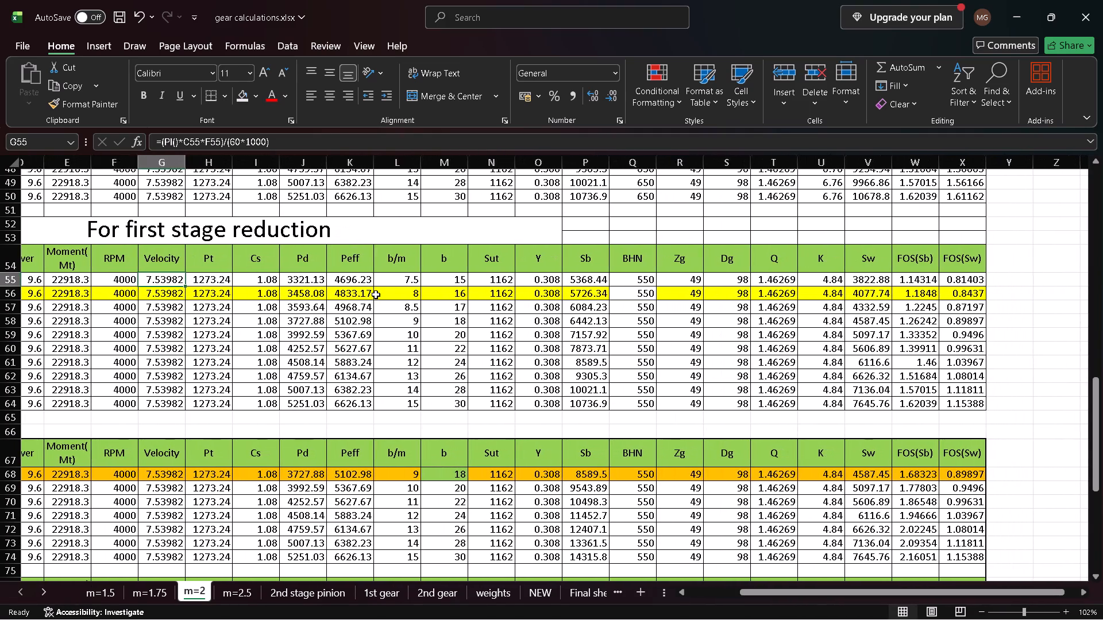
pyautogui.hscroll(-1, 376, 294)
pyautogui.click(598, 293)
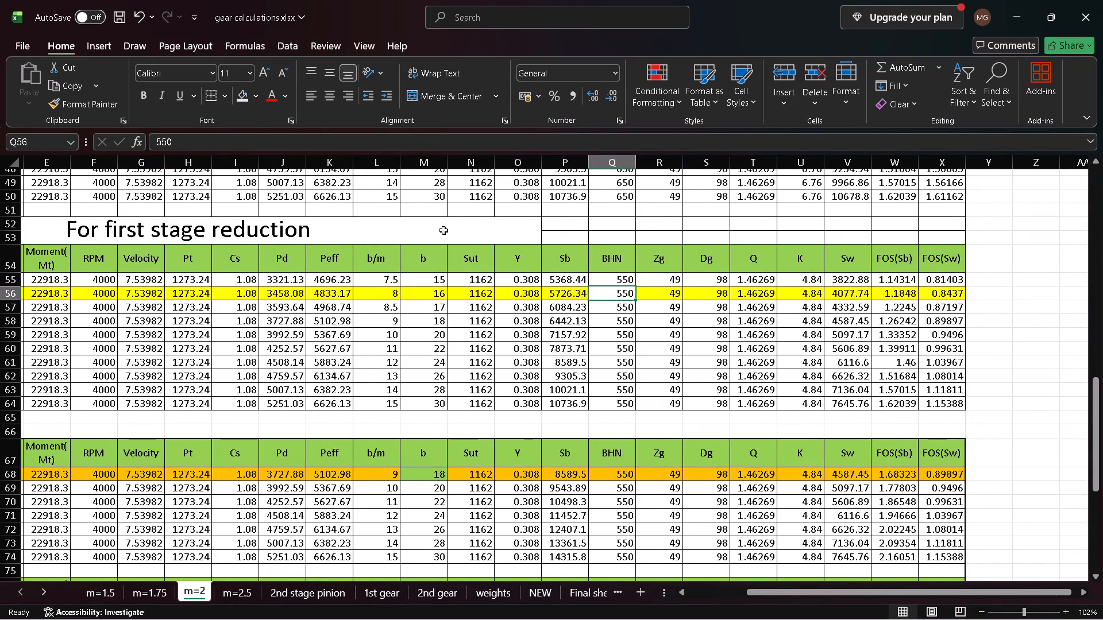
pyautogui.moveTo(253, 93); pyautogui.dragTo(290, 215)
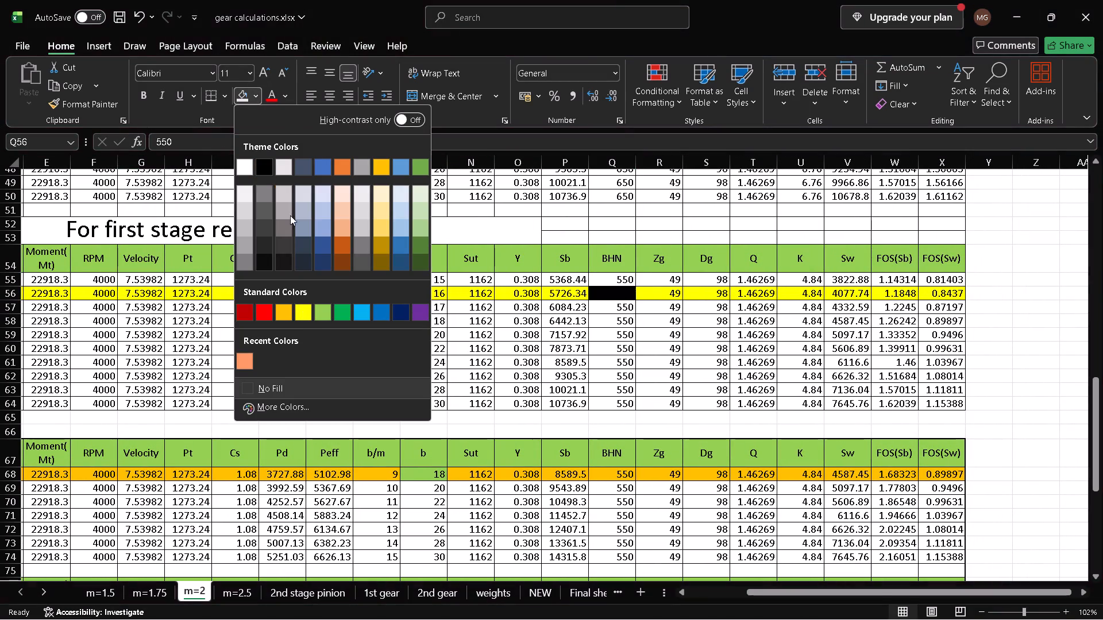
pyautogui.moveTo(290, 215); pyautogui.dragTo(300, 309)
pyautogui.click(300, 309)
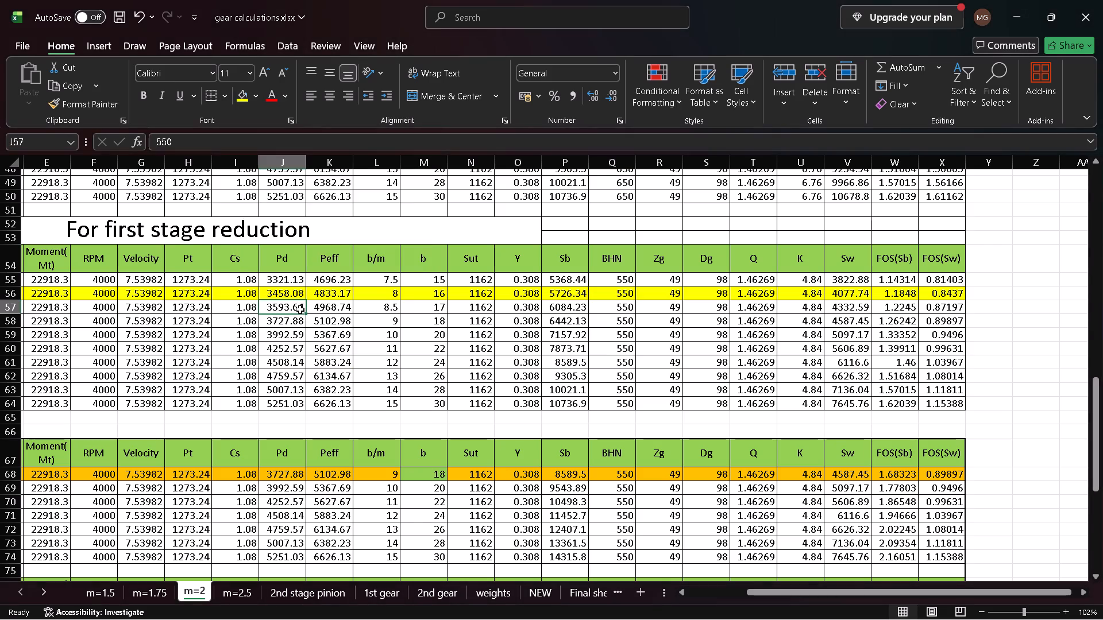
# Review the yellow row 56 of the first stage reduction table from Module through FOS(Sw), including its Pt formula.
pyautogui.hscroll(3, 300, 309)
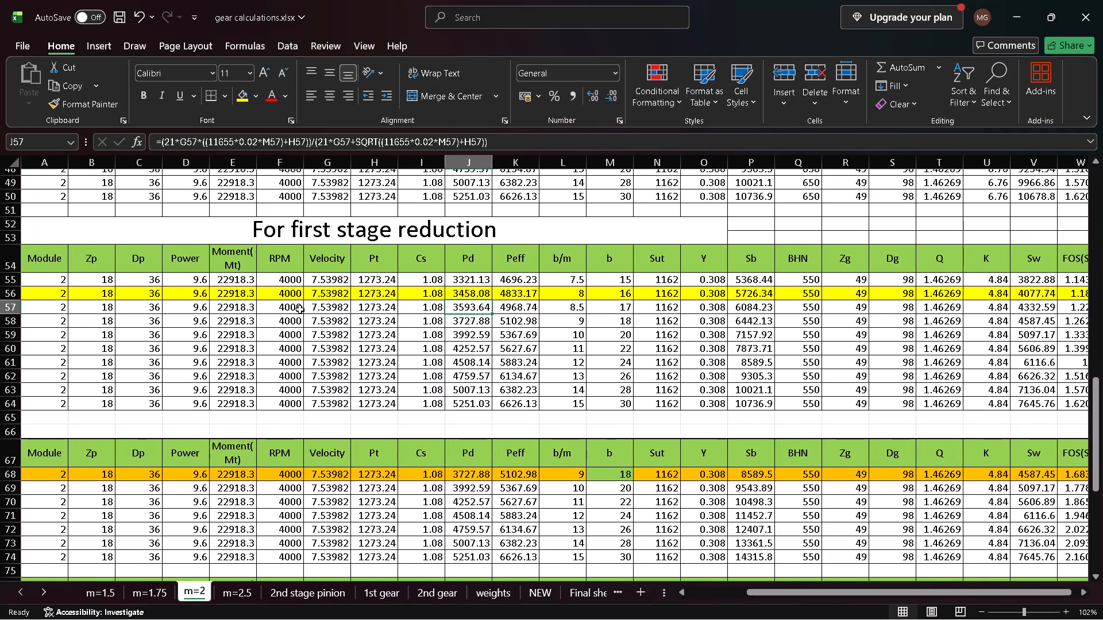
pyautogui.click(32, 289)
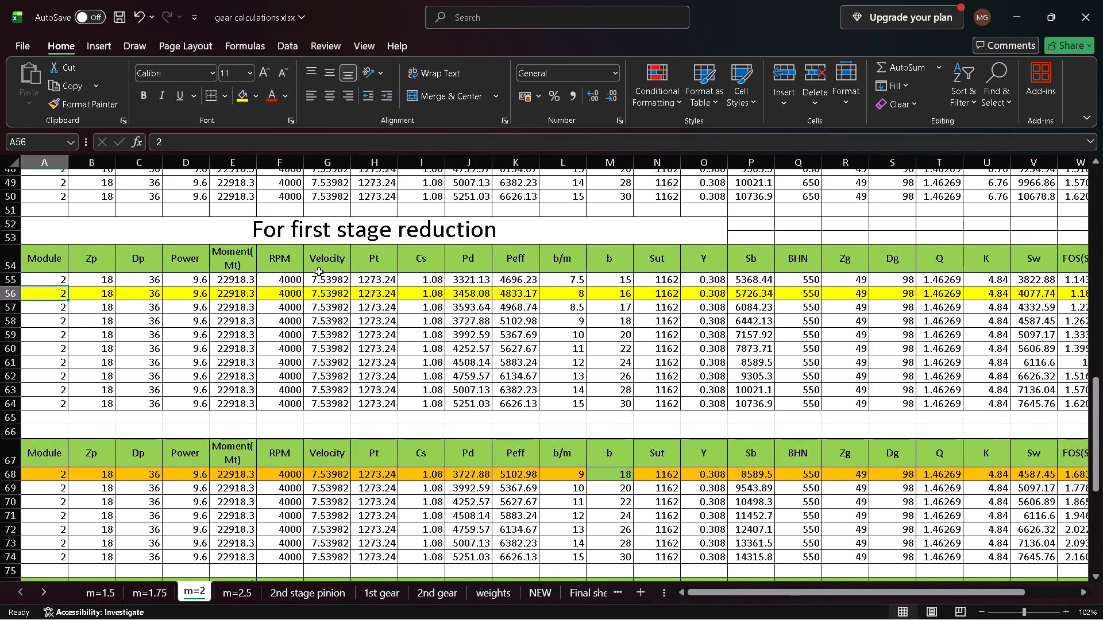
pyautogui.click(367, 297)
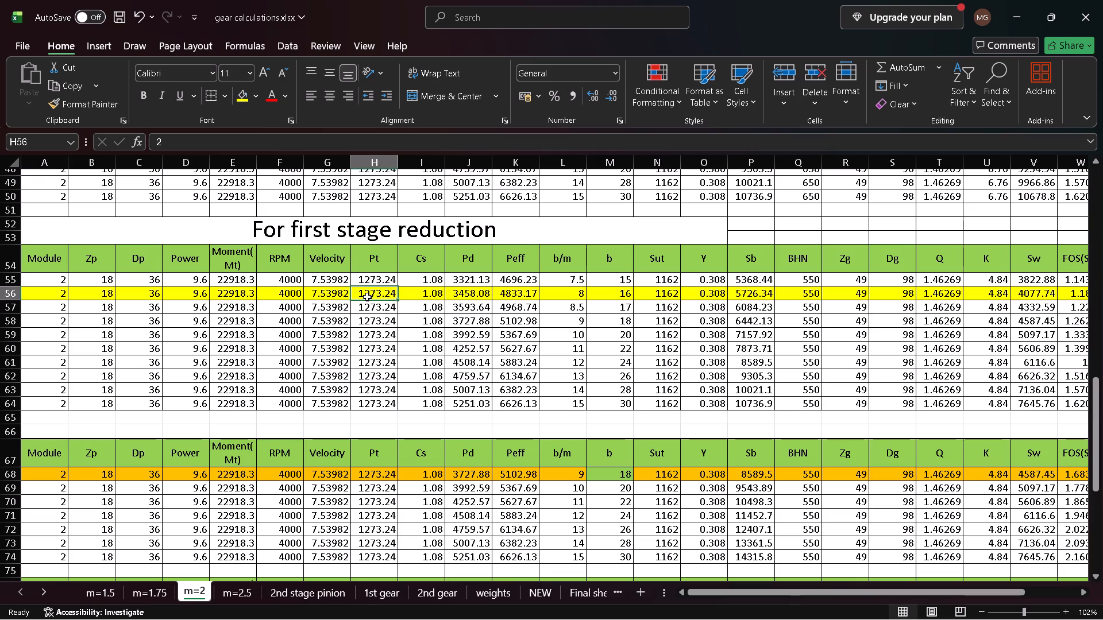
pyautogui.hscroll(-1, 475, 319)
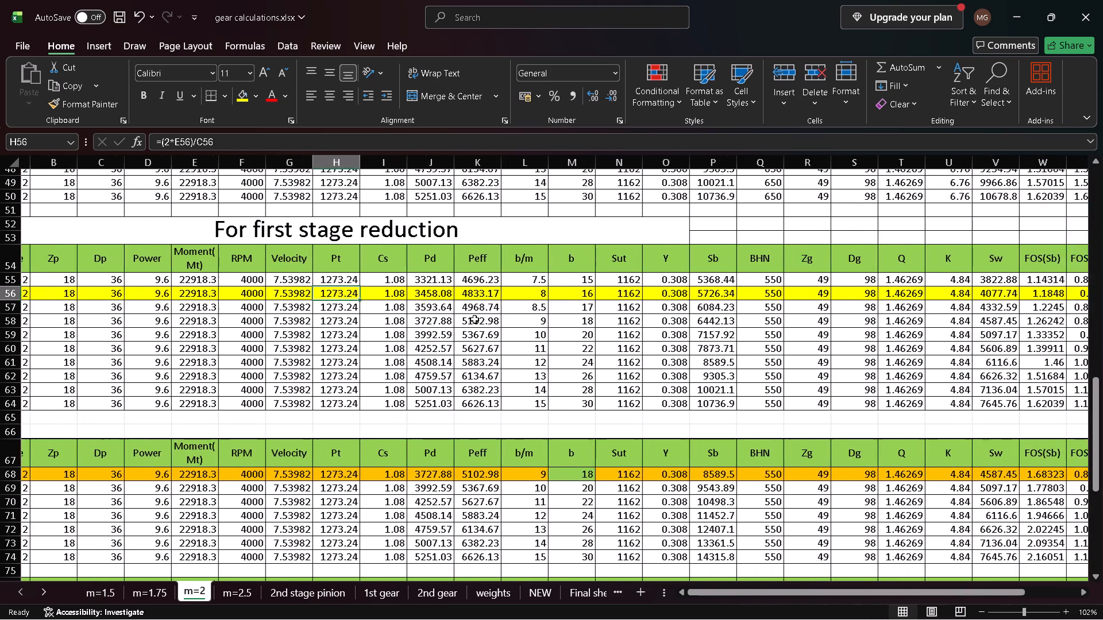
pyautogui.hscroll(-3, 475, 319)
pyautogui.hscroll(1, 475, 319)
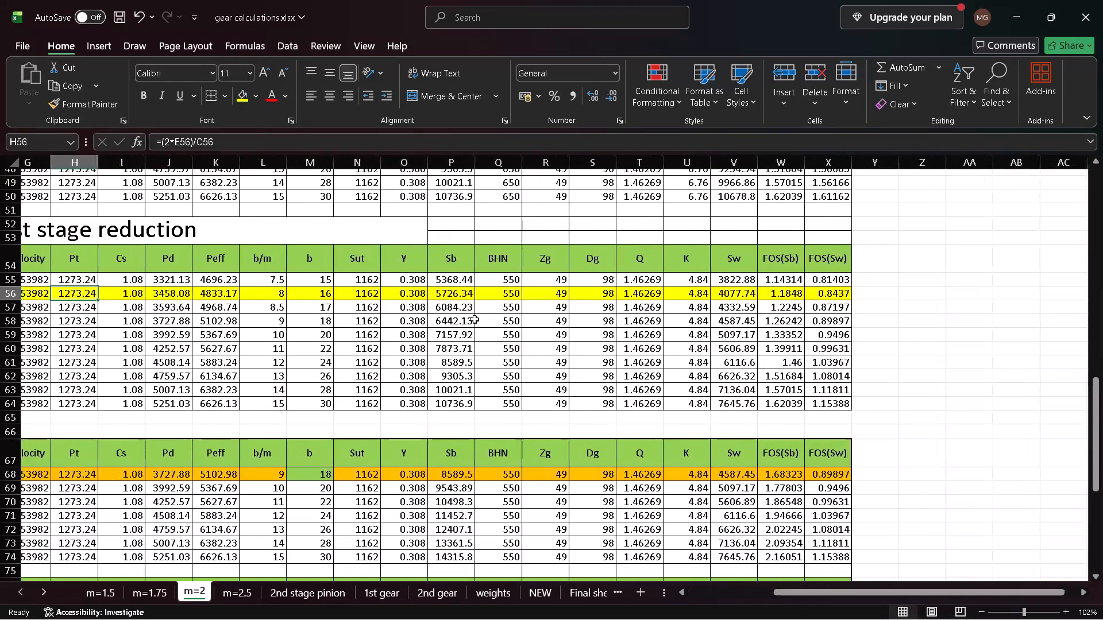
pyautogui.hscroll(1, 585, 305)
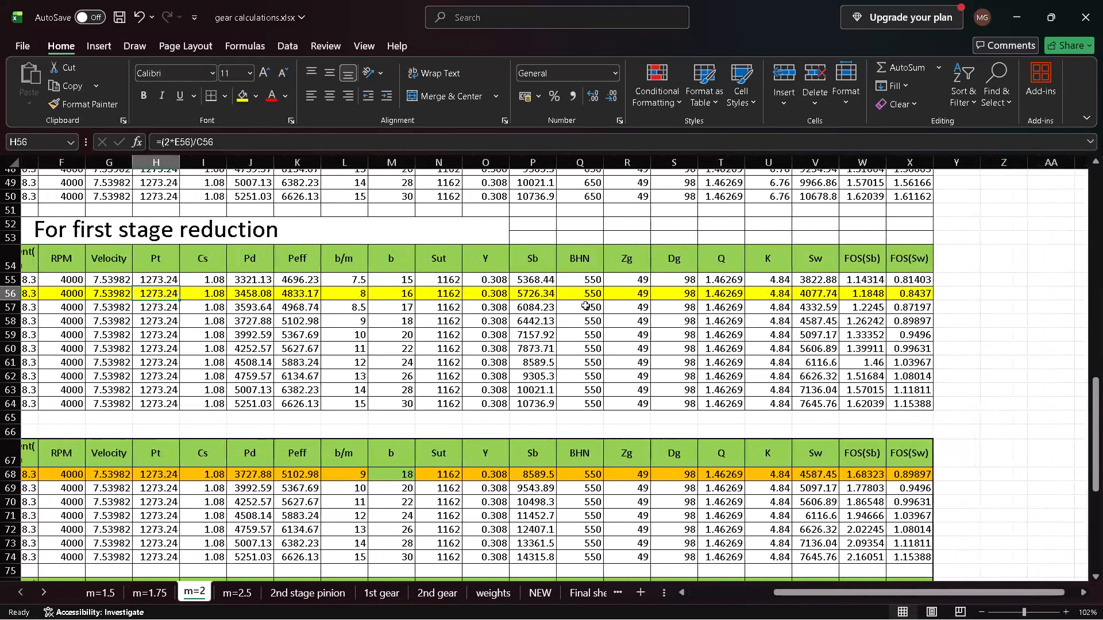
pyautogui.hscroll(2, 585, 305)
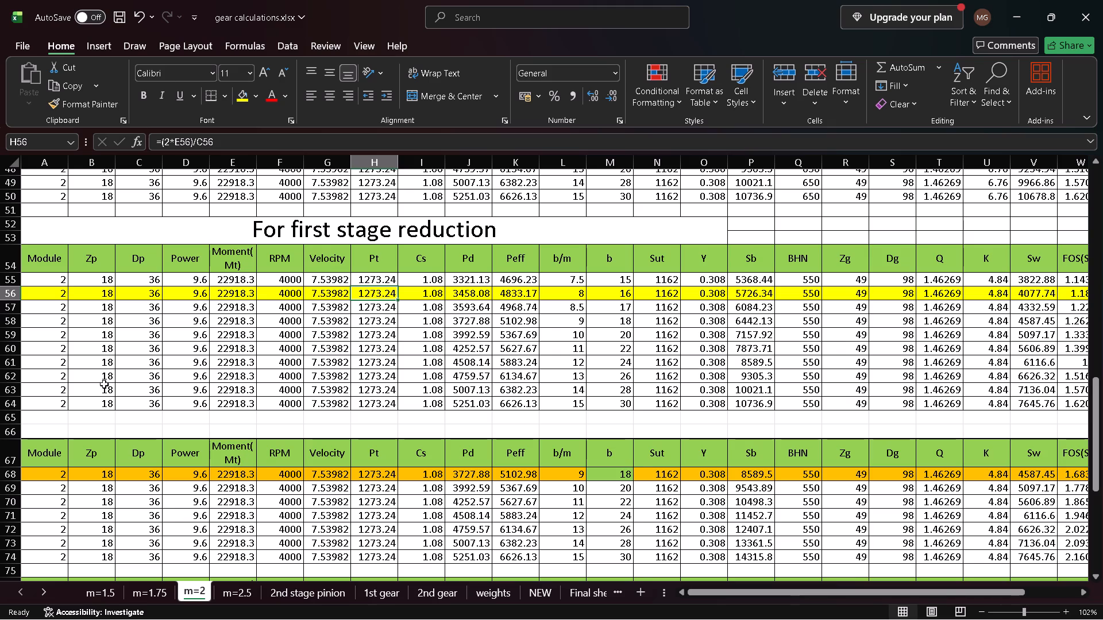
# Colour the m=2 sheet tab with the standard orange.
pyautogui.rightClick(197, 591)
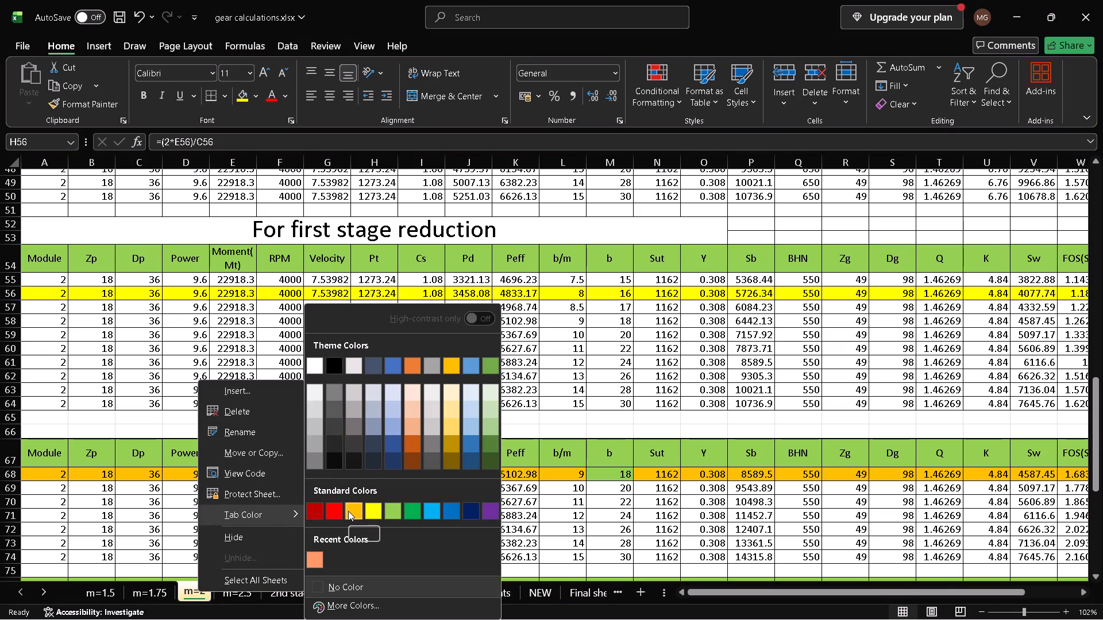
pyautogui.click(348, 511)
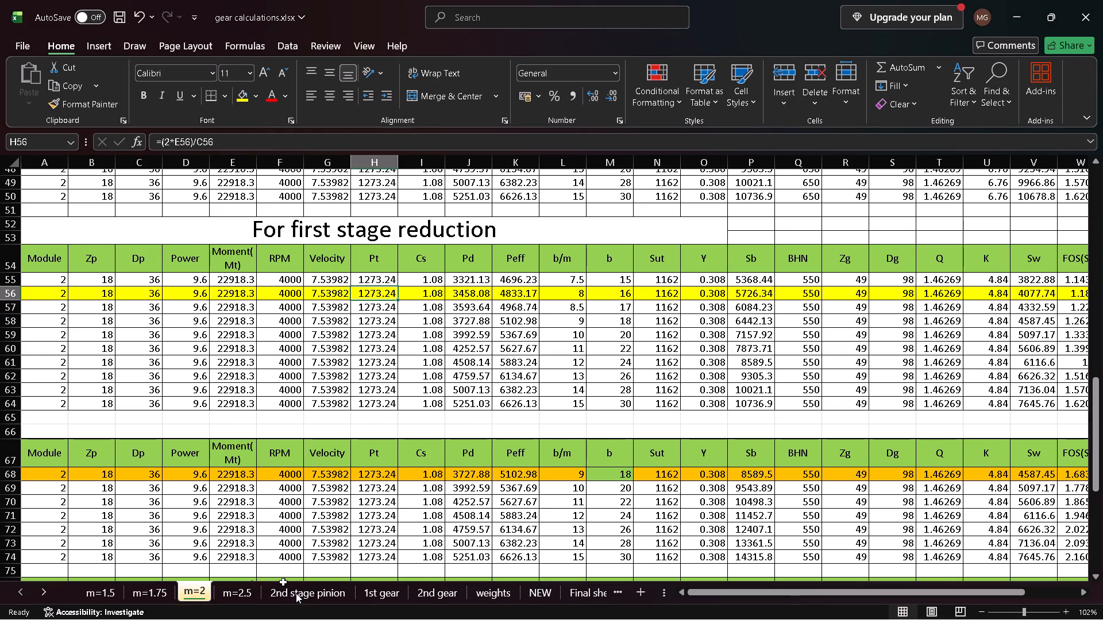
# Review the second stage reduction tables on the 2nd stage pinion sheet and the yellow row 16 on the 1st gear sheet.
pyautogui.click(296, 592)
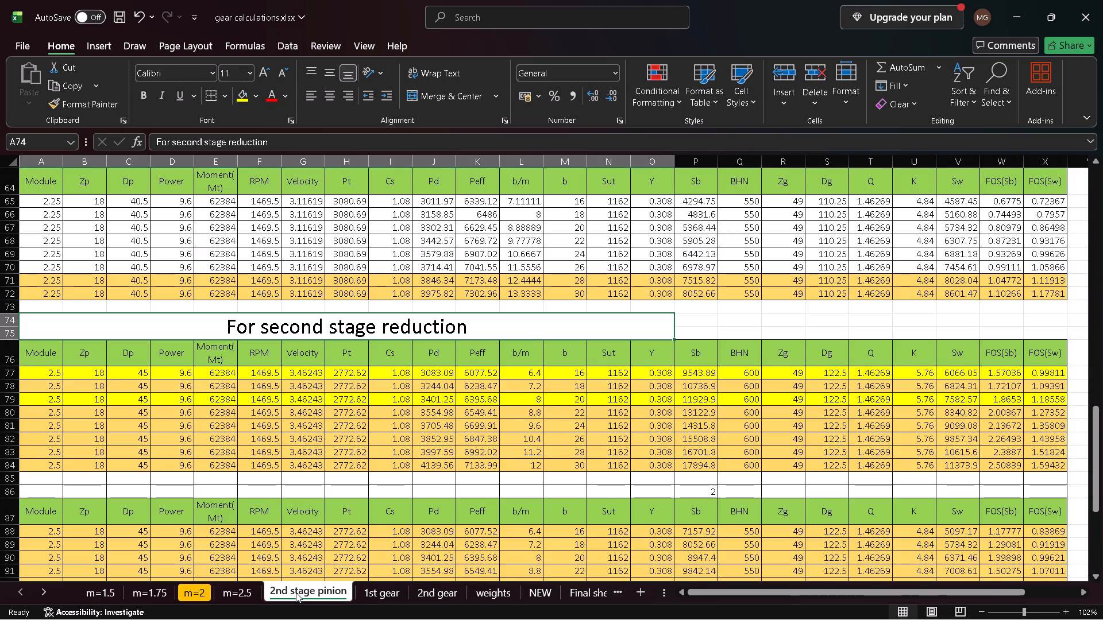
pyautogui.scroll(-1, 296, 592)
pyautogui.scroll(1, 296, 592)
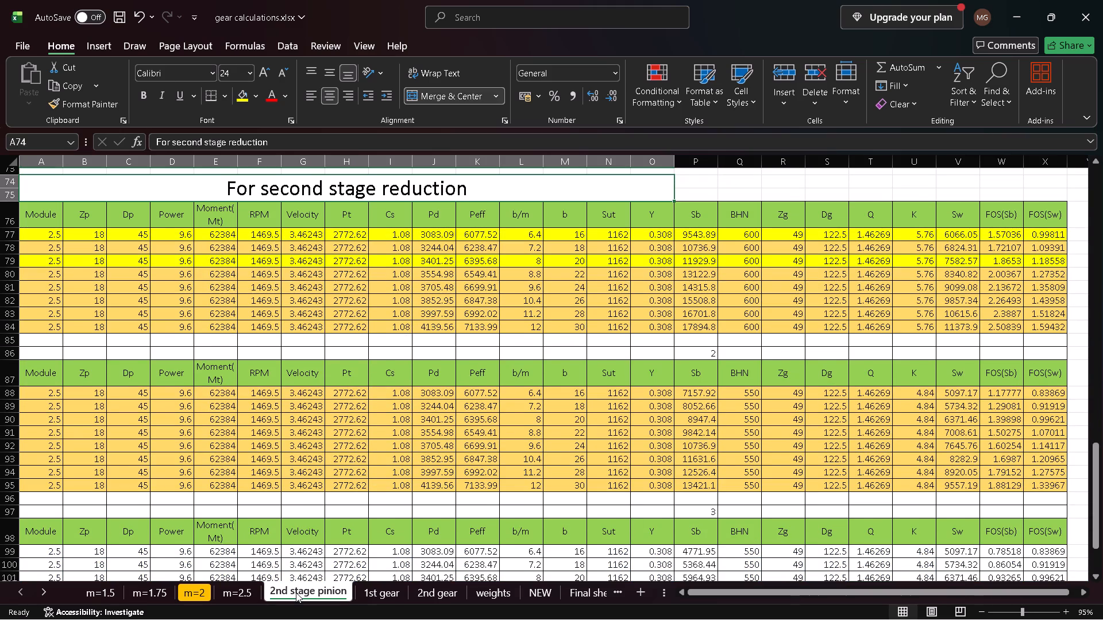
pyautogui.click(377, 591)
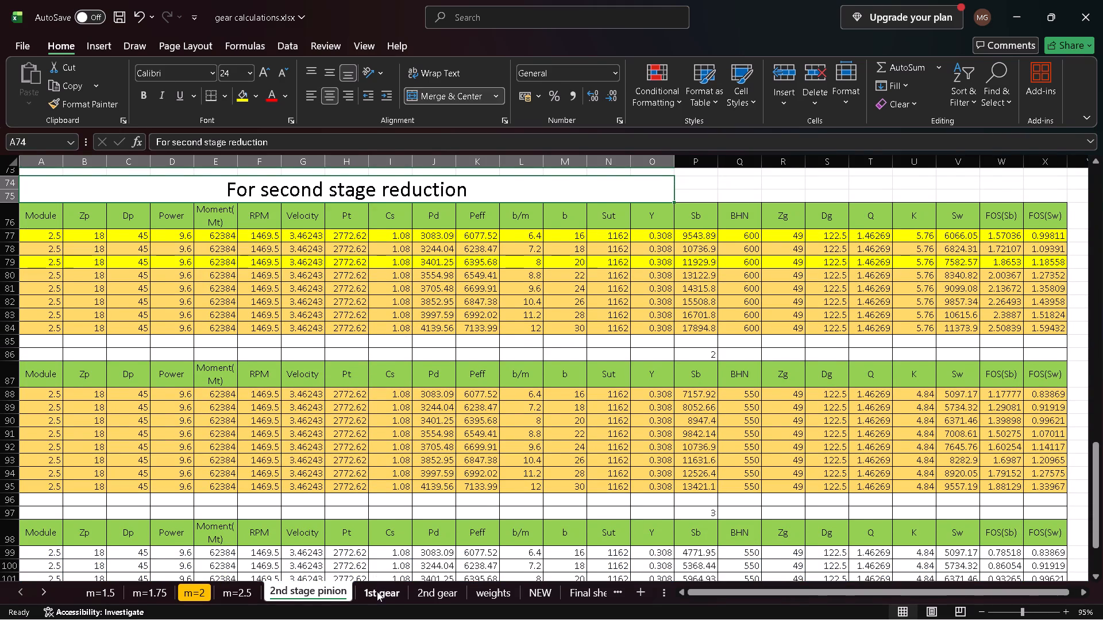
pyautogui.scroll(1, 381, 497)
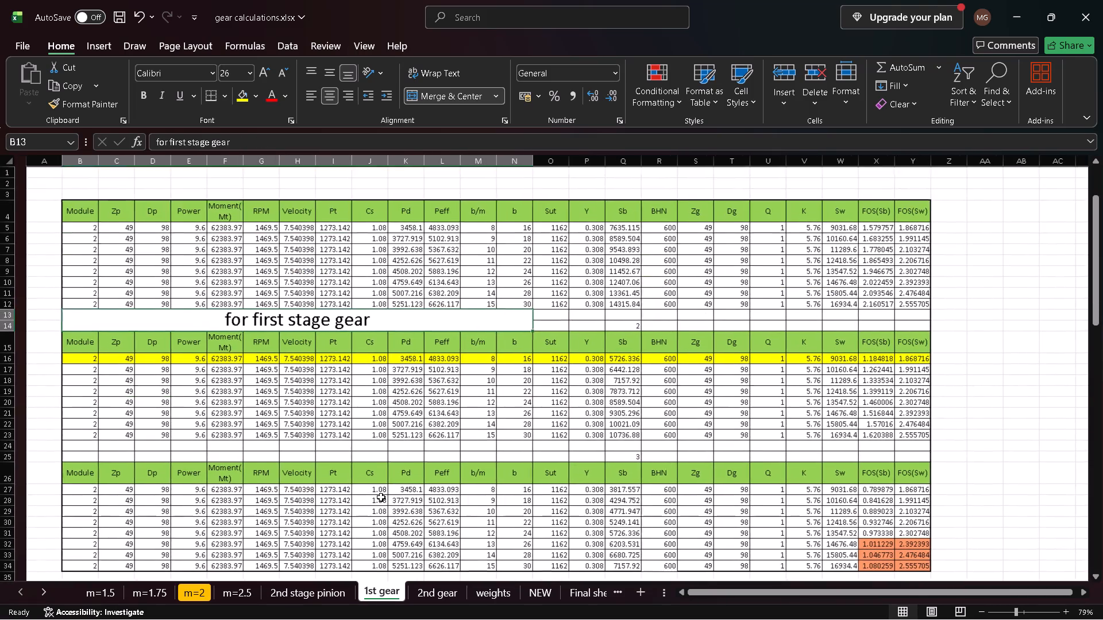
pyautogui.scroll(1, 381, 497)
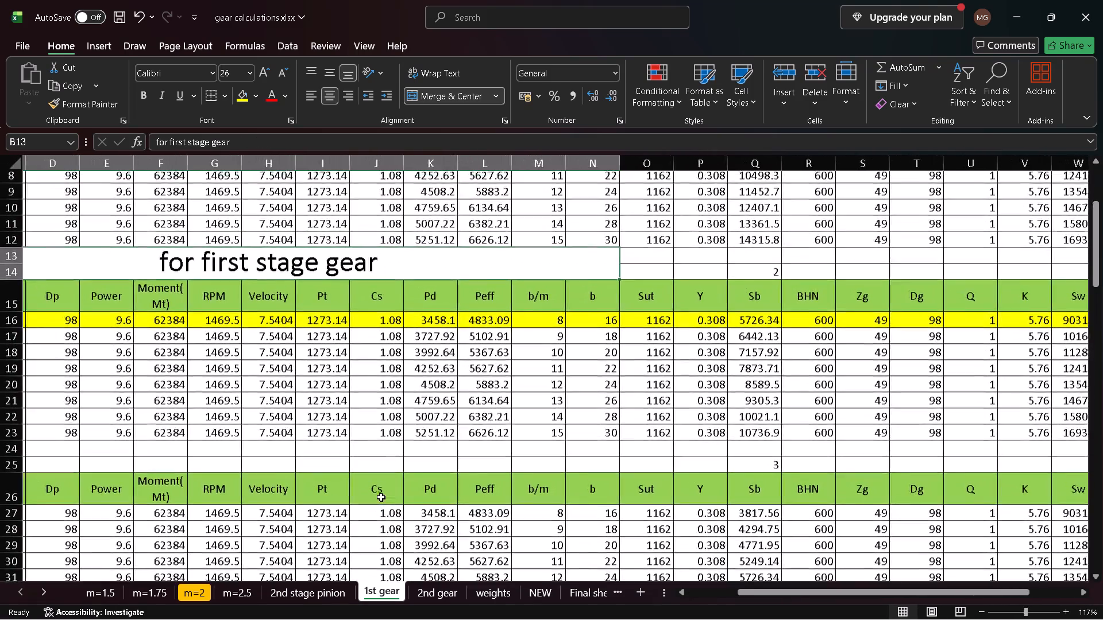
pyautogui.hscroll(1, 381, 497)
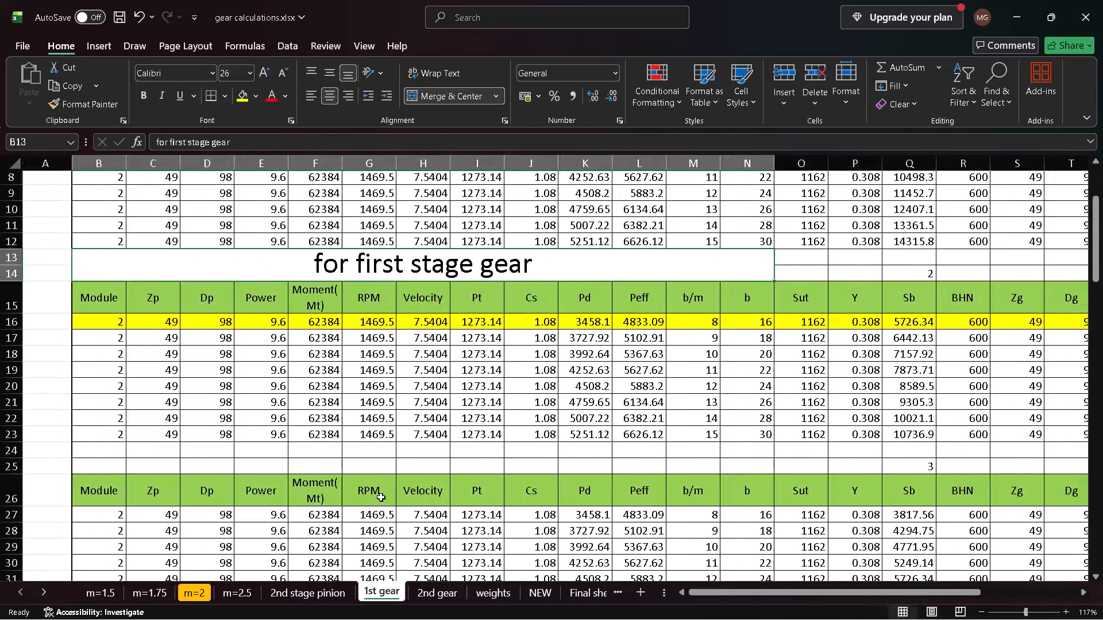
pyautogui.hscroll(-1, 381, 497)
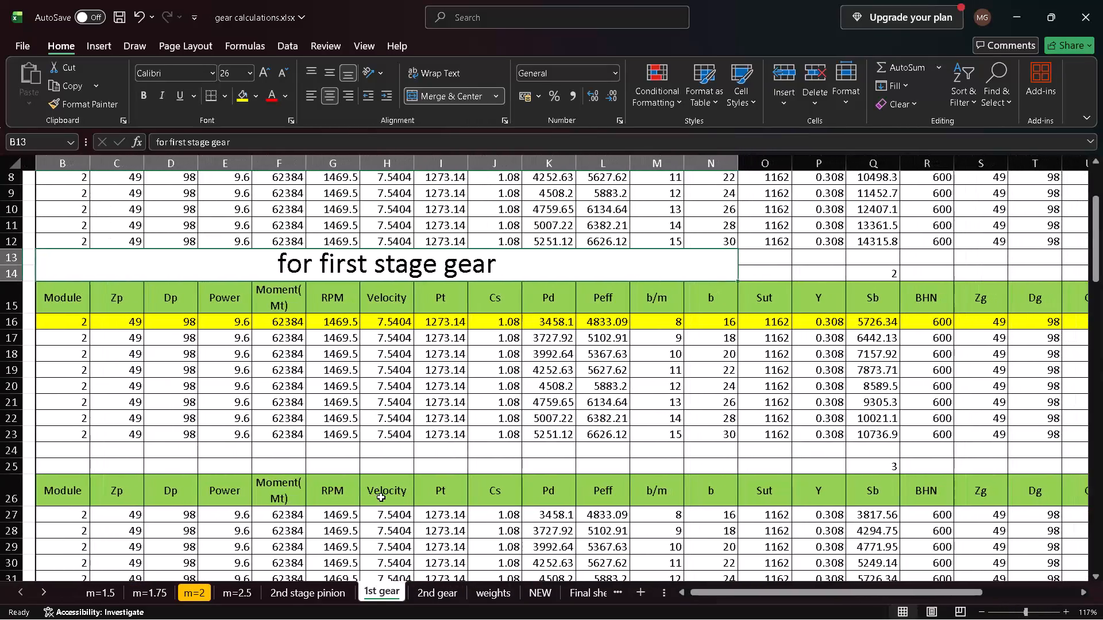
pyautogui.hscroll(1, 381, 497)
pyautogui.hscroll(-1, 381, 497)
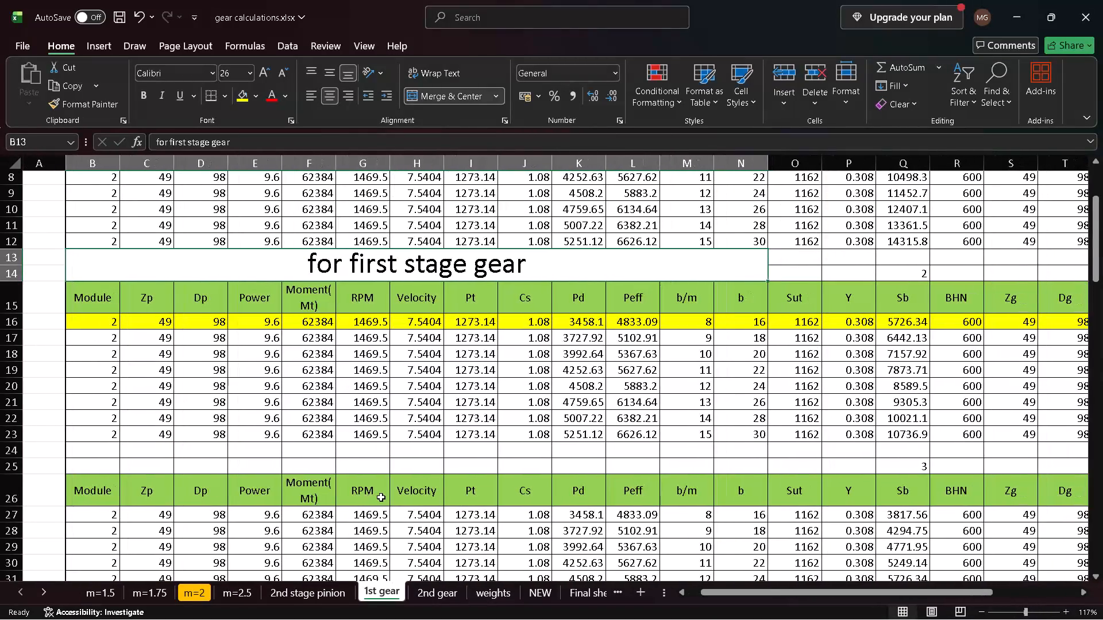
pyautogui.hscroll(-2, 381, 497)
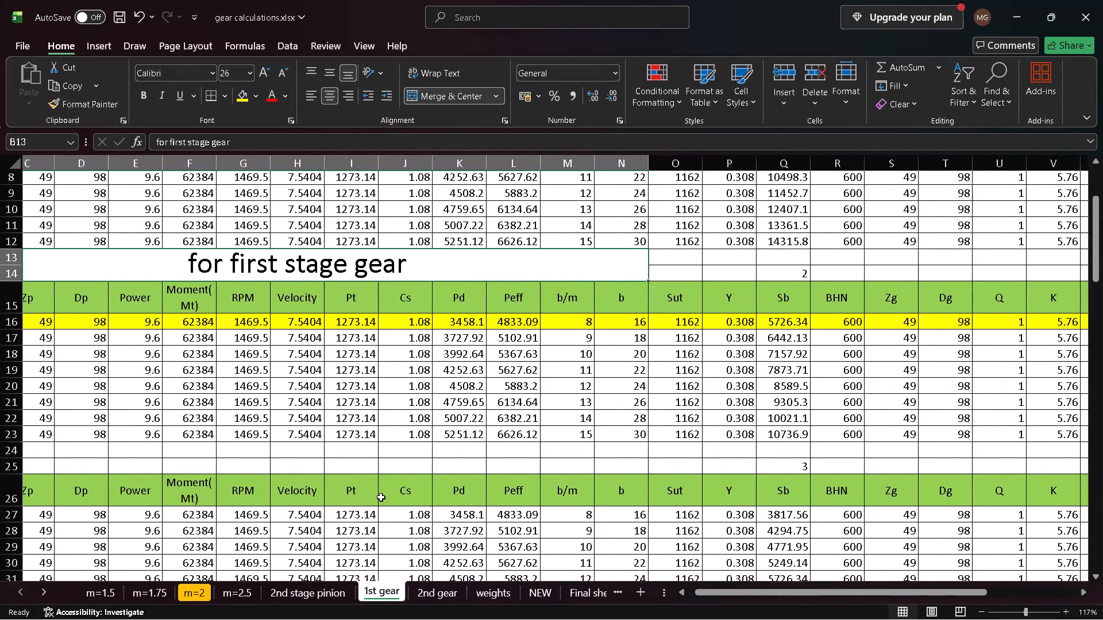
pyautogui.hscroll(-2, 381, 497)
pyautogui.hscroll(1, 381, 497)
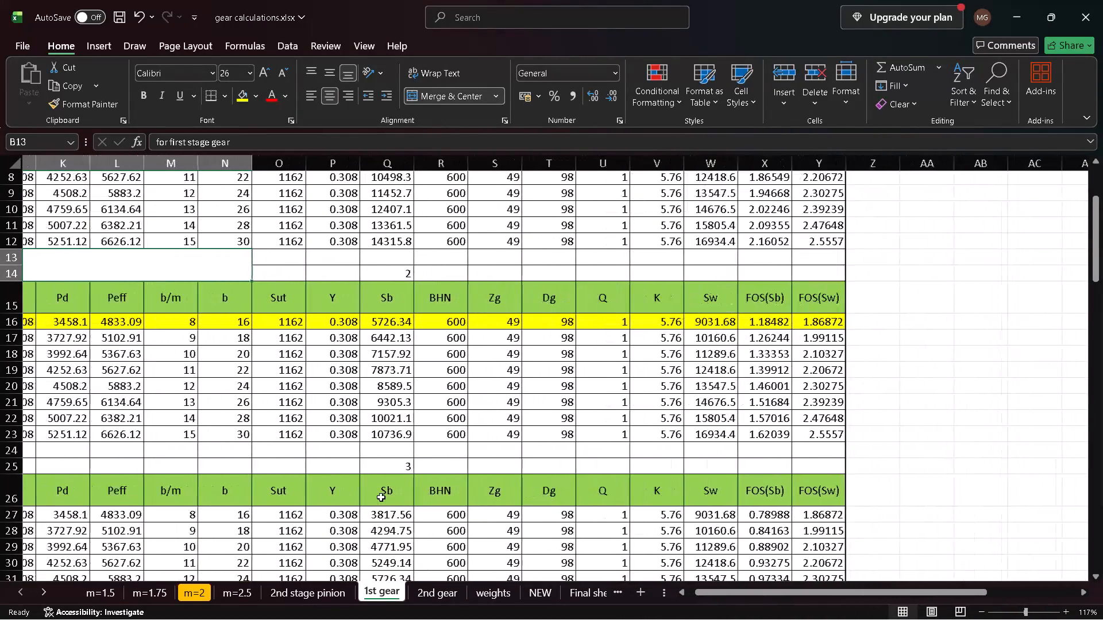
pyautogui.hscroll(1, 381, 497)
pyautogui.hscroll(2, 431, 417)
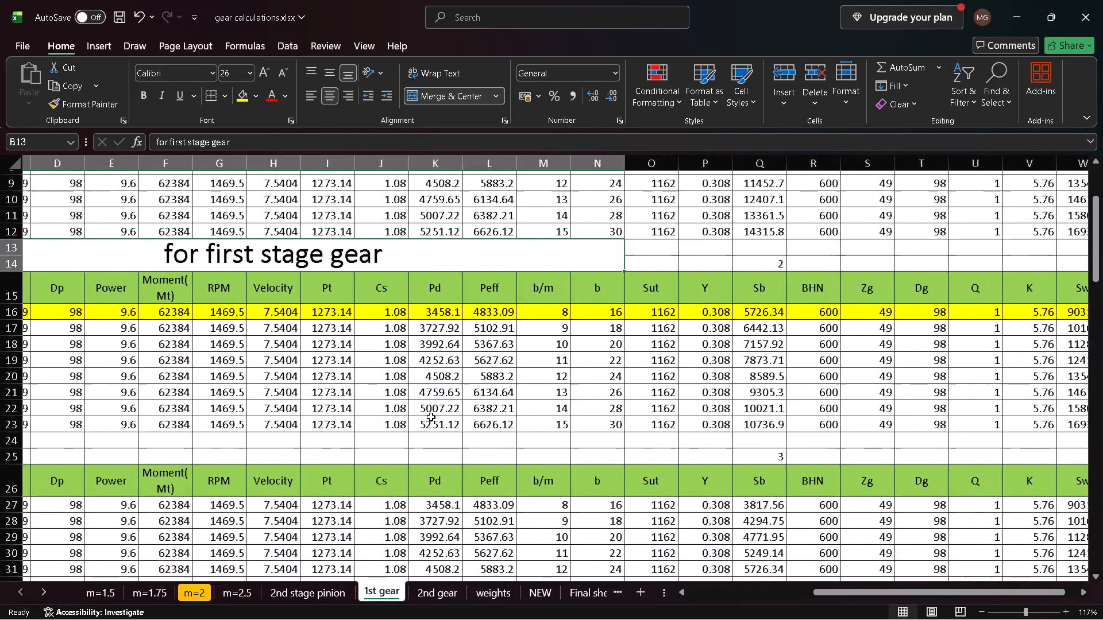
# Look through the module 2 and 2.25 tables on the 1st gear sheet, comparing their BHN and safety factor columns.
pyautogui.scroll(-2, 431, 417)
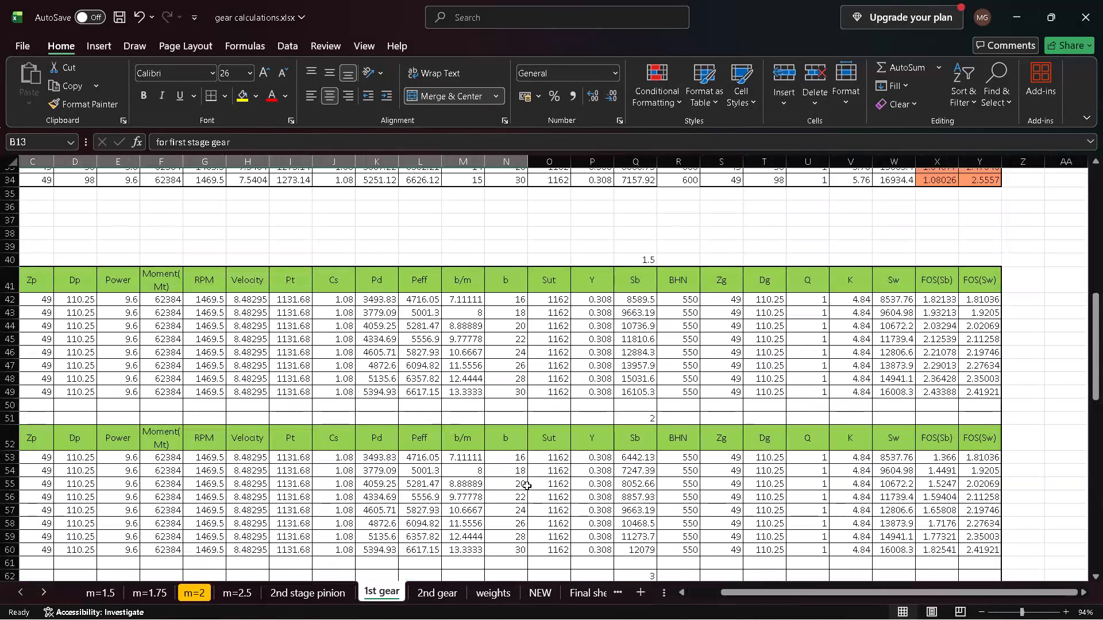
pyautogui.hscroll(1, 527, 486)
pyautogui.scroll(2, 527, 486)
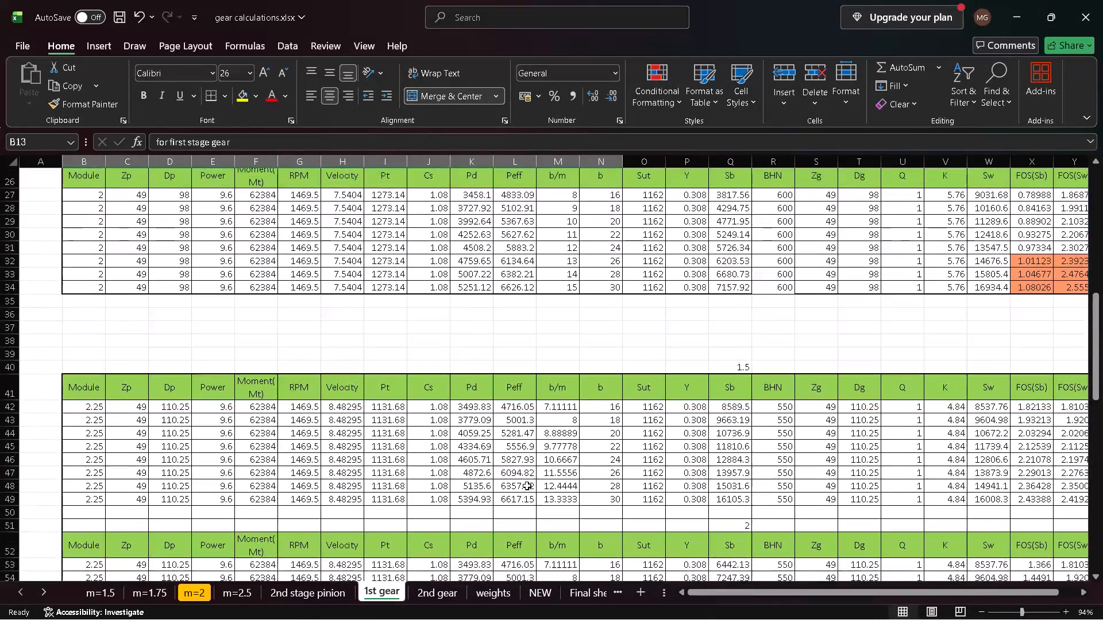
pyautogui.scroll(1, 527, 486)
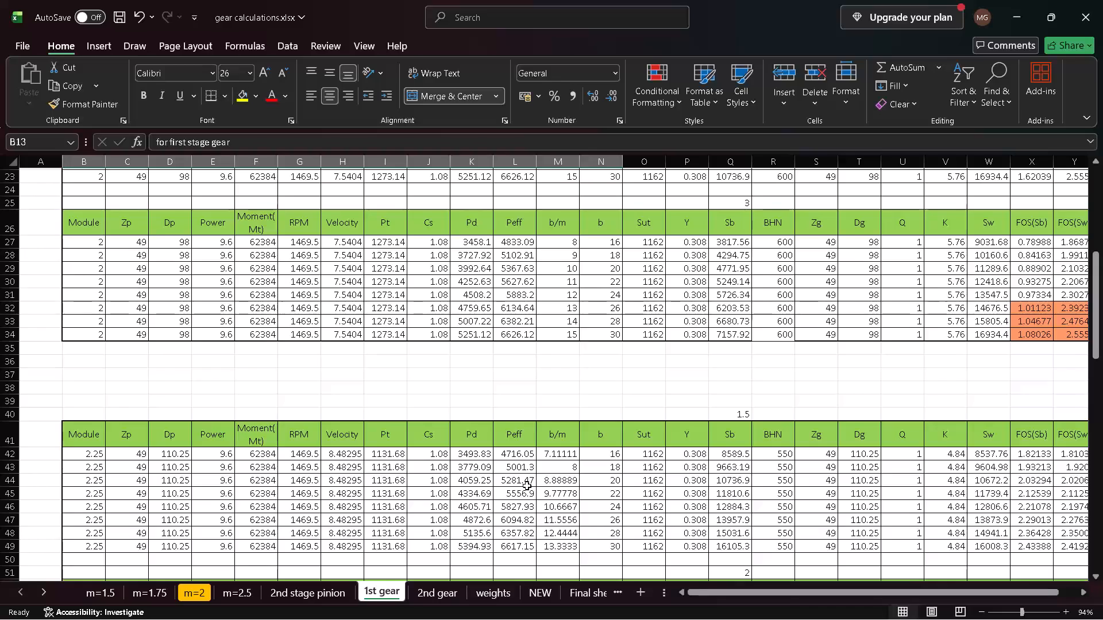
pyautogui.hscroll(1, 549, 437)
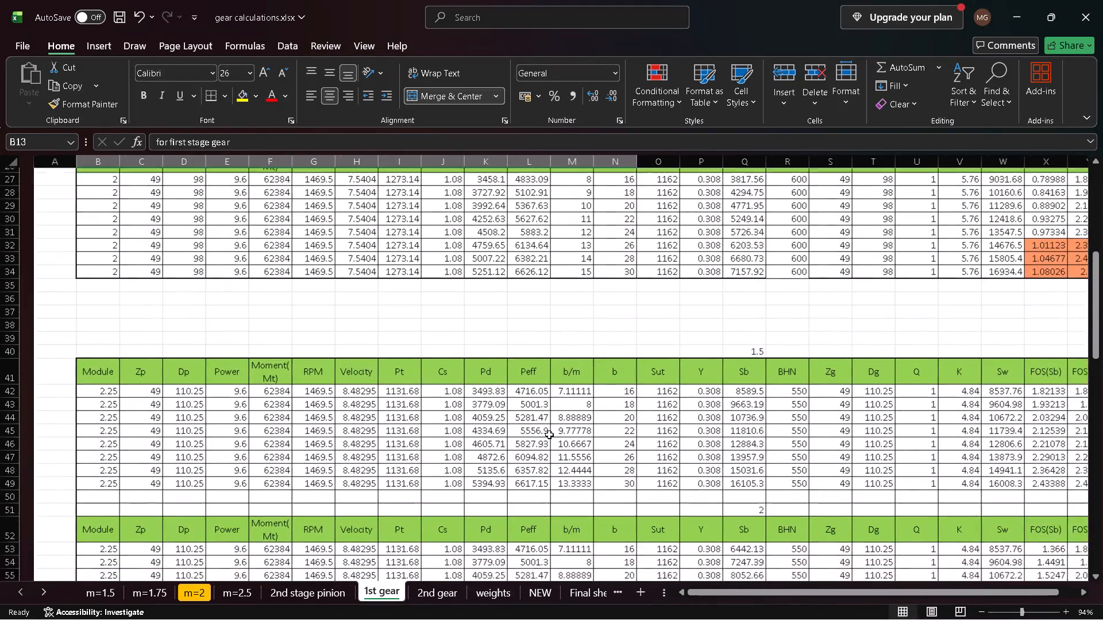
pyautogui.scroll(4, 549, 435)
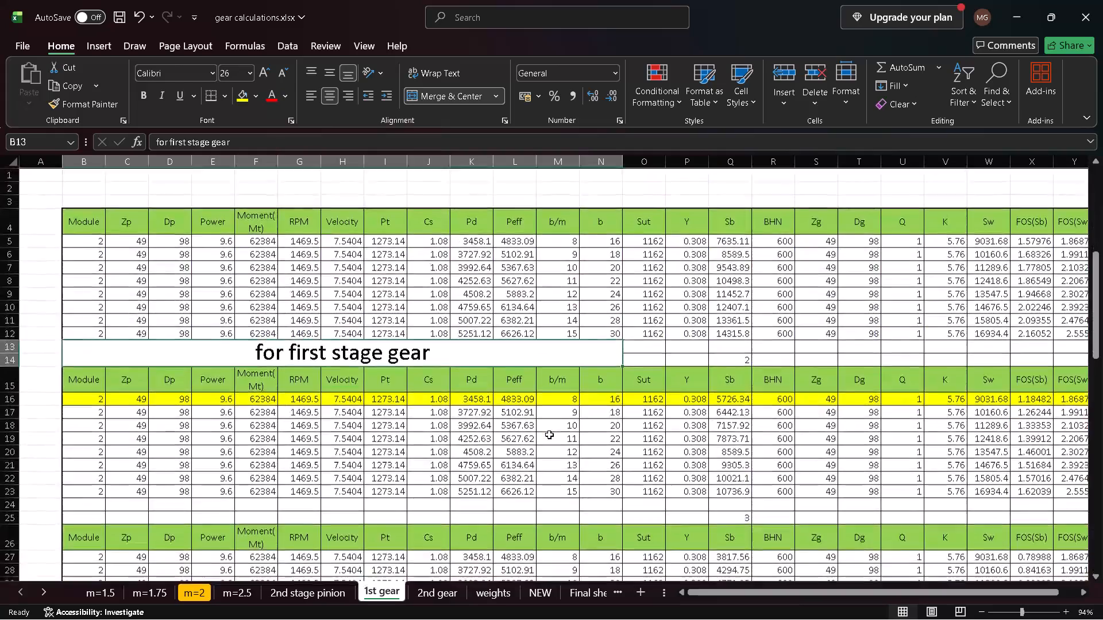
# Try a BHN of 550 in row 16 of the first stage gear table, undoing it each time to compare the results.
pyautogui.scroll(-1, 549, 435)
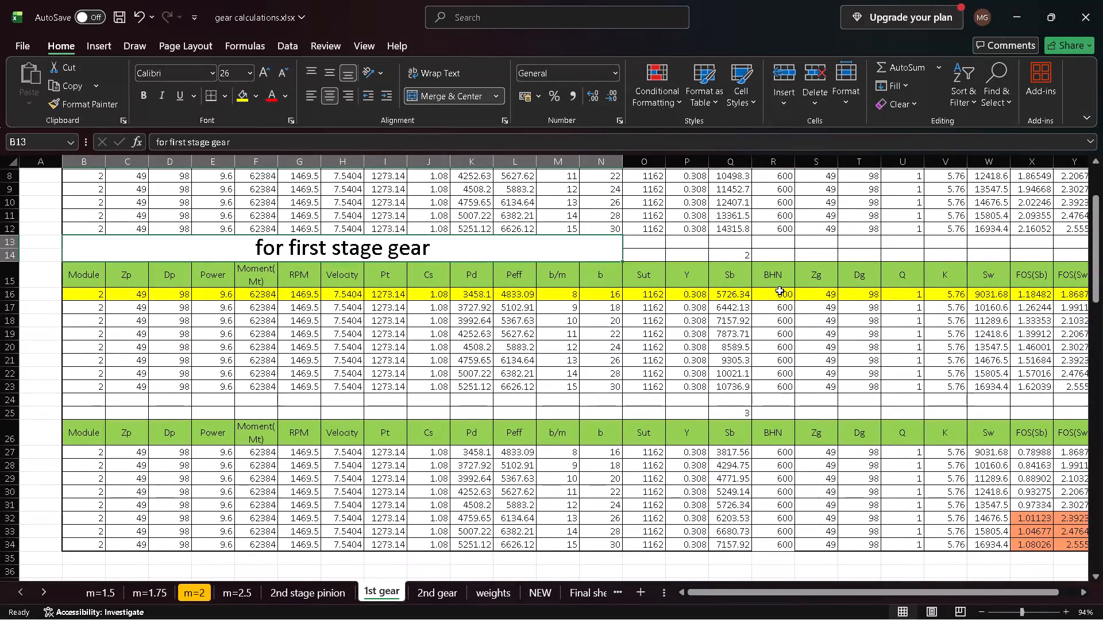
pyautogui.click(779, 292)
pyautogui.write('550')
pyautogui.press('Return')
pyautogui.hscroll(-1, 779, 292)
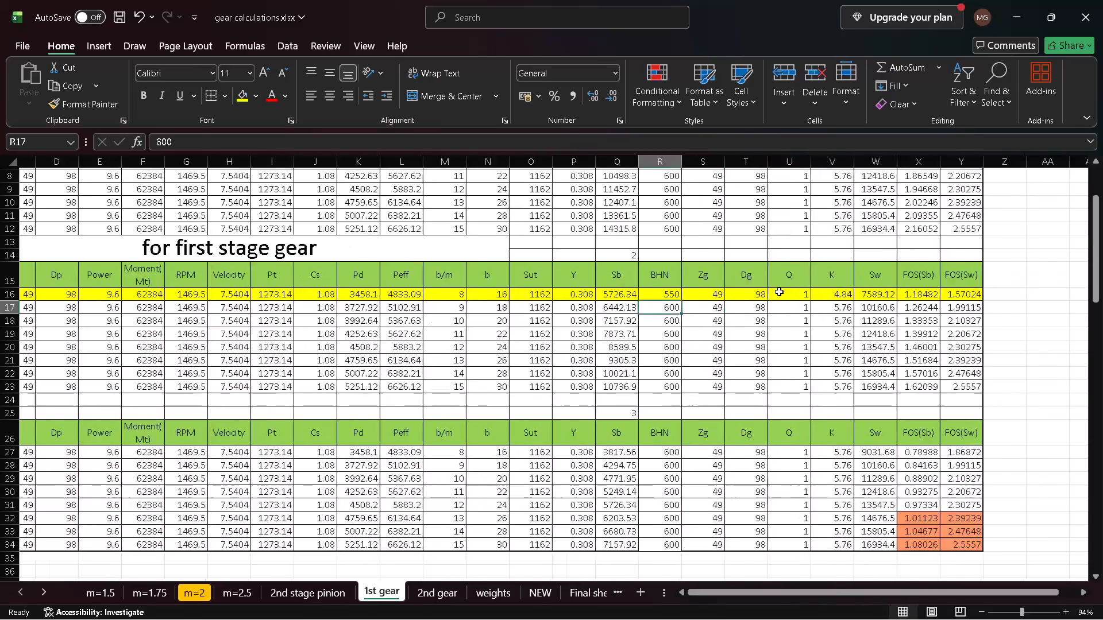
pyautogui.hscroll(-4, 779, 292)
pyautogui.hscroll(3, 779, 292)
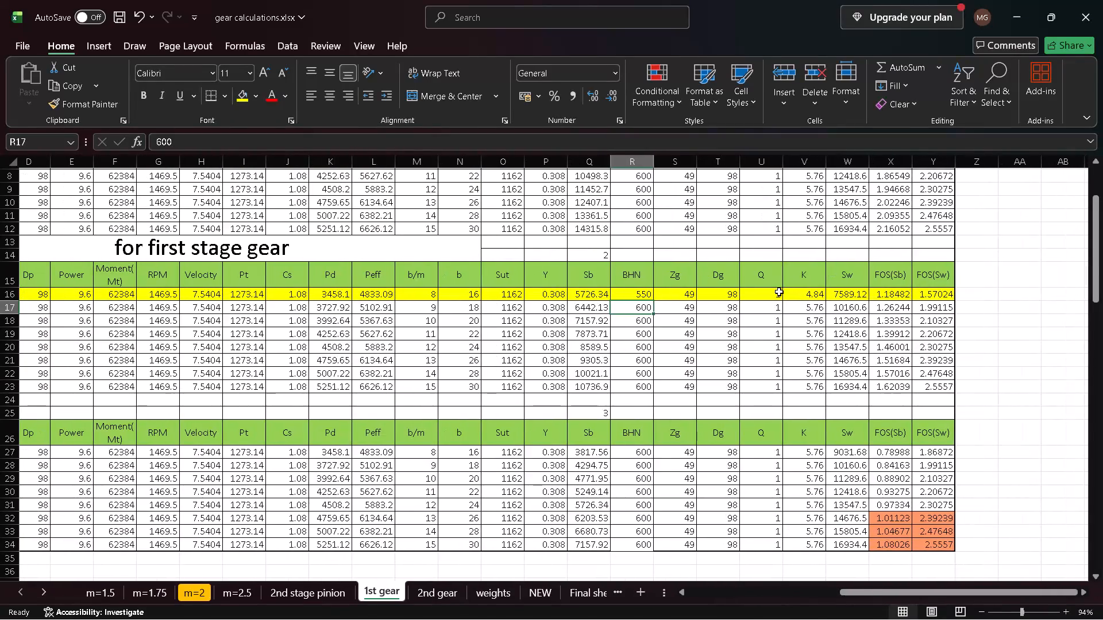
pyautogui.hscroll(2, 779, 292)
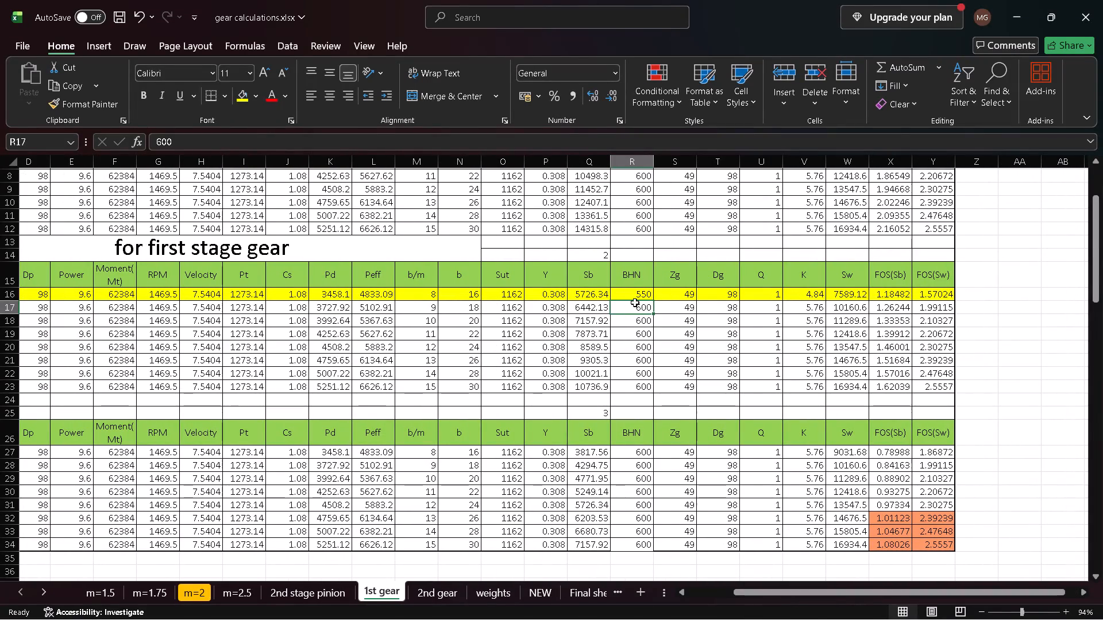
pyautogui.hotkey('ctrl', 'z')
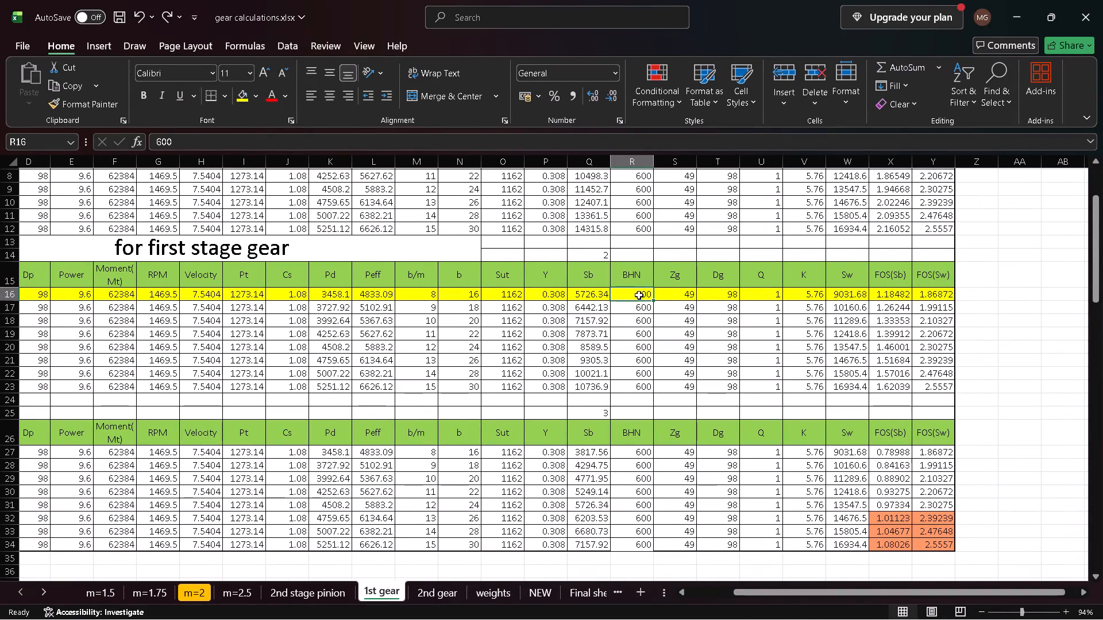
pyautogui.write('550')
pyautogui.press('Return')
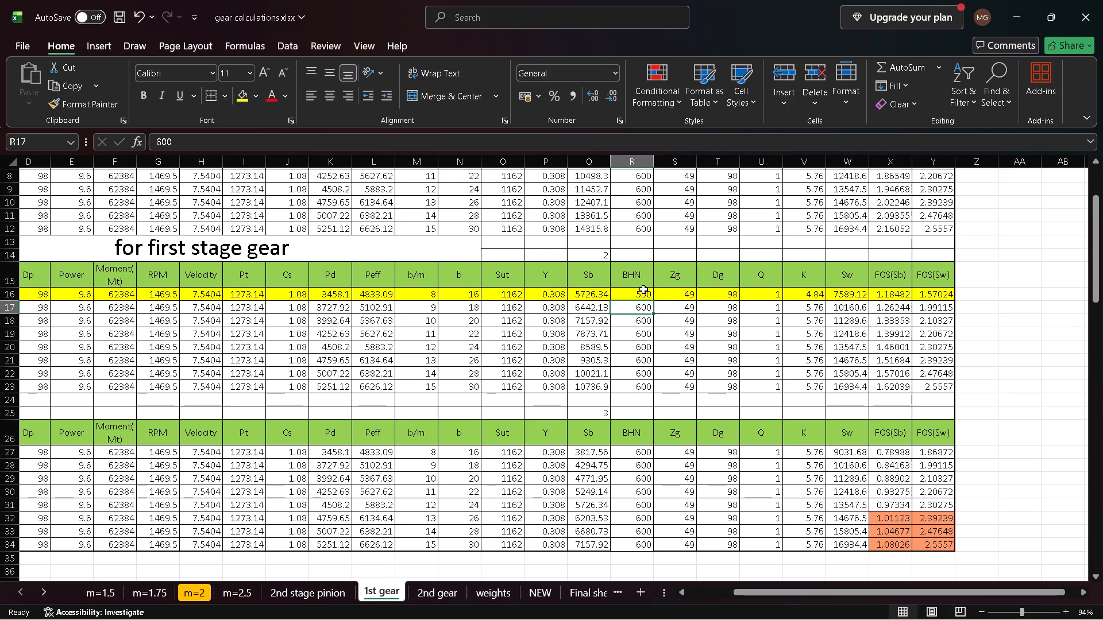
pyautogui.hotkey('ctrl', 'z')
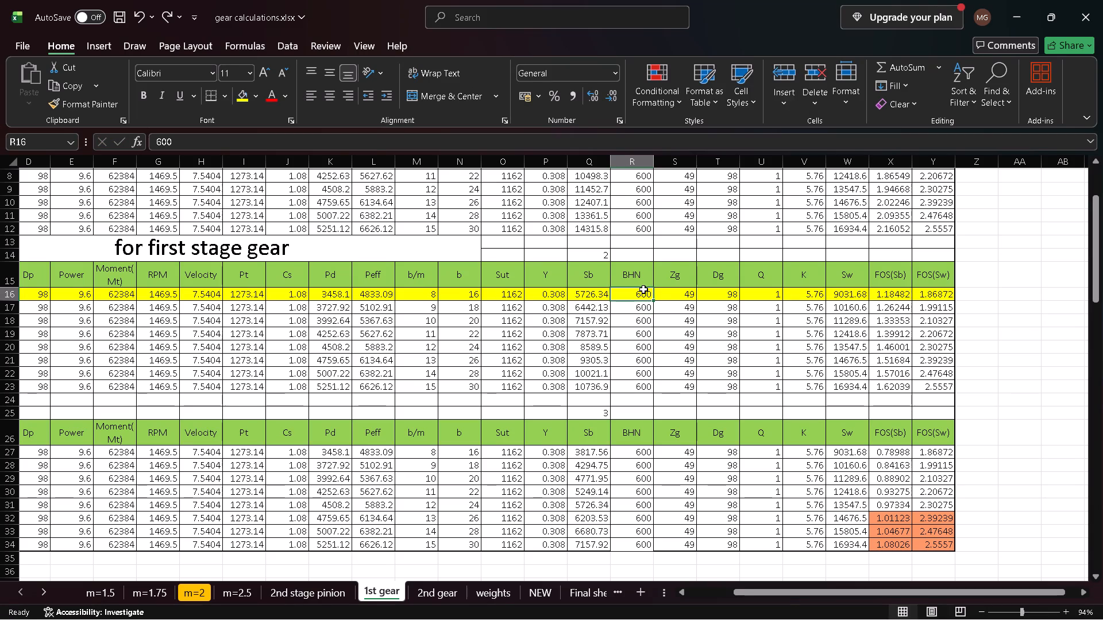
# Set the BHN in cell R16 of the first stage gear table to 550 and check the row.
pyautogui.write('550')
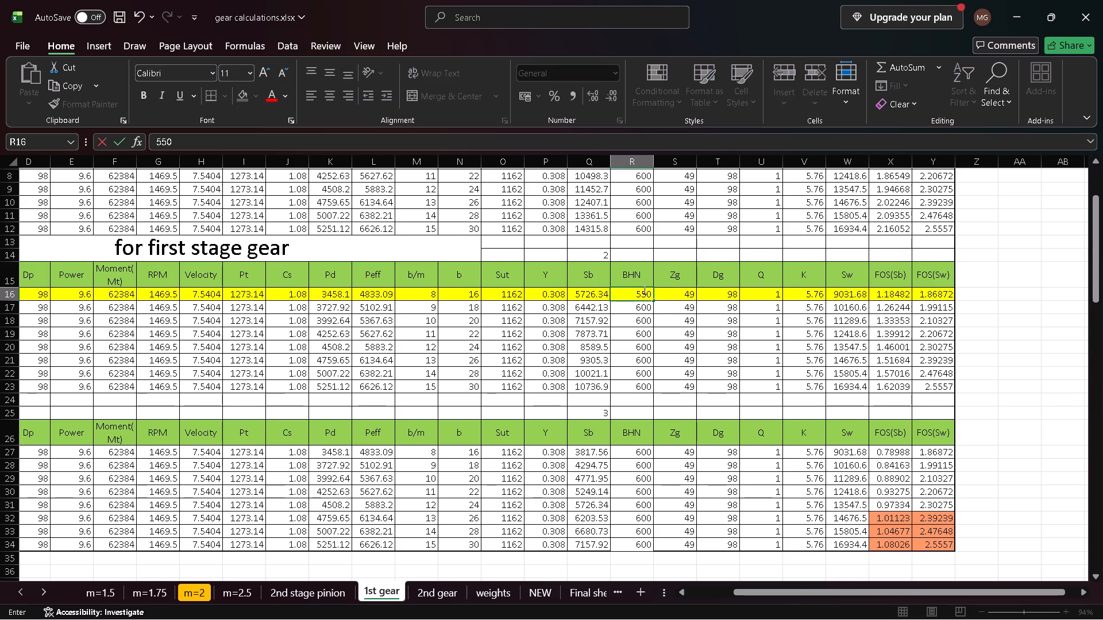
pyautogui.press('Return')
pyautogui.hscroll(3, 643, 289)
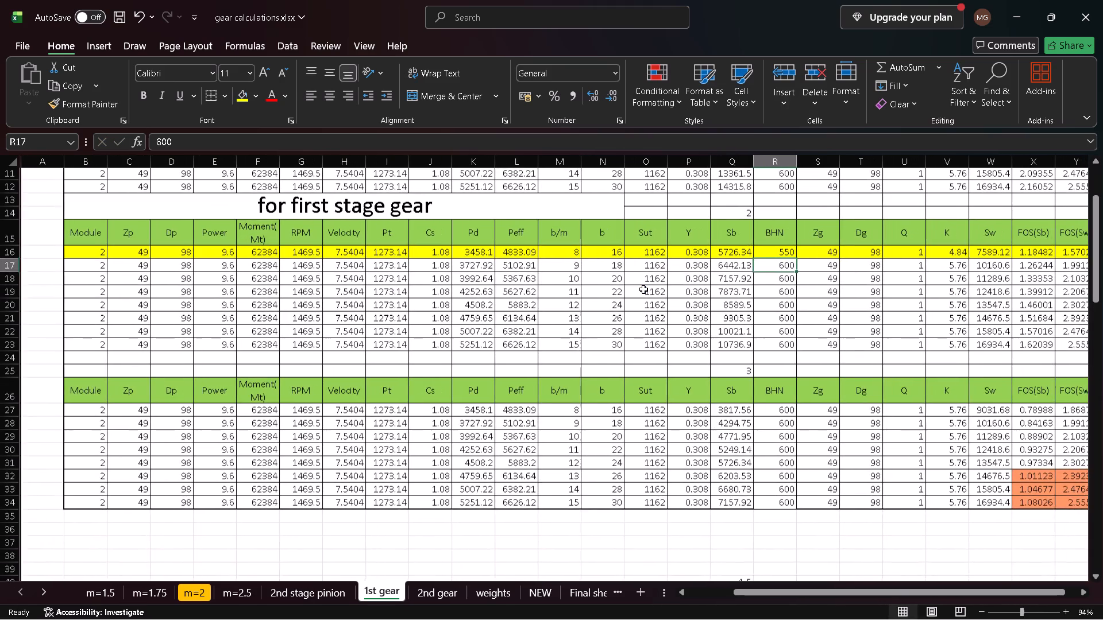
pyautogui.scroll(1, 643, 289)
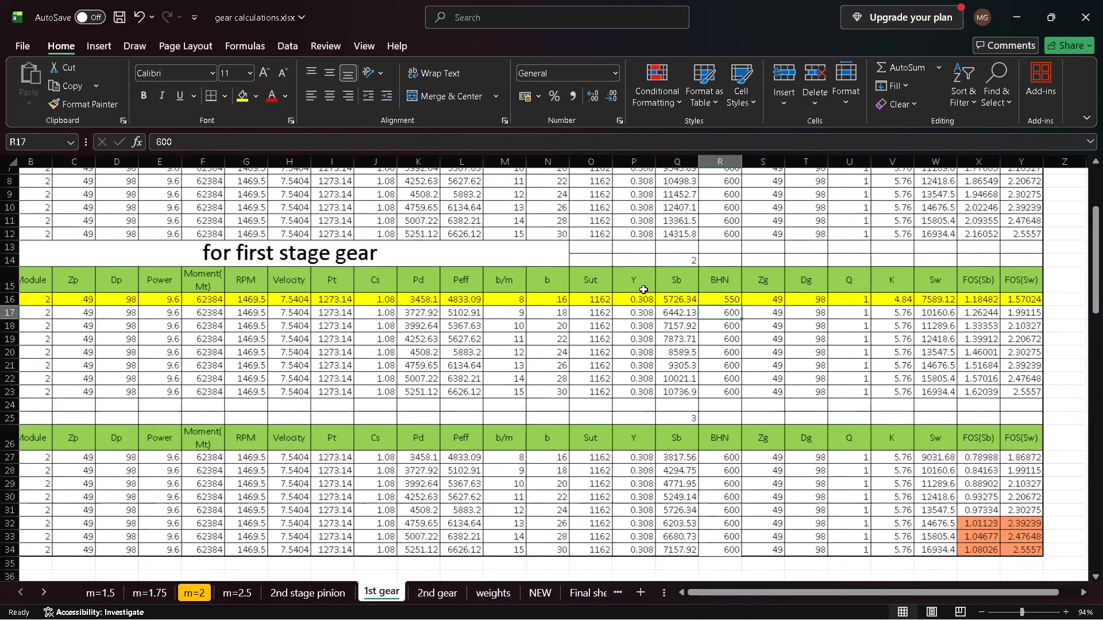
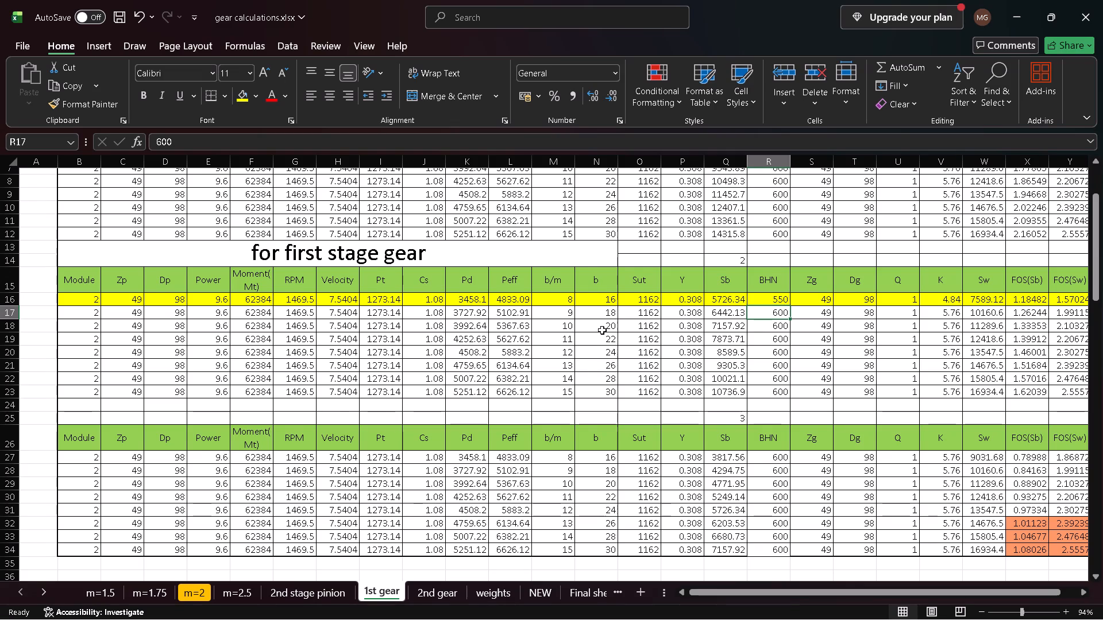
# Look through the gear tables on the 1st gear, m=2 and m=2.5 sheets, down to the last m=2.5 table.
pyautogui.scroll(2, 612, 338)
pyautogui.scroll(-1, 612, 338)
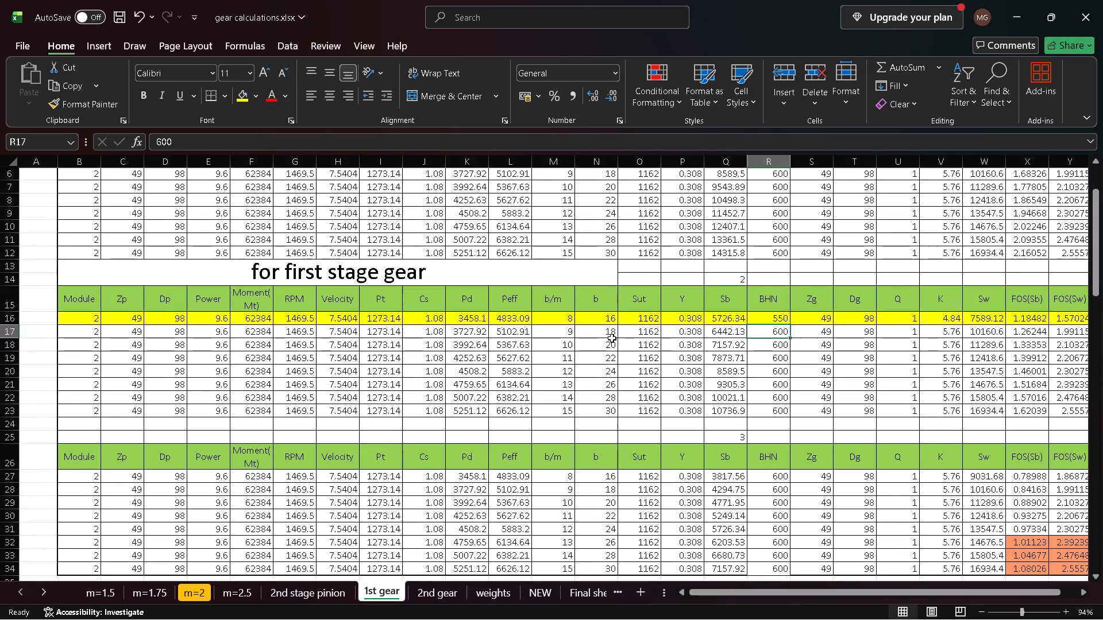
pyautogui.click(200, 590)
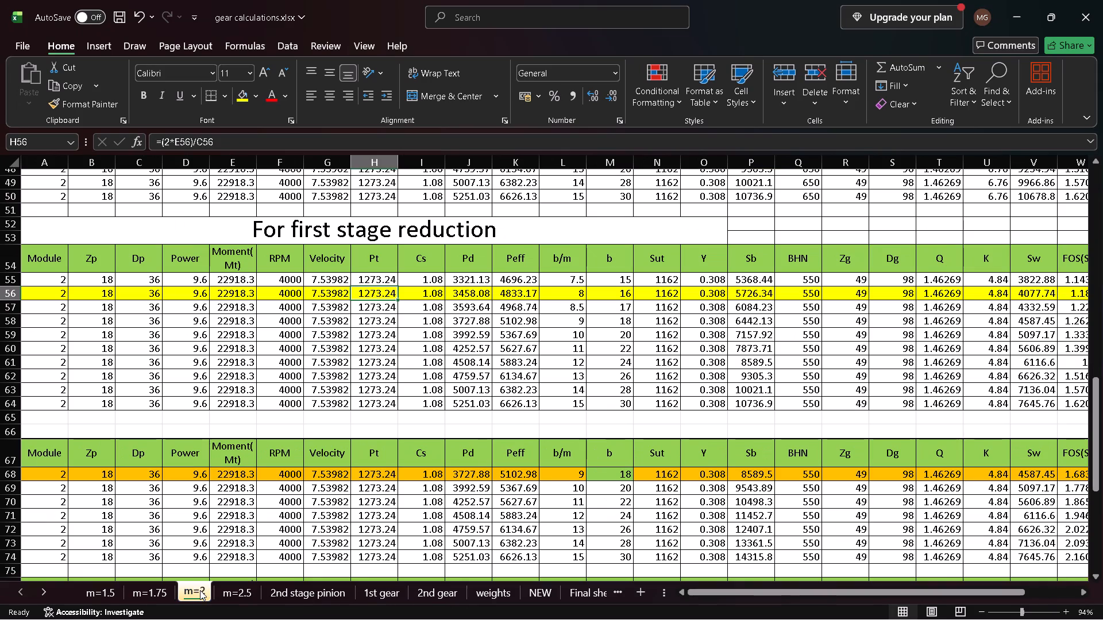
pyautogui.scroll(-3, 355, 436)
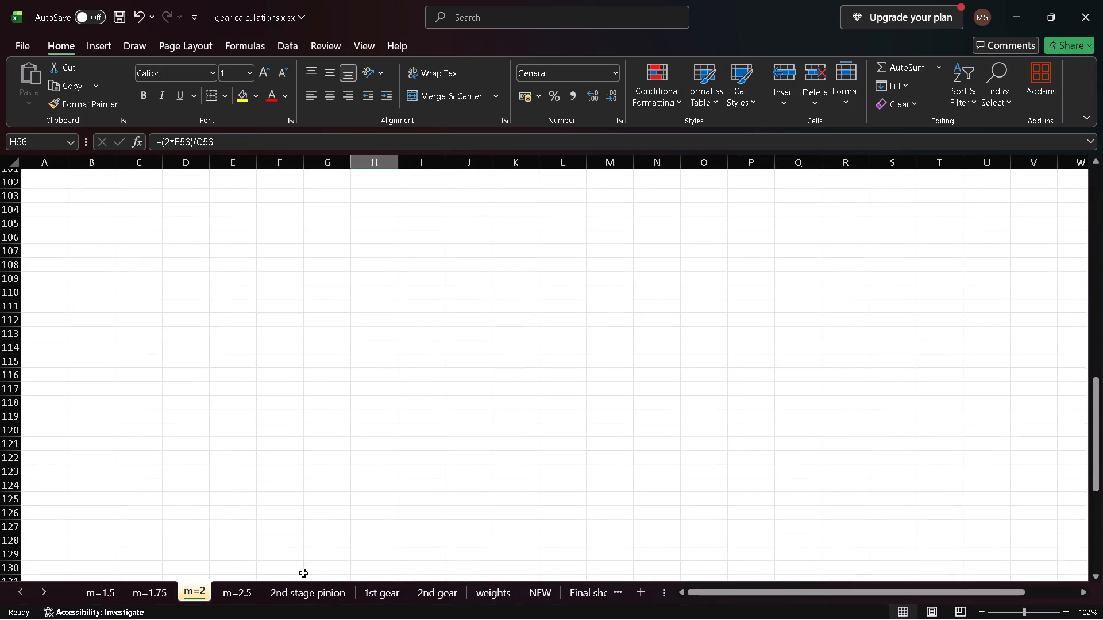
pyautogui.click(257, 592)
pyautogui.scroll(-3, 322, 472)
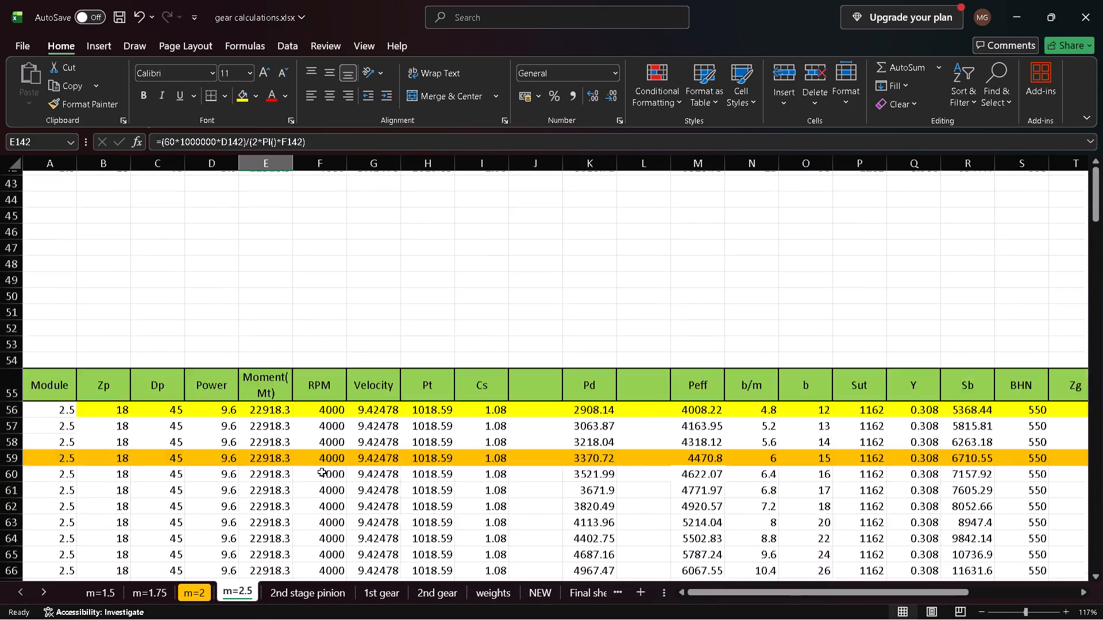
pyautogui.scroll(-3, 322, 472)
pyautogui.scroll(1, 322, 472)
pyautogui.hscroll(1, 322, 472)
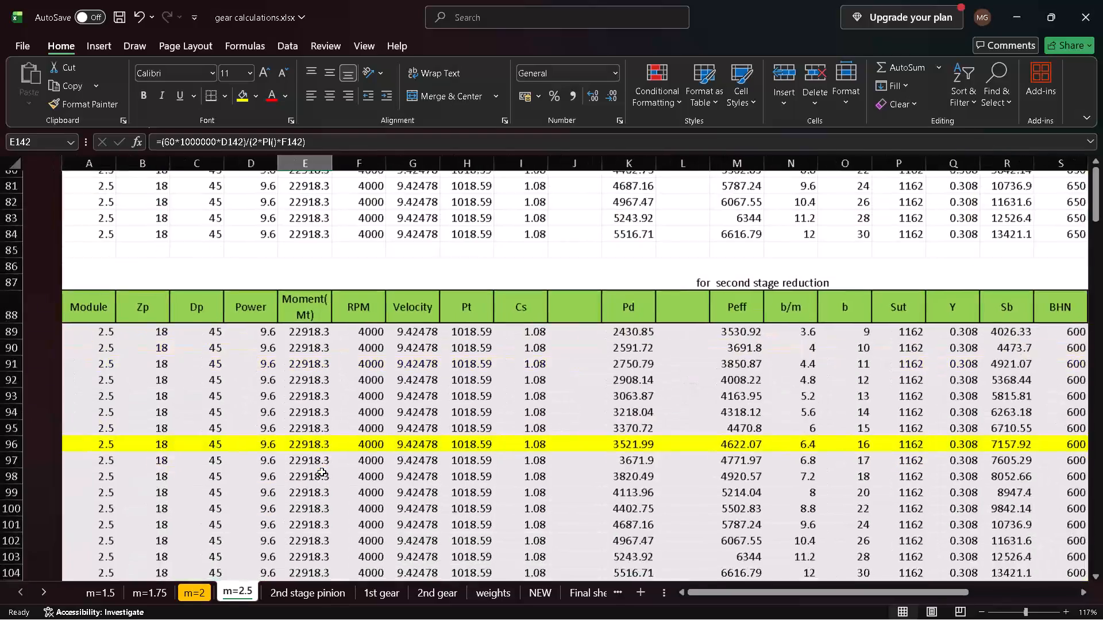
pyautogui.hscroll(1, 322, 472)
pyautogui.scroll(-1, 322, 472)
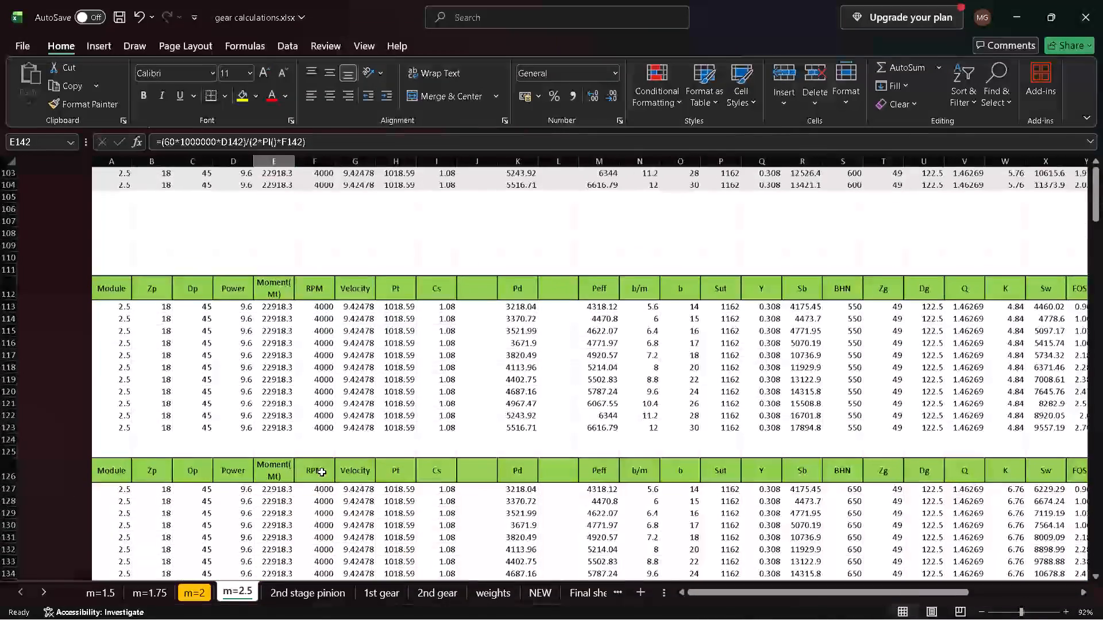
pyautogui.scroll(-4, 322, 472)
pyautogui.scroll(1, 322, 472)
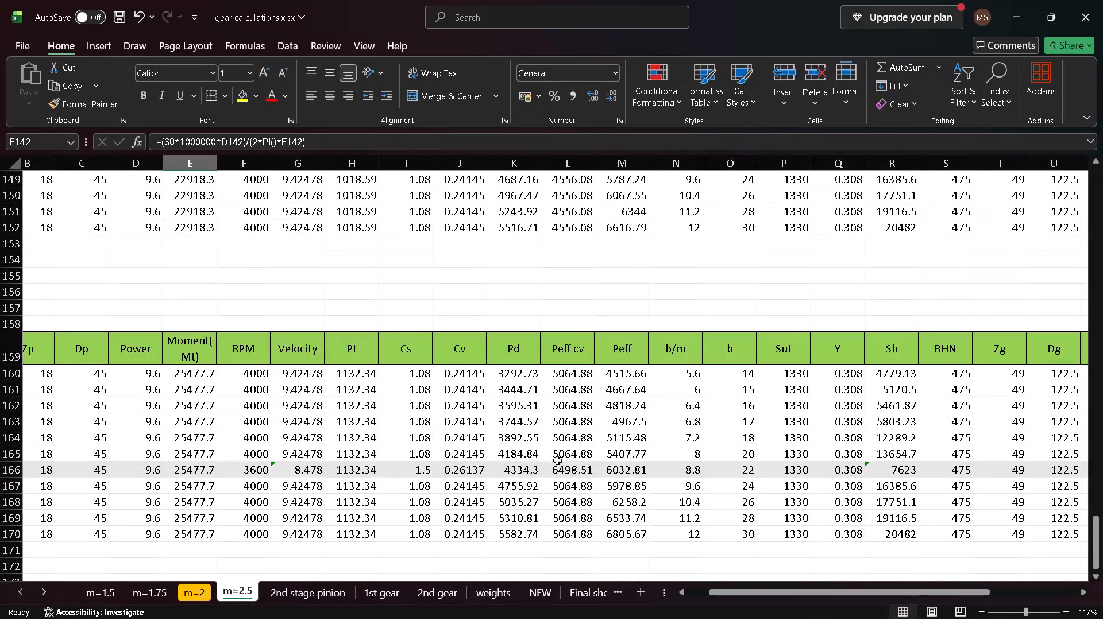
# Examine the Peff formula in cell M166 and the columns of the shaded row in the last m=2.5 table.
pyautogui.click(606, 467)
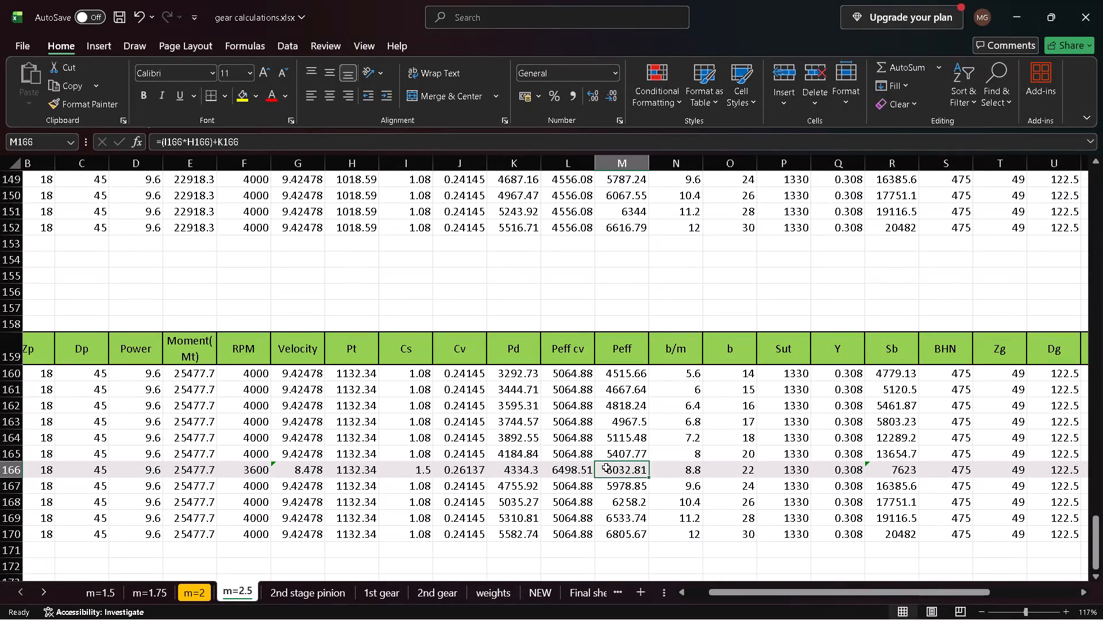
pyautogui.scroll(-1, 584, 509)
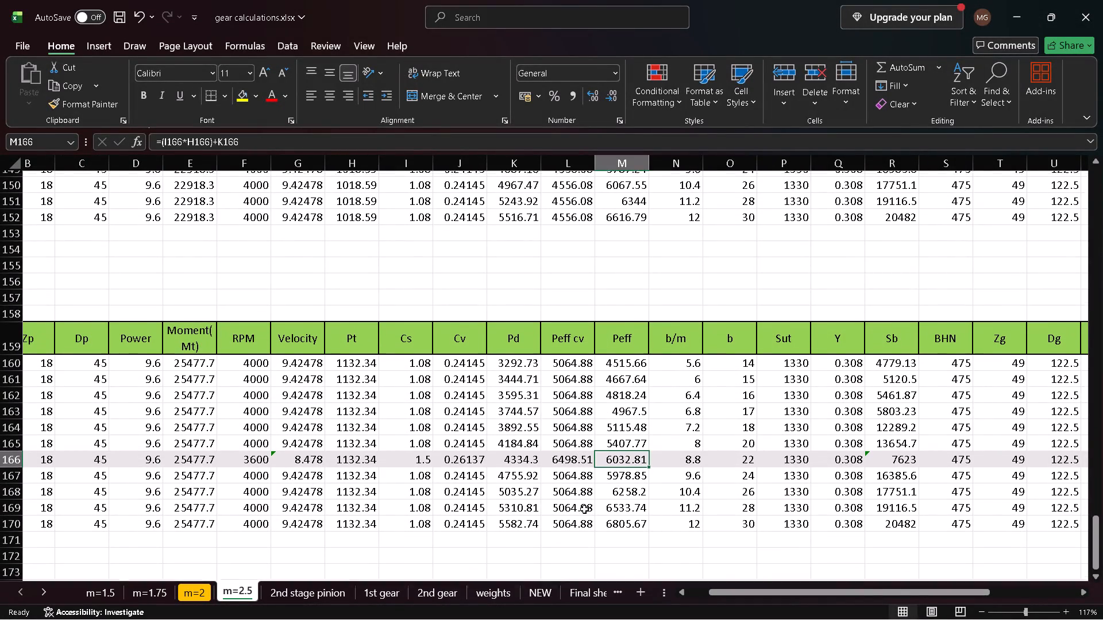
pyautogui.scroll(-2, 584, 509)
pyautogui.hscroll(-1, 647, 493)
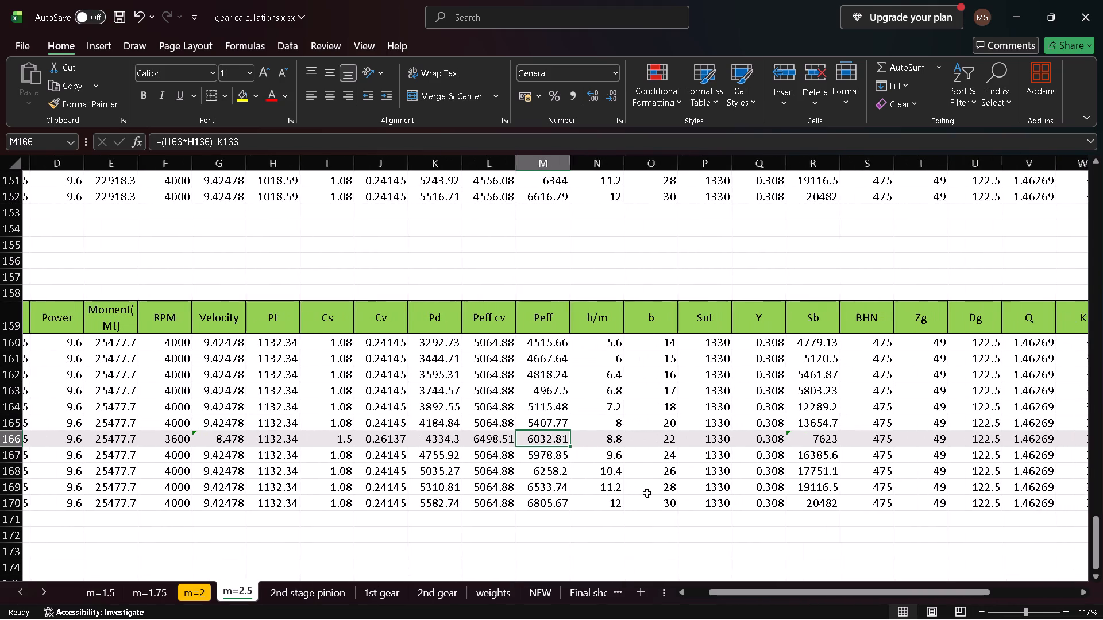
pyautogui.hscroll(-1, 647, 493)
pyautogui.hscroll(1, 647, 493)
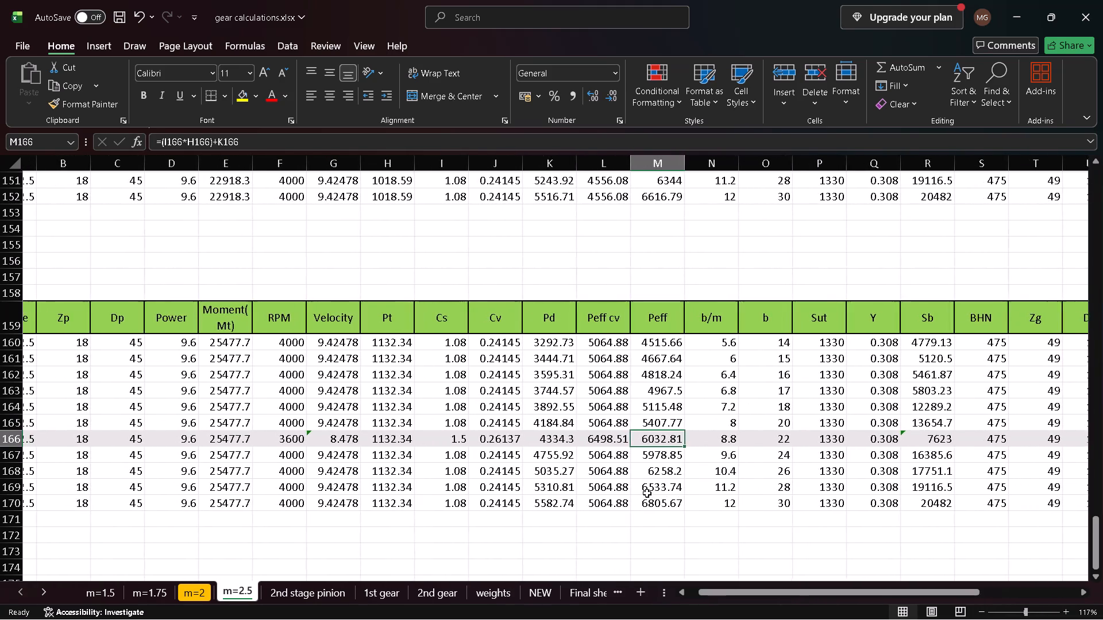
pyautogui.hscroll(1, 647, 493)
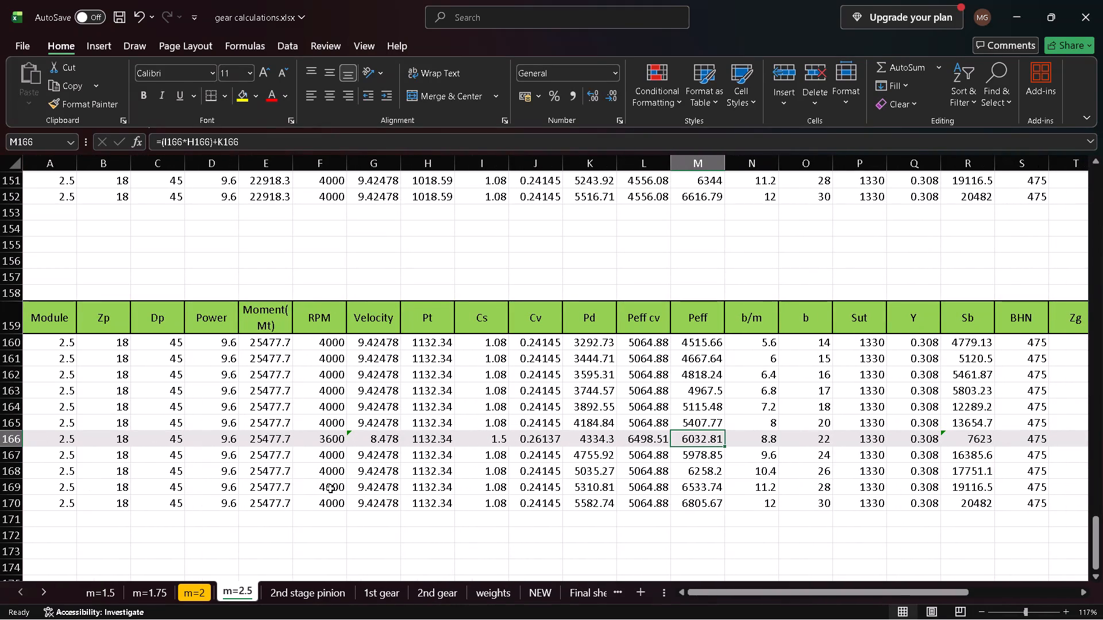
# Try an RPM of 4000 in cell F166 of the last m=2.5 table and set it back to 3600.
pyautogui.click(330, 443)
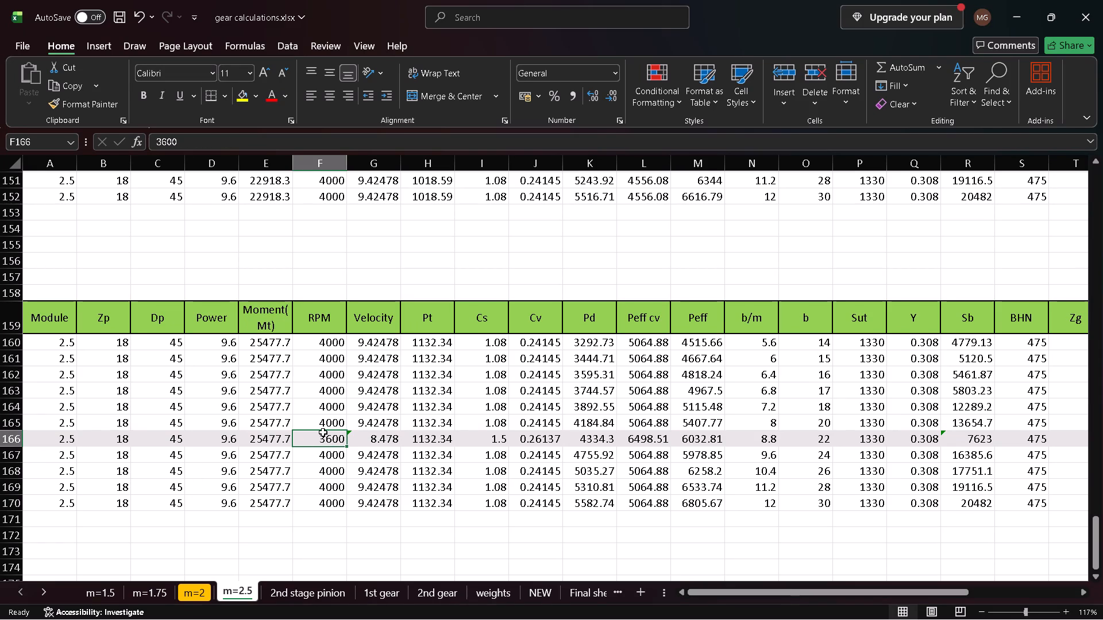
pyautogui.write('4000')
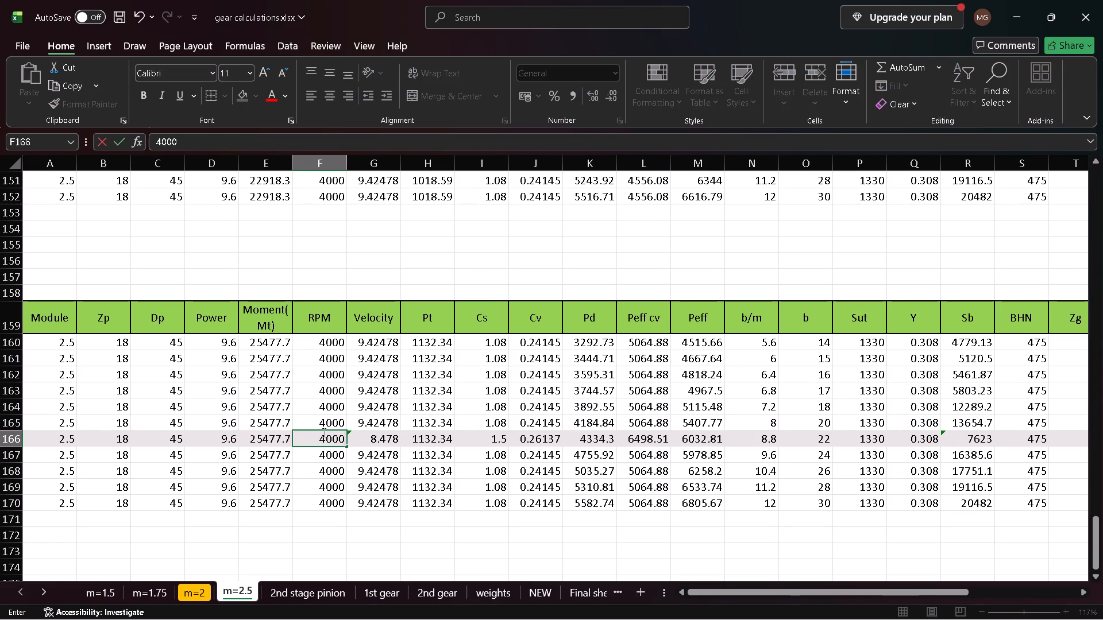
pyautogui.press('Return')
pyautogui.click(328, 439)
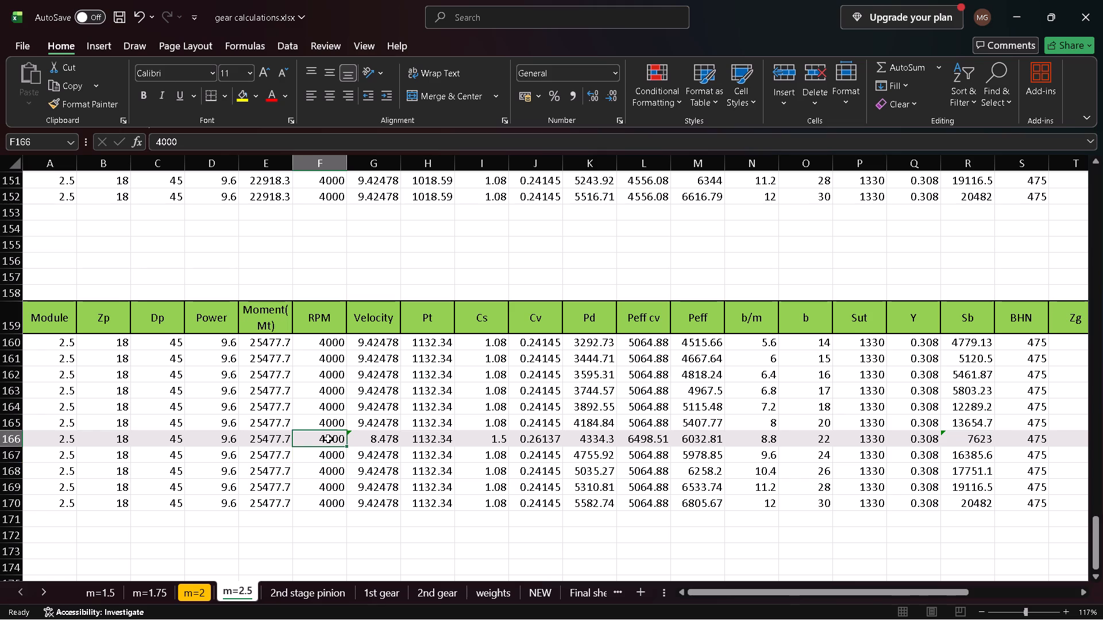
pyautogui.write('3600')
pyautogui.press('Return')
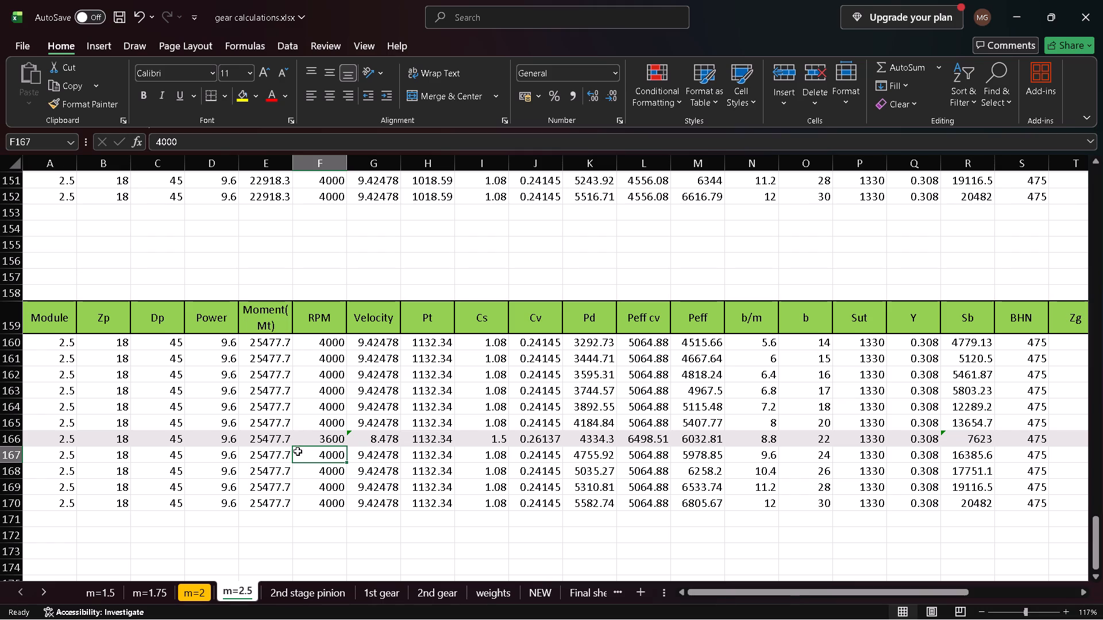
# Inspect the RPM, velocity and Peff cv entries of row 166, comparing the Peff cv formula with the row above.
pyautogui.click(310, 439)
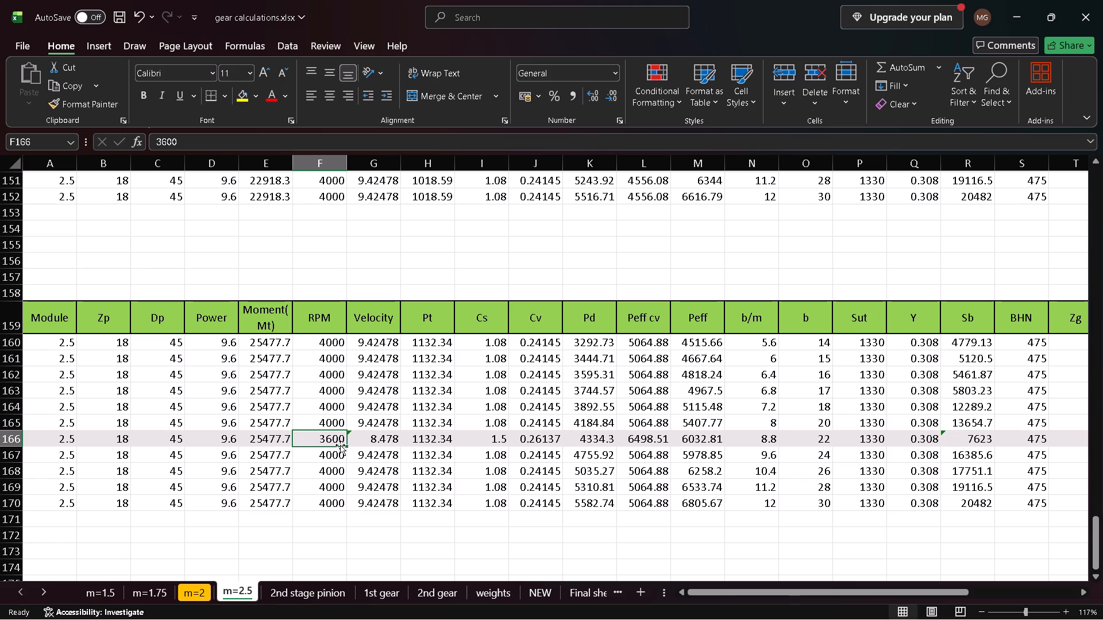
pyautogui.click(374, 435)
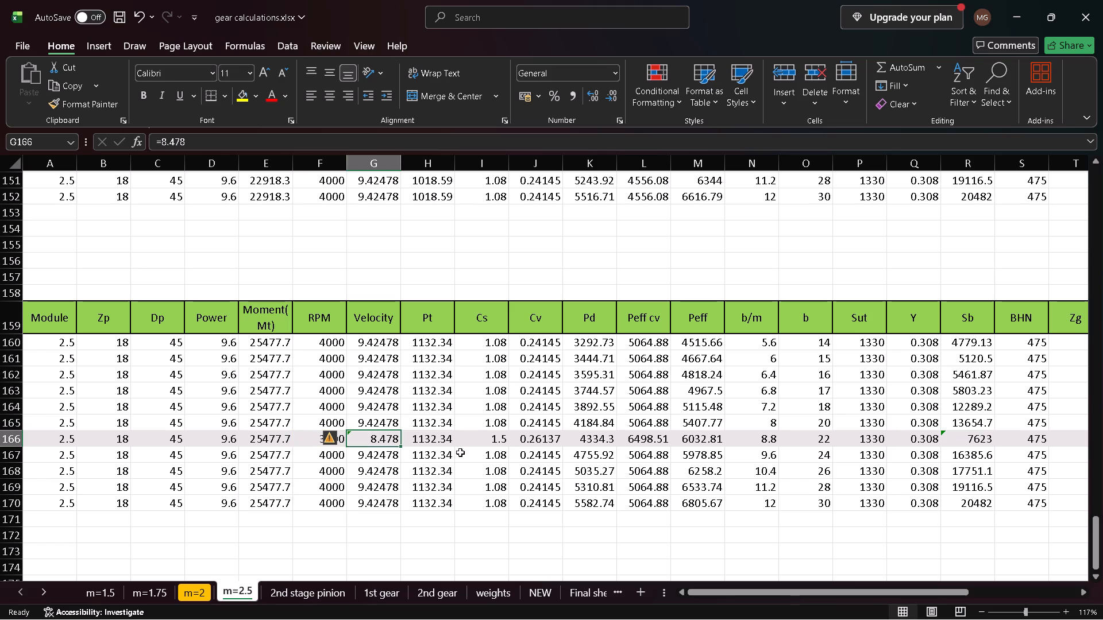
pyautogui.click(377, 524)
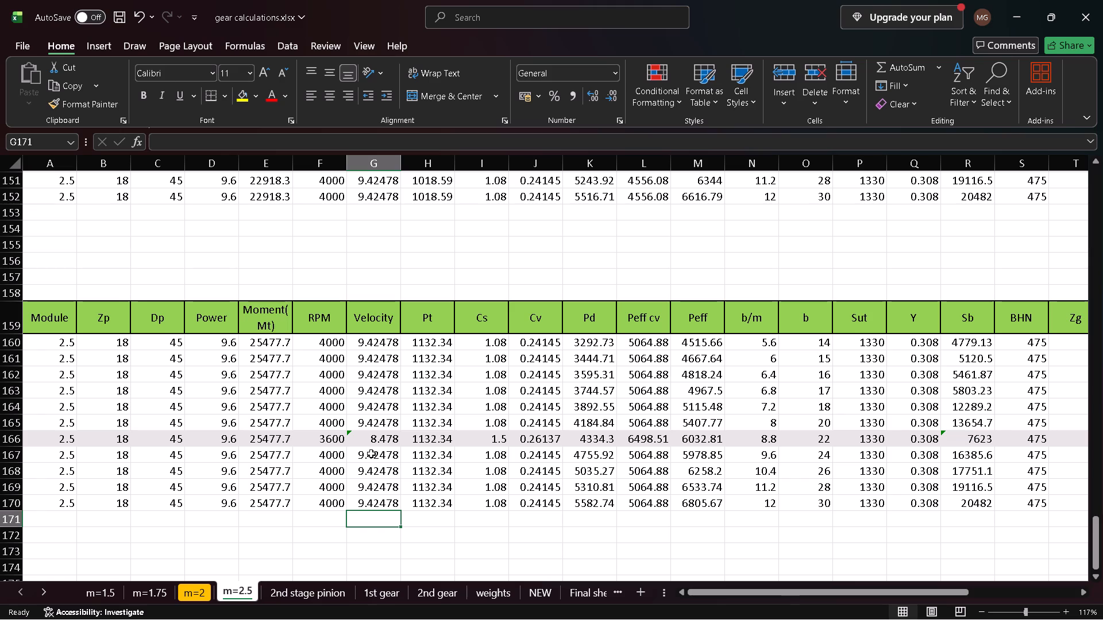
pyautogui.click(326, 436)
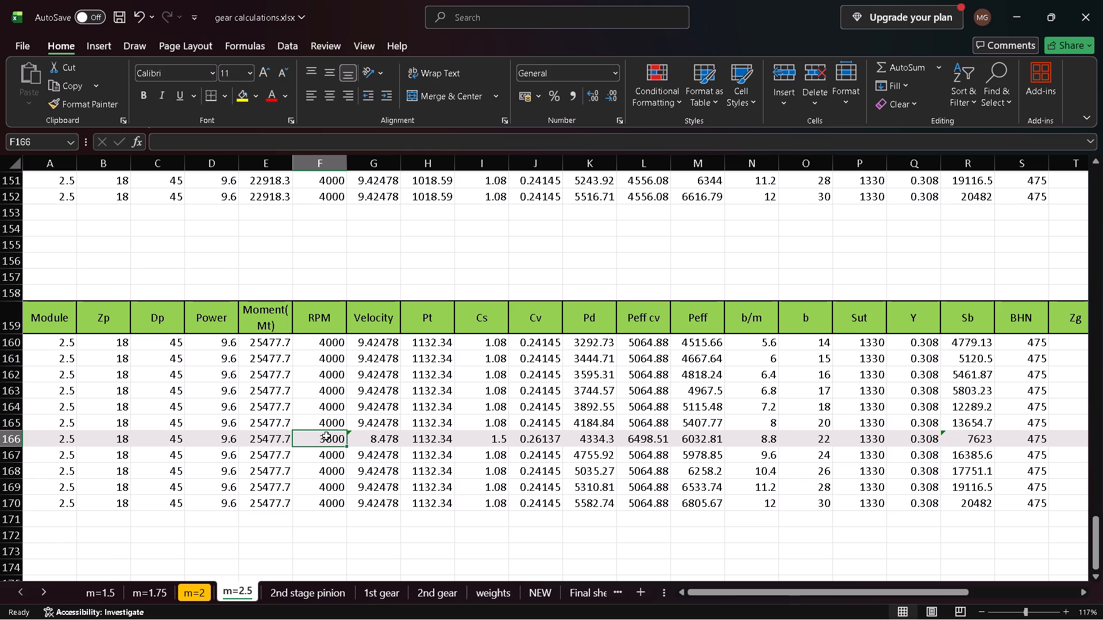
pyautogui.click(648, 424)
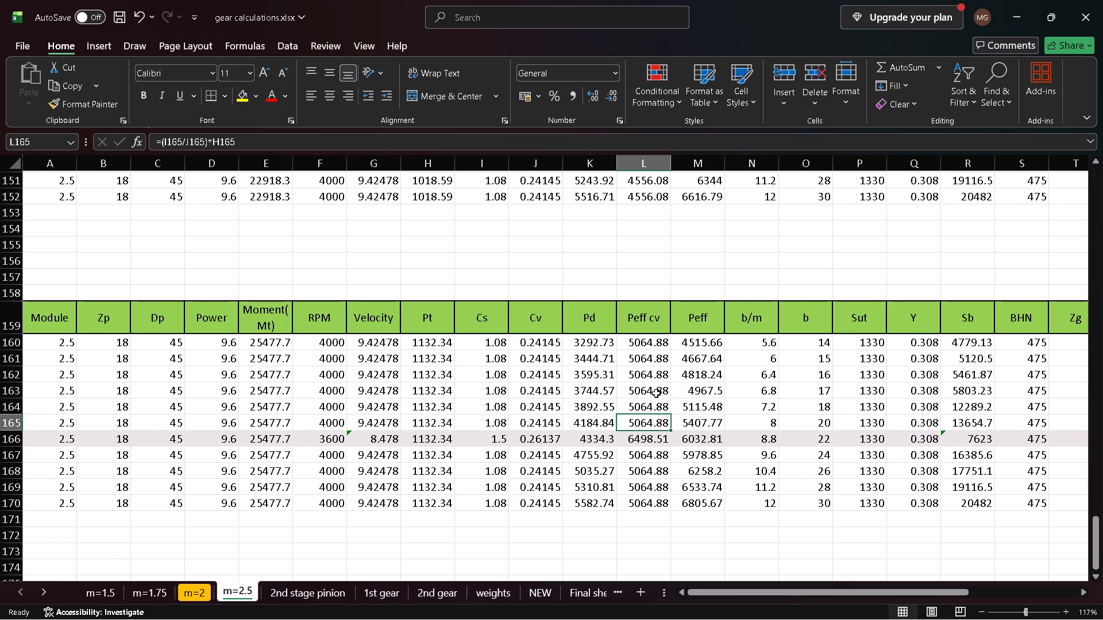
pyautogui.click(651, 440)
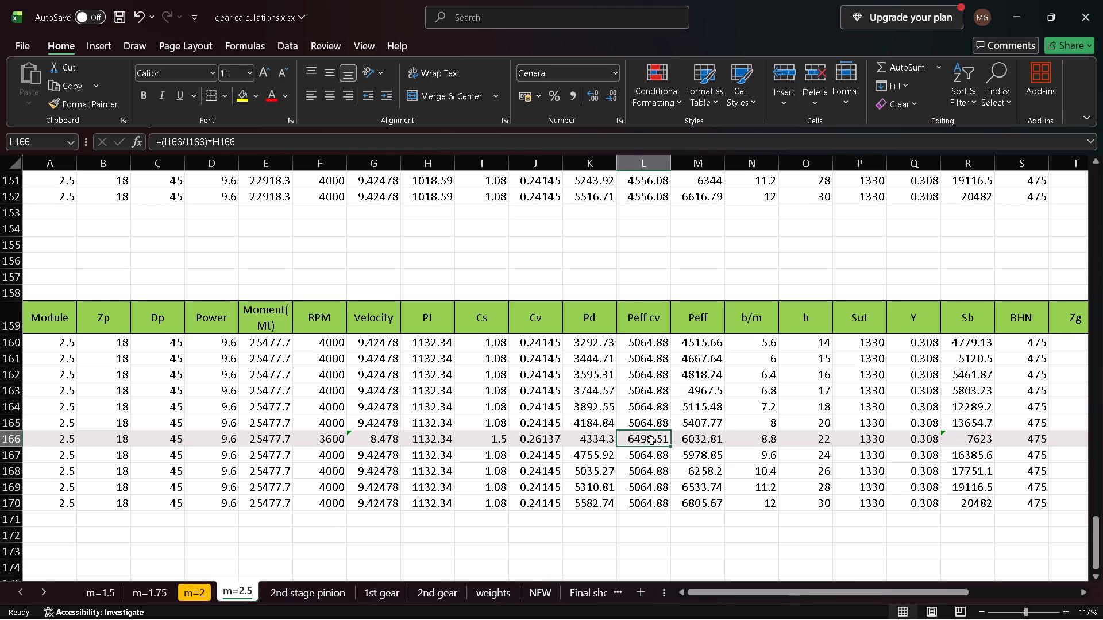
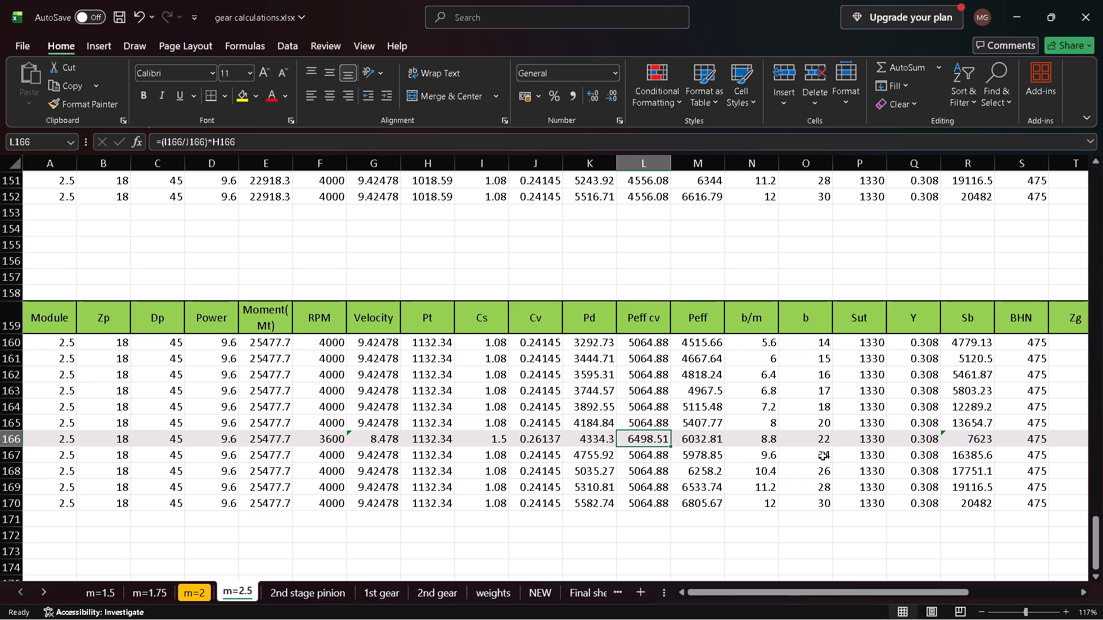
# Examine the FOS(Sb) formula in cell Y166 of the last m=2.5 table, comparing it with the row below.
pyautogui.hscroll(-7, 827, 452)
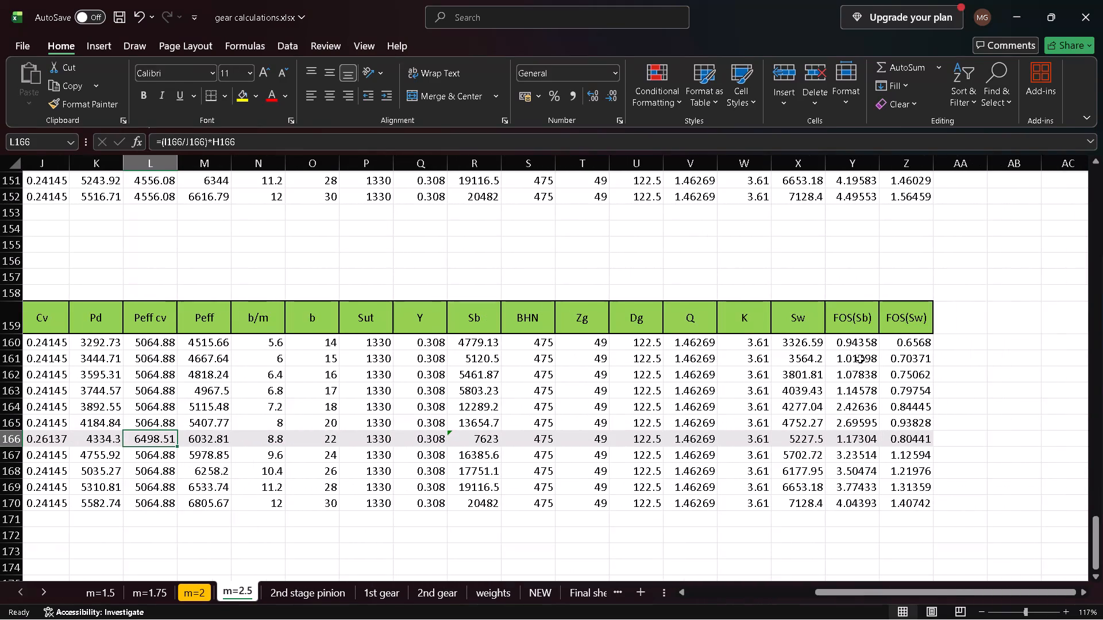
pyautogui.click(850, 447)
pyautogui.click(852, 440)
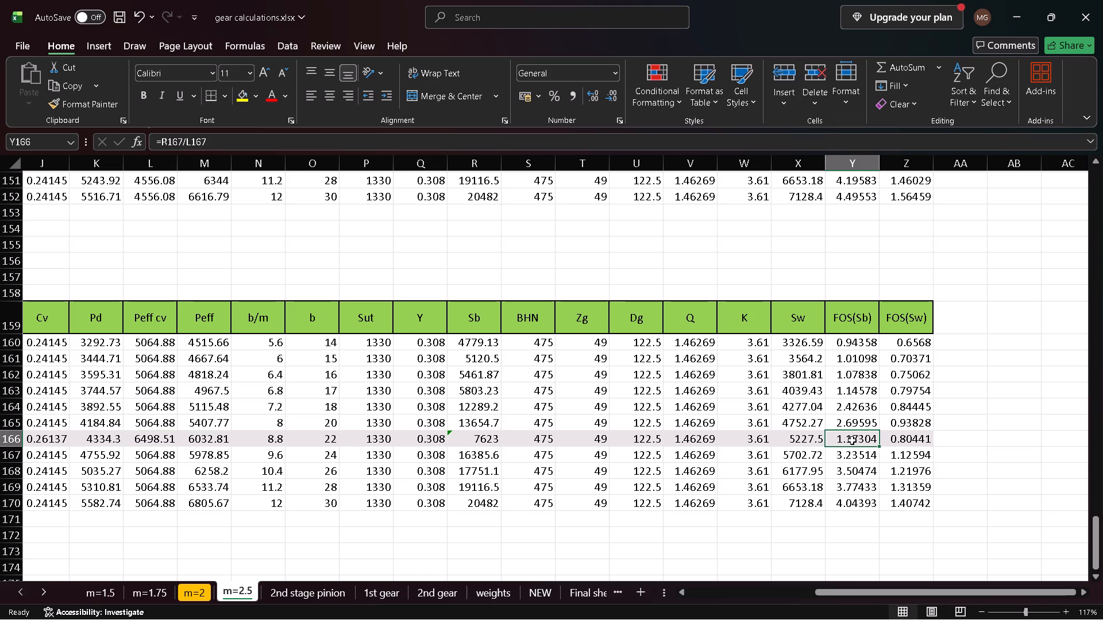
pyautogui.click(852, 441)
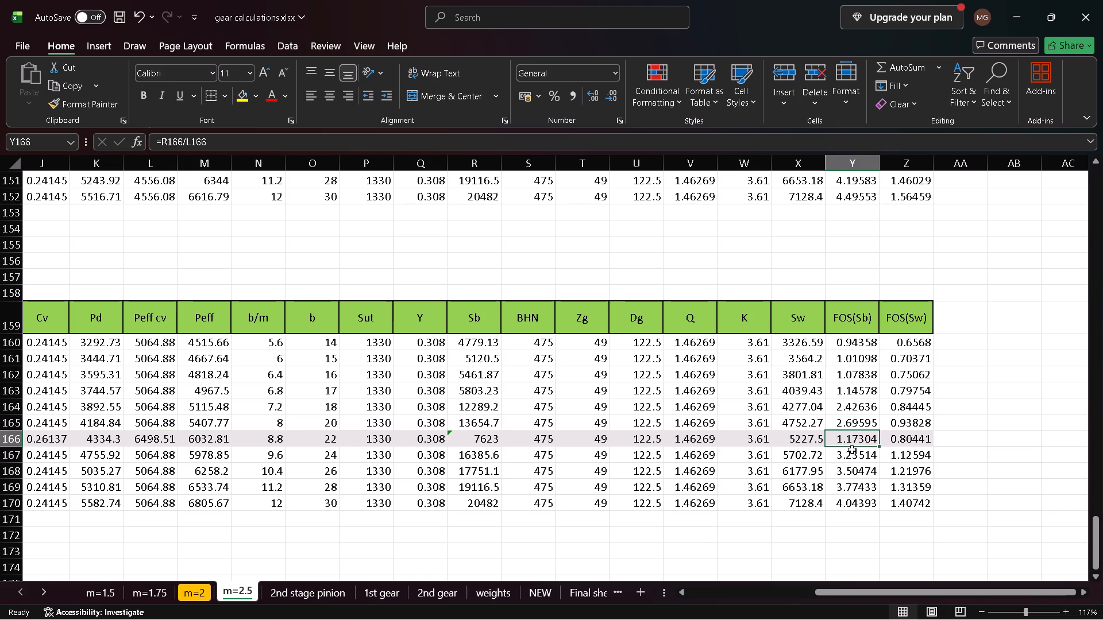
pyautogui.click(852, 450)
pyautogui.click(852, 441)
# Set the BHN in cell S166 of the shaded row in the last m=2.5 table to 550.
pyautogui.click(535, 442)
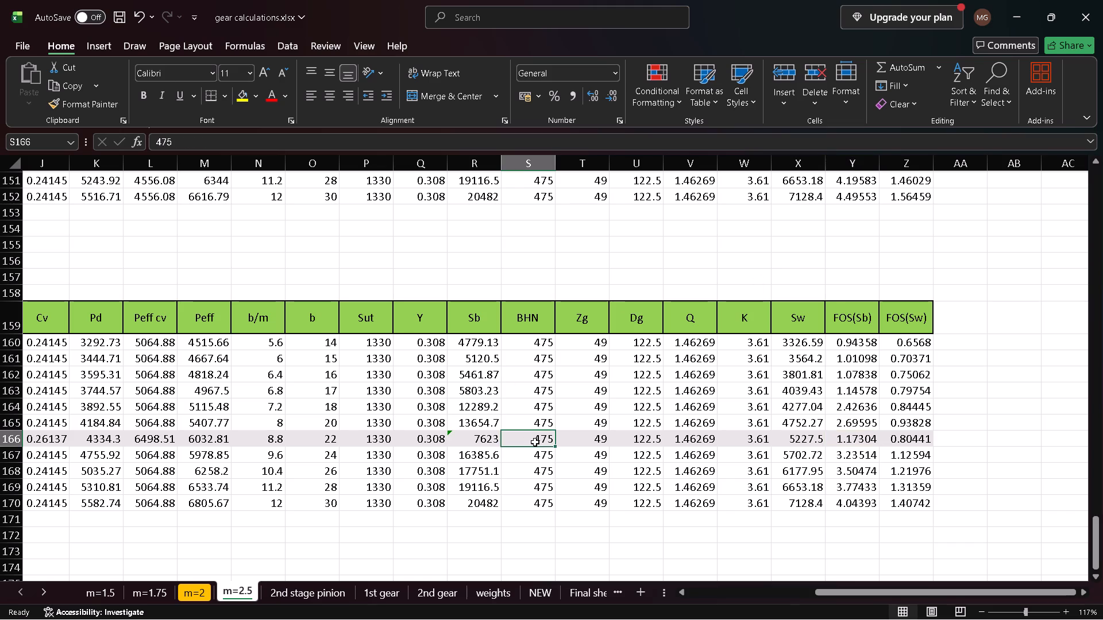
pyautogui.write('550')
pyautogui.press('Return')
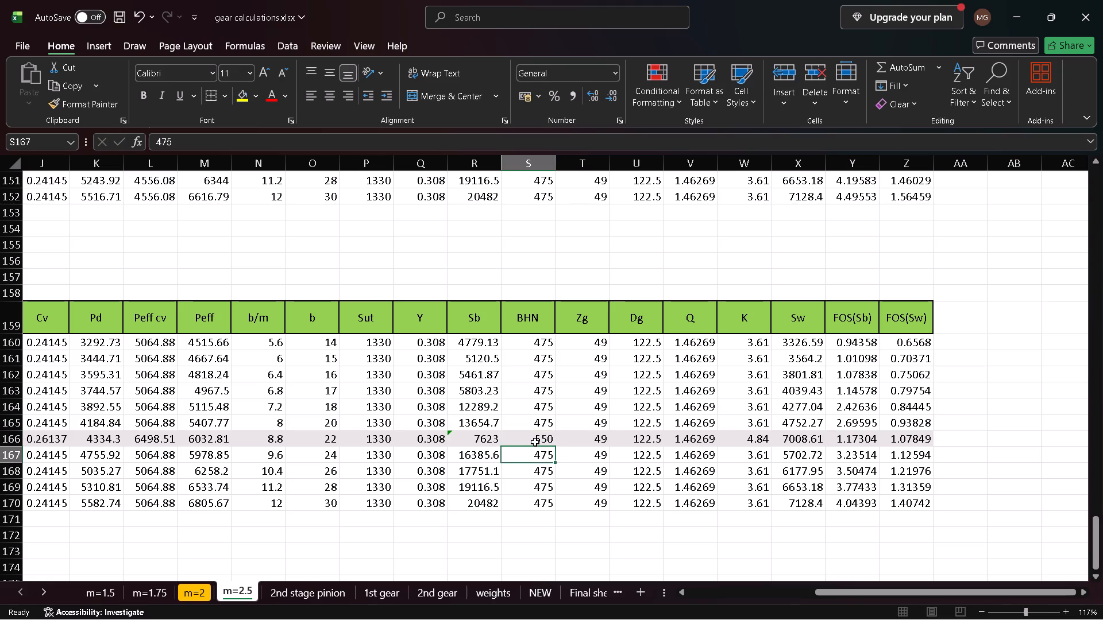
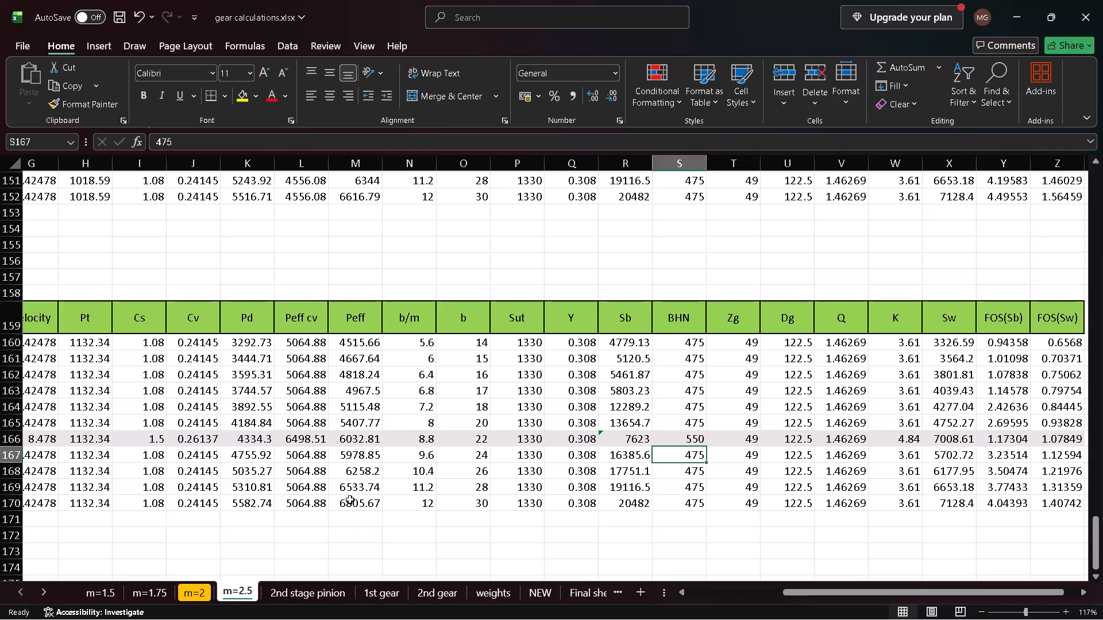
# Inspect the Peff and Peff cv cells of shaded row 166 in the last m=2.5 table.
pyautogui.hscroll(1, 307, 450)
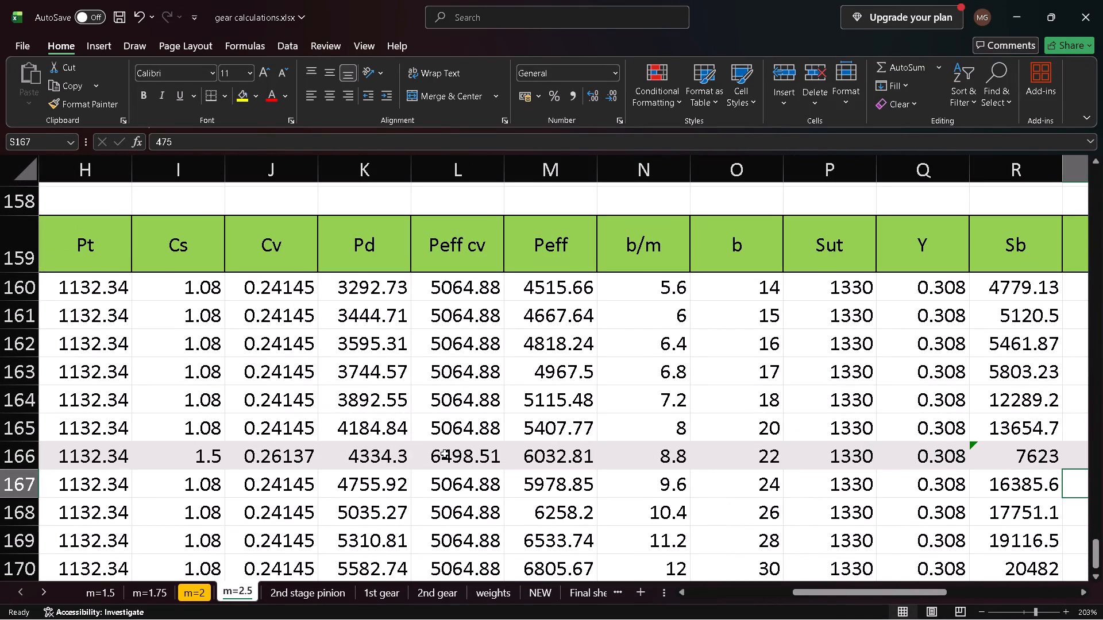
pyautogui.click(532, 459)
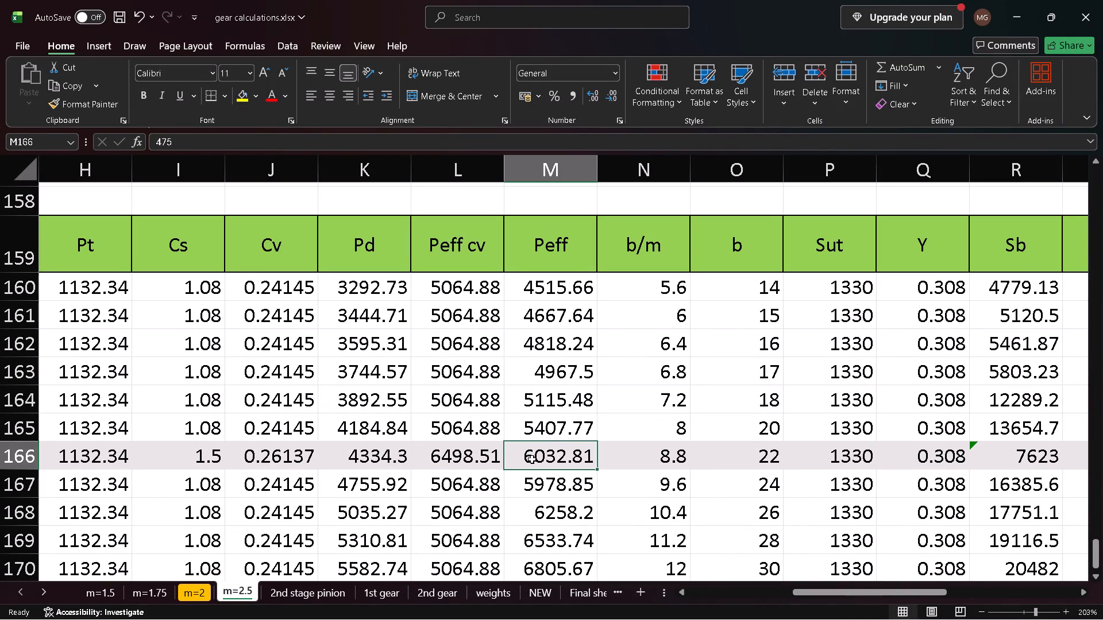
pyautogui.click(480, 458)
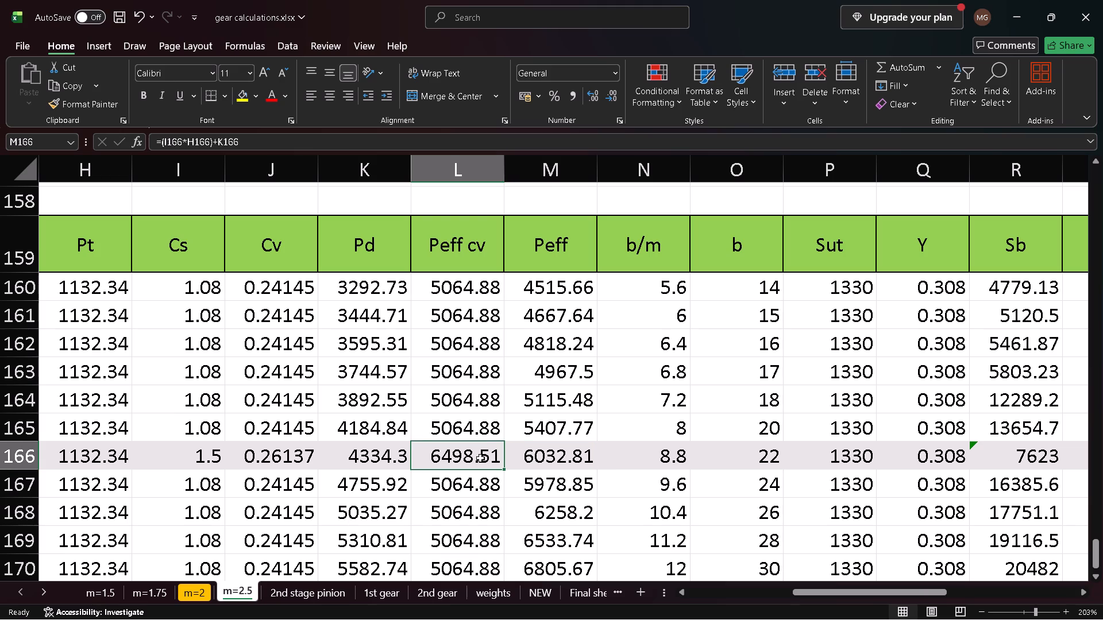
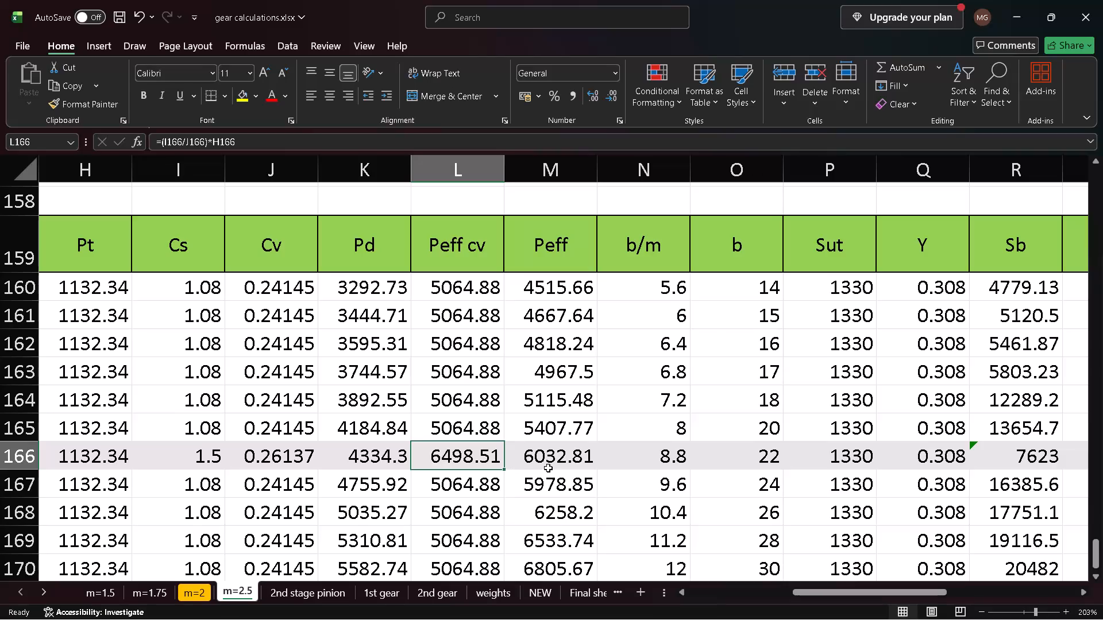
# Compare the formulas of the Peff and Peff cv cells in shaded row 166.
pyautogui.click(550, 460)
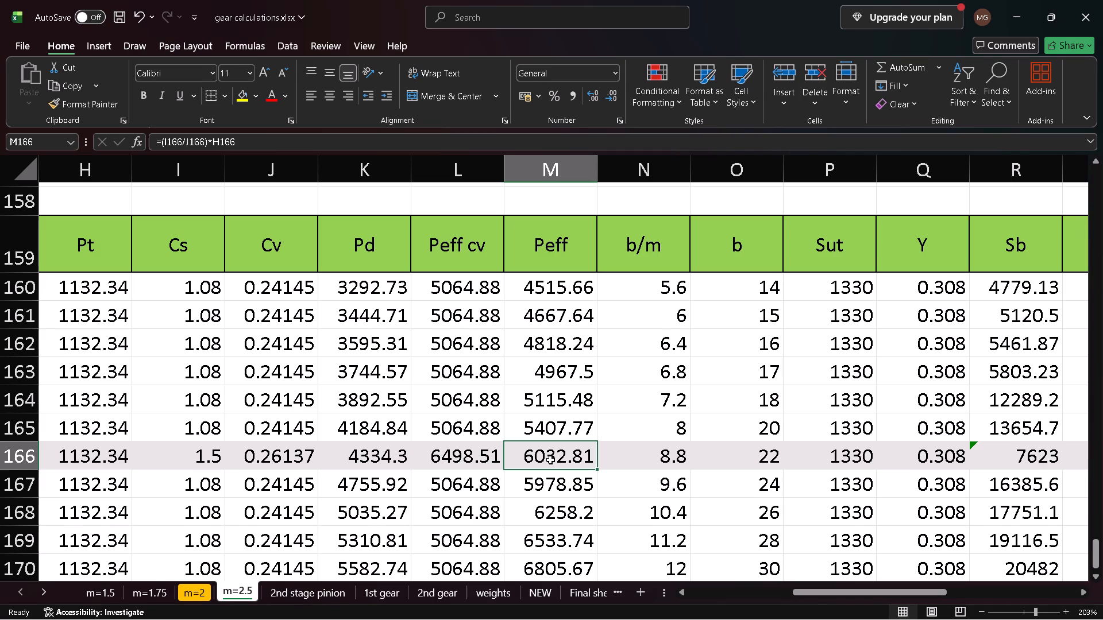
pyautogui.click(479, 458)
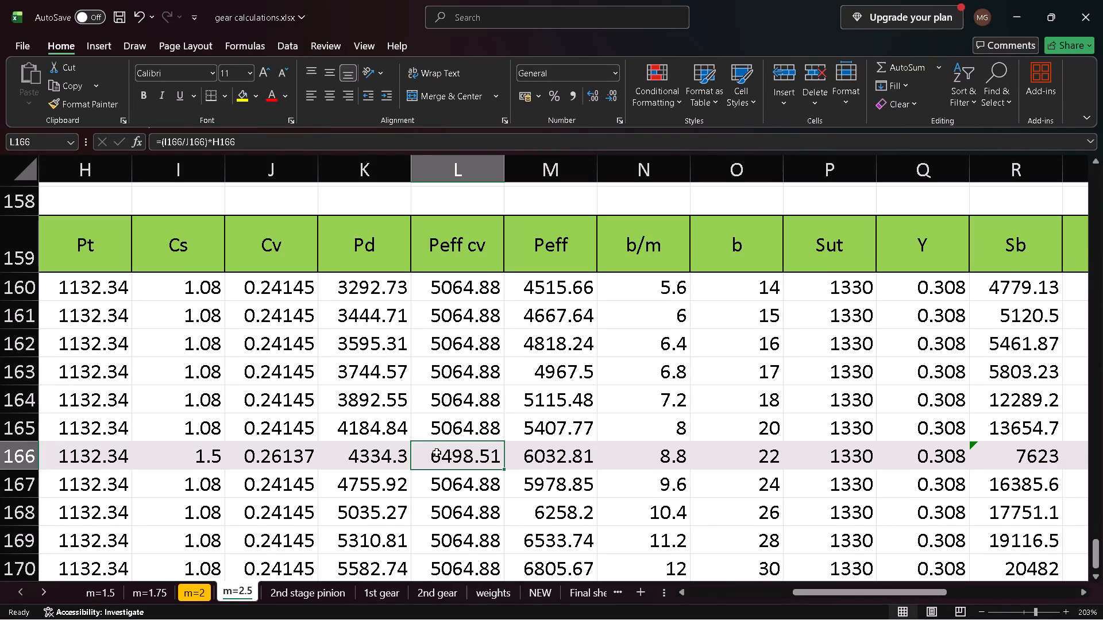
pyautogui.click(533, 453)
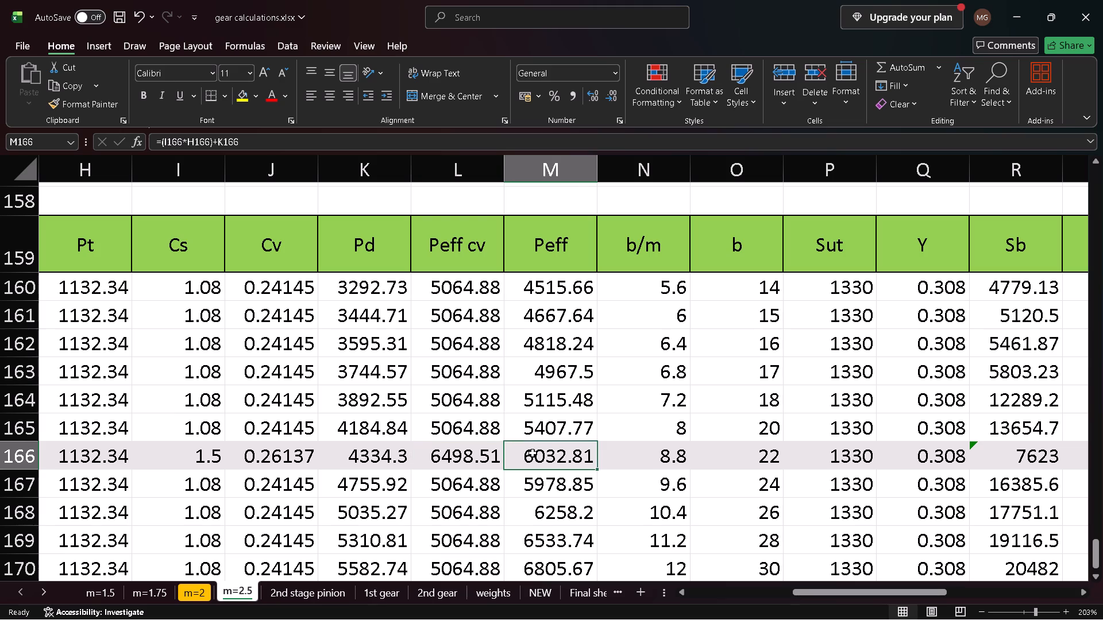
pyautogui.click(459, 463)
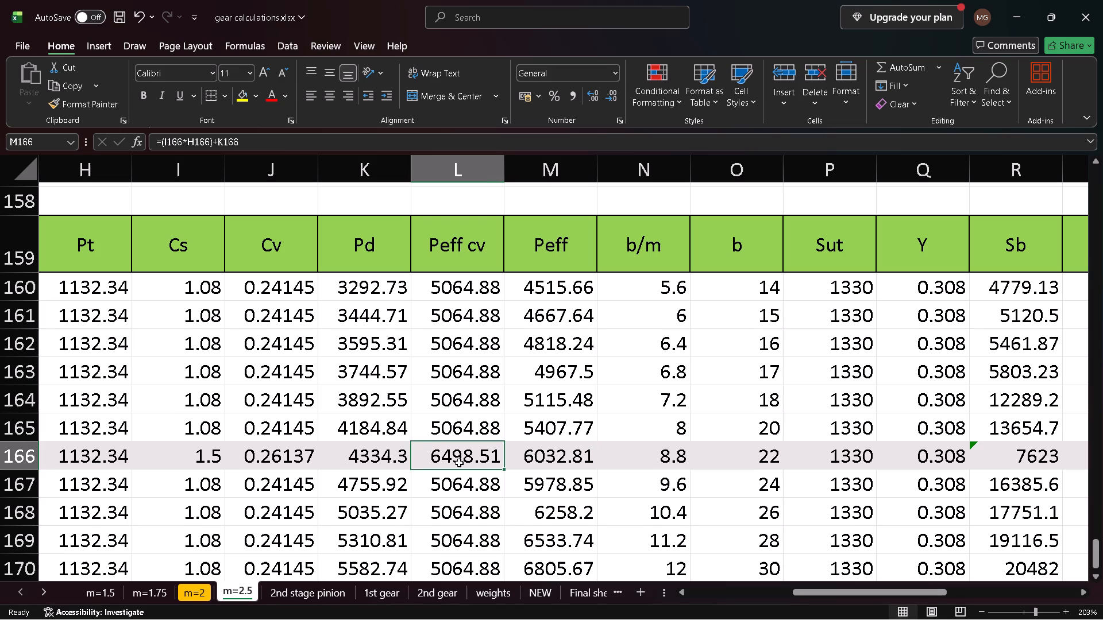
pyautogui.click(533, 459)
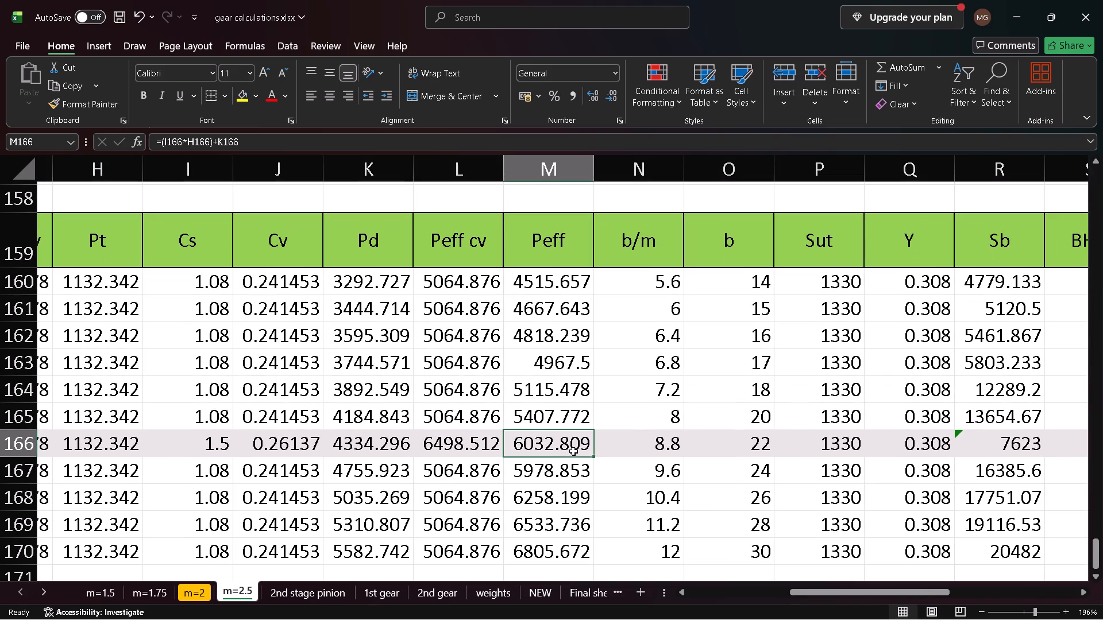
# Examine the FOS(Sb) and FOS(Sw) formulas in shaded row 166.
pyautogui.hscroll(-1, 573, 451)
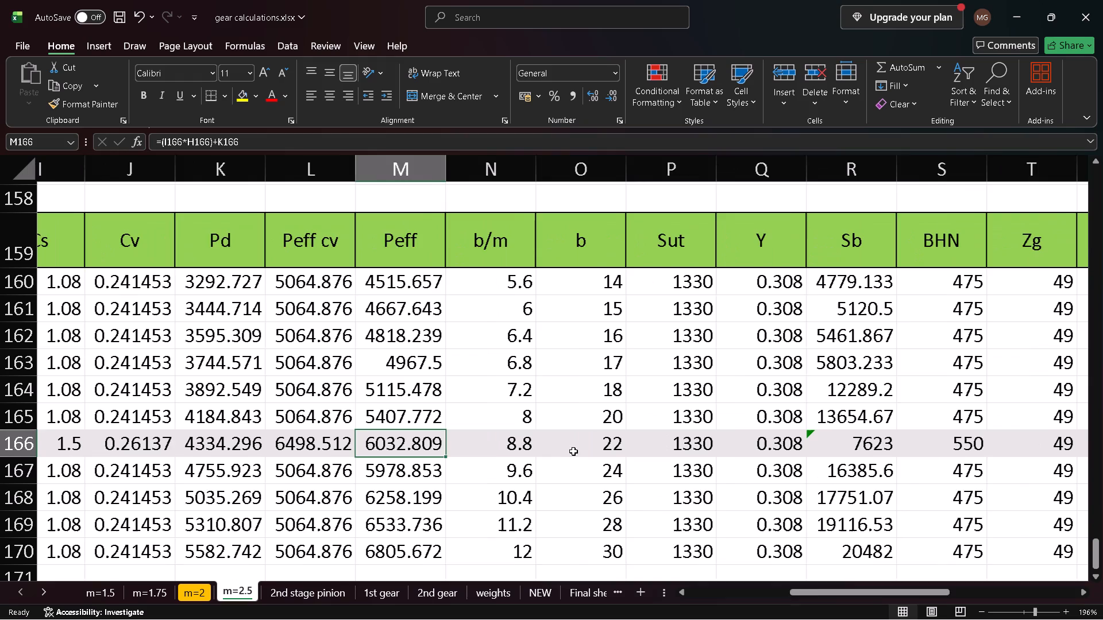
pyautogui.hscroll(-6, 573, 451)
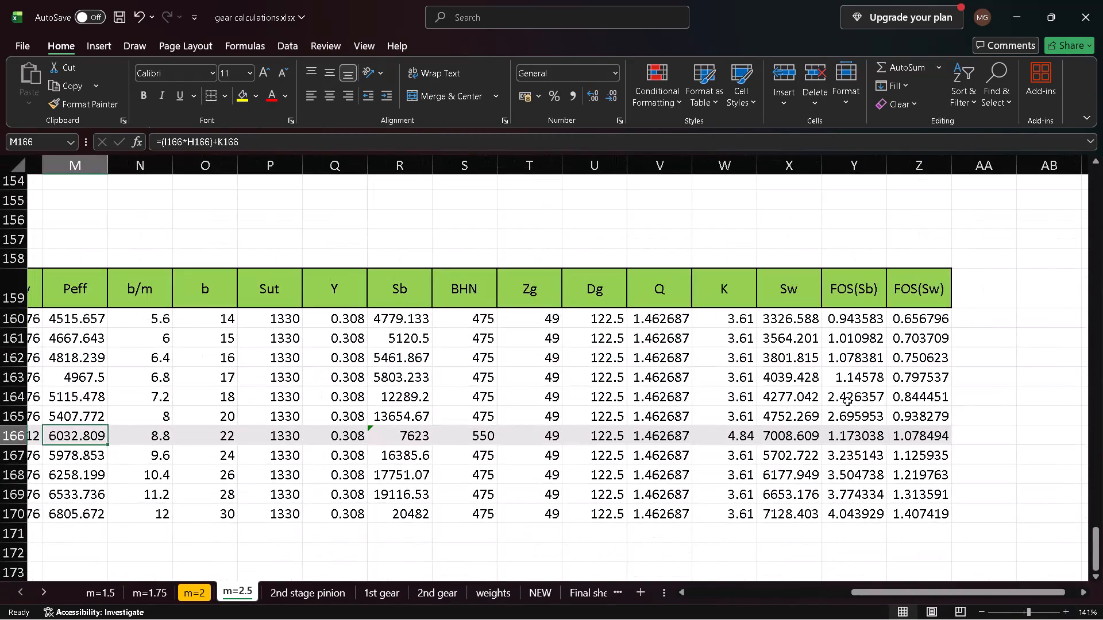
pyautogui.click(913, 432)
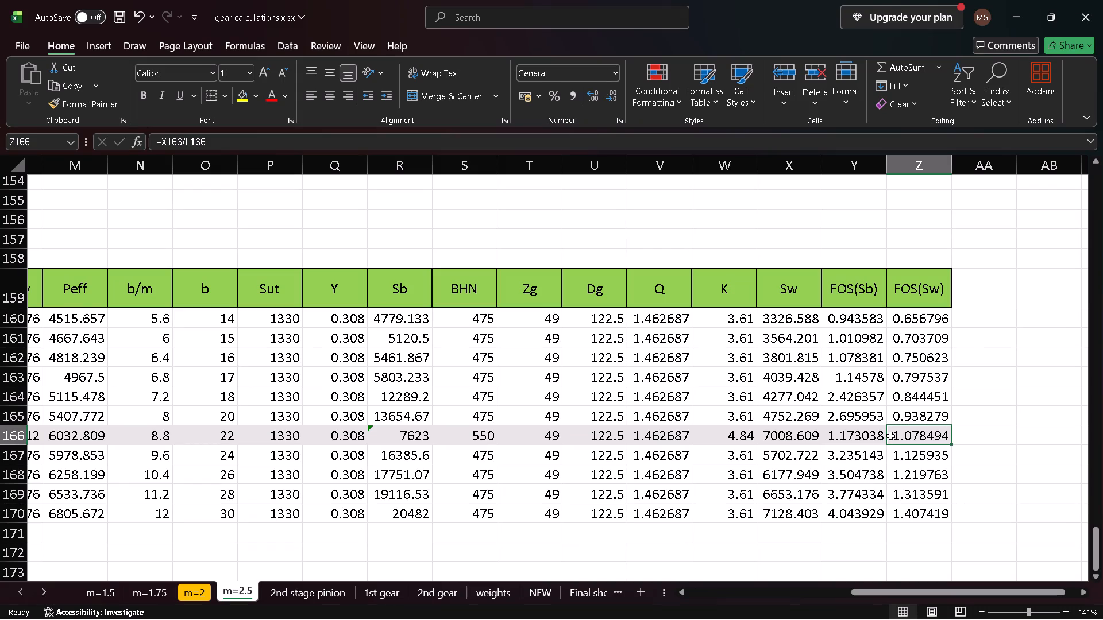
pyautogui.click(827, 435)
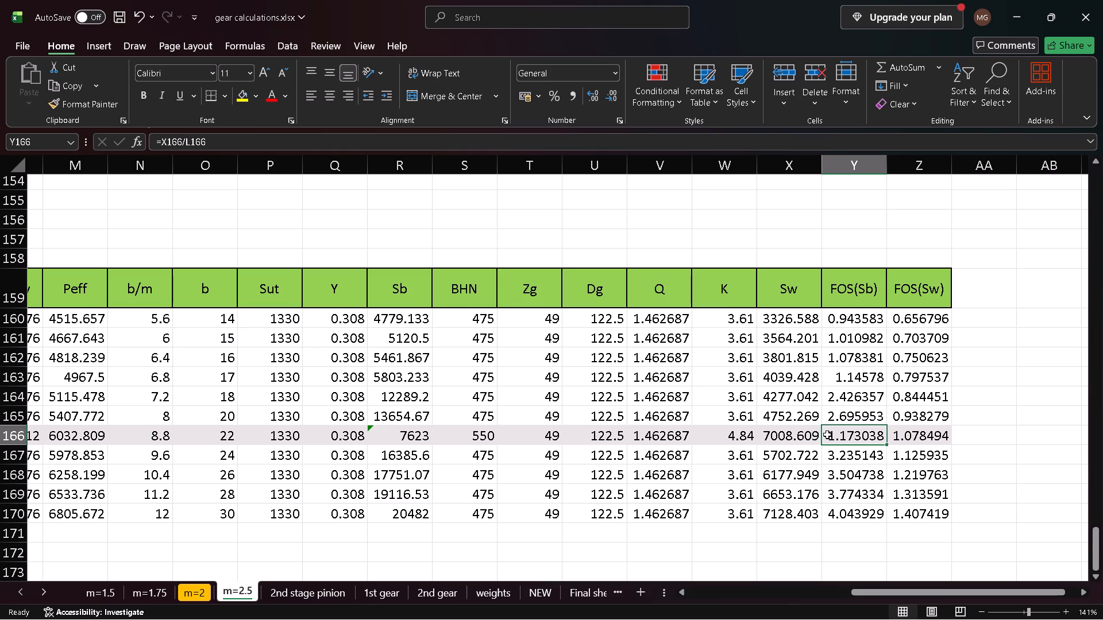
pyautogui.click(909, 435)
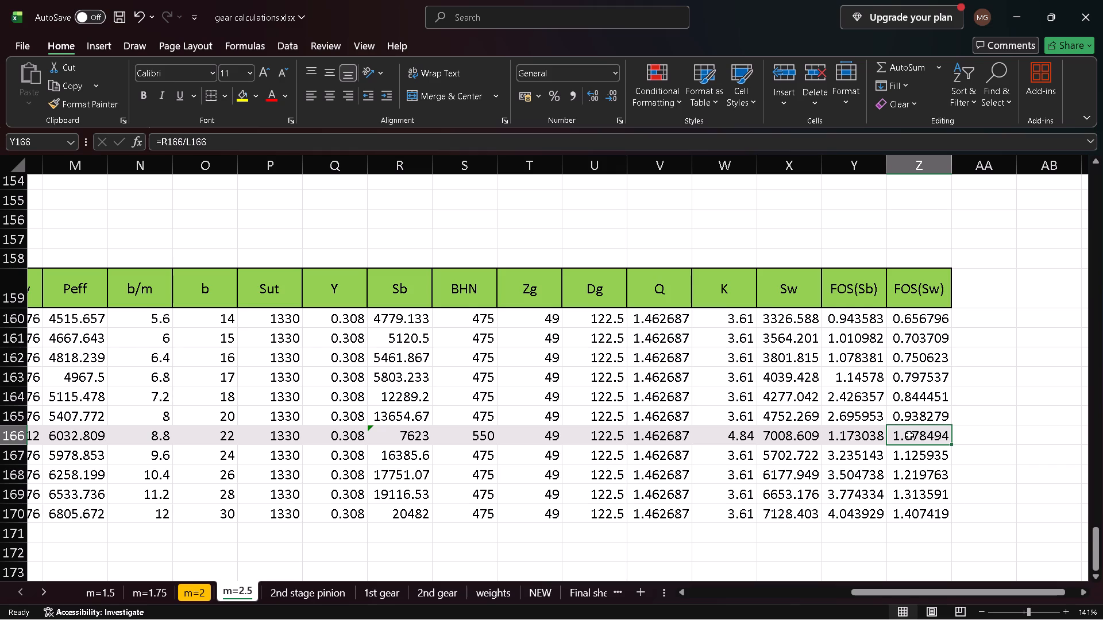
# Review the input columns of the last m=2.5 table and compare the Peff cv formulas of rows 166 and 160.
pyautogui.hscroll(3, 776, 447)
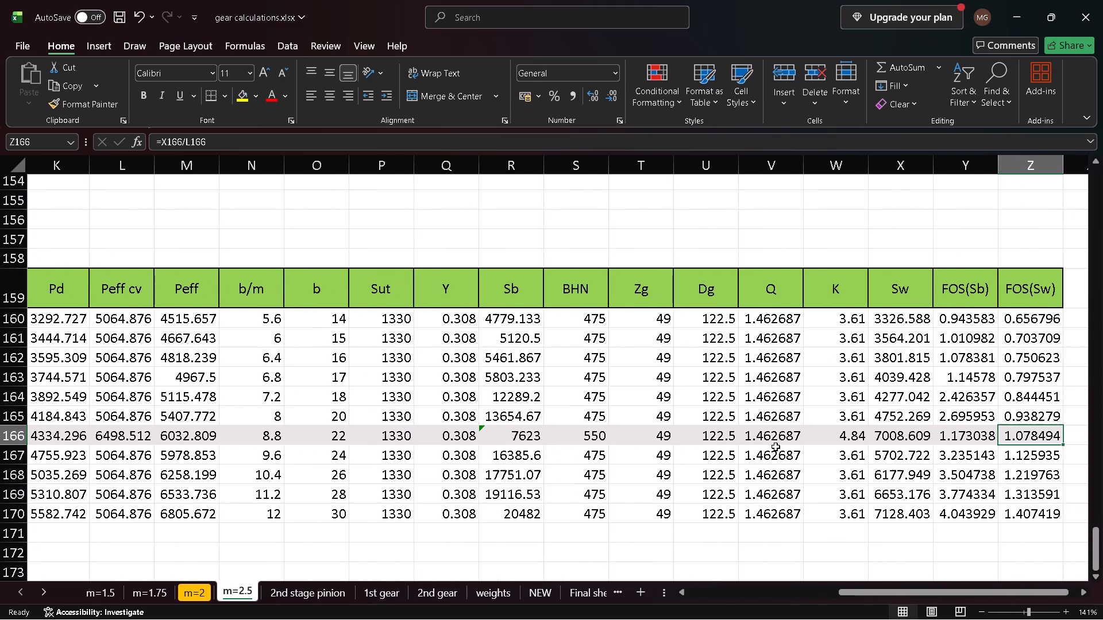
pyautogui.hscroll(1, 349, 413)
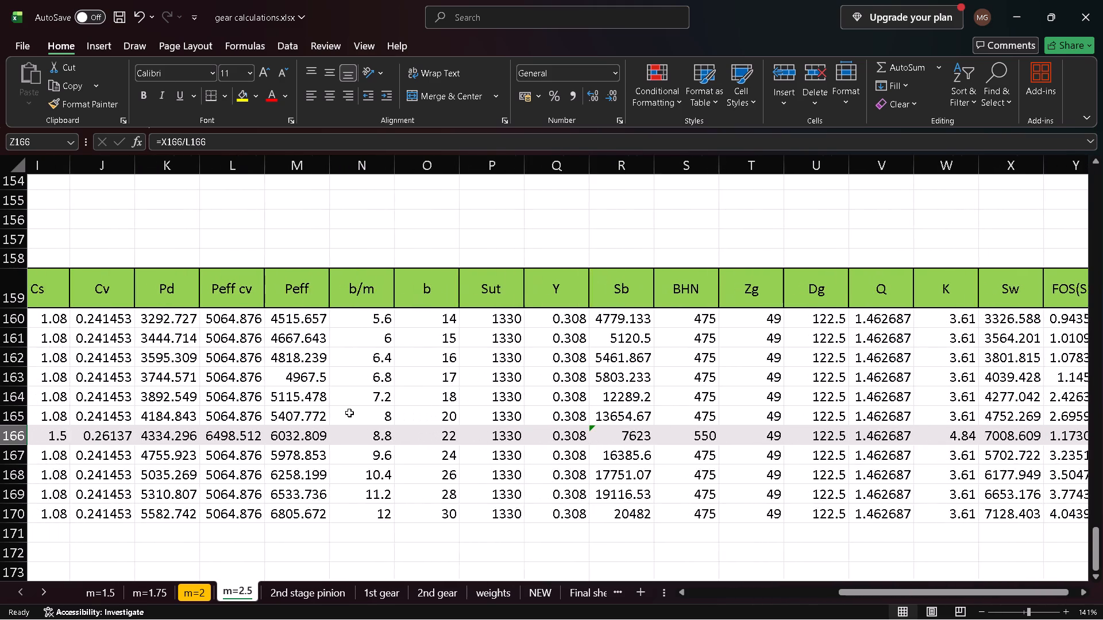
pyautogui.hscroll(2, 349, 413)
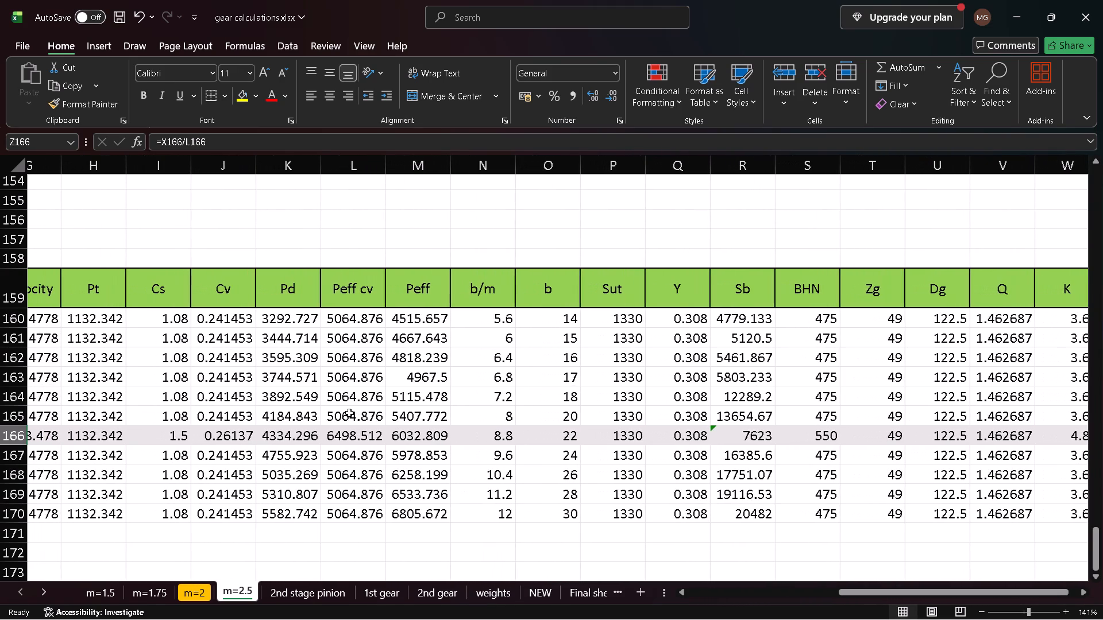
pyautogui.hscroll(1, 399, 400)
pyautogui.scroll(-1, 399, 400)
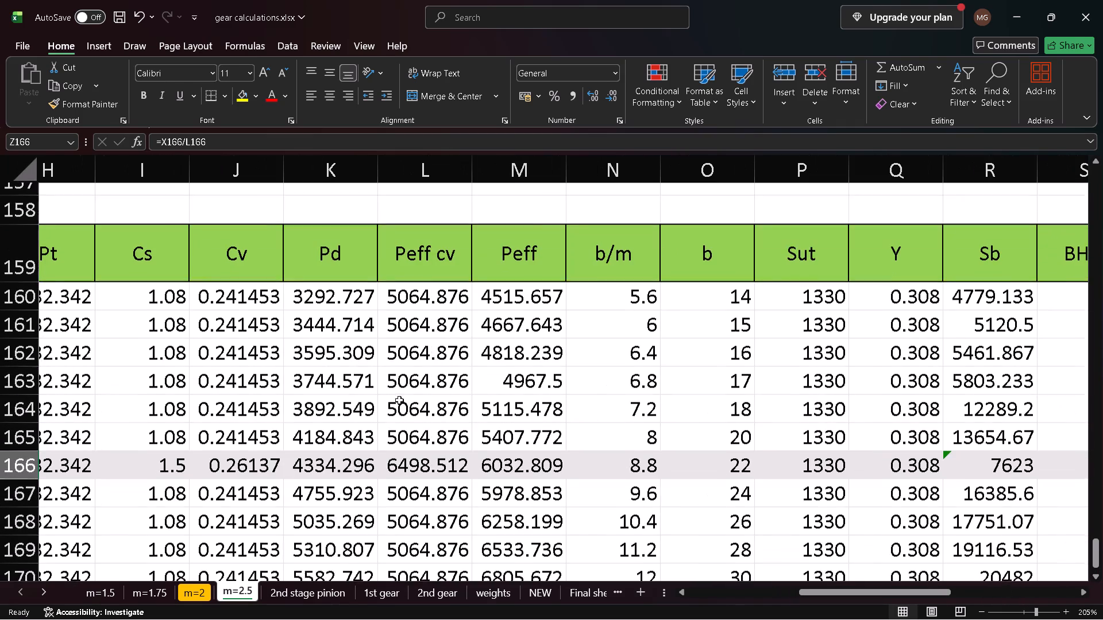
pyautogui.scroll(-1, 399, 400)
pyautogui.click(402, 407)
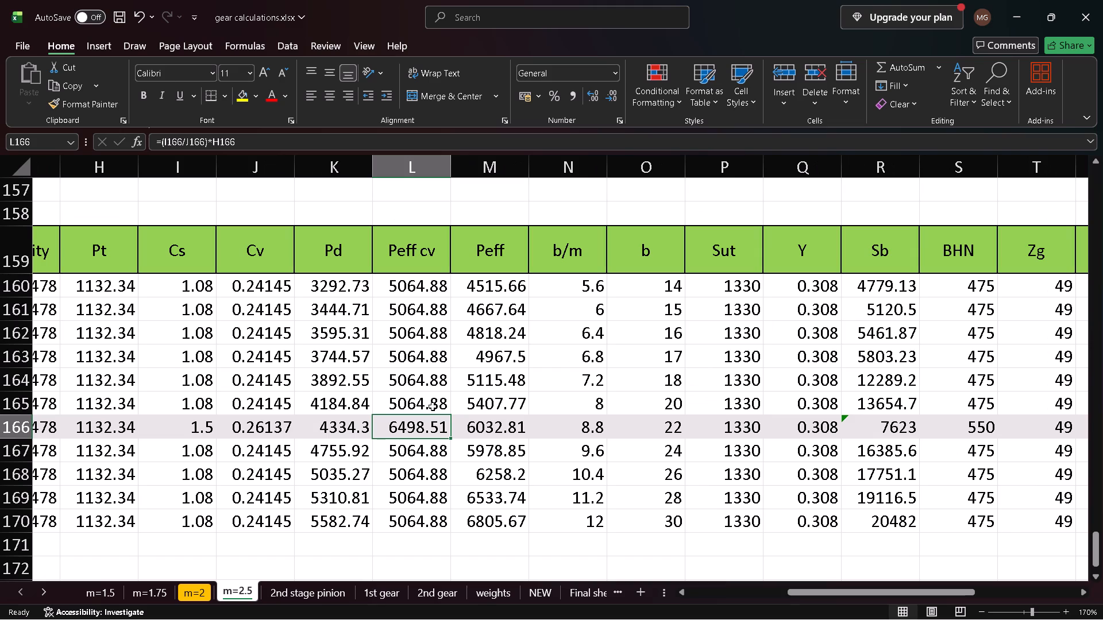
pyautogui.hscroll(2, 433, 406)
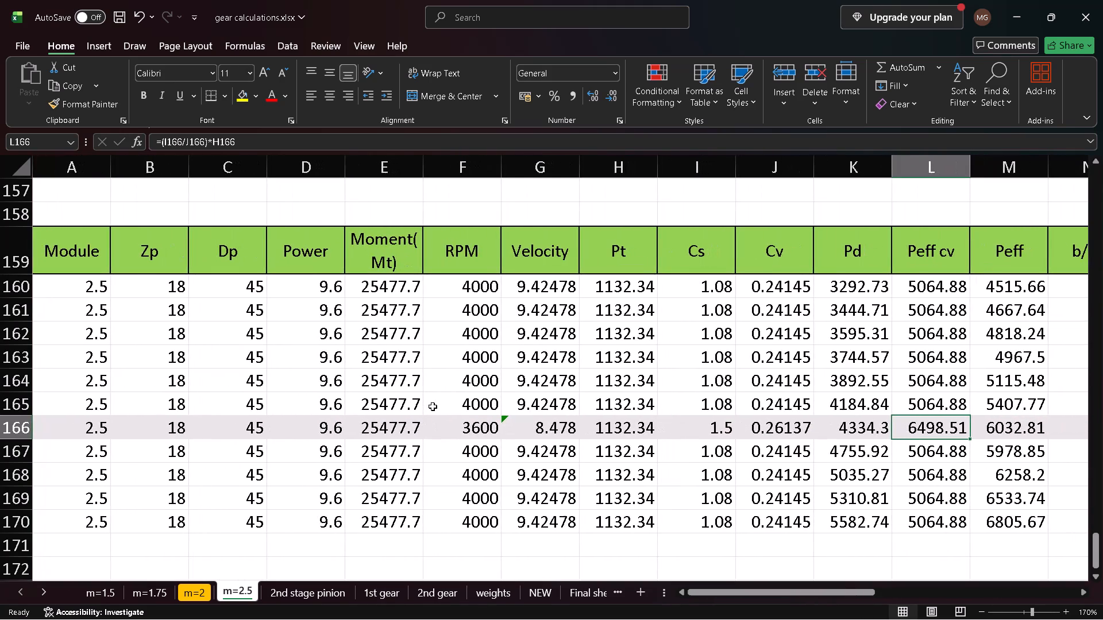
pyautogui.hscroll(-1, 433, 406)
pyautogui.hscroll(1, 433, 406)
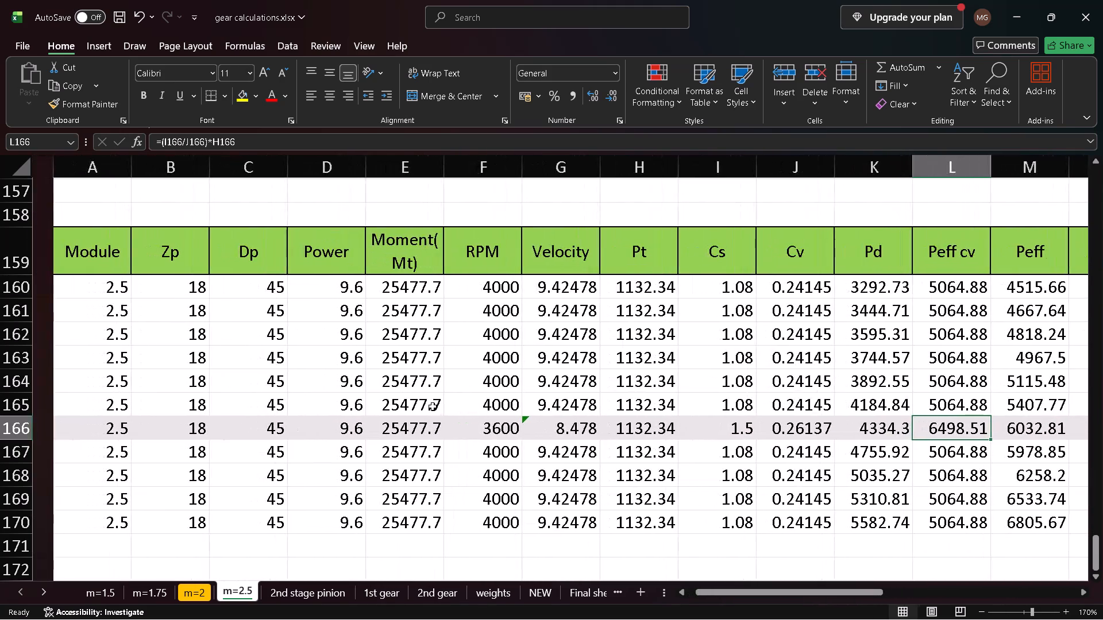
pyautogui.hscroll(1, 433, 406)
pyautogui.hscroll(-1, 433, 406)
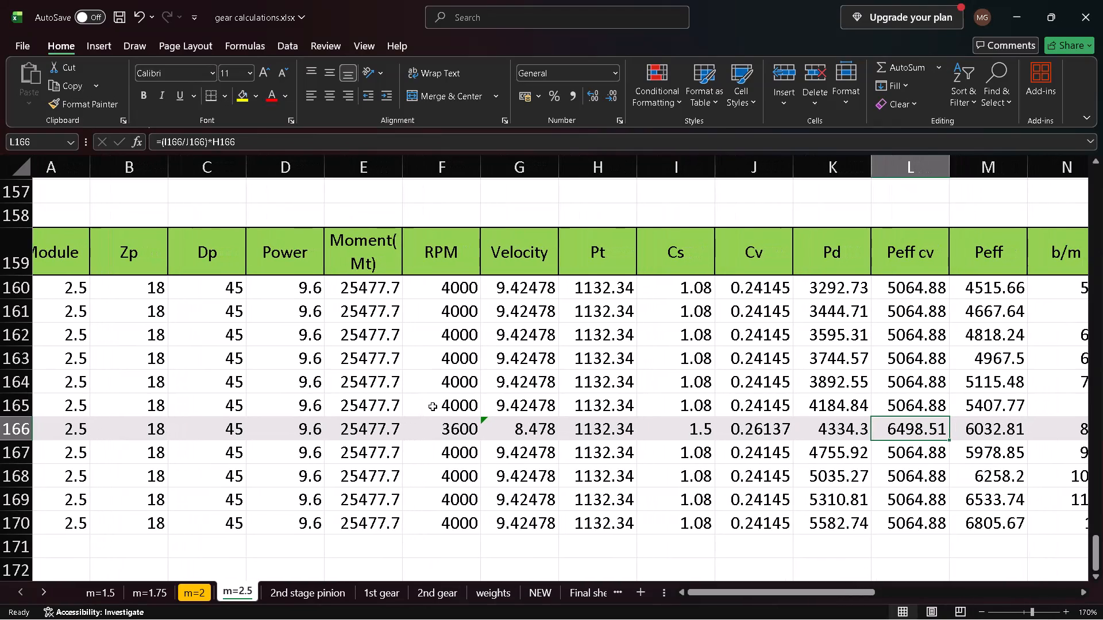
pyautogui.hscroll(-2, 433, 406)
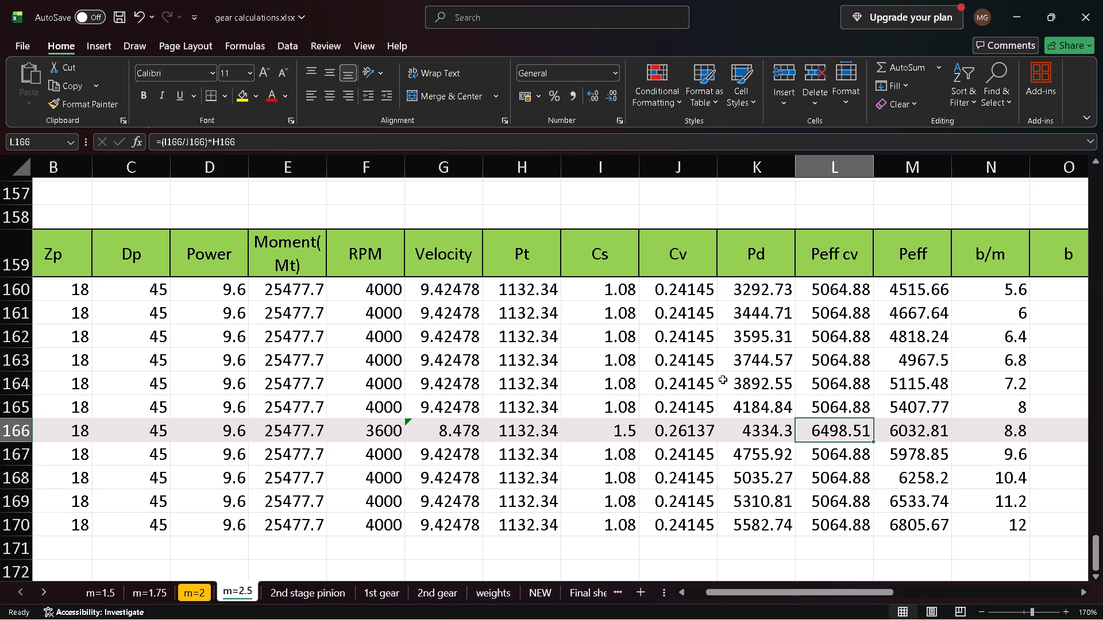
pyautogui.click(847, 281)
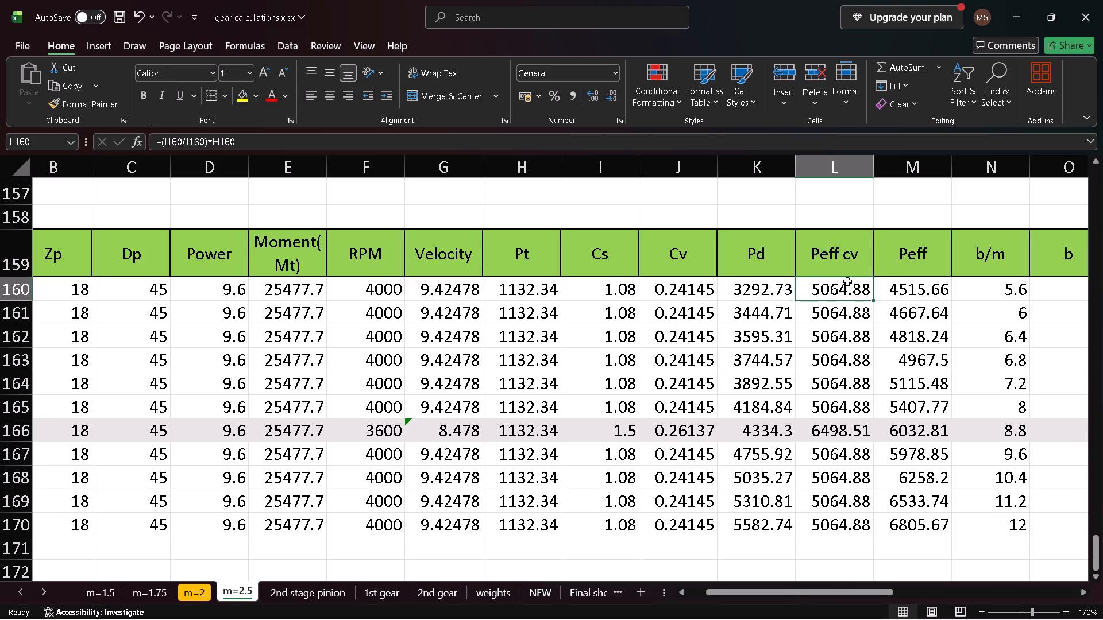
pyautogui.click(821, 431)
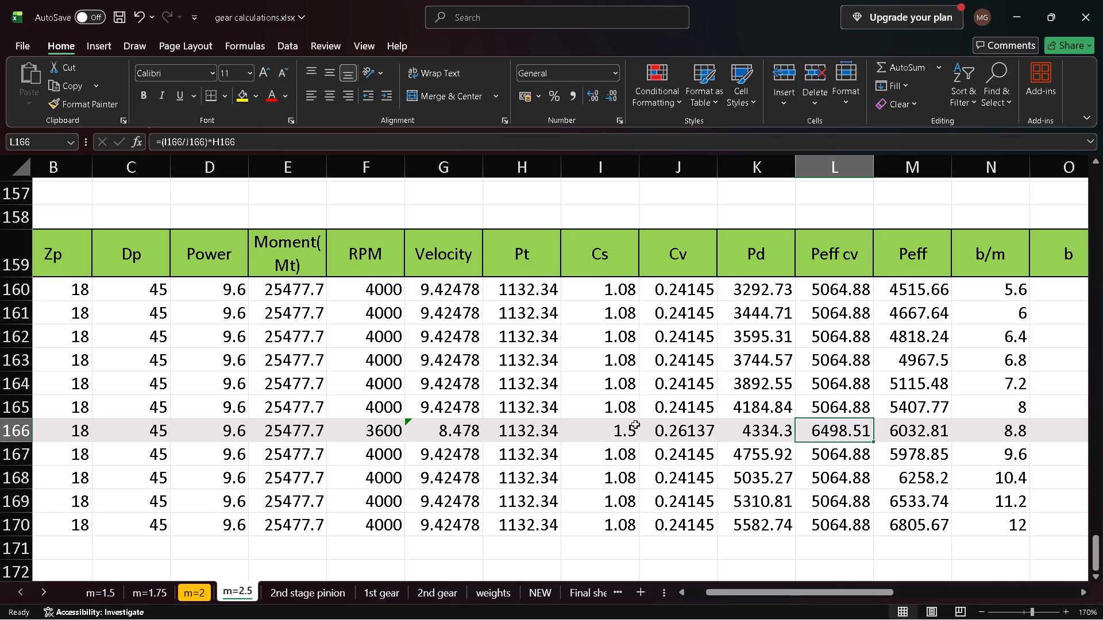
# Set Cs to 1.5 in row 160 to match shaded row 166, and fill it down through row 170.
pyautogui.click(614, 433)
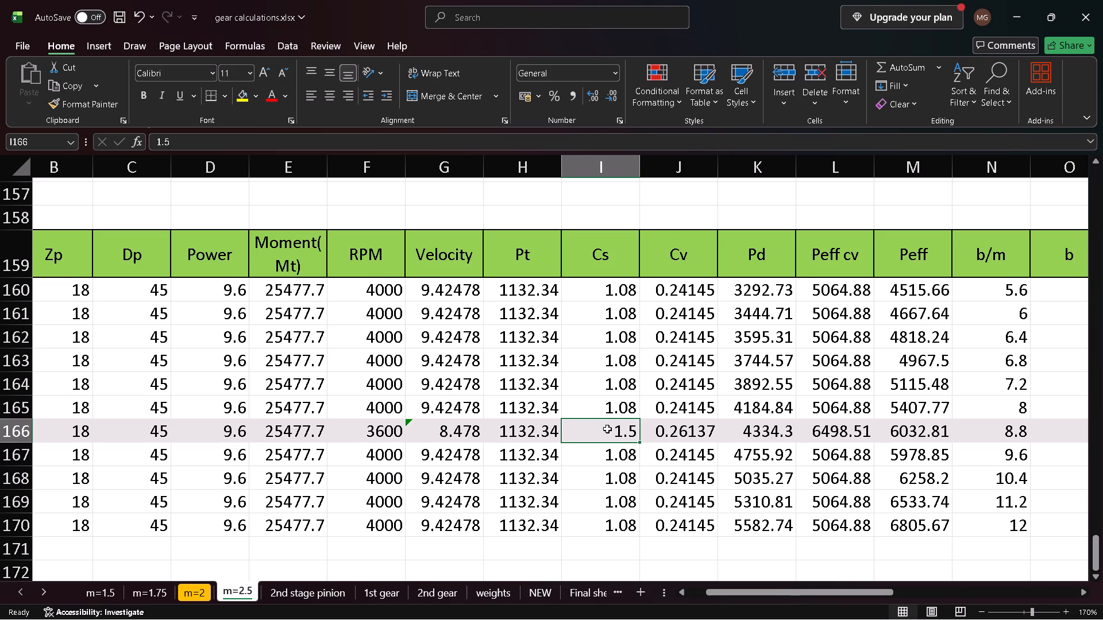
pyautogui.click(611, 293)
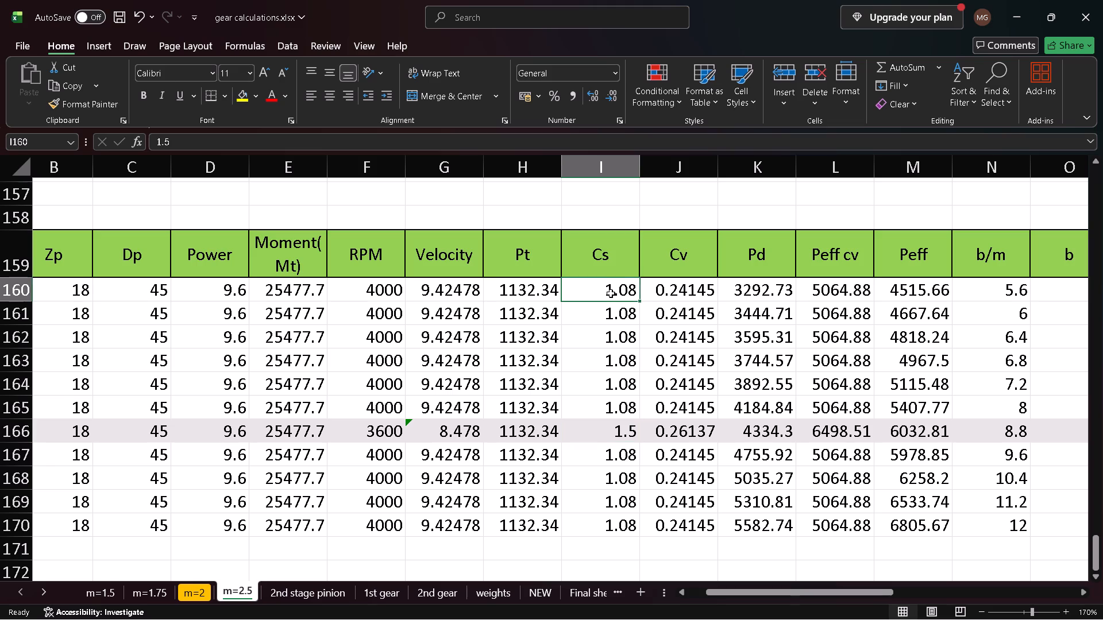
pyautogui.write('1.5')
pyautogui.press('Return')
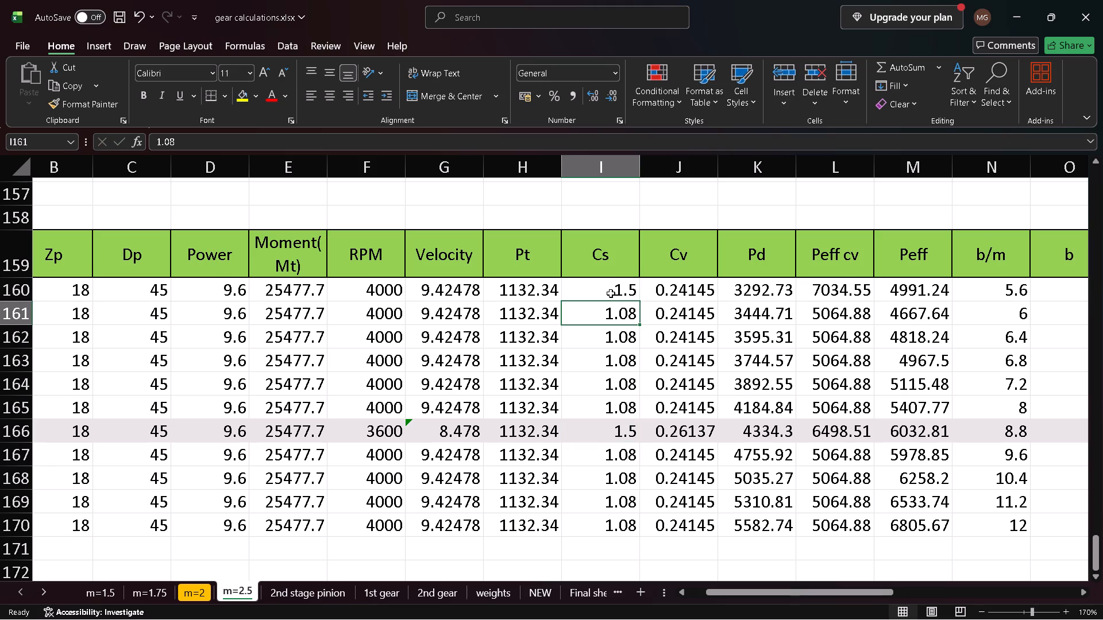
pyautogui.click(630, 292)
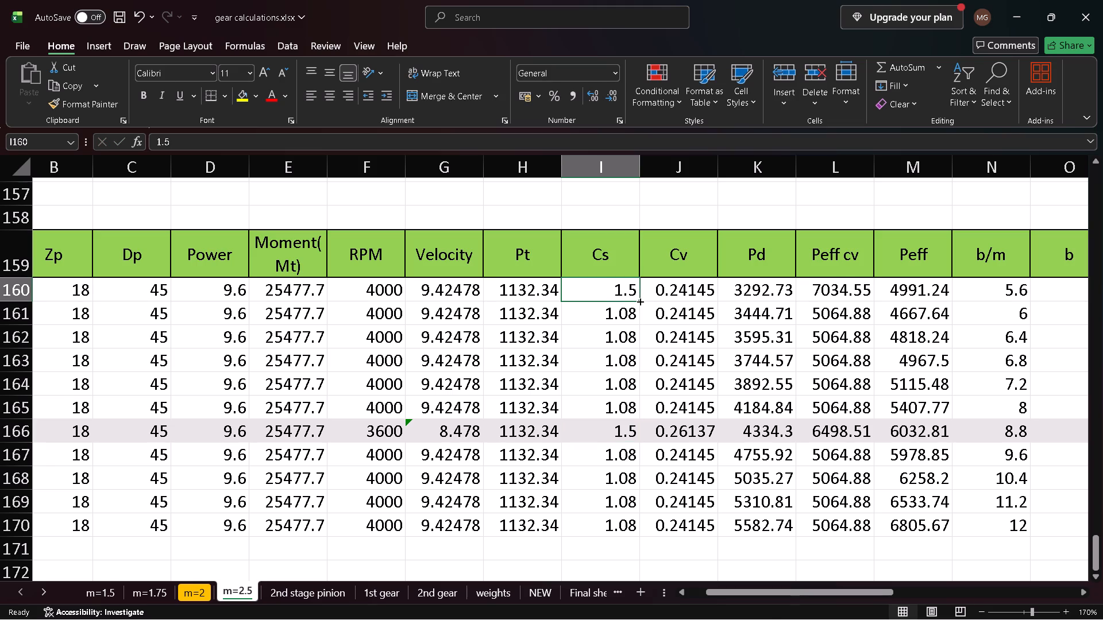
pyautogui.doubleClick(639, 301)
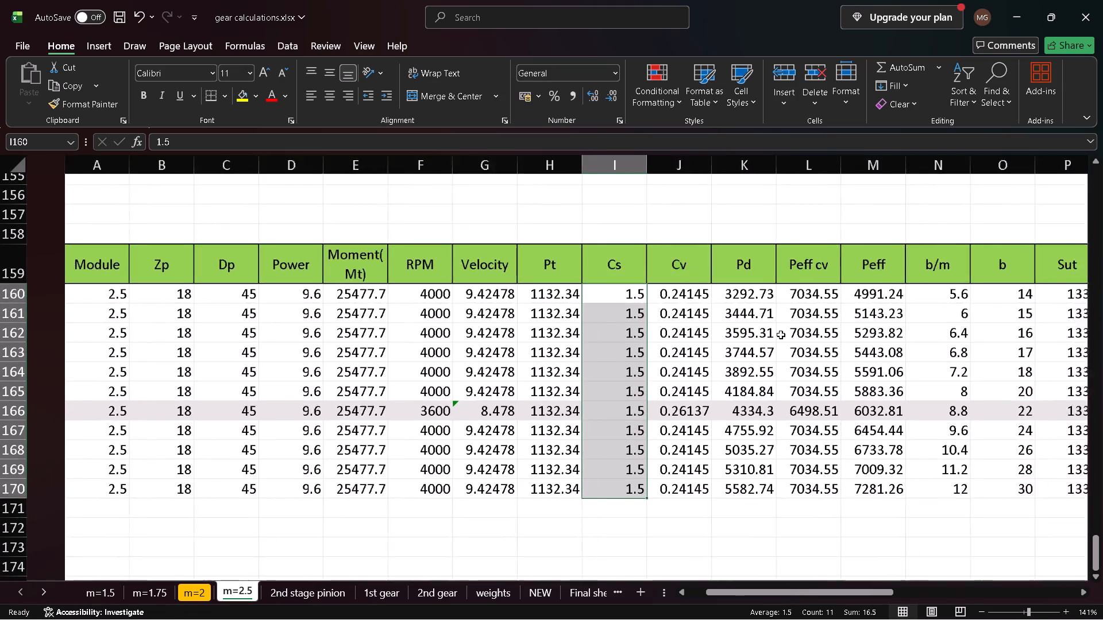
# Examine the FOS(Sb) and FOS(Sw) columns against the load inputs, and inspect the Velocity cell of row 166.
pyautogui.hscroll(-3, 781, 335)
pyautogui.hscroll(1, 781, 335)
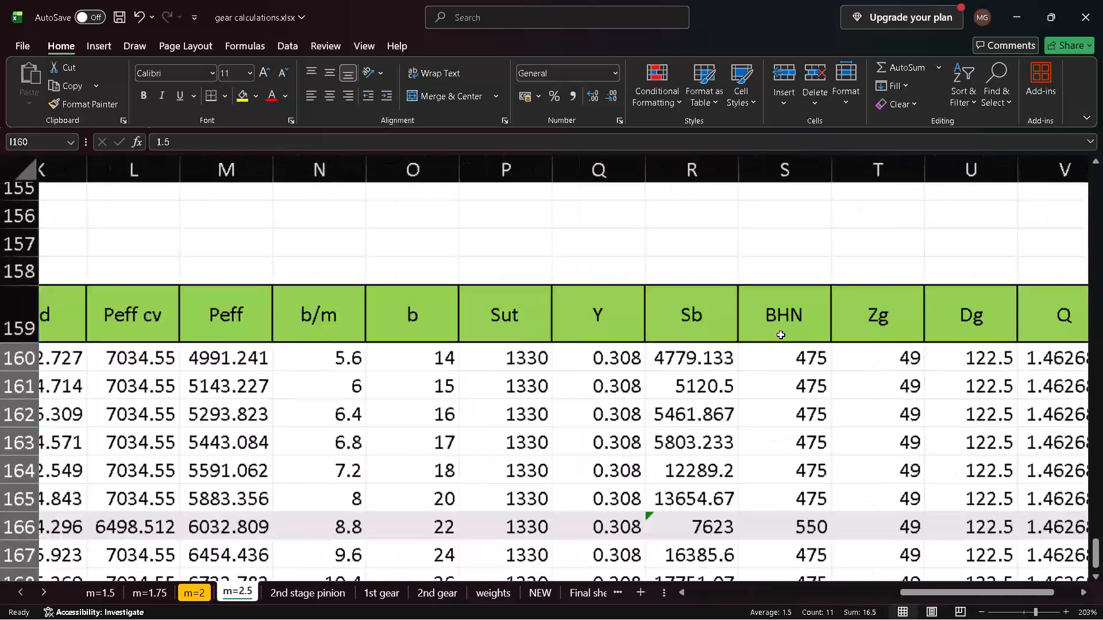
pyautogui.hscroll(-2, 781, 335)
pyautogui.scroll(-1, 781, 335)
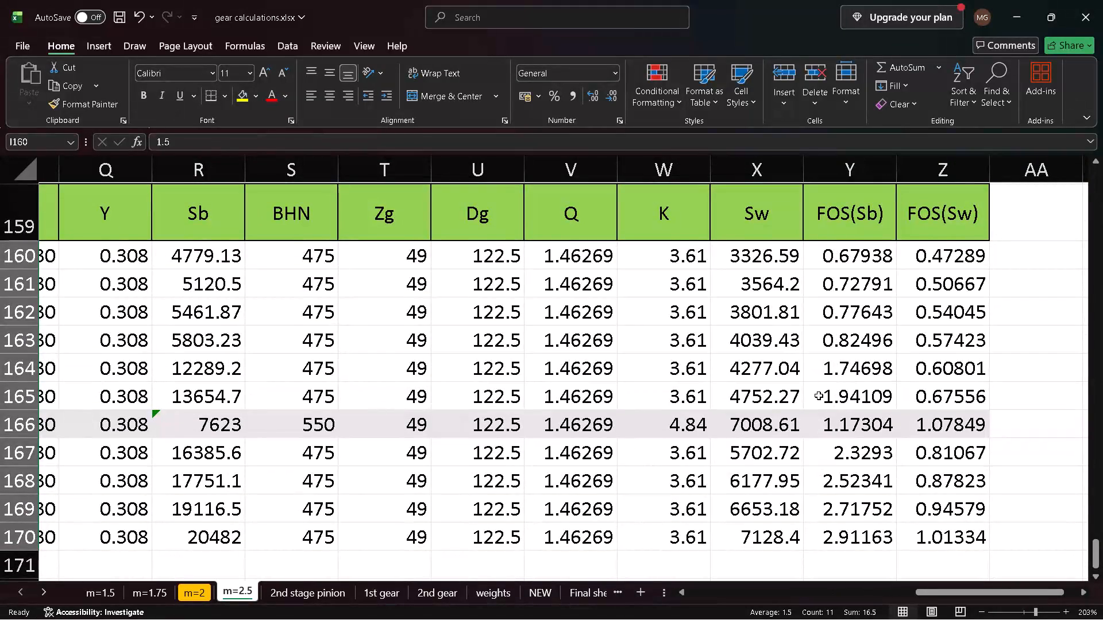
pyautogui.hscroll(8, 863, 409)
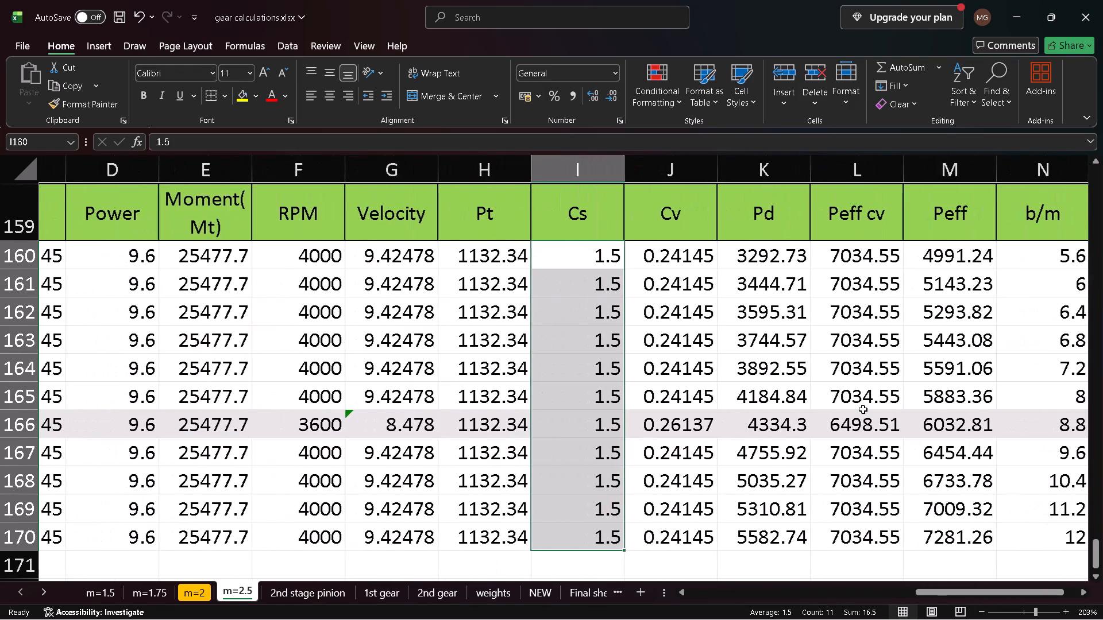
pyautogui.hscroll(6, 863, 409)
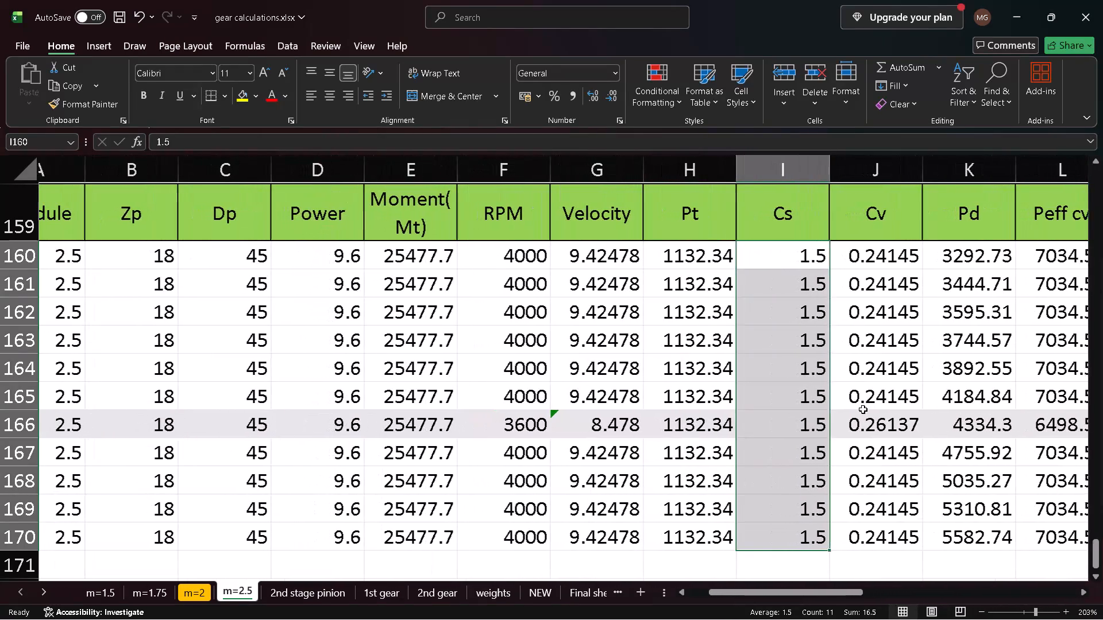
pyautogui.hscroll(1, 863, 409)
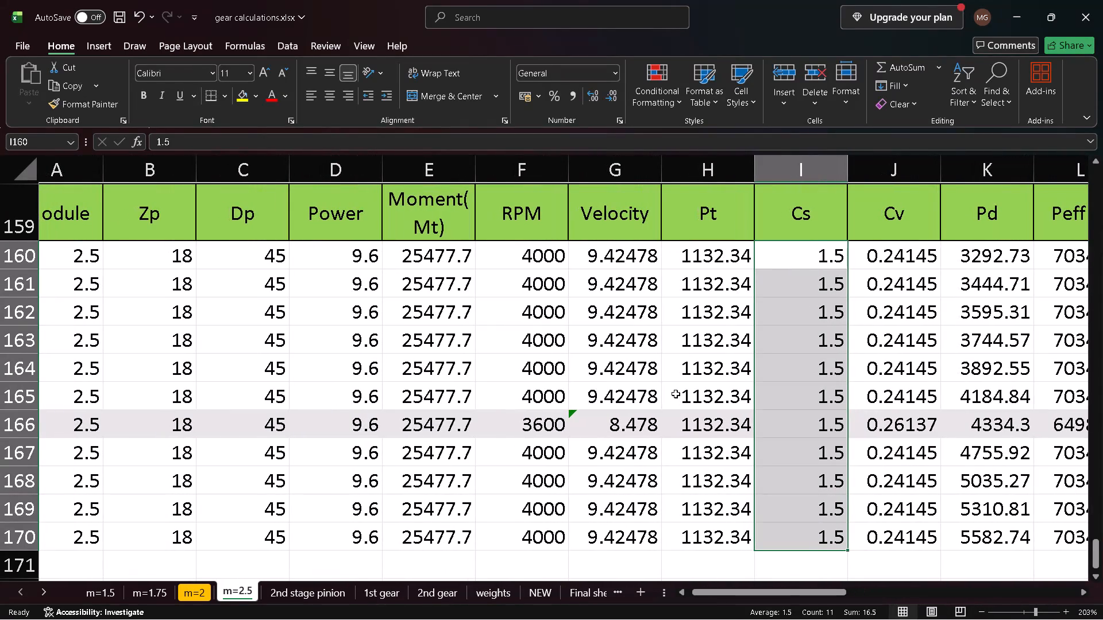
pyautogui.hscroll(1, 580, 398)
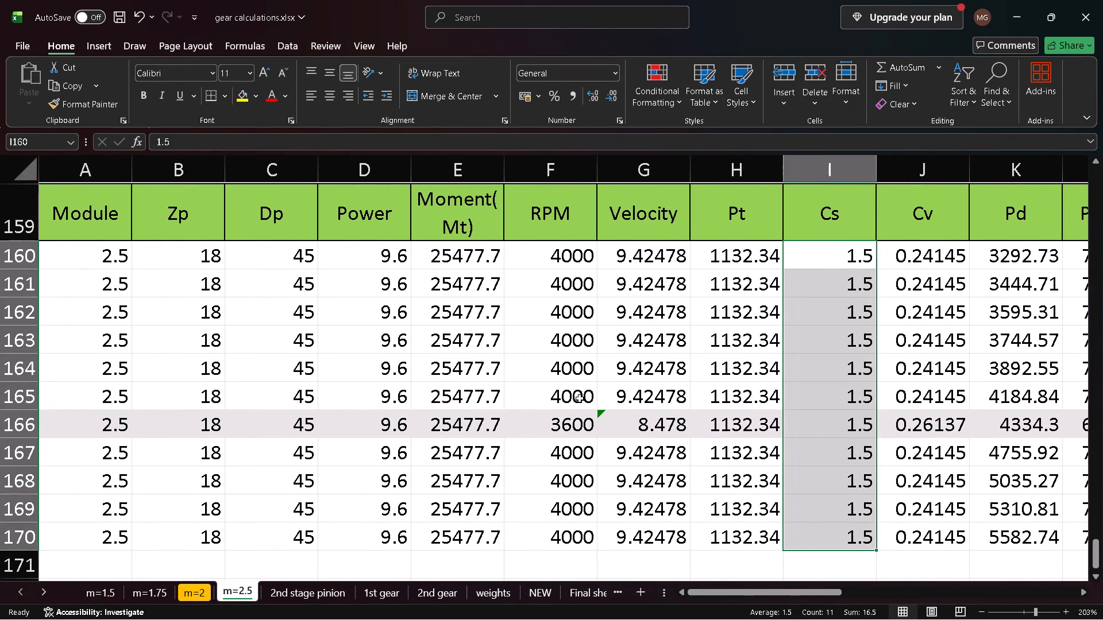
pyautogui.click(596, 415)
pyautogui.click(622, 422)
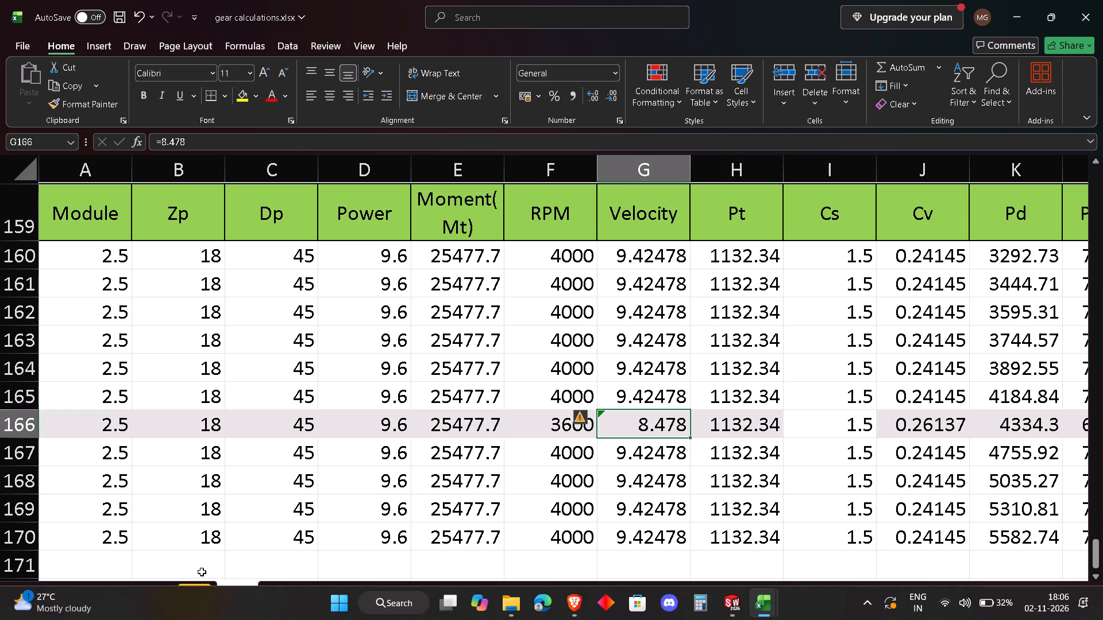
# On the m=2 sheet, set Cs to 1.5 in row 55 of the first stage reduction table.
pyautogui.click(201, 588)
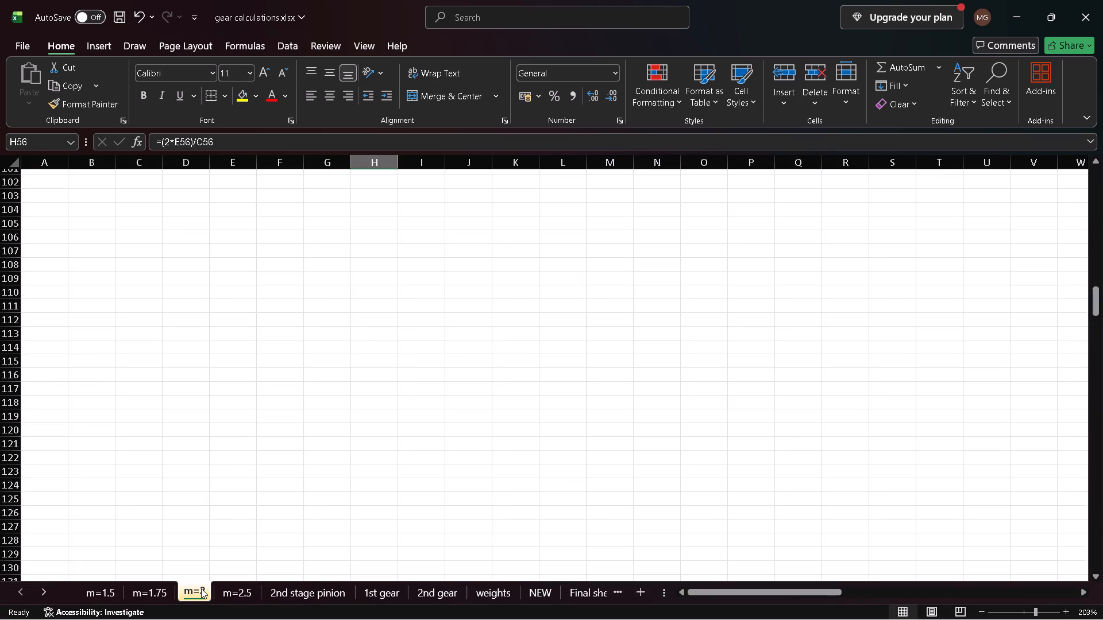
pyautogui.scroll(6, 226, 462)
pyautogui.scroll(-2, 226, 462)
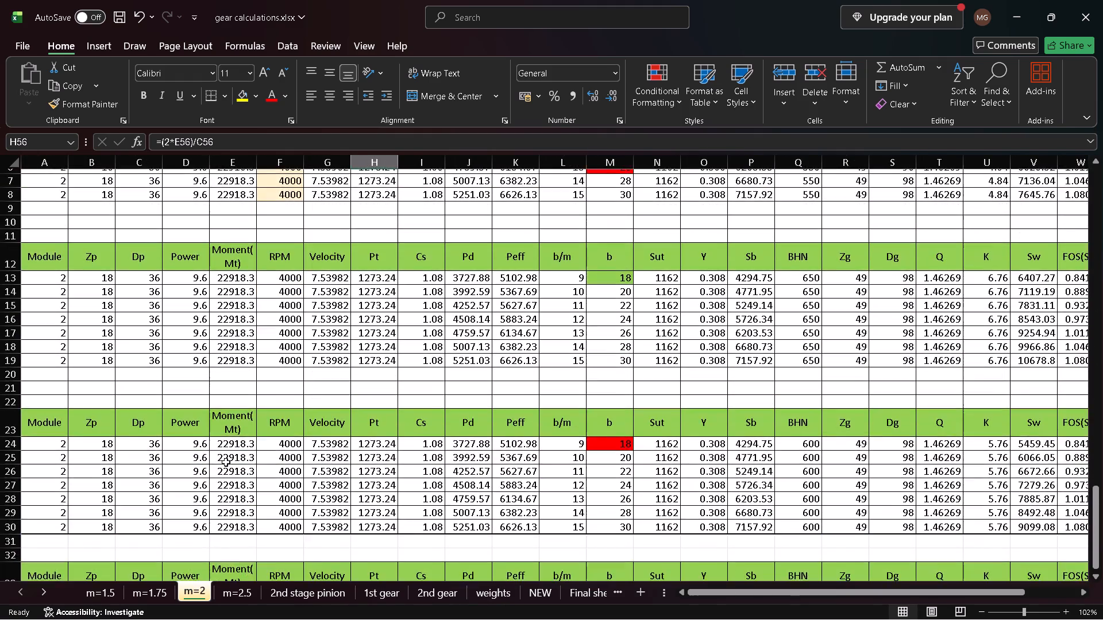
pyautogui.scroll(-4, 226, 462)
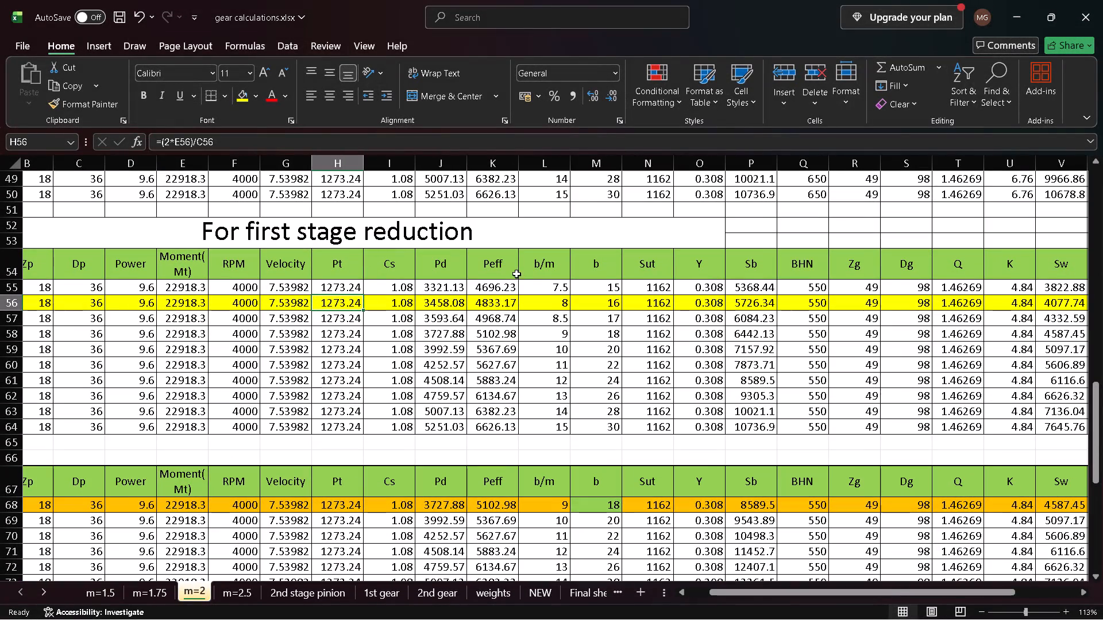
pyautogui.click(396, 290)
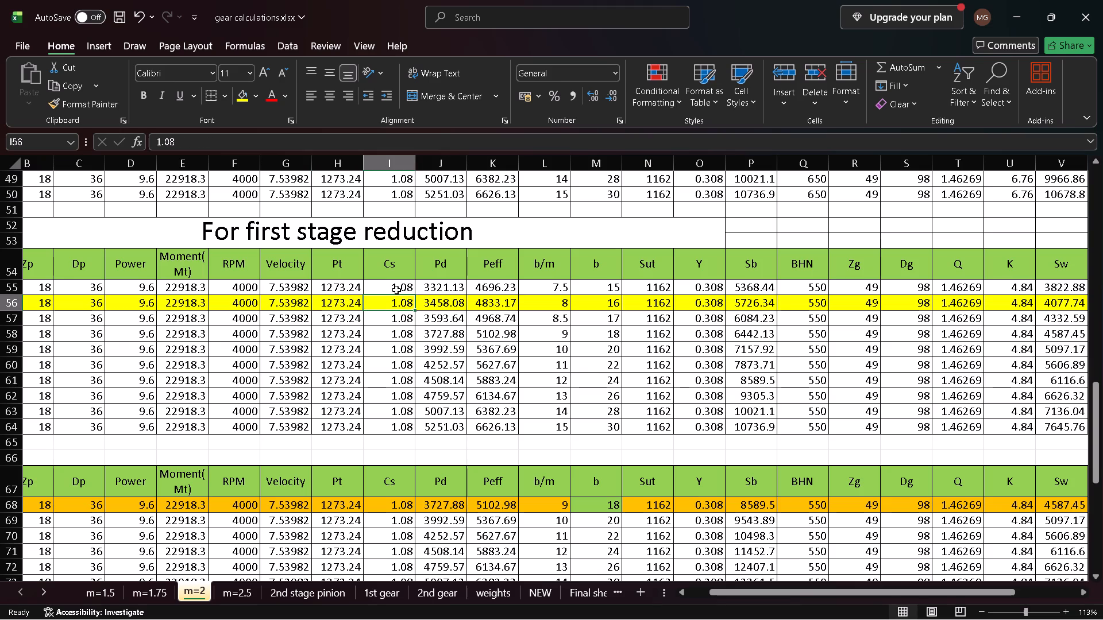
pyautogui.press('Up')
pyautogui.write('1.5')
pyautogui.press('Return')
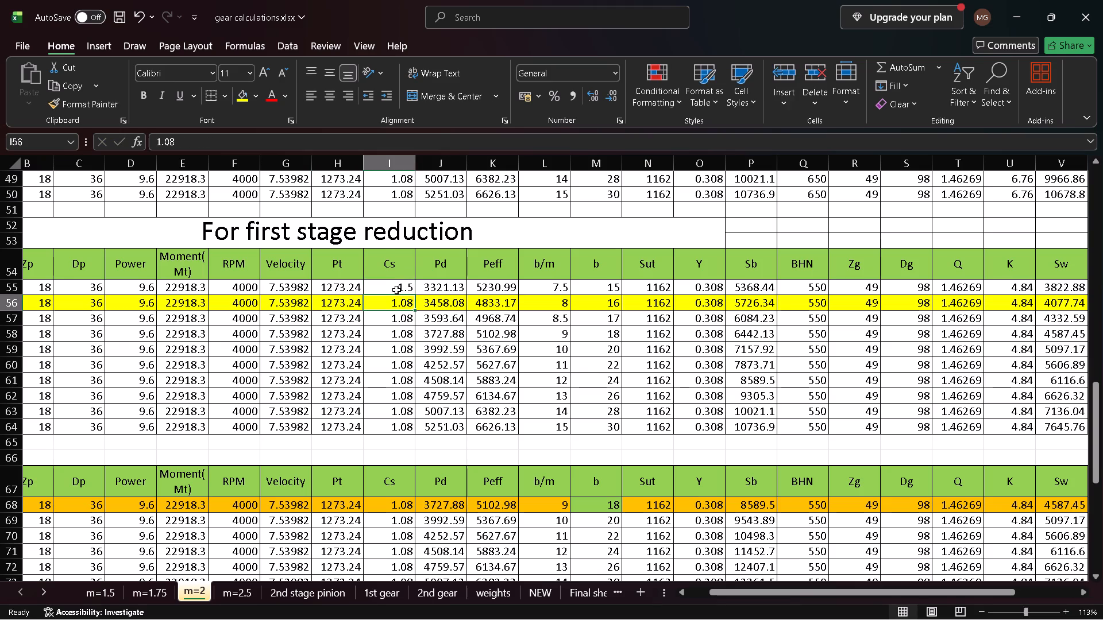
# Fill the Cs value of row 55 down through the remaining rows of the first stage reduction table.
pyautogui.click(400, 285)
pyautogui.click(400, 285)
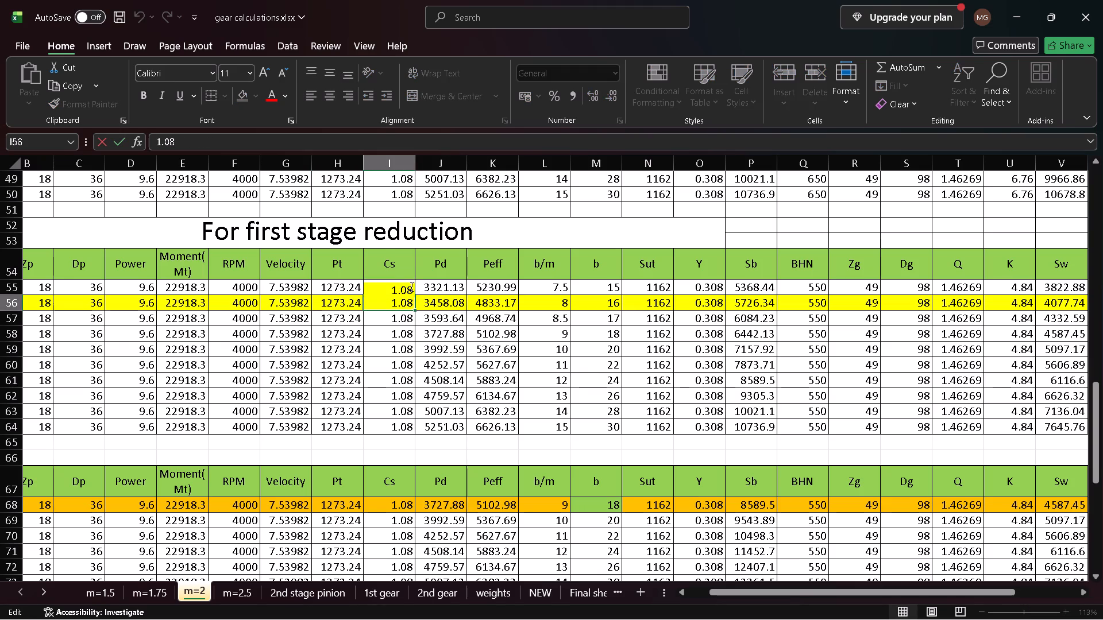
pyautogui.click(371, 366)
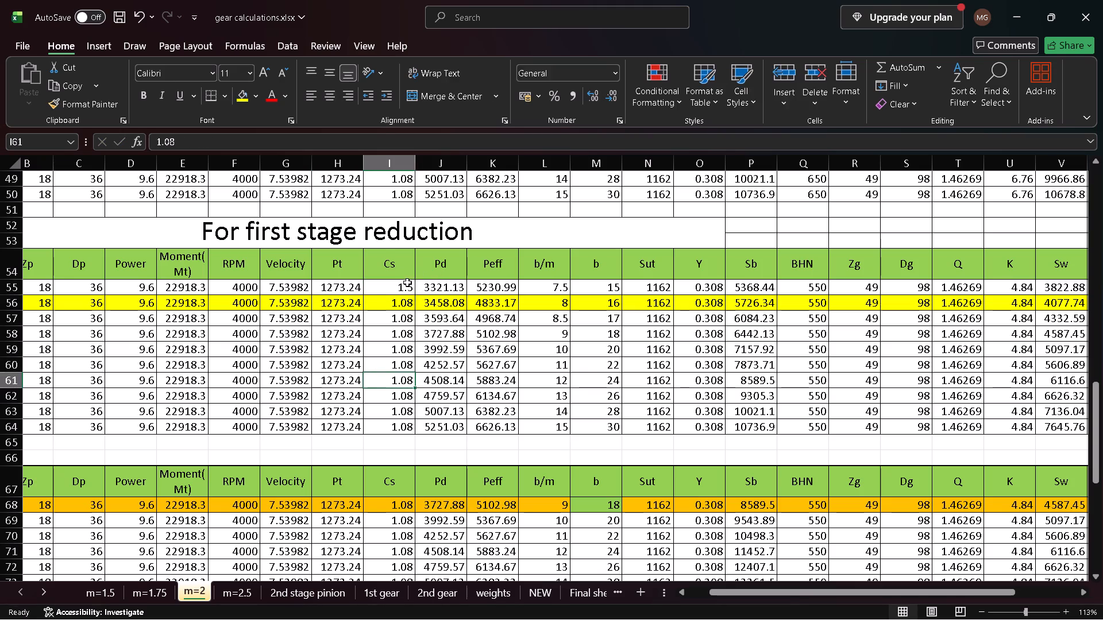
pyautogui.click(406, 284)
pyautogui.click(407, 287)
pyautogui.click(407, 287)
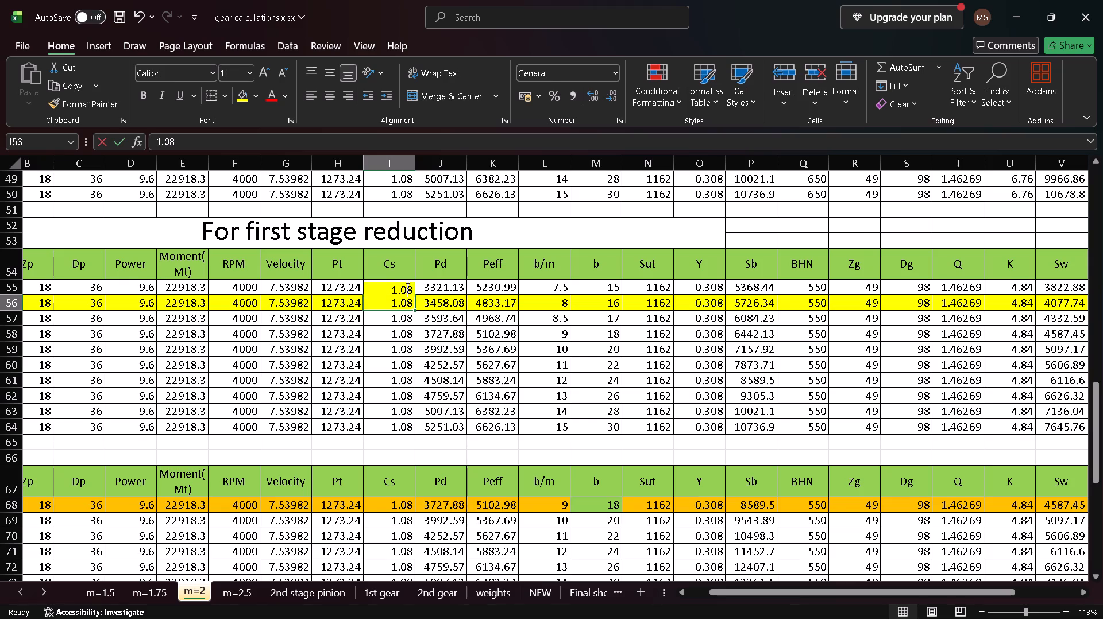
pyautogui.click(407, 318)
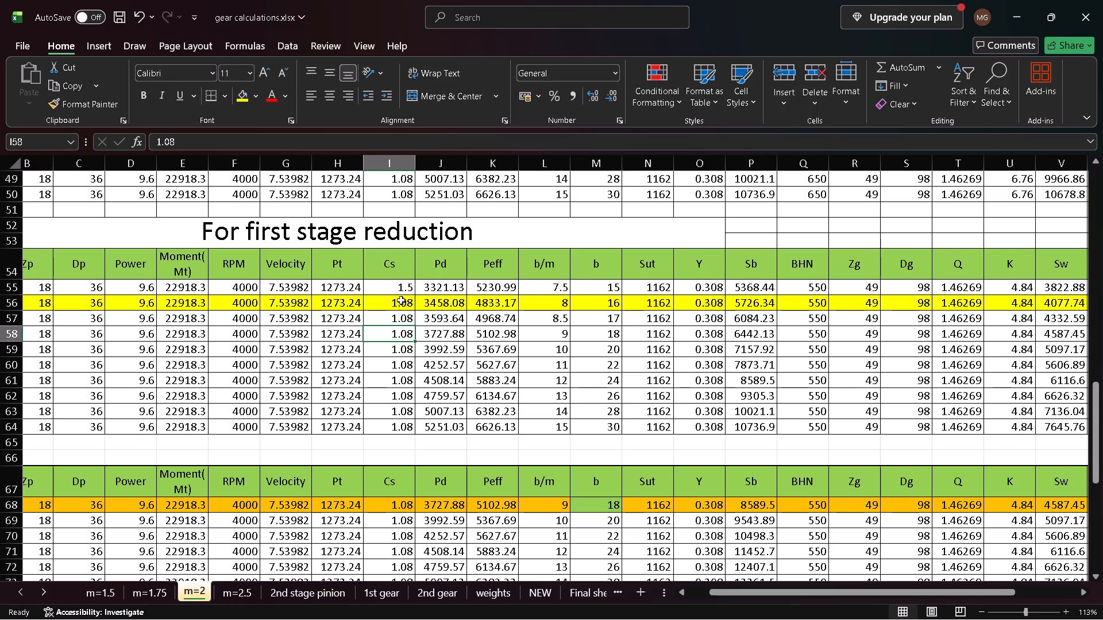
pyautogui.click(402, 289)
pyautogui.click(402, 289)
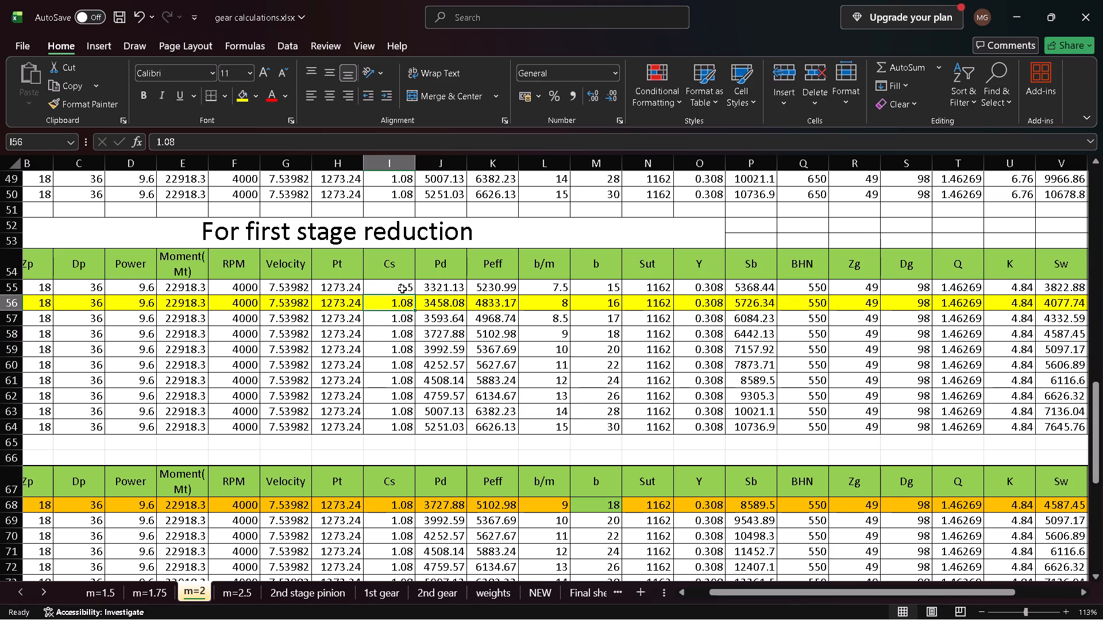
pyautogui.press('Up')
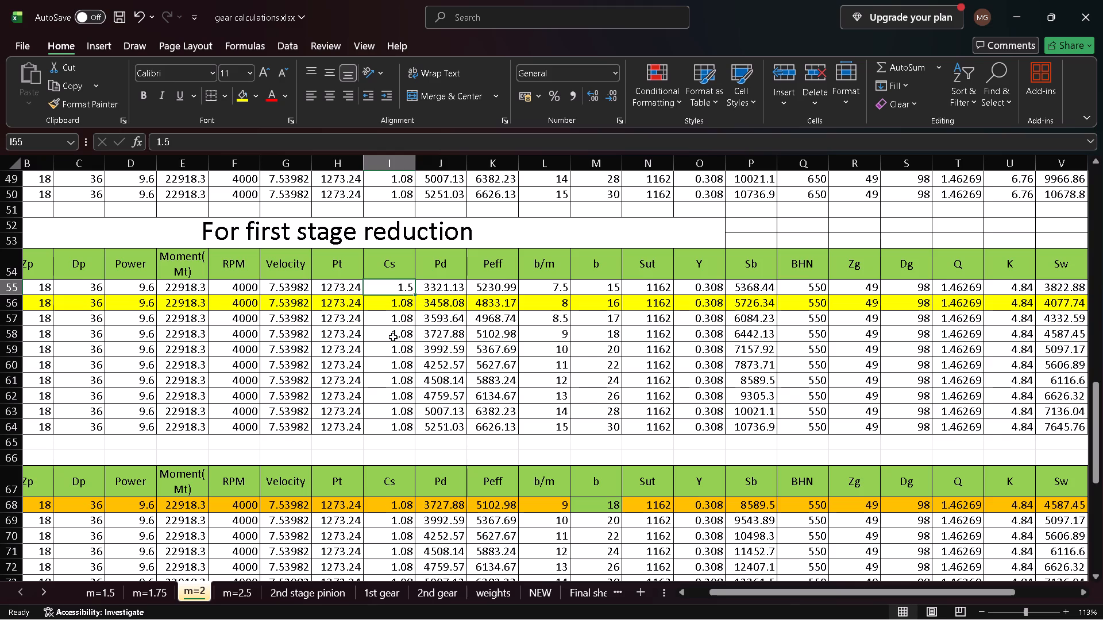
pyautogui.doubleClick(415, 294)
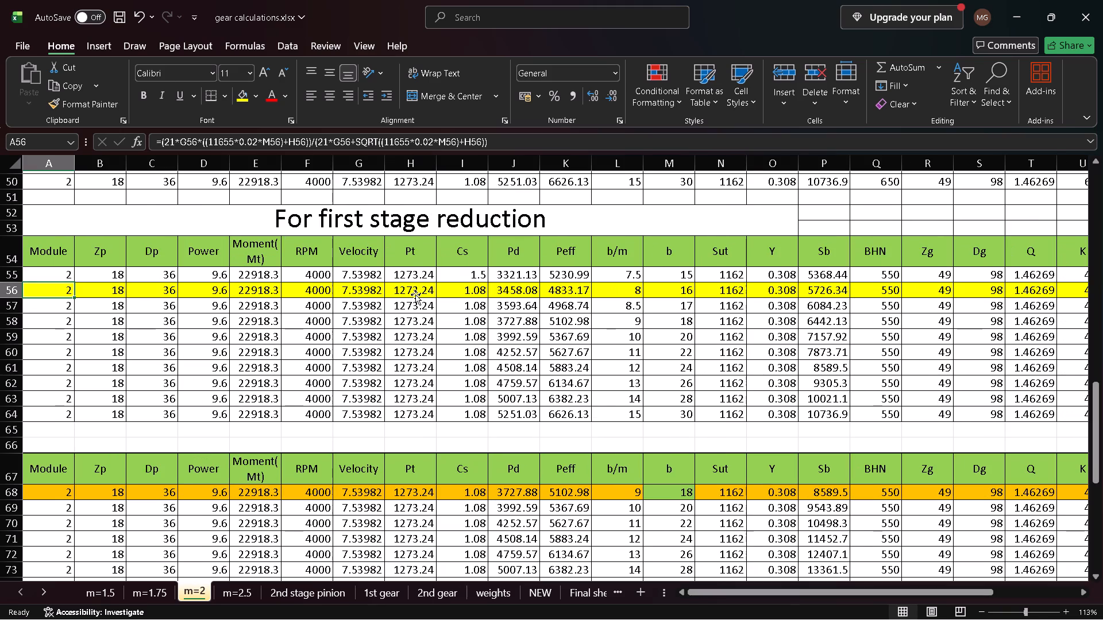
pyautogui.click(451, 276)
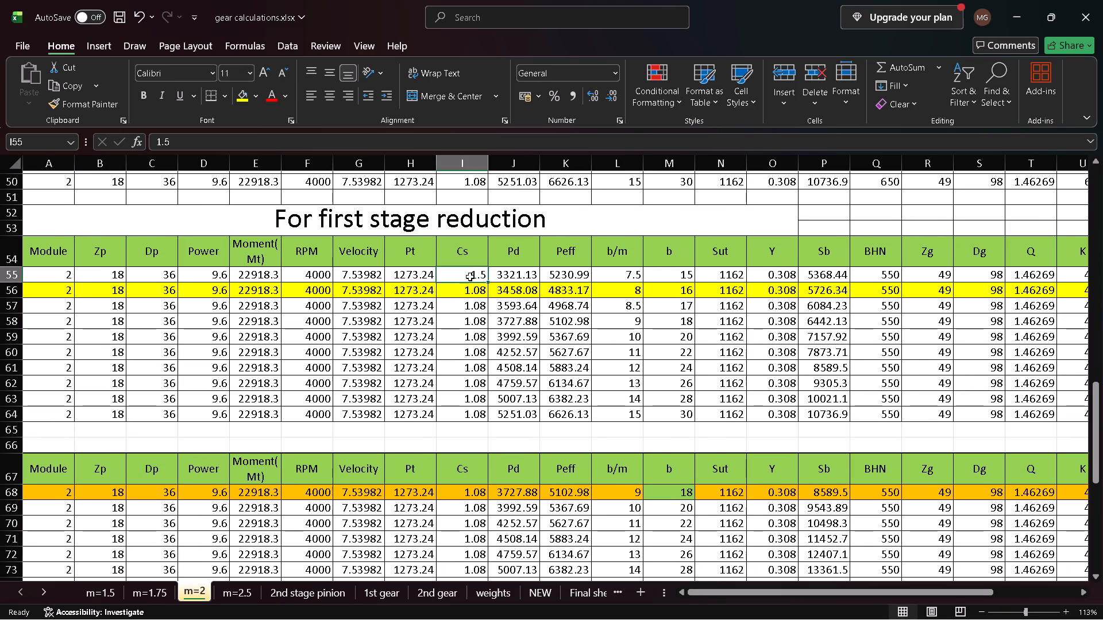
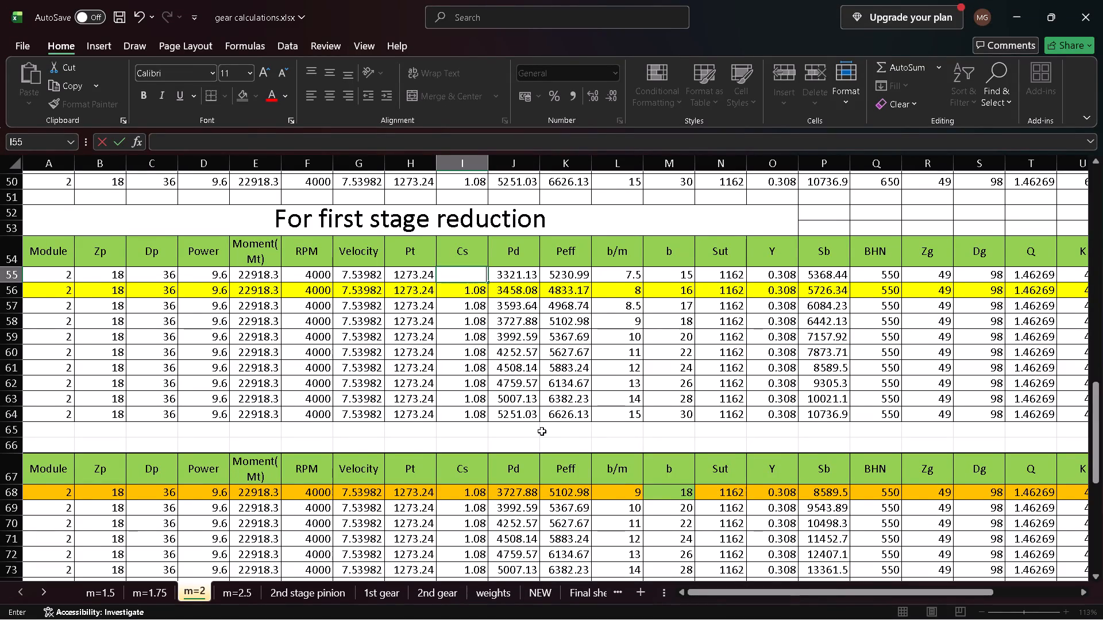
# Set Cs to 1.5 in row 55 of the first stage reduction table and fill it down through row 64.
pyautogui.scroll(-2, 543, 432)
pyautogui.hscroll(1, 543, 432)
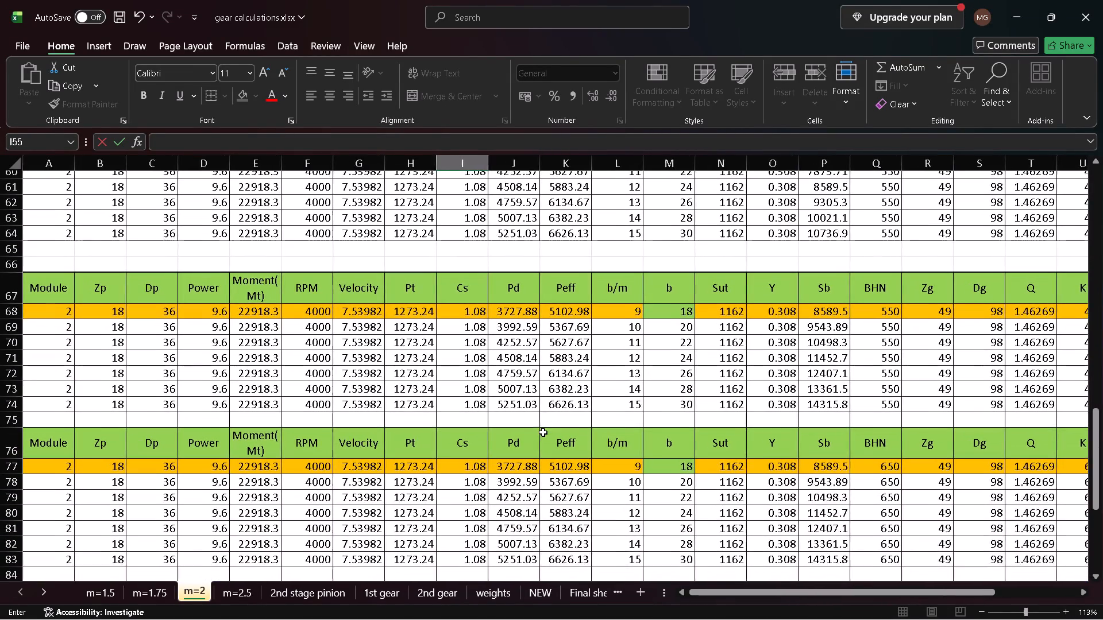
pyautogui.scroll(1, 543, 432)
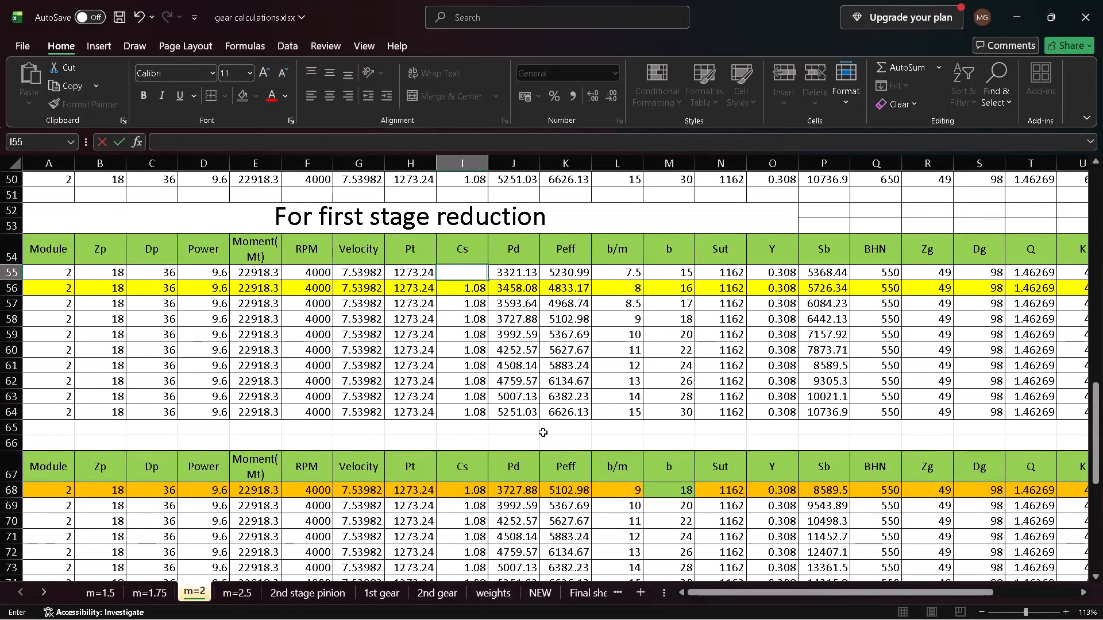
pyautogui.scroll(2, 415, 416)
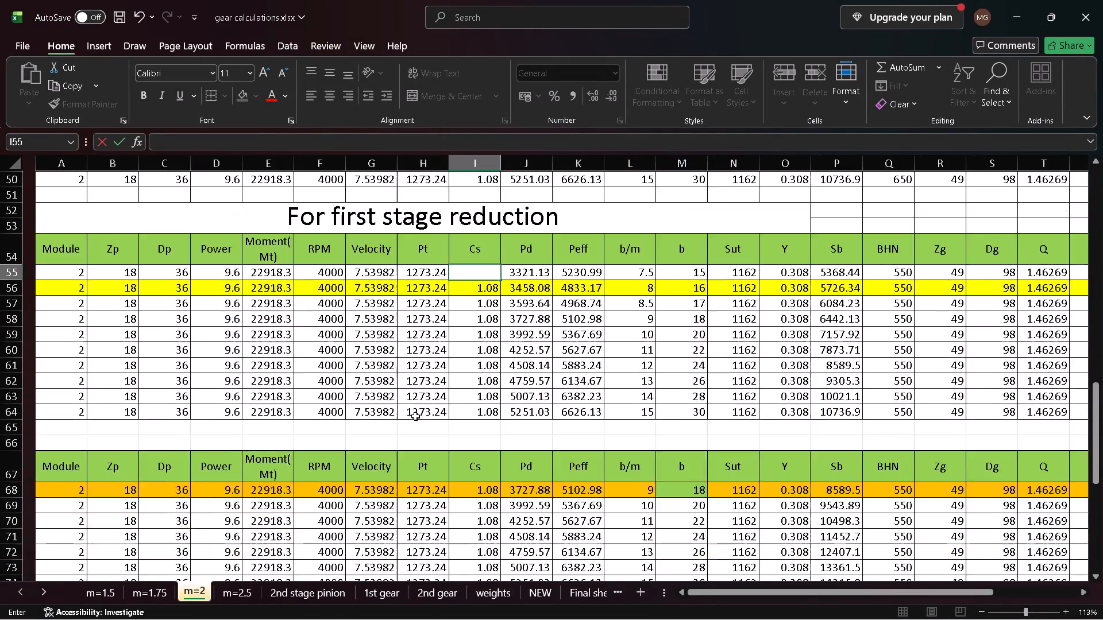
pyautogui.scroll(-3, 415, 416)
pyautogui.scroll(2, 415, 416)
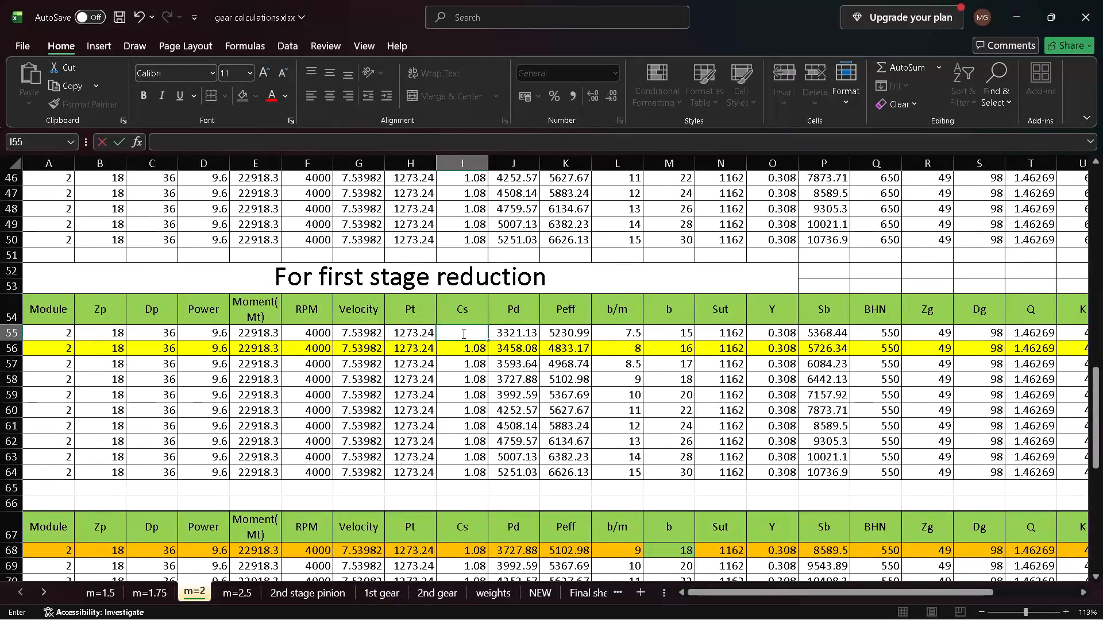
pyautogui.write('1.5')
pyautogui.press('Return')
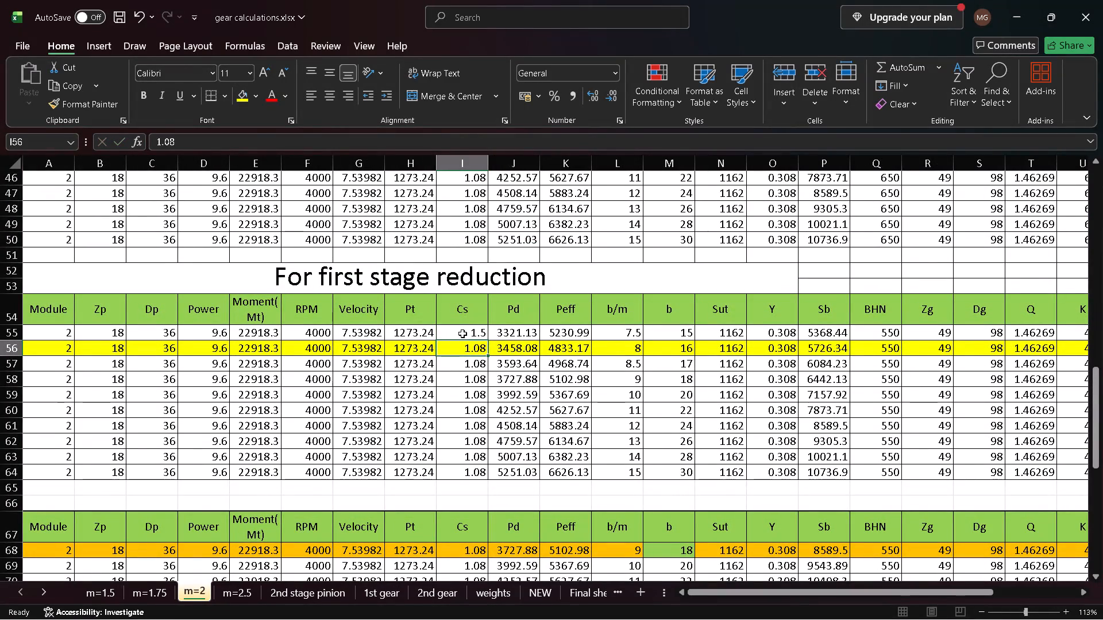
pyautogui.click(480, 333)
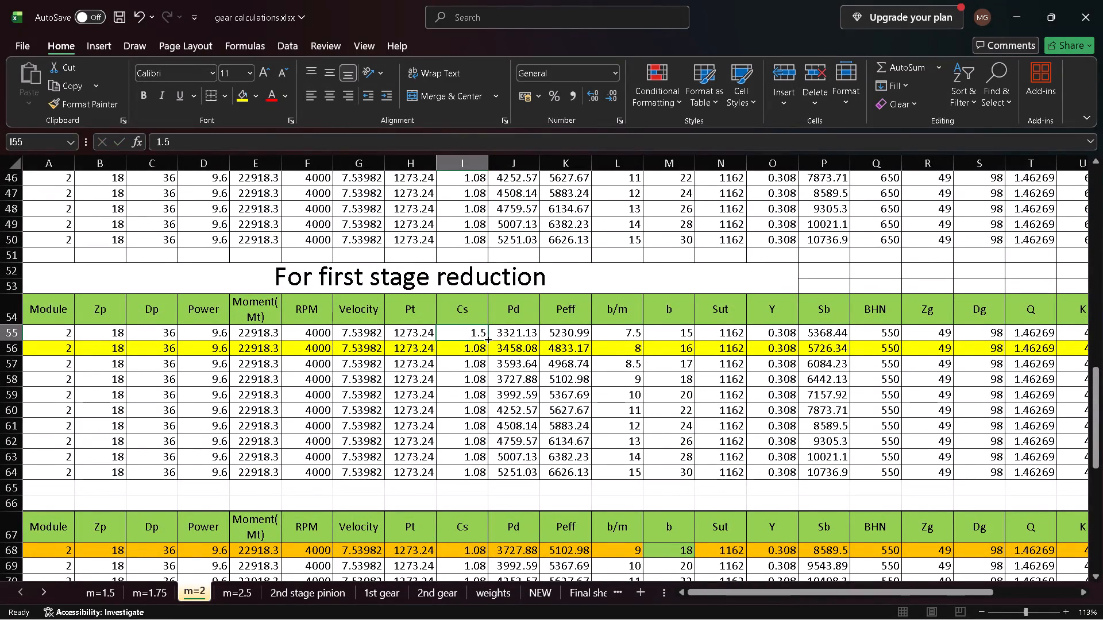
pyautogui.doubleClick(487, 339)
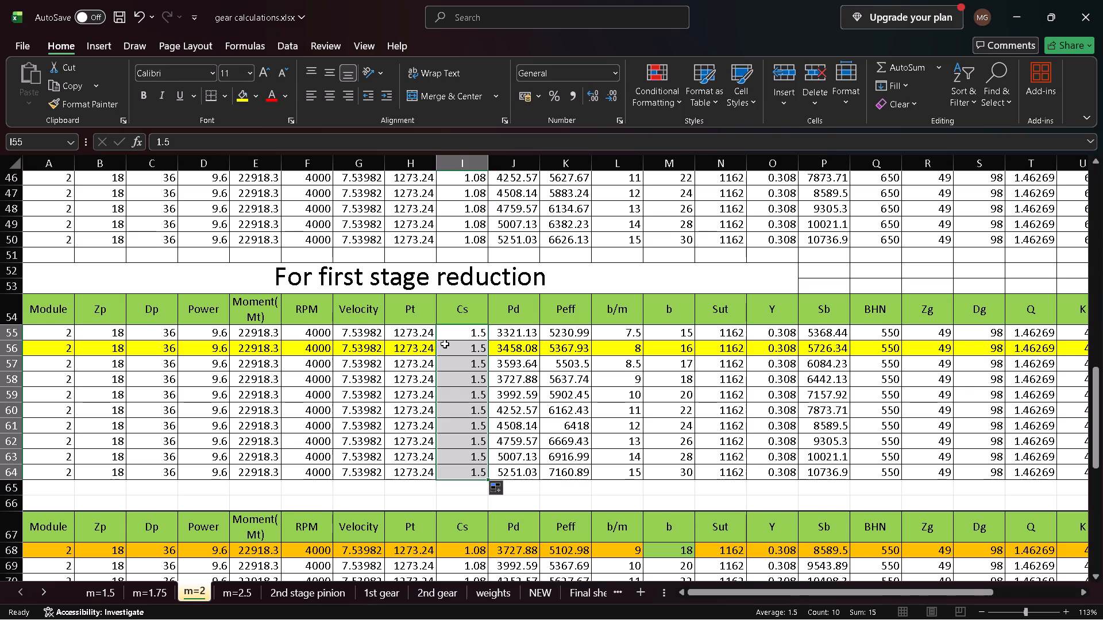
# Apply the yellow fill to the Cs cell of row 56 to match the rest of its highlighted row.
pyautogui.click(449, 346)
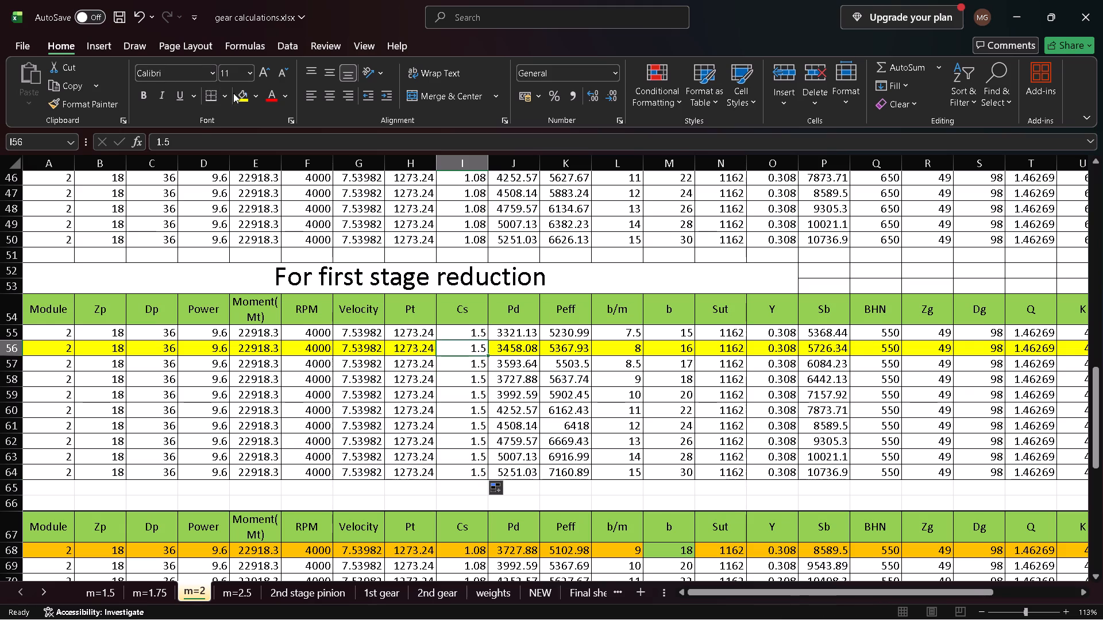
pyautogui.click(242, 96)
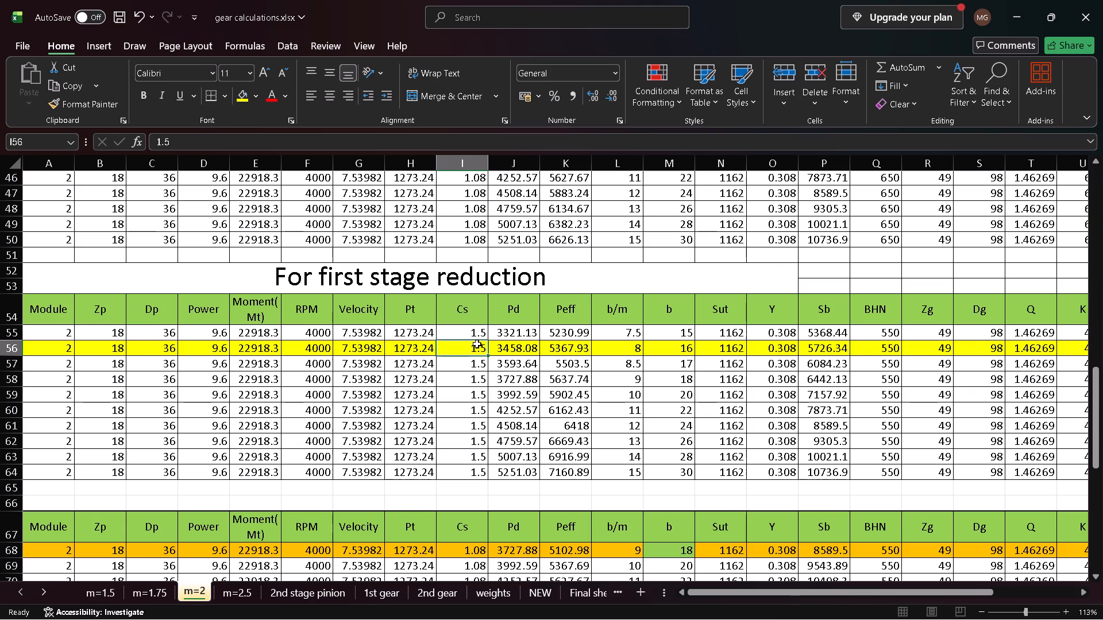
pyautogui.click(422, 344)
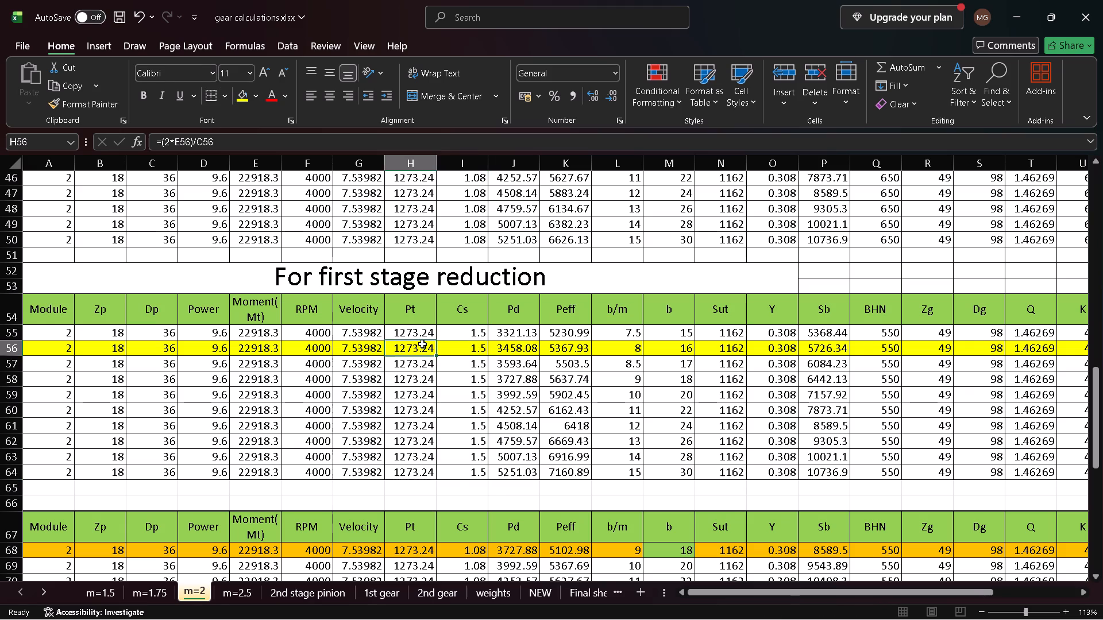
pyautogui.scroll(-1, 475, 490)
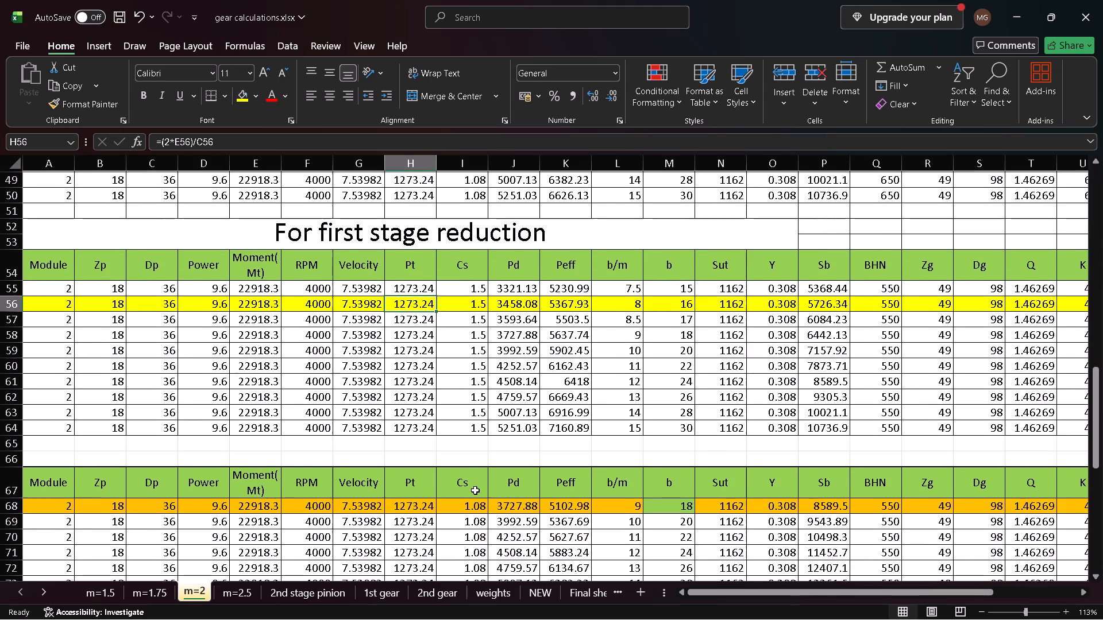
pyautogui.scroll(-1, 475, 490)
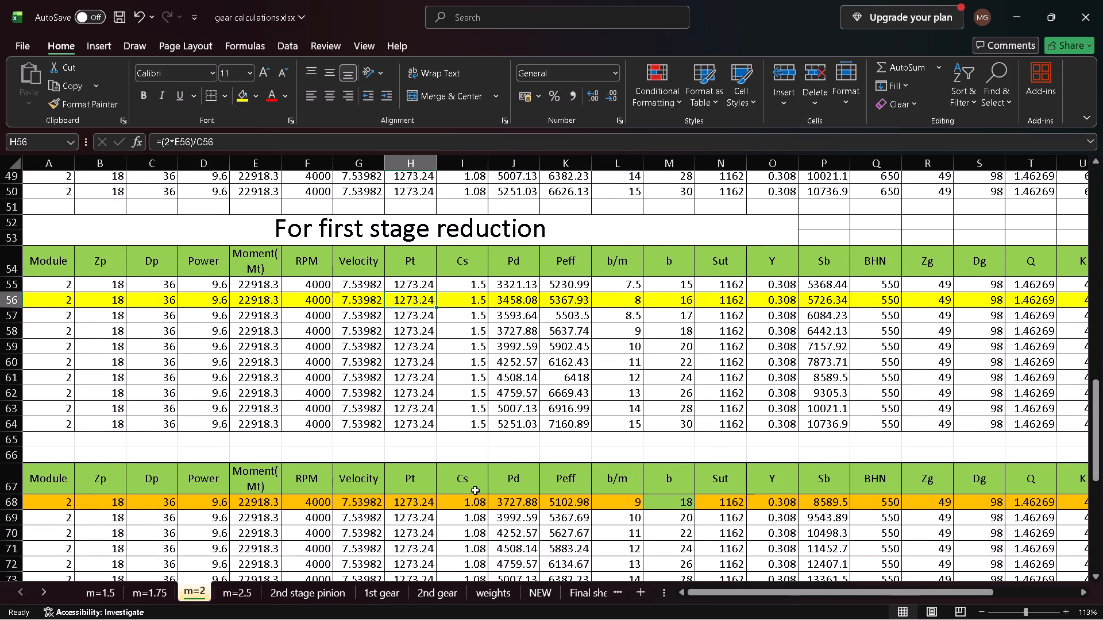
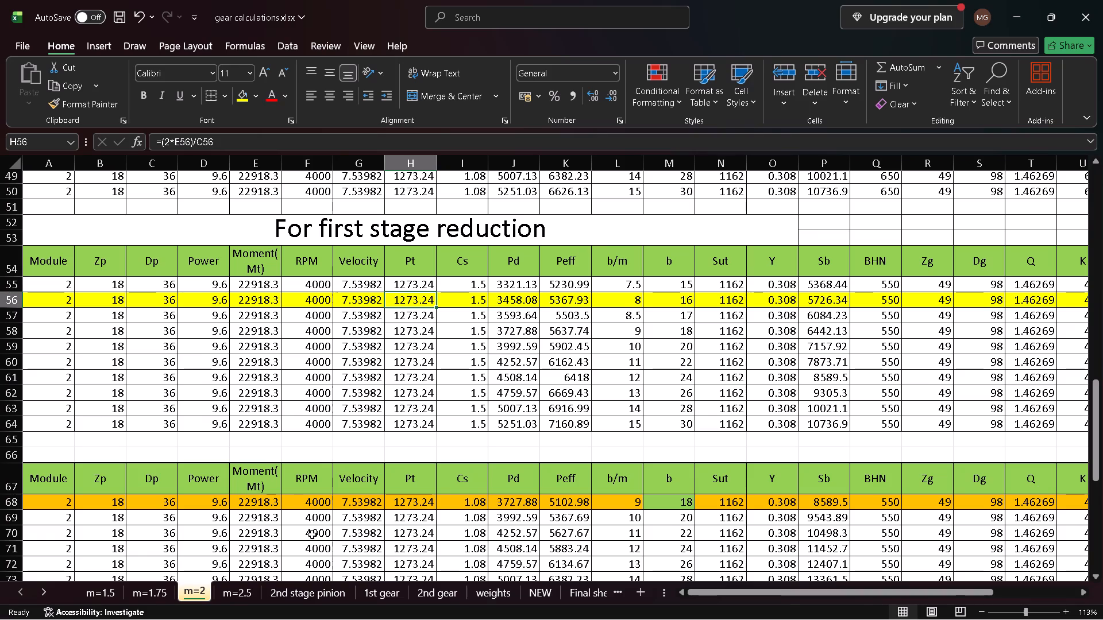
# Examine the first stage reduction table across to its safety factor columns and inspect the Peff formula in row 55.
pyautogui.hscroll(-7, 570, 352)
pyautogui.hscroll(1, 570, 352)
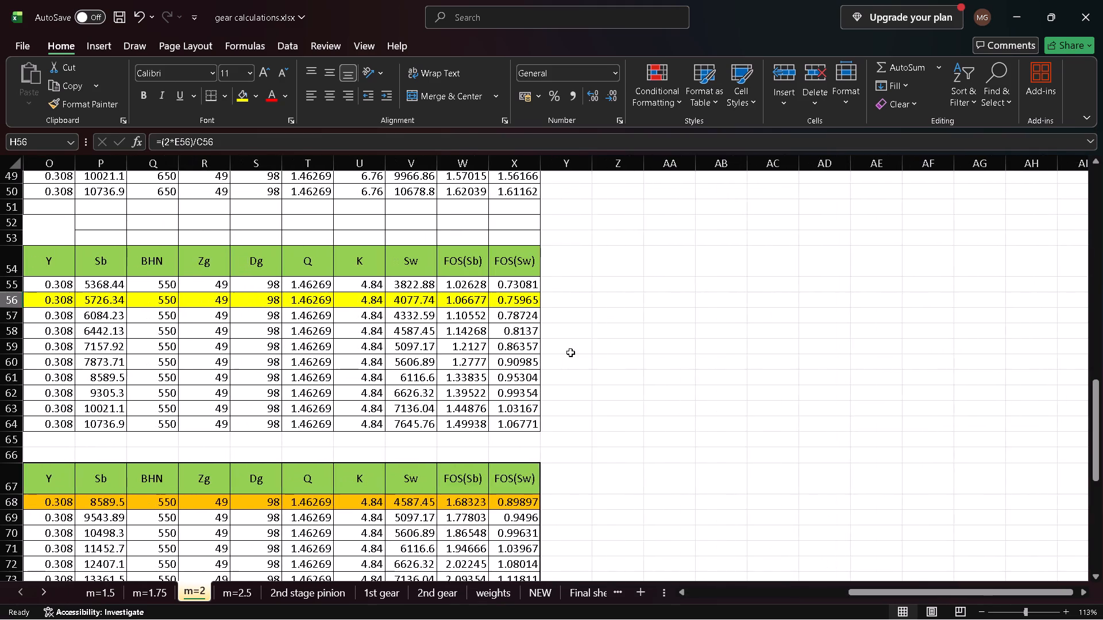
pyautogui.hscroll(5, 570, 352)
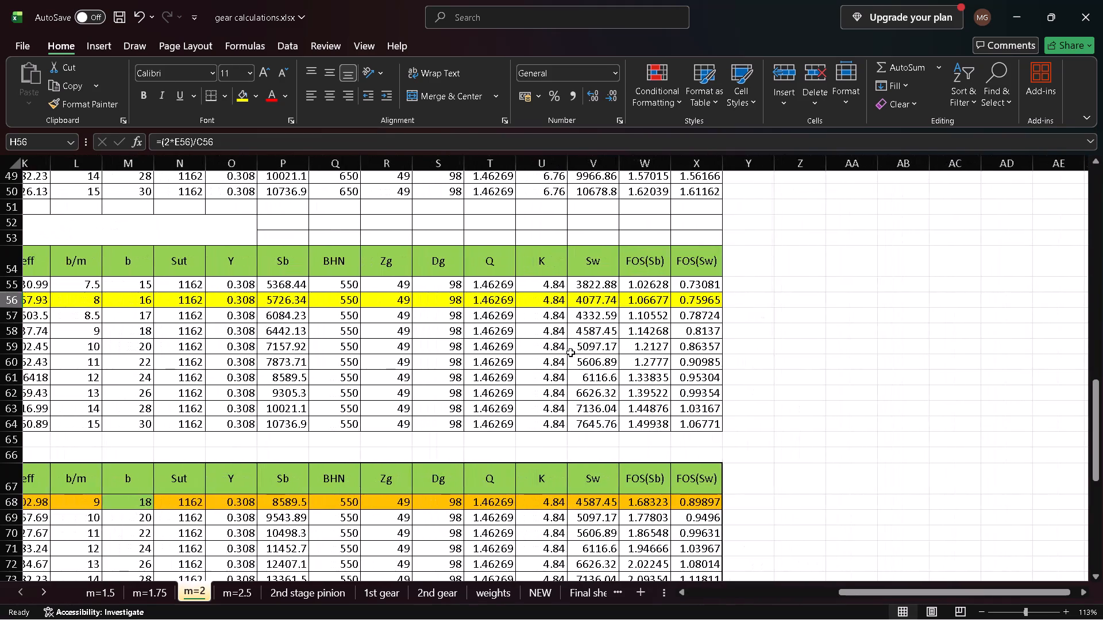
pyautogui.hscroll(3, 570, 352)
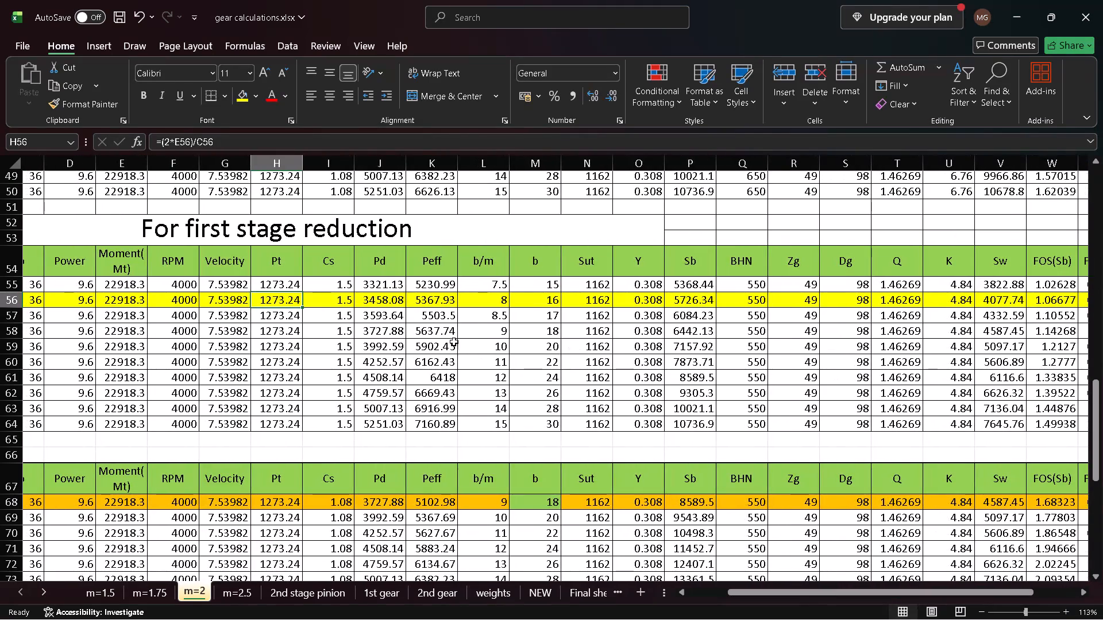
pyautogui.click(424, 260)
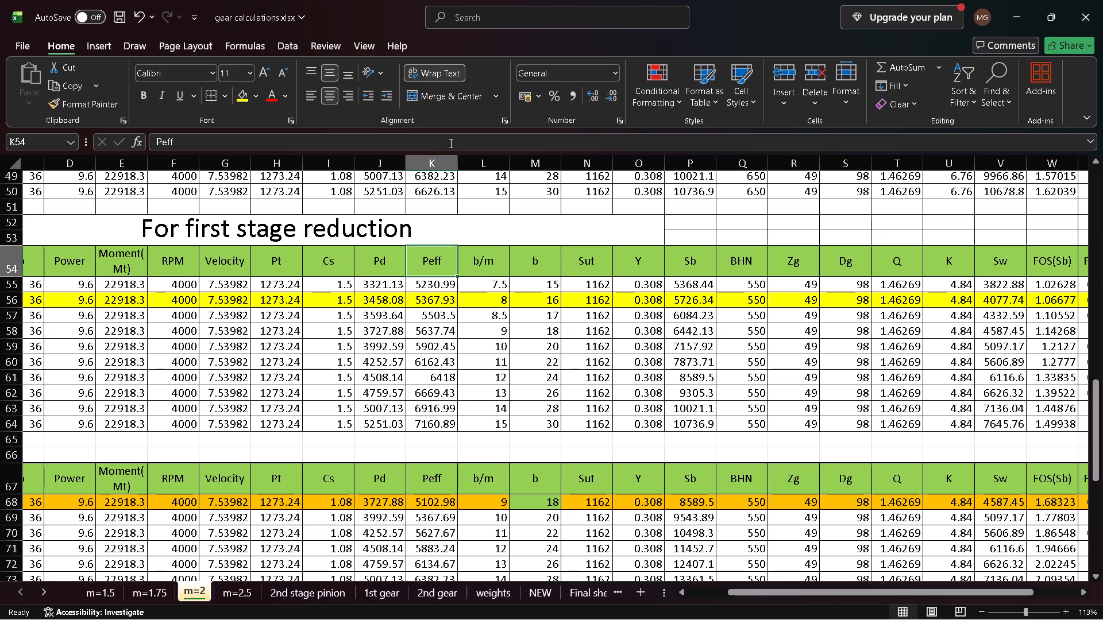
pyautogui.click(453, 287)
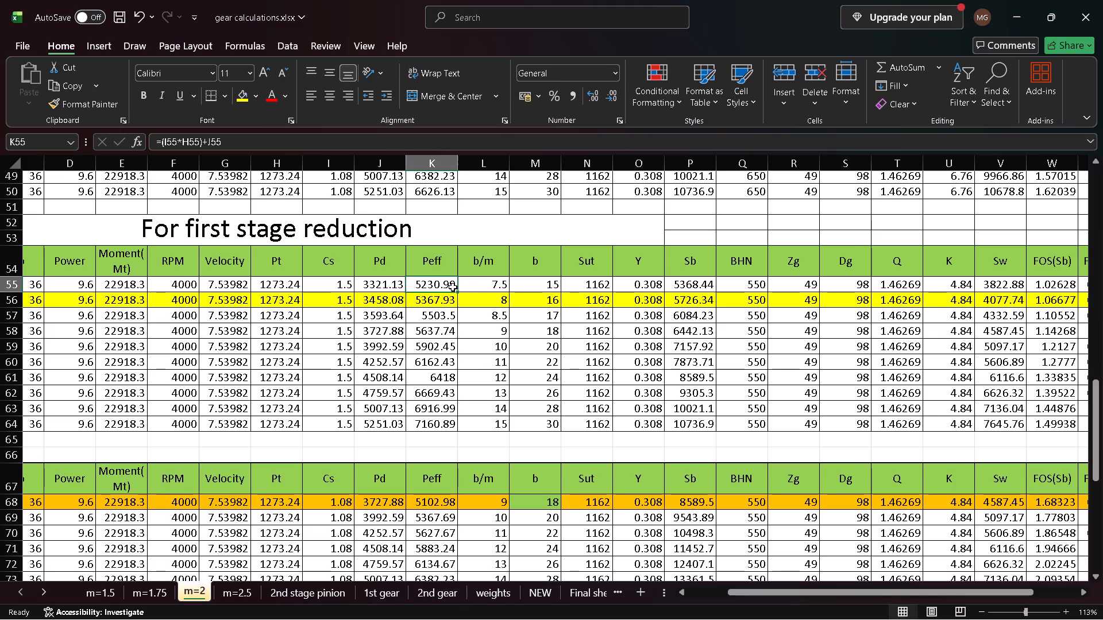
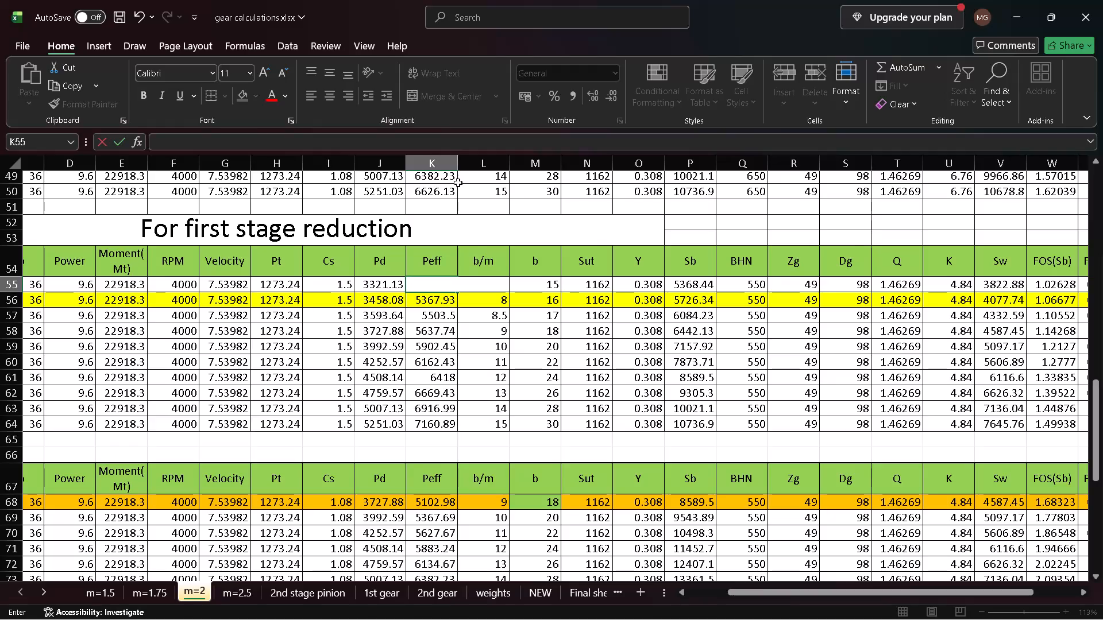
# Enter the Peff formula in row 55 of the first stage reduction table as Cs times Pt, =I55*H55.
pyautogui.scroll(1, 475, 241)
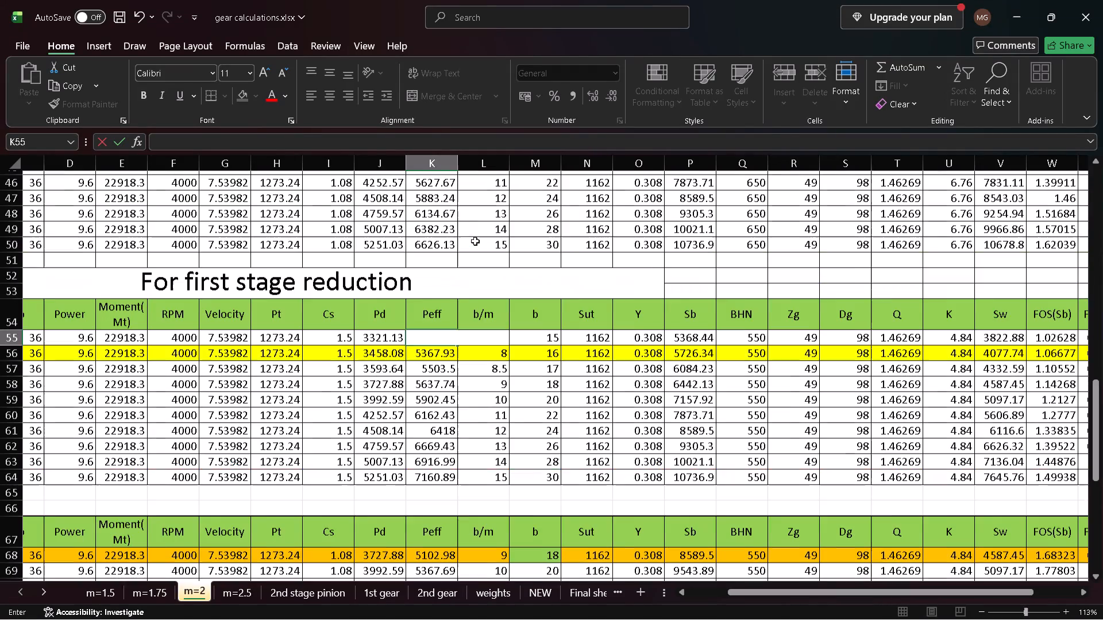
pyautogui.scroll(1, 475, 241)
pyautogui.hscroll(1, 475, 241)
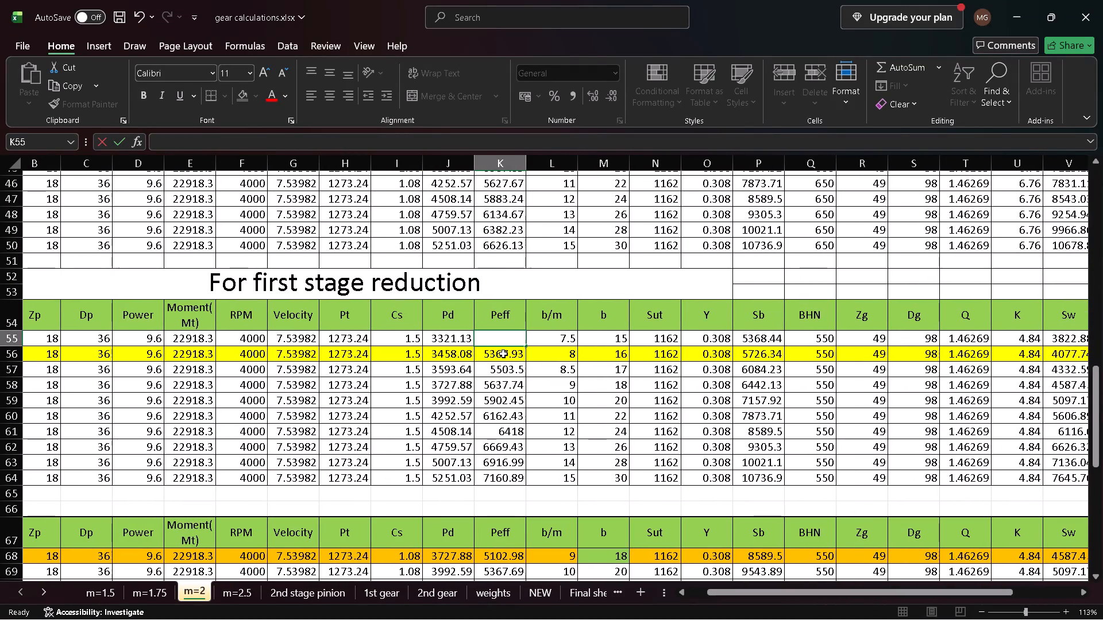
pyautogui.click(503, 354)
pyautogui.click(498, 342)
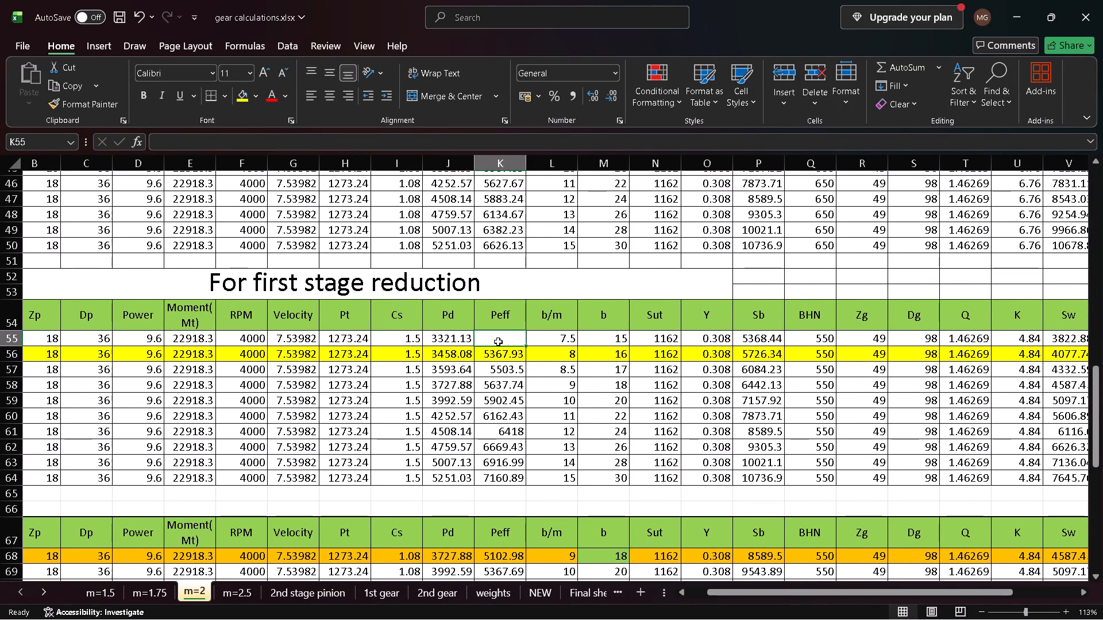
pyautogui.press('=')
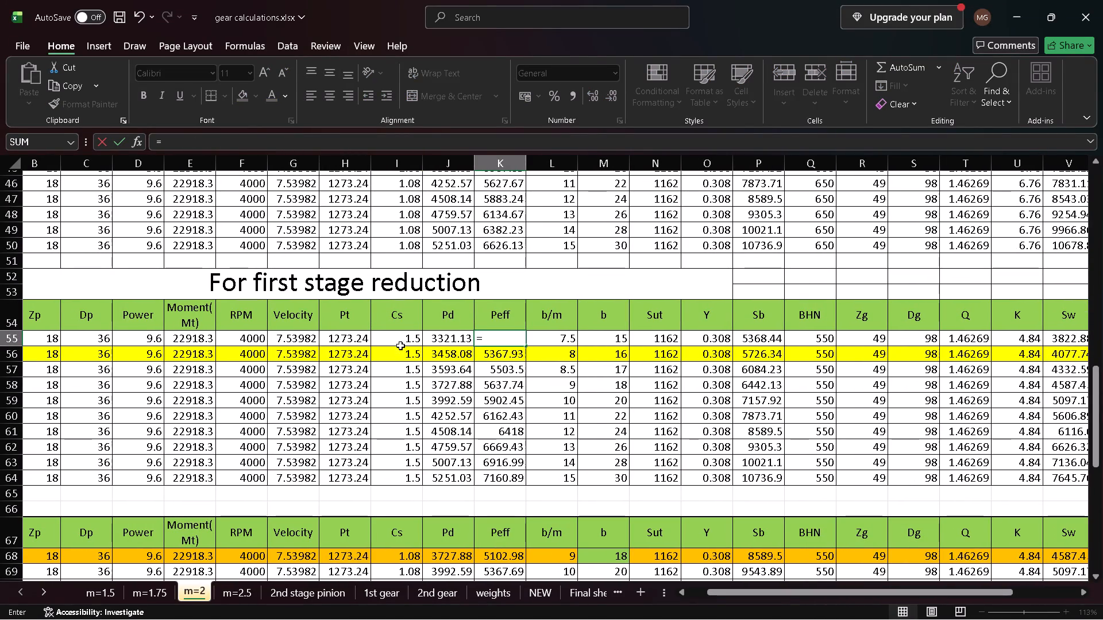
pyautogui.click(401, 336)
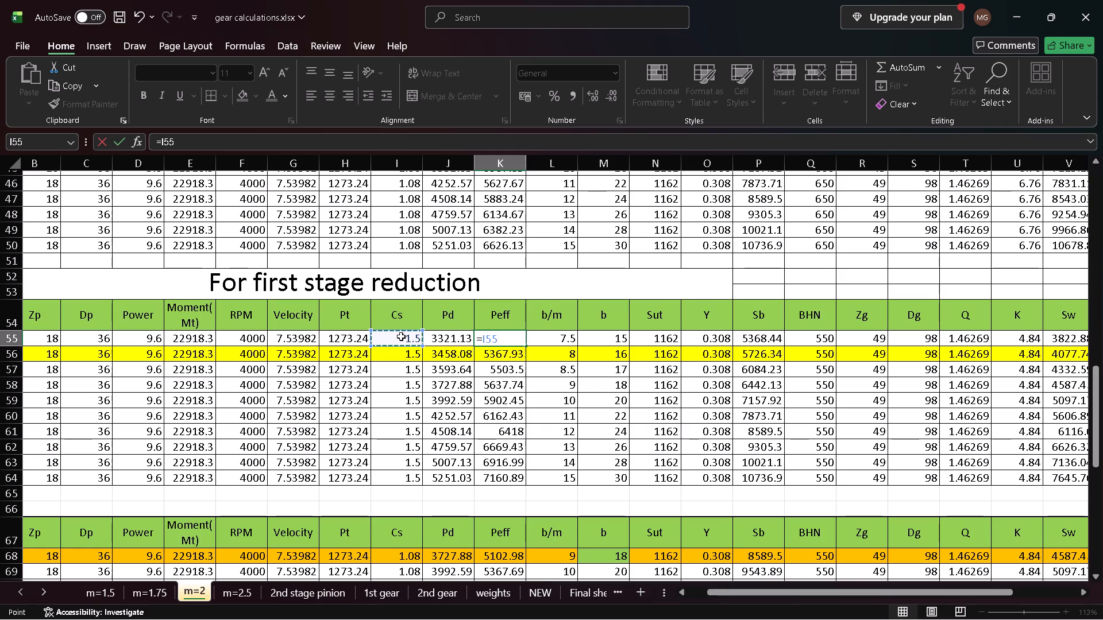
pyautogui.hotkey('shift', '*')
pyautogui.click(350, 338)
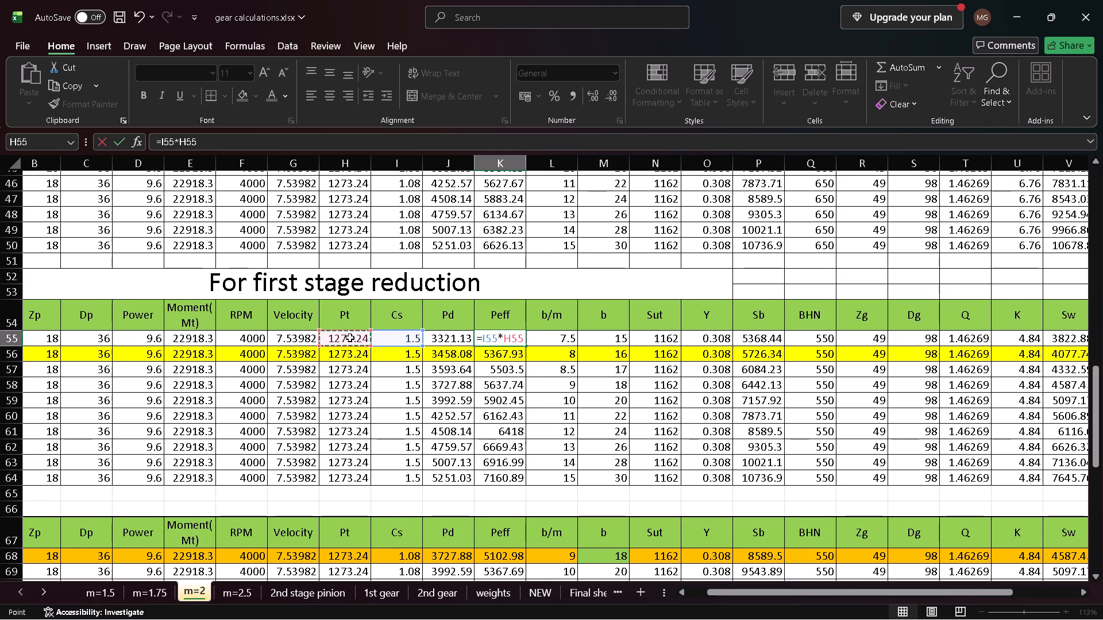
pyautogui.press('/')
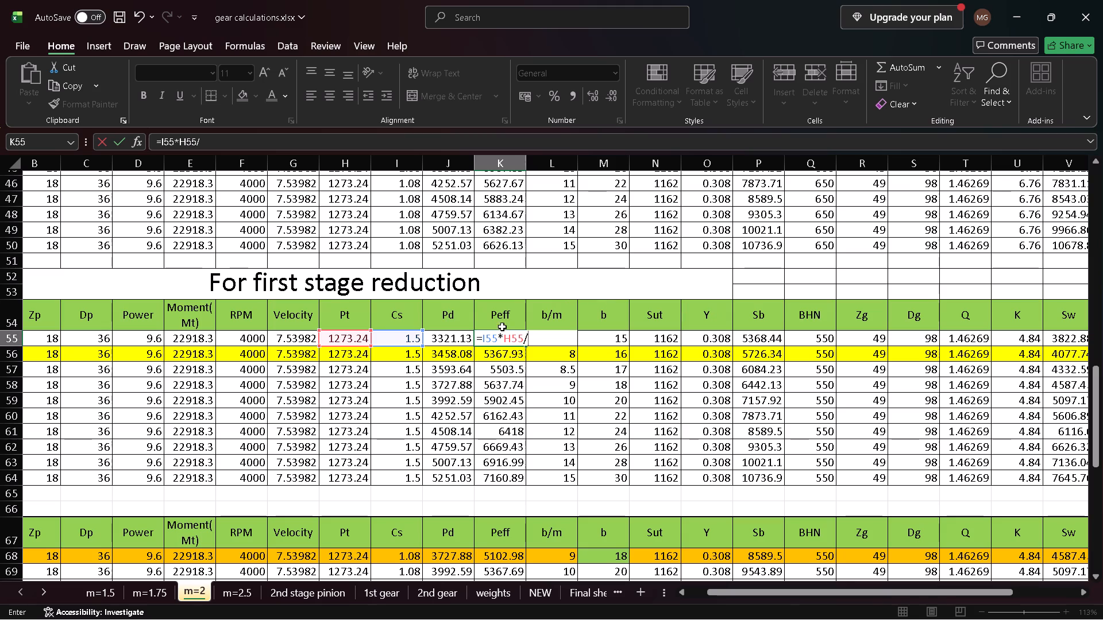
pyautogui.press('BackSpace')
pyautogui.press('Return')
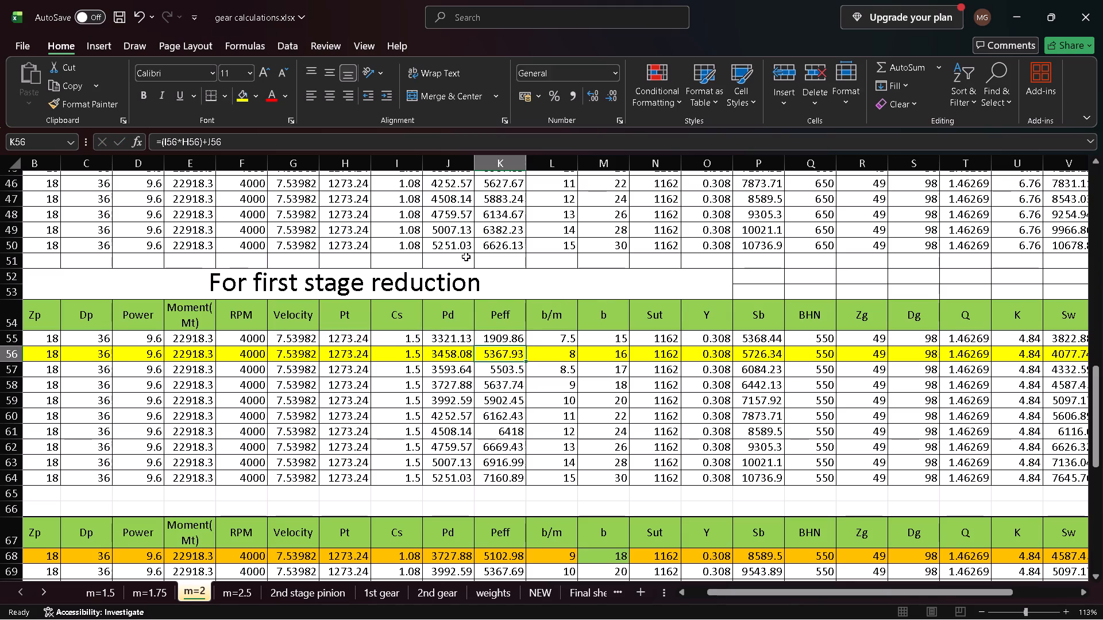
# Insert a sheet column before Peff and head it Cv in the first stage reduction table.
pyautogui.click(506, 308)
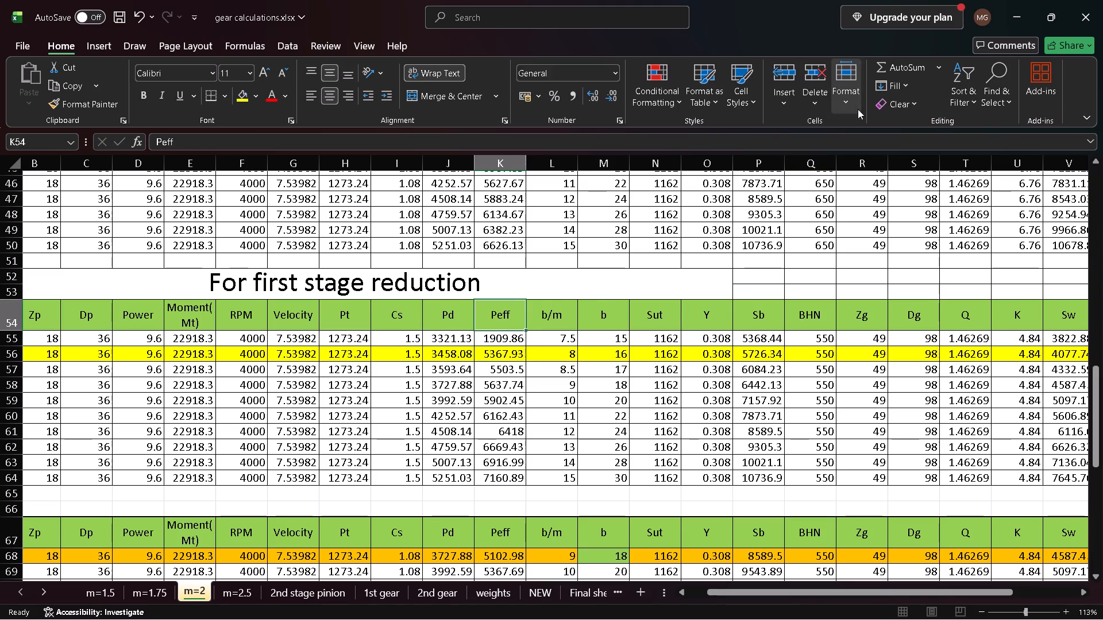
pyautogui.click(791, 102)
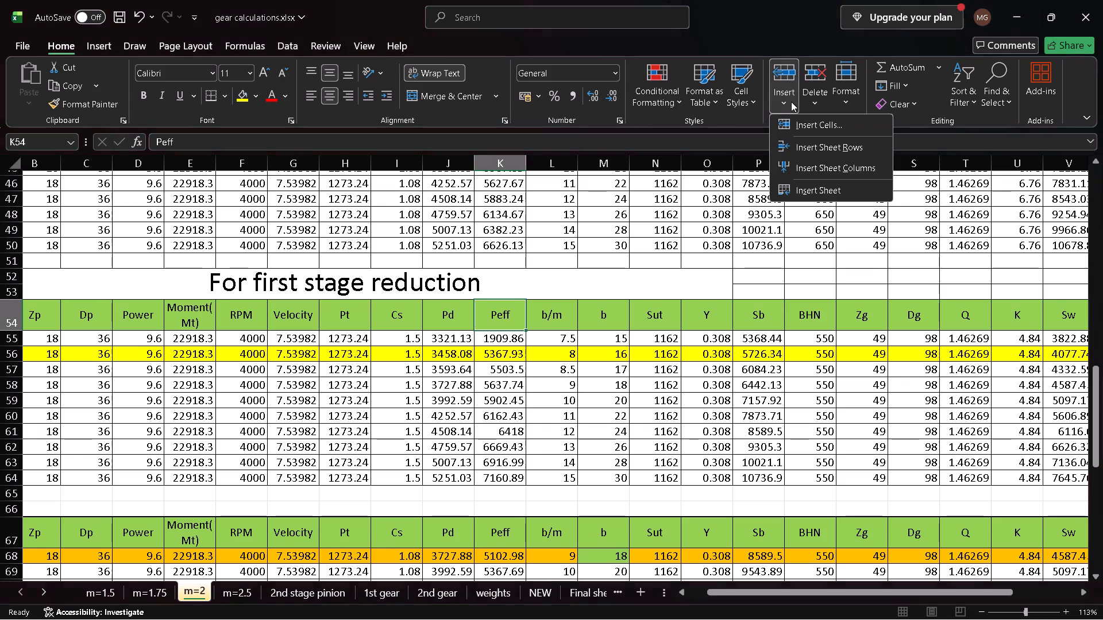
pyautogui.click(807, 165)
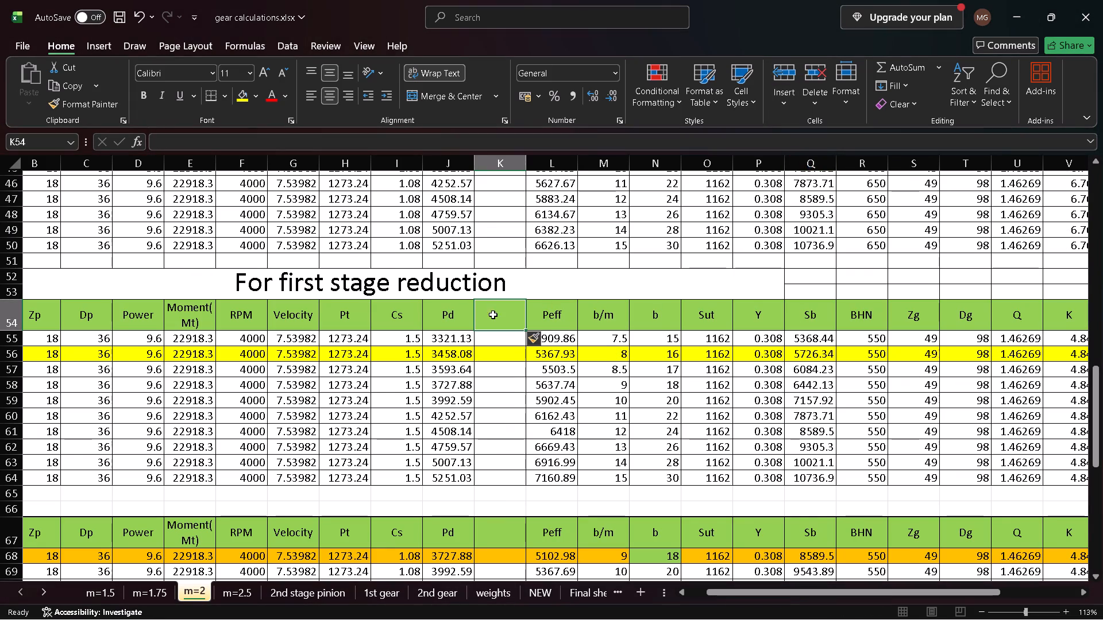
pyautogui.click(487, 316)
pyautogui.write('CV')
pyautogui.press('Return')
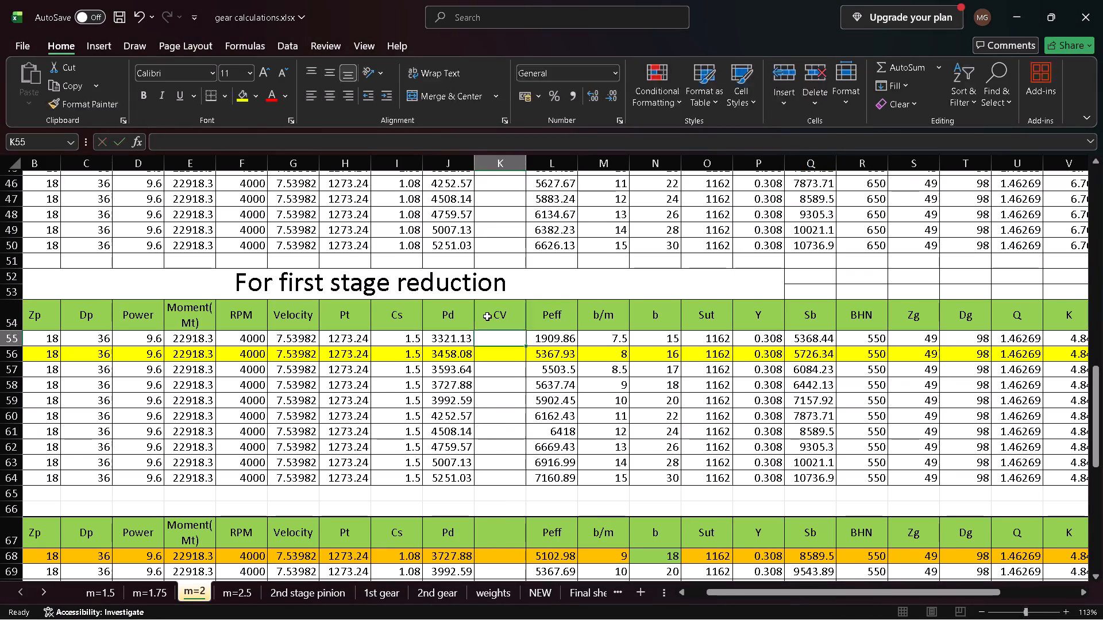
pyautogui.press('Up')
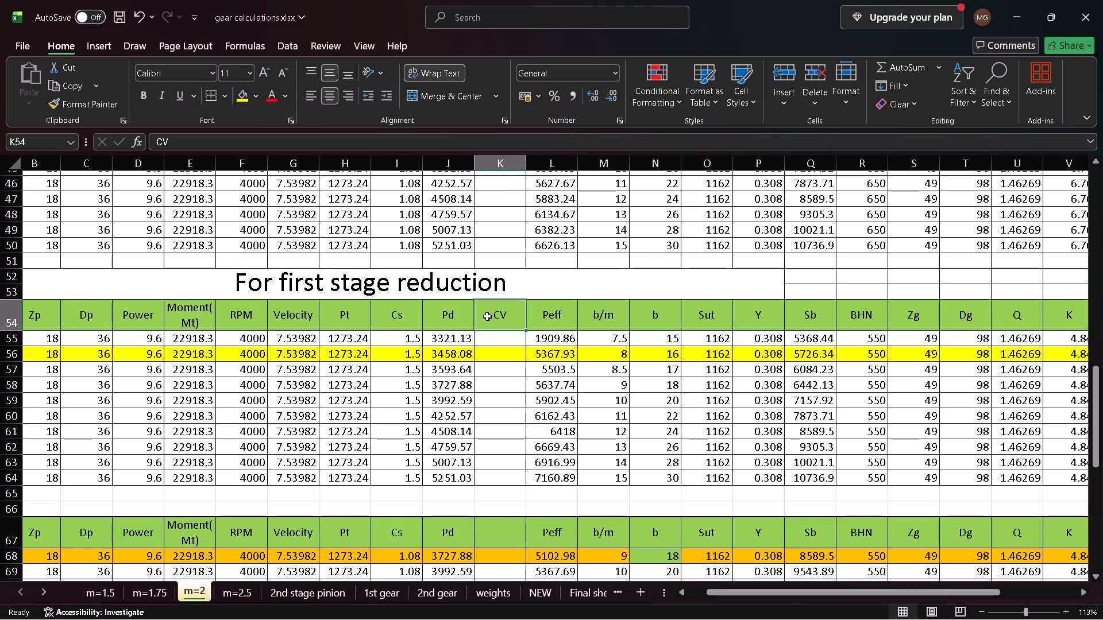
pyautogui.write('Cv')
pyautogui.press('Return')
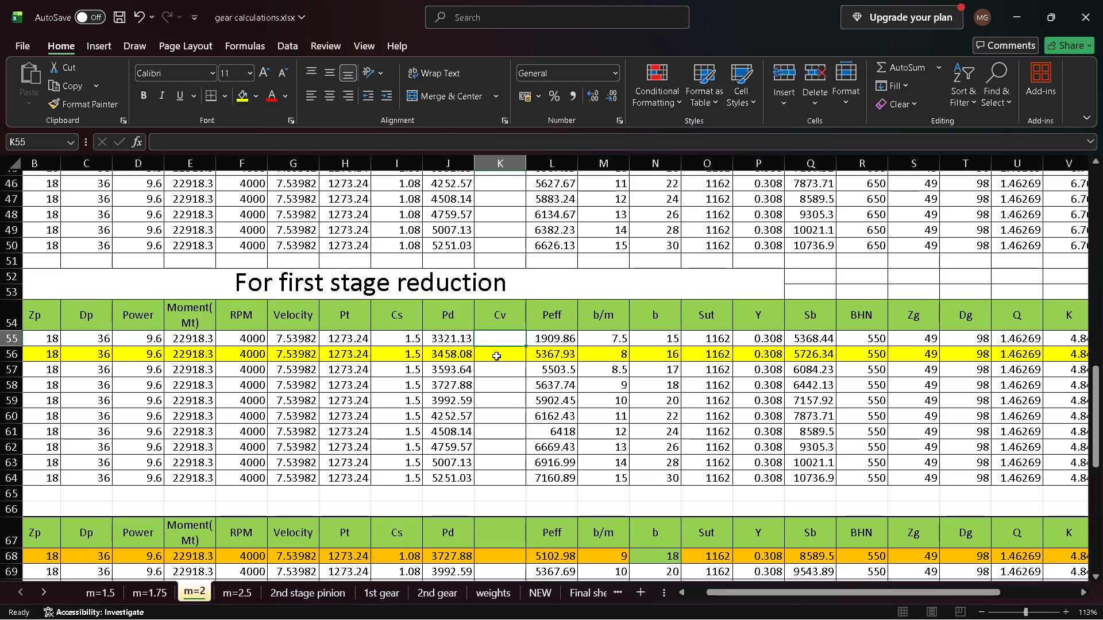
# Enter the Cv formula in row 55 as =3/(3+G55), using the row's Velocity value.
pyautogui.click(492, 346)
pyautogui.write('3/')
pyautogui.press('BackSpace')
pyautogui.press('BackSpace')
pyautogui.press('=')
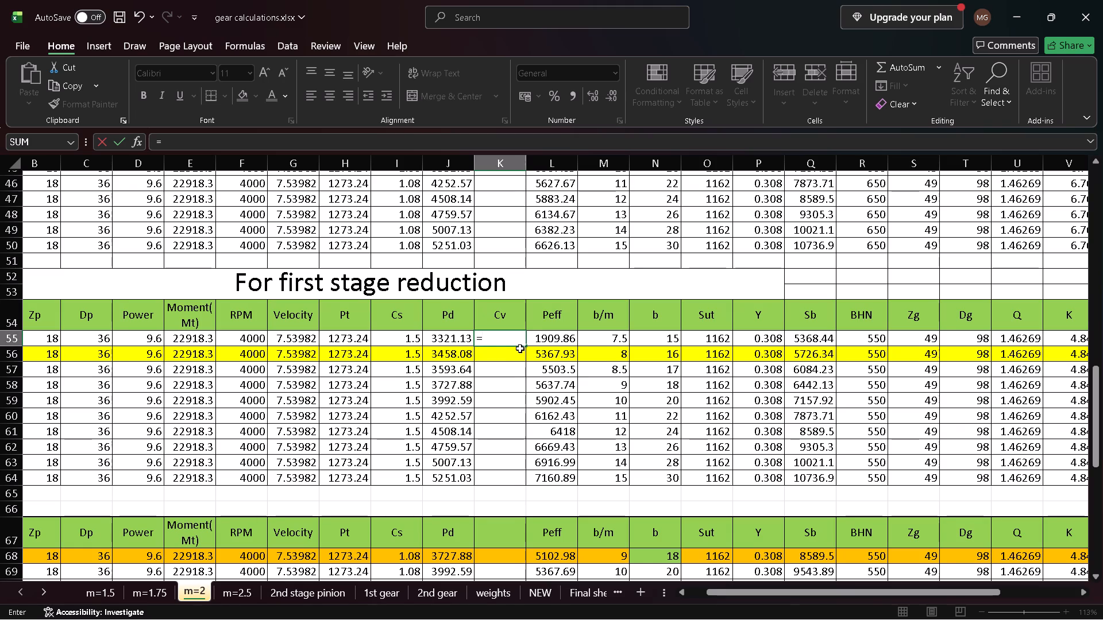
pyautogui.write('3/(')
pyautogui.press('3')
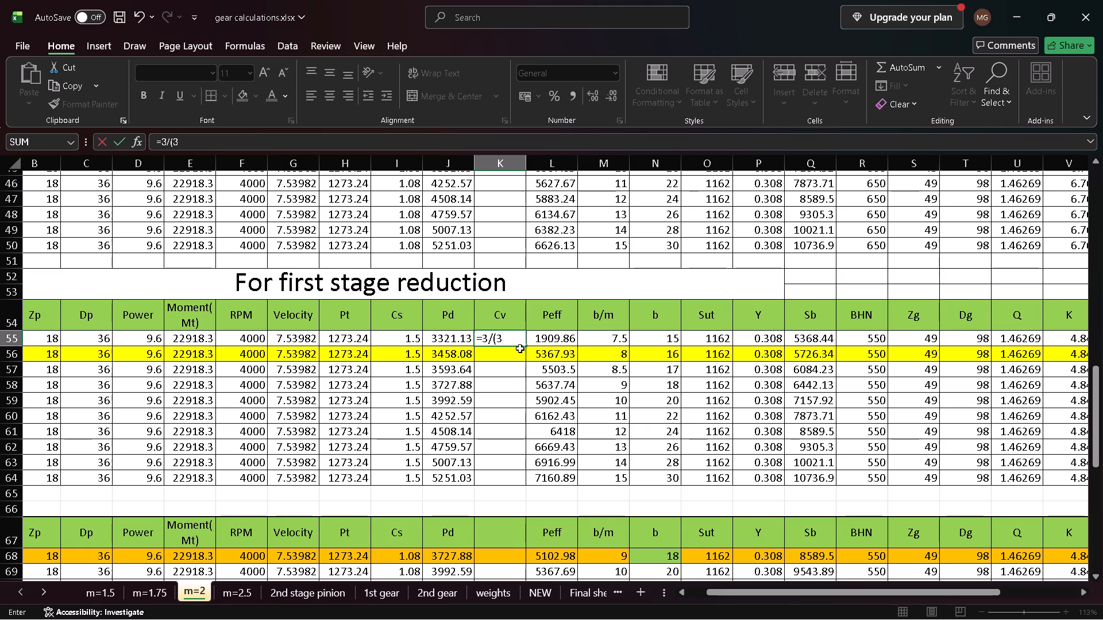
pyautogui.press('+')
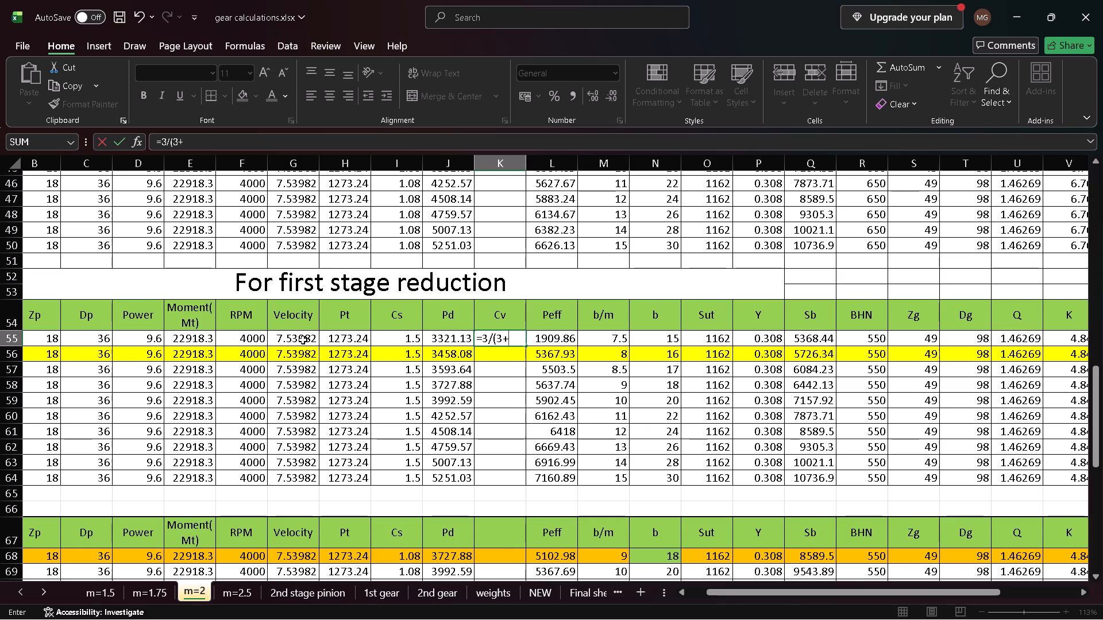
pyautogui.click(303, 340)
pyautogui.hotkey('shift', ')')
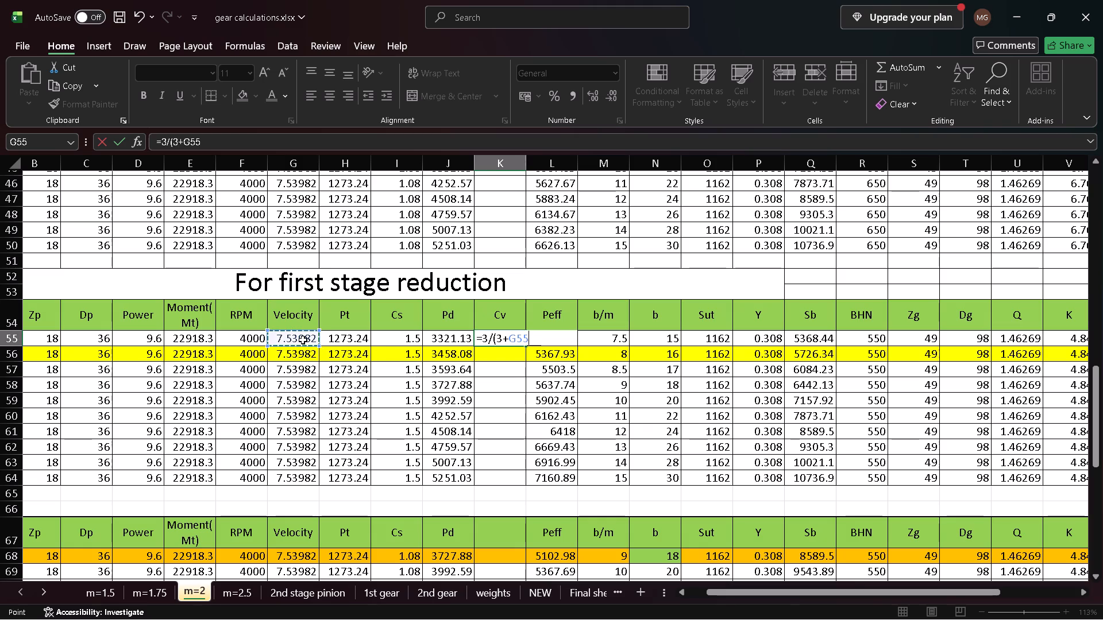
pyautogui.press('Return')
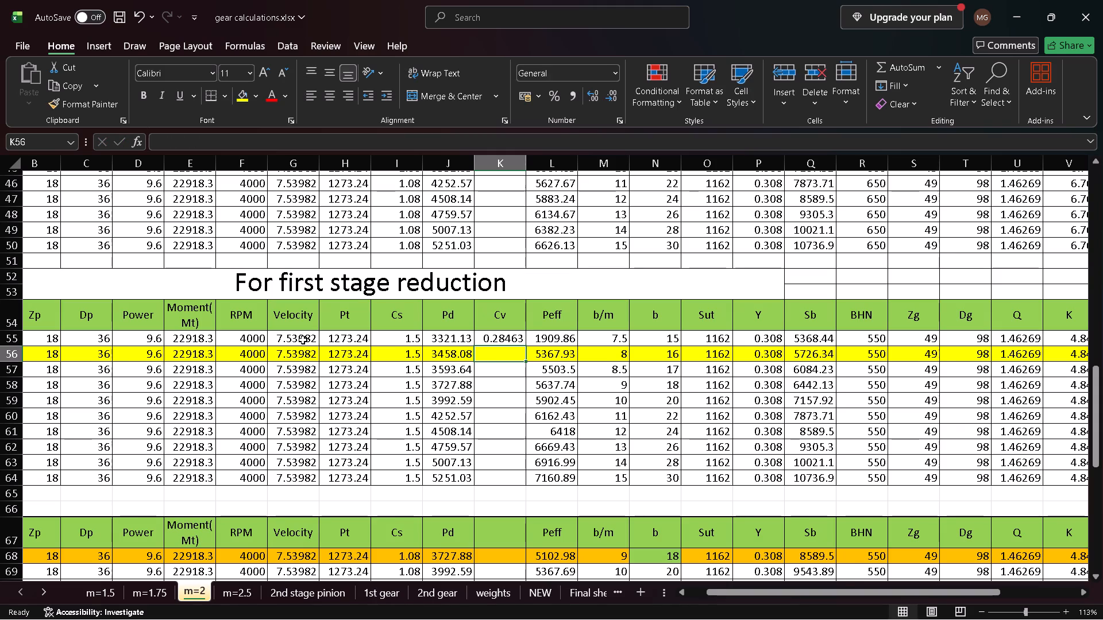
# Check the Velocity formula in row 55, and fill the Cv formula down the first stage reduction table to row 64.
pyautogui.hscroll(3, 303, 340)
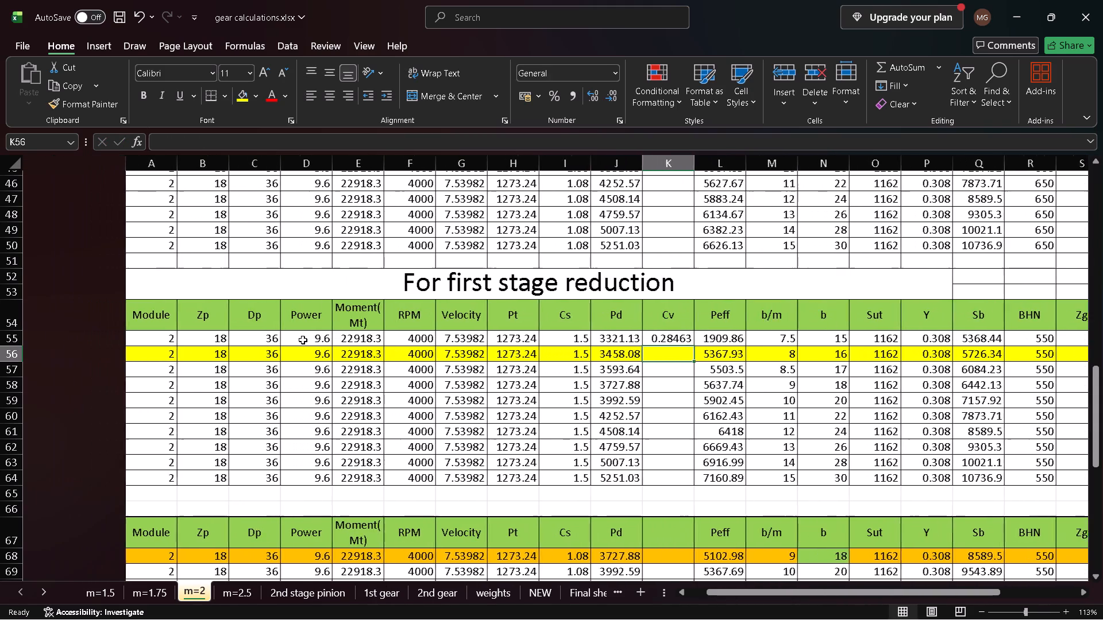
pyautogui.hscroll(1, 303, 340)
pyautogui.click(367, 330)
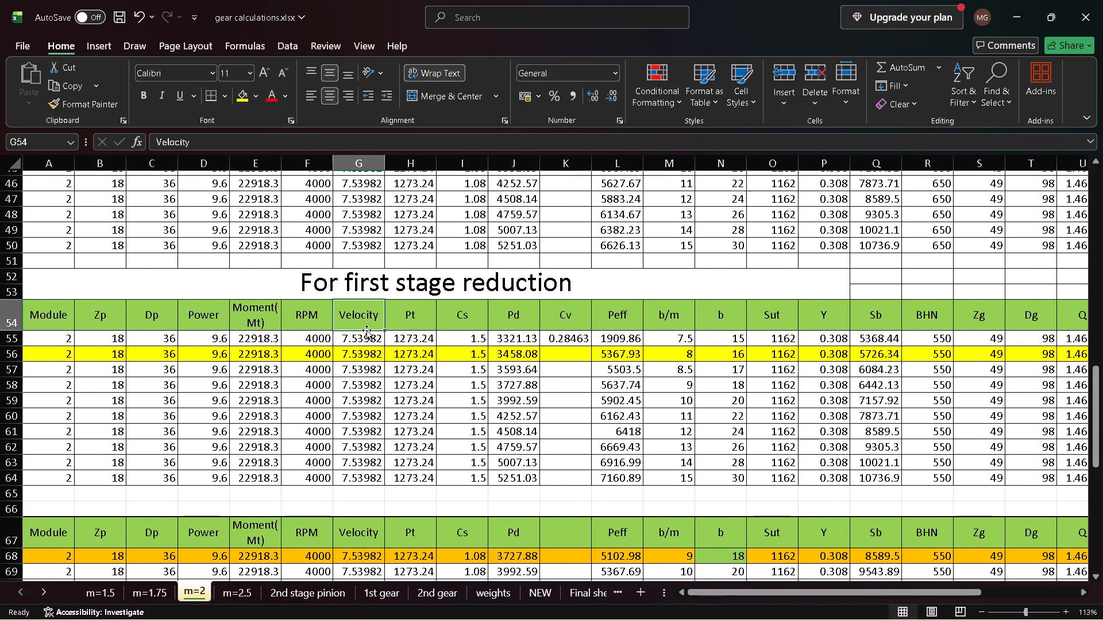
pyautogui.click(360, 344)
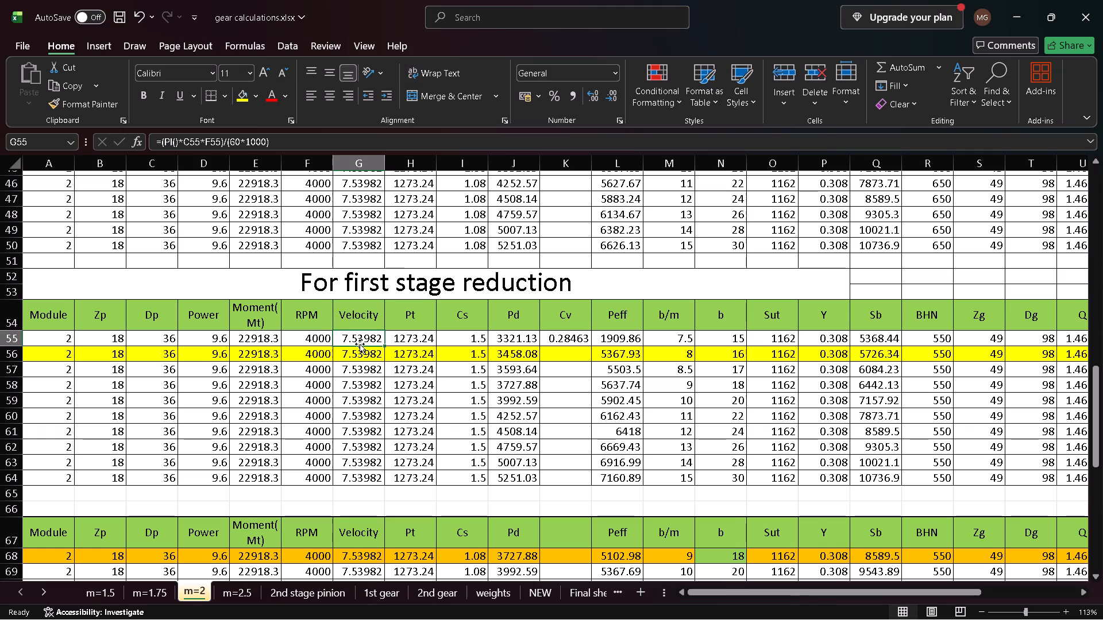
pyautogui.click(557, 339)
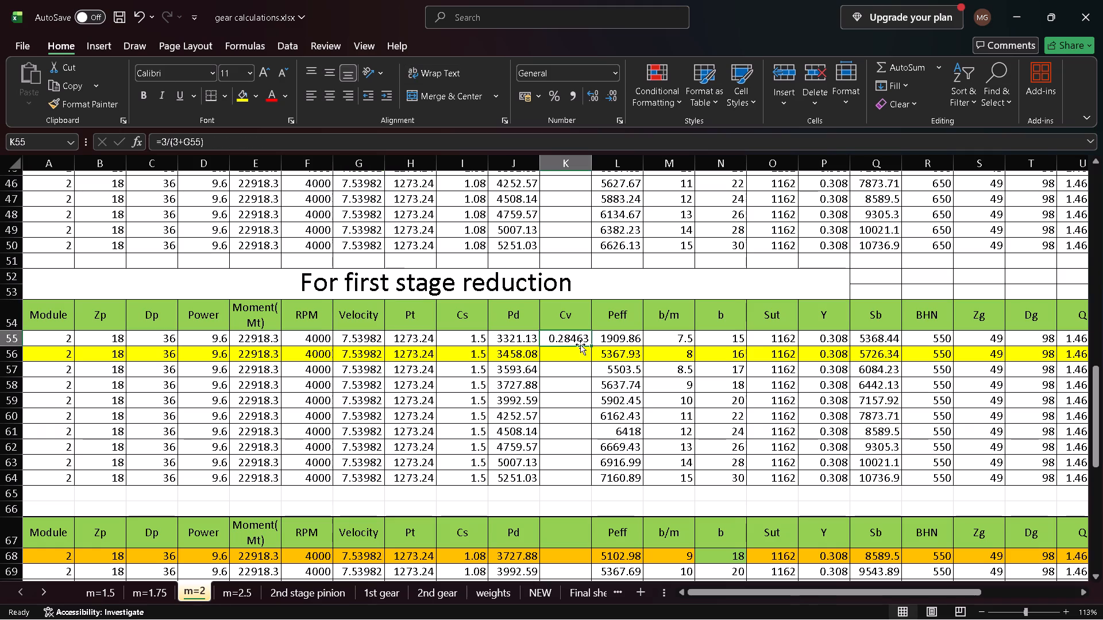
pyautogui.doubleClick(592, 346)
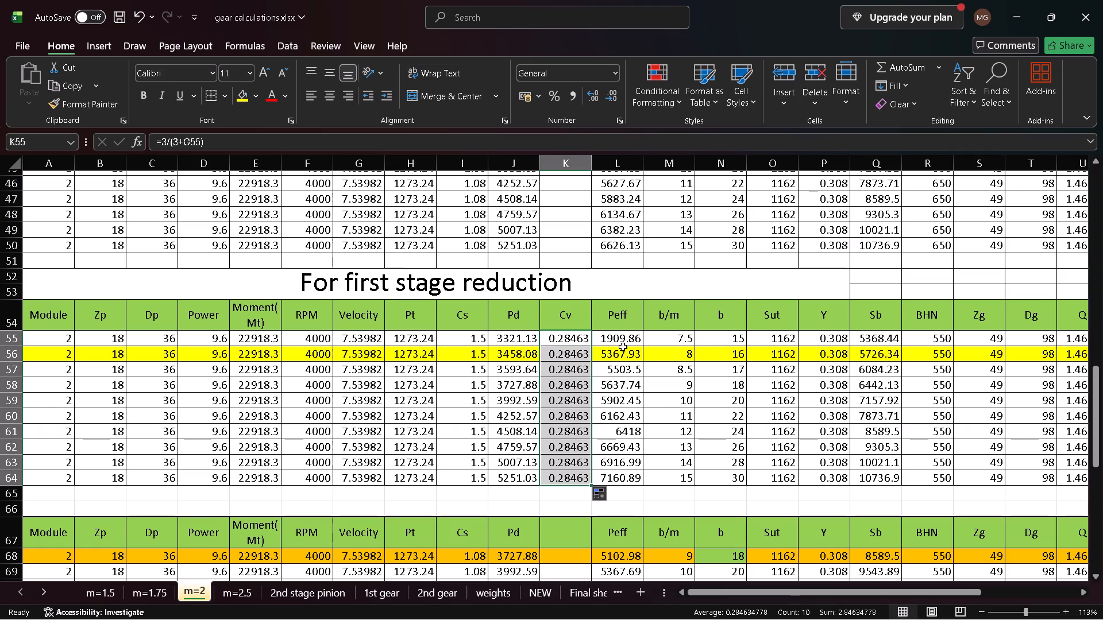
# Extend the row 55 Peff formula to divide by Cv, =I55*H55/K55, and fill it down to row 64.
pyautogui.click(614, 335)
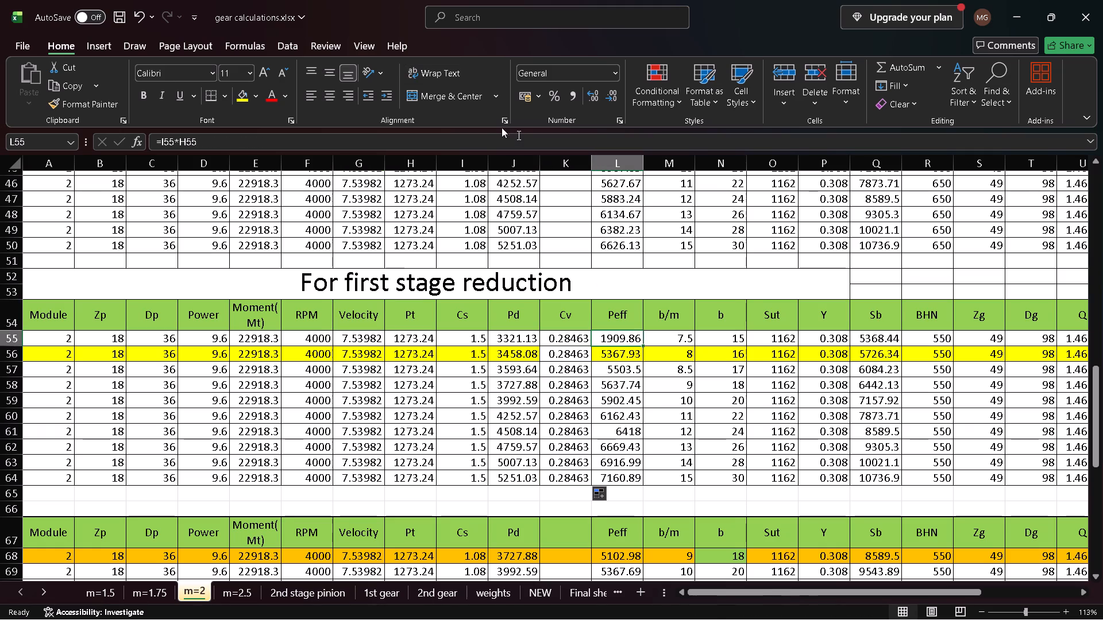
pyautogui.click(507, 141)
pyautogui.press('/')
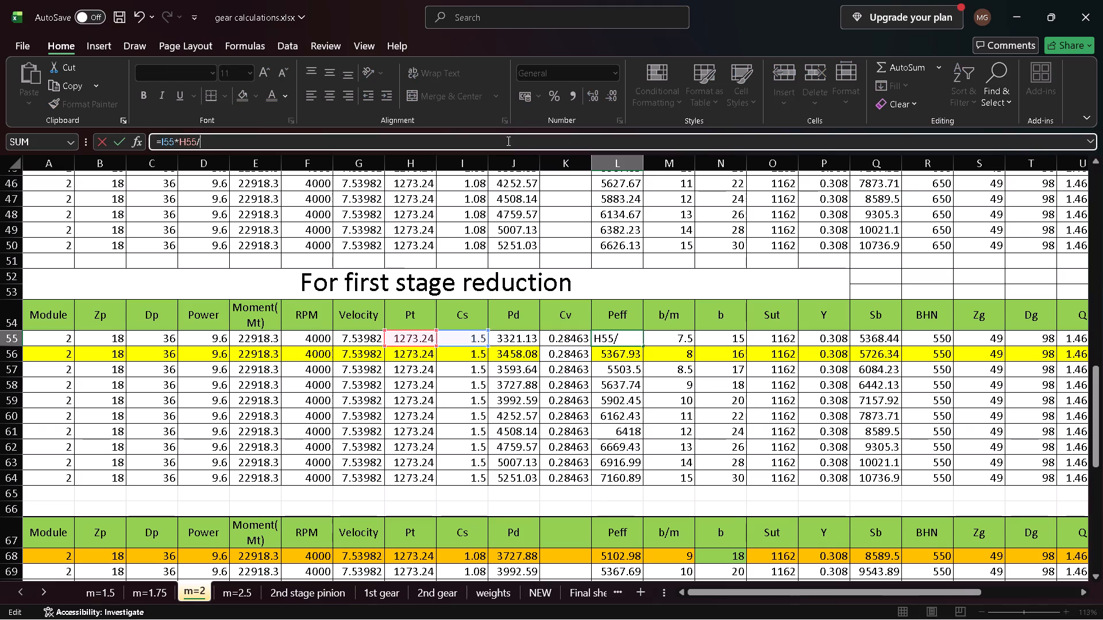
pyautogui.click(584, 339)
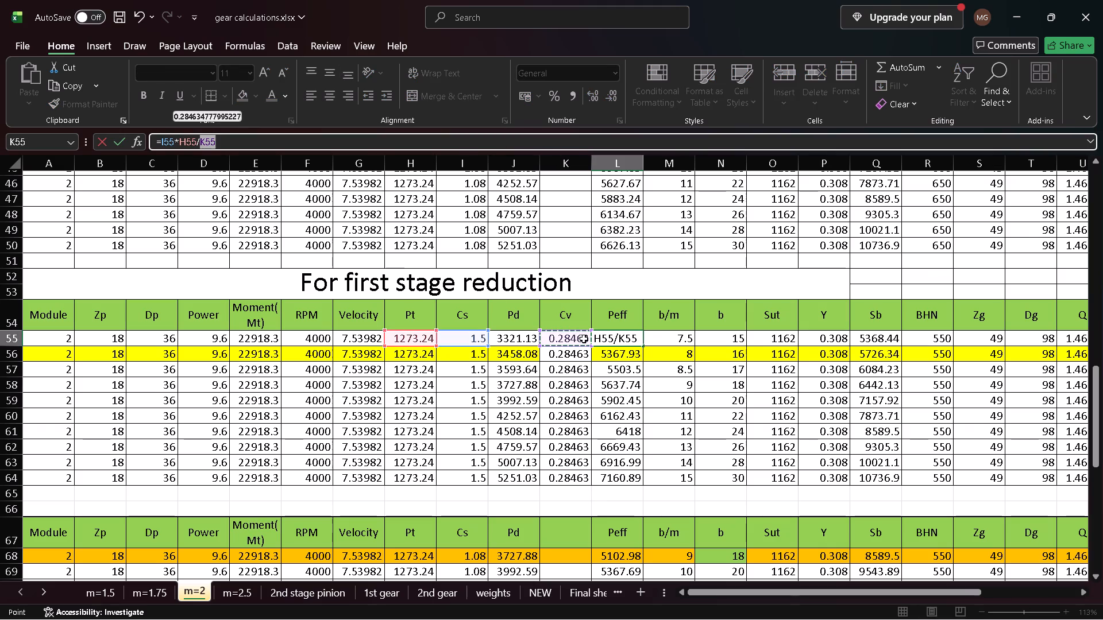
pyautogui.press('Return')
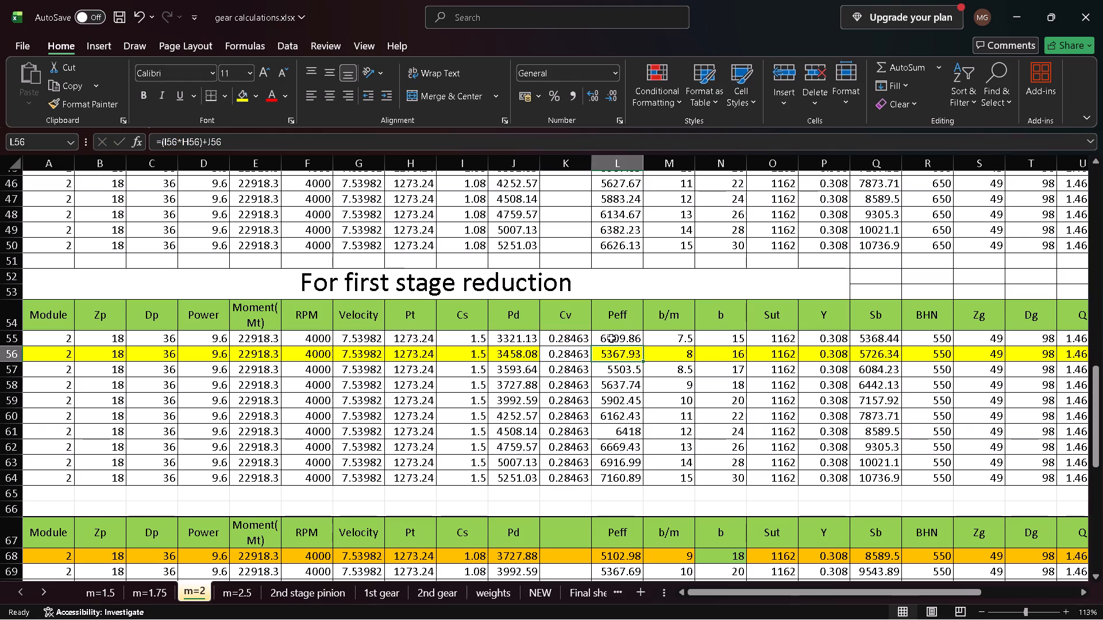
pyautogui.click(611, 338)
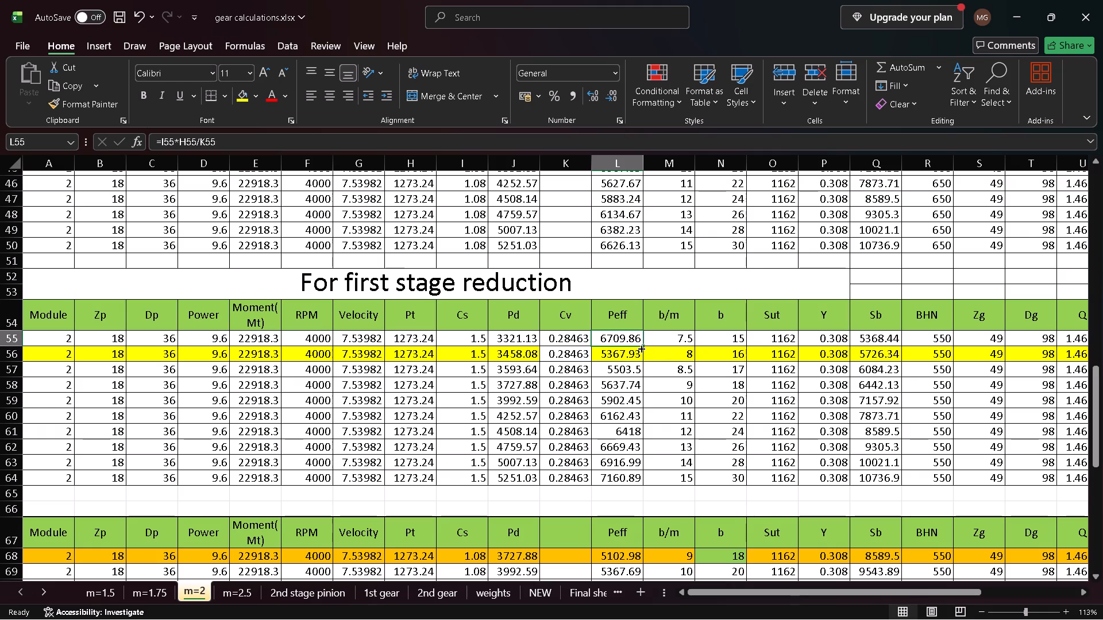
pyautogui.doubleClick(642, 347)
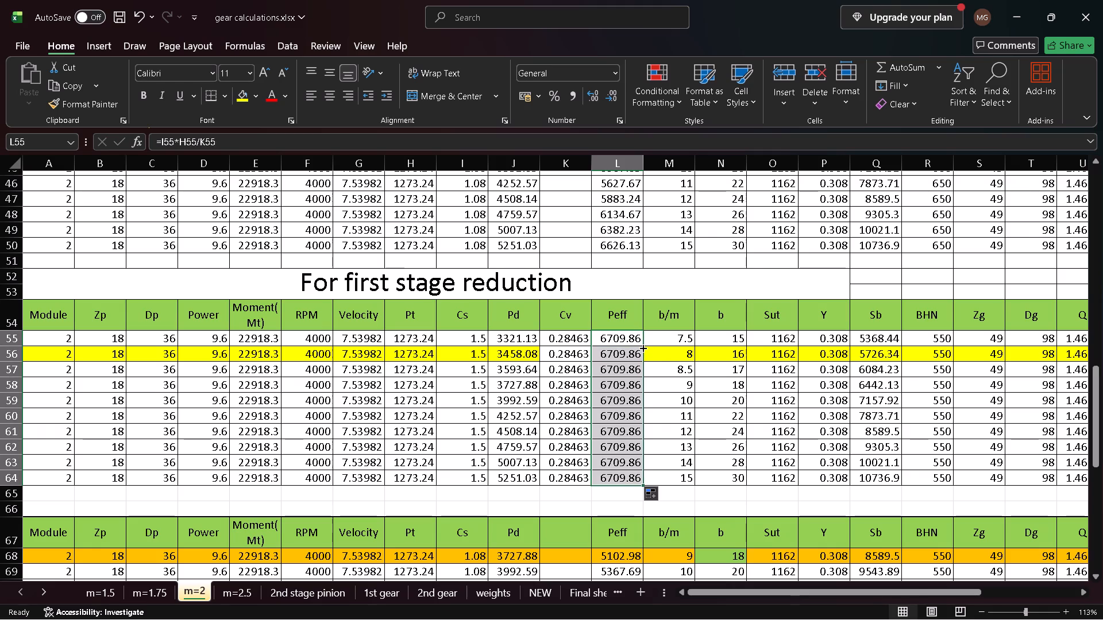
# Examine the Cv and Peff values and the FOS(Sb) and FOS(Sw) columns across the first stage reduction table.
pyautogui.hscroll(1, 506, 376)
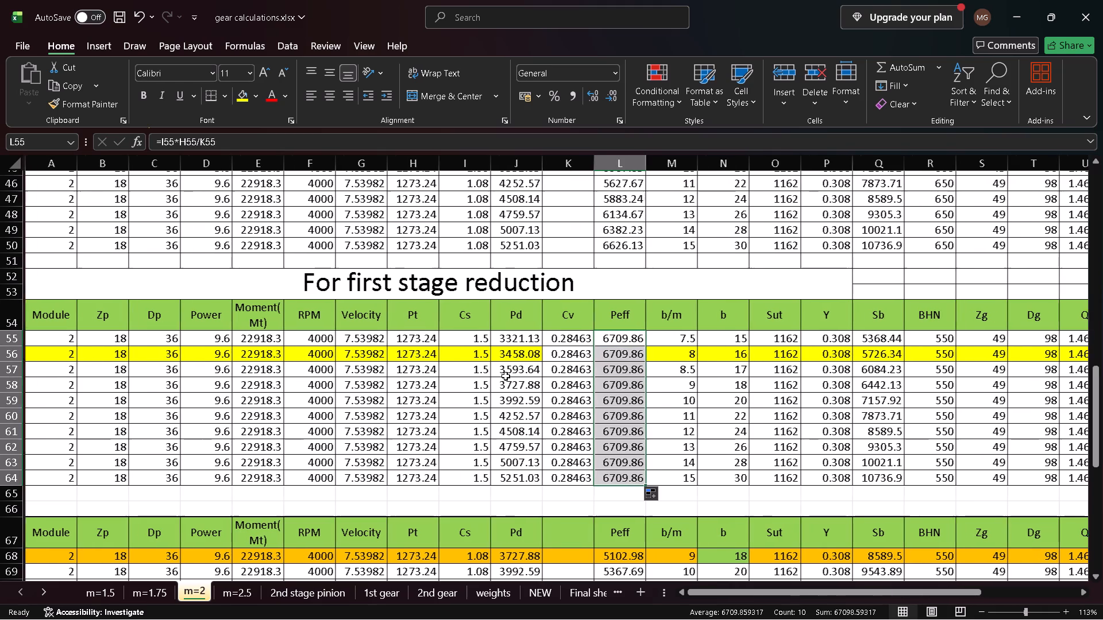
pyautogui.hscroll(1, 506, 376)
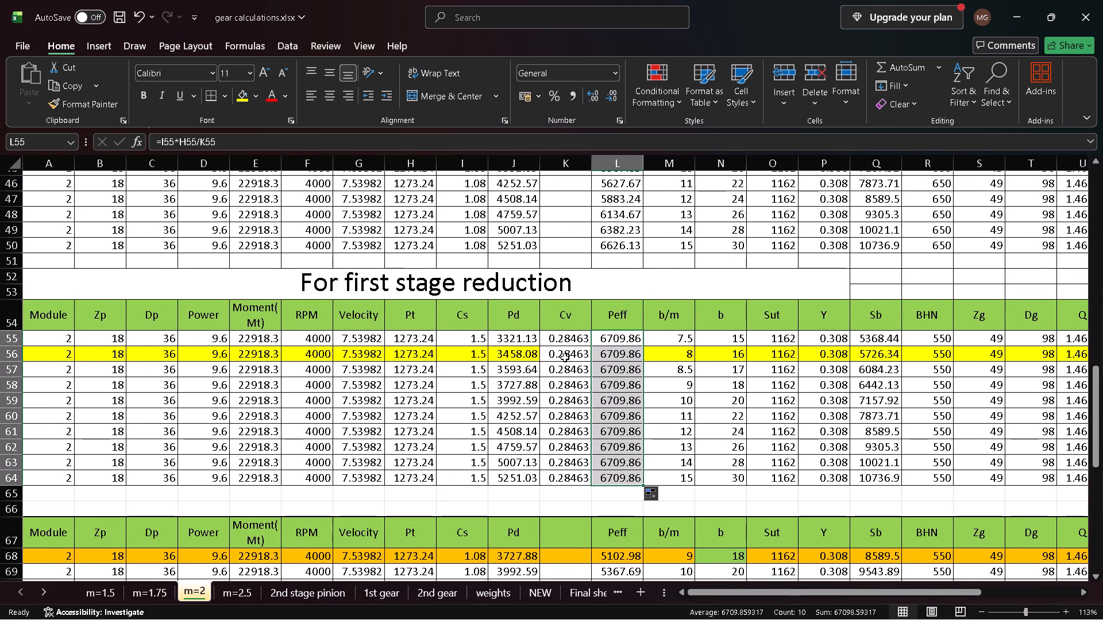
pyautogui.click(564, 357)
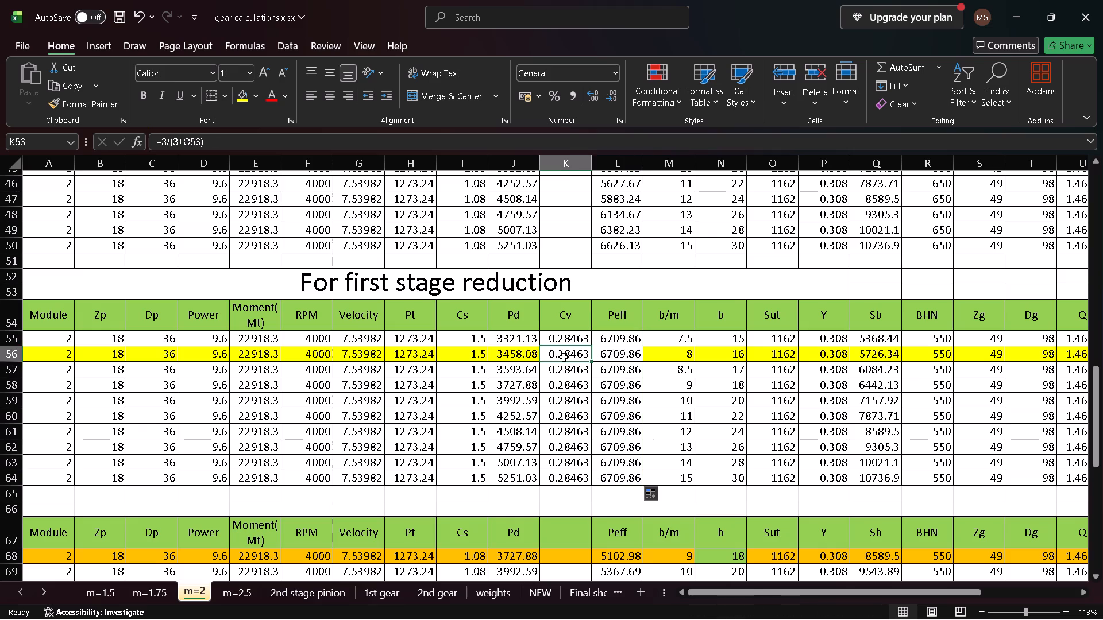
pyautogui.hscroll(-2, 596, 351)
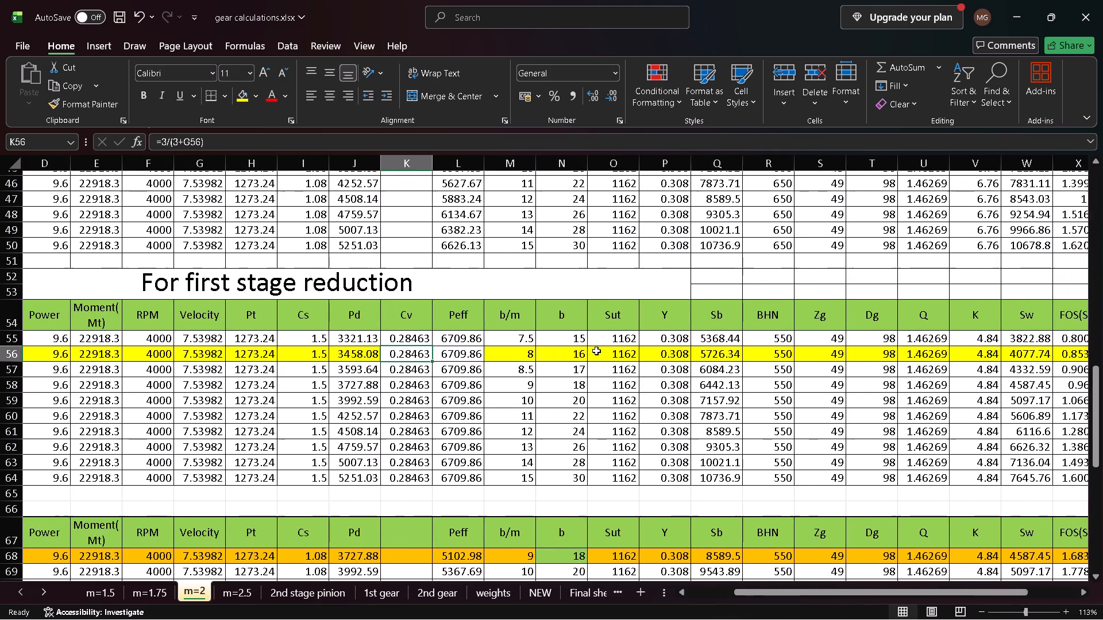
pyautogui.hscroll(-4, 573, 356)
pyautogui.hscroll(7, 573, 356)
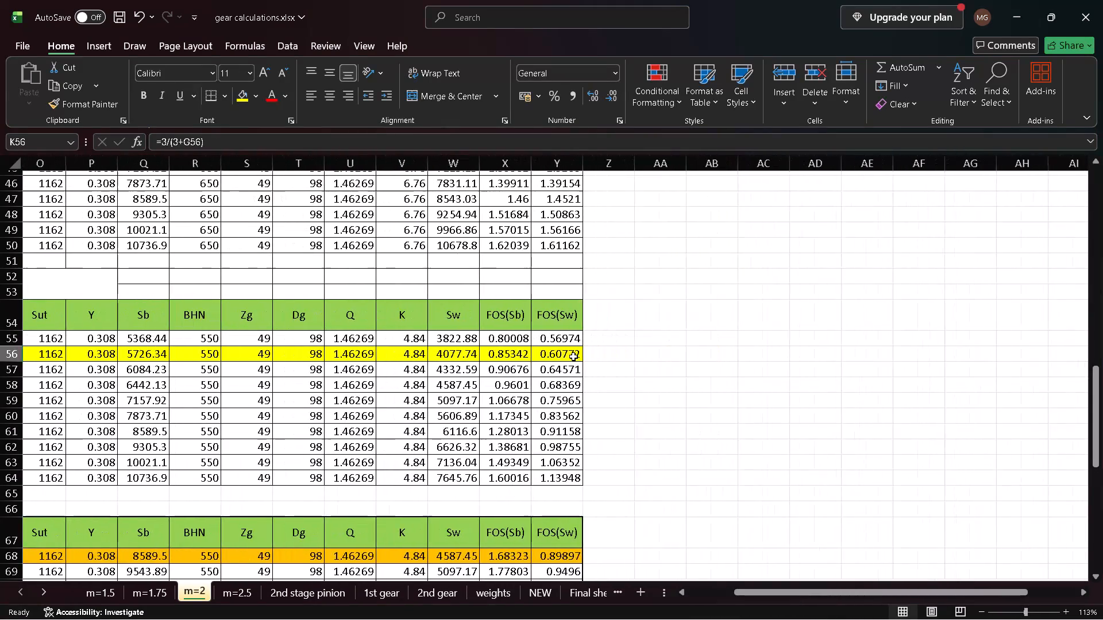
pyautogui.hscroll(1, 573, 356)
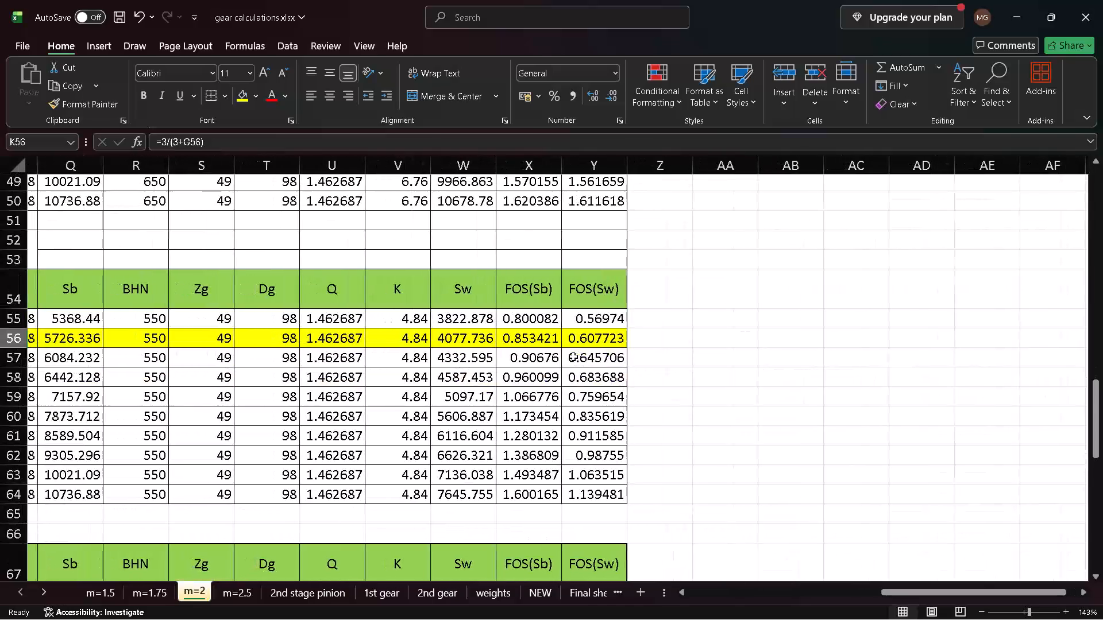
pyautogui.hscroll(1, 573, 356)
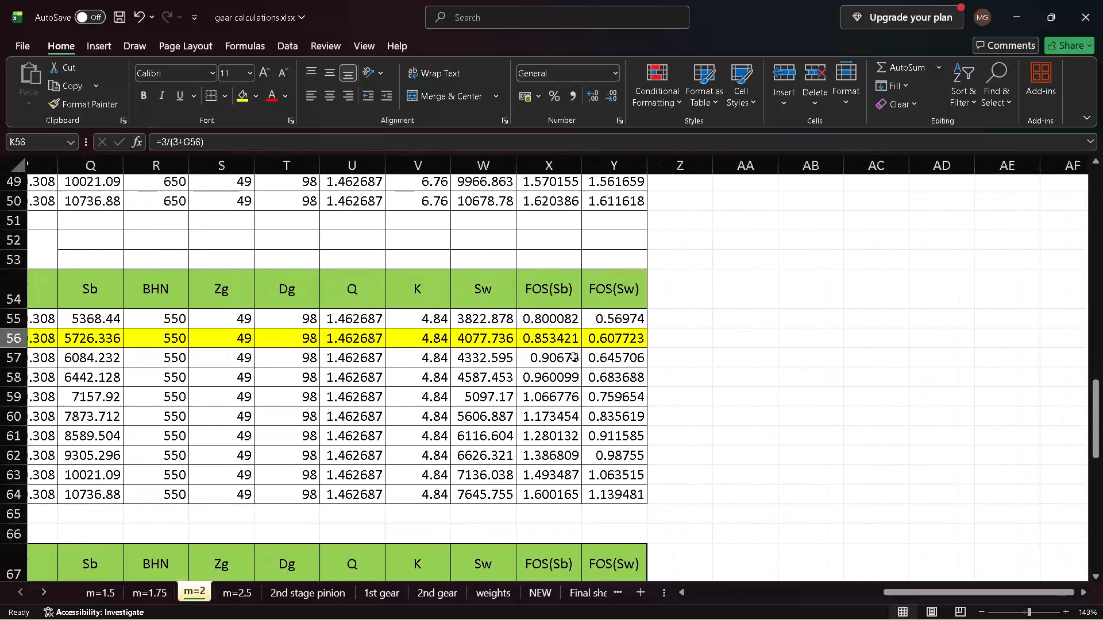
pyautogui.hscroll(3, 573, 356)
pyautogui.hscroll(-1, 573, 356)
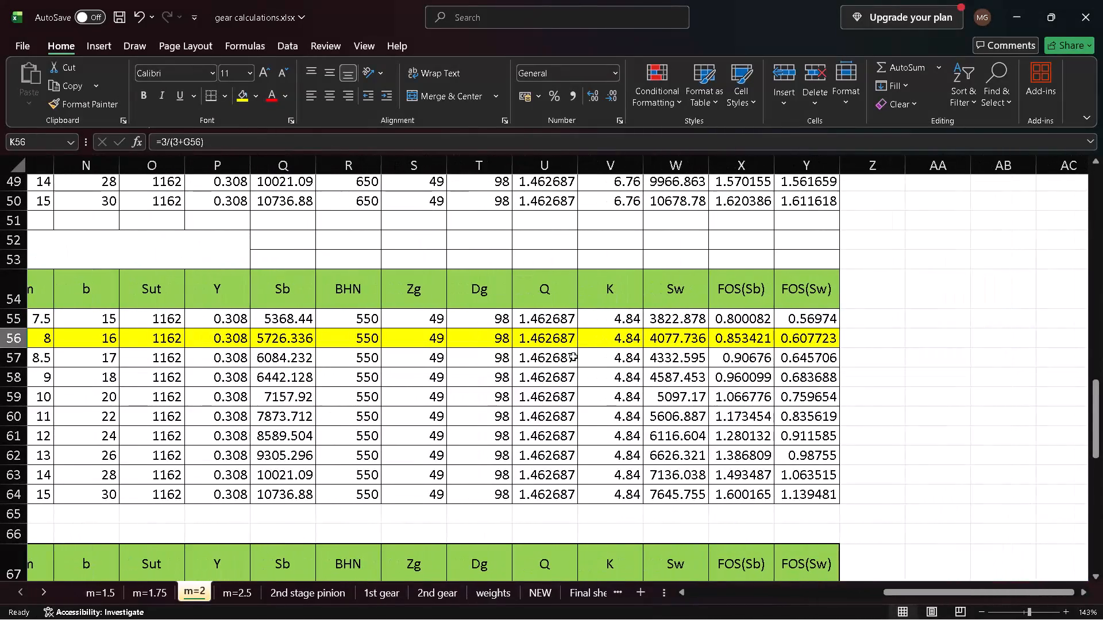
pyautogui.click(799, 415)
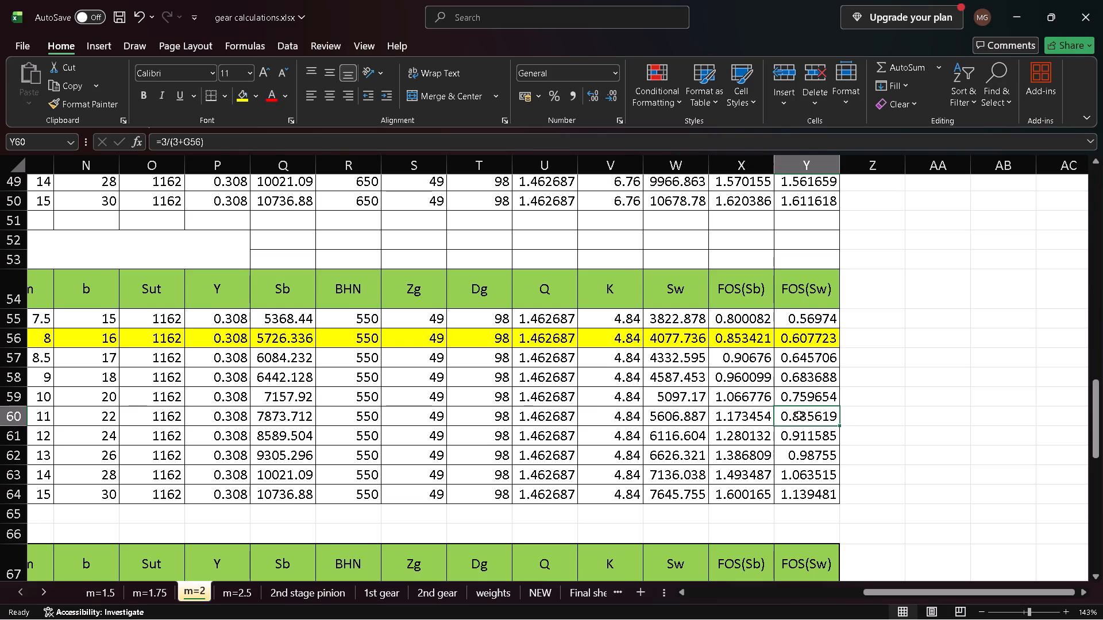
# Select all of row 60 in the first stage reduction table and review its values from Module to FOS(Sw).
pyautogui.hotkey('ctrl', 'Left')
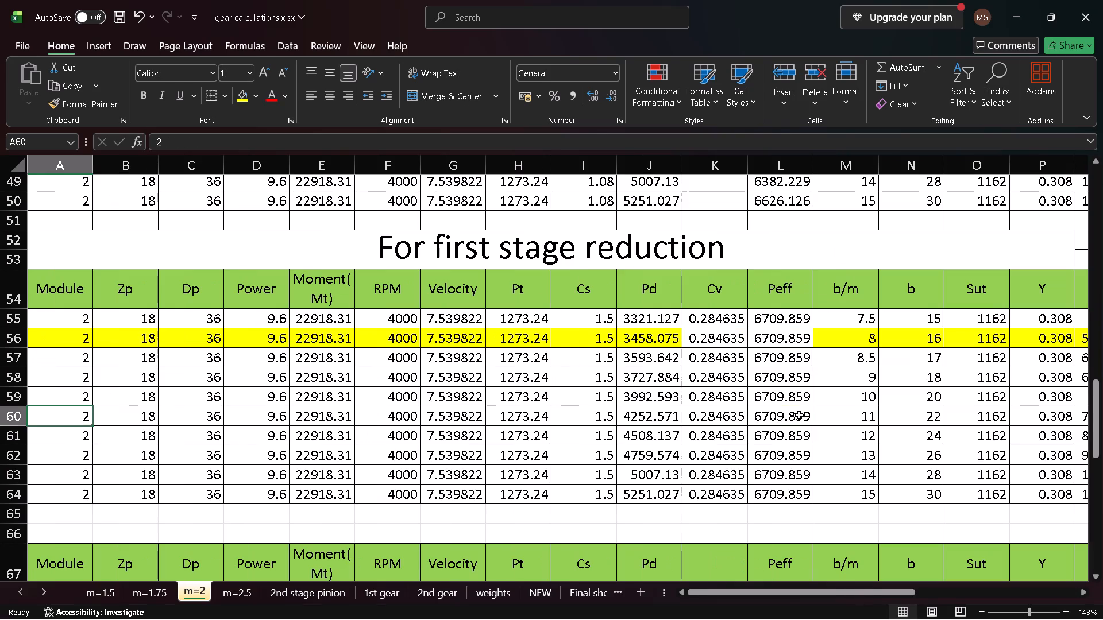
pyautogui.hotkey('ctrl', 'shift', 'Right')
pyautogui.hscroll(1, 799, 415)
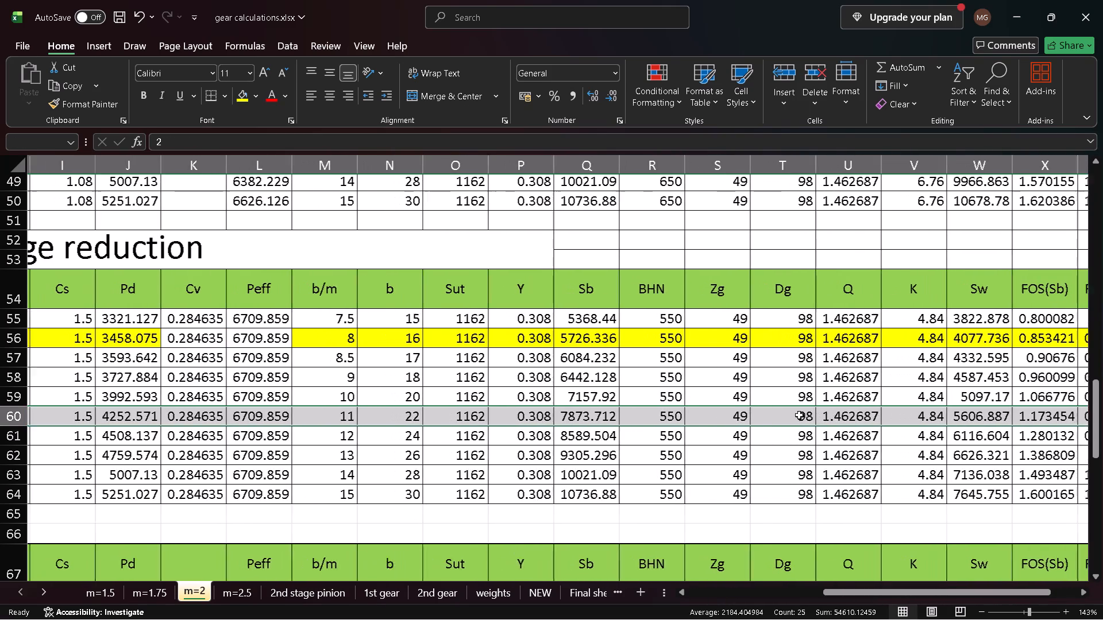
pyautogui.hscroll(2, 799, 415)
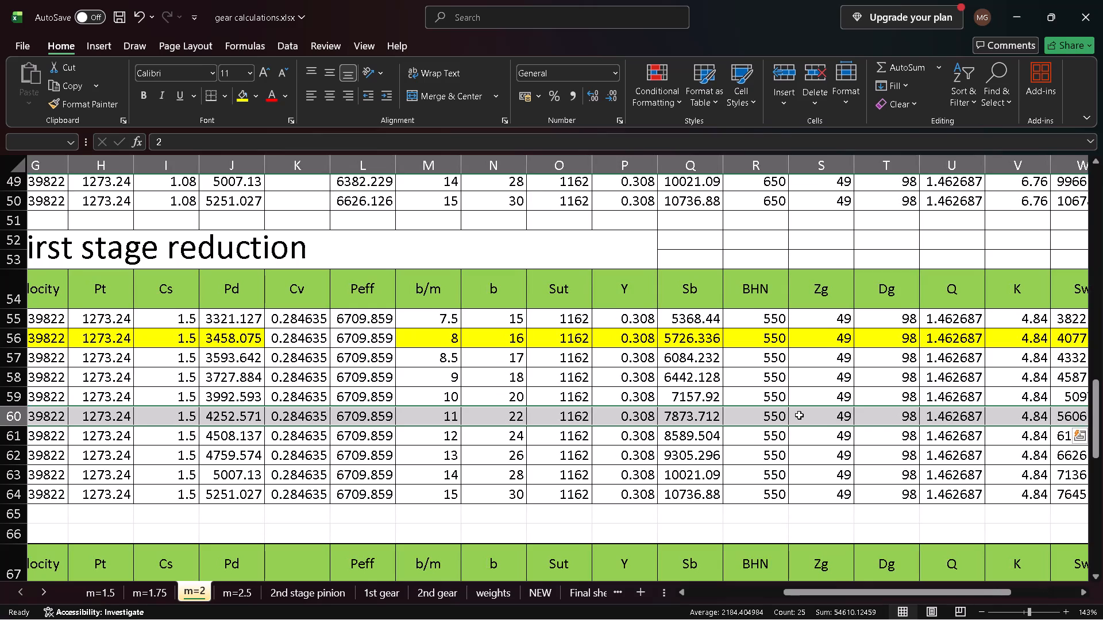
pyautogui.hscroll(-2, 799, 415)
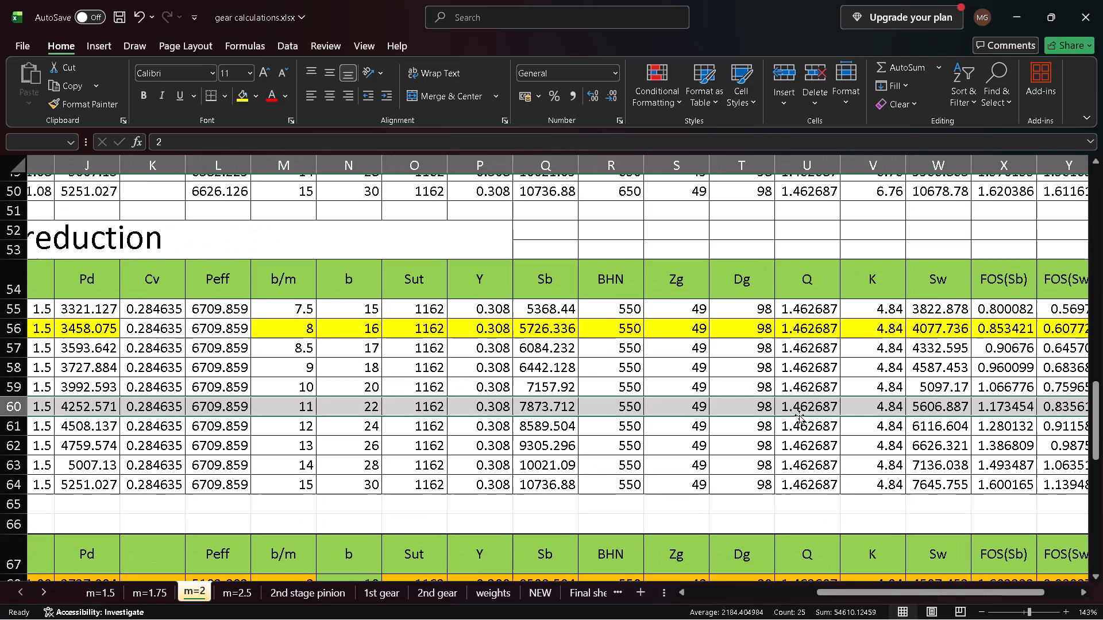
pyautogui.hscroll(1, 799, 415)
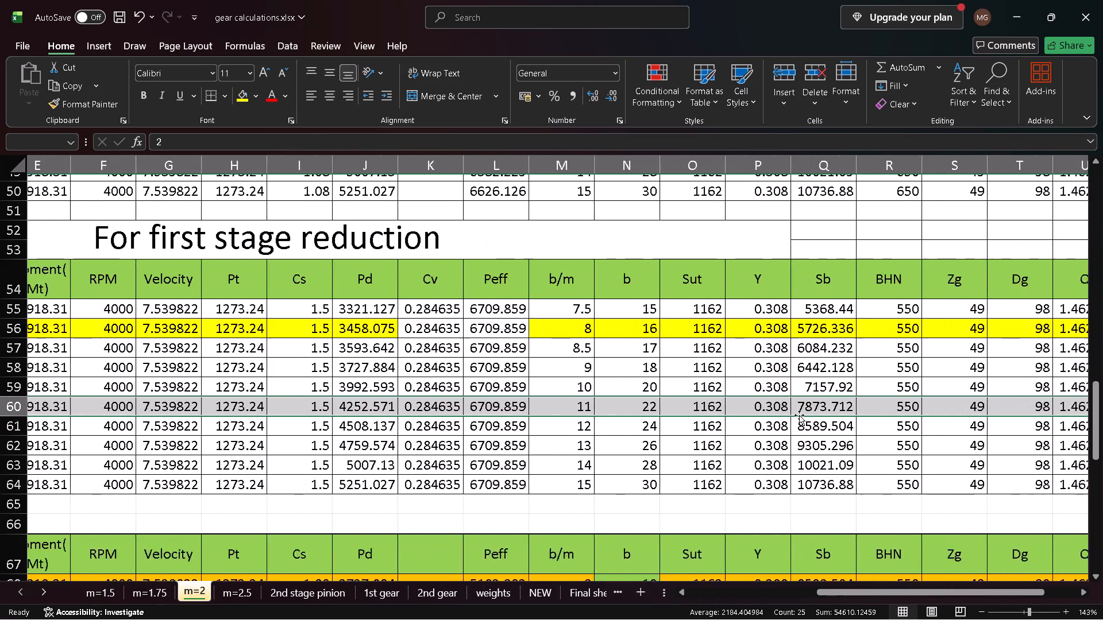
pyautogui.hscroll(1, 799, 415)
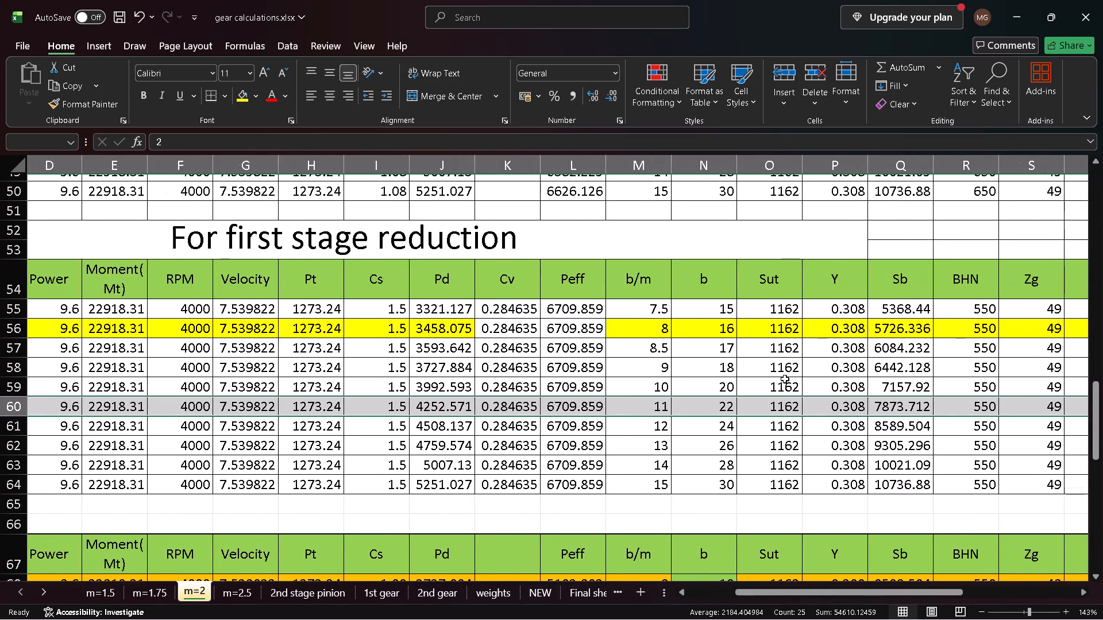
pyautogui.hscroll(-1, 768, 381)
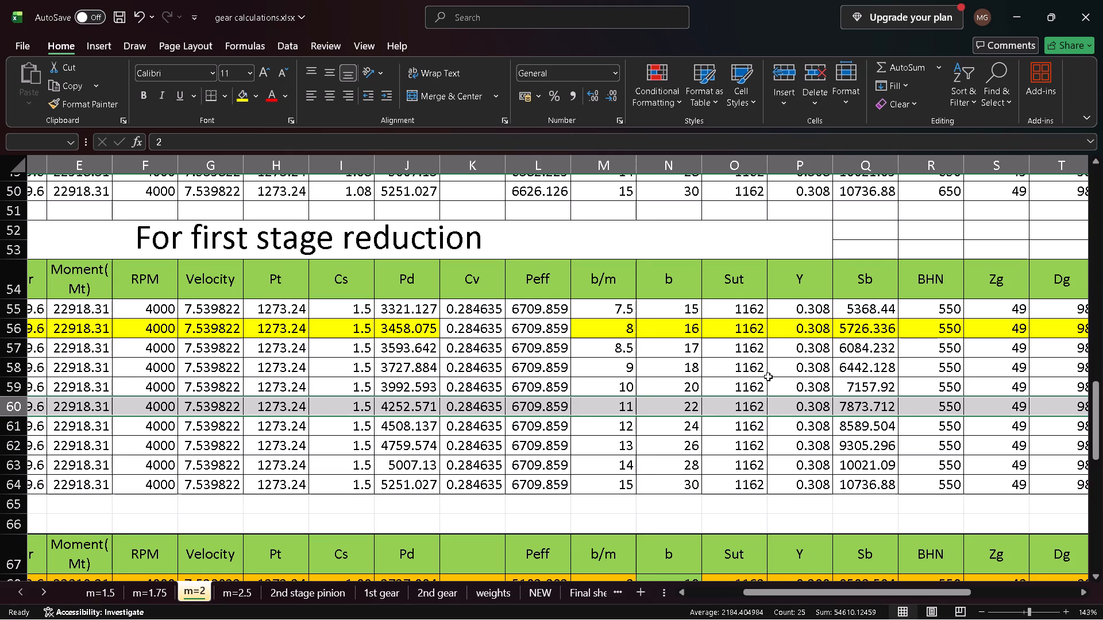
# Fill the Cv and Peff cells of row 56 with yellow to match the rest of the highlighted row.
pyautogui.click(461, 325)
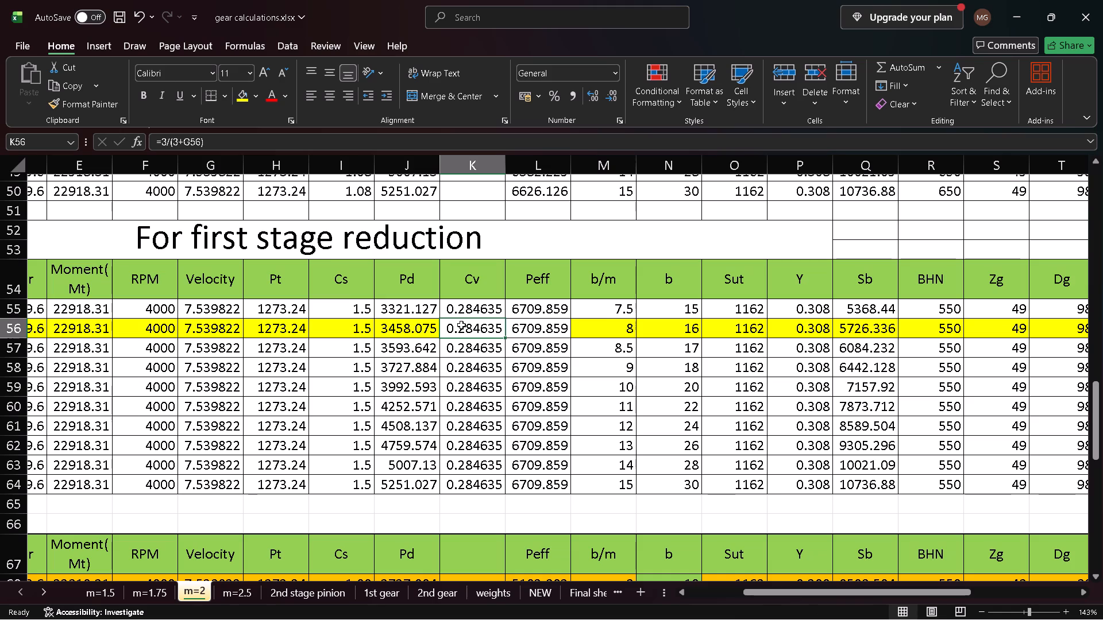
pyautogui.hotkey('ctrl', 'shift', 'Right')
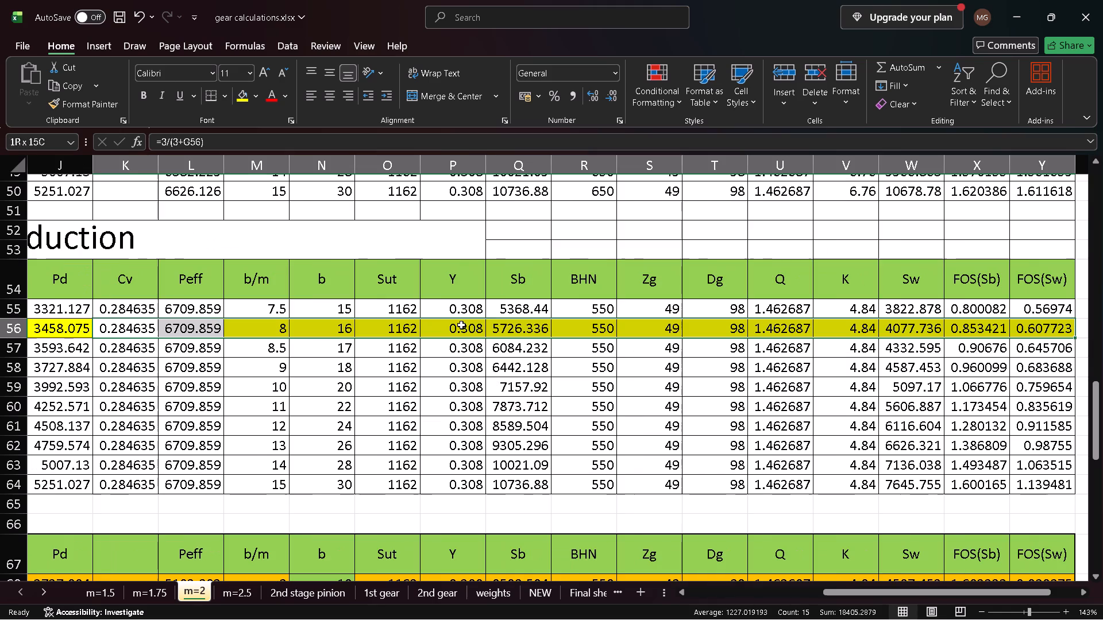
pyautogui.hscroll(4, 364, 301)
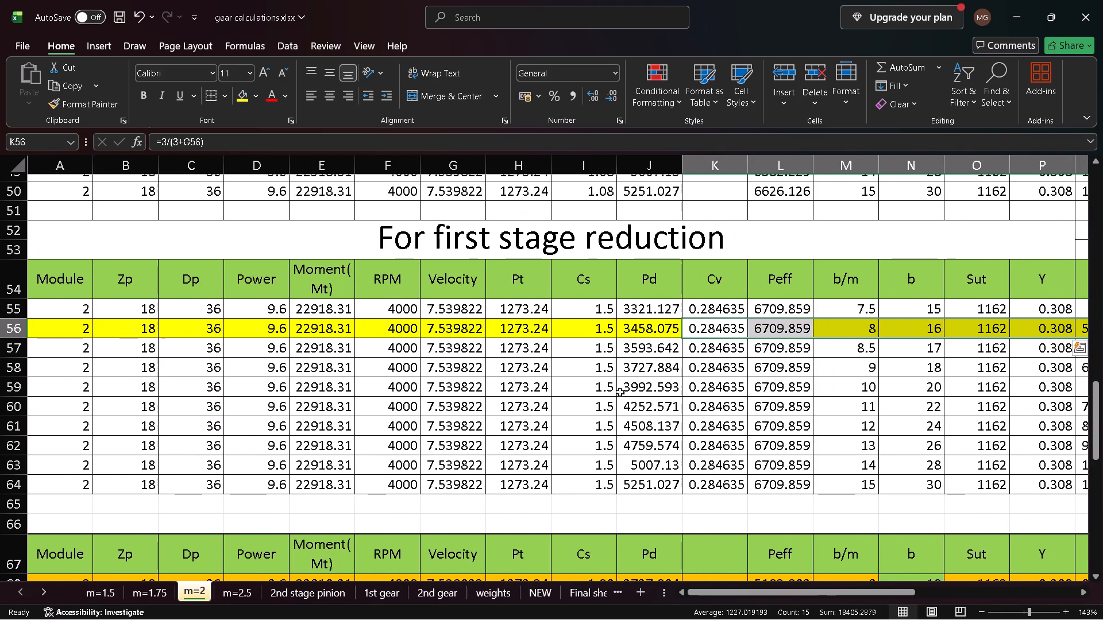
pyautogui.click(697, 392)
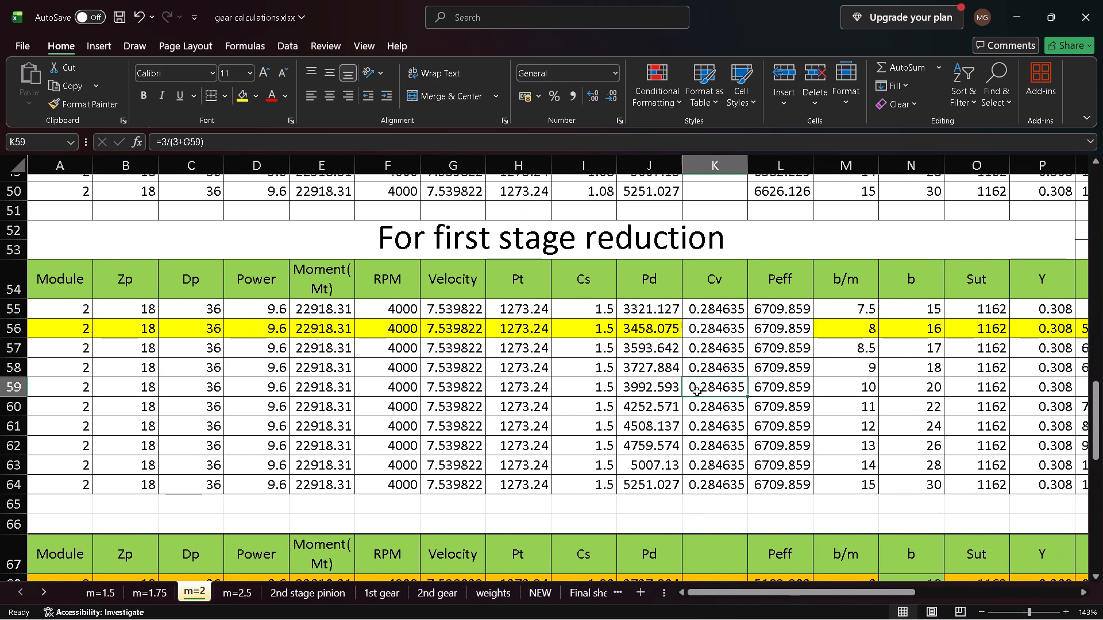
pyautogui.hscroll(1, 573, 367)
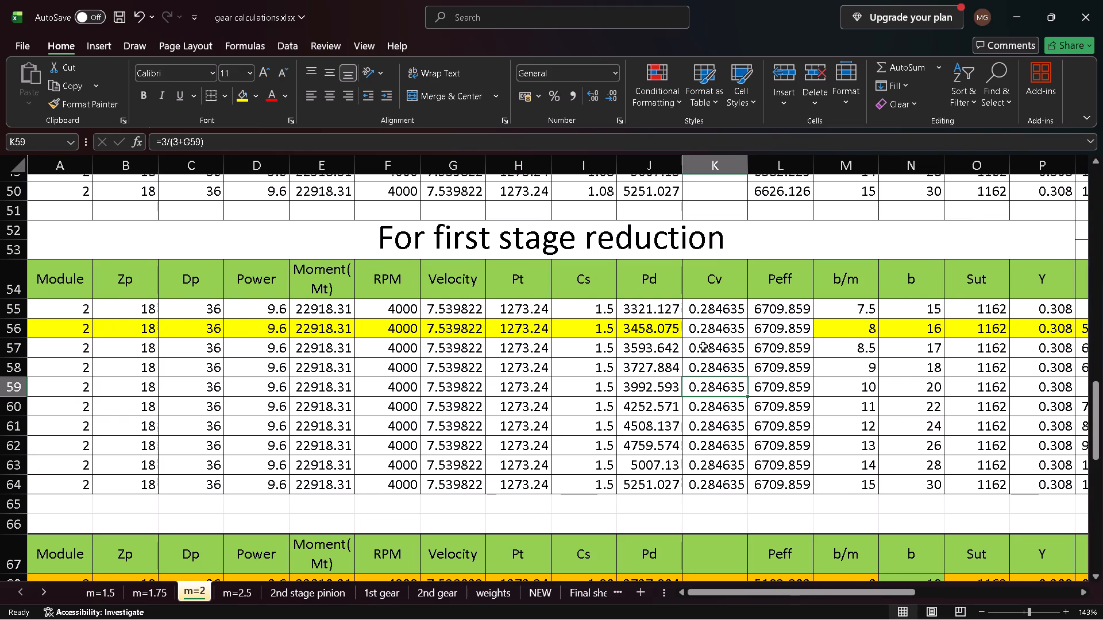
pyautogui.click(696, 331)
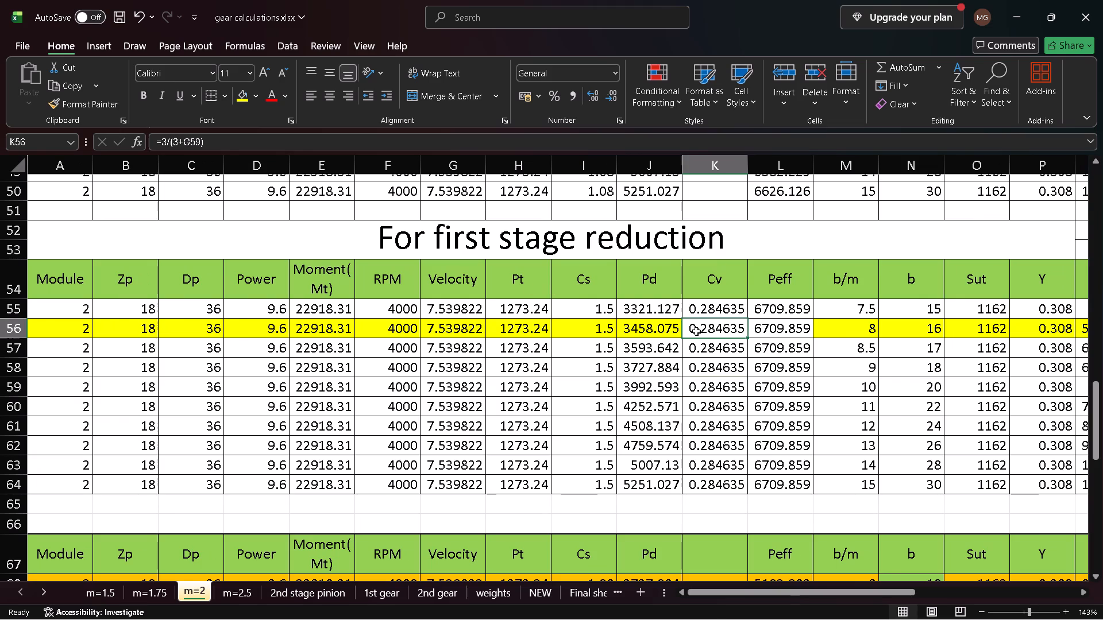
pyautogui.hotkey('shift', 'Right')
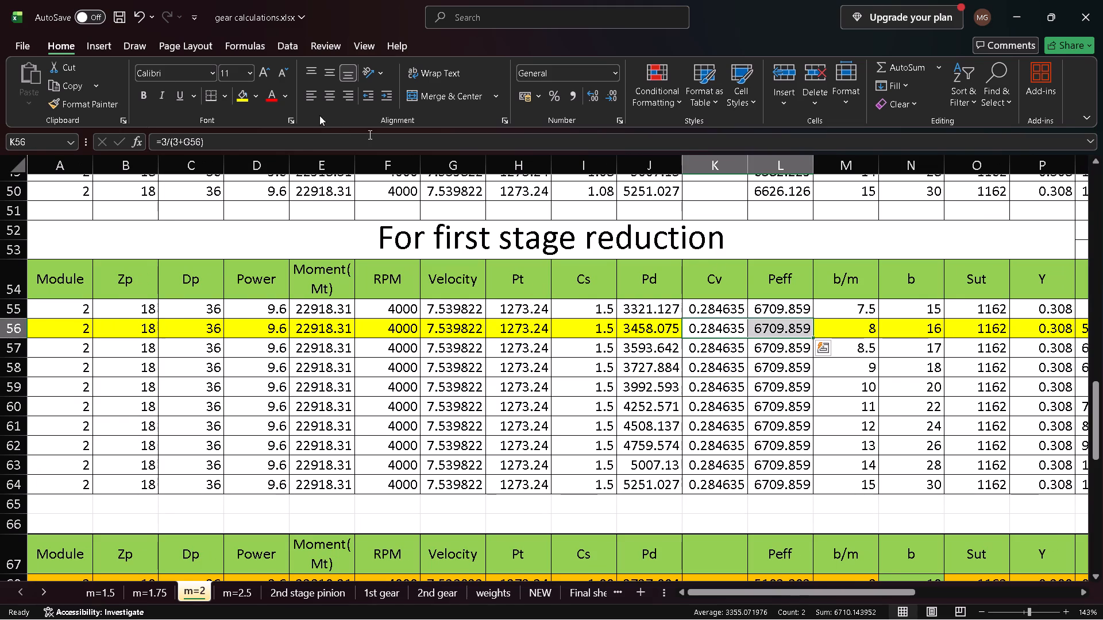
pyautogui.click(240, 94)
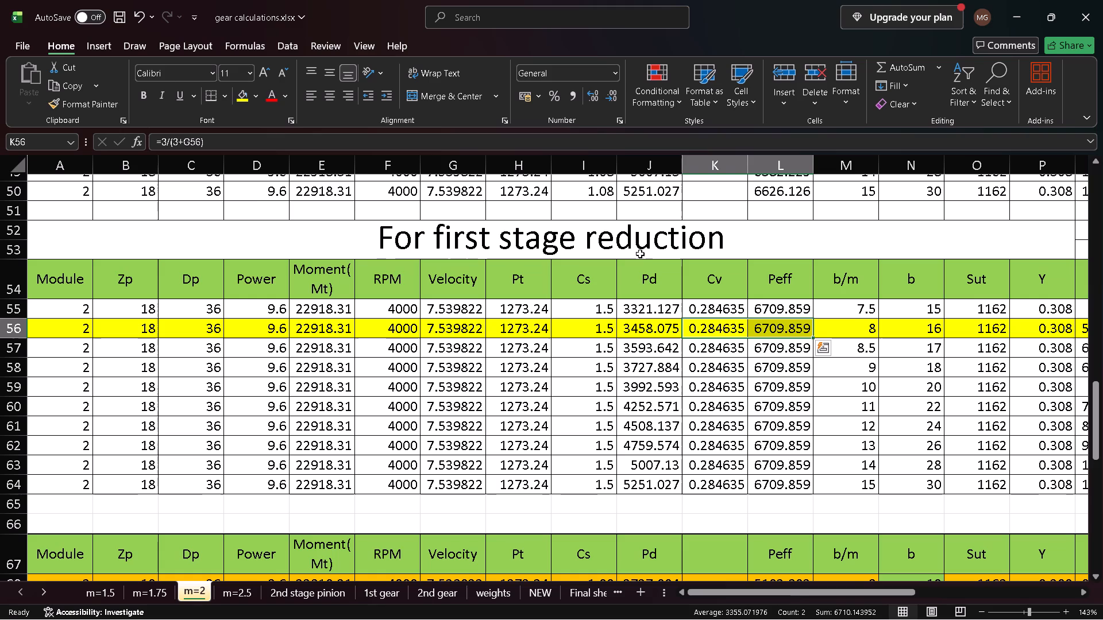
pyautogui.click(699, 380)
# Review the FOS(Sb) and FOS(Sw) columns of the first stage reduction table again.
pyautogui.hscroll(-3, 699, 380)
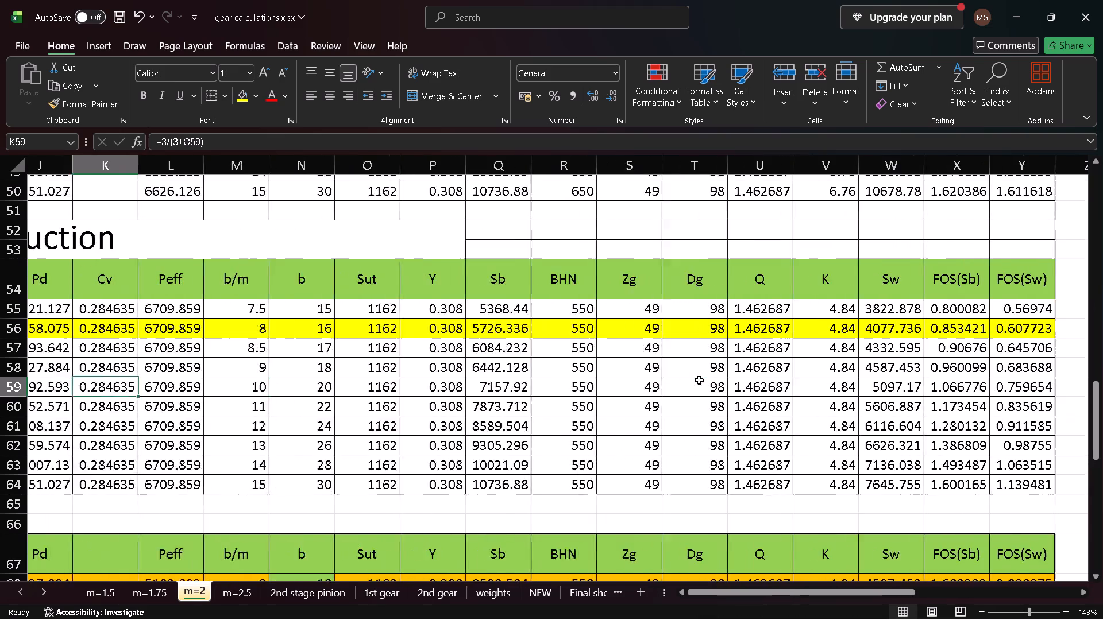
pyautogui.hscroll(-1, 699, 380)
pyautogui.hscroll(1, 699, 380)
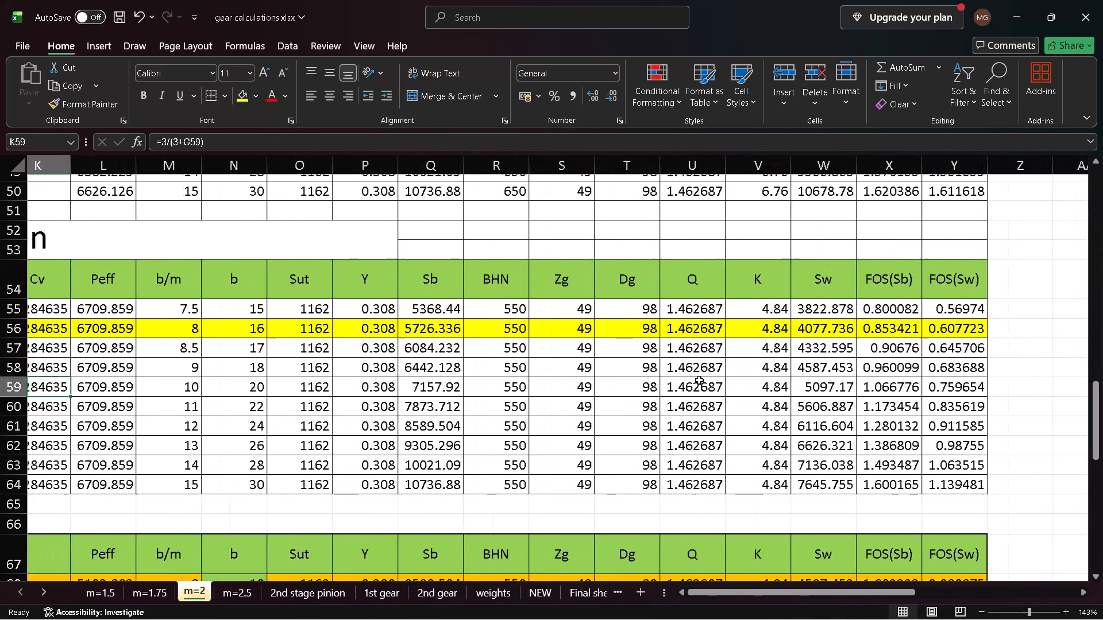
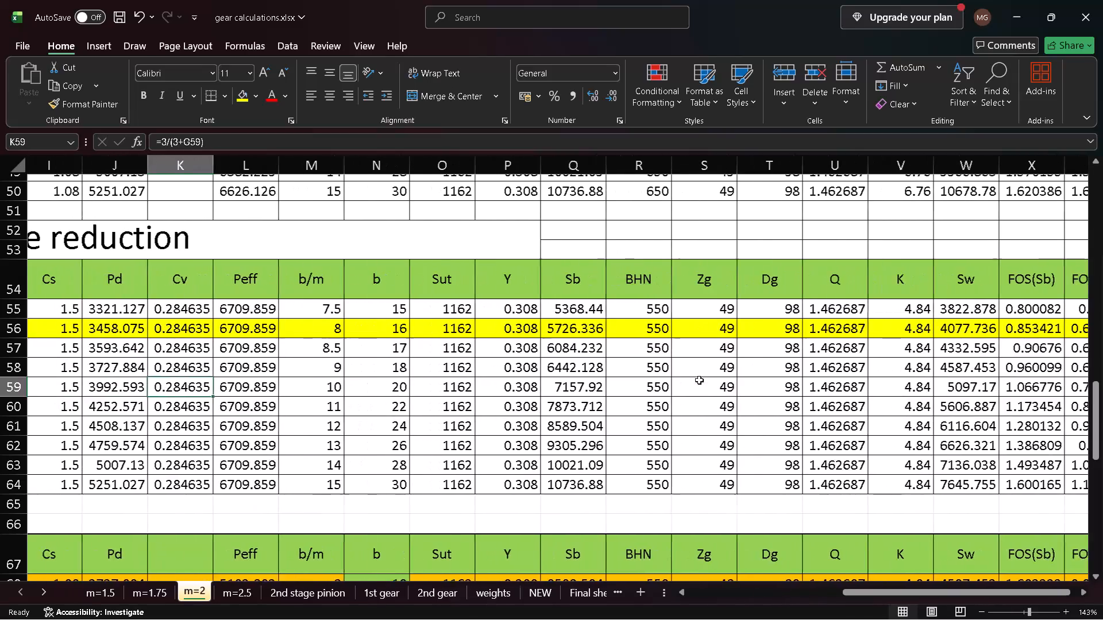
# Check the formula behind the Moment (Mt) value in the yellow row 56 of the first stage reduction table.
pyautogui.hscroll(1, 699, 380)
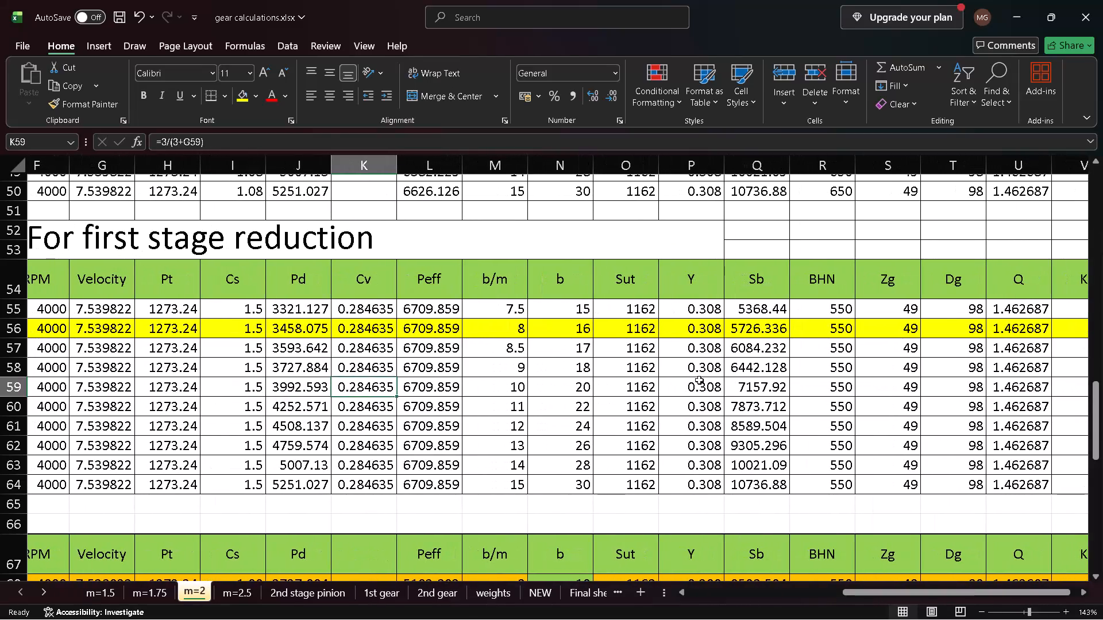
pyautogui.hscroll(1, 699, 380)
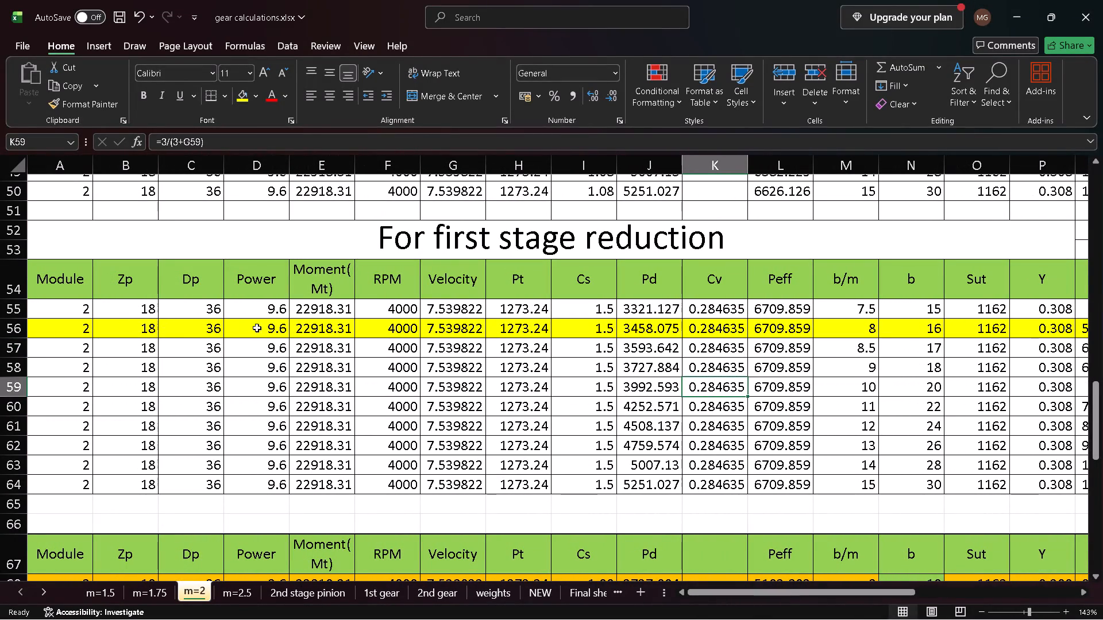
pyautogui.click(313, 326)
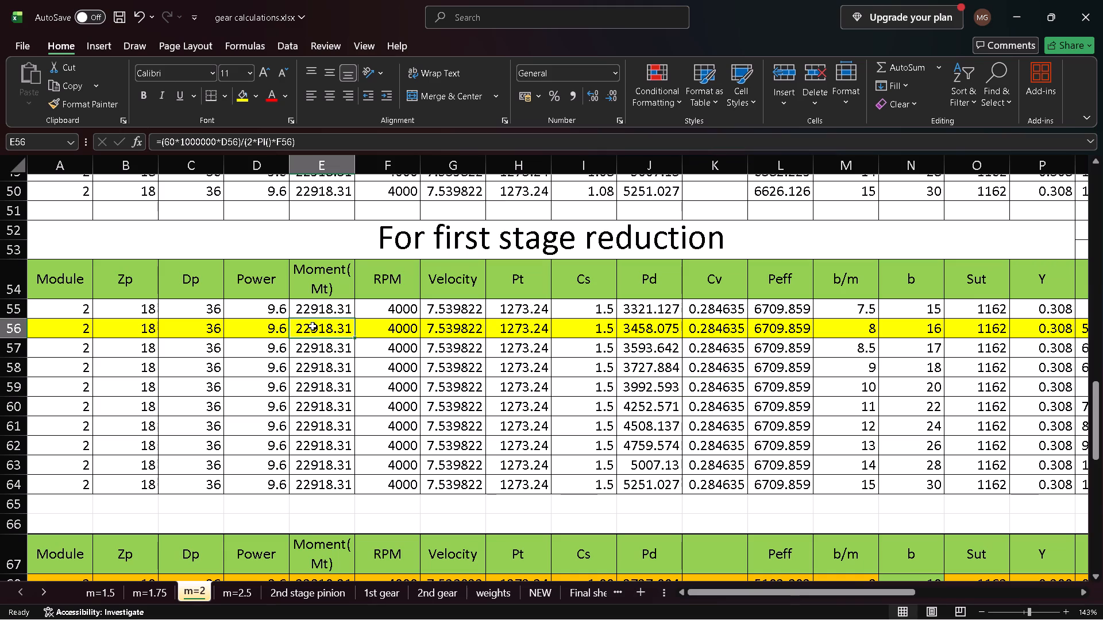
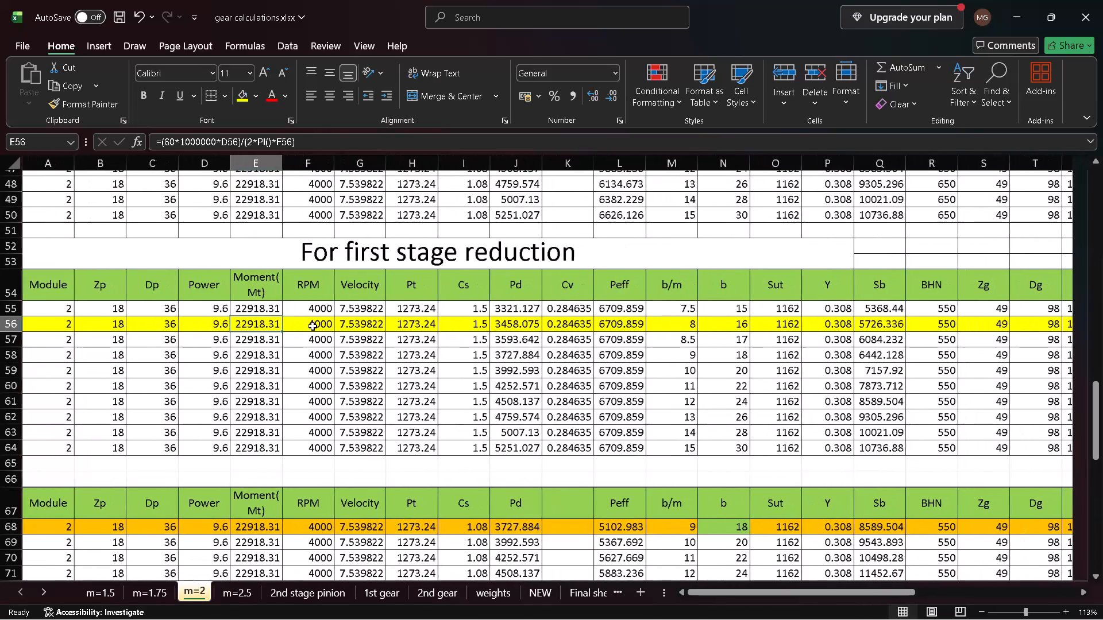
# Add a hardness note beside the first stage reduction header row, entering 55hrc in AB54 and 560 in AC54.
pyautogui.scroll(1, 574, 291)
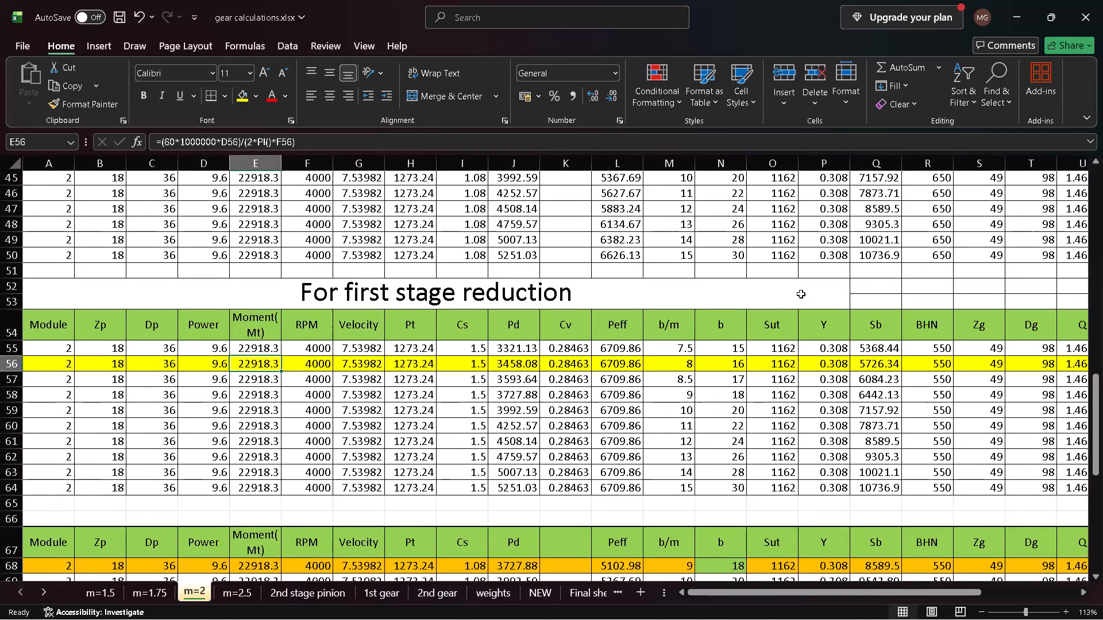
pyautogui.hscroll(-6, 801, 294)
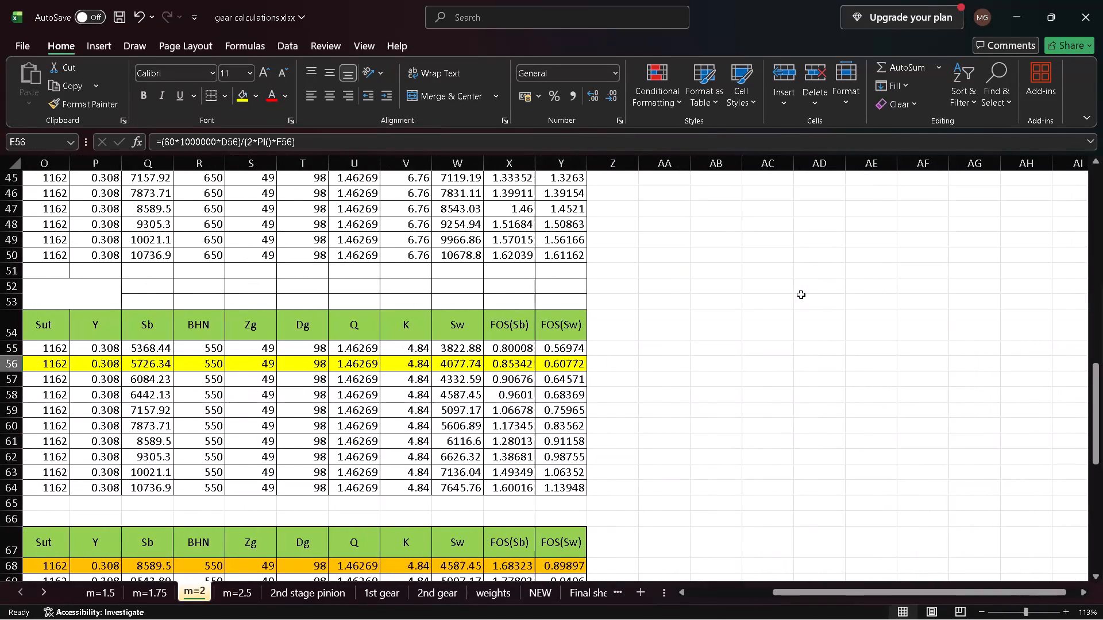
pyautogui.hscroll(-1, 801, 294)
pyautogui.click(755, 316)
pyautogui.write('560')
pyautogui.press('Left')
pyautogui.write('55k')
pyautogui.press('BackSpace')
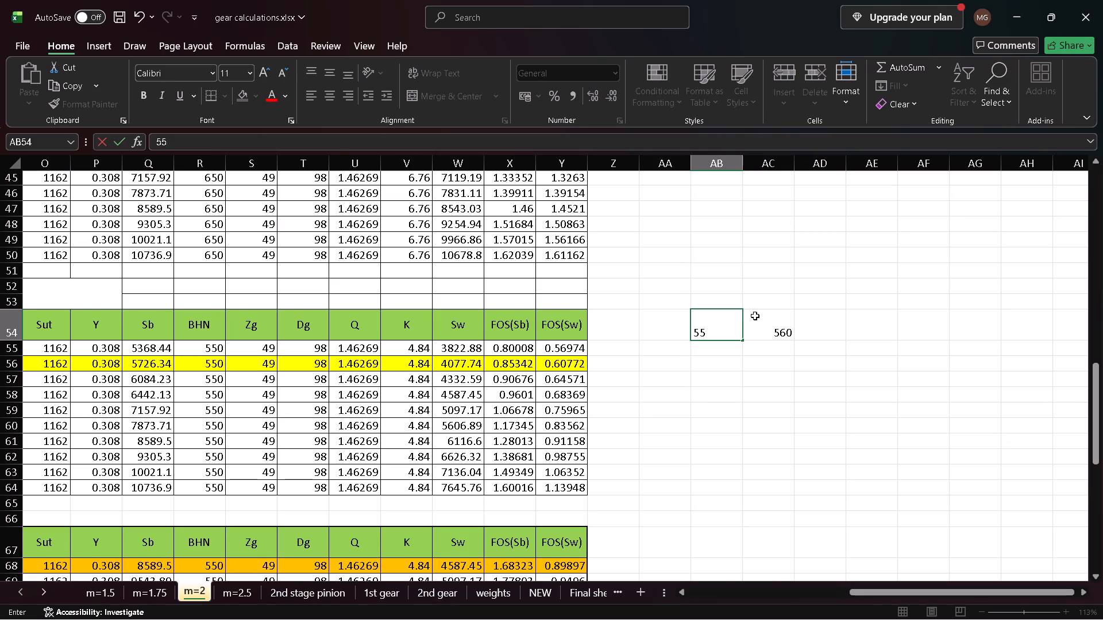
pyautogui.write('hrc')
pyautogui.press('Return')
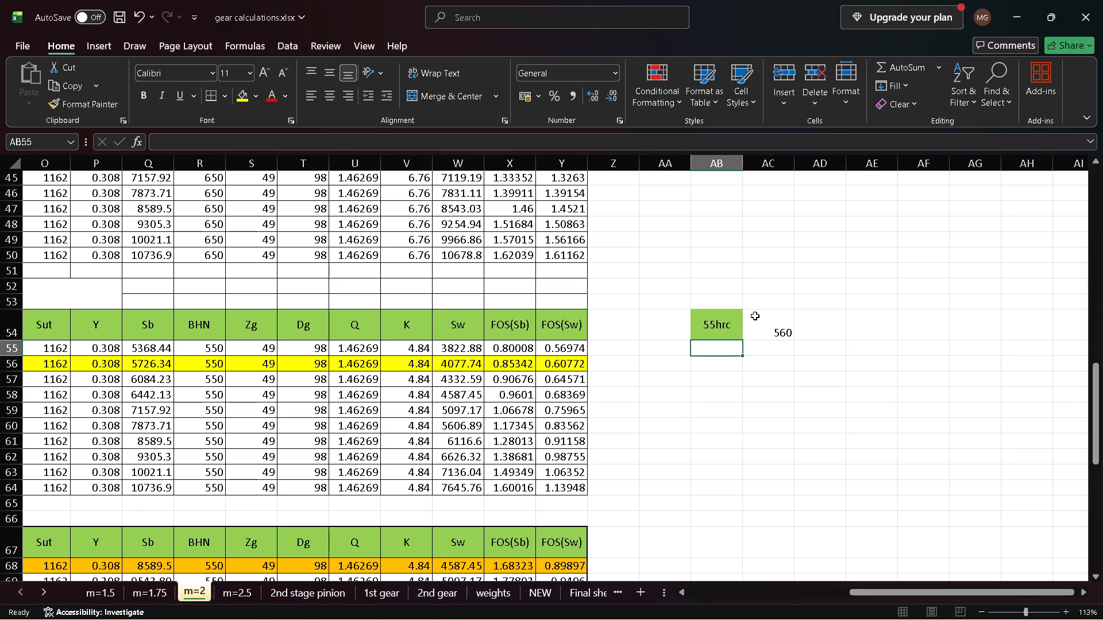
# Fill cell AC54, holding 560, with the dark green theme colour.
pyautogui.press('Up')
pyautogui.press('Right')
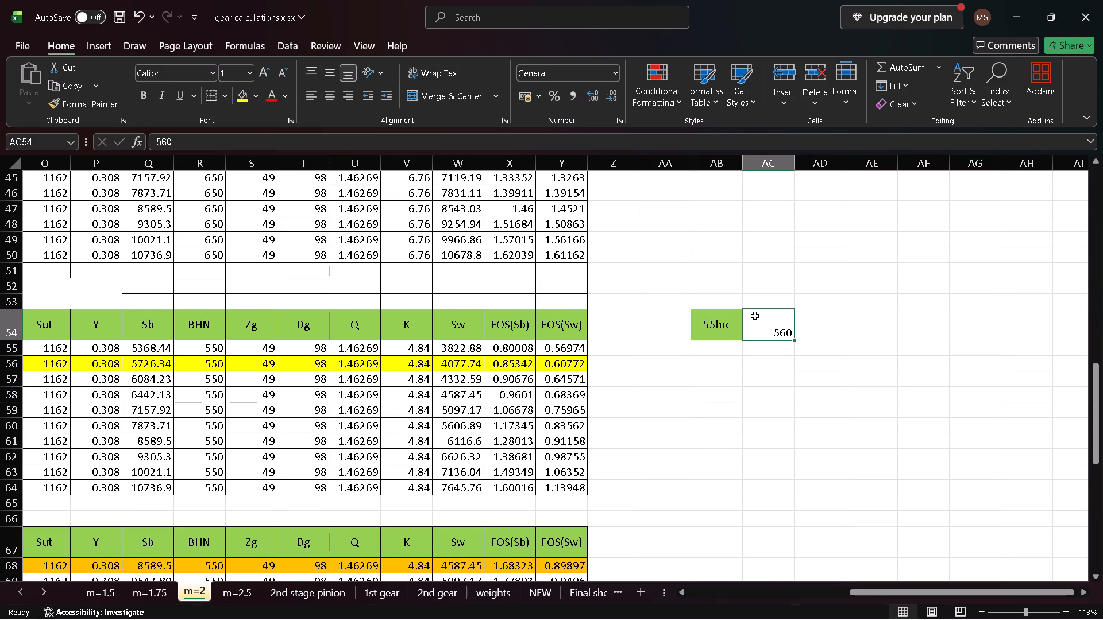
pyautogui.press('Return')
pyautogui.press('Up')
pyautogui.moveTo(254, 92); pyautogui.dragTo(421, 227)
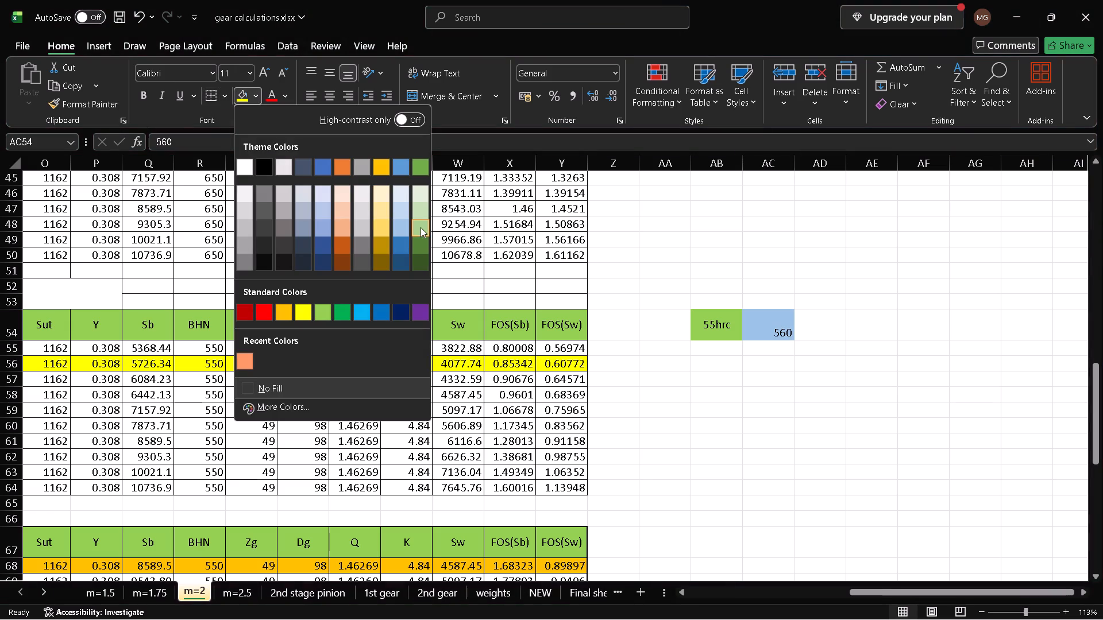
pyautogui.moveTo(421, 227); pyautogui.dragTo(419, 245)
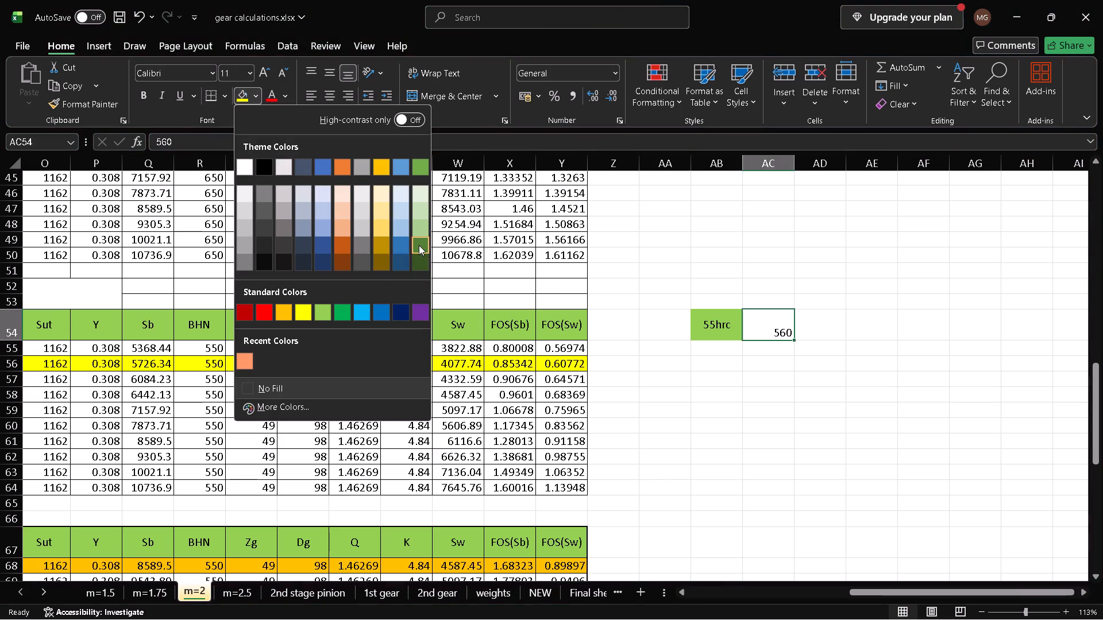
pyautogui.moveTo(419, 245); pyautogui.dragTo(419, 246)
pyautogui.click(419, 246)
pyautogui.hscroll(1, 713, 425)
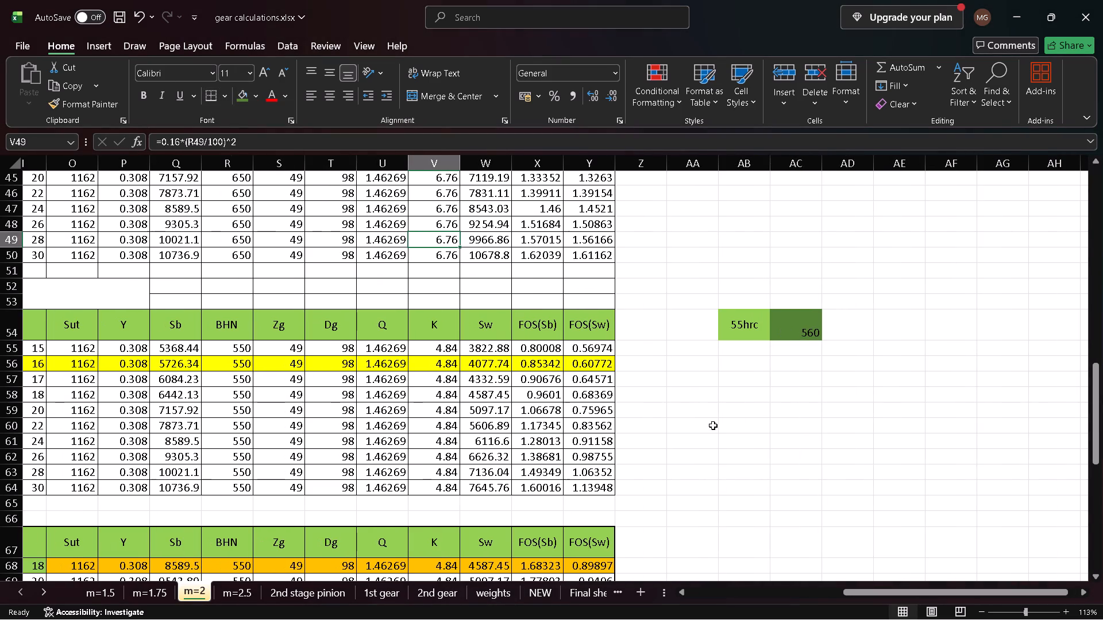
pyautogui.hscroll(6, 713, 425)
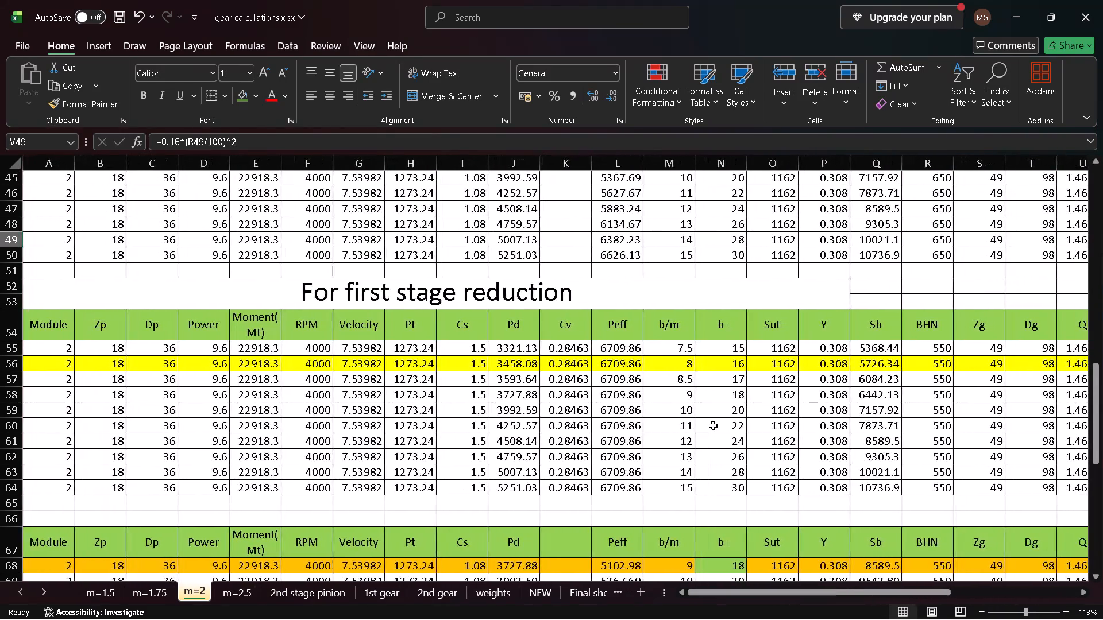
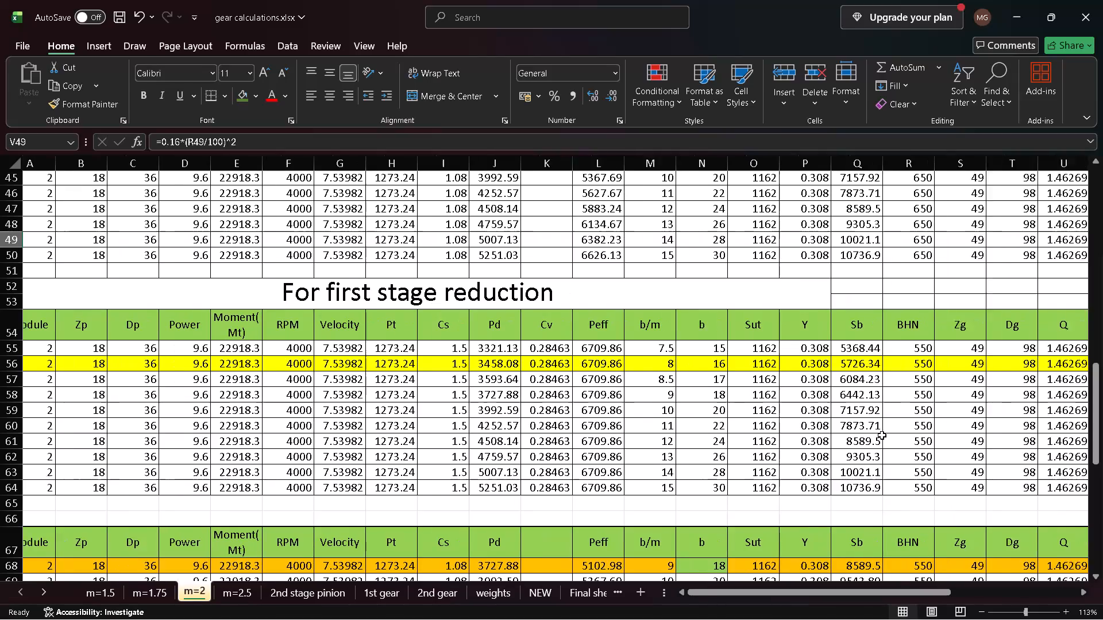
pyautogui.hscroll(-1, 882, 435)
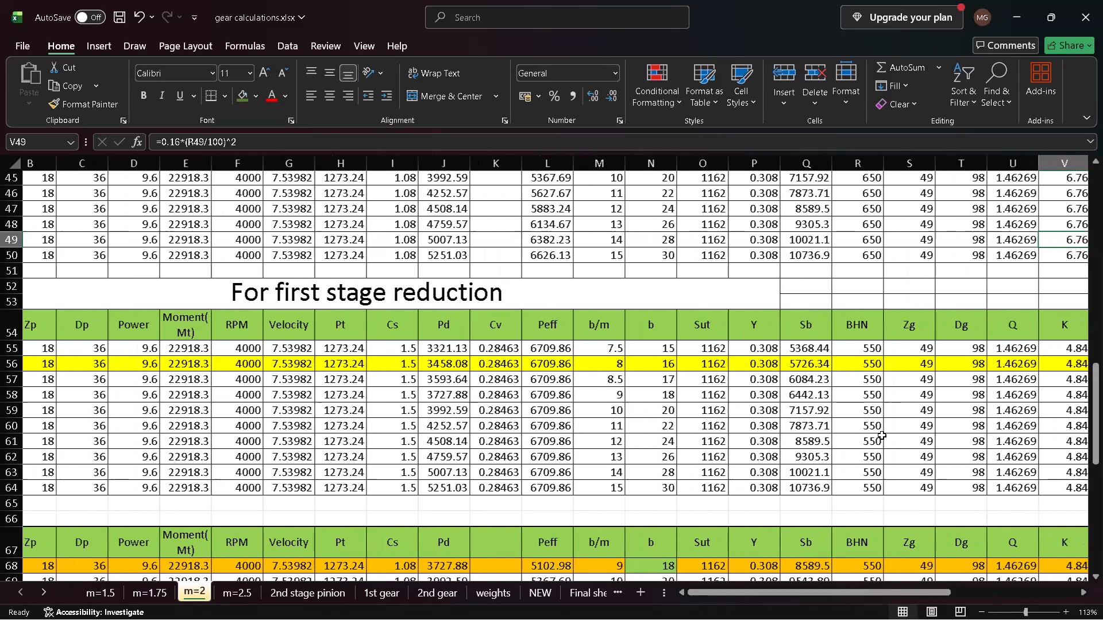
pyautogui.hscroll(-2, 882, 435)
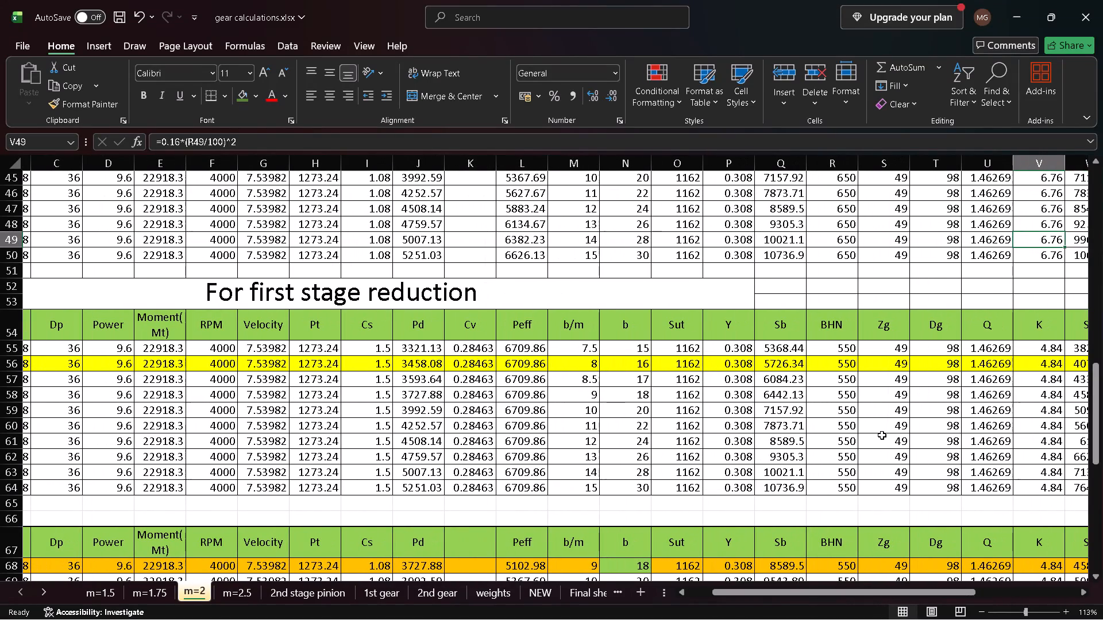
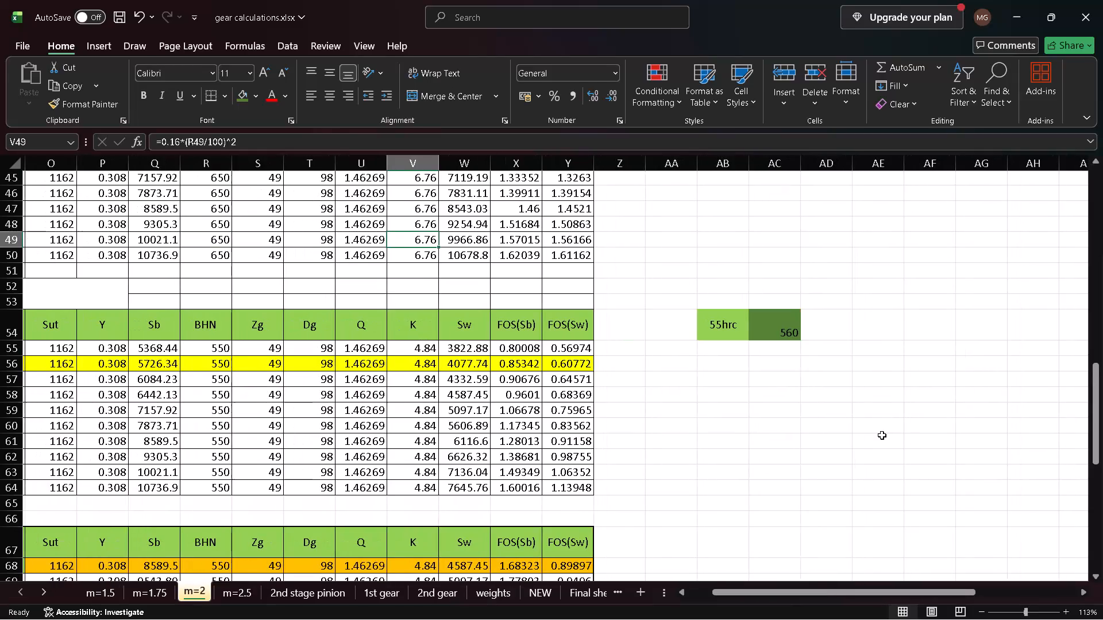
# Enter en24 in AA55 and its hardness 55hrc in AB55, beside the first stage reduction table.
pyautogui.hscroll(-1, 882, 435)
pyautogui.click(643, 335)
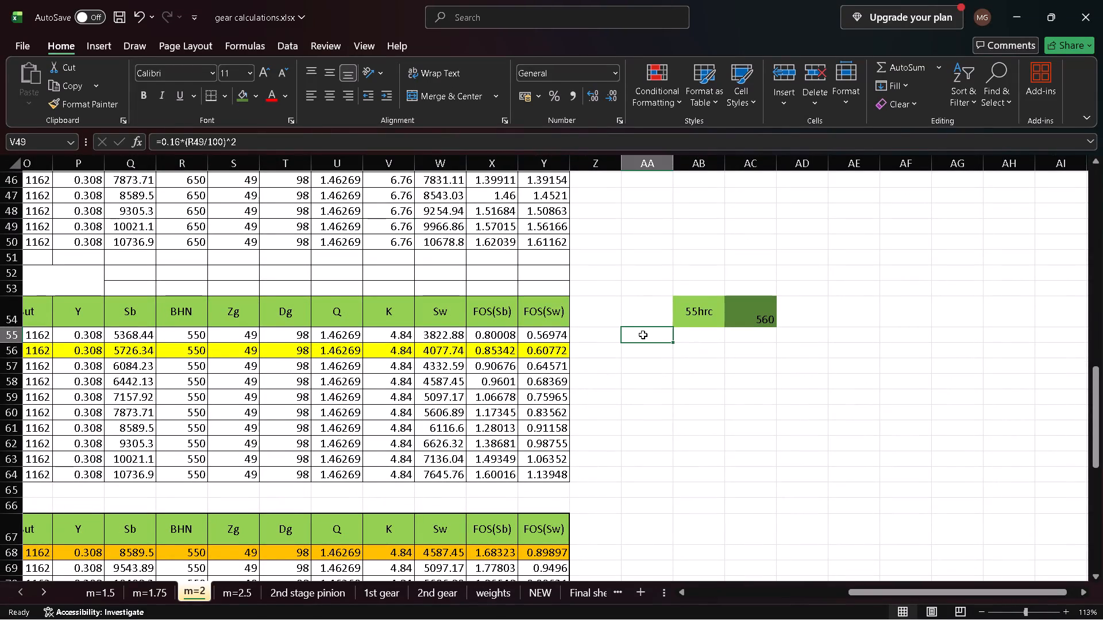
pyautogui.write('en24')
pyautogui.press('Right')
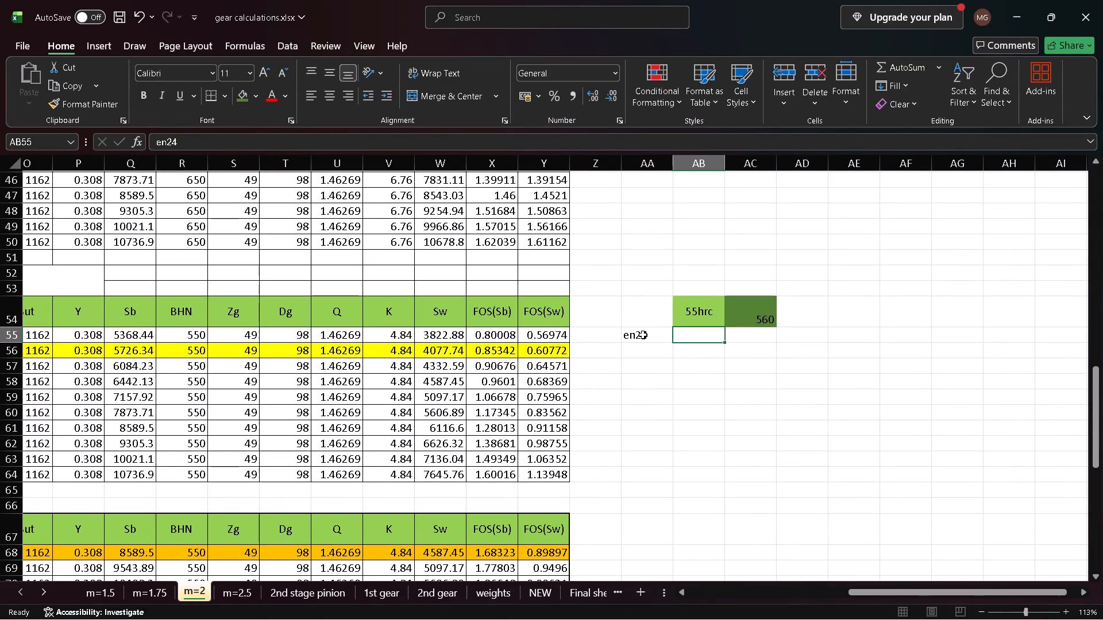
pyautogui.write('55')
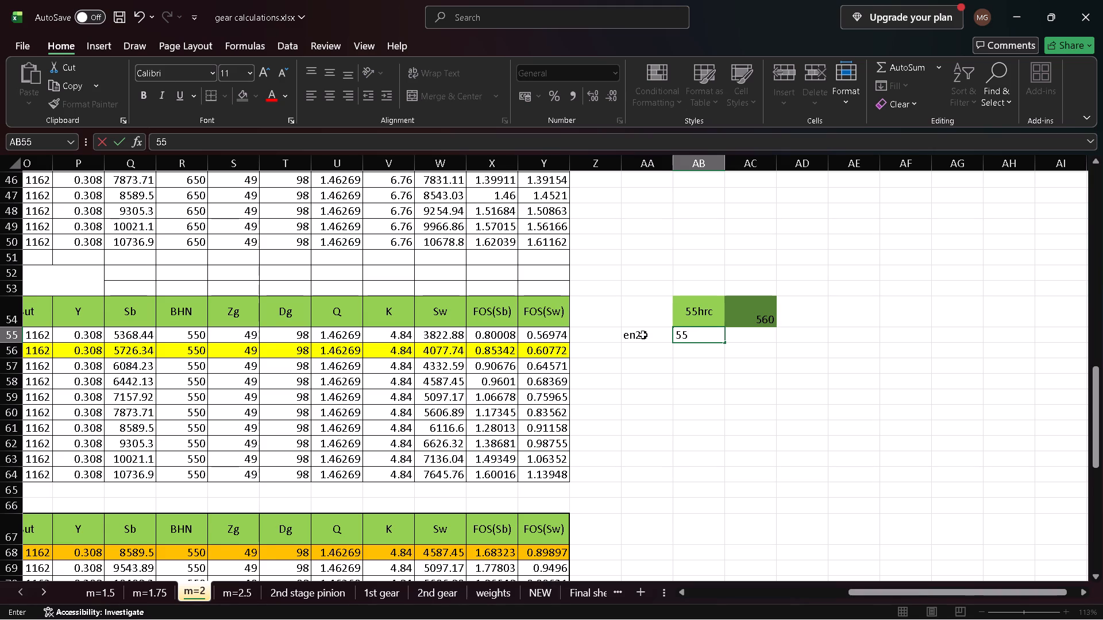
pyautogui.write('hrc')
pyautogui.press('Right')
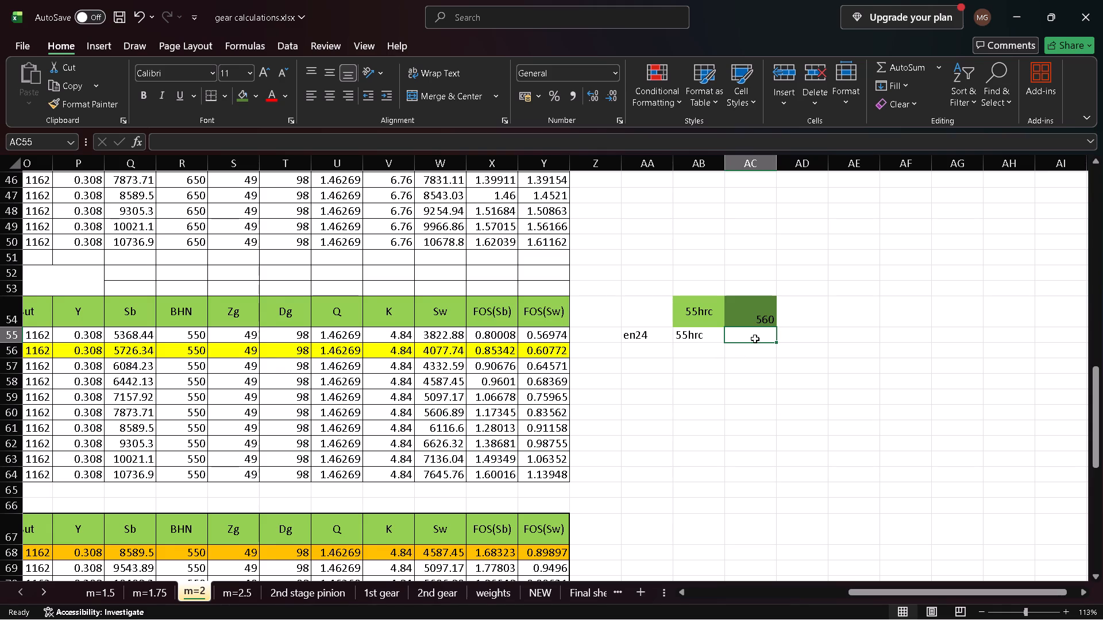
# Add en353 in AA56 with a hardness of 55hrc in AB56, directly below the en24 entry.
pyautogui.hscroll(1, 711, 355)
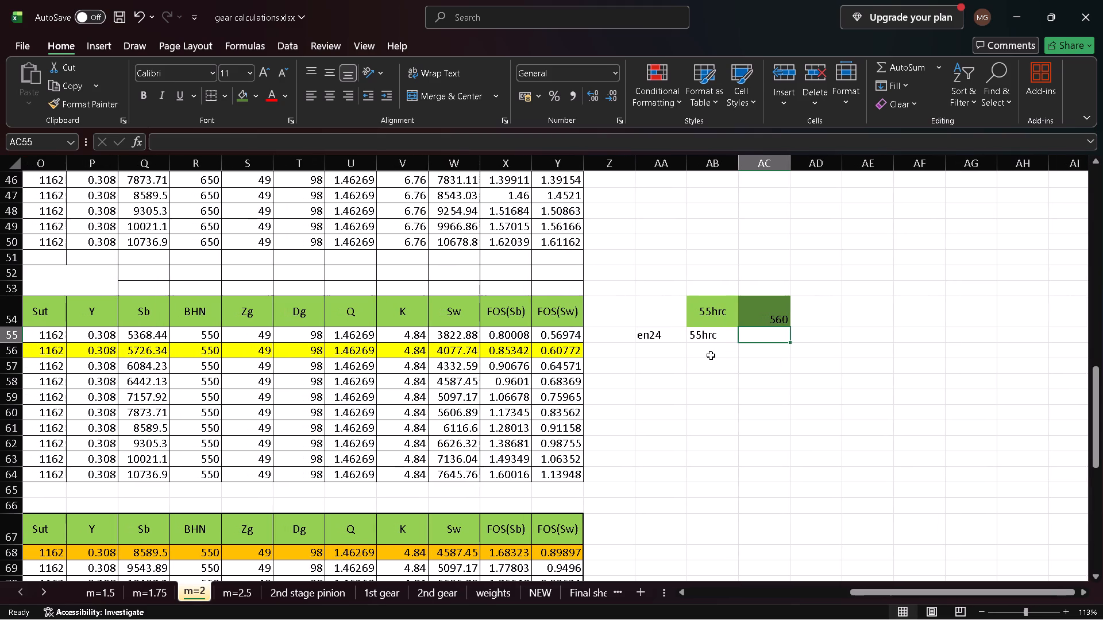
pyautogui.click(655, 348)
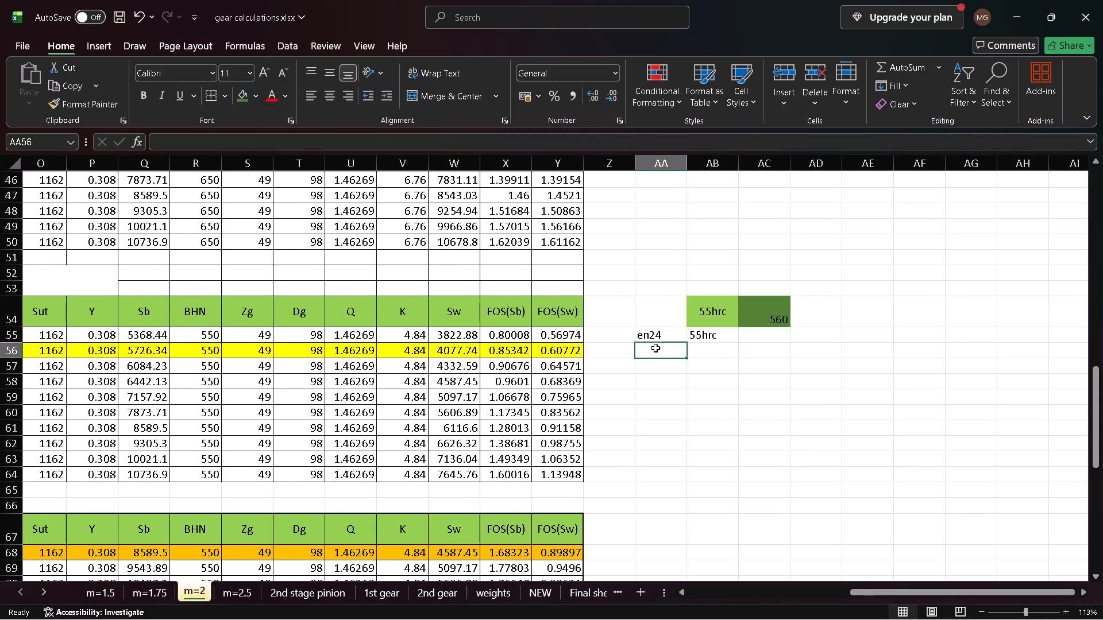
pyautogui.write('en353')
pyautogui.press('Right')
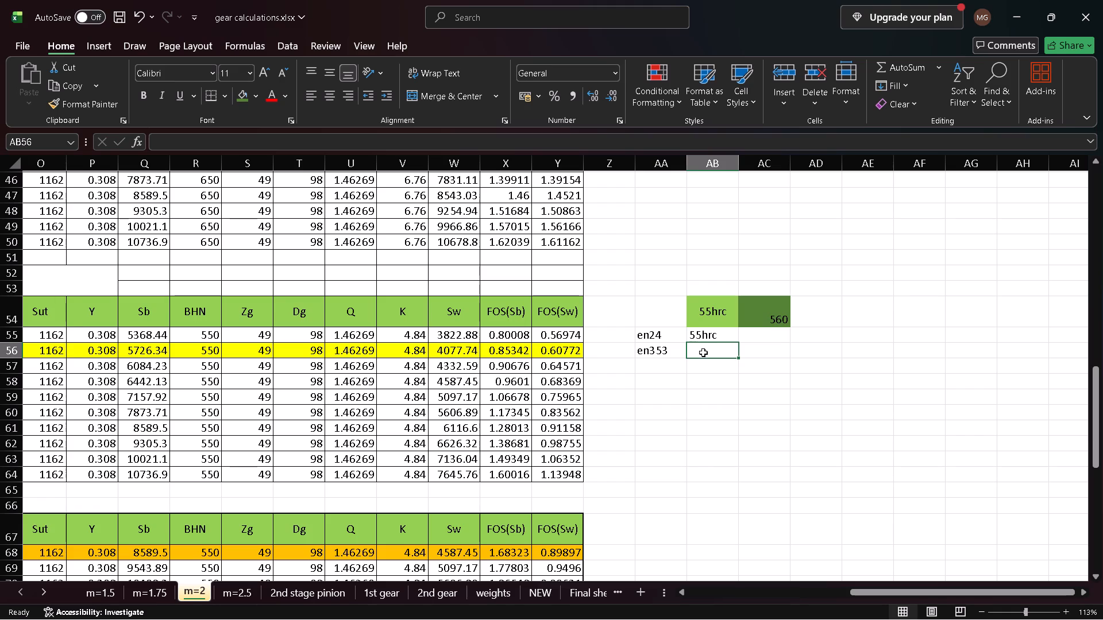
pyautogui.write('55hrc')
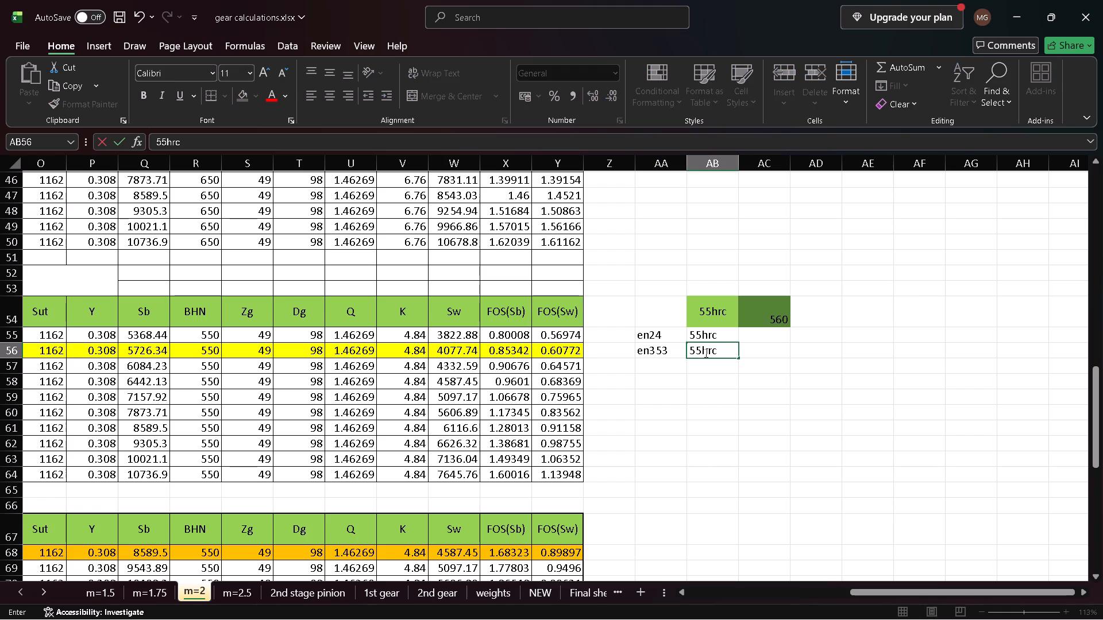
pyautogui.press('Right')
# Enter 560 in AC55 and AC56 beside the 55hrc entries for en24 and en353.
pyautogui.press('Up')
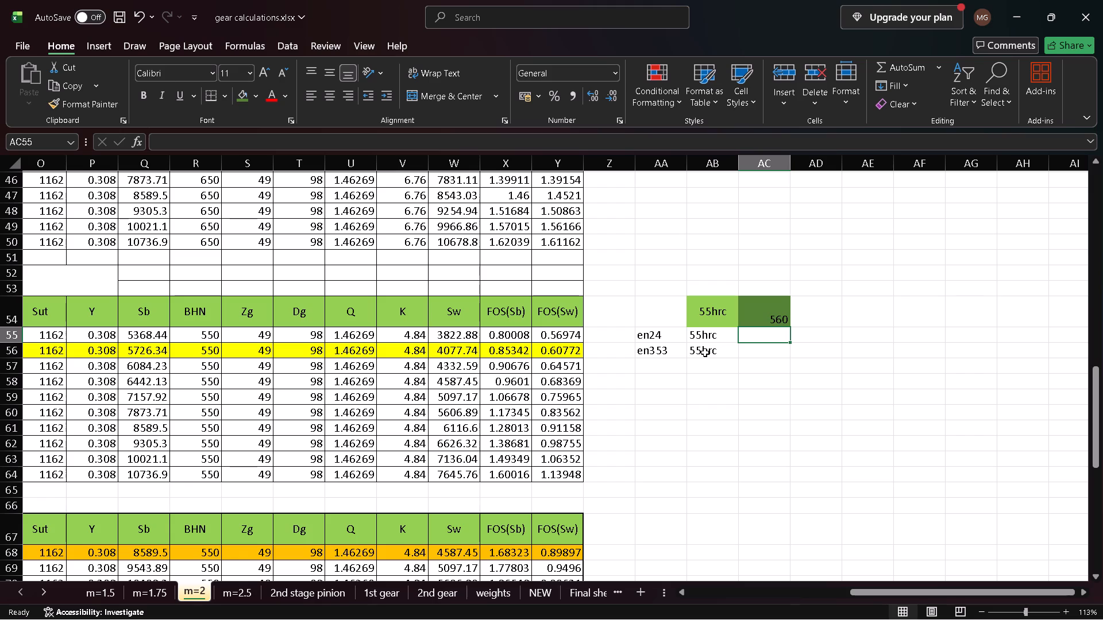
pyautogui.write('560')
pyautogui.press('Return')
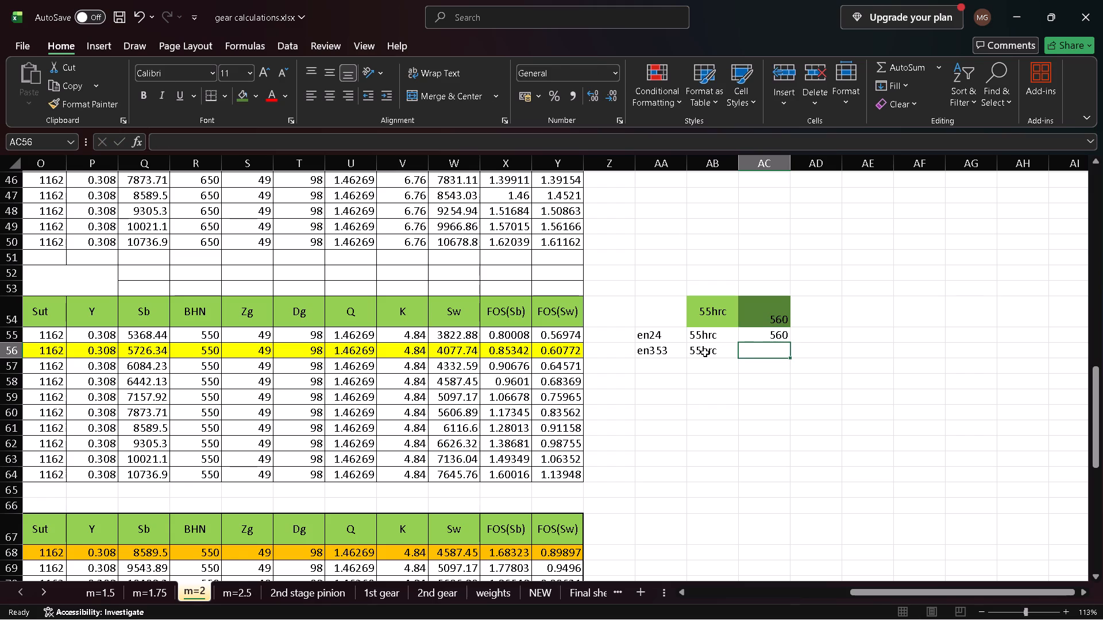
pyautogui.write('560')
pyautogui.press('Return')
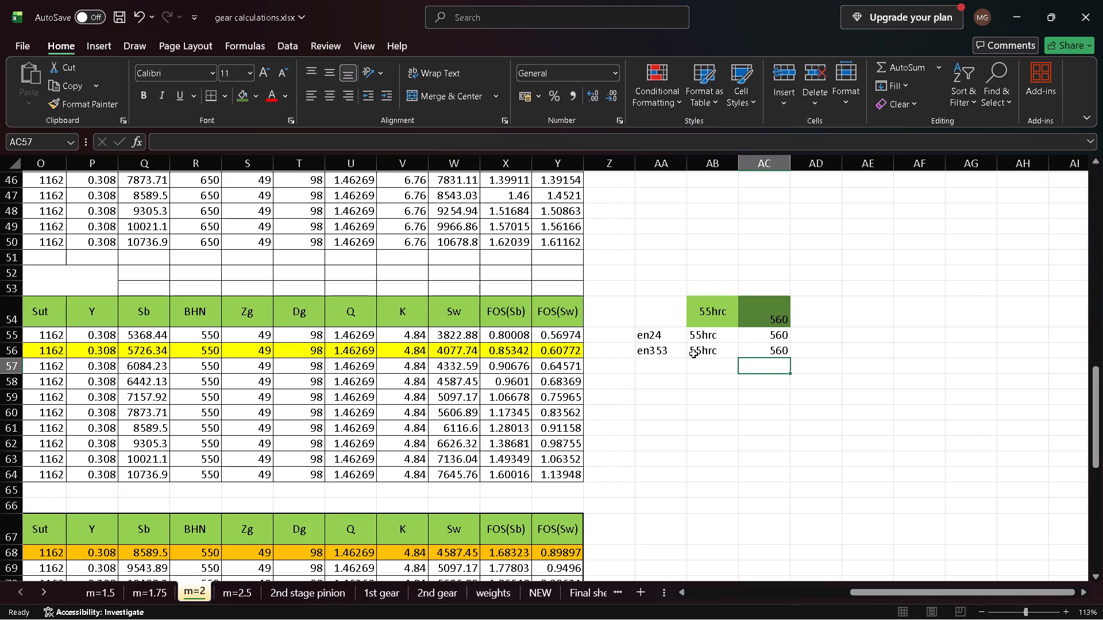
# Review the first stage reduction table from the module inputs through the safety factors, and inspect the Q cell in row 55.
pyautogui.click(647, 363)
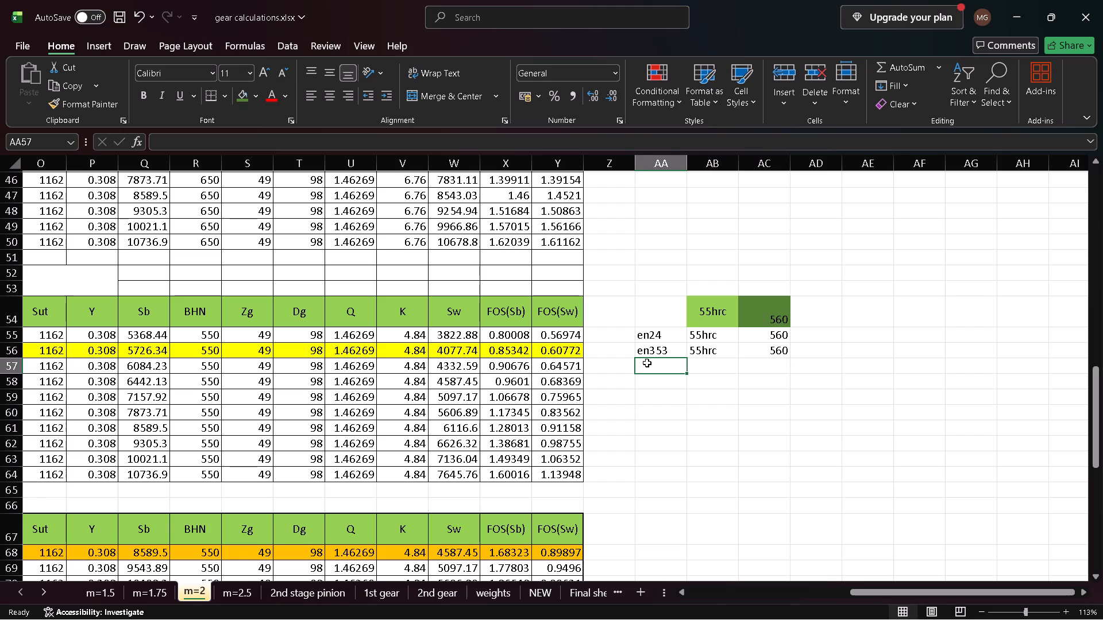
pyautogui.hscroll(2, 639, 363)
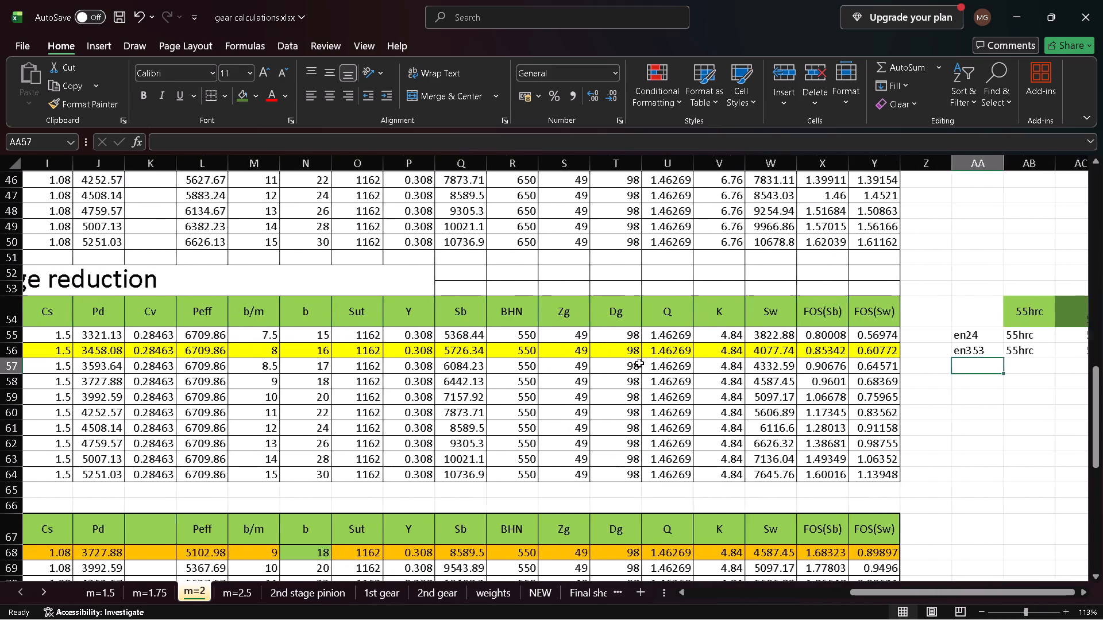
pyautogui.hscroll(2, 639, 363)
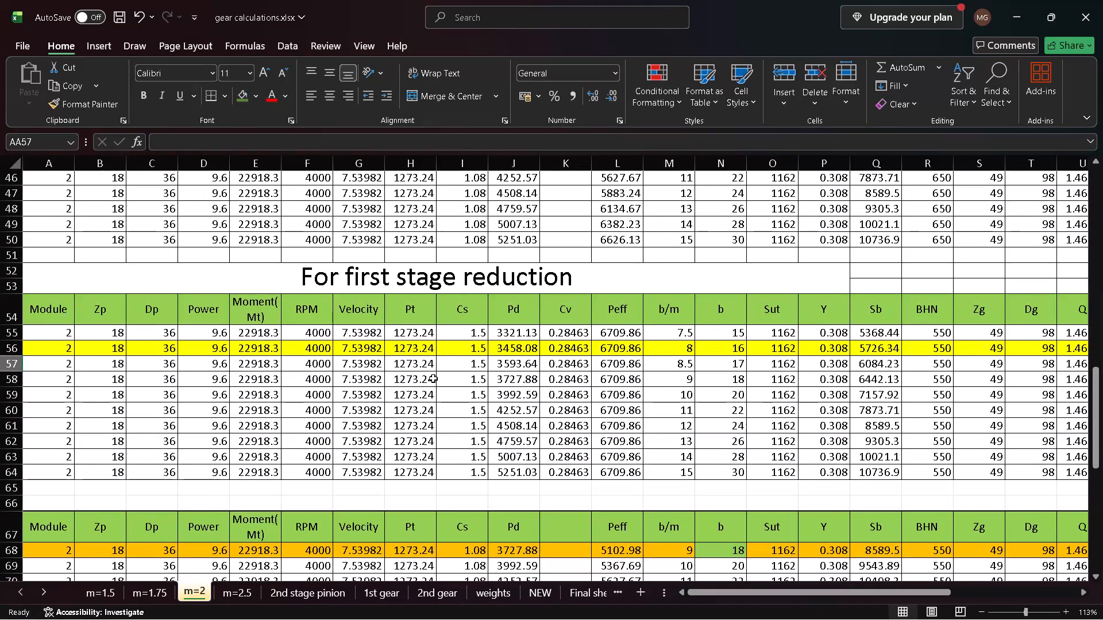
pyautogui.hscroll(-1, 263, 362)
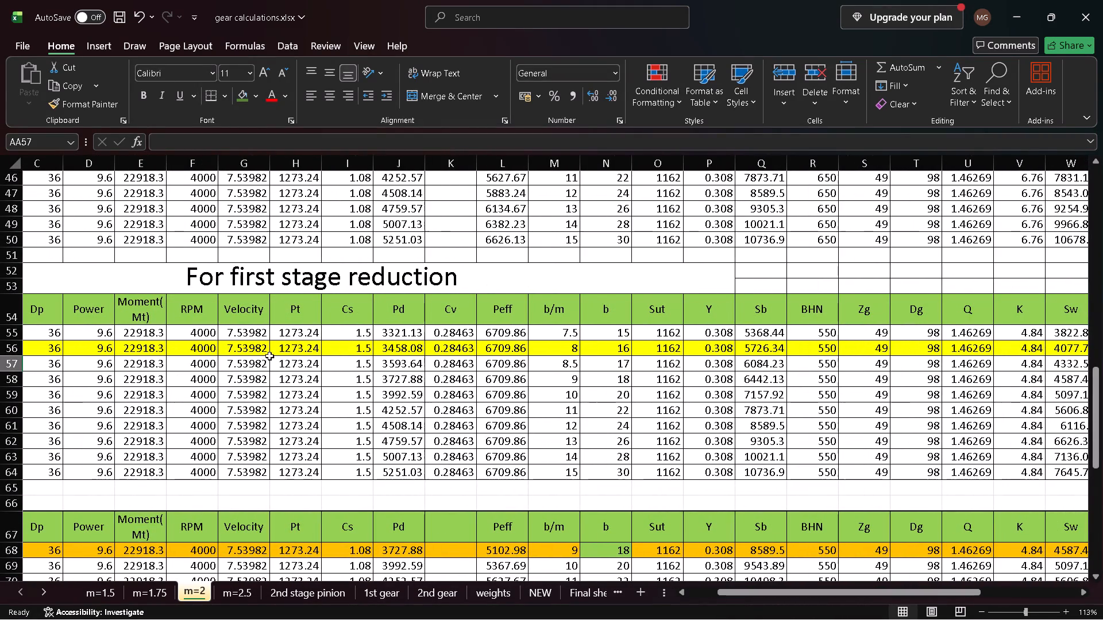
pyautogui.hscroll(3, 297, 348)
pyautogui.hscroll(-3, 297, 348)
pyautogui.hscroll(1, 297, 348)
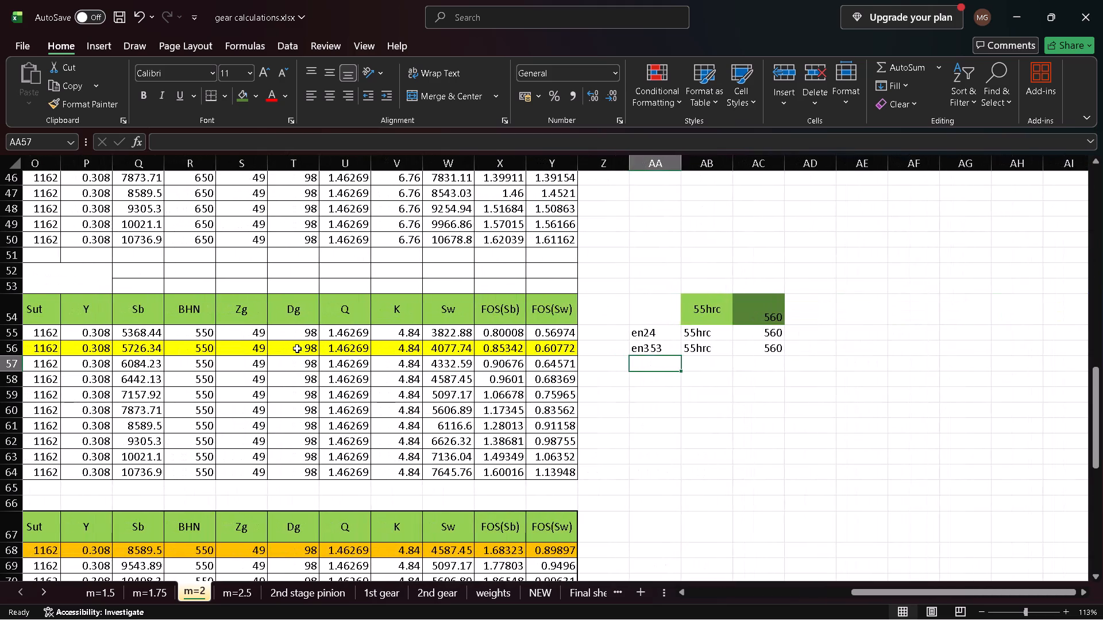
pyautogui.hscroll(1, 297, 348)
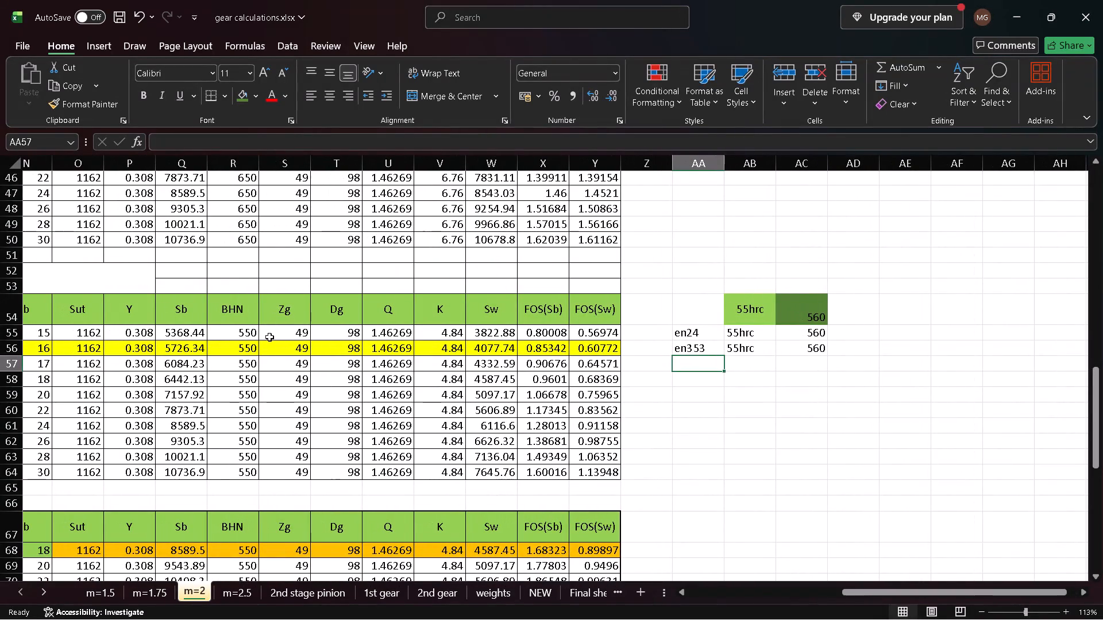
pyautogui.click(380, 333)
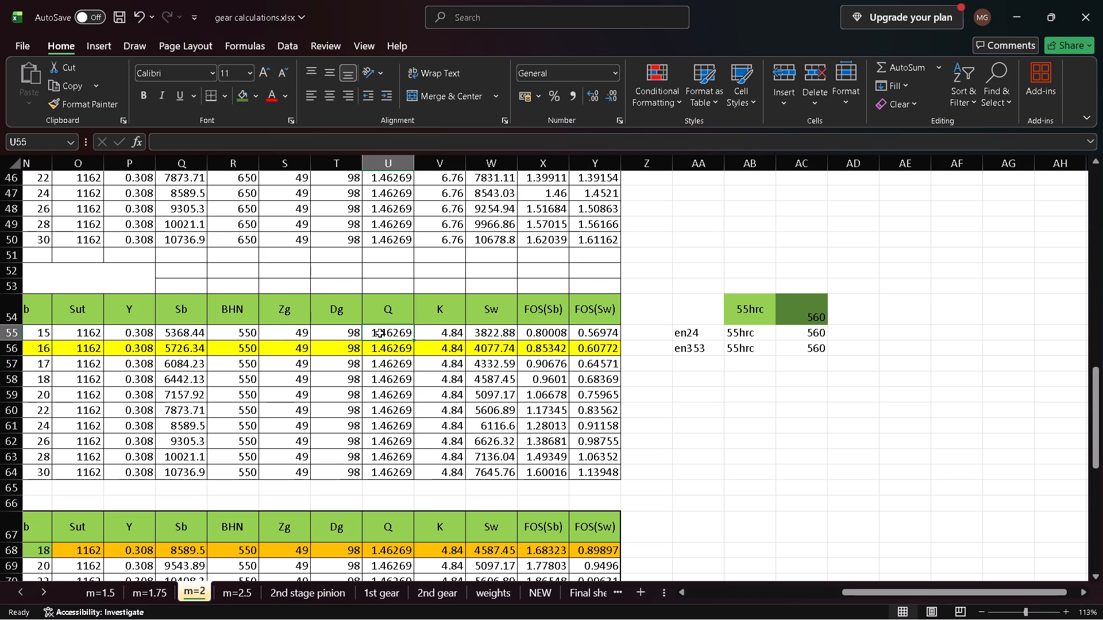
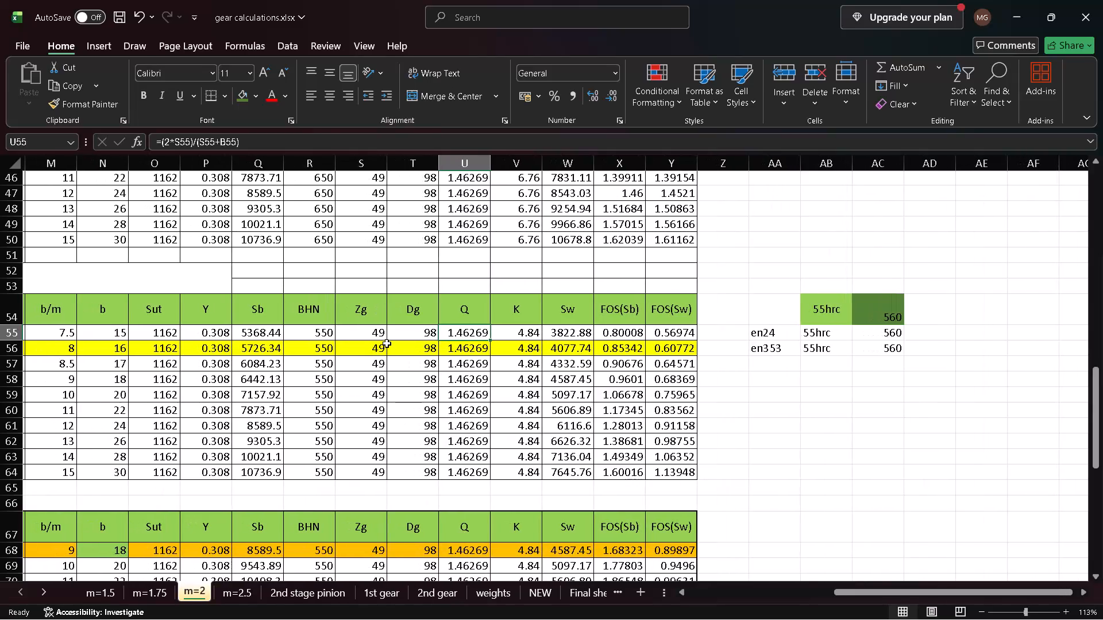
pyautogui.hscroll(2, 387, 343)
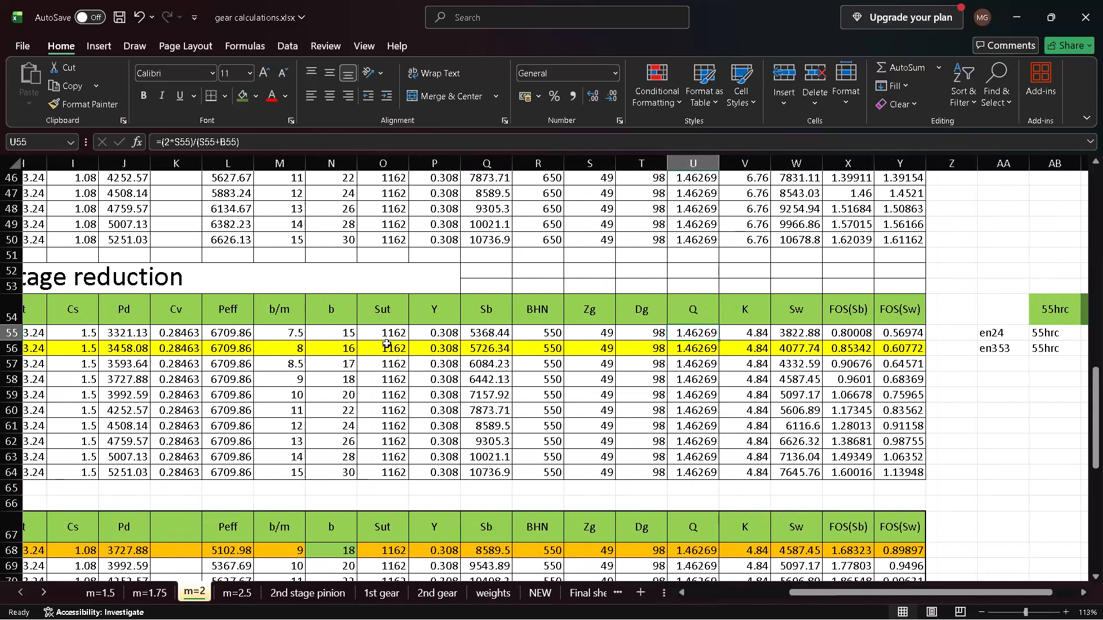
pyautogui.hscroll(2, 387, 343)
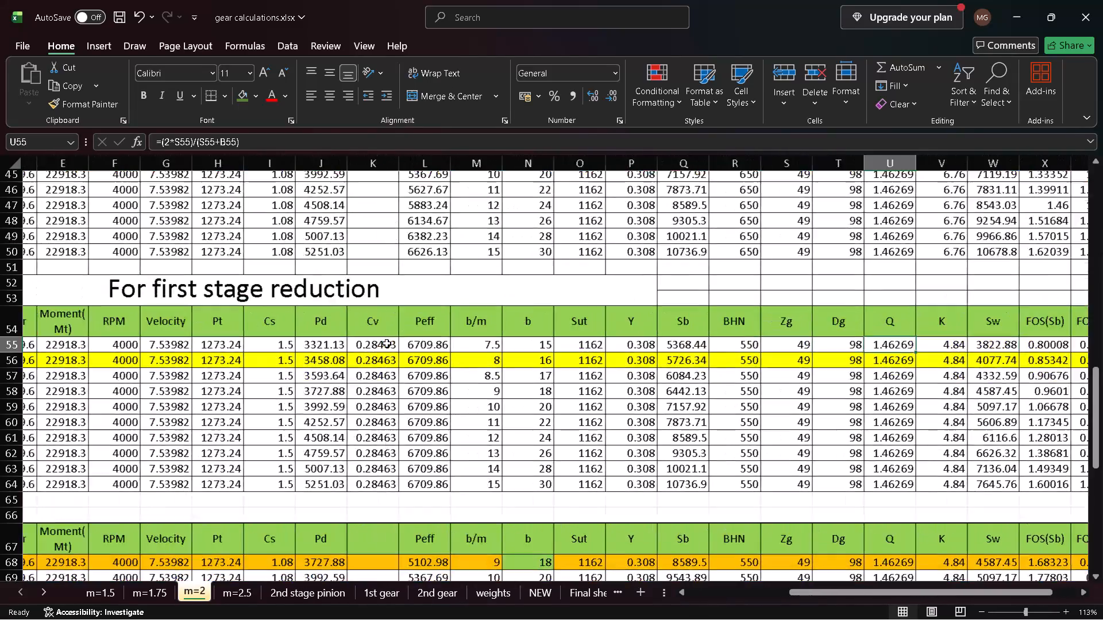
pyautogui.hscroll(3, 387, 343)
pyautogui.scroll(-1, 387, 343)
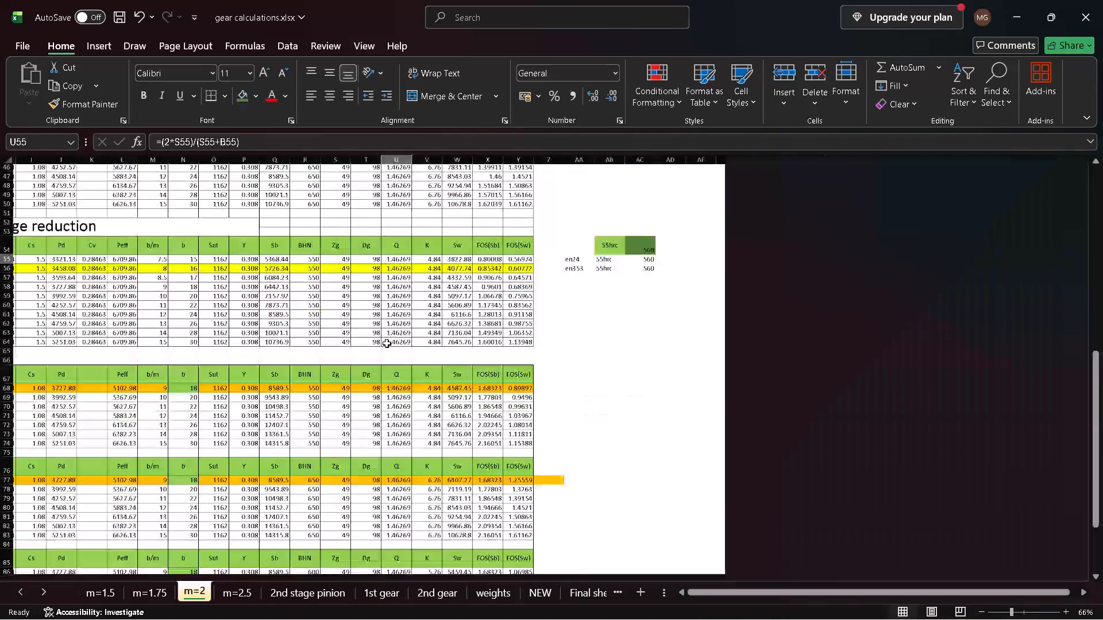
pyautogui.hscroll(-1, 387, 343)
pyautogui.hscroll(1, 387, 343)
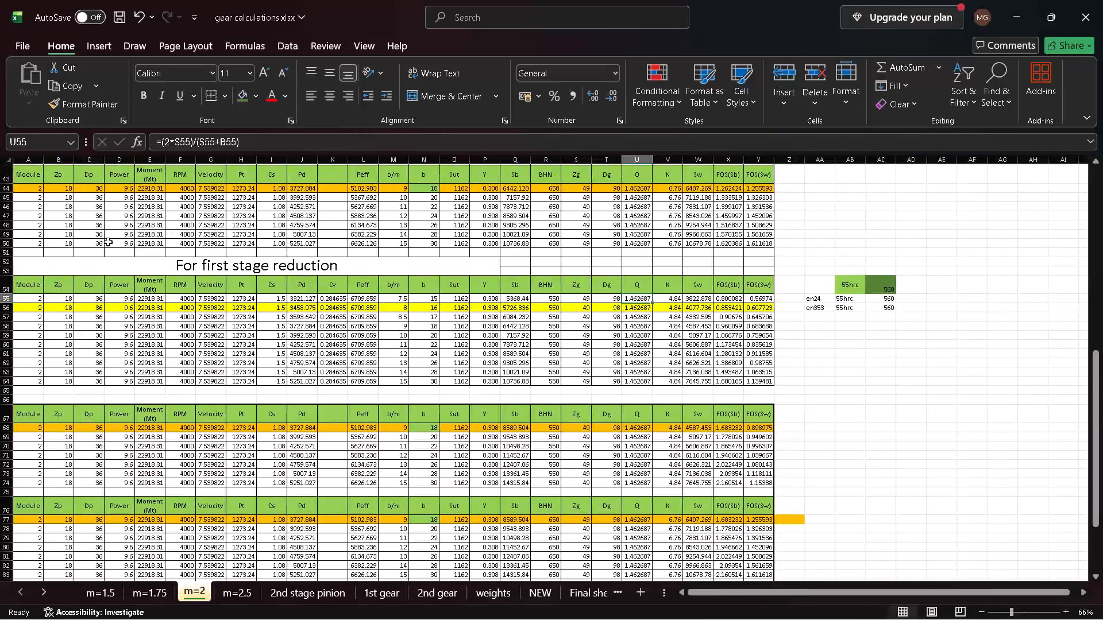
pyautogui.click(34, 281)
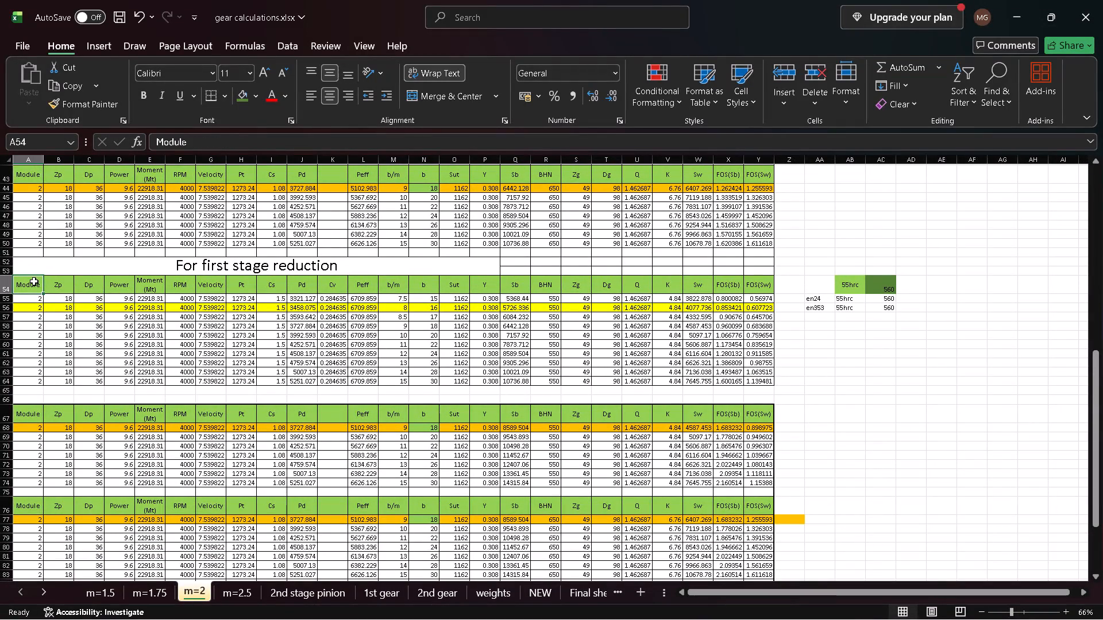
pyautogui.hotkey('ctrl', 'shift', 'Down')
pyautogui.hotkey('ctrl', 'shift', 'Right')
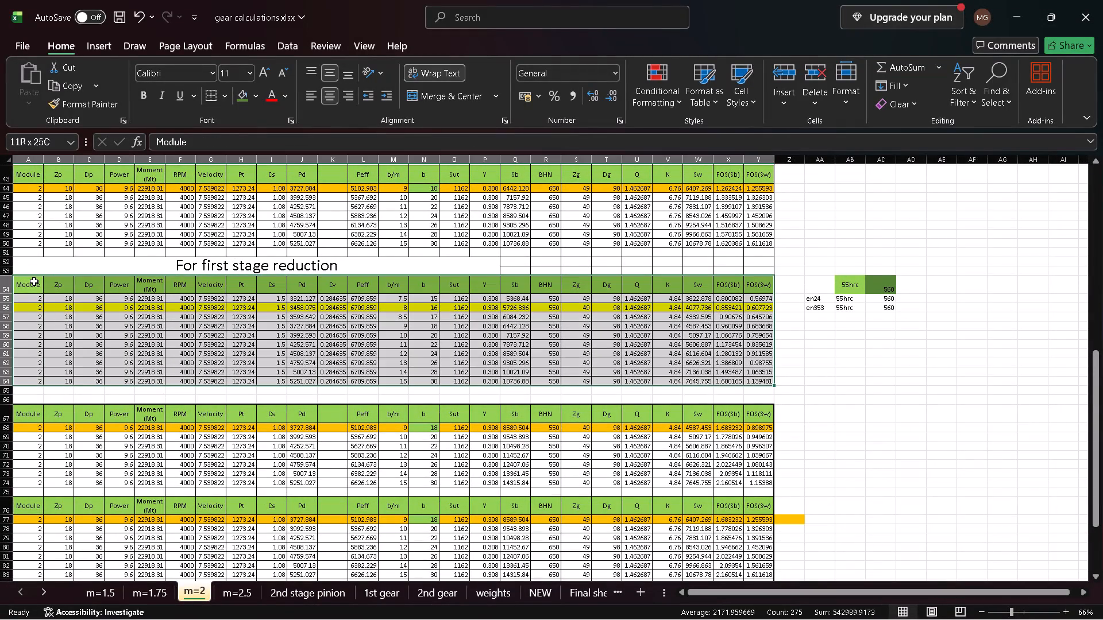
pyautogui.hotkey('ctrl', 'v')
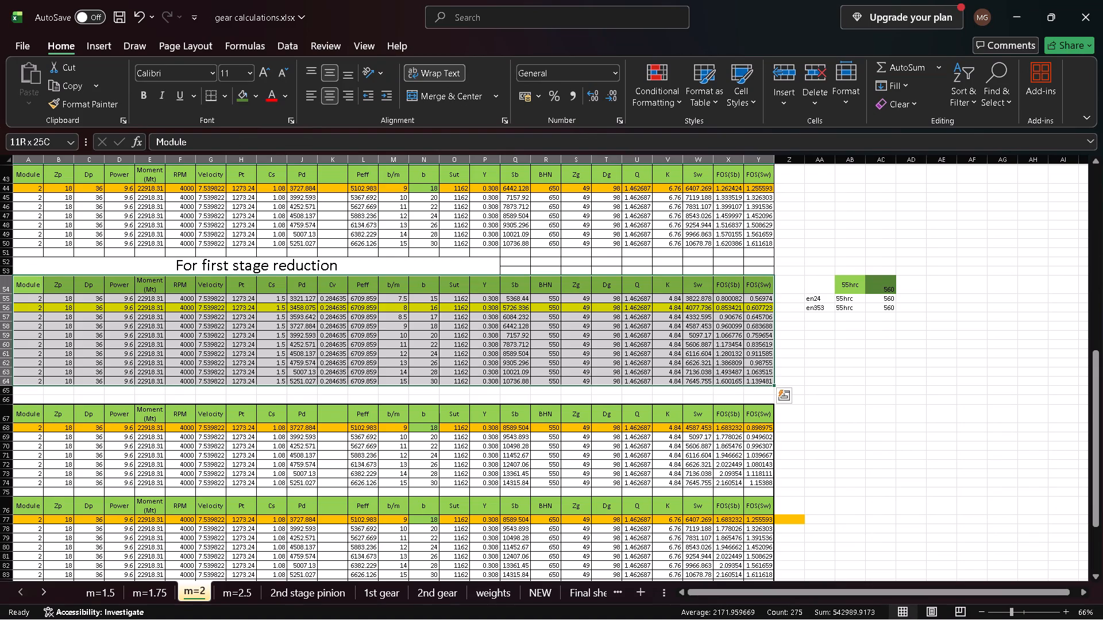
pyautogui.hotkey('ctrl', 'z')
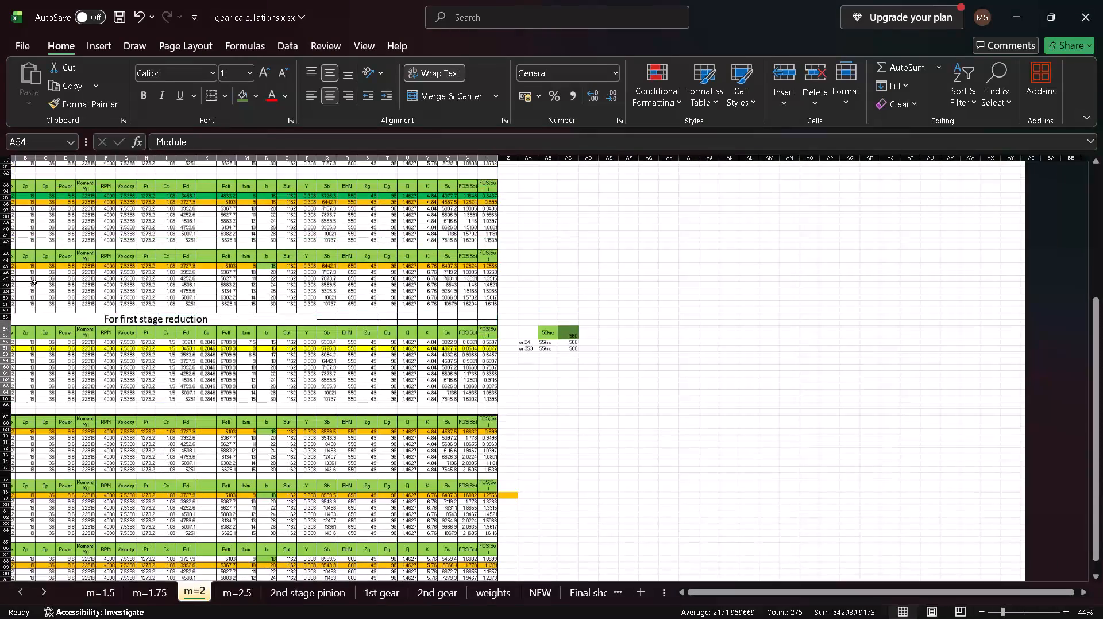
# Copy the whole first stage reduction table, A54 through Y64, and paste the copy starting at AF54.
pyautogui.hscroll(2, 34, 281)
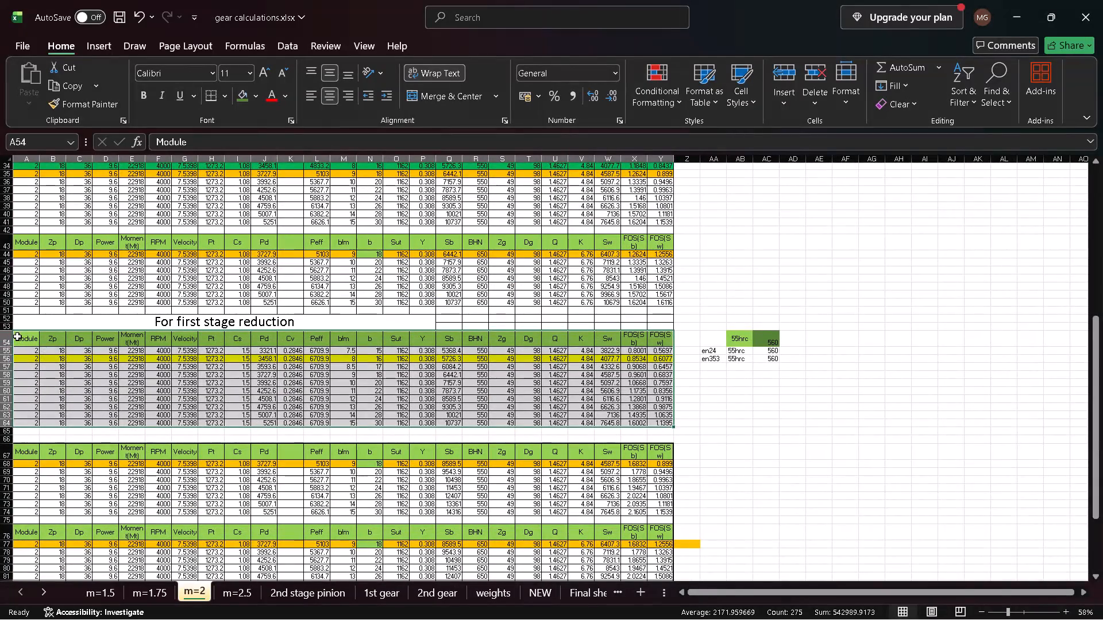
pyautogui.click(18, 337)
pyautogui.hotkey('ctrl', 'shift', 'Down')
pyautogui.hotkey('ctrl', 'shift', 'Right')
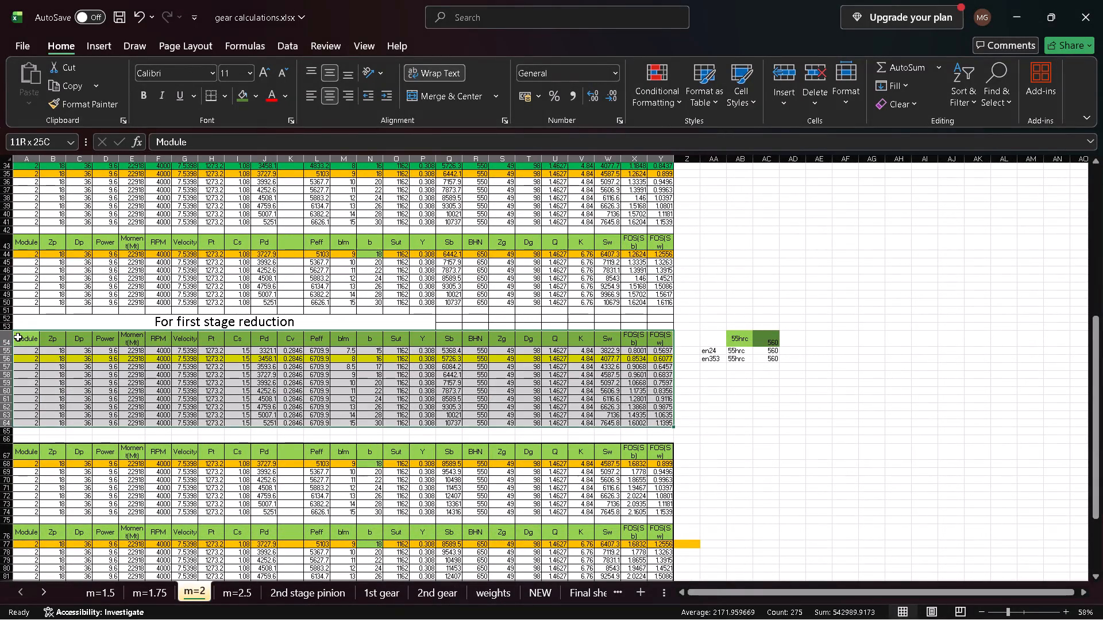
pyautogui.hotkey('ctrl', 'c')
pyautogui.hscroll(3, 539, 374)
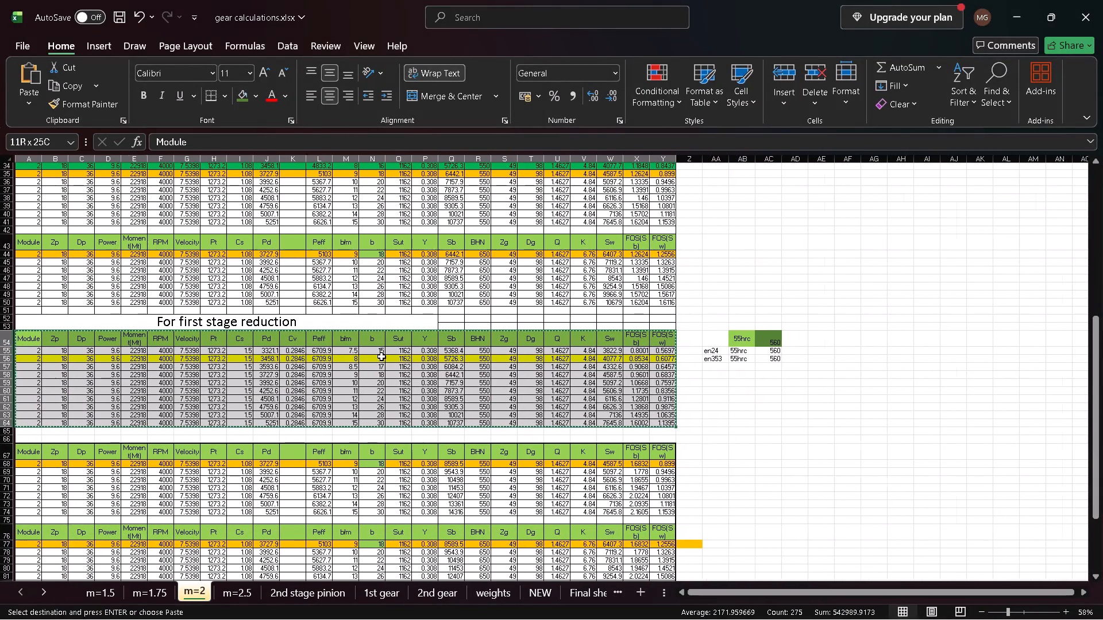
pyautogui.hscroll(-4, 381, 356)
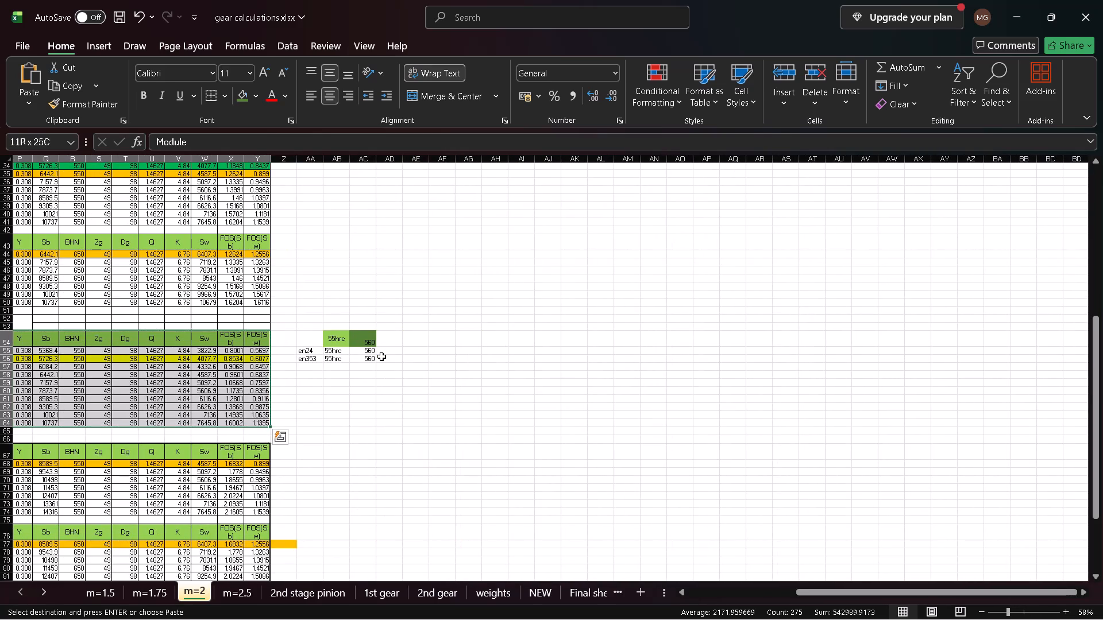
pyautogui.click(441, 342)
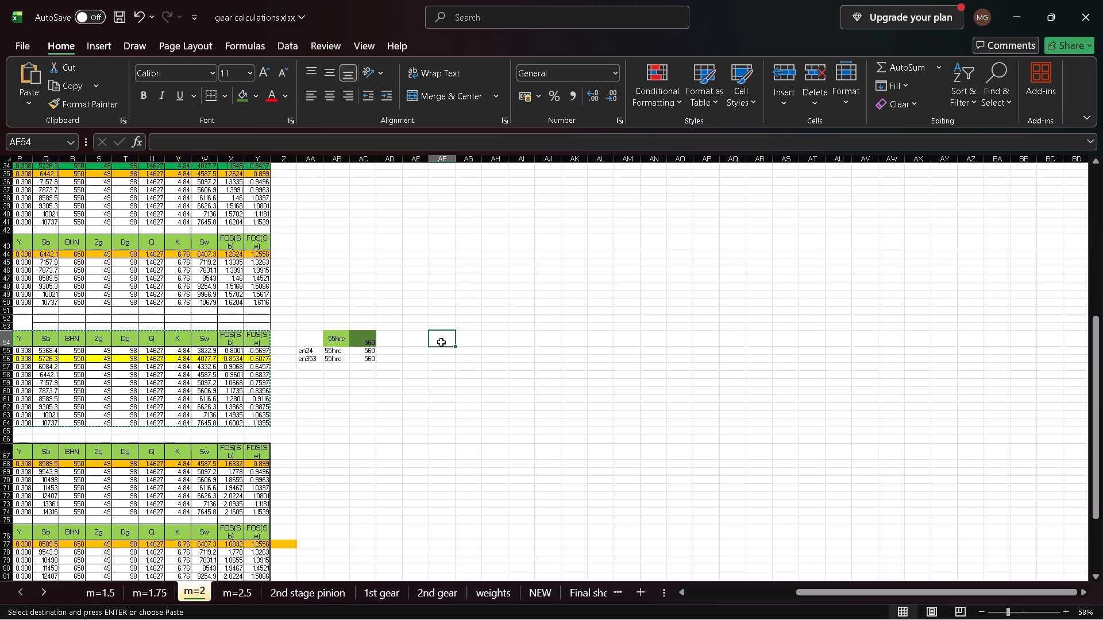
pyautogui.hotkey('ctrl', 'v')
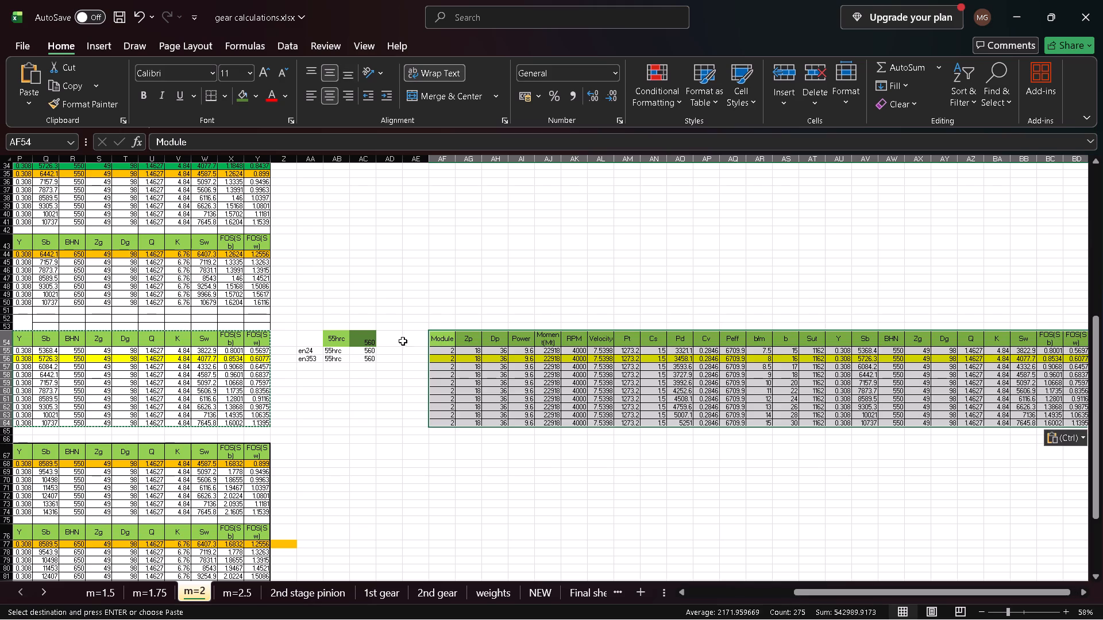
# Merge and center AF51:AG52 above the copied table and label it en24.
pyautogui.click(446, 311)
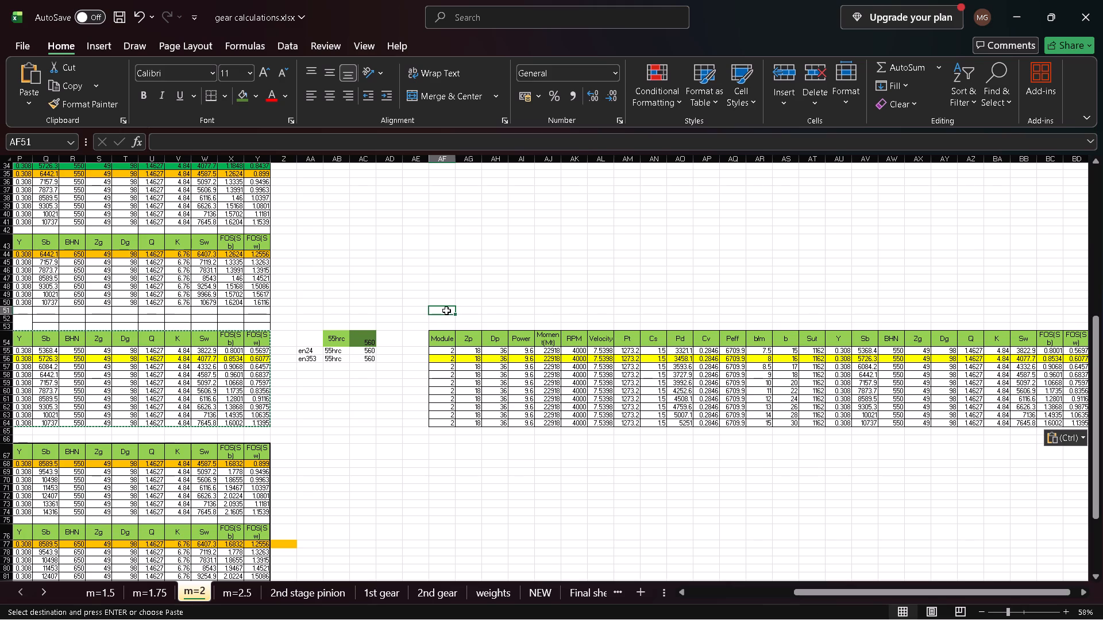
pyautogui.hotkey('shift', 'Down')
pyautogui.hotkey('shift', 'Right')
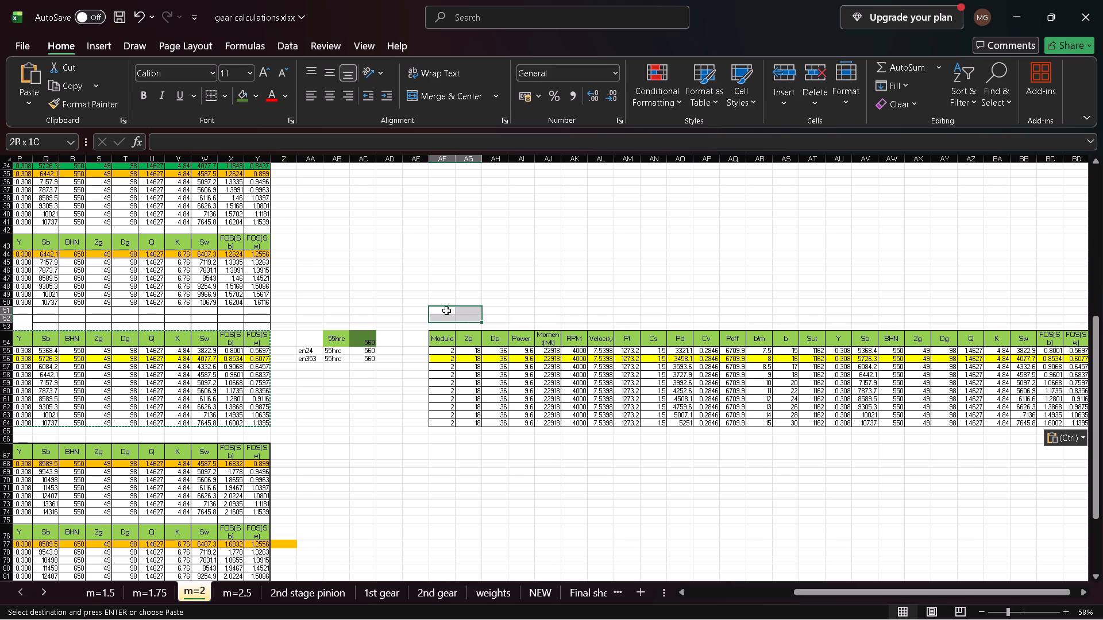
pyautogui.click(418, 95)
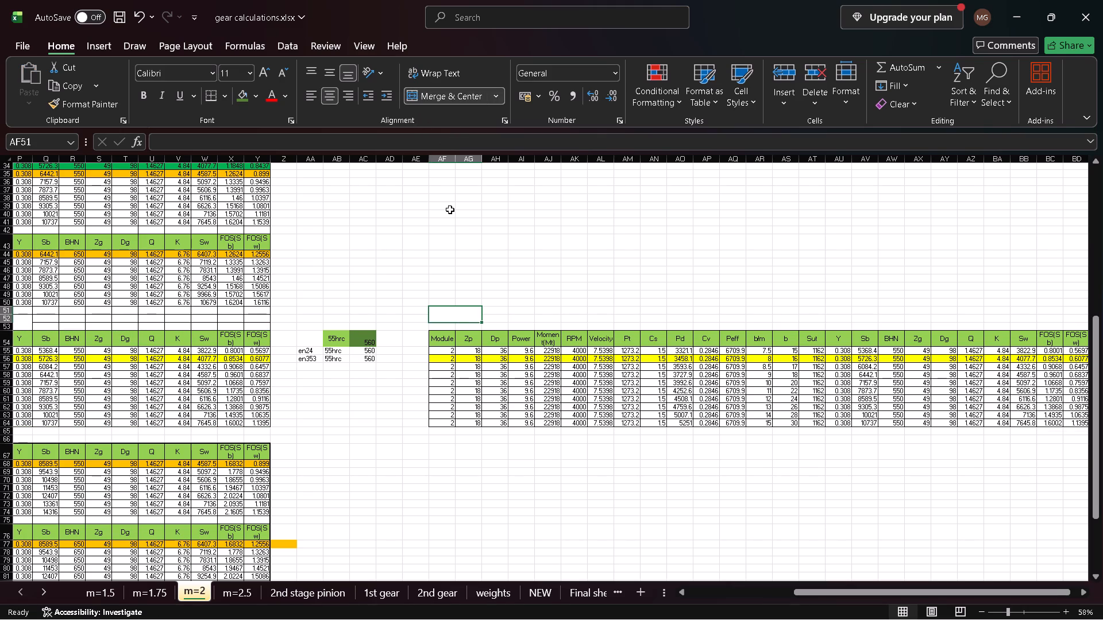
pyautogui.write('en')
pyautogui.write('24')
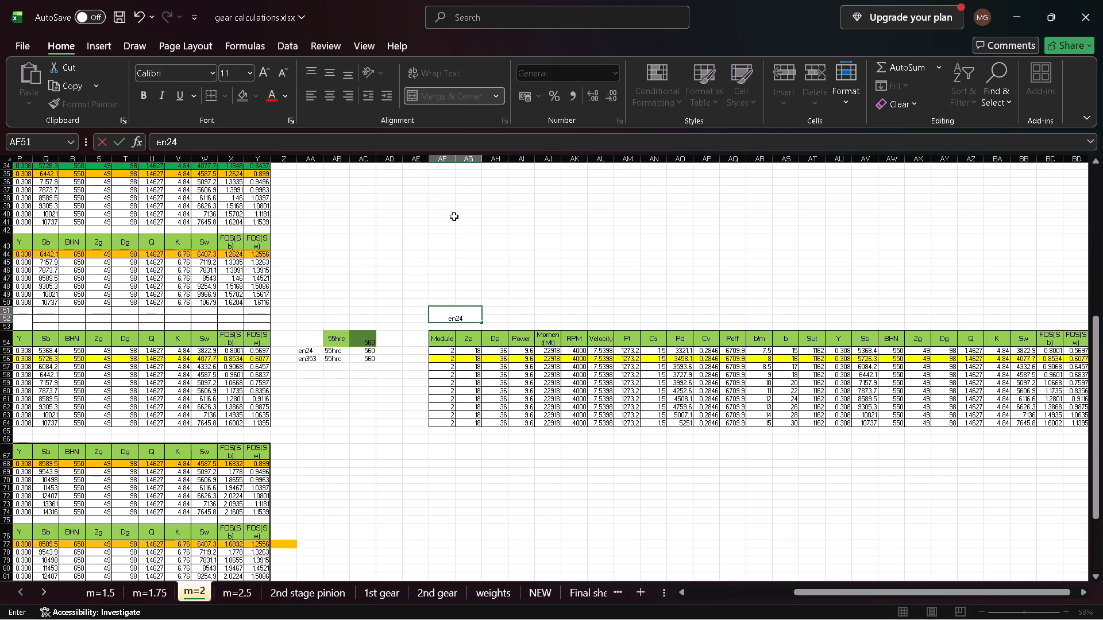
pyautogui.click(498, 306)
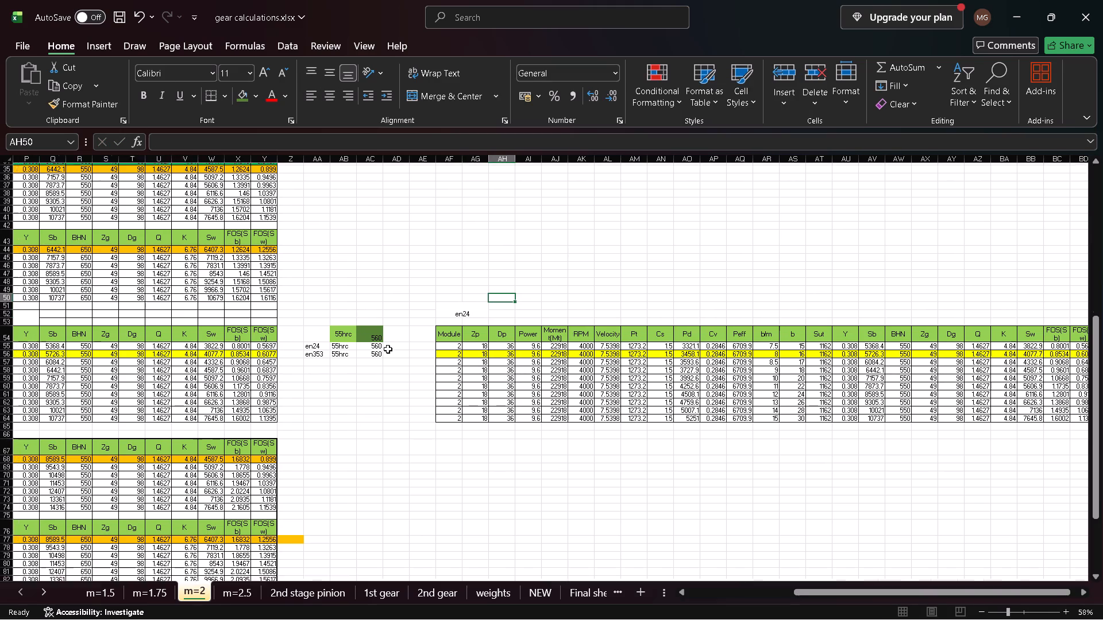
# Review the en24 table copy from Module through FOS(Sw), and inspect its Moment(Mt), Velocity, Cs and Pd cells in rows 55 and 56.
pyautogui.hscroll(-3, 633, 363)
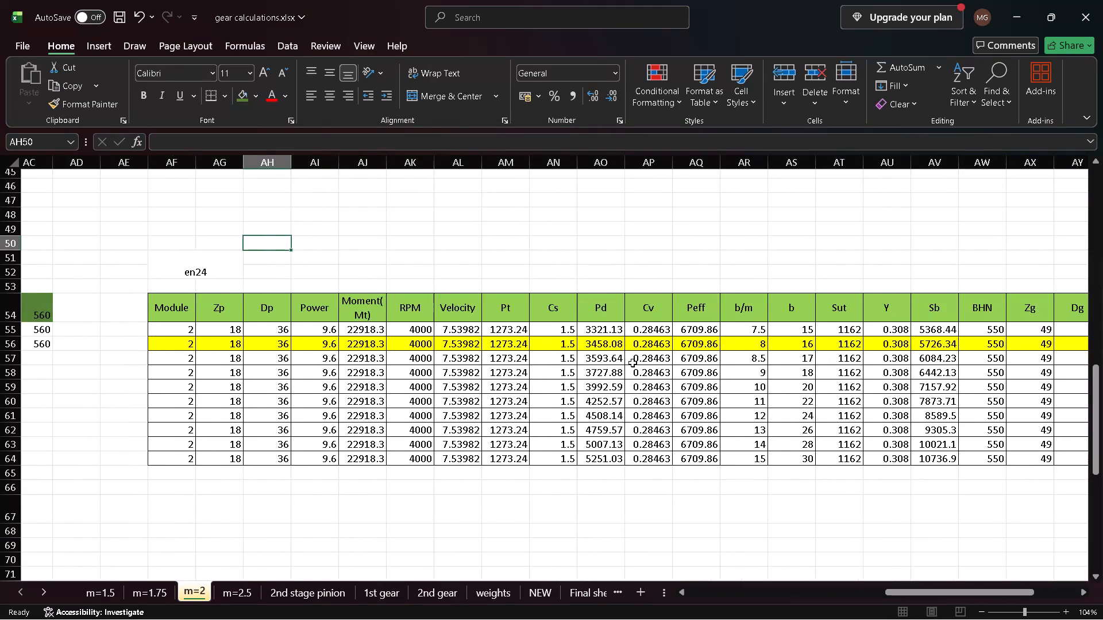
pyautogui.hscroll(-1, 633, 363)
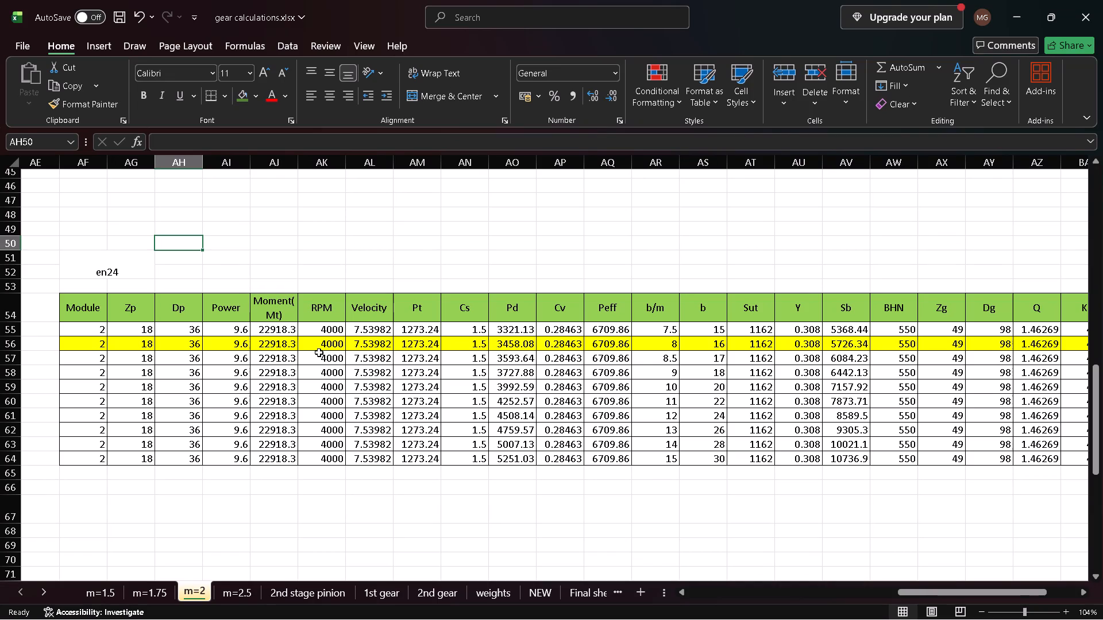
pyautogui.hscroll(1, 319, 352)
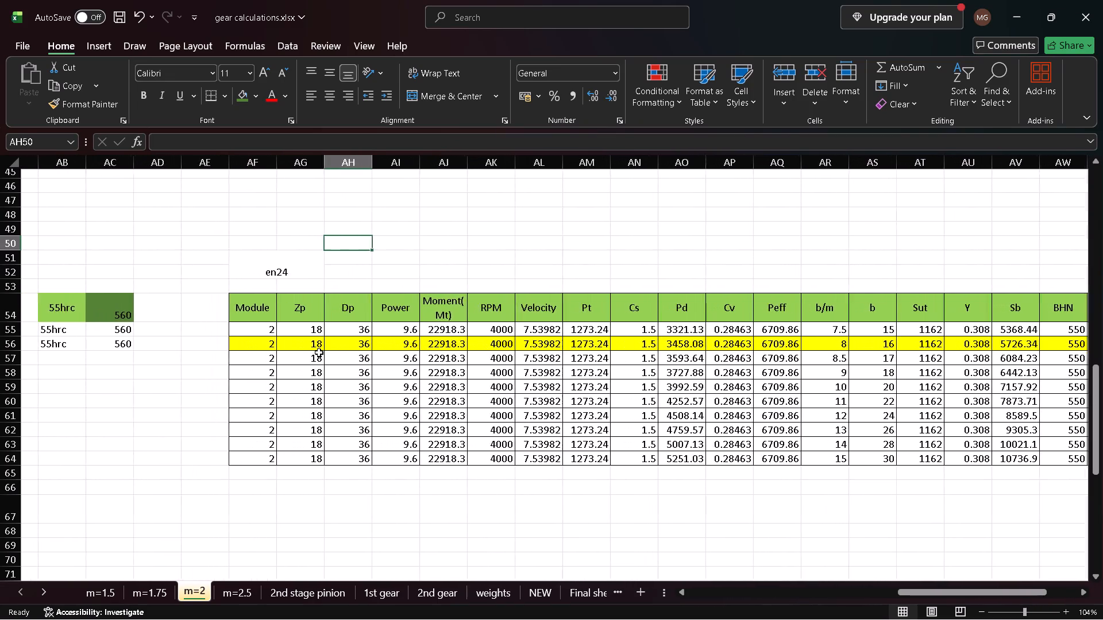
pyautogui.hscroll(-2, 319, 352)
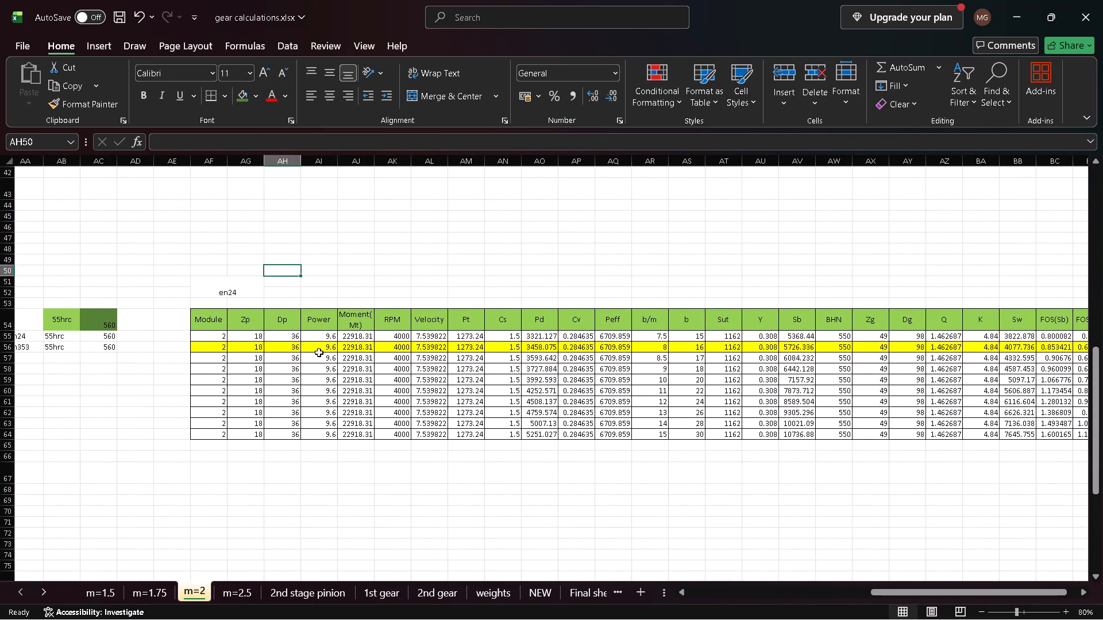
pyautogui.hscroll(-1, 287, 352)
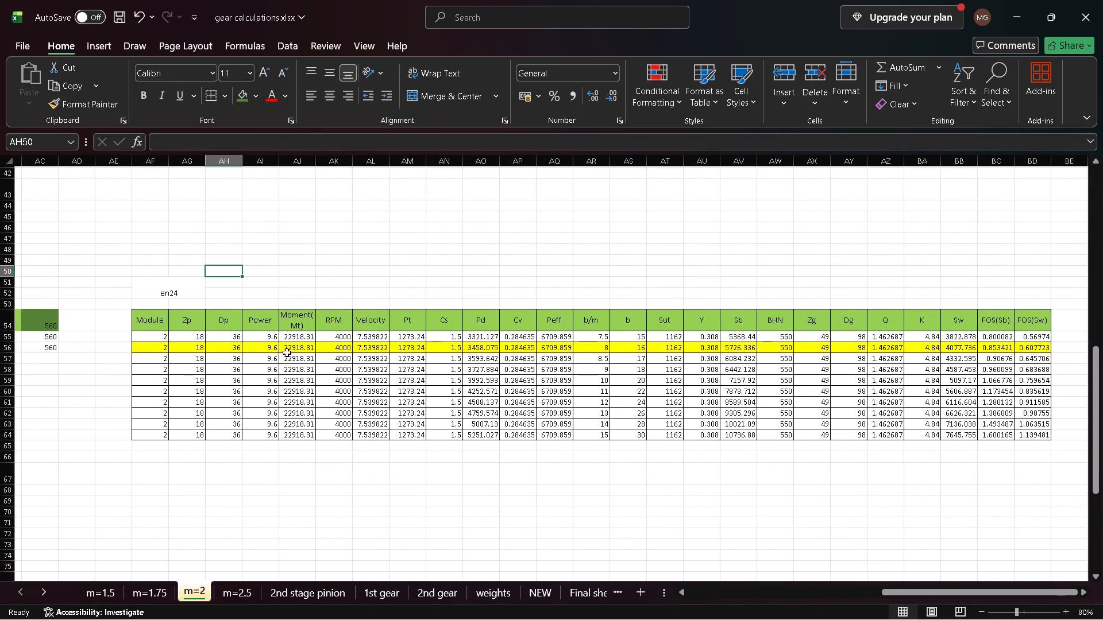
pyautogui.hscroll(-1, 287, 352)
pyautogui.hscroll(1, 287, 352)
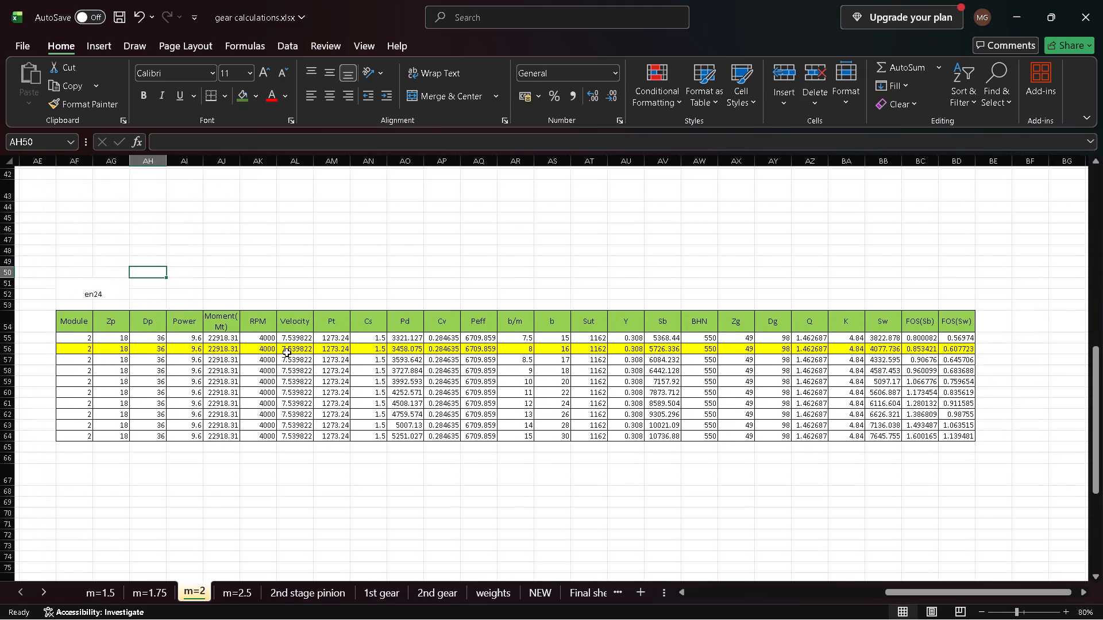
pyautogui.scroll(2, 287, 352)
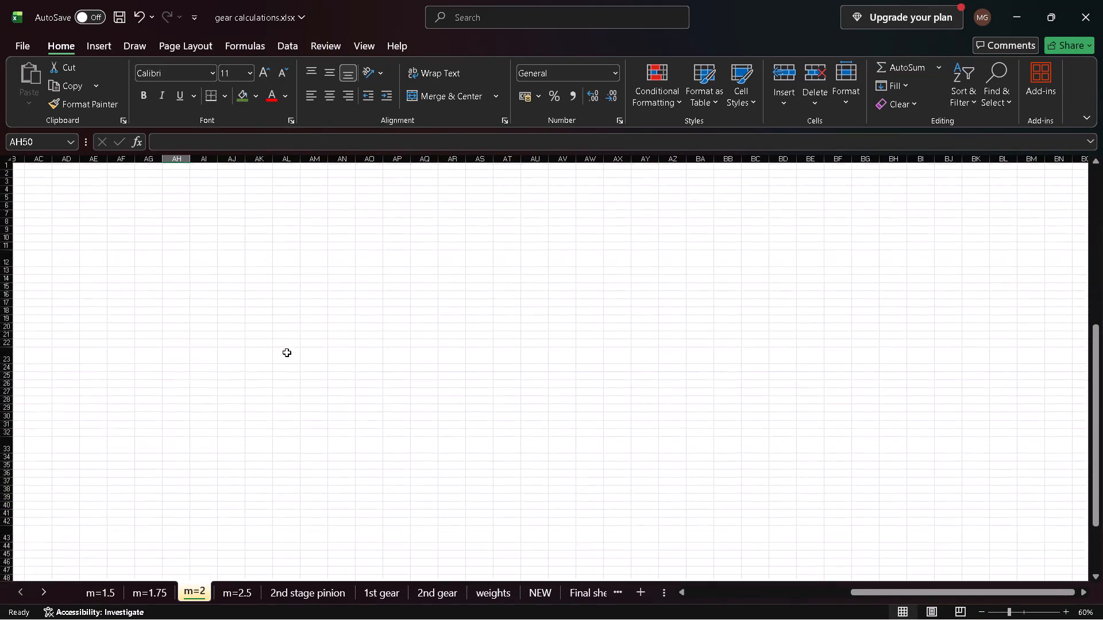
pyautogui.scroll(1, 287, 352)
pyautogui.hscroll(4, 287, 352)
pyautogui.hscroll(-4, 287, 352)
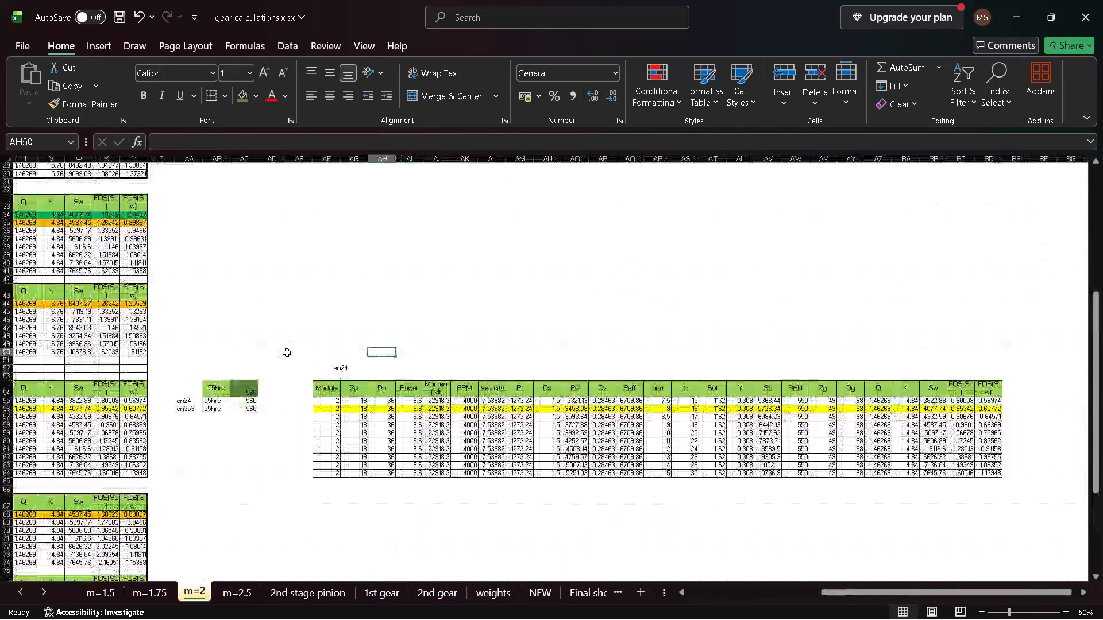
pyautogui.hscroll(-1, 287, 352)
pyautogui.scroll(-2, 287, 352)
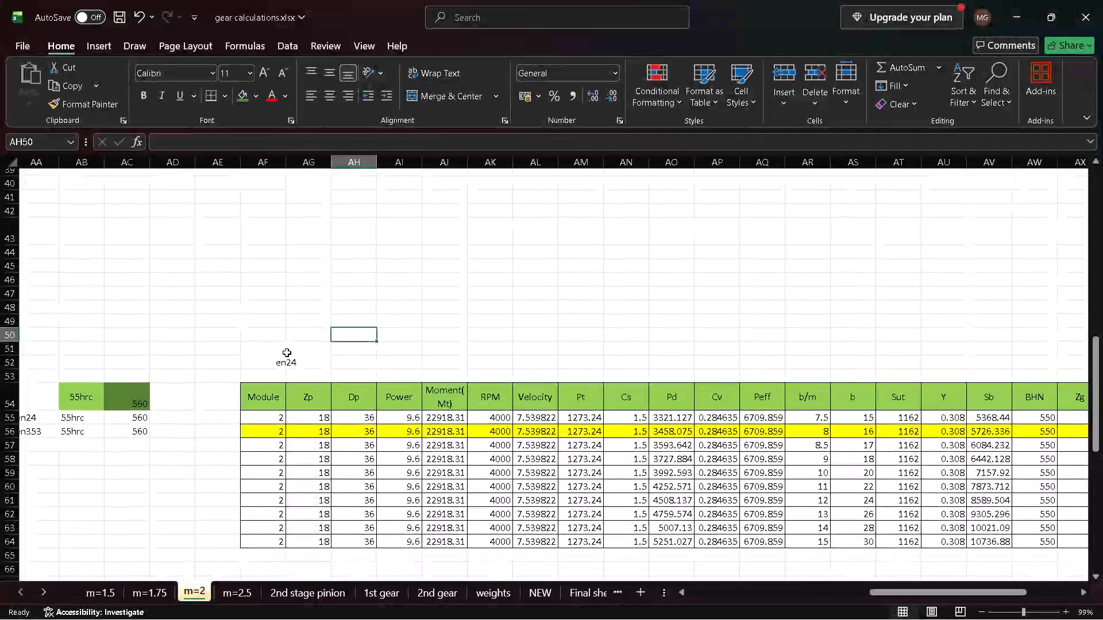
pyautogui.scroll(-1, 287, 352)
pyautogui.hscroll(-2, 287, 352)
pyautogui.scroll(-1, 287, 352)
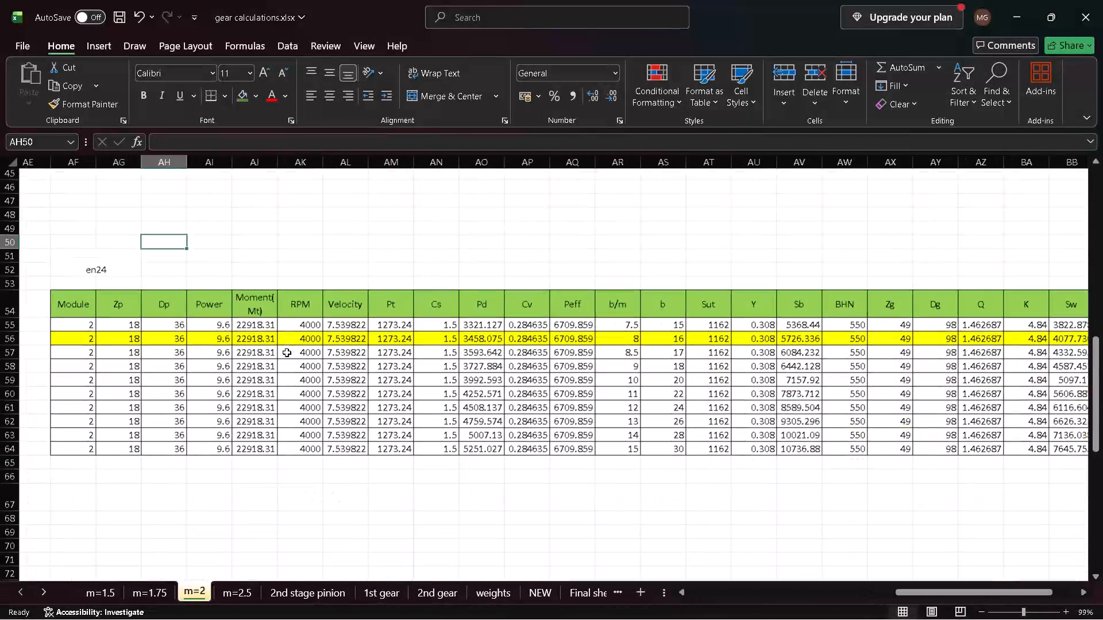
pyautogui.scroll(-1, 287, 352)
pyautogui.hscroll(-1, 287, 352)
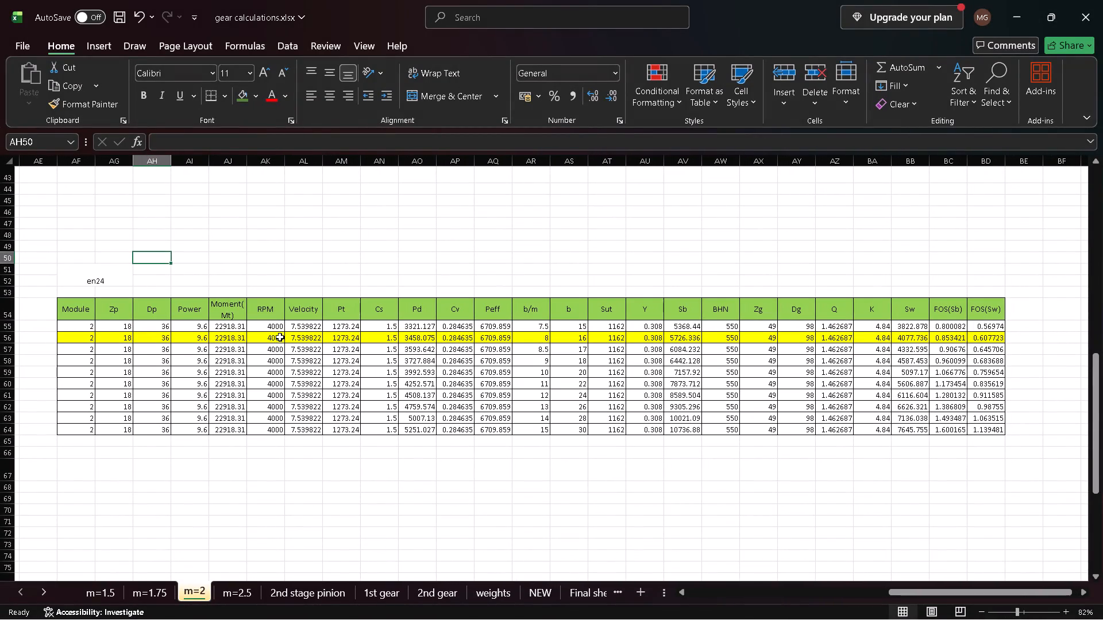
pyautogui.click(223, 342)
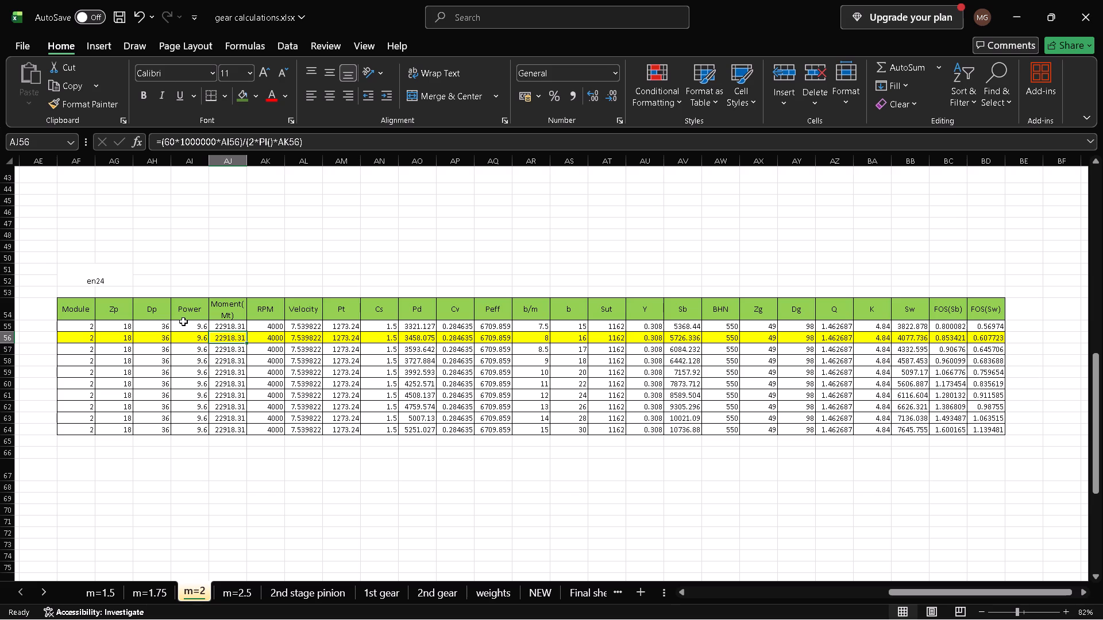
pyautogui.click(308, 325)
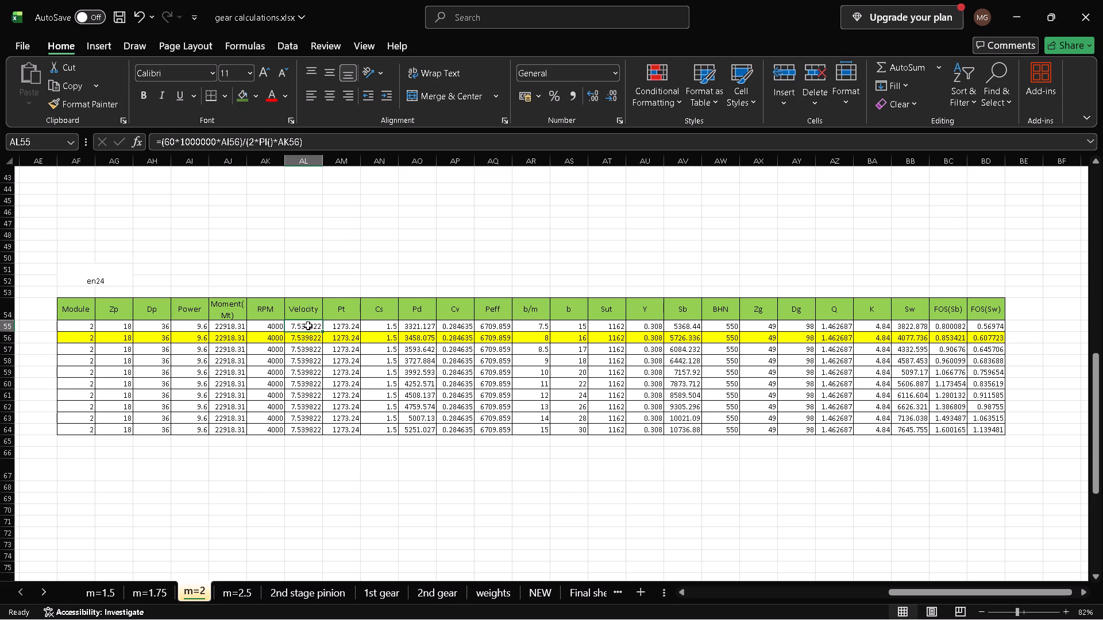
pyautogui.moveTo(391, 326); pyautogui.dragTo(418, 327)
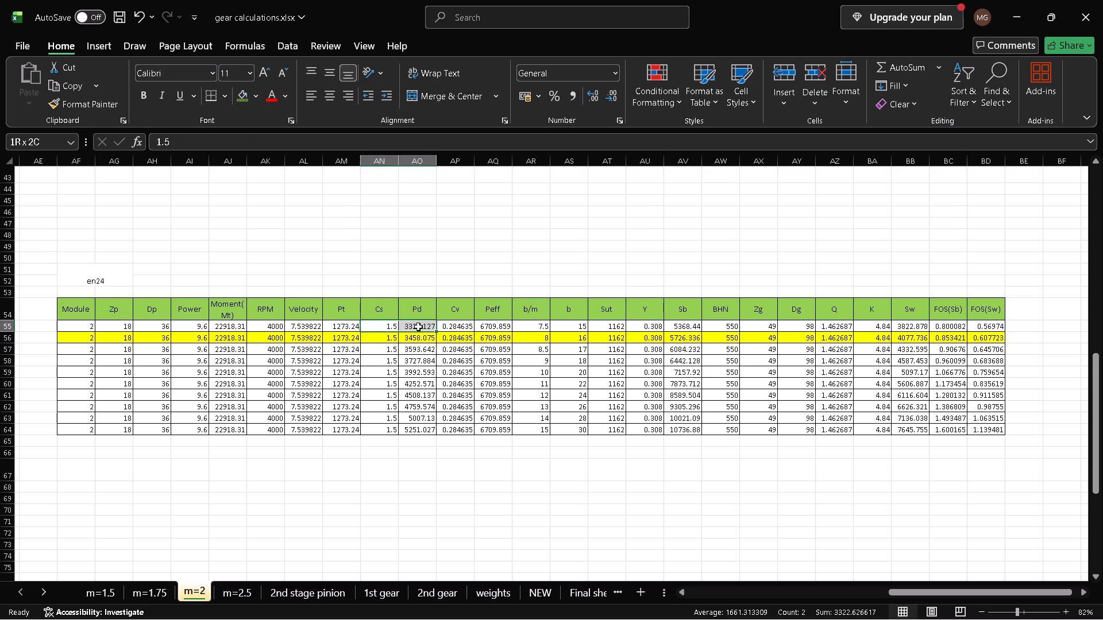
pyautogui.moveTo(418, 327); pyautogui.dragTo(420, 328)
pyautogui.click(420, 328)
pyautogui.hscroll(-1, 511, 327)
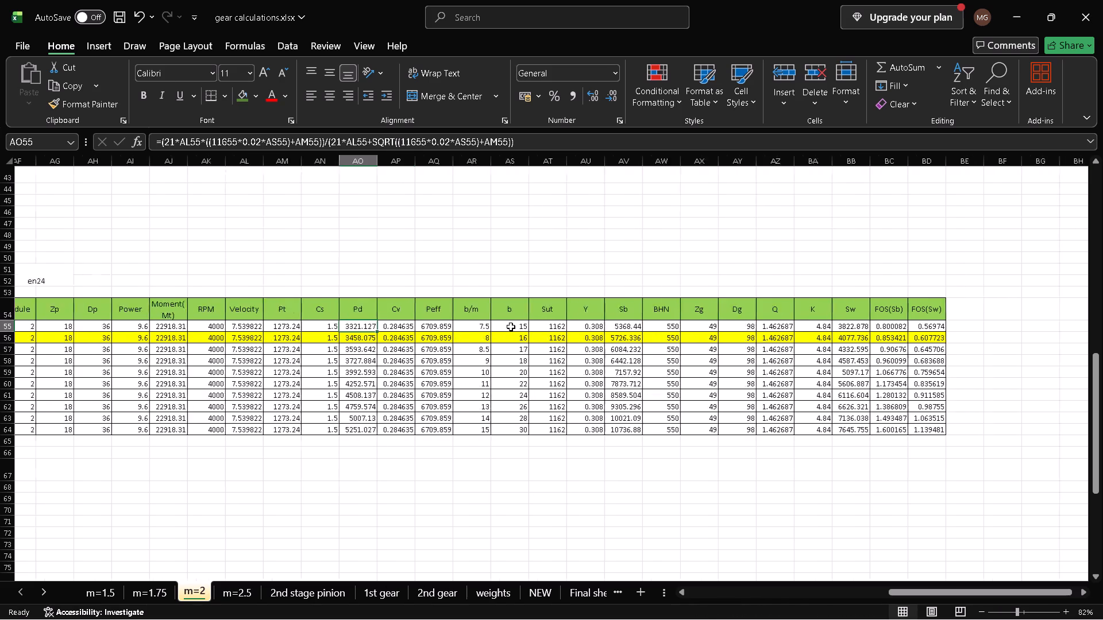
pyautogui.hscroll(-1, 511, 327)
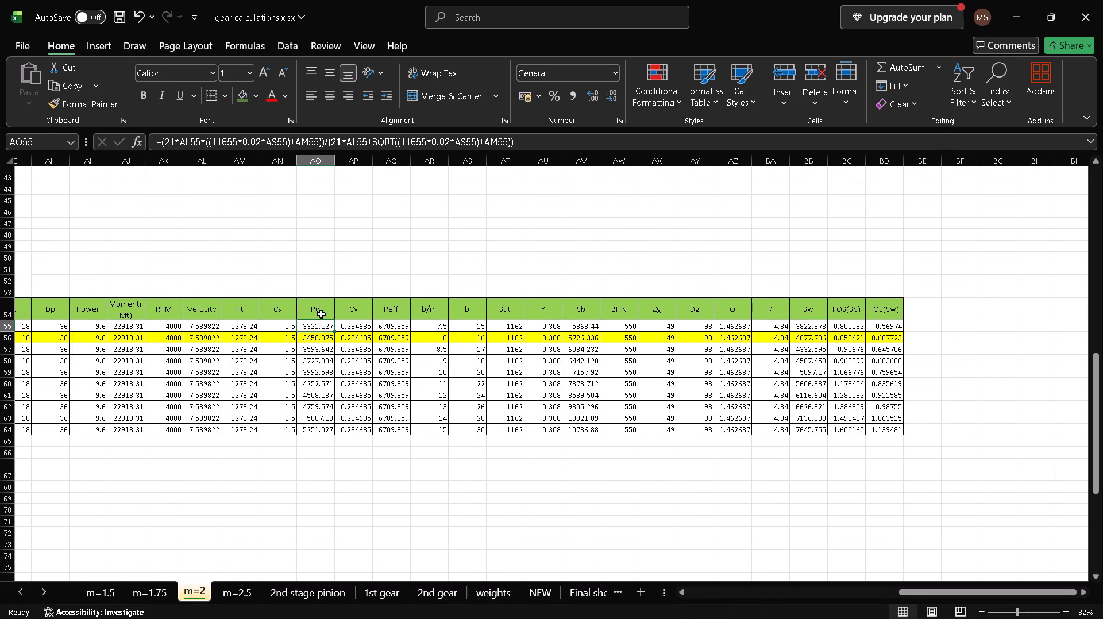
# Examine the Pd column of the en24 table and the columns from there through FOS(Sw).
pyautogui.click(324, 310)
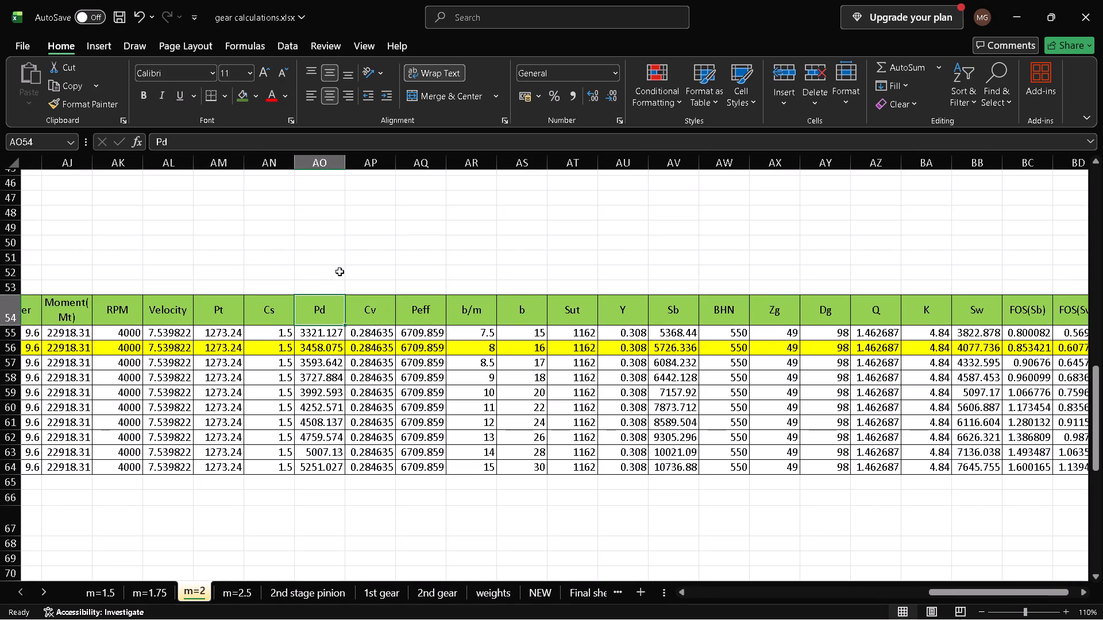
pyautogui.click(320, 164)
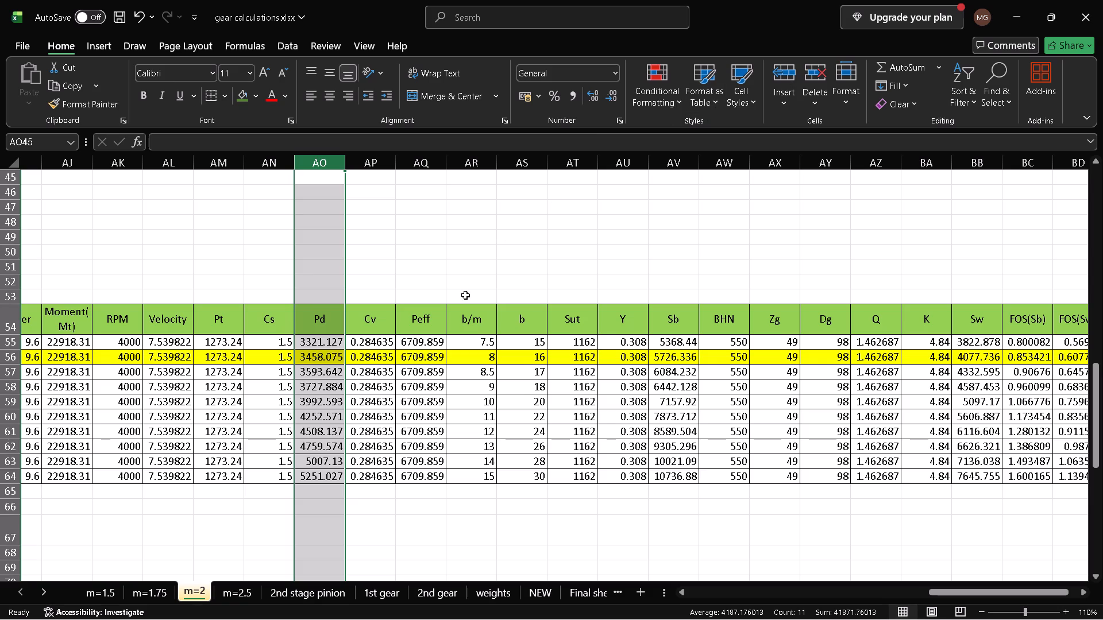
pyautogui.hscroll(-4, 429, 339)
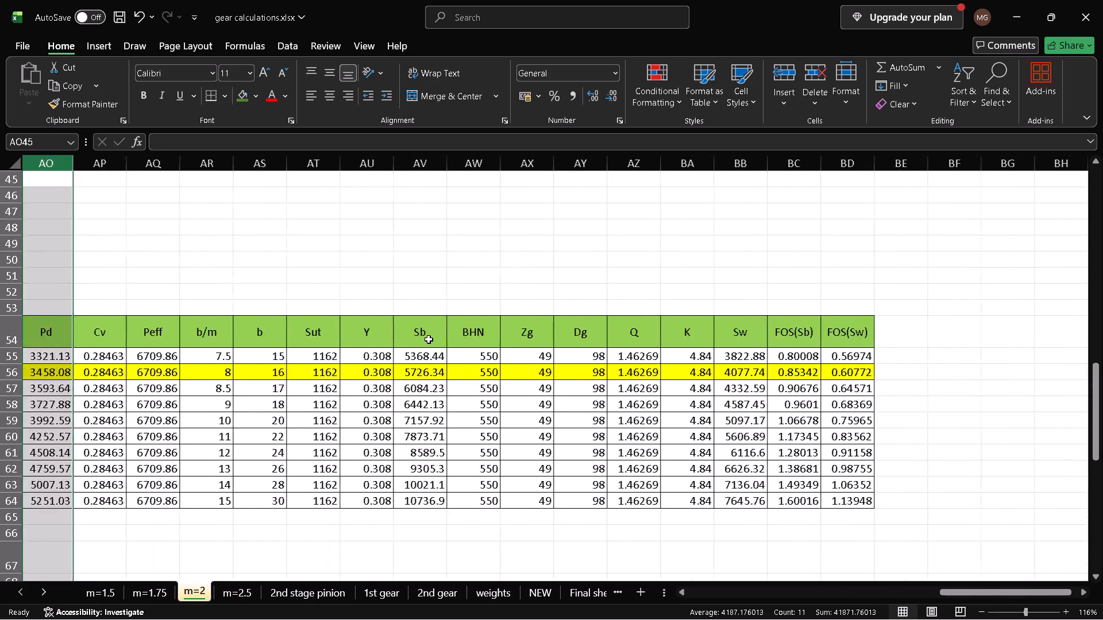
pyautogui.hscroll(-2, 429, 339)
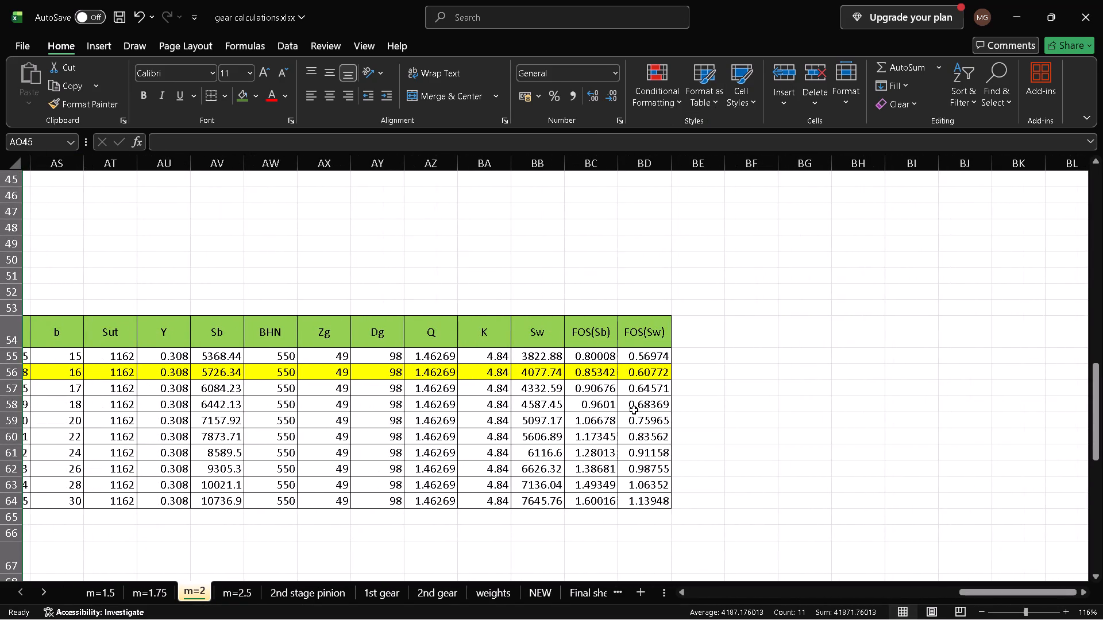
pyautogui.scroll(-2, 634, 410)
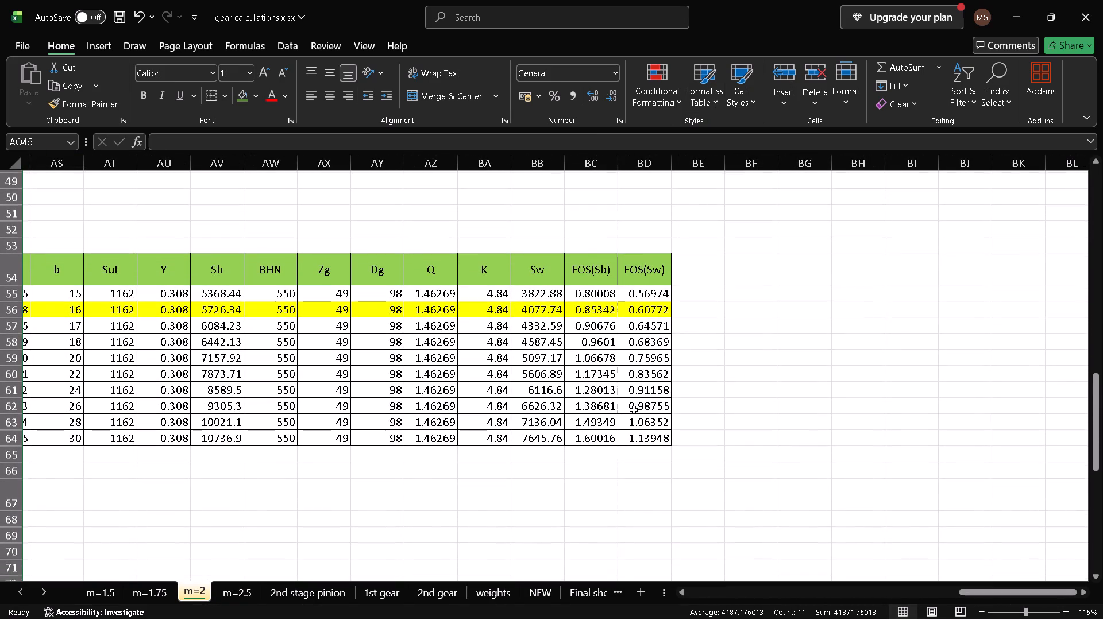
pyautogui.scroll(-1, 634, 410)
pyautogui.hscroll(3, 541, 436)
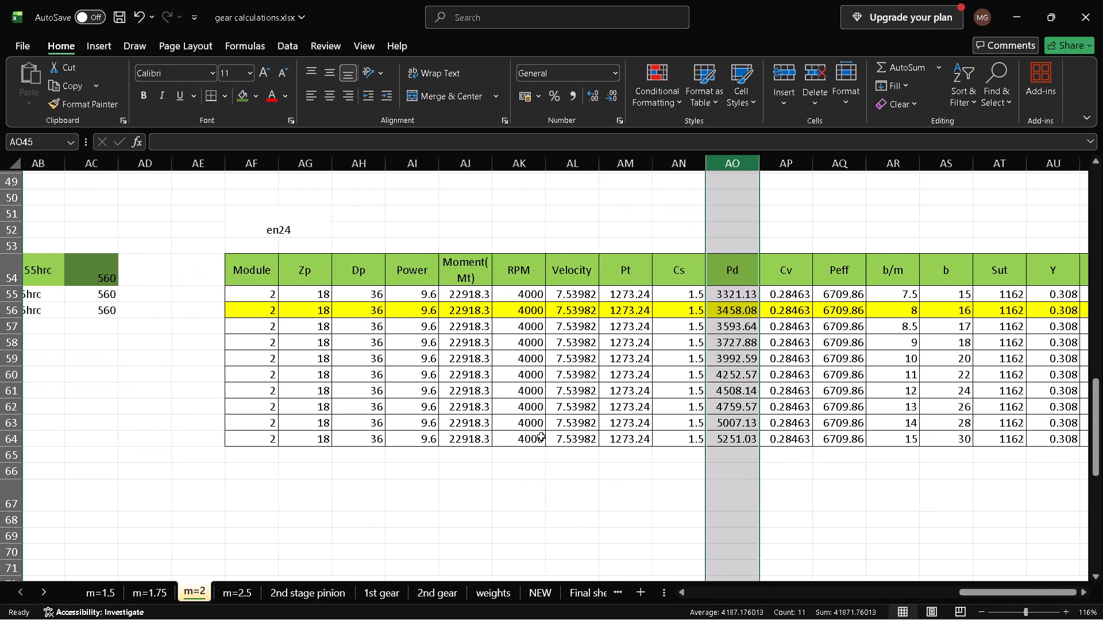
# Highlight row 62 of the en24 table, from Module through FOS(Sw), with a light green fill.
pyautogui.click(314, 406)
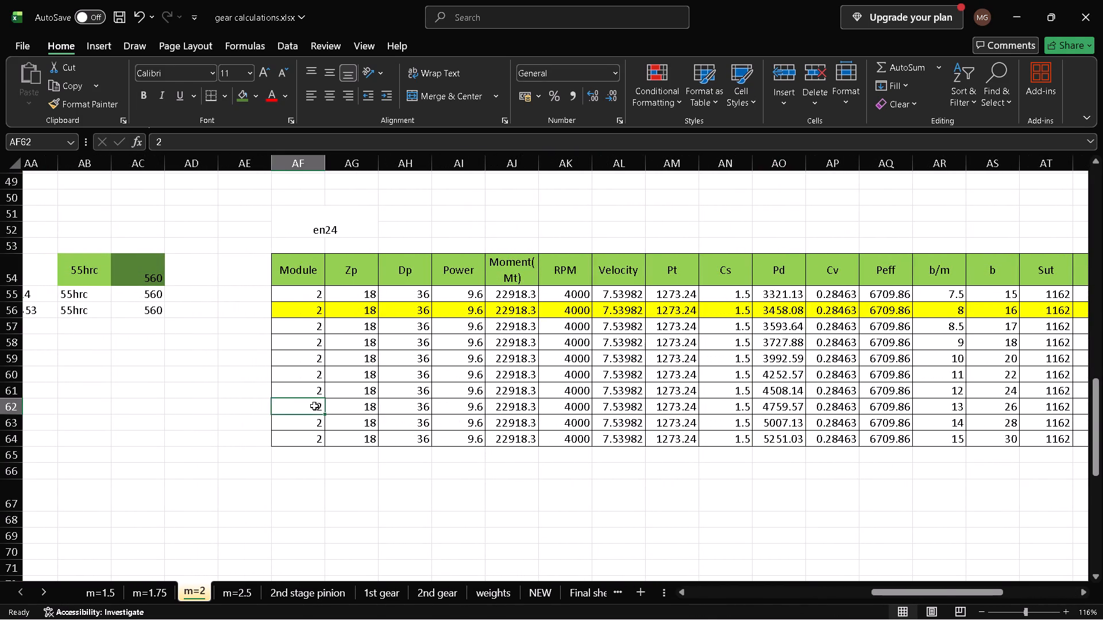
pyautogui.hotkey('ctrl', 'shift', 'Right')
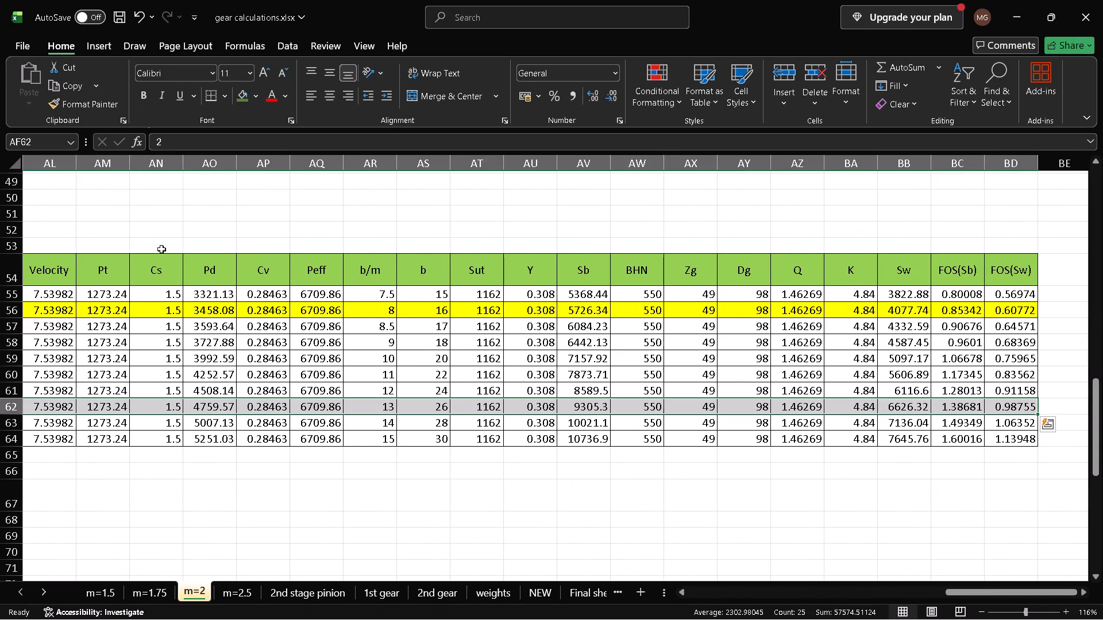
pyautogui.click(254, 98)
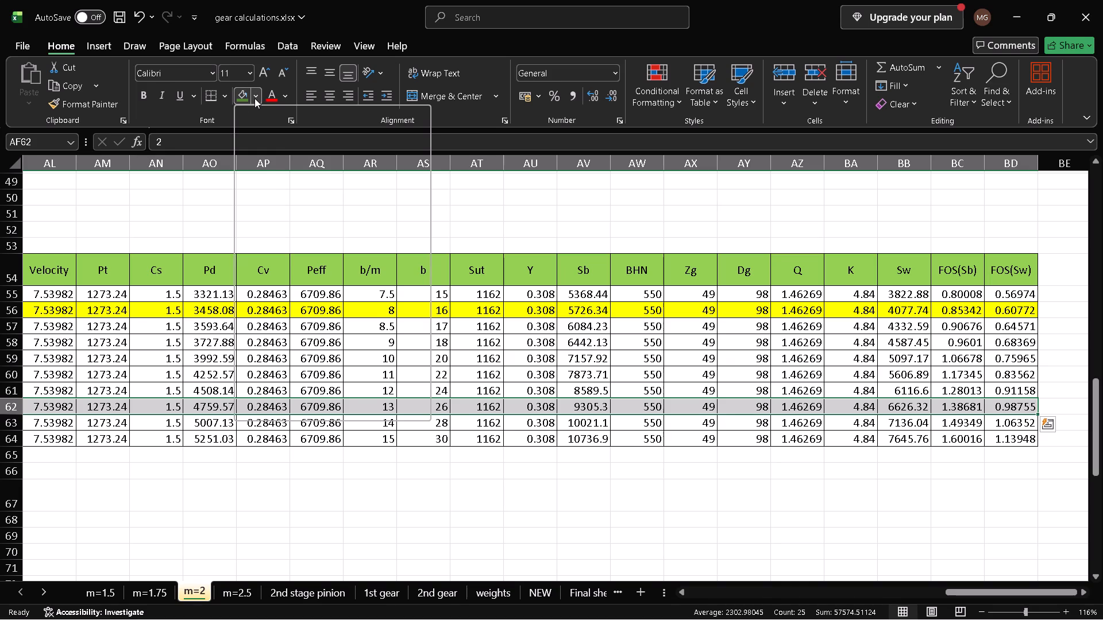
pyautogui.click(425, 208)
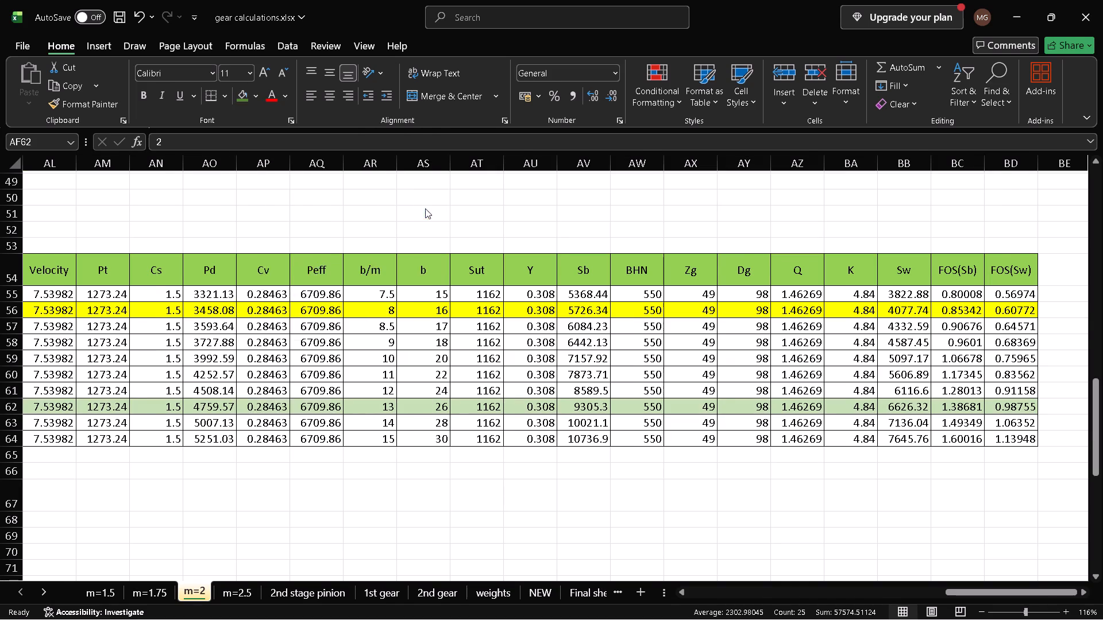
# Review the highlighted row 62 across the en24 table and examine the cell references in its Peff formula.
pyautogui.hscroll(-5, 511, 362)
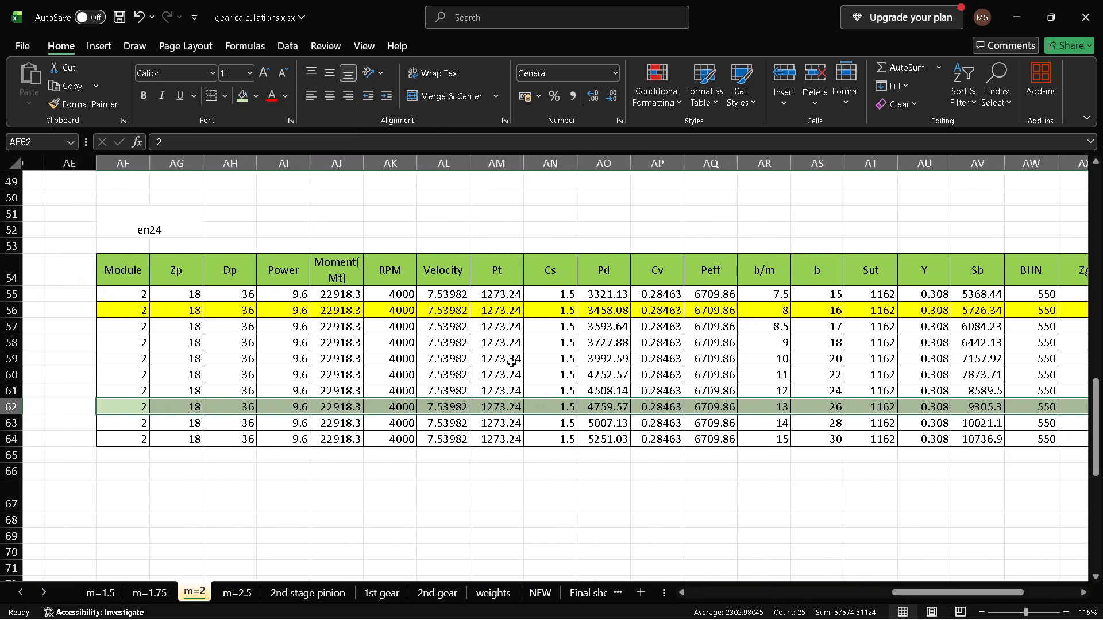
pyautogui.hscroll(-3, 511, 362)
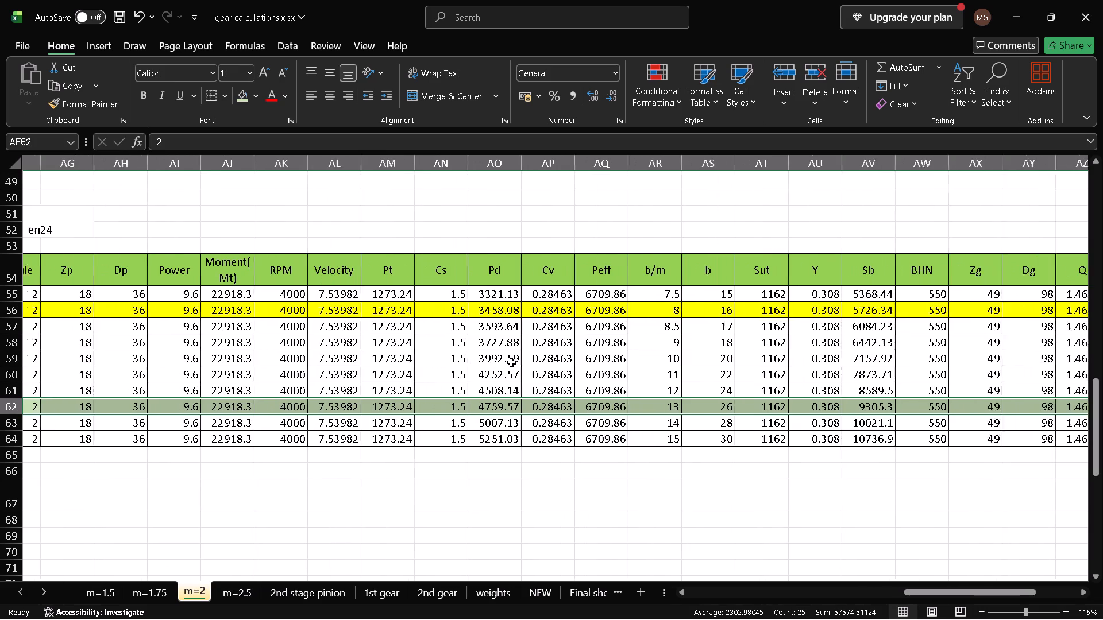
pyautogui.hscroll(-3, 511, 362)
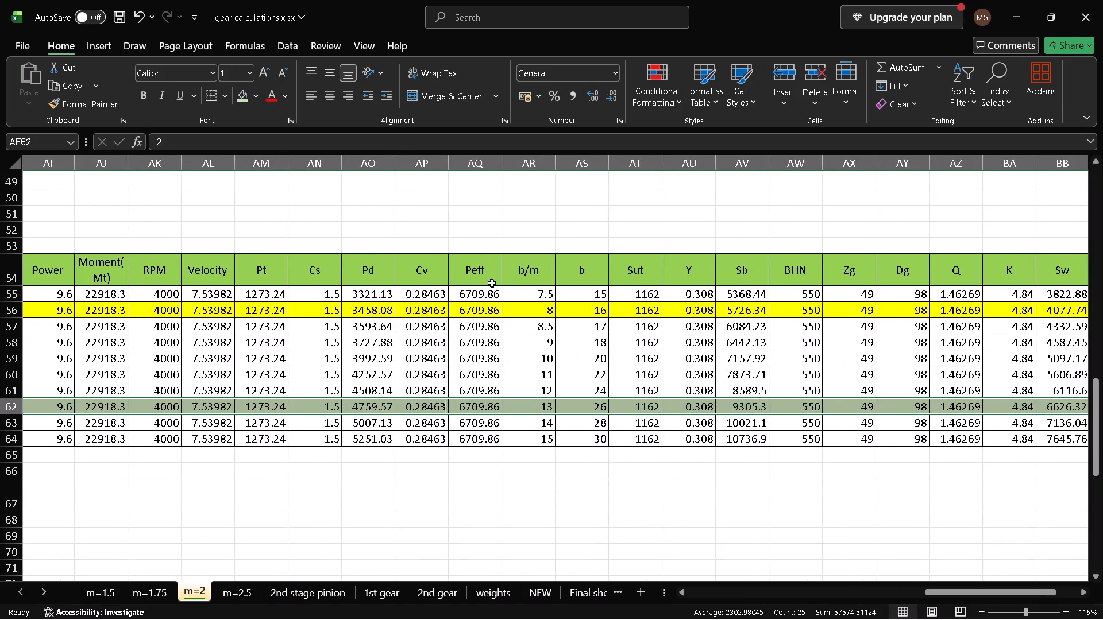
pyautogui.click(466, 404)
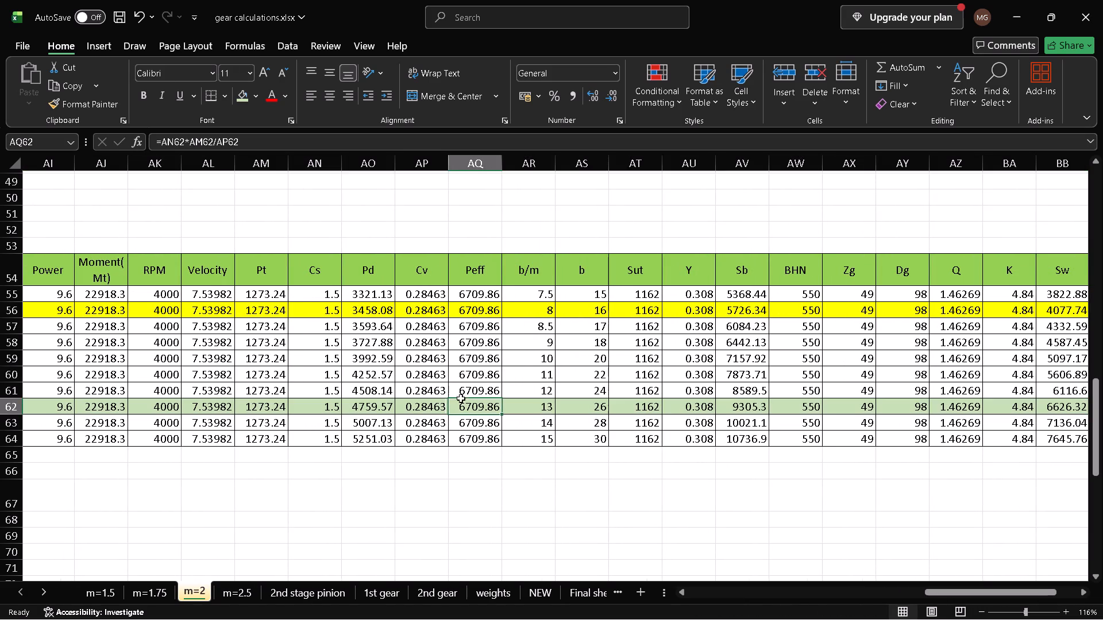
pyautogui.click(213, 139)
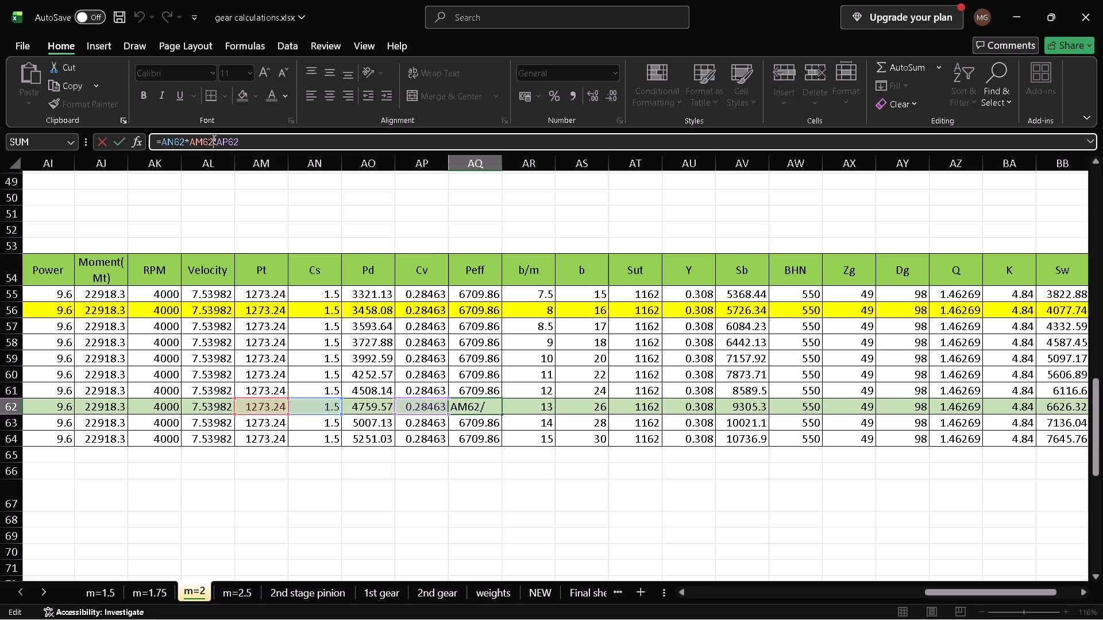
pyautogui.press('Return')
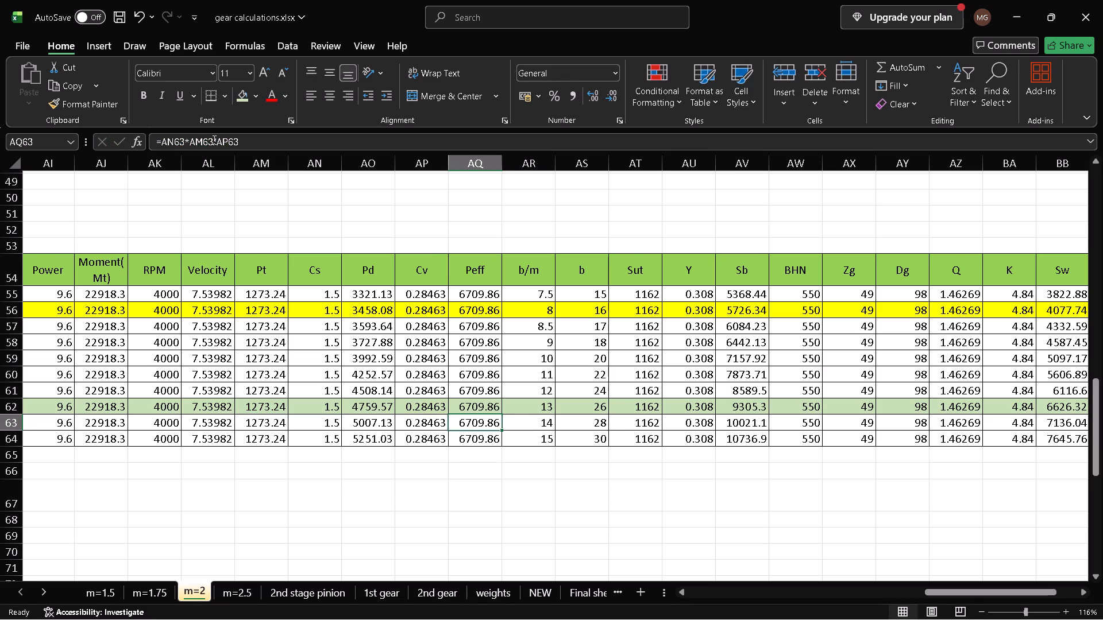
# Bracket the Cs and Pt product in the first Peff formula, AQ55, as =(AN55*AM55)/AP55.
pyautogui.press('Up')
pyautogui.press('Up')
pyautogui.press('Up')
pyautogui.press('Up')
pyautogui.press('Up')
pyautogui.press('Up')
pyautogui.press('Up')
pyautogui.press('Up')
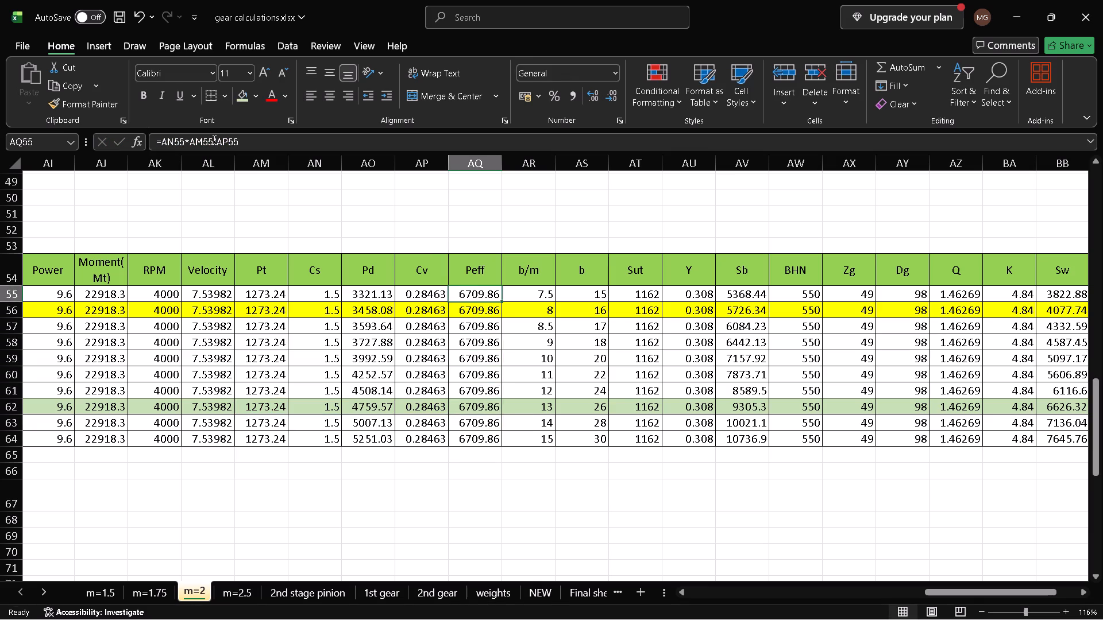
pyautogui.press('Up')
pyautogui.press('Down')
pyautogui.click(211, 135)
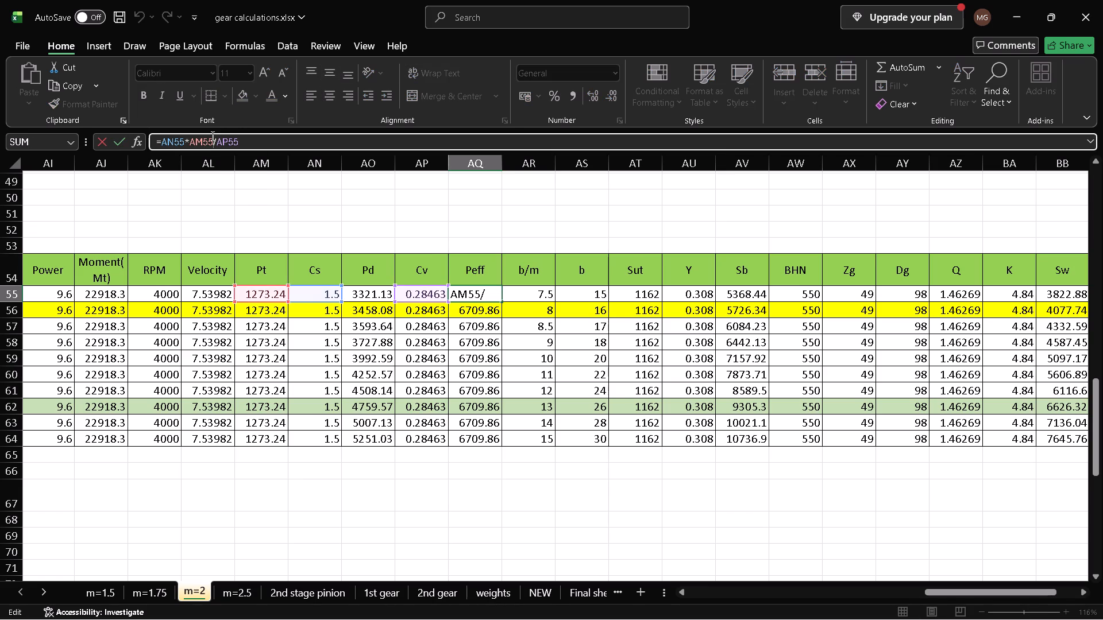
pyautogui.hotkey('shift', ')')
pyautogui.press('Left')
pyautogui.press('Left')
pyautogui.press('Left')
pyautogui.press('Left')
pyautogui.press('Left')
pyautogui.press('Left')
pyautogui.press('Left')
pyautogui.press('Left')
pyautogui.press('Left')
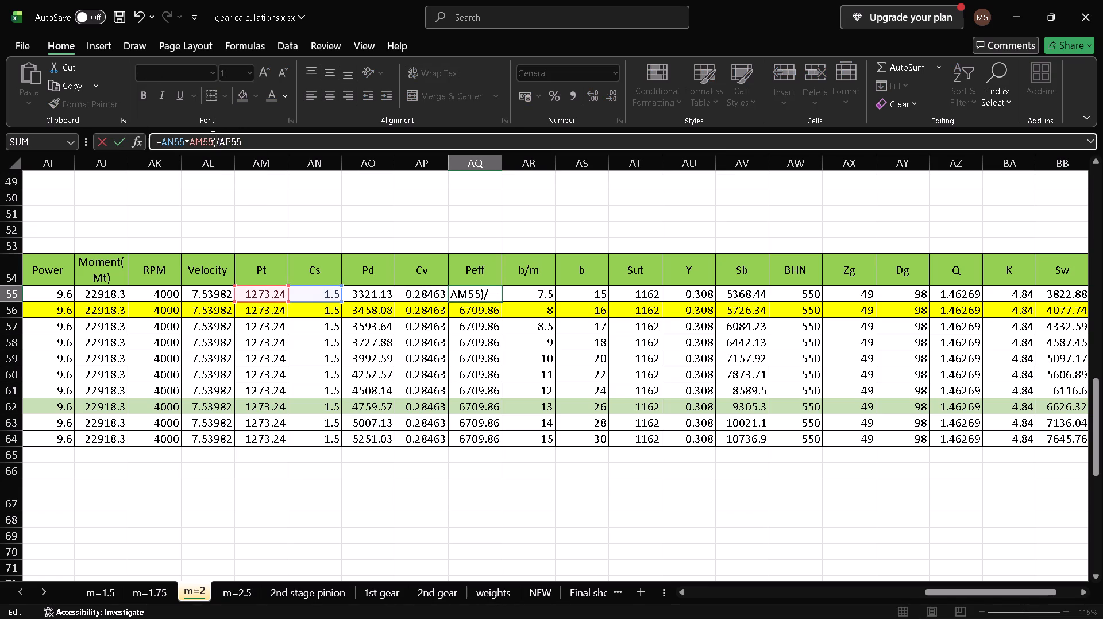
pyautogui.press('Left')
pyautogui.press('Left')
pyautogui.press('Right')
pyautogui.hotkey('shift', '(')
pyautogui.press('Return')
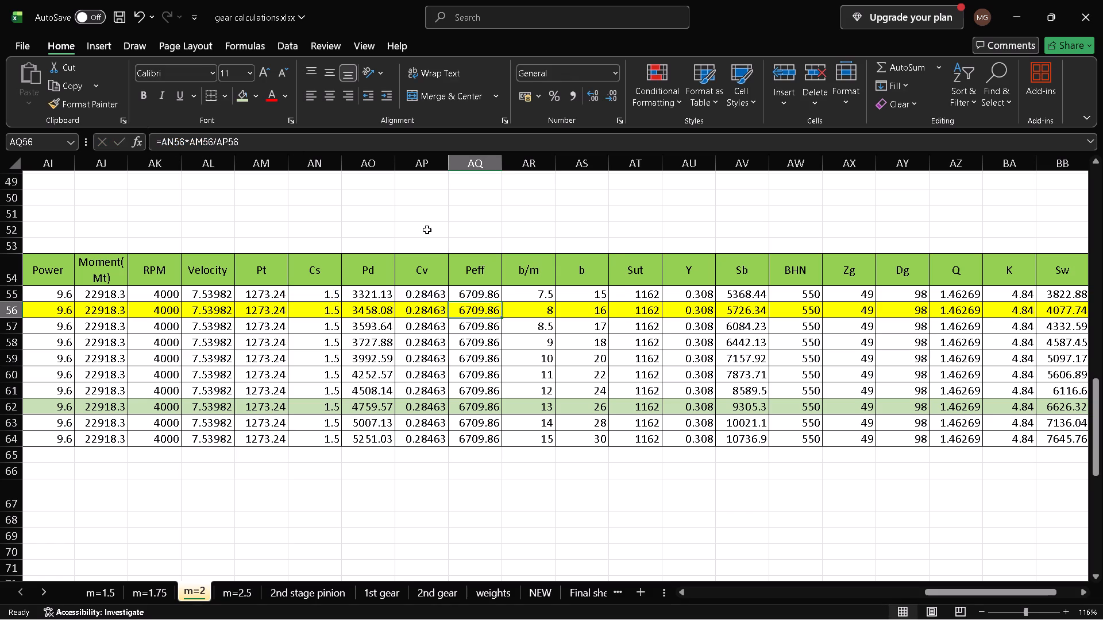
# Move the Peff cell AQ56 onto AQ55, replacing the data already there.
pyautogui.click(477, 300)
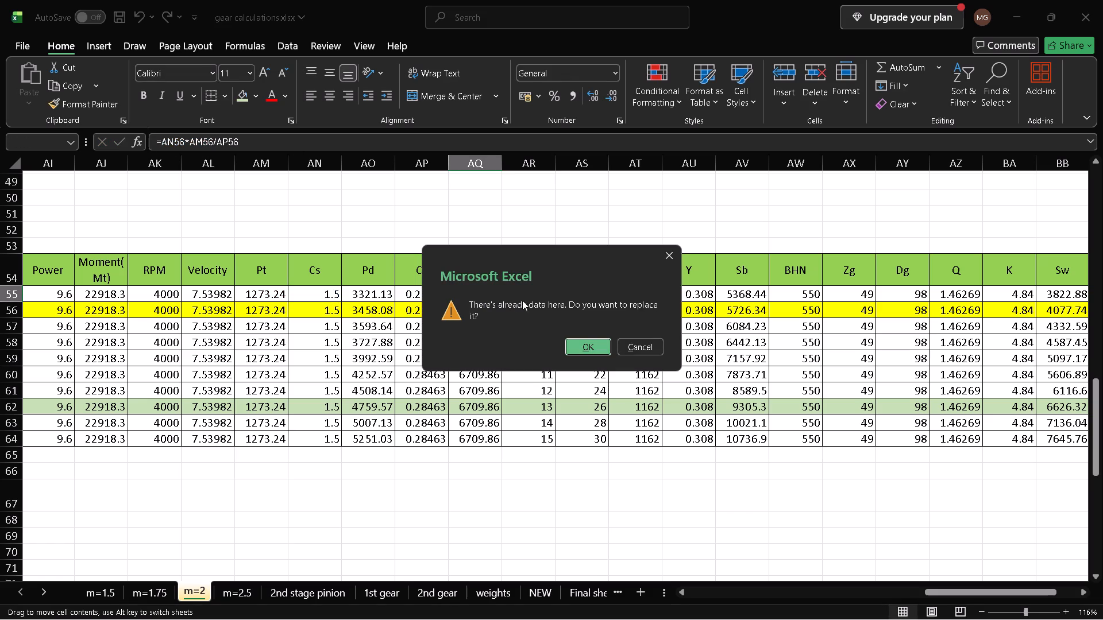
pyautogui.click(591, 347)
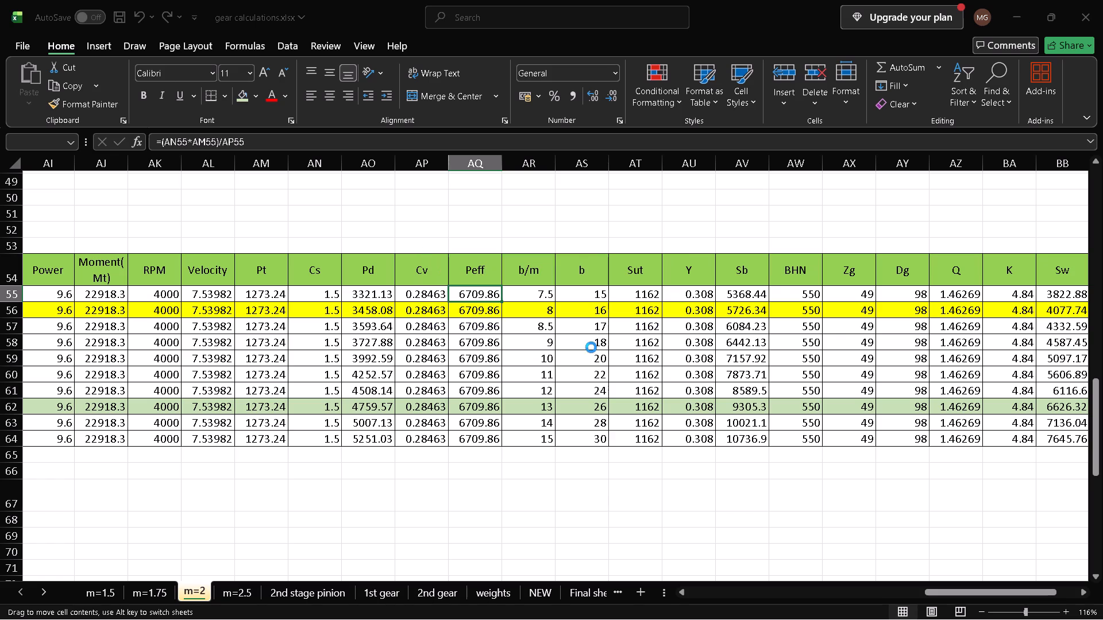
# Fill the Peff formula down from AQ55 through AQ64.
pyautogui.tripleClick(500, 299)
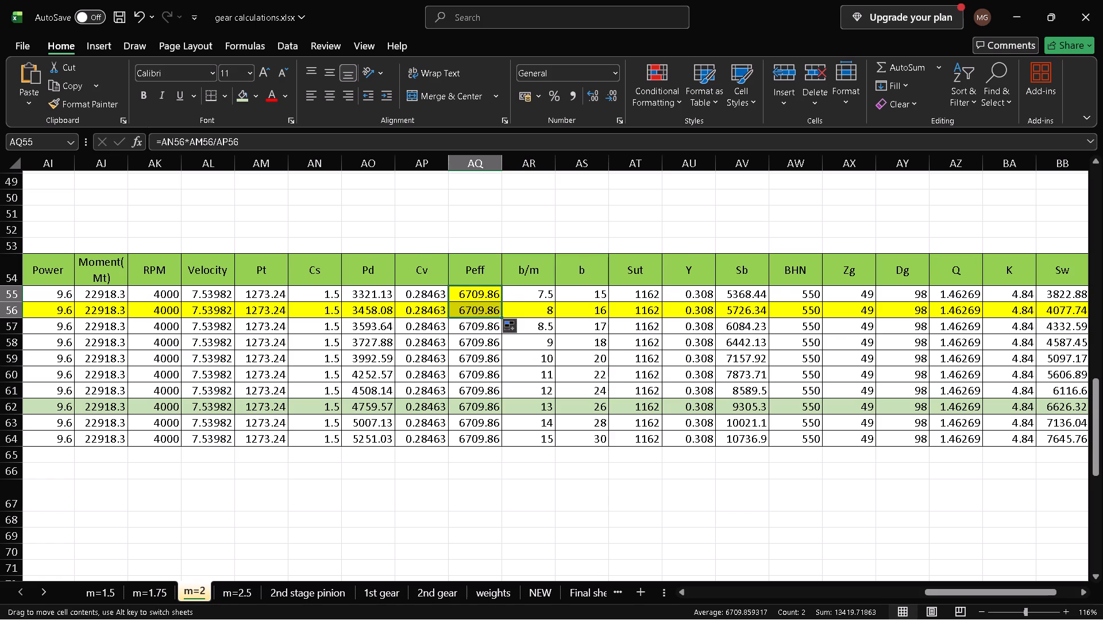
pyautogui.click(486, 311)
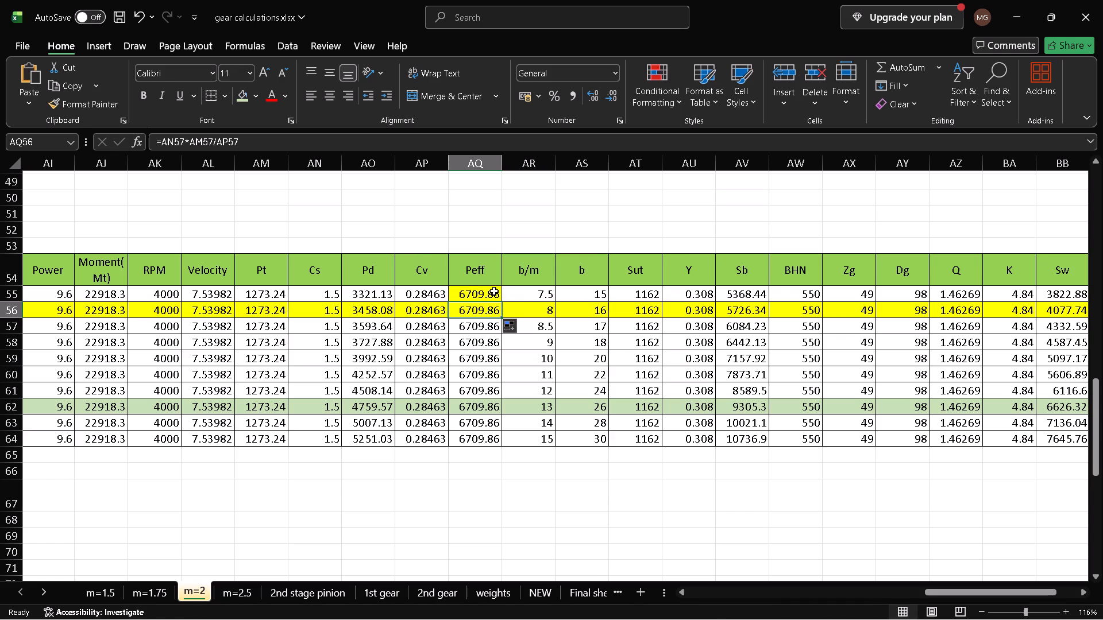
pyautogui.click(493, 291)
pyautogui.doubleClick(502, 301)
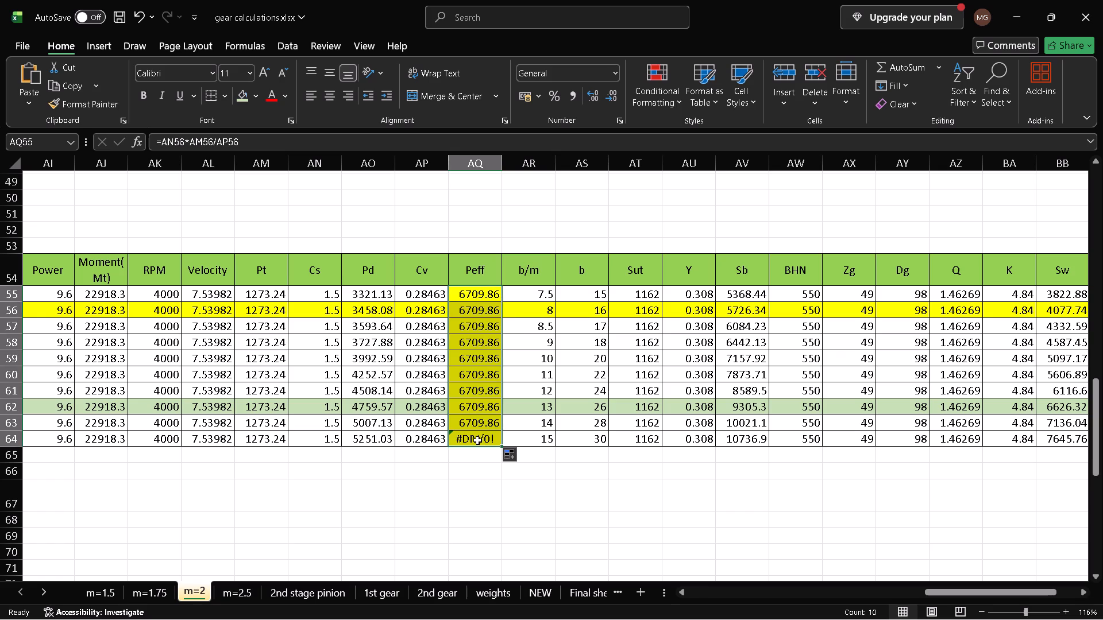
# Check the filled Peff formulas against AQ55, and clear the contents of AQ56 through AQ64.
pyautogui.hscroll(1, 477, 440)
pyautogui.hscroll(-1, 477, 440)
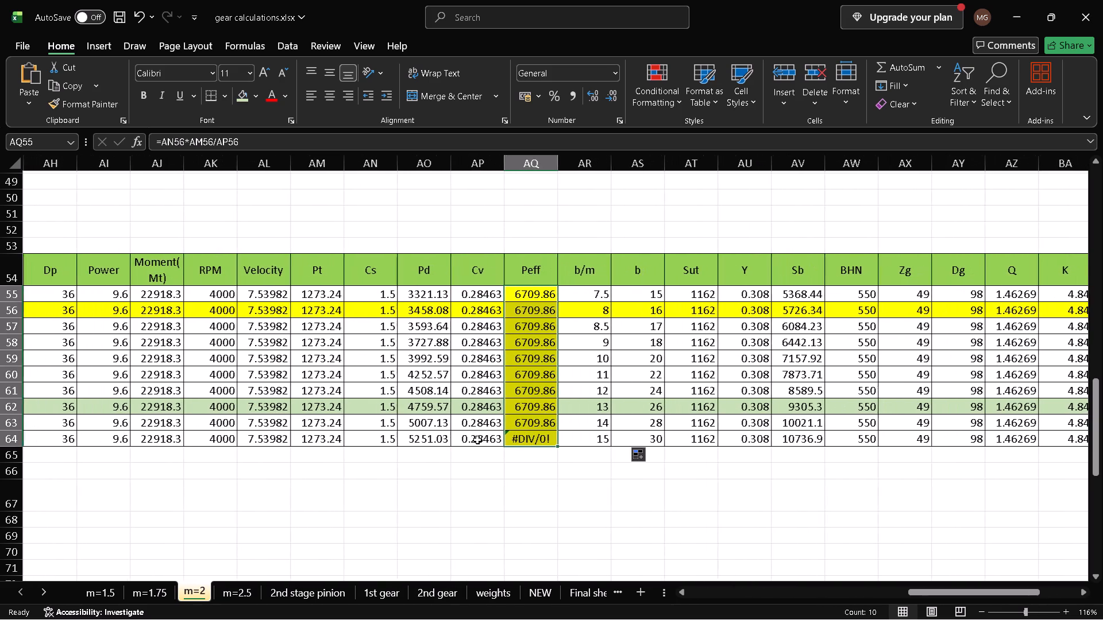
pyautogui.doubleClick(531, 443)
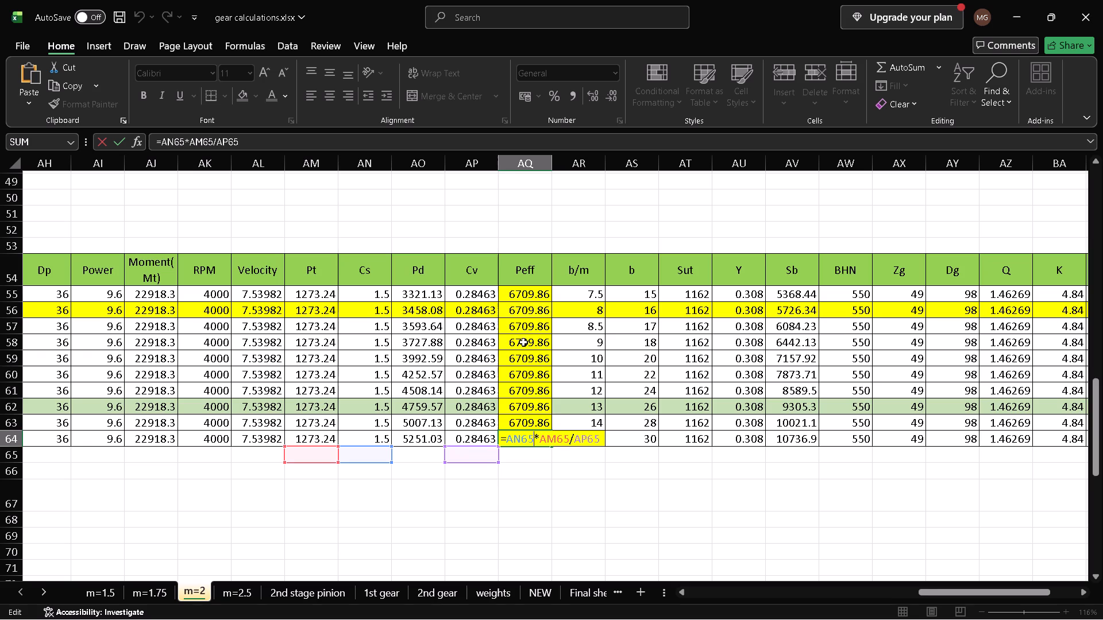
pyautogui.click(528, 309)
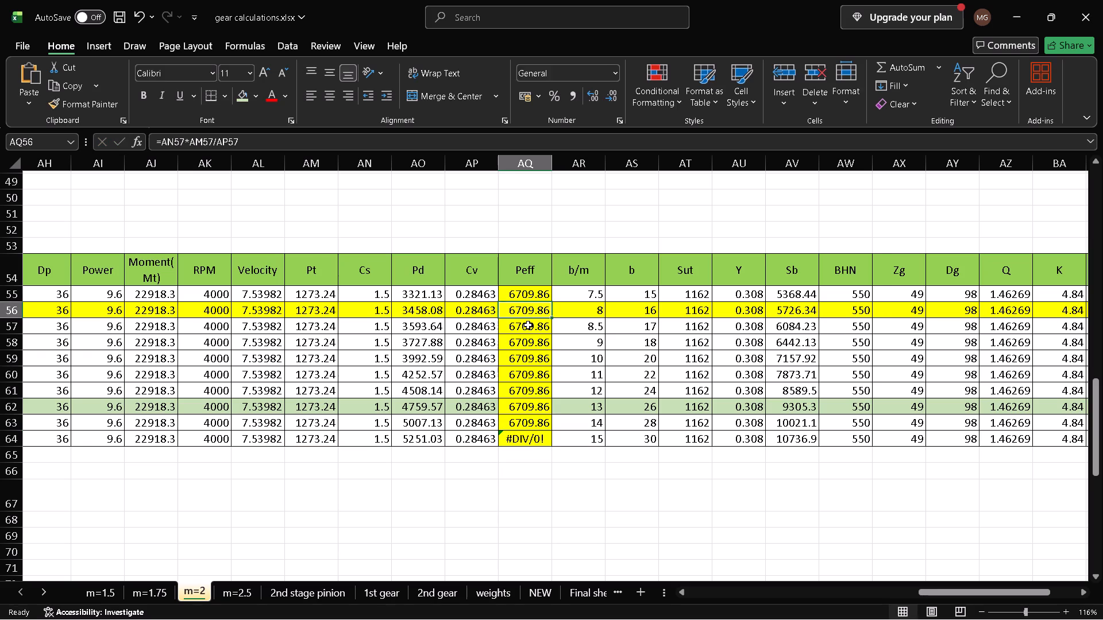
pyautogui.click(528, 326)
pyautogui.click(524, 300)
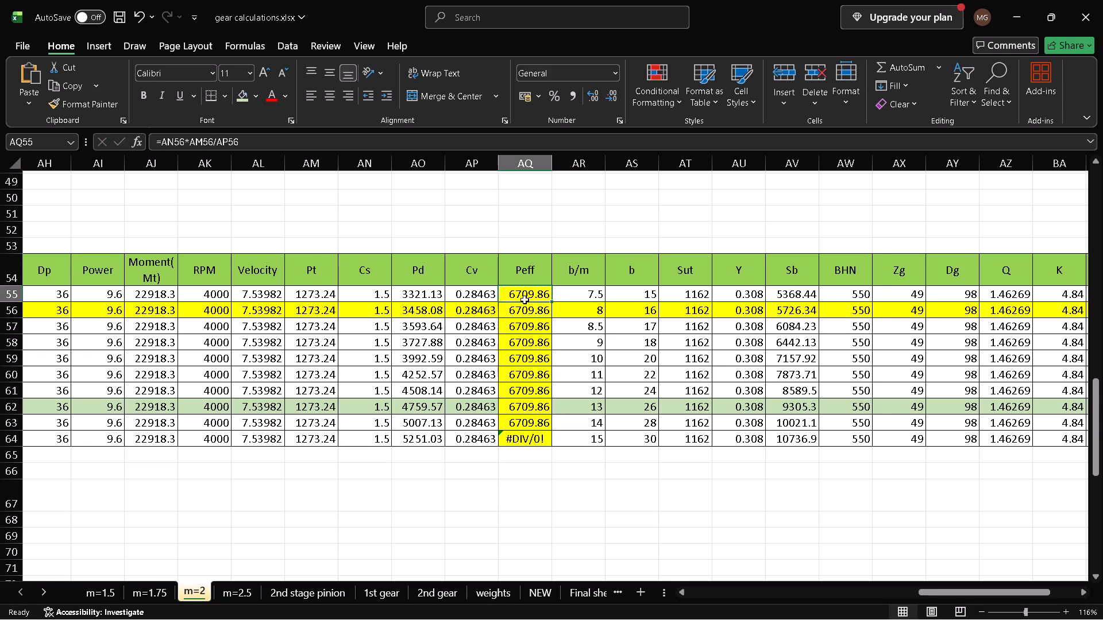
pyautogui.click(524, 304)
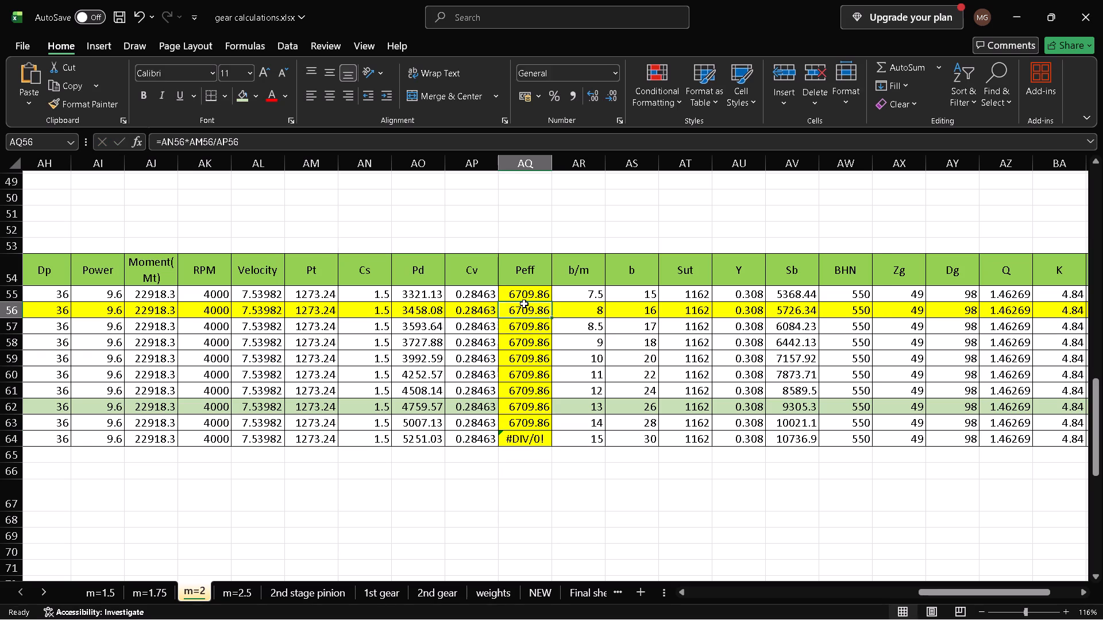
pyautogui.hotkey('ctrl', 'shift', 'Down')
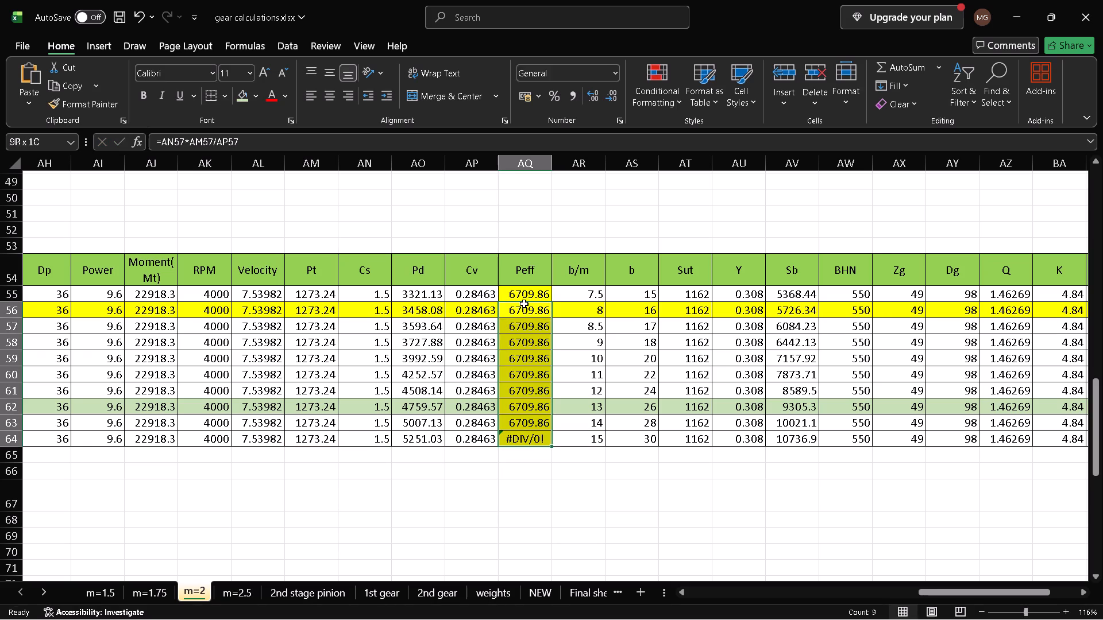
pyautogui.press('Delete')
pyautogui.click(524, 297)
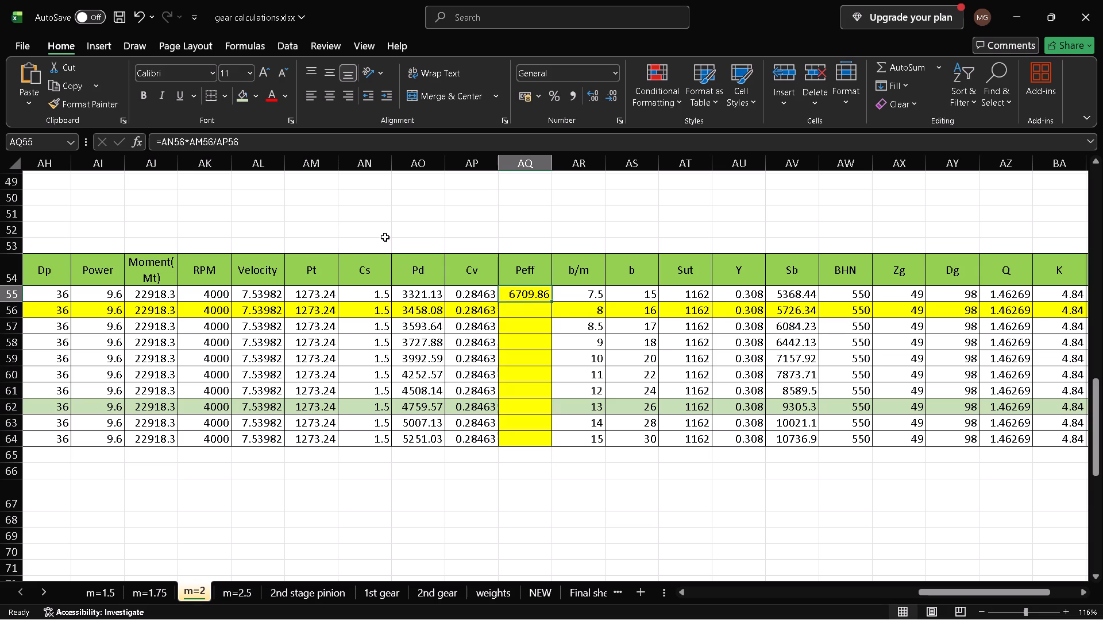
# Bracket the Cs and Pt product in the Peff formula in AQ55, making it =(AN56*AM56)/AP56.
pyautogui.click(211, 139)
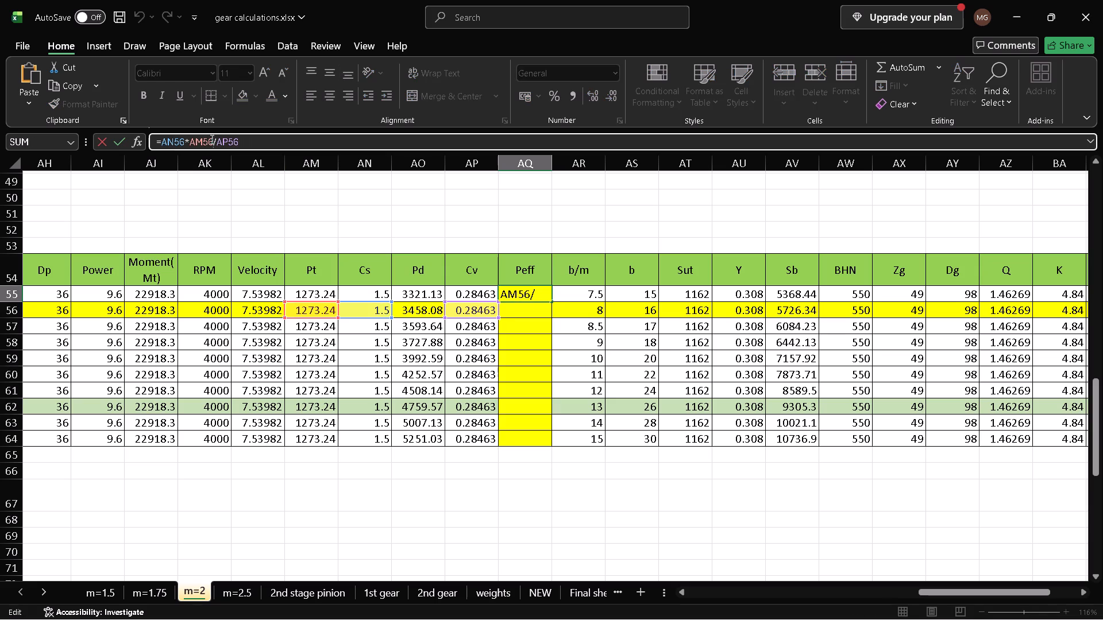
pyautogui.hotkey('shift', ')')
pyautogui.press('Left')
pyautogui.press('Left')
pyautogui.press('Left')
pyautogui.press('Left')
pyautogui.press('Left')
pyautogui.press('Left')
pyautogui.press('Left')
pyautogui.press('Left')
pyautogui.press('Left')
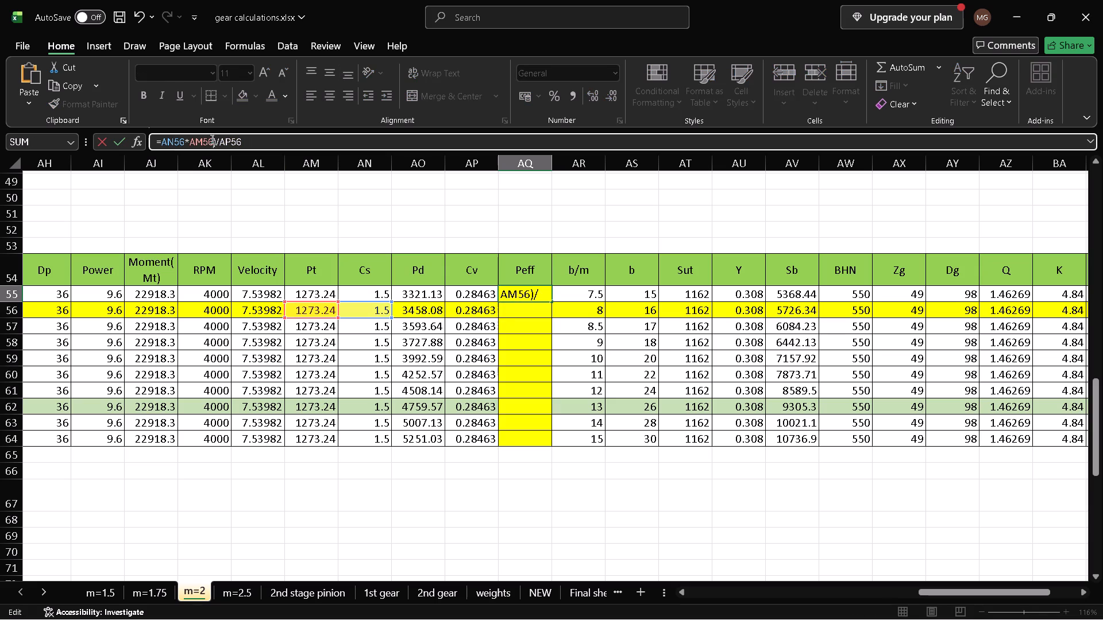
pyautogui.press('Left')
pyautogui.hotkey('shift', '(')
pyautogui.press('Return')
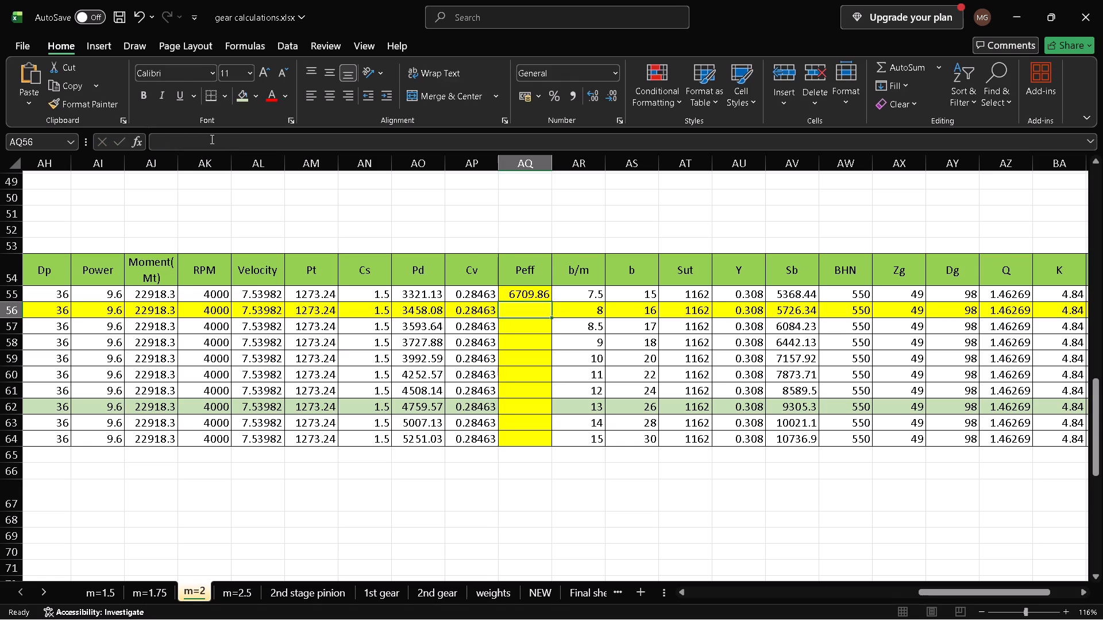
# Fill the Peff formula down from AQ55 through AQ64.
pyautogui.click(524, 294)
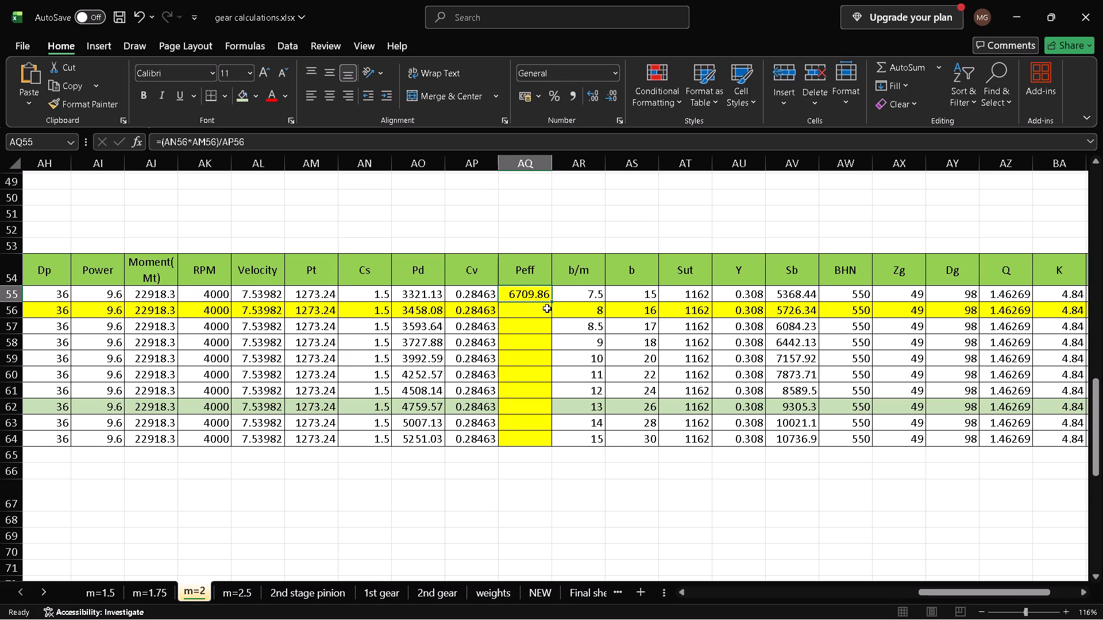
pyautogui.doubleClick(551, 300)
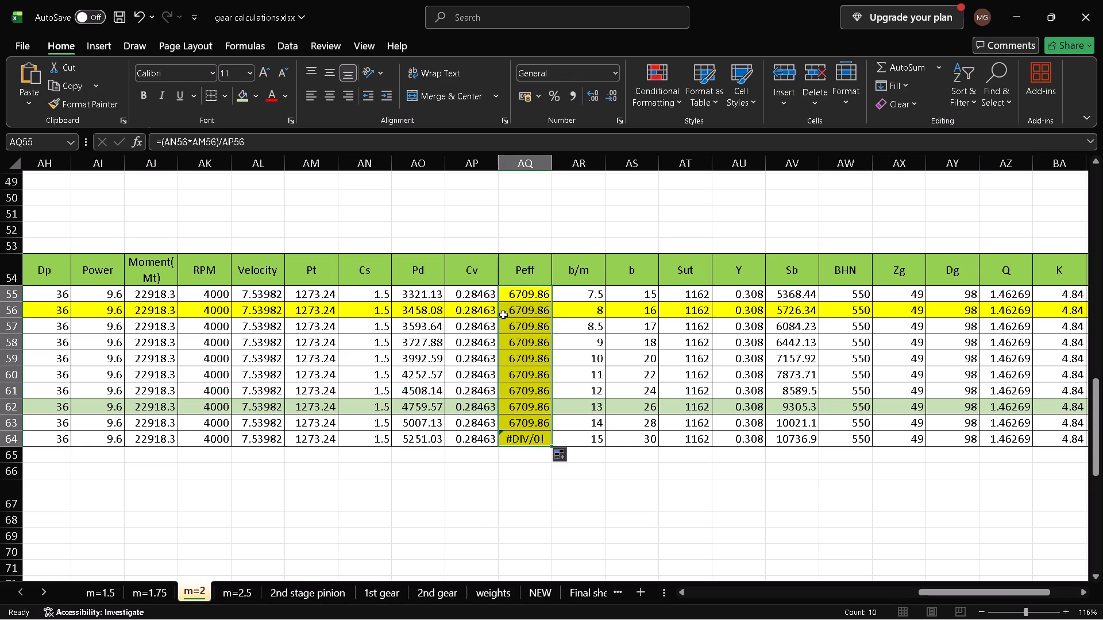
# Remove the yellow fill colour from the Peff cells AQ55 through AQ64.
pyautogui.click(257, 96)
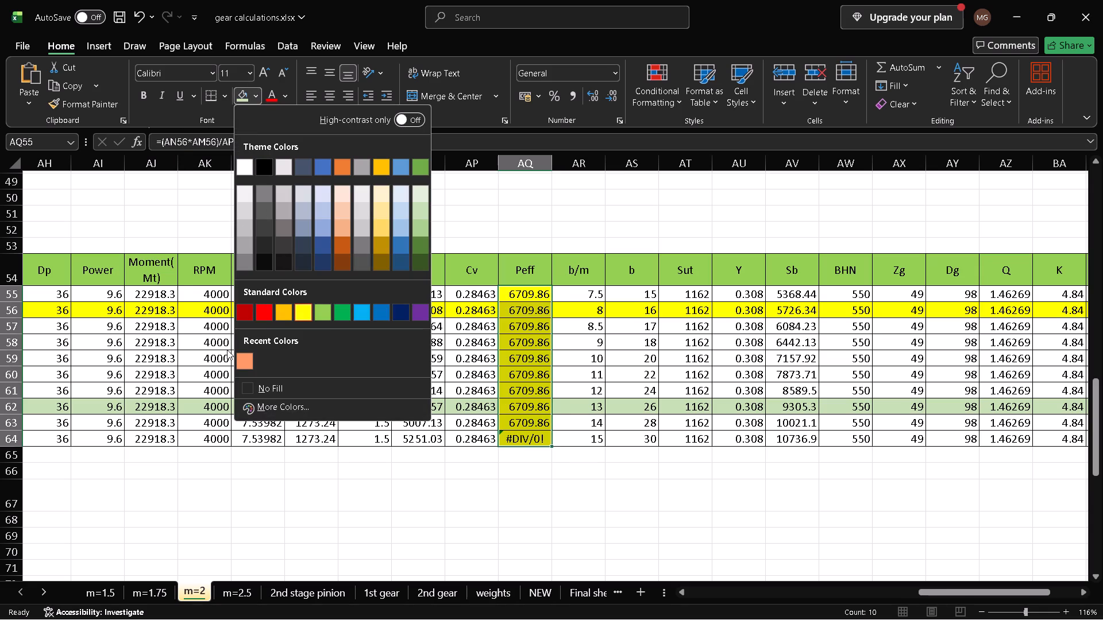
pyautogui.click(248, 386)
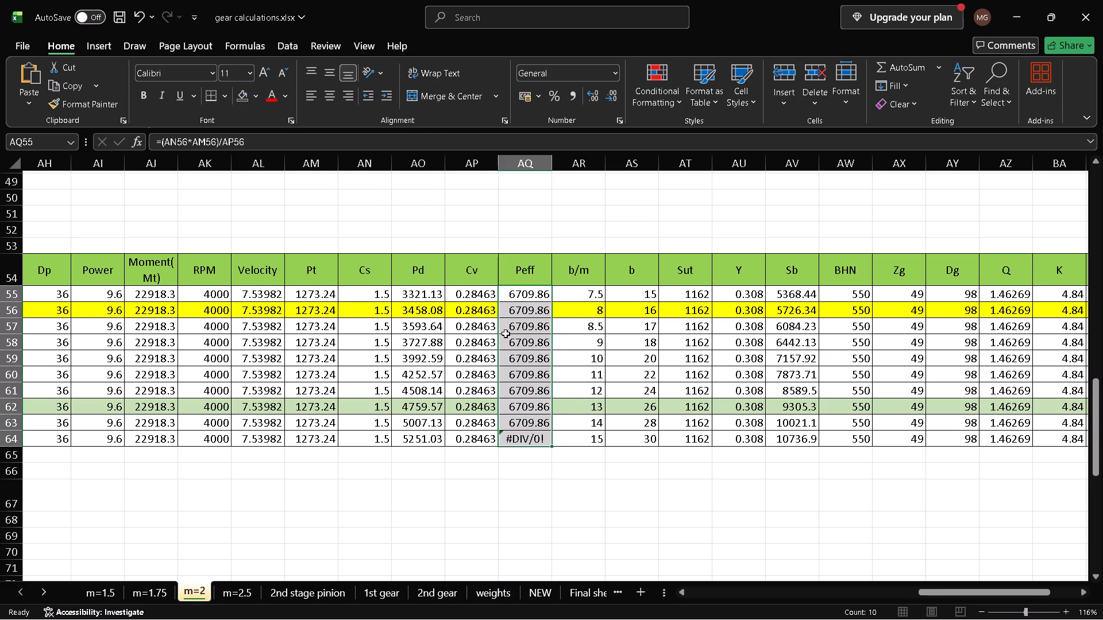
# Check the Peff formula in AQ64, and correct AQ55 to reference its own row as =(AN55*AM55)/AP55.
pyautogui.doubleClick(523, 440)
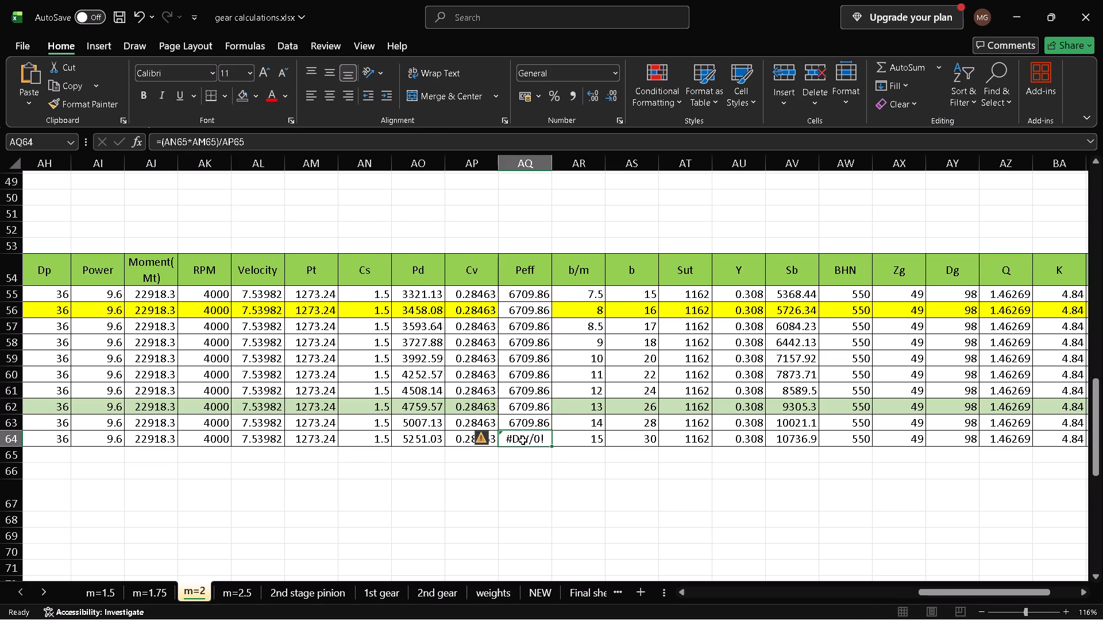
pyautogui.hscroll(1, 520, 441)
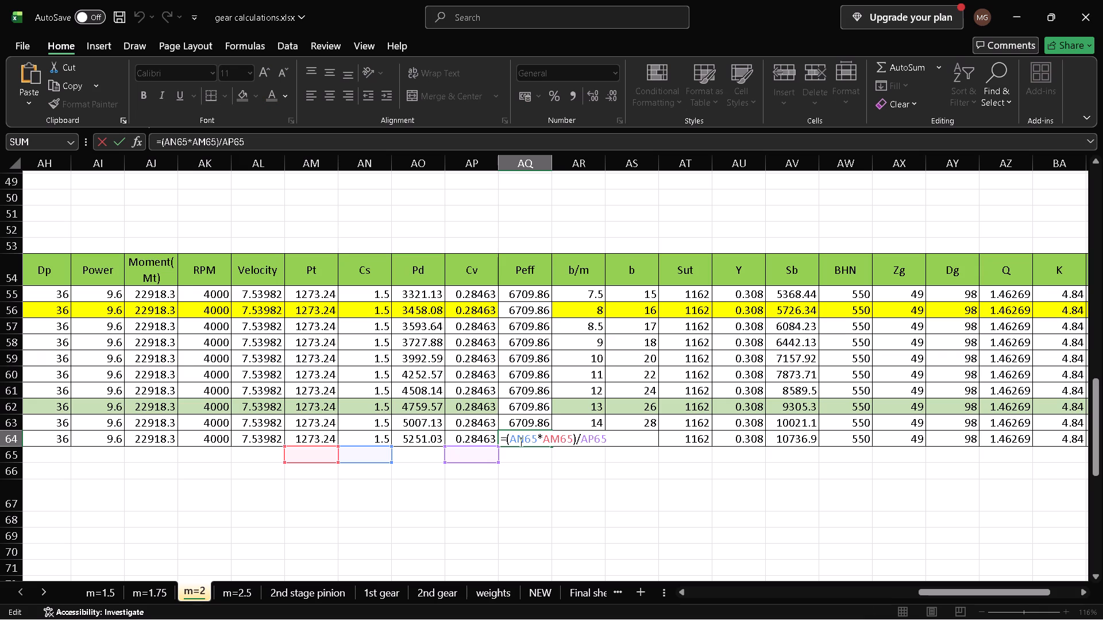
pyautogui.hscroll(1, 520, 441)
pyautogui.click(537, 295)
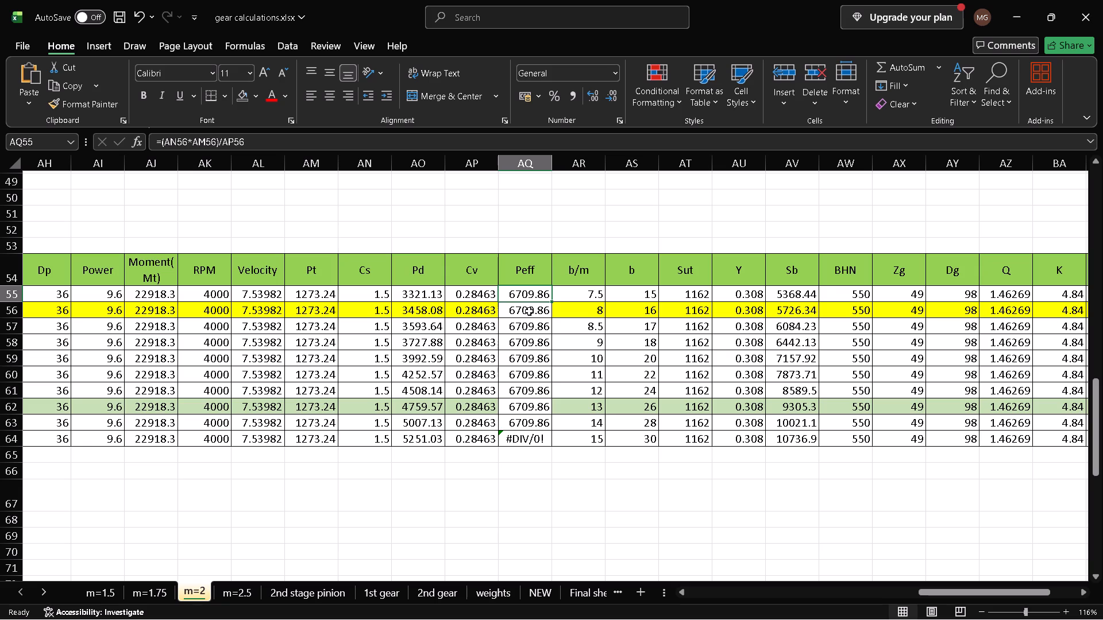
pyautogui.click(188, 141)
pyautogui.press('BackSpace')
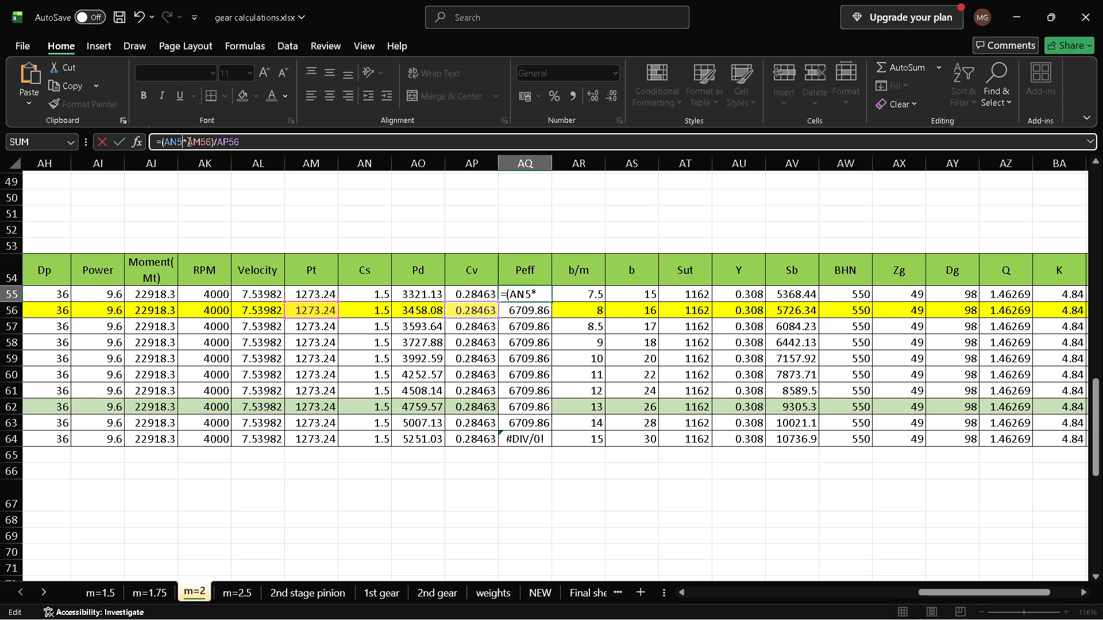
pyautogui.press('5')
pyautogui.press('Right')
pyautogui.press('Right')
pyautogui.press('Right')
pyautogui.press('Right')
pyautogui.press('Right')
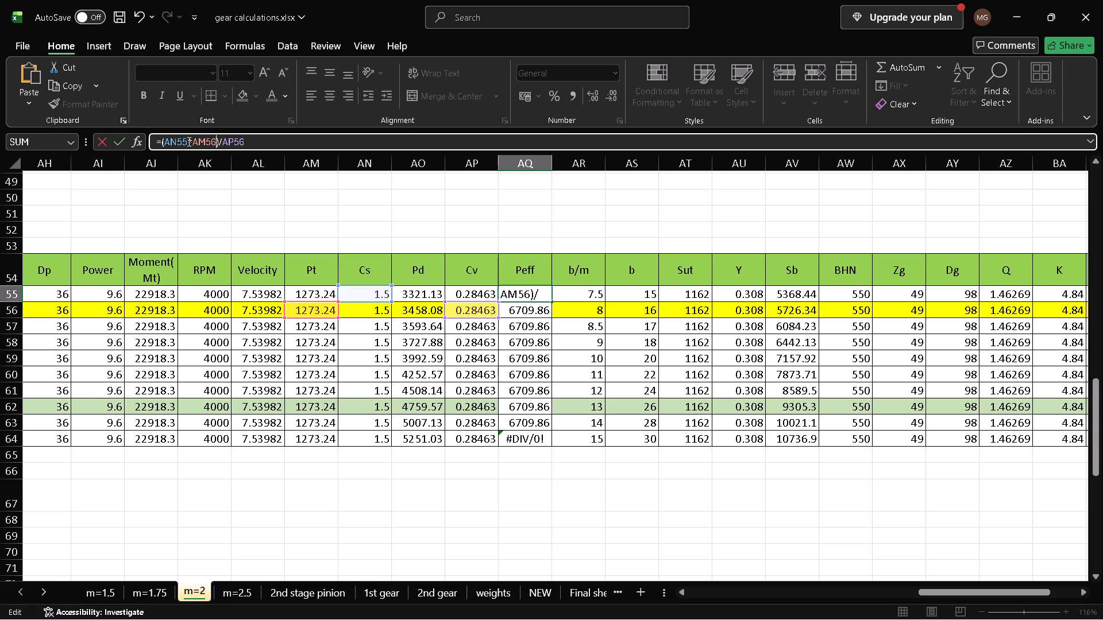
pyautogui.press('BackSpace')
pyautogui.press('5')
pyautogui.press('Right')
pyautogui.press('Right')
pyautogui.press('Right')
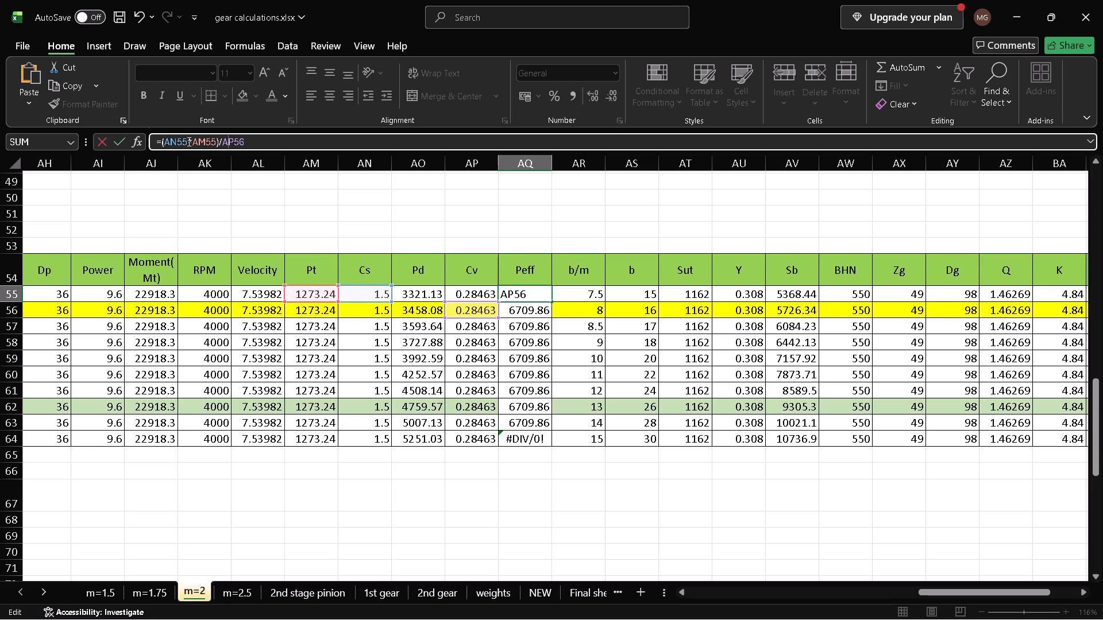
pyautogui.press('Right')
pyautogui.press('Right')
pyautogui.press('Right')
pyautogui.press('BackSpace')
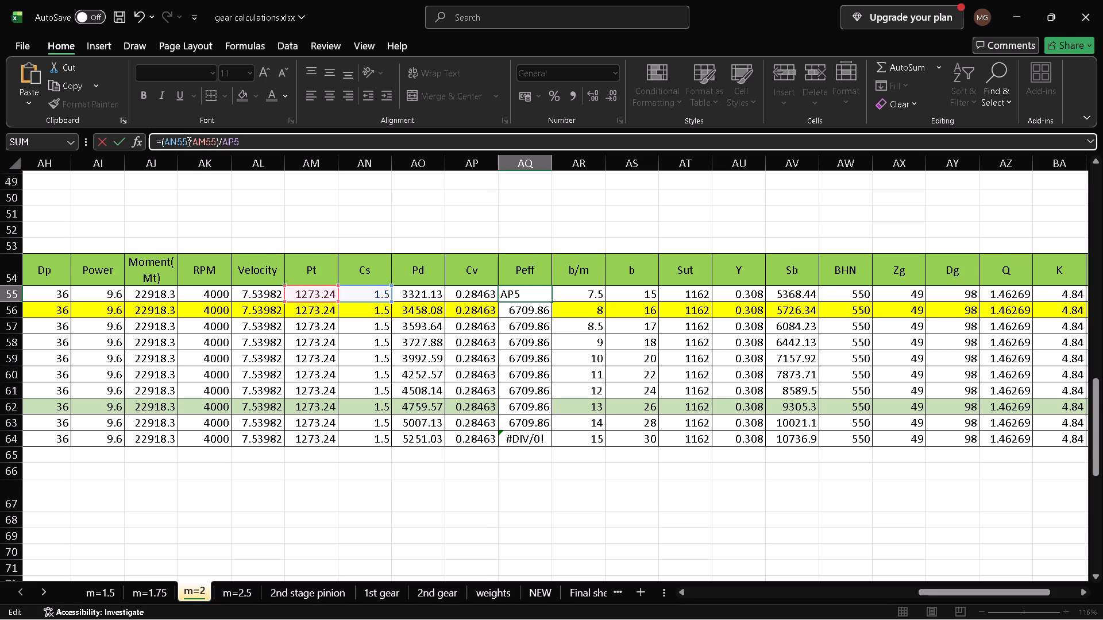
pyautogui.press('5')
pyautogui.press('Return')
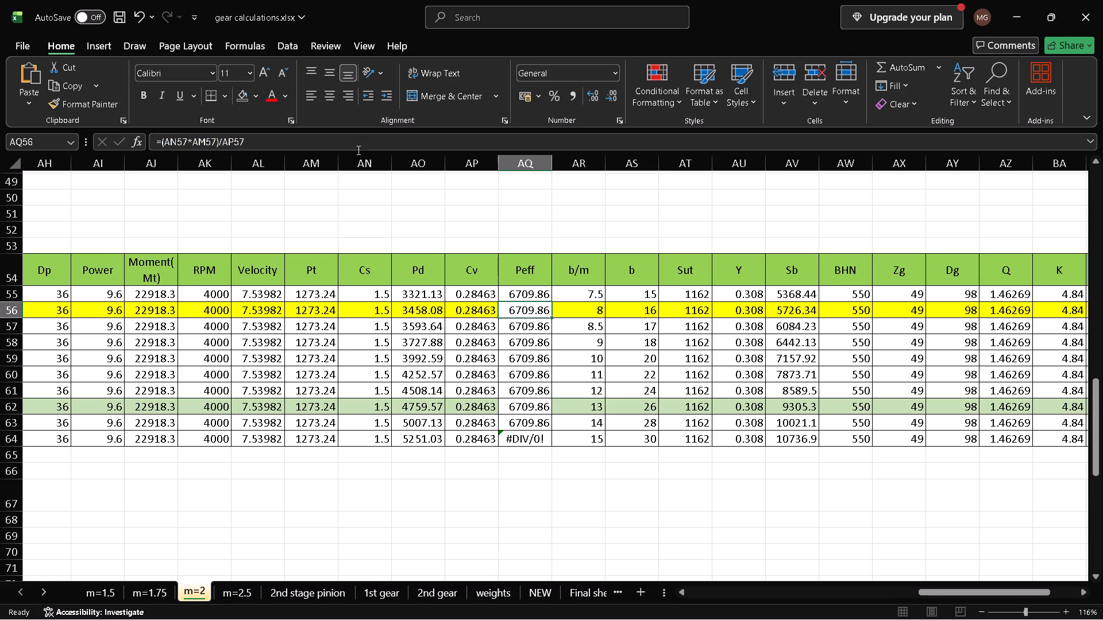
# Fill the corrected Peff formula down from AQ55 through AQ64.
pyautogui.click(537, 295)
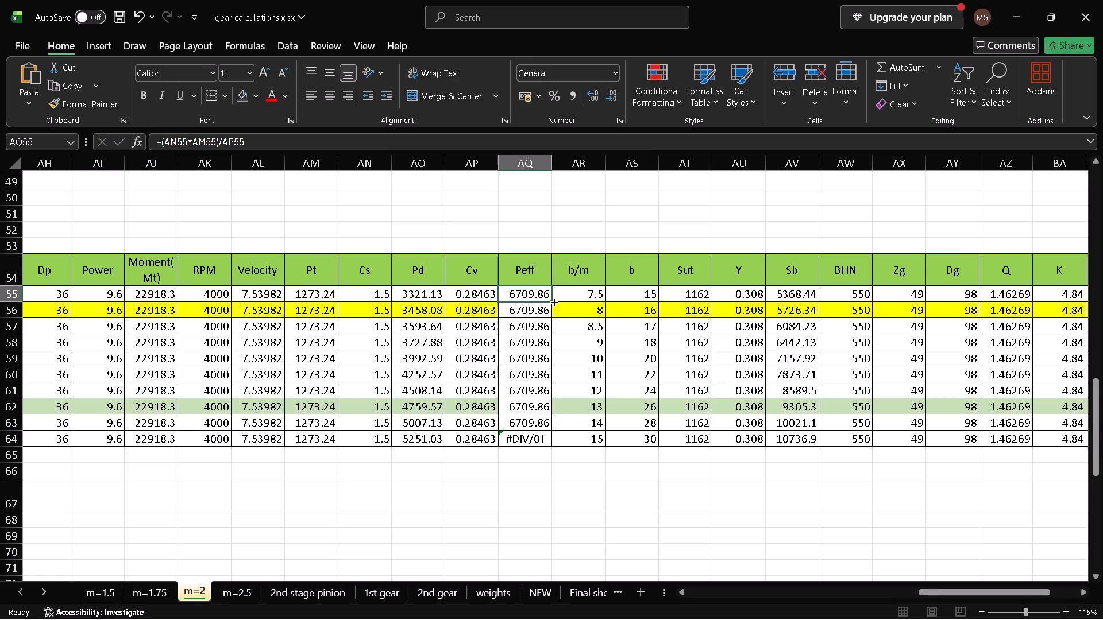
pyautogui.doubleClick(549, 300)
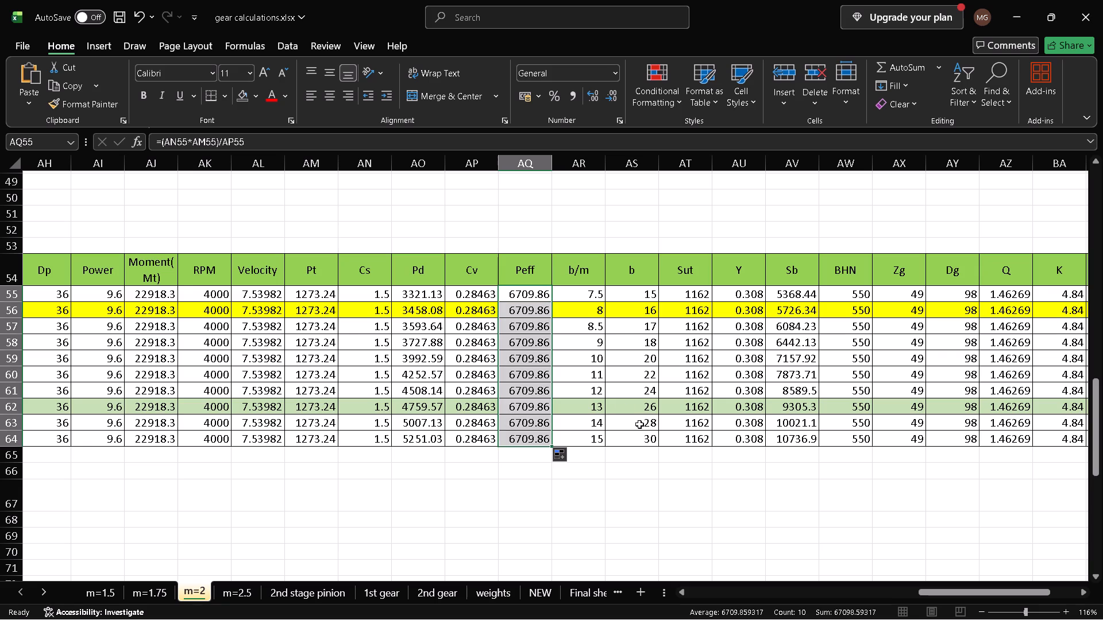
# Check the K formula in BA55, set the BHN in AW55 to 560, and fill it down through AW64.
pyautogui.hscroll(-3, 608, 405)
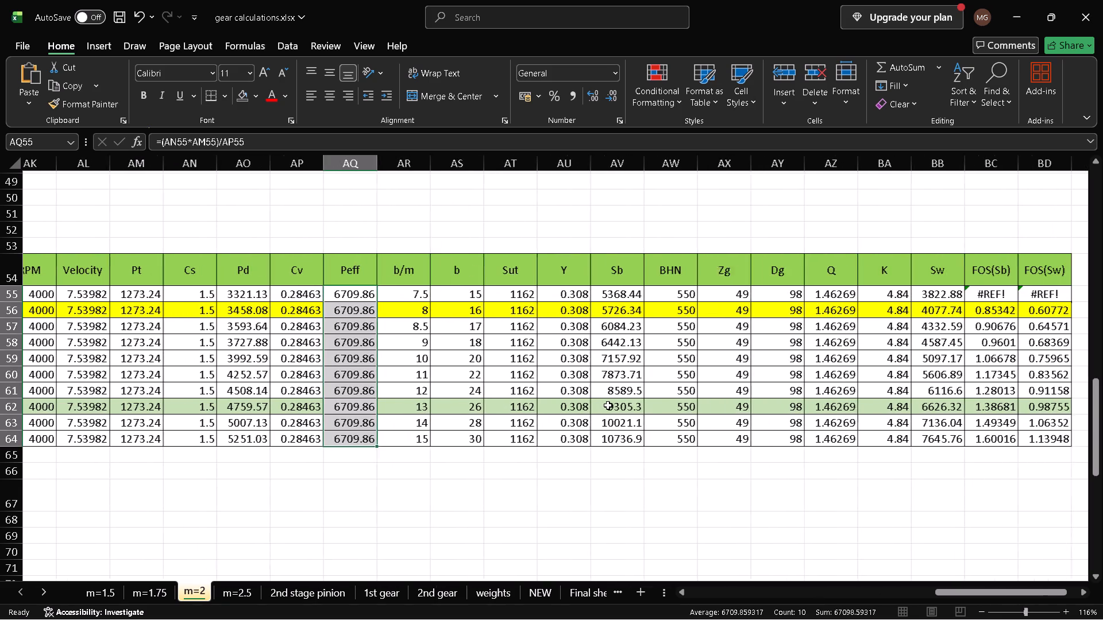
pyautogui.hscroll(-2, 608, 405)
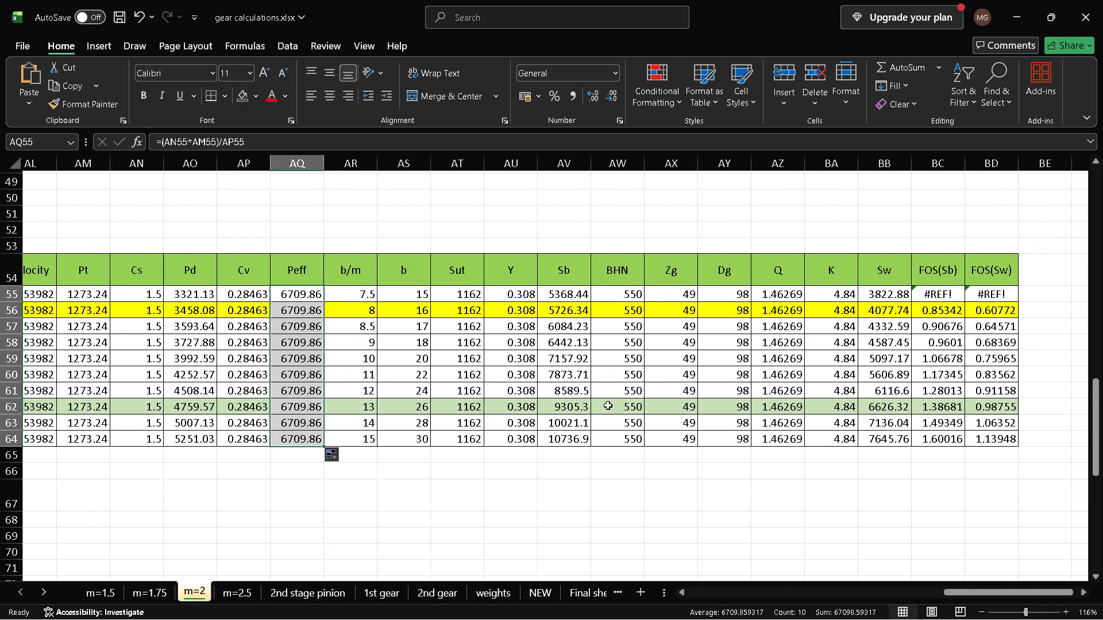
pyautogui.click(835, 291)
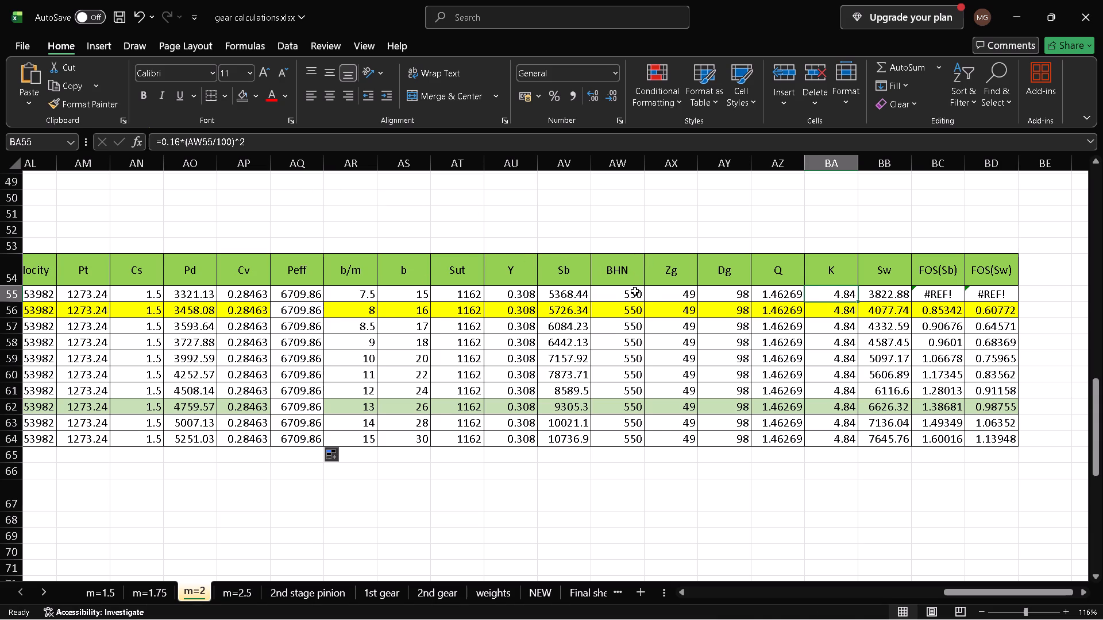
pyautogui.hscroll(2, 635, 292)
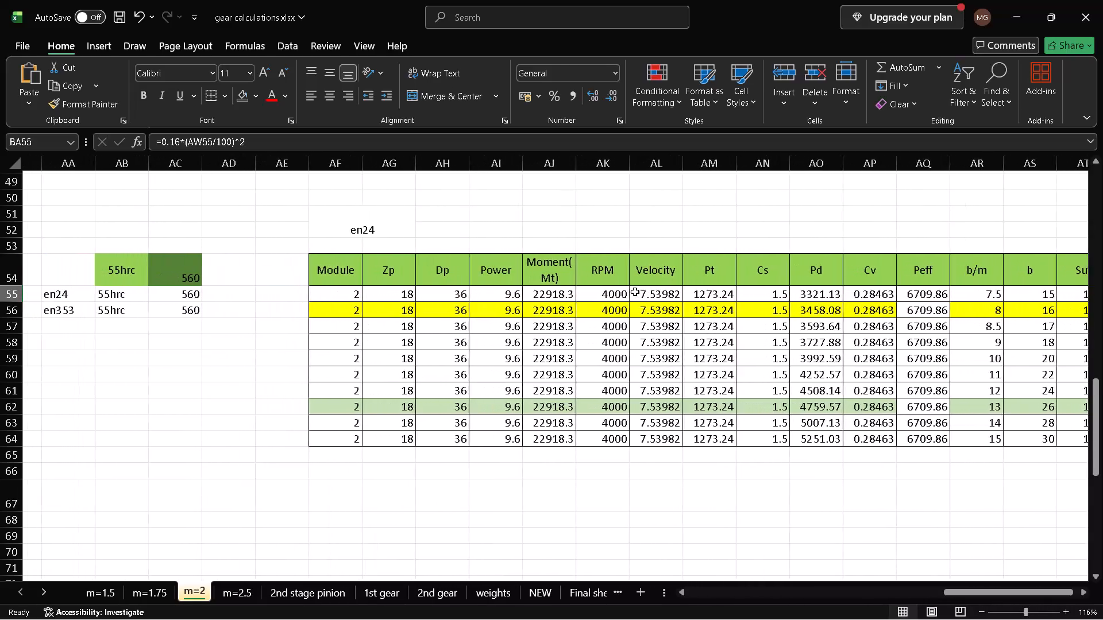
pyautogui.hscroll(-4, 635, 292)
pyautogui.hscroll(1, 635, 292)
pyautogui.click(497, 292)
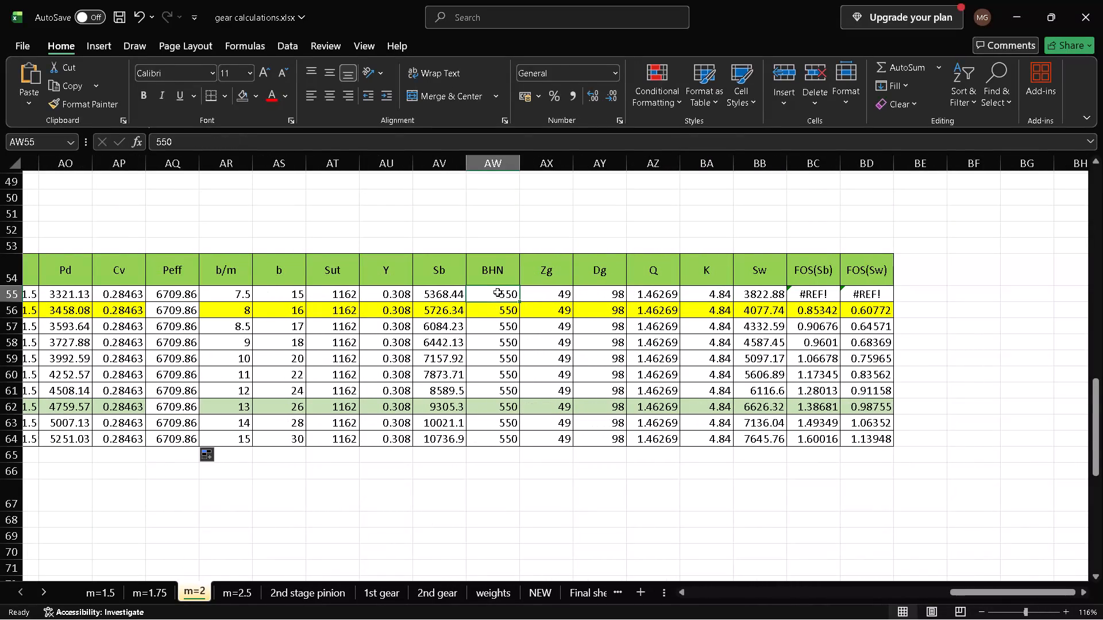
pyautogui.write('560')
pyautogui.press('Return')
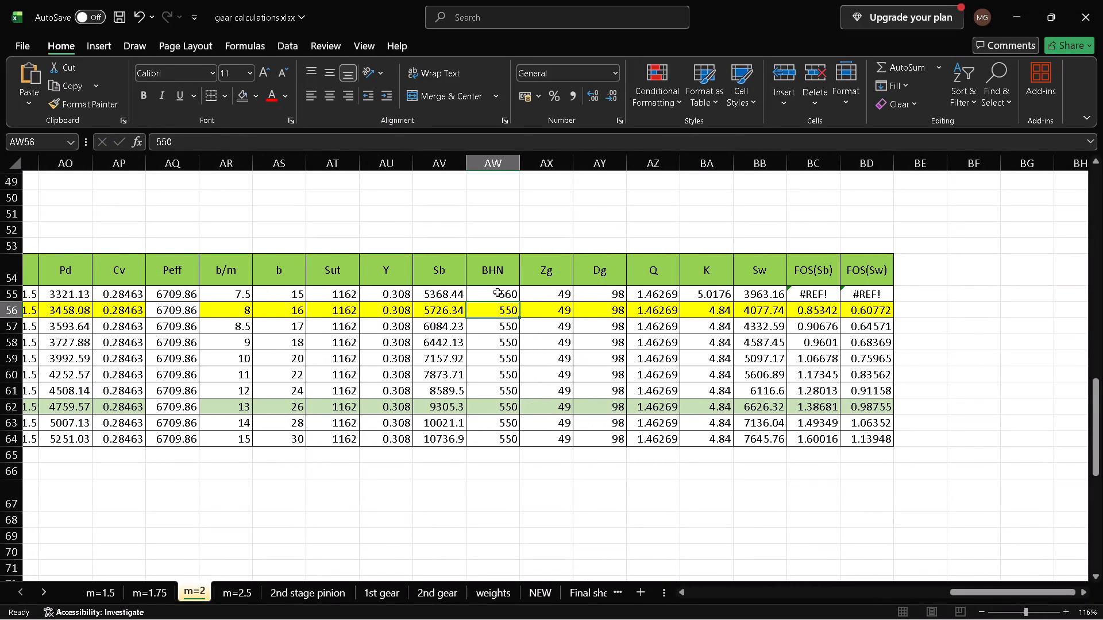
pyautogui.click(497, 292)
pyautogui.doubleClick(517, 301)
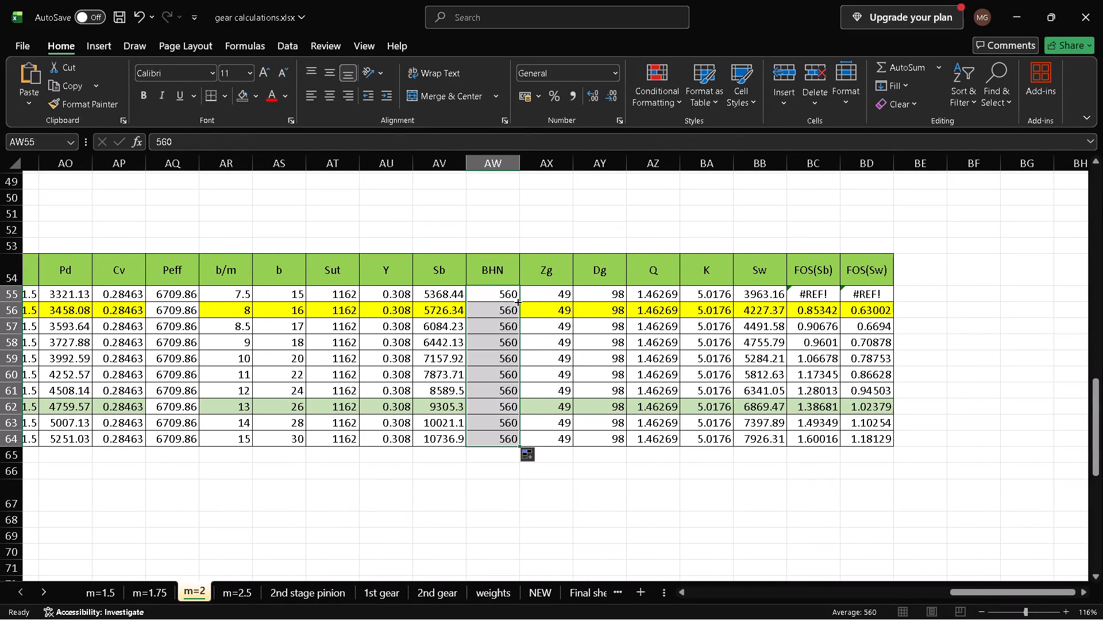
pyautogui.click(715, 502)
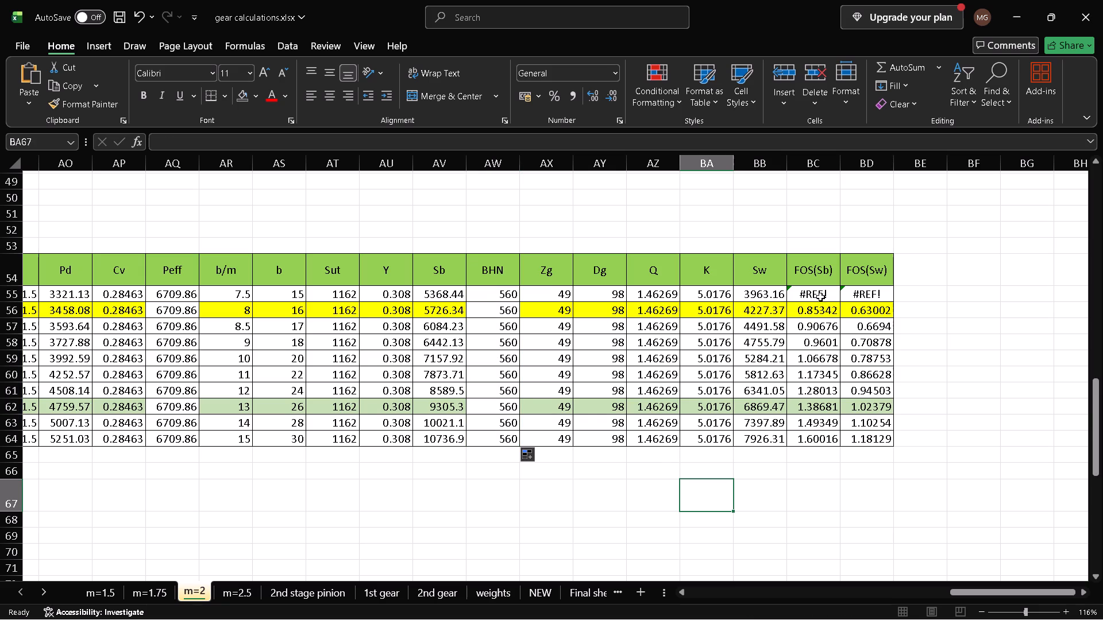
# Replace the broken reference in the FOS(Sb) formula in BC55 with the Peff cell, making it =AV55/AQ55.
pyautogui.click(820, 294)
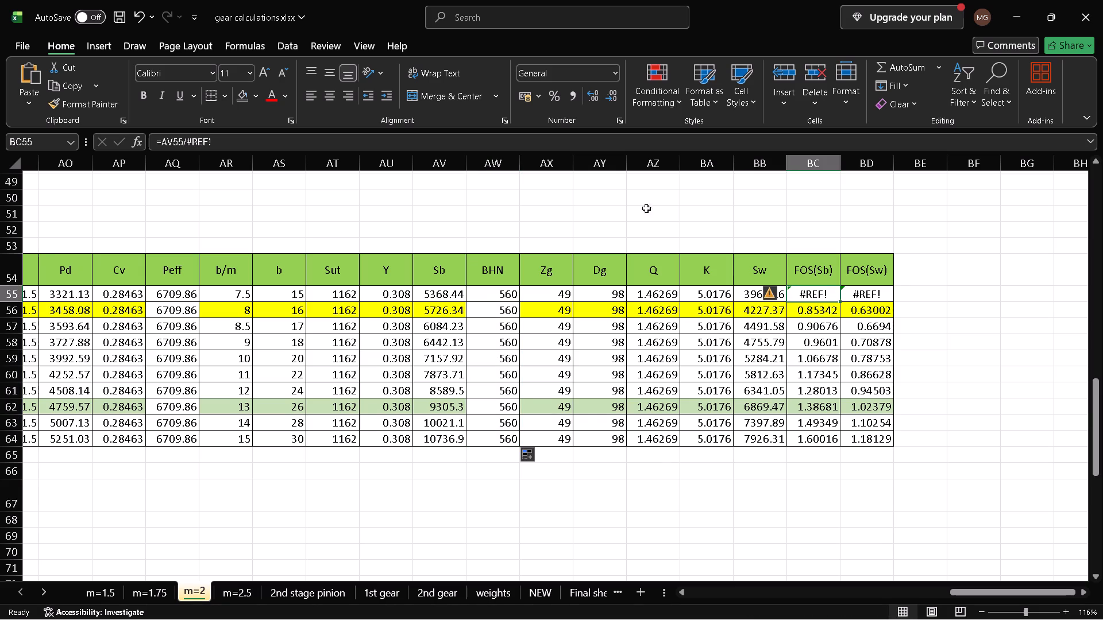
pyautogui.click(630, 141)
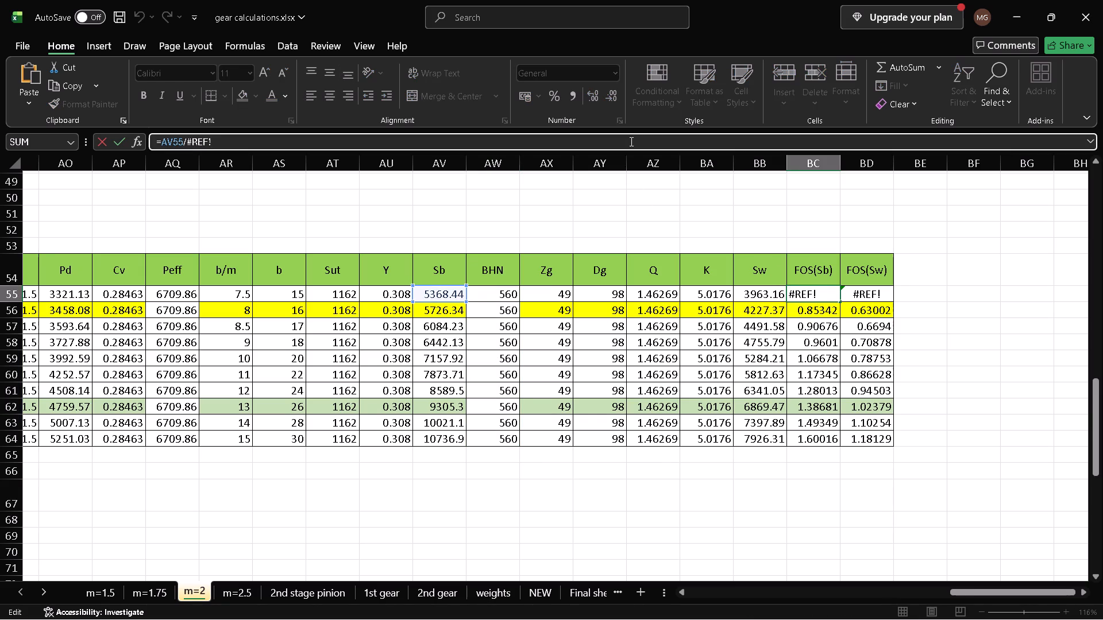
pyautogui.press('BackSpace')
pyautogui.press('BackSpace')
pyautogui.press('BackSpace')
pyautogui.press('BackSpace')
pyautogui.press('BackSpace')
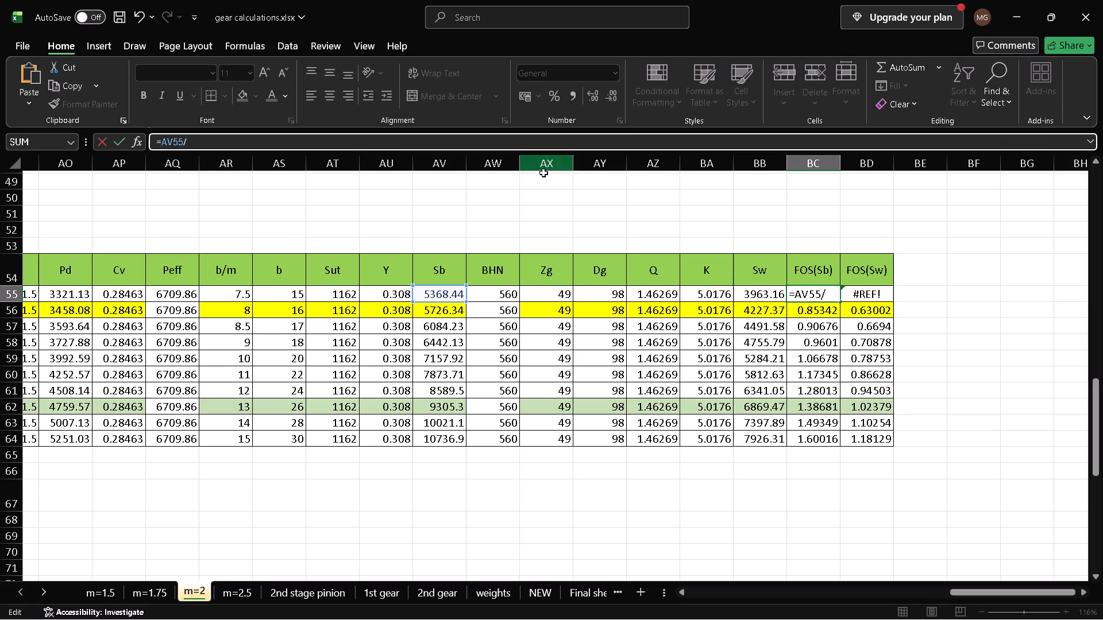
pyautogui.hscroll(1, 492, 277)
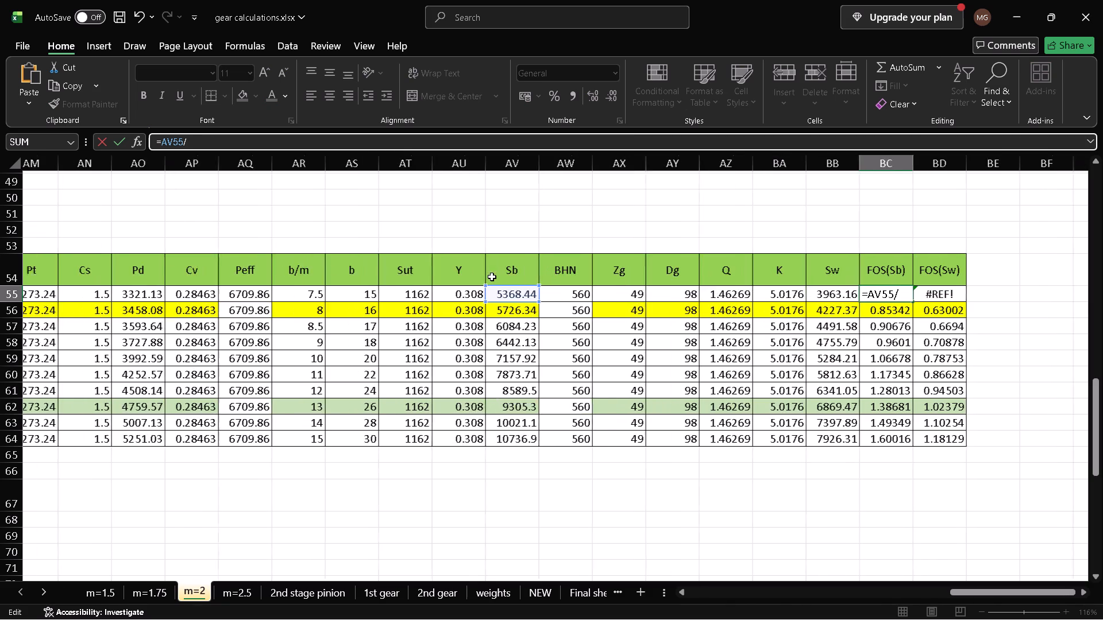
pyautogui.hscroll(2, 492, 277)
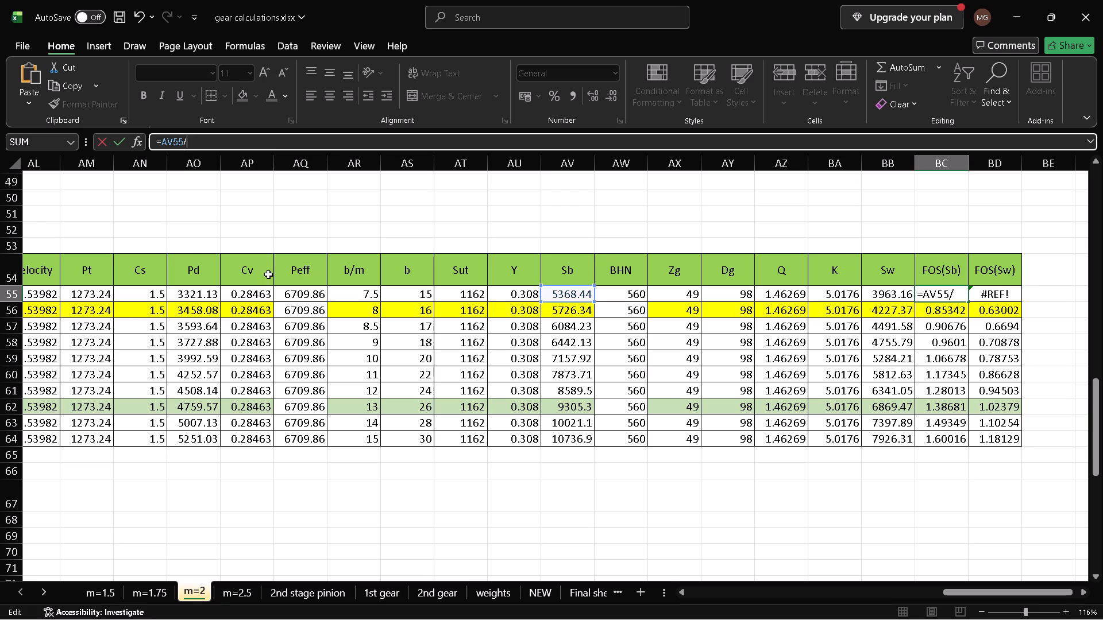
pyautogui.click(309, 294)
pyautogui.press('Return')
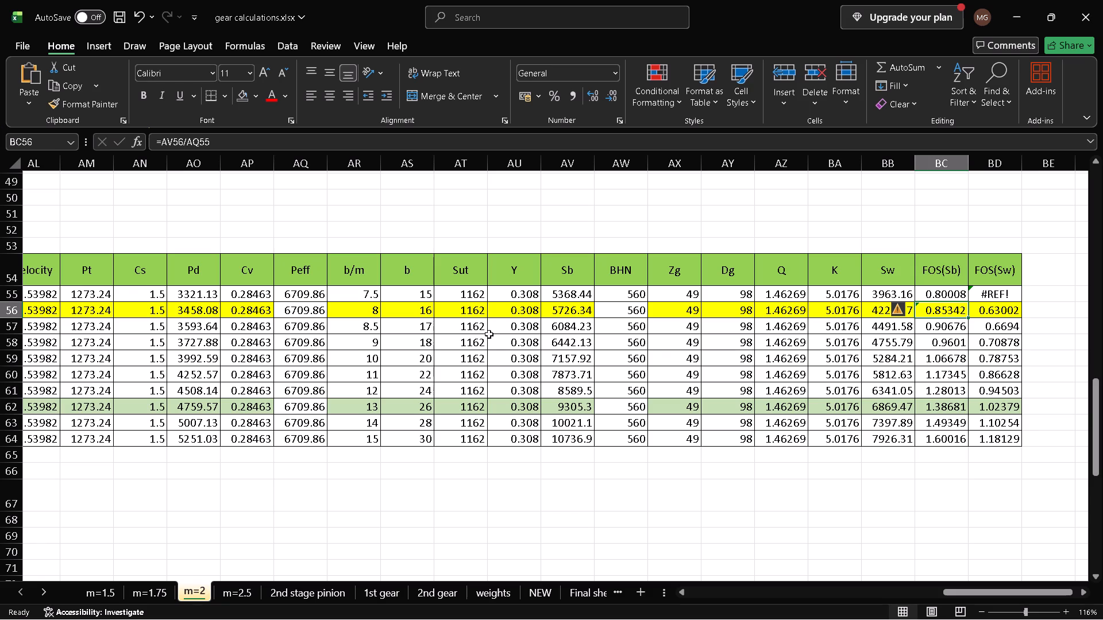
# Fill the FOS(Sb) formula down from BC55 through BC64.
pyautogui.click(952, 290)
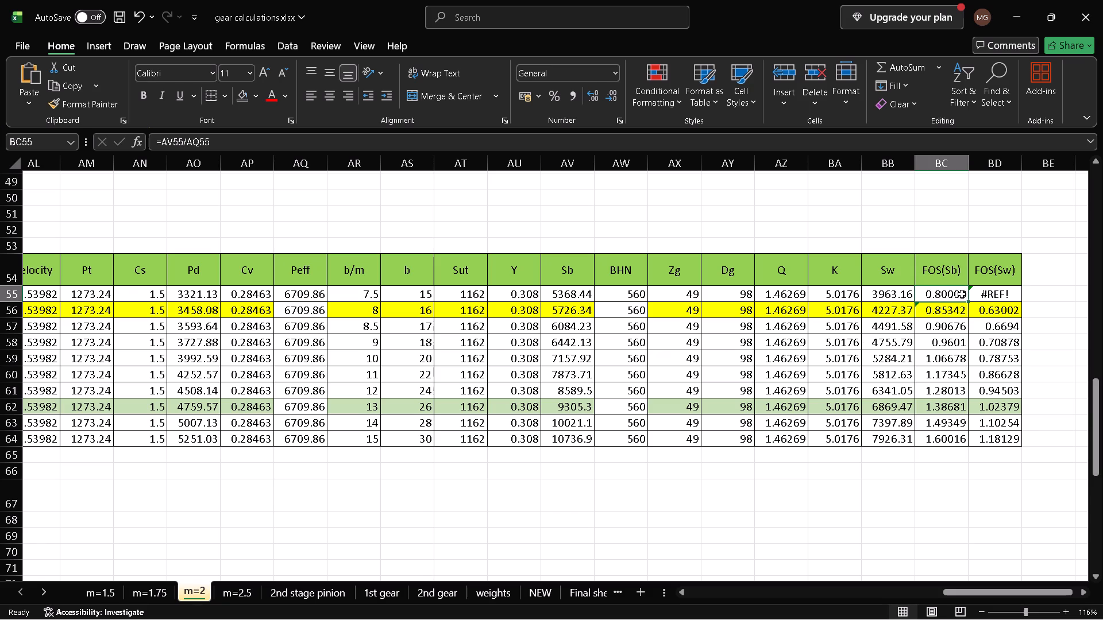
pyautogui.doubleClick(966, 303)
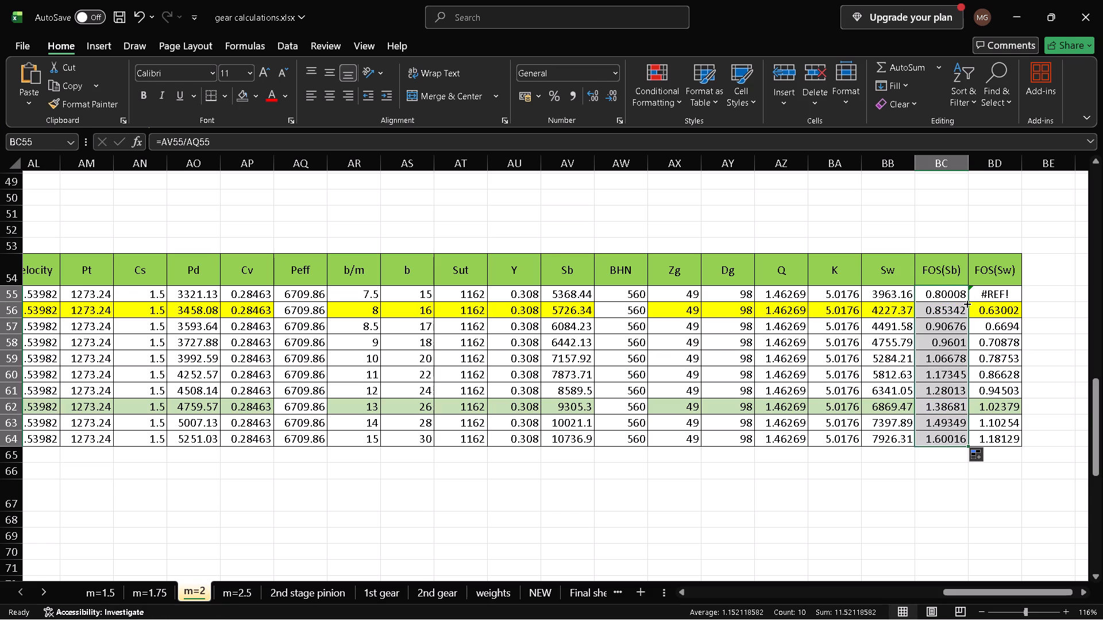
# Replace the broken reference in the FOS(Sw) formula in BD55 with the Peff cell, making it =BB55/AQ55.
pyautogui.click(1011, 297)
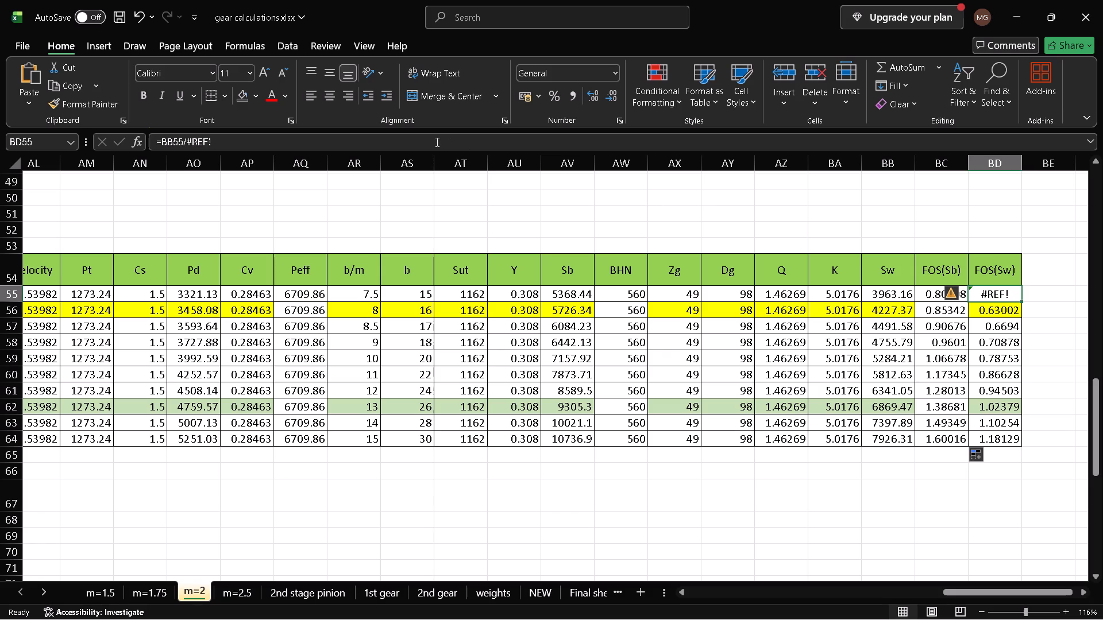
pyautogui.click(426, 142)
pyautogui.click(426, 142)
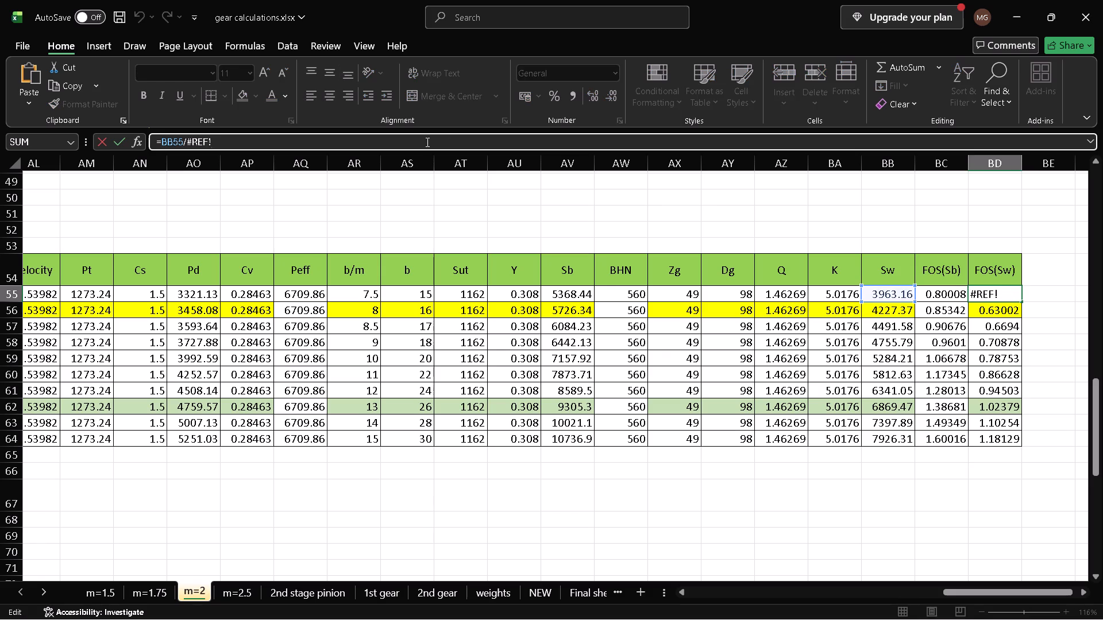
pyautogui.press('BackSpace')
pyautogui.press('BackSpace')
pyautogui.press('BackSpace')
pyautogui.press('BackSpace')
pyautogui.press('BackSpace')
pyautogui.click(300, 296)
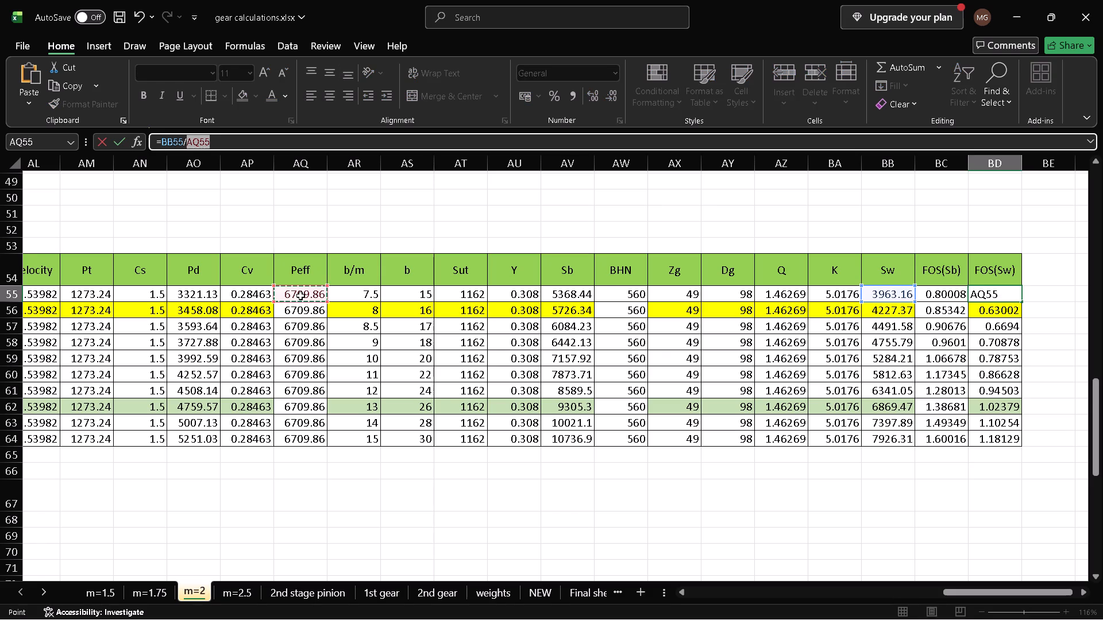
pyautogui.press('Return')
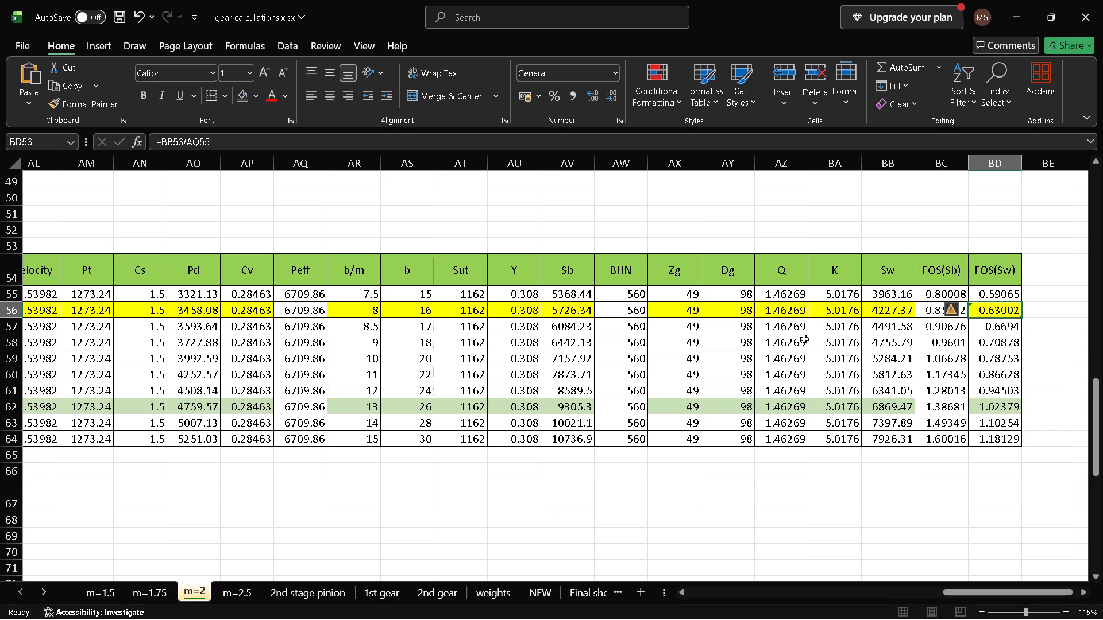
# Fill the FOS(Sw) formula down from BD55 through BD64.
pyautogui.click(992, 292)
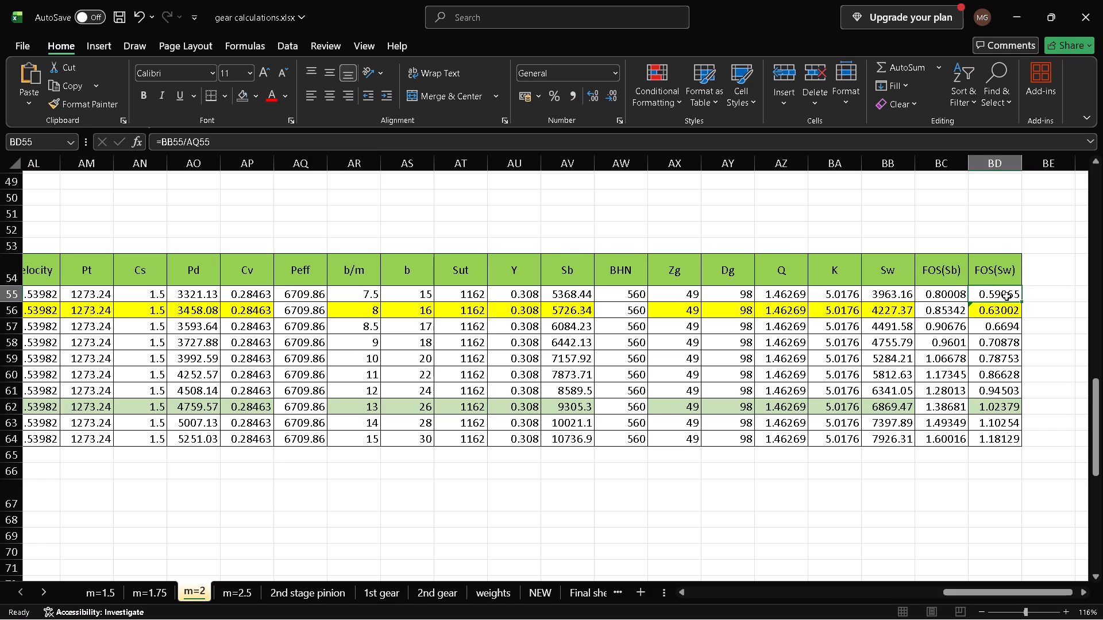
pyautogui.doubleClick(1020, 301)
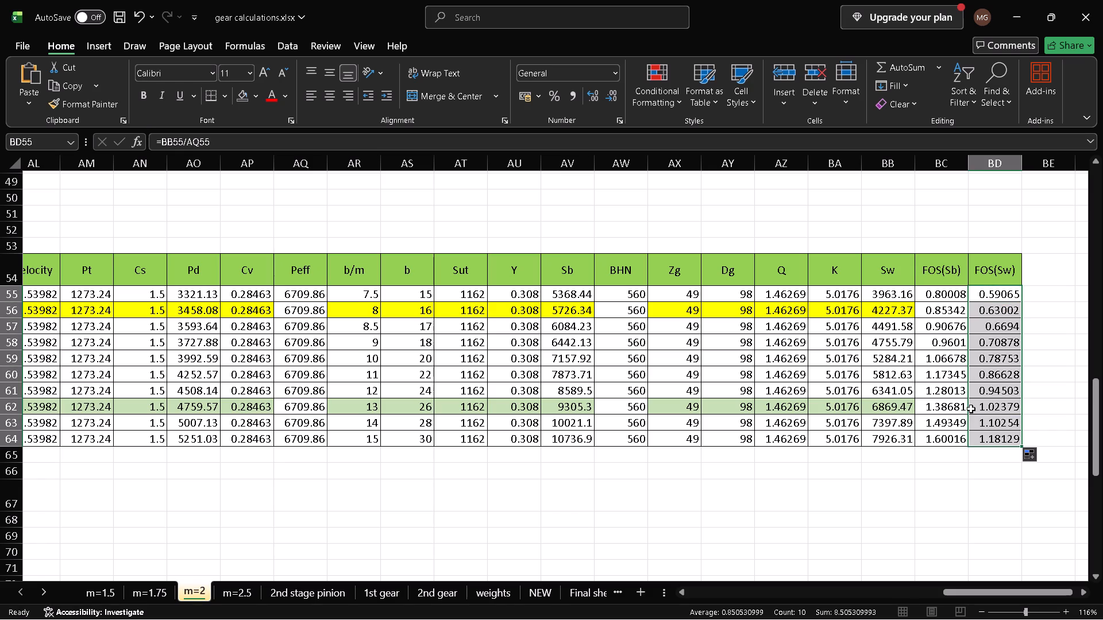
# Check the FOS(Sb), Peff and Cv formulas in the en24 table and review its safety factor columns.
pyautogui.click(947, 412)
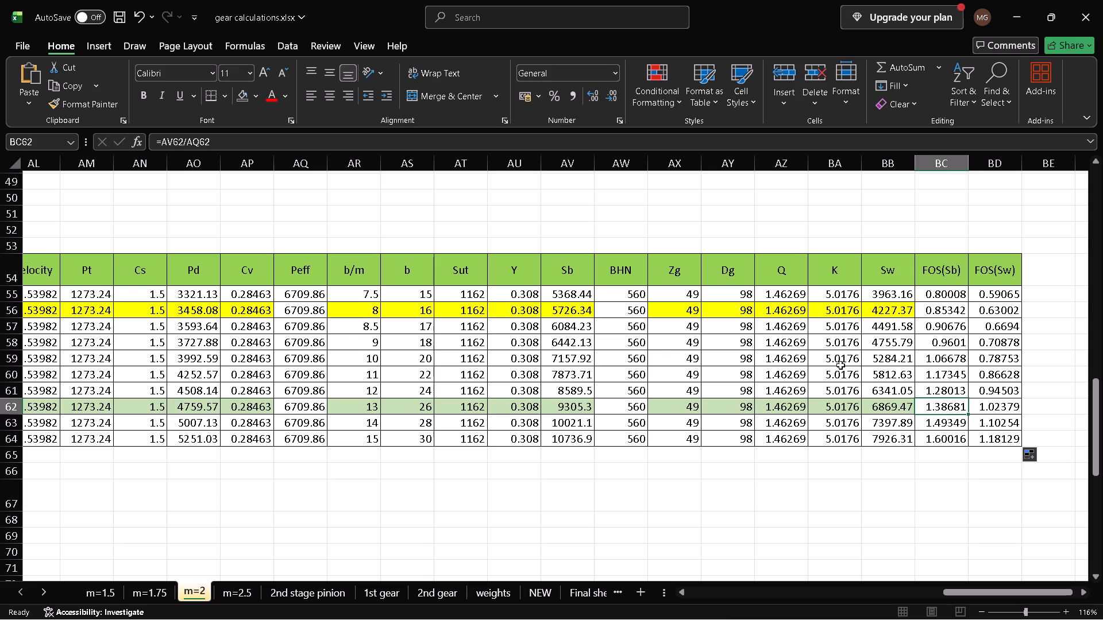
pyautogui.click(282, 313)
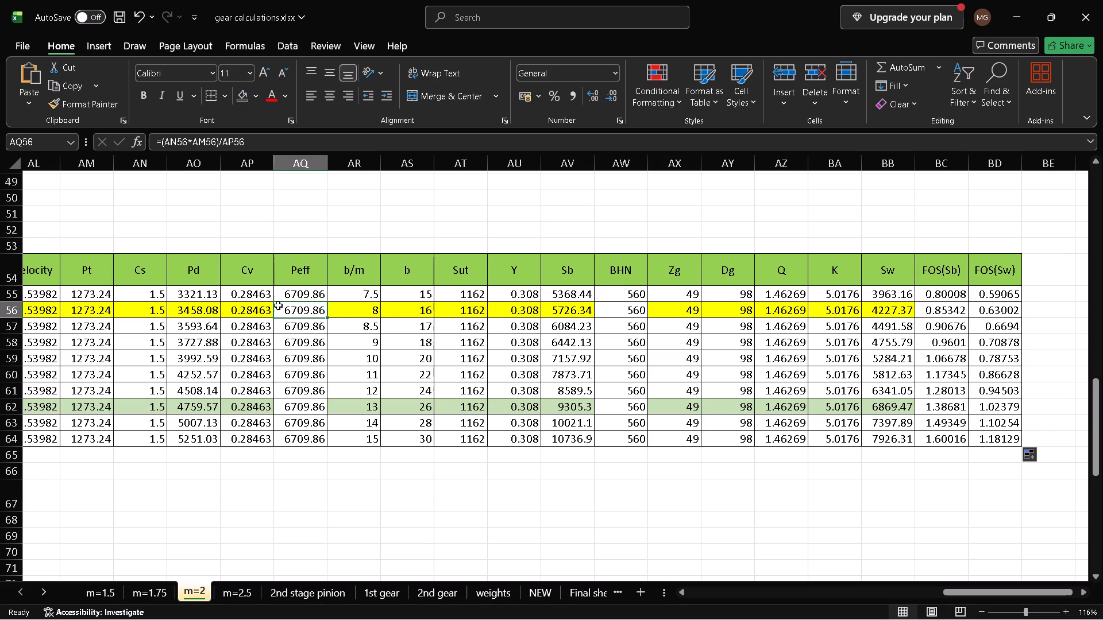
pyautogui.click(250, 315)
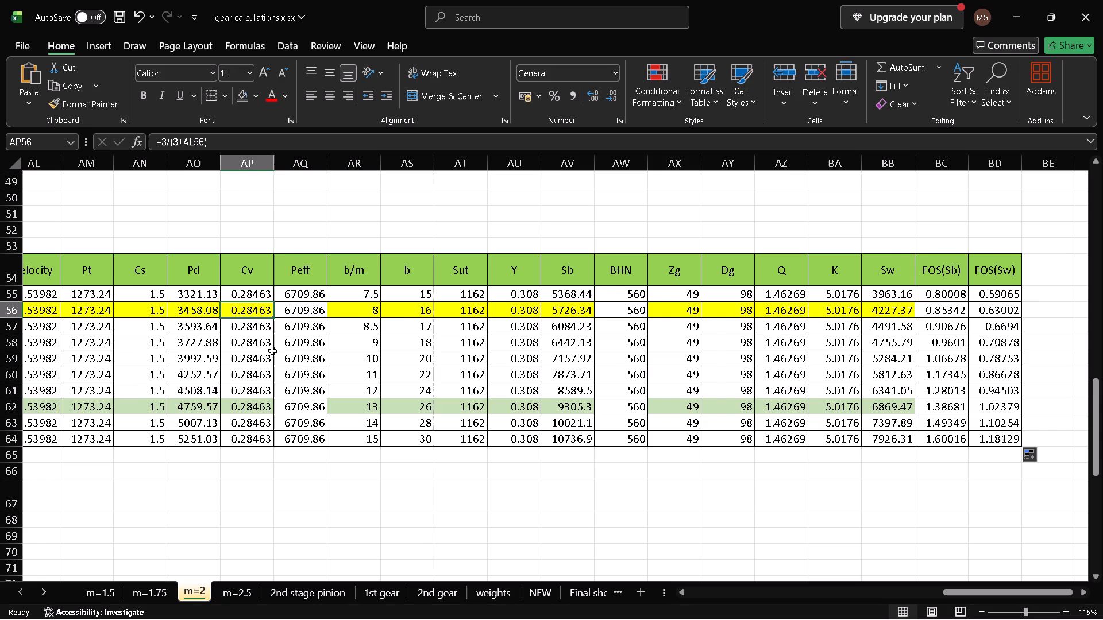
pyautogui.hscroll(3, 272, 352)
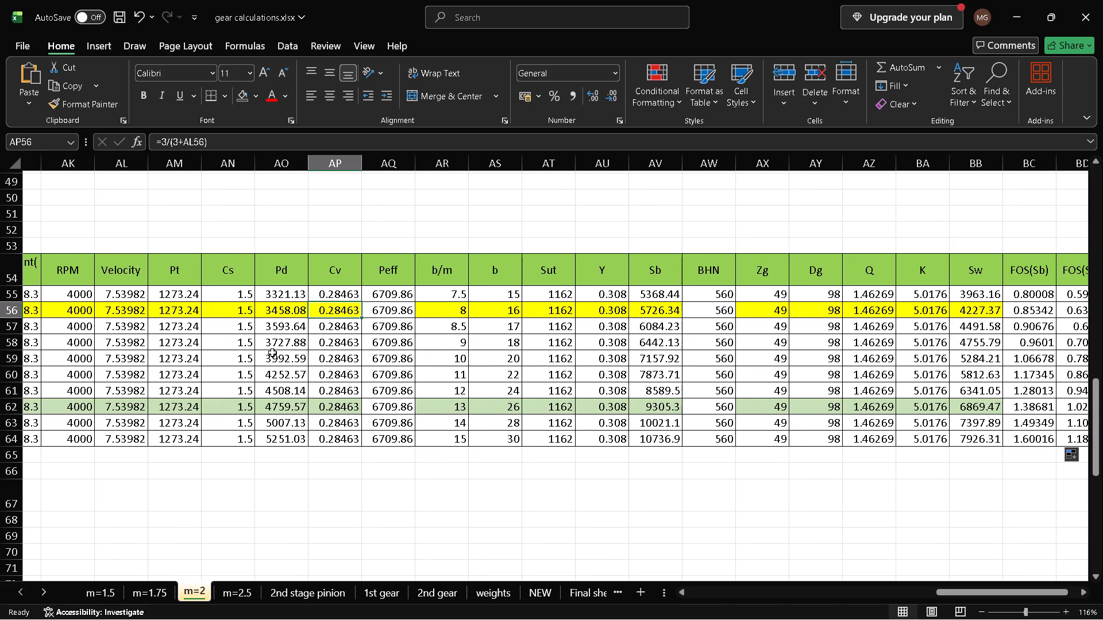
pyautogui.hscroll(2, 272, 352)
pyautogui.hscroll(-2, 272, 352)
pyautogui.hscroll(3, 272, 352)
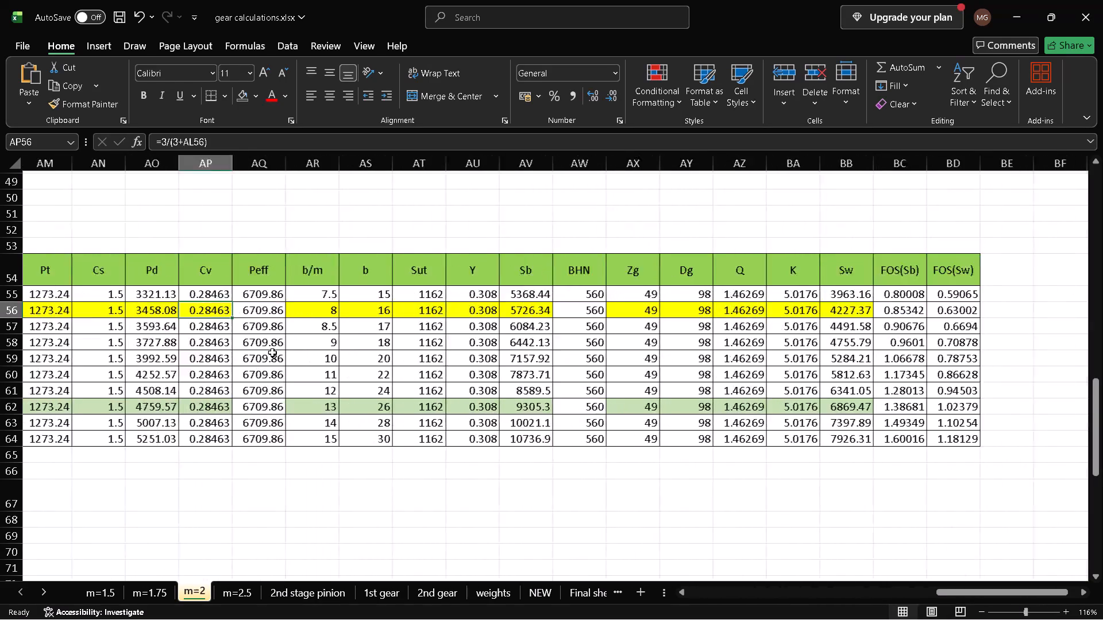
pyautogui.hscroll(1, 272, 352)
pyautogui.hscroll(-2, 427, 406)
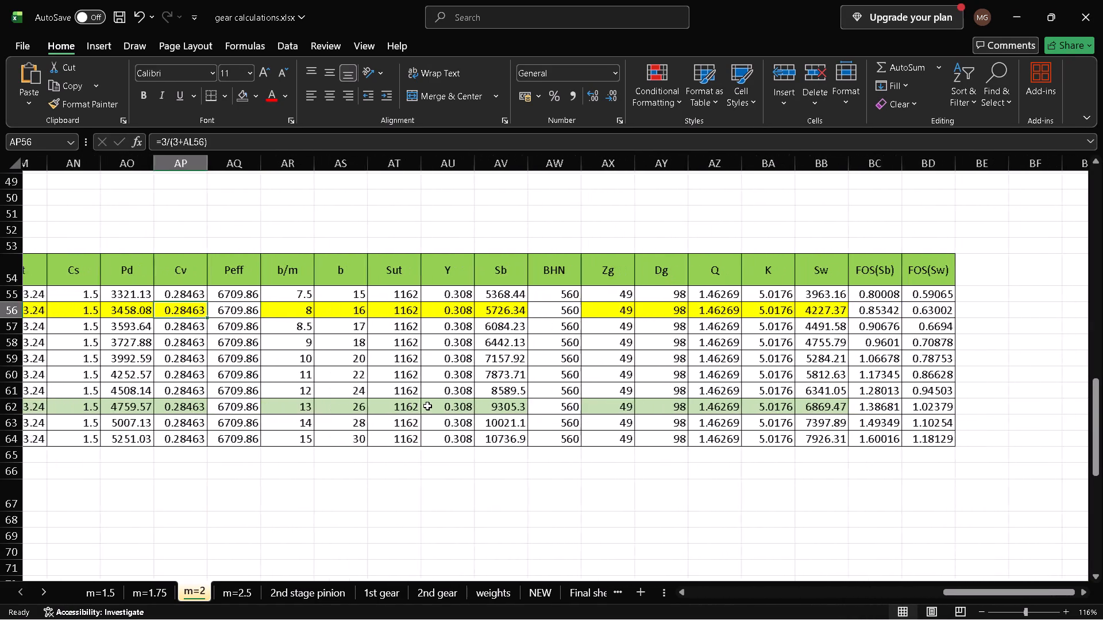
pyautogui.hscroll(-1, 427, 406)
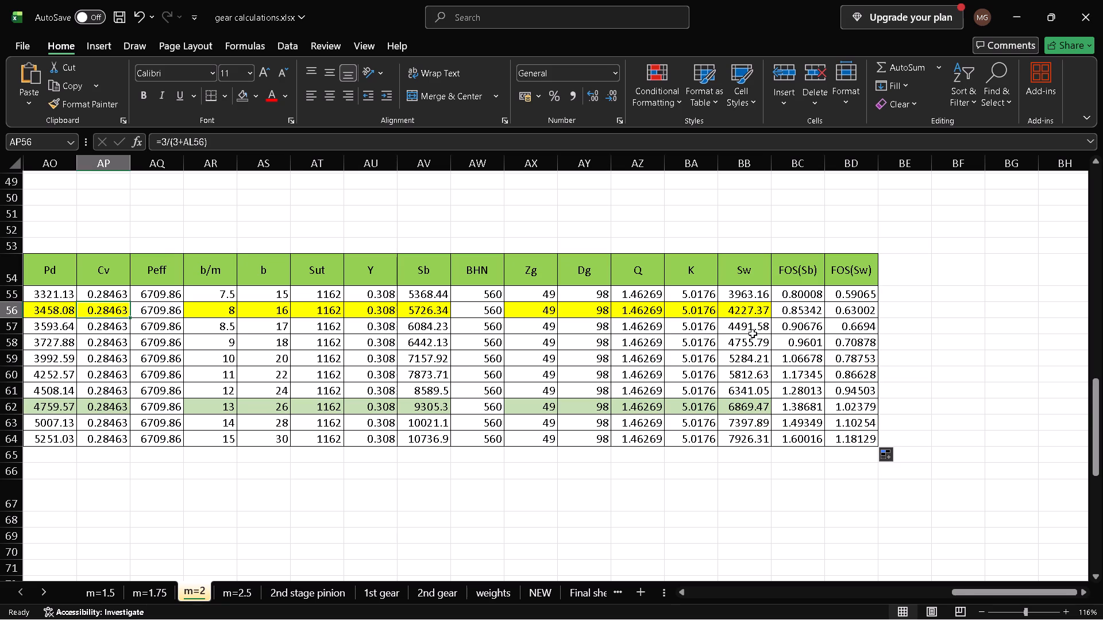
pyautogui.click(802, 356)
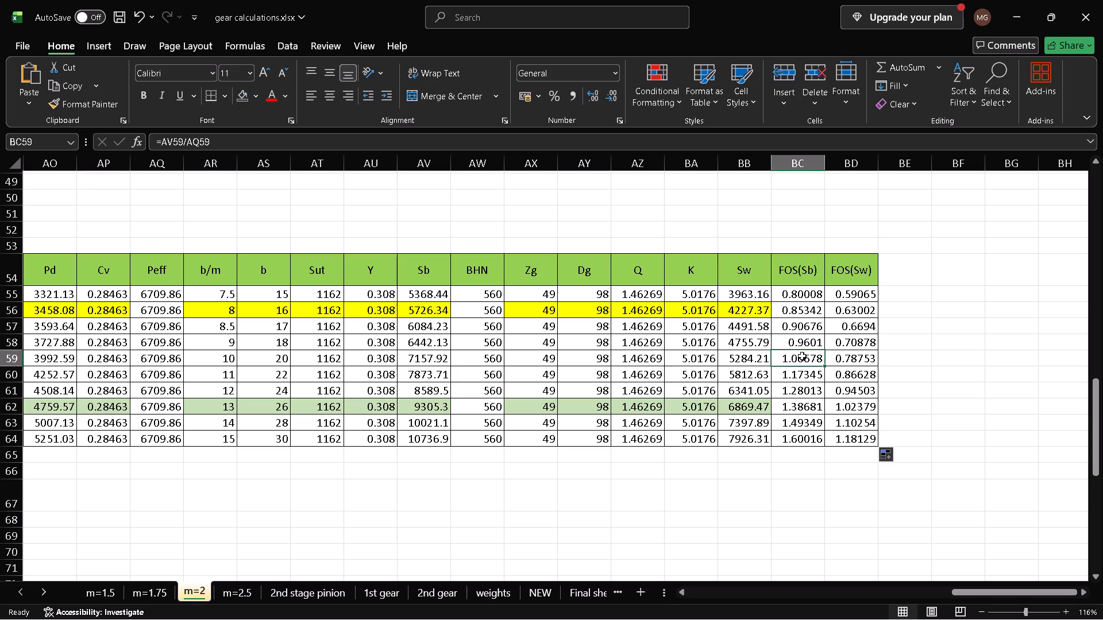
# Check the moment formula in AJ62 and compare the en24 table with the original first stage reduction table.
pyautogui.hscroll(1, 802, 356)
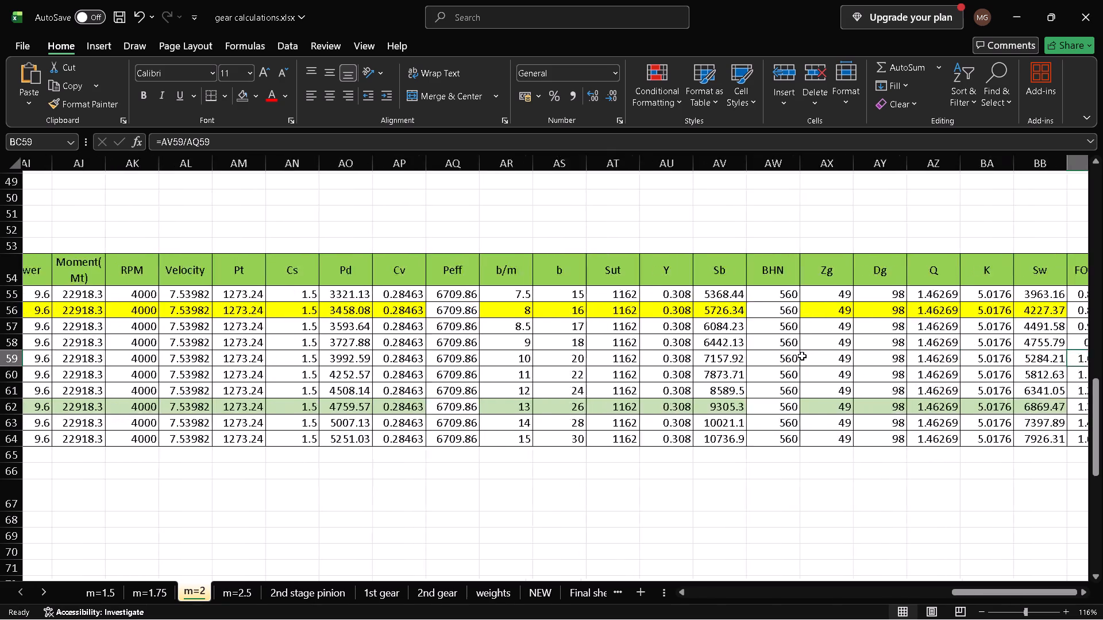
pyautogui.hscroll(-1, 802, 356)
pyautogui.hscroll(1, 802, 356)
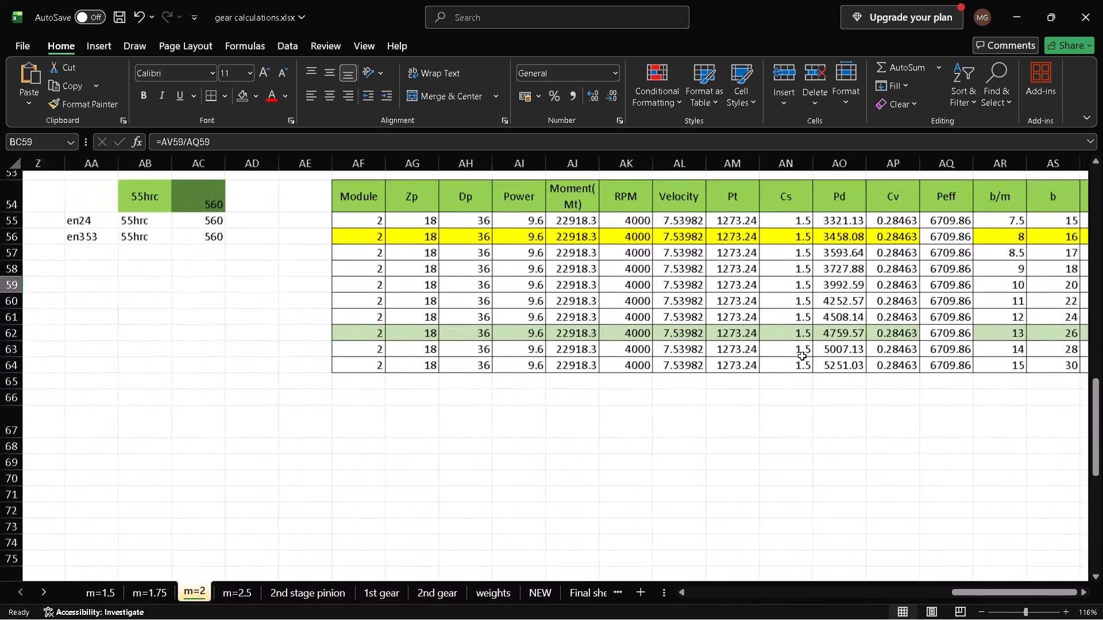
pyautogui.scroll(1, 802, 356)
pyautogui.hscroll(-3, 802, 356)
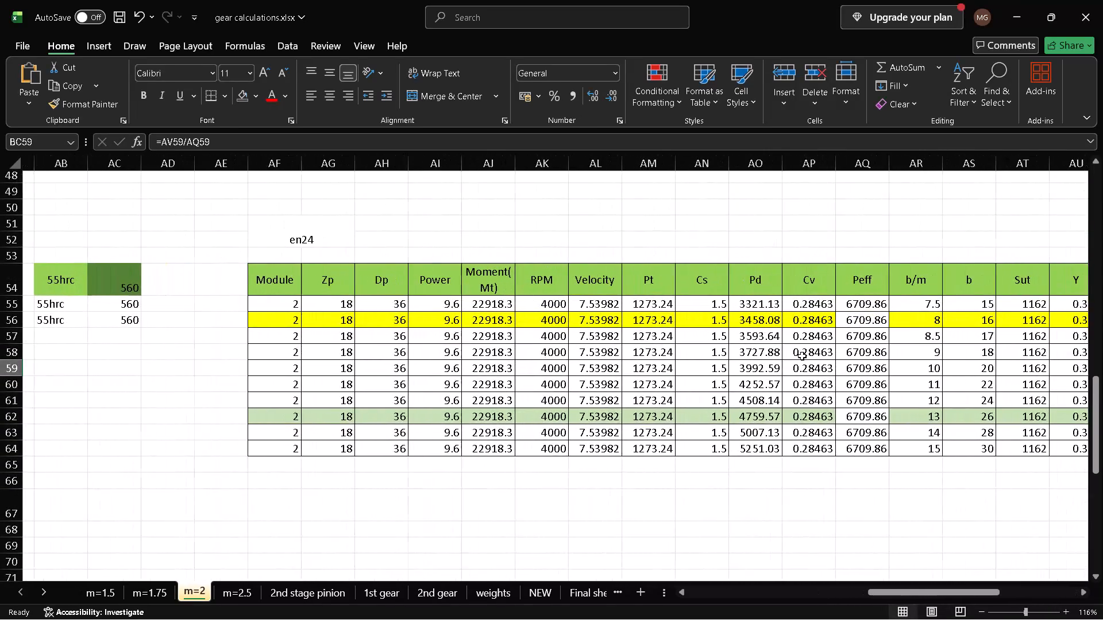
pyautogui.hscroll(-1, 802, 356)
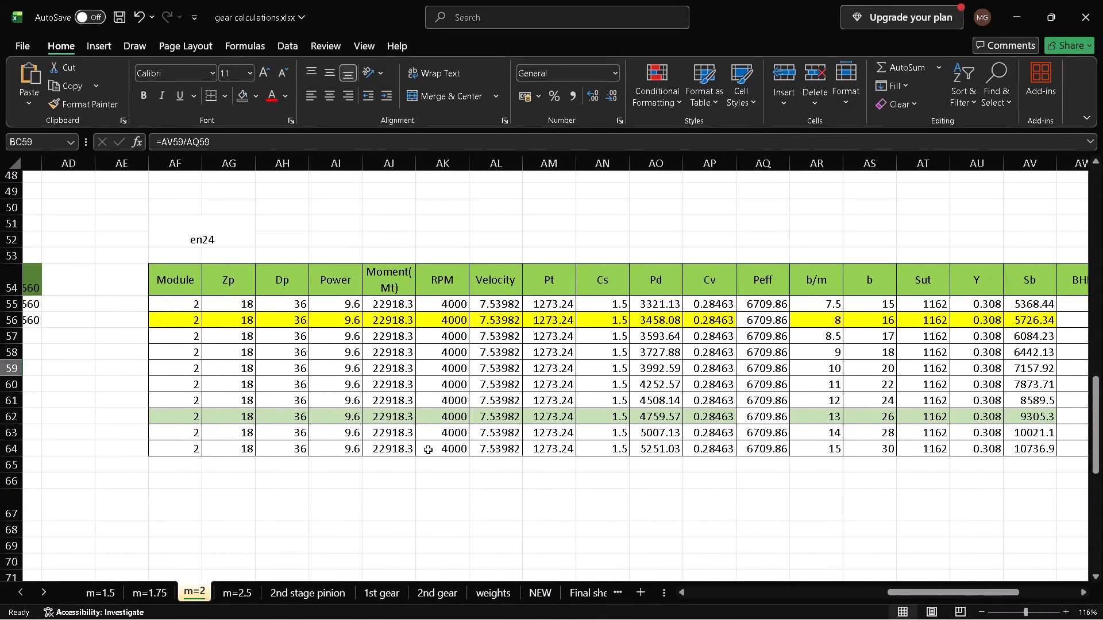
pyautogui.click(388, 414)
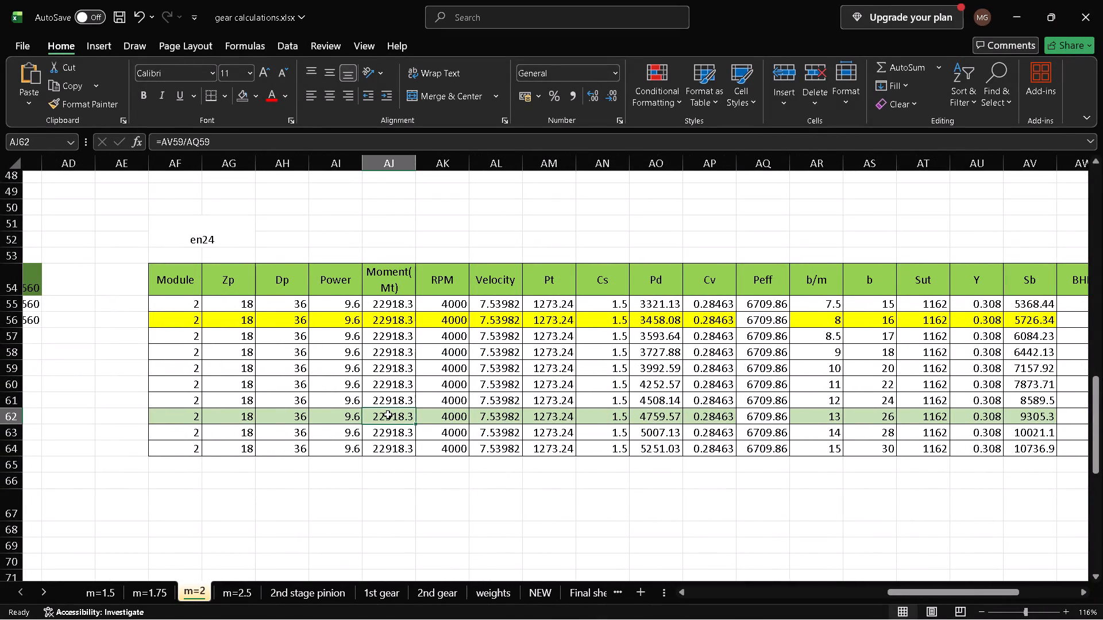
pyautogui.hscroll(6, 388, 414)
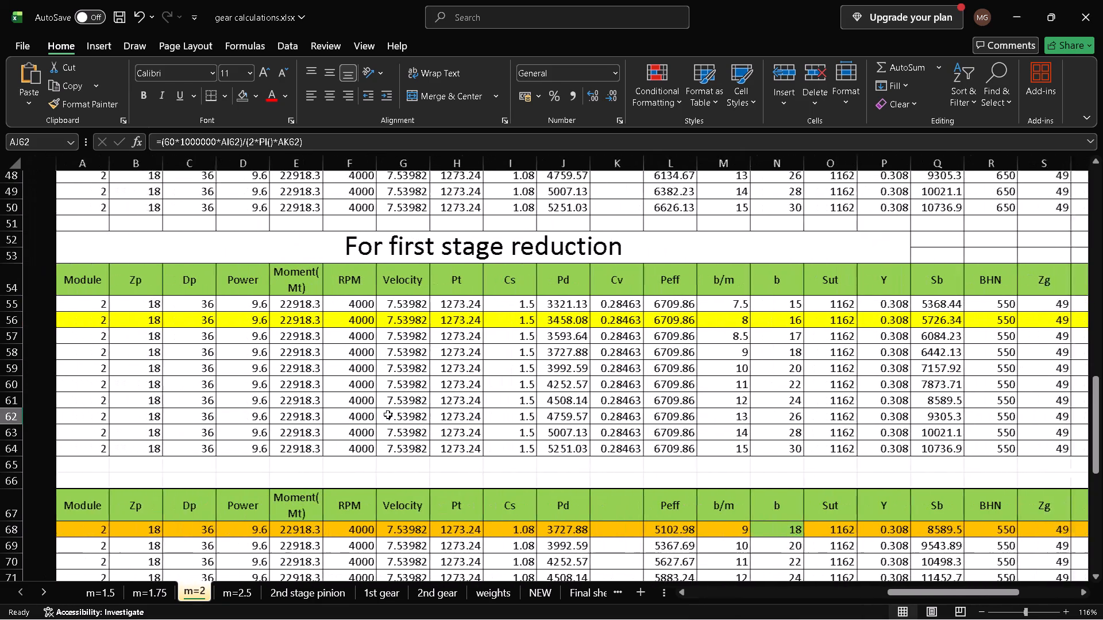
pyautogui.hscroll(-5, 388, 414)
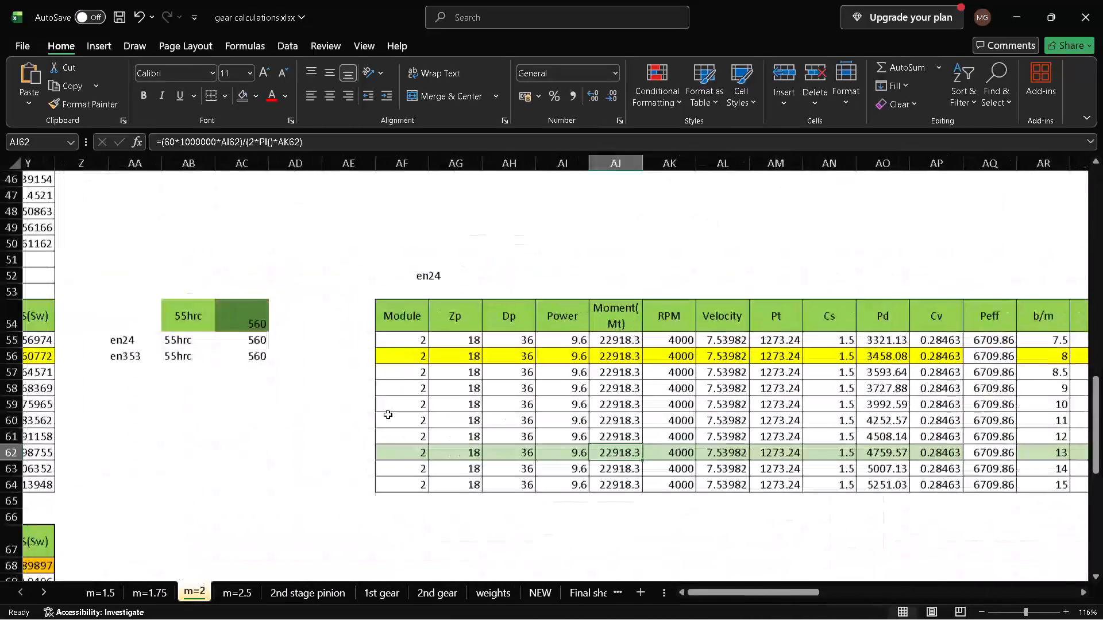
# Set the RPM in AK55 of the en24 table to 3600.
pyautogui.hscroll(-3, 388, 414)
pyautogui.scroll(-1, 388, 414)
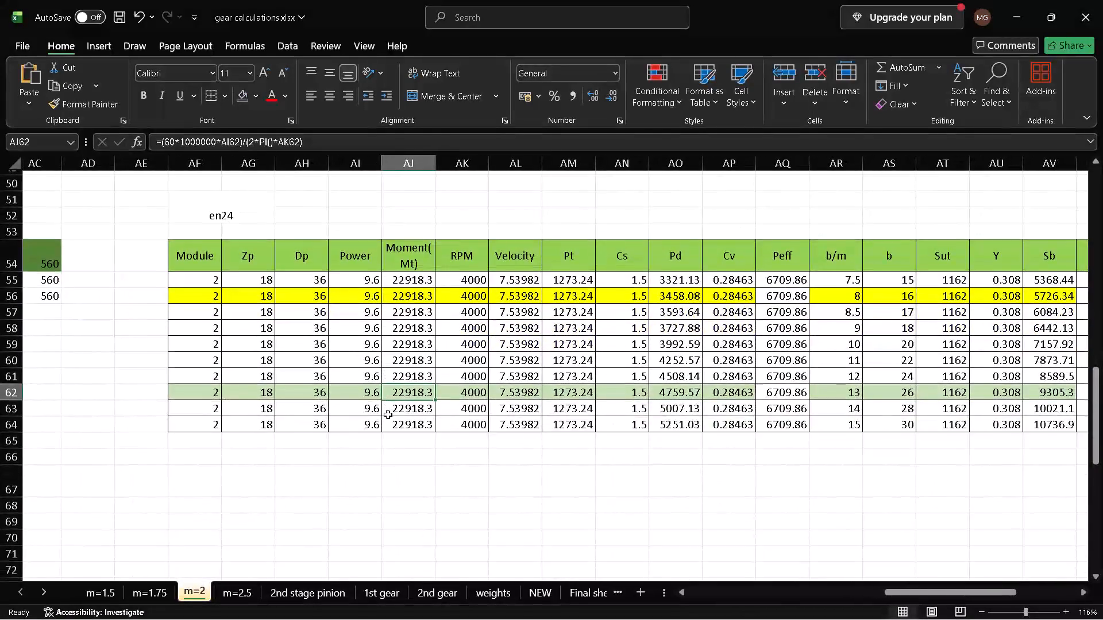
pyautogui.scroll(-1, 388, 414)
pyautogui.hscroll(-1, 388, 414)
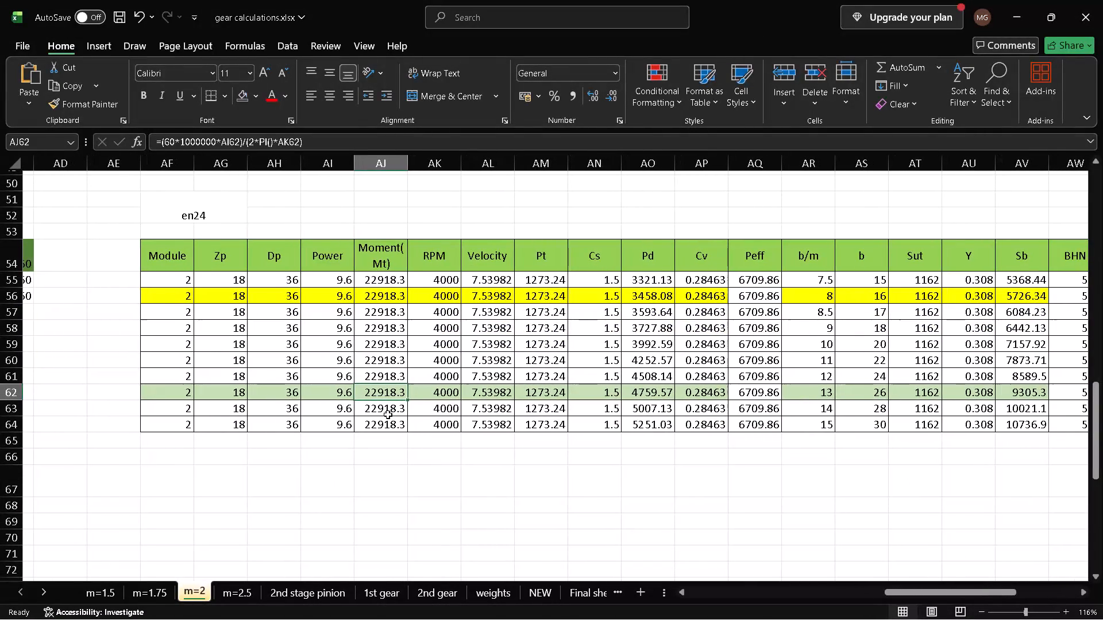
pyautogui.hscroll(-1, 388, 414)
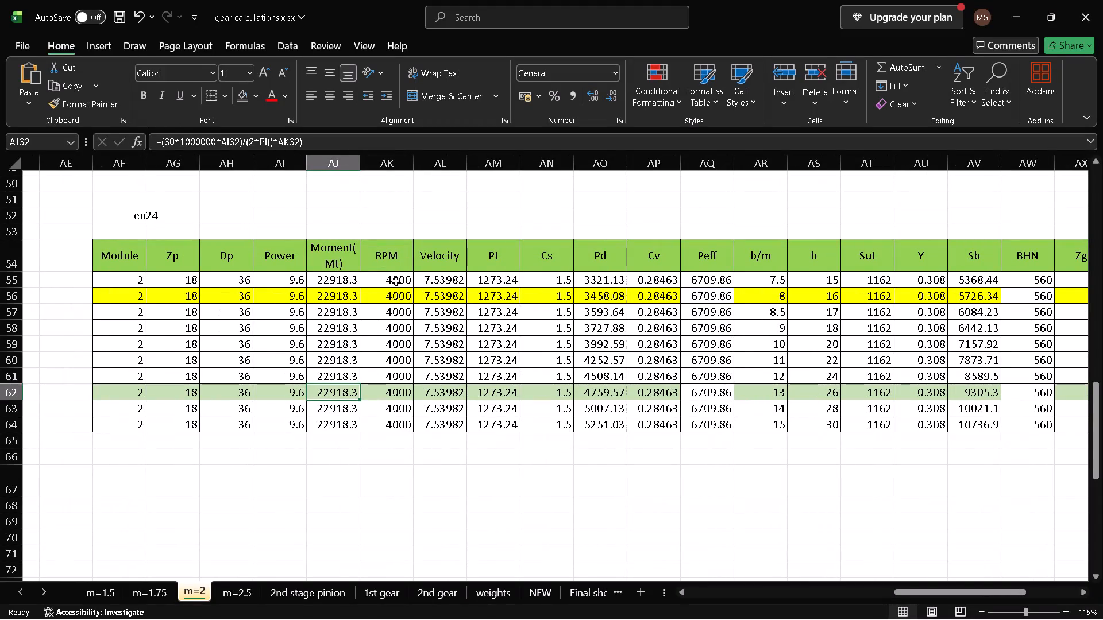
pyautogui.click(398, 279)
pyautogui.write('3600')
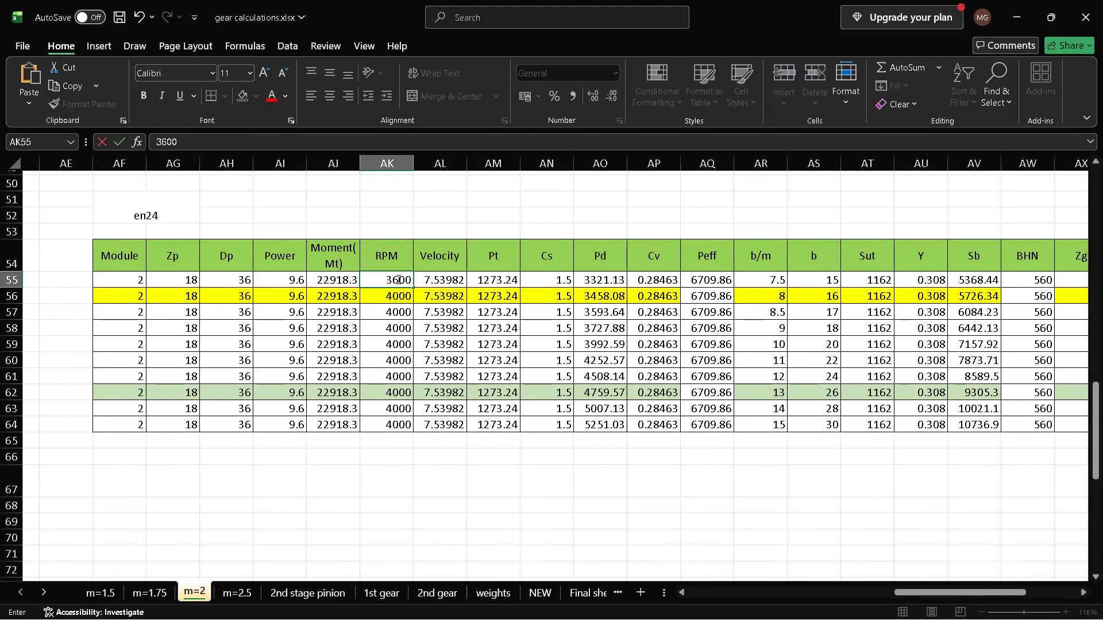
pyautogui.press('Return')
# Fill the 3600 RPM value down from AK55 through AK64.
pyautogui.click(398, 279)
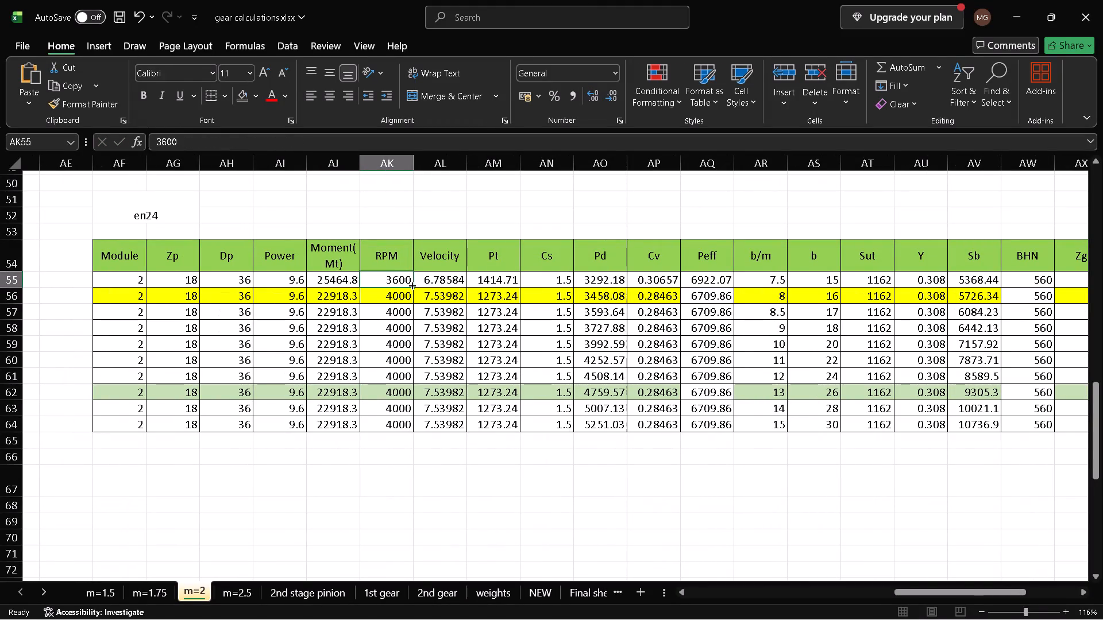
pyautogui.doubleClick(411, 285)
# Examine the recalculated FOS(Sb) and FOS(Sw) columns of the en24 table for 3600 RPM.
pyautogui.hscroll(-3, 581, 289)
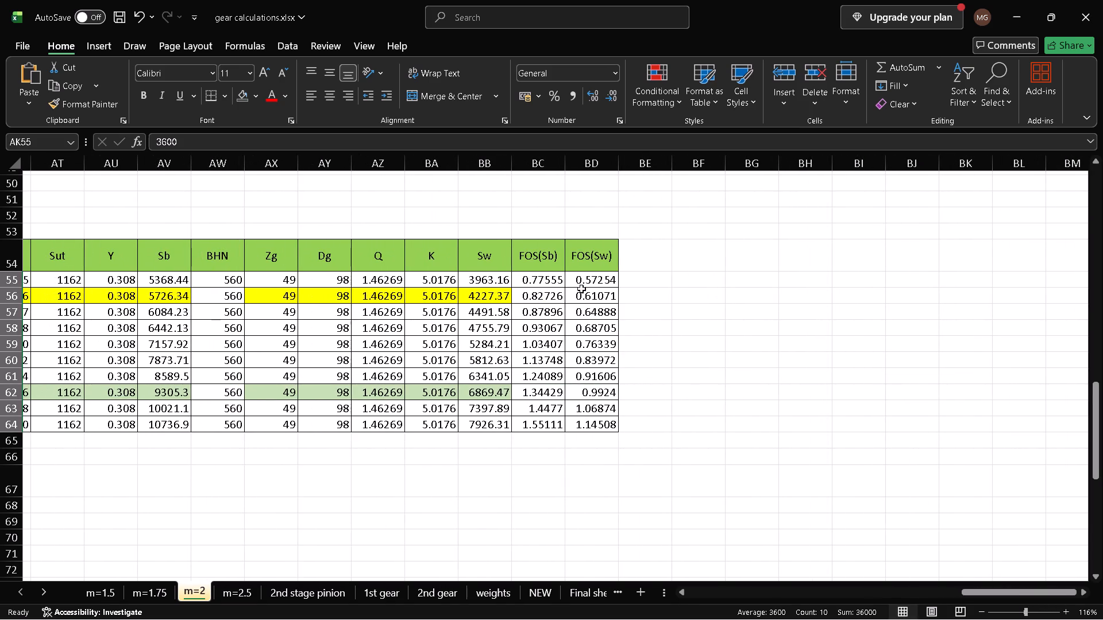
pyautogui.hscroll(3, 445, 332)
pyautogui.hscroll(-3, 445, 332)
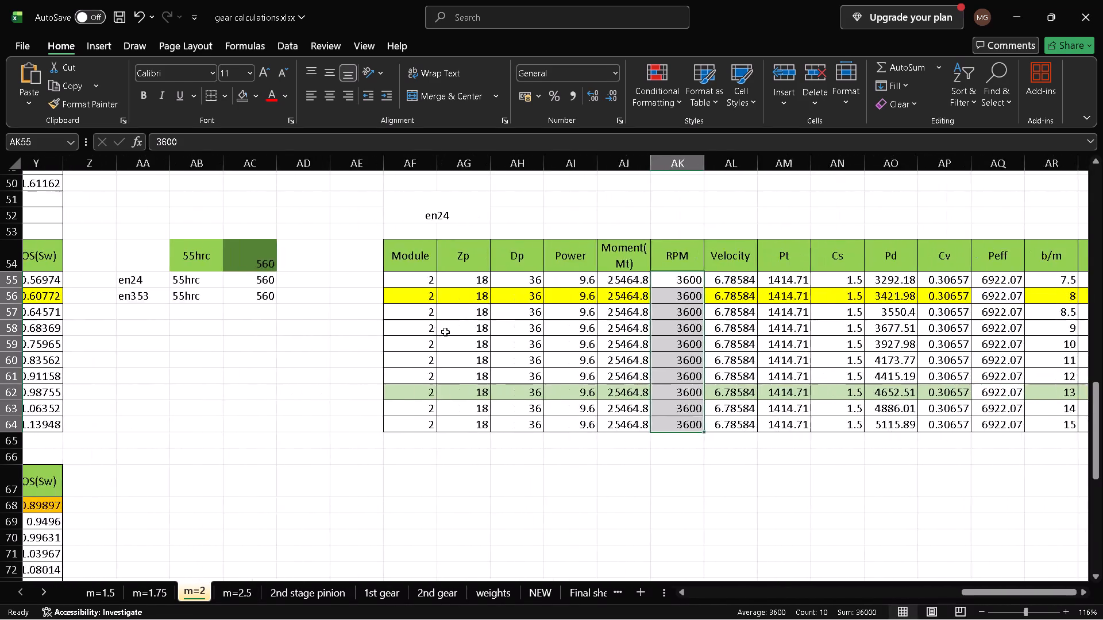
pyautogui.hscroll(-4, 445, 332)
pyautogui.rightClick(445, 332)
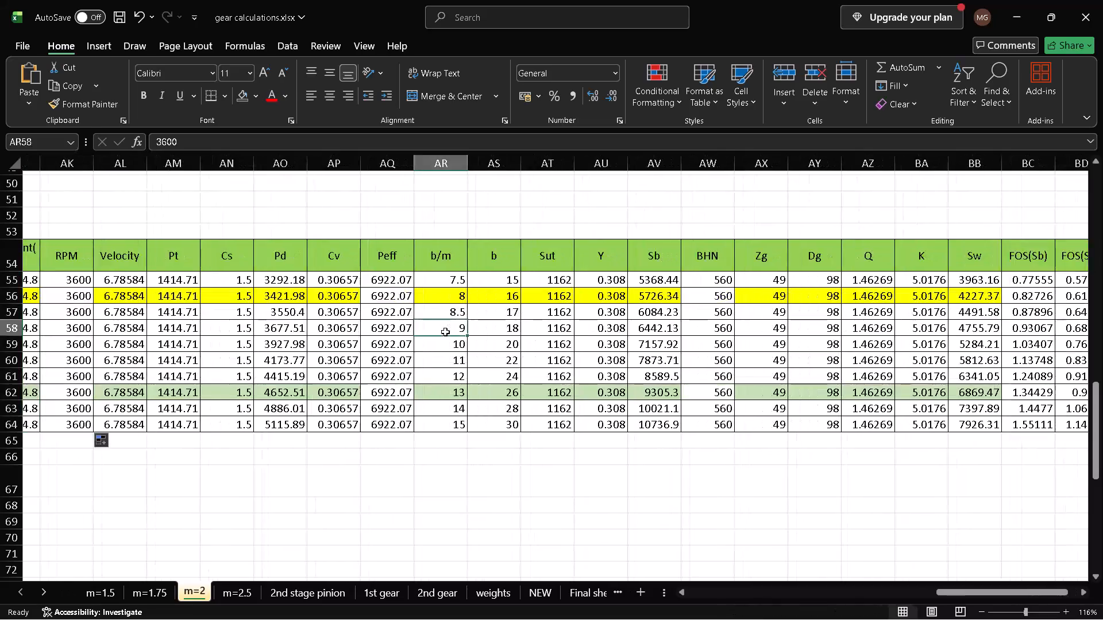
pyautogui.hscroll(-2, 445, 332)
pyautogui.click(746, 312)
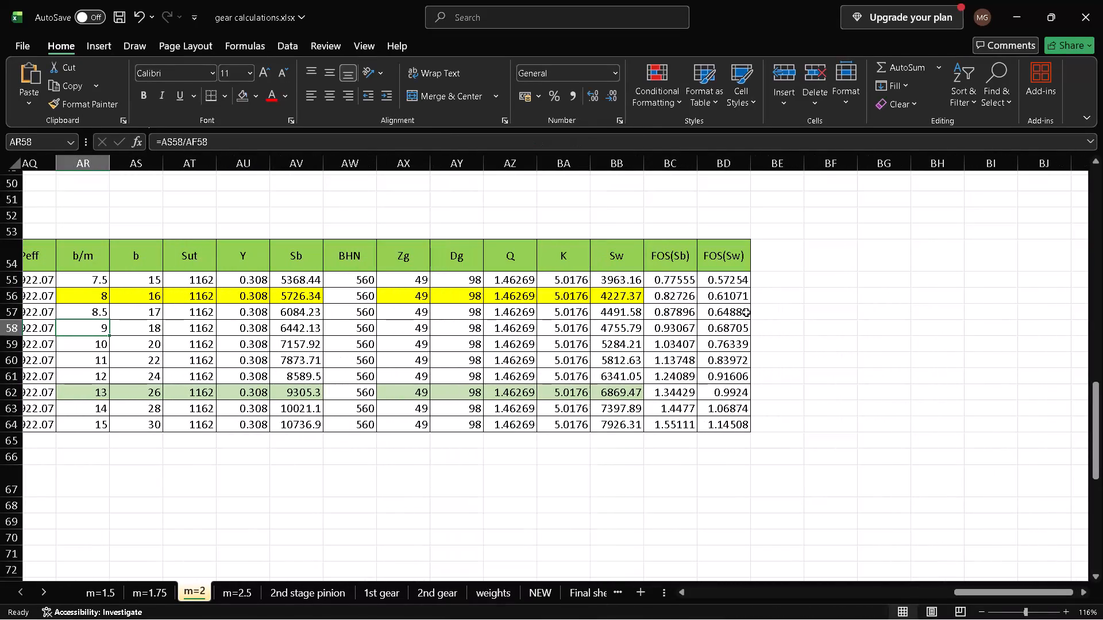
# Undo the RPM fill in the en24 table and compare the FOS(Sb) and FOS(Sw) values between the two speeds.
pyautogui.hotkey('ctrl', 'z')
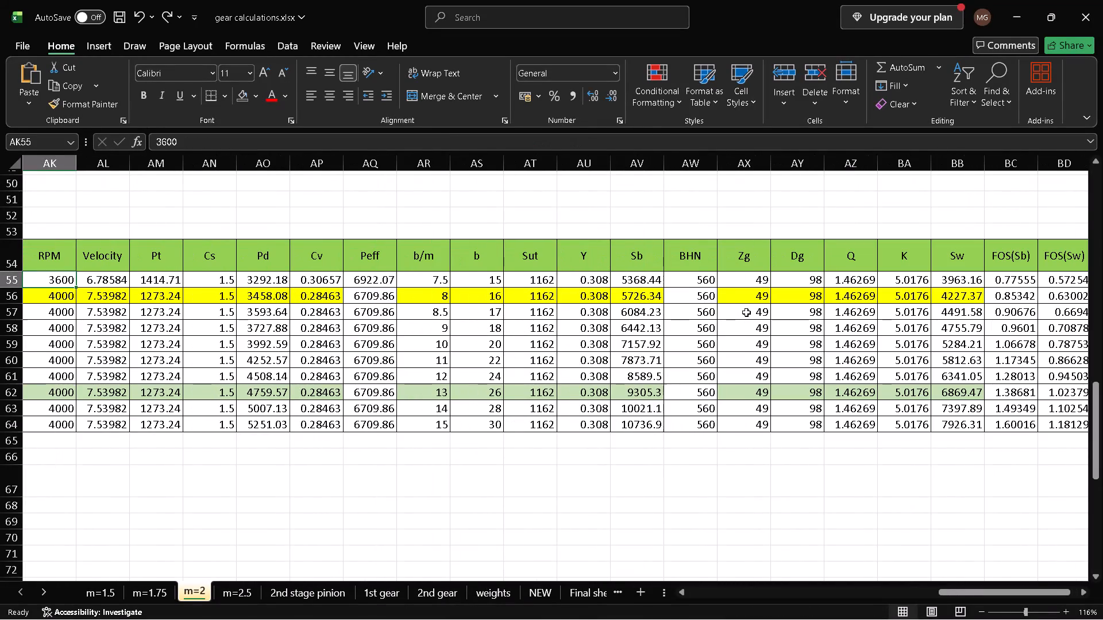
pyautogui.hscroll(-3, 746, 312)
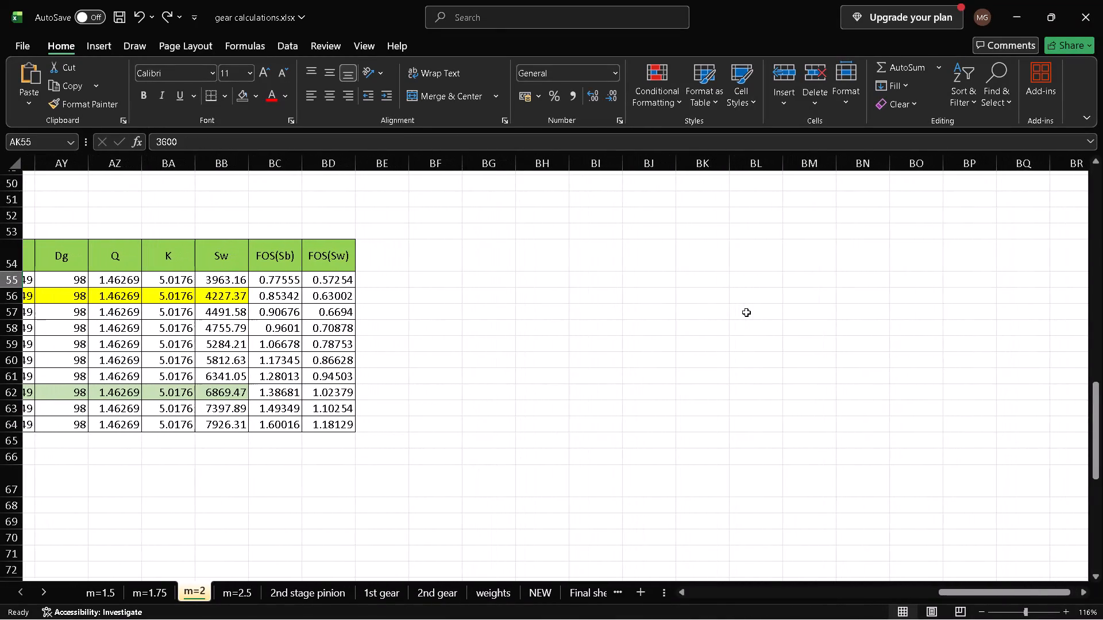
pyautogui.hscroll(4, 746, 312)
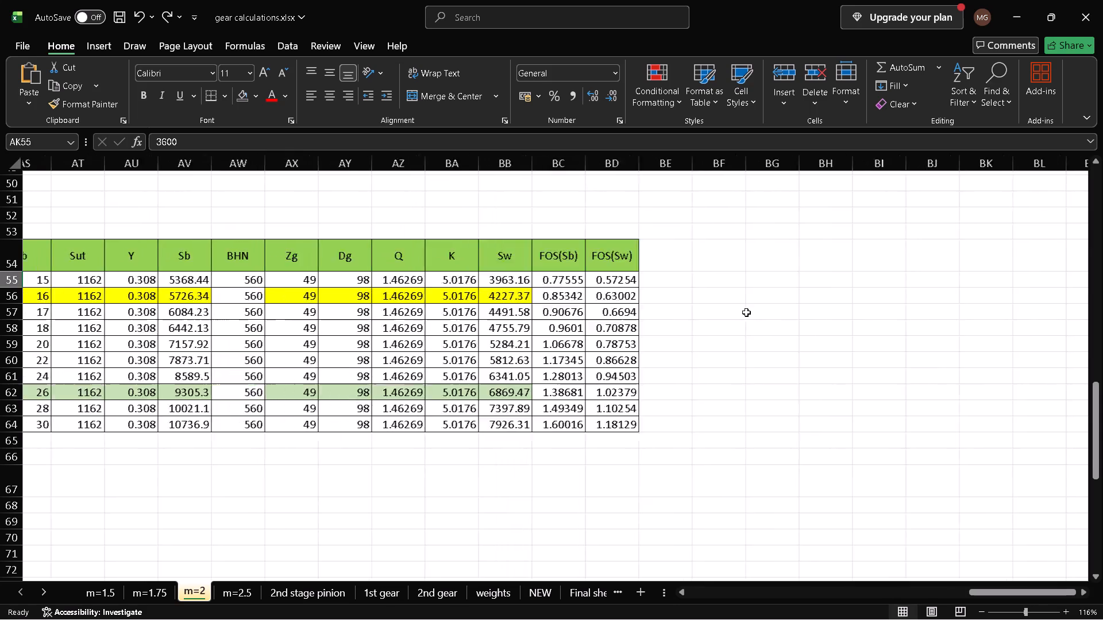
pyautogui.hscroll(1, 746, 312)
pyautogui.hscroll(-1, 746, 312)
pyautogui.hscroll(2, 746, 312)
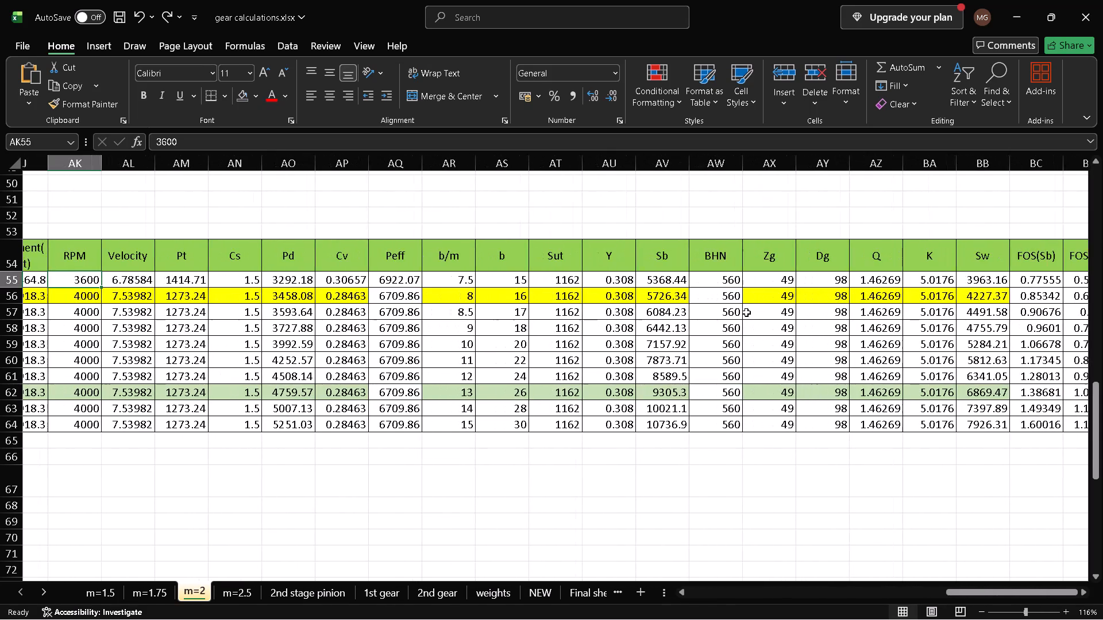
# Compare the 3600 RPM row of the en24 table with its 4000 RPM rows, from Moment(Mt) and Velocity through FOS(Sb) and FOS(Sw).
pyautogui.hscroll(2, 746, 312)
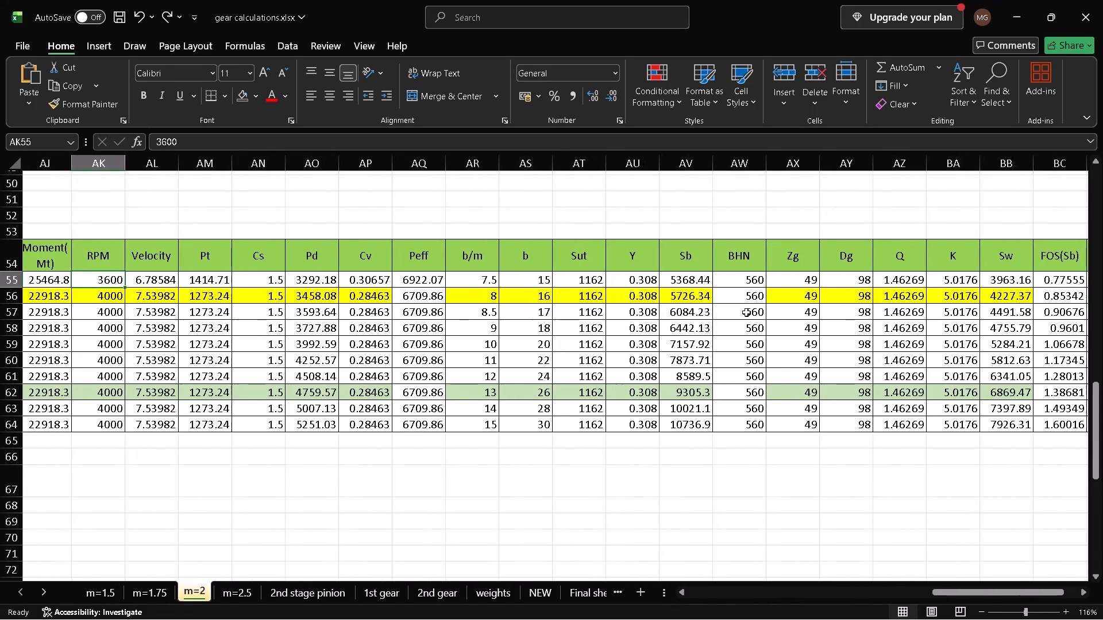
pyautogui.hscroll(2, 746, 312)
pyautogui.hscroll(-2, 746, 312)
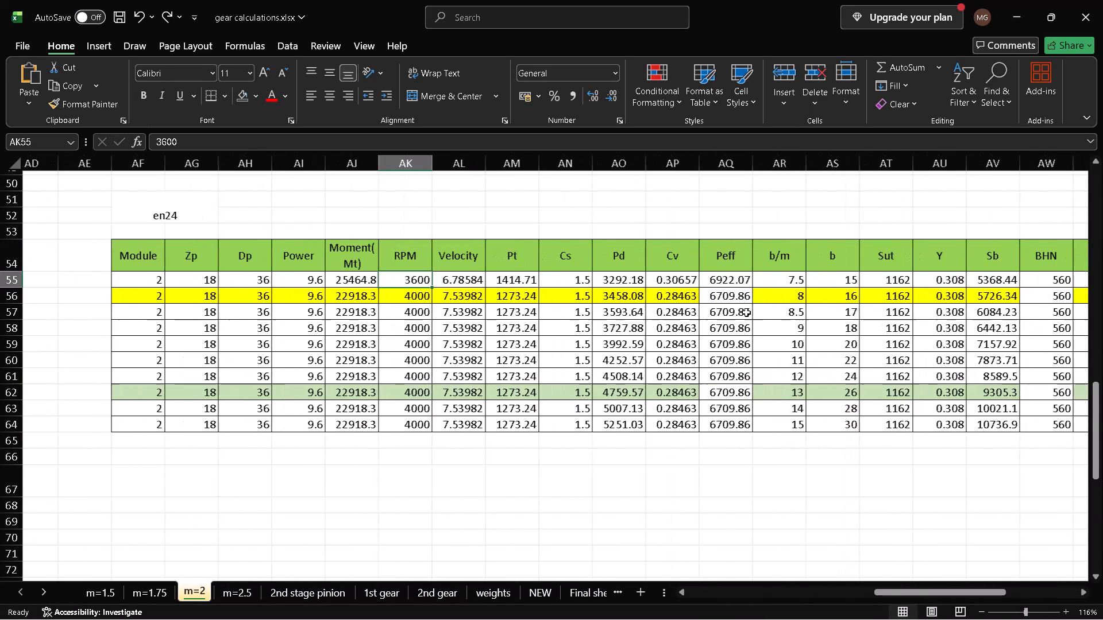
pyautogui.hscroll(-4, 746, 312)
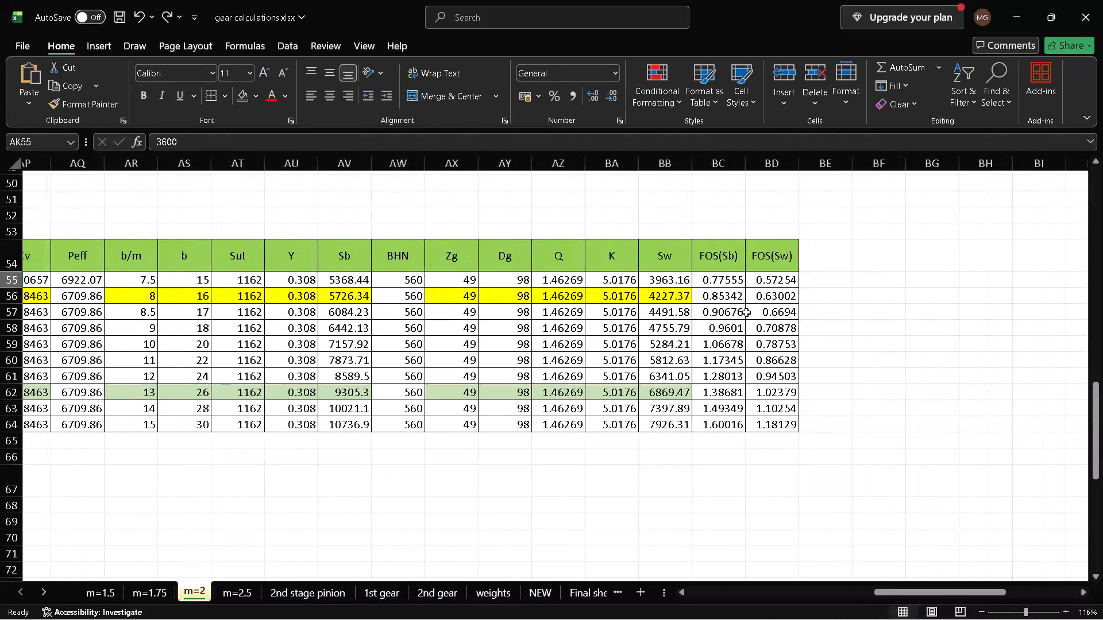
pyautogui.hscroll(5, 746, 312)
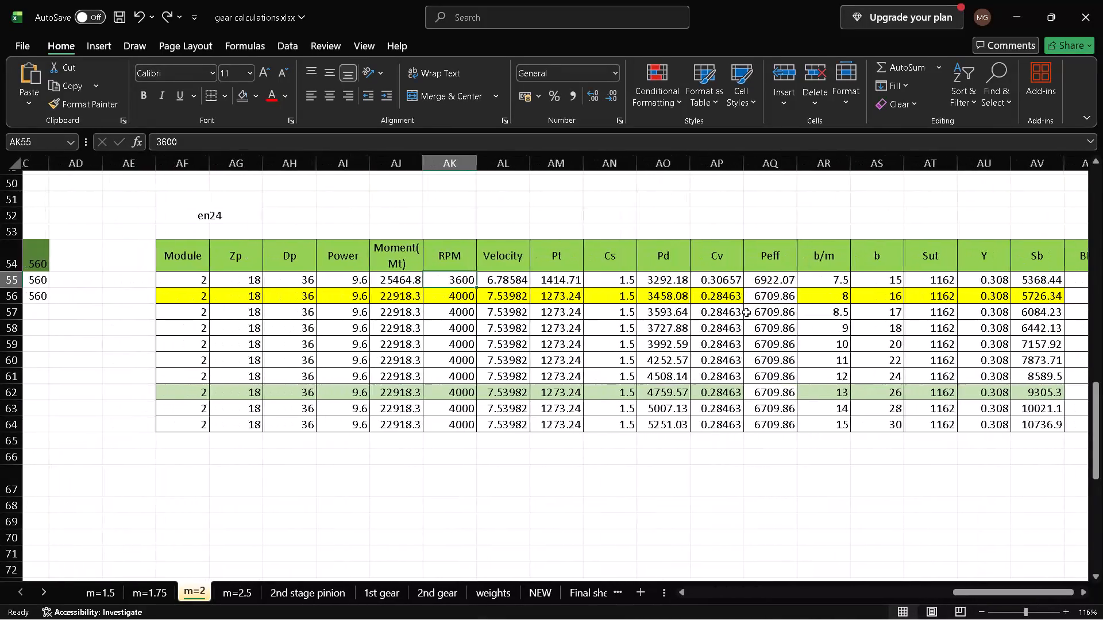
pyautogui.hscroll(1, 746, 312)
pyautogui.hscroll(-1, 746, 312)
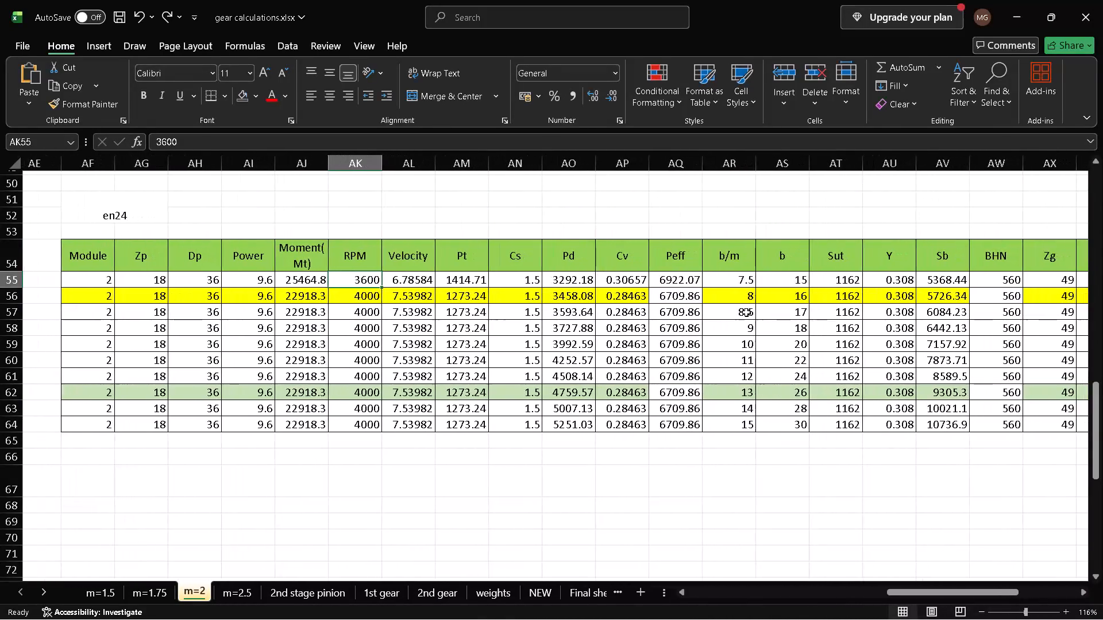
pyautogui.hscroll(-2, 746, 312)
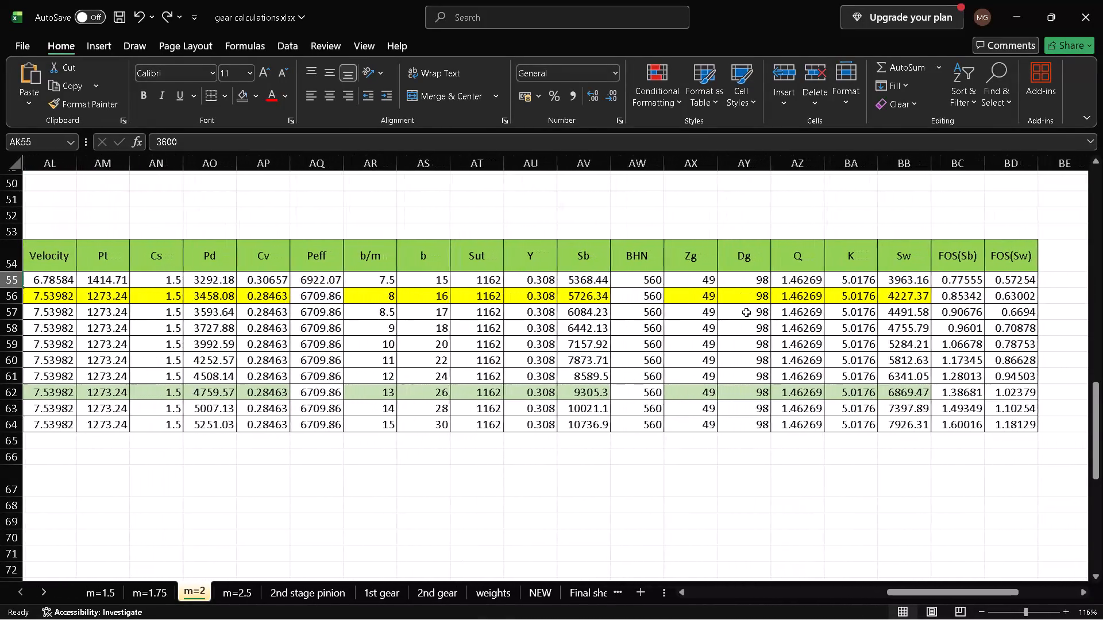
pyautogui.hscroll(-1, 693, 330)
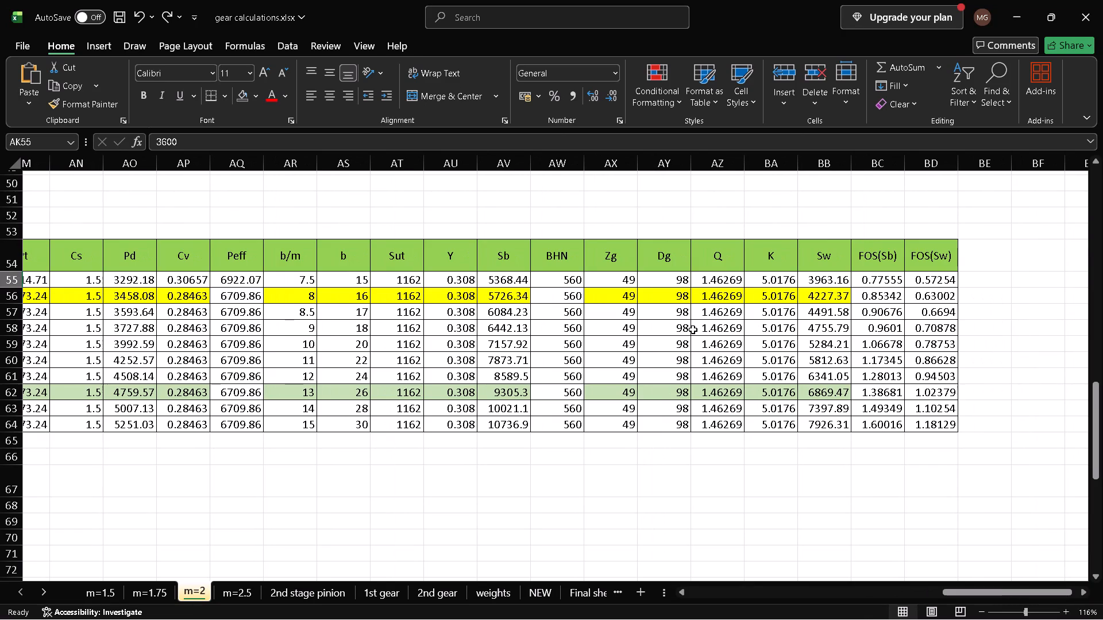
# Inspect the K column formulas in cells BA59 and BA55 of the en24 table.
pyautogui.click(777, 336)
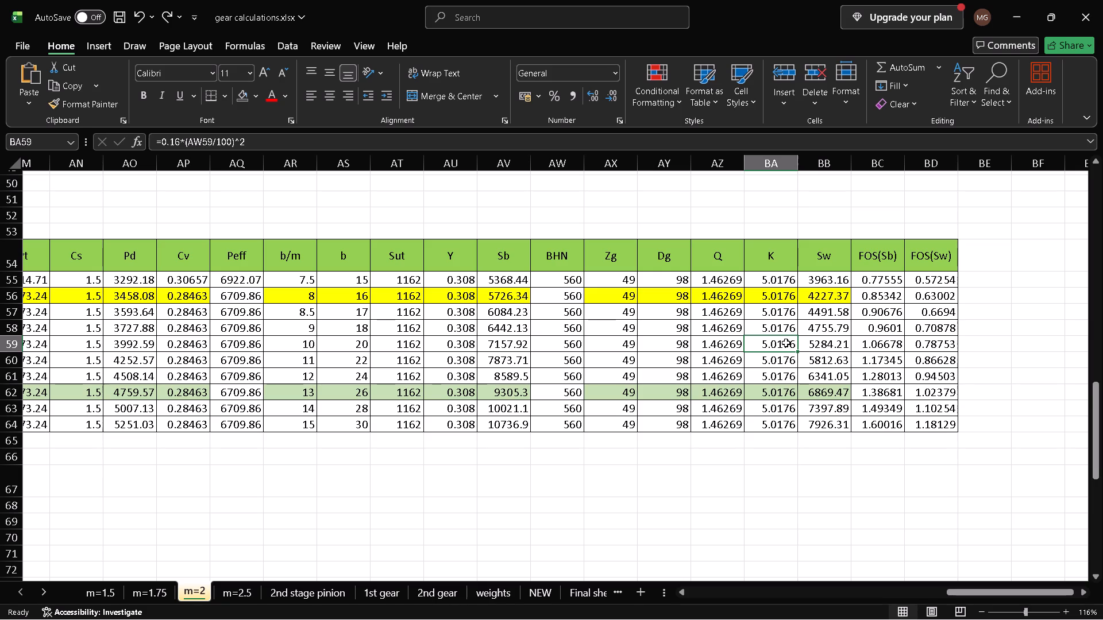
pyautogui.click(770, 282)
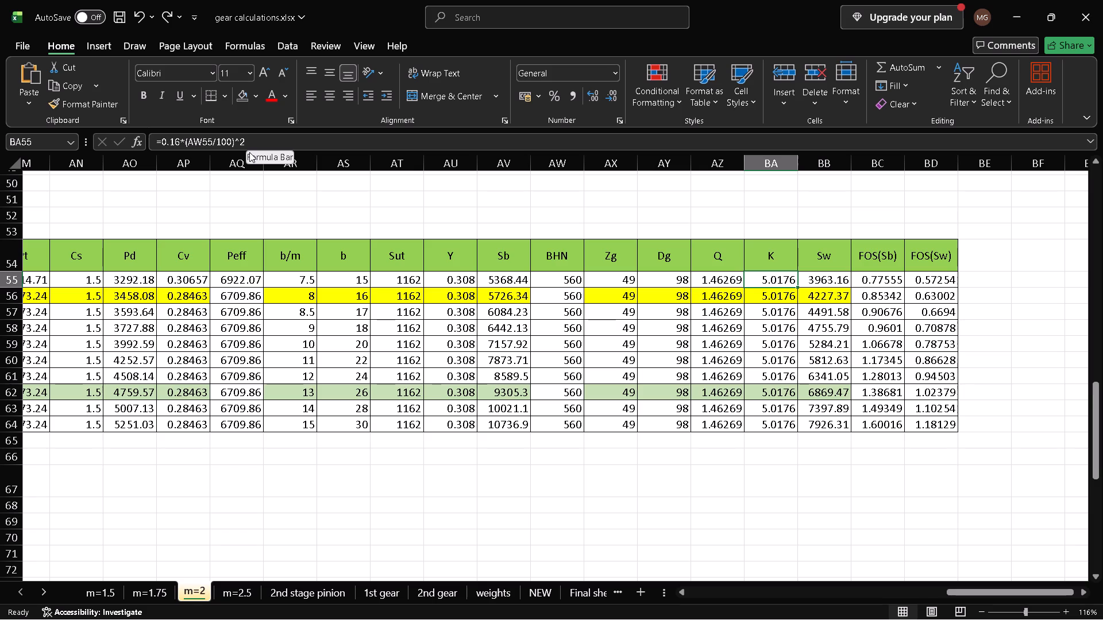
# Review the neighbouring gear table and the full en24 table from Module to FOS(Sw), checking the values across both RPM settings.
pyautogui.hscroll(2, 249, 152)
pyautogui.scroll(3, 238, 160)
pyautogui.scroll(-1, 238, 160)
pyautogui.hscroll(-1, 238, 160)
pyautogui.scroll(-1, 238, 160)
pyautogui.hscroll(-2, 238, 160)
pyautogui.scroll(-1, 238, 160)
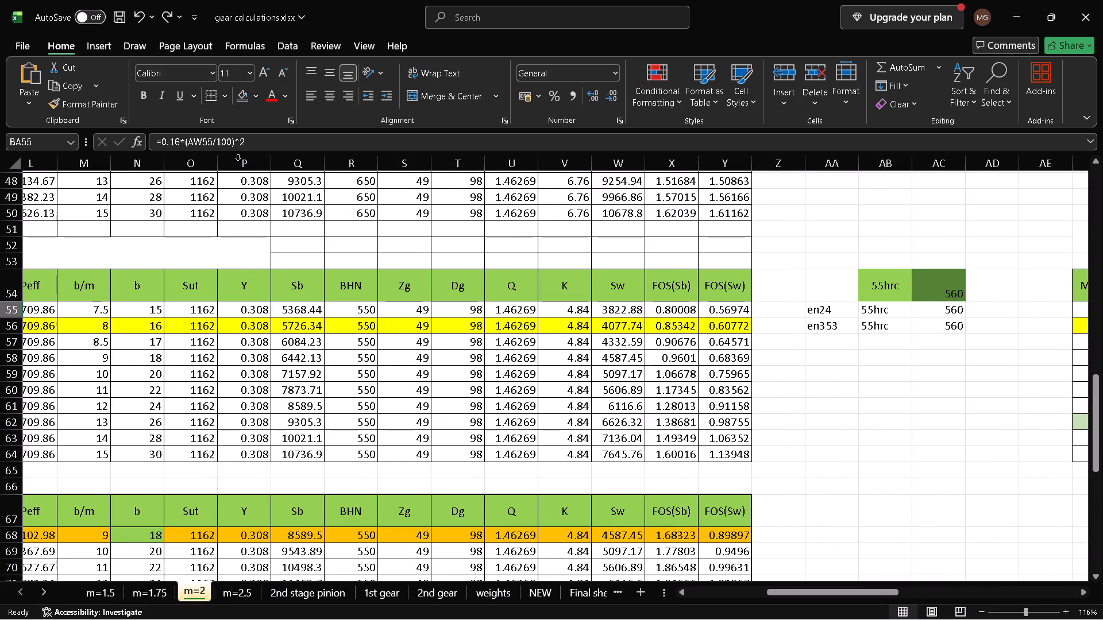
pyautogui.scroll(1, 238, 160)
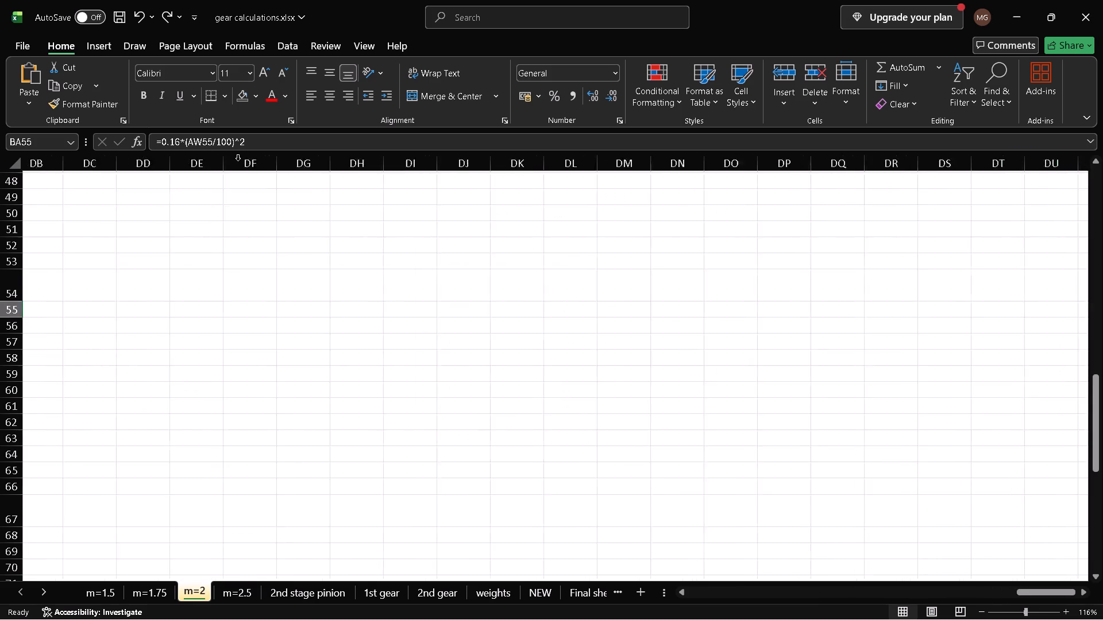
pyautogui.scroll(1, 238, 160)
pyautogui.keyDown('ctrl'); pyautogui.scroll(-1, 238, 160); pyautogui.keyUp('ctrl')
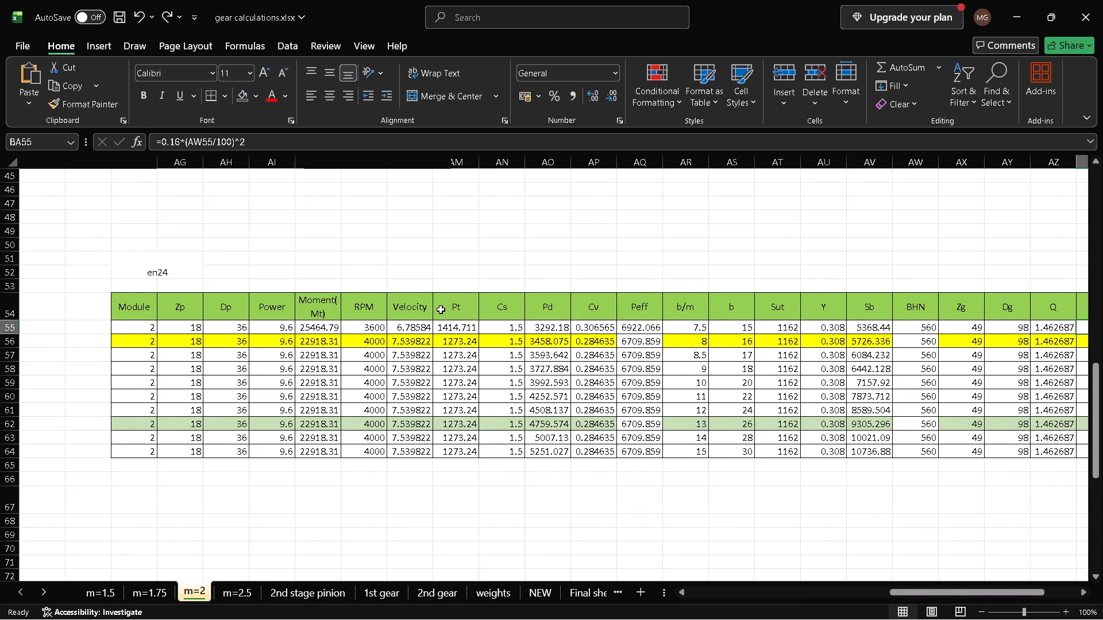
pyautogui.hscroll(-3, 441, 309)
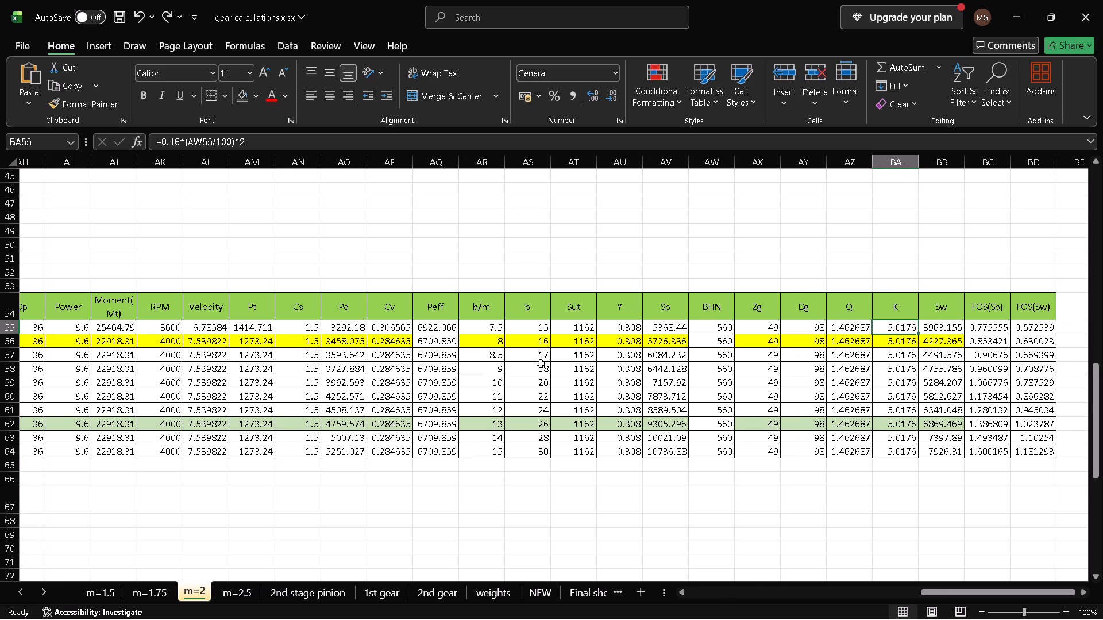
pyautogui.hscroll(1, 541, 363)
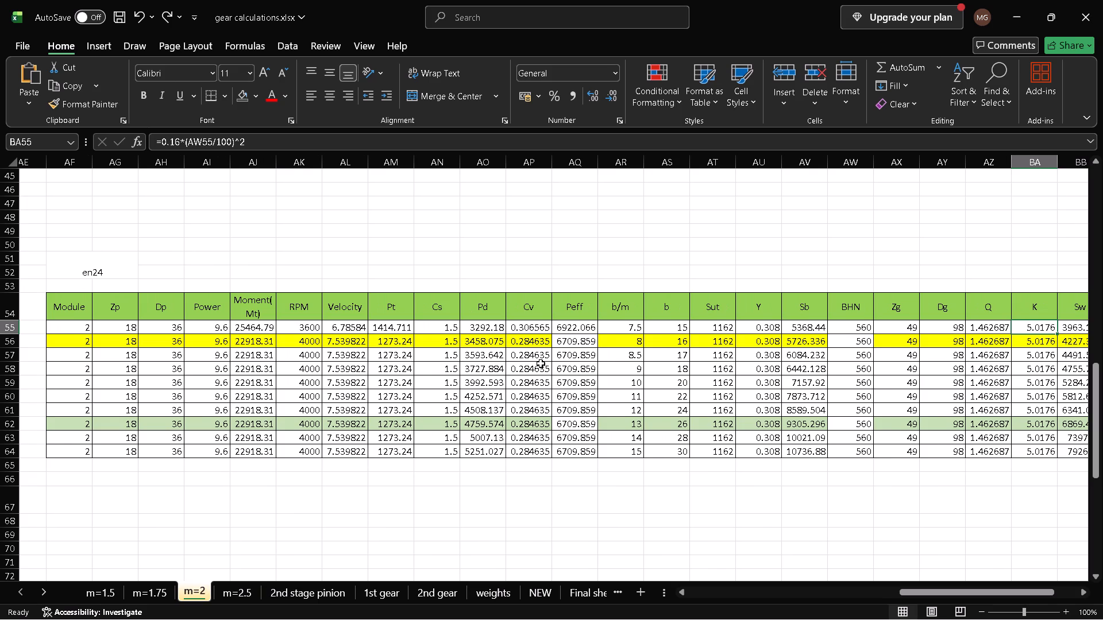
pyautogui.hscroll(-1, 541, 363)
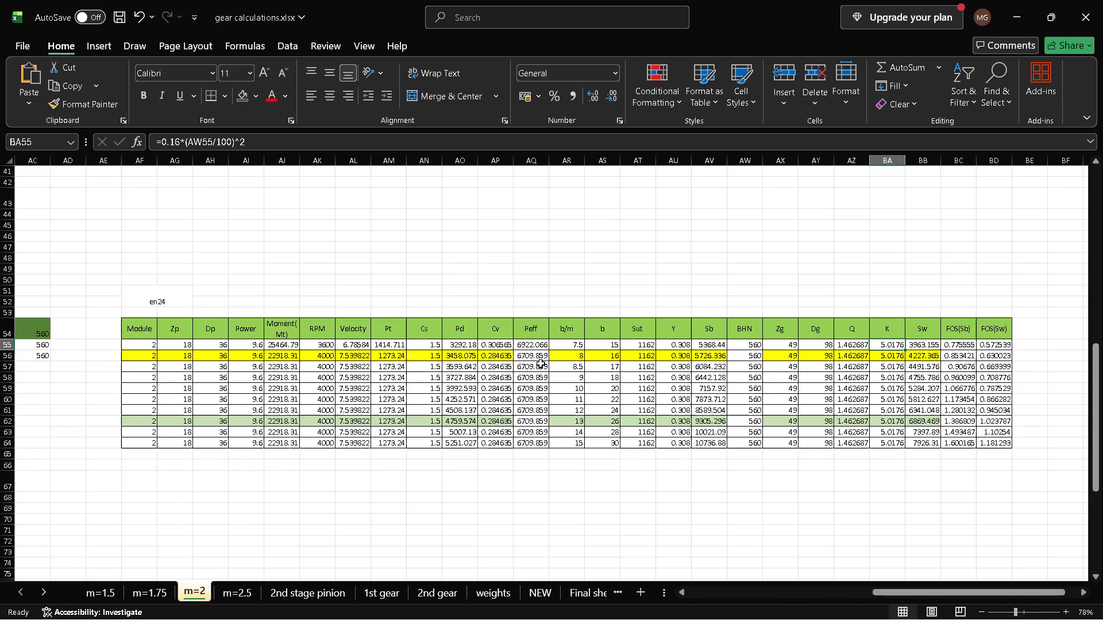
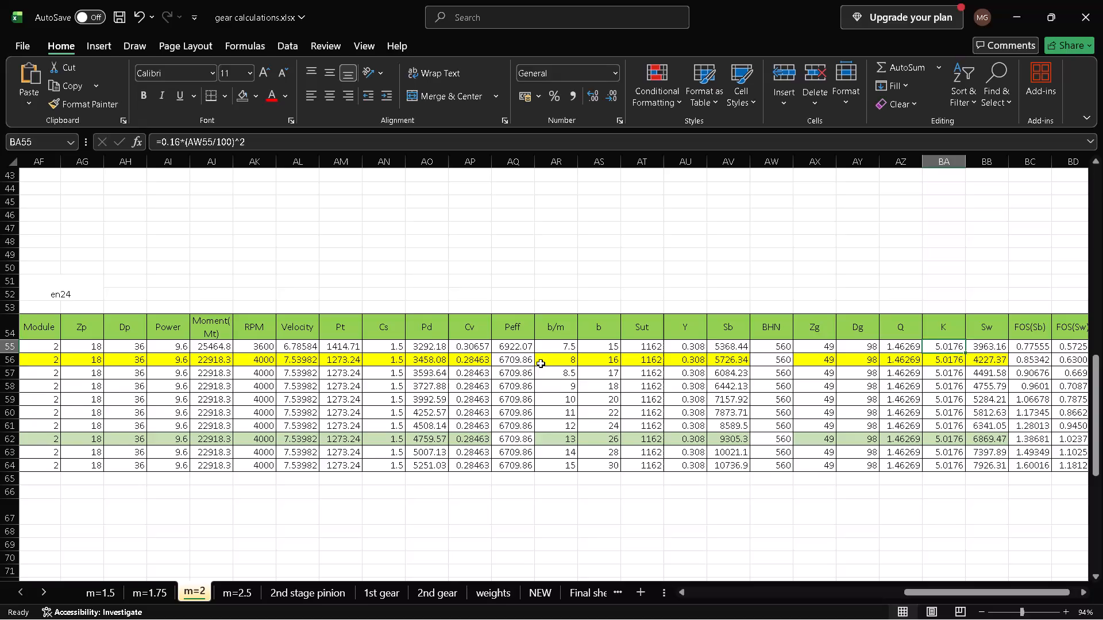
# Set the RPM in the first row of the en24 table, cell AK55, to 4000.
pyautogui.scroll(-1, 541, 363)
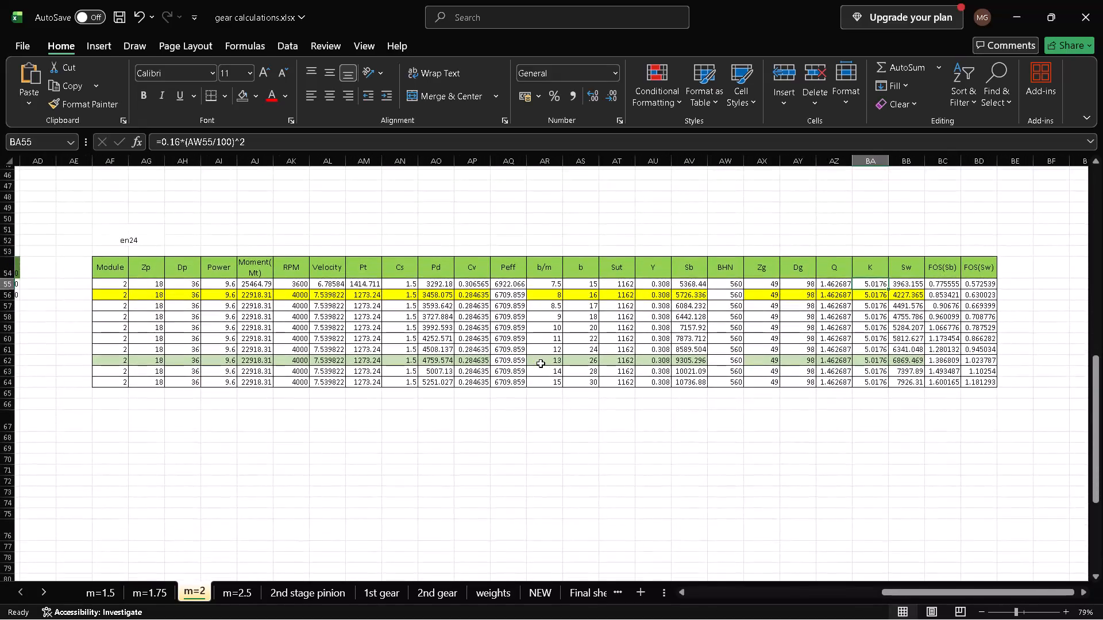
pyautogui.scroll(-1, 541, 363)
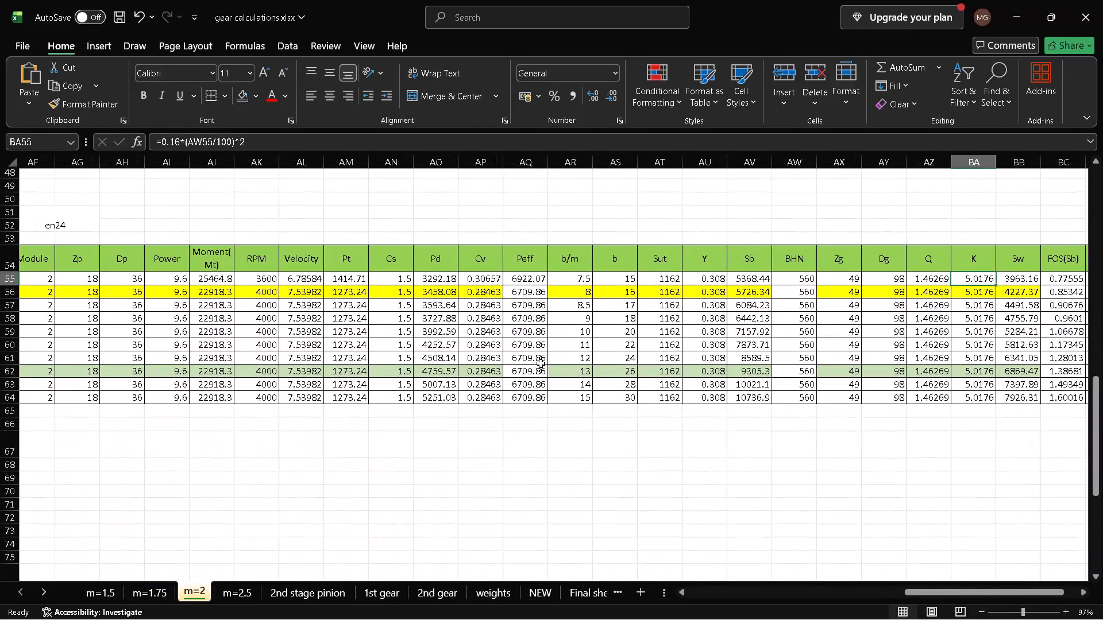
pyautogui.hscroll(1, 541, 363)
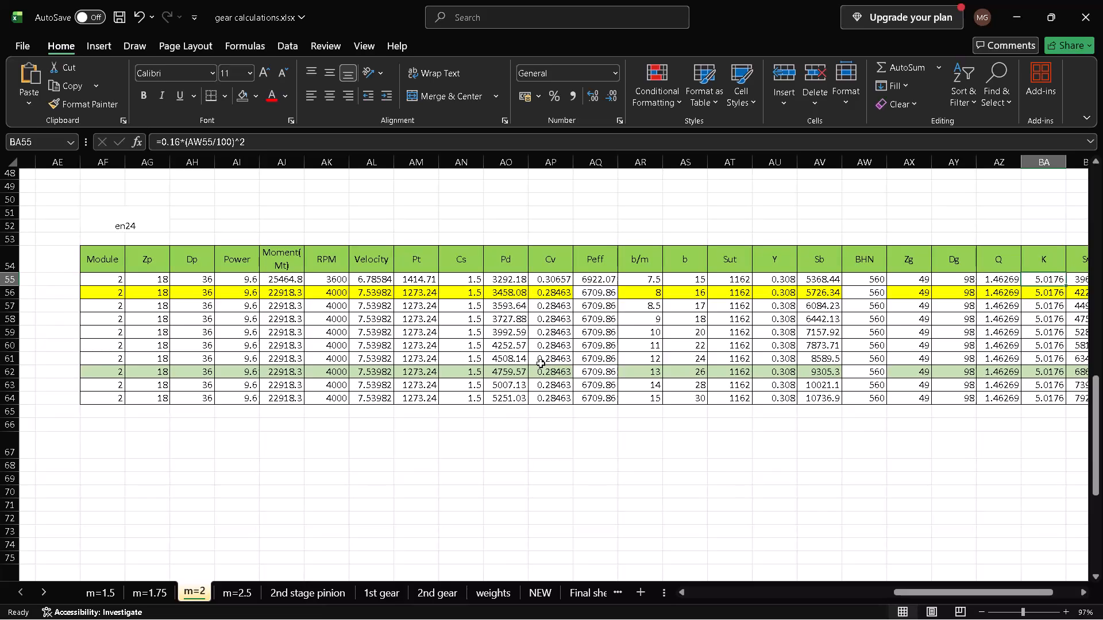
pyautogui.click(330, 277)
pyautogui.write('4000')
pyautogui.press('Return')
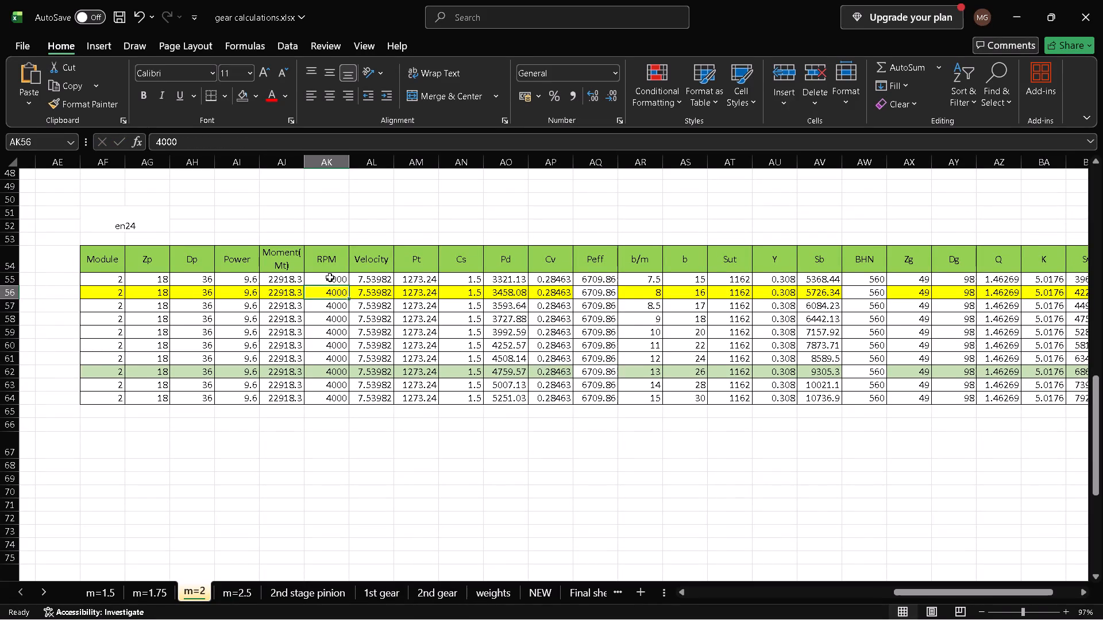
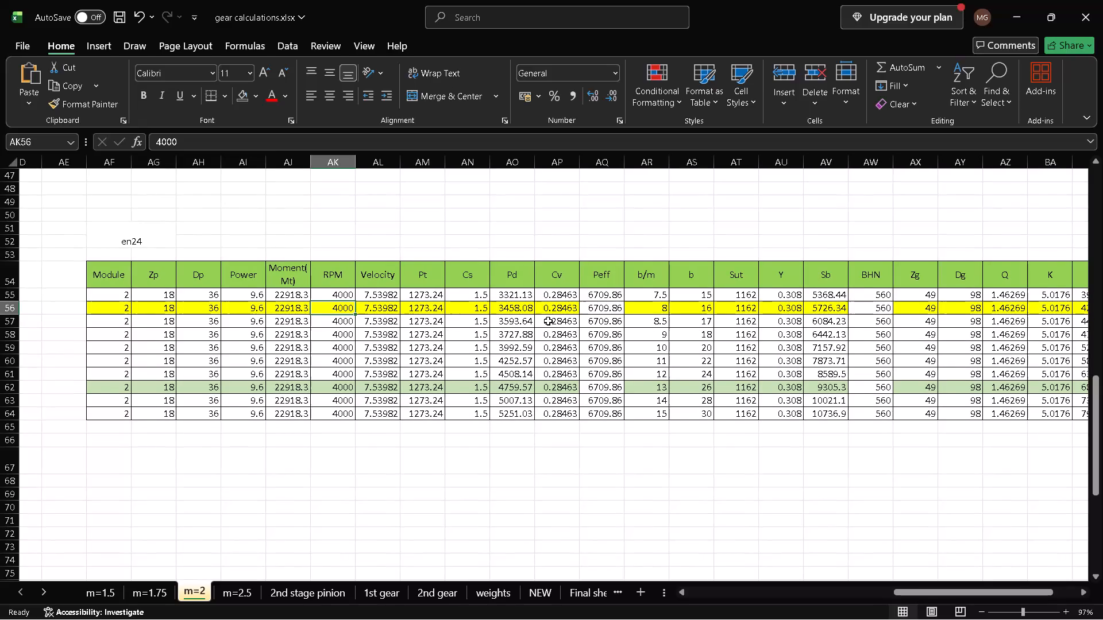
# Inspect the RPM and Velocity cells in the first row of the en24 table, AK55 and AL55.
pyautogui.scroll(2, 548, 321)
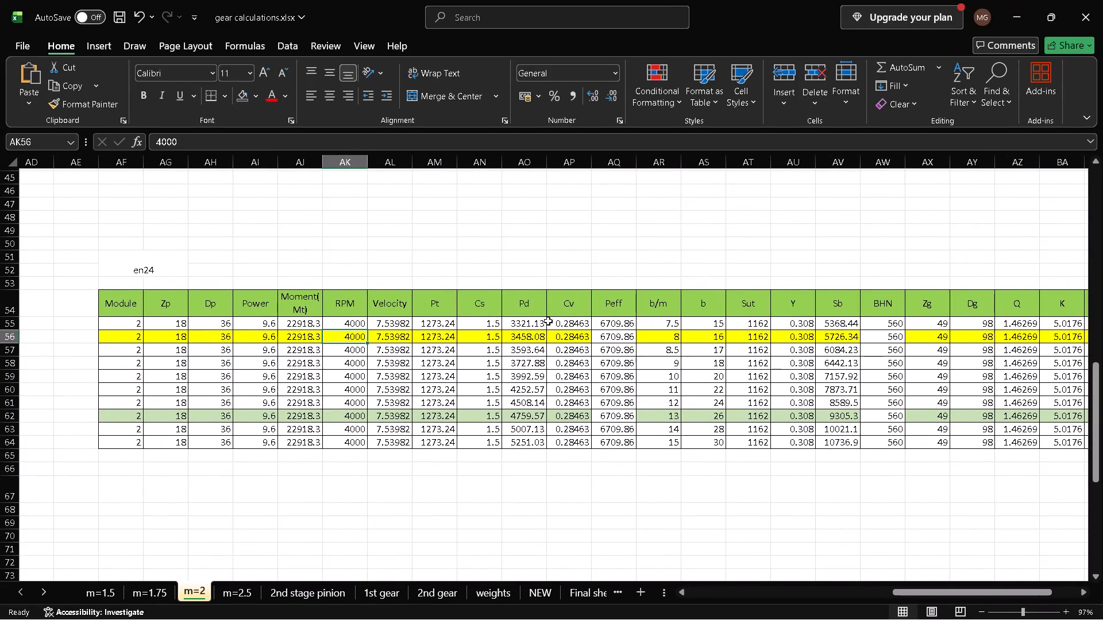
pyautogui.scroll(1, 548, 321)
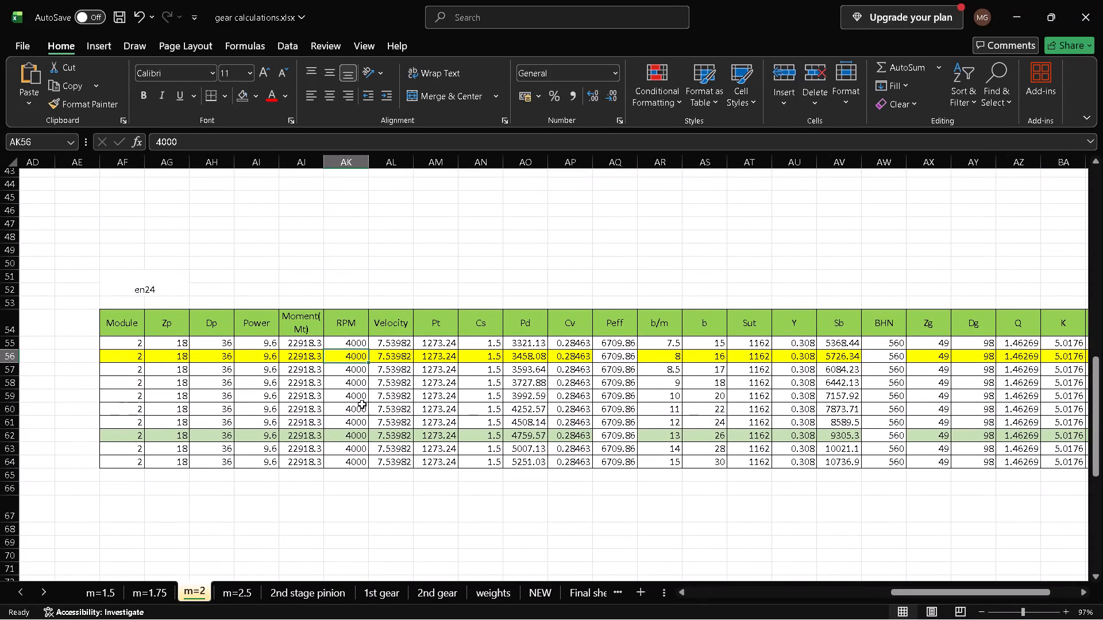
pyautogui.click(356, 337)
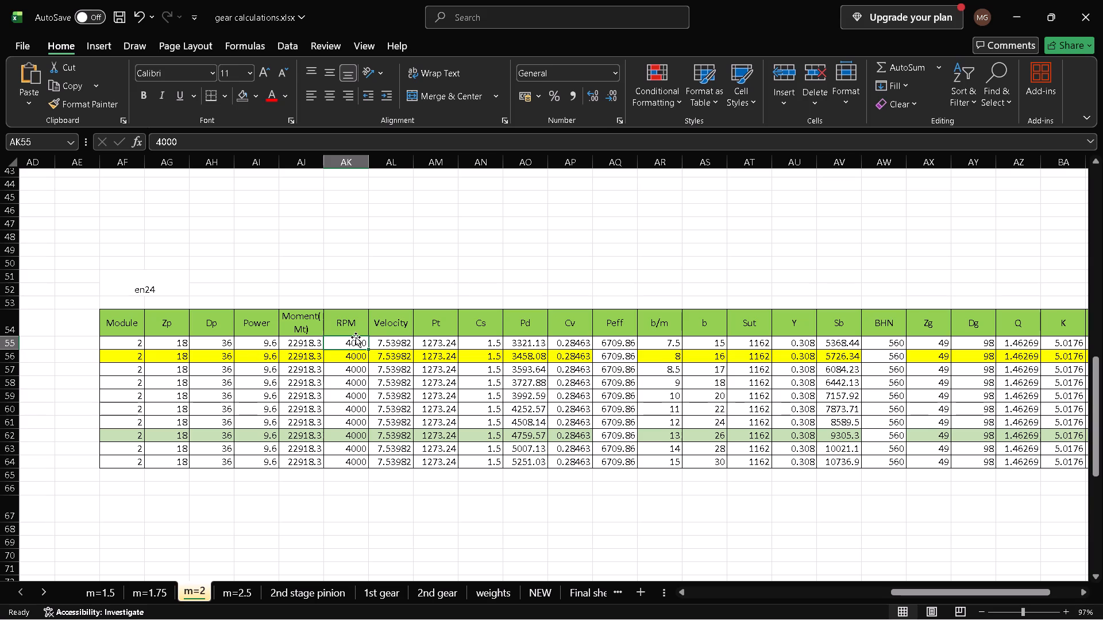
pyautogui.click(394, 339)
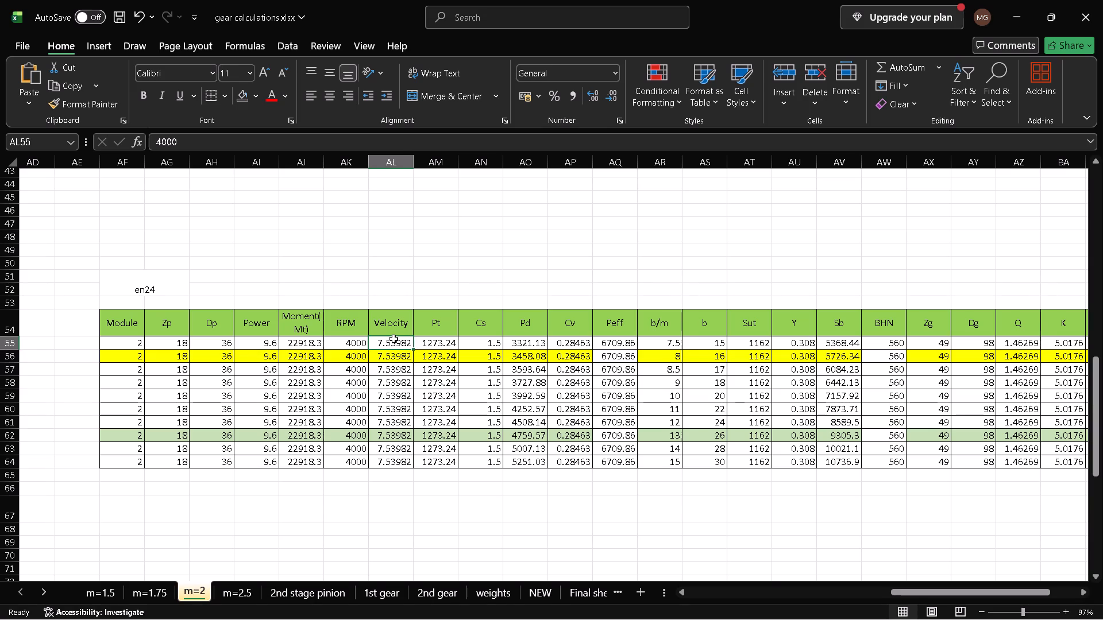
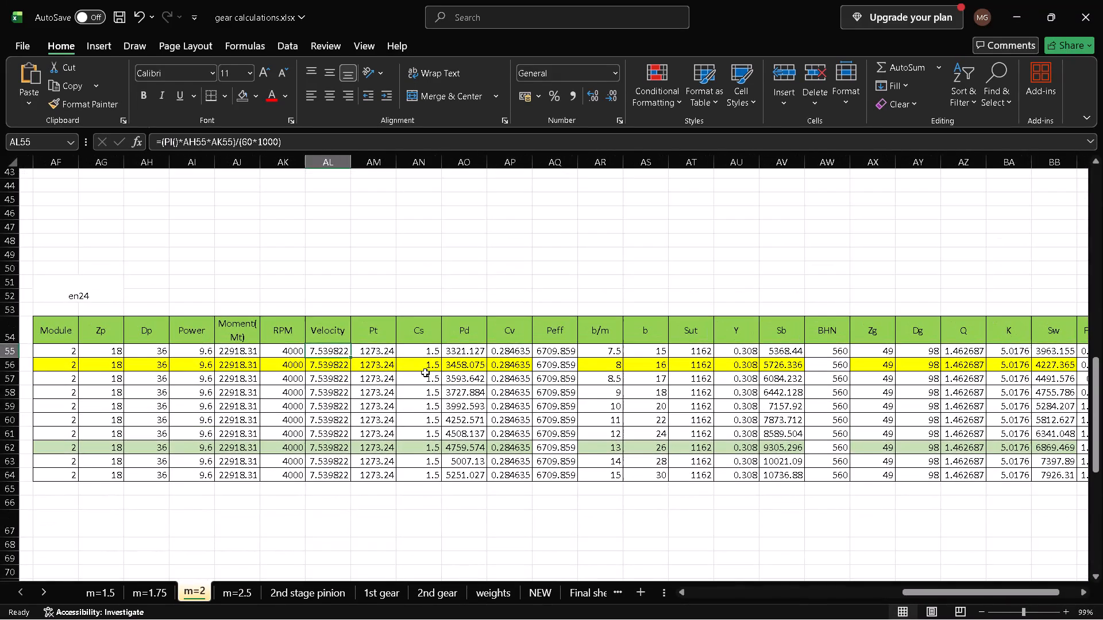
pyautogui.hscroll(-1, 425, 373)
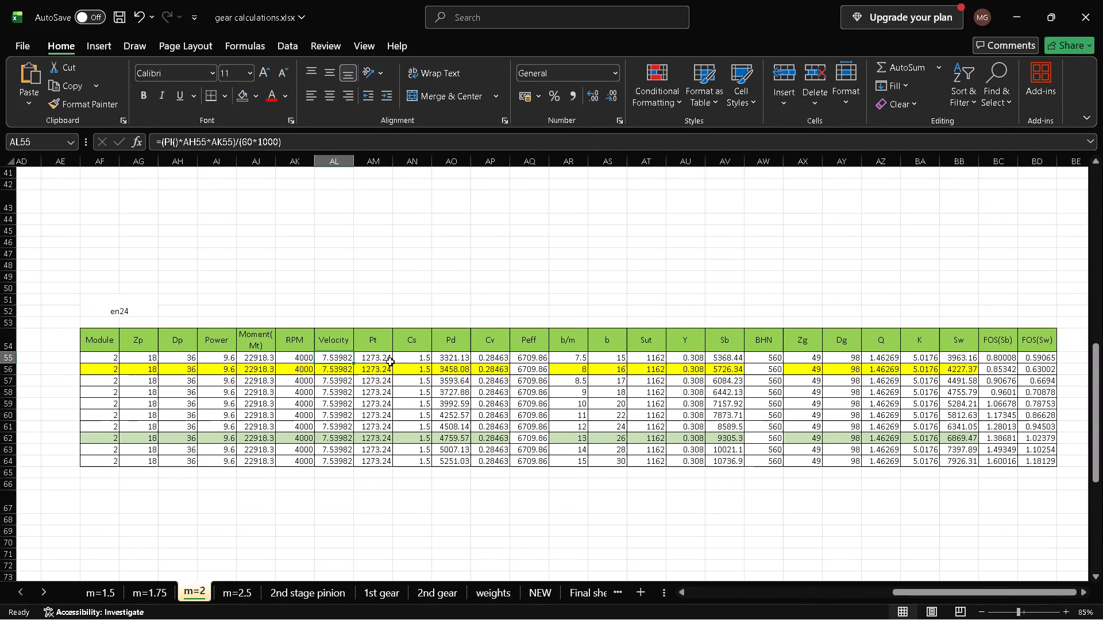
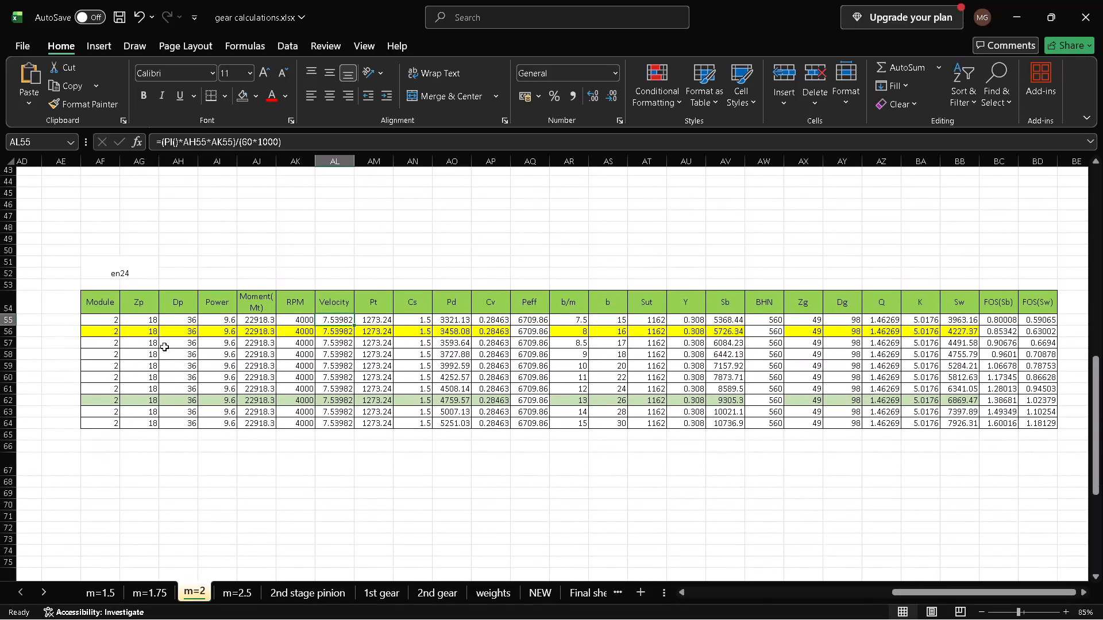
# Copy the en24 table's header row and first data row to the empty rows below the table, starting at cell AF68.
pyautogui.click(86, 301)
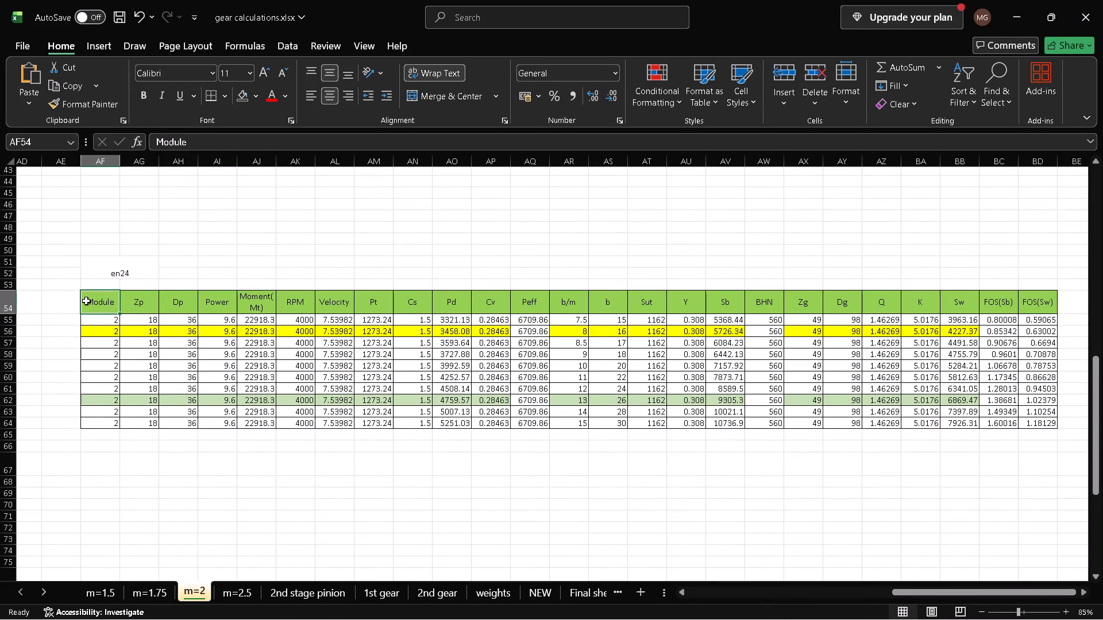
pyautogui.hotkey('shift', 'Down')
pyautogui.hotkey('shift', 'Right')
pyautogui.hotkey('ctrl', 'shift', 'Right')
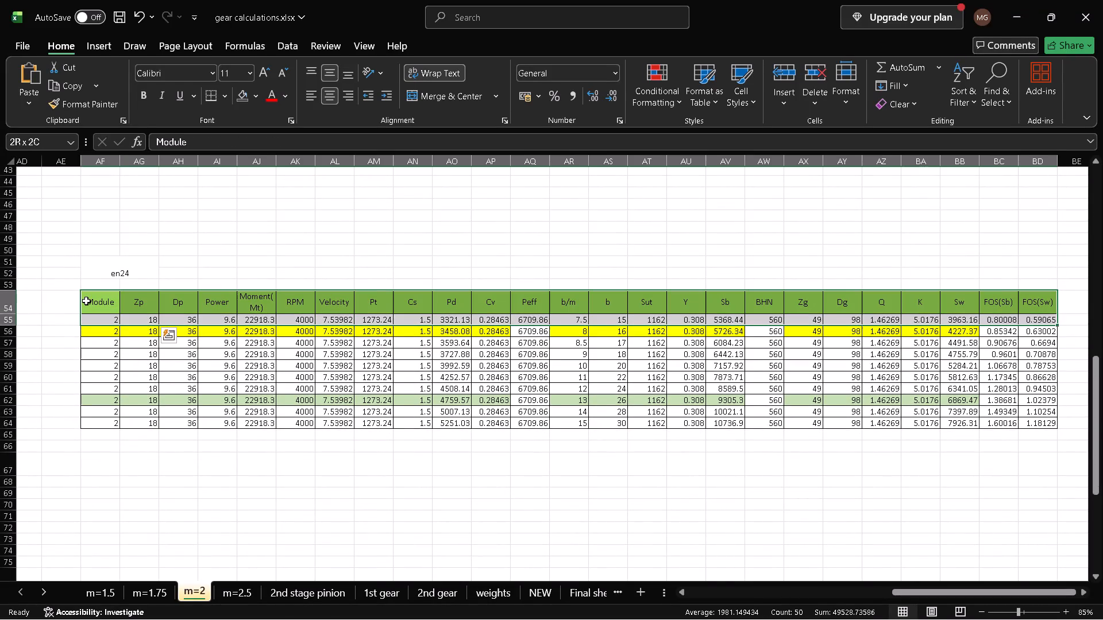
pyautogui.hotkey('ctrl', 'c')
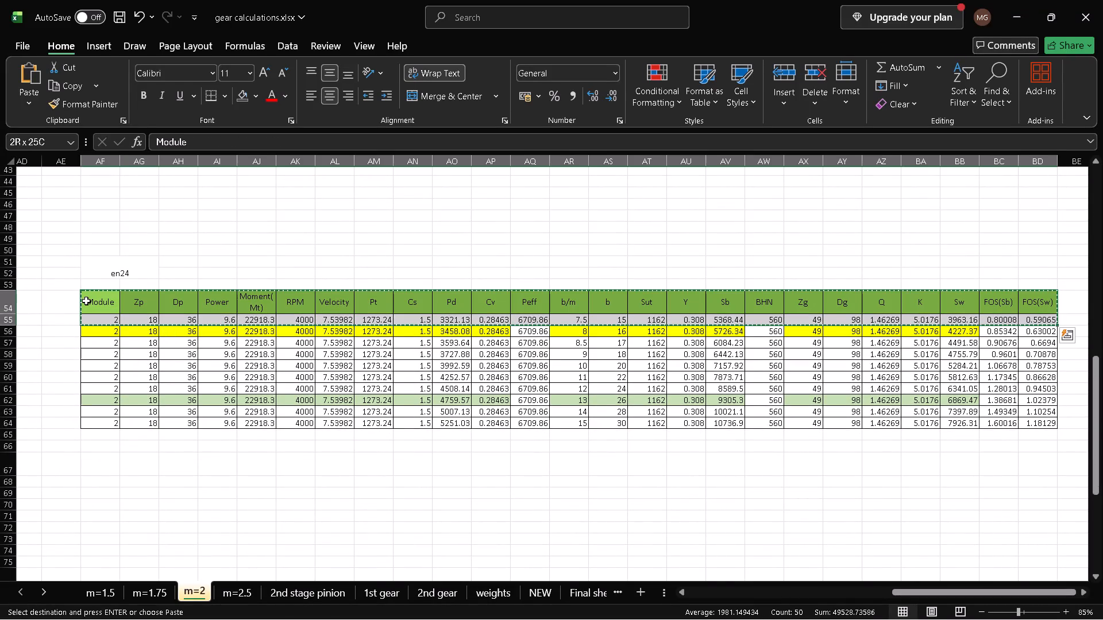
pyautogui.click(91, 478)
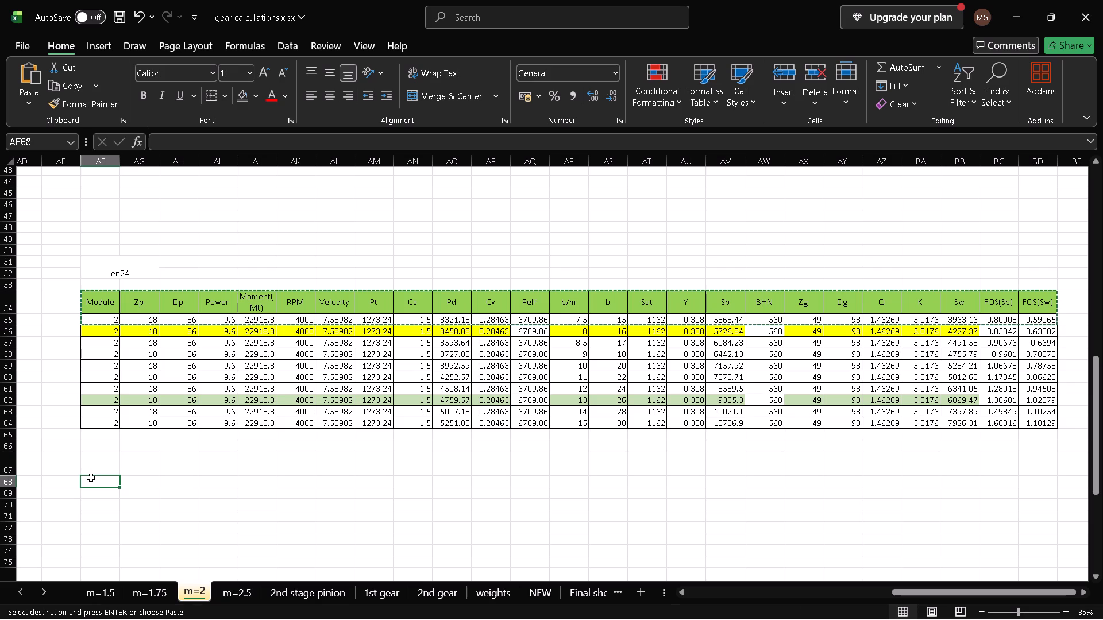
pyautogui.hscroll(-1, 276, 435)
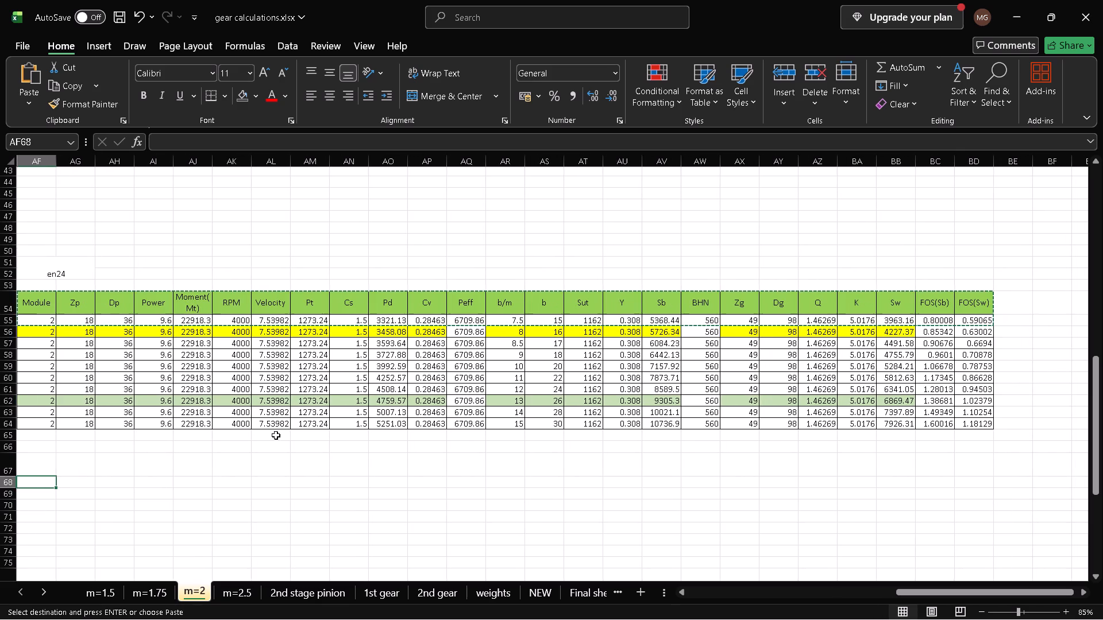
pyautogui.hscroll(1, 276, 435)
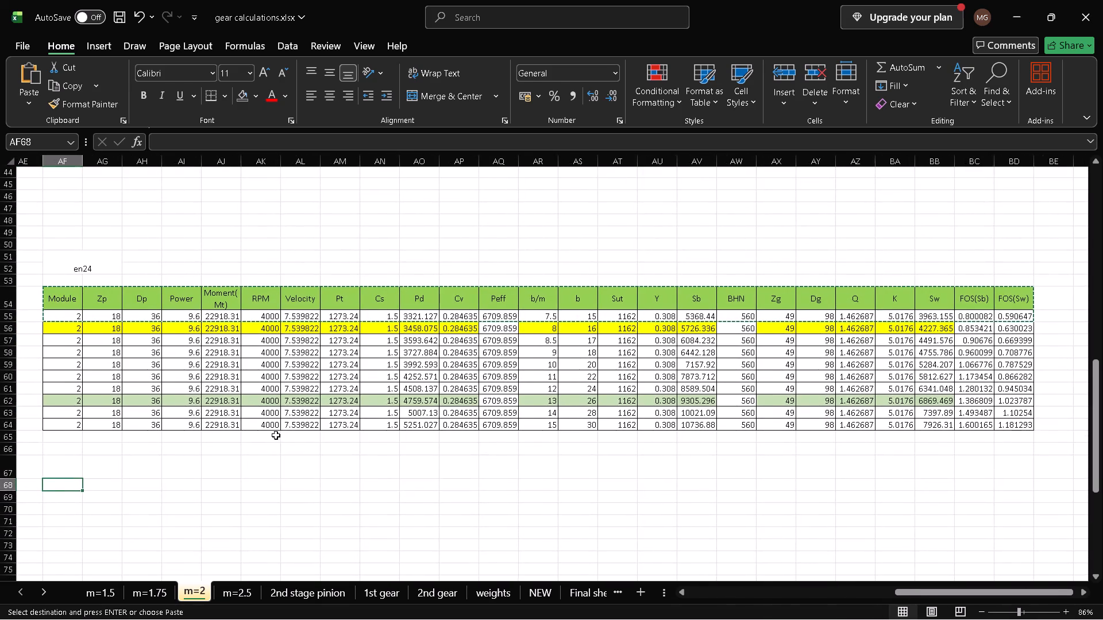
pyautogui.hotkey('ctrl', 'v')
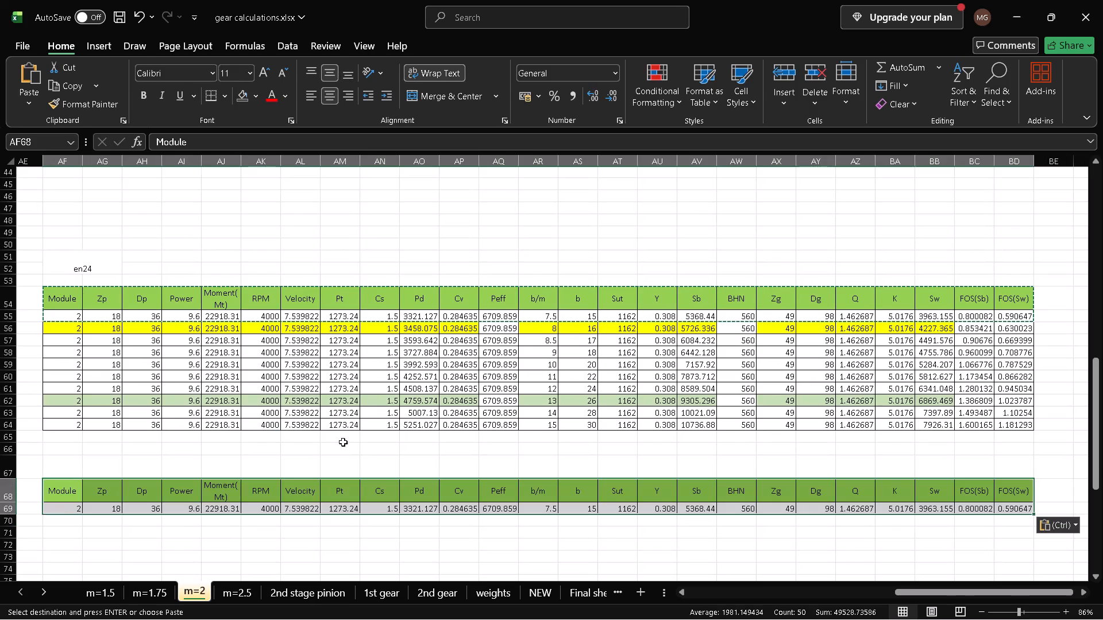
pyautogui.click(384, 444)
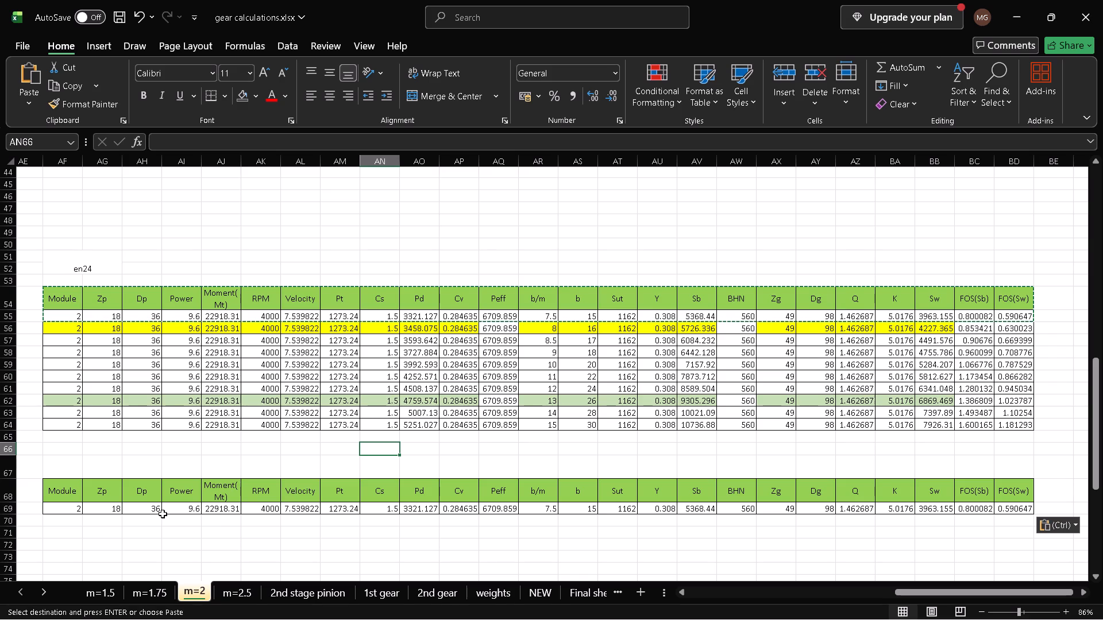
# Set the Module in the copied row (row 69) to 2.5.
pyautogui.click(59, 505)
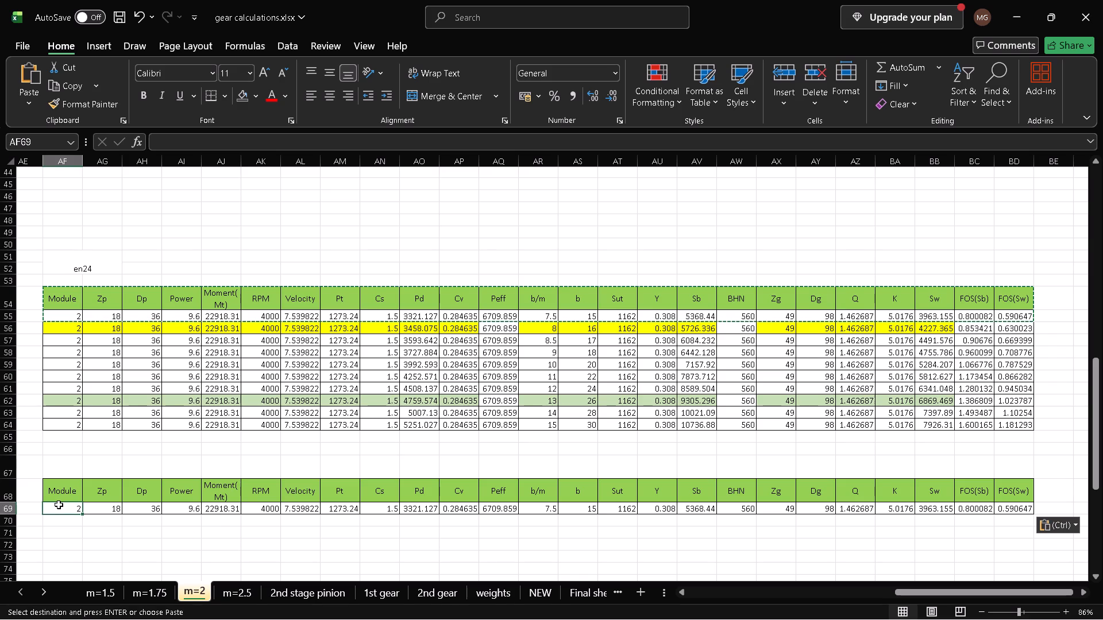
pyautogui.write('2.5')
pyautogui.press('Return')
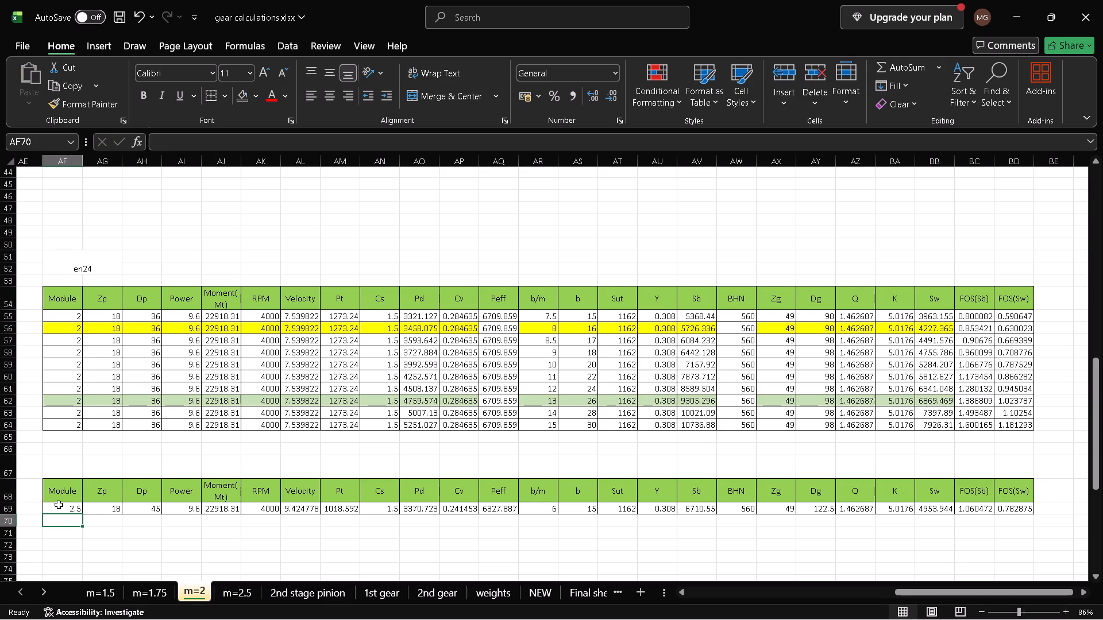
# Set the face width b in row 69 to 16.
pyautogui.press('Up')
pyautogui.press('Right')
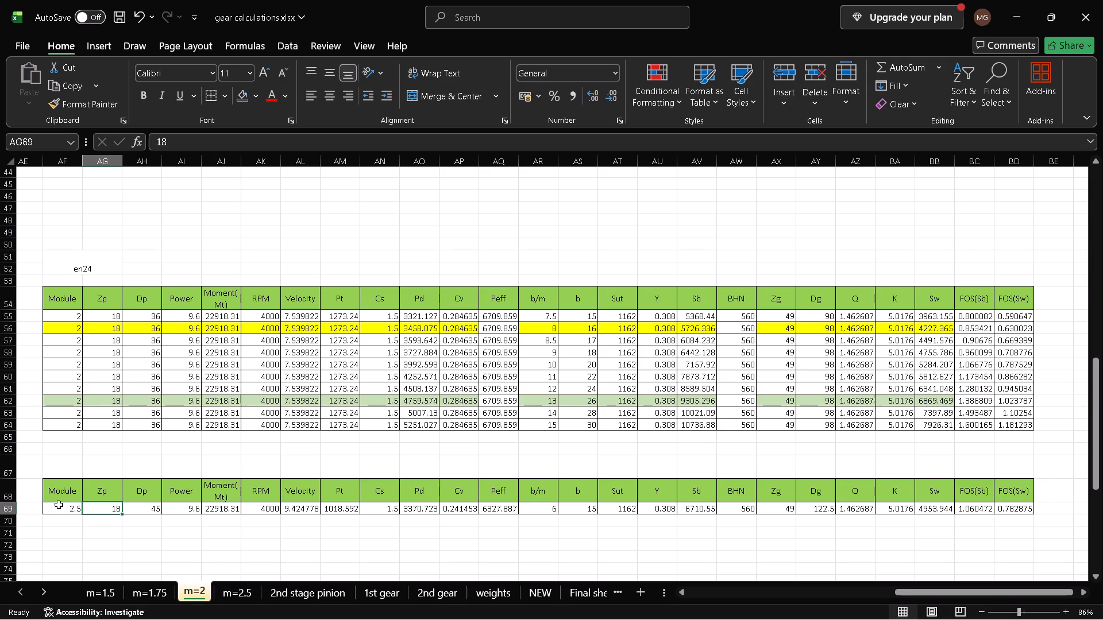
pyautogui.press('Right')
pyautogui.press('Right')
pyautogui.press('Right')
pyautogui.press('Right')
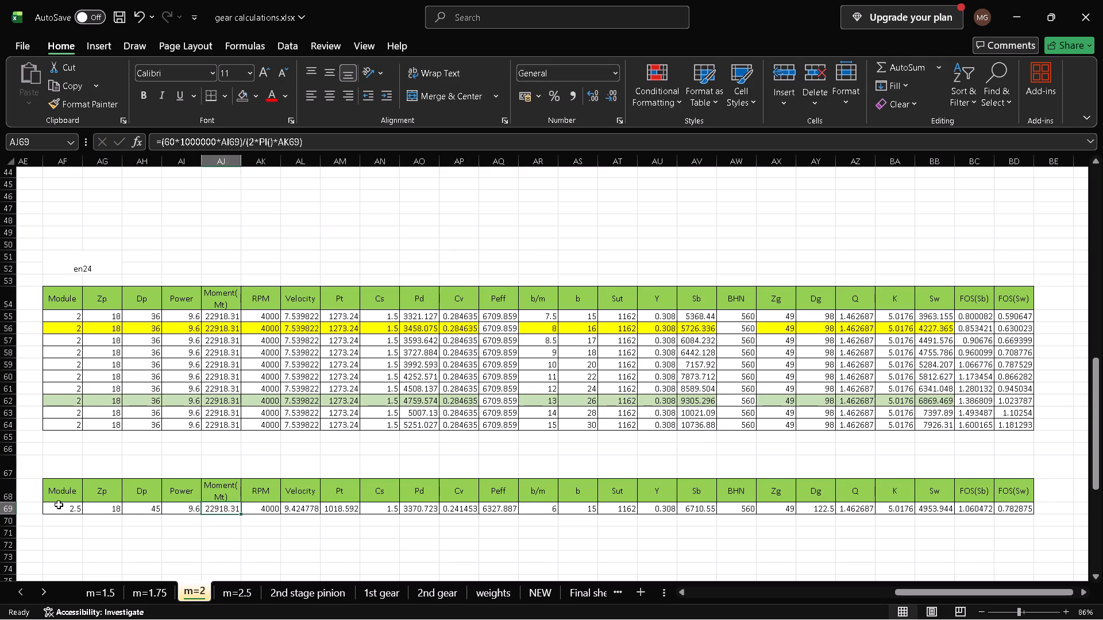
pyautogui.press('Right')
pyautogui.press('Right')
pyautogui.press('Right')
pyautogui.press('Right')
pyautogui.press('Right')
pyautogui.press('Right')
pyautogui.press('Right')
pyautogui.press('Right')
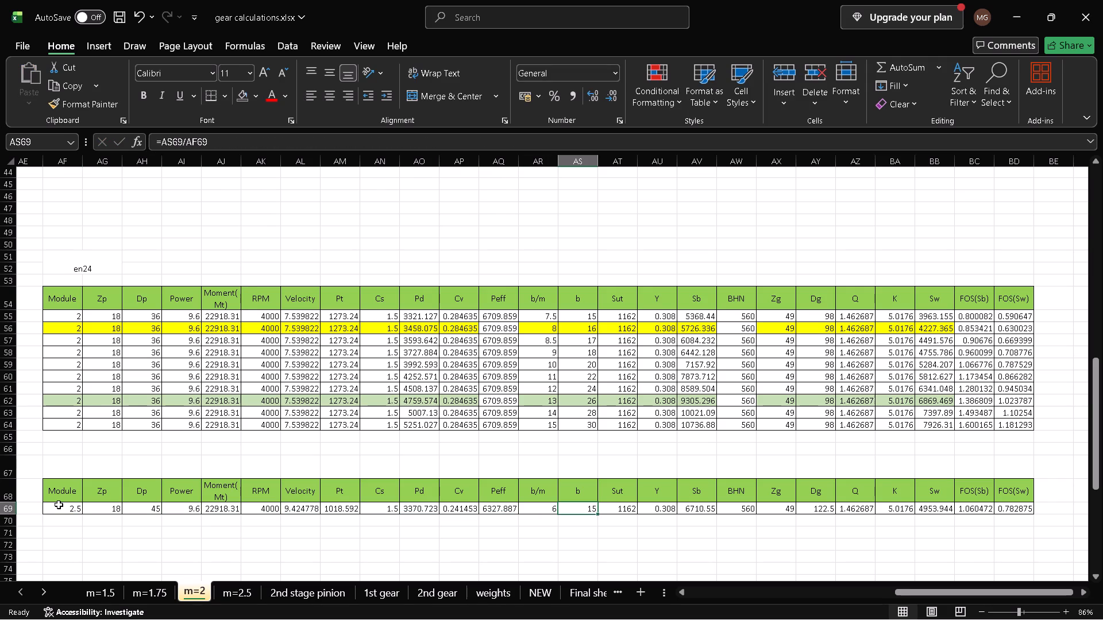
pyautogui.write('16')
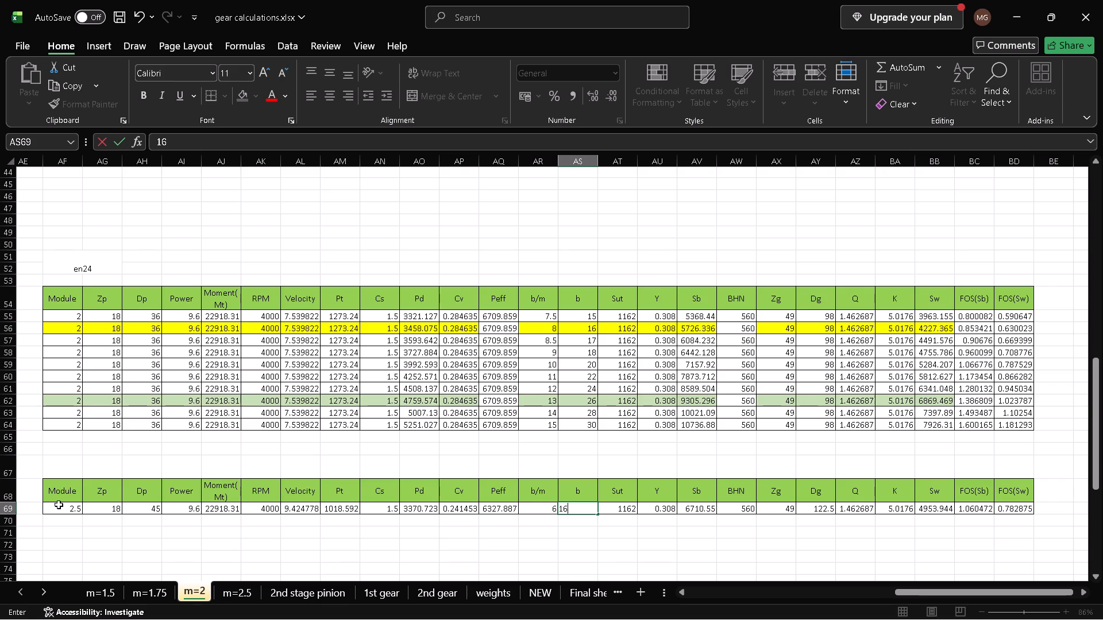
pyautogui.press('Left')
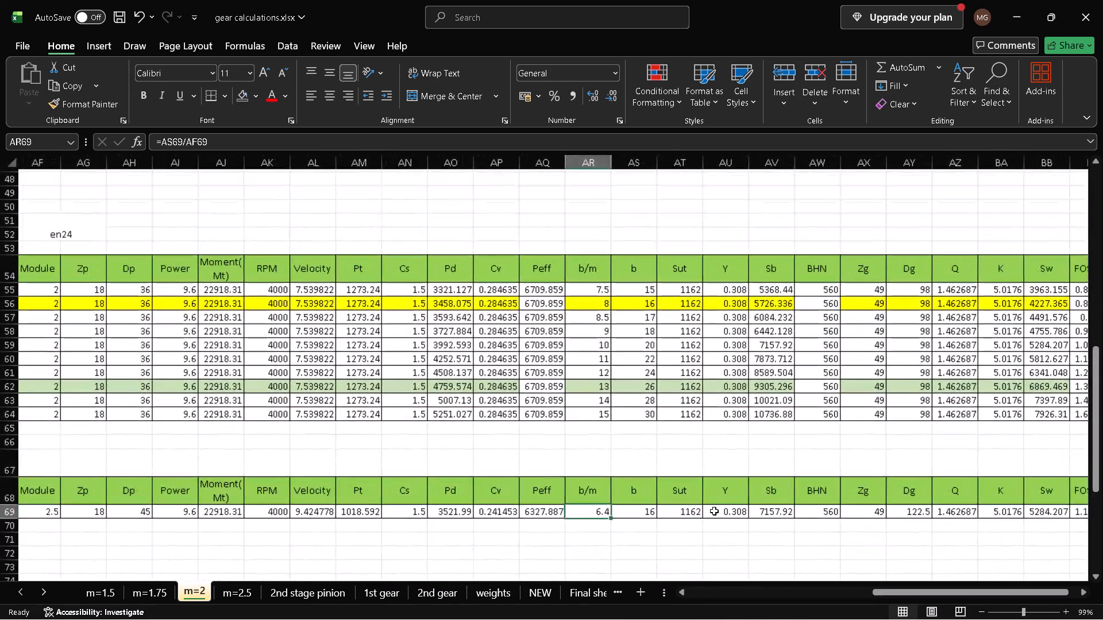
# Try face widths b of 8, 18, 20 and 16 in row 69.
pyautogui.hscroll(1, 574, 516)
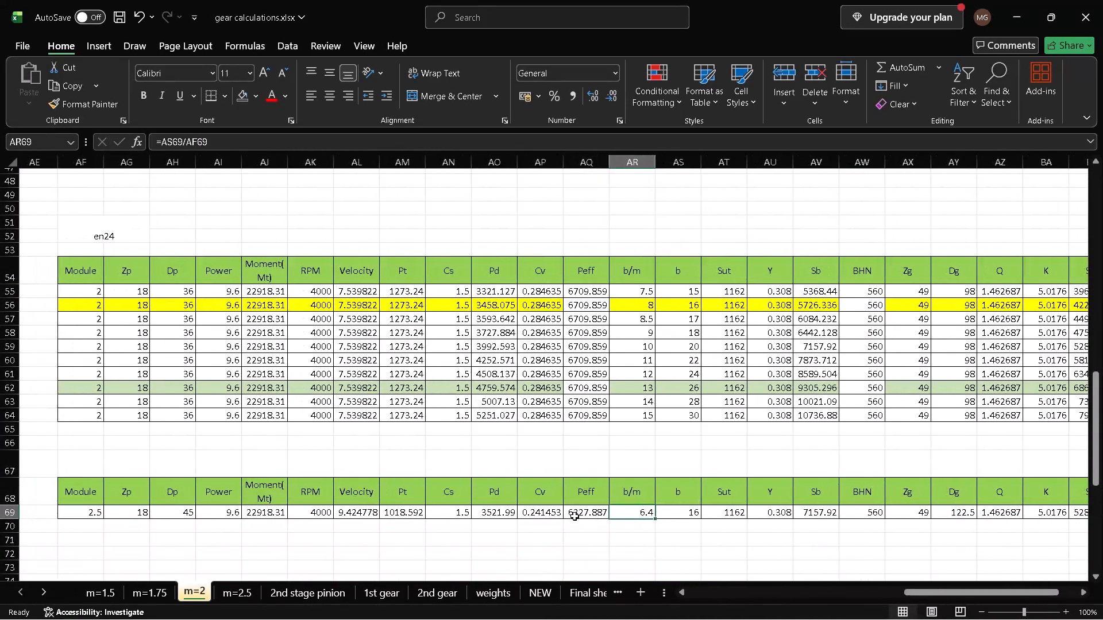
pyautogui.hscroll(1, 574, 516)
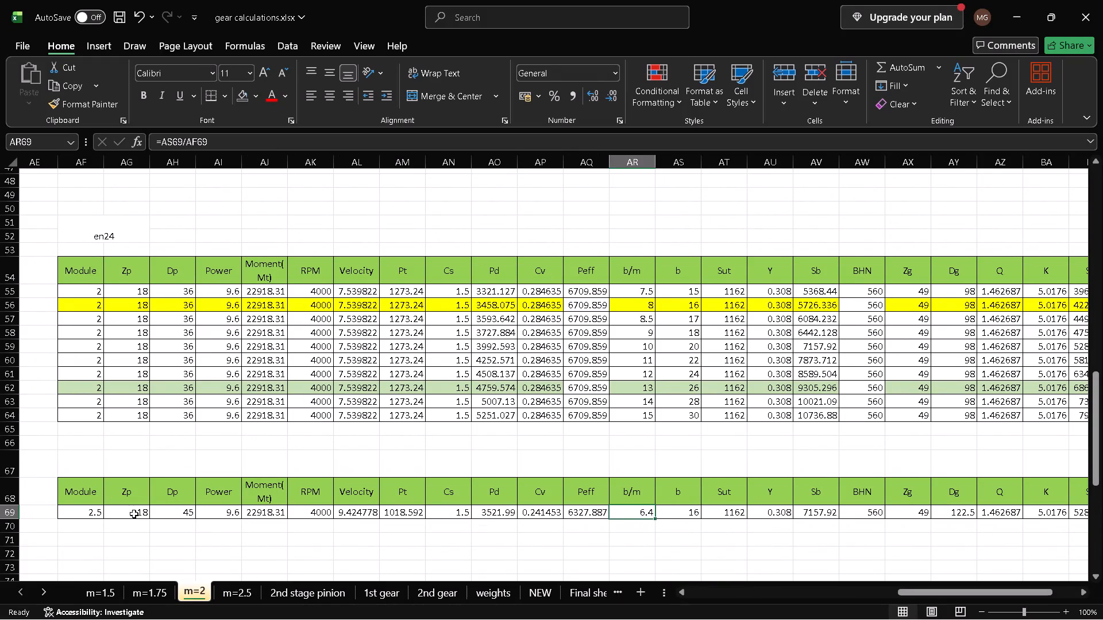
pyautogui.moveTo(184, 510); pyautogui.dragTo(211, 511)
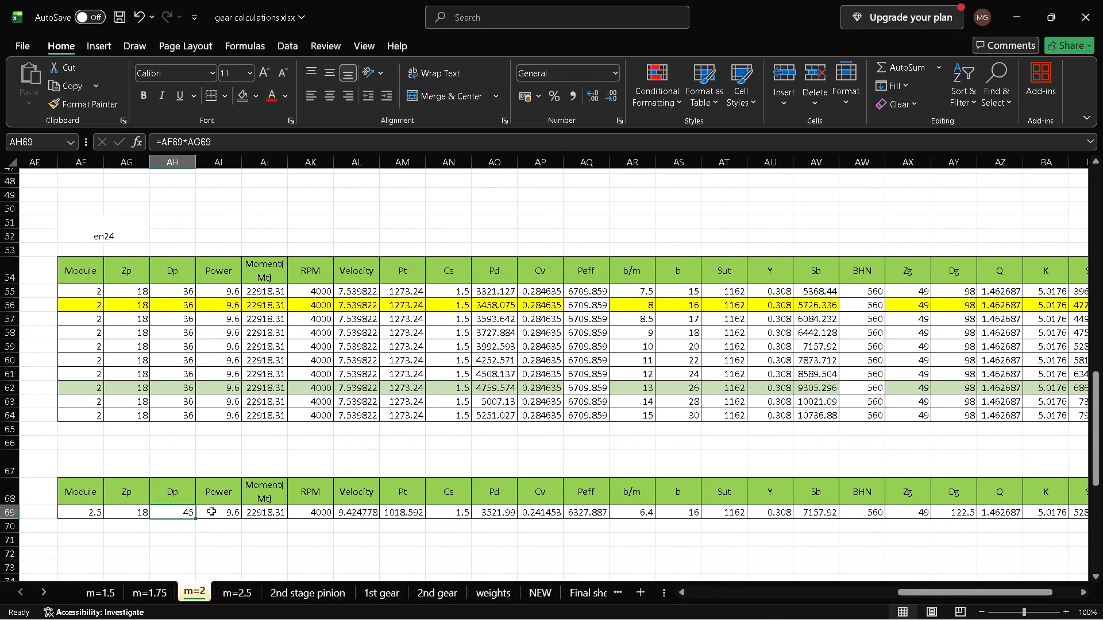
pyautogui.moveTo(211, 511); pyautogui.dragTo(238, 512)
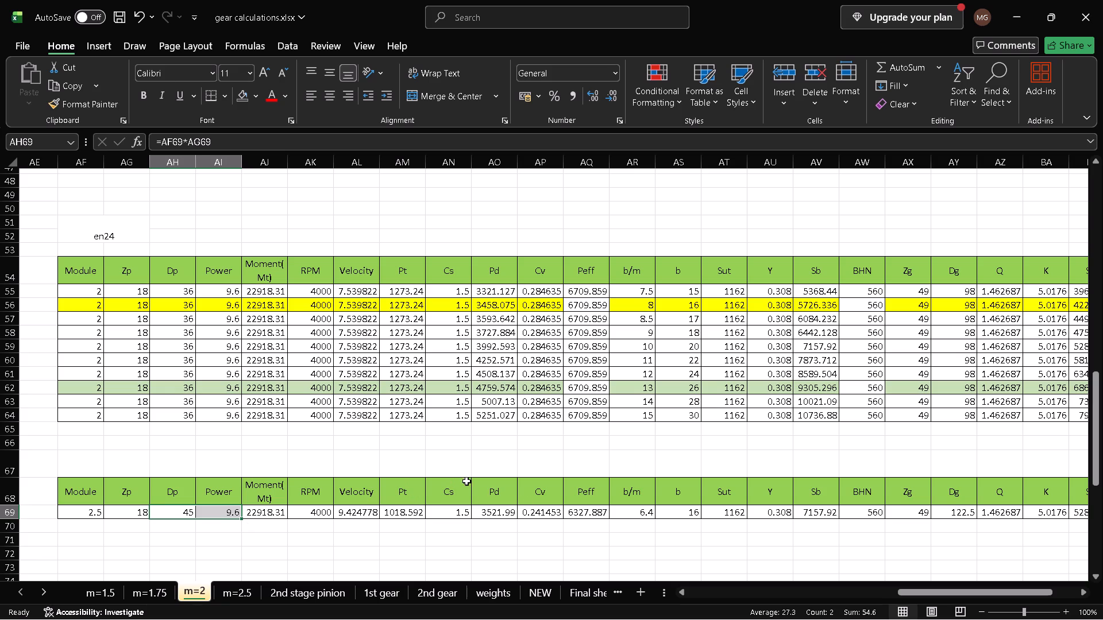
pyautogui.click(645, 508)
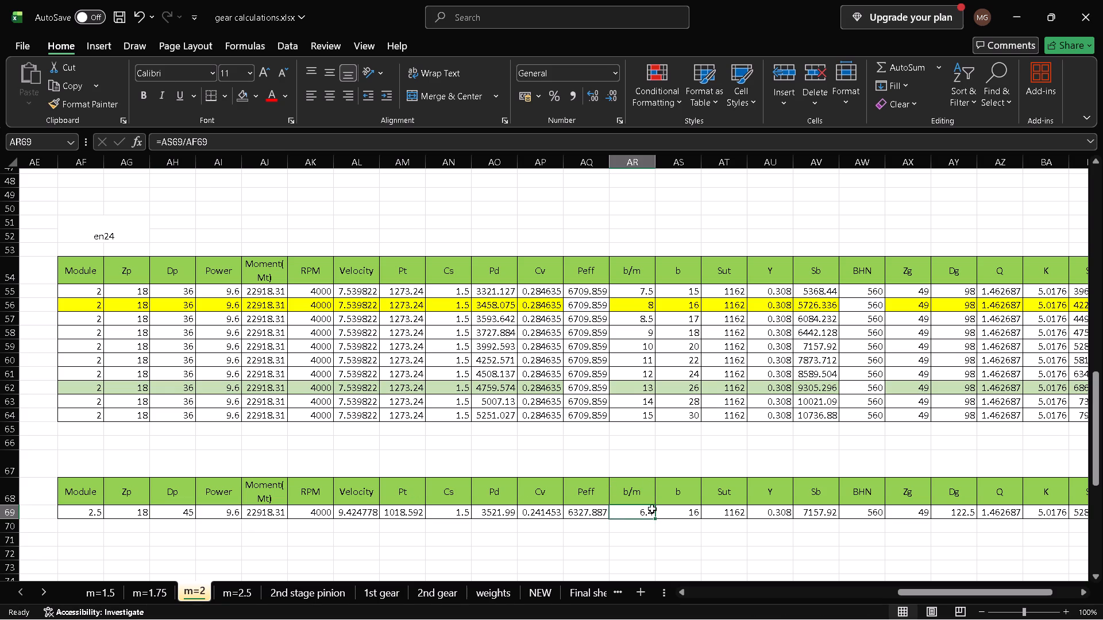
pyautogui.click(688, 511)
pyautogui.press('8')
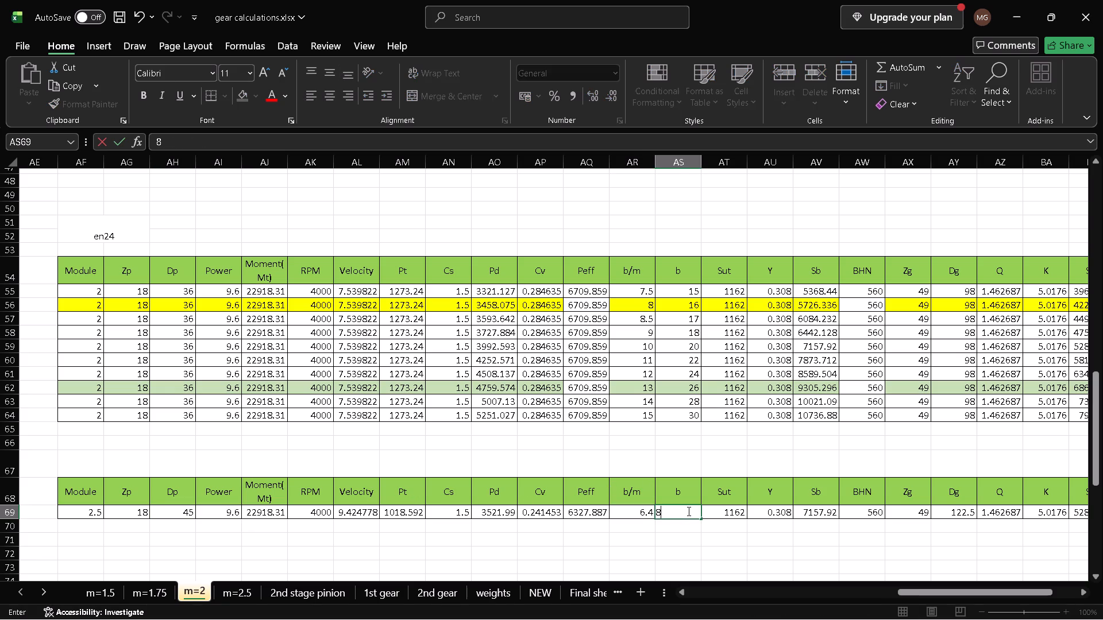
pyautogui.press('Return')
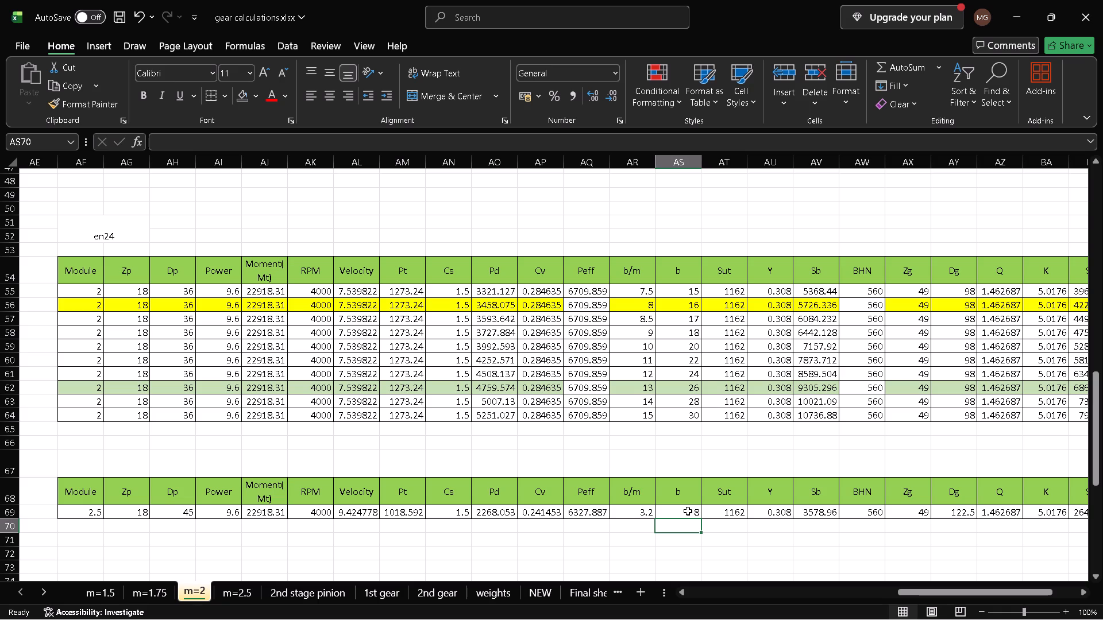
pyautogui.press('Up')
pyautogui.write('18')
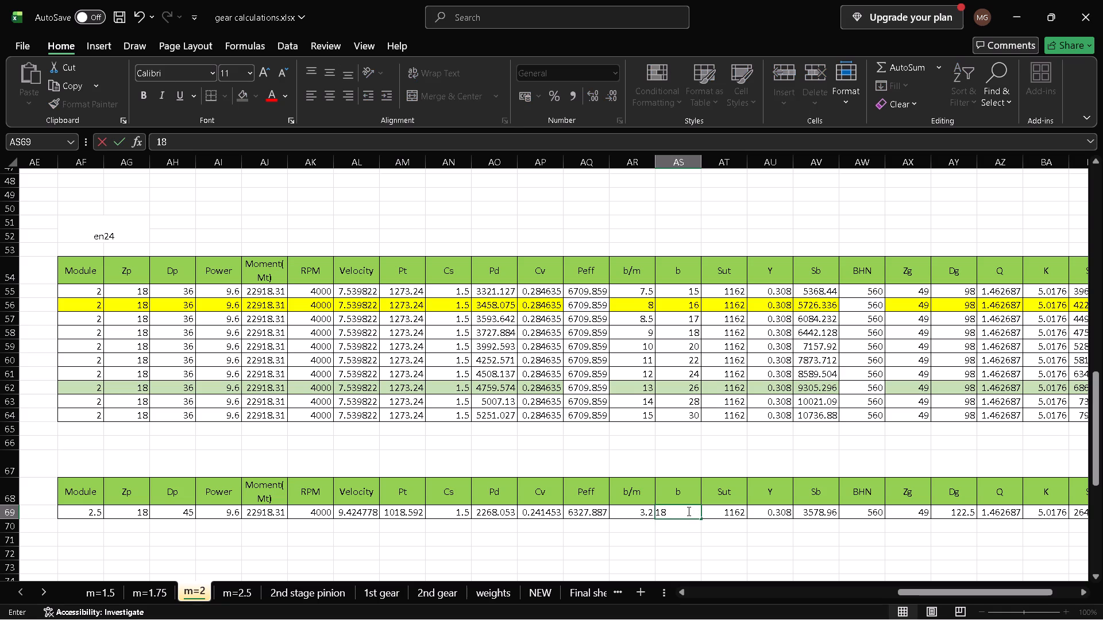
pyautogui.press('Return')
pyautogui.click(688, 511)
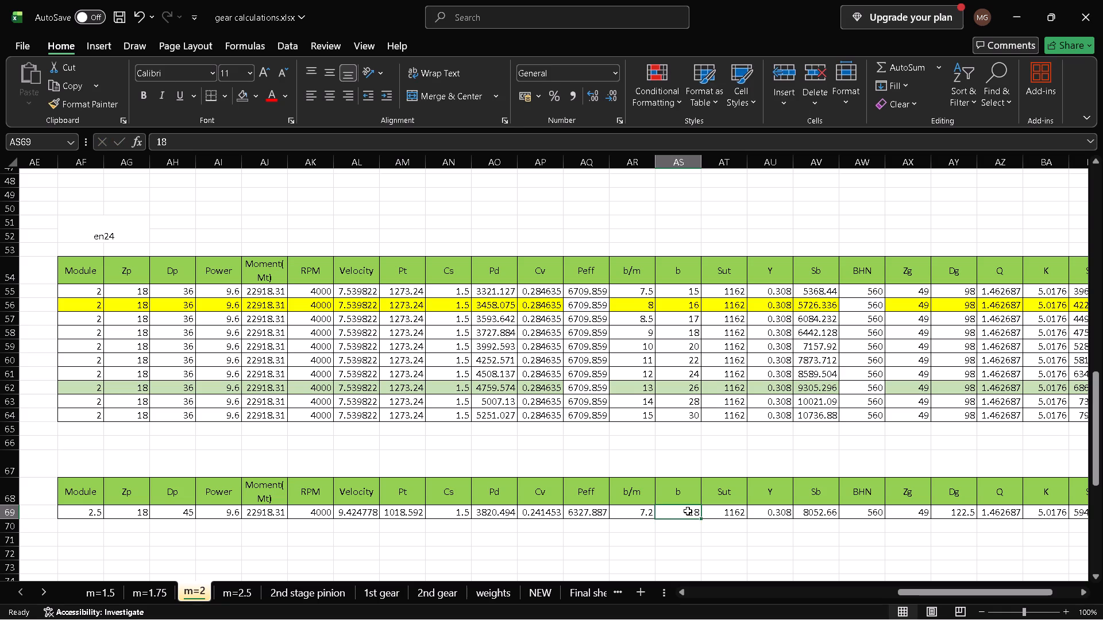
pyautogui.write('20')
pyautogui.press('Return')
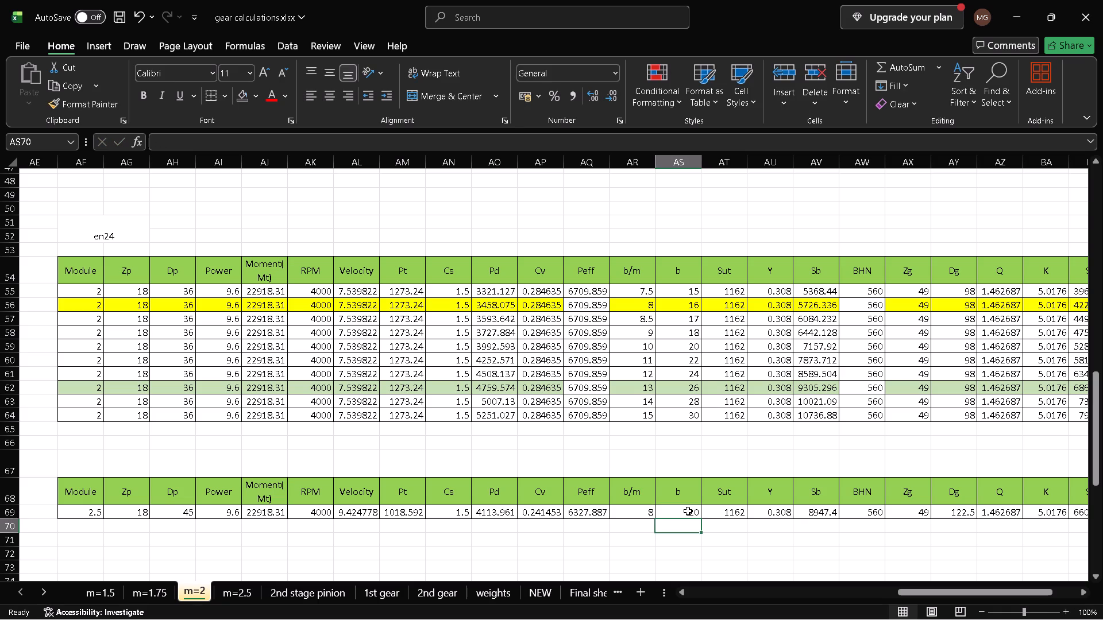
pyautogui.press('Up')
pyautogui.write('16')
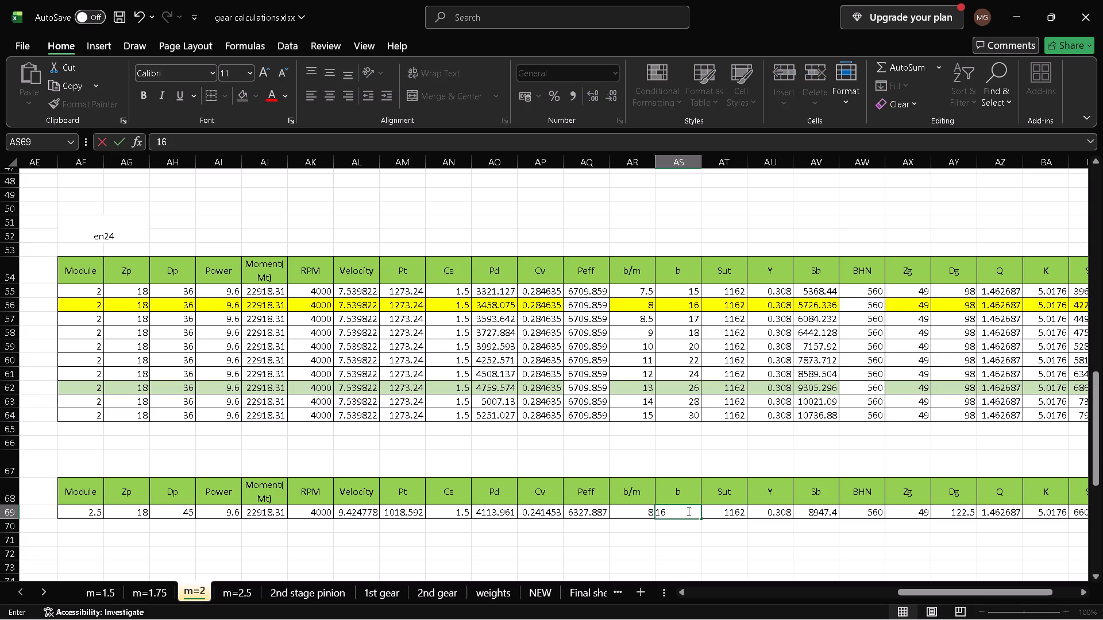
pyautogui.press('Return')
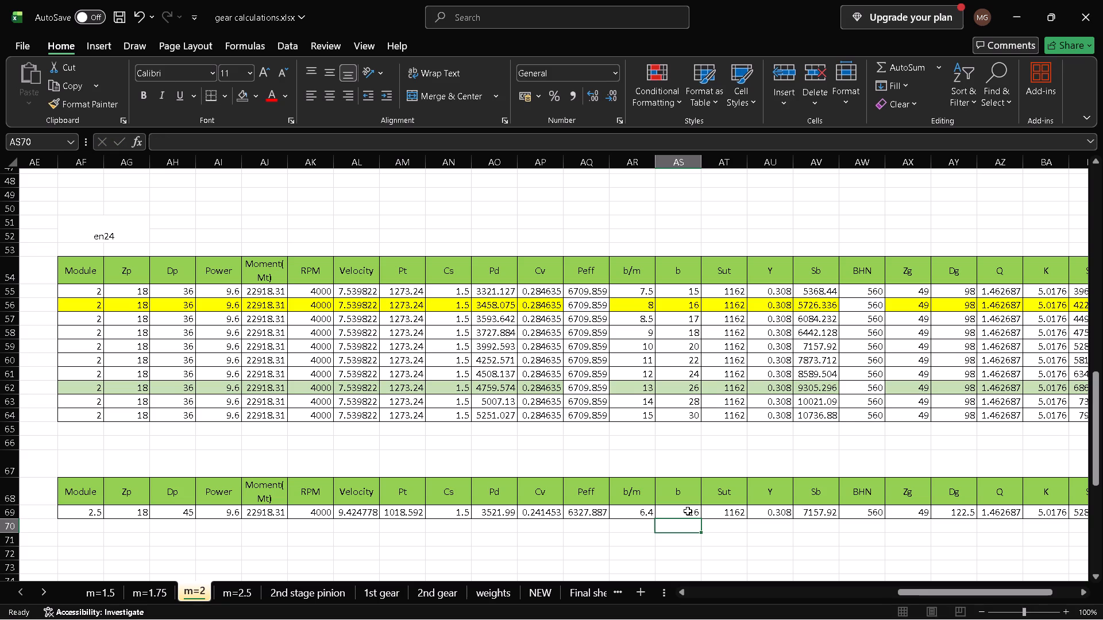
# Set the Module in row 69 to 2.
pyautogui.press('Left')
pyautogui.press('Left')
pyautogui.press('Left')
pyautogui.press('Left')
pyautogui.press('Left')
pyautogui.press('Left')
pyautogui.press('Left')
pyautogui.press('Left')
pyautogui.press('Left')
pyautogui.press('Left')
pyautogui.press('Left')
pyautogui.press('Left')
pyautogui.press('Left')
pyautogui.press('Left')
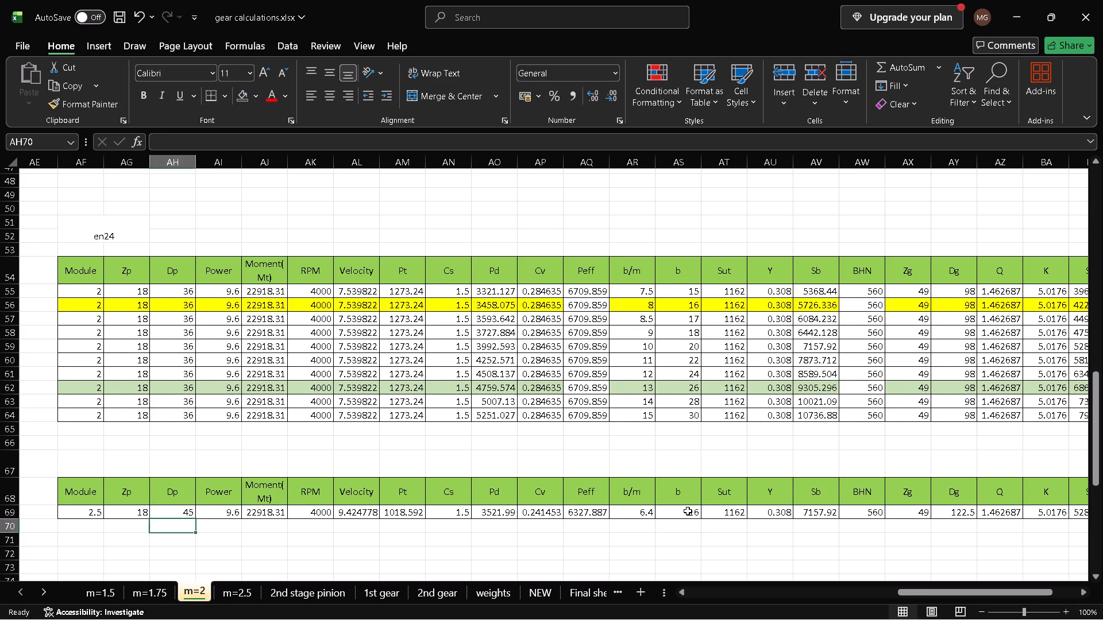
pyautogui.press('Right')
pyautogui.press('Up')
pyautogui.press('2')
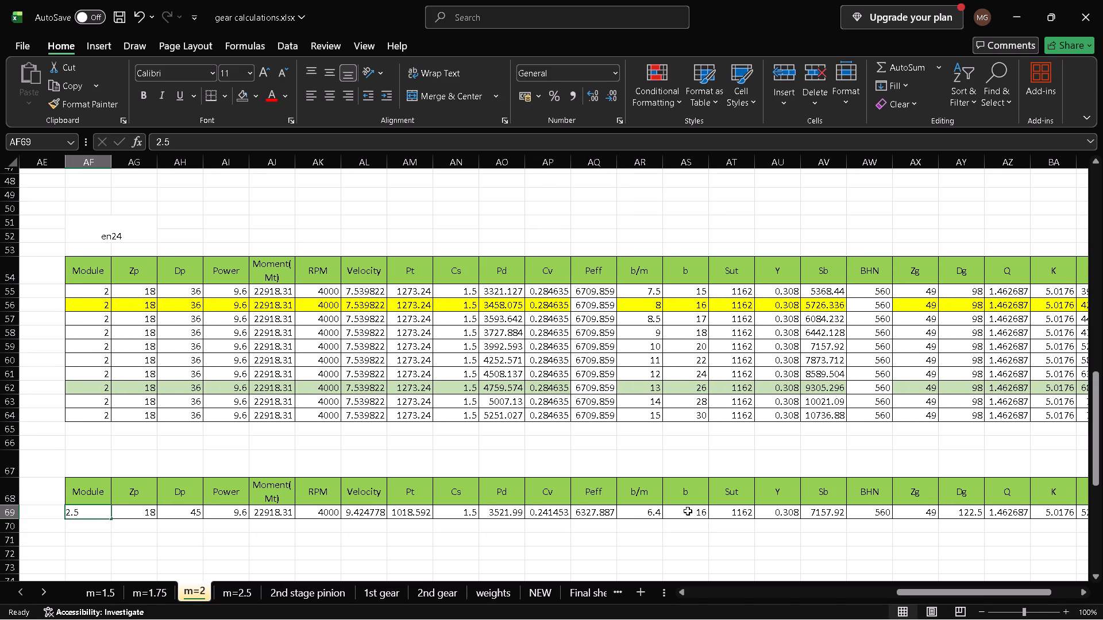
pyautogui.press('Return')
# Go along row 69 to its last columns and examine the FOS(Sb) and FOS(Sw) values.
pyautogui.press('Up')
pyautogui.press('Right')
pyautogui.press('Right')
pyautogui.press('Right')
pyautogui.press('Right')
pyautogui.press('Right')
pyautogui.press('Right')
pyautogui.press('Right')
pyautogui.press('Right')
pyautogui.press('Right')
pyautogui.press('Right')
pyautogui.press('Right')
pyautogui.press('Right')
pyautogui.press('Right')
pyautogui.press('Right')
pyautogui.press('Right')
pyautogui.press('Right')
pyautogui.press('Right')
pyautogui.press('Right')
pyautogui.press('Right')
pyautogui.press('Right')
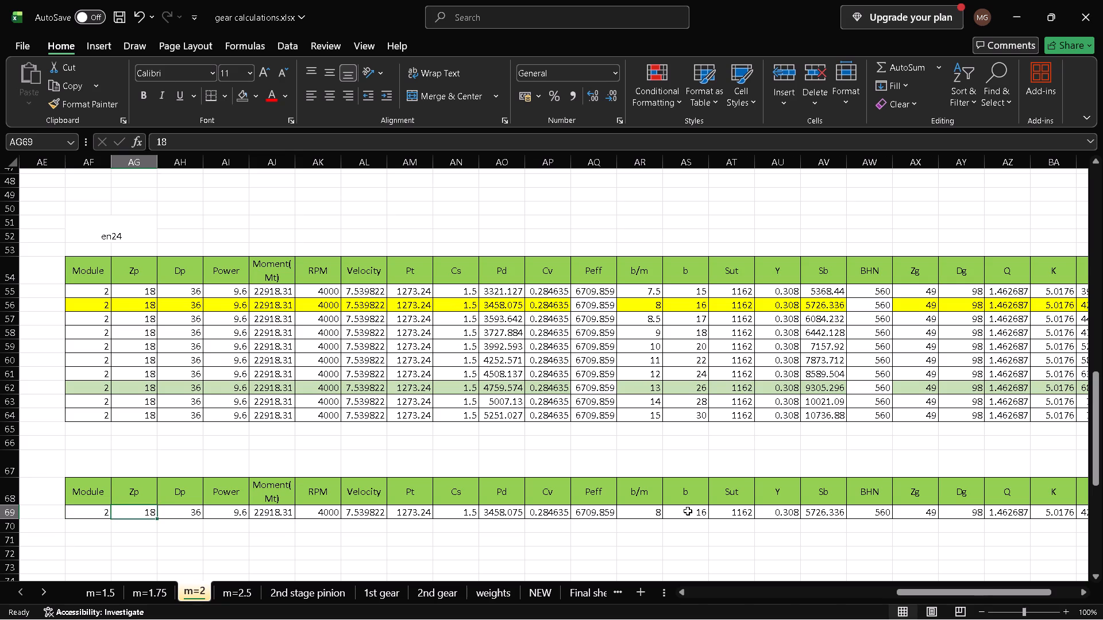
pyautogui.press('Right')
pyautogui.press('Right')
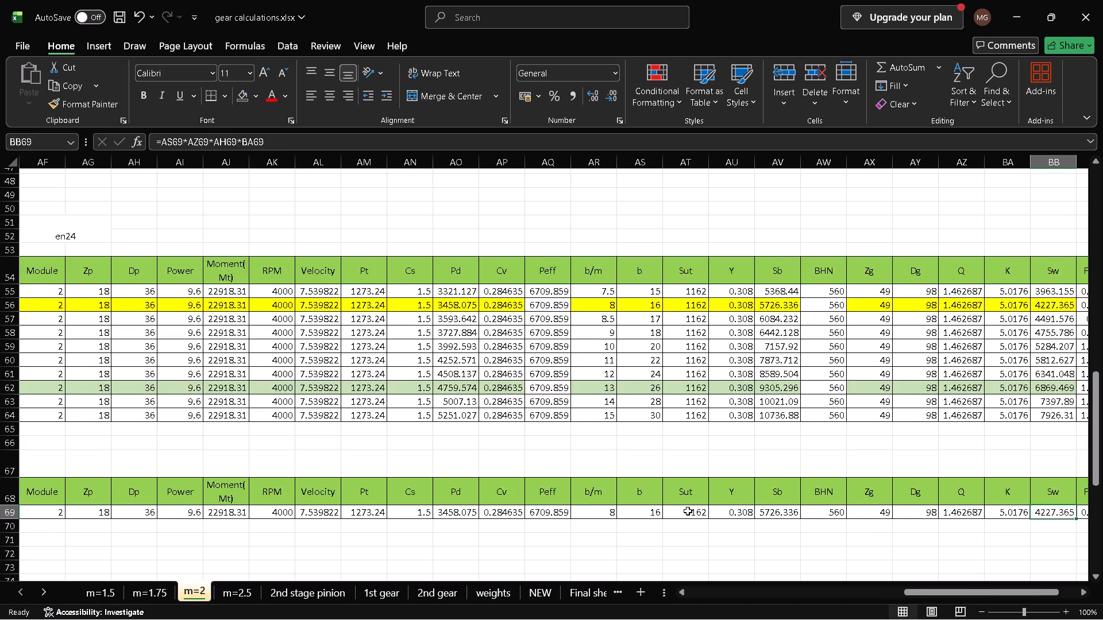
pyautogui.press('Right')
pyautogui.press('Right')
pyautogui.press('Right')
pyautogui.press('Left')
pyautogui.press('Left')
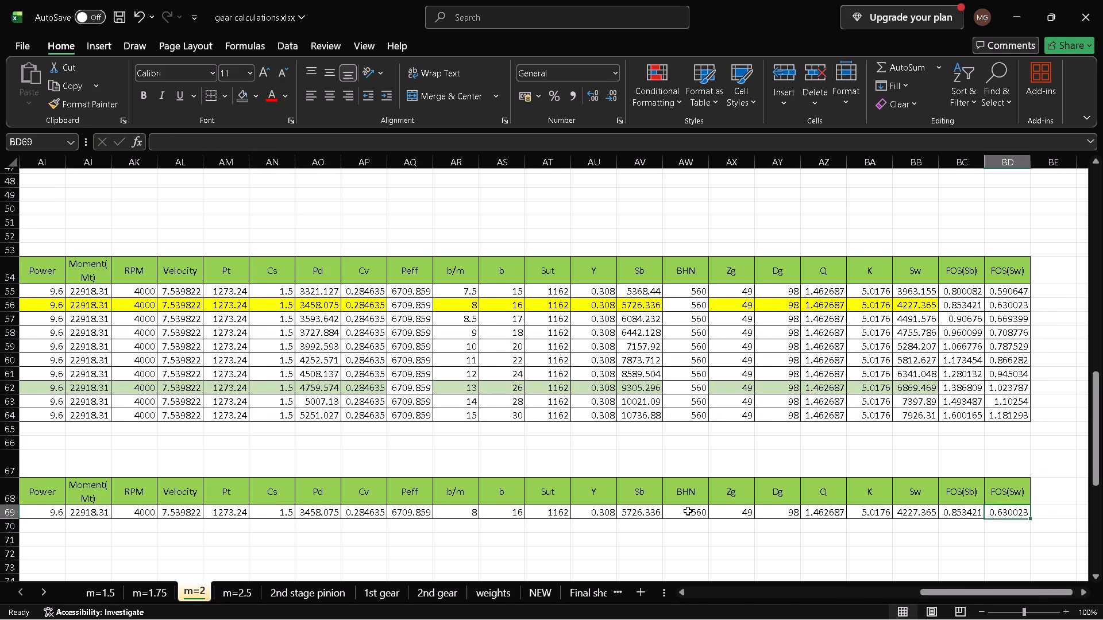
# Try a face width b of 17 in row 69, ending with 18.
pyautogui.click(499, 507)
pyautogui.write('17')
pyautogui.press('Return')
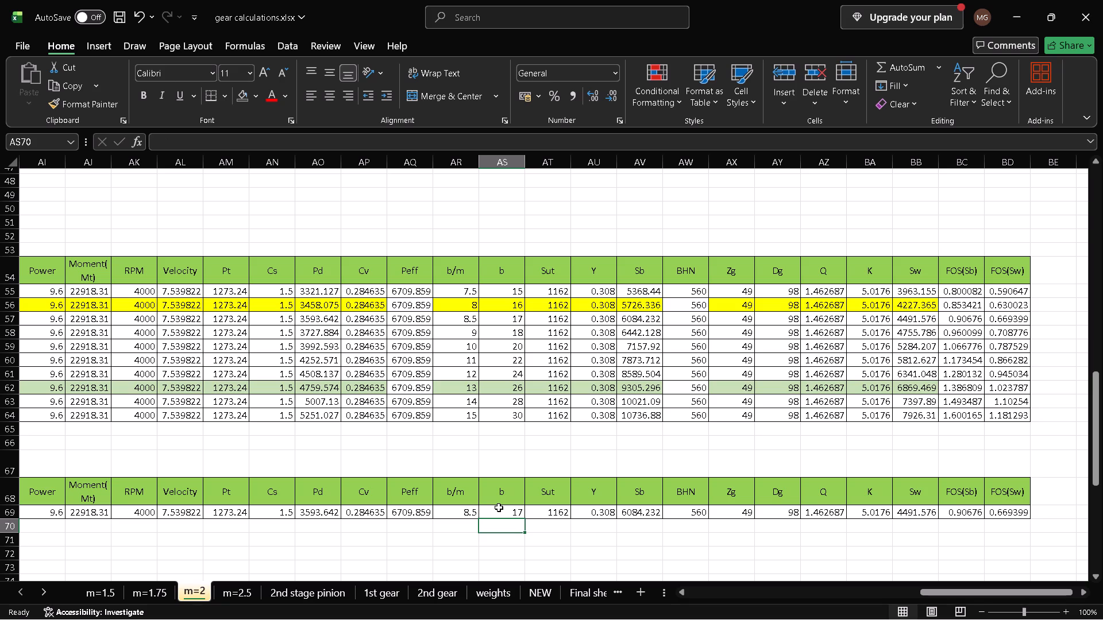
pyautogui.press('Up')
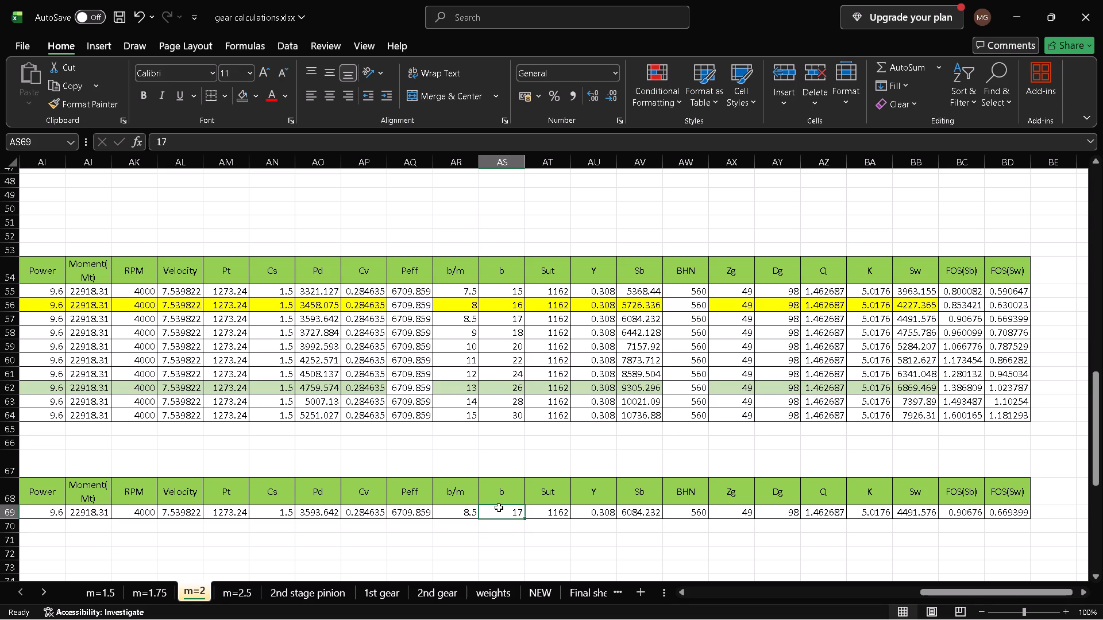
pyautogui.write('18')
pyautogui.press('Return')
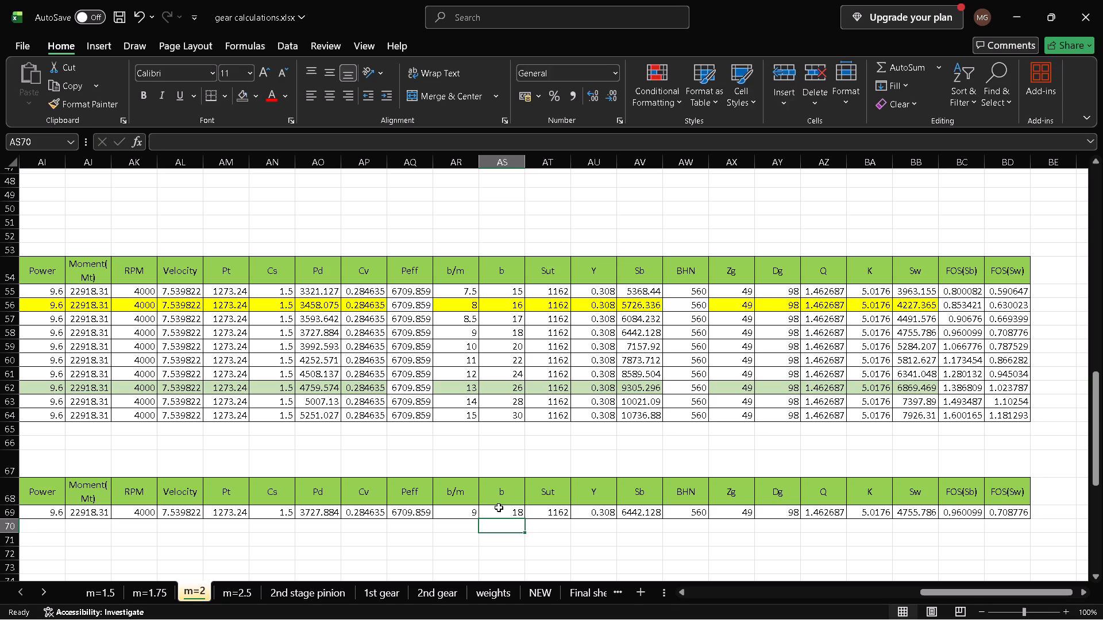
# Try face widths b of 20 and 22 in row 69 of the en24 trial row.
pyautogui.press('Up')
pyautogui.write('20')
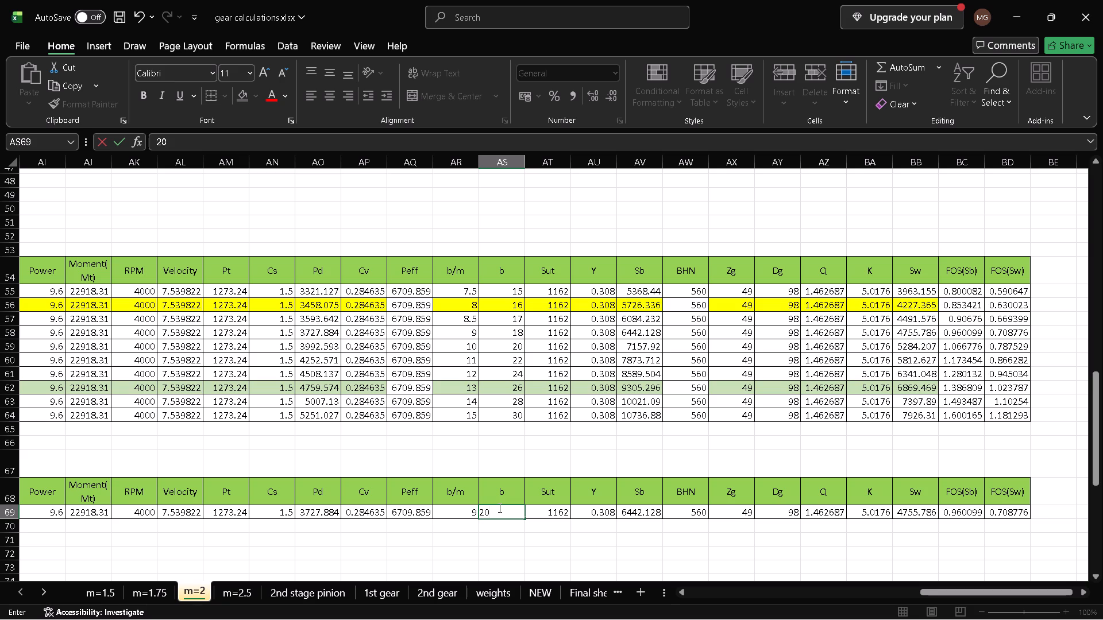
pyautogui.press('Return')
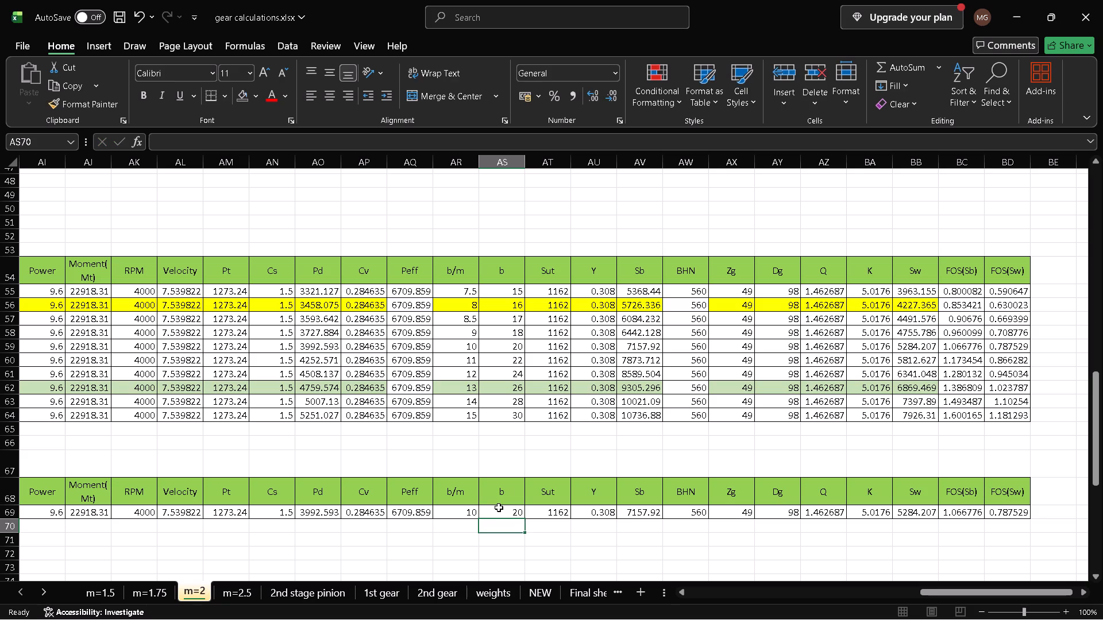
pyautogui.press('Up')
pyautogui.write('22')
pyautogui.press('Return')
# Clear the contents of the en24 trial table in rows 68 and 69, from the Module column through FOS(Sw).
pyautogui.press('Up')
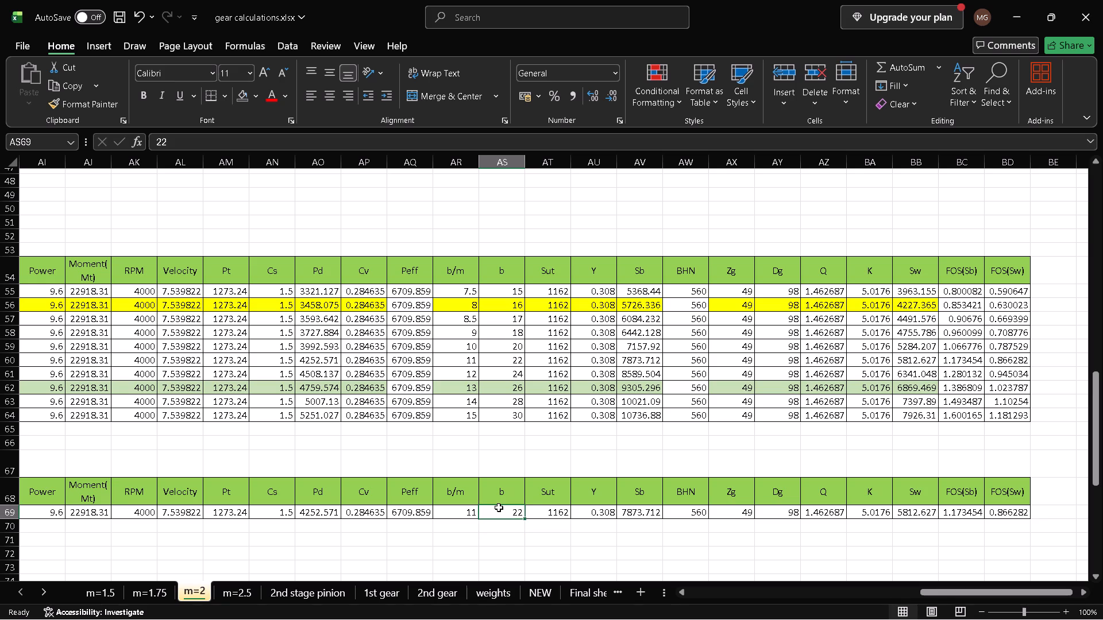
pyautogui.press('Left')
pyautogui.press('Left')
pyautogui.press('Left')
pyautogui.press('Left')
pyautogui.press('Left')
pyautogui.press('Left')
pyautogui.press('Left')
pyautogui.press('Left')
pyautogui.press('Left')
pyautogui.press('Left')
pyautogui.press('Left')
pyautogui.press('Left')
pyautogui.press('Left')
pyautogui.press('Left')
pyautogui.press('Left')
pyautogui.press('Up')
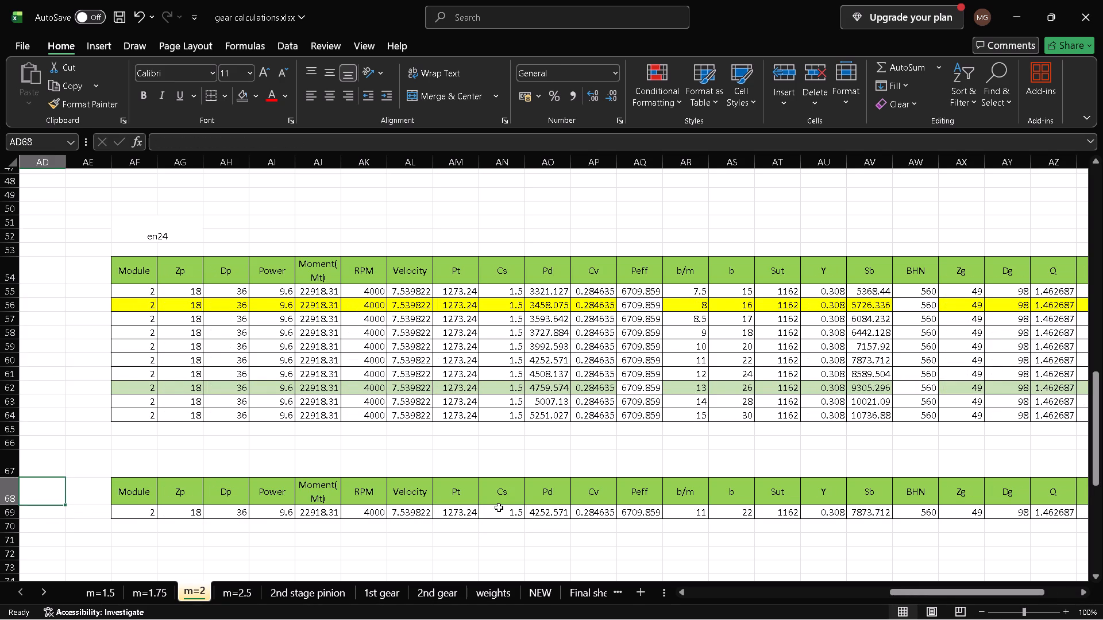
pyautogui.press('Down')
pyautogui.press('Right')
pyautogui.press('Up')
pyautogui.press('Right')
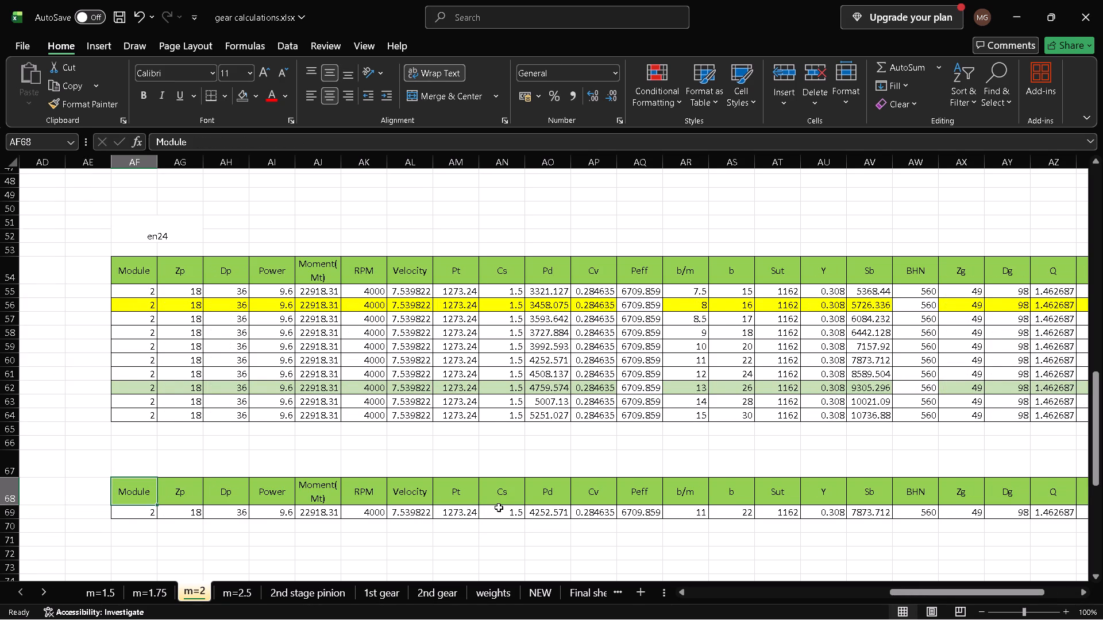
pyautogui.hotkey('ctrl', 'shift', 'Right')
pyautogui.hotkey('ctrl', 'shift', 'Down')
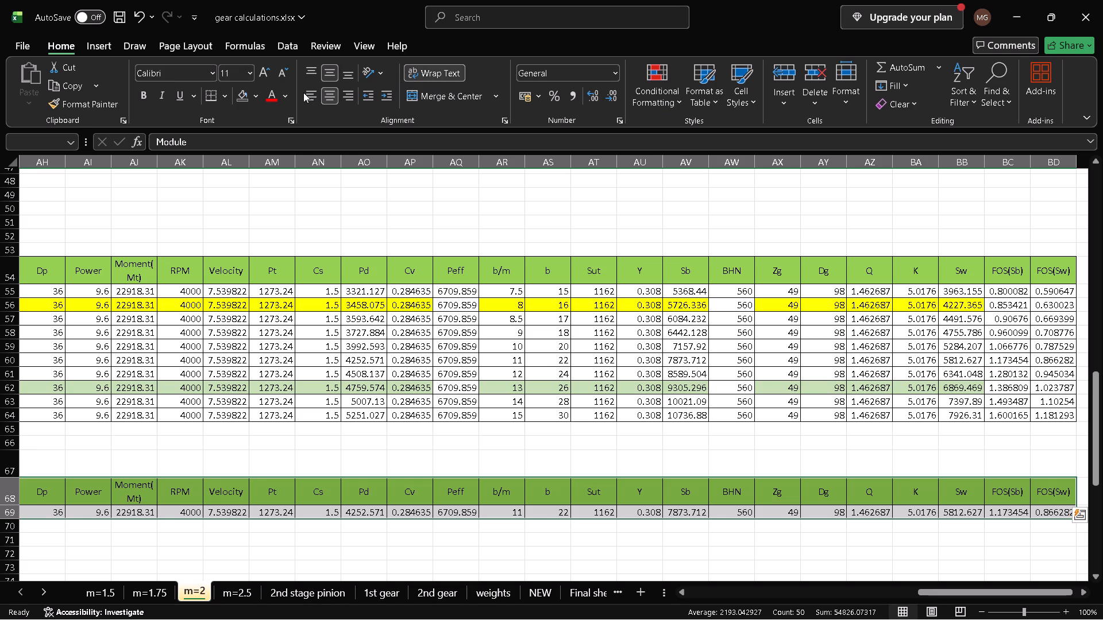
pyautogui.press('Delete')
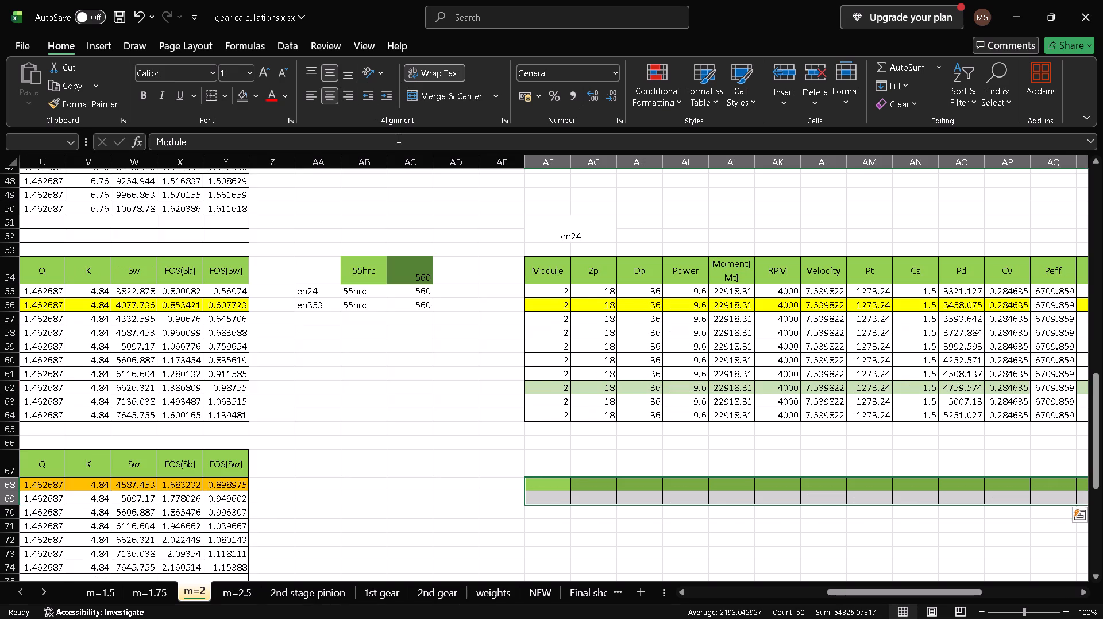
# Remove the fill colour and all borders from the cleared trial cells in rows 68 and 69.
pyautogui.click(259, 100)
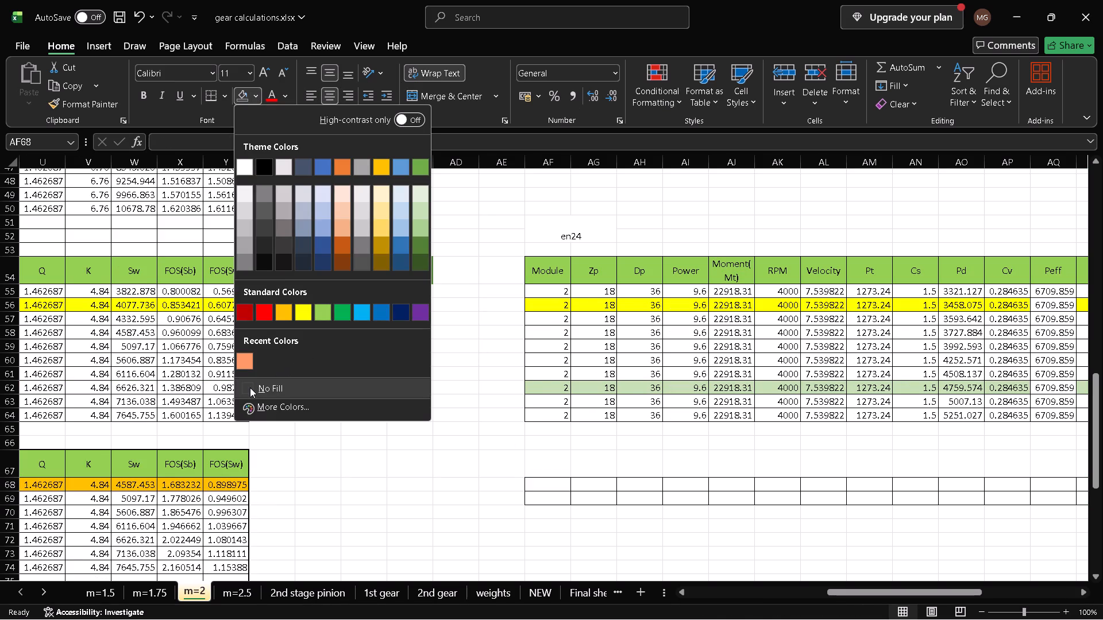
pyautogui.click(250, 387)
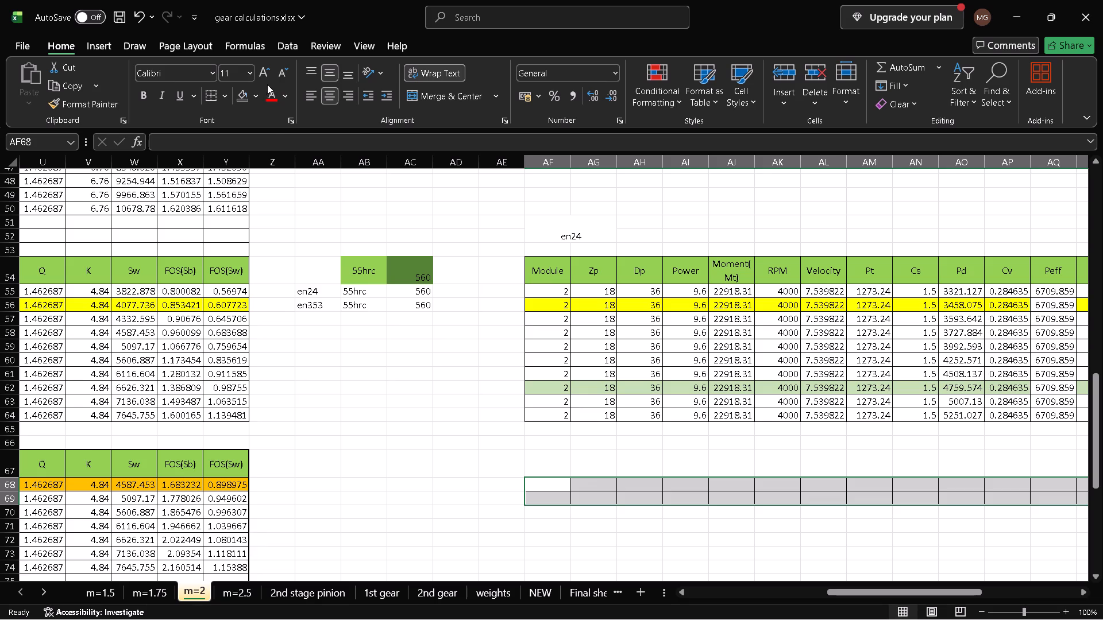
pyautogui.click(226, 96)
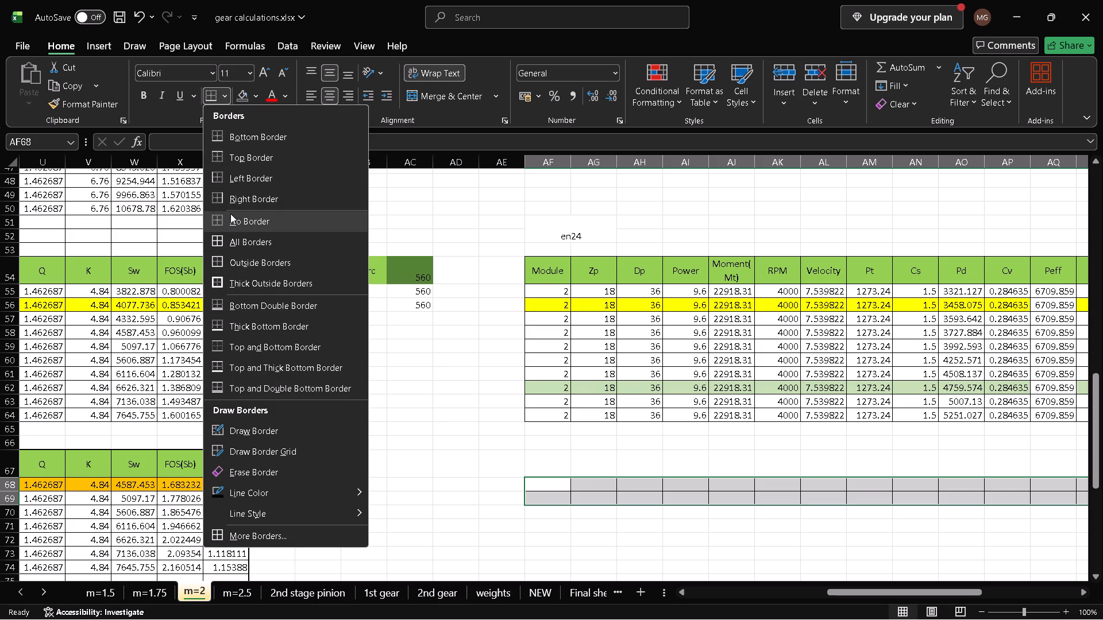
pyautogui.click(230, 213)
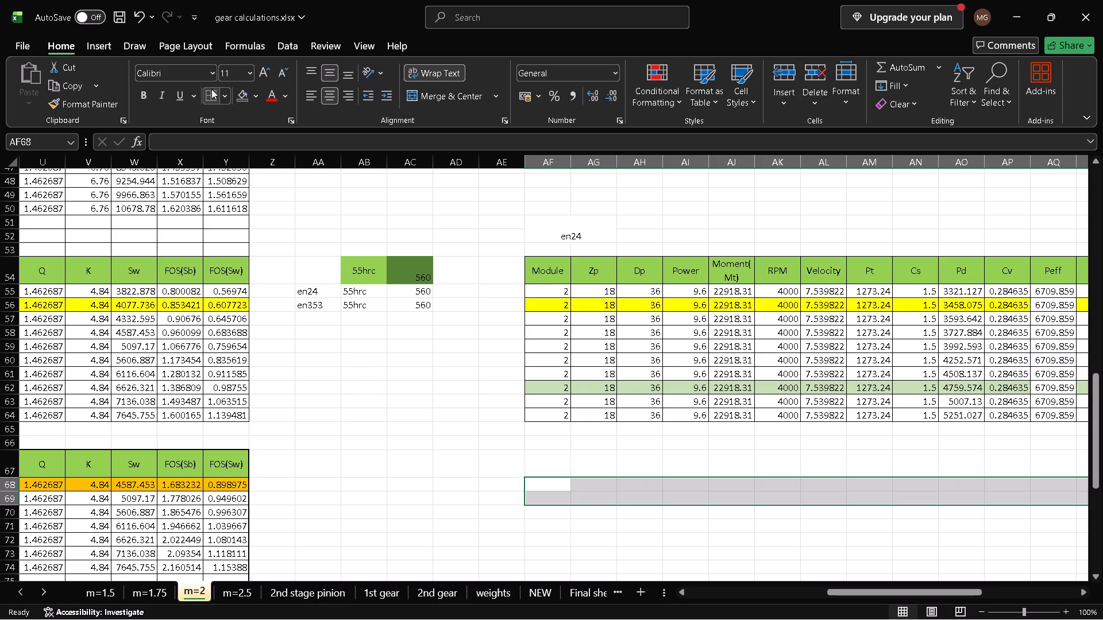
pyautogui.click(210, 90)
pyautogui.click(365, 425)
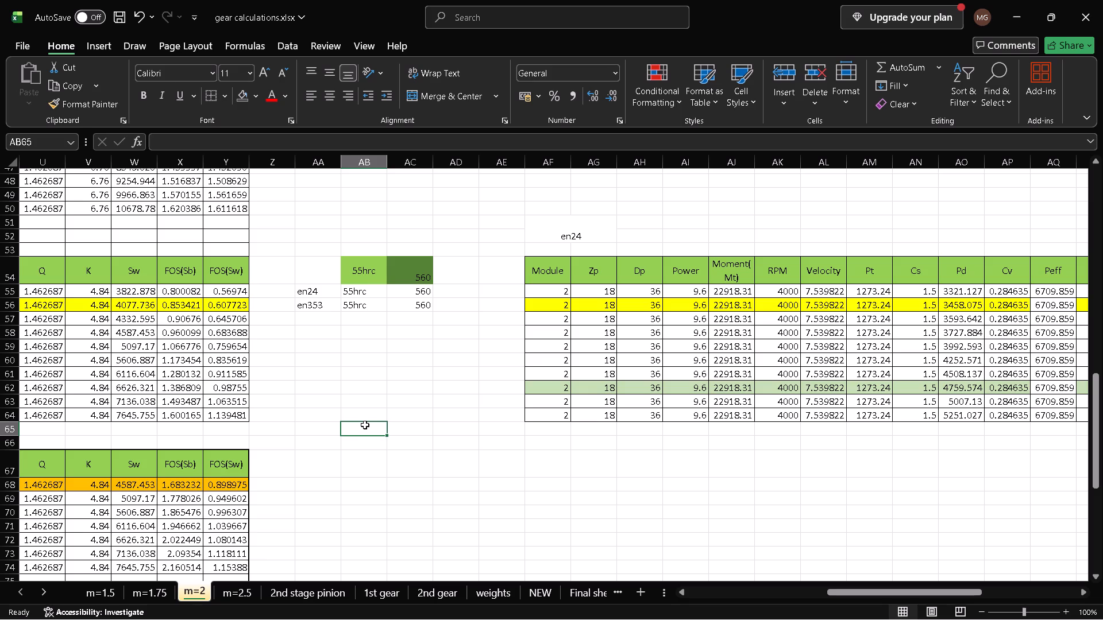
# Examine the remaining en24 table in rows 54 to 64, from Module across to FOS(Sb) and FOS(Sw).
pyautogui.hscroll(-4, 668, 379)
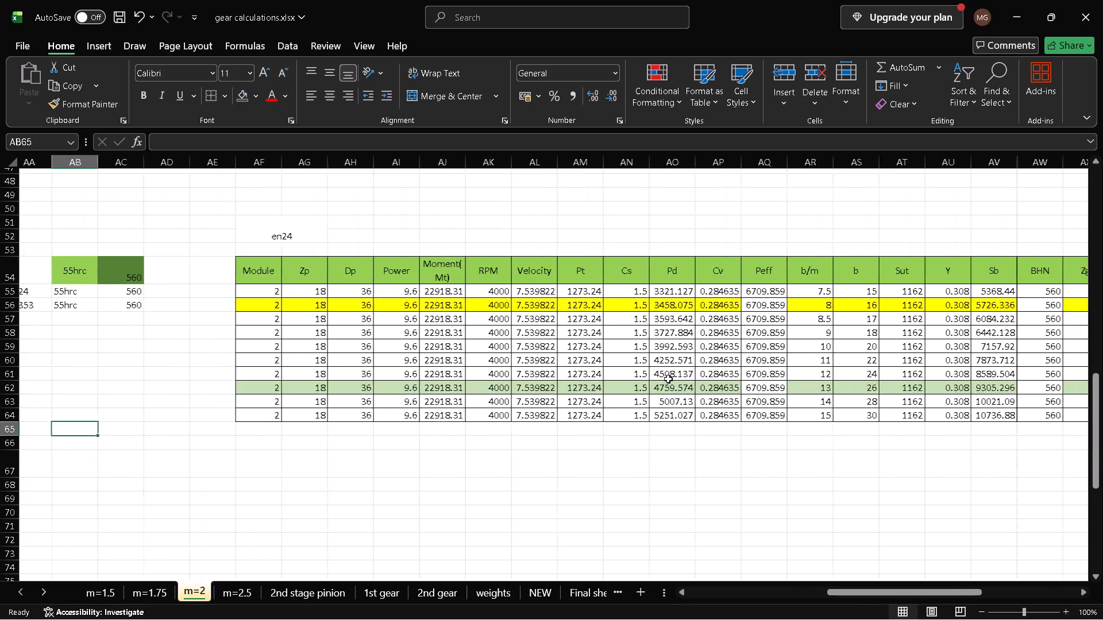
pyautogui.hscroll(-2, 668, 379)
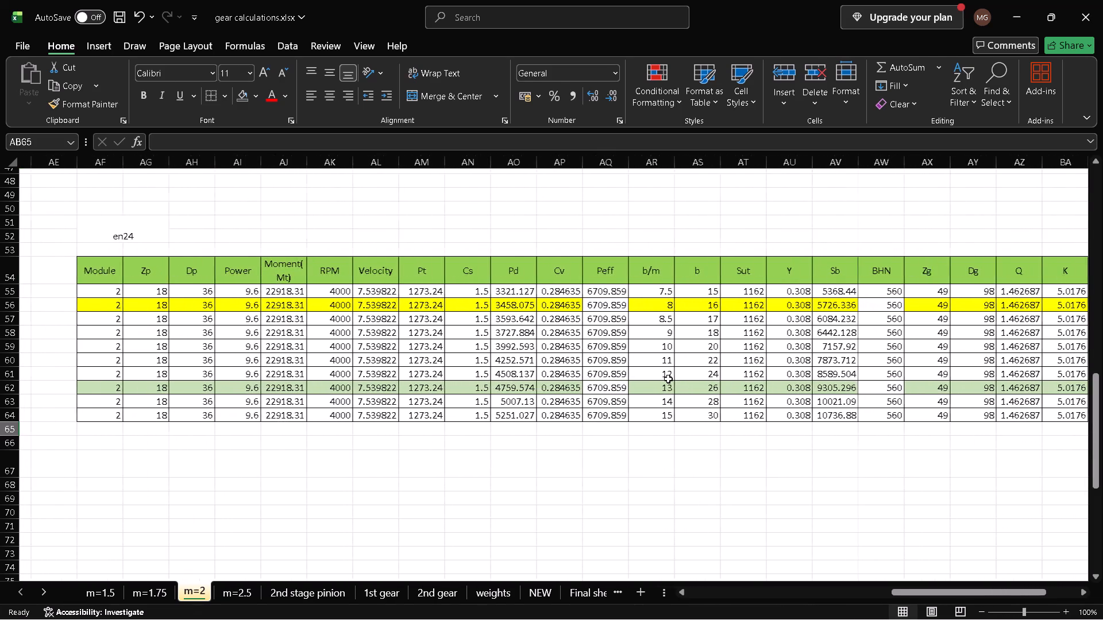
pyautogui.hscroll(-1, 668, 379)
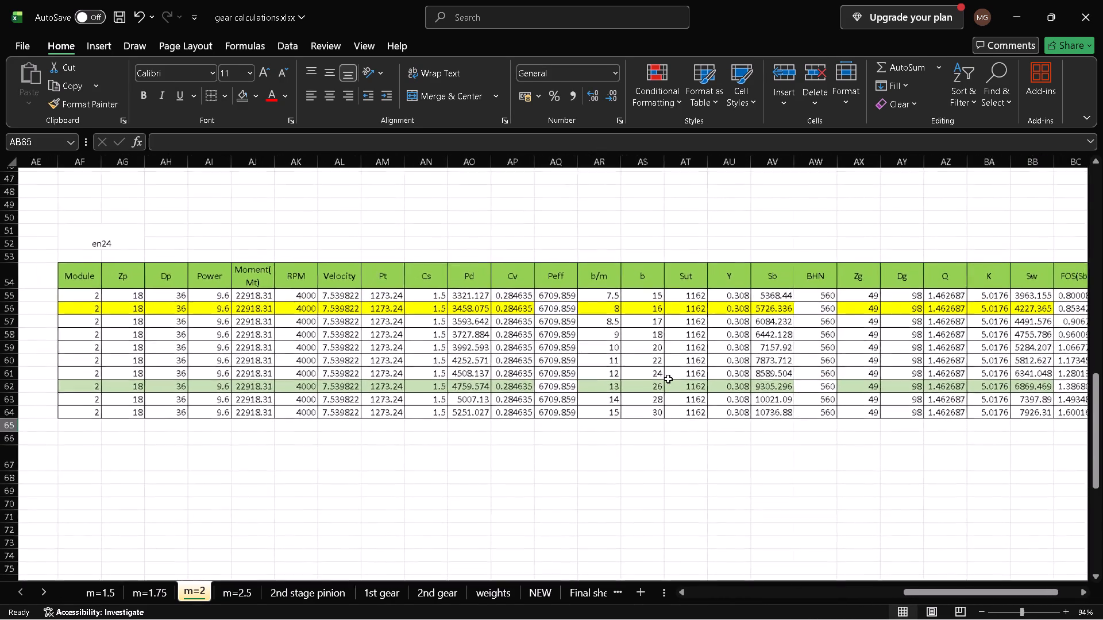
pyautogui.hscroll(-2, 668, 379)
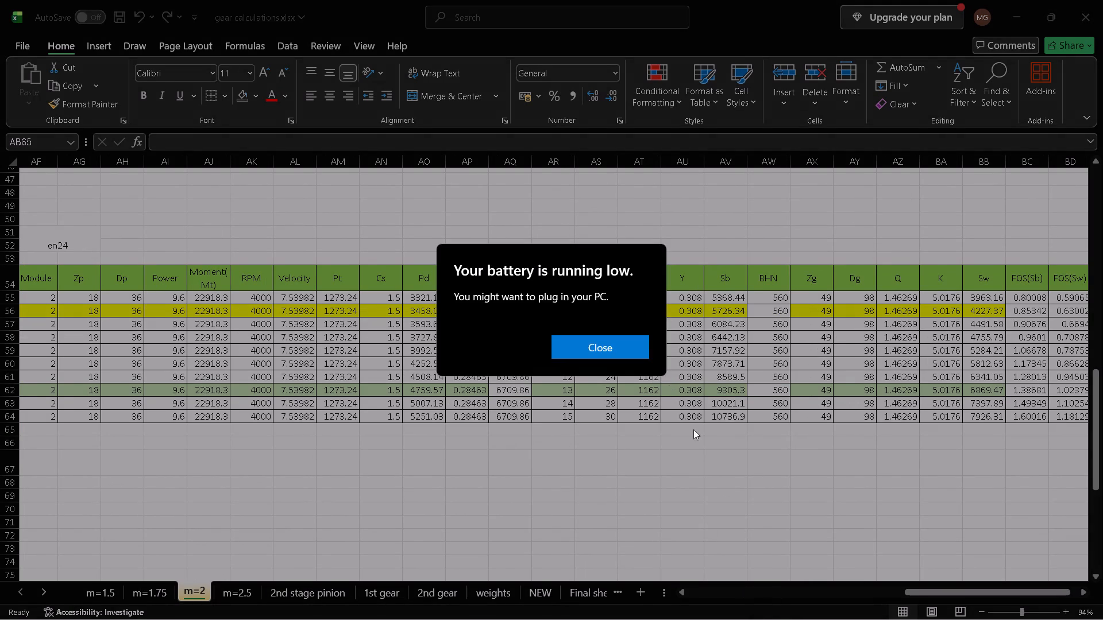
# Dismiss the low-battery notice.
pyautogui.click(633, 350)
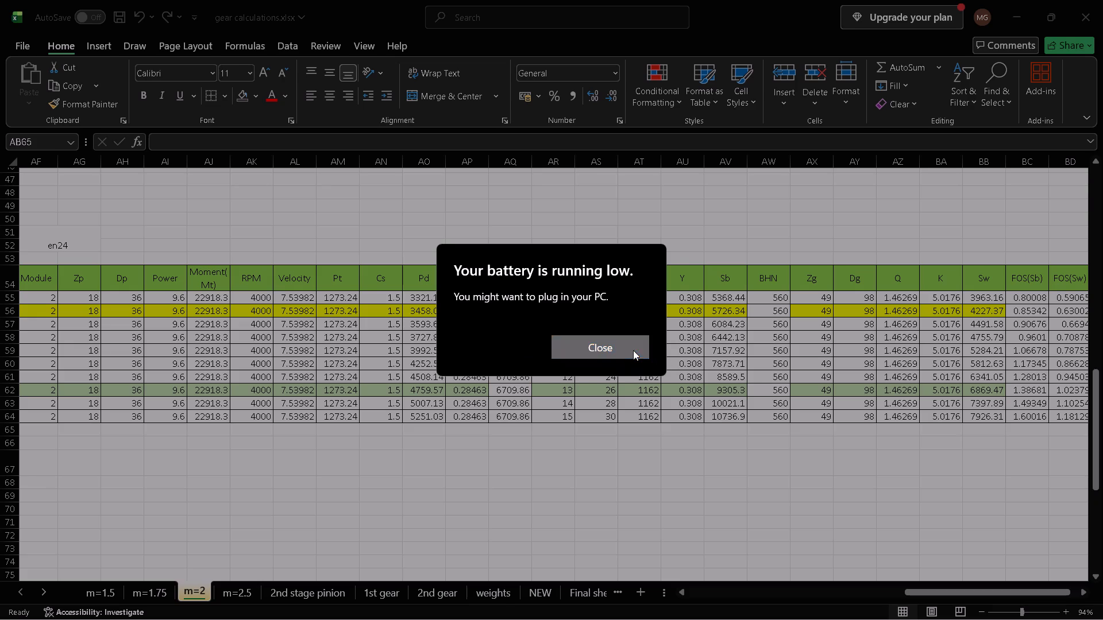
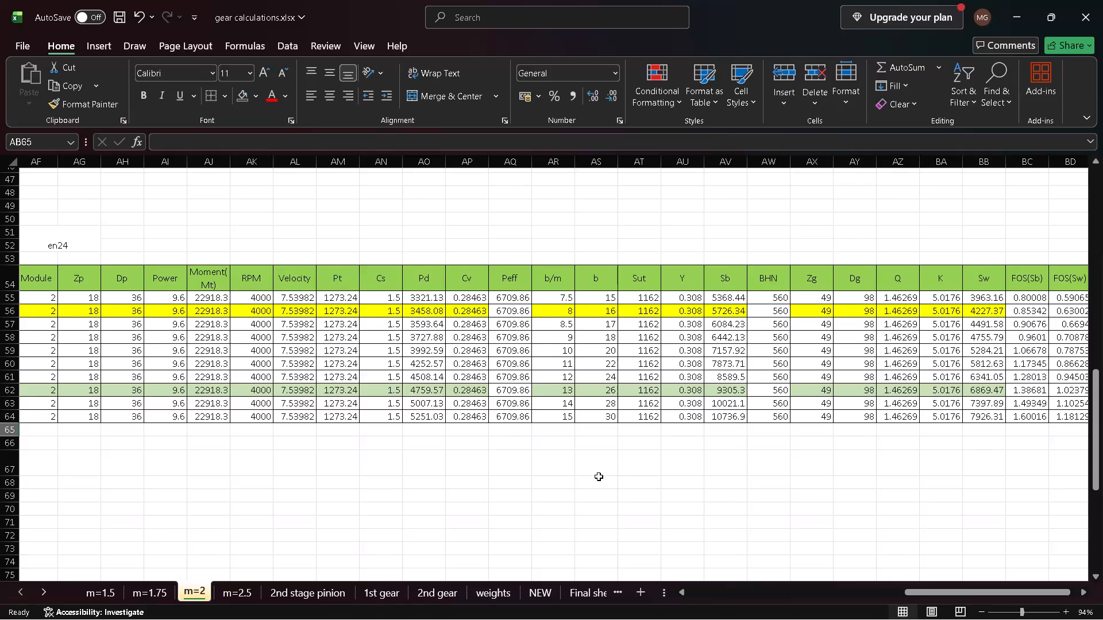
# Fill the unshaded Peff, BHN, FOS(Sb) and FOS(Sw) cells of row 62 in the en24 table with a medium theme green.
pyautogui.hscroll(1, 599, 476)
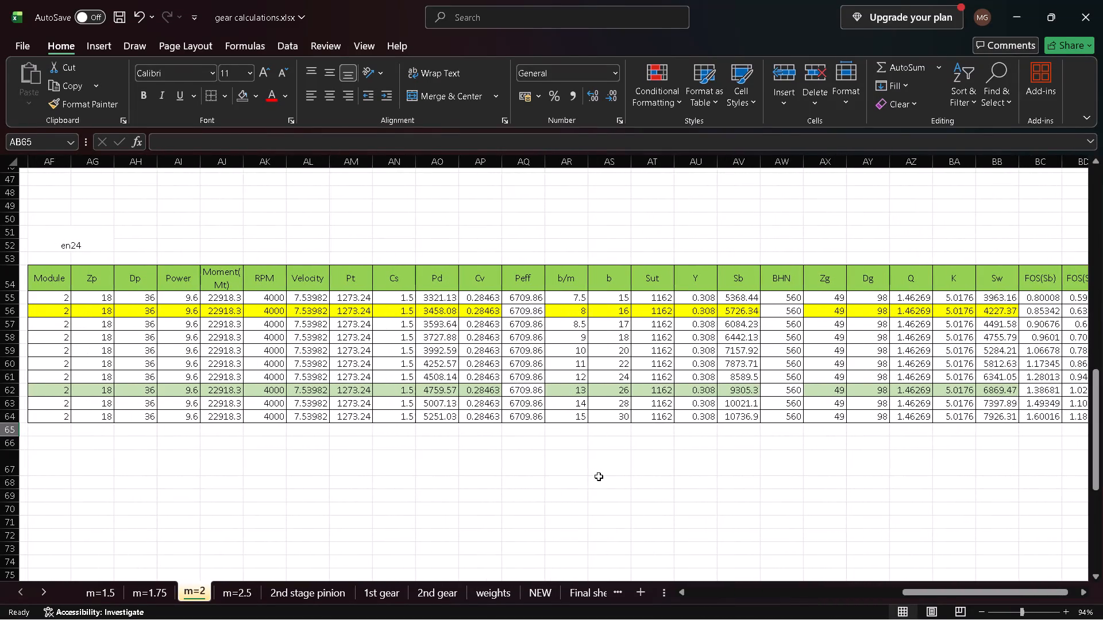
pyautogui.hscroll(-1, 599, 476)
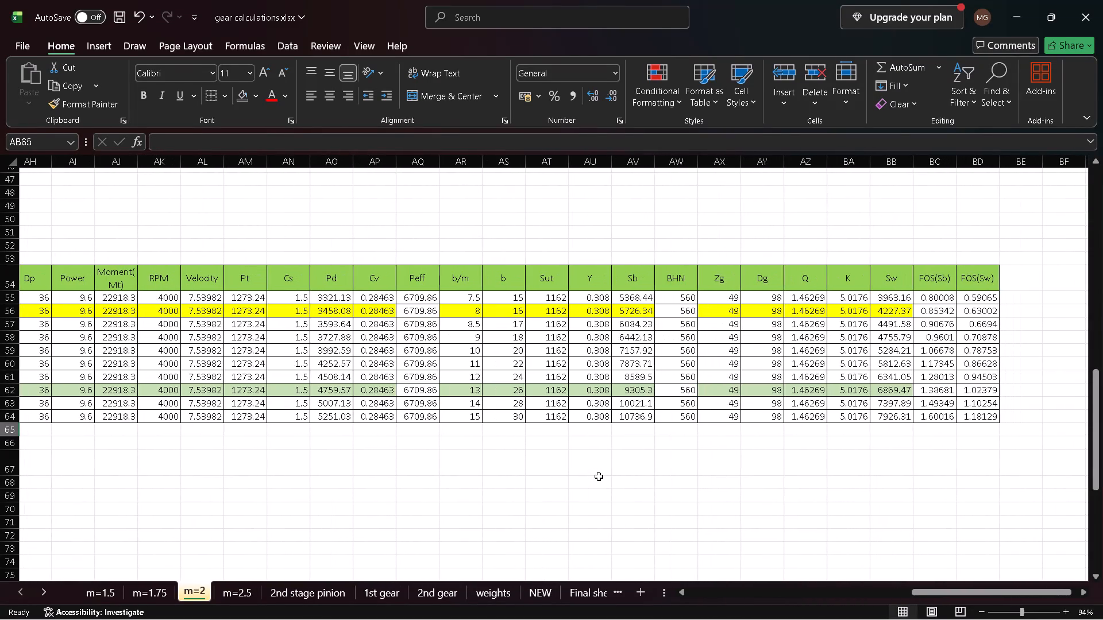
pyautogui.click(423, 388)
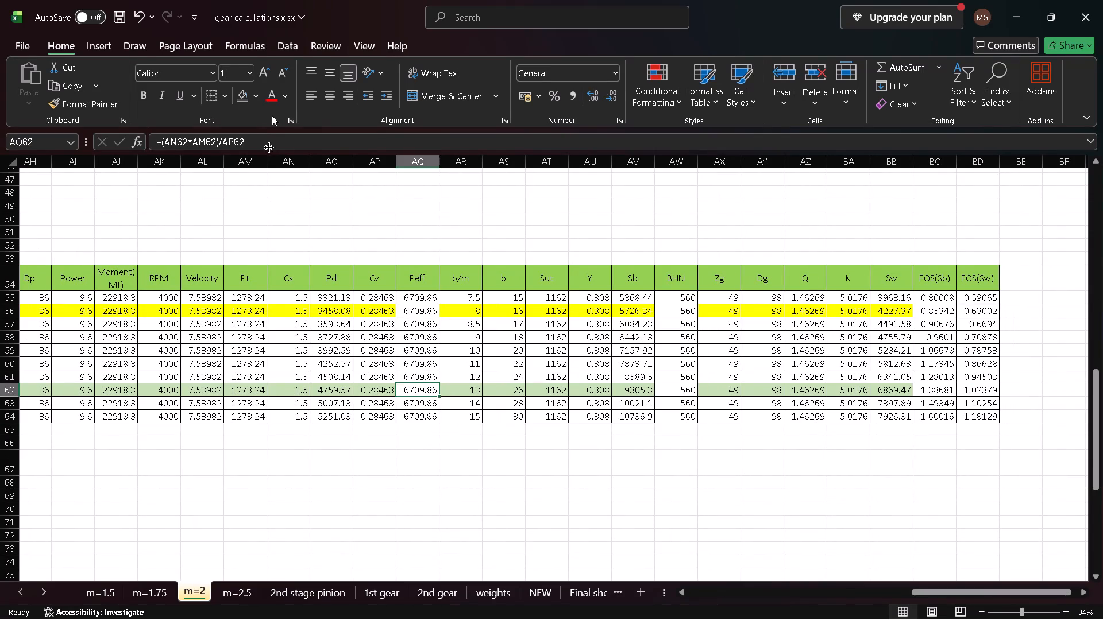
pyautogui.click(255, 97)
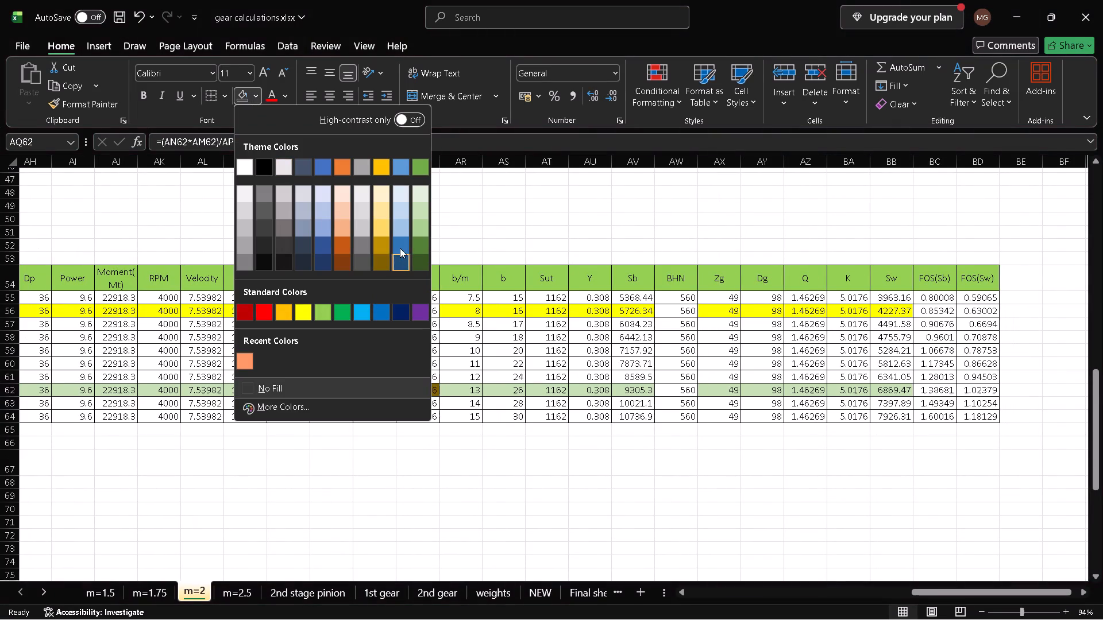
pyautogui.click(414, 230)
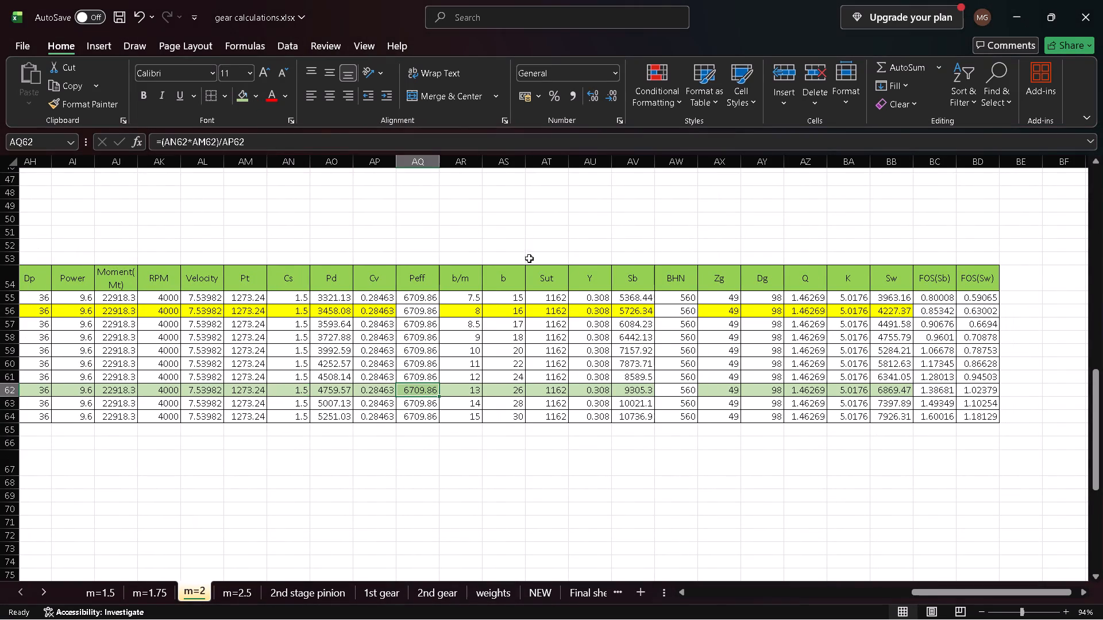
pyautogui.click(661, 387)
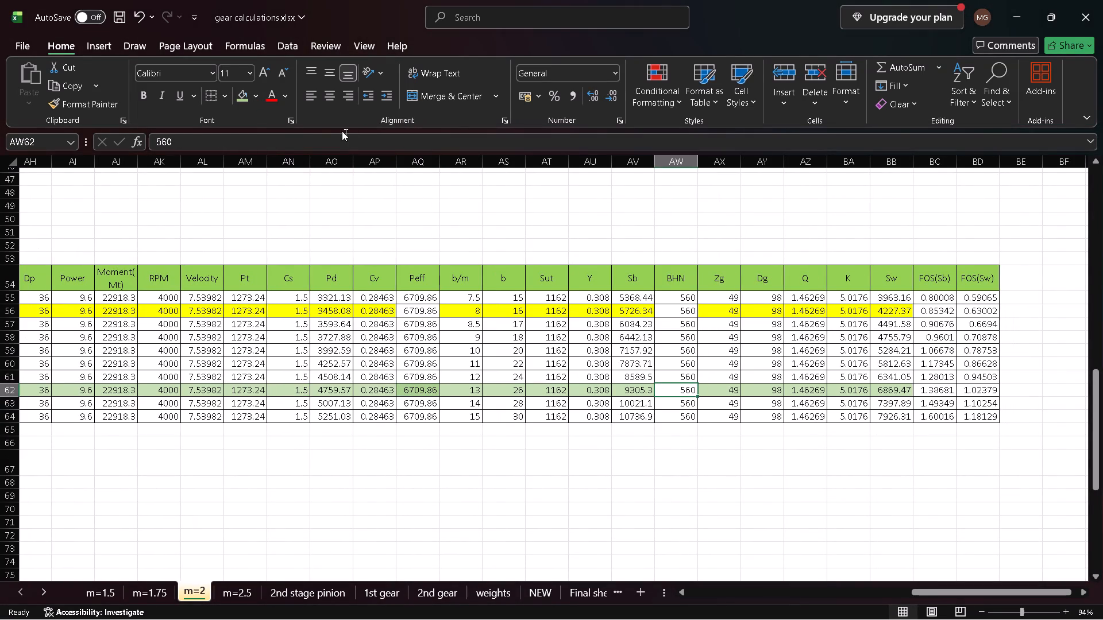
pyautogui.click(245, 95)
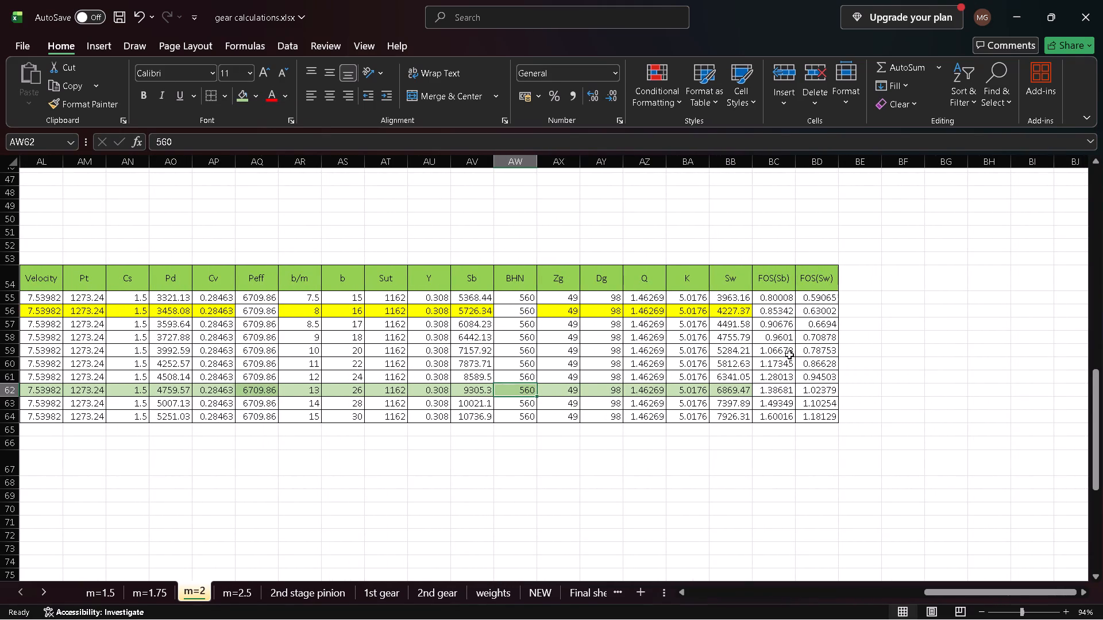
pyautogui.click(787, 389)
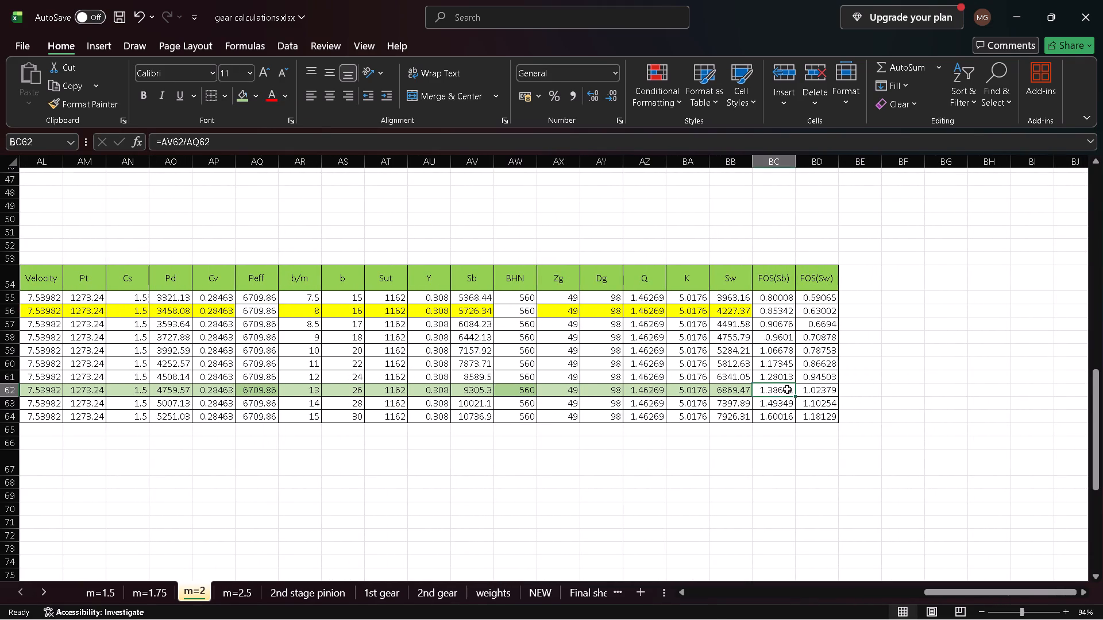
pyautogui.hotkey('shift', 'Right')
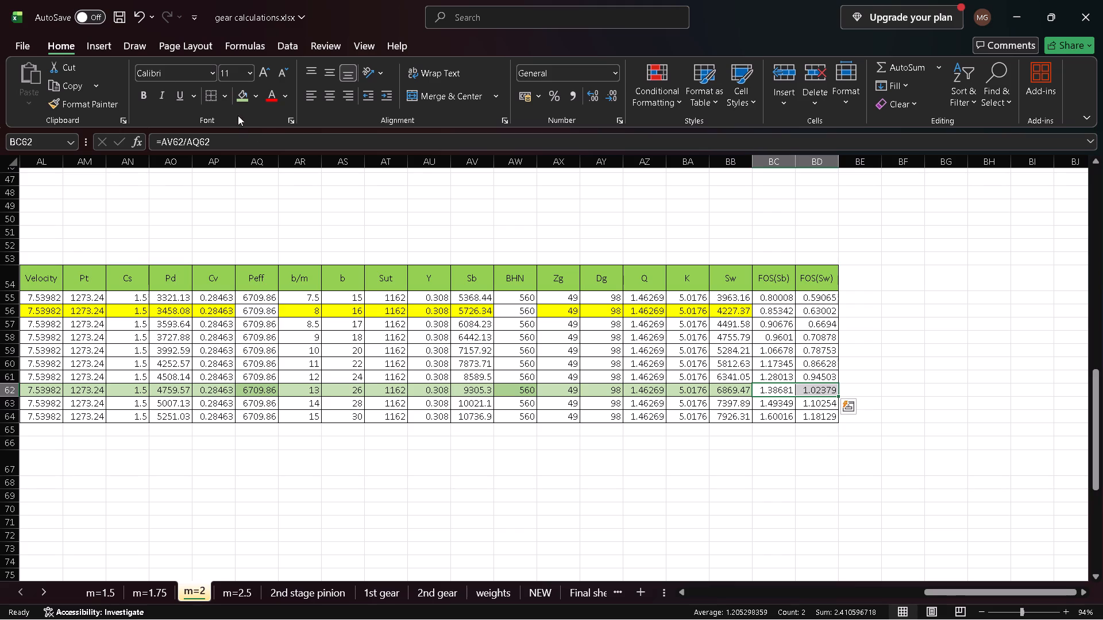
pyautogui.click(245, 94)
# Copy the whole en24 table, from the Module header through FOS(Sw) in rows 54 to 64, and paste it at AF67.
pyautogui.hscroll(3, 411, 354)
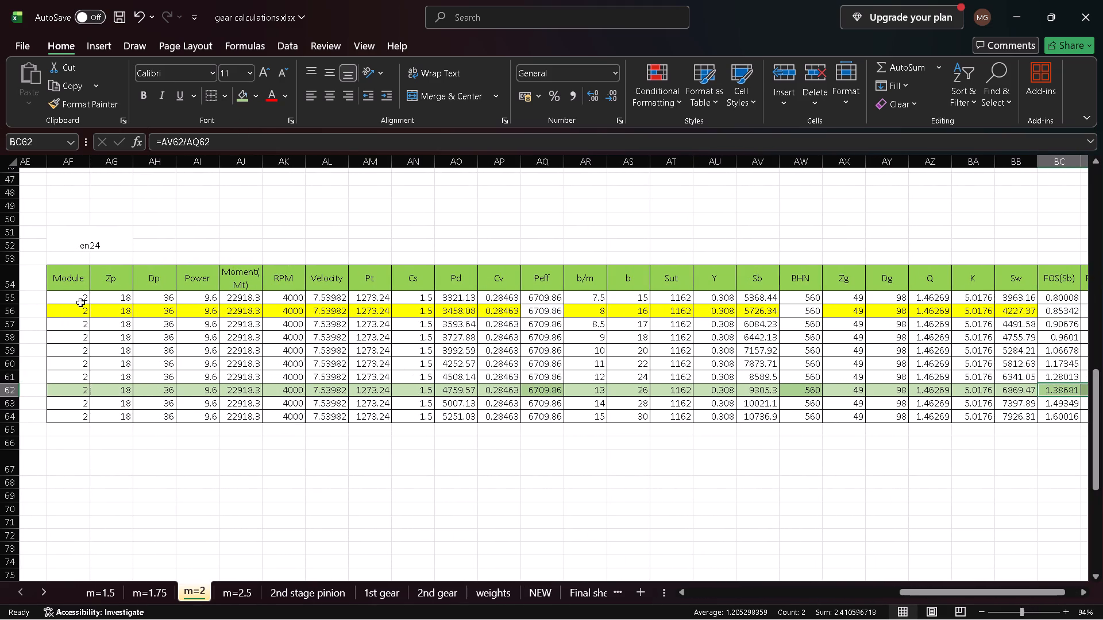
pyautogui.click(61, 276)
pyautogui.hotkey('ctrl', 'shift', 'Down')
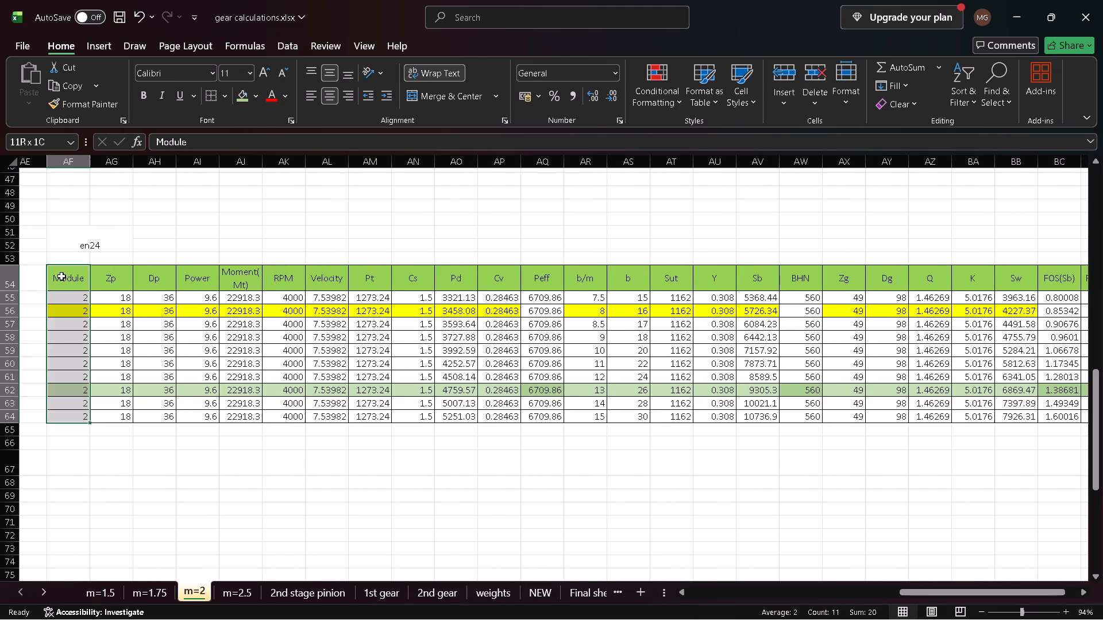
pyautogui.hotkey('ctrl', 'shift', 'Right')
pyautogui.hotkey('ctrl', 'c')
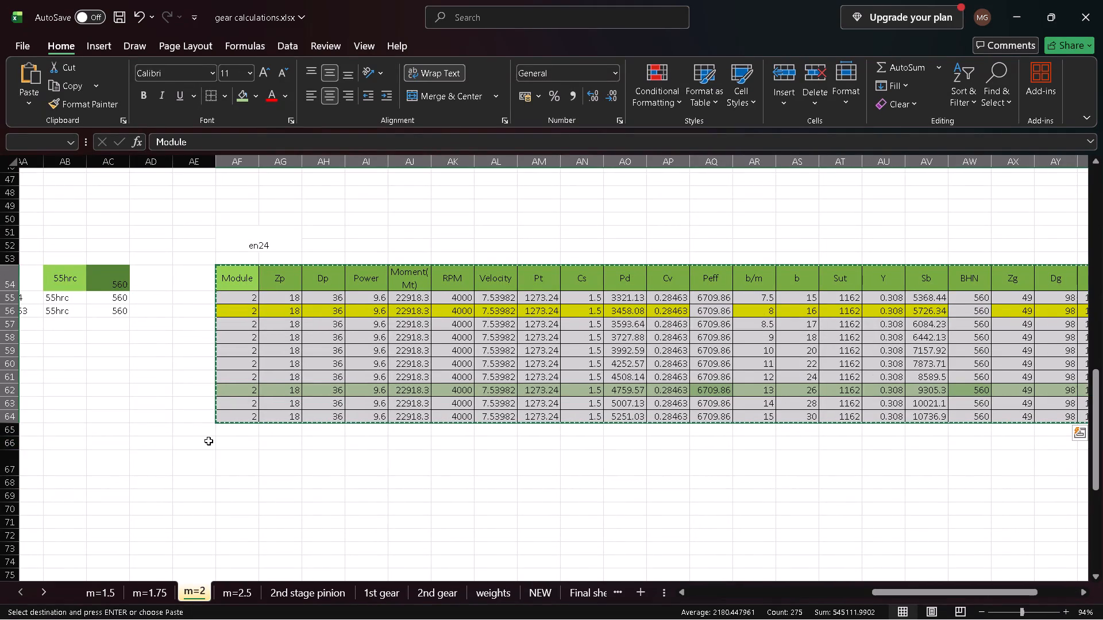
pyautogui.click(229, 465)
pyautogui.hotkey('ctrl', 'v')
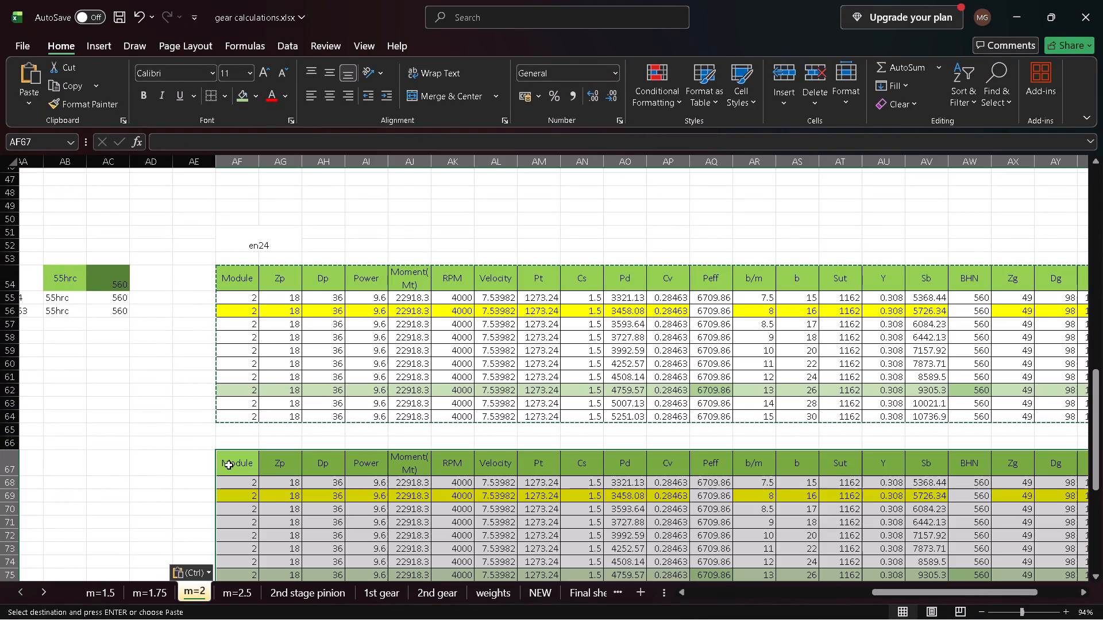
pyautogui.scroll(-1, 229, 465)
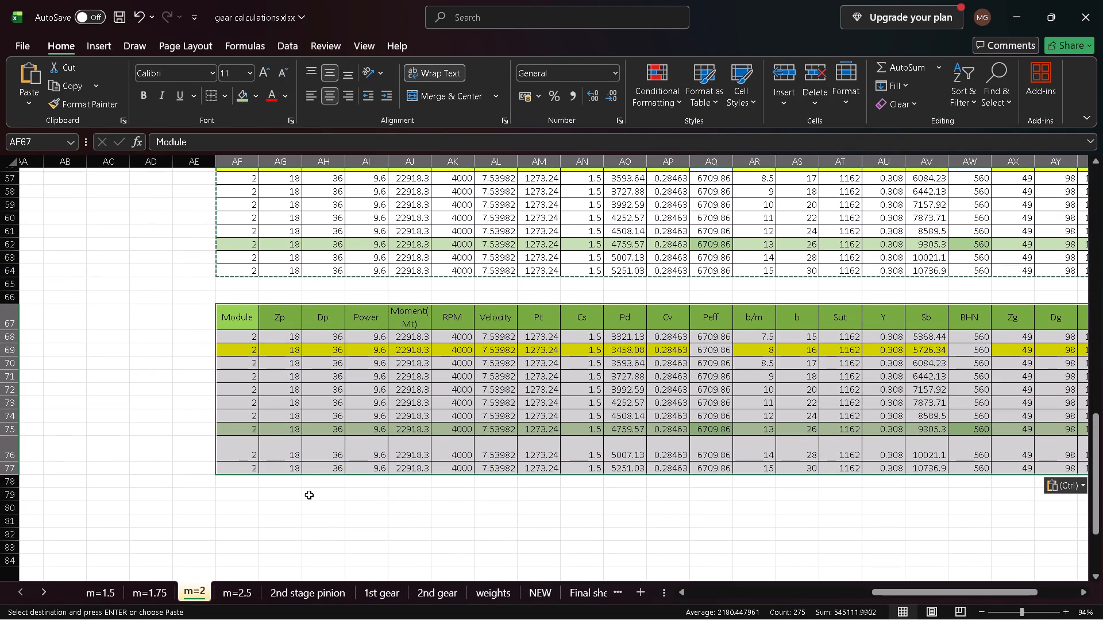
pyautogui.click(310, 496)
# Examine the original and copied en24 tables from Module through FOS(Sw), along with the neighbouring first stage reduction tables.
pyautogui.hscroll(-1, 403, 503)
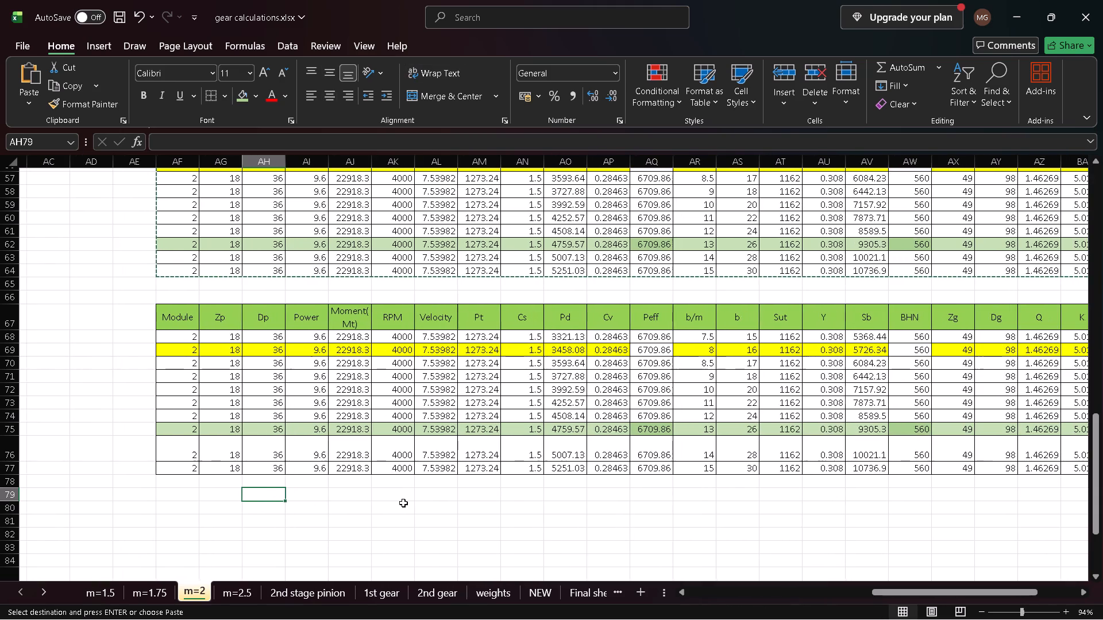
pyautogui.hscroll(-1, 403, 503)
pyautogui.scroll(1, 403, 503)
pyautogui.hscroll(-1, 403, 503)
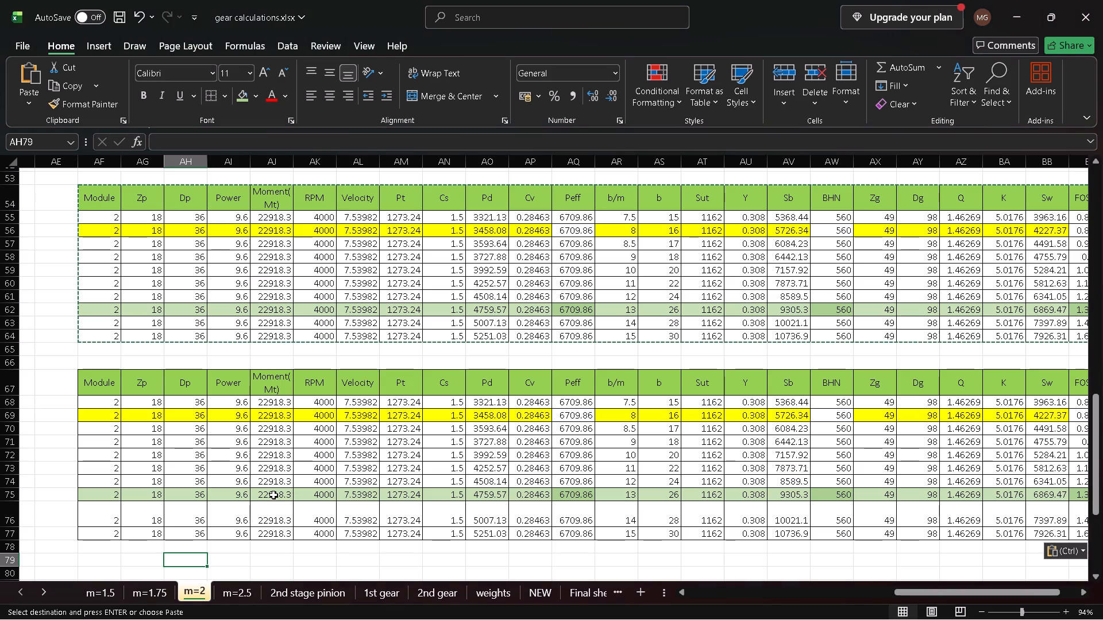
pyautogui.hscroll(3, 277, 494)
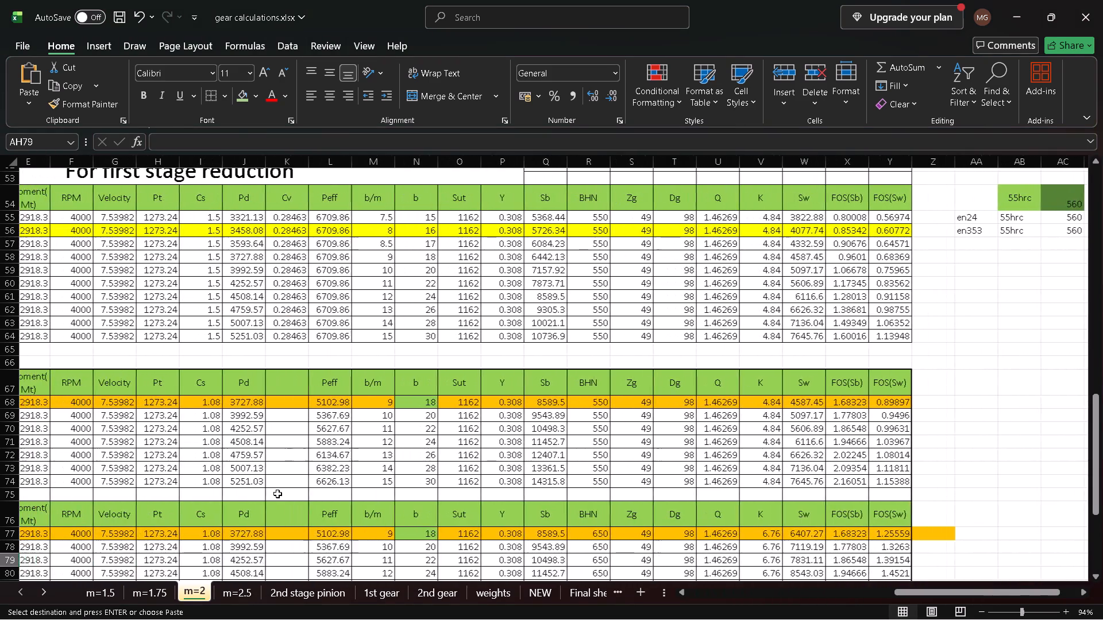
pyautogui.hscroll(-5, 277, 494)
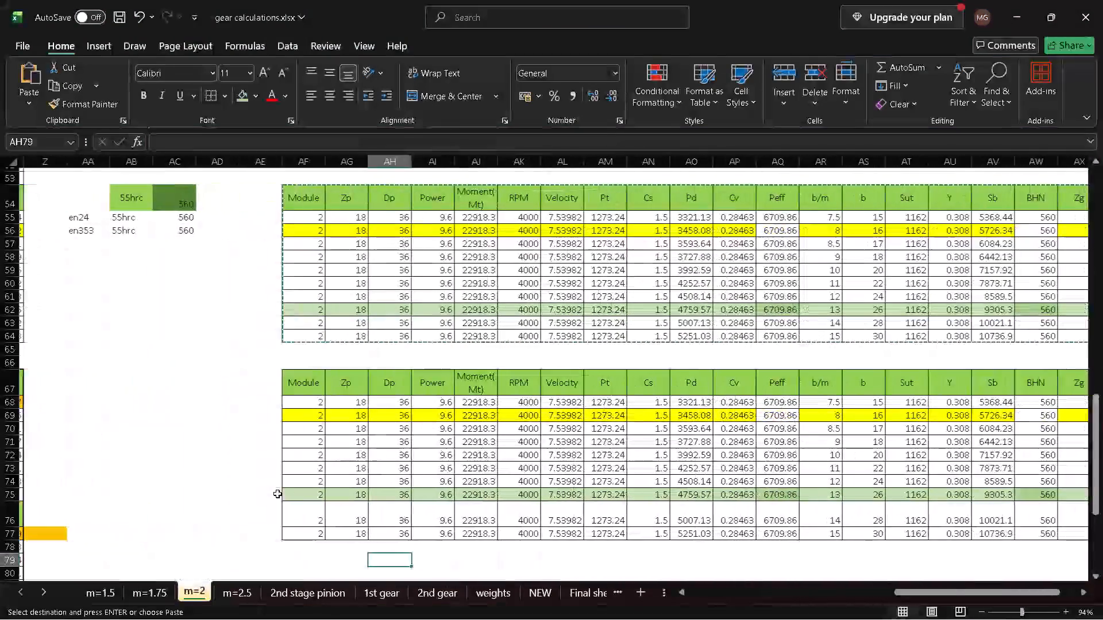
pyautogui.hscroll(-2, 272, 494)
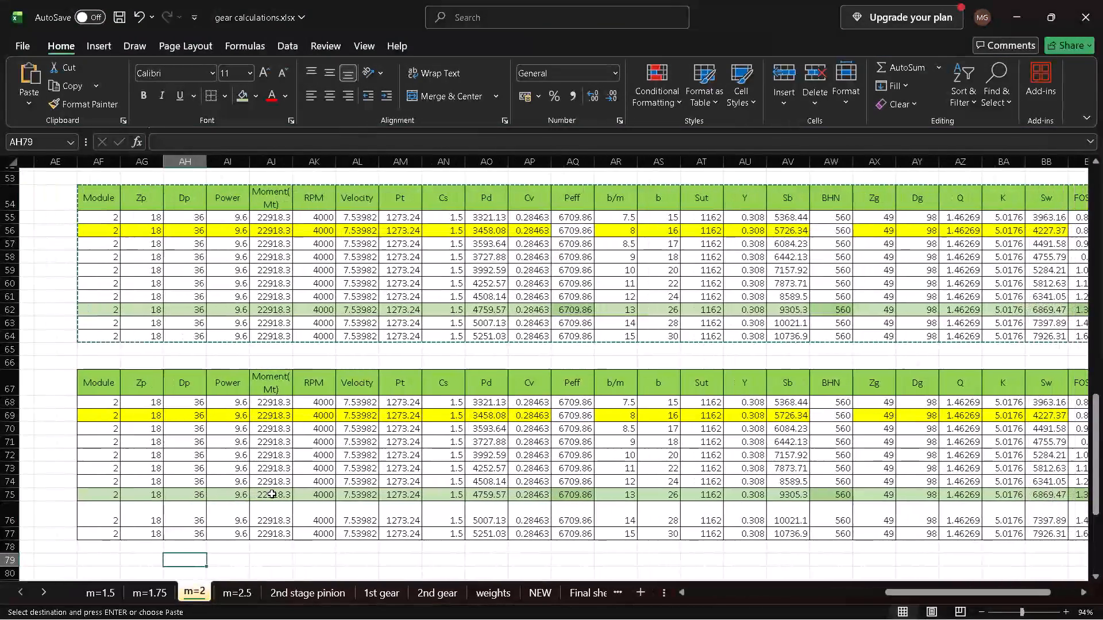
pyautogui.hscroll(-2, 272, 494)
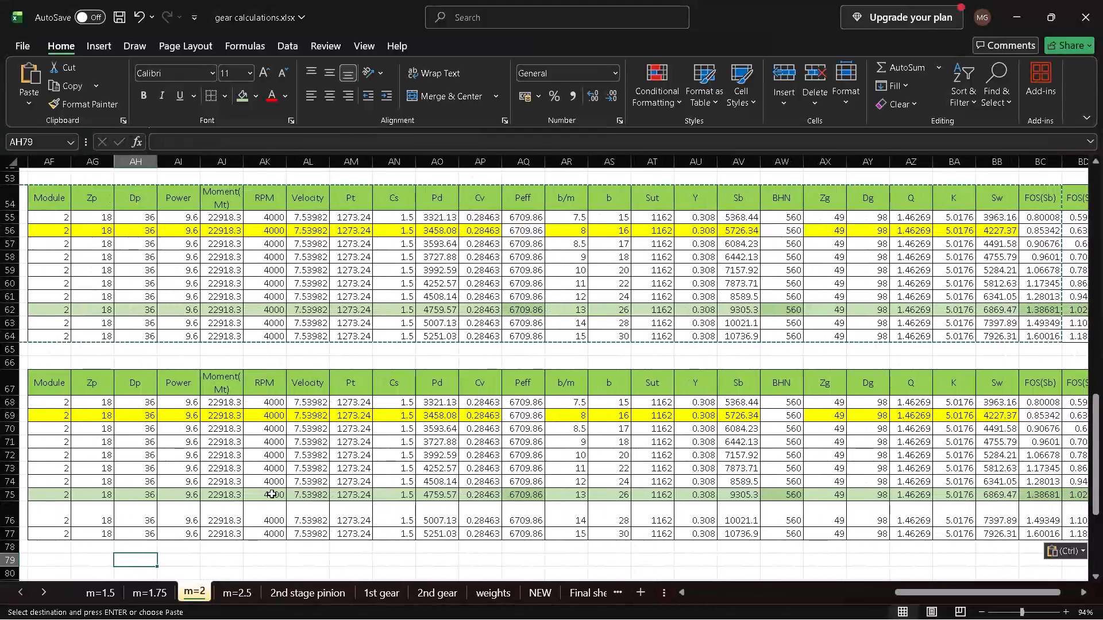
pyautogui.hscroll(-1, 272, 494)
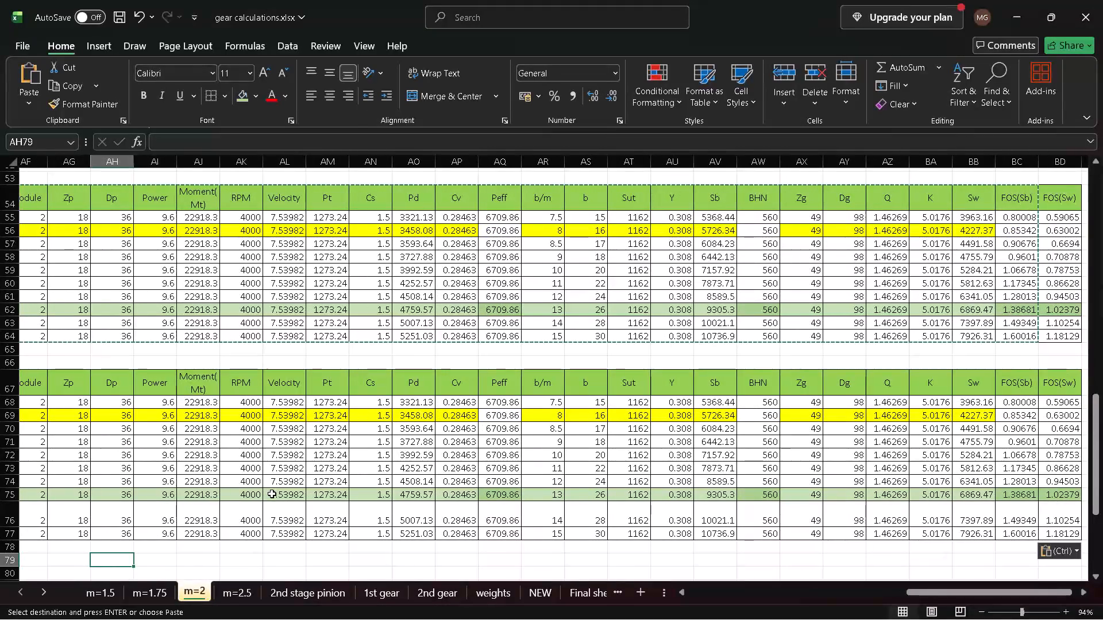
pyautogui.hscroll(-3, 385, 494)
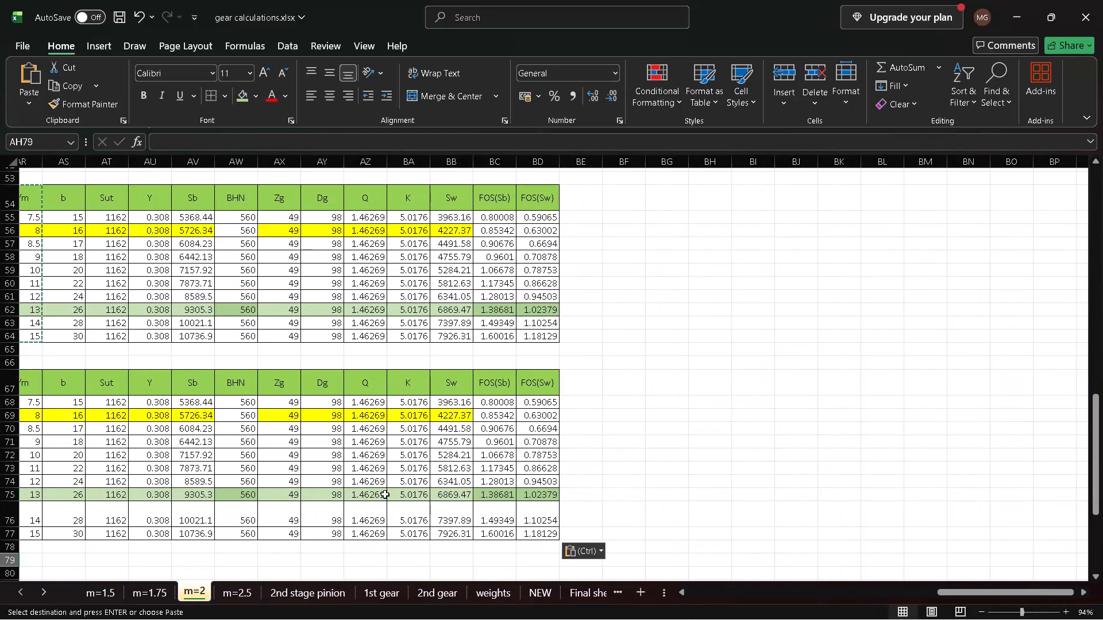
pyautogui.hscroll(2, 385, 494)
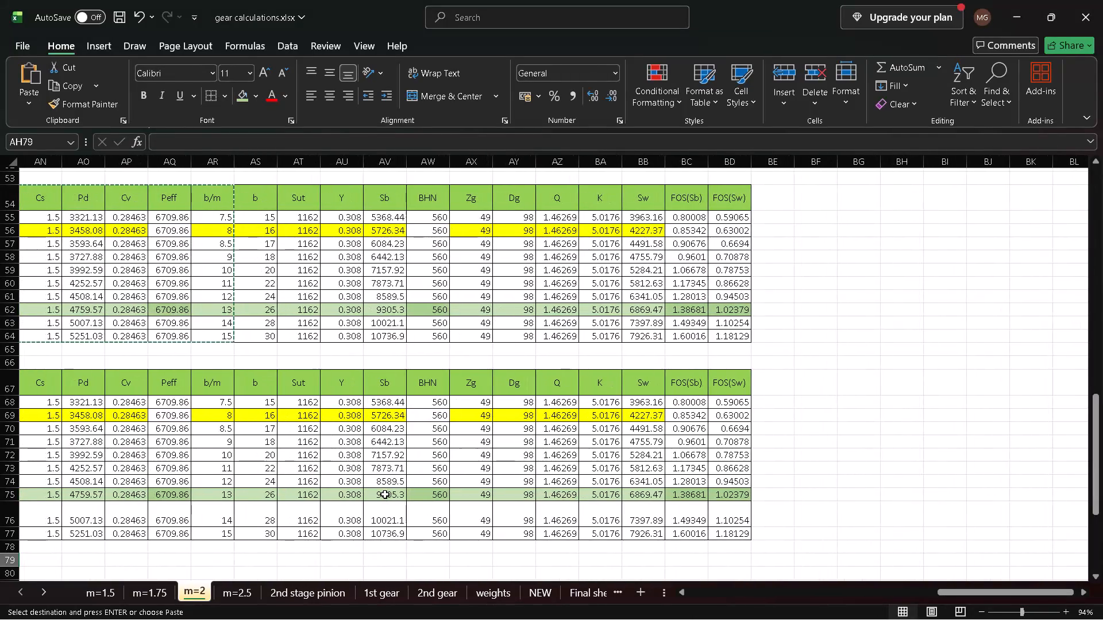
pyautogui.hscroll(4, 385, 494)
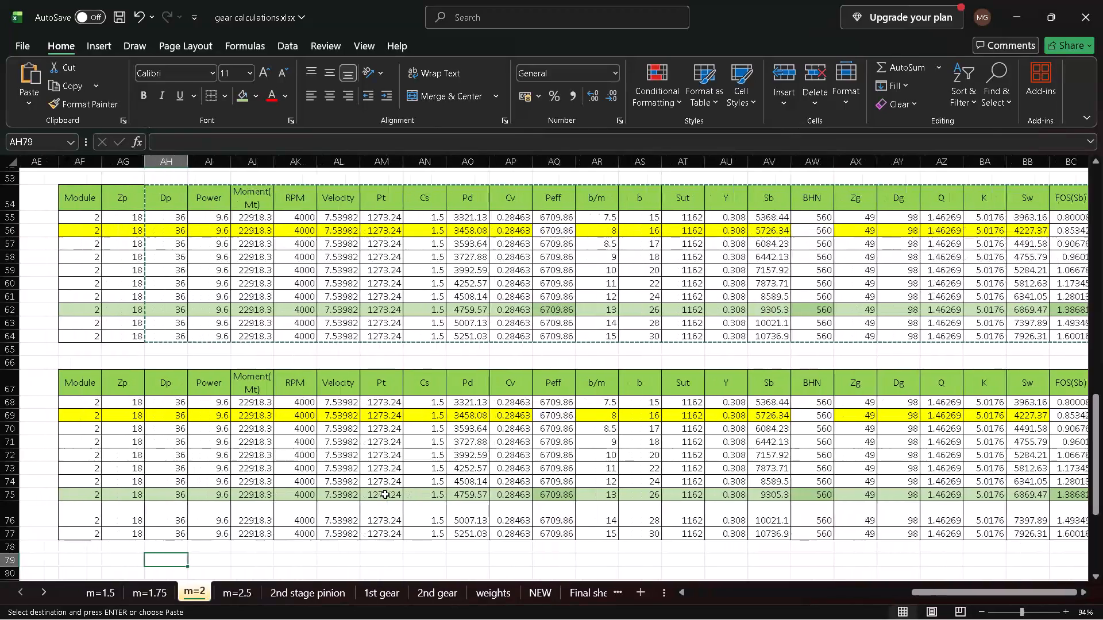
pyautogui.hscroll(1, 385, 494)
pyautogui.scroll(-1, 385, 494)
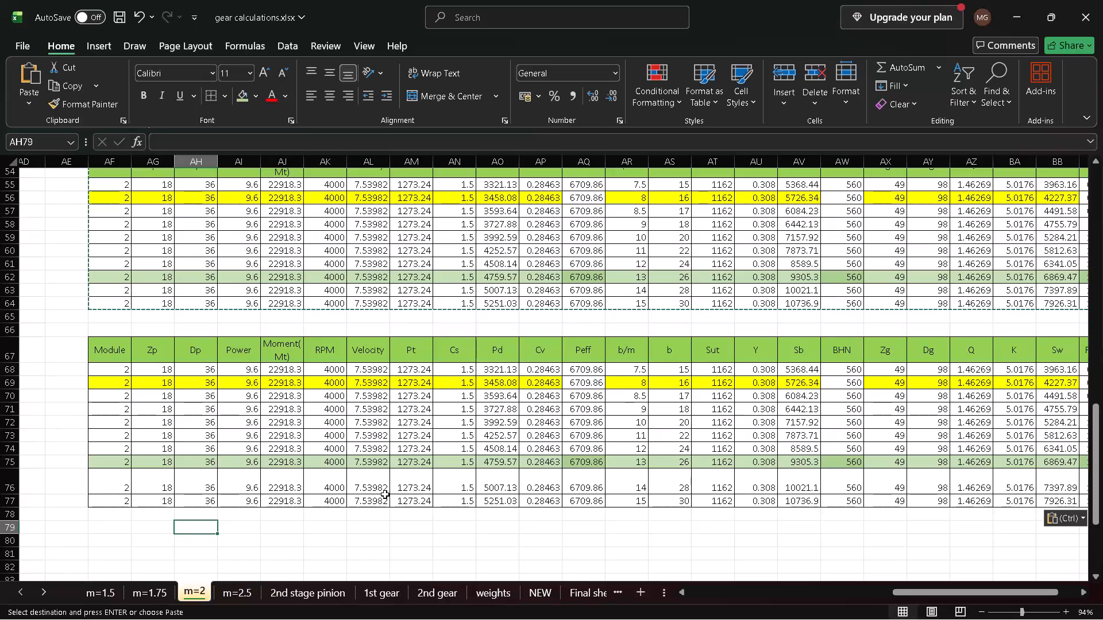
pyautogui.hscroll(-1, 385, 494)
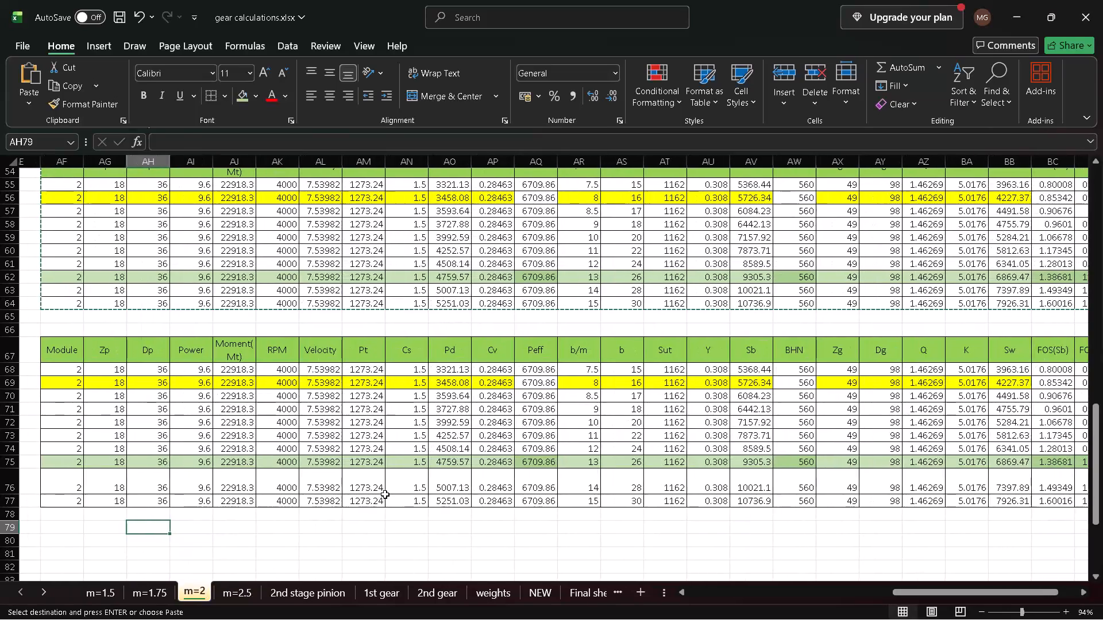
pyautogui.hscroll(-2, 385, 494)
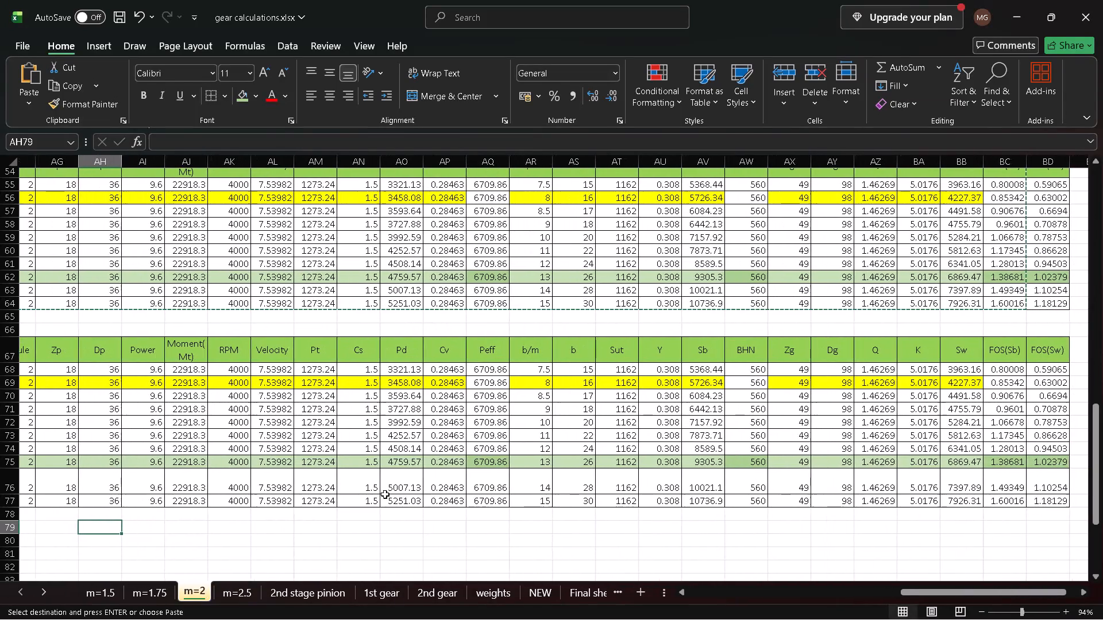
pyautogui.hscroll(-2, 385, 494)
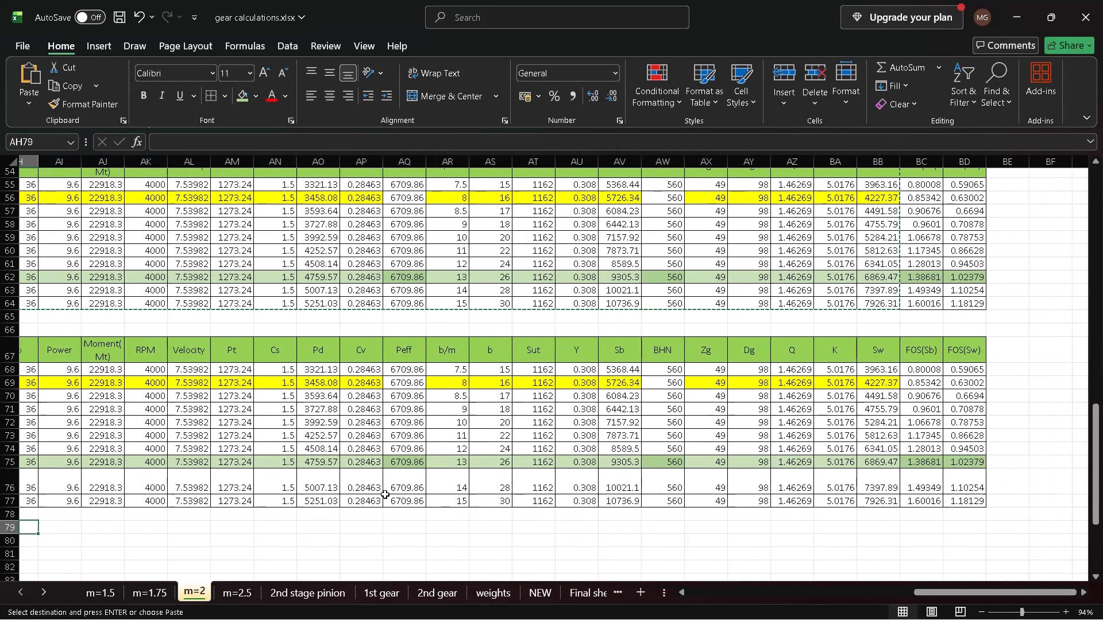
pyautogui.hscroll(-1, 385, 494)
pyautogui.hscroll(1, 385, 494)
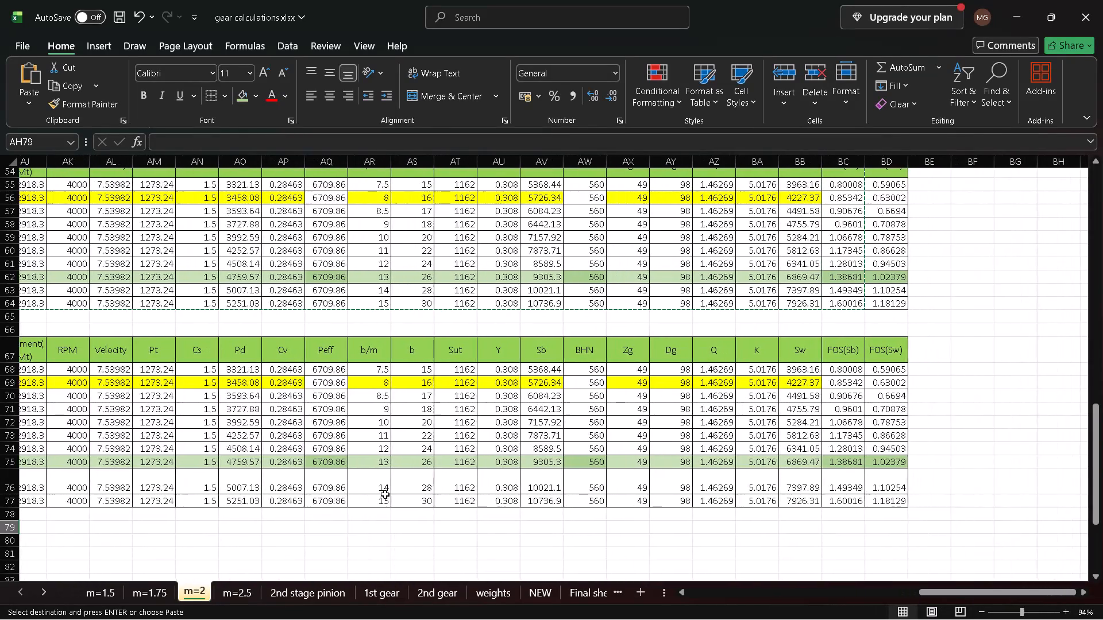
pyautogui.hscroll(1, 385, 494)
pyautogui.scroll(1, 385, 494)
pyautogui.hscroll(-1, 385, 494)
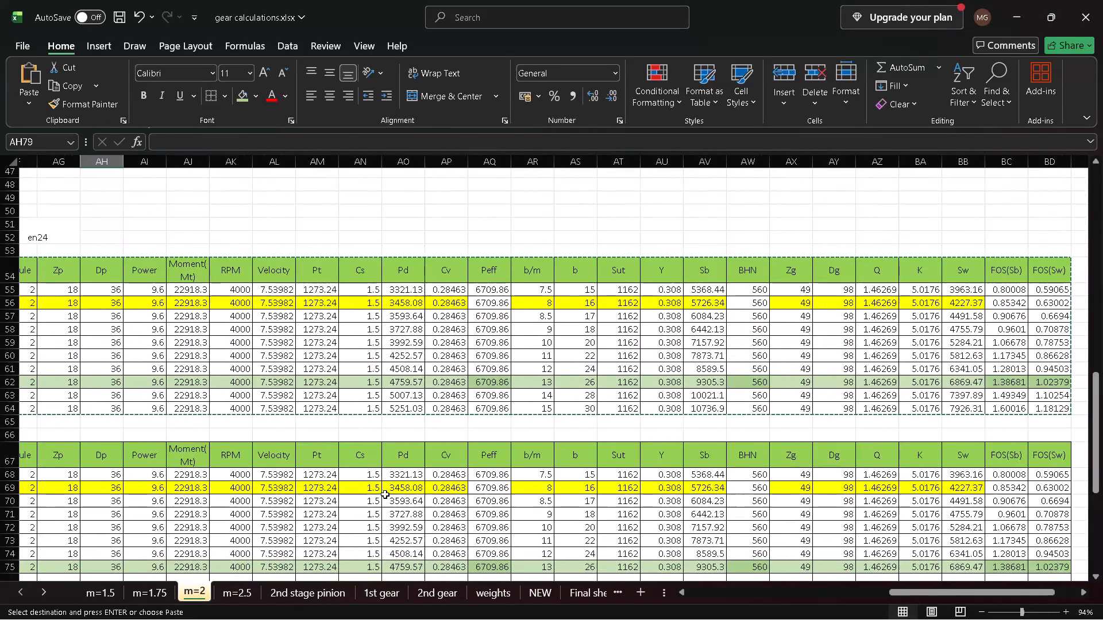
pyautogui.scroll(-1, 385, 494)
pyautogui.scroll(1, 519, 330)
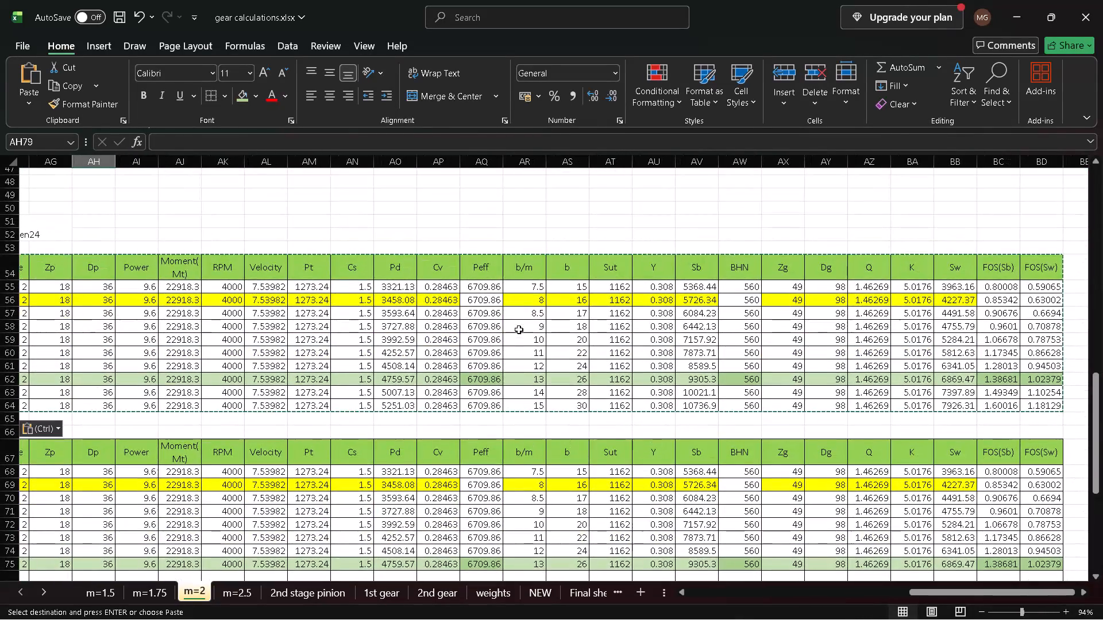
# Rename the Peff header in row 54 of the original en24 table as "Peff CV".
pyautogui.click(488, 286)
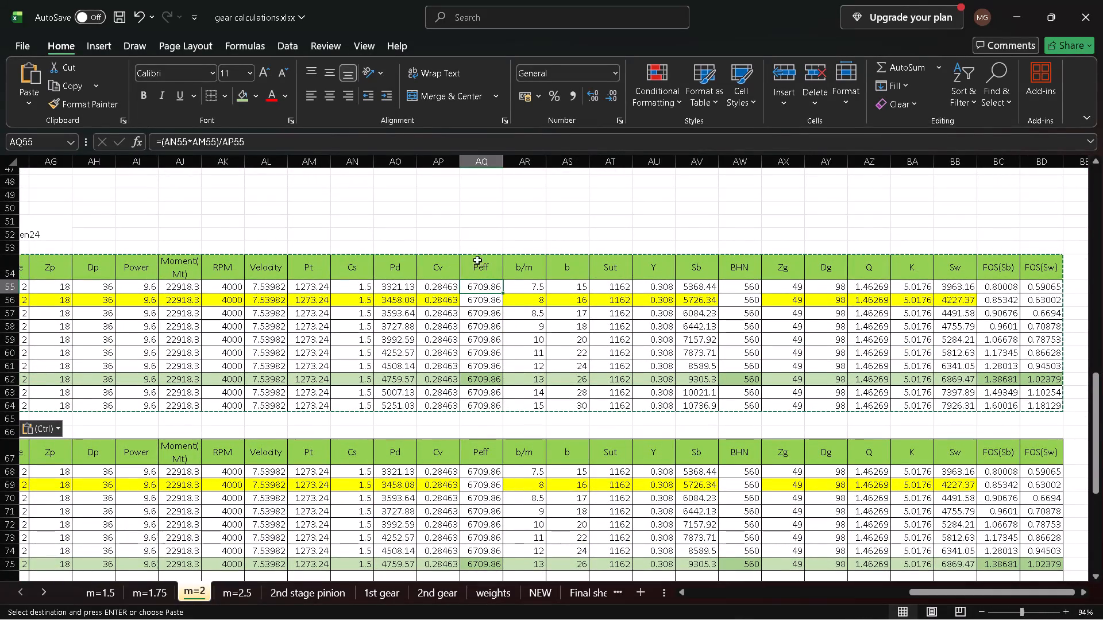
pyautogui.doubleClick(495, 269)
pyautogui.press('space')
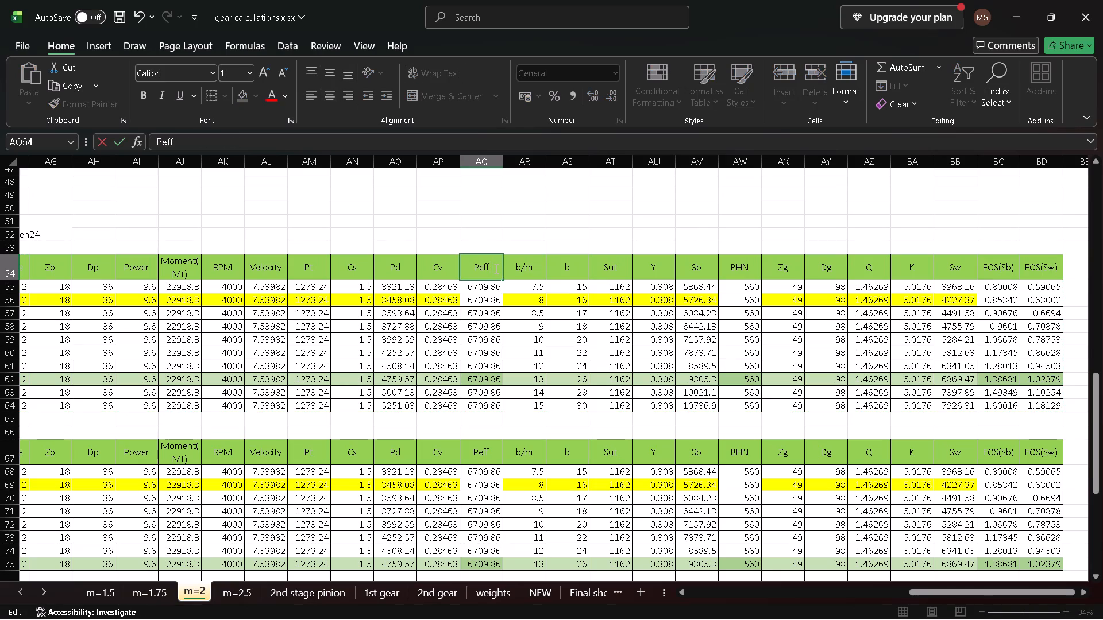
pyautogui.write('CV')
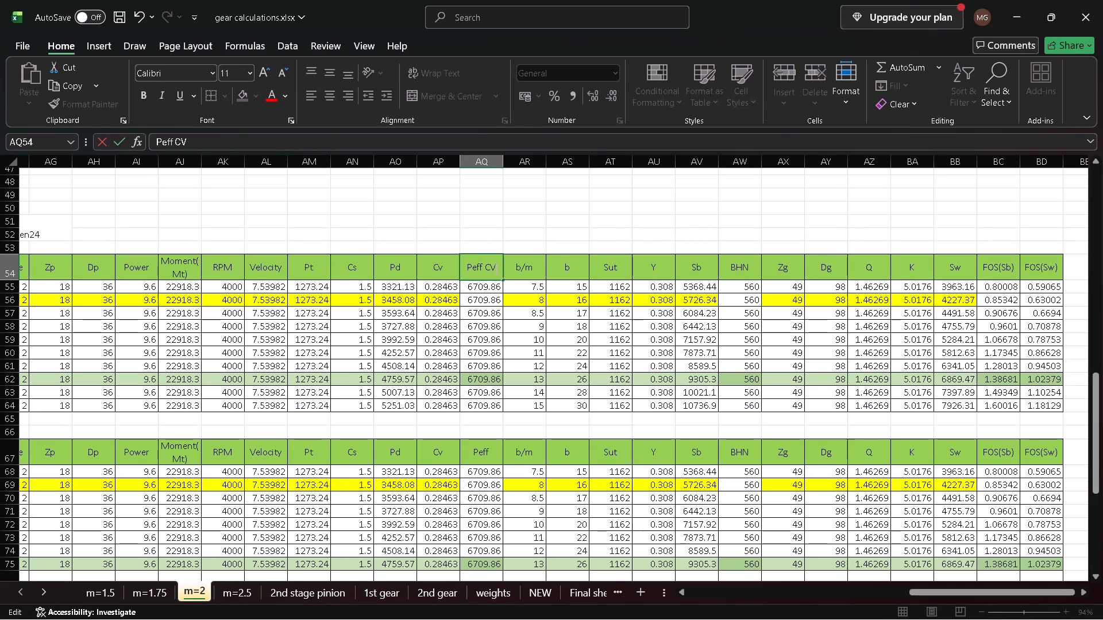
# Rename the Peff header in row 67 of the copied en24 table as "Peff PD".
pyautogui.doubleClick(475, 454)
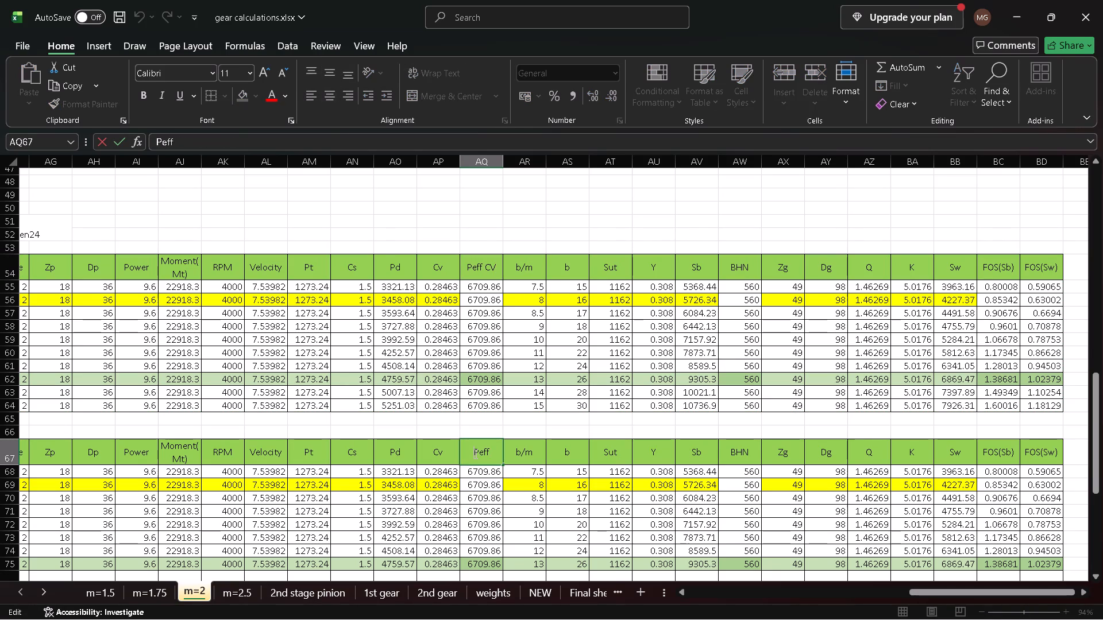
pyautogui.click(367, 144)
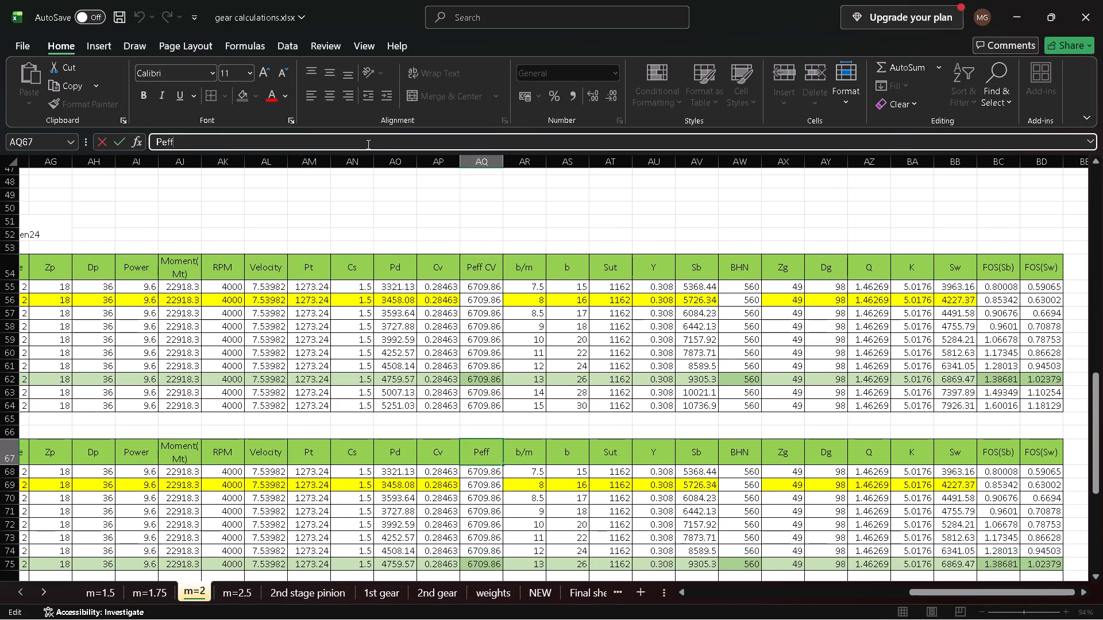
pyautogui.press('space')
pyautogui.write('PD')
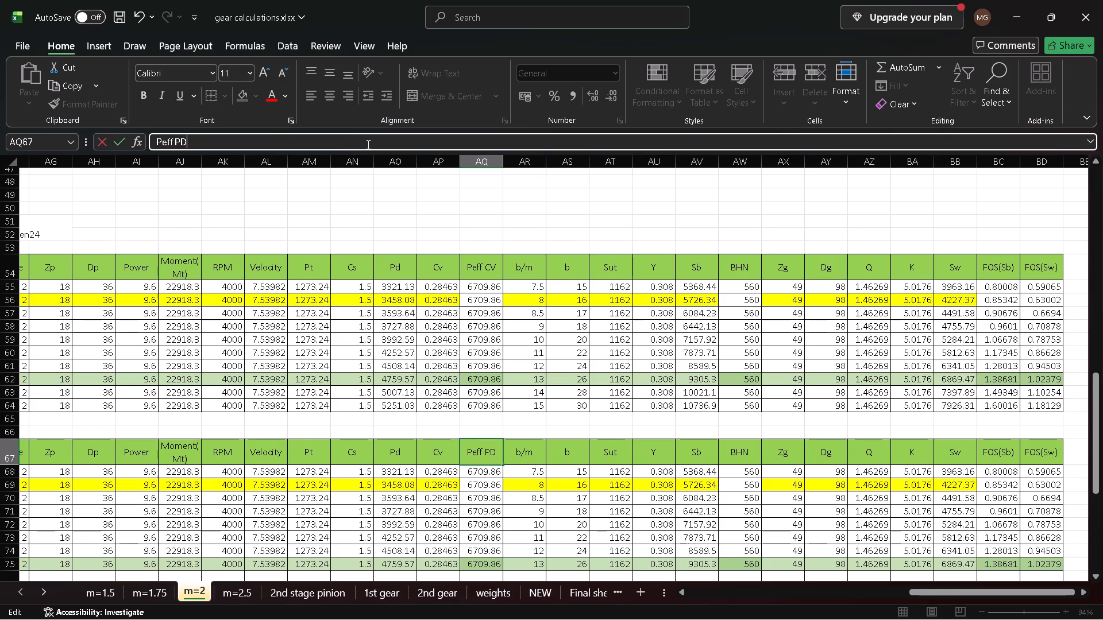
pyautogui.press('Return')
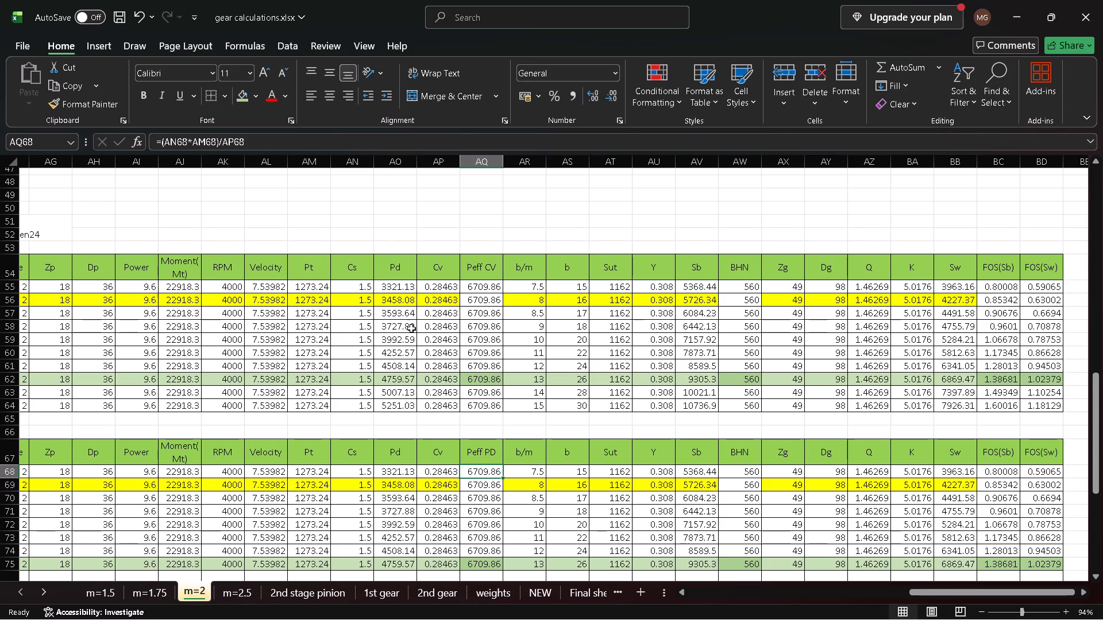
# Examine the Peff formula in the copied en24 table's first data row and in row 68 of the neighbouring m=2 table.
pyautogui.scroll(-1, 452, 458)
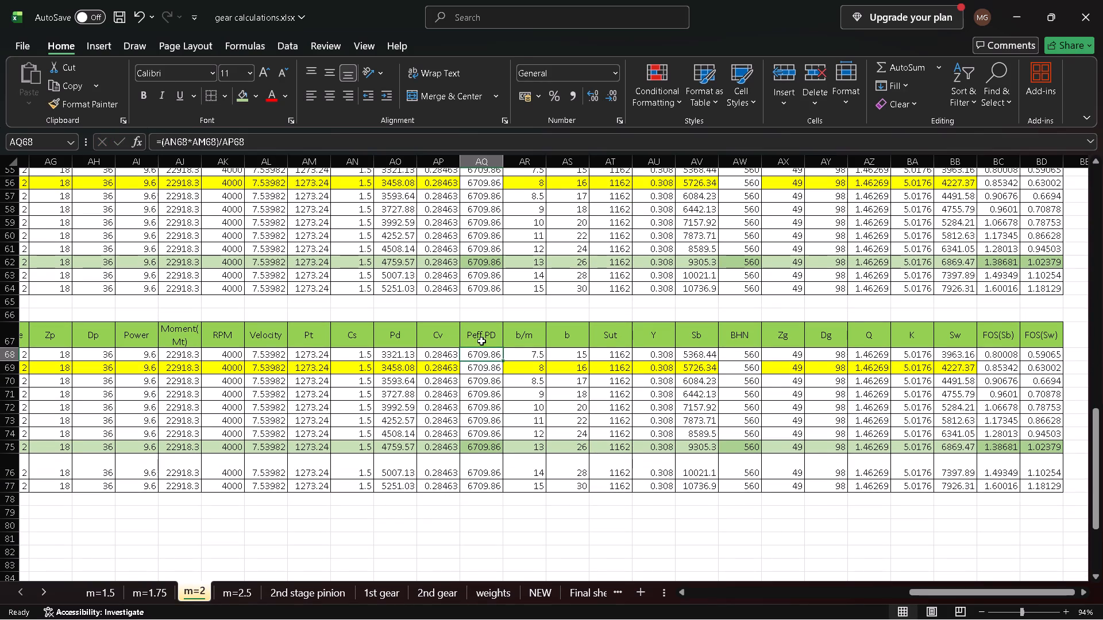
pyautogui.doubleClick(482, 358)
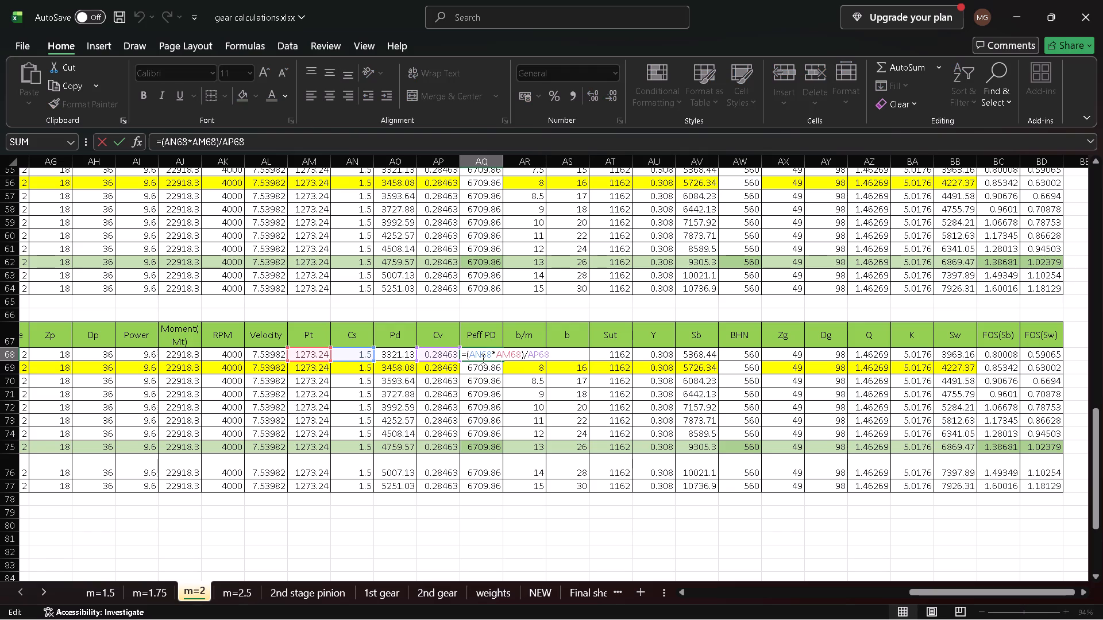
pyautogui.click(344, 145)
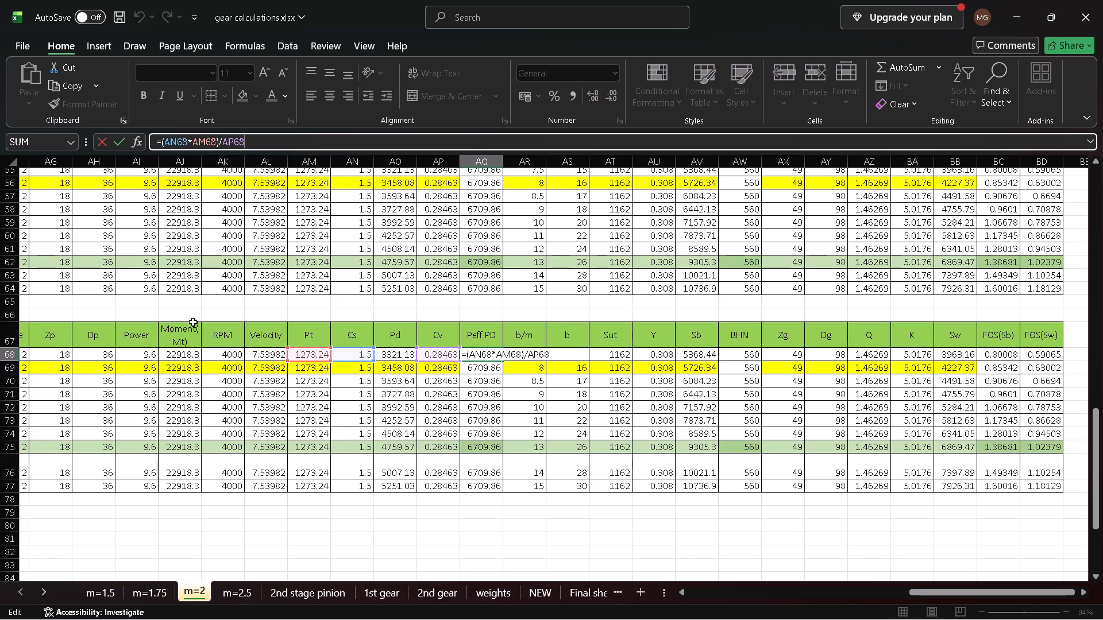
pyautogui.hscroll(4, 182, 510)
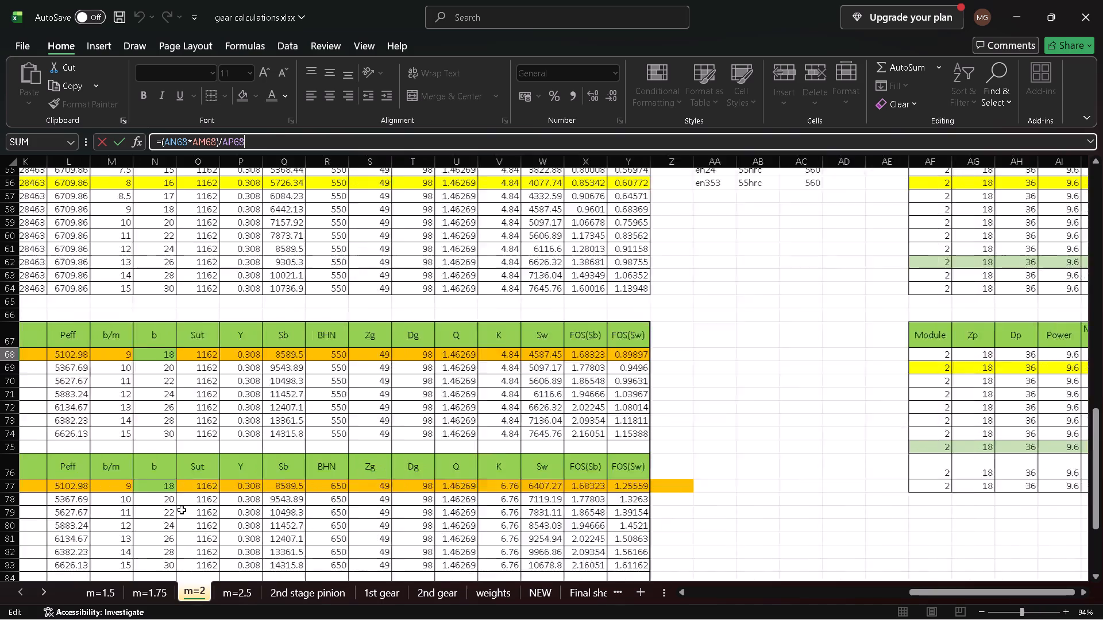
pyautogui.hscroll(-5, 437, 331)
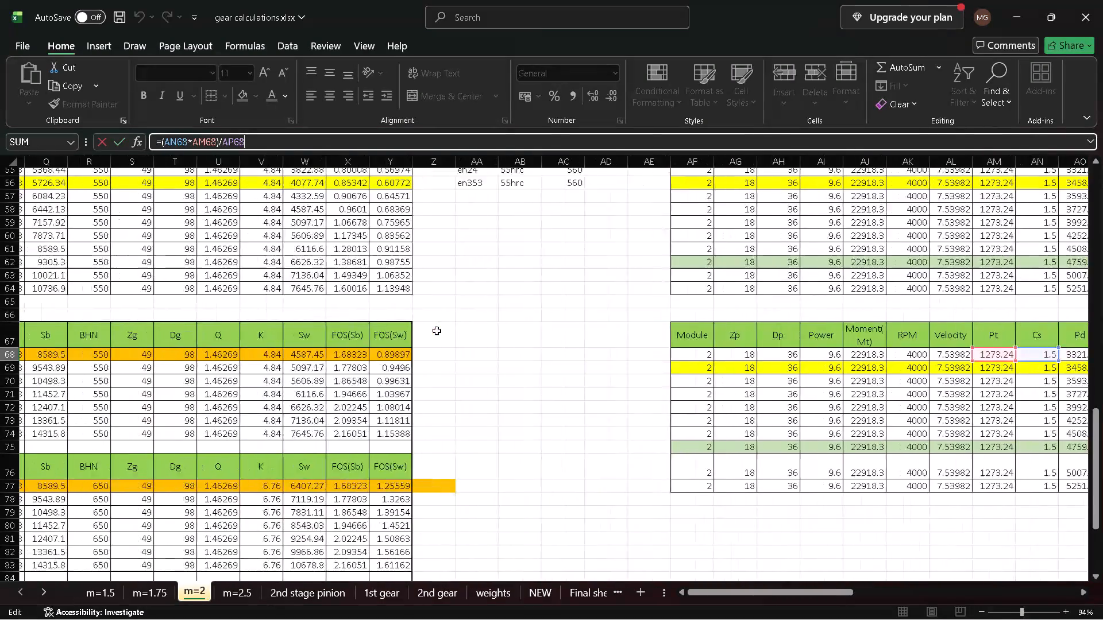
pyautogui.press('Return')
pyautogui.hscroll(6, 437, 331)
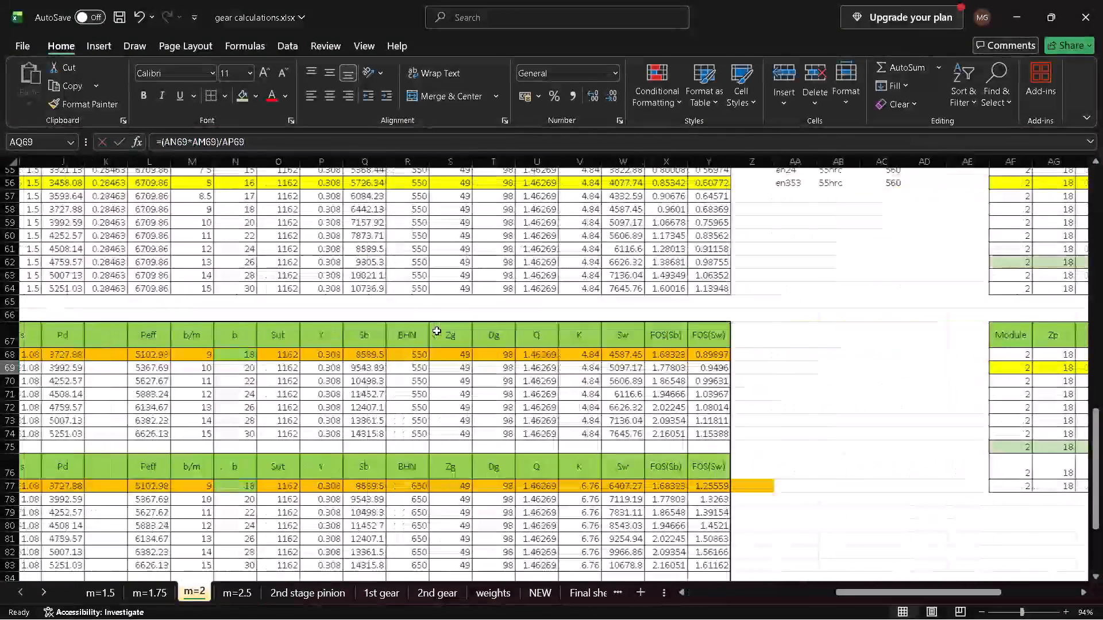
pyautogui.hscroll(-4, 481, 408)
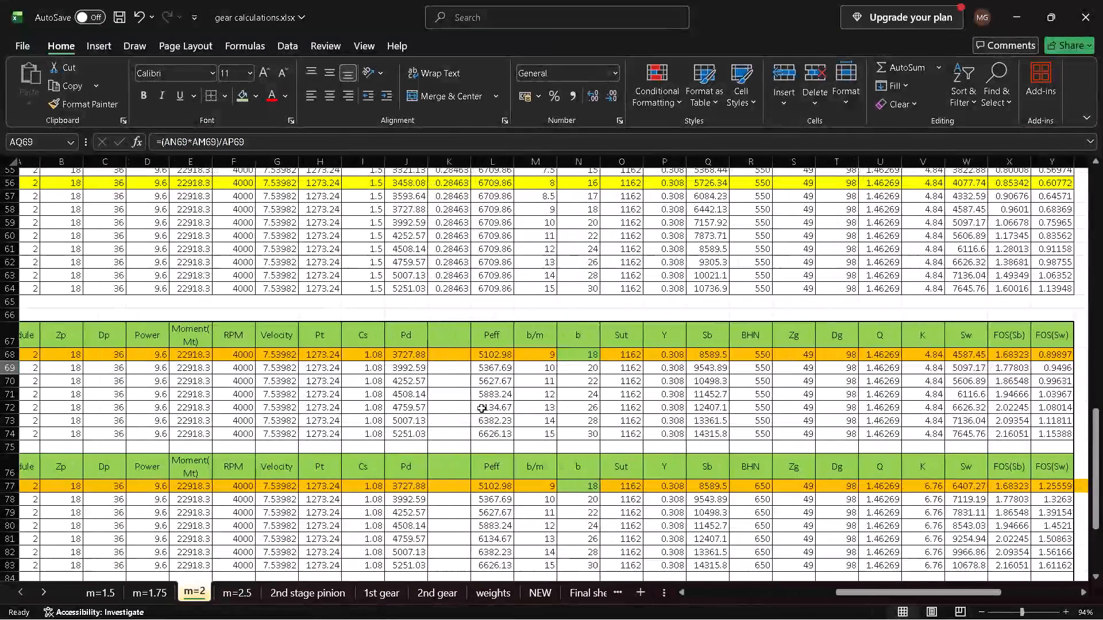
pyautogui.click(497, 356)
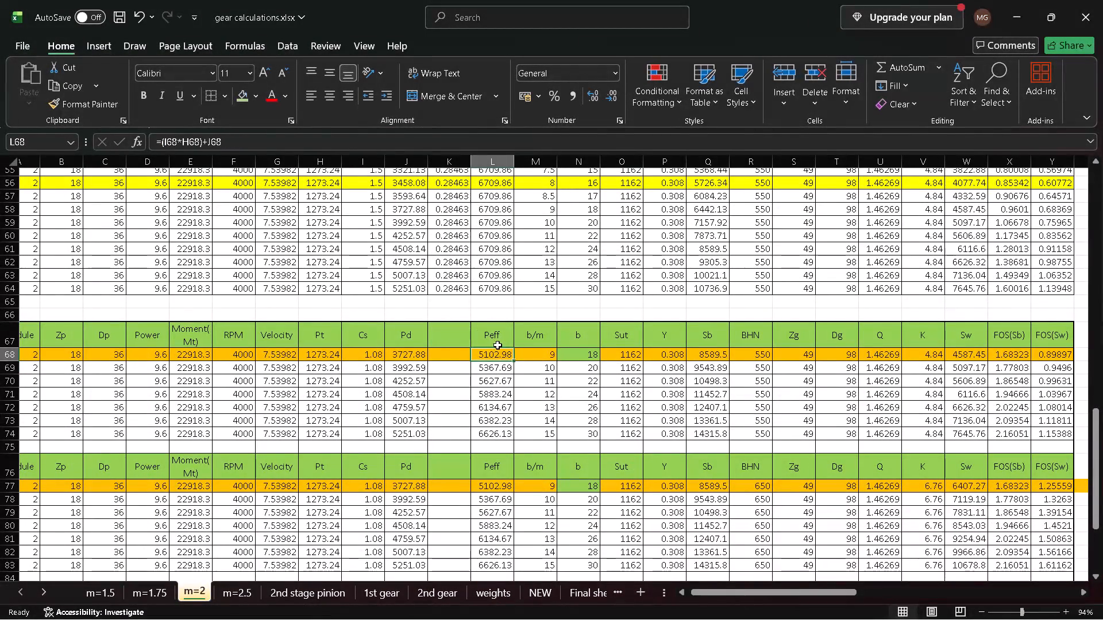
pyautogui.click(497, 344)
pyautogui.scroll(2, 497, 344)
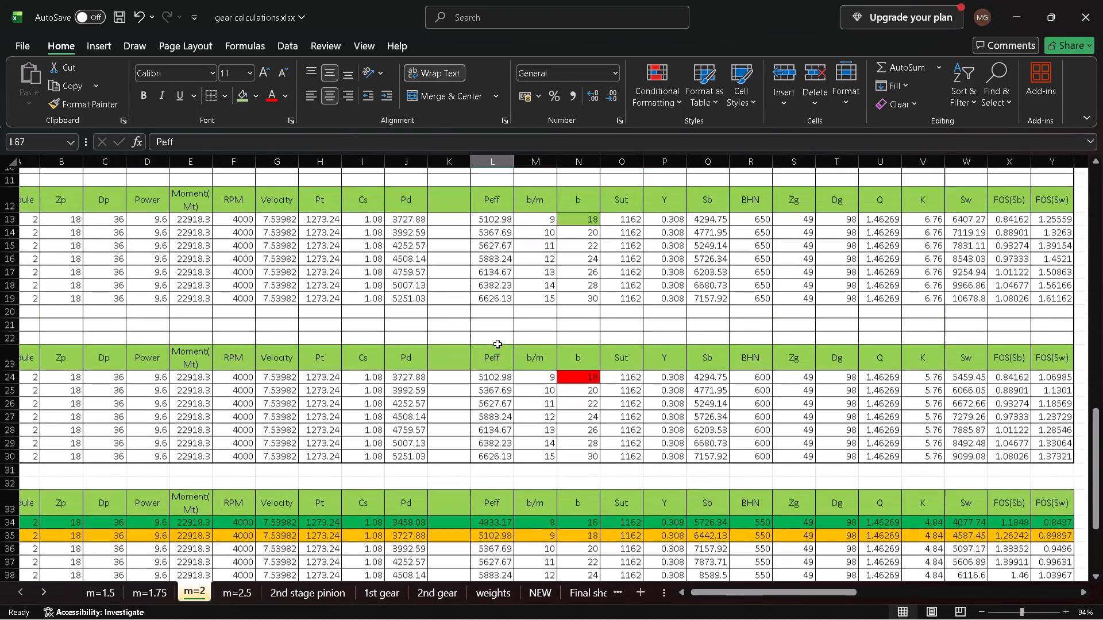
# On the m=2.5 sheet, compare the Peff cv and Peff formulas in row 160.
pyautogui.click(234, 590)
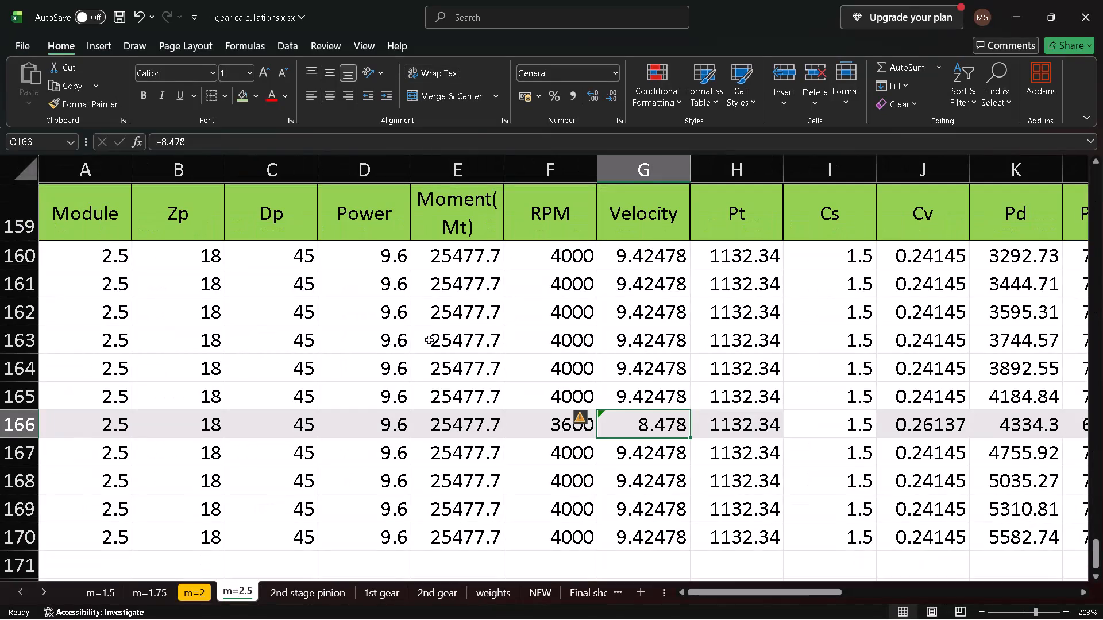
pyautogui.hscroll(-1, 502, 251)
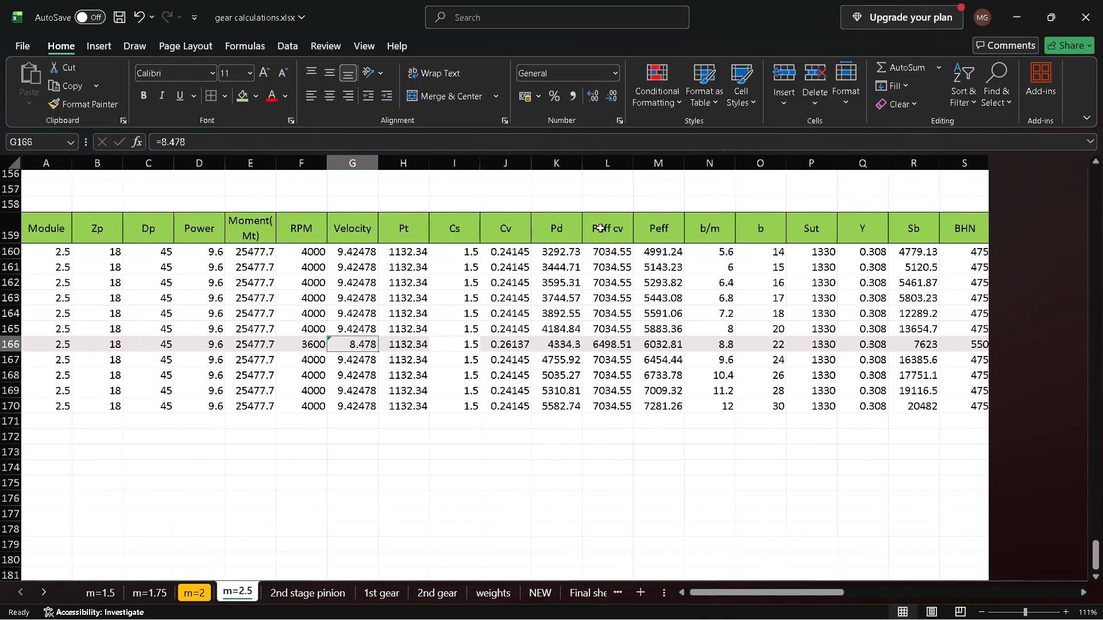
pyautogui.click(610, 228)
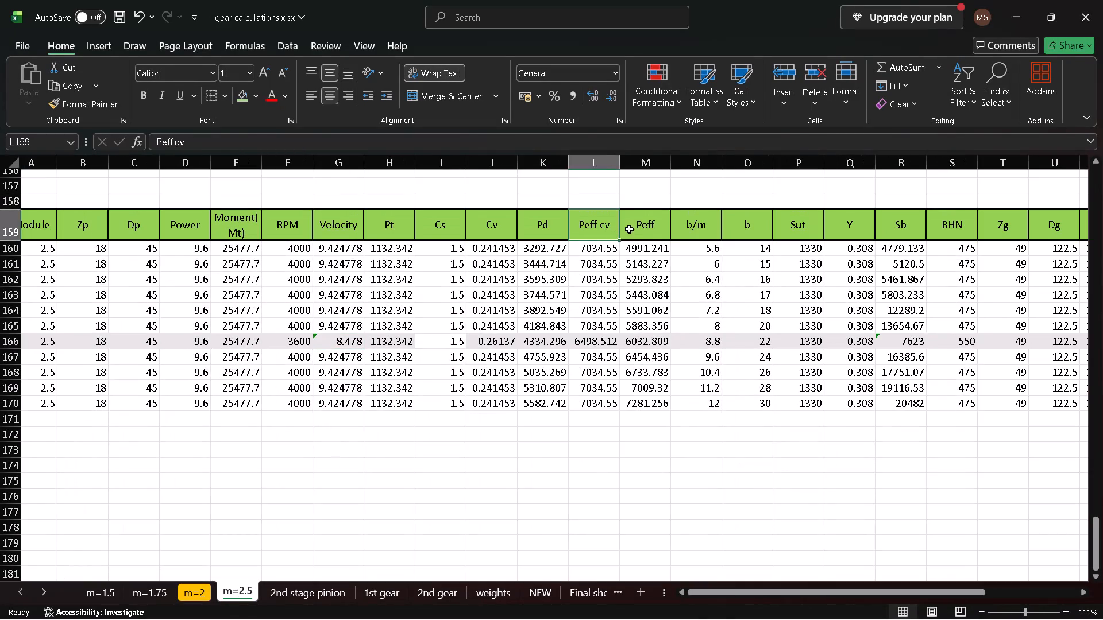
pyautogui.click(638, 228)
pyautogui.click(641, 246)
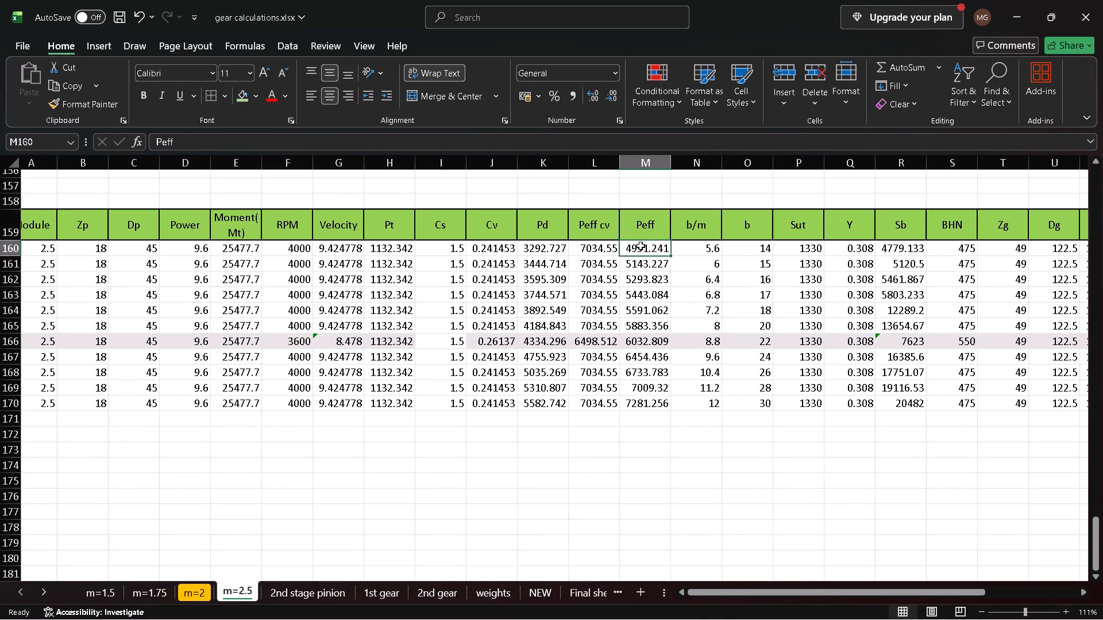
pyautogui.click(591, 250)
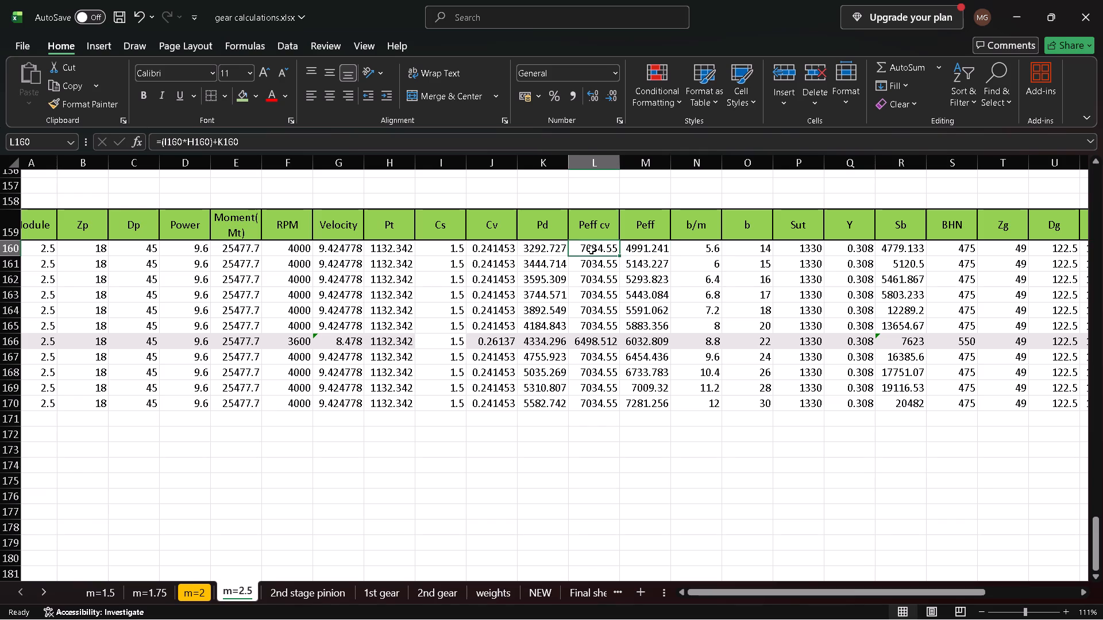
pyautogui.click(651, 253)
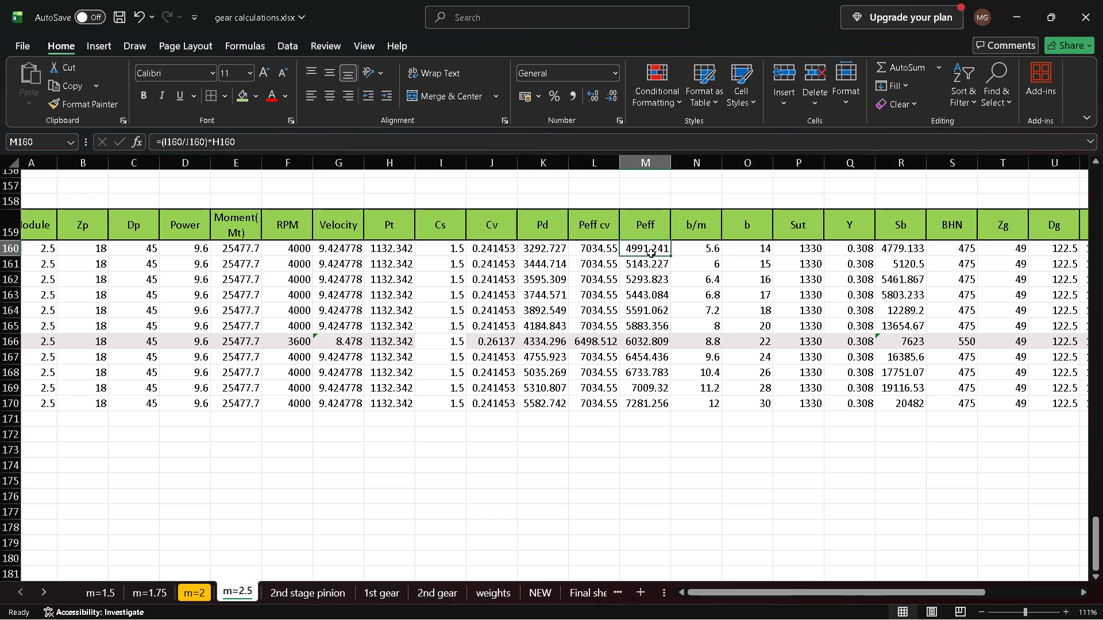
pyautogui.click(602, 248)
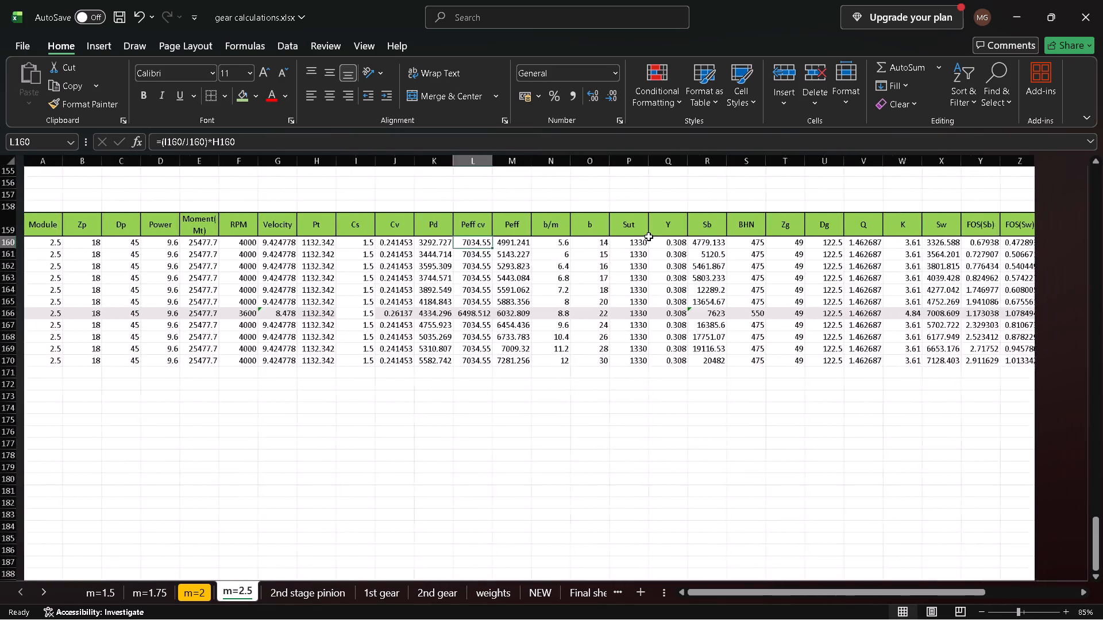
# Examine the upper gear tables of the m=2.5 sheet and inspect the Peff formula in row 4 of the first table.
pyautogui.scroll(1, 649, 237)
pyautogui.hscroll(-1, 649, 237)
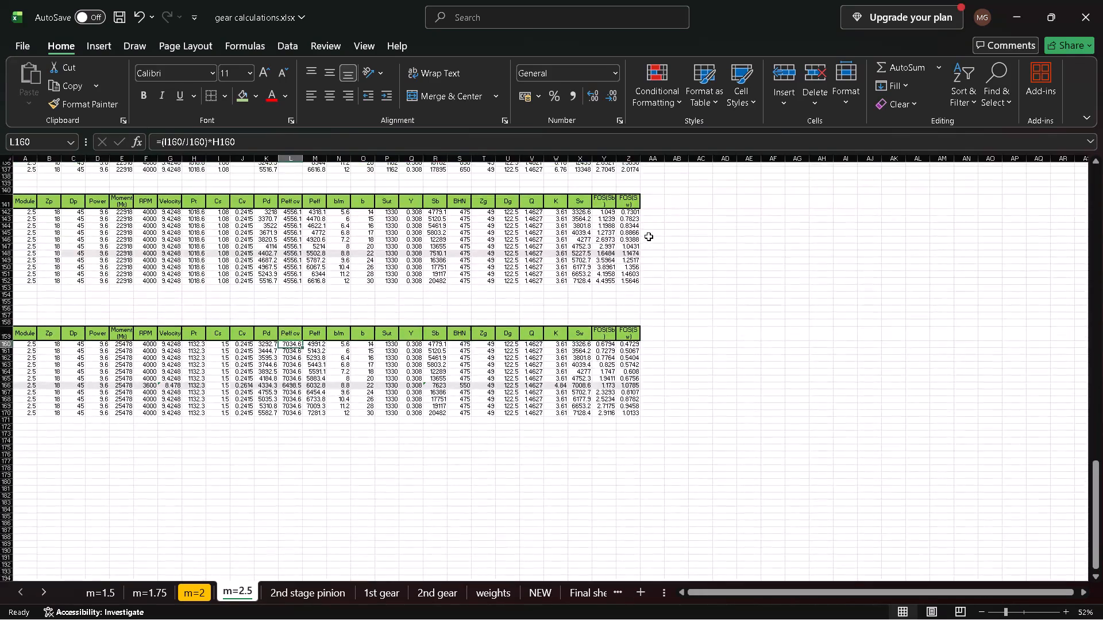
pyautogui.hscroll(-1, 649, 237)
pyautogui.scroll(6, 654, 398)
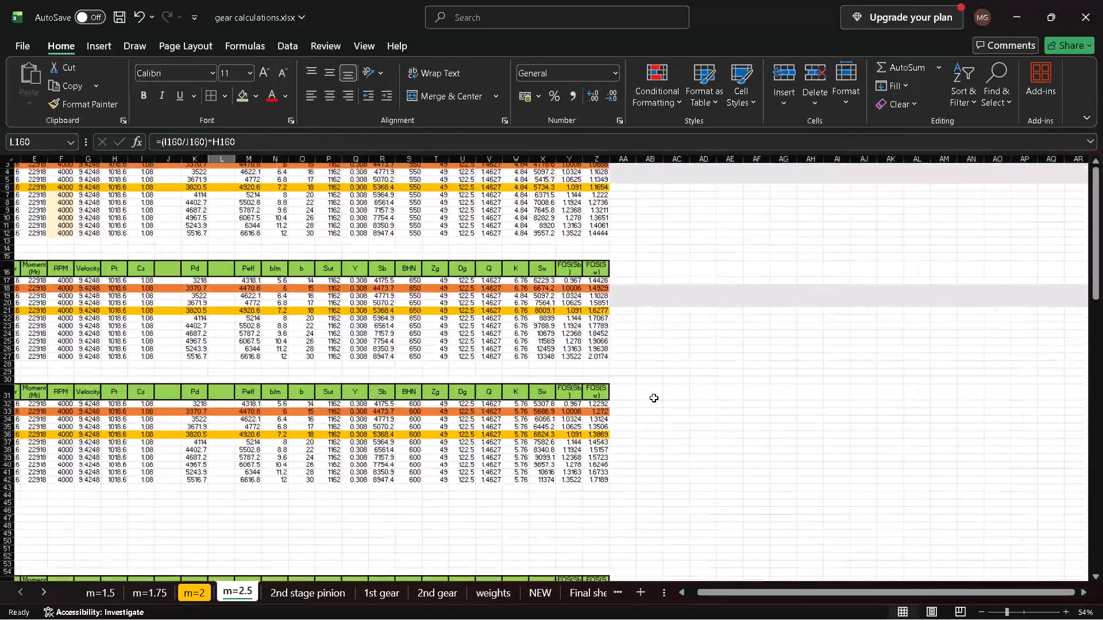
pyautogui.hscroll(3, 504, 361)
pyautogui.scroll(4, 504, 361)
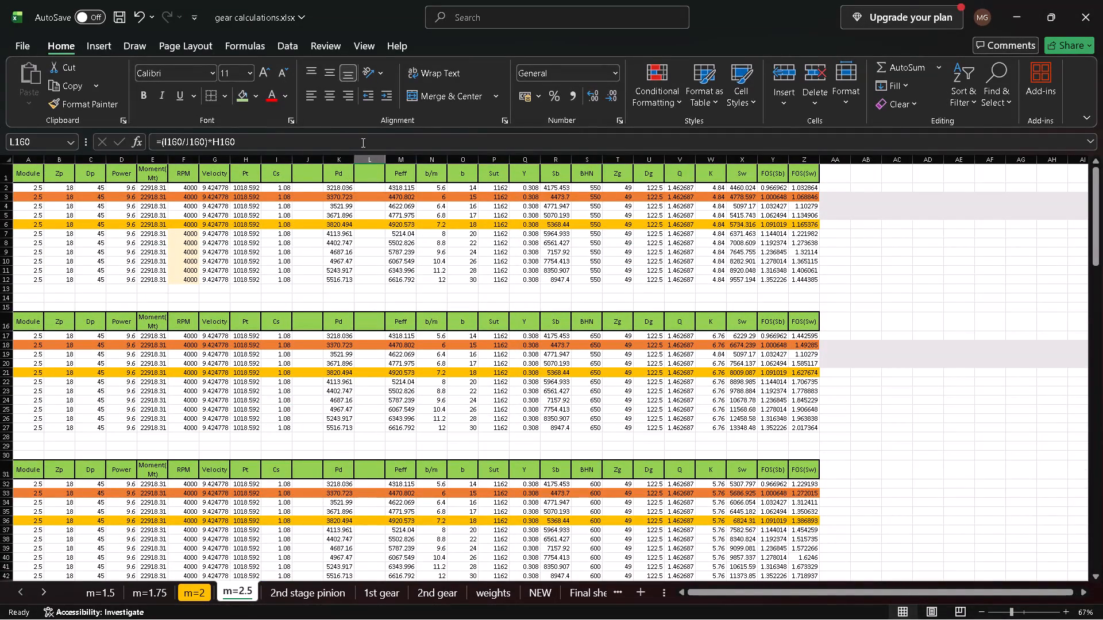
pyautogui.click(400, 180)
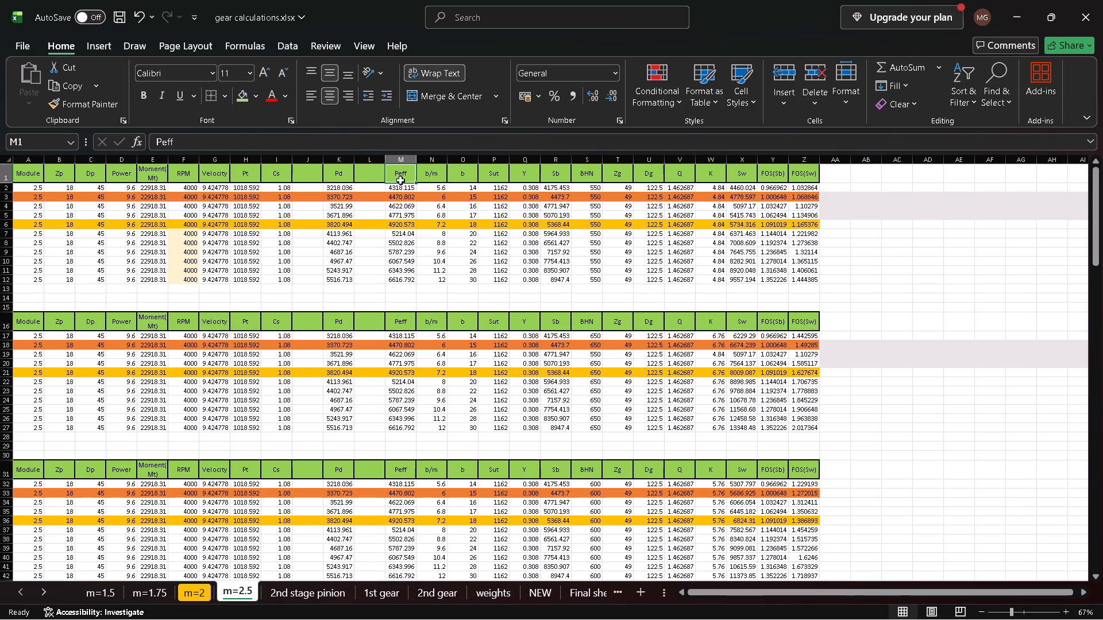
pyautogui.click(402, 206)
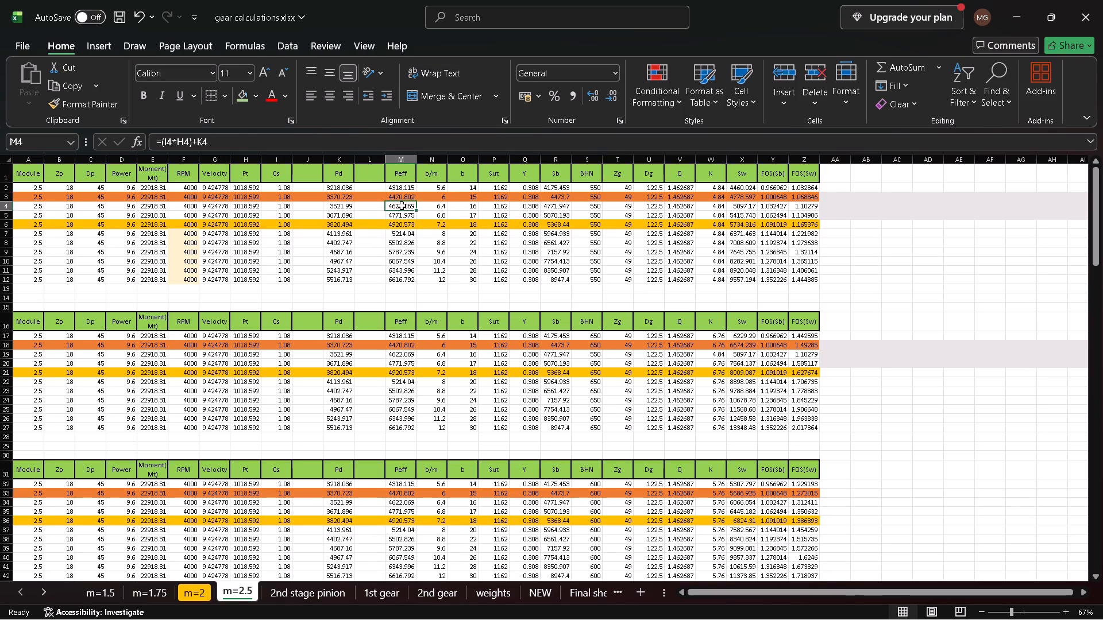
pyautogui.hscroll(2, 373, 222)
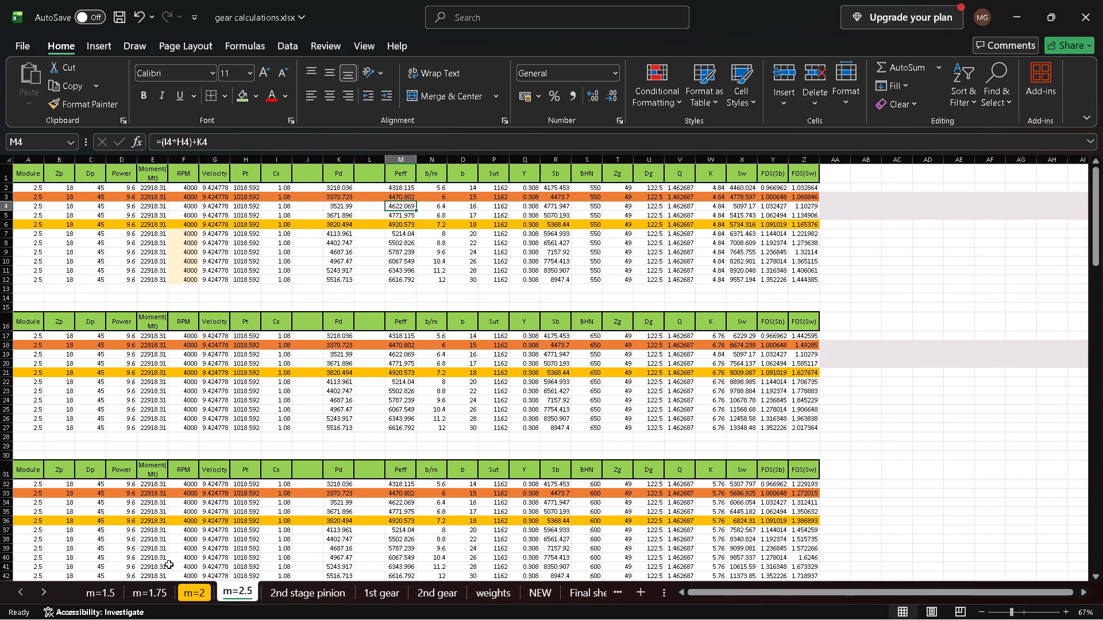
# Return to the m=2 sheet and inspect the Peff formula in row 55 of the first stage reduction table.
pyautogui.click(186, 587)
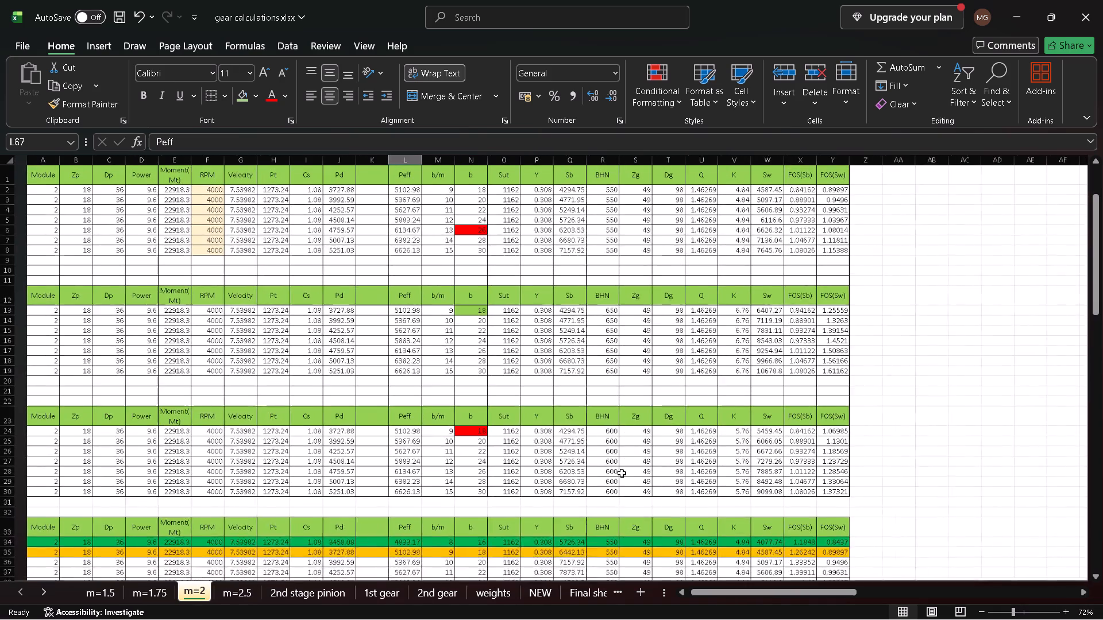
pyautogui.scroll(-3, 527, 470)
pyautogui.scroll(1, 527, 470)
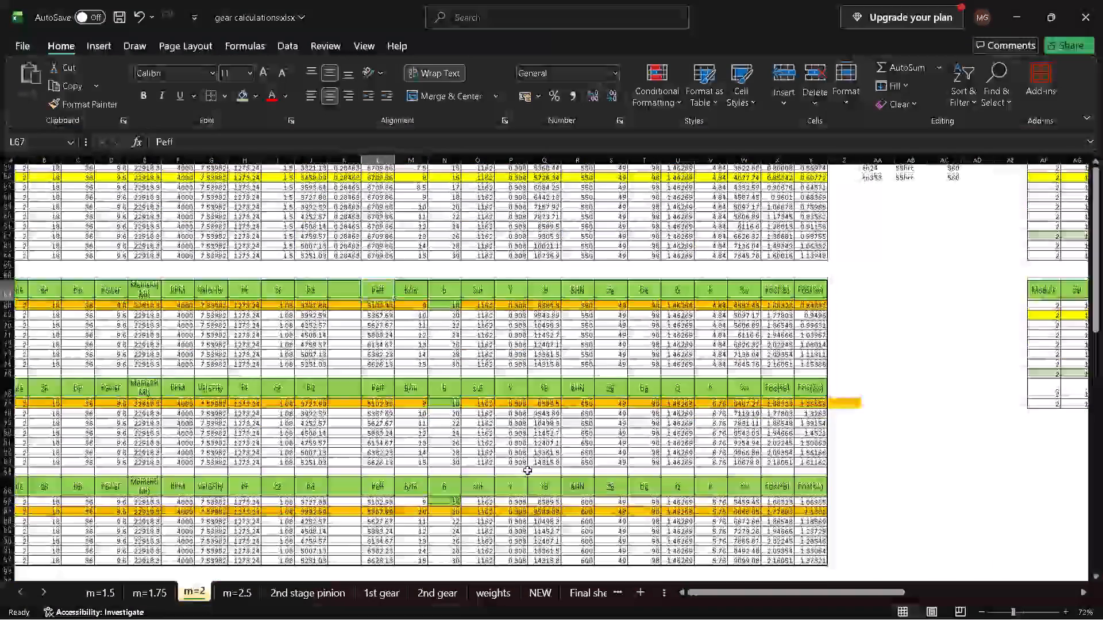
pyautogui.scroll(1, 527, 470)
pyautogui.hscroll(3, 527, 470)
pyautogui.scroll(2, 527, 470)
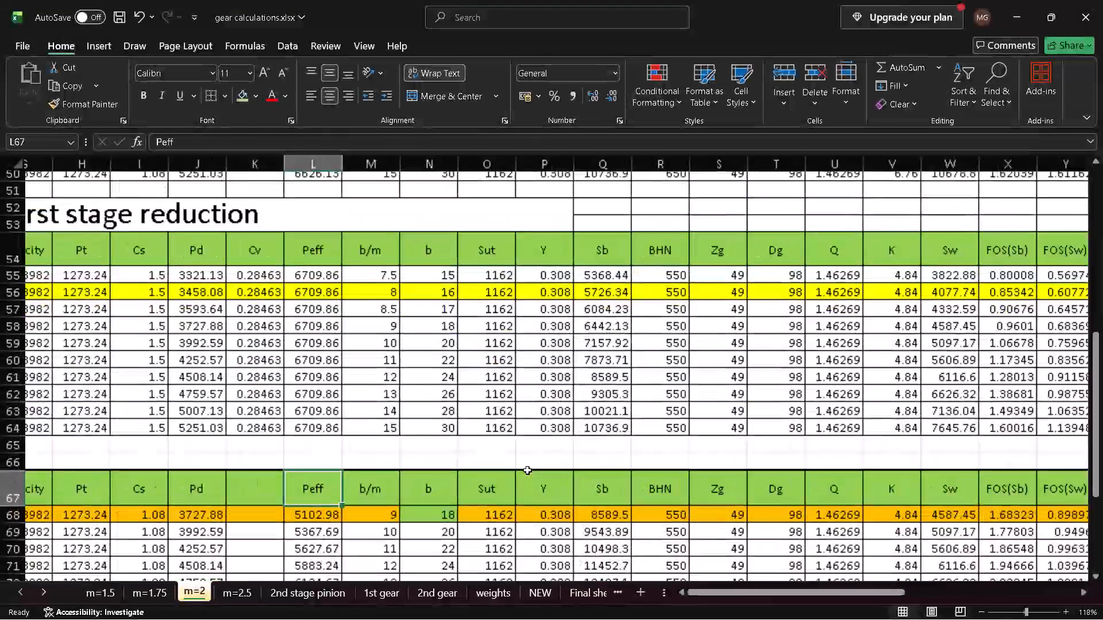
pyautogui.hscroll(3, 527, 470)
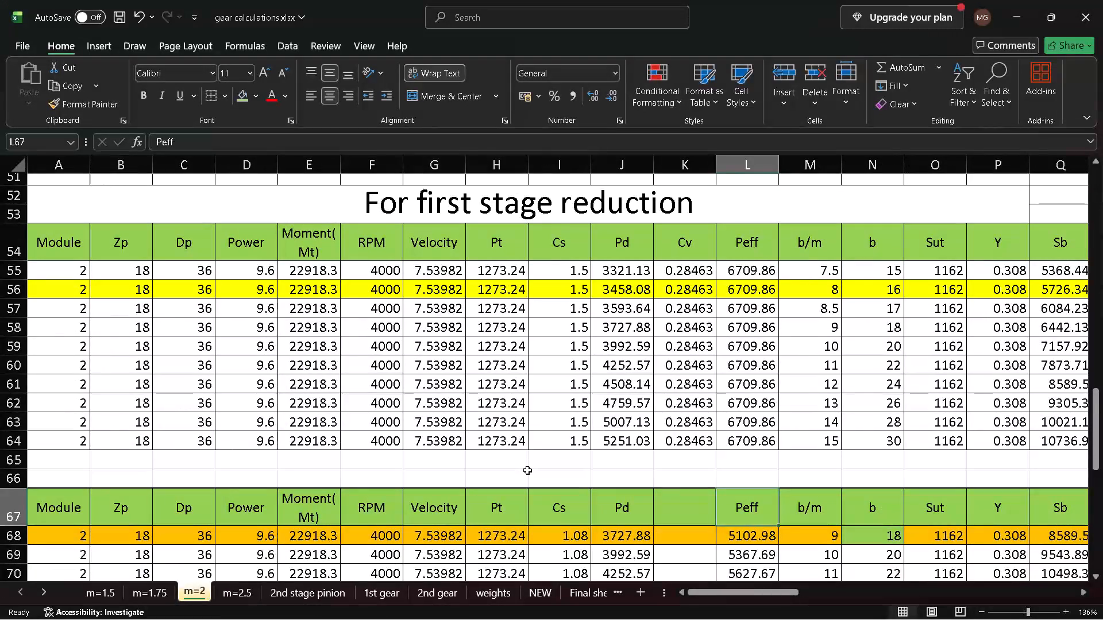
pyautogui.click(723, 268)
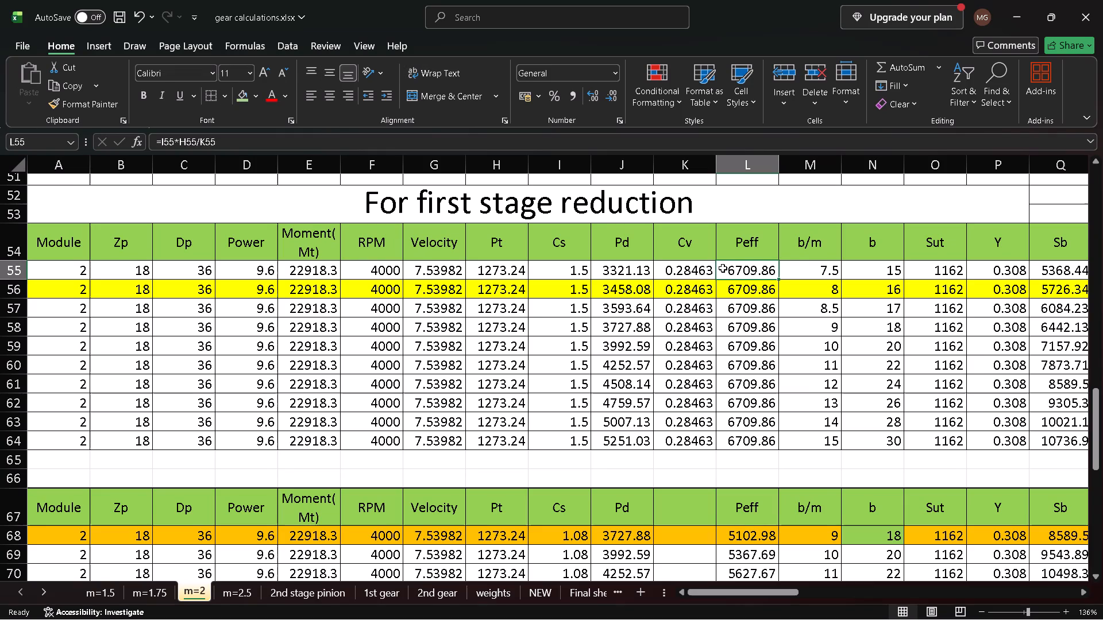
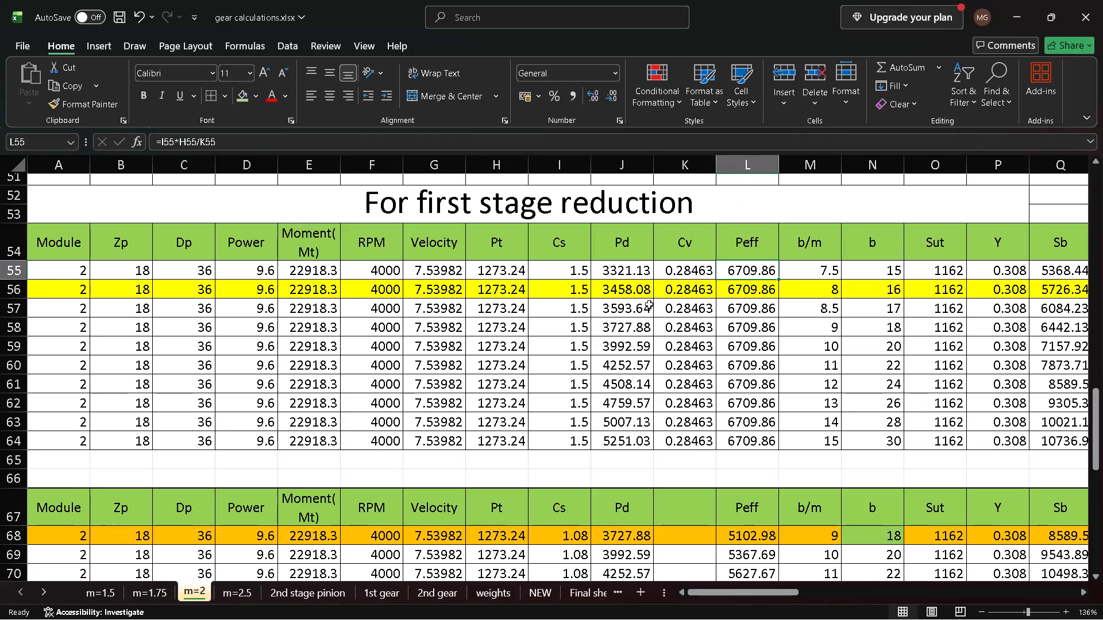
# Examine the first stage reduction table on the m=2 sheet, from Peff across to the FOS(Sb) and FOS(Sw) columns.
pyautogui.click(751, 262)
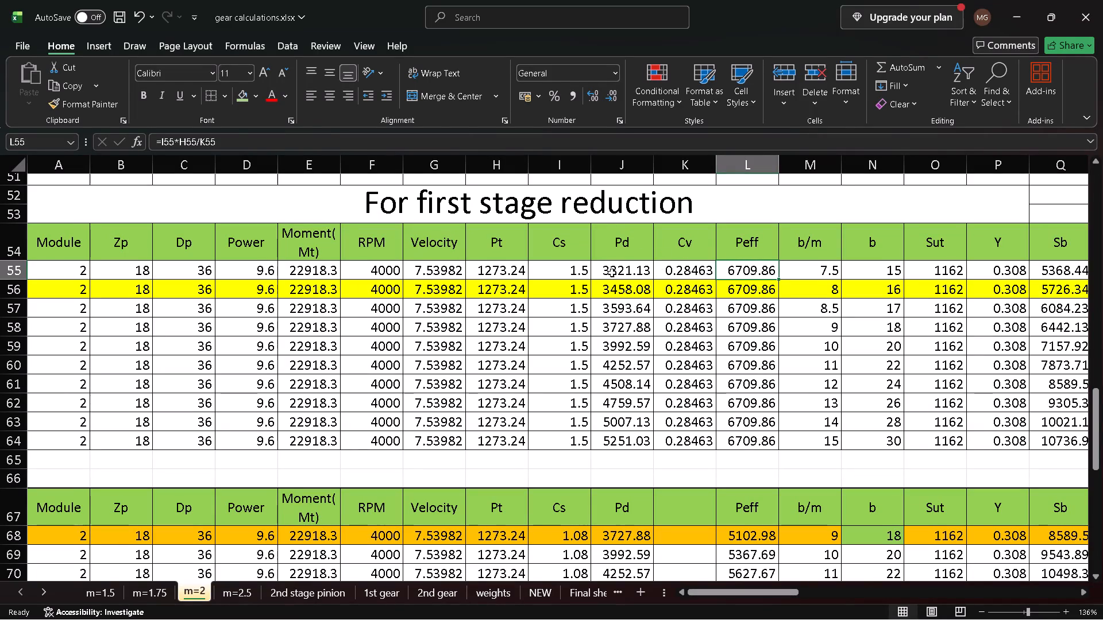
pyautogui.hscroll(-1, 711, 279)
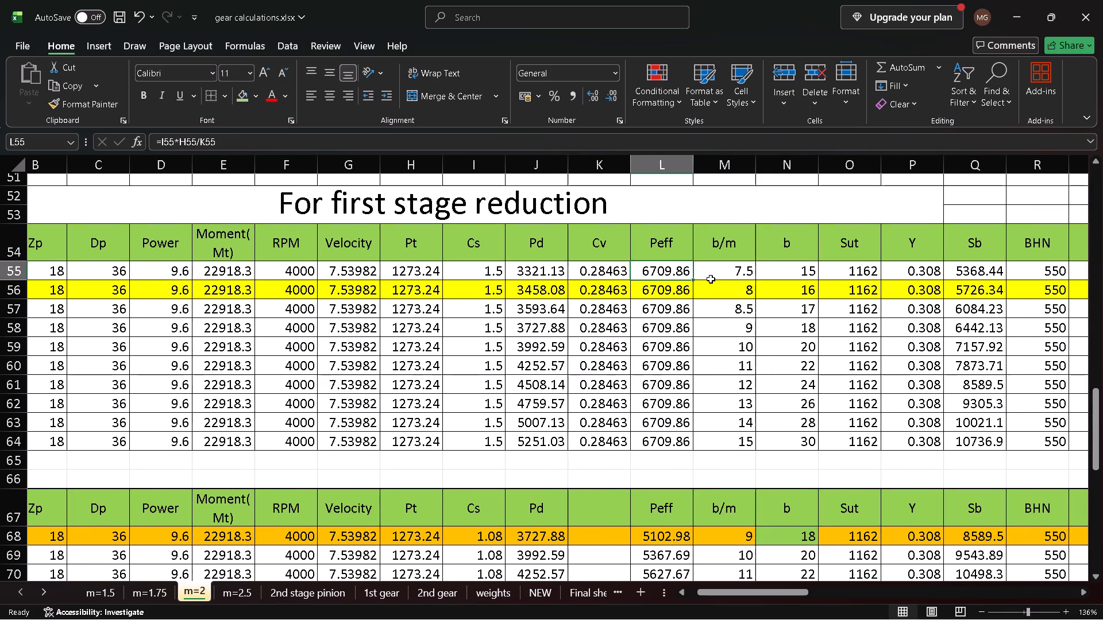
pyautogui.hscroll(-1, 711, 279)
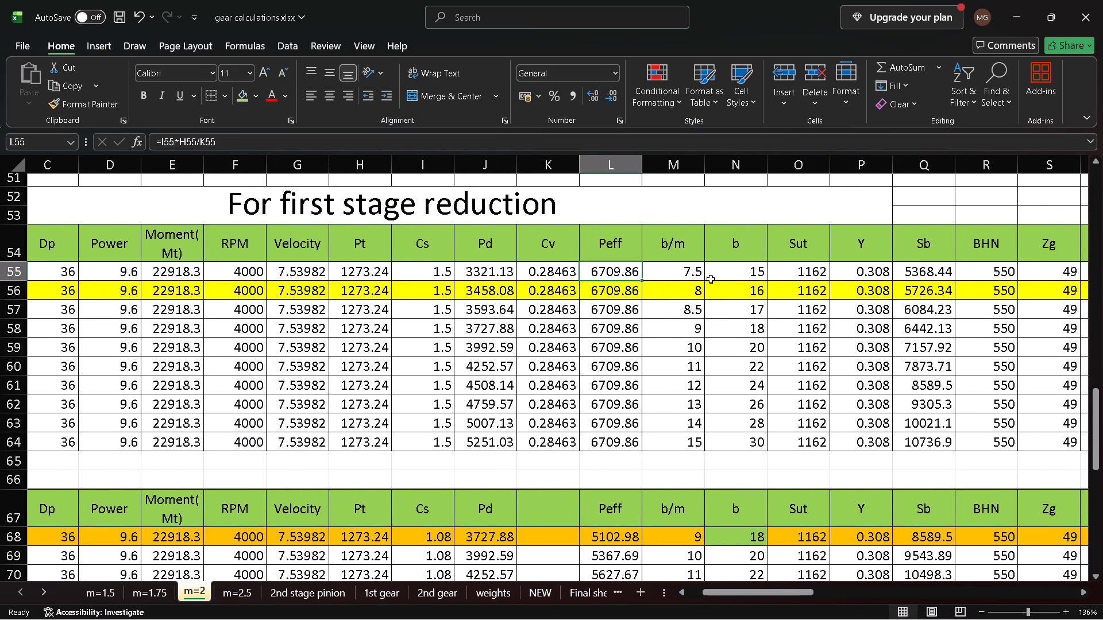
pyautogui.click(610, 249)
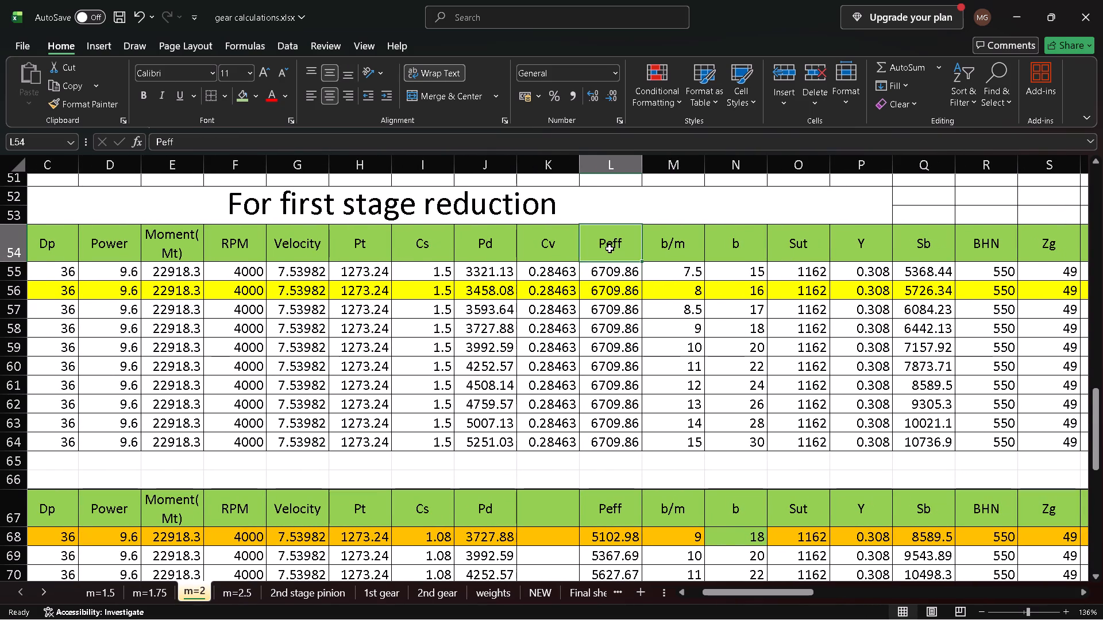
pyautogui.hscroll(-3, 610, 249)
pyautogui.hscroll(1, 610, 249)
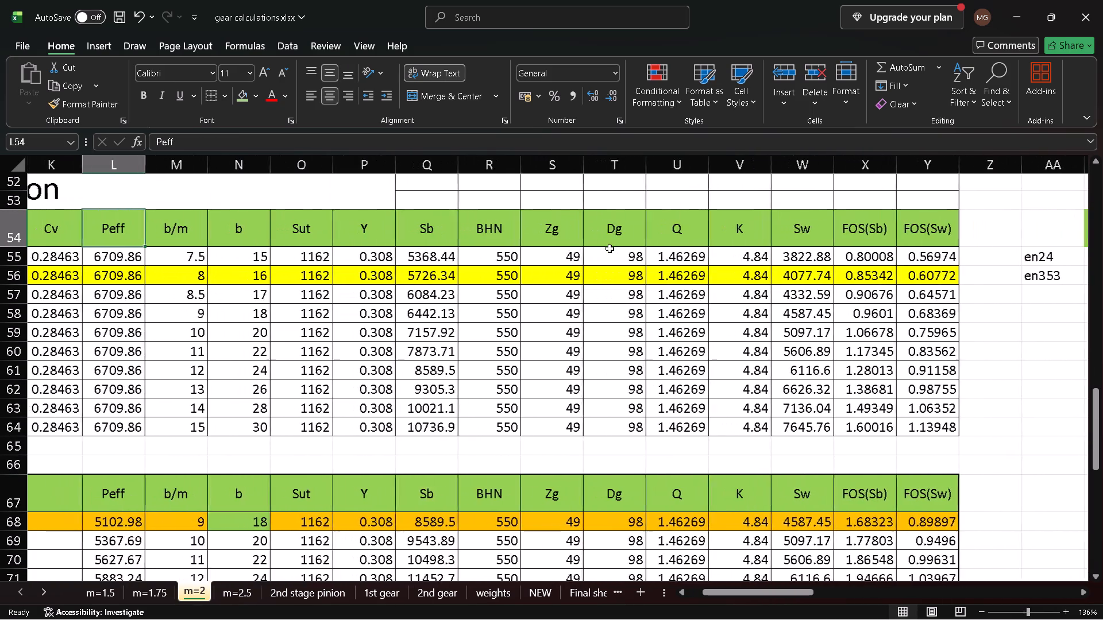
pyautogui.hscroll(1, 610, 249)
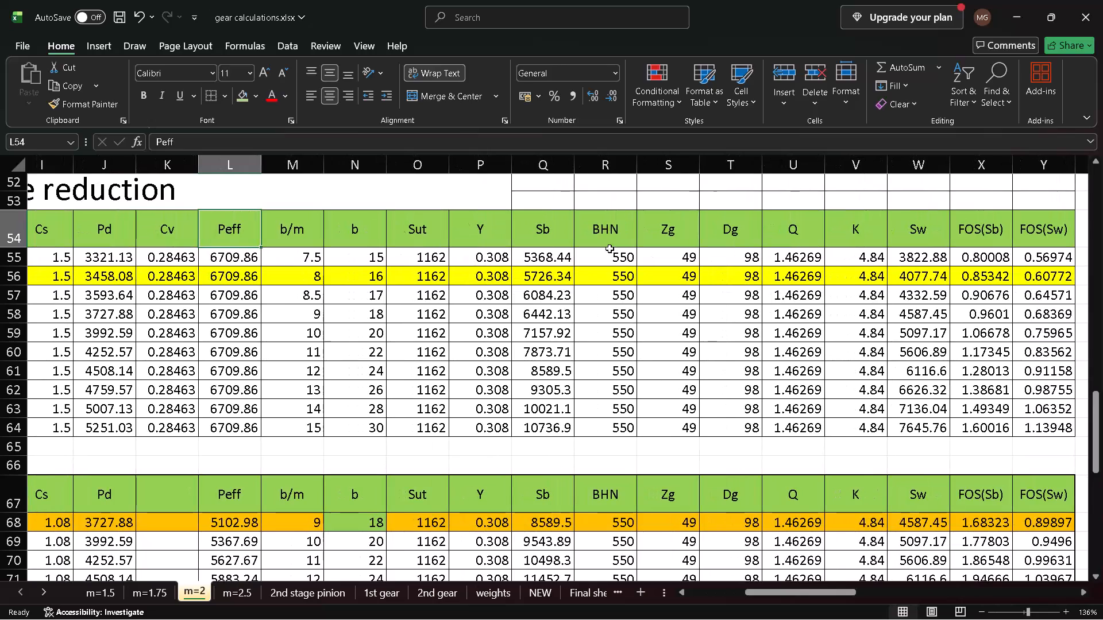
pyautogui.hscroll(2, 610, 249)
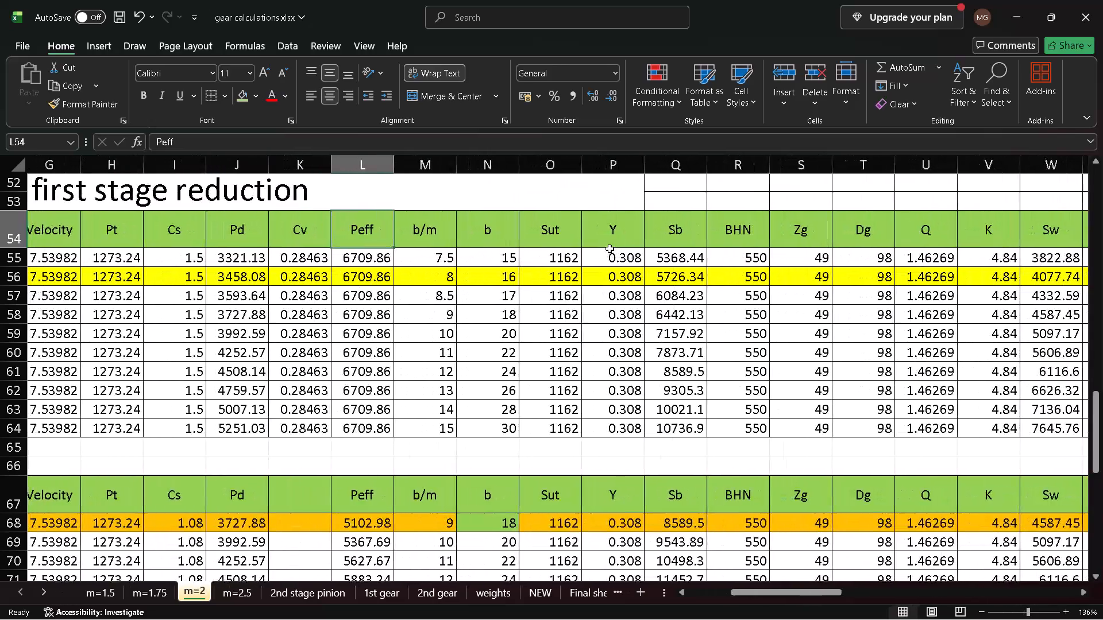
pyautogui.hscroll(1, 610, 249)
# Review the remaining module 2 gear tables further down the sheet, including their BHN, Sw and factor of safety columns.
pyautogui.scroll(-2, 610, 249)
pyautogui.scroll(2, 610, 249)
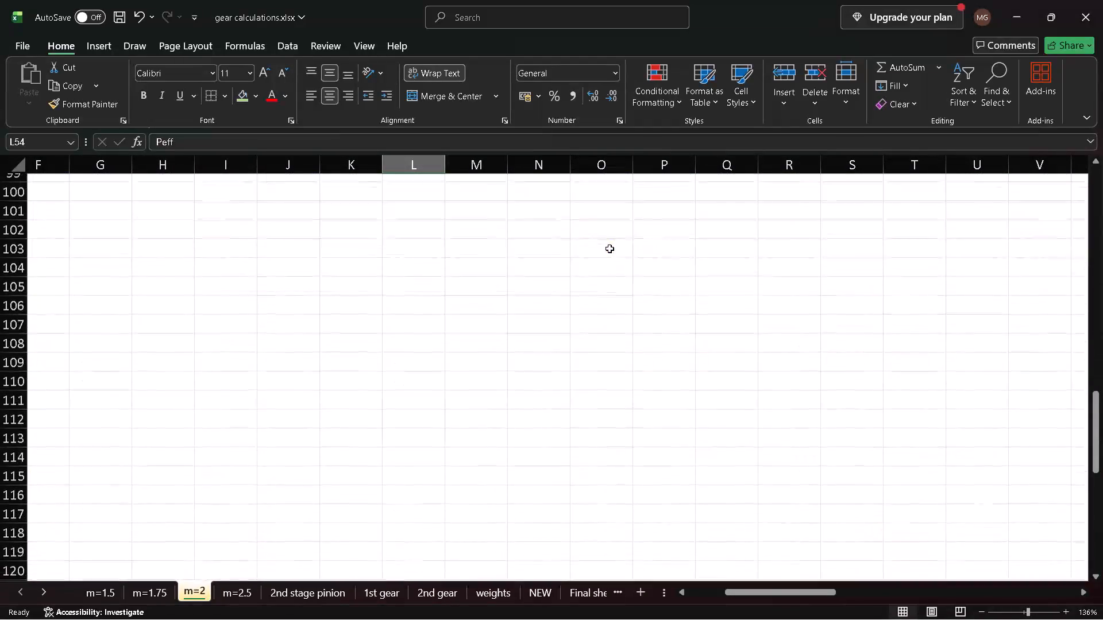
pyautogui.scroll(2, 610, 249)
pyautogui.scroll(-1, 610, 249)
pyautogui.hscroll(3, 610, 249)
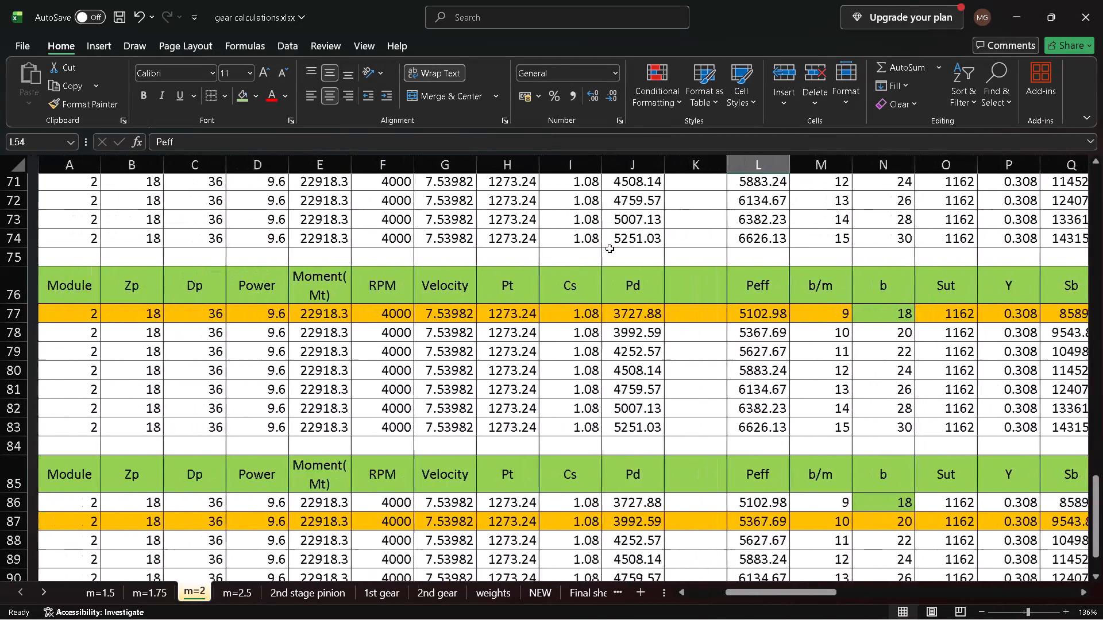
pyautogui.hscroll(1, 610, 249)
pyautogui.scroll(-2, 610, 249)
pyautogui.hscroll(-4, 610, 249)
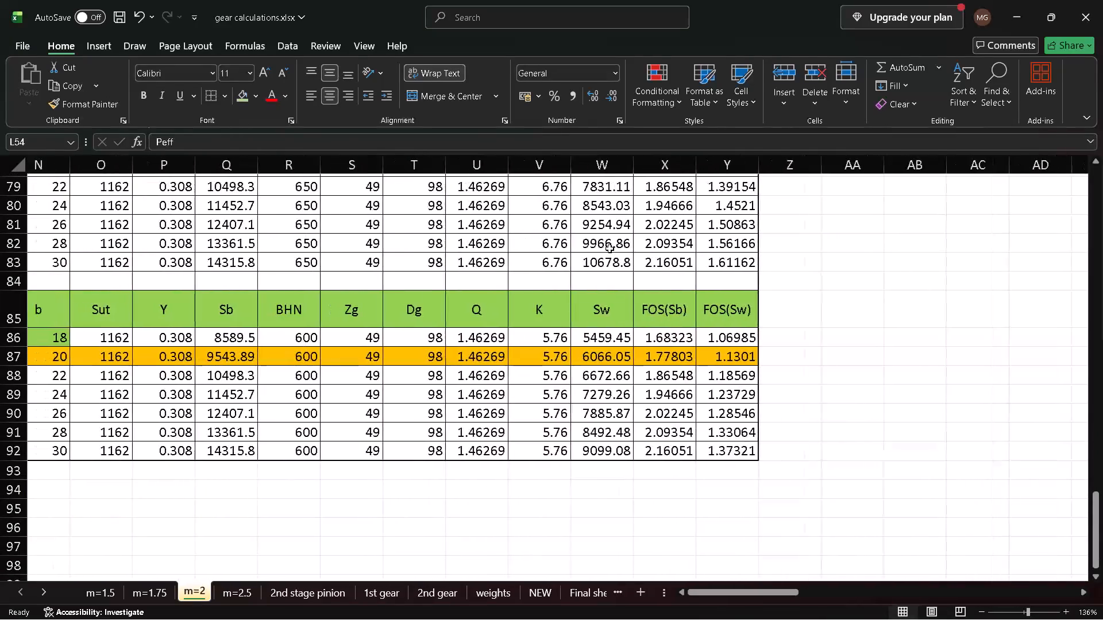
pyautogui.hscroll(-1, 610, 249)
pyautogui.scroll(2, 610, 249)
pyautogui.hscroll(3, 610, 249)
pyautogui.scroll(1, 610, 249)
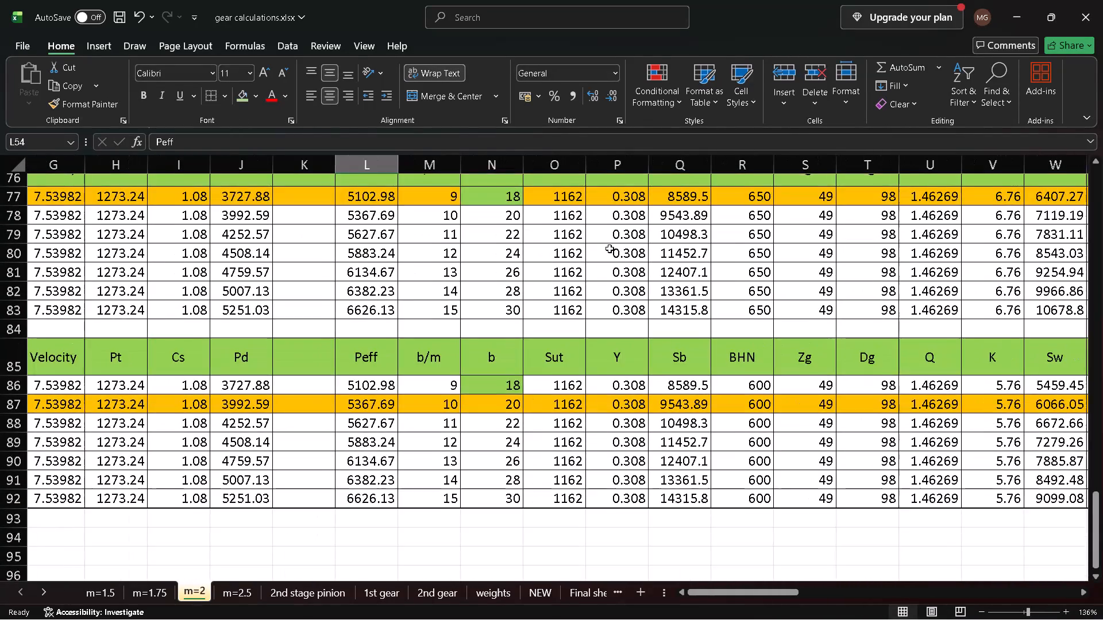
pyautogui.scroll(2, 610, 249)
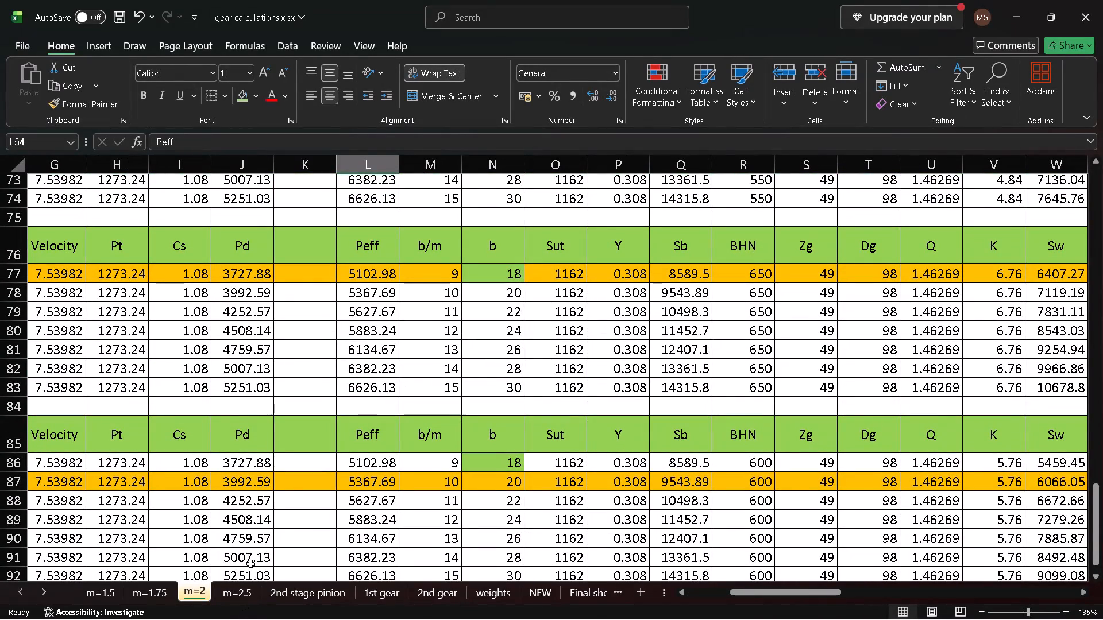
# Open the m=2.5 sheet and examine its last gear table, starting at row 159, across all columns through FOS(Sw).
pyautogui.click(240, 591)
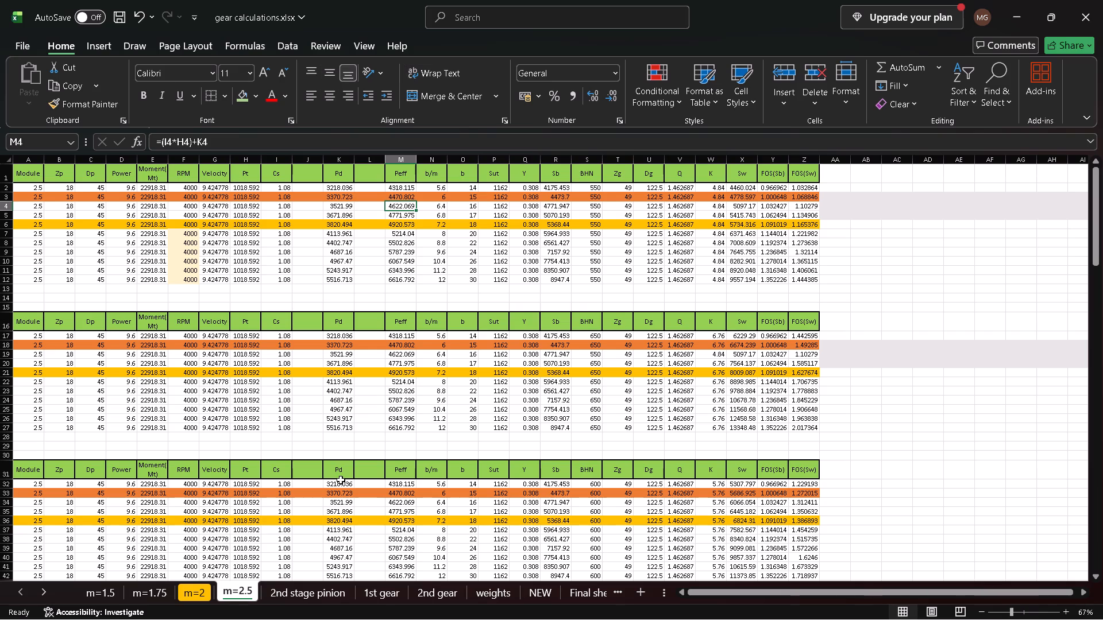
pyautogui.scroll(-8, 341, 480)
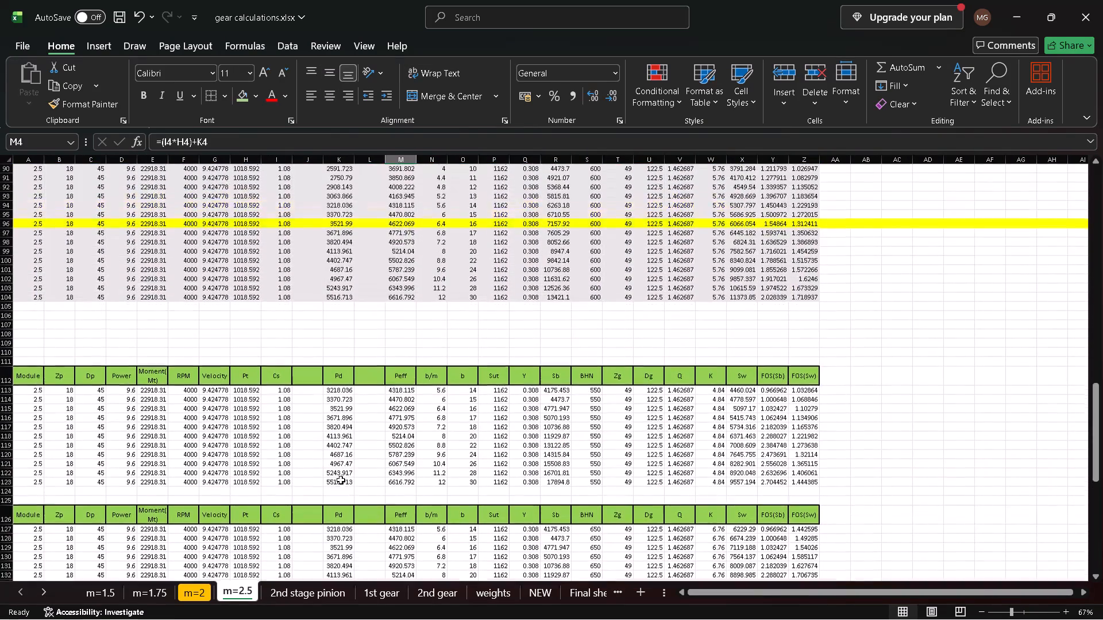
pyautogui.scroll(-1, 341, 480)
pyautogui.scroll(3, 341, 480)
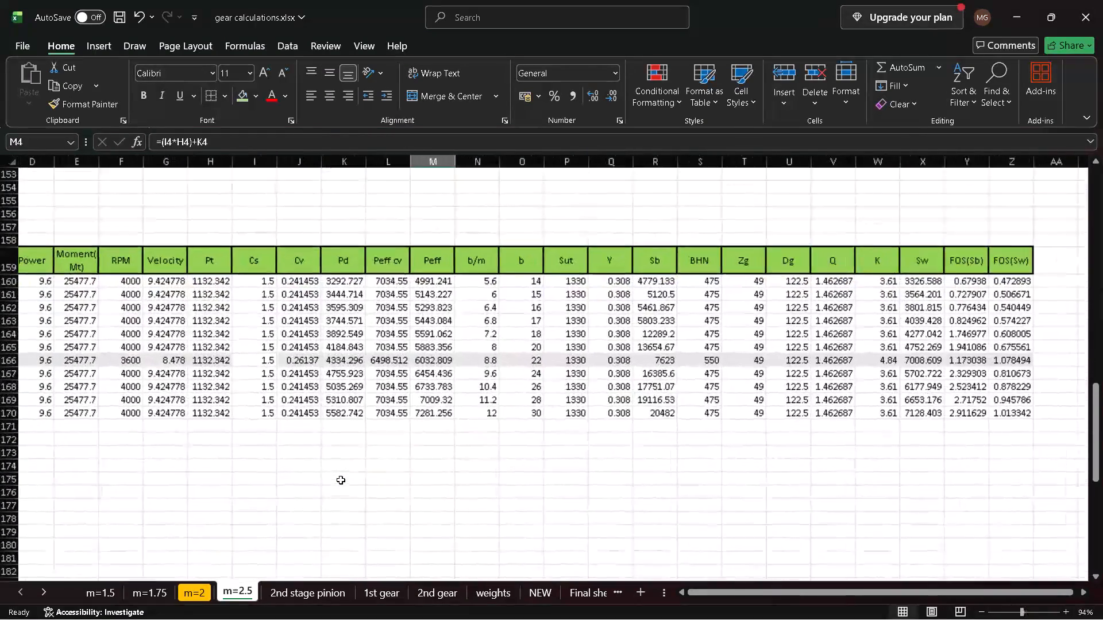
pyautogui.hscroll(-1, 341, 480)
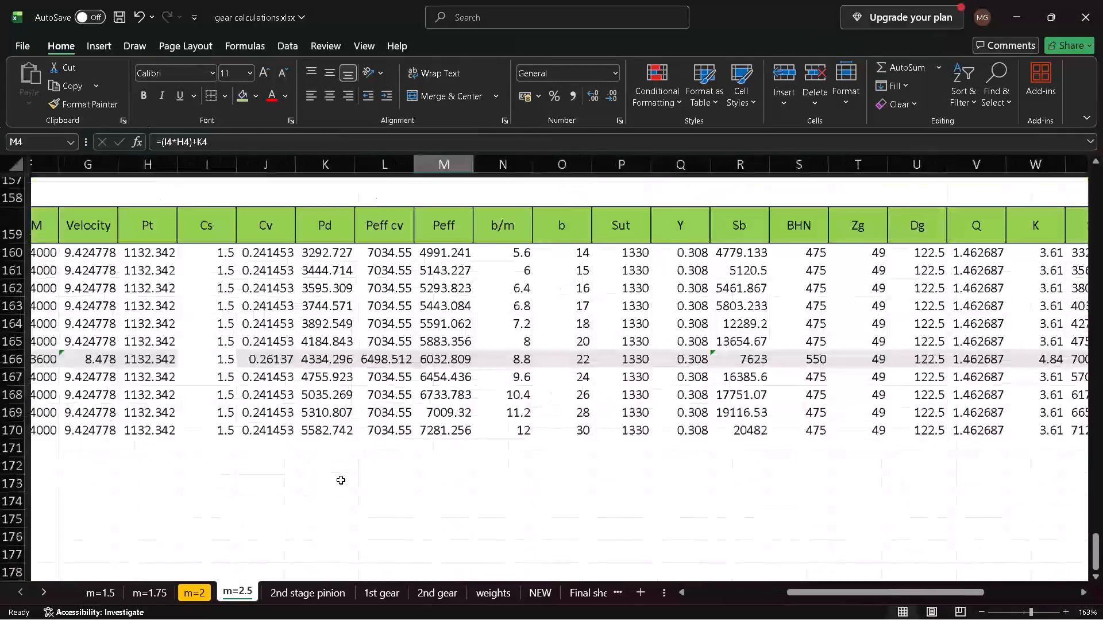
pyautogui.hscroll(2, 341, 480)
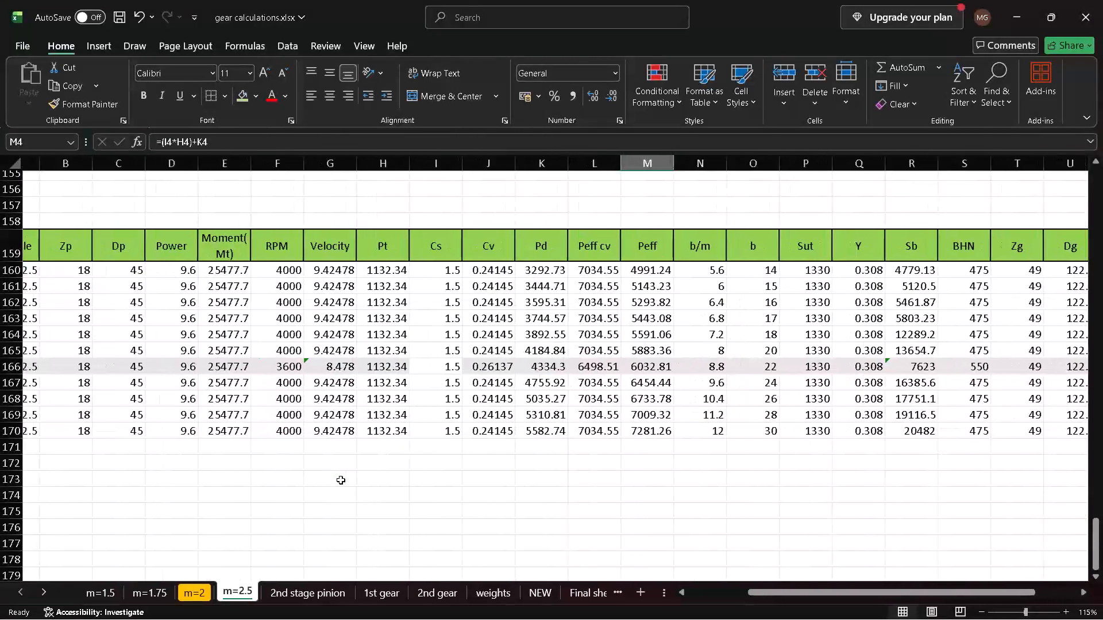
pyautogui.hscroll(2, 341, 480)
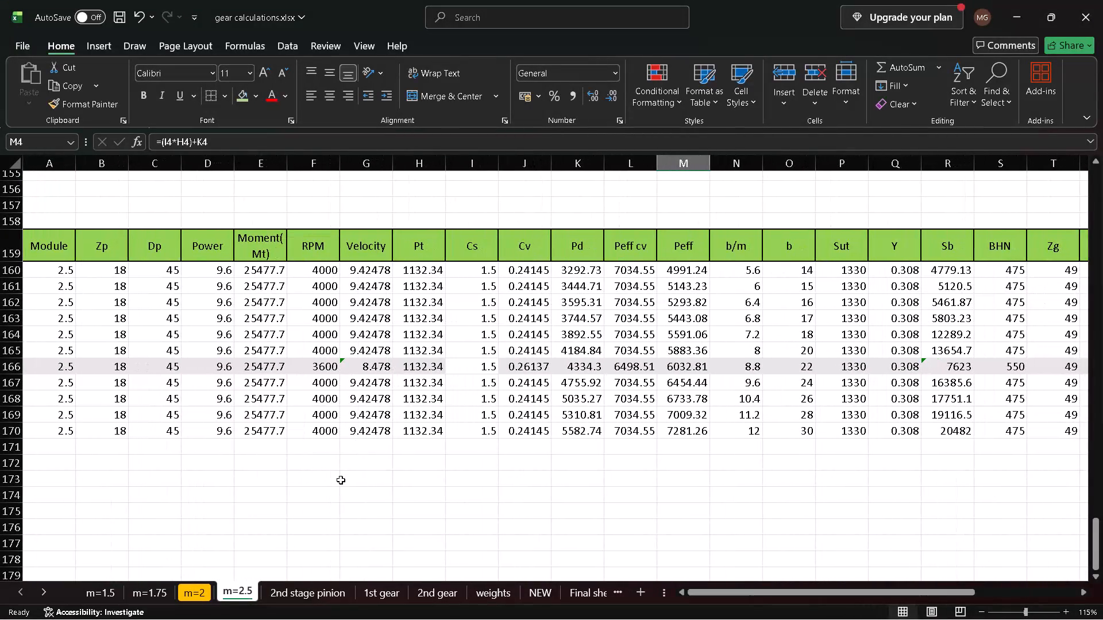
pyautogui.hscroll(-1, 341, 480)
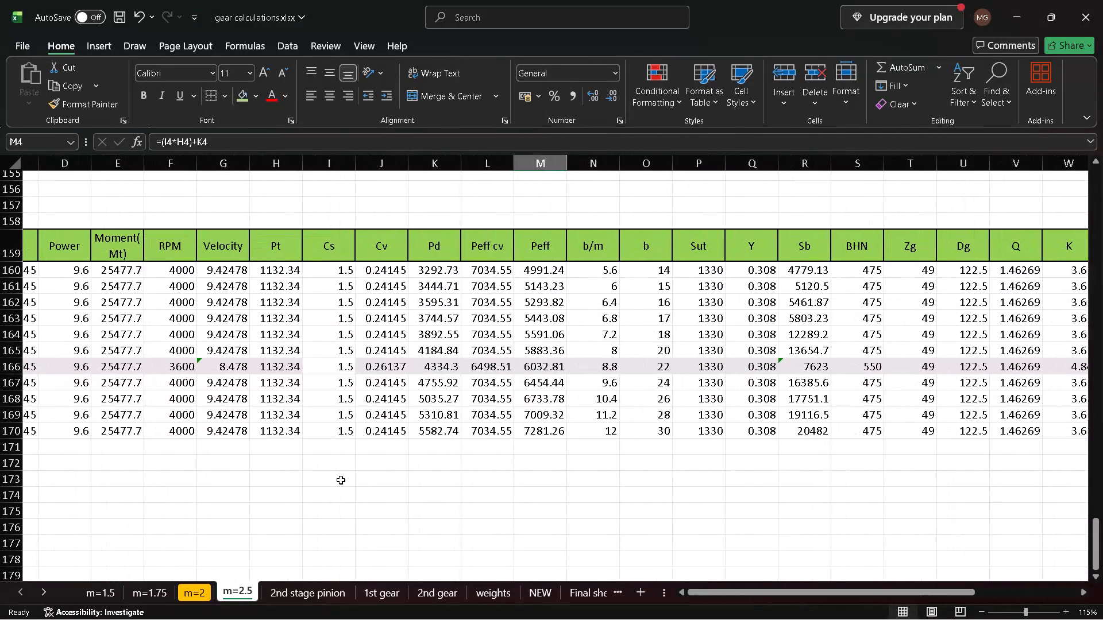
pyautogui.hscroll(-1, 341, 480)
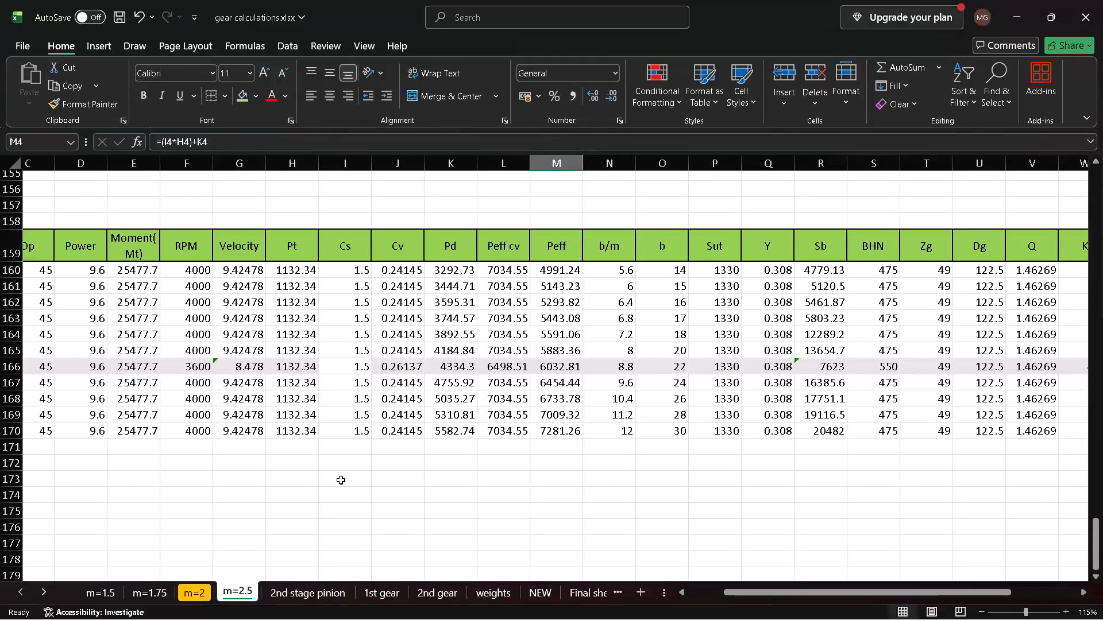
pyautogui.hscroll(-2, 392, 378)
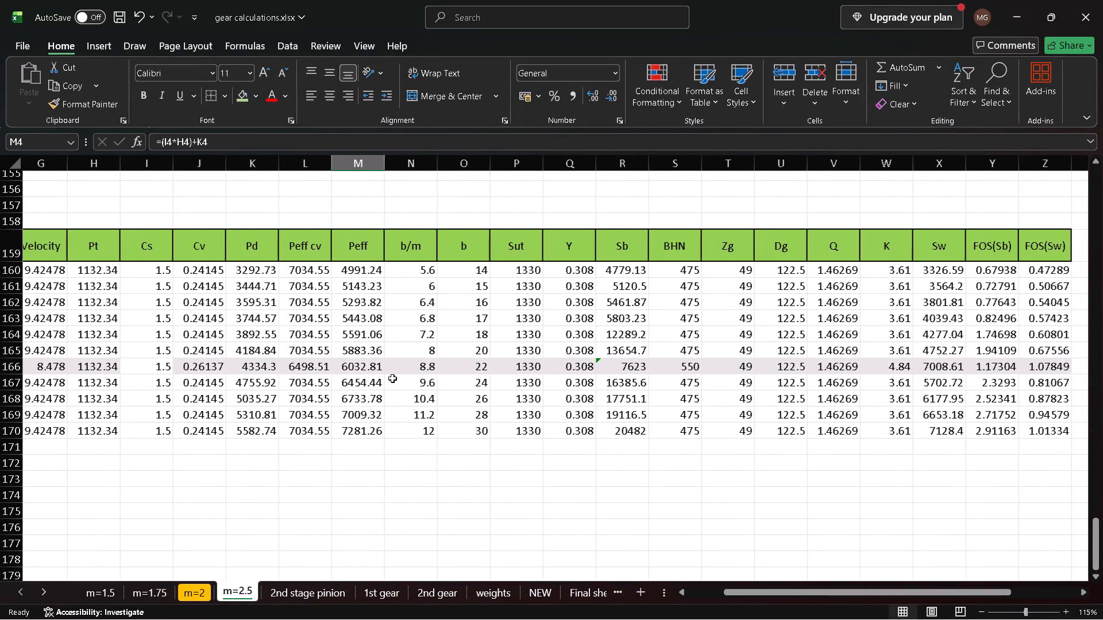
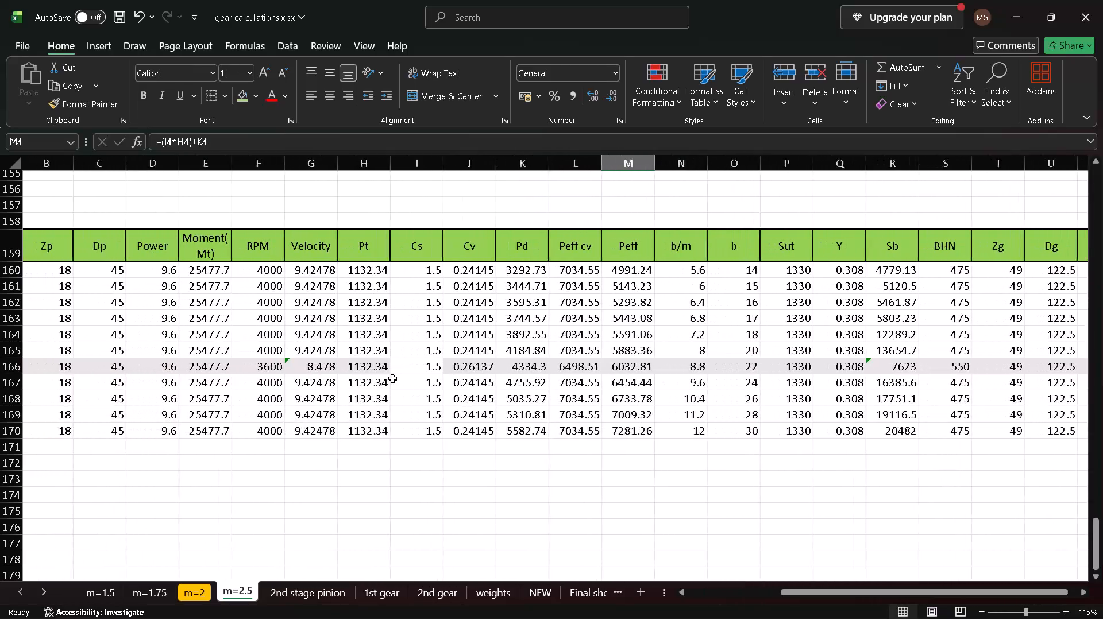
# Examine the columns of the row 159 table and the formulas behind Sb in rows 160 and 166 and FOS(Sb) in row 166.
pyautogui.hscroll(1, 392, 378)
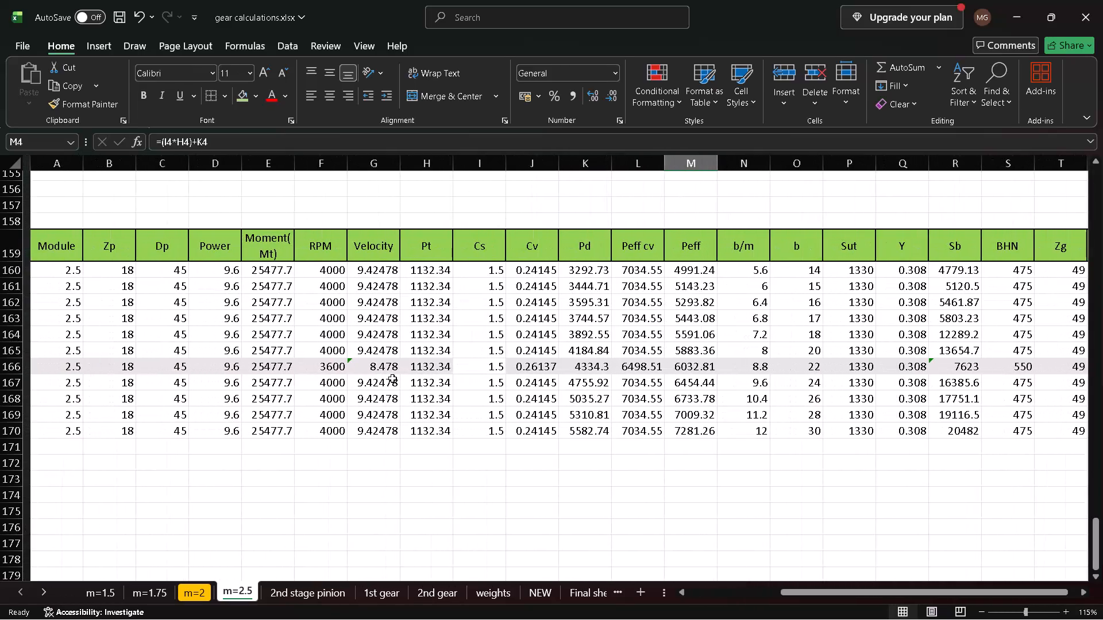
pyautogui.hscroll(2, 392, 378)
pyautogui.hscroll(-3, 392, 378)
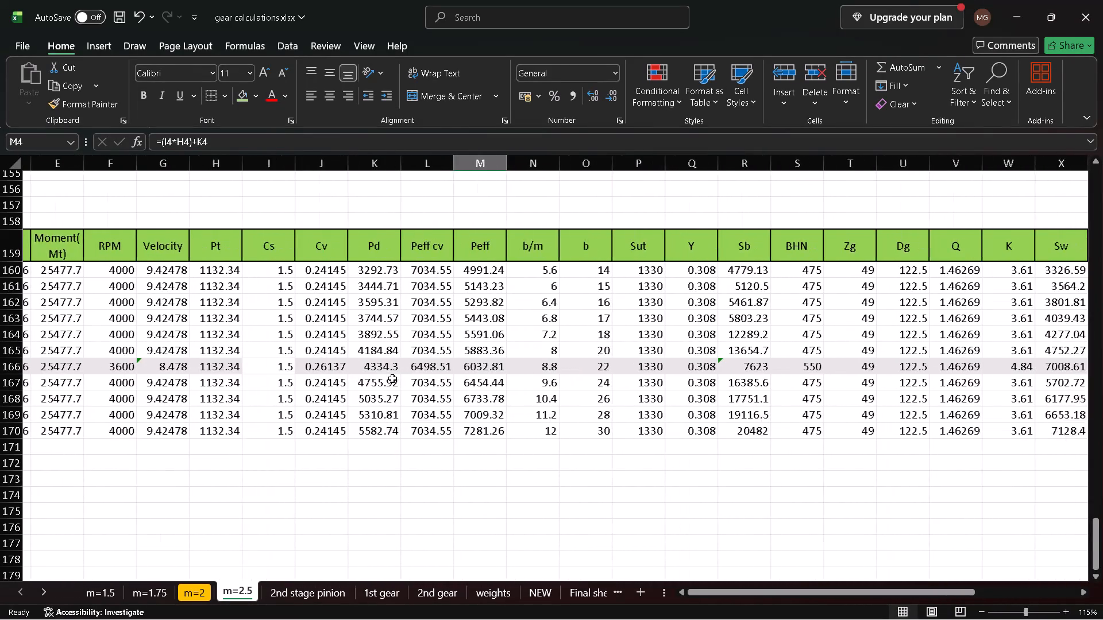
pyautogui.hscroll(-3, 392, 378)
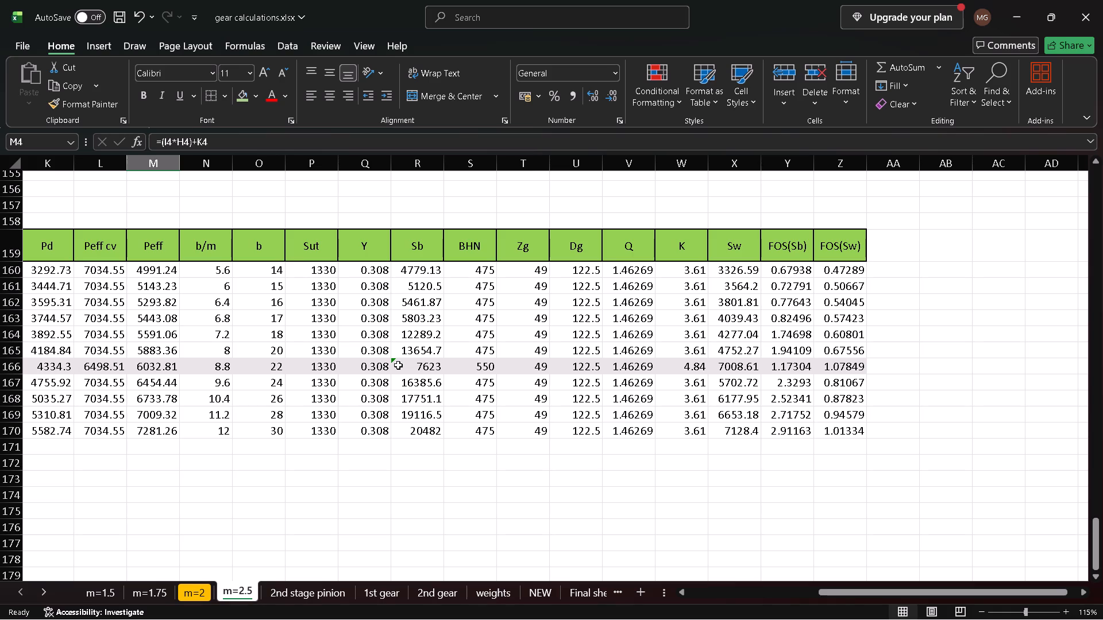
pyautogui.click(421, 273)
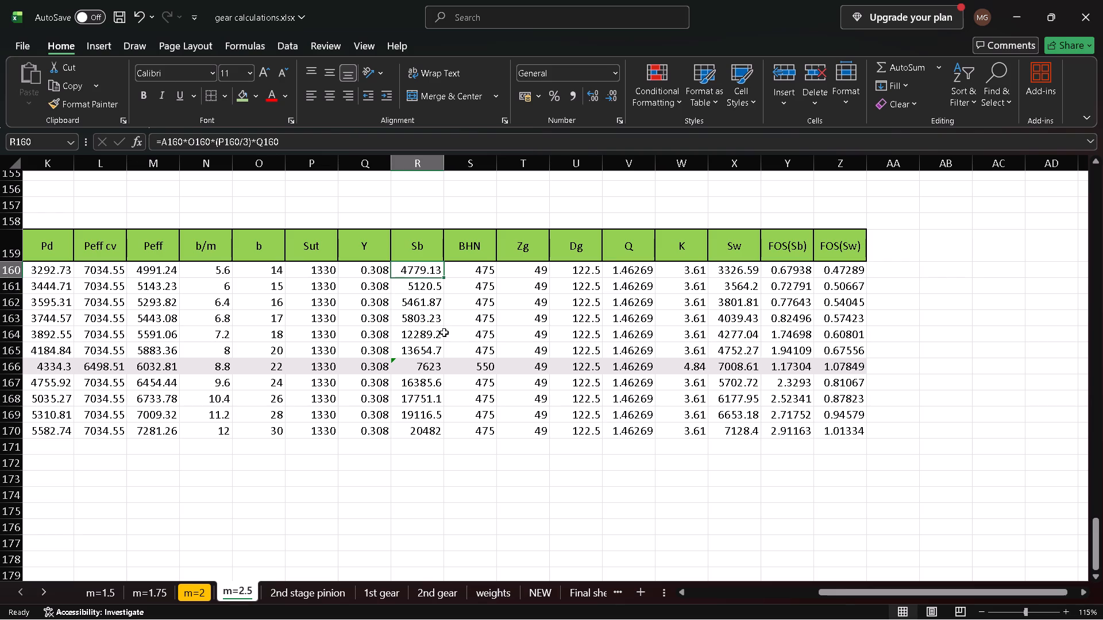
pyautogui.click(793, 365)
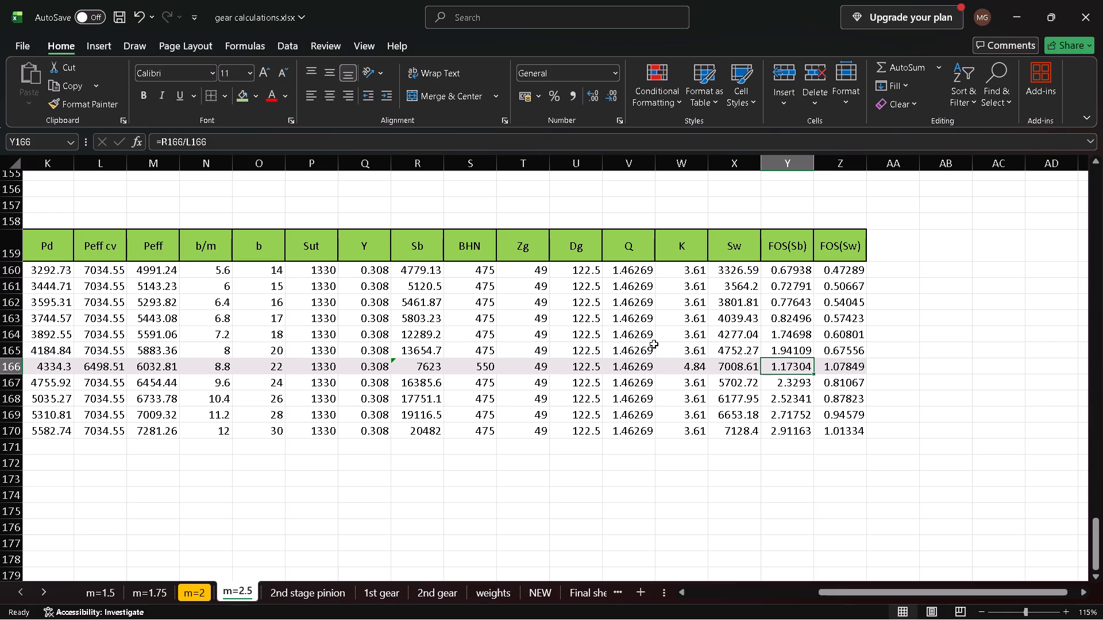
pyautogui.click(419, 363)
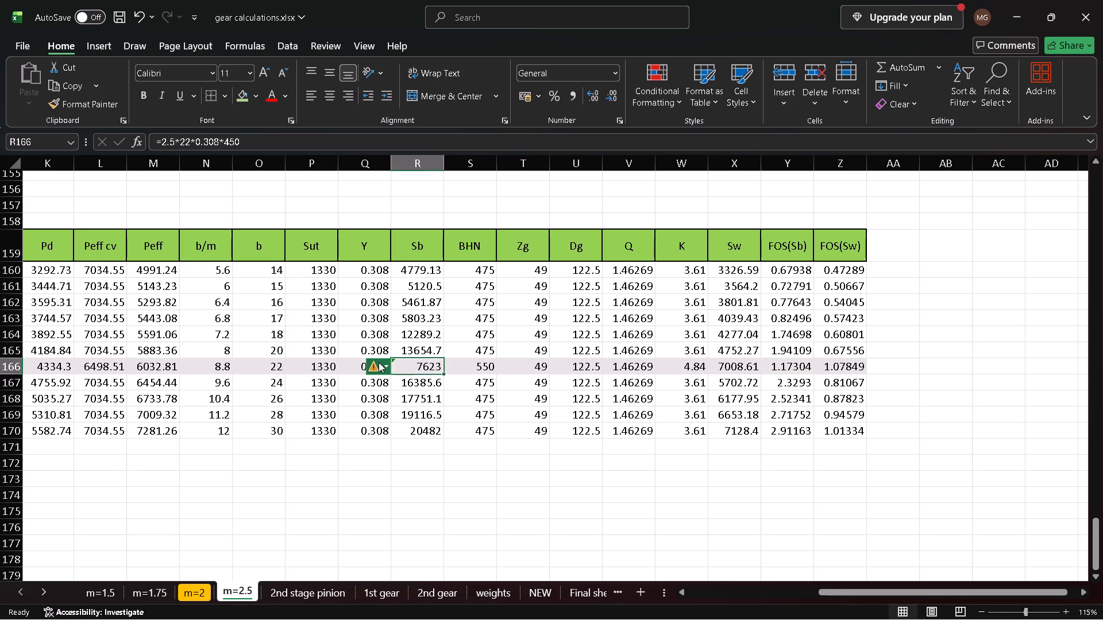
# Replace the inconsistent Sb formula in row 166 with the formula from the row above.
pyautogui.click(379, 362)
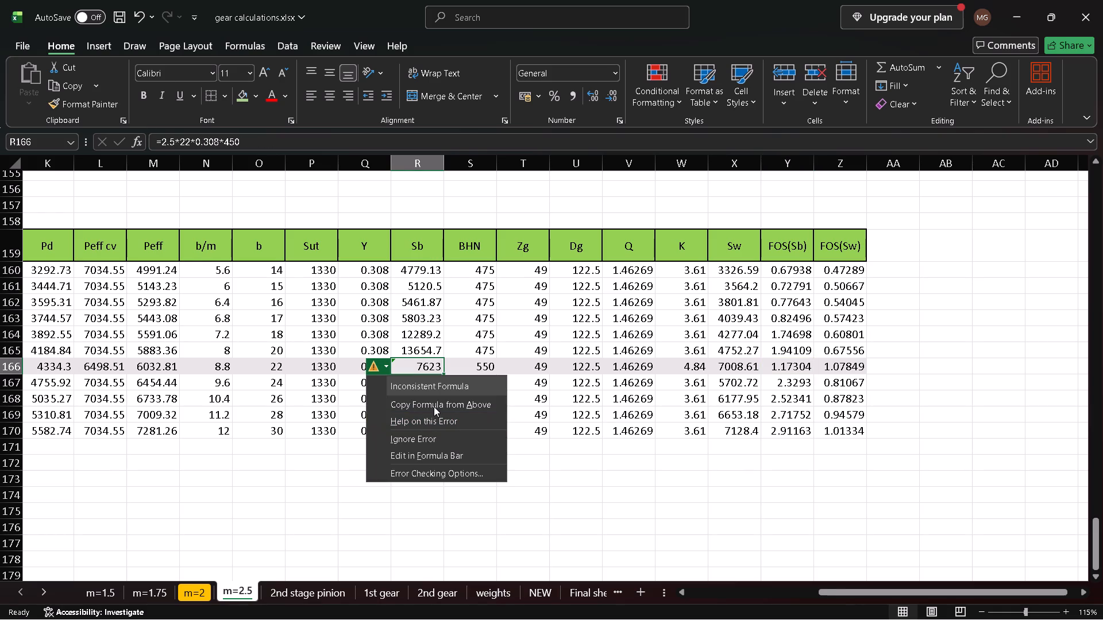
pyautogui.click(434, 406)
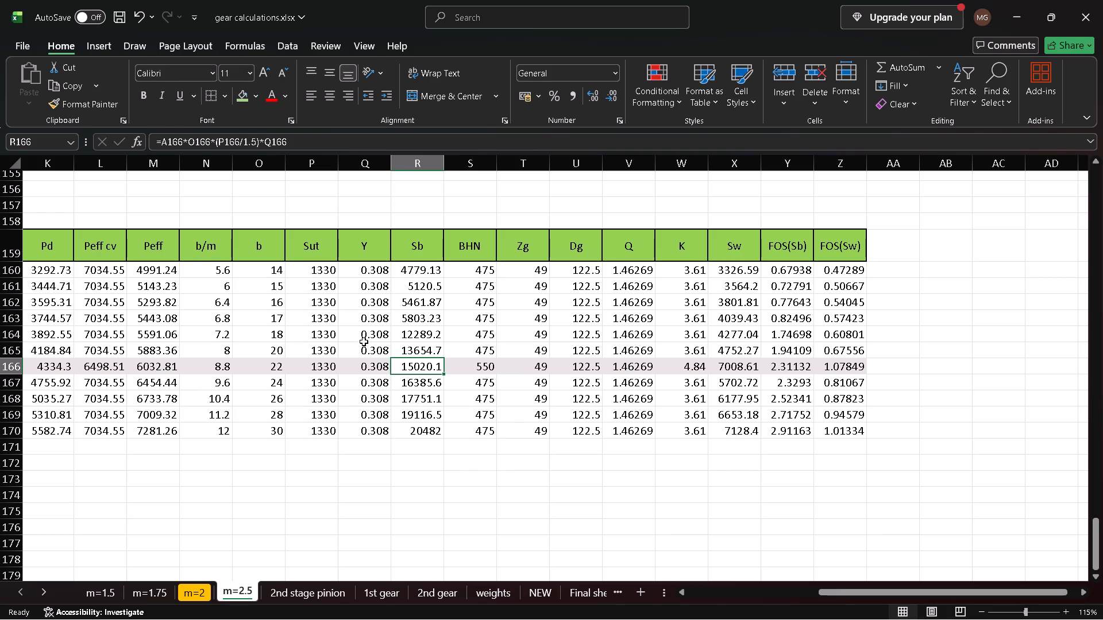
# Change the Sut divisor in cell R166's Sb formula to 2, giving =A166*O166*(P166/2)*Q166.
pyautogui.hscroll(1, 358, 342)
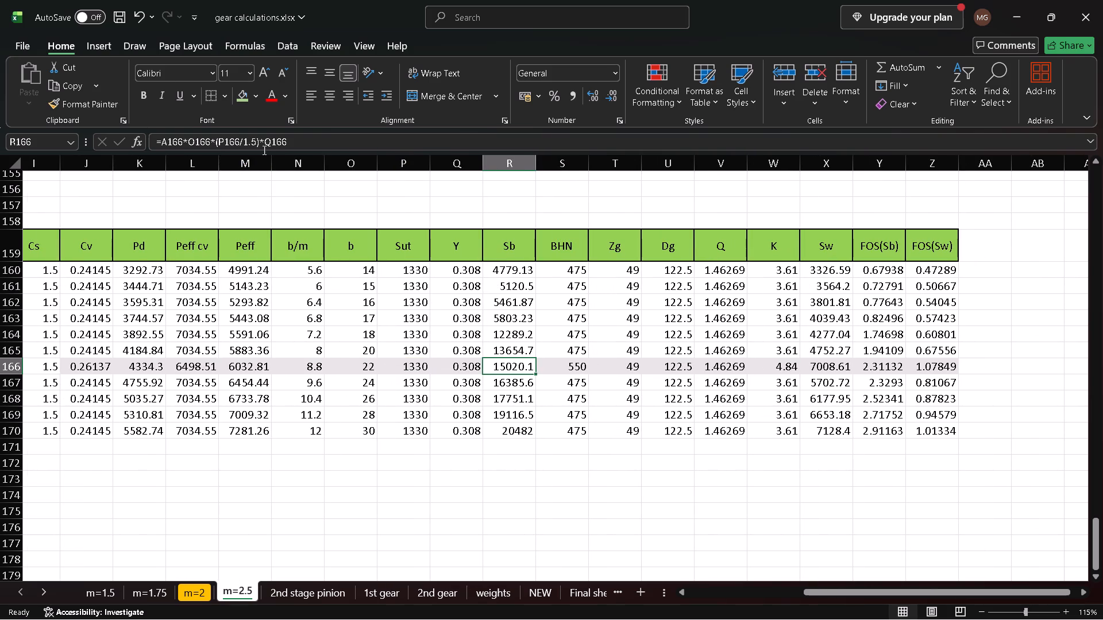
pyautogui.click(253, 136)
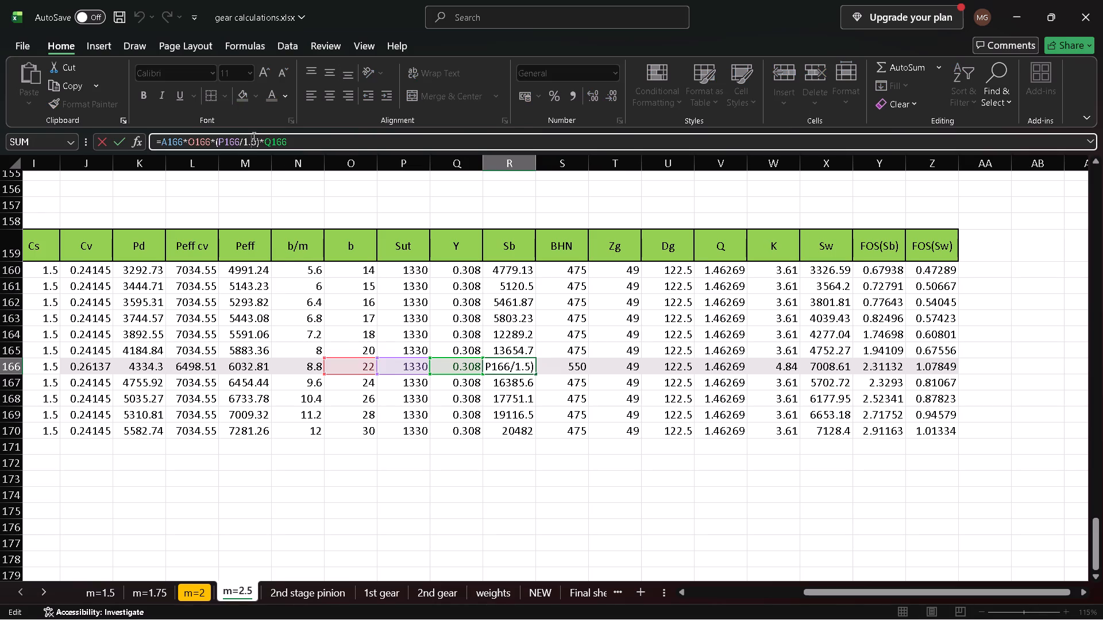
pyautogui.press('Right')
pyautogui.press('BackSpace')
pyautogui.press('BackSpace')
pyautogui.press('BackSpace')
pyautogui.press('2')
pyautogui.press('Return')
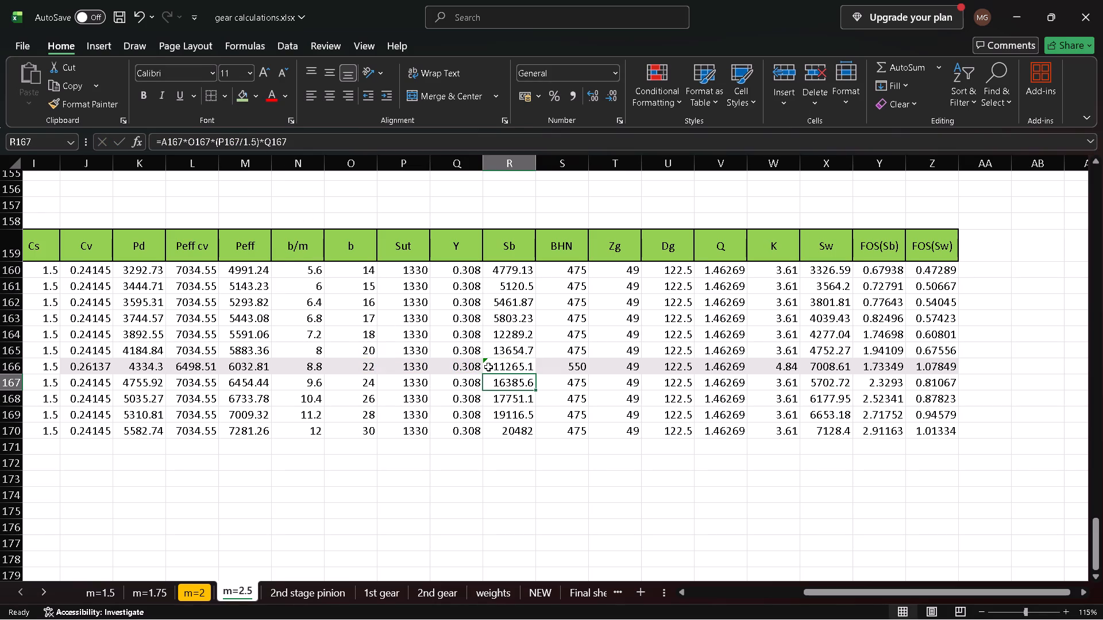
# Fill the R166 Sb formula down to row 170 and copy the filled range into the Sb column from row 160.
pyautogui.click(519, 366)
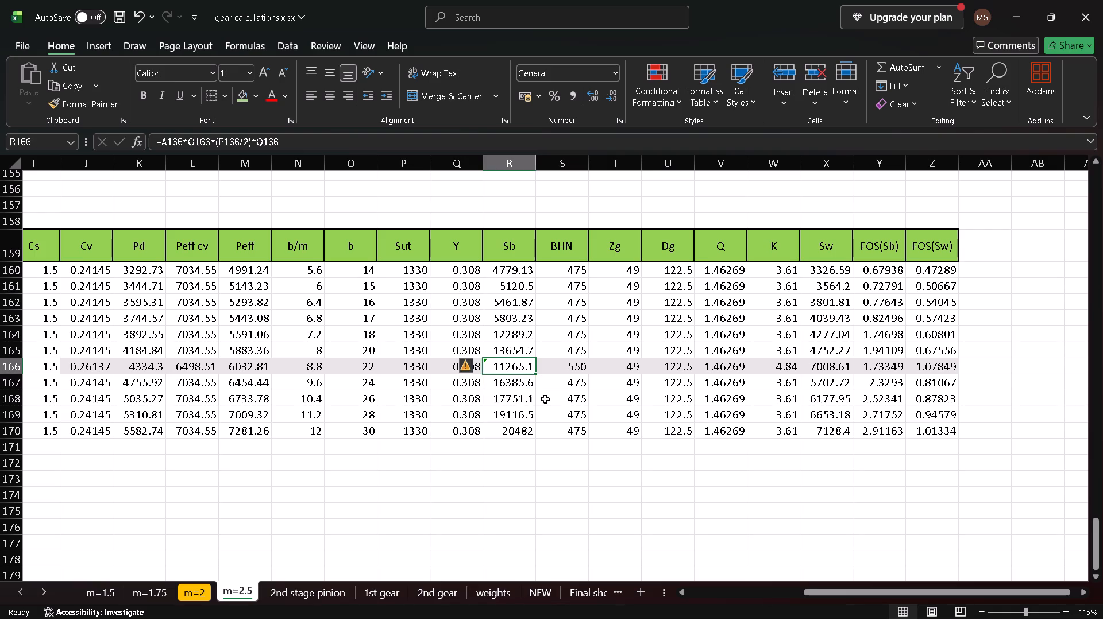
pyautogui.doubleClick(534, 373)
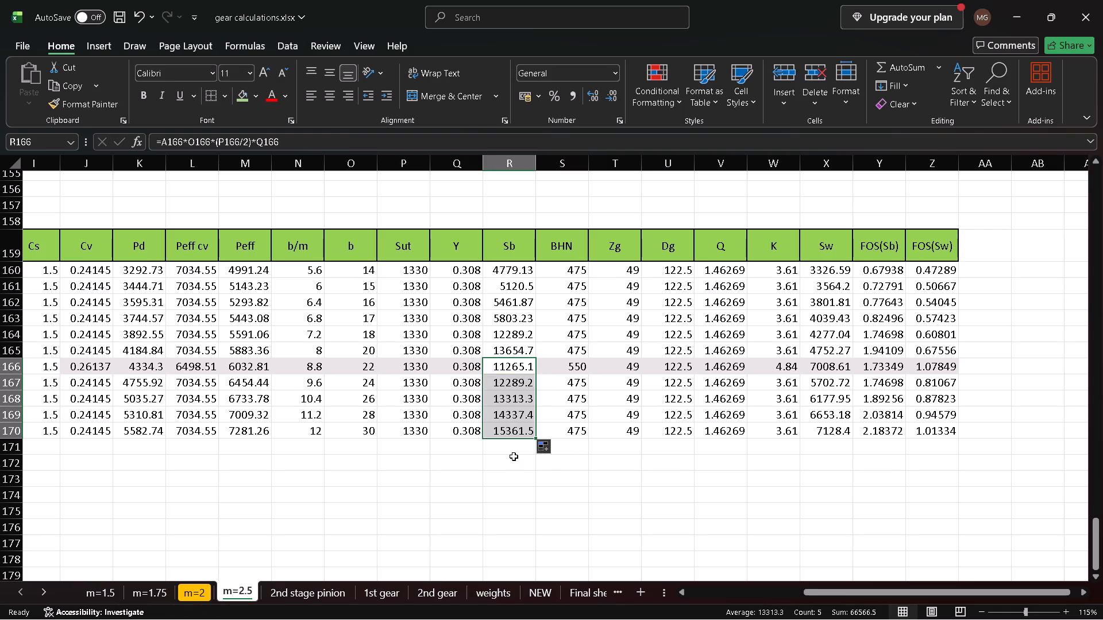
pyautogui.hotkey('ctrl', 'c')
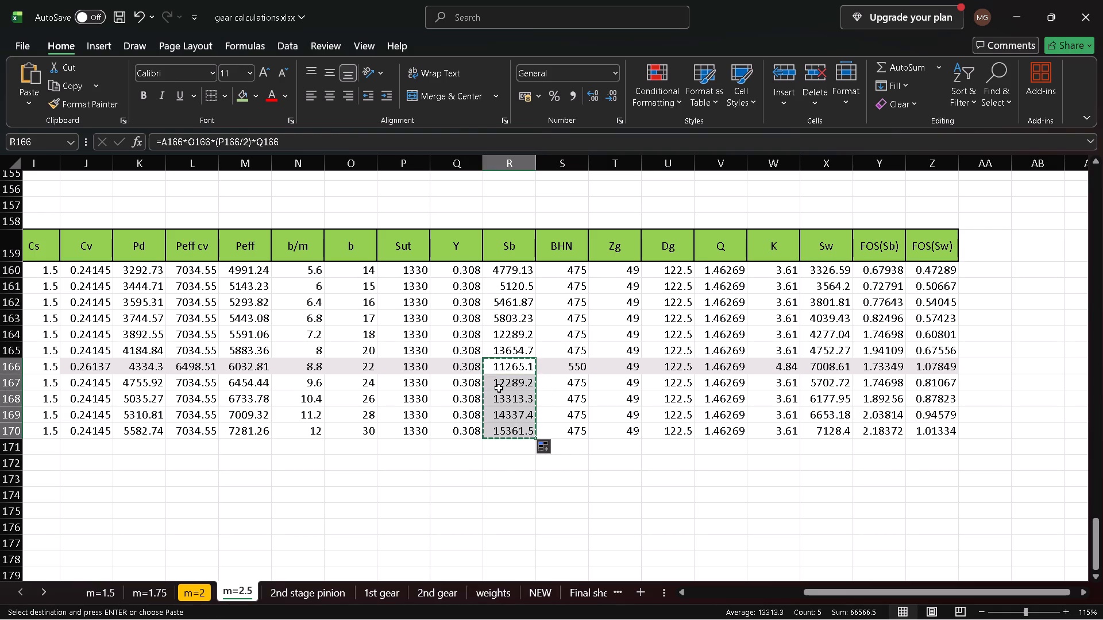
pyautogui.click(502, 269)
pyautogui.hotkey('ctrl', 'v')
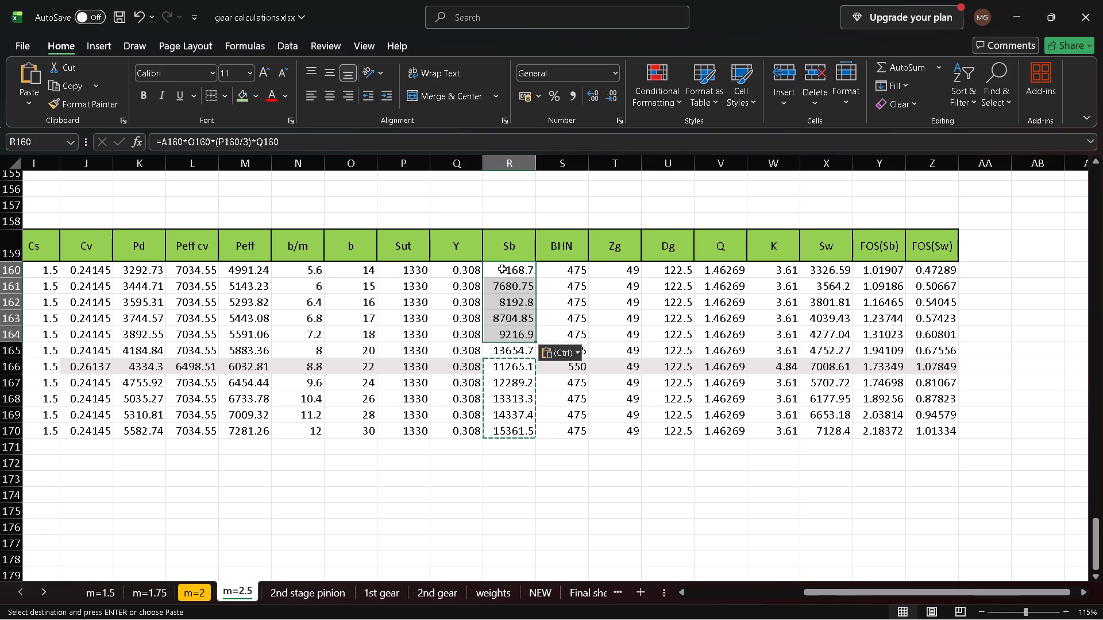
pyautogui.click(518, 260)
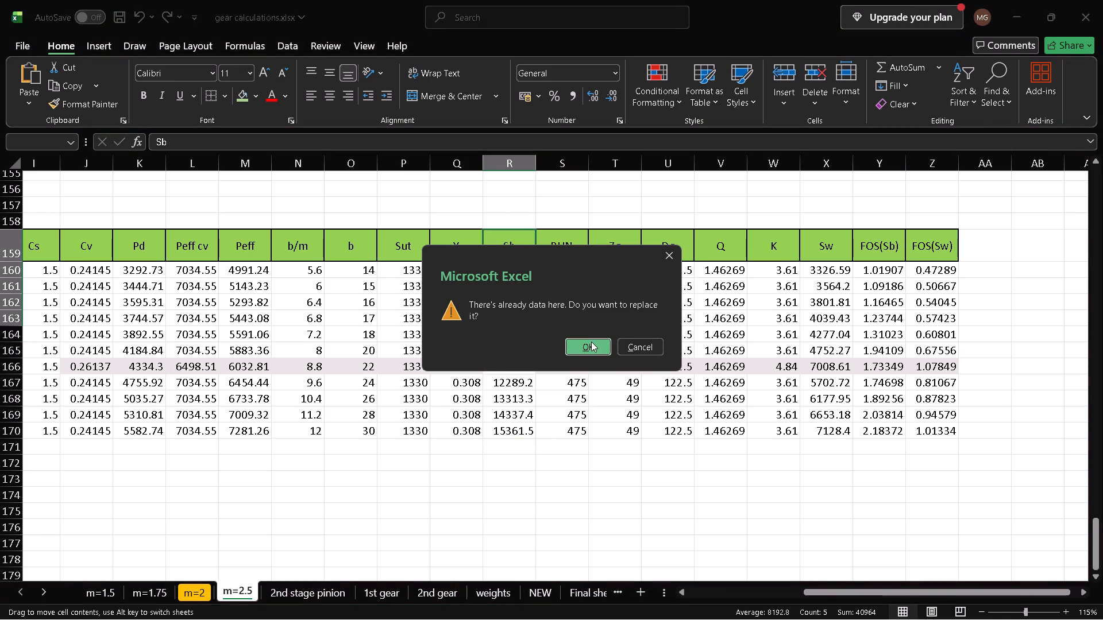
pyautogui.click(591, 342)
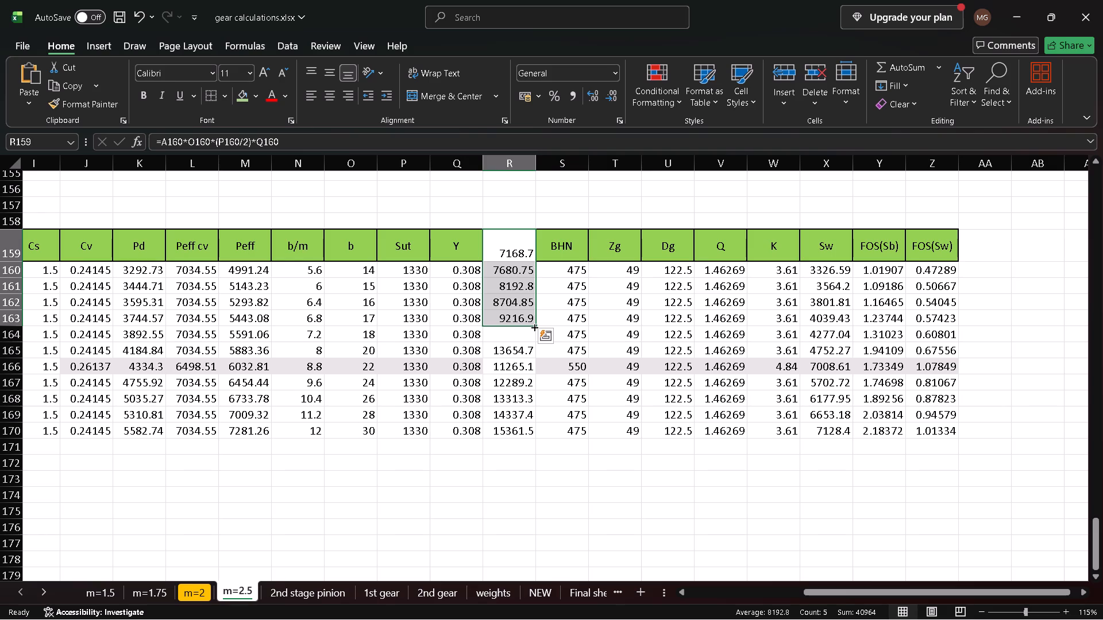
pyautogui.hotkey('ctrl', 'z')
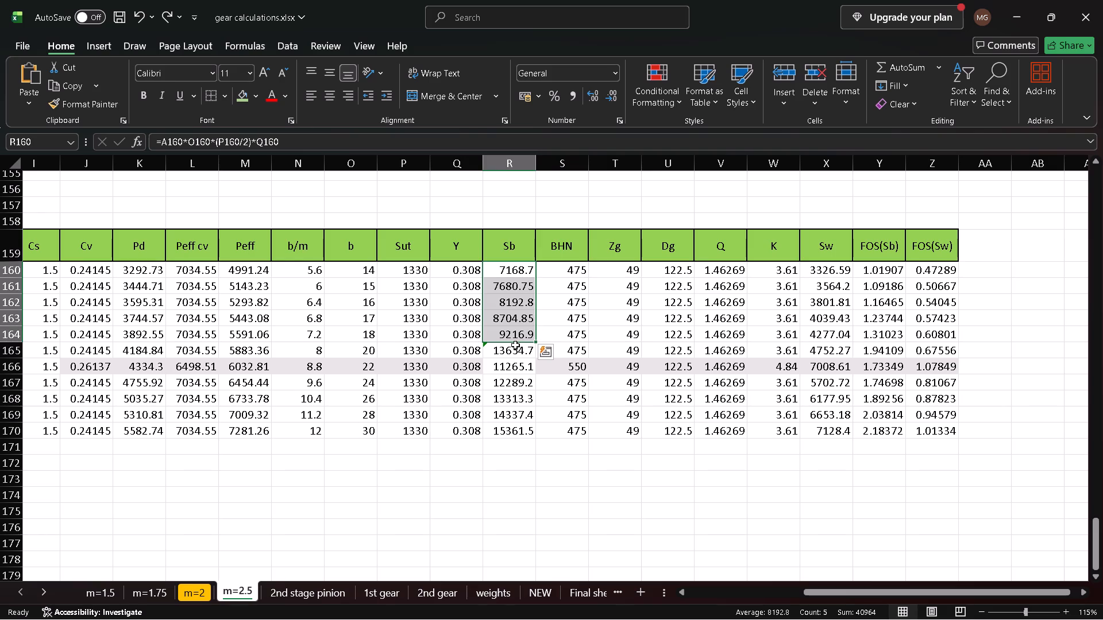
# Fill the divisor-2 Sb formula from rows 160–164 down through row 170.
pyautogui.doubleClick(534, 341)
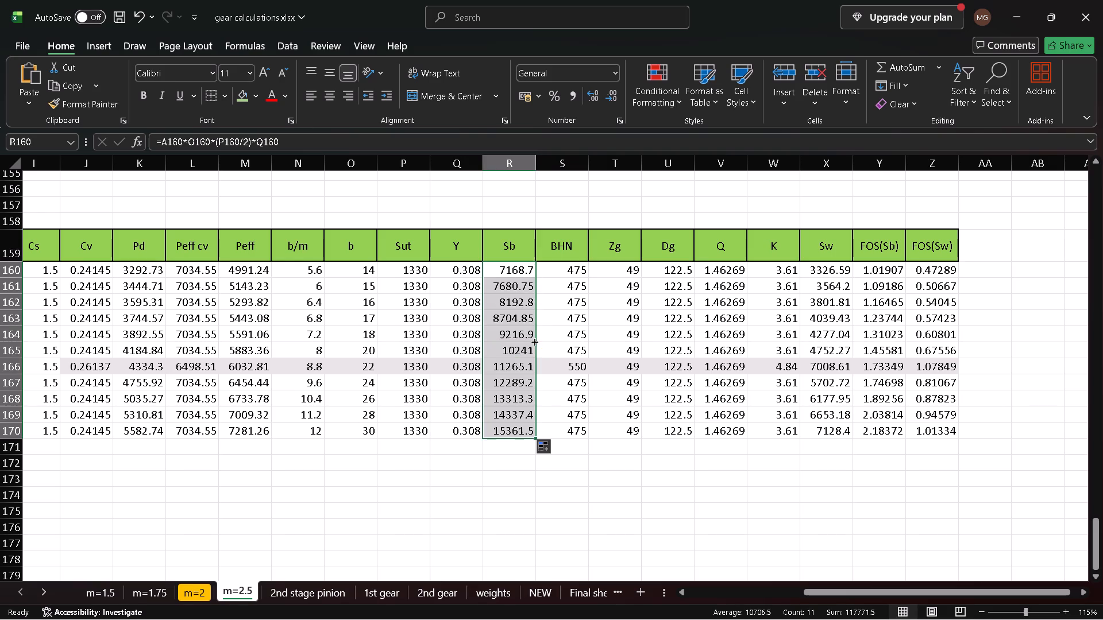
pyautogui.click(468, 503)
# Examine the recalculated m=2.5 table across all columns, from Module through FOS(Sb) and FOS(Sw).
pyautogui.hscroll(3, 669, 460)
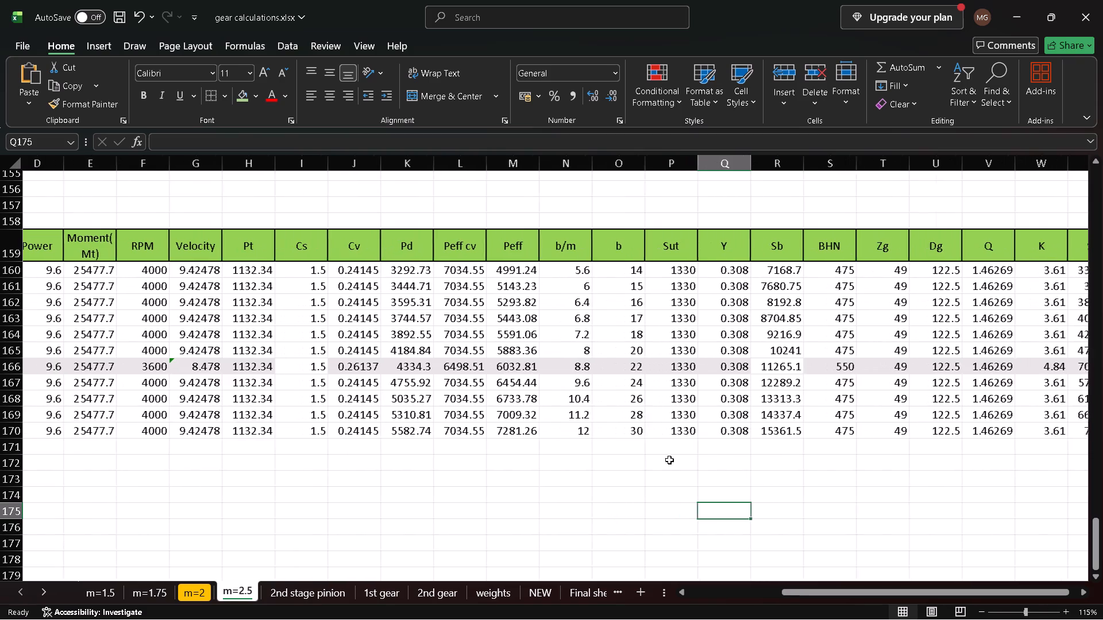
pyautogui.hscroll(2, 669, 460)
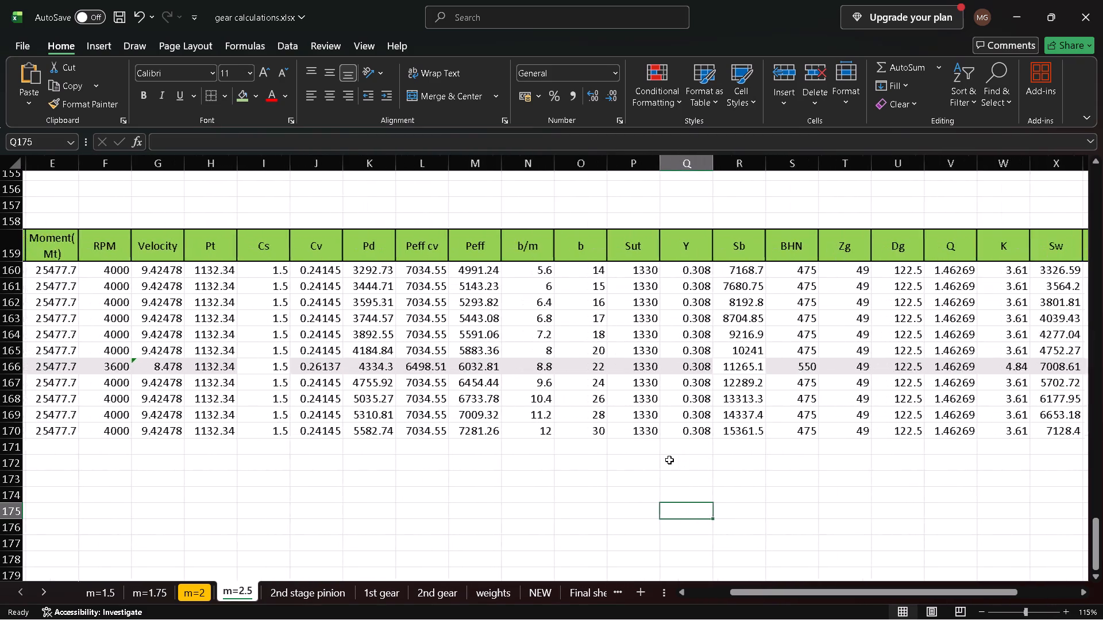
pyautogui.hscroll(1, 669, 460)
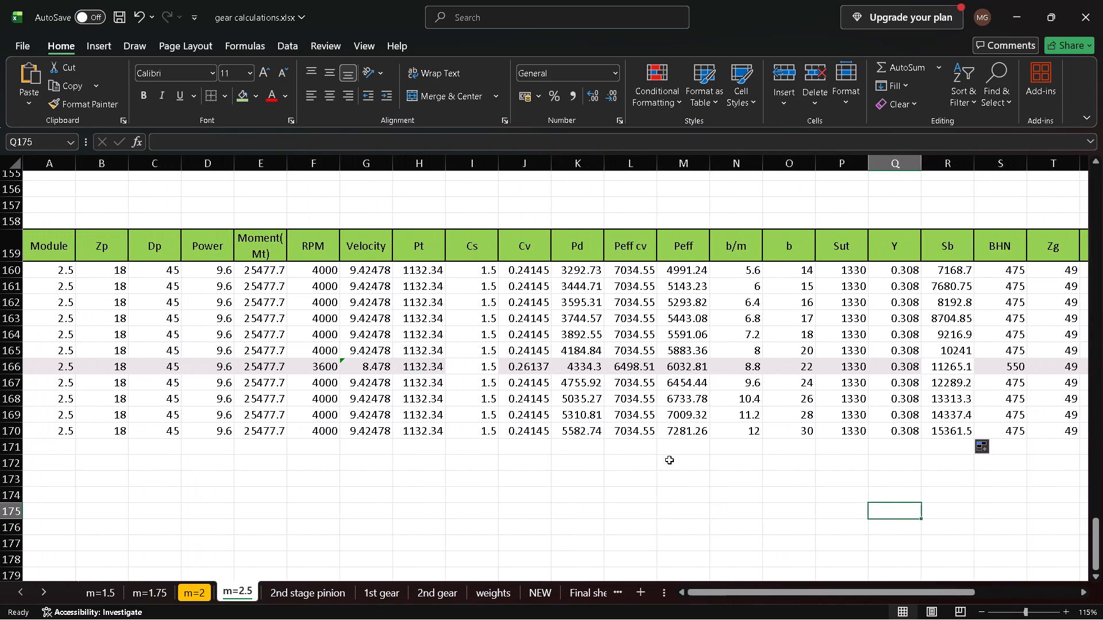
pyautogui.hscroll(-3, 669, 460)
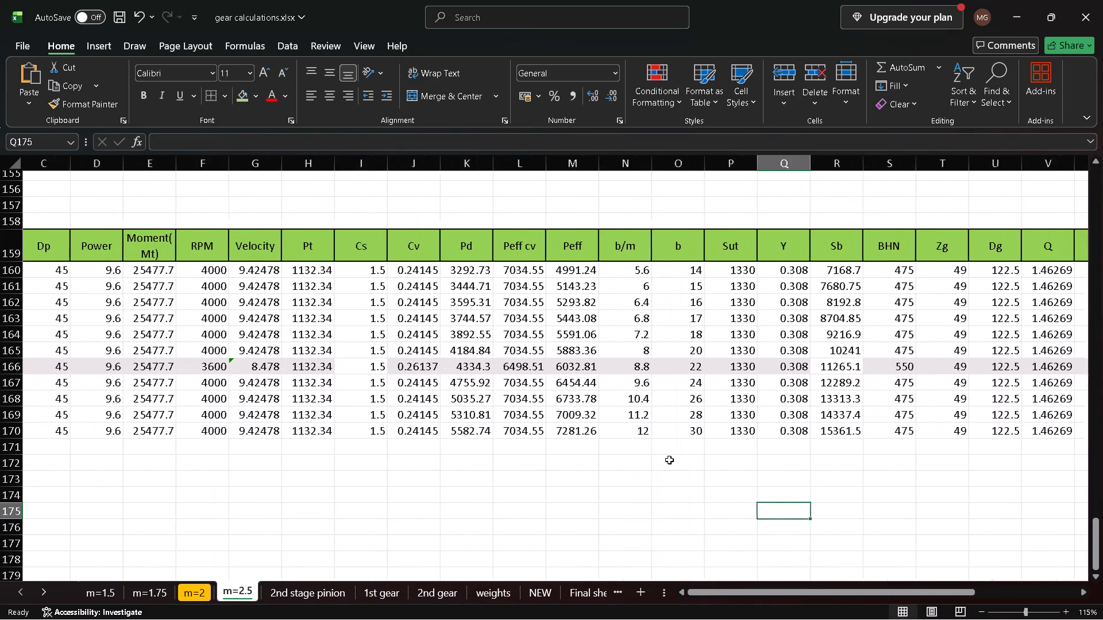
pyautogui.hscroll(-2, 669, 460)
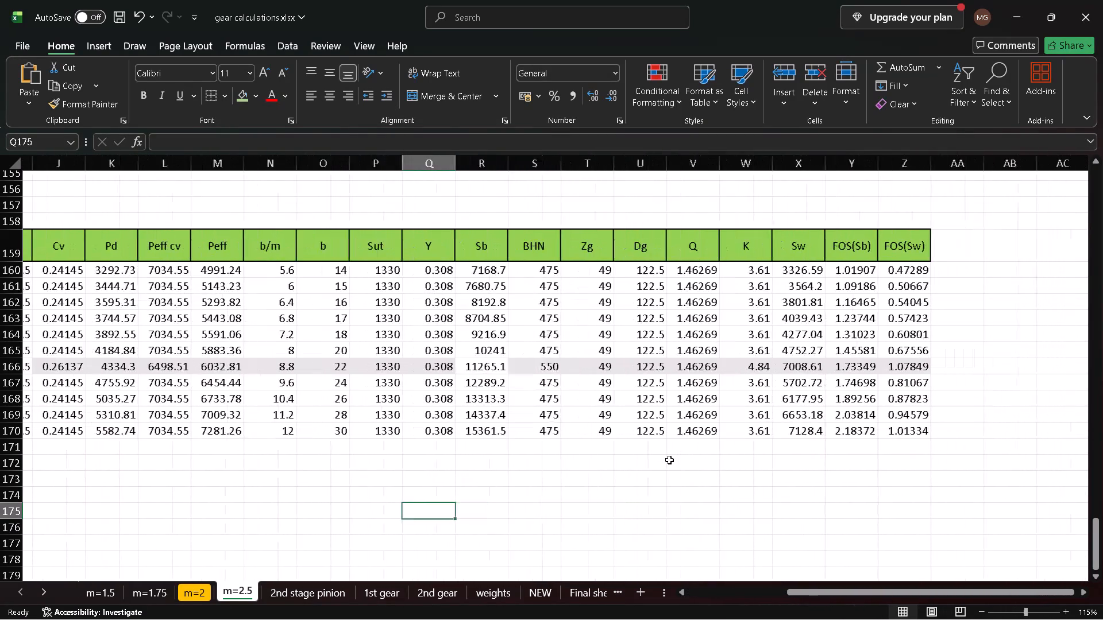
pyautogui.hscroll(-2, 669, 460)
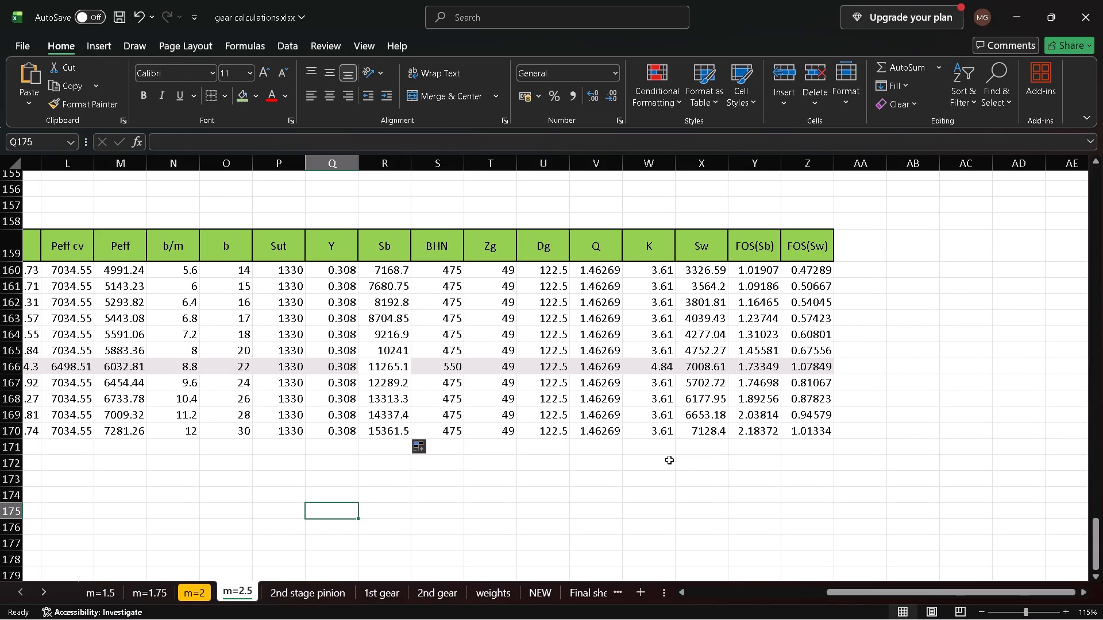
pyautogui.hscroll(1, 669, 460)
pyautogui.hscroll(-1, 669, 460)
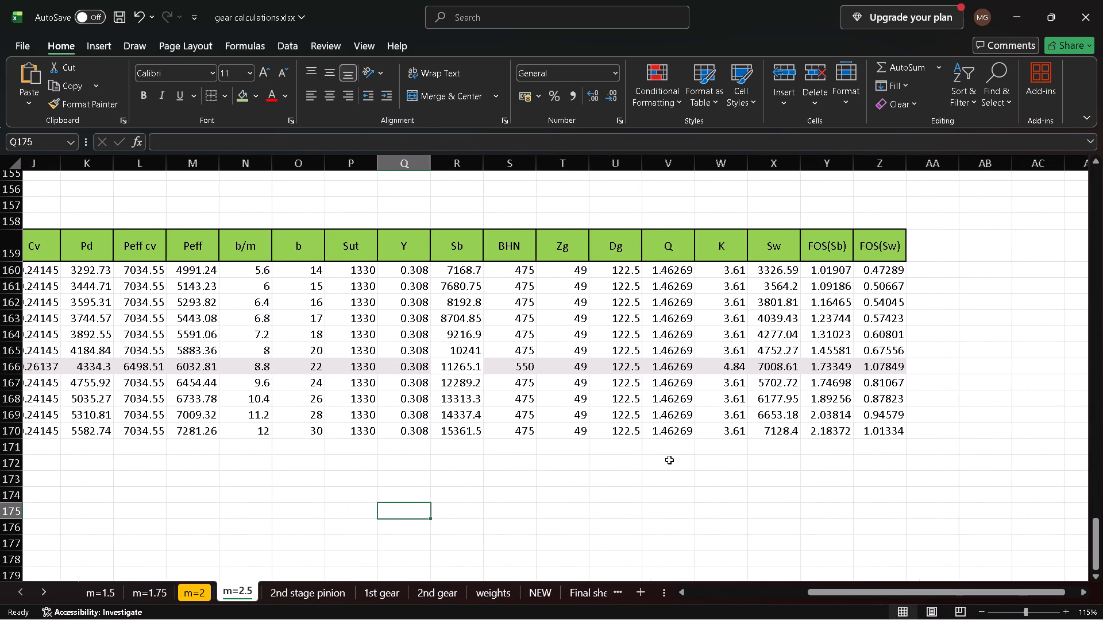
pyautogui.hscroll(-1, 669, 460)
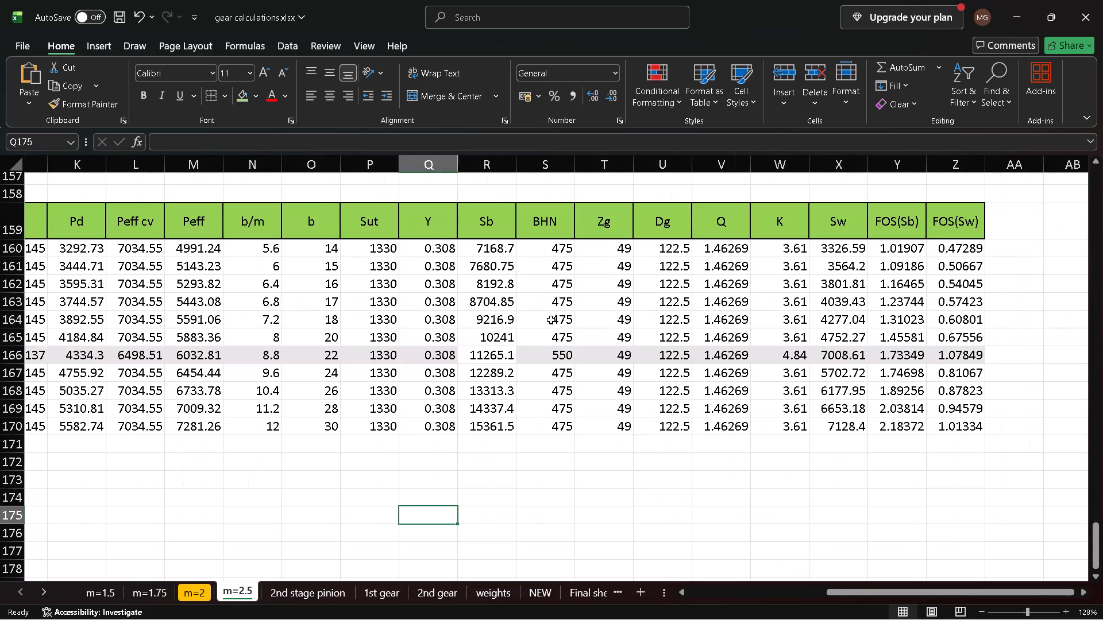
# Set the BHN to 560 in row 160 and fill it down the column through row 170.
pyautogui.click(543, 253)
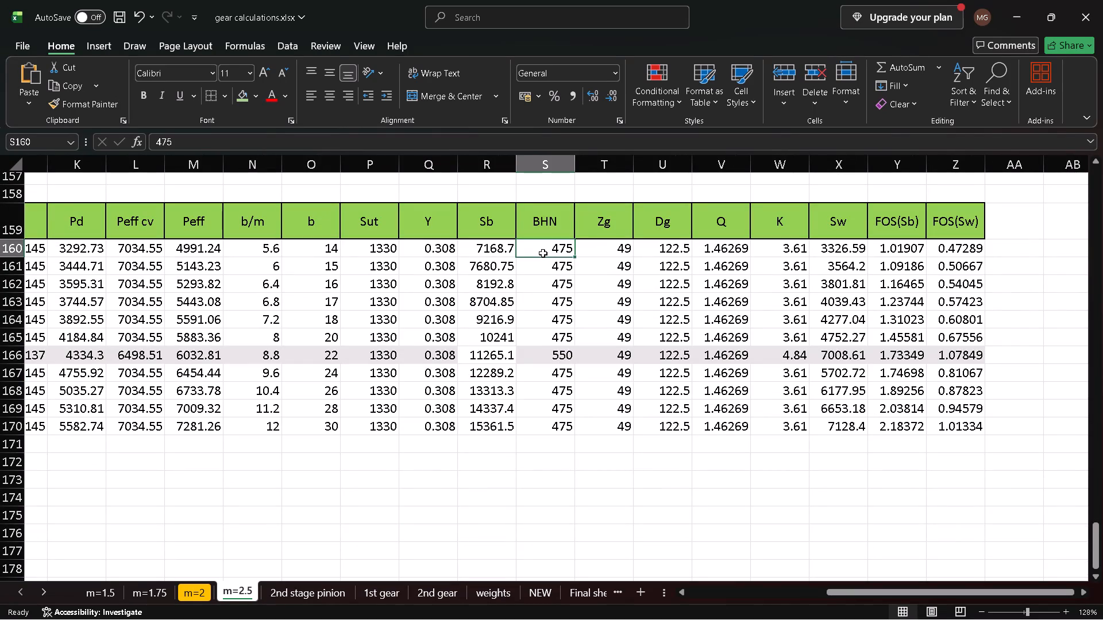
pyautogui.write('560')
pyautogui.press('Return')
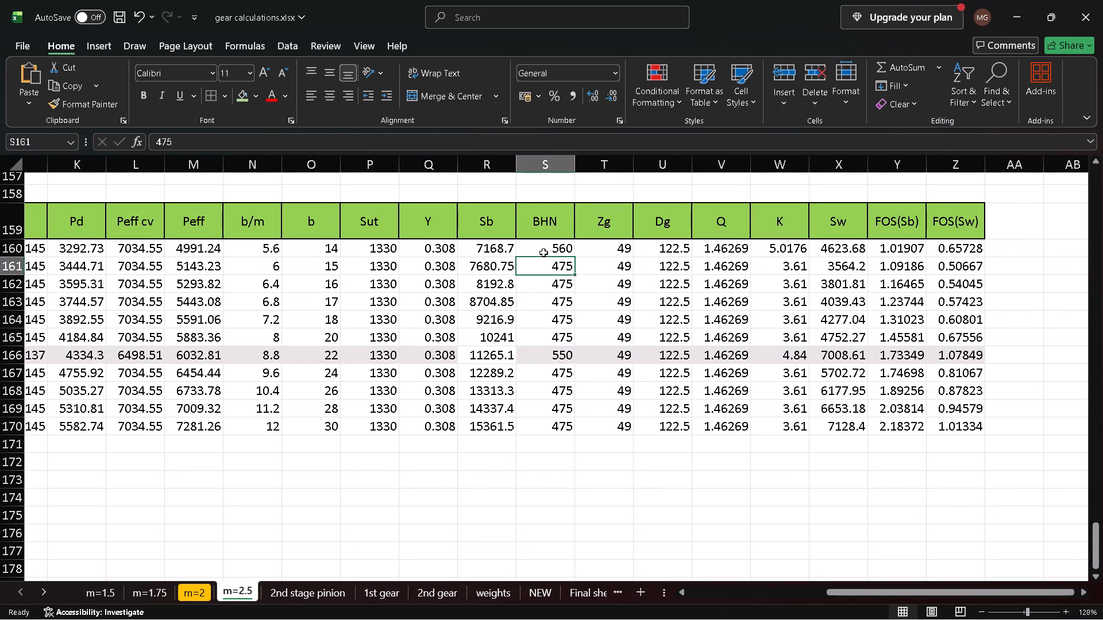
pyautogui.moveTo(545, 248); pyautogui.dragTo(576, 254)
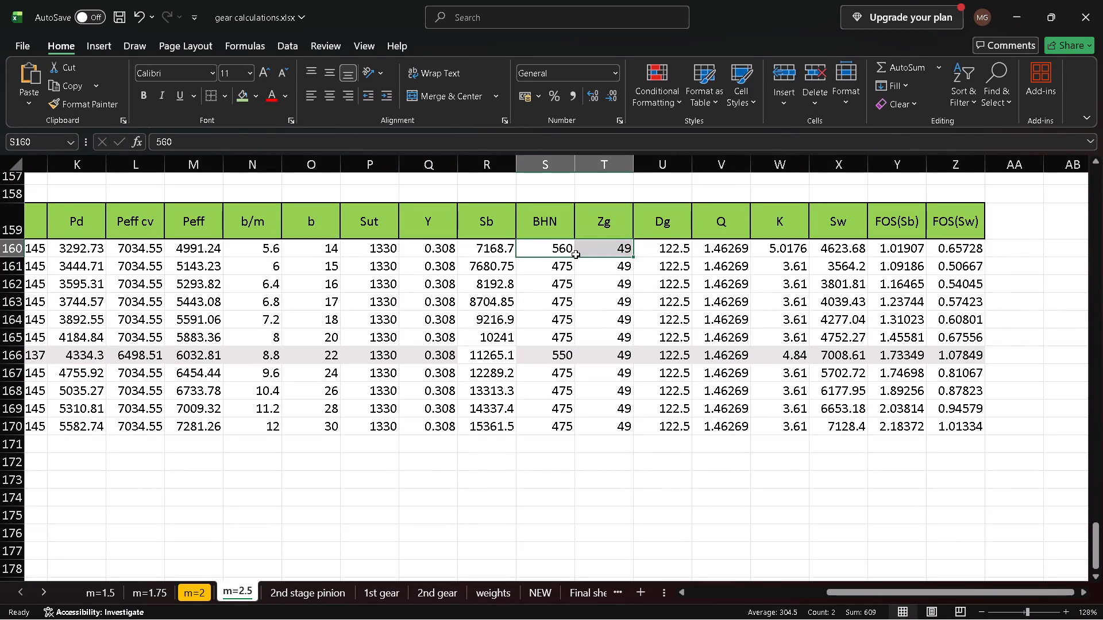
pyautogui.click(576, 254)
pyautogui.click(568, 250)
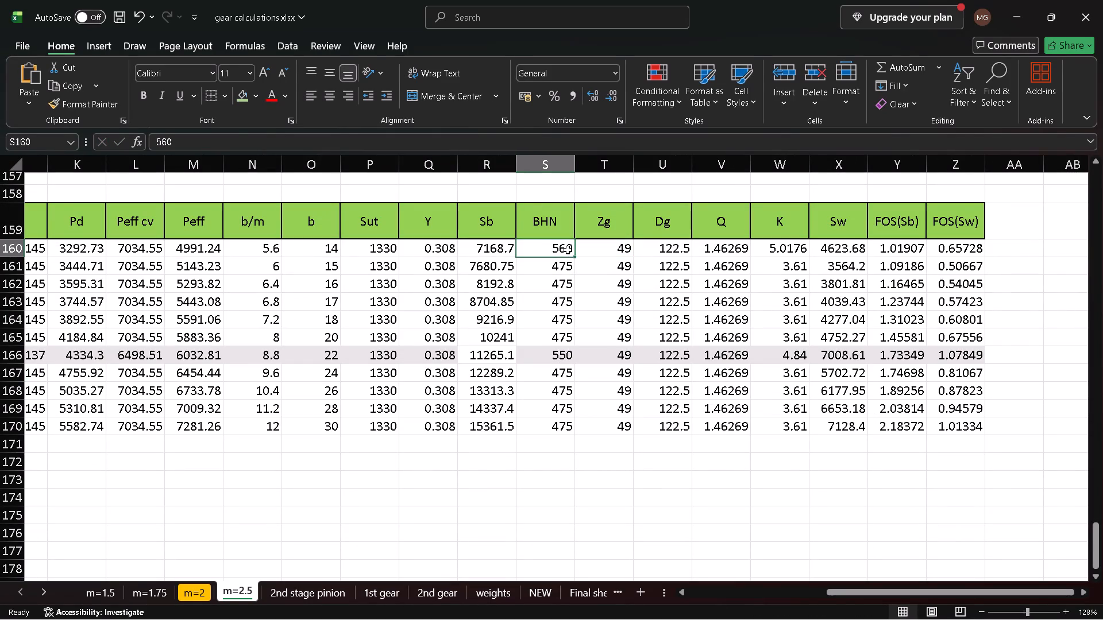
pyautogui.doubleClick(576, 258)
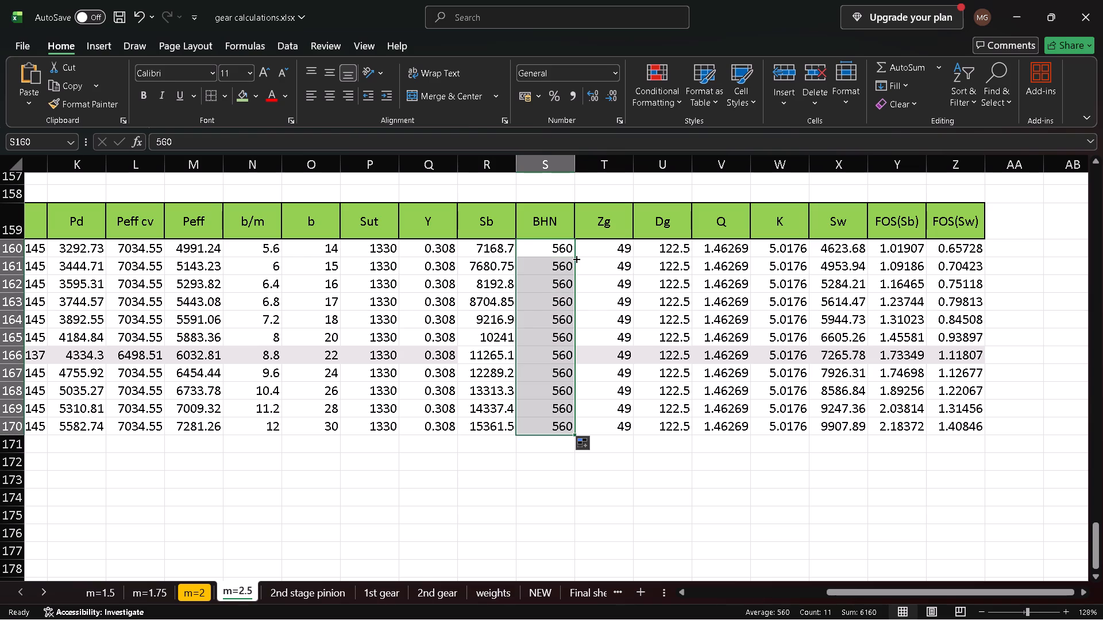
# Check the FOS(Sb) formula in row 165 and view the whole table together with the one above it.
pyautogui.click(903, 339)
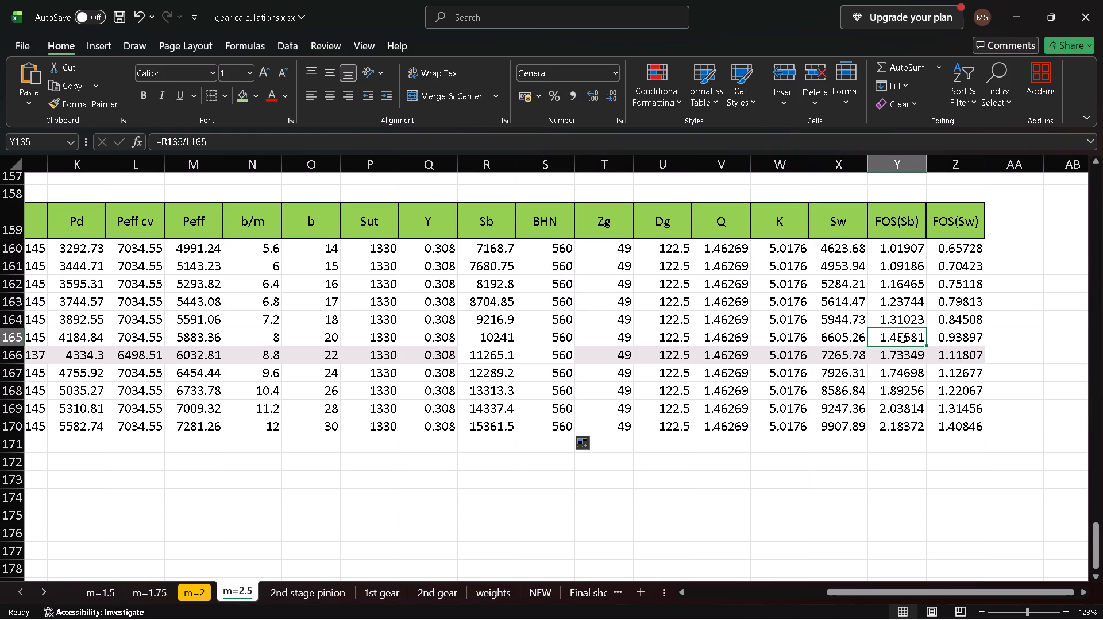
pyautogui.hscroll(6, 903, 339)
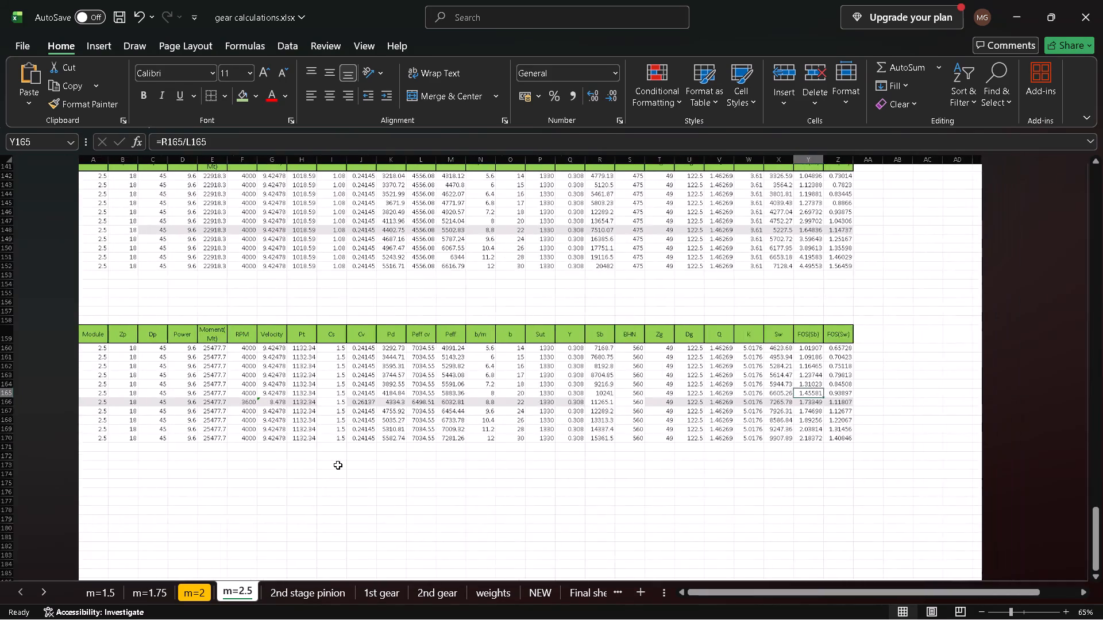
# Replace the inconsistent Velocity formula in row 166 of the last m=2.5 table with the formula from the row above.
pyautogui.hscroll(2, 338, 465)
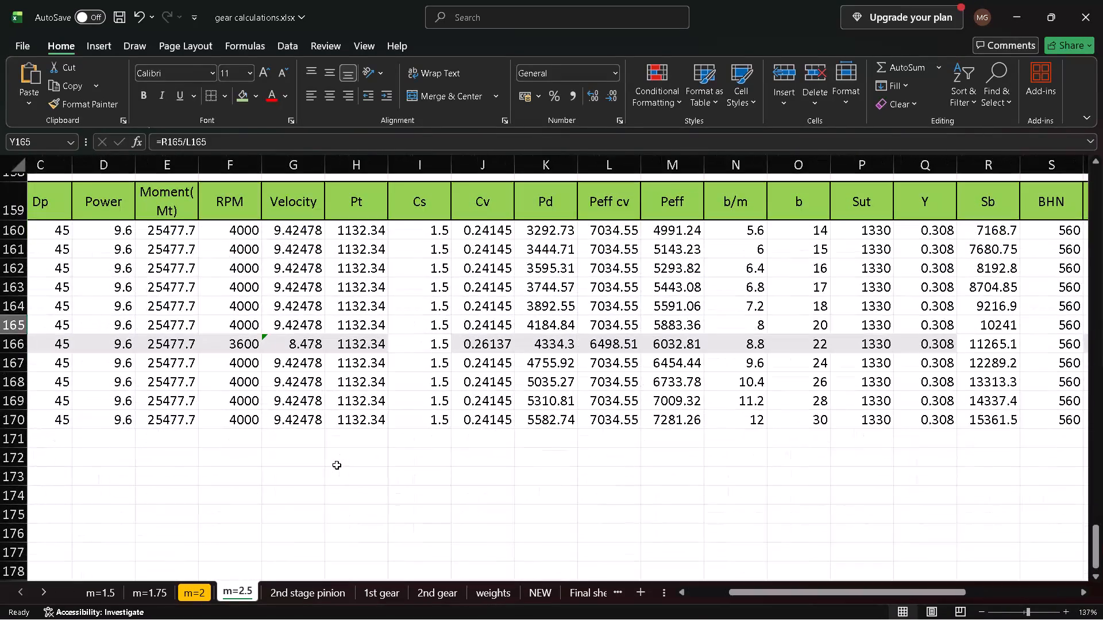
pyautogui.click(271, 339)
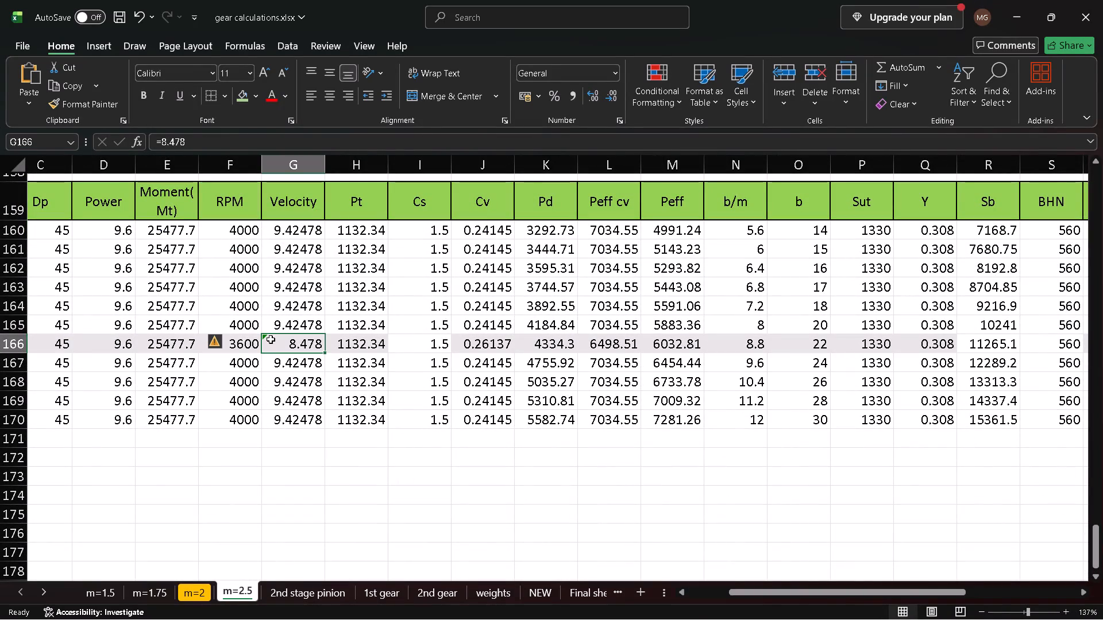
pyautogui.click(267, 338)
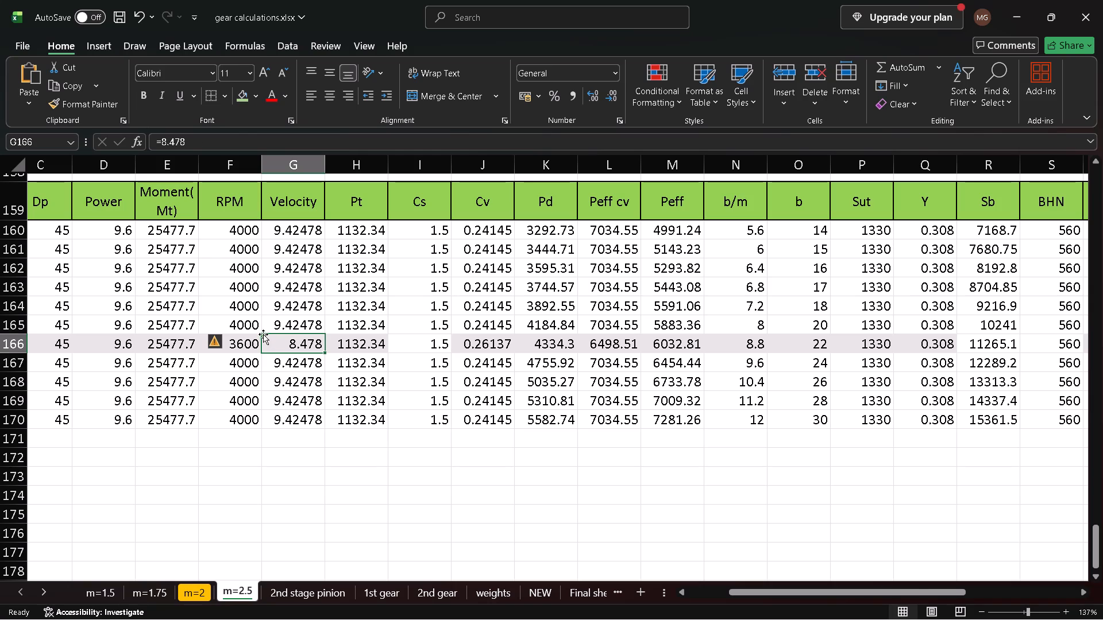
pyautogui.click(263, 334)
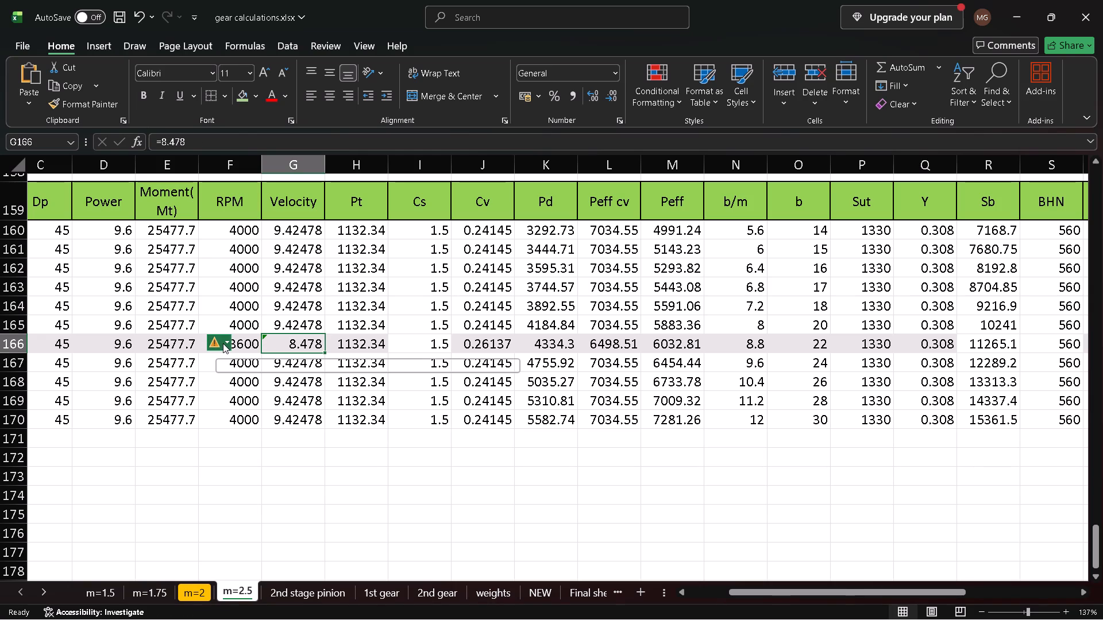
pyautogui.click(223, 344)
pyautogui.click(250, 374)
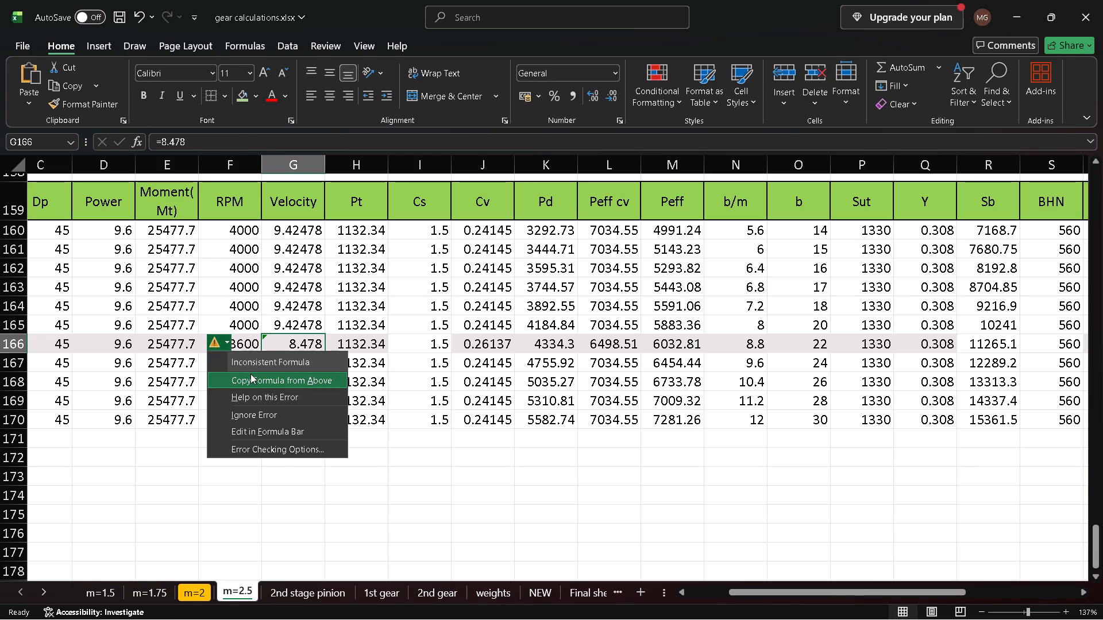
# Set the RPM in row 166 to 4000.
pyautogui.hscroll(1, 228, 366)
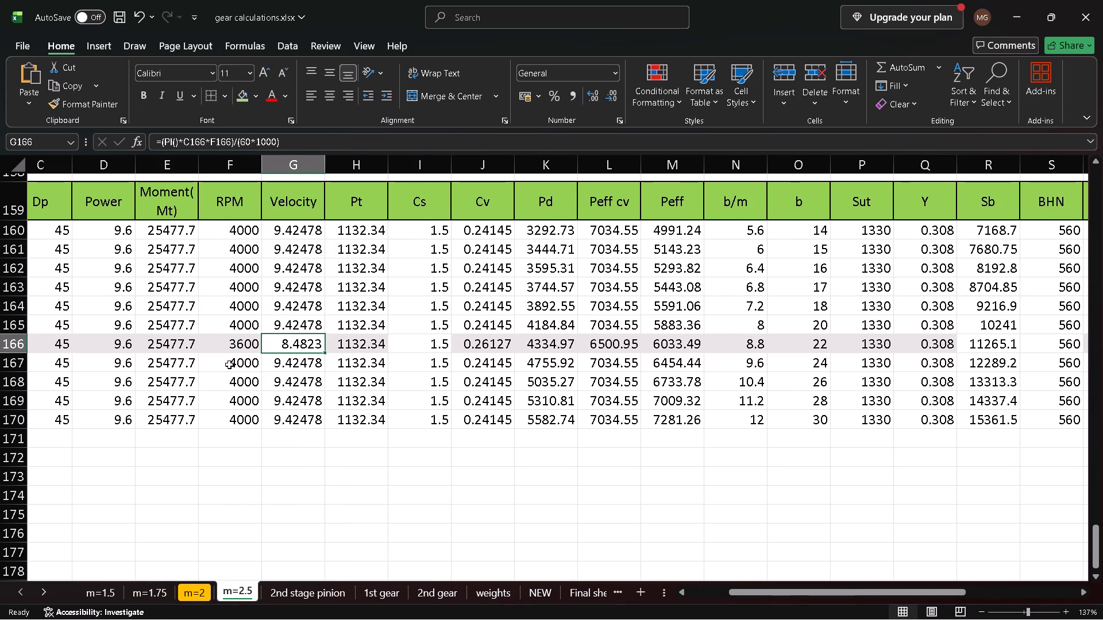
pyautogui.hscroll(1, 228, 366)
pyautogui.click(298, 344)
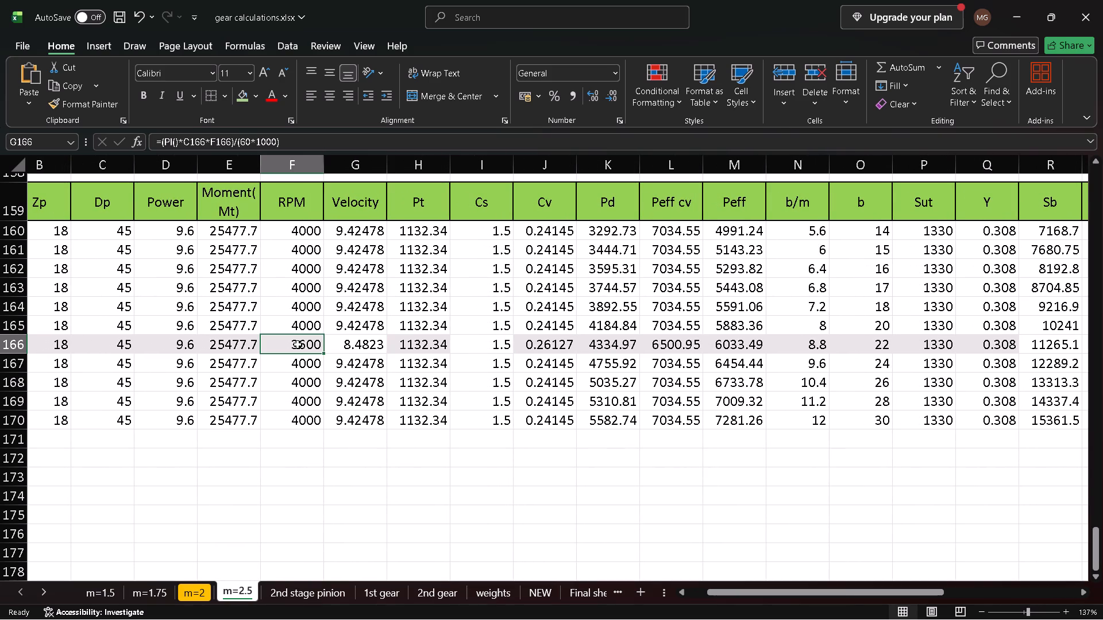
pyautogui.write('4000')
pyautogui.press('Return')
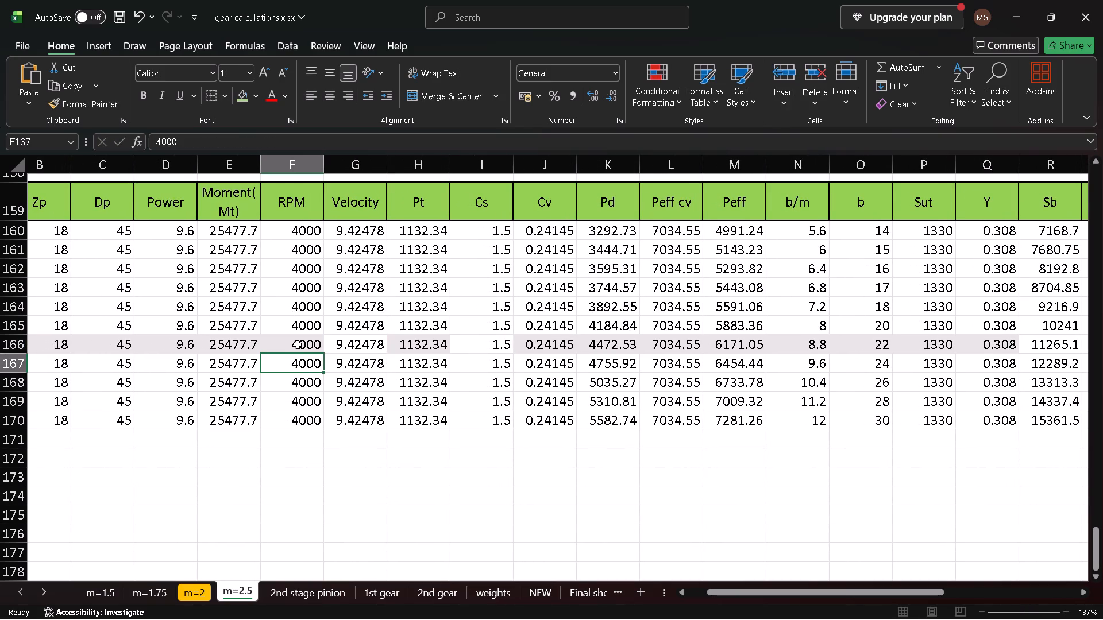
# Open the m=2 sheet and examine the en24 table's columns through FOS(Sb) and FOS(Sw).
pyautogui.hscroll(2, 346, 317)
pyautogui.hscroll(-2, 346, 317)
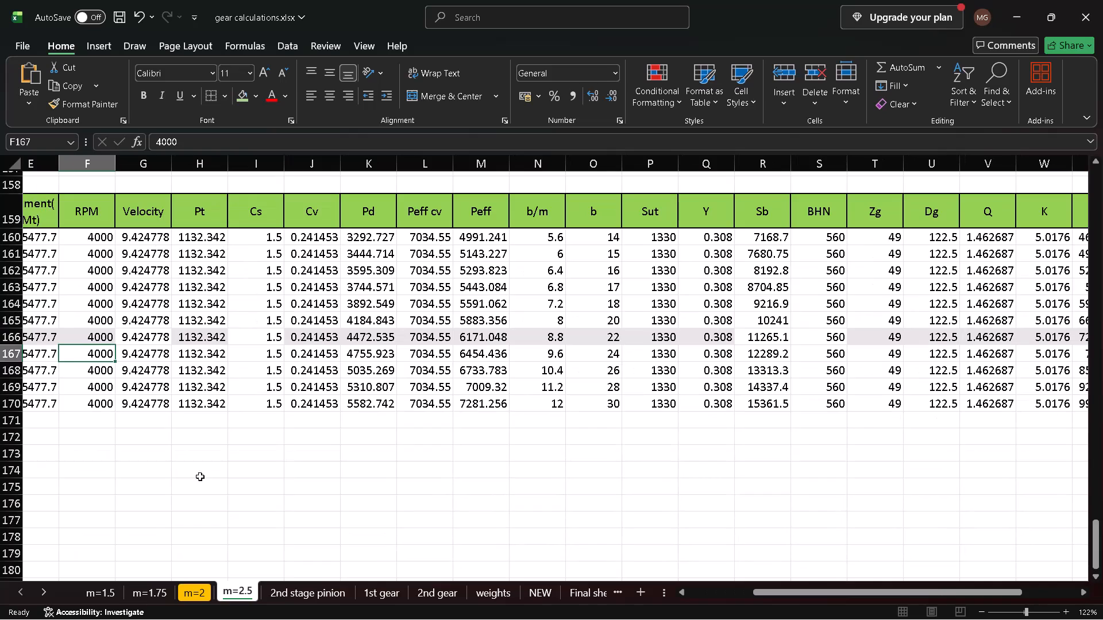
pyautogui.click(201, 595)
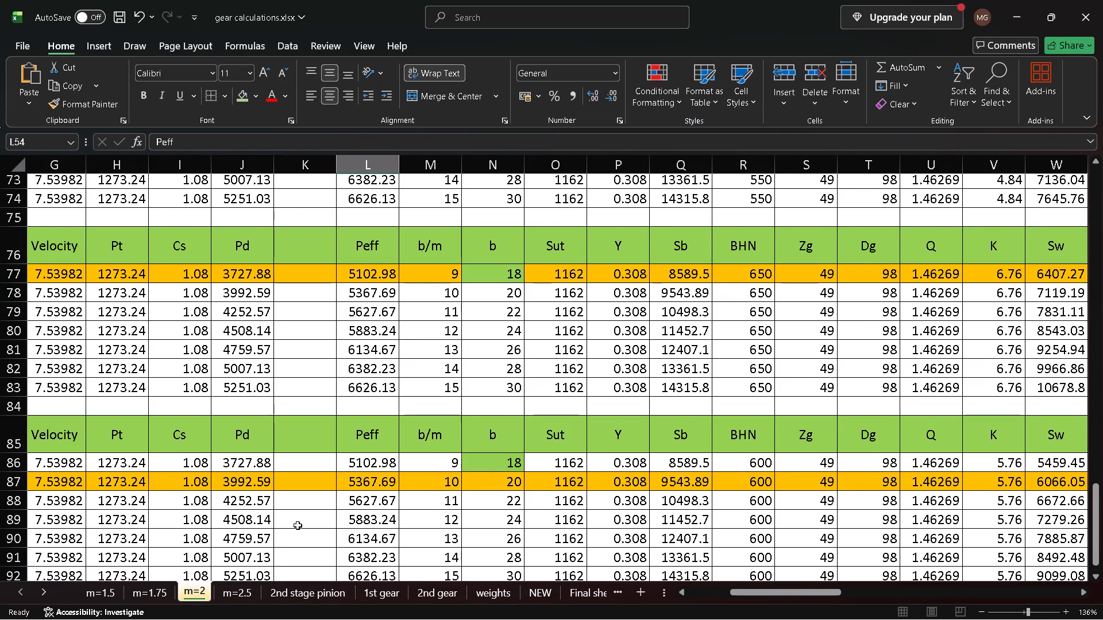
pyautogui.hscroll(-2, 298, 525)
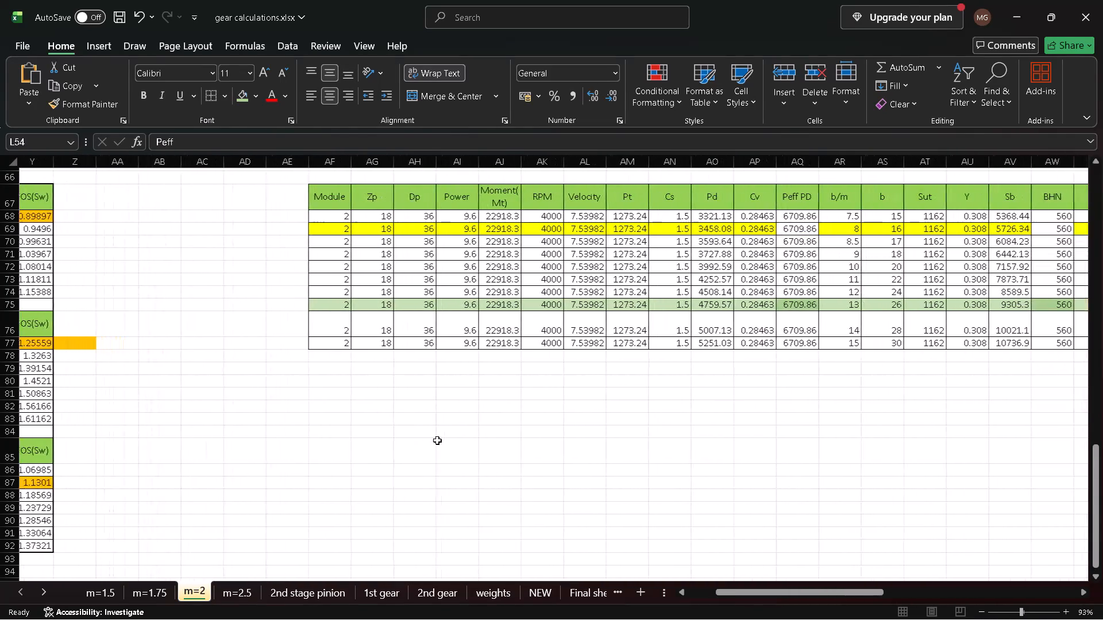
pyautogui.scroll(2, 437, 440)
pyautogui.hscroll(-2, 437, 440)
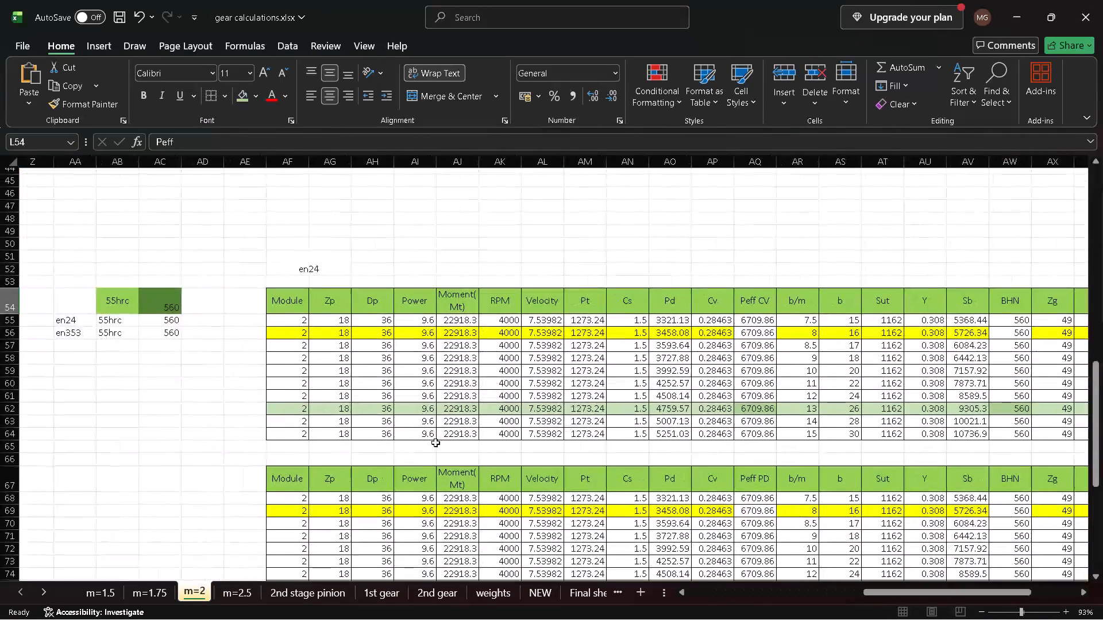
pyautogui.hscroll(-2, 435, 443)
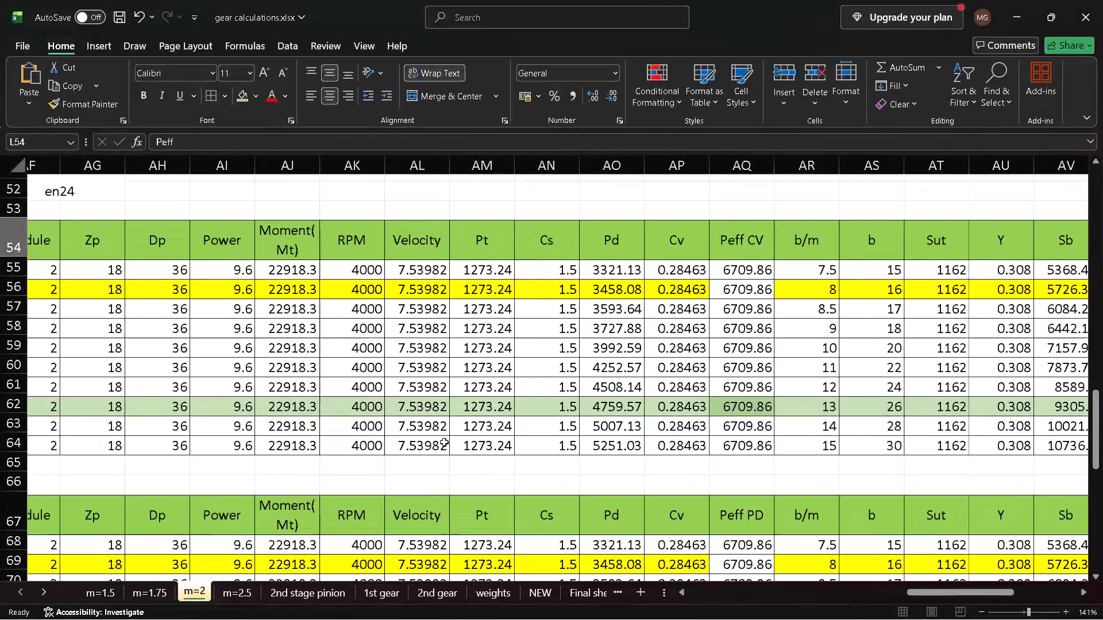
pyautogui.scroll(-1, 444, 442)
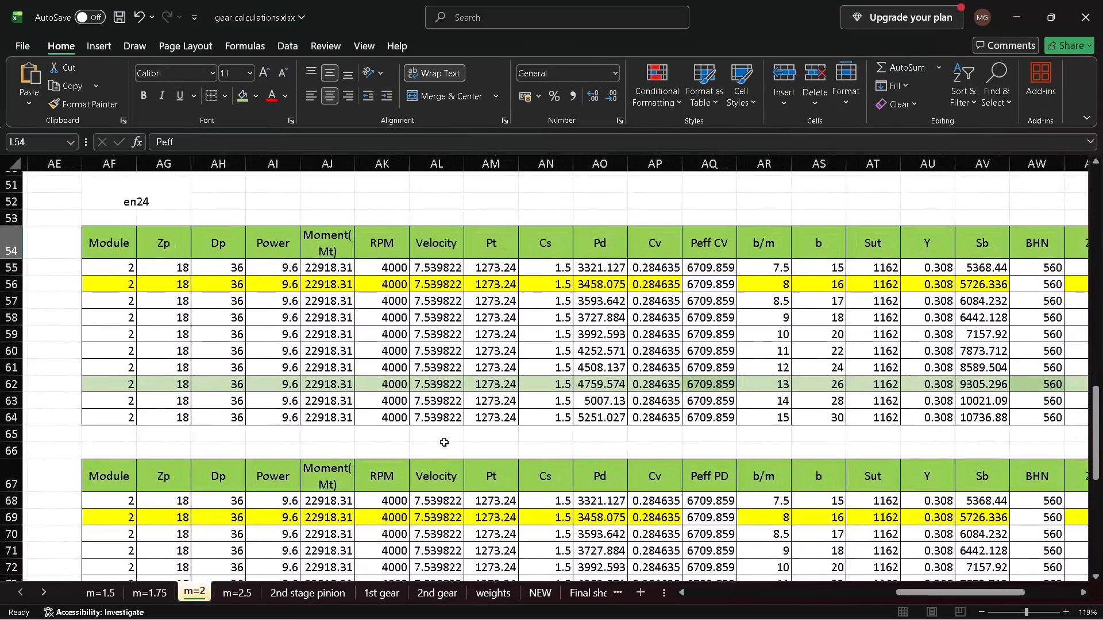
pyautogui.hscroll(-2, 444, 442)
pyautogui.scroll(-1, 340, 458)
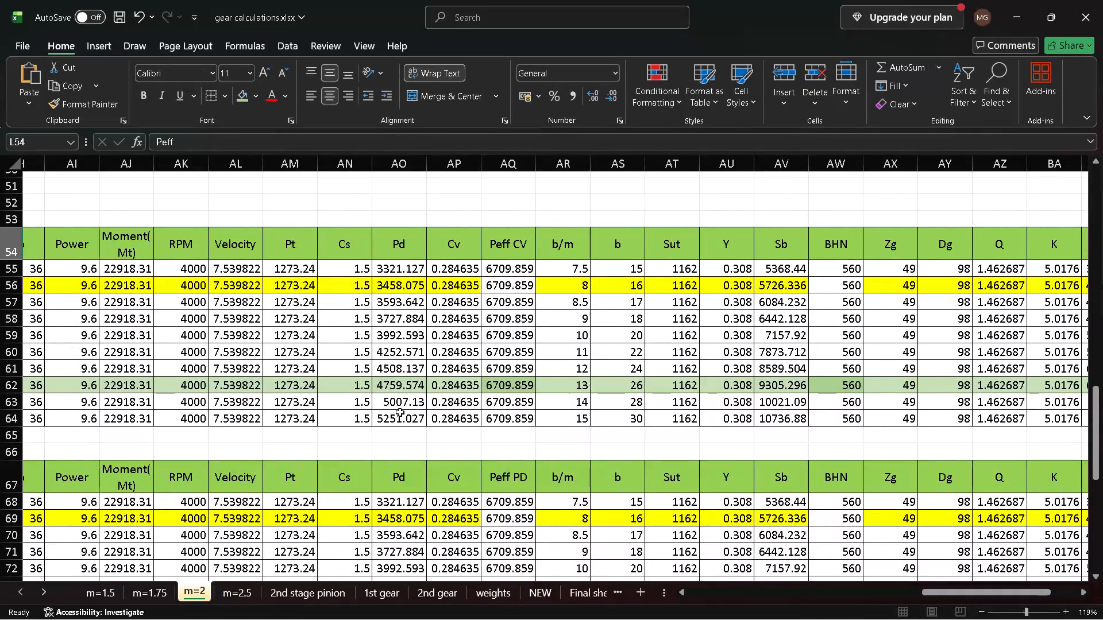
pyautogui.hscroll(-2, 599, 330)
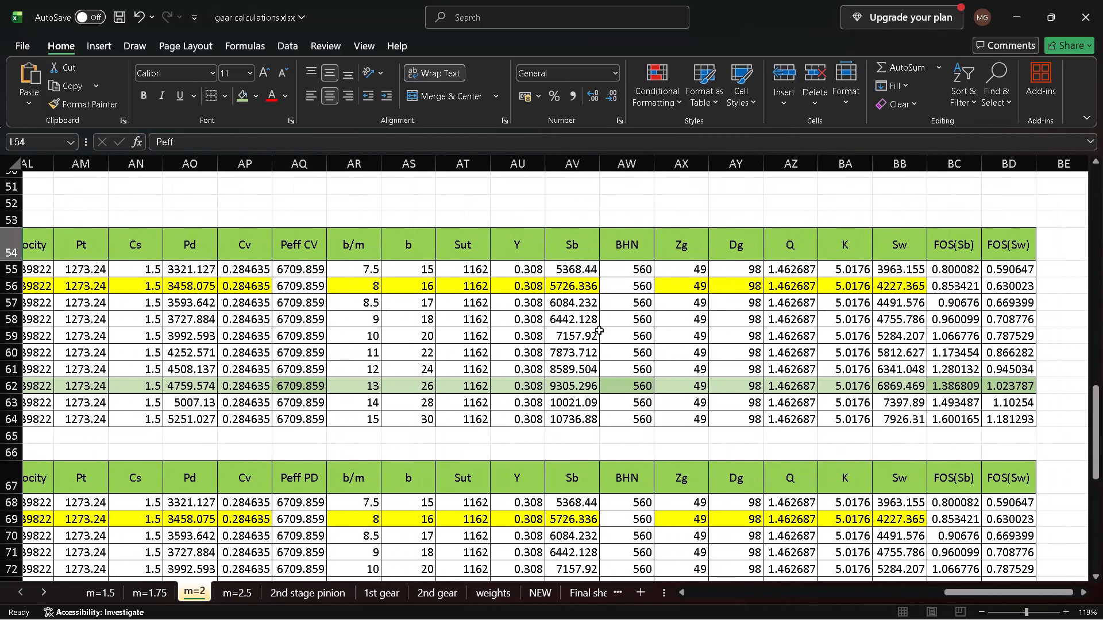
# Review the m=2 en24 table again, from the Module and Power inputs across the load columns to Sb and BHN.
pyautogui.hscroll(-1, 599, 330)
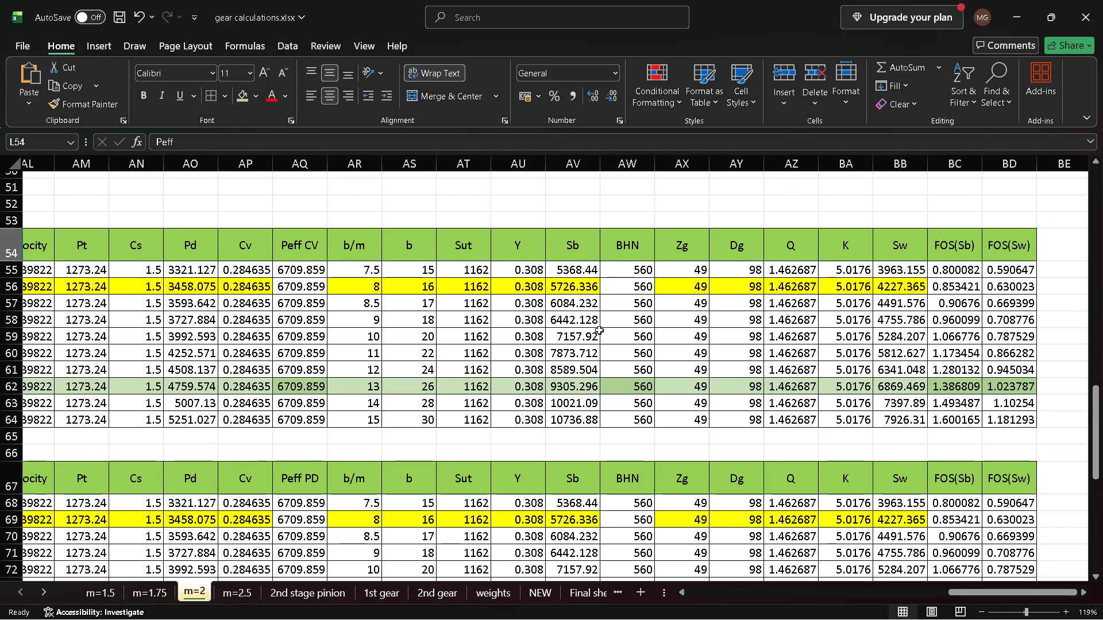
pyautogui.hscroll(-1, 671, 369)
pyautogui.hscroll(2, 671, 369)
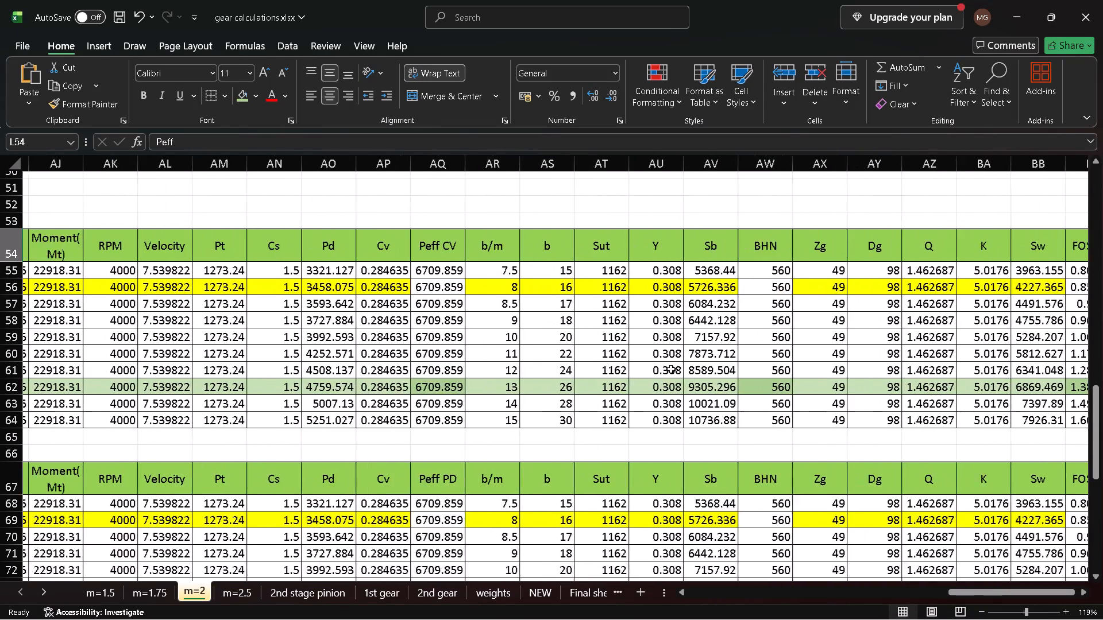
pyautogui.hscroll(3, 671, 369)
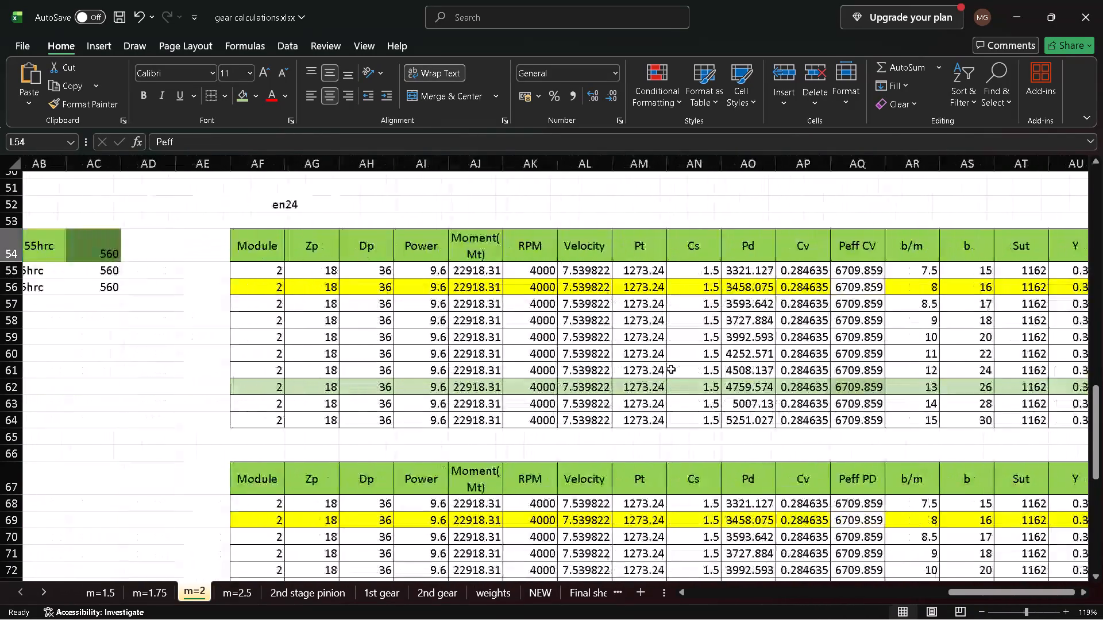
pyautogui.hscroll(-4, 671, 369)
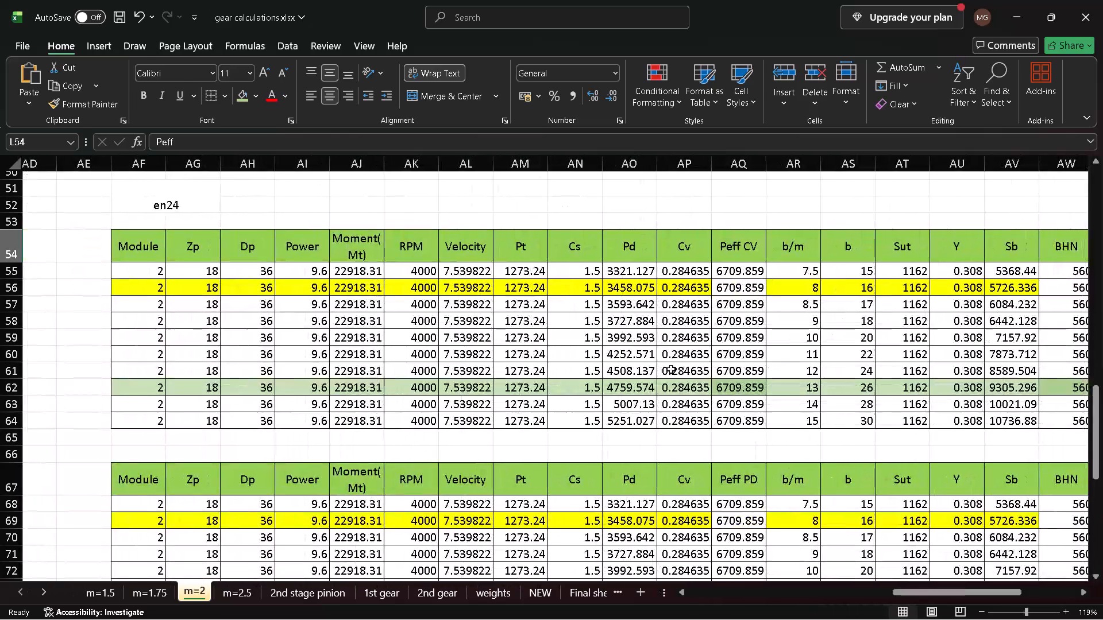
pyautogui.hscroll(-1, 671, 369)
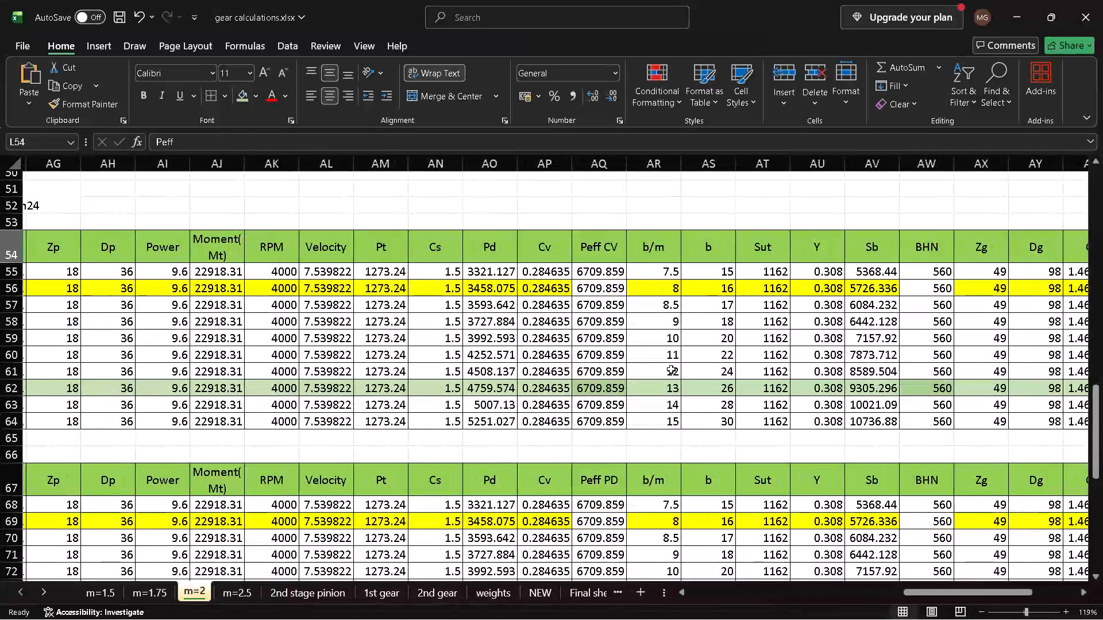
# Check the Pt formulas in rows 55 and 56 of the en24 table and review the neighbouring load columns.
pyautogui.hscroll(2, 671, 369)
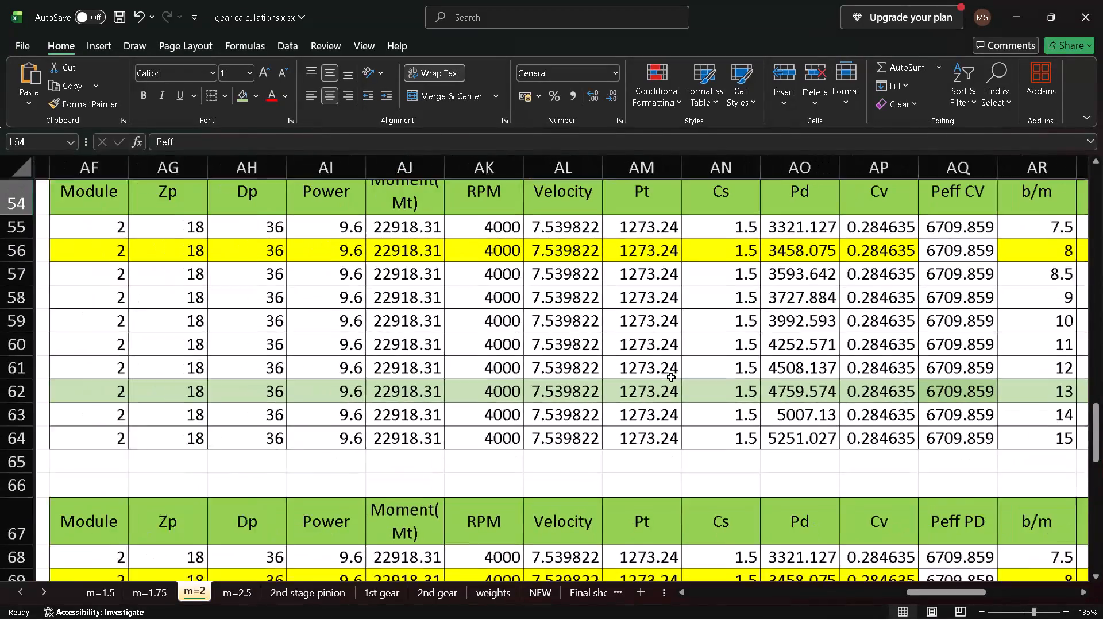
pyautogui.scroll(1, 671, 377)
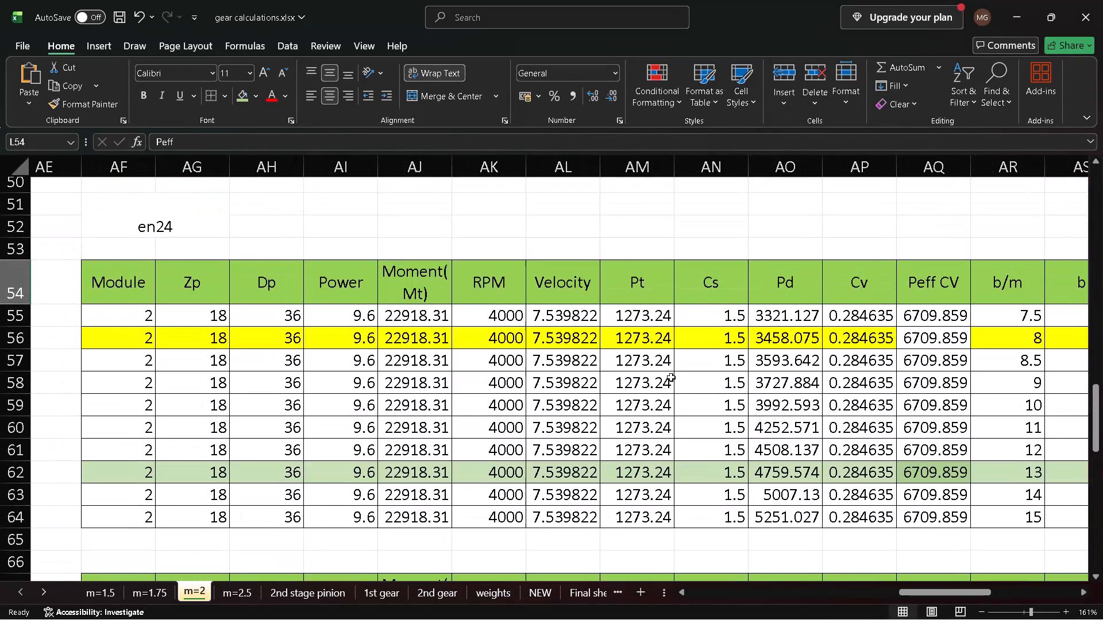
pyautogui.click(639, 312)
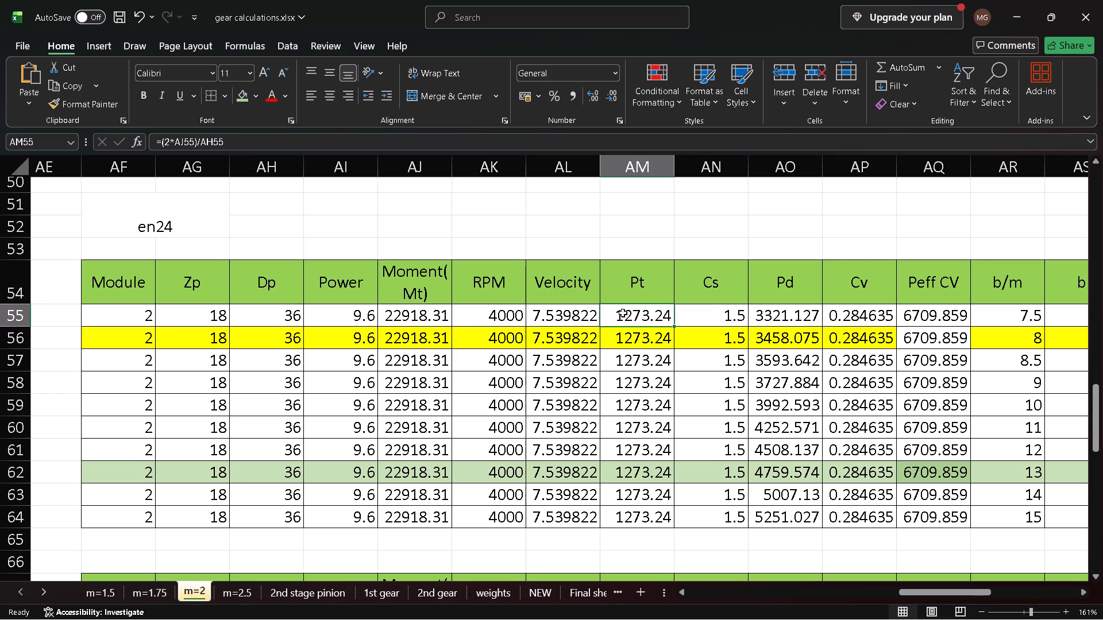
pyautogui.click(640, 315)
pyautogui.click(619, 321)
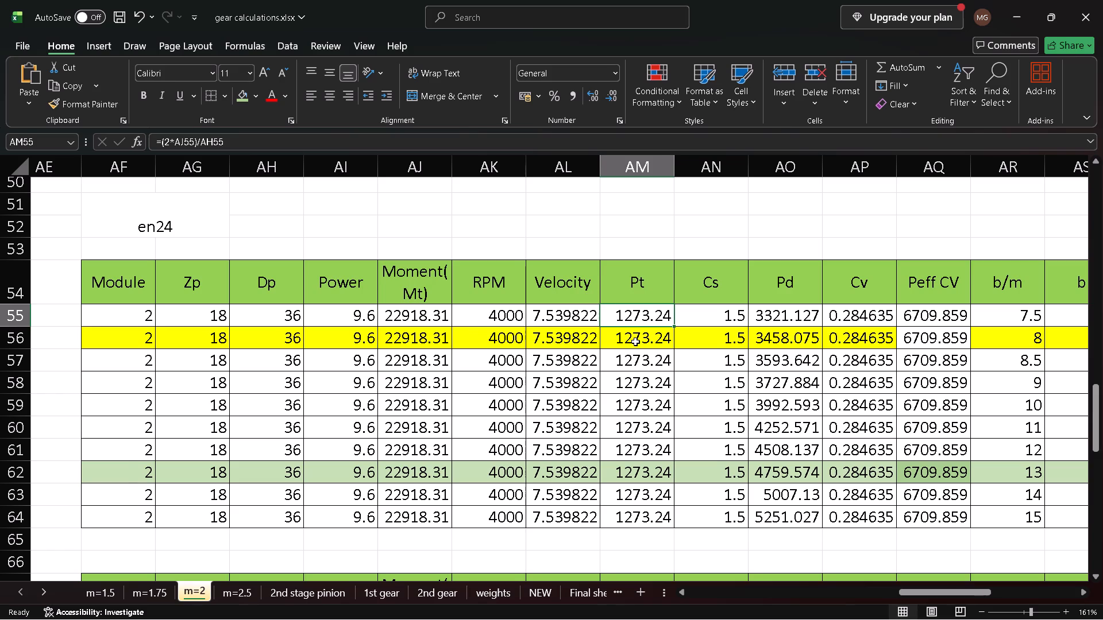
pyautogui.click(635, 342)
pyautogui.hscroll(-2, 635, 342)
pyautogui.scroll(-1, 635, 342)
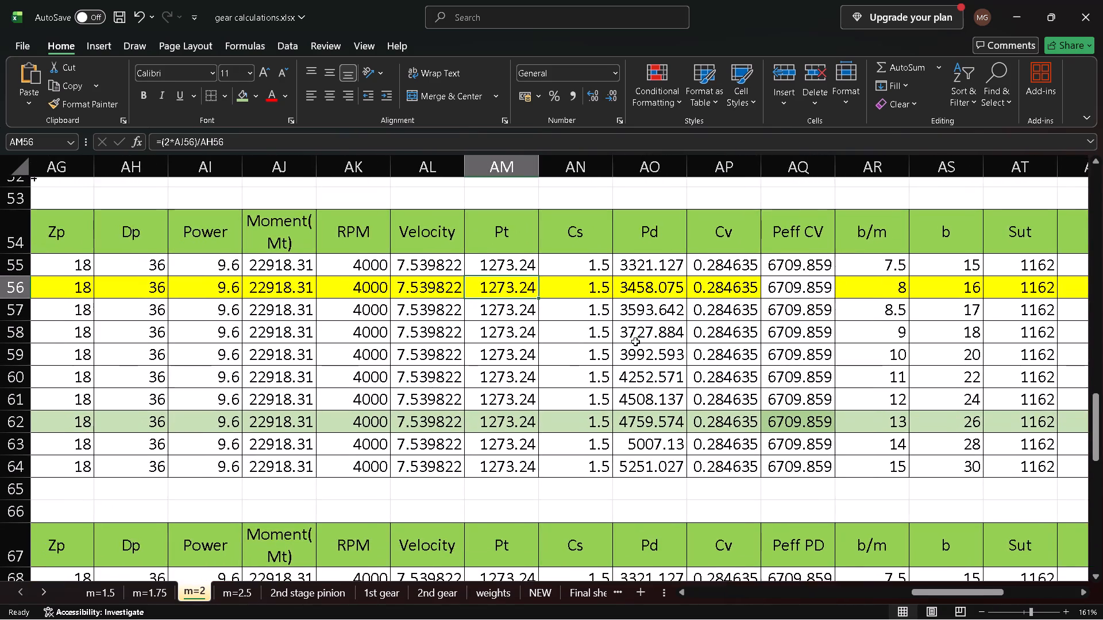
pyautogui.hscroll(2, 635, 342)
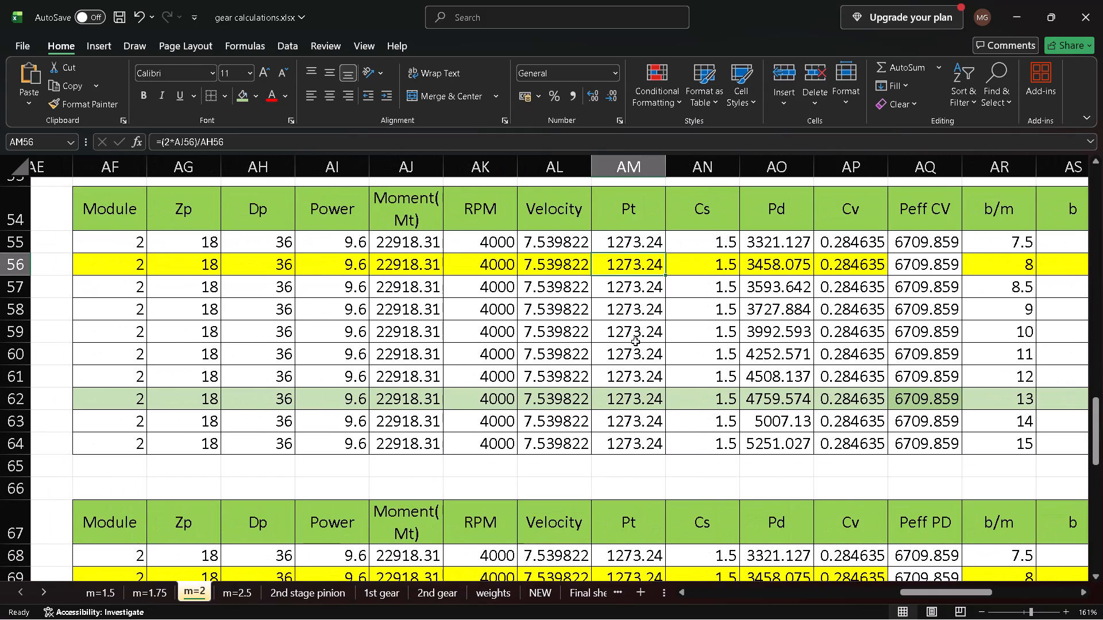
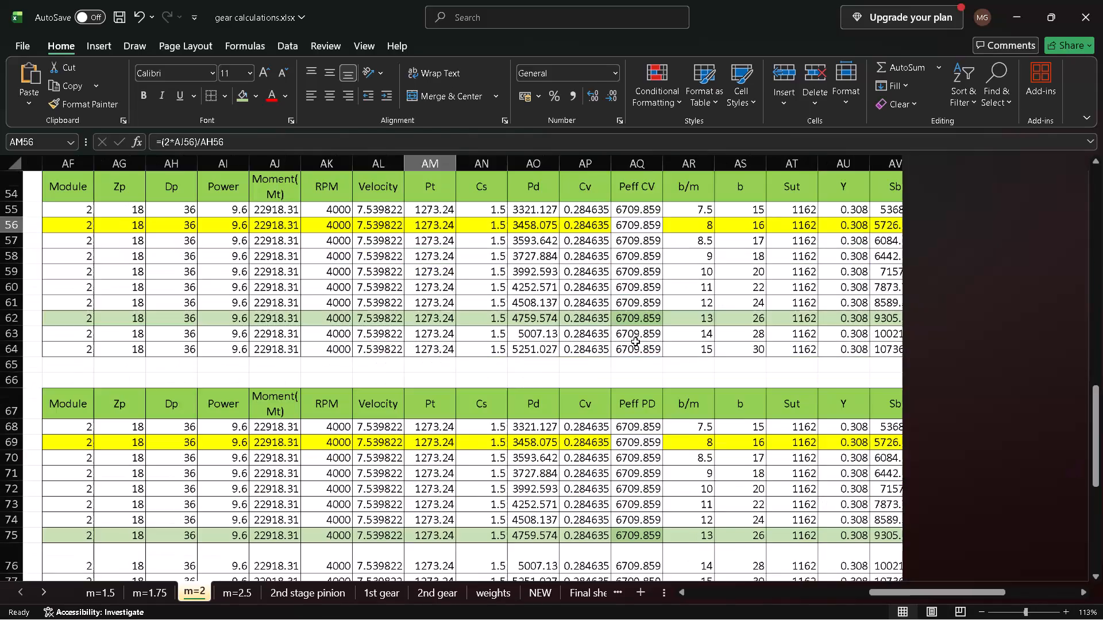
# Inspect the Sw formula in row 56 of the en24 table and trace the cells it references.
pyautogui.hscroll(-3, 635, 342)
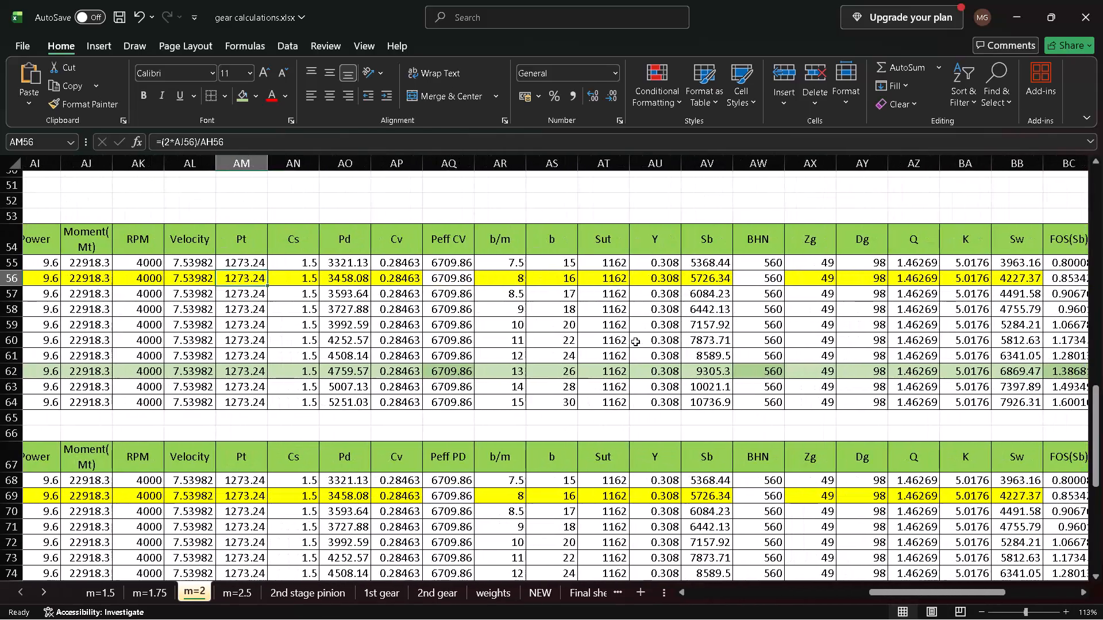
pyautogui.hscroll(-2, 635, 342)
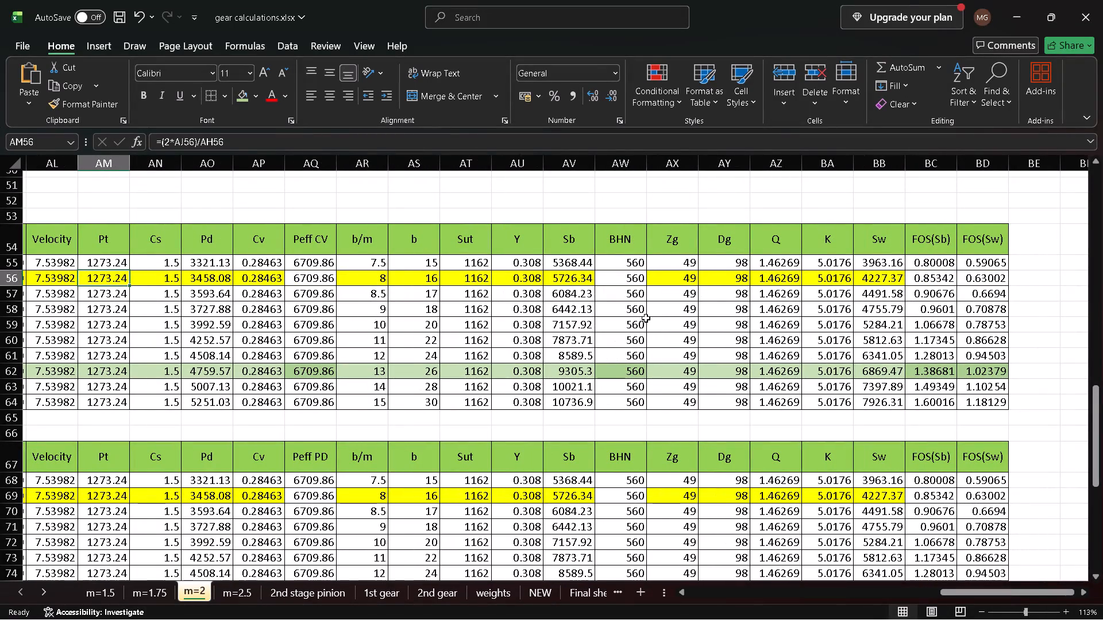
pyautogui.click(874, 282)
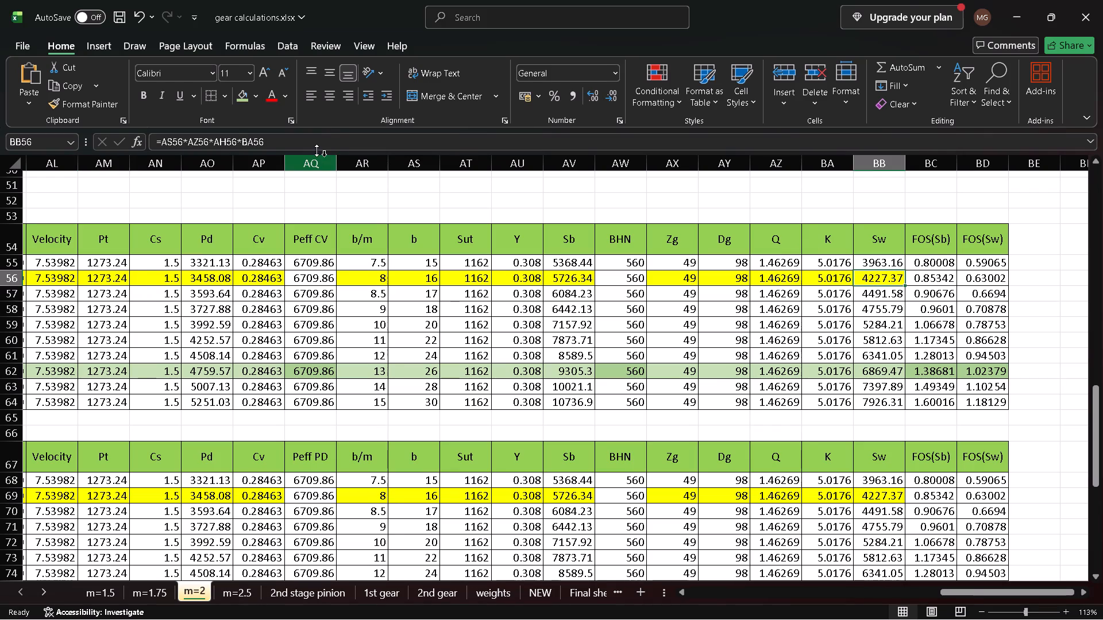
pyautogui.click(321, 132)
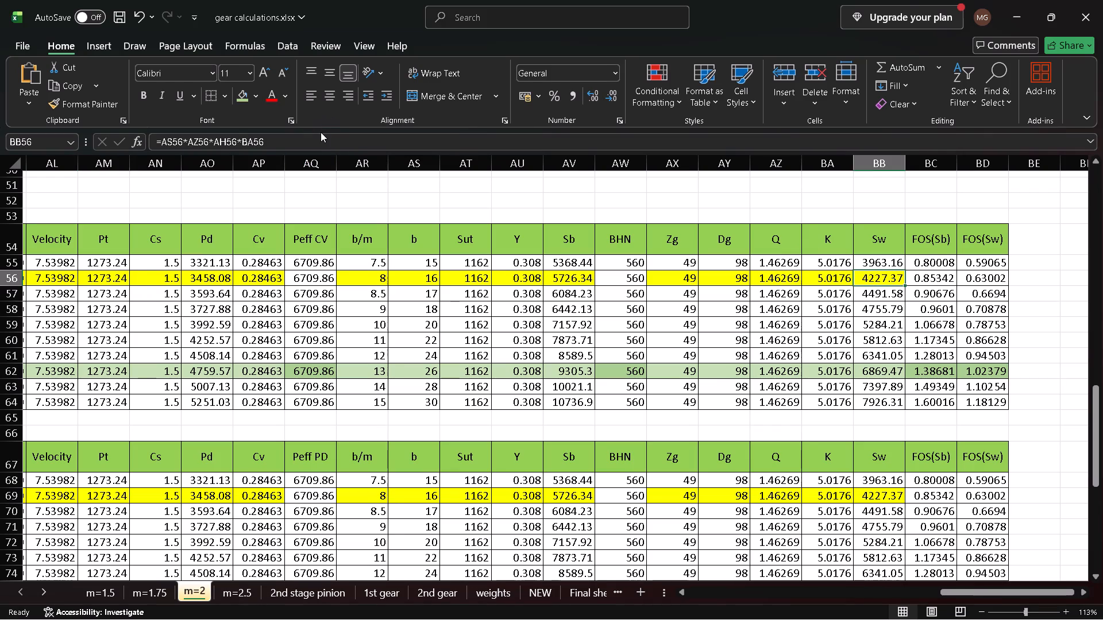
pyautogui.click(316, 141)
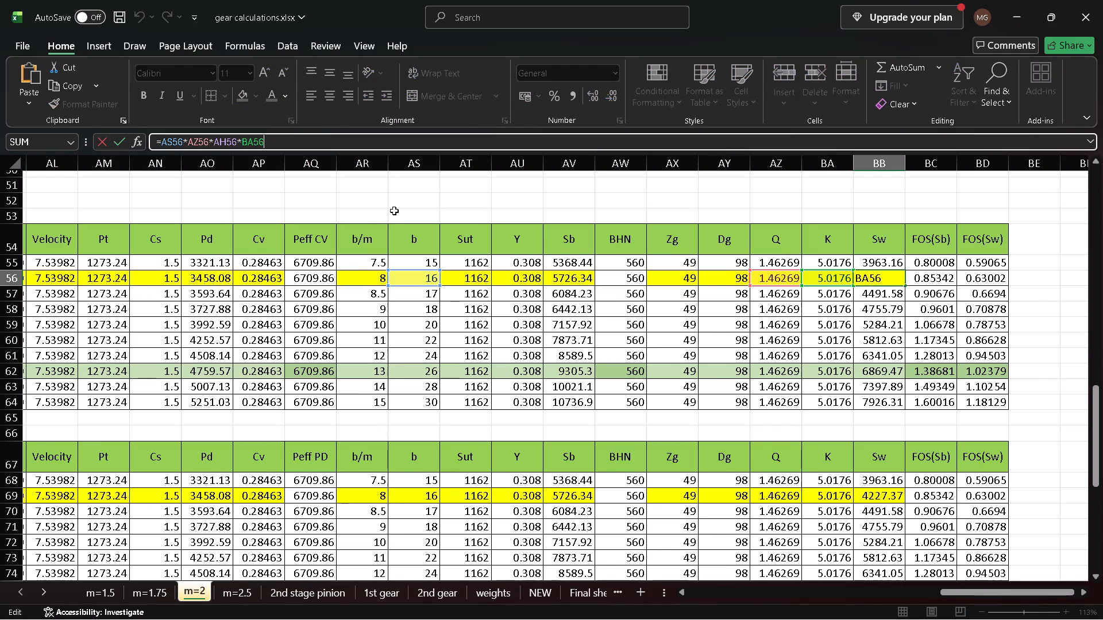
pyautogui.hscroll(2, 394, 211)
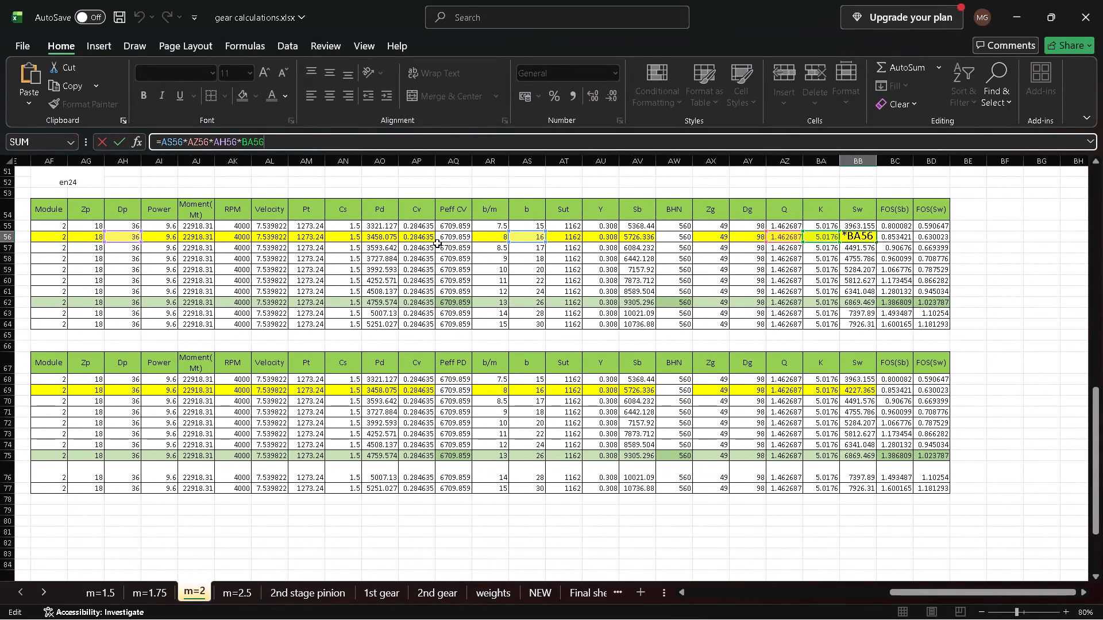
pyautogui.keyDown('ctrl'); pyautogui.scroll(3, 437, 243); pyautogui.keyUp('ctrl')
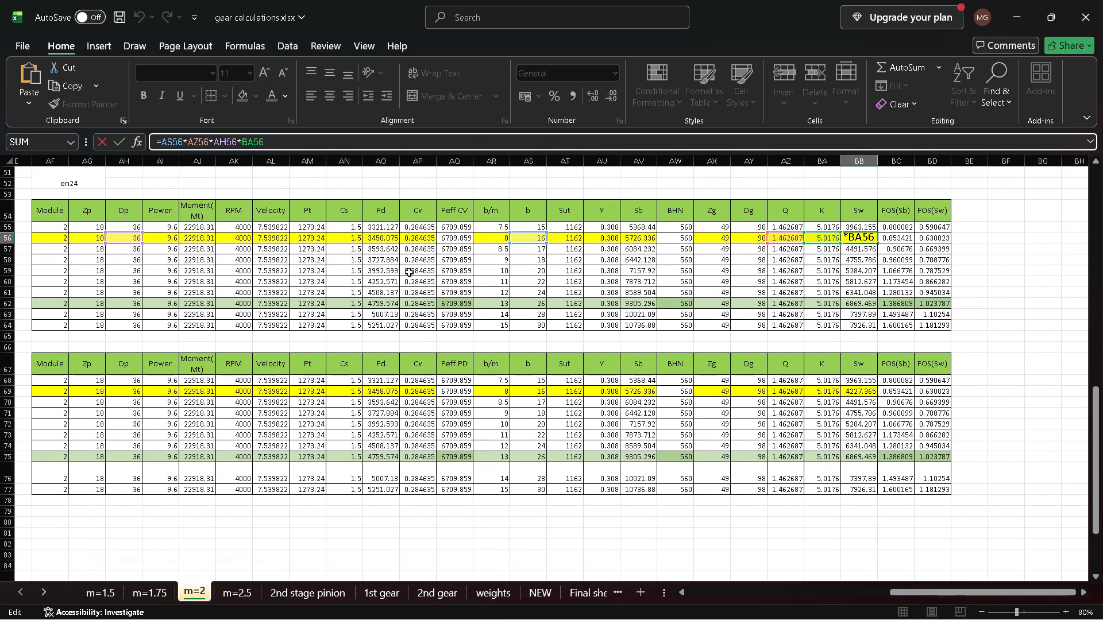
pyautogui.press('Return')
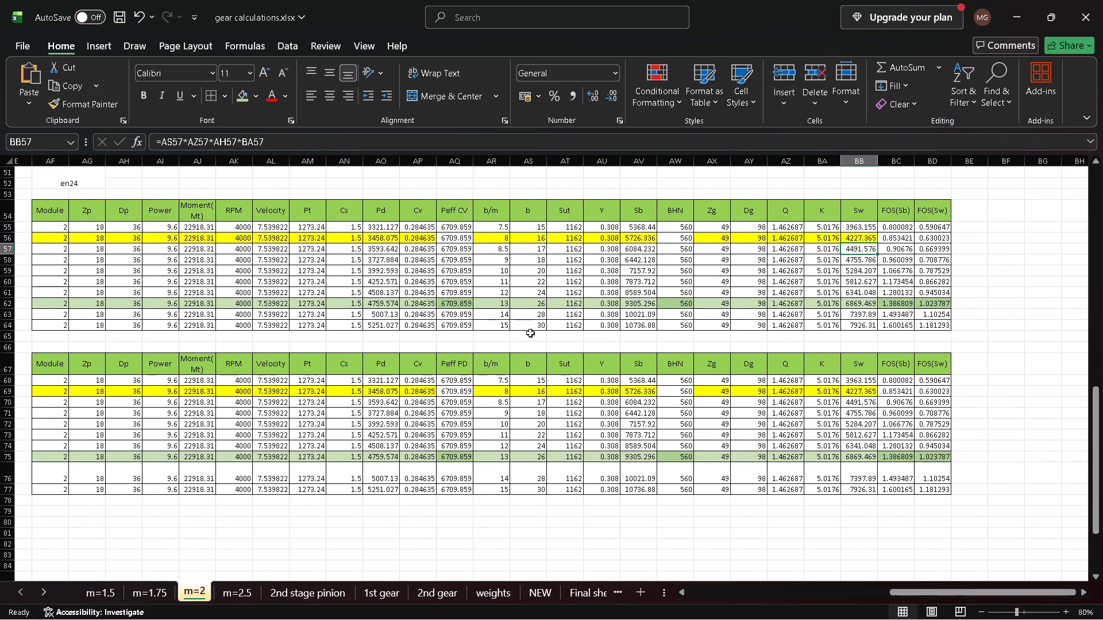
# Check the K formula in row 55 of the en24 table.
pyautogui.scroll(1, 530, 336)
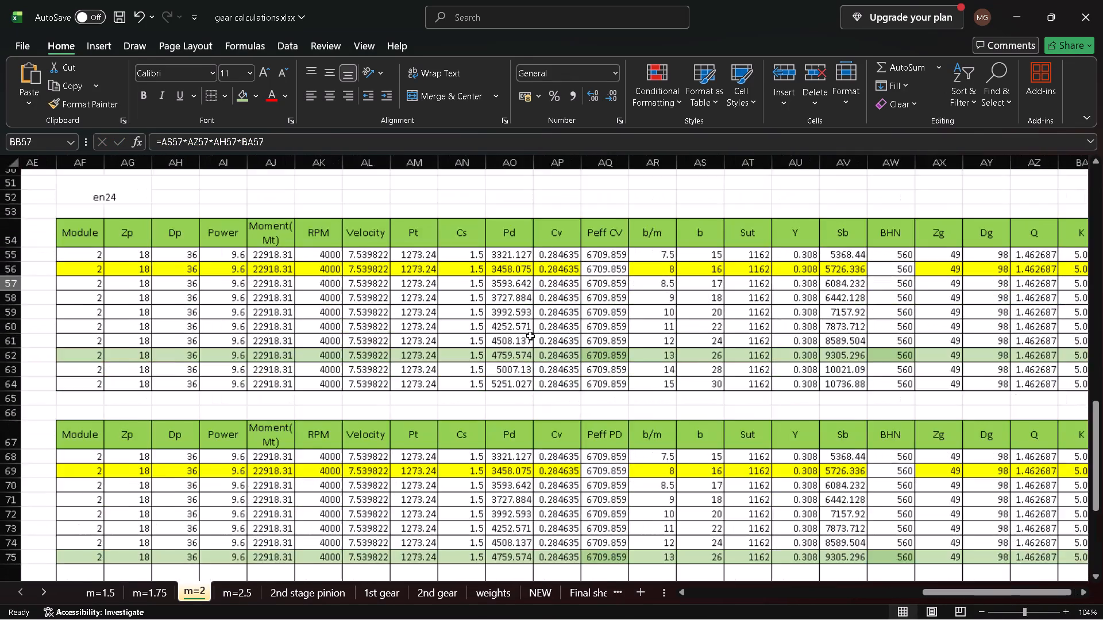
pyautogui.scroll(1, 530, 336)
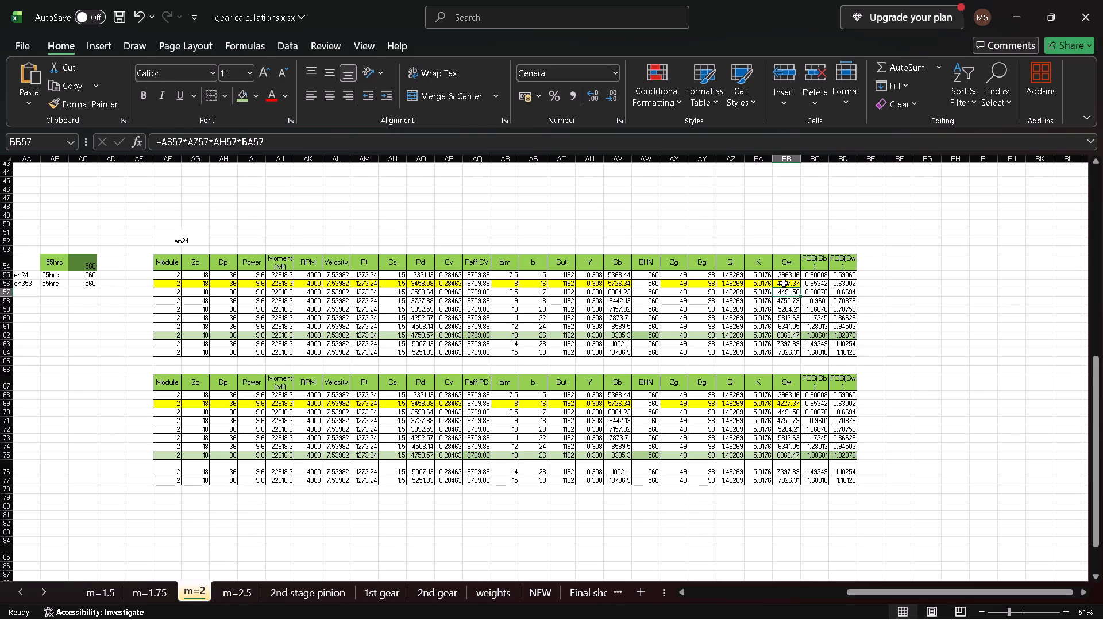
pyautogui.click(761, 270)
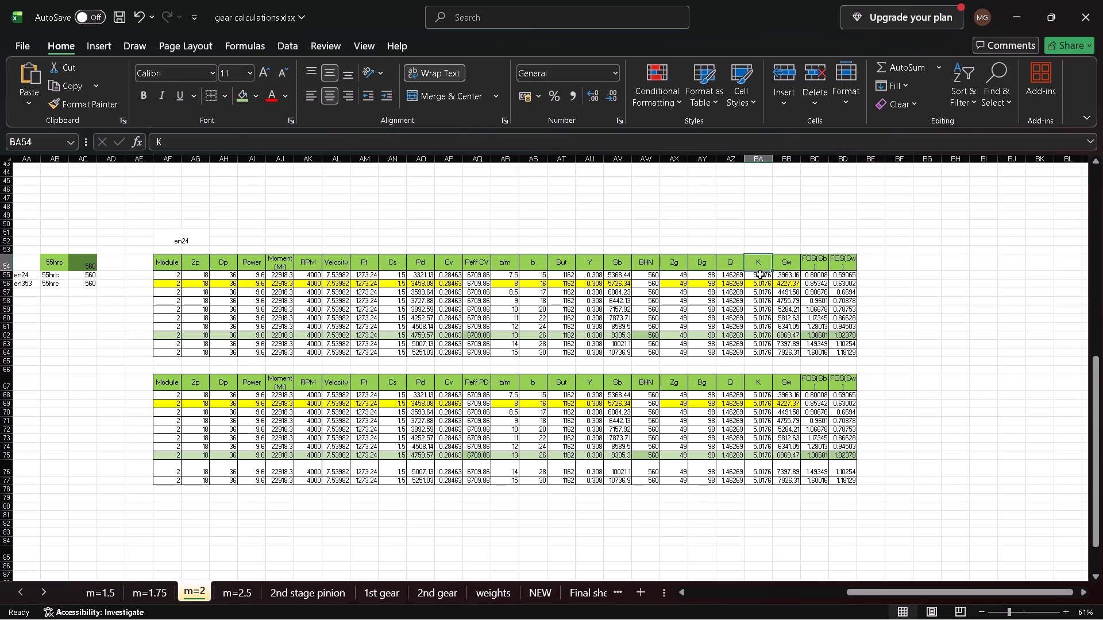
pyautogui.click(760, 274)
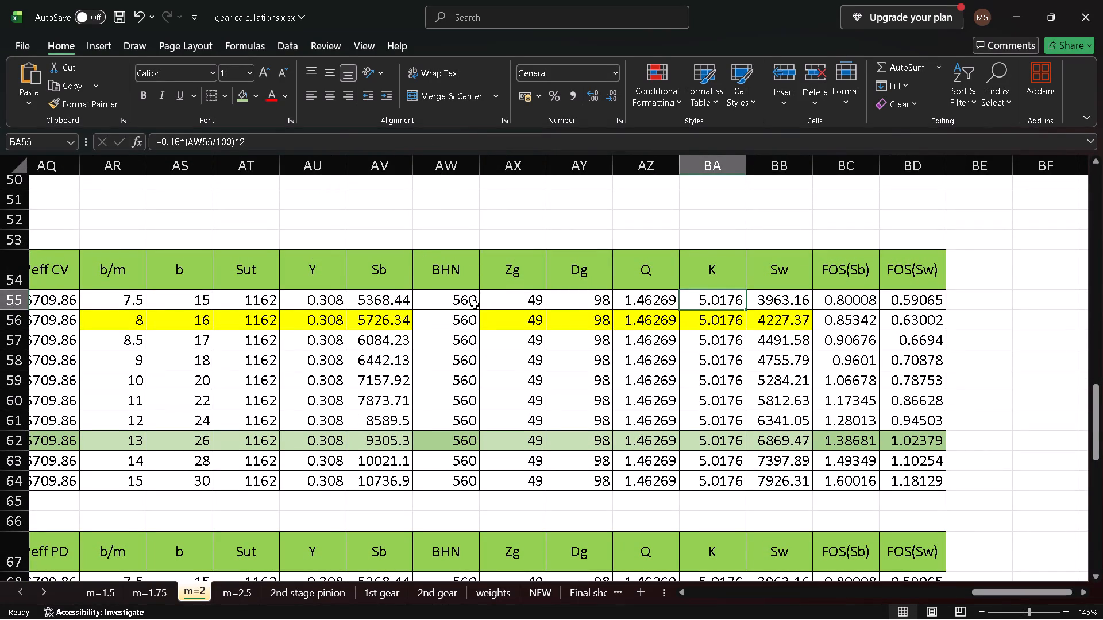
# Review the upper en24 table's columns from Module and Power through the loads and BHN to FOS(Sb) and FOS(Sw).
pyautogui.scroll(1, 475, 304)
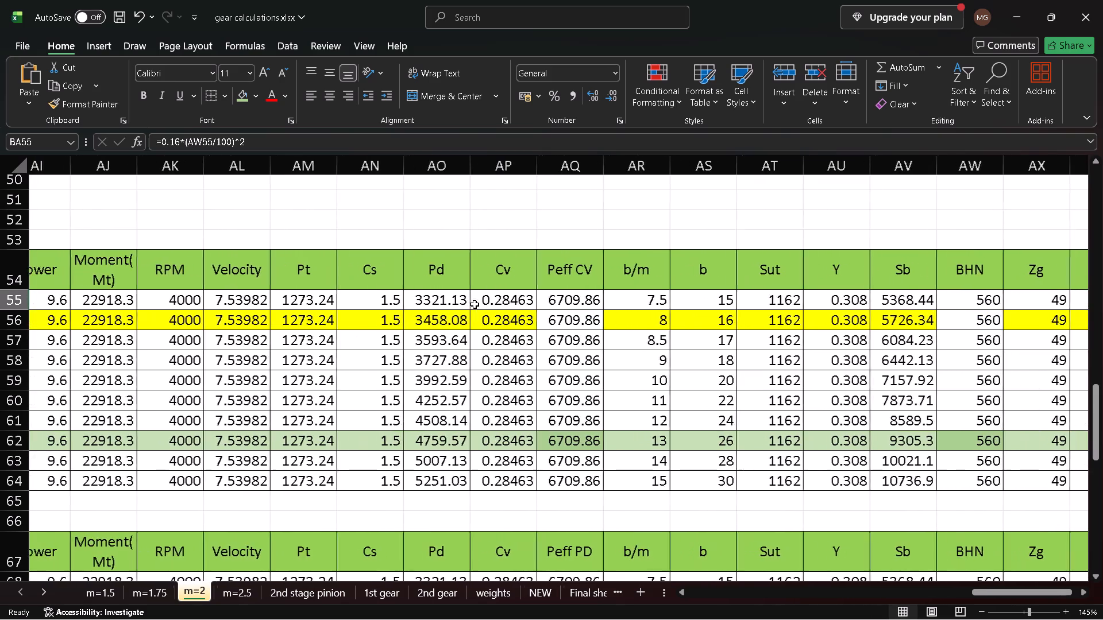
pyautogui.scroll(1, 475, 304)
pyautogui.hscroll(-1, 475, 304)
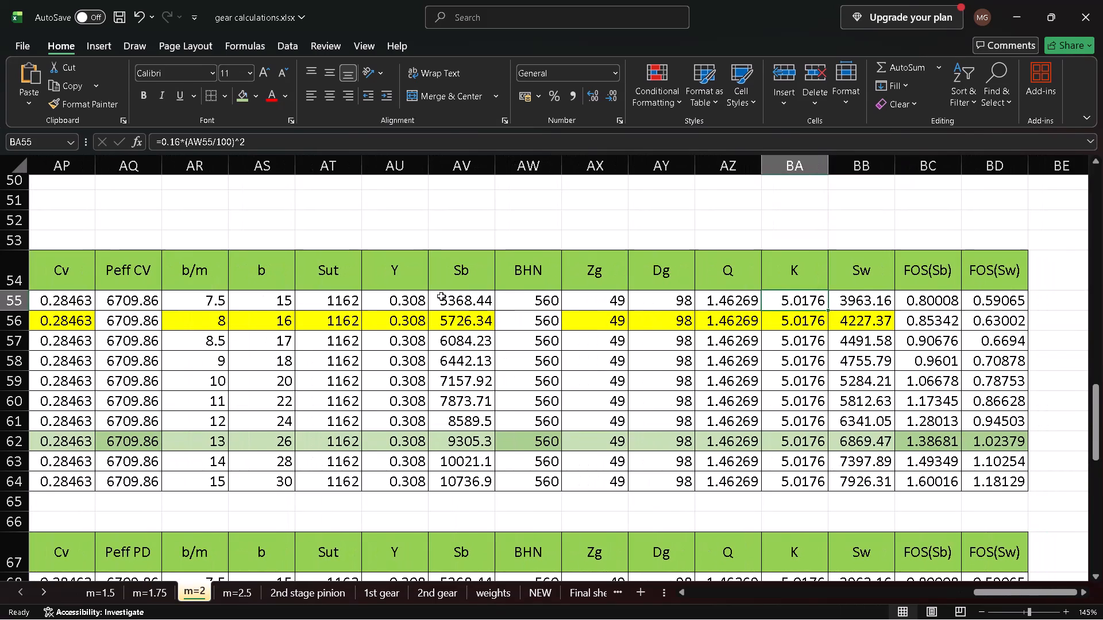
pyautogui.hscroll(10, 184, 325)
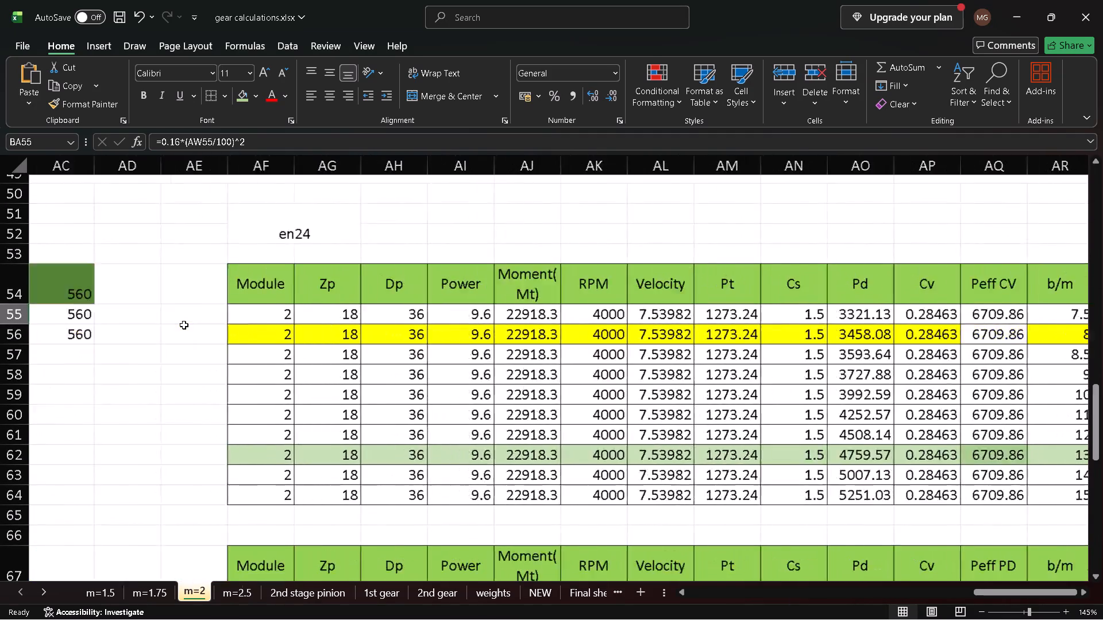
pyautogui.hscroll(2, 184, 325)
pyautogui.hscroll(-4, 184, 325)
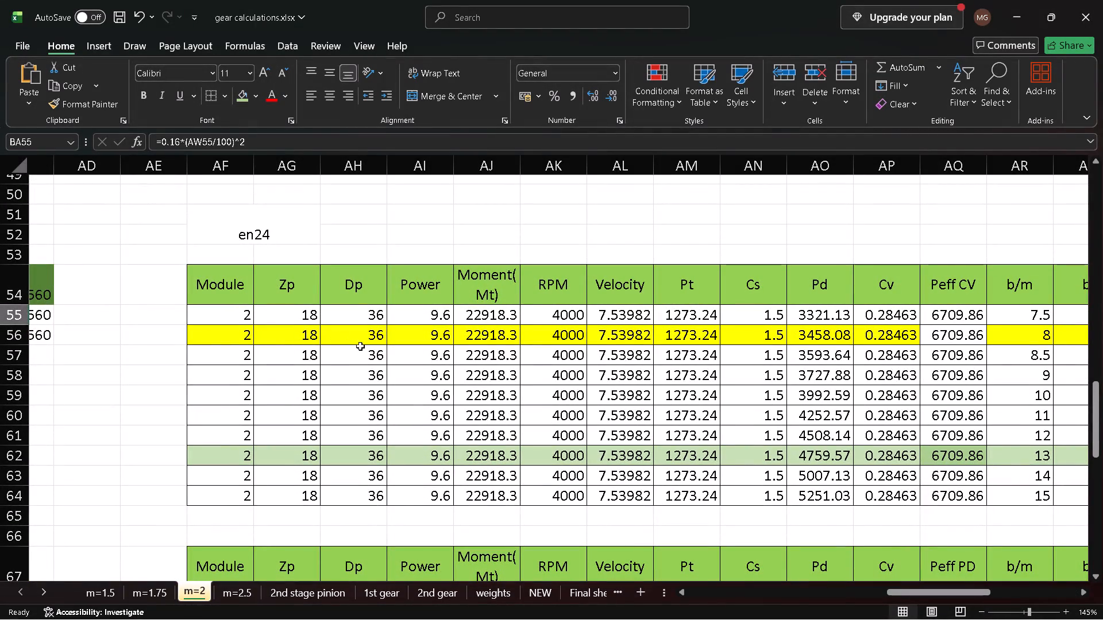
pyautogui.hscroll(-5, 345, 336)
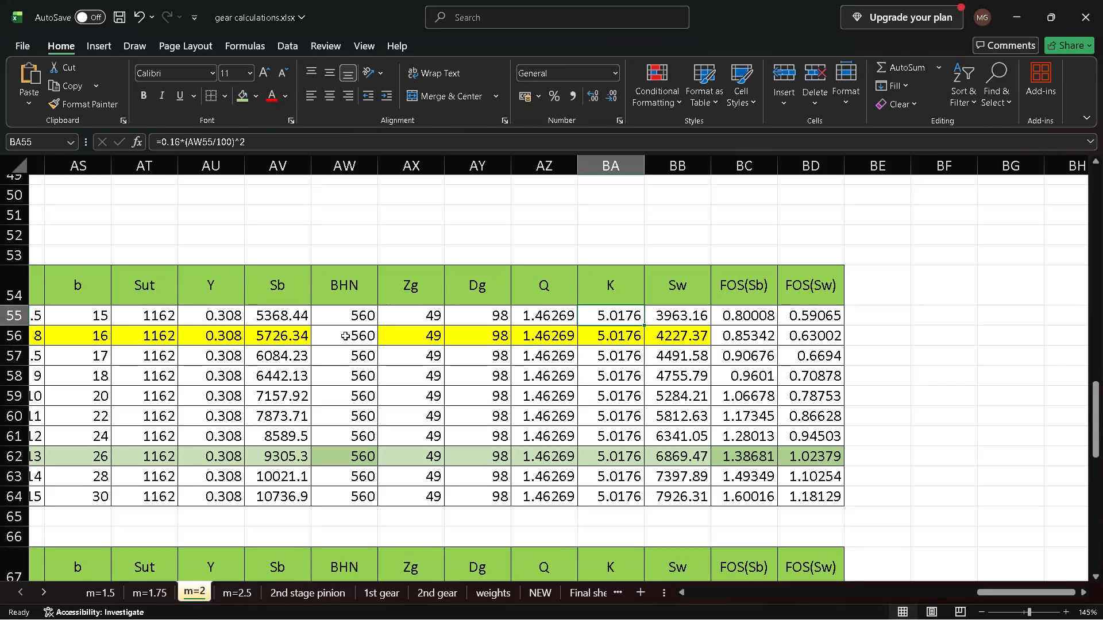
pyautogui.hscroll(3, 345, 336)
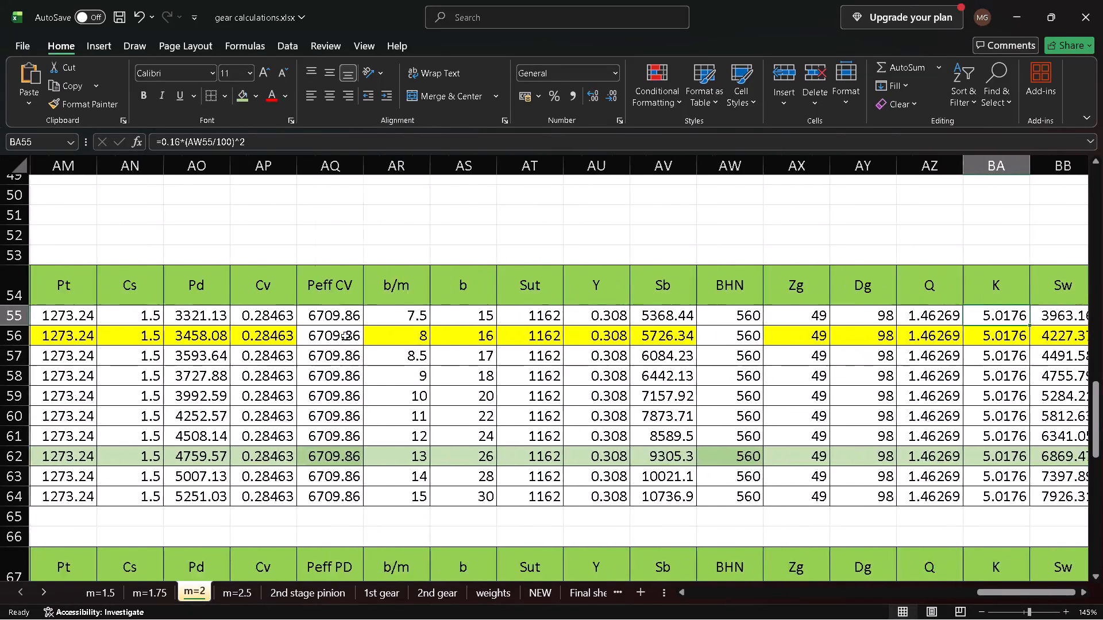
pyautogui.hscroll(5, 345, 336)
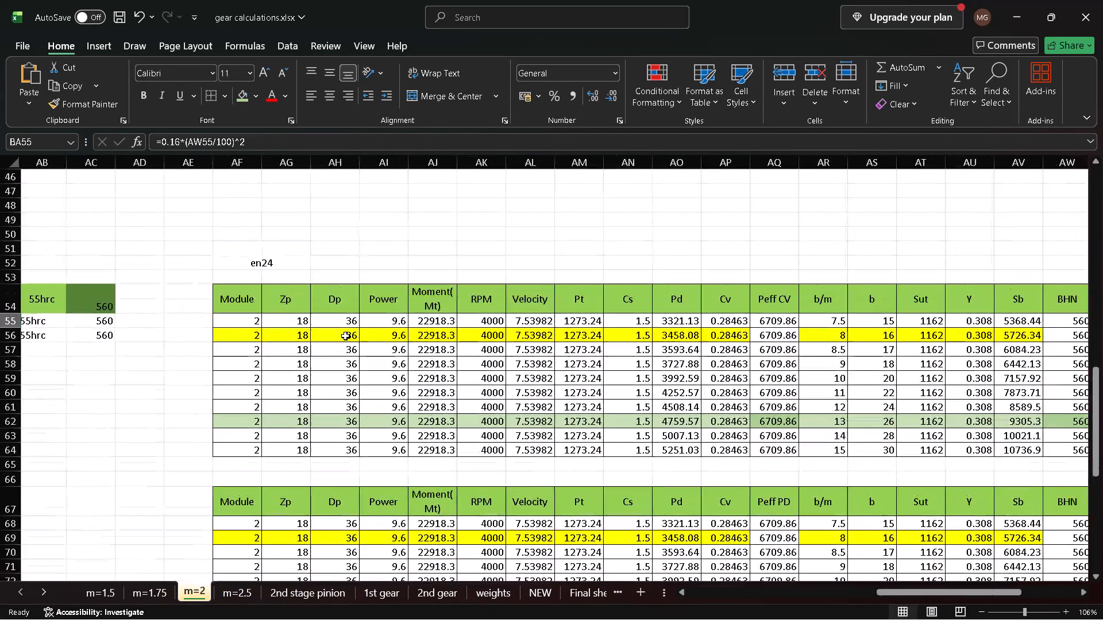
# Examine the Peff CV table together with the Peff PD table below it, from Module across to FOS(Sw).
pyautogui.hscroll(-2, 345, 336)
pyautogui.scroll(-1, 345, 336)
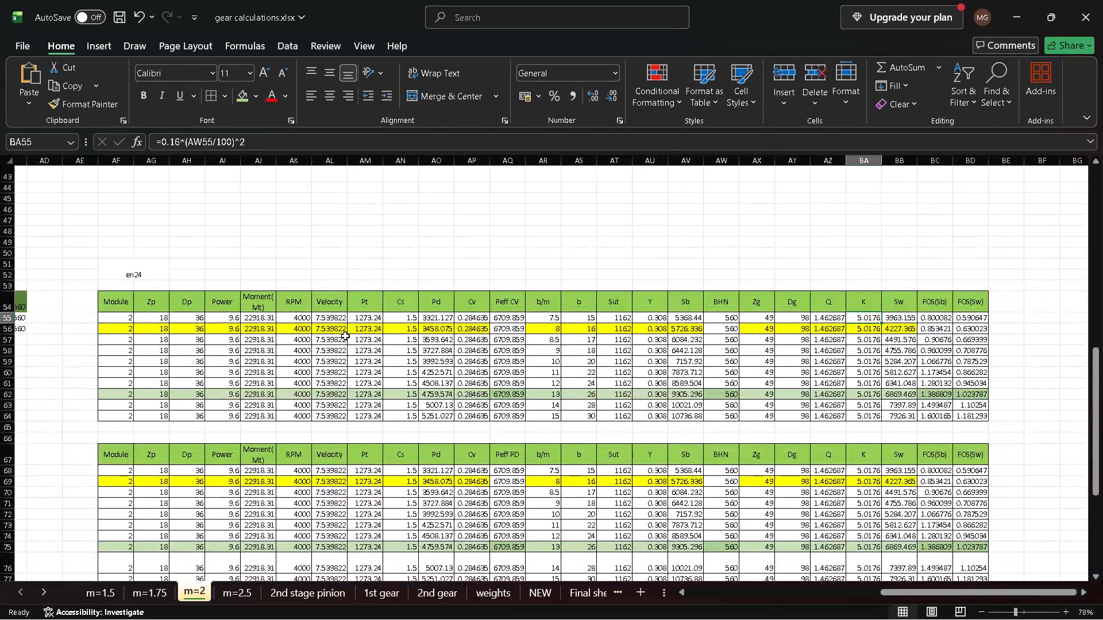
pyautogui.scroll(-1, 345, 336)
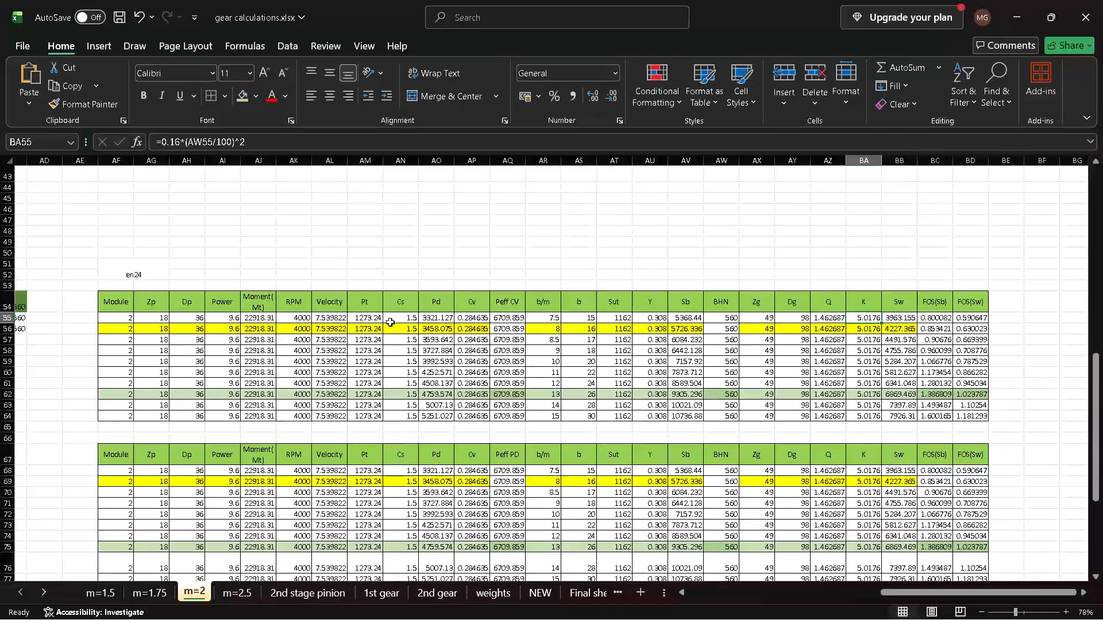
pyautogui.hscroll(-1, 388, 320)
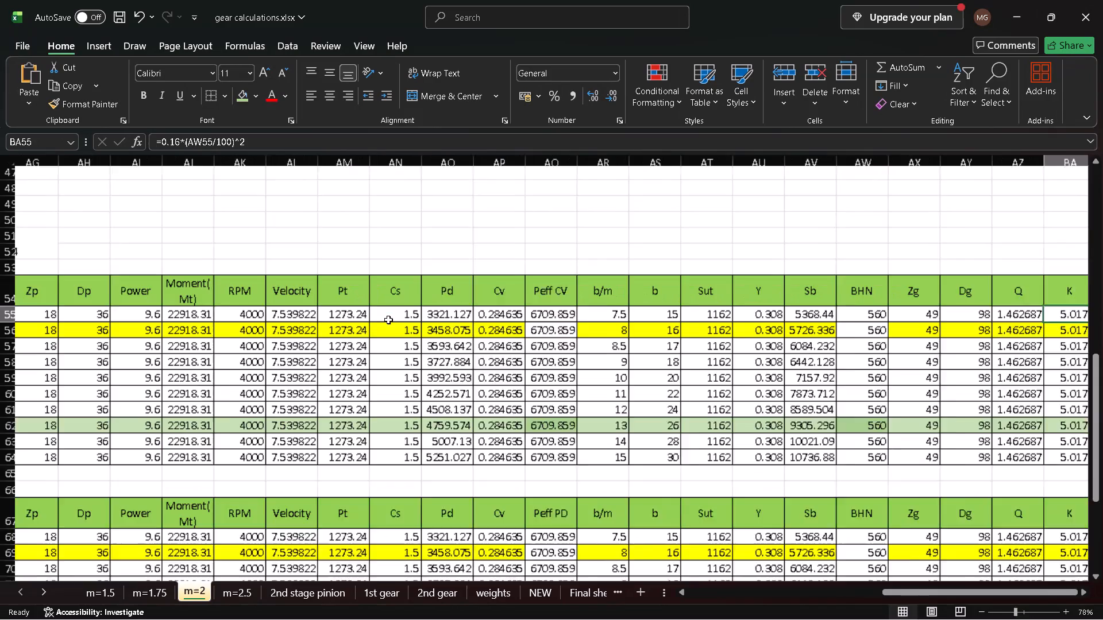
pyautogui.scroll(-1, 388, 320)
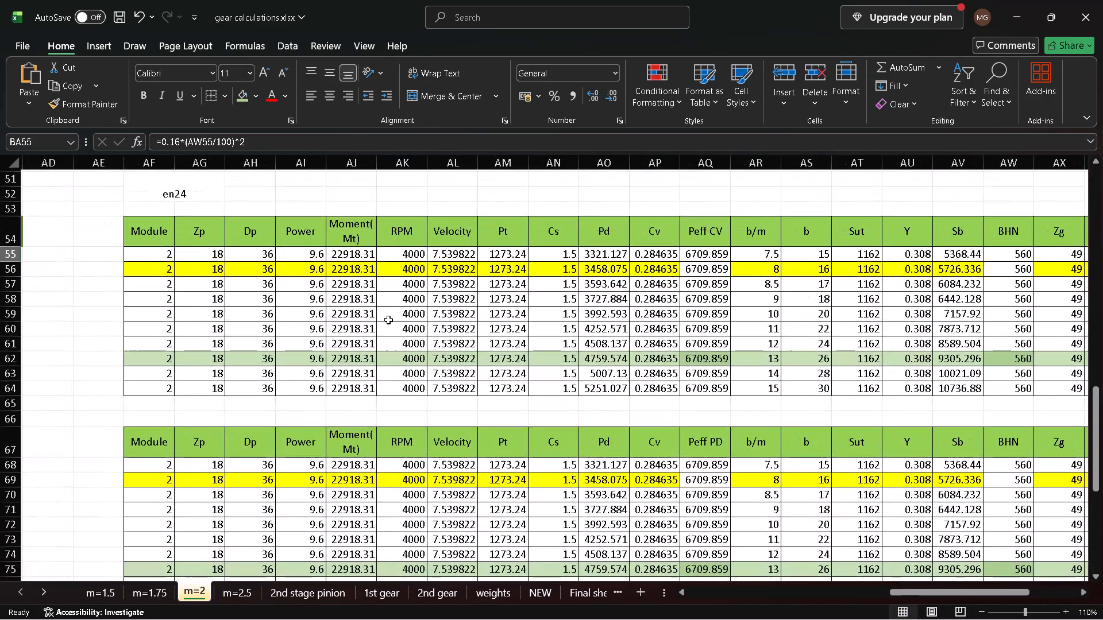
pyautogui.scroll(-1, 388, 320)
pyautogui.hscroll(-1, 388, 320)
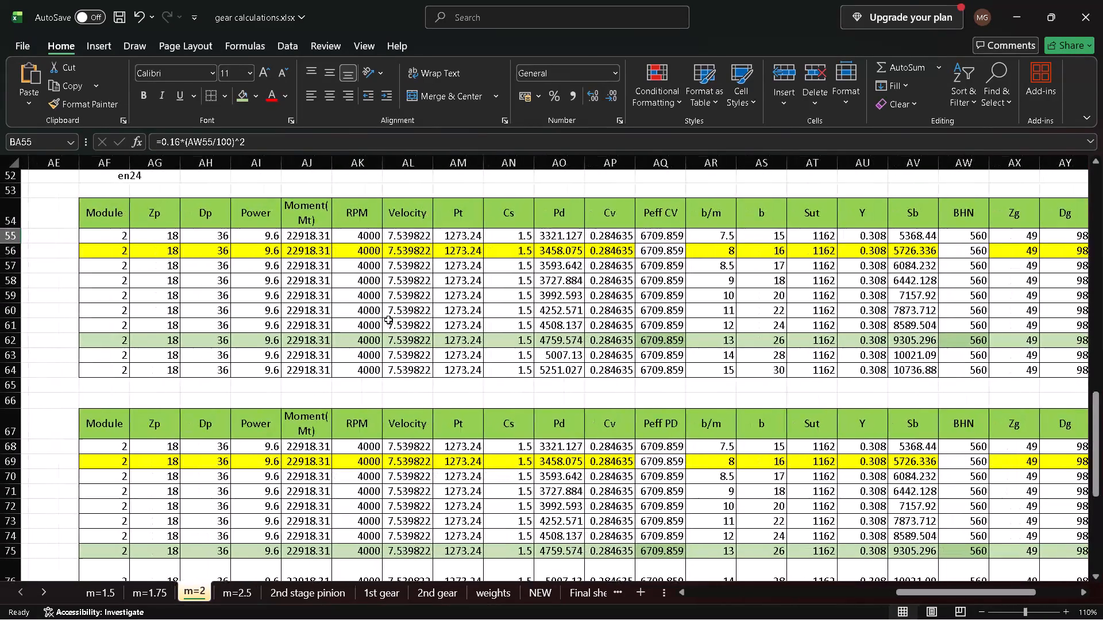
pyautogui.hscroll(-3, 388, 320)
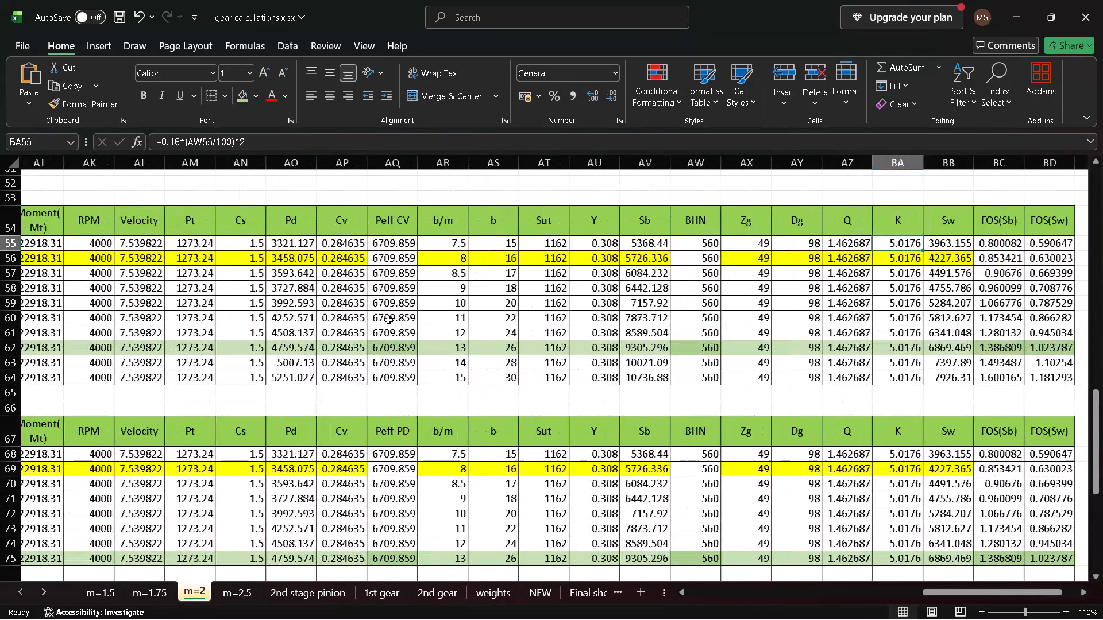
pyautogui.hscroll(-1, 388, 320)
# Go over both m=2 tables again, comparing load inputs, Sb and Sw strengths, and safety factors across the face-width rows.
pyautogui.hscroll(3, 388, 320)
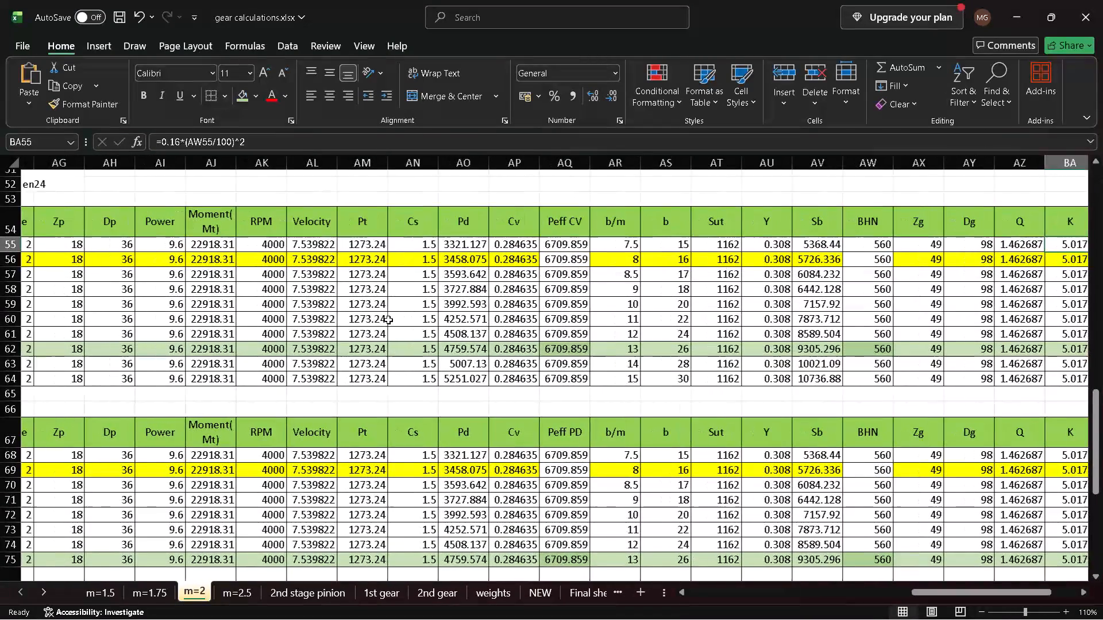
pyautogui.hscroll(1, 388, 320)
pyautogui.hscroll(-4, 349, 346)
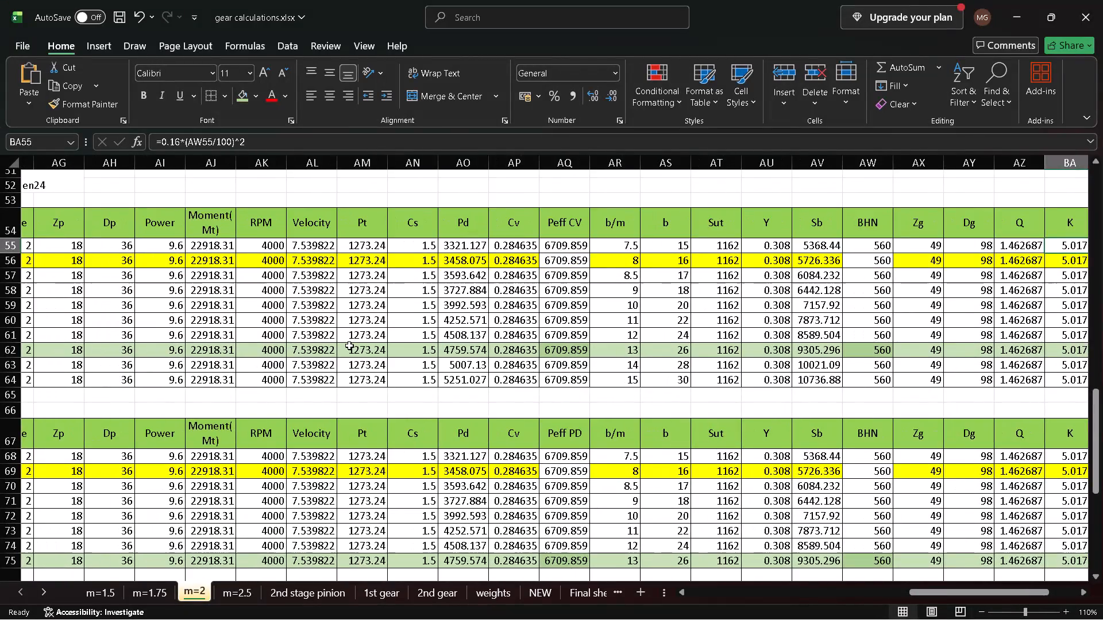
pyautogui.hscroll(-1, 349, 346)
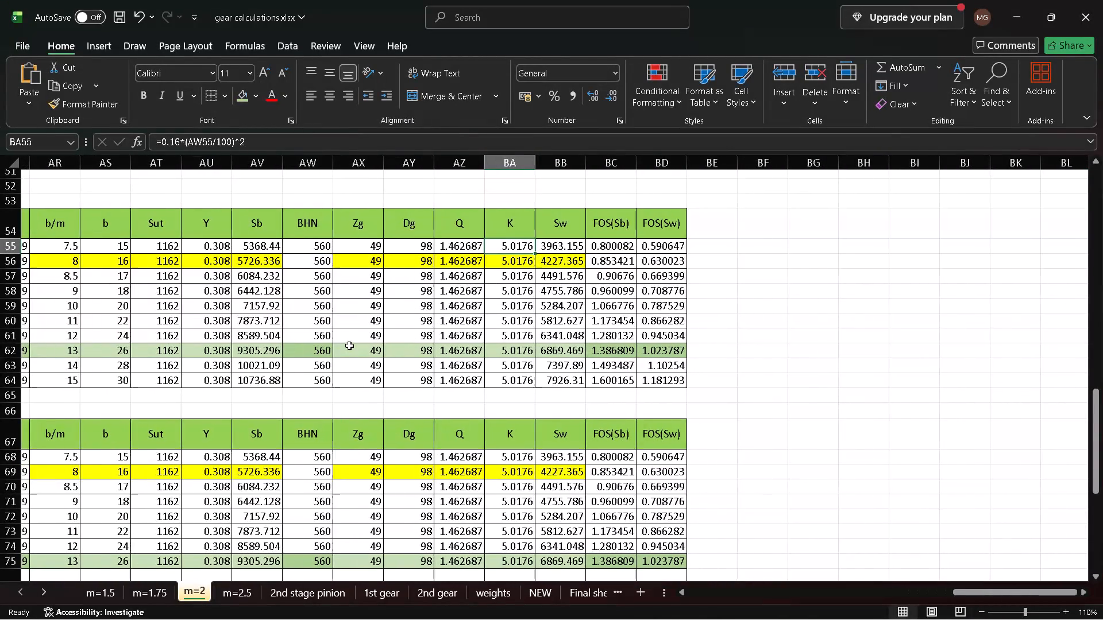
pyautogui.hscroll(2, 562, 321)
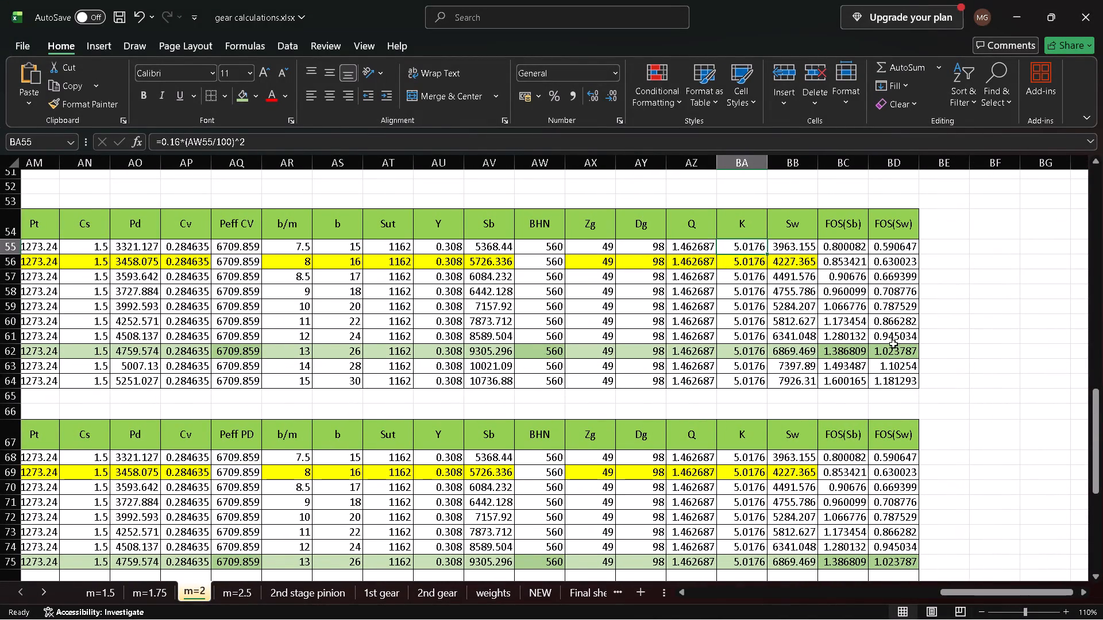
pyautogui.hscroll(2, 893, 347)
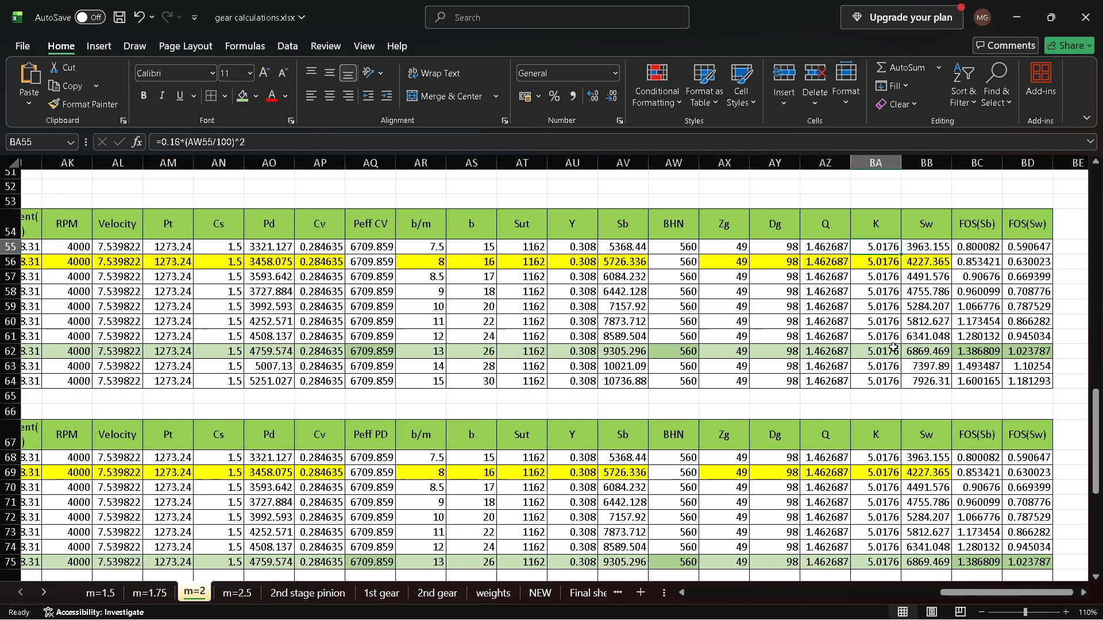
pyautogui.hscroll(2, 893, 347)
pyautogui.hscroll(-2, 893, 347)
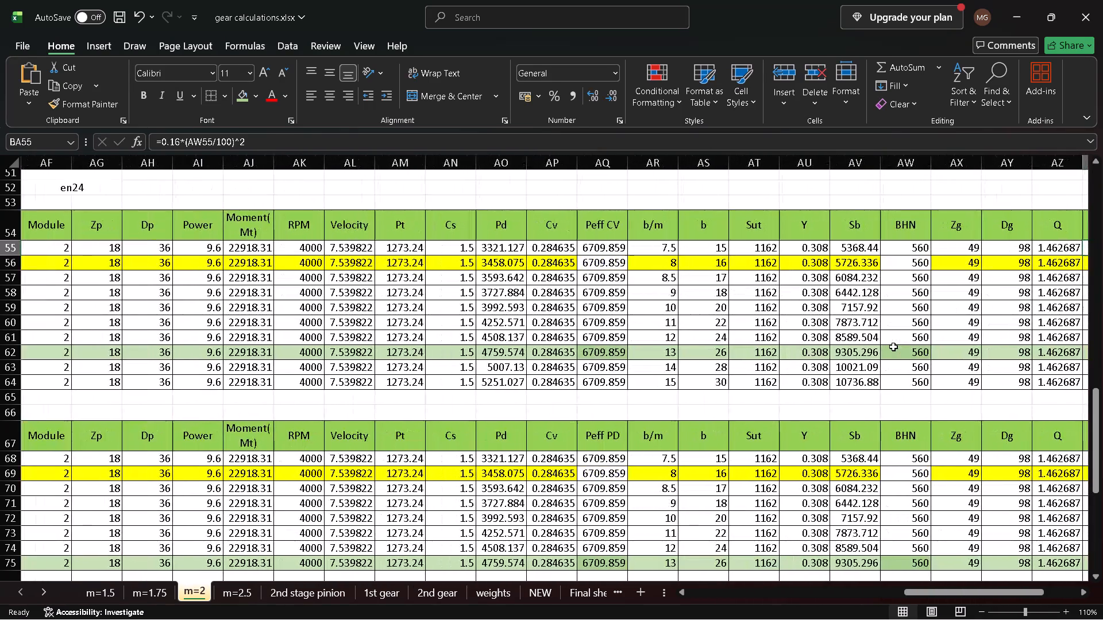
pyautogui.hscroll(1, 893, 347)
pyautogui.hscroll(-1, 893, 347)
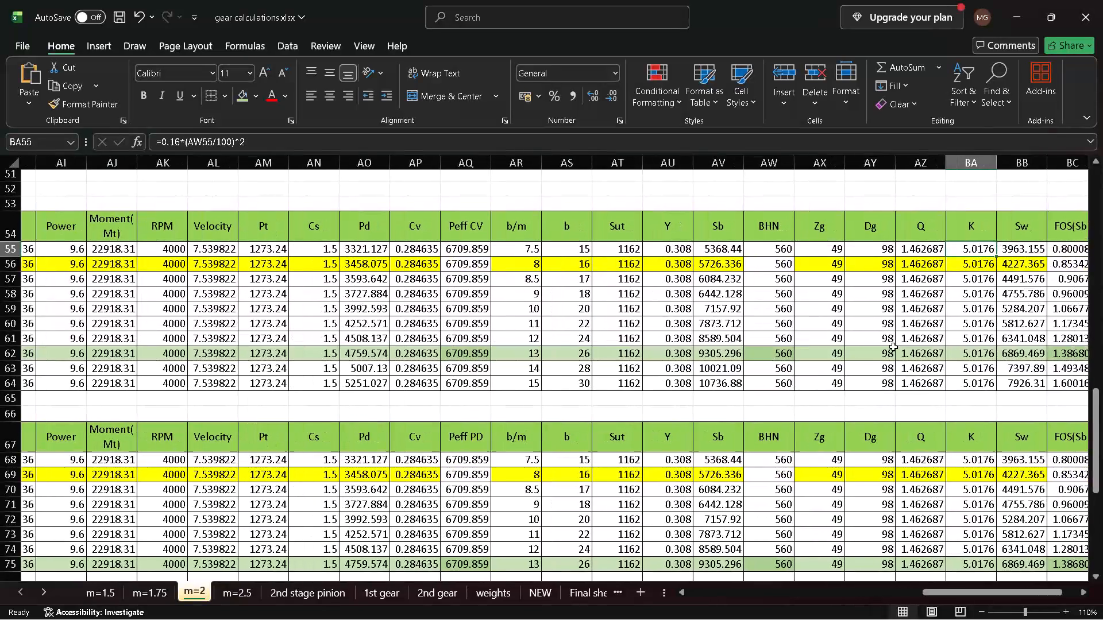
pyautogui.hscroll(-1, 893, 347)
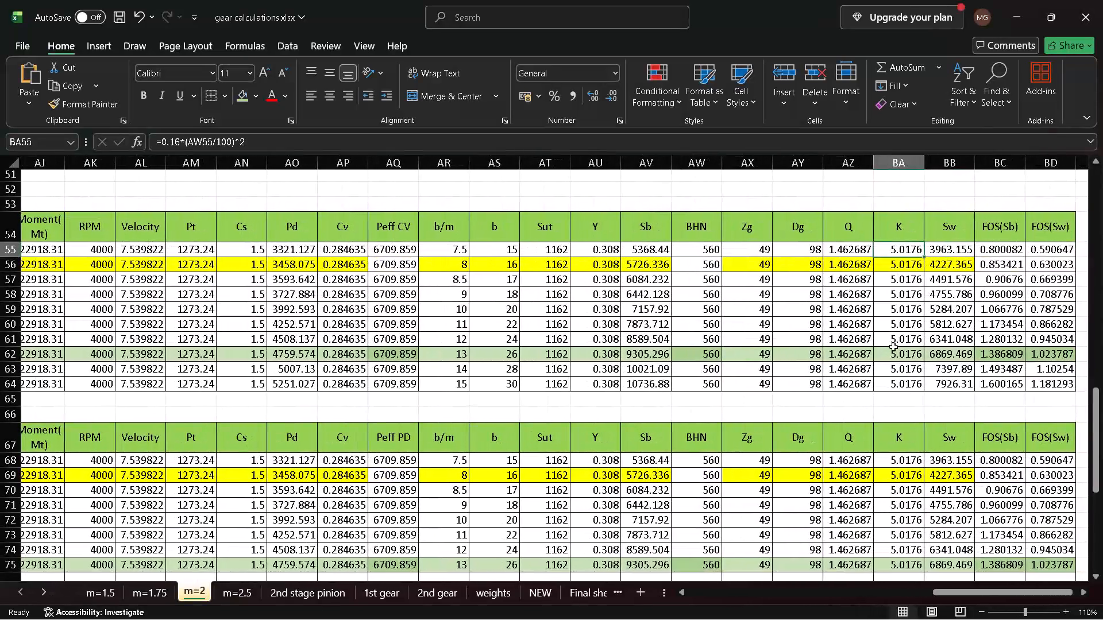
pyautogui.hscroll(1, 893, 347)
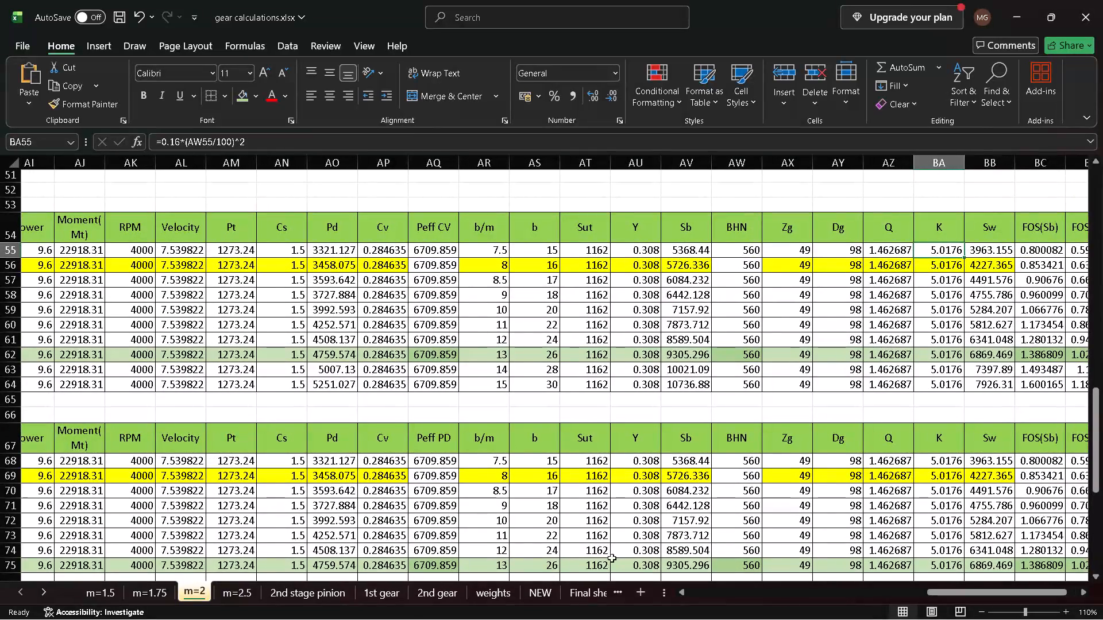
pyautogui.hscroll(2, 506, 564)
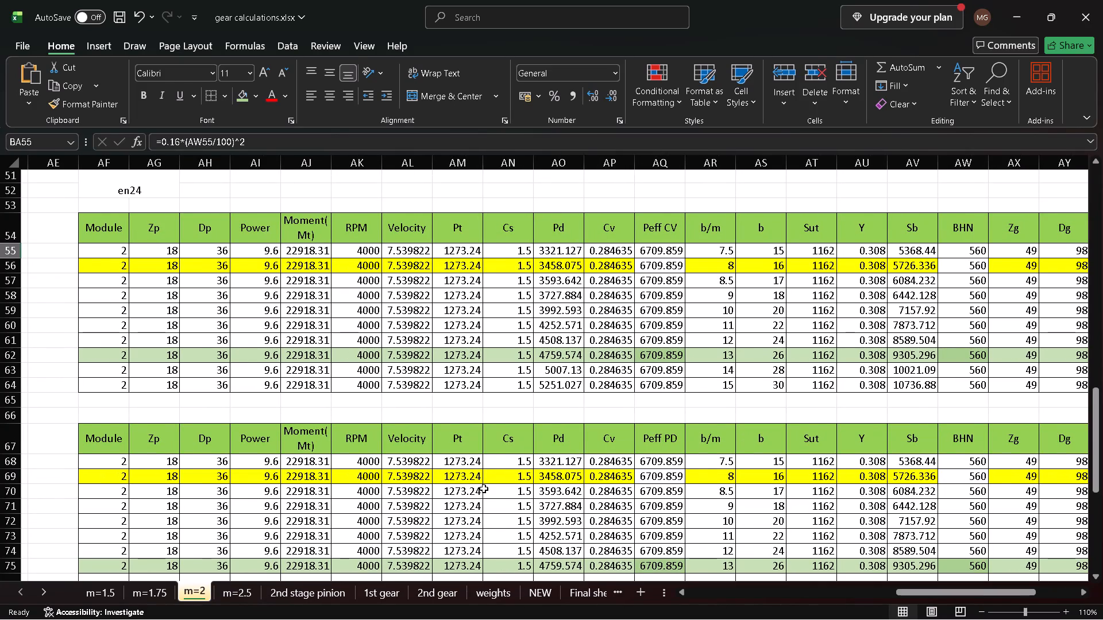
# Compare the Peff CV and Peff PD tables on the m=2 sheet once more, from Module through to FOS(Sw).
pyautogui.hscroll(-2, 484, 489)
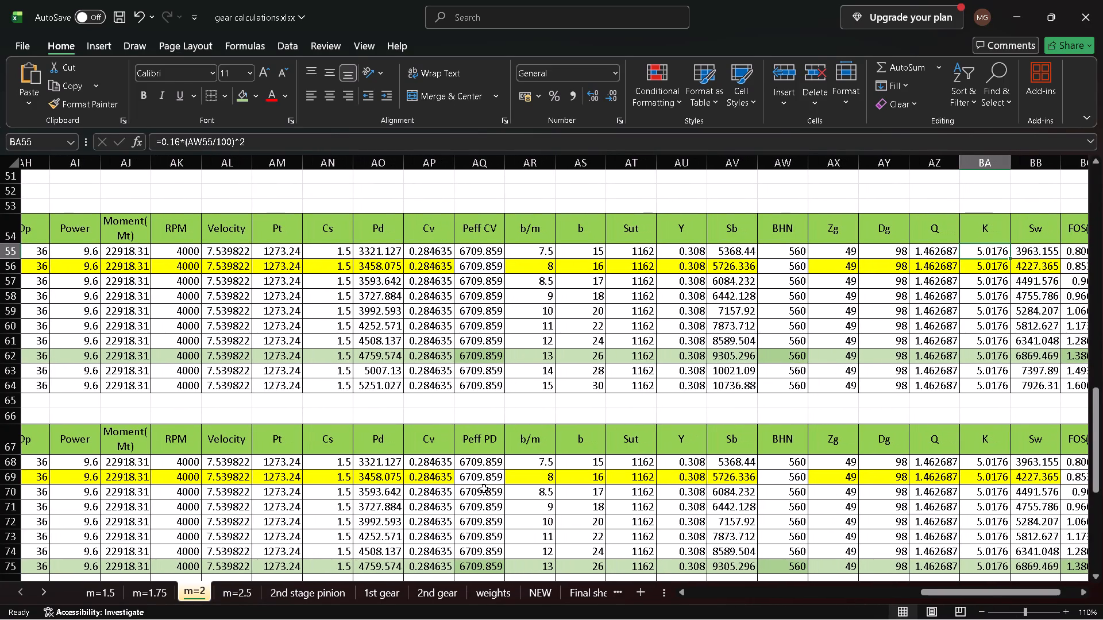
pyautogui.hscroll(-2, 484, 489)
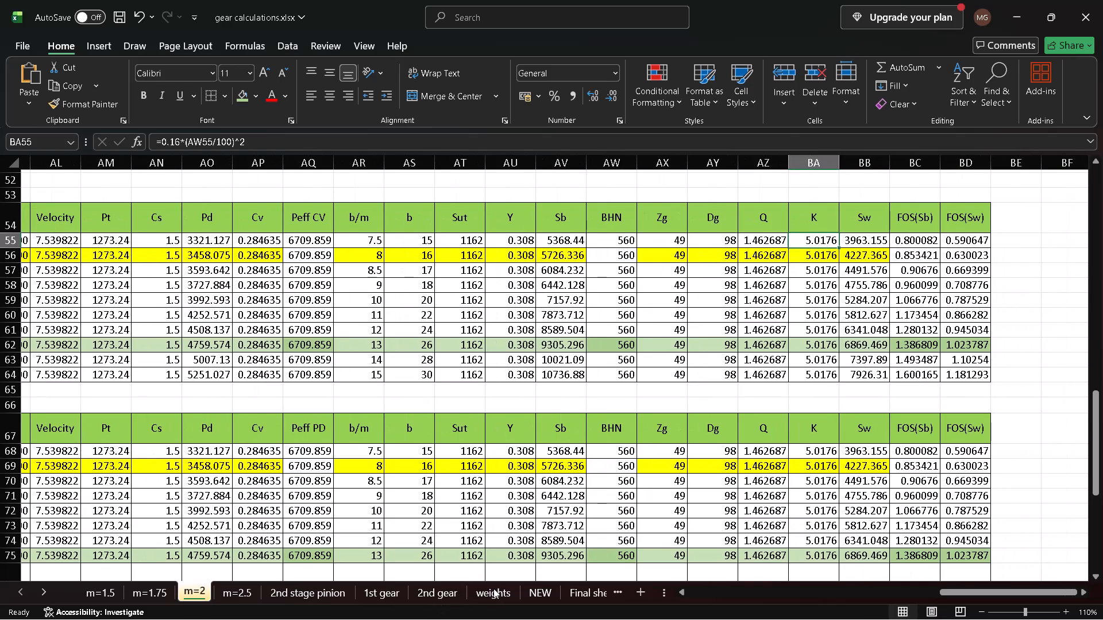
pyautogui.hscroll(3, 404, 503)
pyautogui.hscroll(-1, 404, 503)
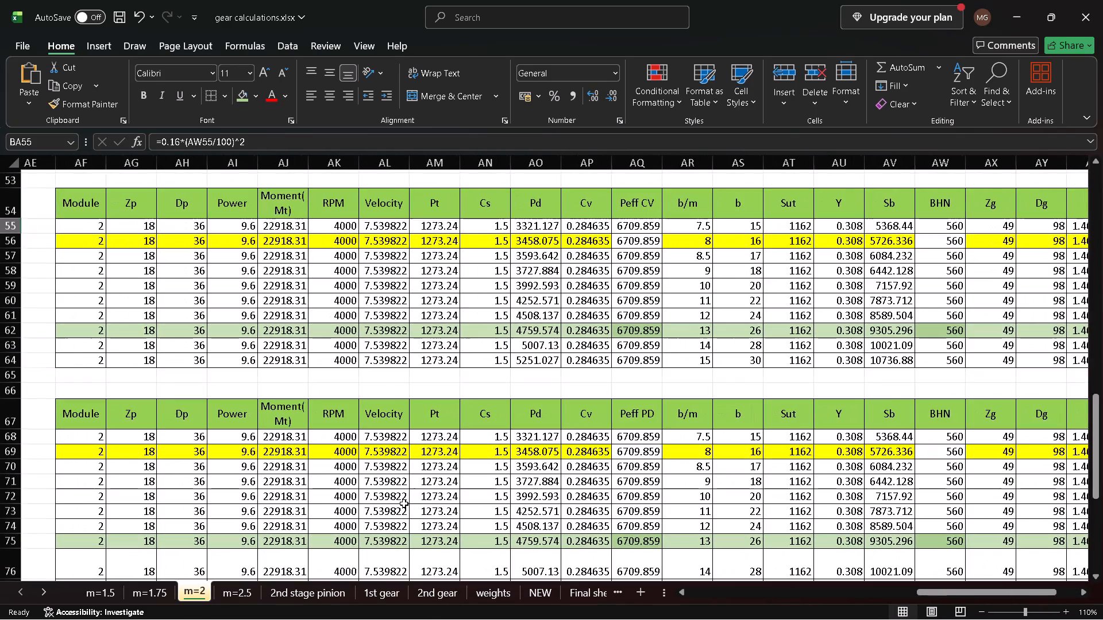
pyautogui.hscroll(-1, 404, 503)
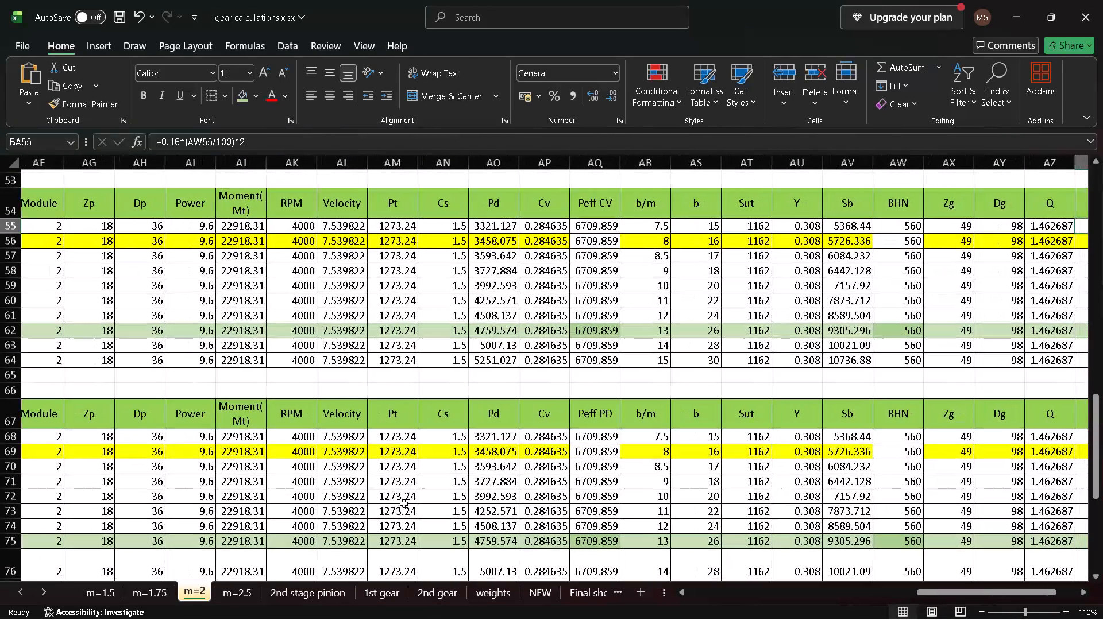
pyautogui.hscroll(-2, 404, 503)
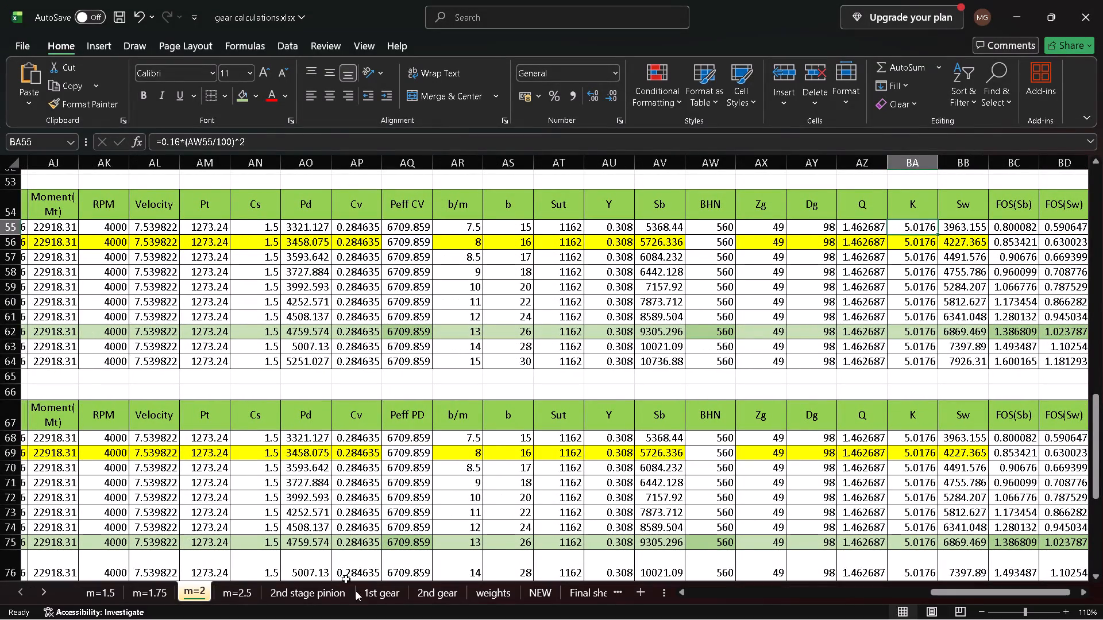
# Examine the weights sheet's pinion and gear tables, focusing on the module 2 rows' face widths, tooth counts and weights.
pyautogui.click(480, 593)
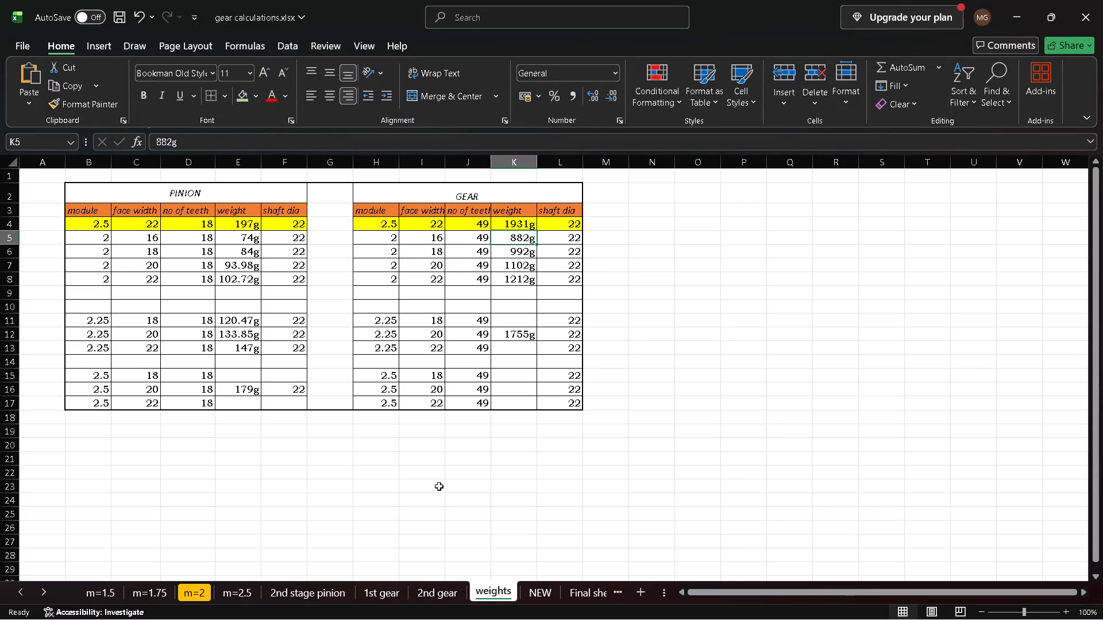
pyautogui.hscroll(1, 429, 475)
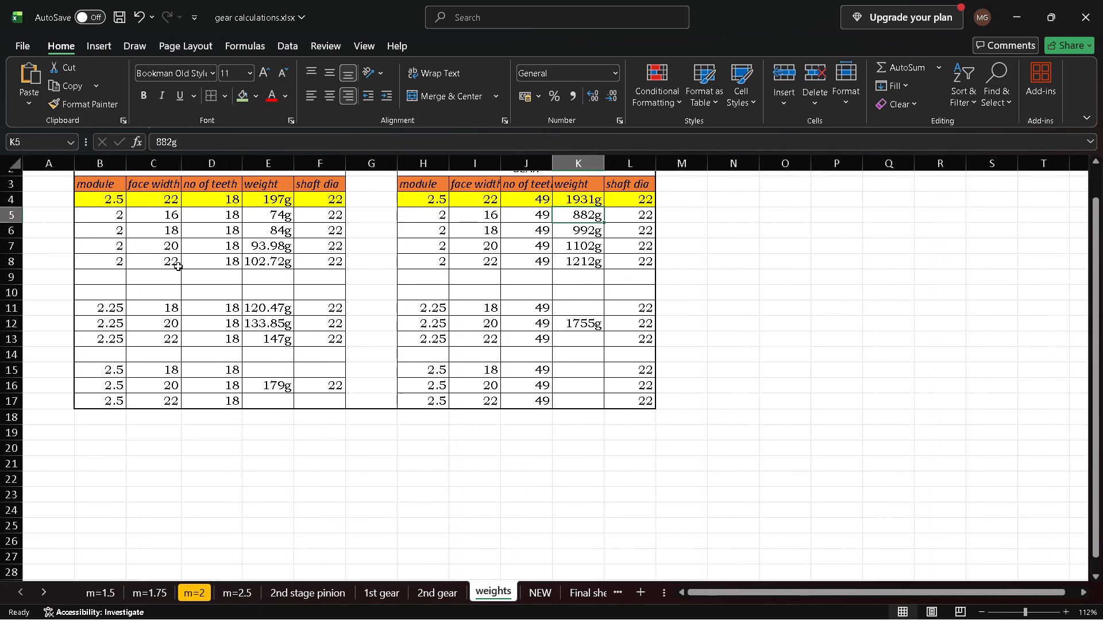
pyautogui.click(224, 257)
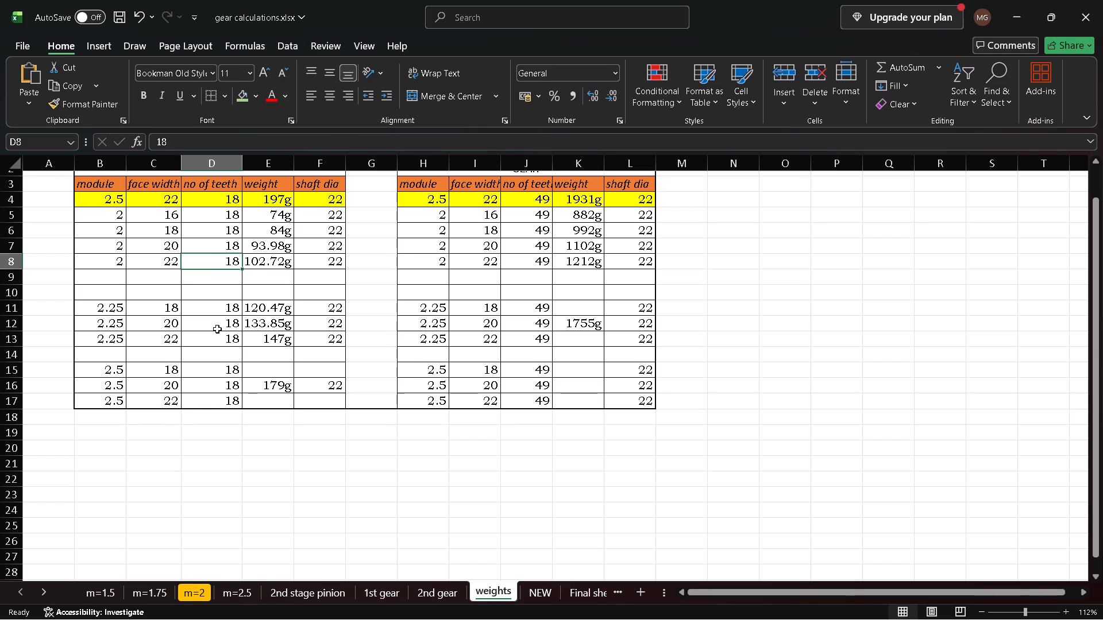
pyautogui.click(149, 227)
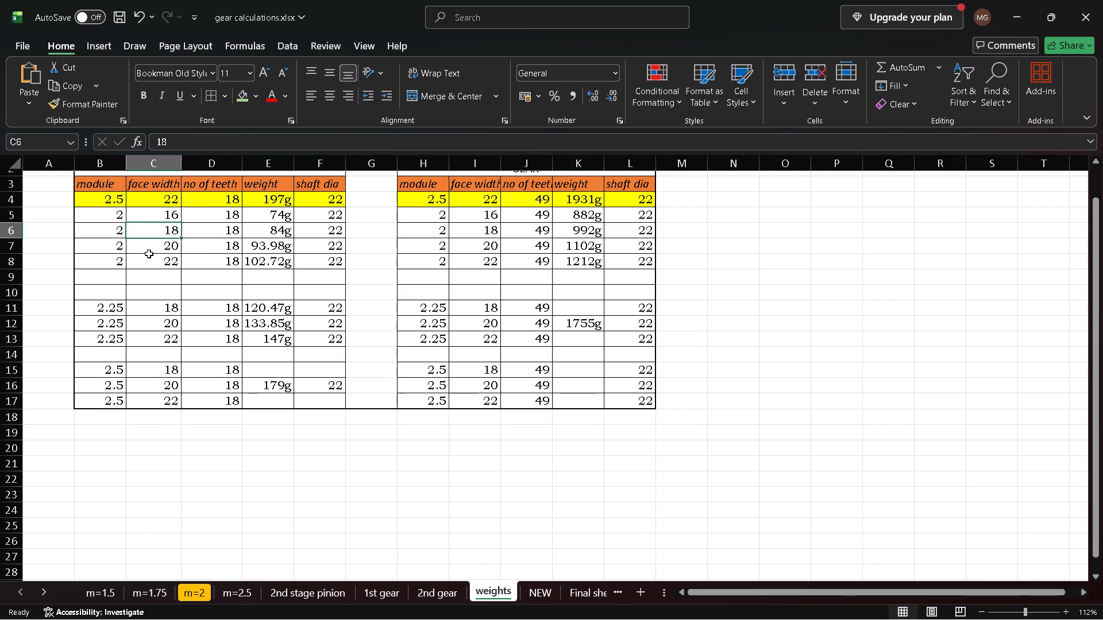
pyautogui.click(349, 486)
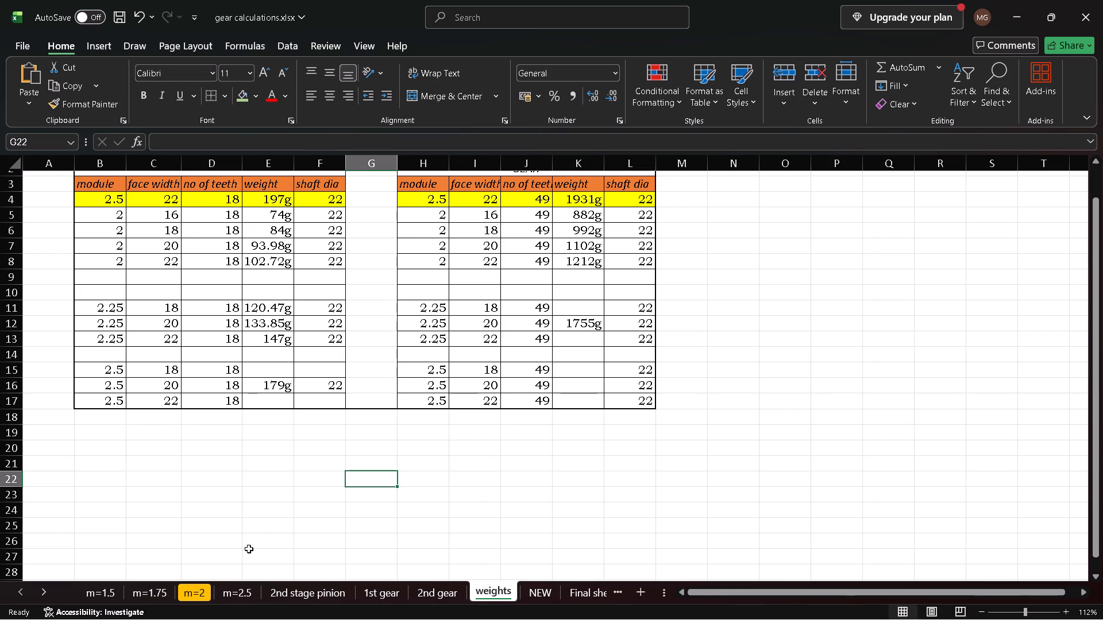
# Return to the m=2 sheet and review both en24 tables as a whole, down to their last rows.
pyautogui.click(202, 590)
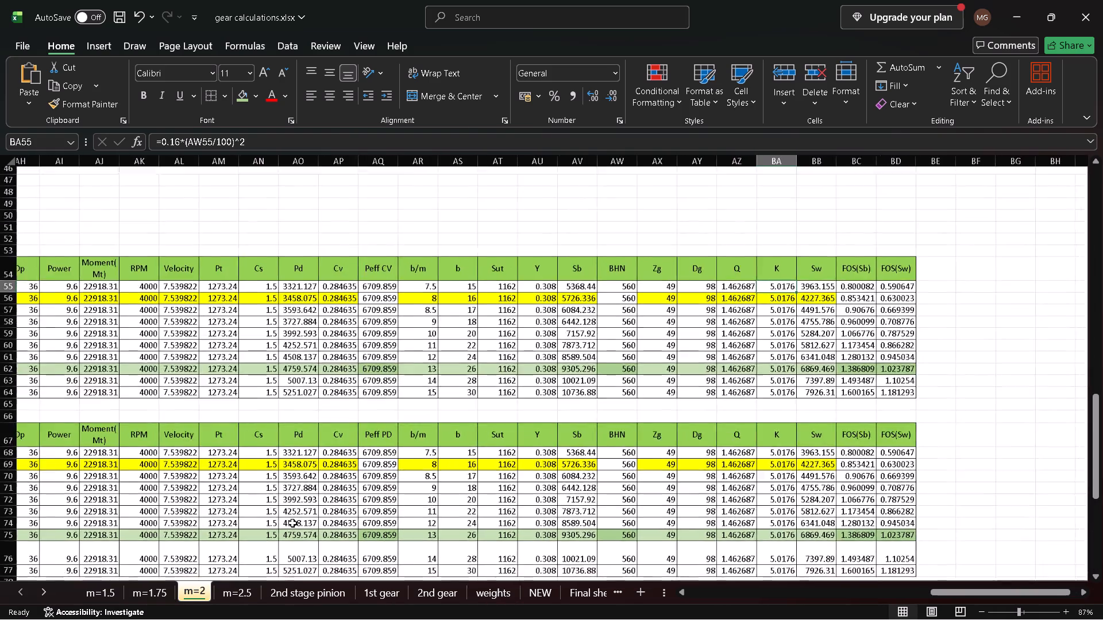
pyautogui.hscroll(1, 292, 523)
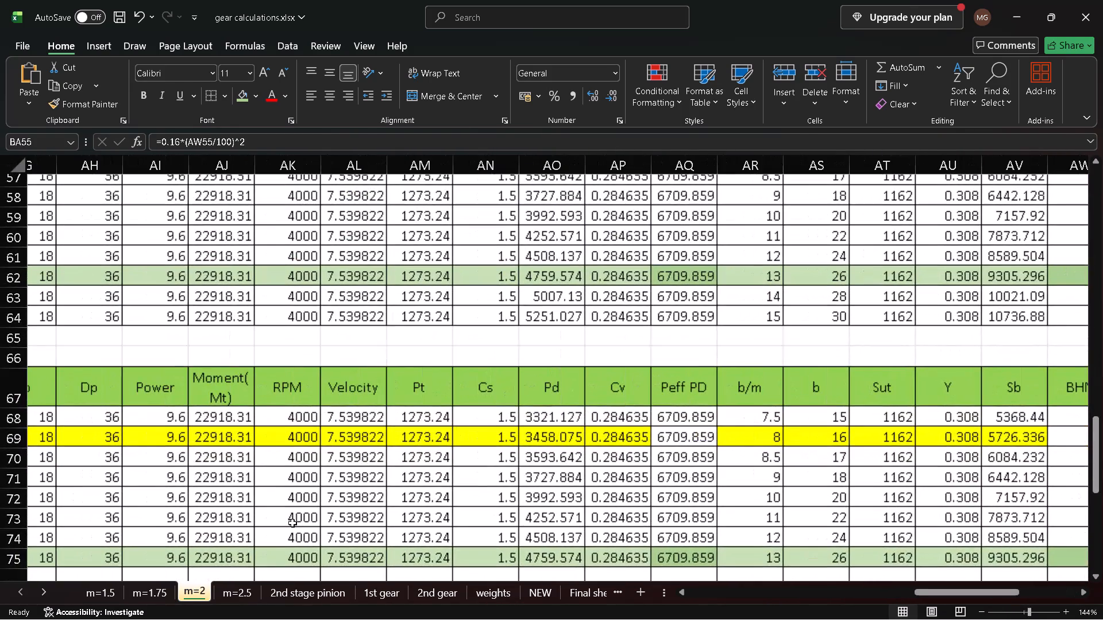
pyautogui.hscroll(1, 292, 524)
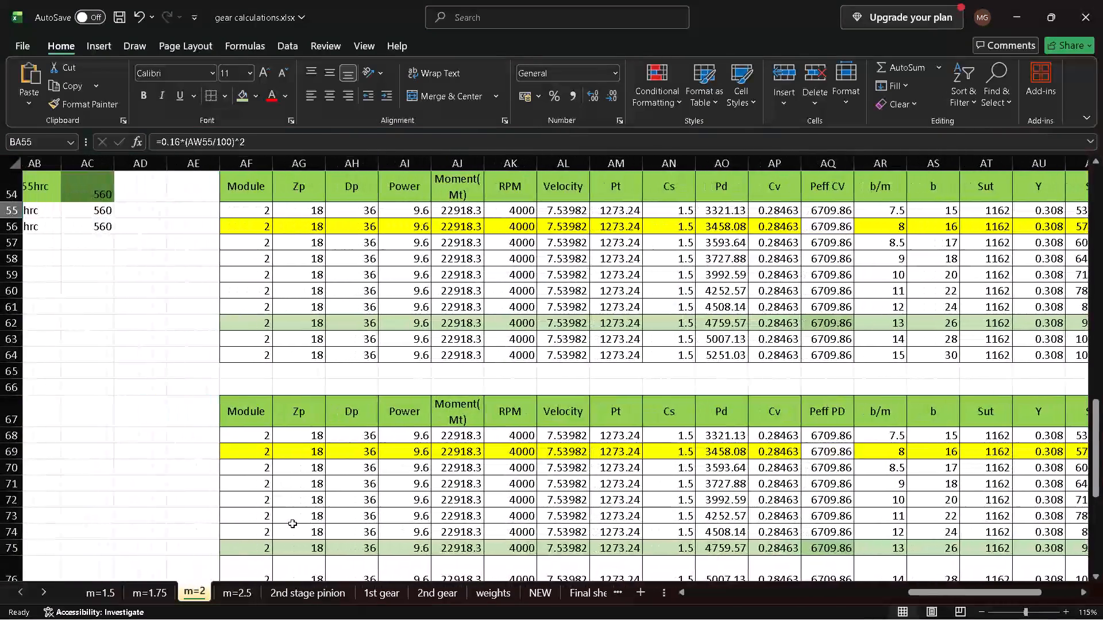
pyautogui.scroll(1, 292, 524)
pyautogui.hscroll(-3, 292, 524)
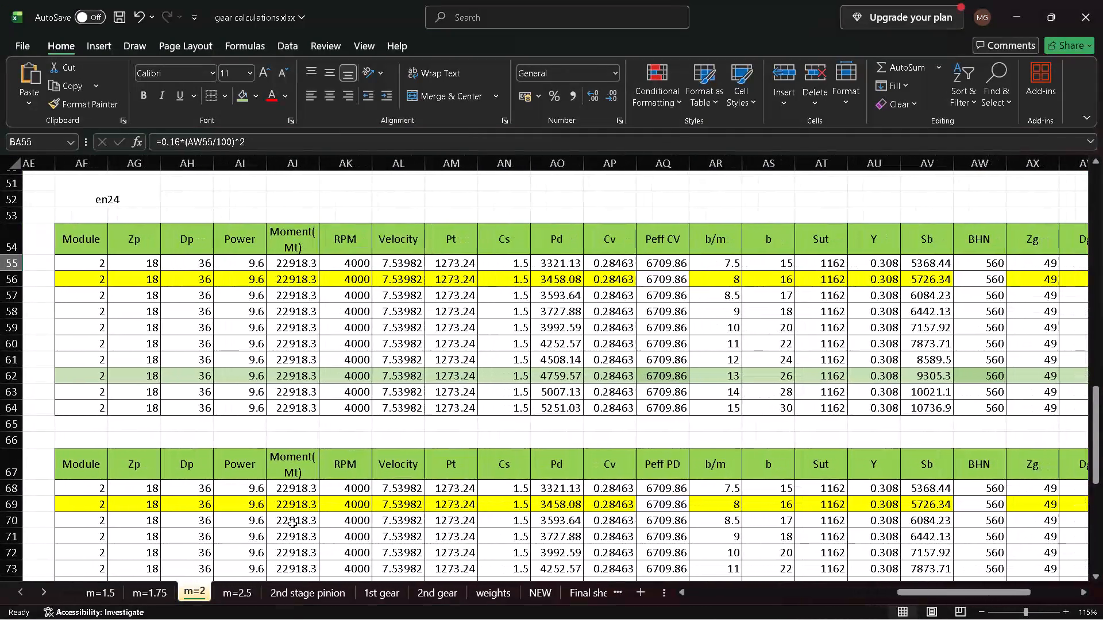
pyautogui.hscroll(-1, 292, 524)
pyautogui.scroll(-1, 292, 524)
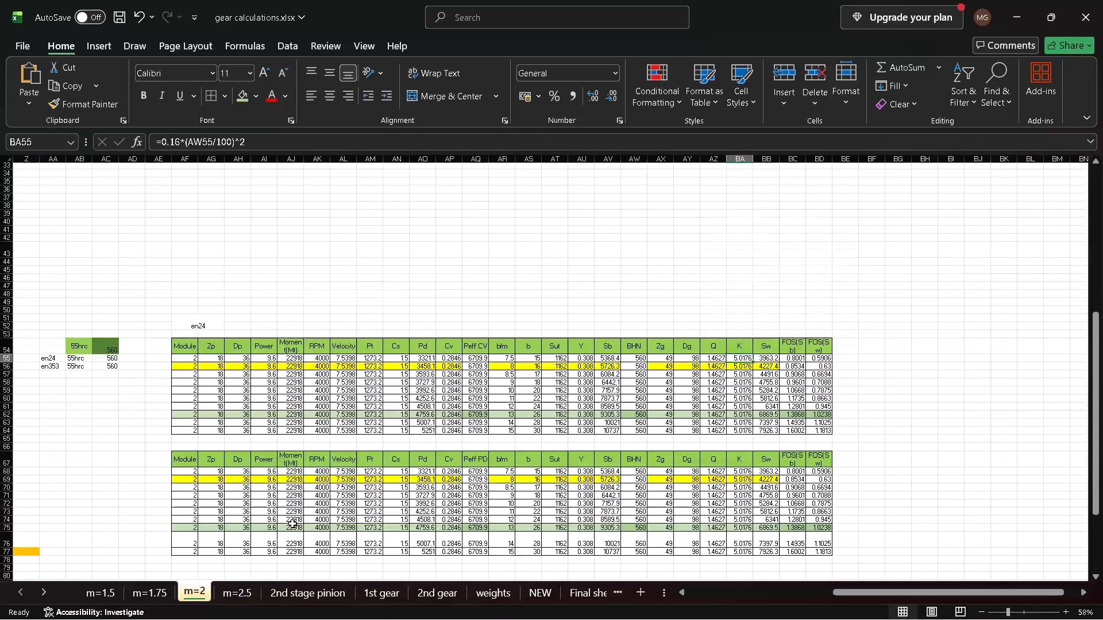
pyautogui.scroll(-1, 292, 524)
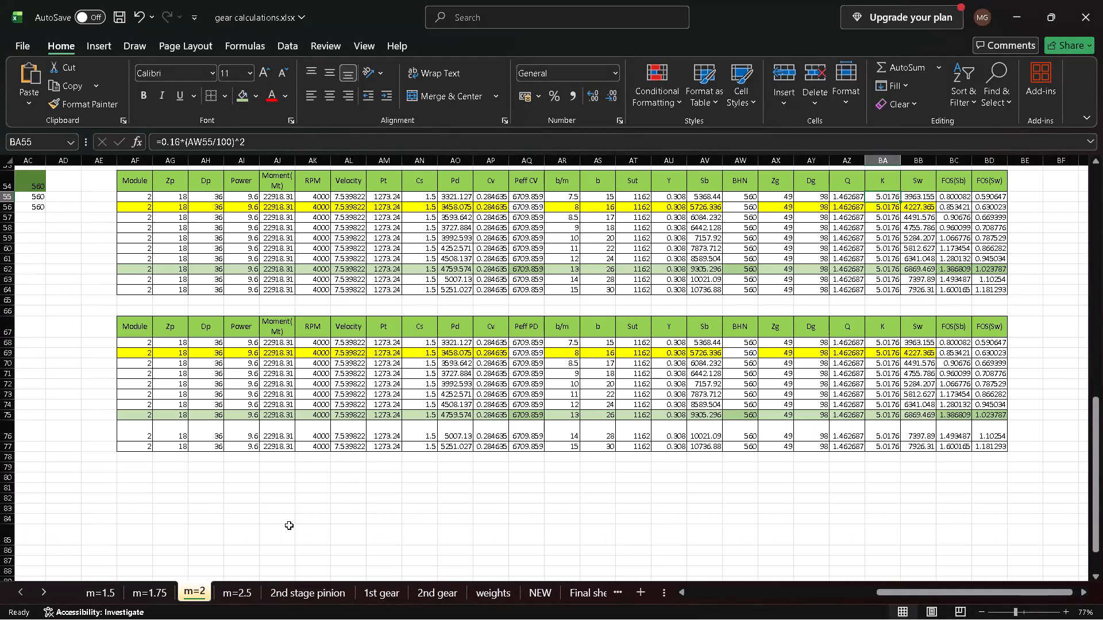
# Read across the en24 tables' load, face-width, Sb, BHN, K and Sw columns to the safety factors and back to Module.
pyautogui.scroll(1, 286, 517)
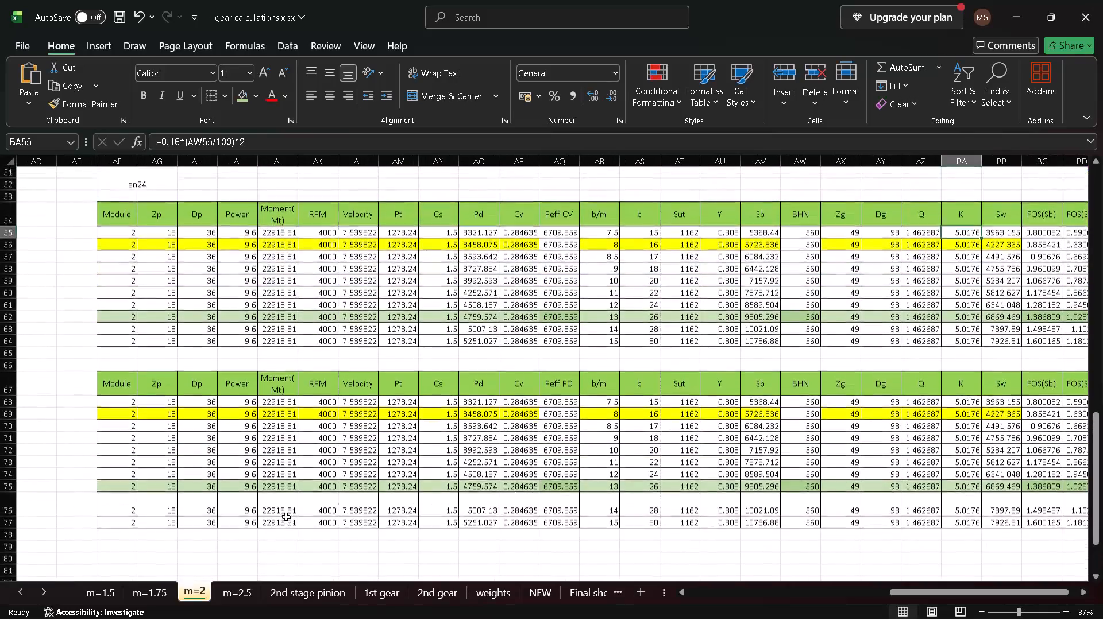
pyautogui.scroll(2, 286, 517)
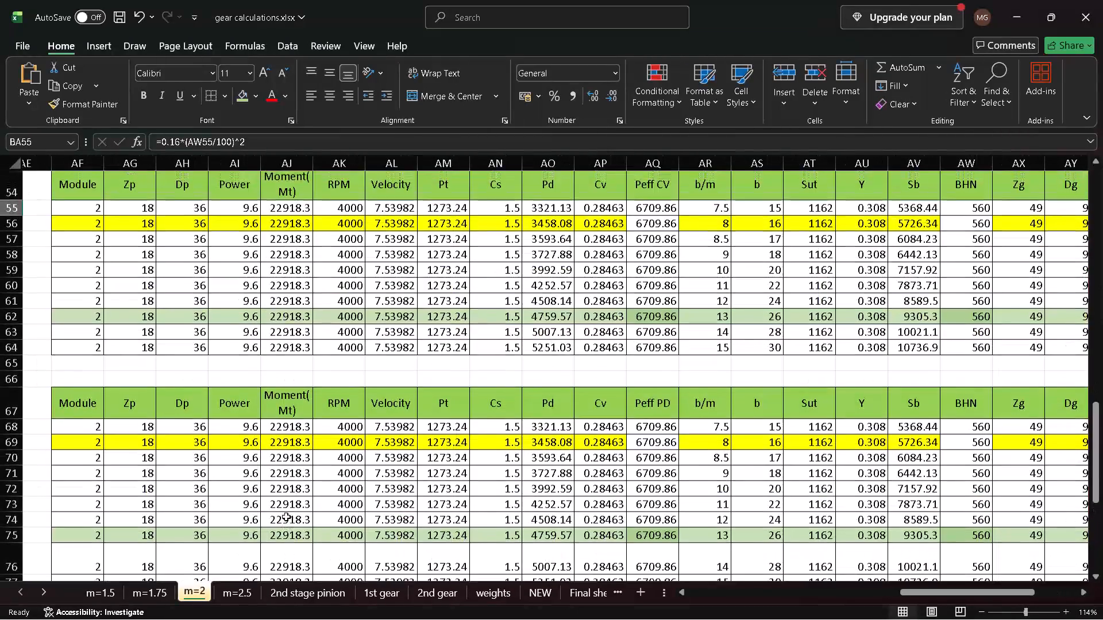
pyautogui.scroll(1, 286, 517)
pyautogui.hscroll(-4, 286, 517)
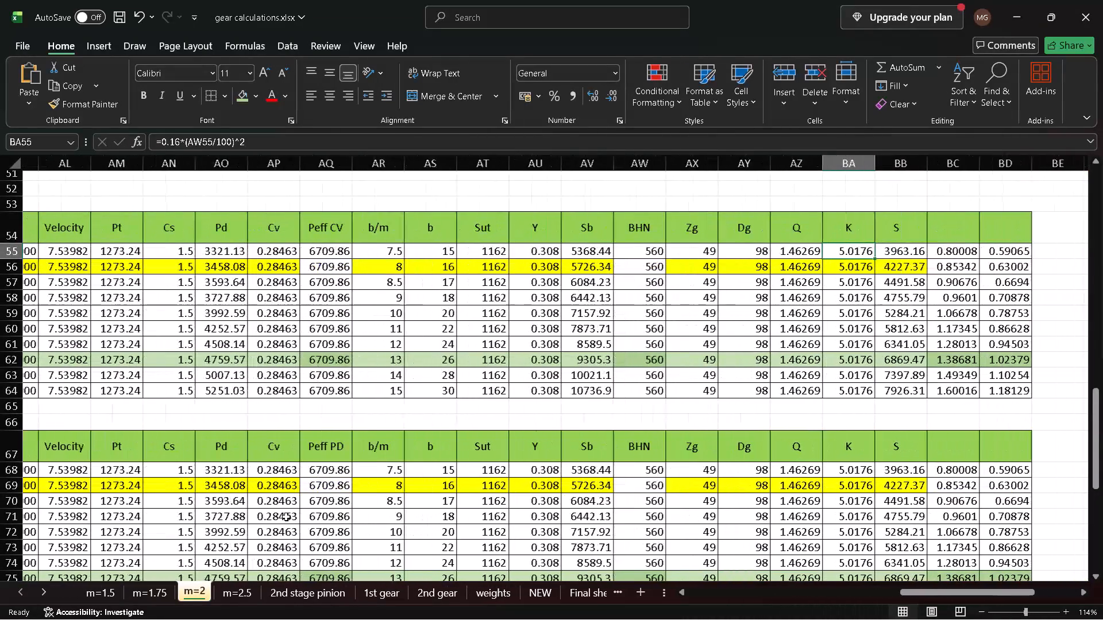
pyautogui.hscroll(-1, 286, 517)
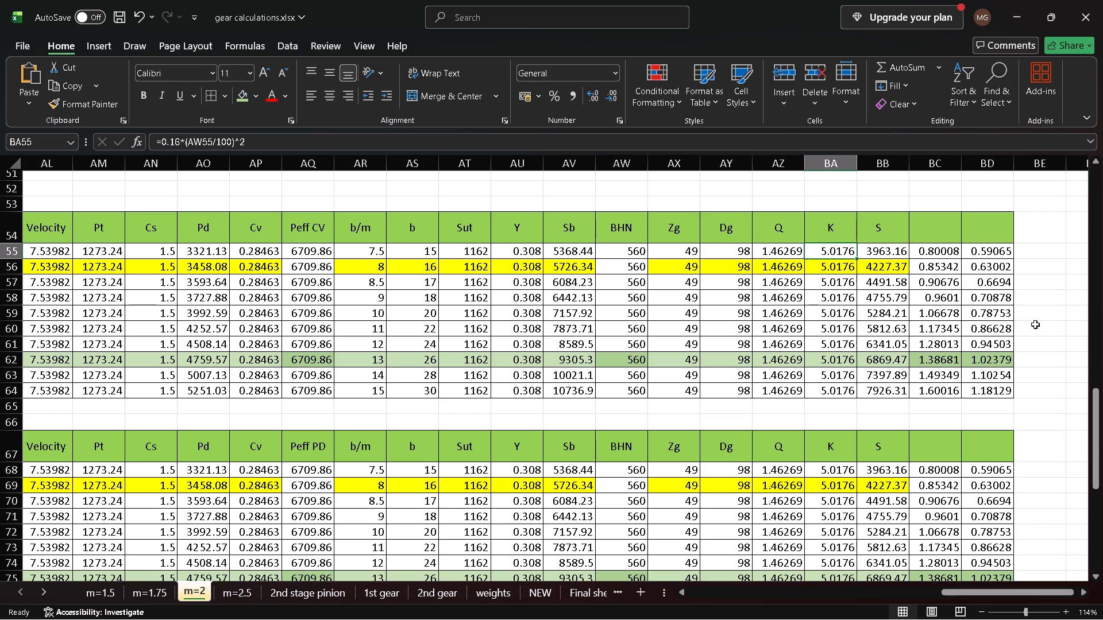
pyautogui.hscroll(1, 955, 322)
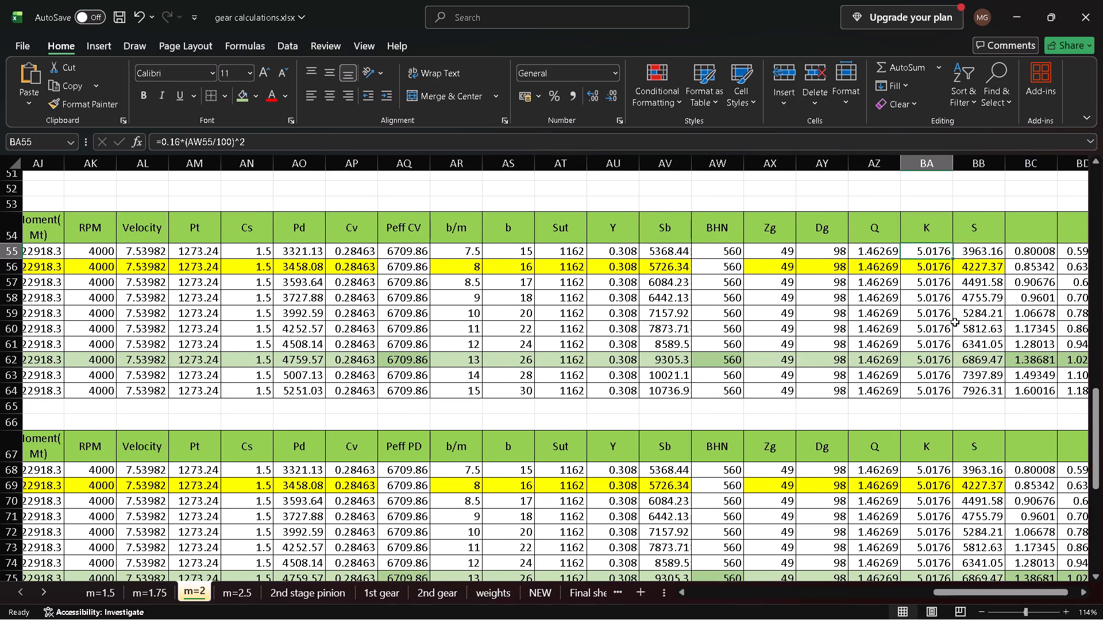
pyautogui.hscroll(3, 955, 322)
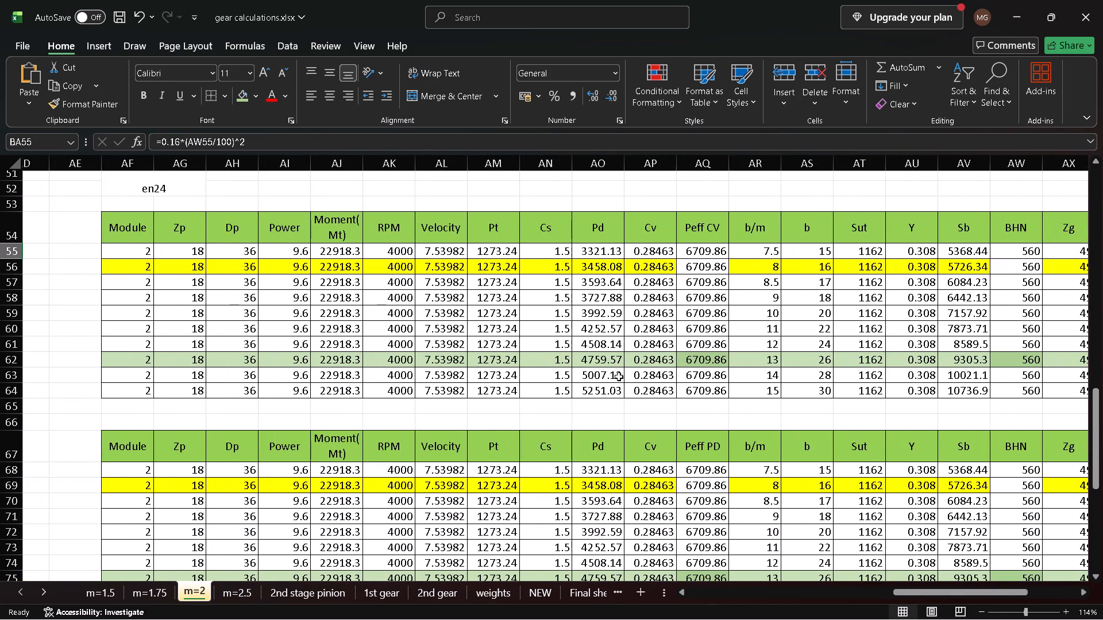
# Examine the material hardness list beside the en24 tables, checking the en24 and en353 entries with their 55hrc values.
pyautogui.click(134, 324)
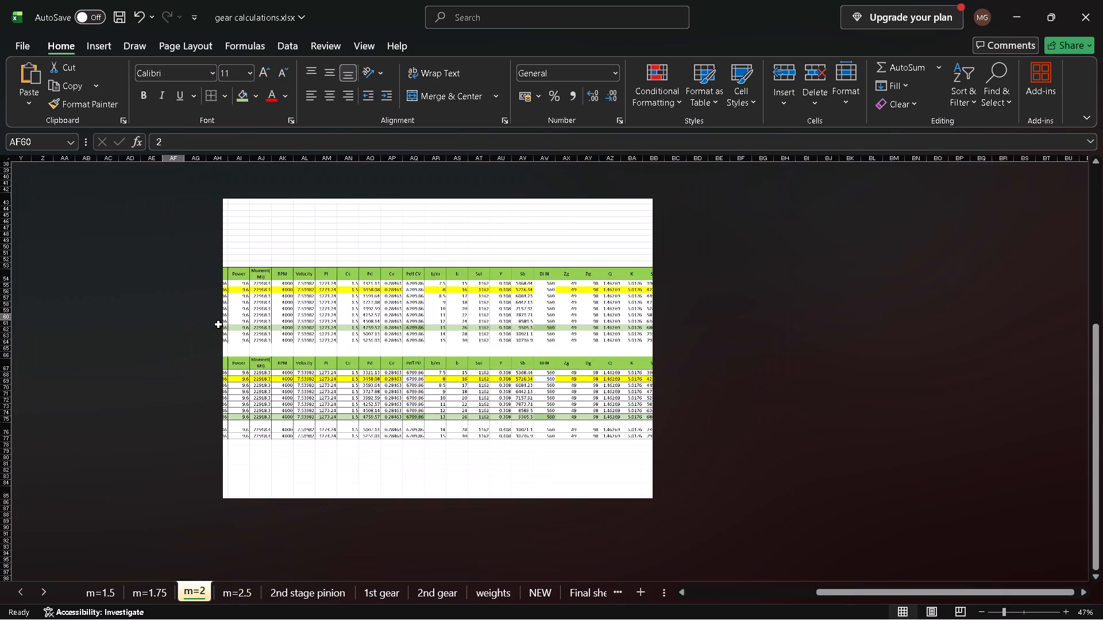
pyautogui.hscroll(-1, 218, 324)
pyautogui.hscroll(1, 218, 324)
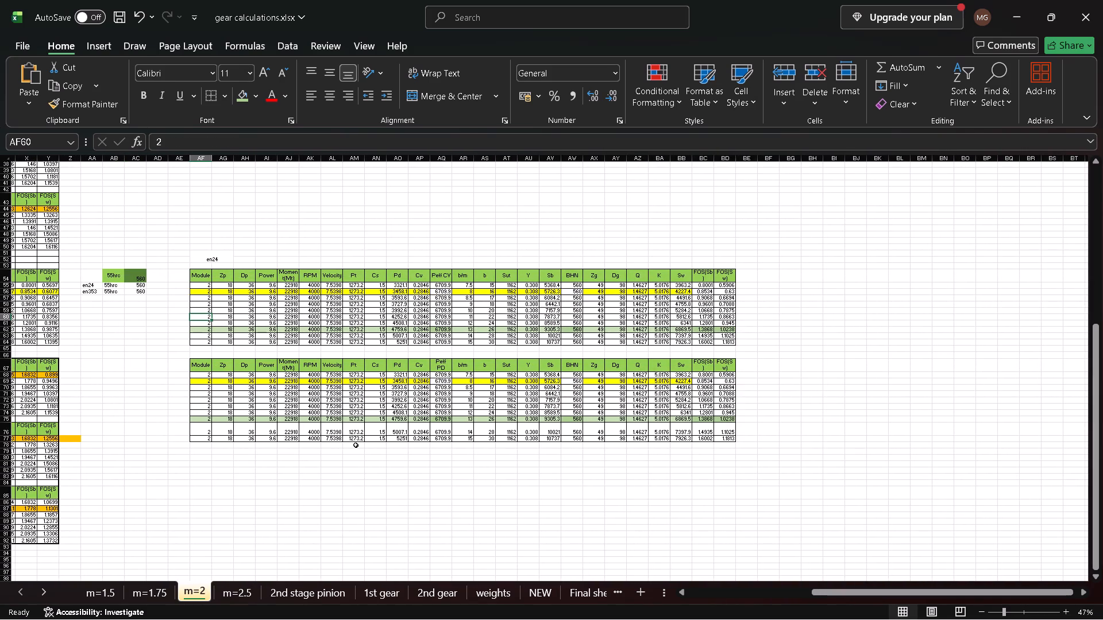
pyautogui.hscroll(3, 173, 401)
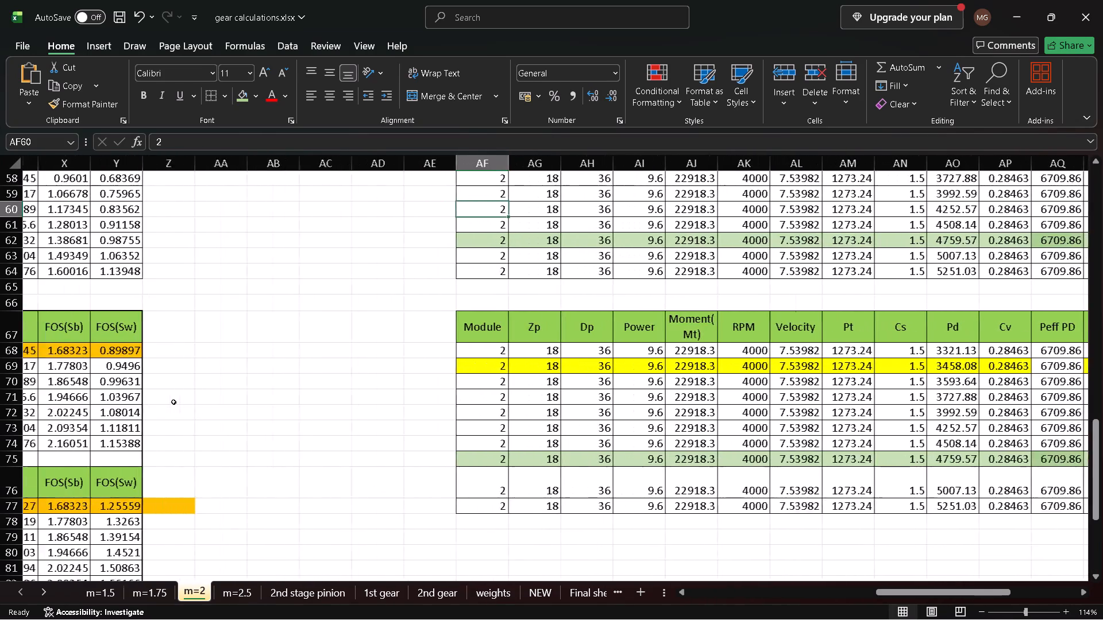
pyautogui.scroll(2, 173, 401)
pyautogui.hscroll(-1, 368, 406)
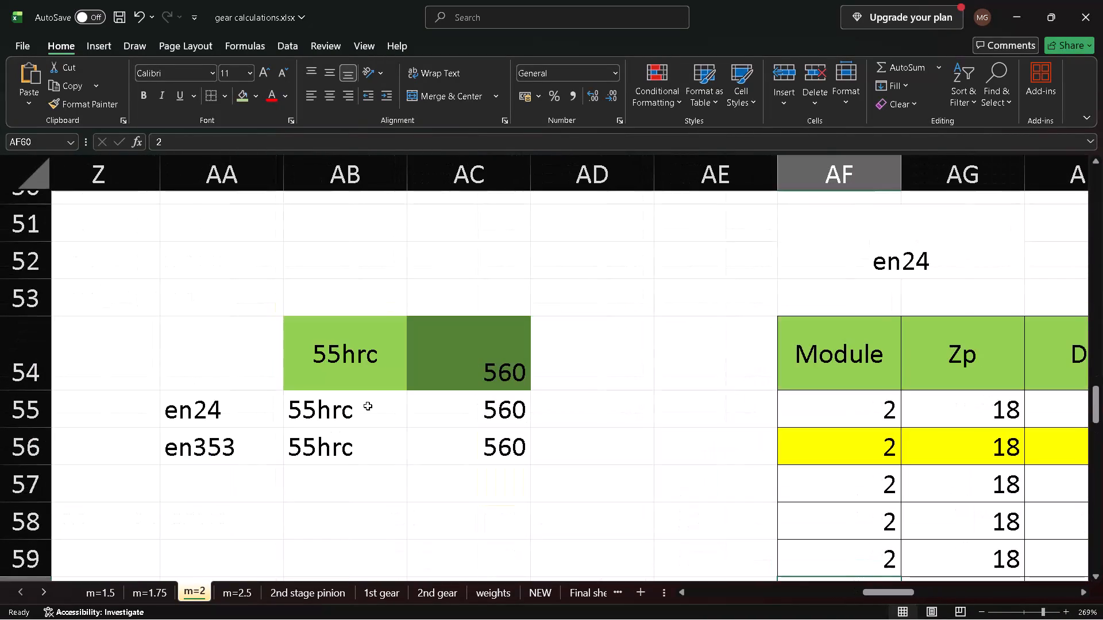
pyautogui.click(214, 402)
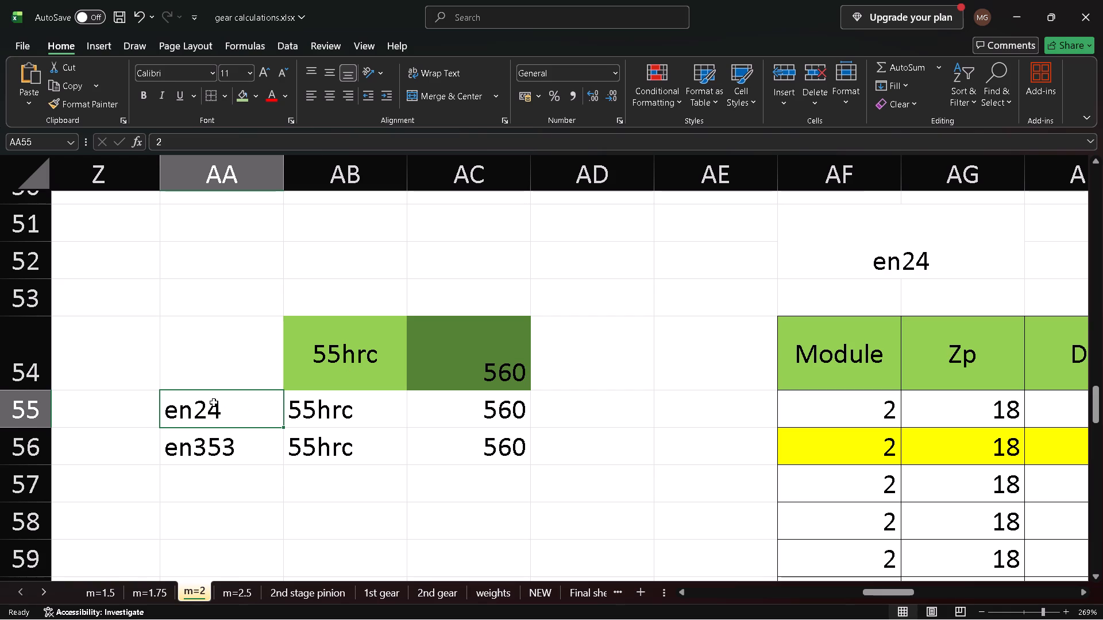
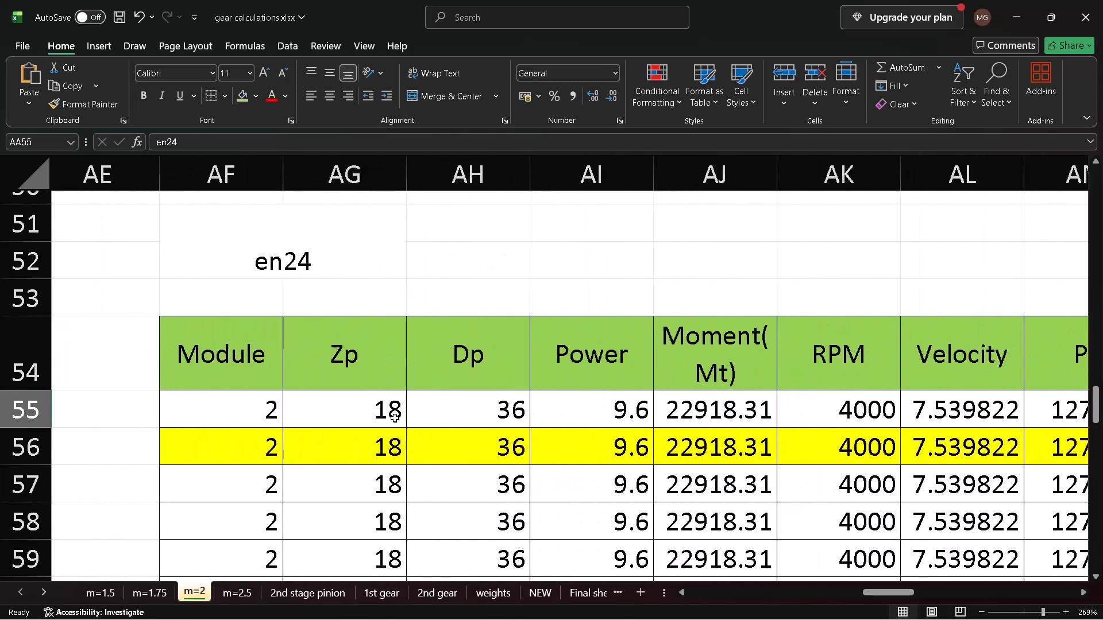
# Read across the second en24 table from Module through the load, Cv and face-width columns to Sb and BHN.
pyautogui.hscroll(-4, 395, 418)
pyautogui.scroll(-1, 395, 418)
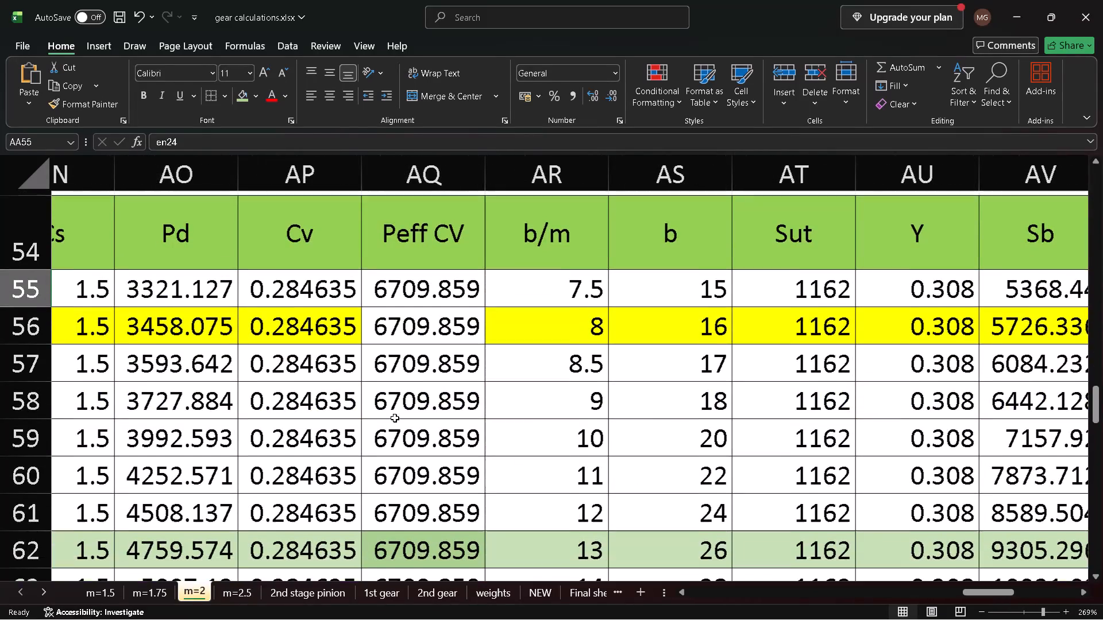
pyautogui.scroll(-1, 395, 418)
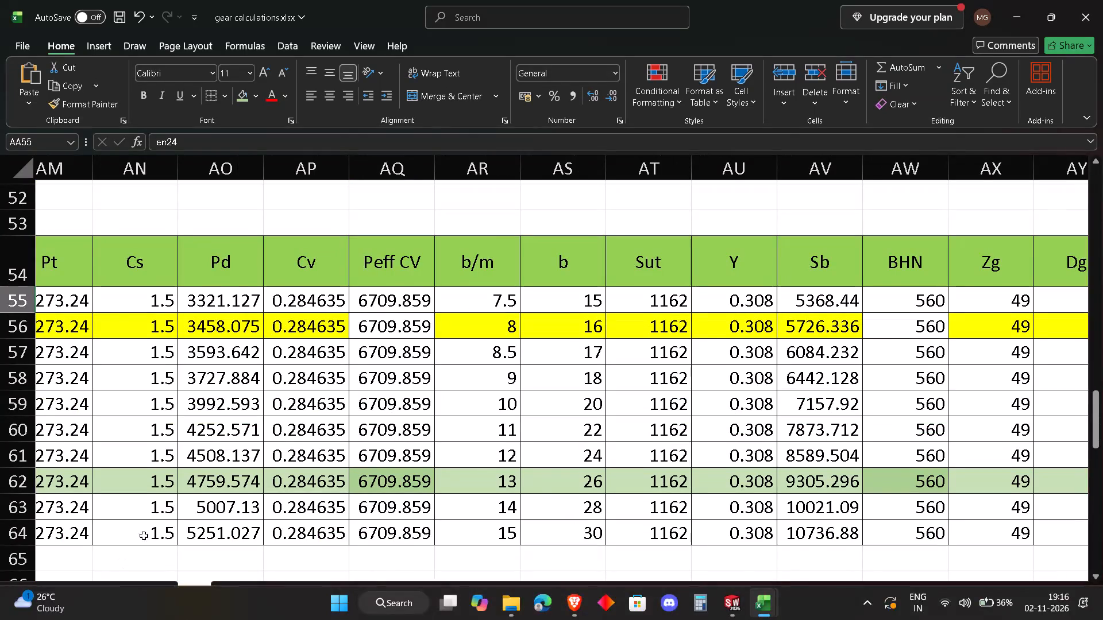
# Go back to the material hardness list beside the en24 table and recheck the en24 and en353 rows against their 55hrc hardness values.
pyautogui.hscroll(3, 178, 503)
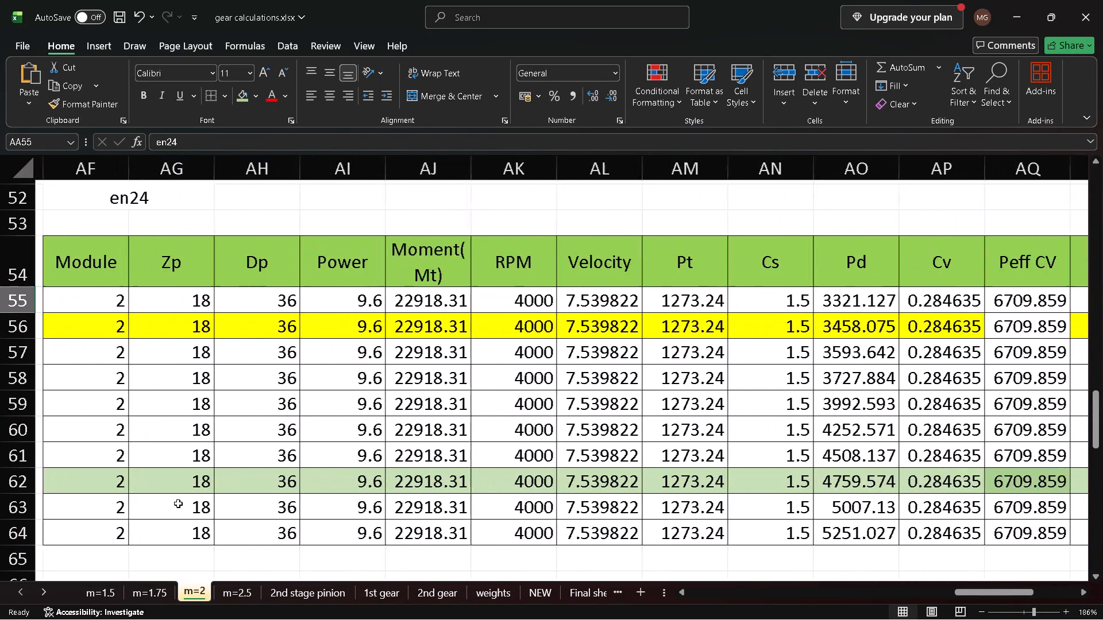
pyautogui.hscroll(2, 178, 503)
pyautogui.scroll(-1, 178, 503)
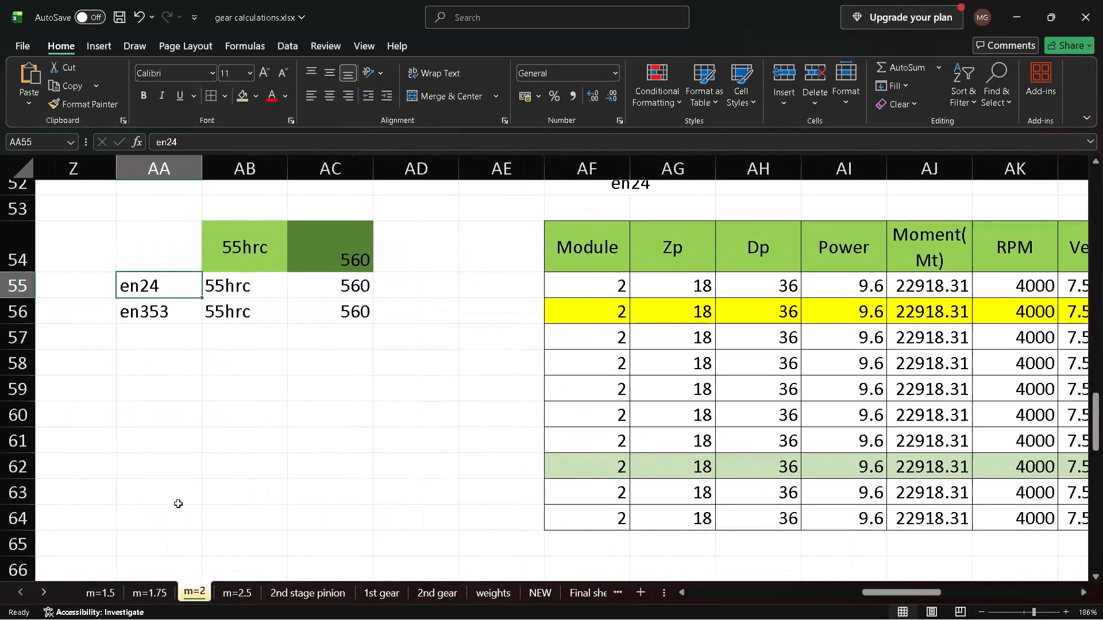
pyautogui.scroll(2, 178, 503)
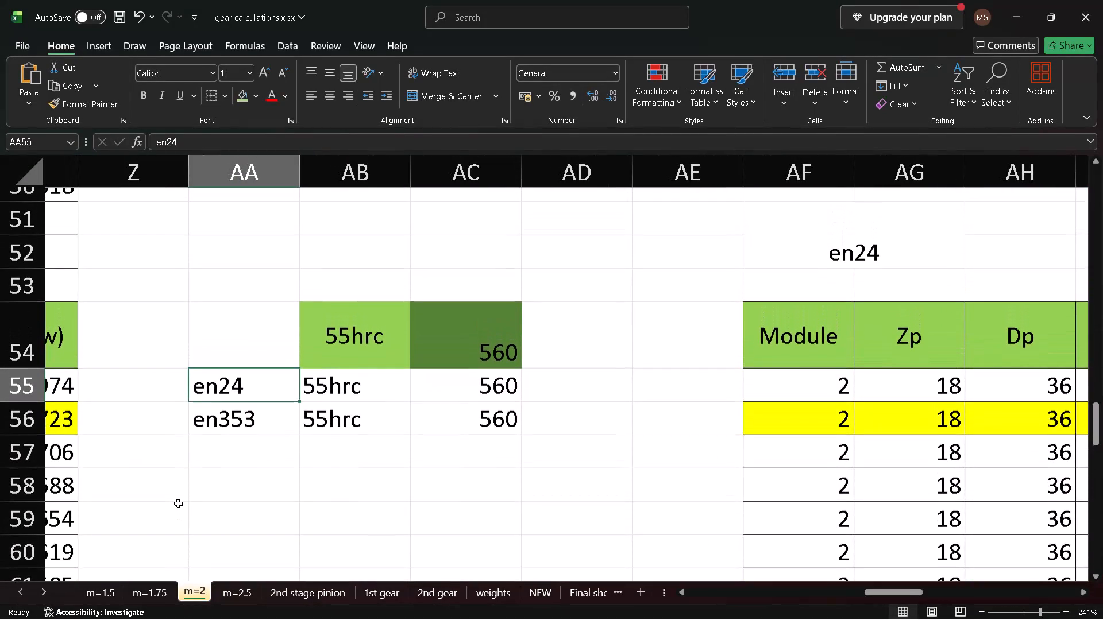
pyautogui.click(234, 436)
pyautogui.click(552, 385)
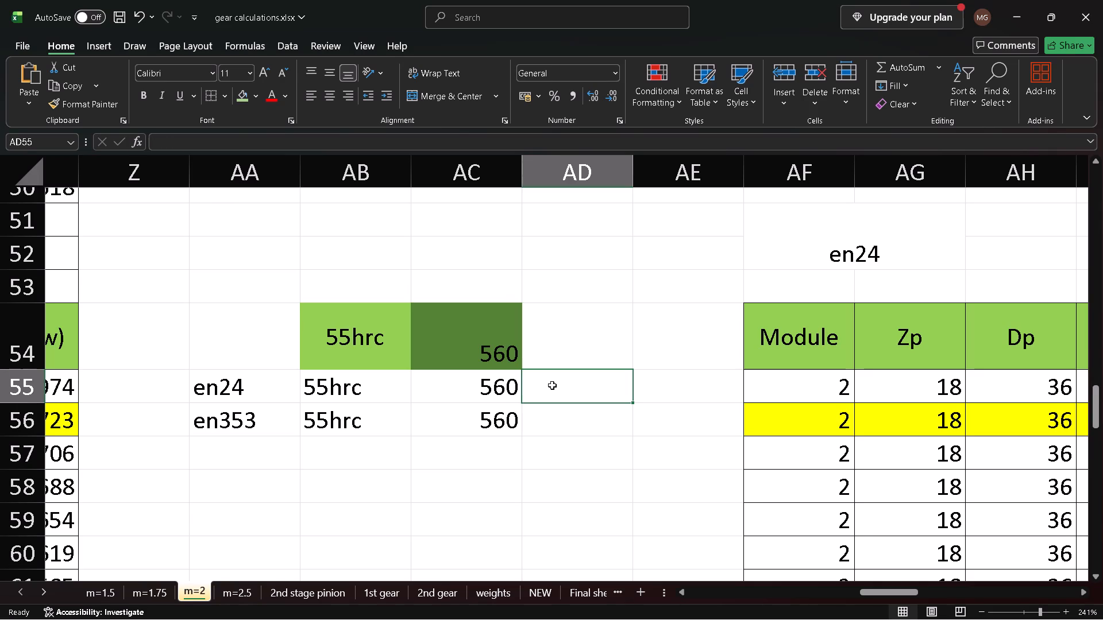
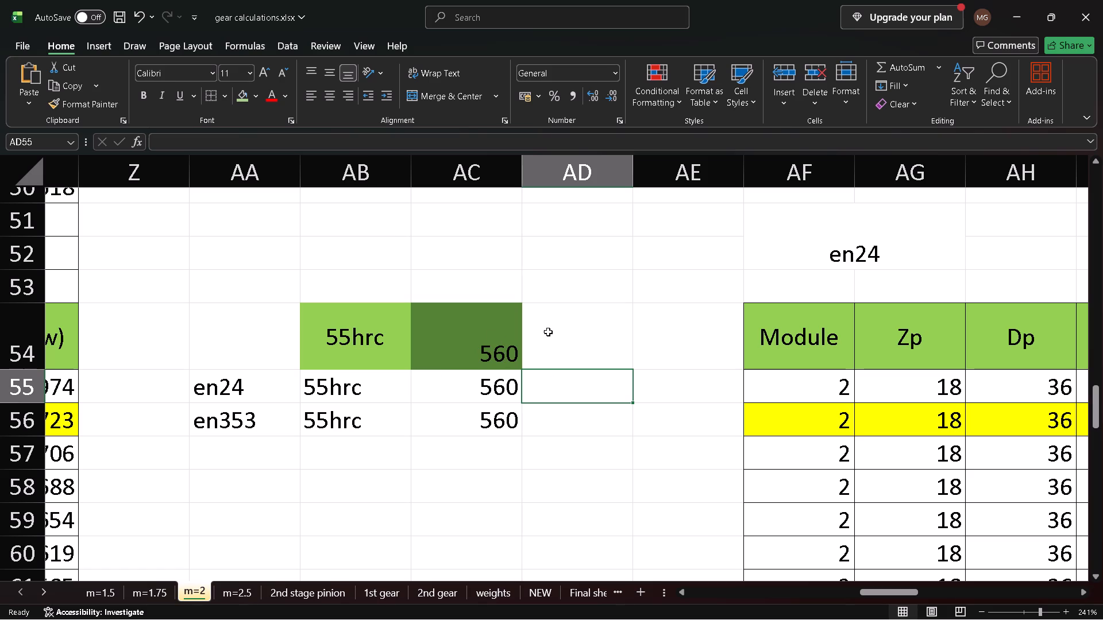
# Append a slash to the en24 row's 55hrc hardness entry in the material hardness list, making it 55hrc/.
pyautogui.click(322, 388)
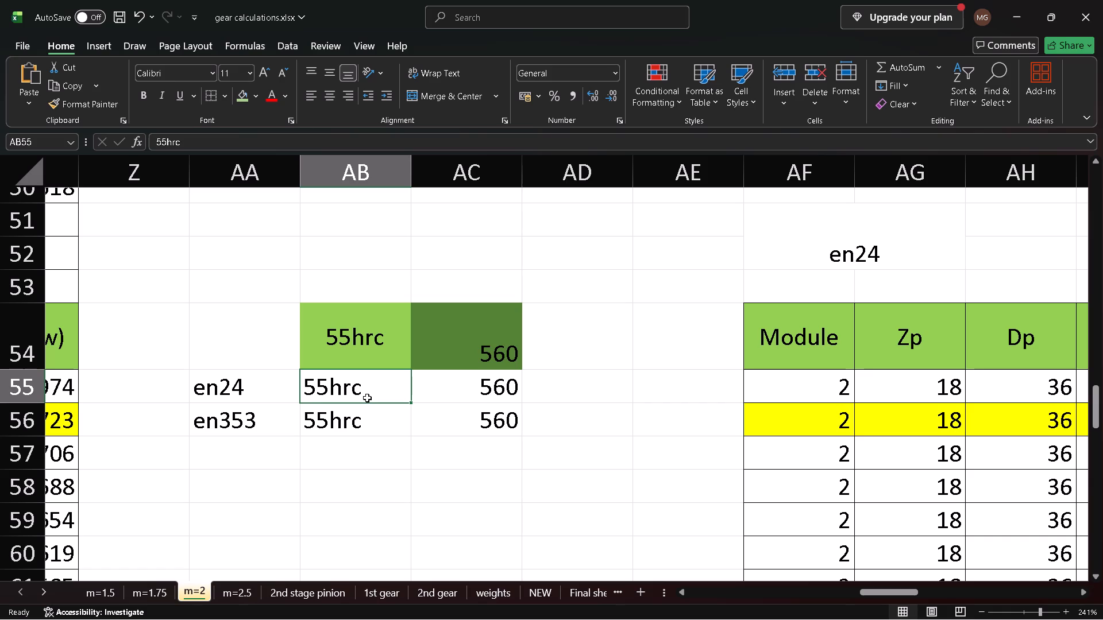
pyautogui.doubleClick(375, 385)
pyautogui.press('/')
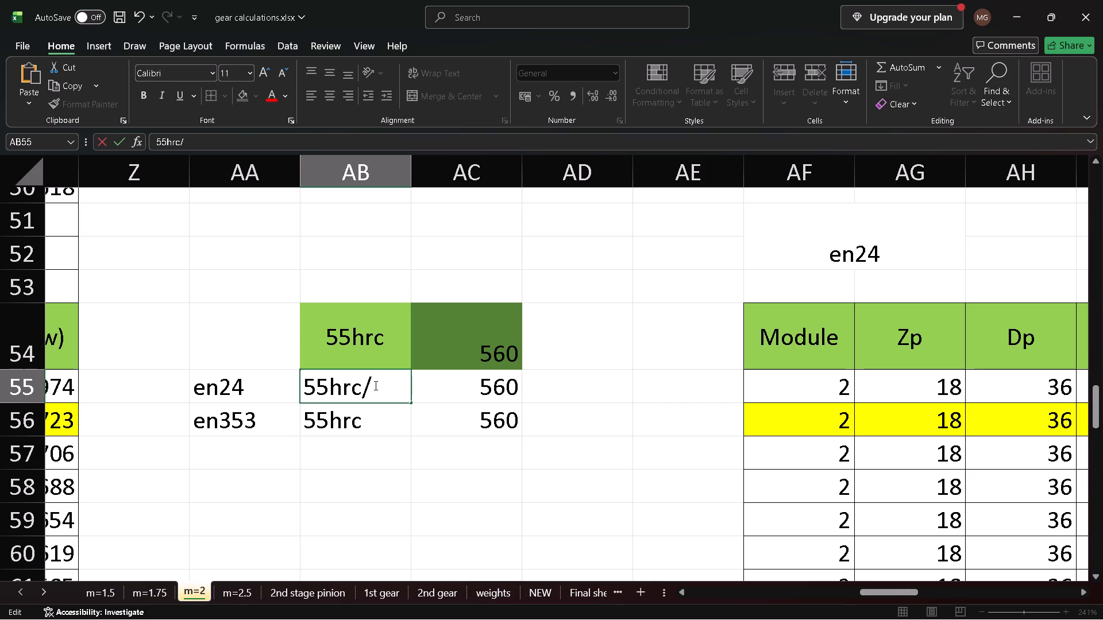
pyautogui.hscroll(-3, 551, 442)
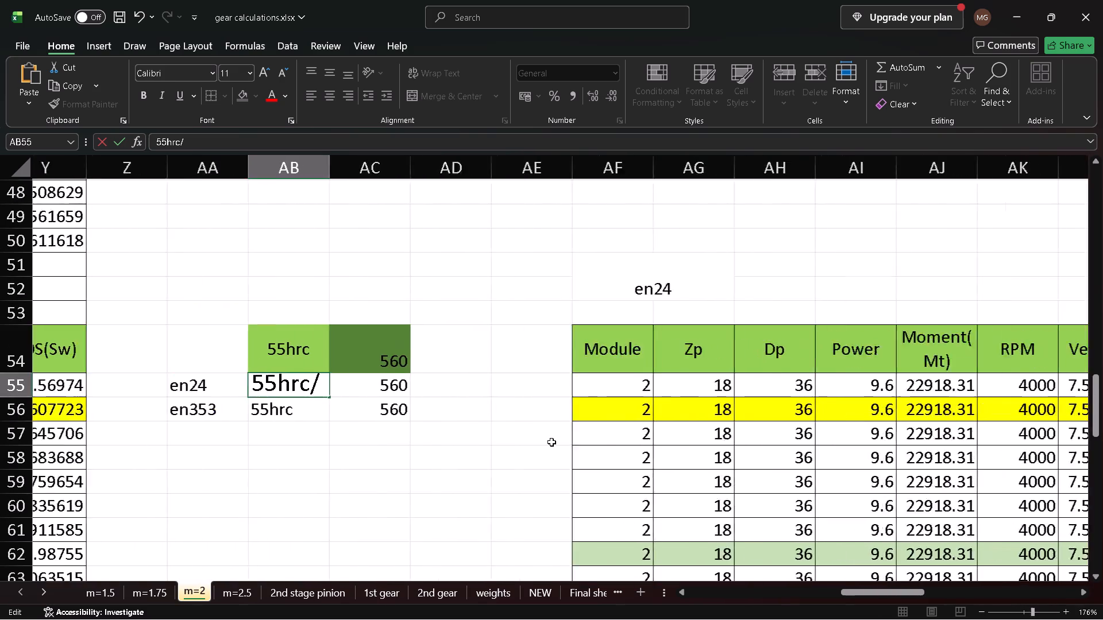
pyautogui.scroll(-2, 551, 442)
pyautogui.scroll(-1, 834, 416)
pyautogui.hscroll(-4, 834, 416)
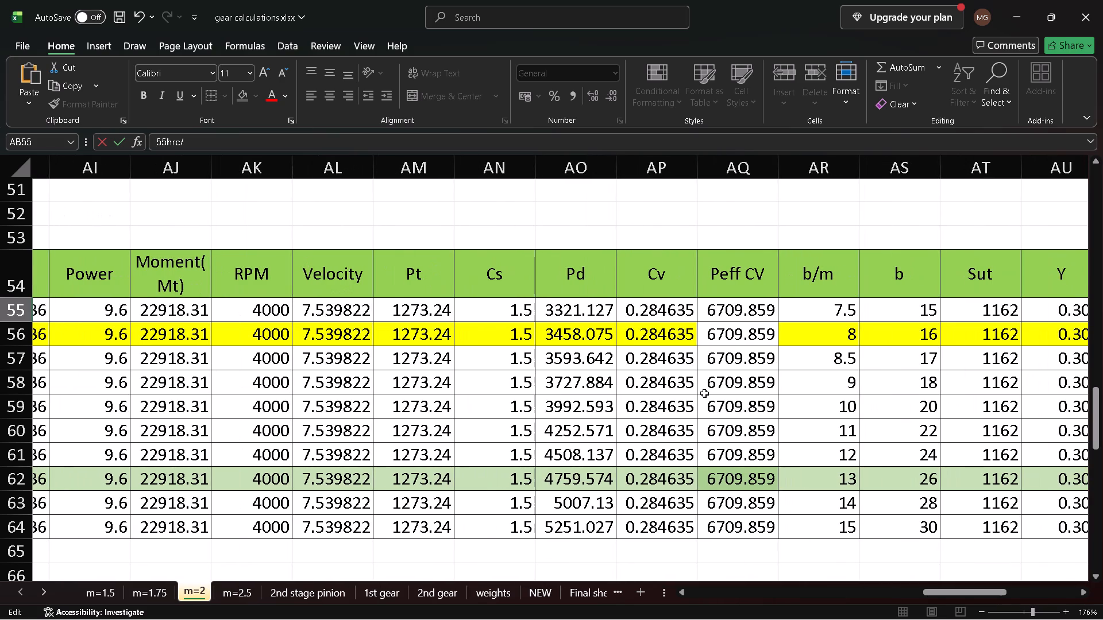
pyautogui.click(507, 304)
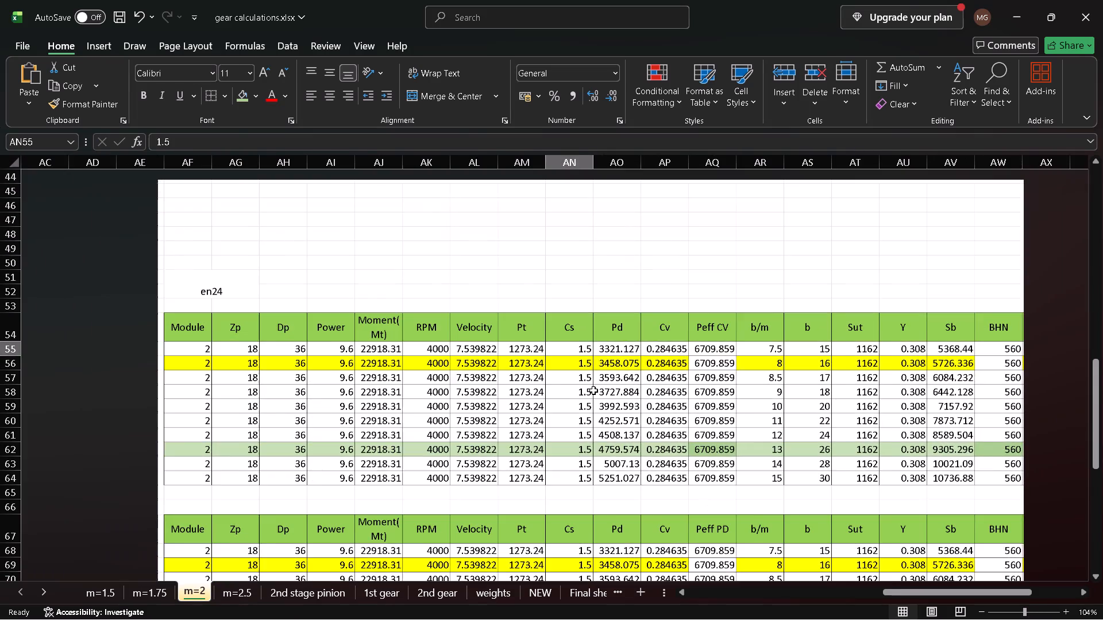
# Examine the en24 table's b, Sb, Sw, FOS(Sb) and FOS(Sw) columns, focusing on the green-highlighted row with b/m 13.
pyautogui.scroll(-1, 435, 399)
pyautogui.hscroll(-3, 435, 399)
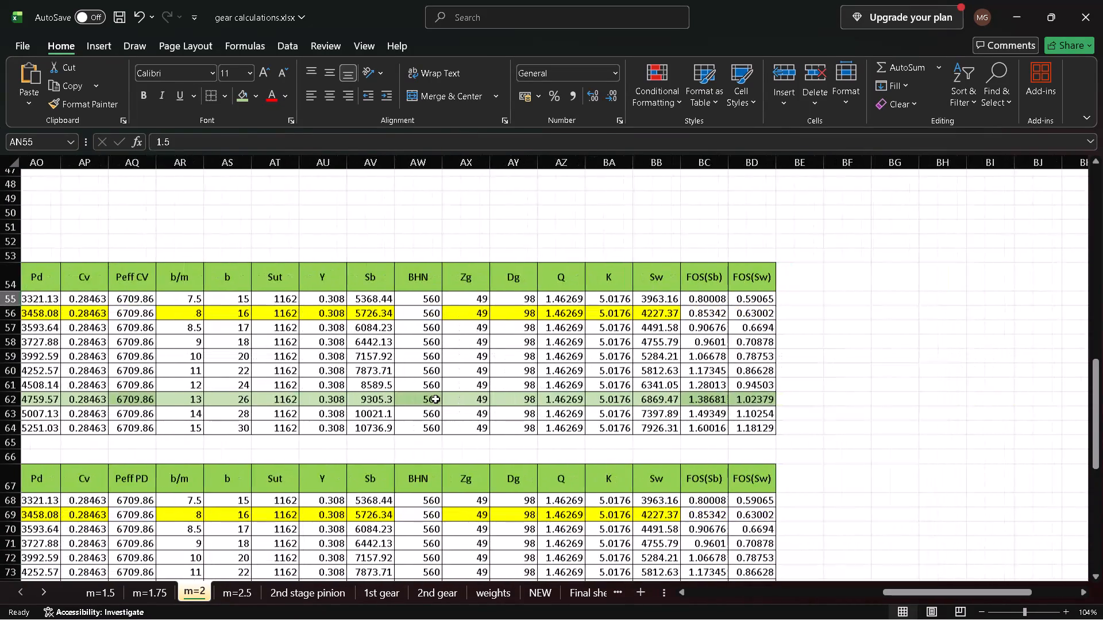
pyautogui.hscroll(-1, 435, 399)
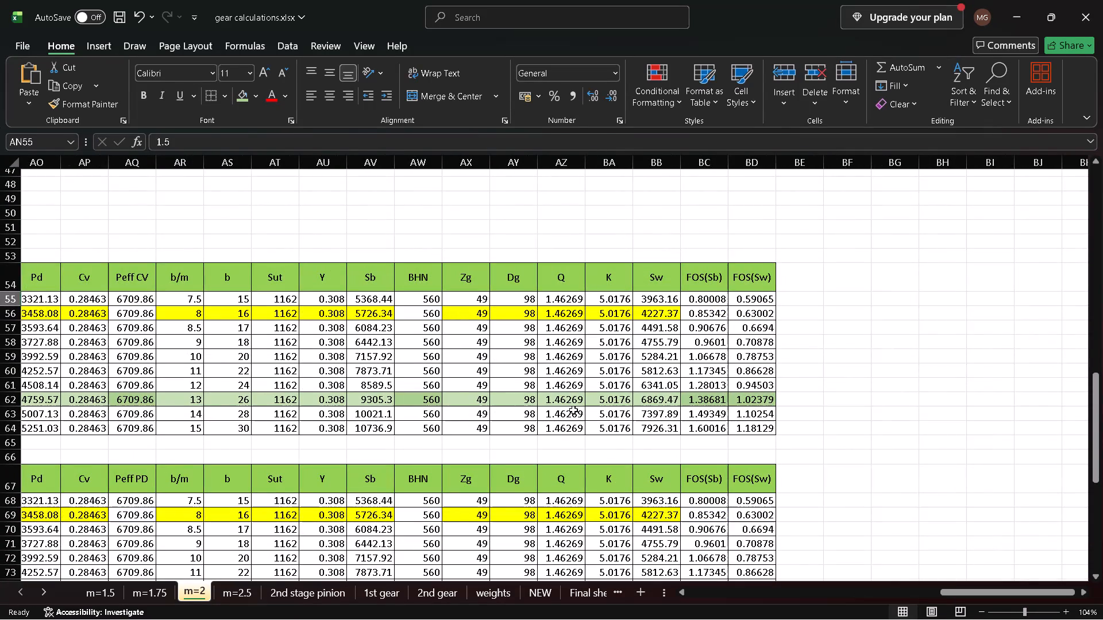
pyautogui.hscroll(1, 627, 413)
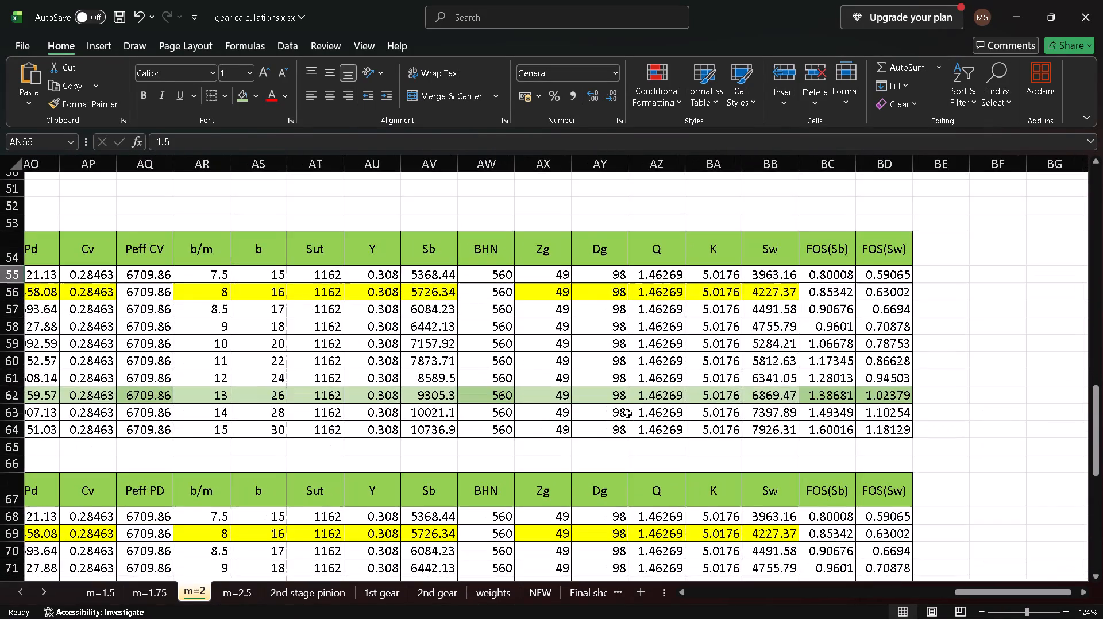
pyautogui.hscroll(1, 627, 413)
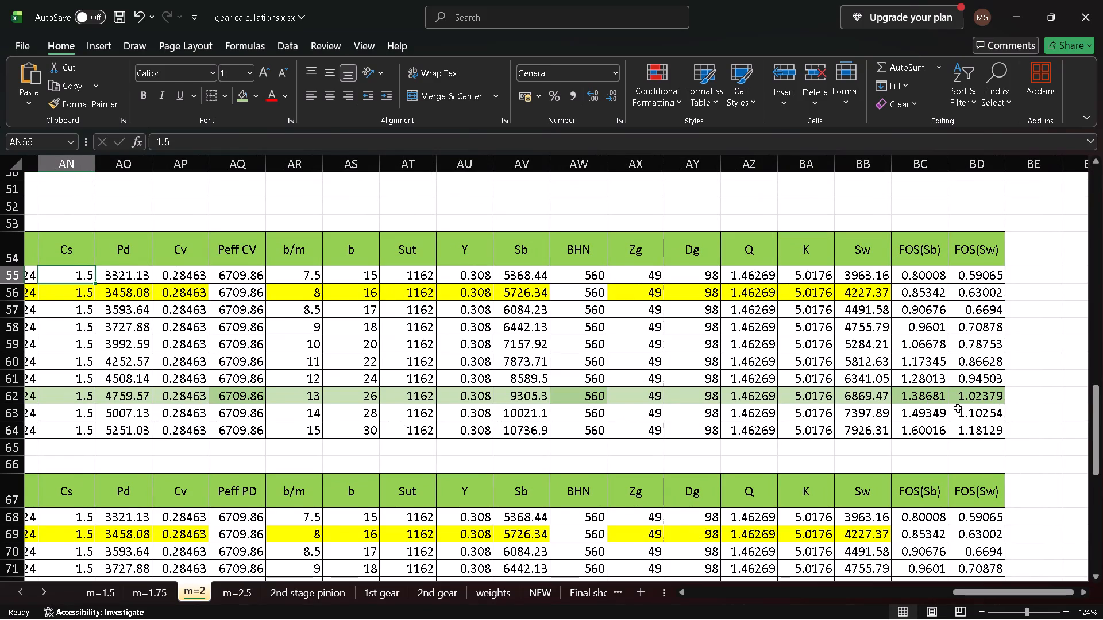
pyautogui.click(346, 393)
pyautogui.hscroll(1, 346, 393)
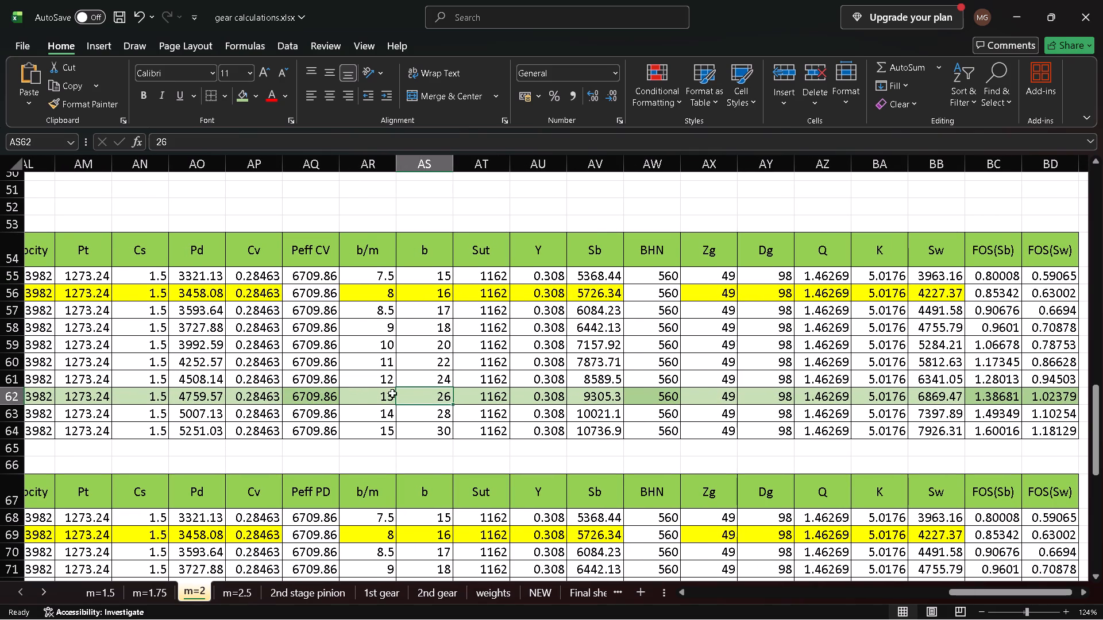
pyautogui.hscroll(1, 429, 393)
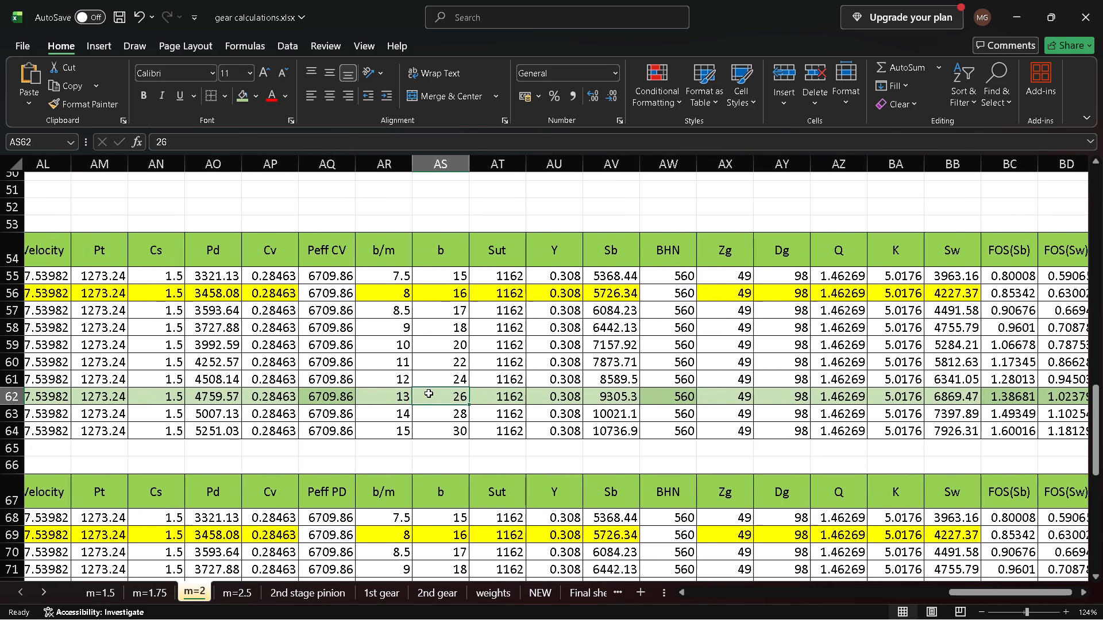
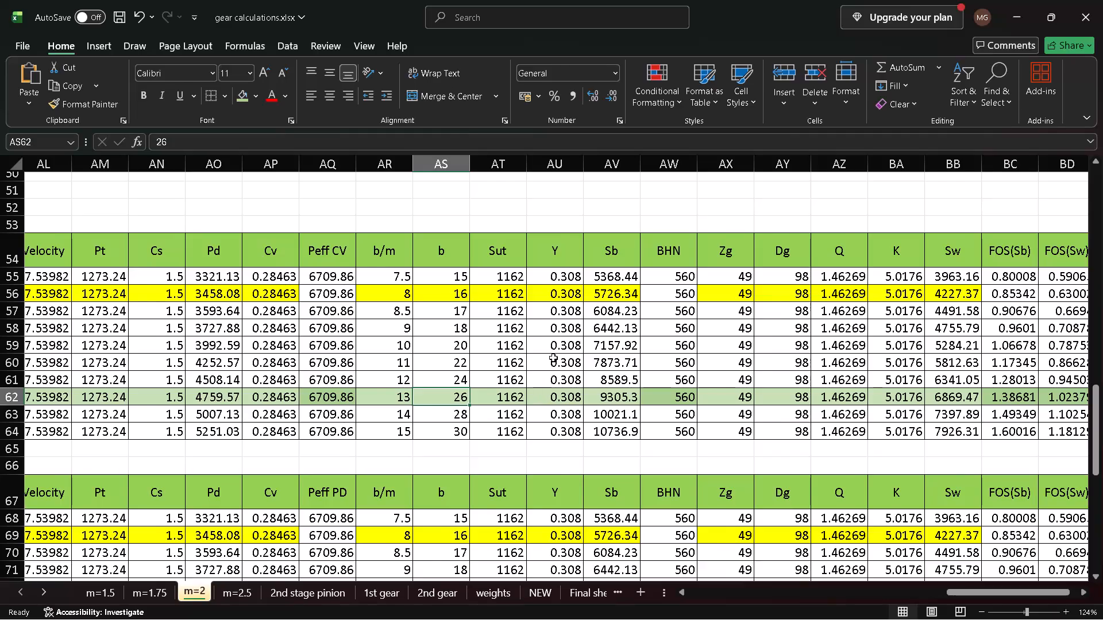
# Set Cs to 1.25 in the first row of the en24 Peff CV table and fill it down through all its rows.
pyautogui.hscroll(1, 553, 356)
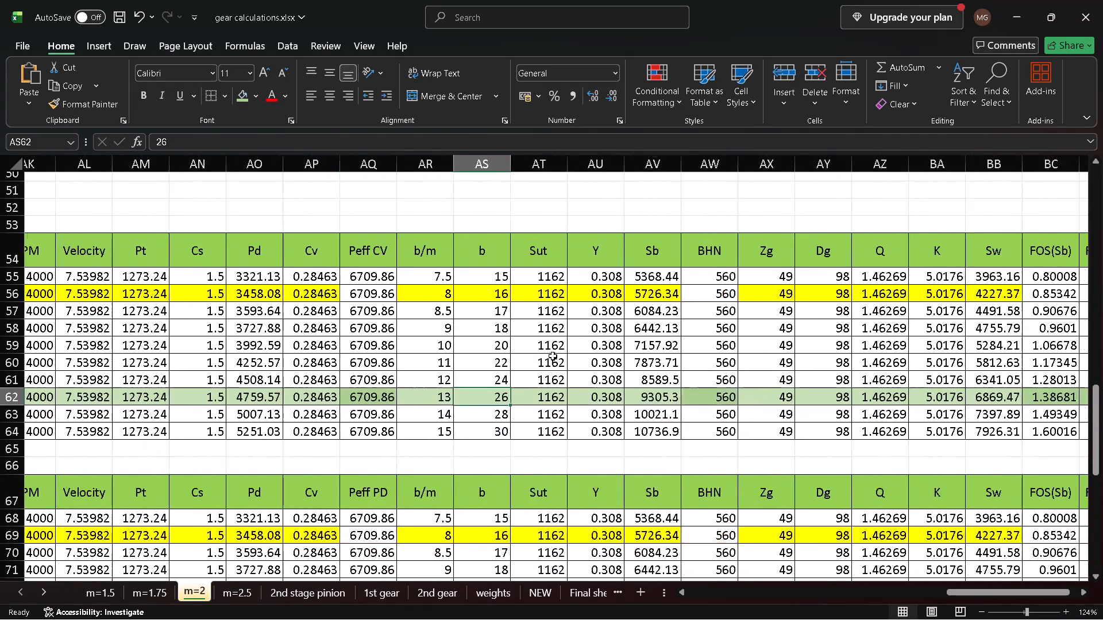
pyautogui.hscroll(1, 553, 356)
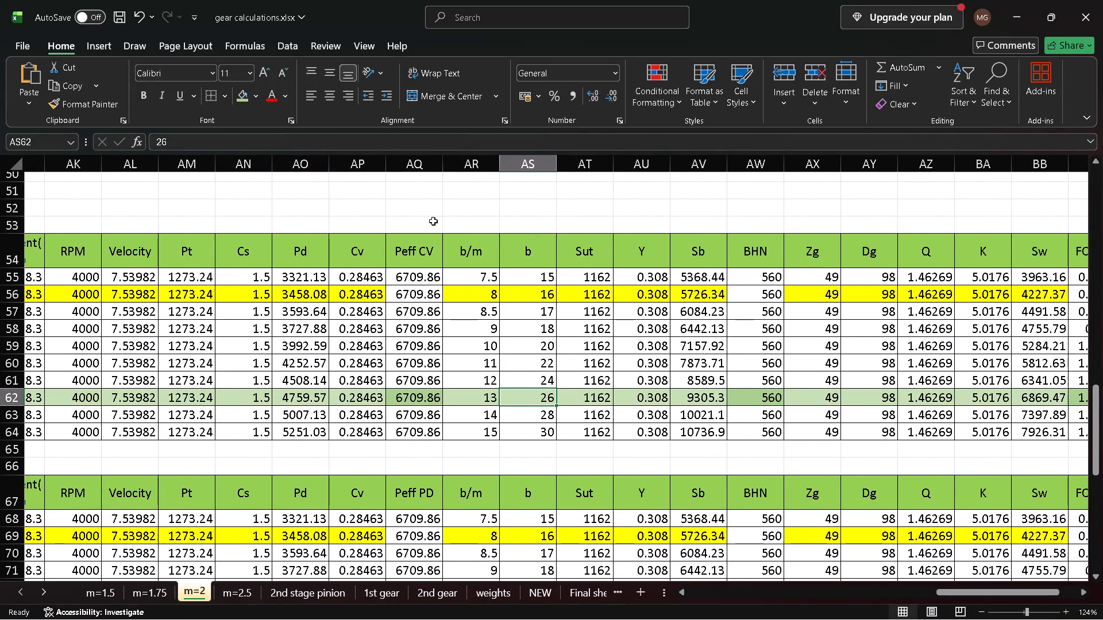
pyautogui.click(246, 274)
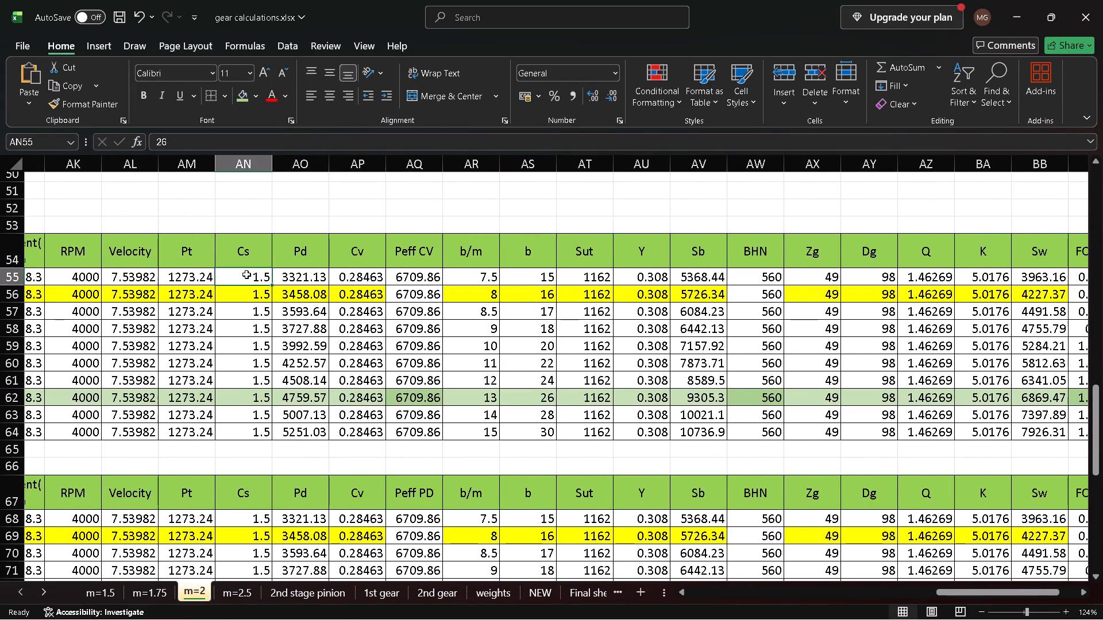
pyautogui.write('1.25')
pyautogui.press('Return')
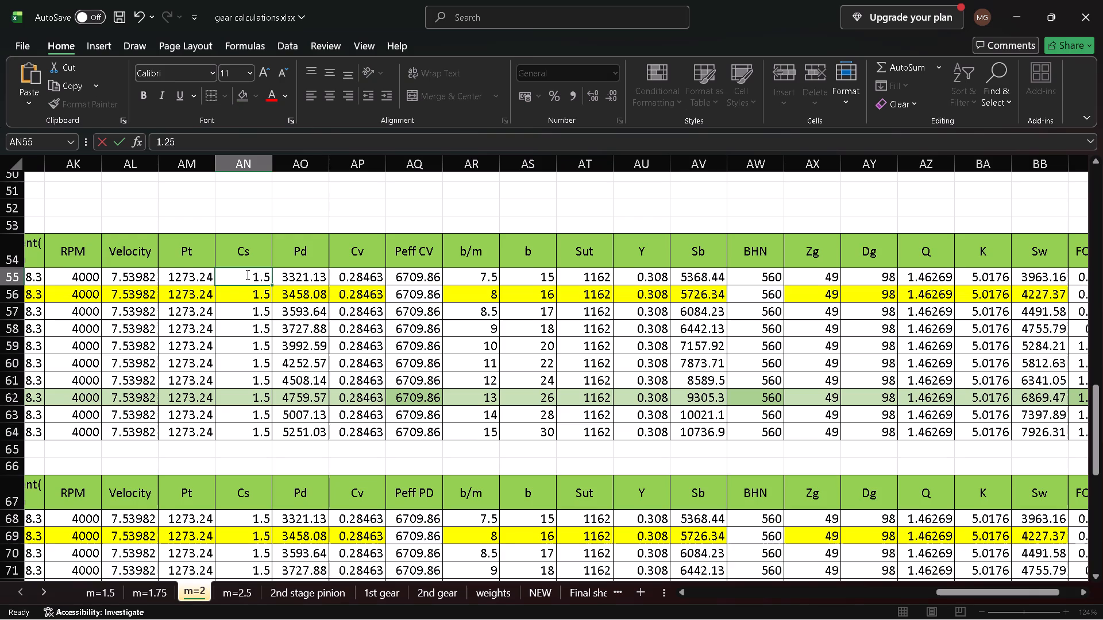
pyautogui.click(246, 274)
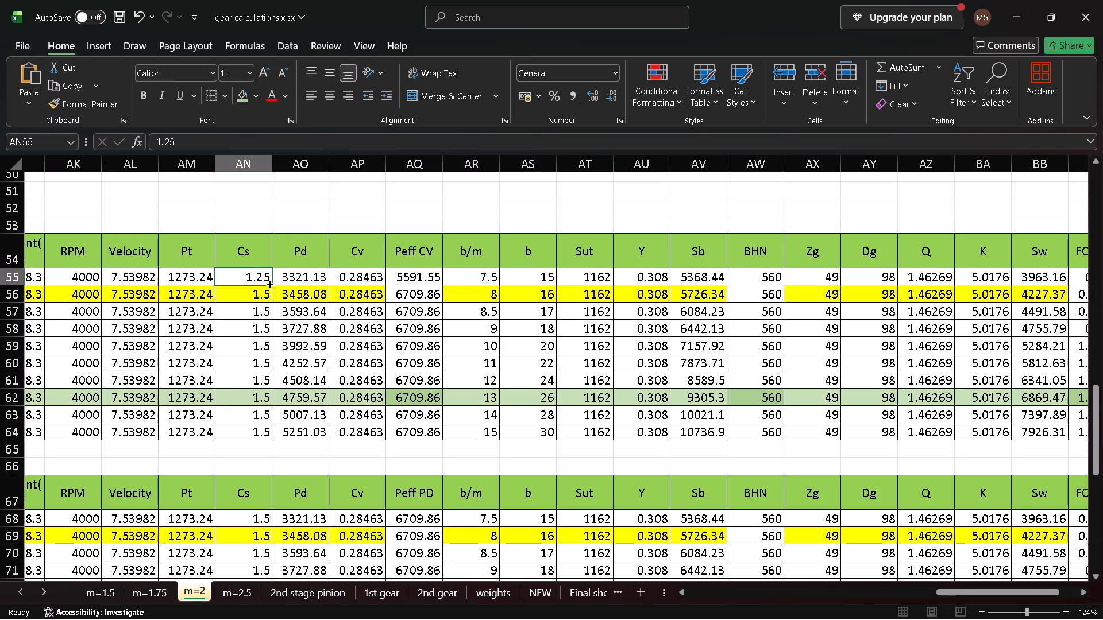
pyautogui.doubleClick(269, 284)
# Highlight the entire b/m 11 row of the en24 Peff CV table, from Module to FOS(Sw), with green fill.
pyautogui.hscroll(-2, 445, 336)
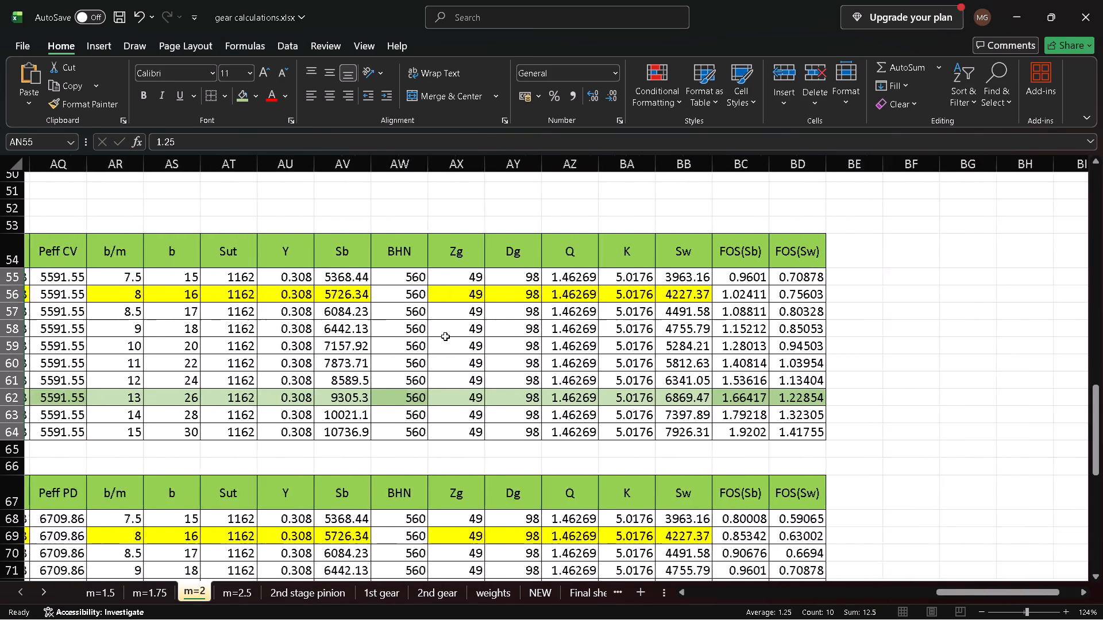
pyautogui.hscroll(-1, 445, 336)
pyautogui.click(685, 367)
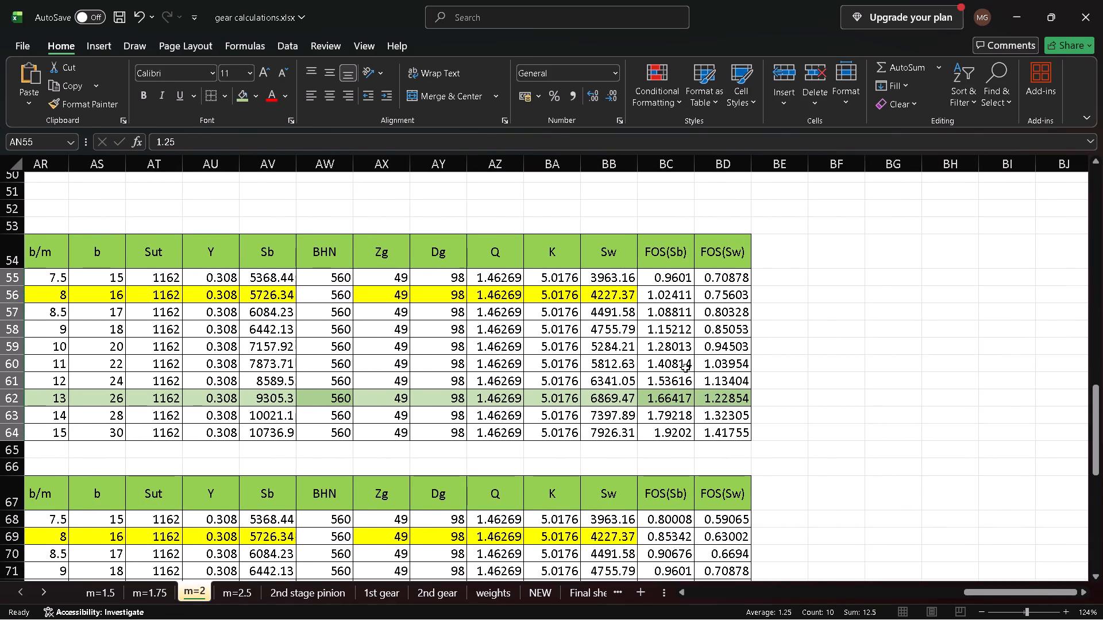
pyautogui.hscroll(3, 685, 367)
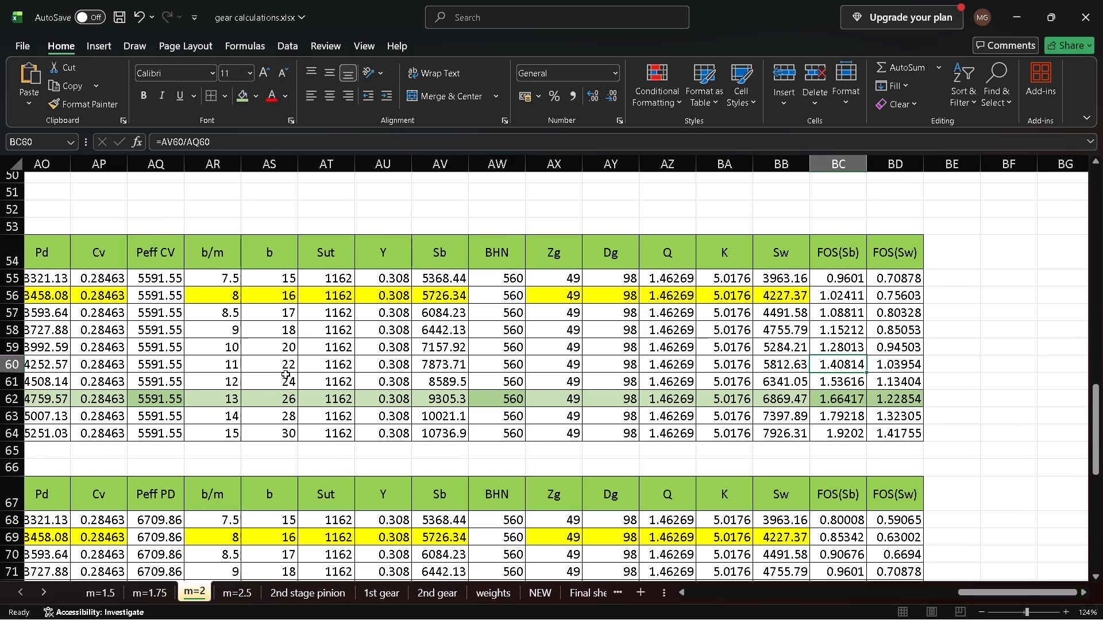
pyautogui.click(284, 365)
pyautogui.hscroll(2, 284, 365)
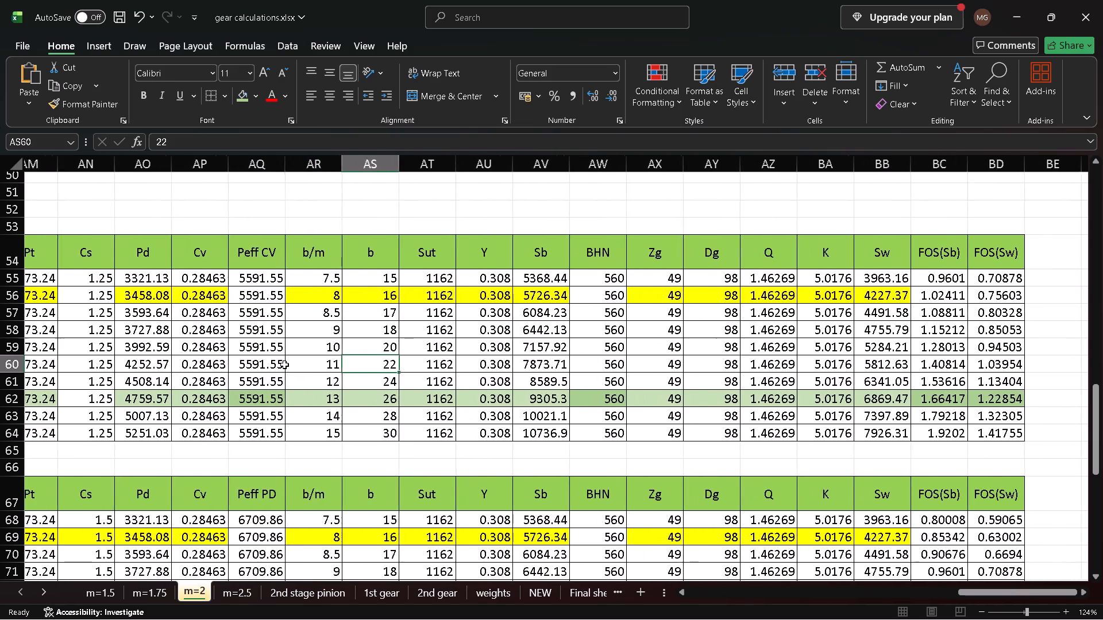
pyautogui.hscroll(4, 284, 365)
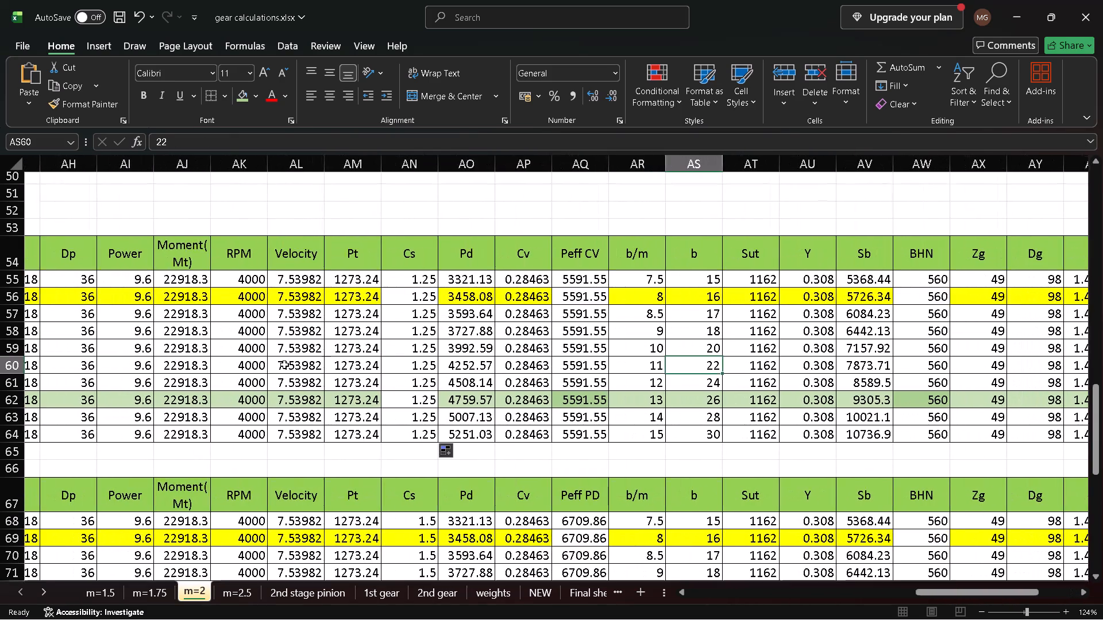
pyautogui.hscroll(2, 284, 365)
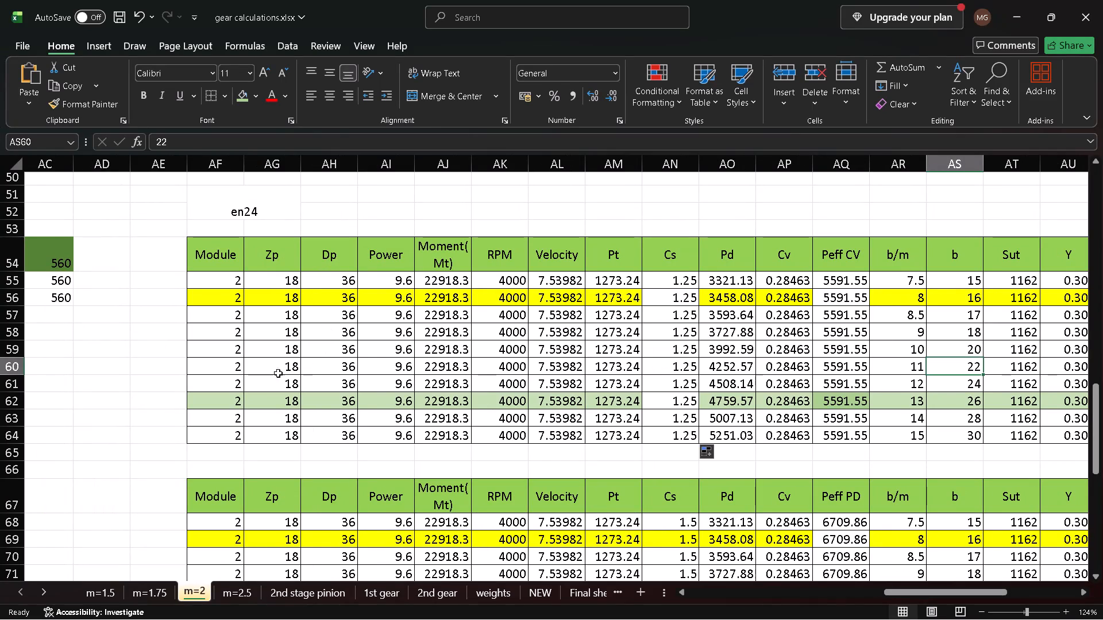
pyautogui.click(235, 369)
pyautogui.hotkey('ctrl', 'shift', 'Right')
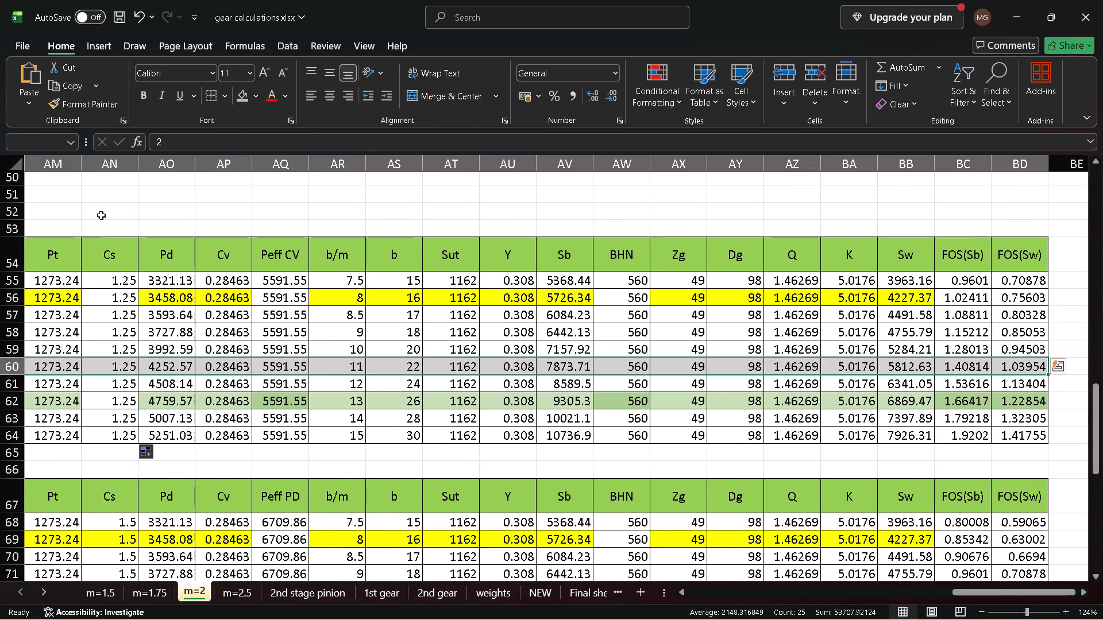
pyautogui.click(241, 92)
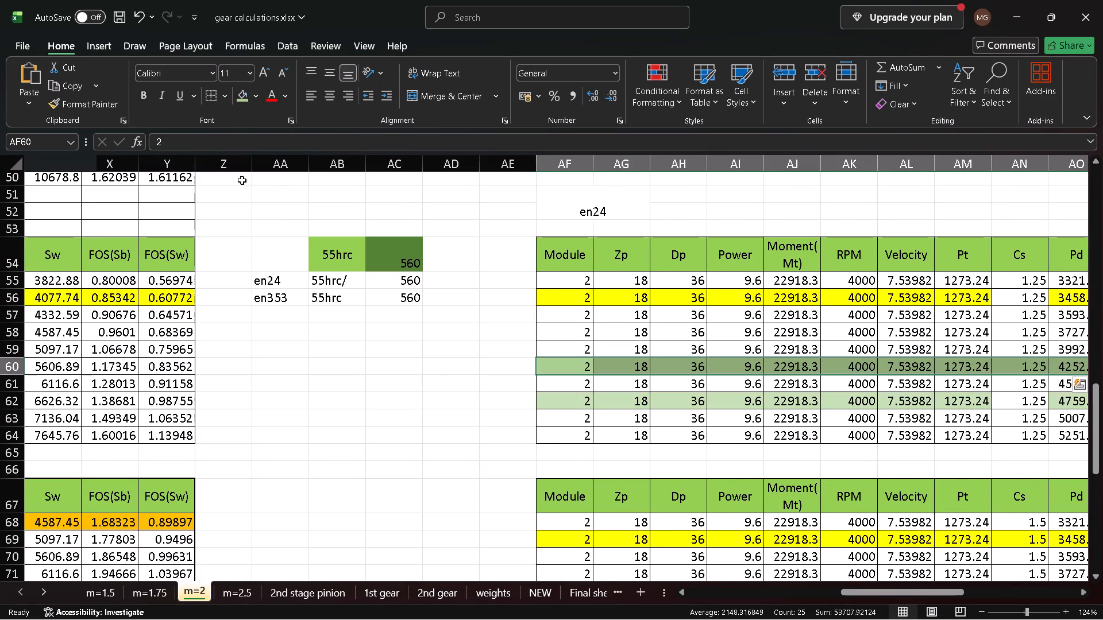
pyautogui.hscroll(-2, 401, 378)
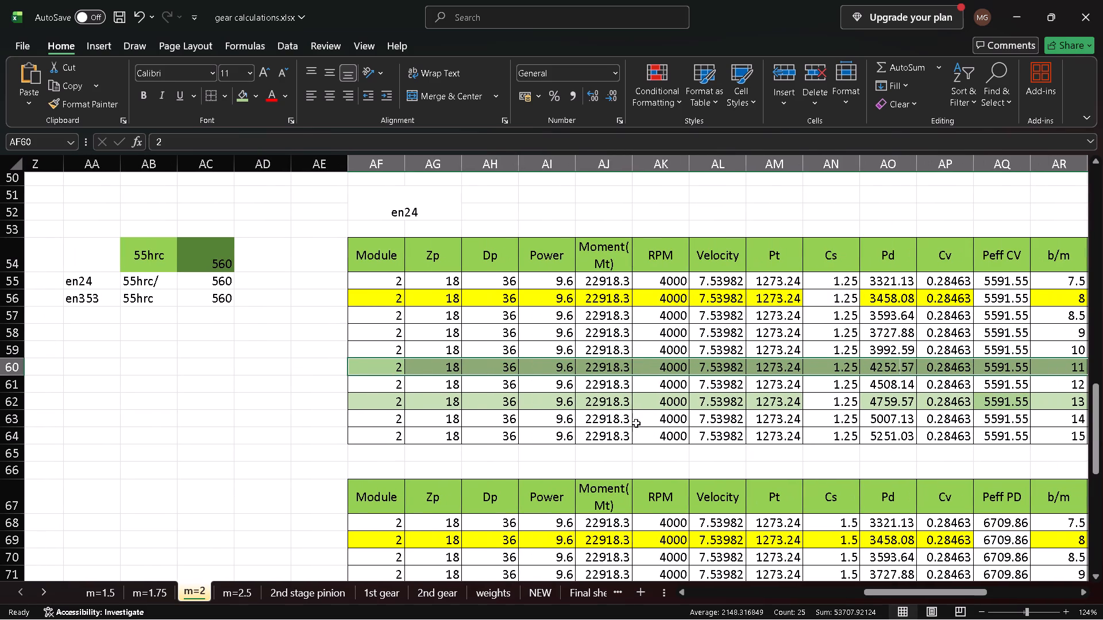
pyautogui.click(648, 425)
# Examine the en24 Peff CV table alongside the Peff PD table below it on the m=2 sheet.
pyautogui.hscroll(-3, 648, 425)
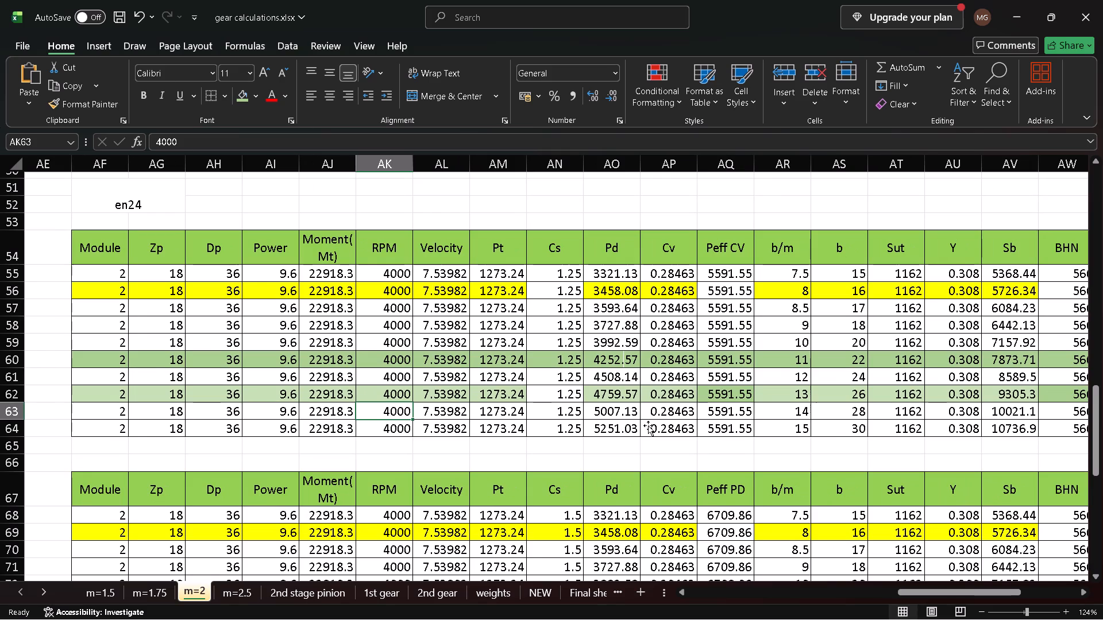
pyautogui.scroll(-1, 648, 425)
pyautogui.hscroll(-1, 648, 425)
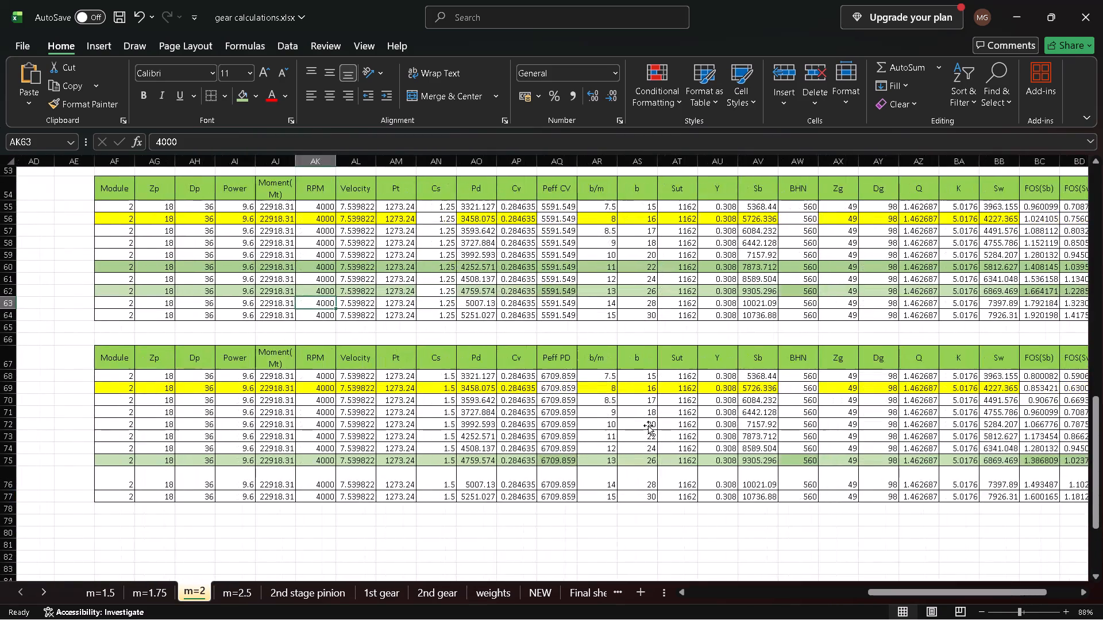
pyautogui.hscroll(-2, 648, 425)
pyautogui.hscroll(1, 462, 432)
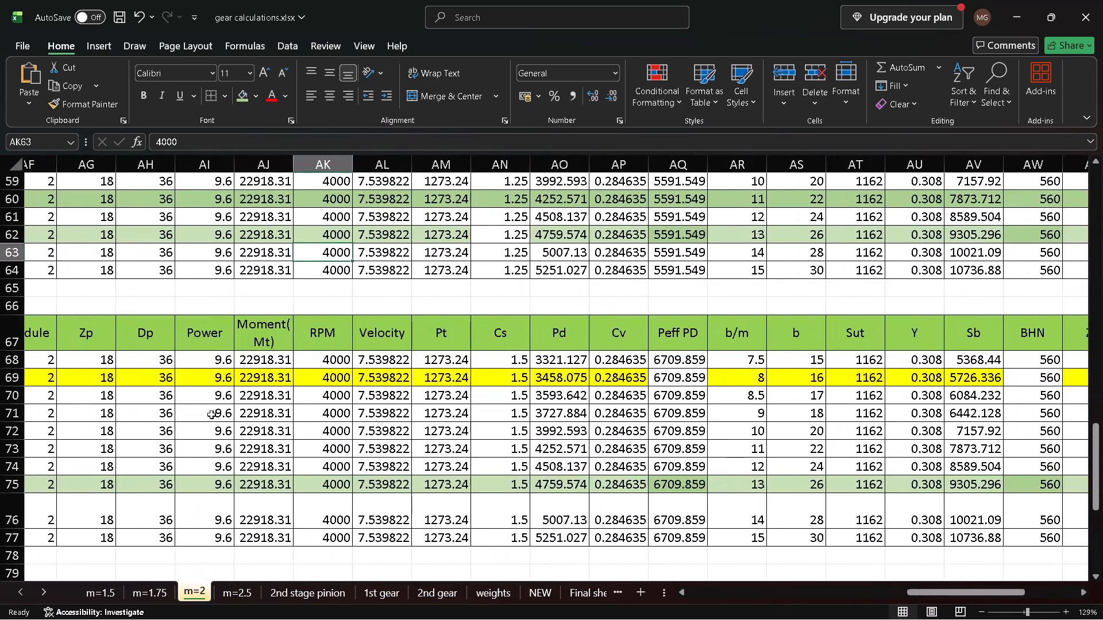
pyautogui.hscroll(1, 210, 414)
pyautogui.click(234, 359)
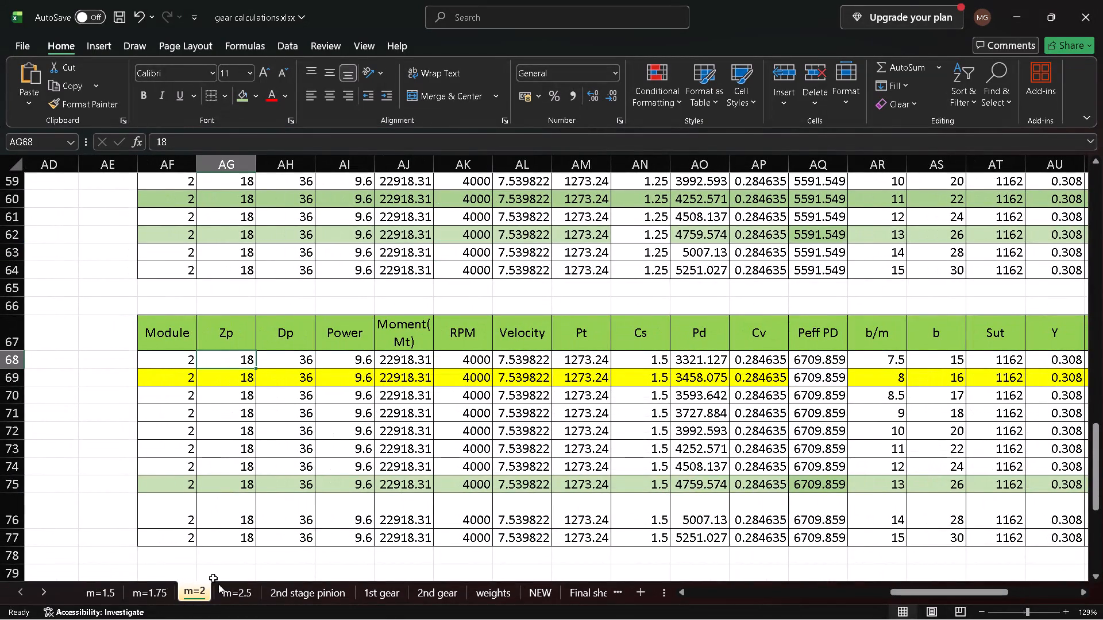
# On the 1st gear sheet, set Cs to 1.25 in row 16 of the first stage gear table and fill it down to row 23.
pyautogui.click(371, 598)
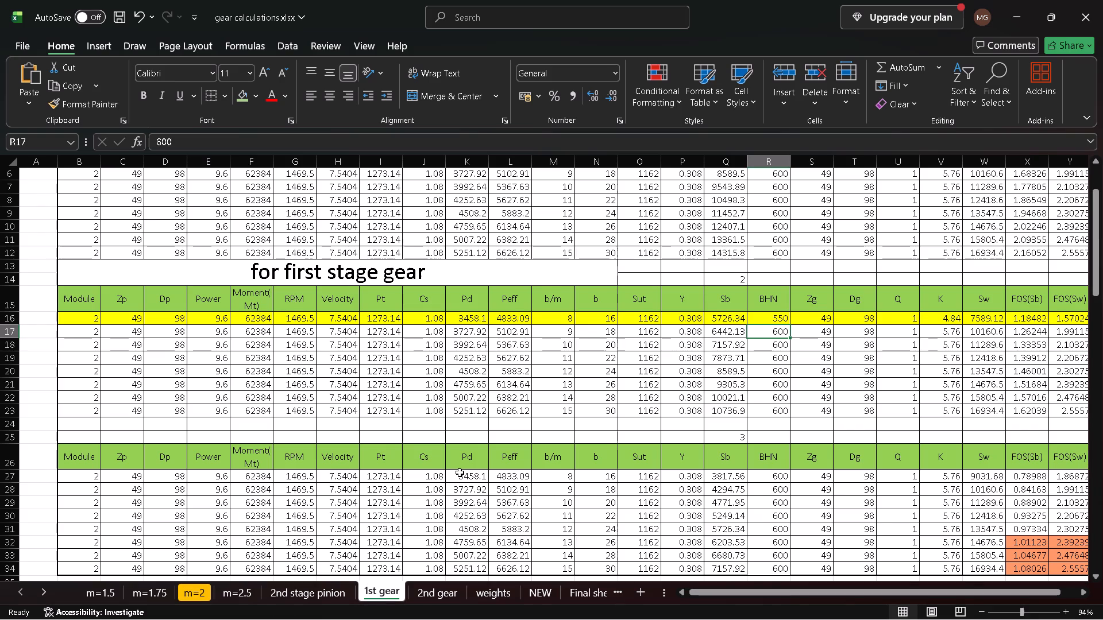
pyautogui.hscroll(-1, 461, 463)
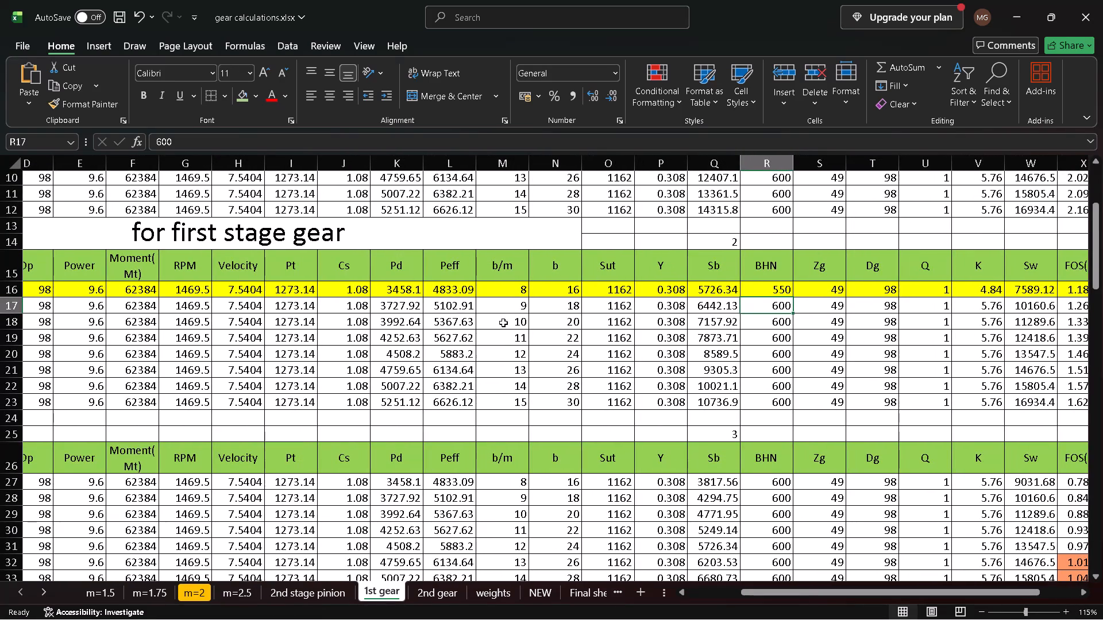
pyautogui.click(334, 282)
pyautogui.write('1.25')
pyautogui.press('Return')
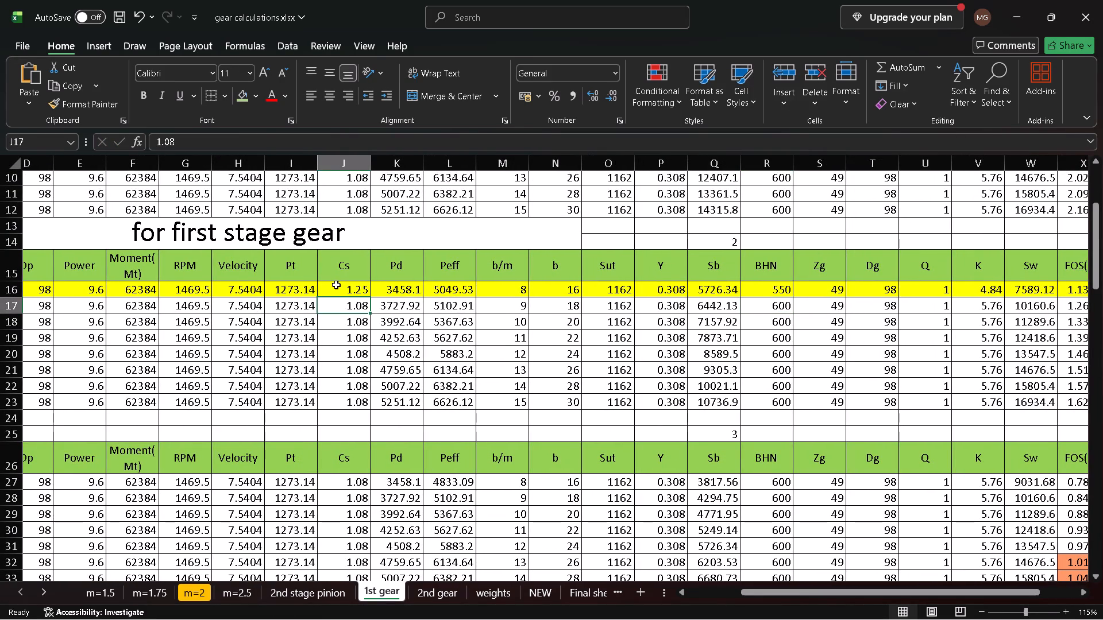
pyautogui.click(336, 285)
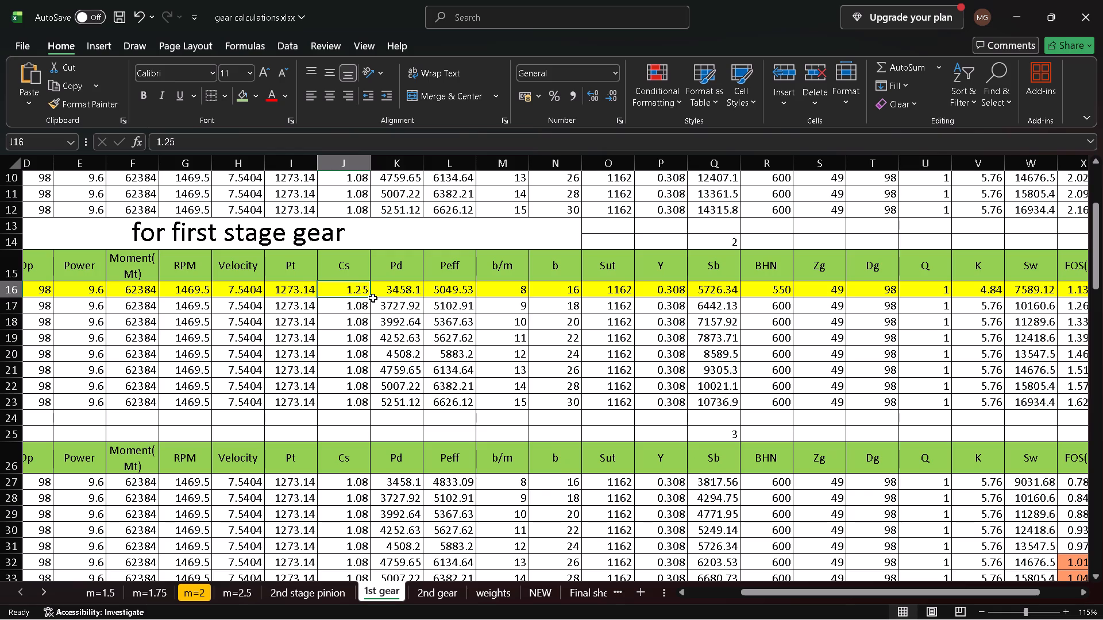
pyautogui.doubleClick(373, 298)
pyautogui.moveTo(361, 292); pyautogui.dragTo(371, 297)
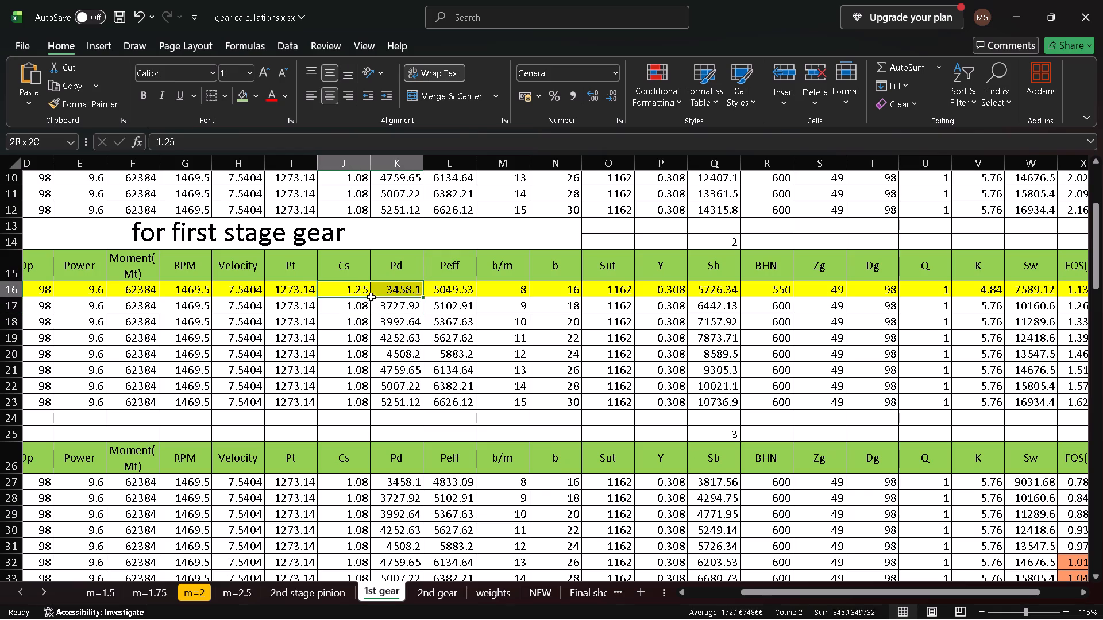
pyautogui.moveTo(371, 297); pyautogui.dragTo(369, 296)
pyautogui.click(369, 296)
pyautogui.doubleClick(369, 296)
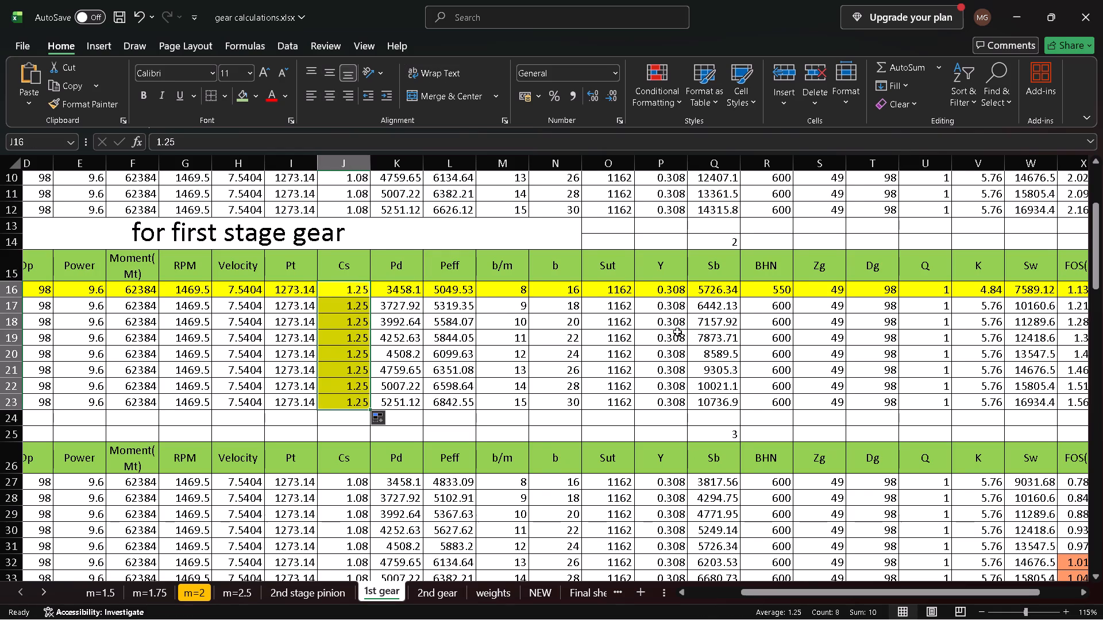
# Set BHN to 560 in row 16 of the same first stage gear table and fill it down to row 23.
pyautogui.hscroll(-2, 691, 331)
pyautogui.click(520, 292)
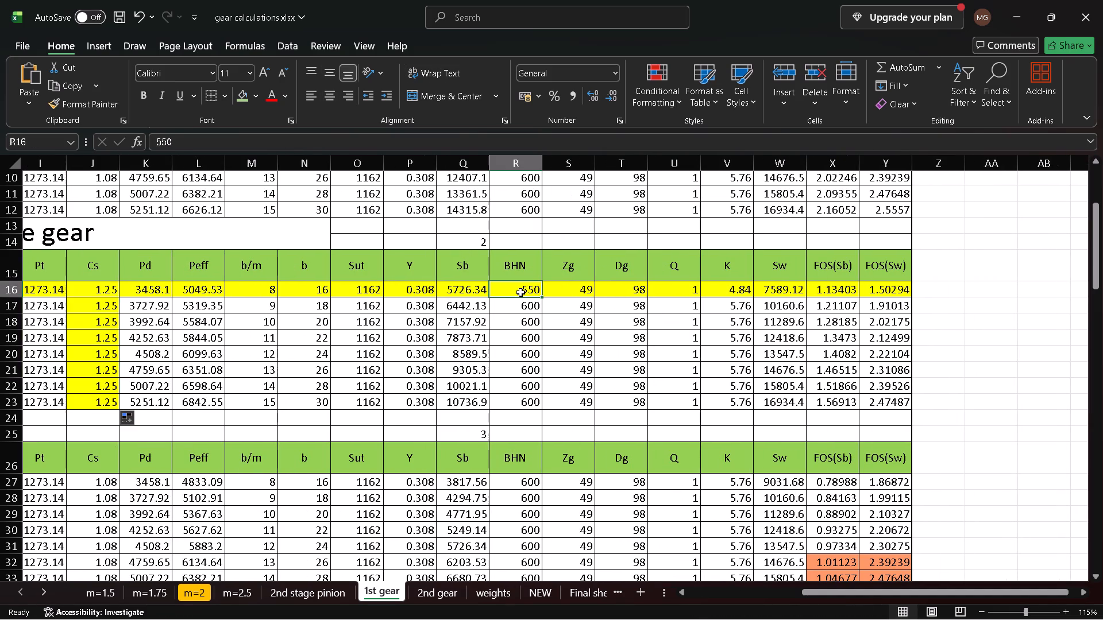
pyautogui.press('2')
pyautogui.press('BackSpace')
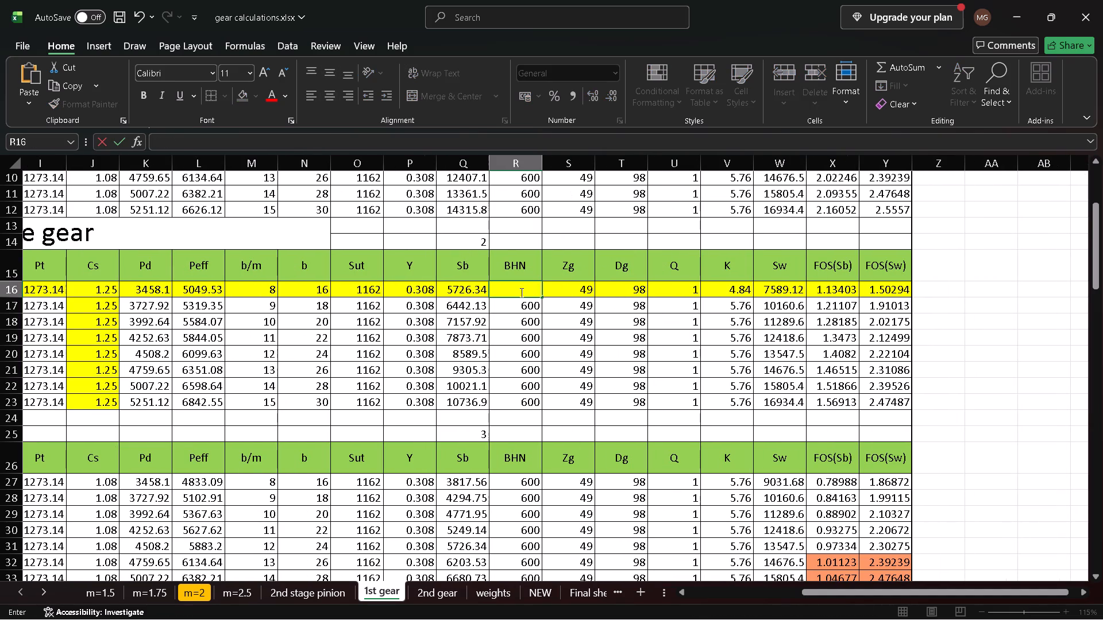
pyautogui.write('560')
pyautogui.press('Return')
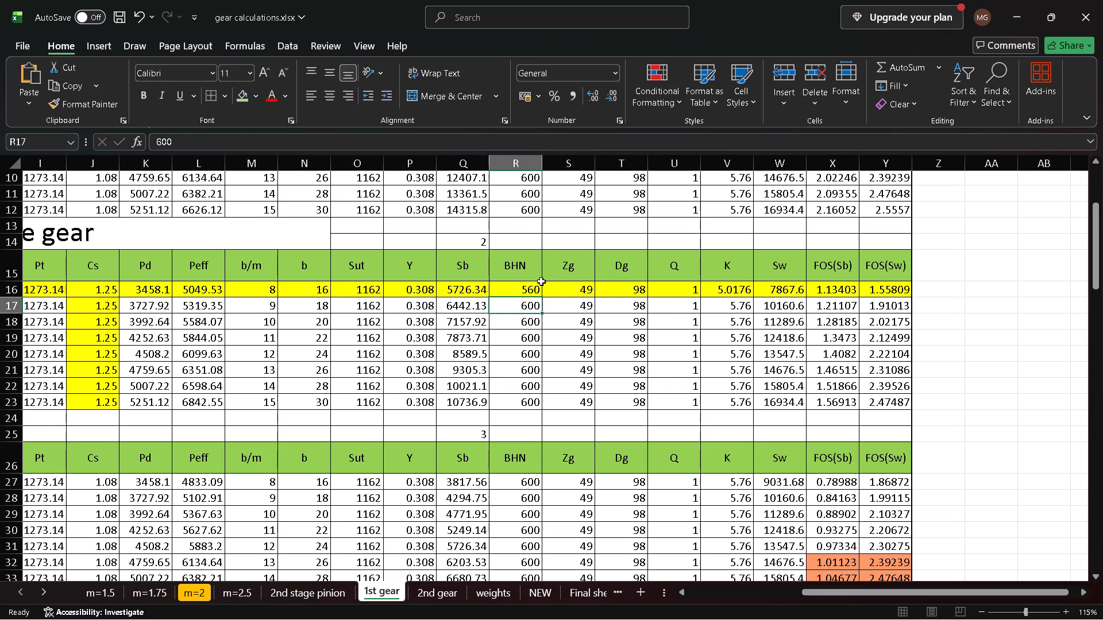
pyautogui.click(537, 285)
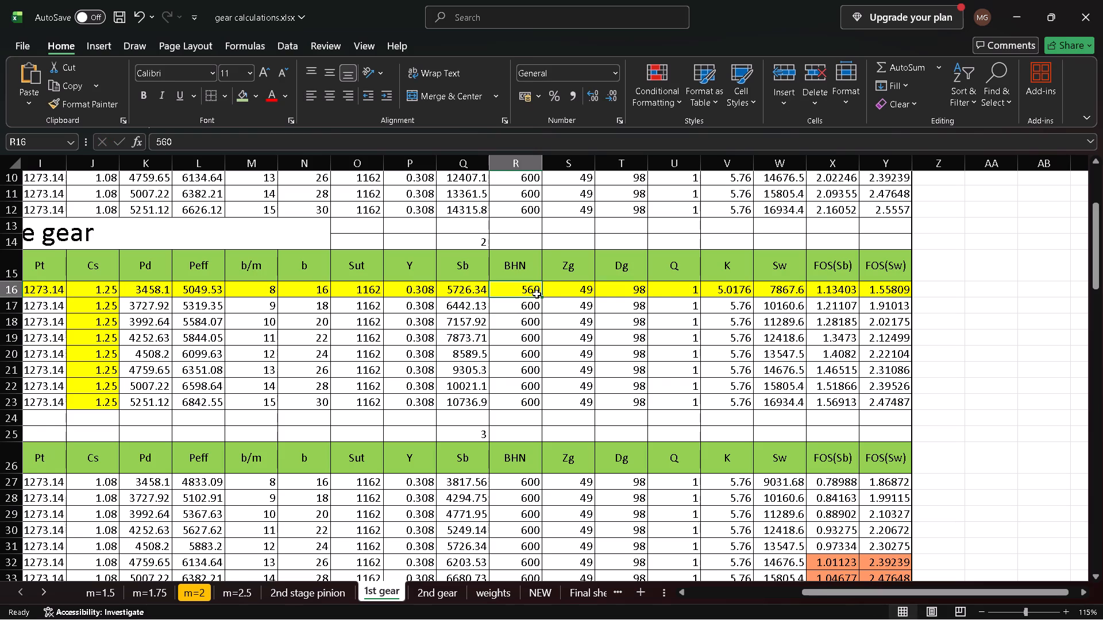
pyautogui.doubleClick(540, 295)
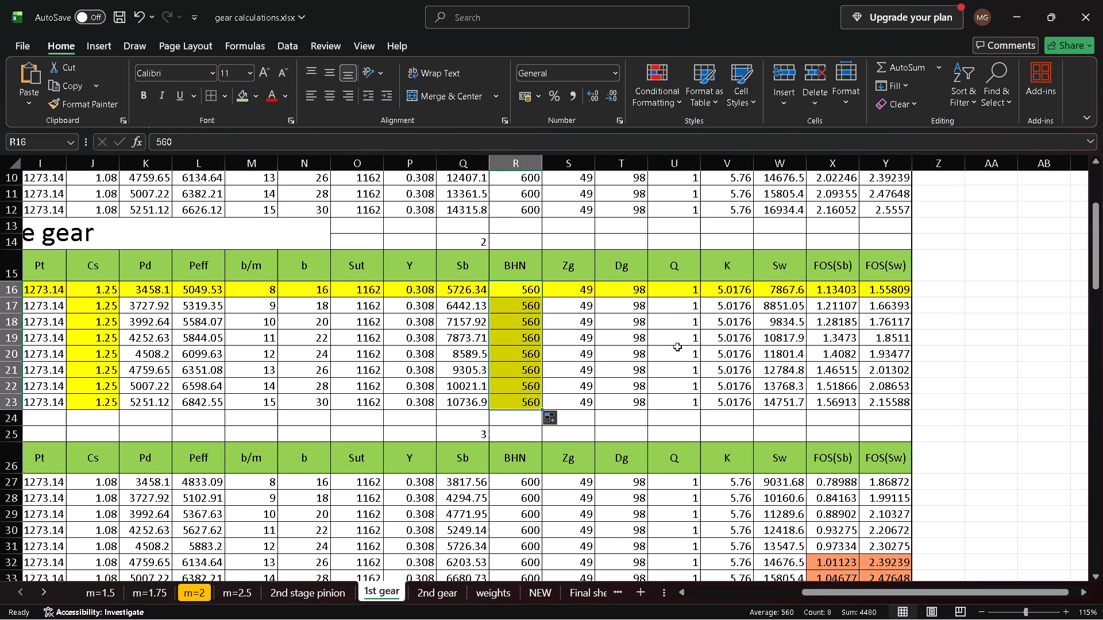
# Compare the Q formula in the first stage gear table's highlighted row with the one in the m=2 sheet's Peff PD table.
pyautogui.hscroll(1, 679, 347)
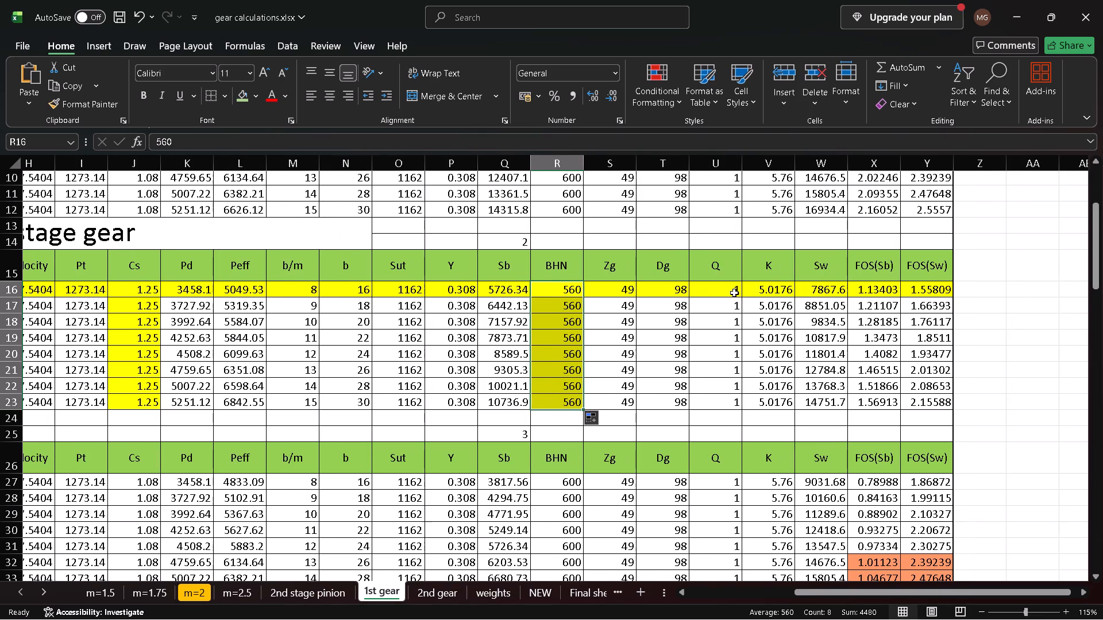
pyautogui.click(734, 293)
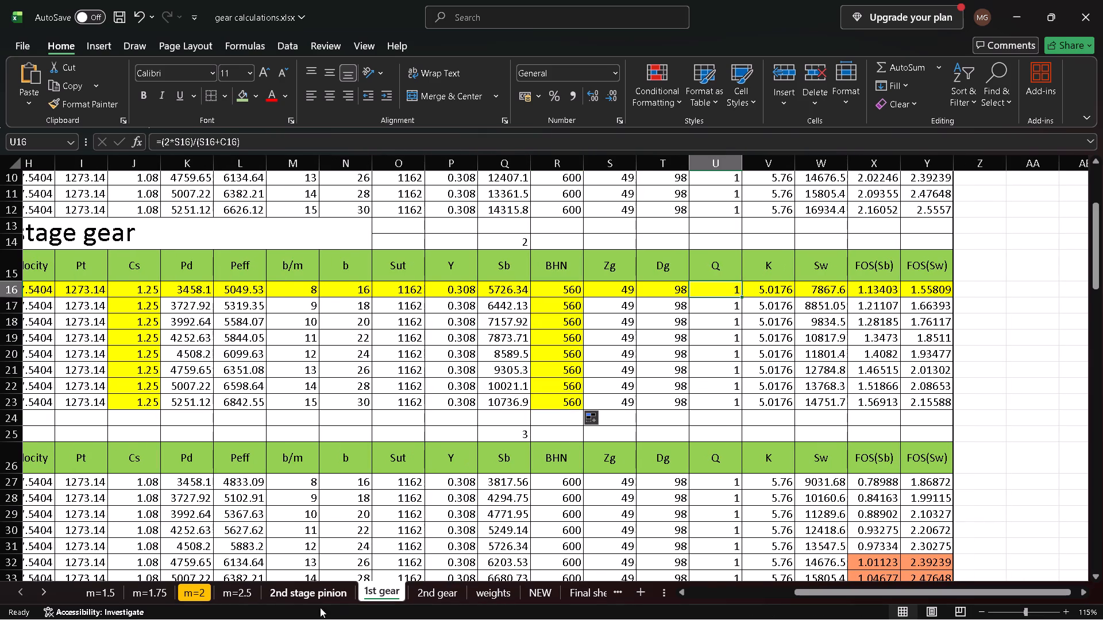
pyautogui.click(196, 587)
pyautogui.hscroll(-1, 711, 524)
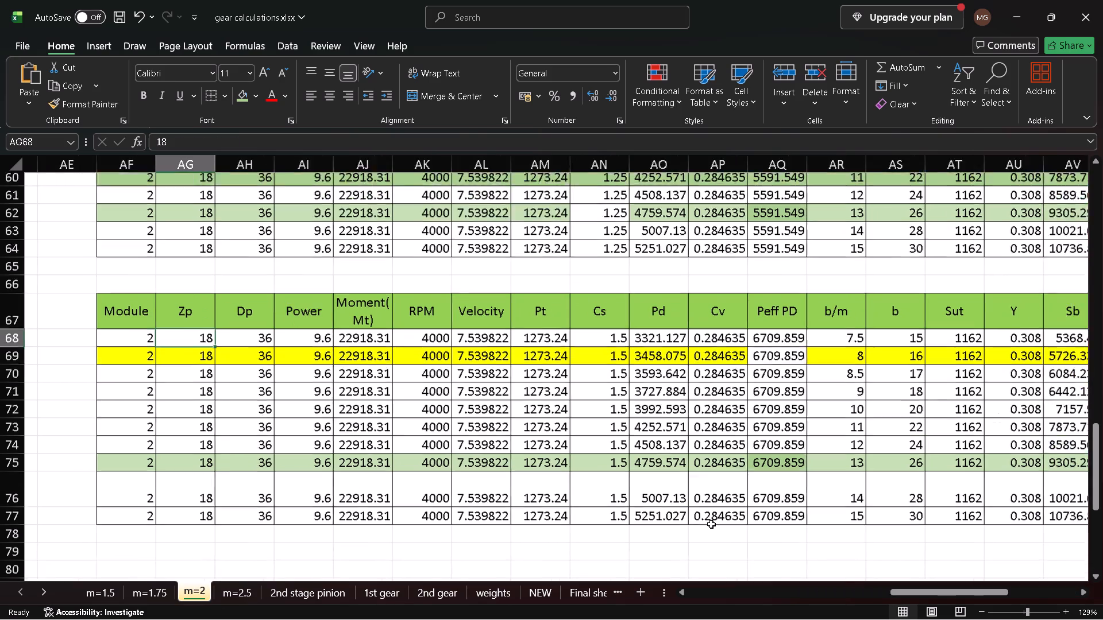
pyautogui.hscroll(-2, 711, 524)
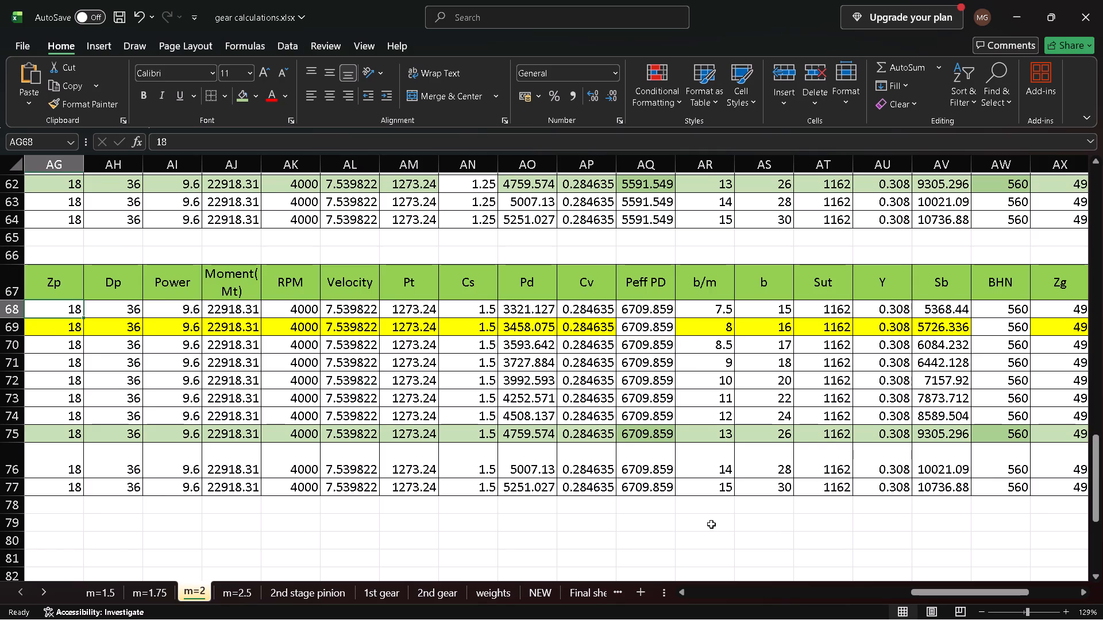
pyautogui.hscroll(-2, 788, 520)
pyautogui.hscroll(-2, 586, 397)
pyautogui.scroll(-1, 586, 397)
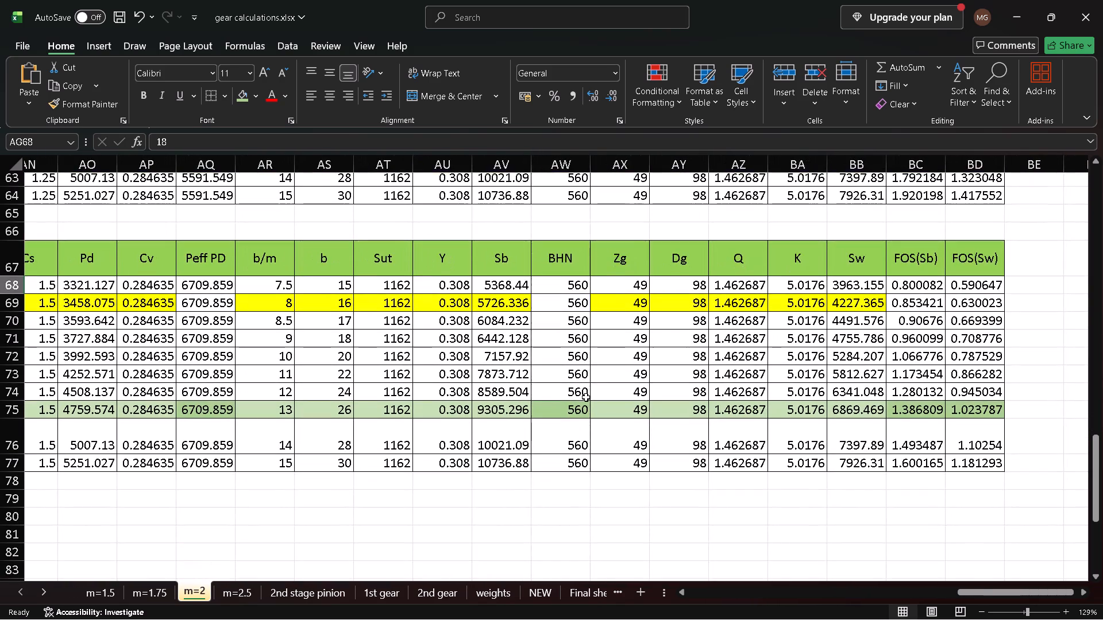
pyautogui.click(755, 279)
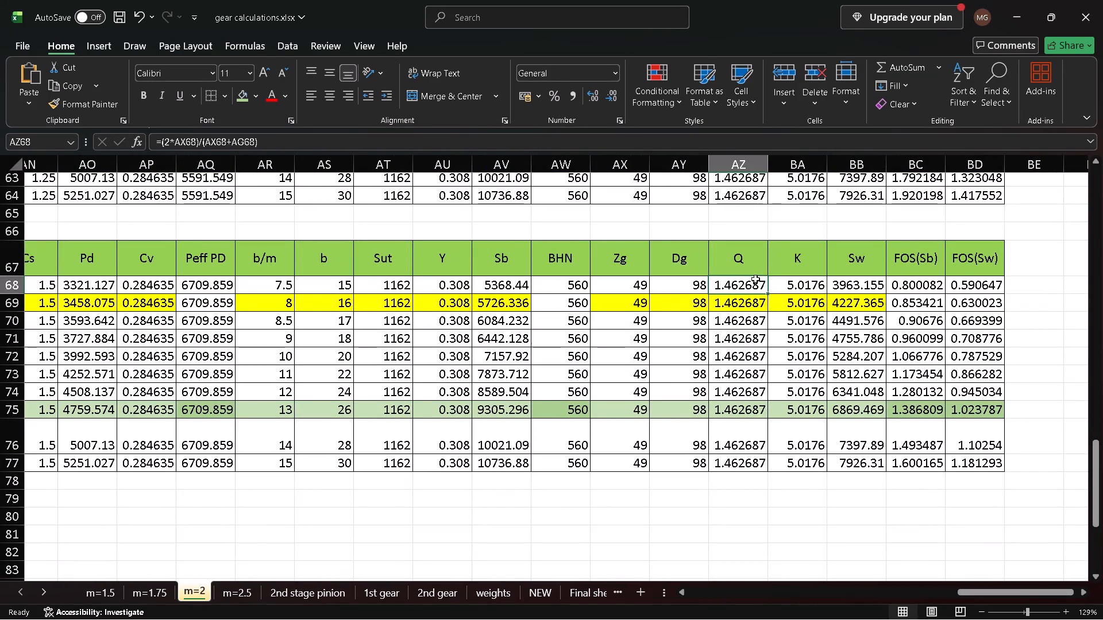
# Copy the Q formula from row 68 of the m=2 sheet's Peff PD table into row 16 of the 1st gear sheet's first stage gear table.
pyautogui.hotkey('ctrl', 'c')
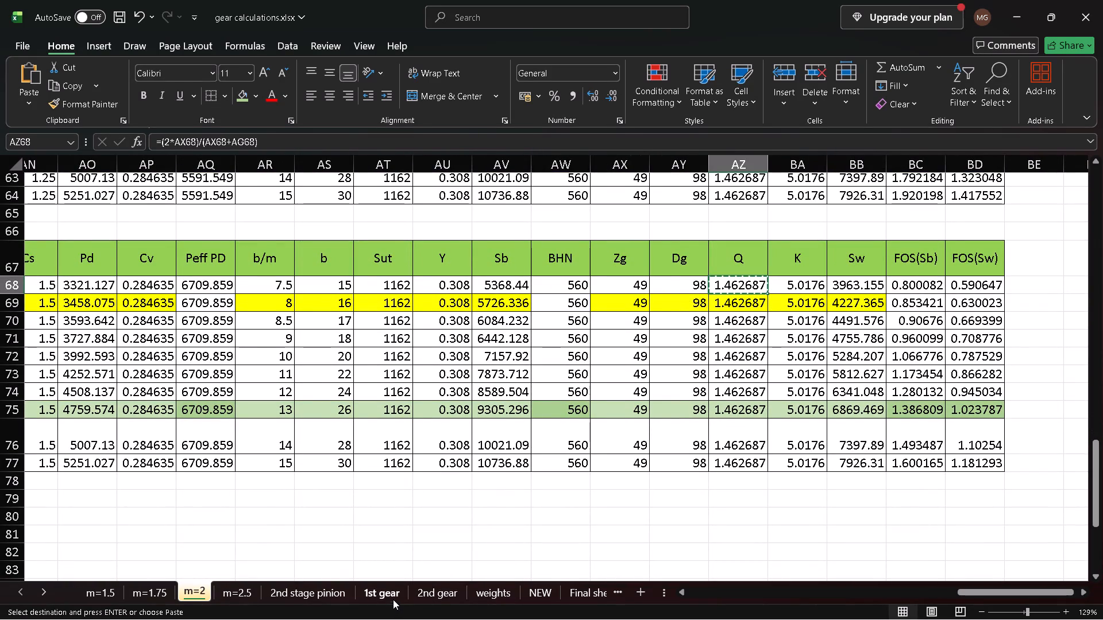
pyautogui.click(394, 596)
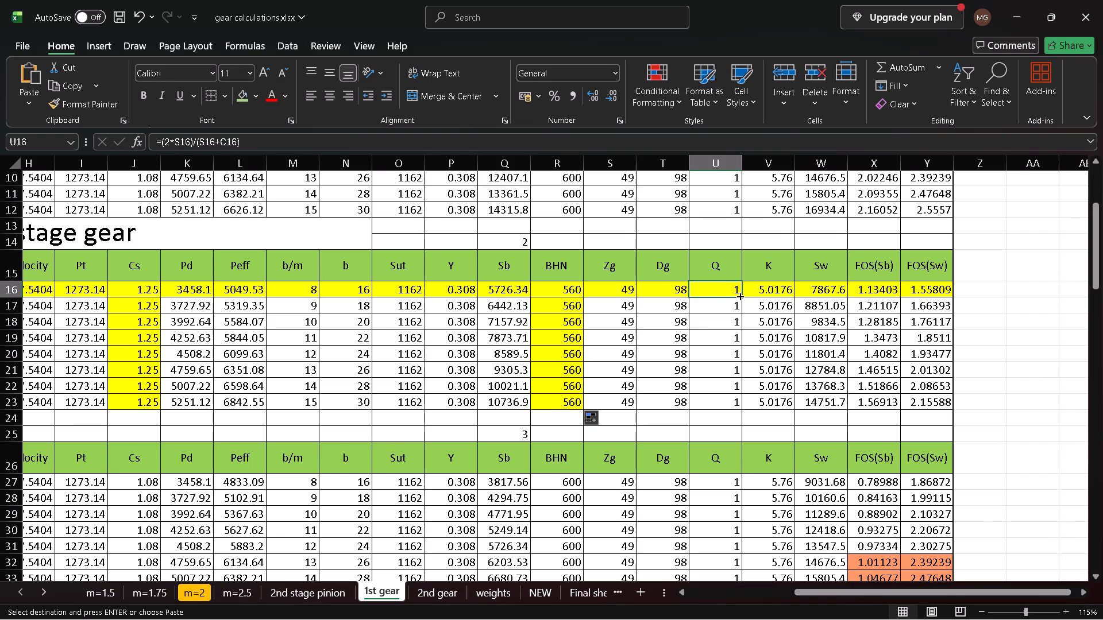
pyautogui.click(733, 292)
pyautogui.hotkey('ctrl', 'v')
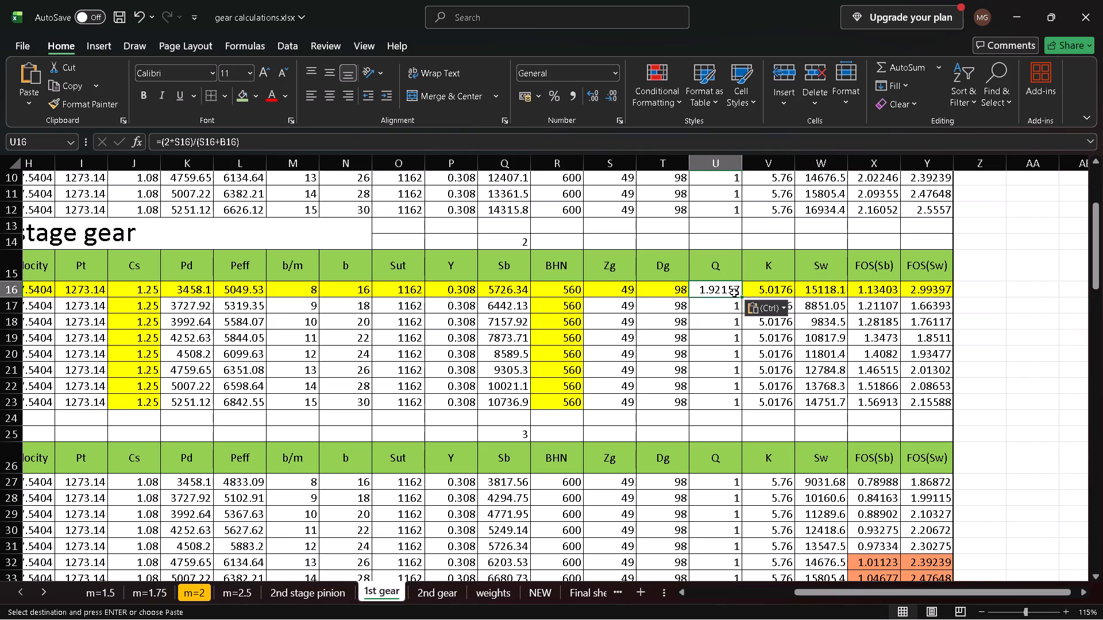
# Replace the Q formula in row 16 of the first stage gear table with 1.4626 and fill it down to row 23.
pyautogui.doubleClick(731, 290)
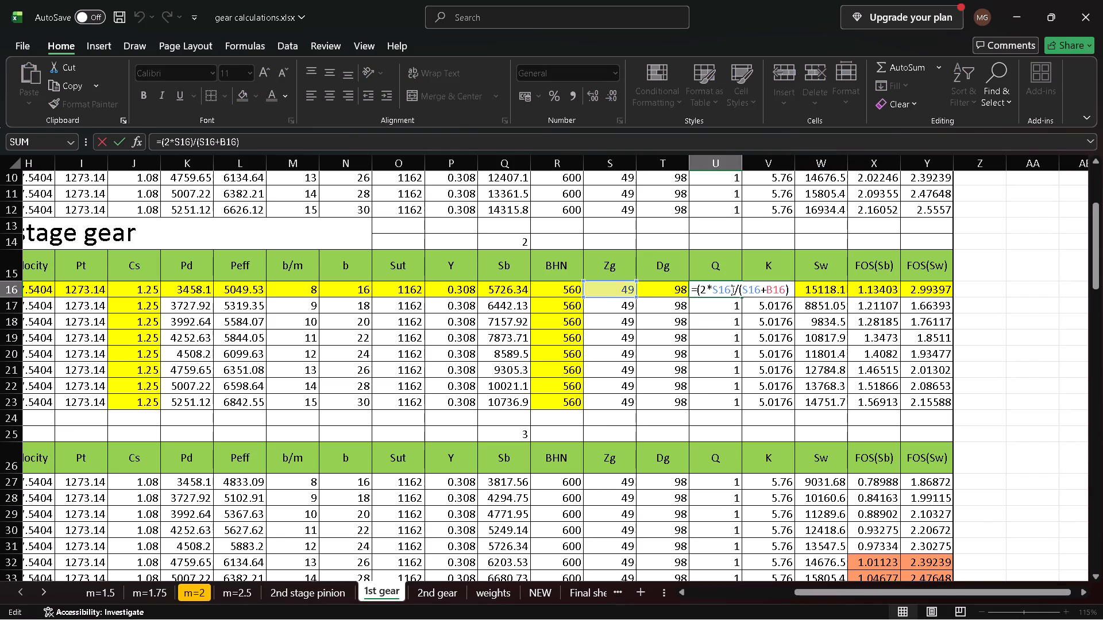
pyautogui.press('BackSpace')
pyautogui.press('BackSpace')
pyautogui.press('BackSpace')
pyautogui.press('BackSpace')
pyautogui.press('BackSpace')
pyautogui.press('BackSpace')
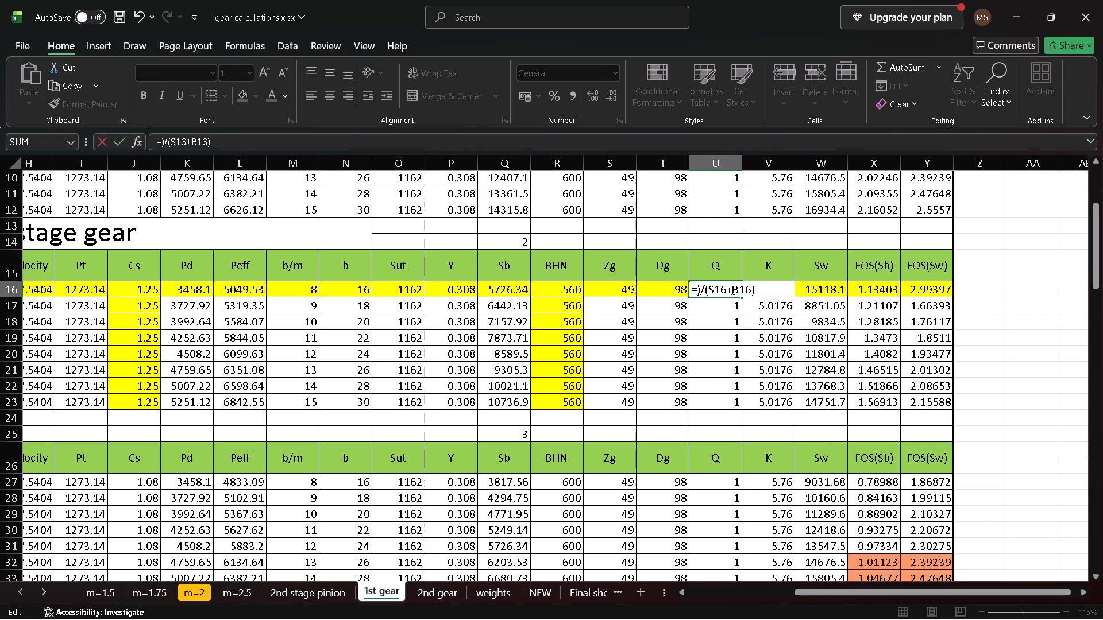
pyautogui.hotkey('ctrl', 'a')
pyautogui.press('BackSpace')
pyautogui.write('1.42')
pyautogui.press('BackSpace')
pyautogui.write('626')
pyautogui.press('Return')
pyautogui.click(731, 290)
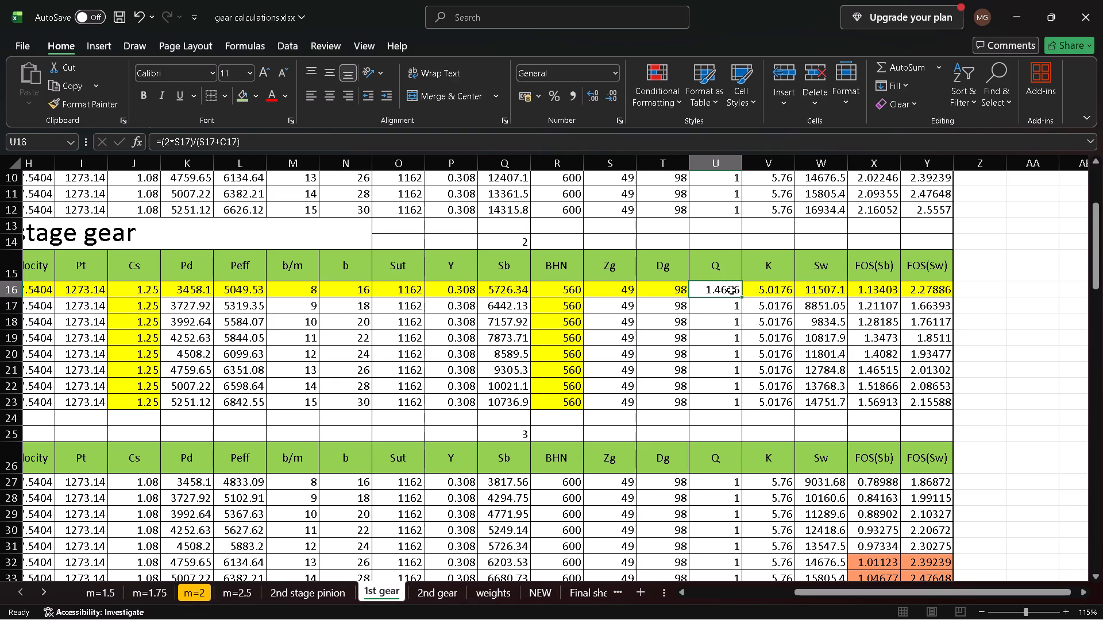
pyautogui.doubleClick(741, 296)
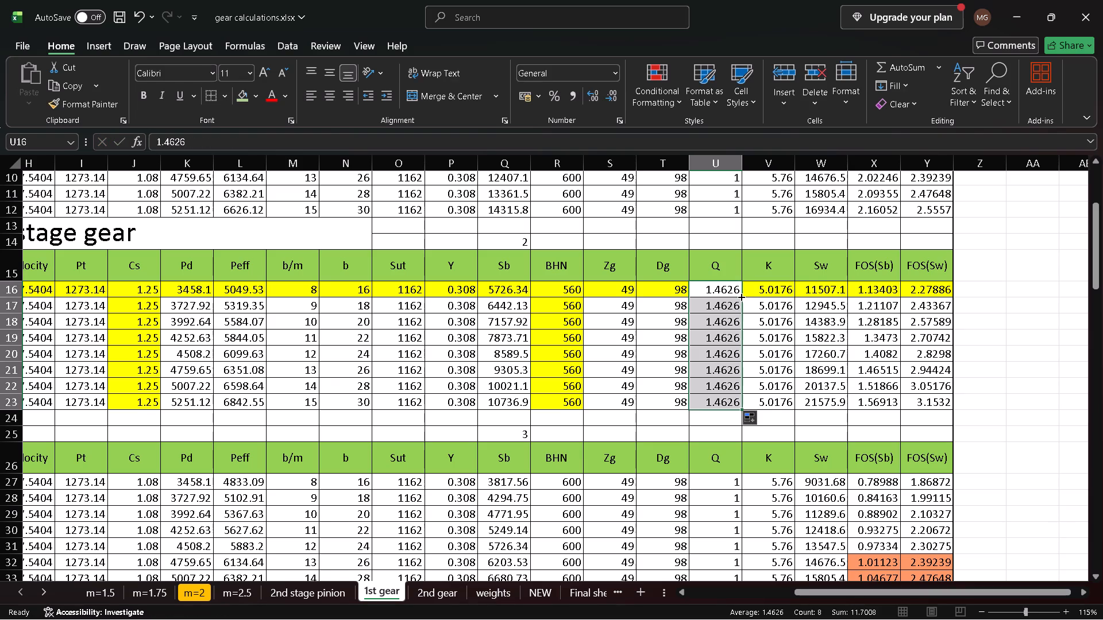
# Review row 16 of the first stage gear table, examining the Zg entry and the inputs used by the Peff formula.
pyautogui.hscroll(2, 731, 333)
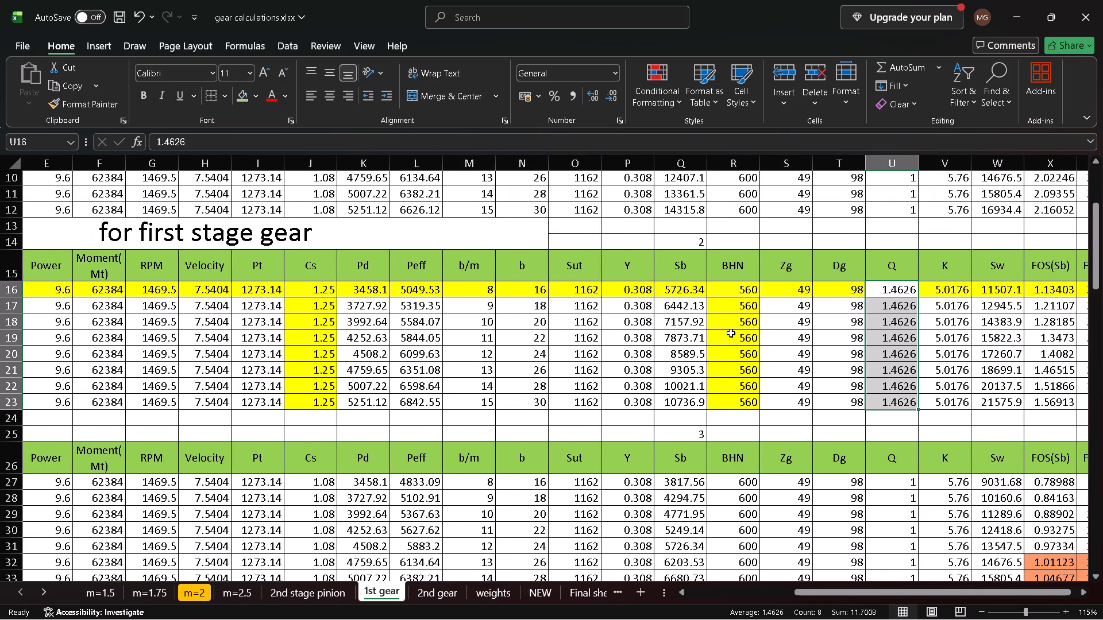
pyautogui.hscroll(-1, 731, 333)
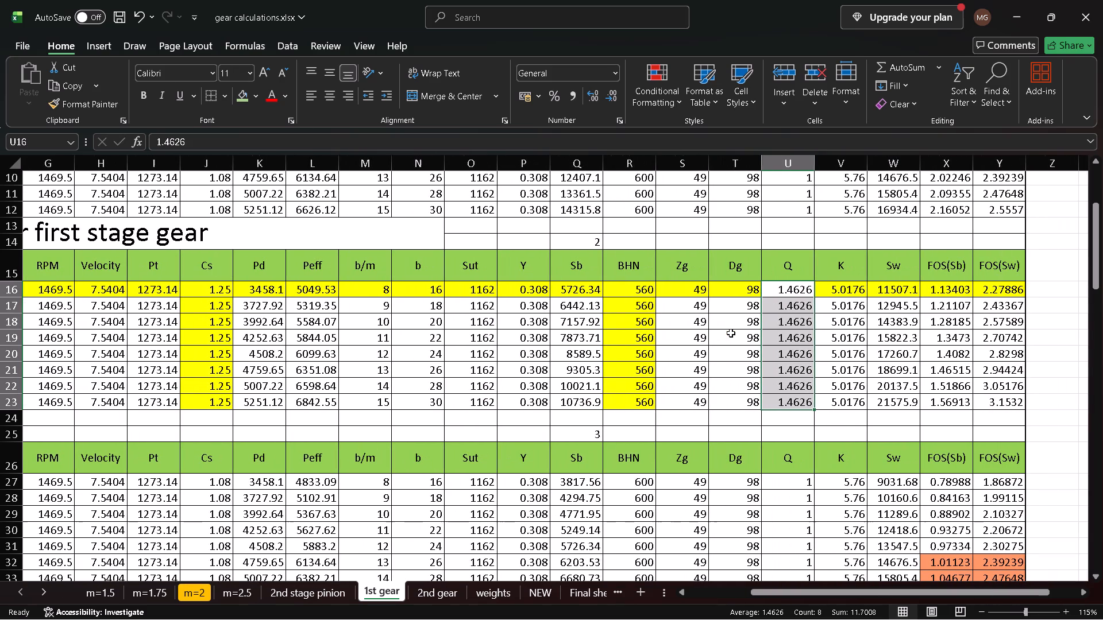
pyautogui.hscroll(-1, 731, 333)
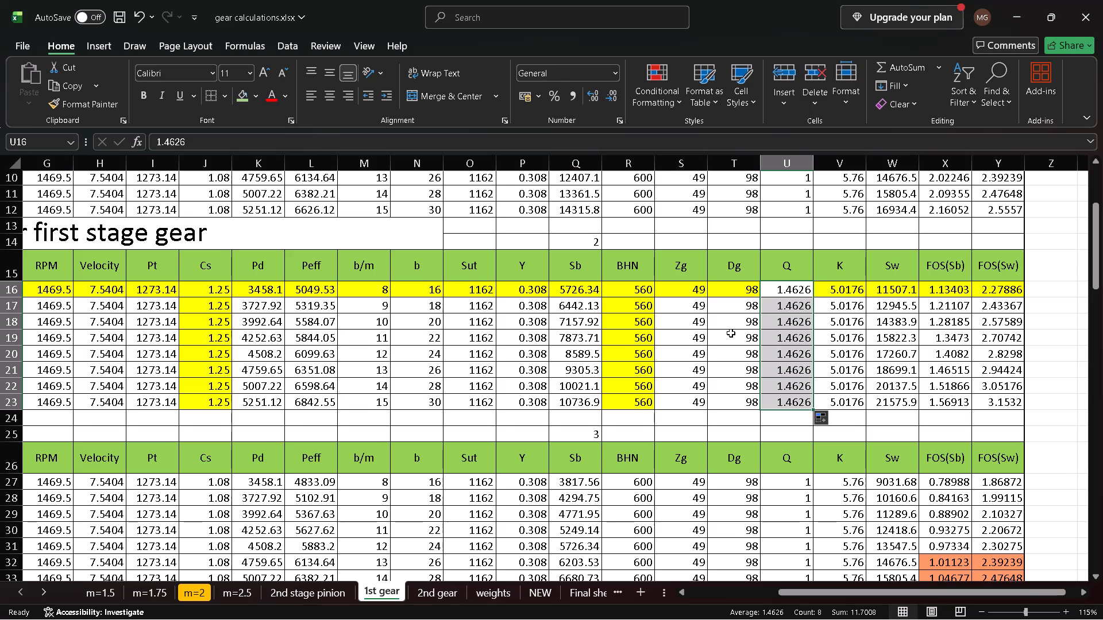
pyautogui.click(678, 282)
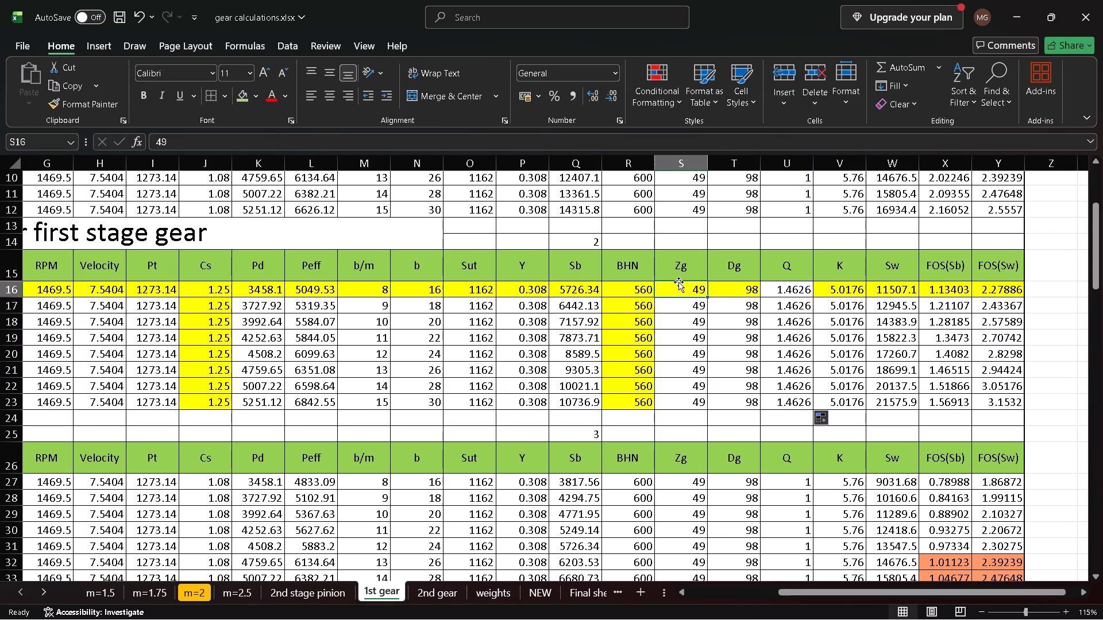
pyautogui.hscroll(1, 678, 282)
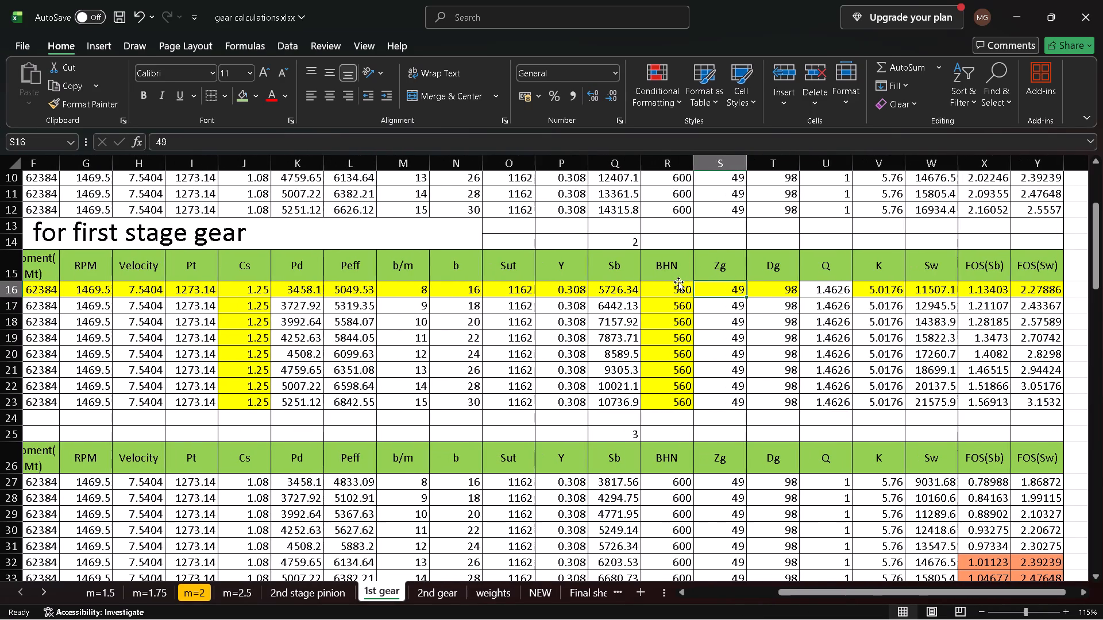
pyautogui.hscroll(1, 678, 282)
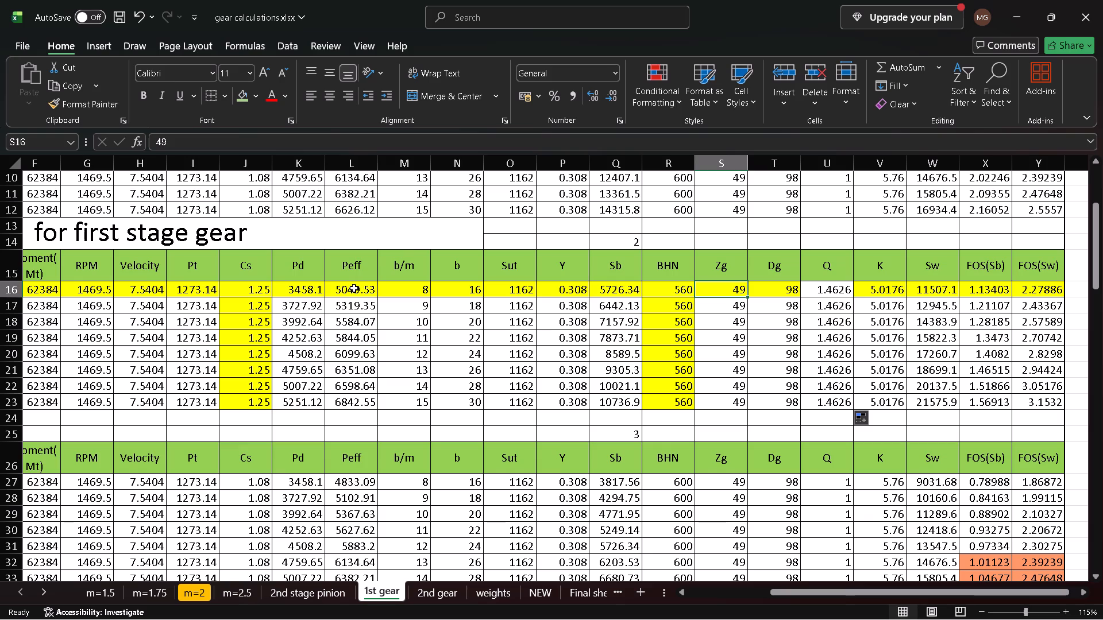
pyautogui.click(353, 288)
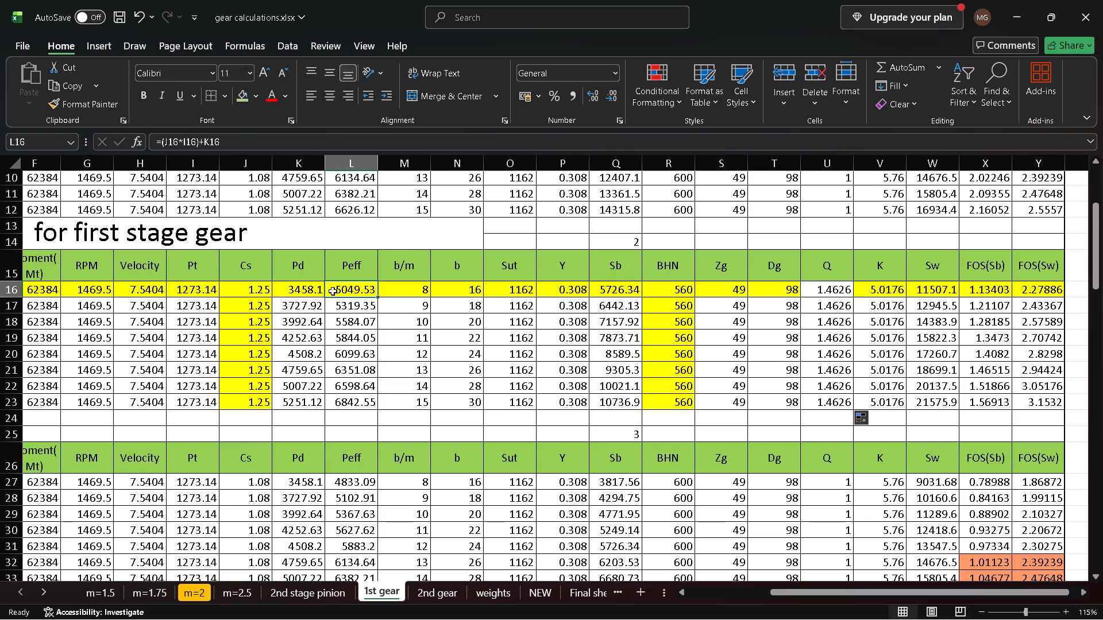
pyautogui.click(330, 138)
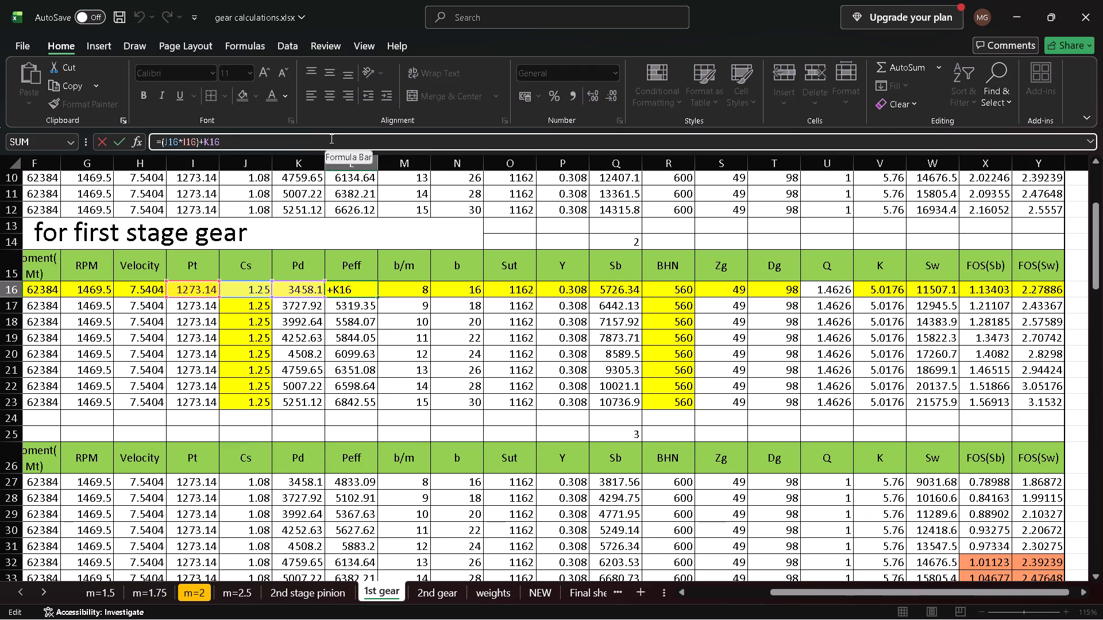
pyautogui.hscroll(1, 281, 237)
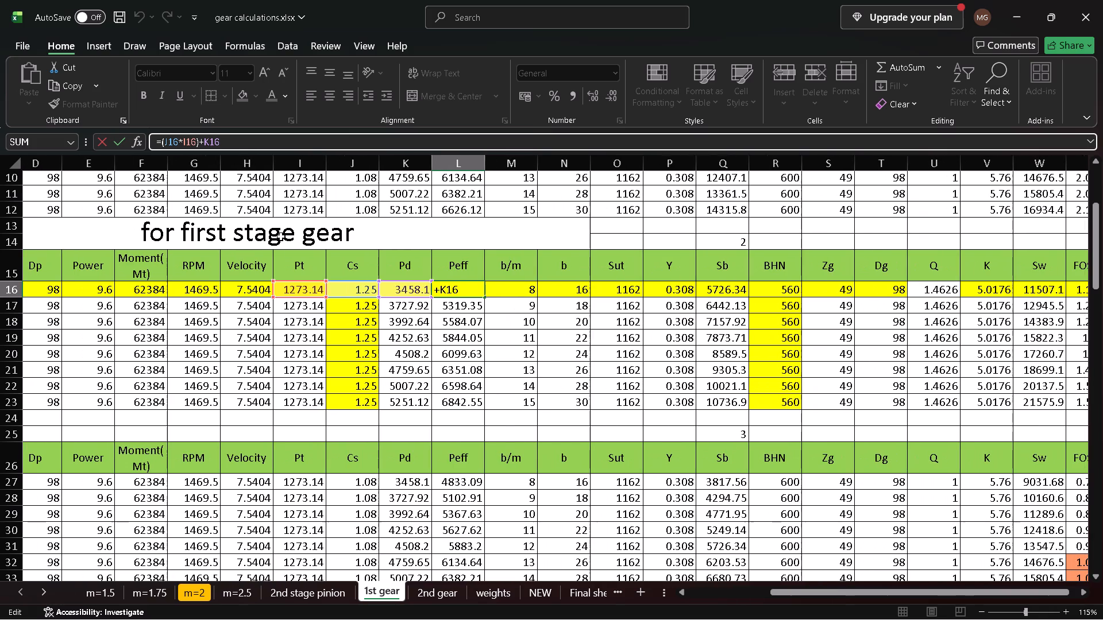
pyautogui.hscroll(1, 281, 237)
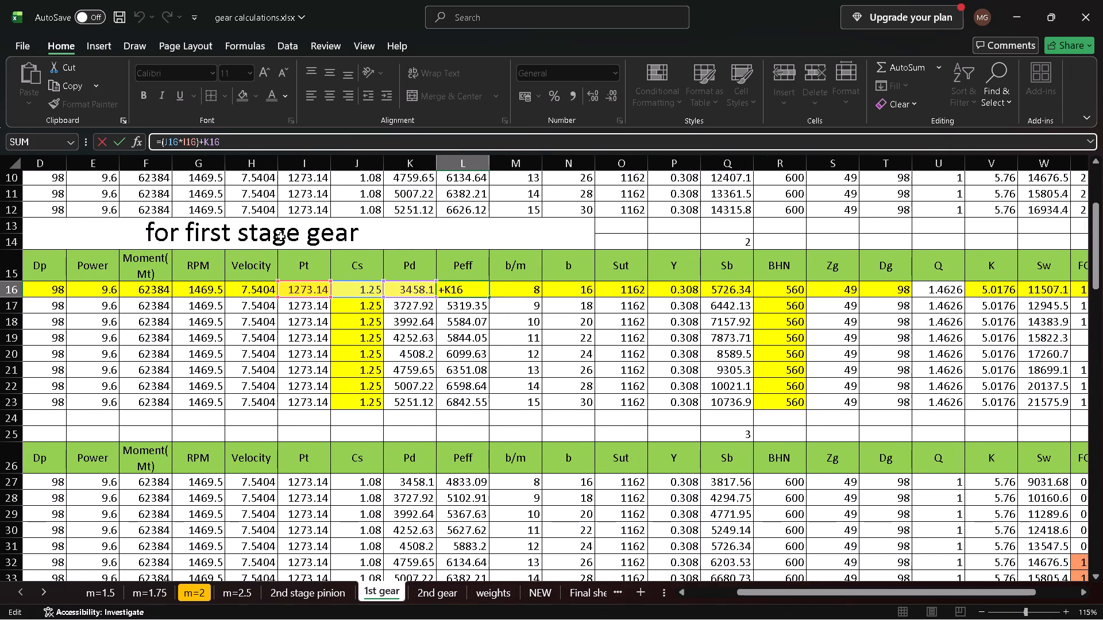
pyautogui.press('Return')
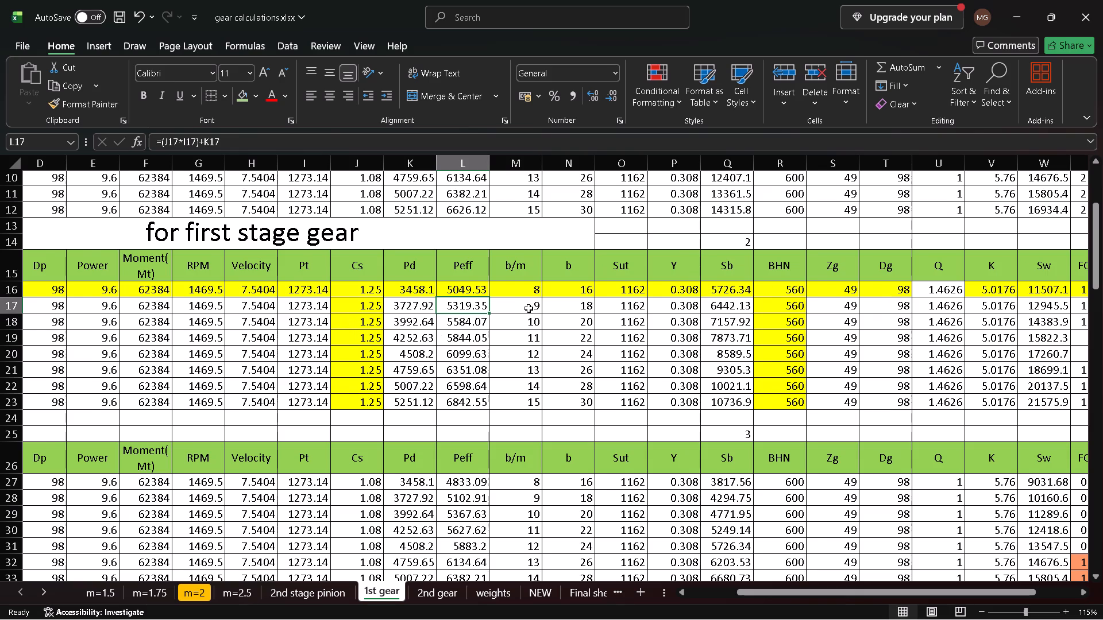
# Examine the first stage gear table across its columns, from Module through to the FOS(Sb) and FOS(Sw) safety factors.
pyautogui.hscroll(3, 529, 308)
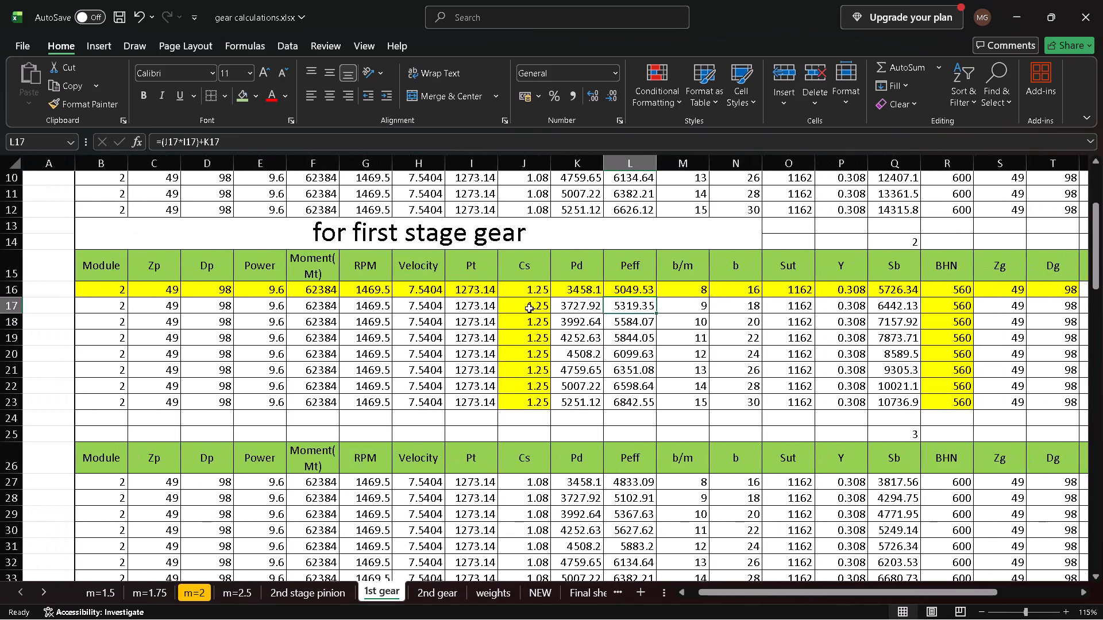
pyautogui.hscroll(-3, 529, 308)
pyautogui.hscroll(1, 529, 308)
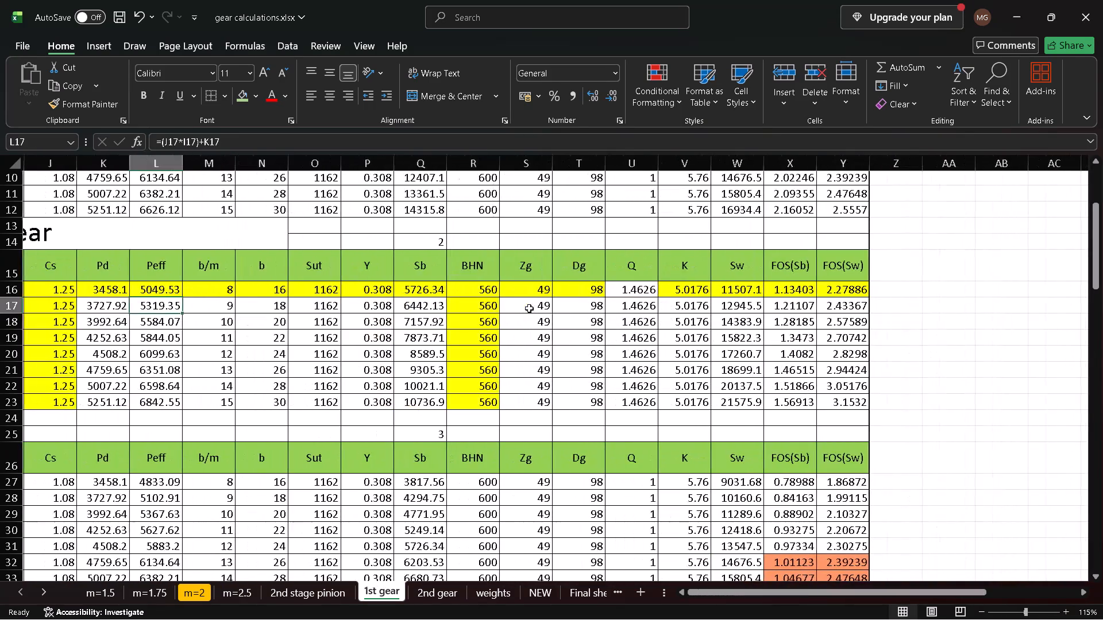
pyautogui.hscroll(2, 529, 308)
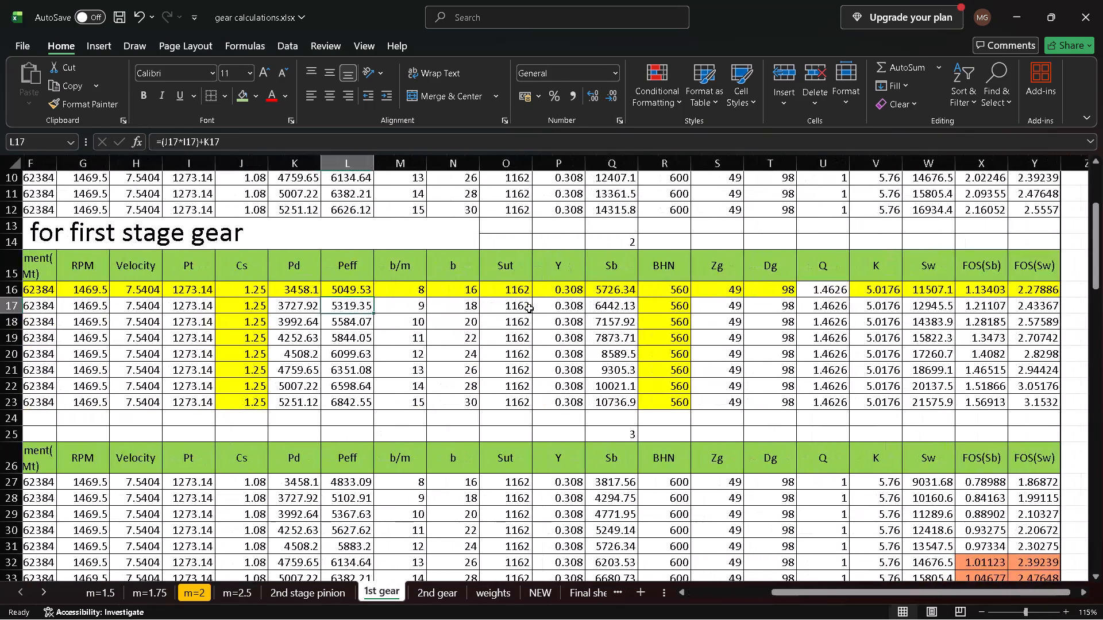
pyautogui.hscroll(4, 529, 308)
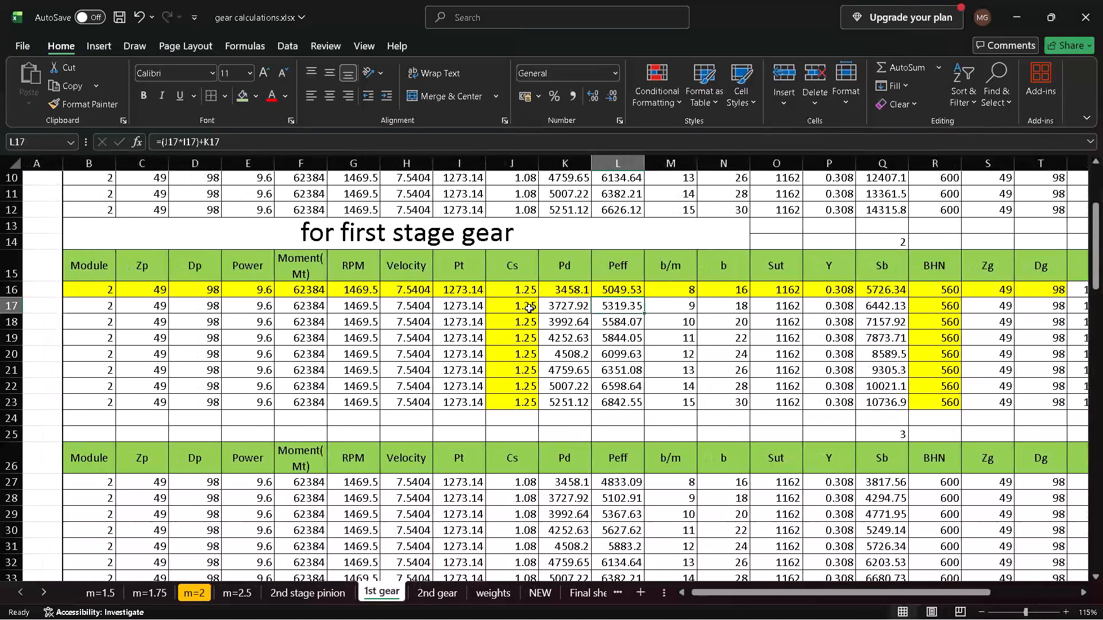
pyautogui.hscroll(-1, 620, 305)
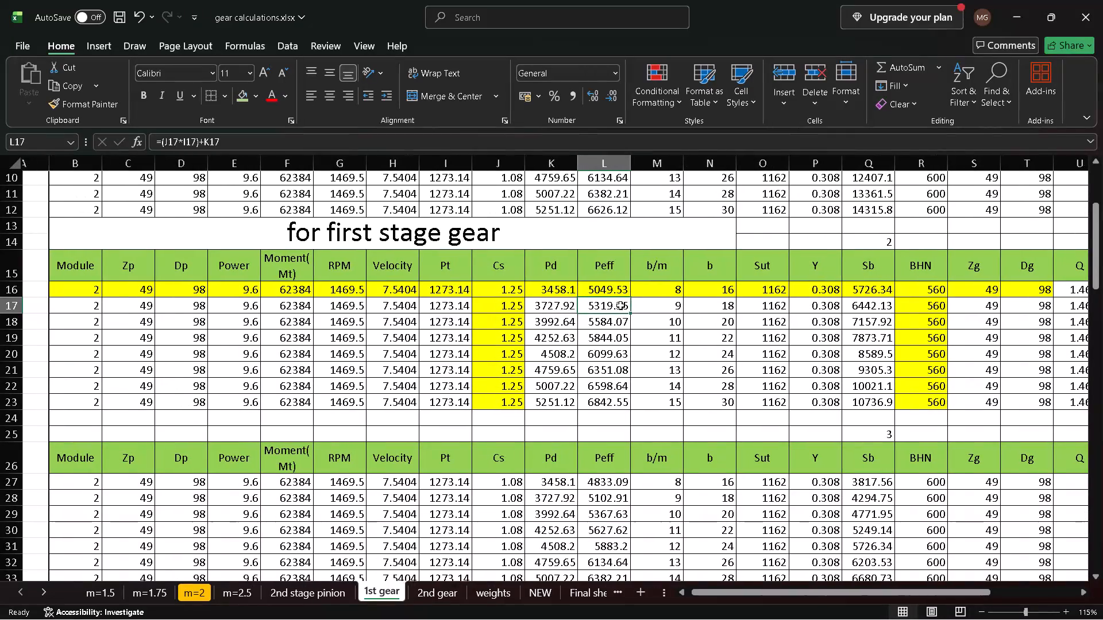
pyautogui.hscroll(-1, 620, 305)
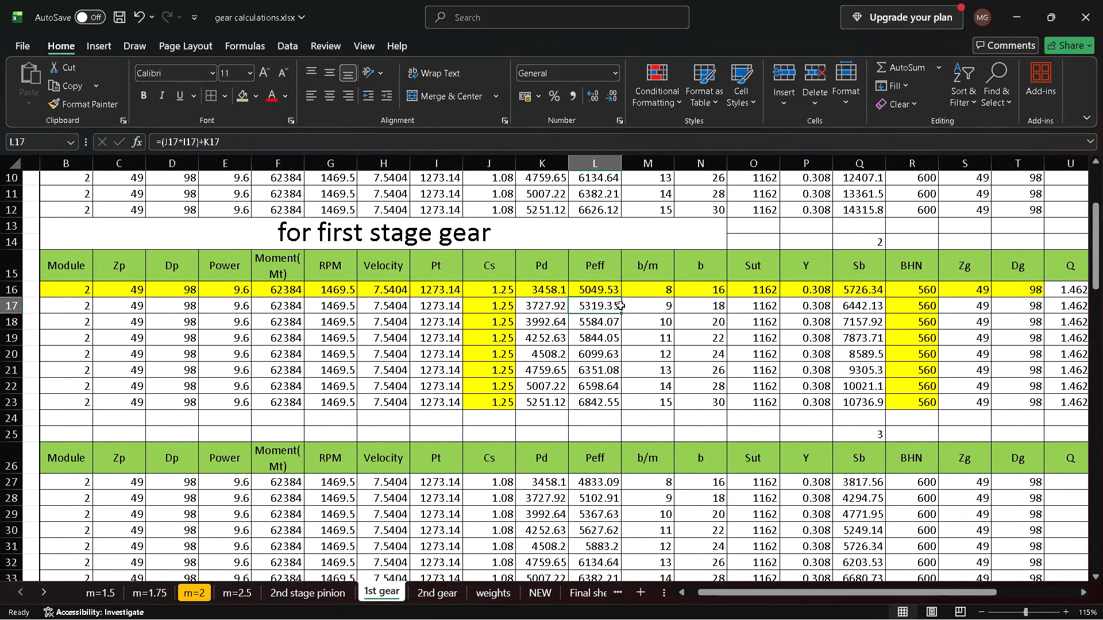
pyautogui.hscroll(-1, 620, 305)
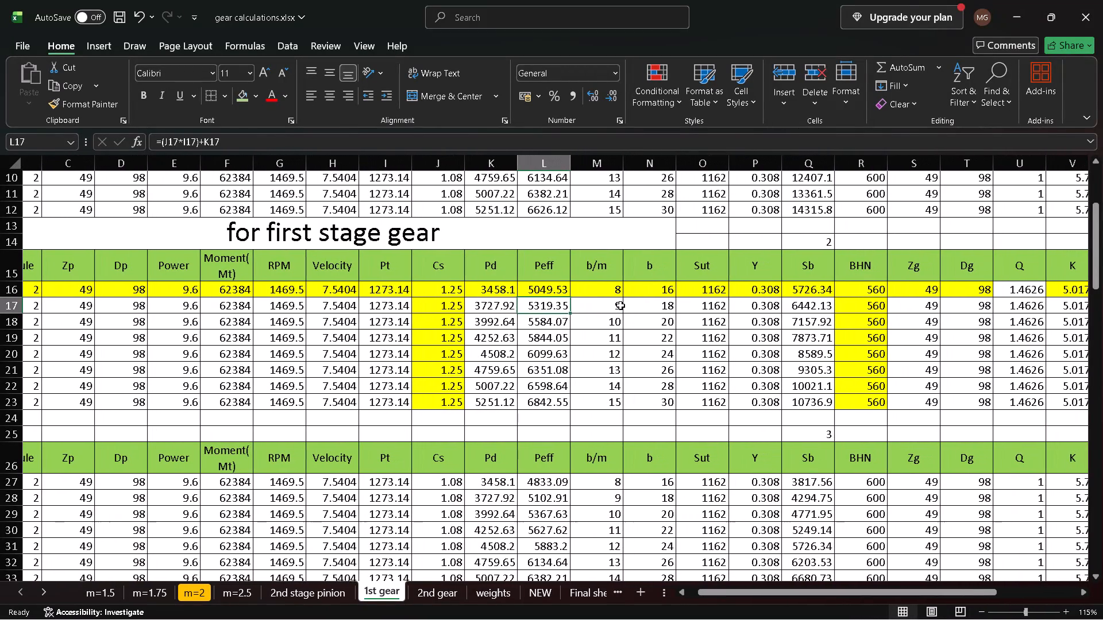
# Set Sut to 1200 in row 16 of the first stage gear table and fill it down to row 23.
pyautogui.click(715, 289)
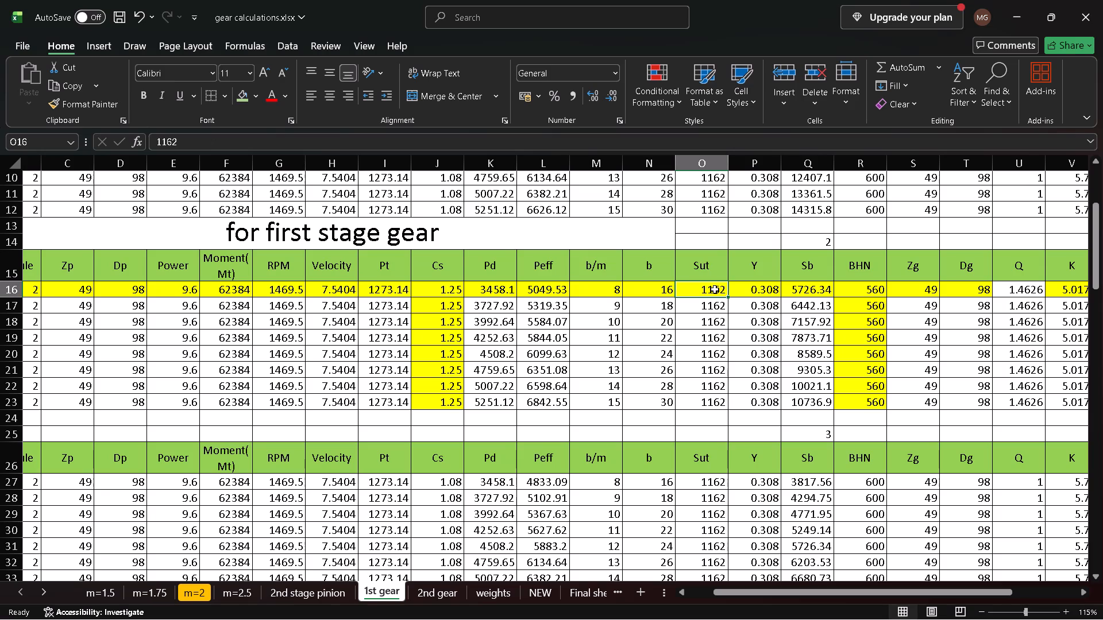
pyautogui.write('1200')
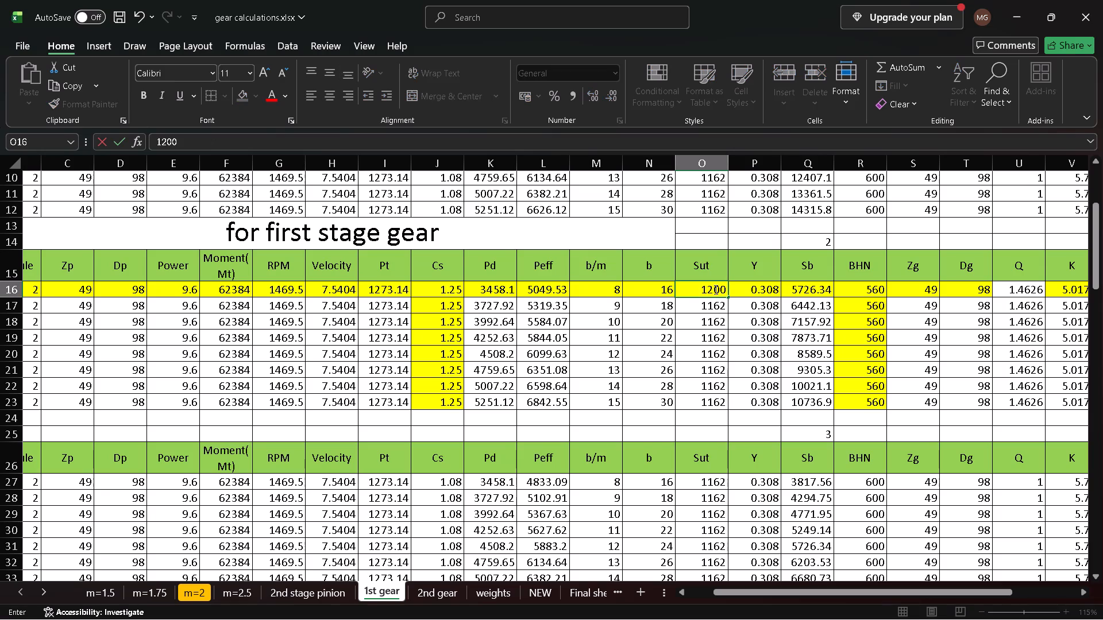
pyautogui.press('Return')
pyautogui.doubleClick(714, 287)
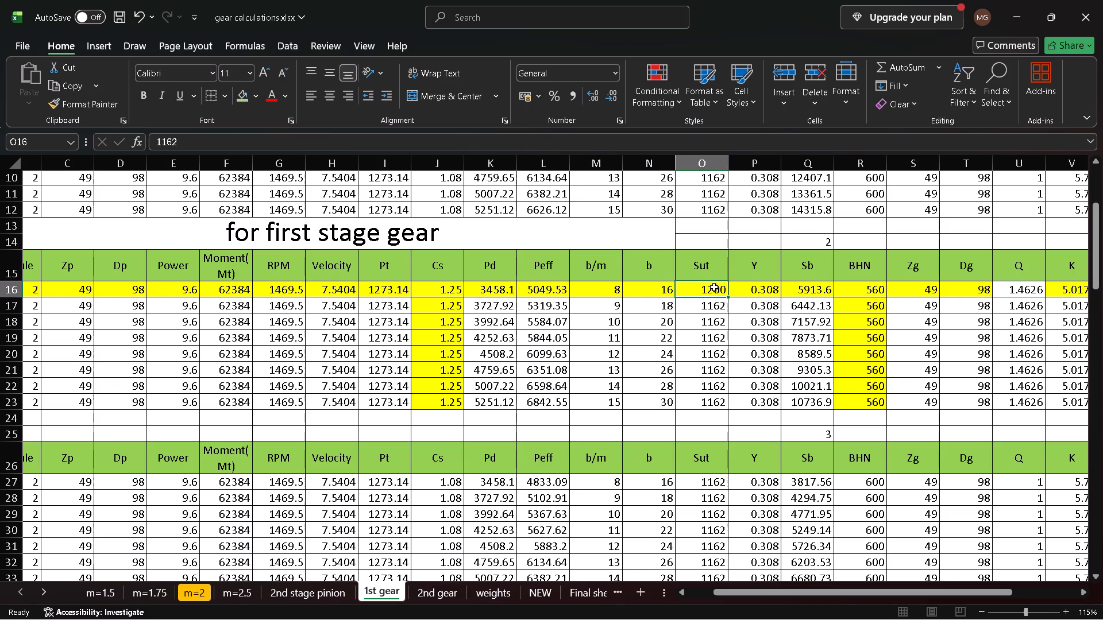
pyautogui.press('Return')
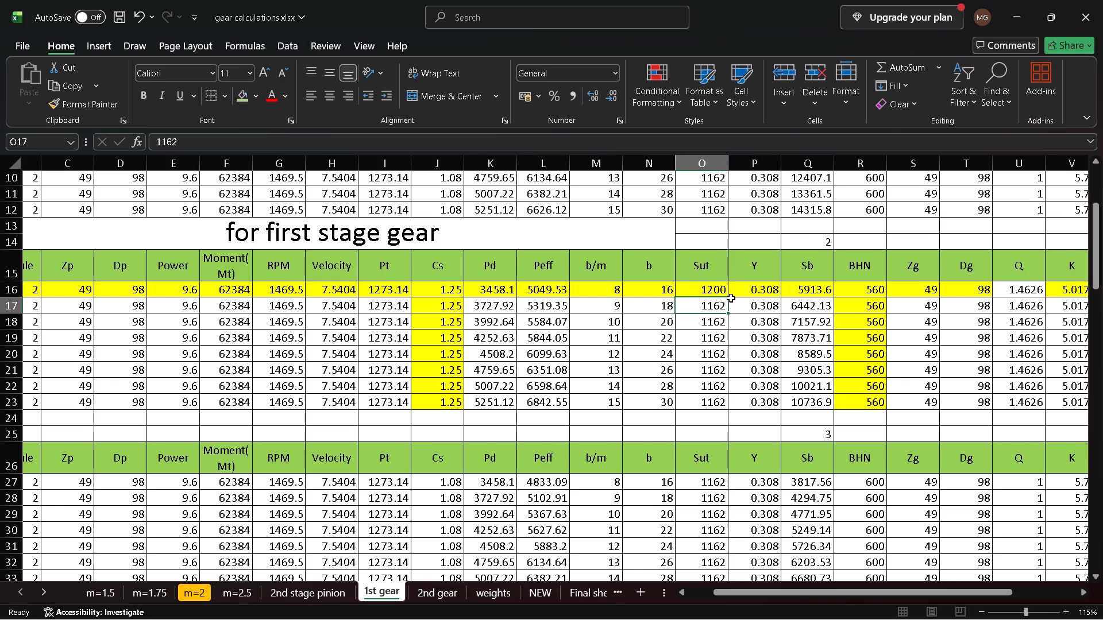
pyautogui.click(719, 287)
pyautogui.doubleClick(728, 297)
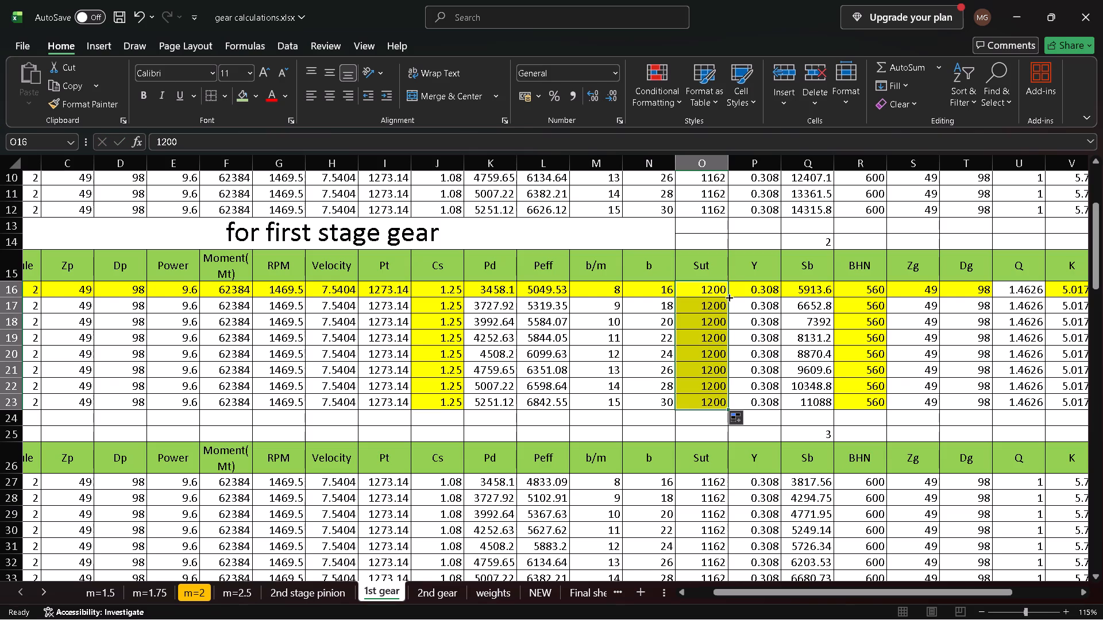
# Inspect the FOS(Sb) and Sw formulas in row 16 of the first stage gear table and review the input columns they draw on.
pyautogui.hscroll(-2, 839, 319)
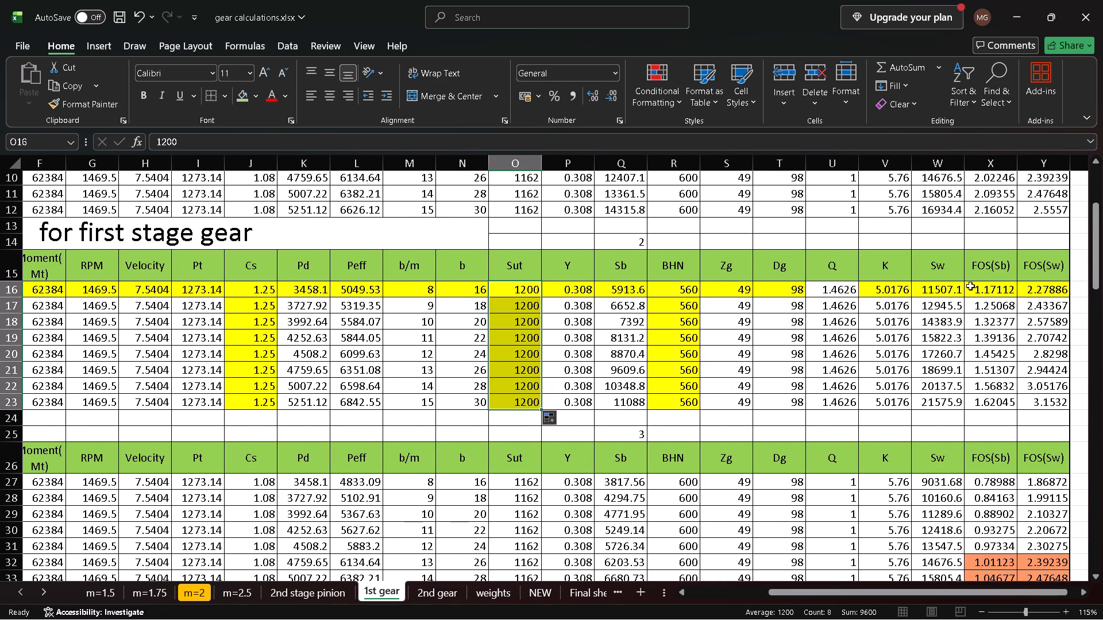
pyautogui.click(971, 285)
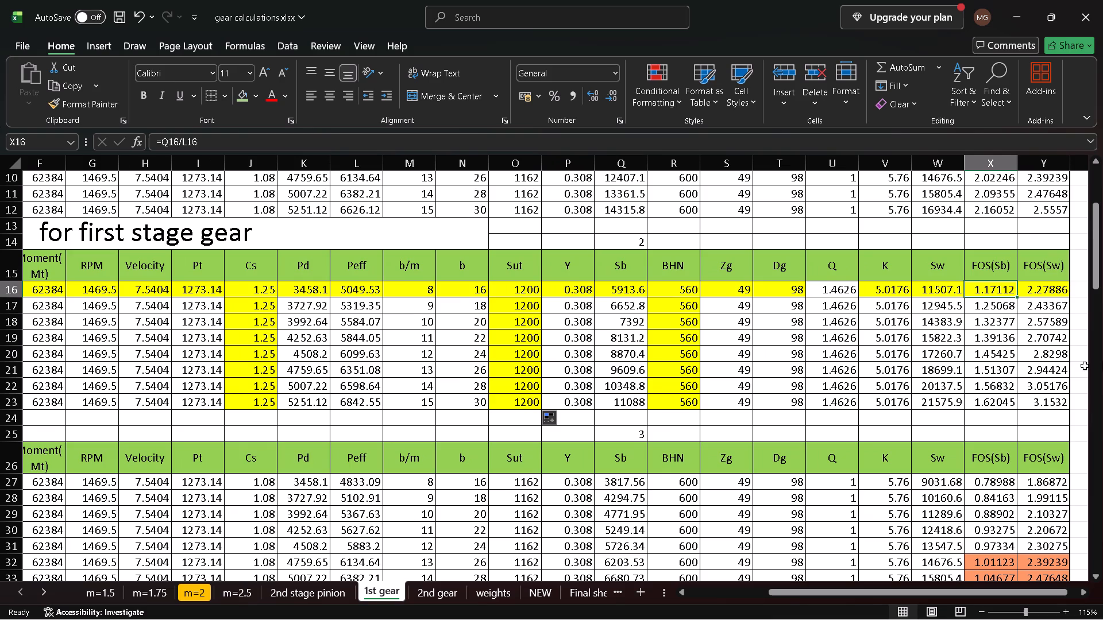
pyautogui.click(929, 293)
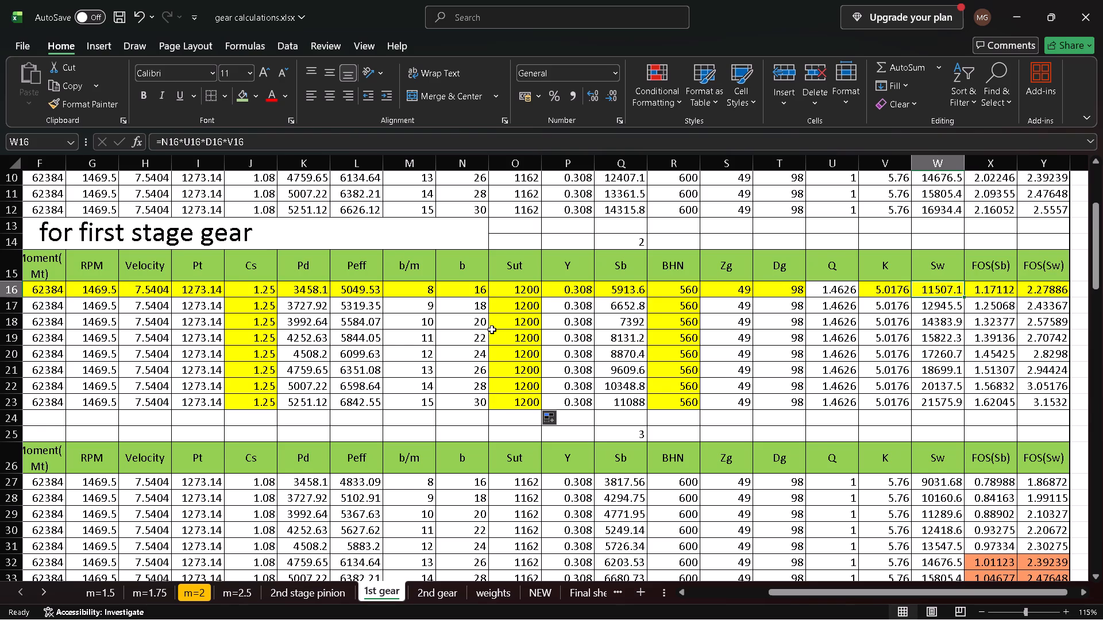
pyautogui.hscroll(2, 490, 331)
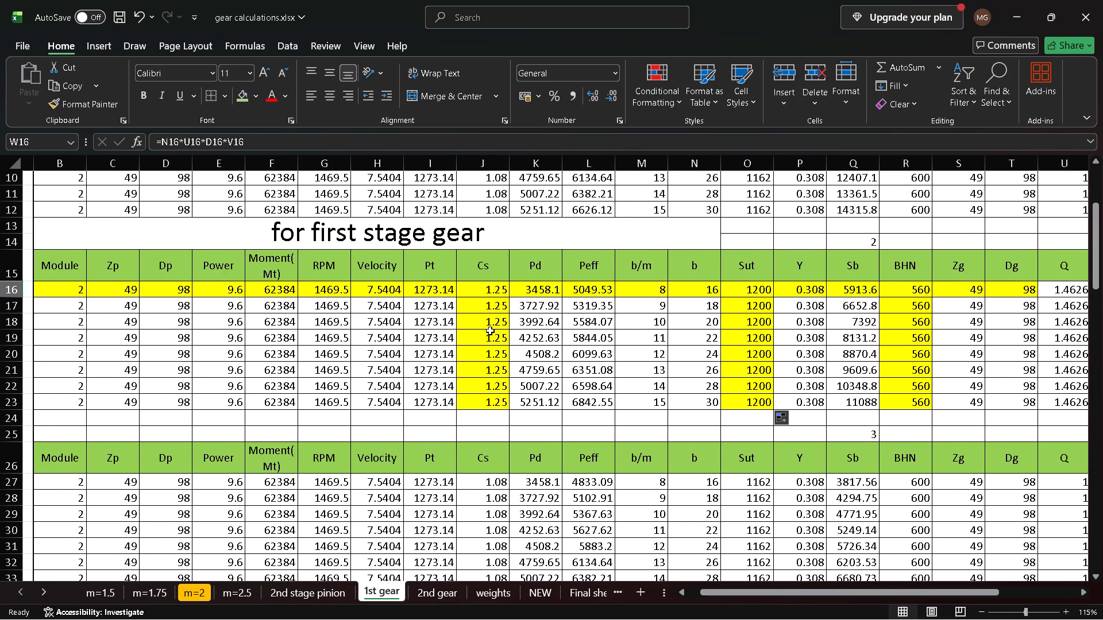
pyautogui.hscroll(1, 490, 331)
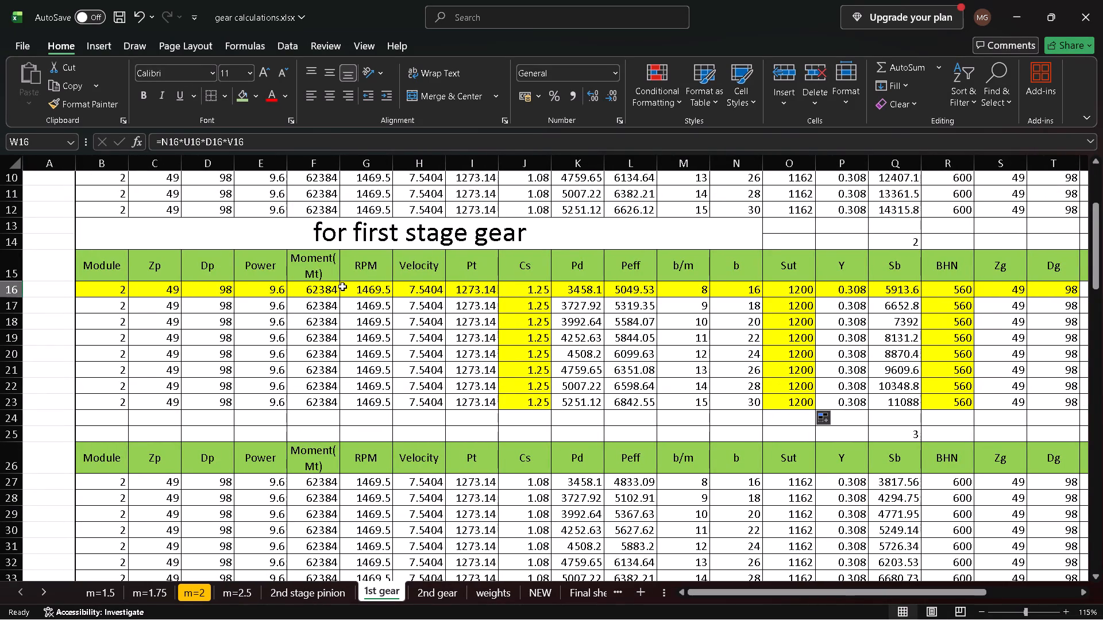
# Inspect the Moment, Pt, Pd and Peff formulas in row 16 of the first stage gear table and the cells they reference.
pyautogui.click(314, 292)
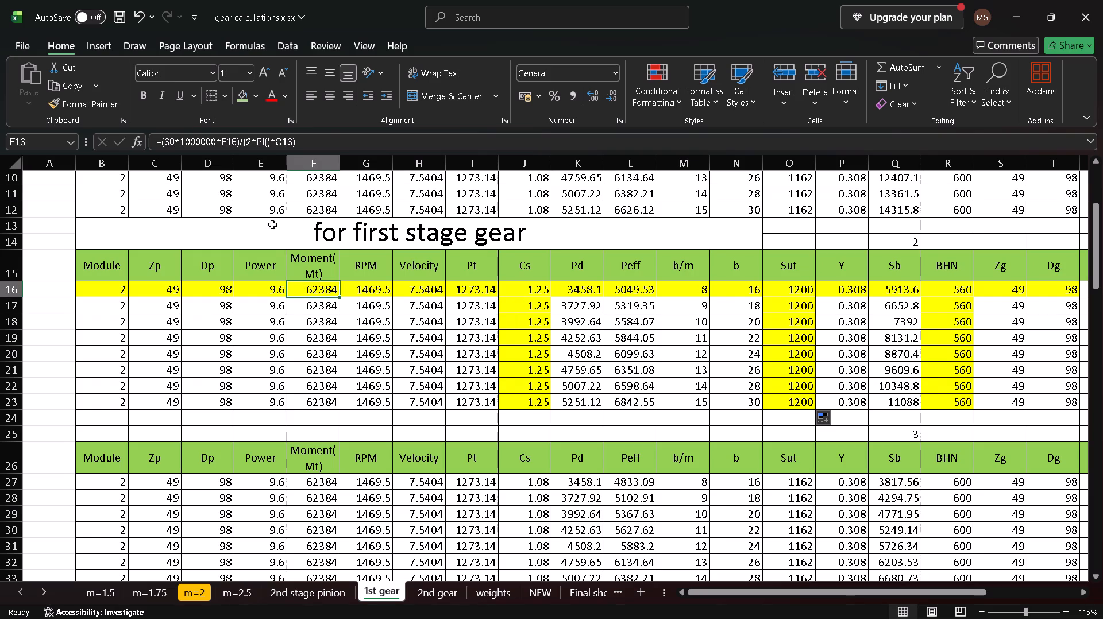
pyautogui.click(624, 292)
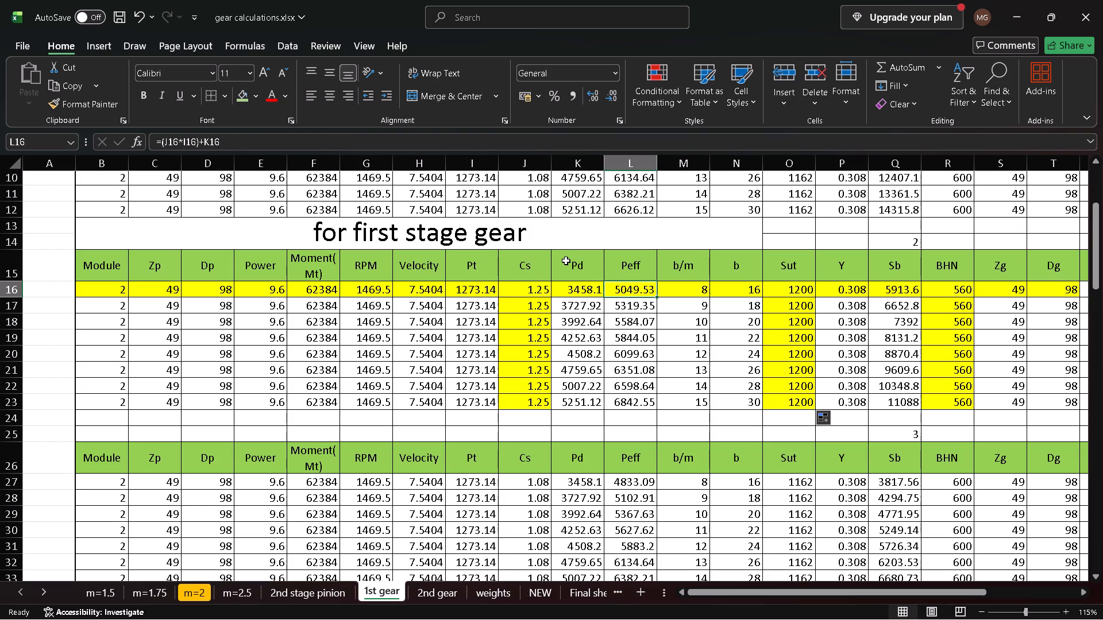
pyautogui.click(472, 289)
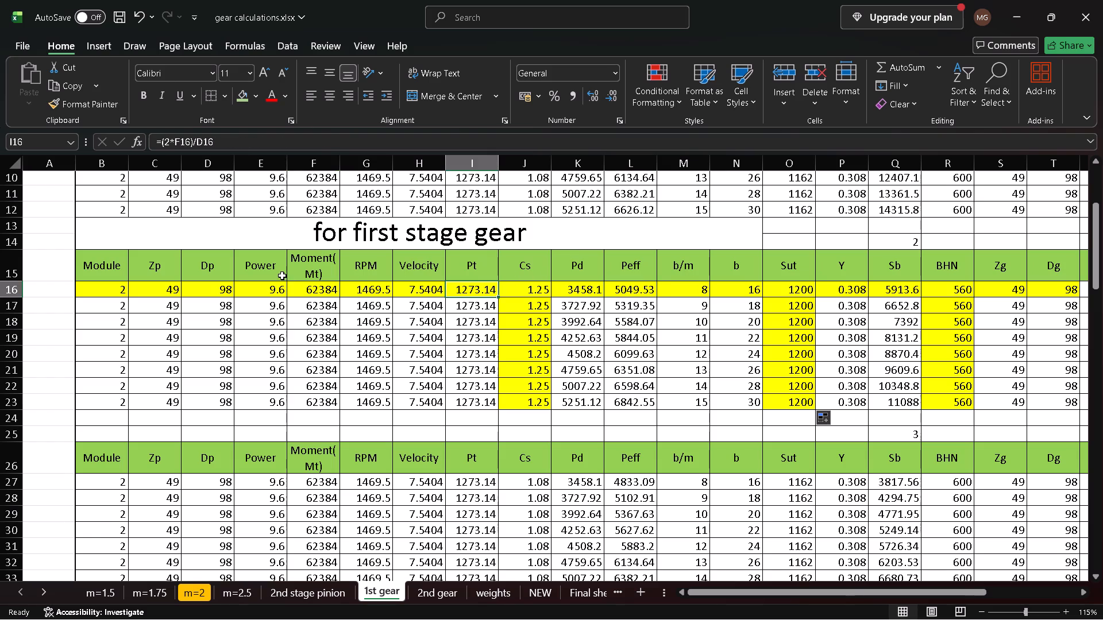
pyautogui.click(295, 292)
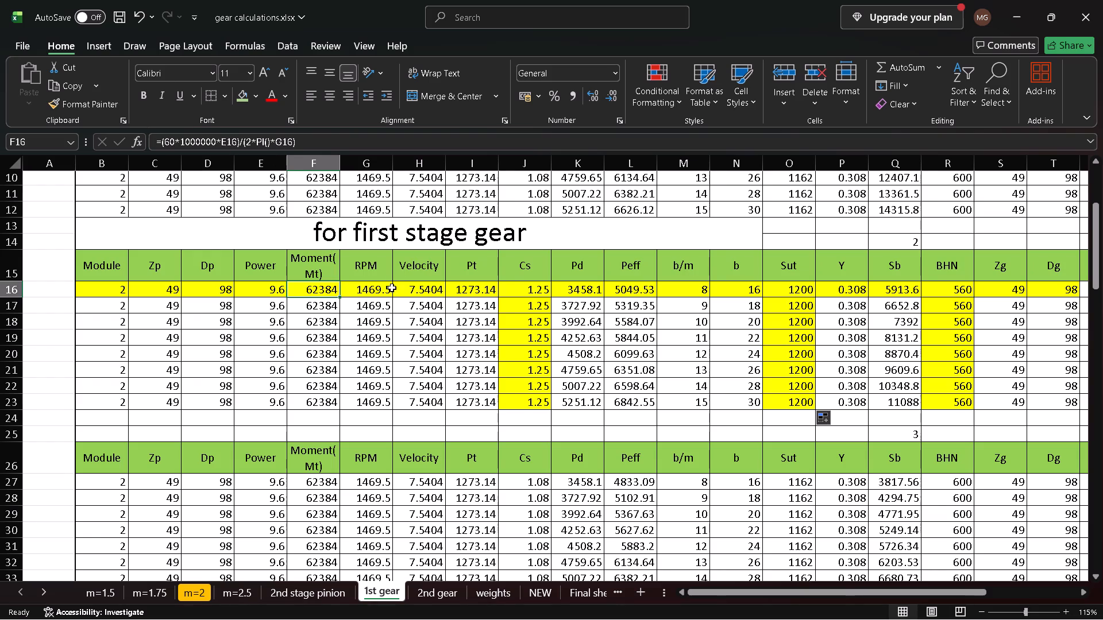
pyautogui.click(458, 291)
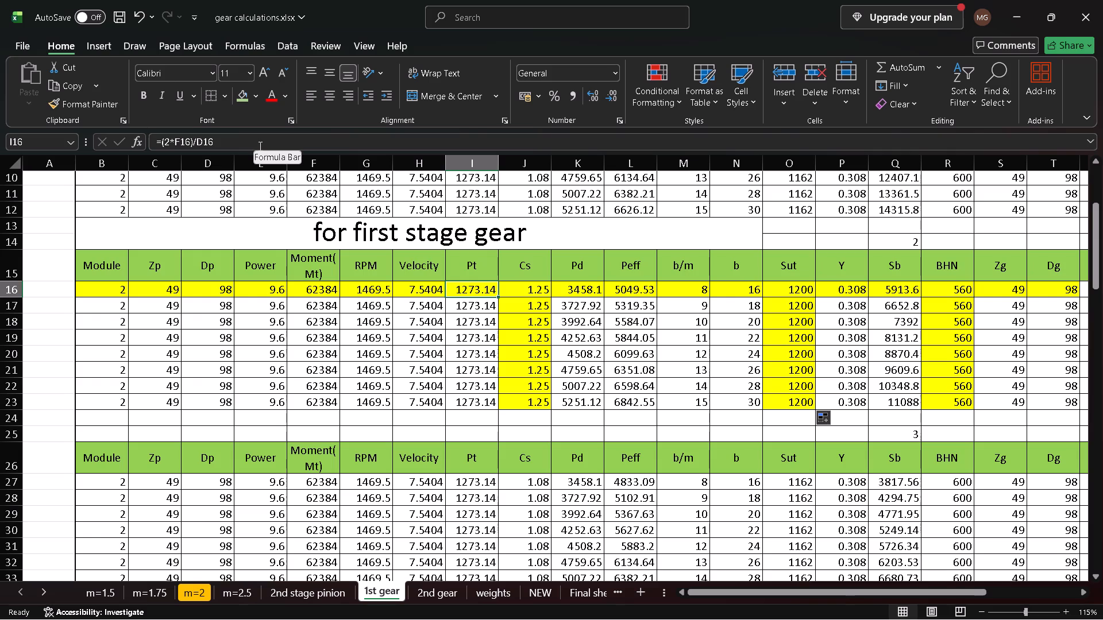
pyautogui.click(222, 141)
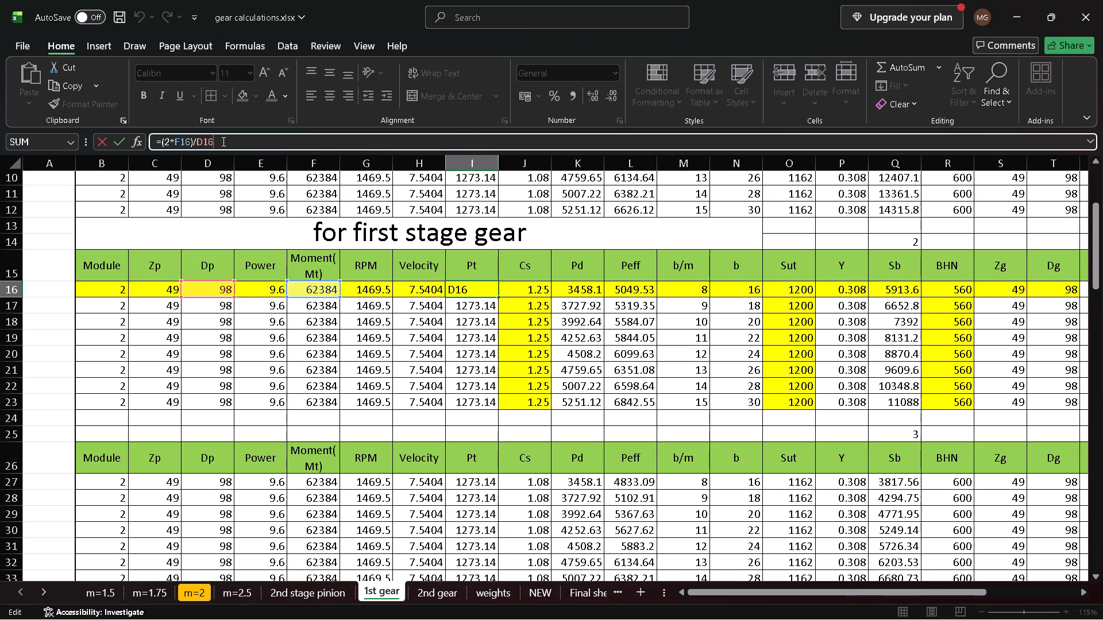
pyautogui.press('Return')
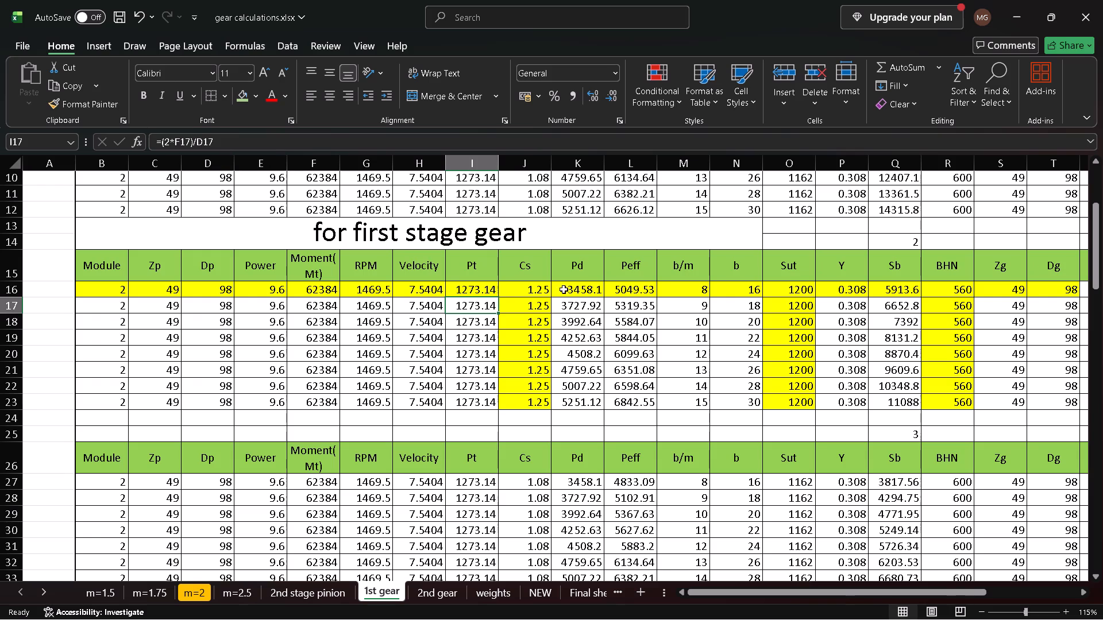
pyautogui.hscroll(-1, 592, 289)
pyautogui.click(542, 289)
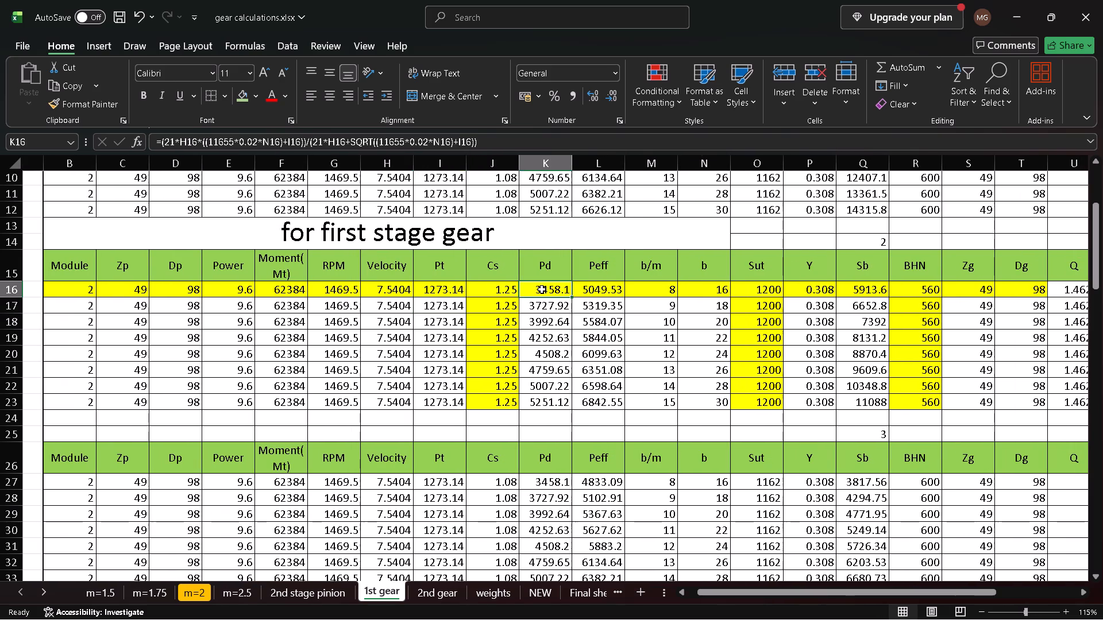
pyautogui.click(593, 290)
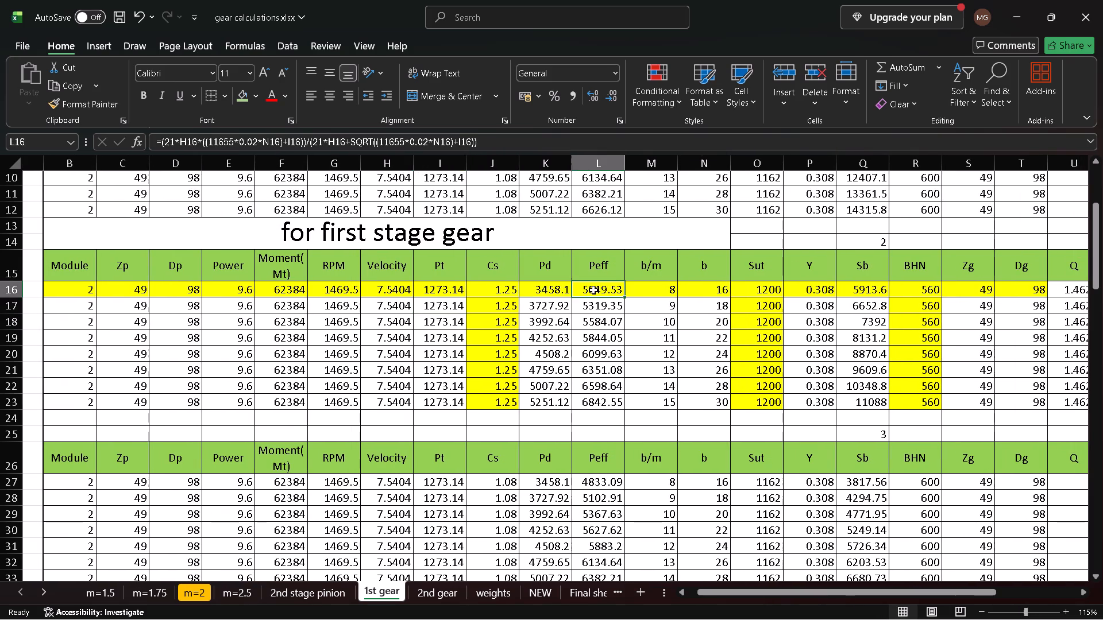
pyautogui.hscroll(-3, 593, 290)
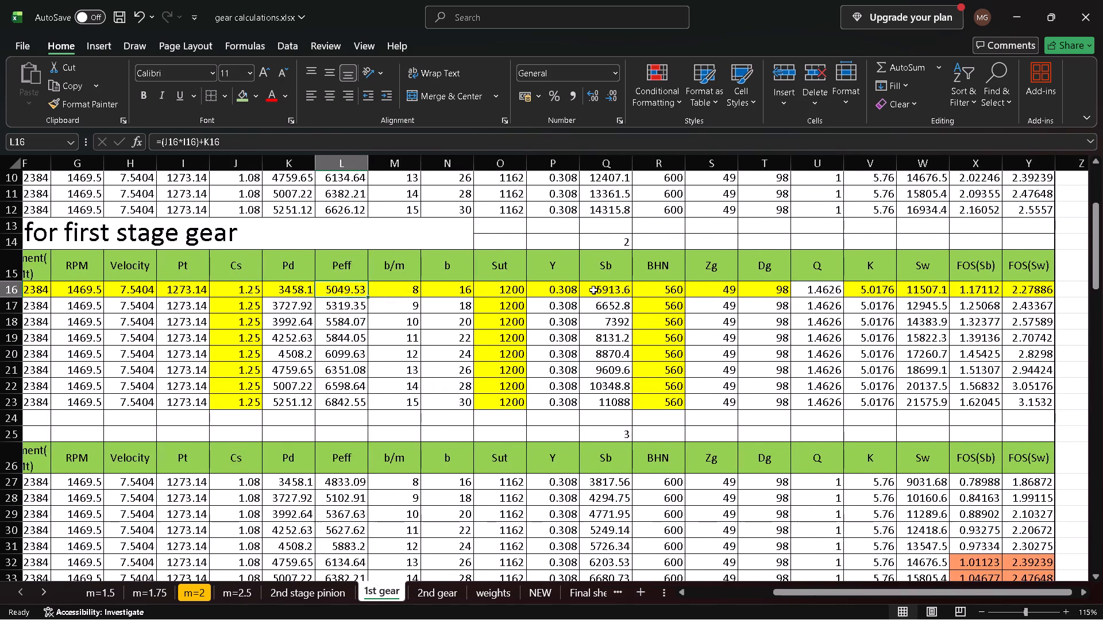
pyautogui.hscroll(3, 593, 290)
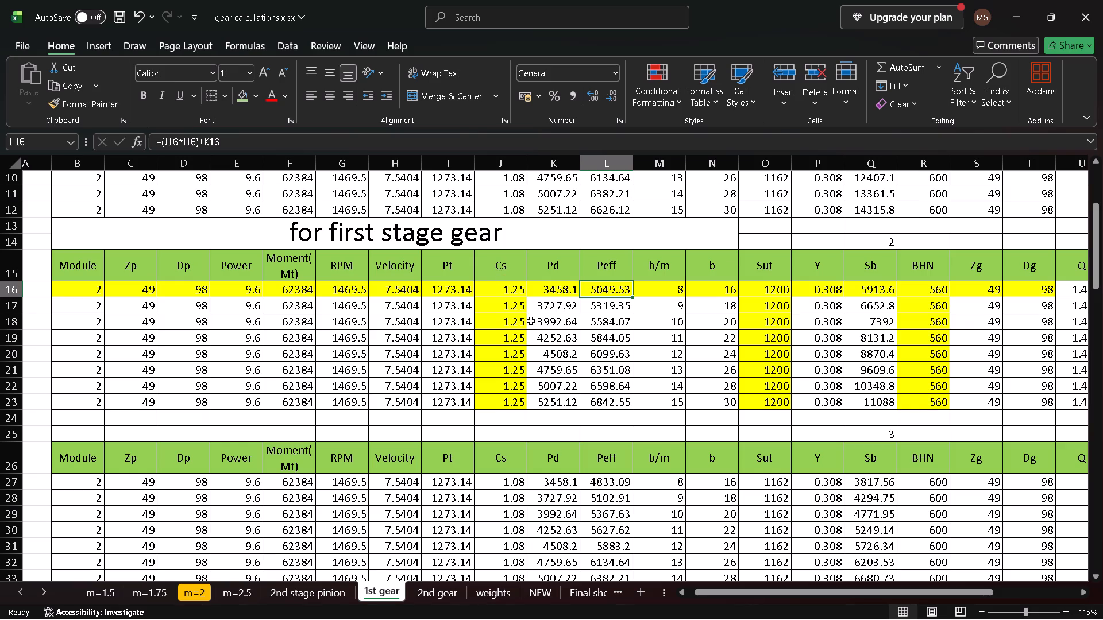
# Insert a new column between Cs and Pd and label it Cv in the first stage gear table's header row.
pyautogui.click(601, 264)
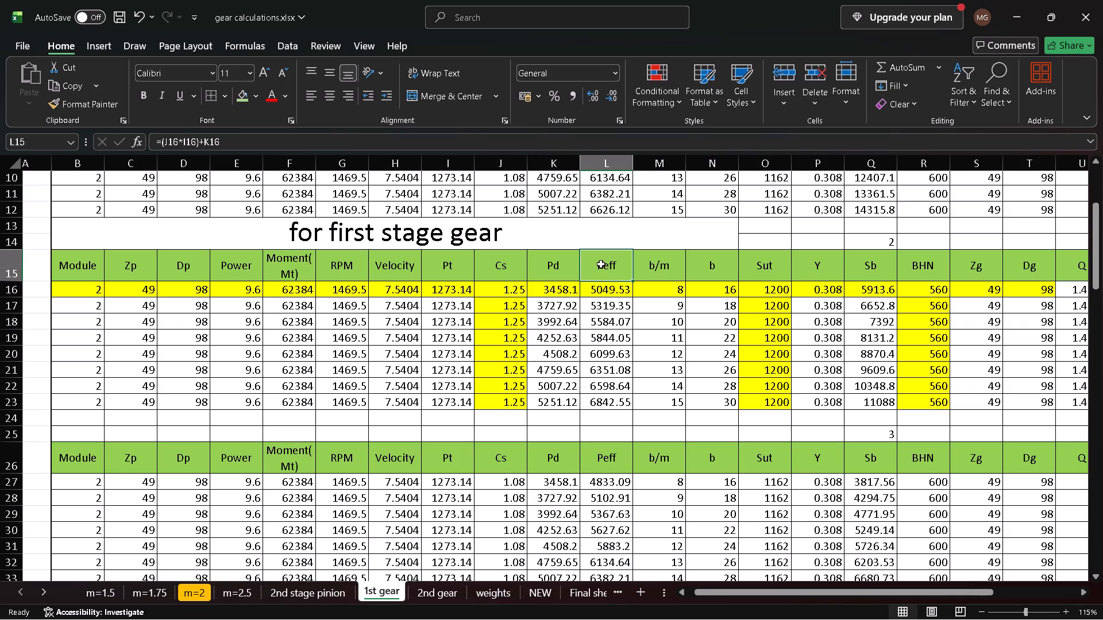
pyautogui.click(569, 268)
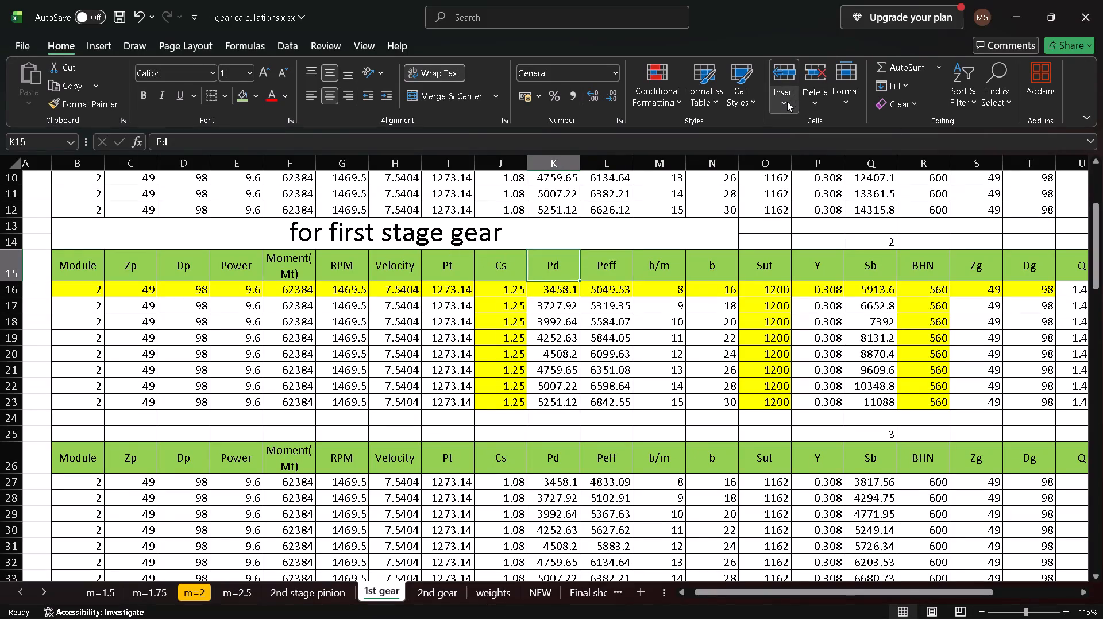
pyautogui.click(787, 102)
pyautogui.click(797, 168)
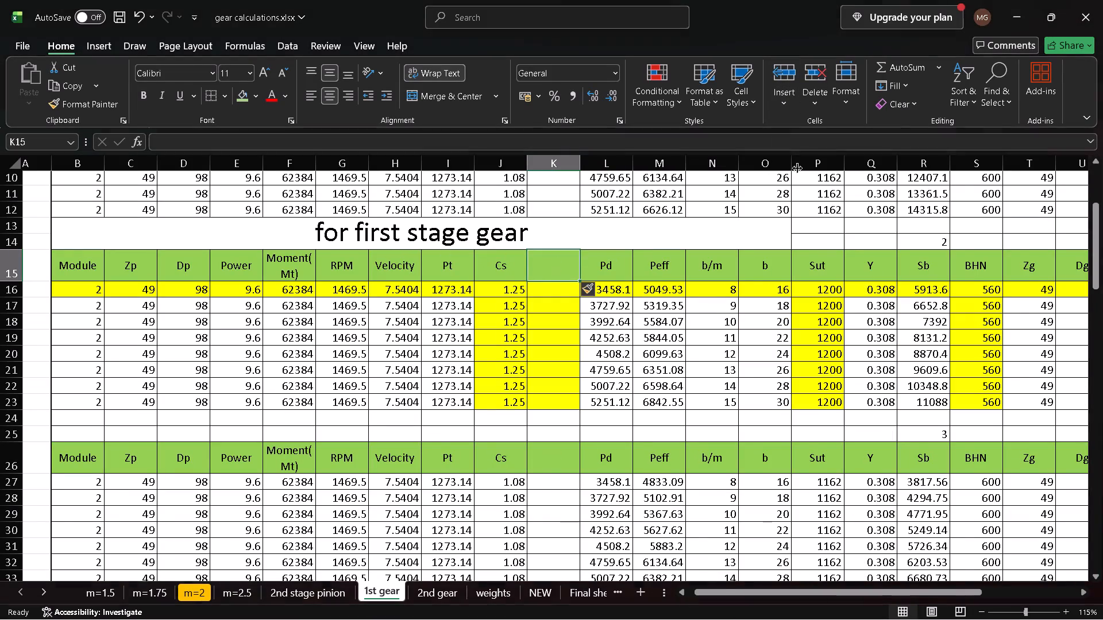
pyautogui.click(566, 266)
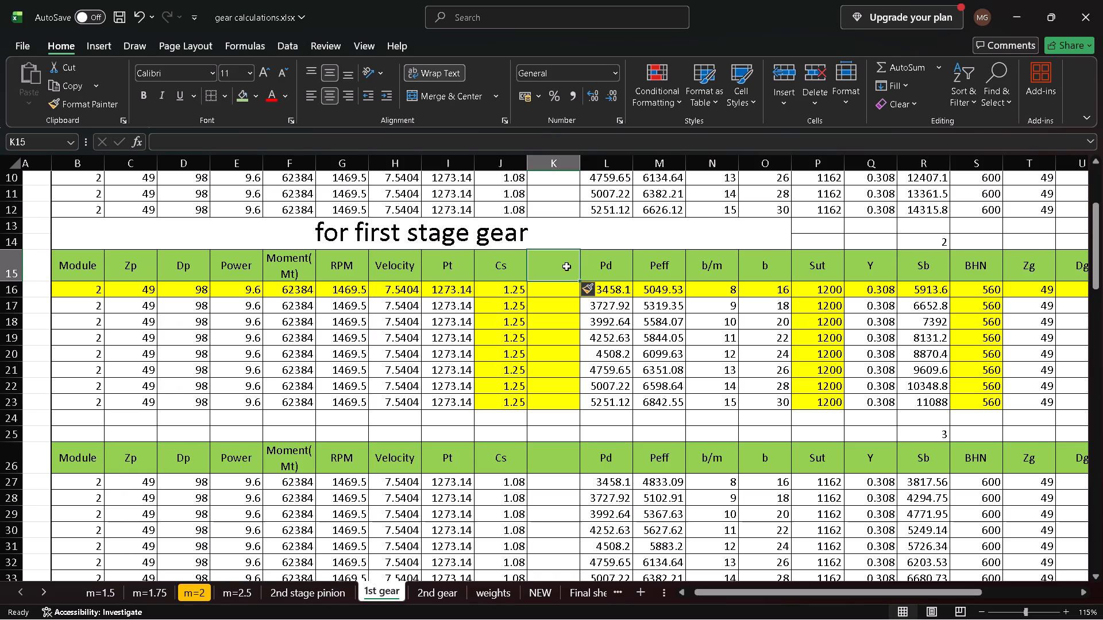
pyautogui.write('Cv')
pyautogui.press('Return')
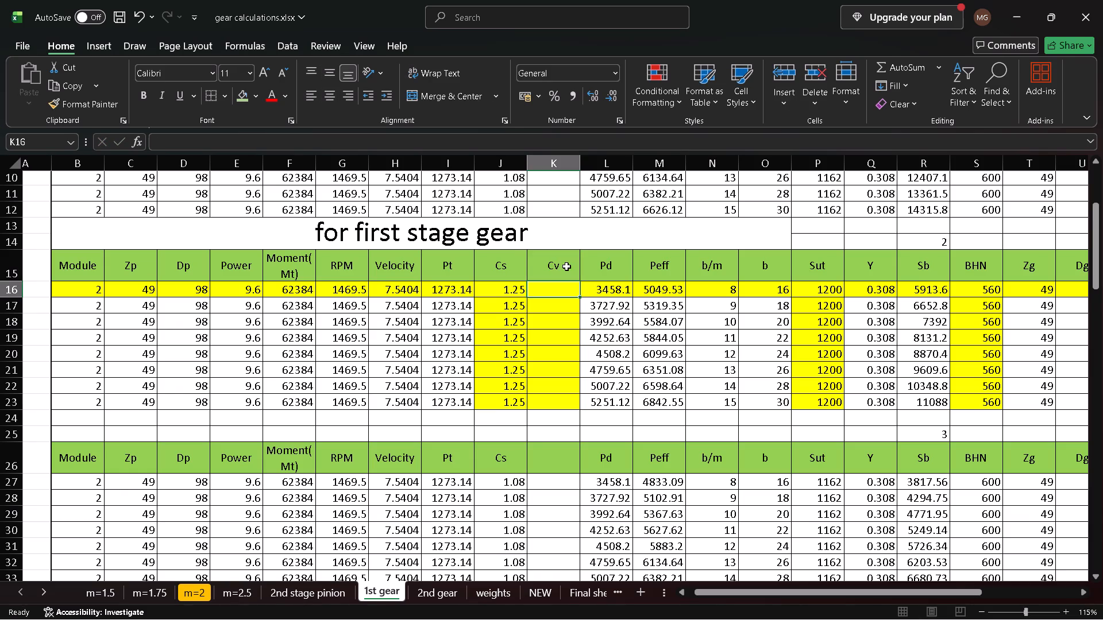
# Enter the Cv formula =3/(3+H16) in row 16, referencing the Velocity cell, and fill it down to row 23.
pyautogui.press('=')
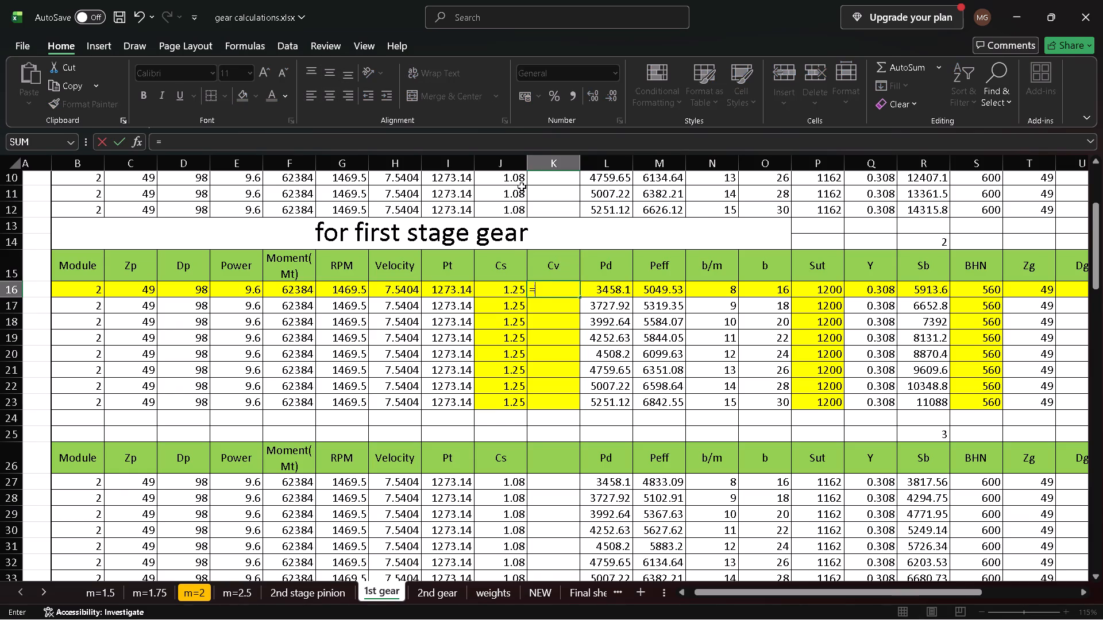
pyautogui.write('3/(3')
pyautogui.press('+')
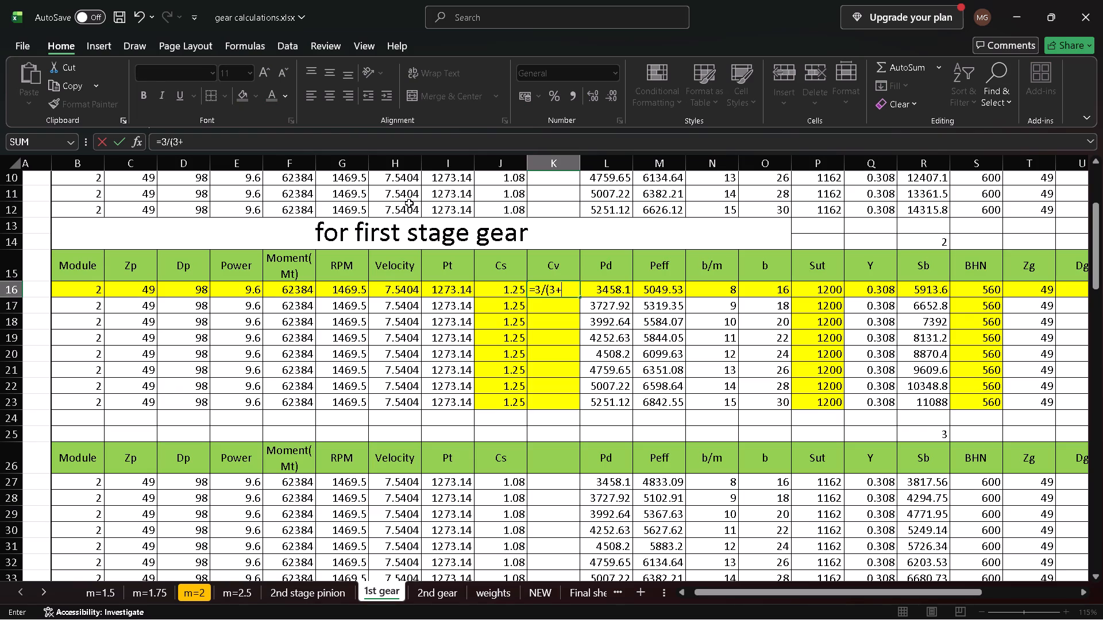
pyautogui.click(385, 293)
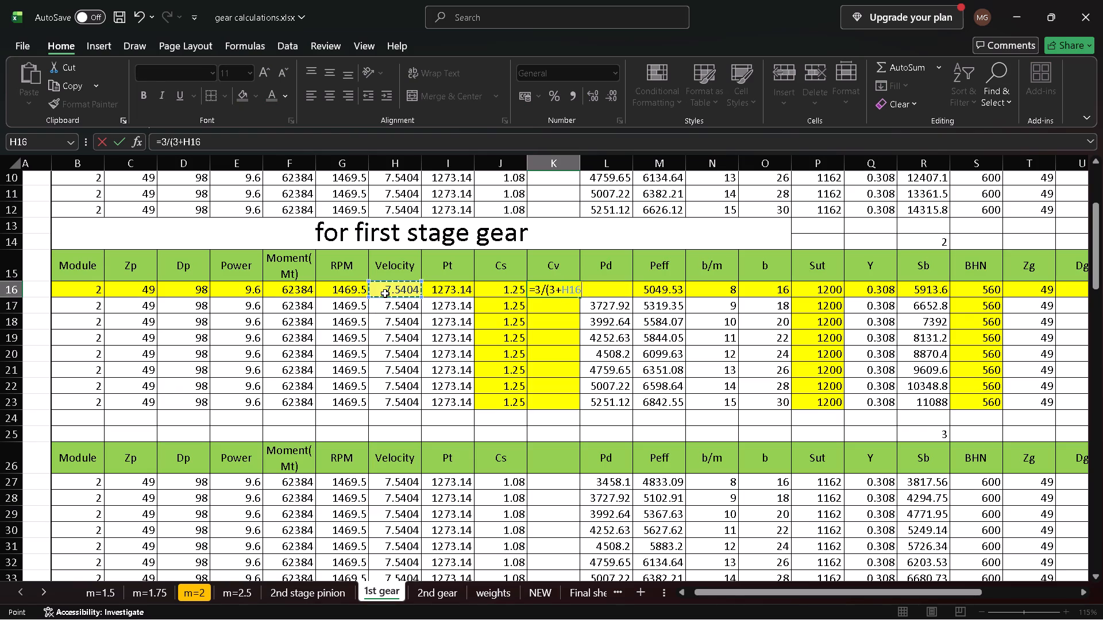
pyautogui.hotkey('shift', ')')
pyautogui.press('Return')
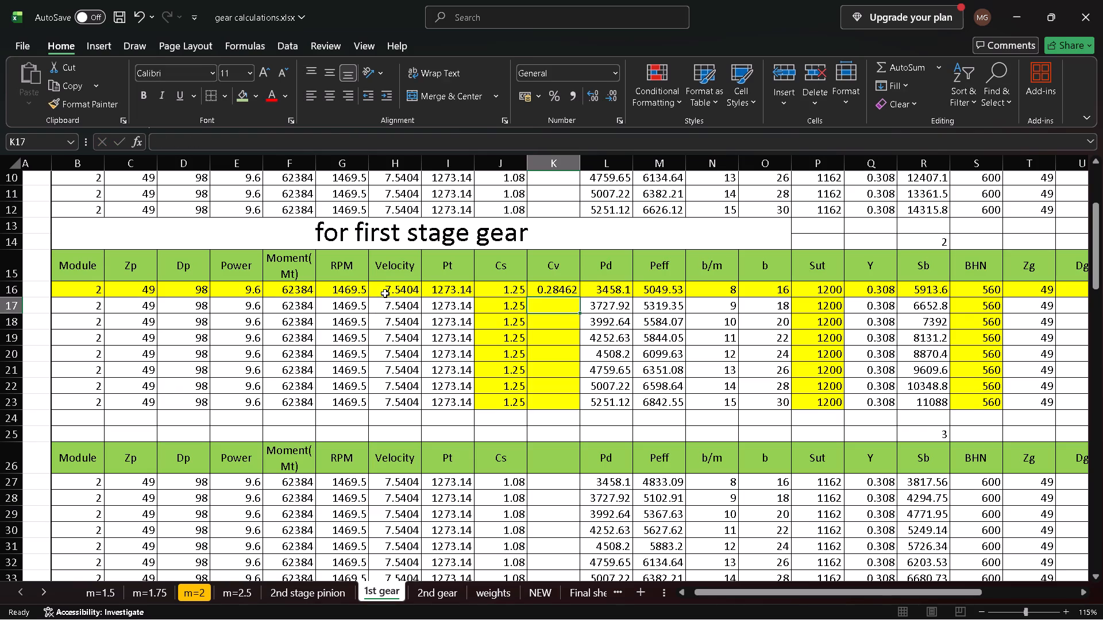
pyautogui.hscroll(1, 385, 293)
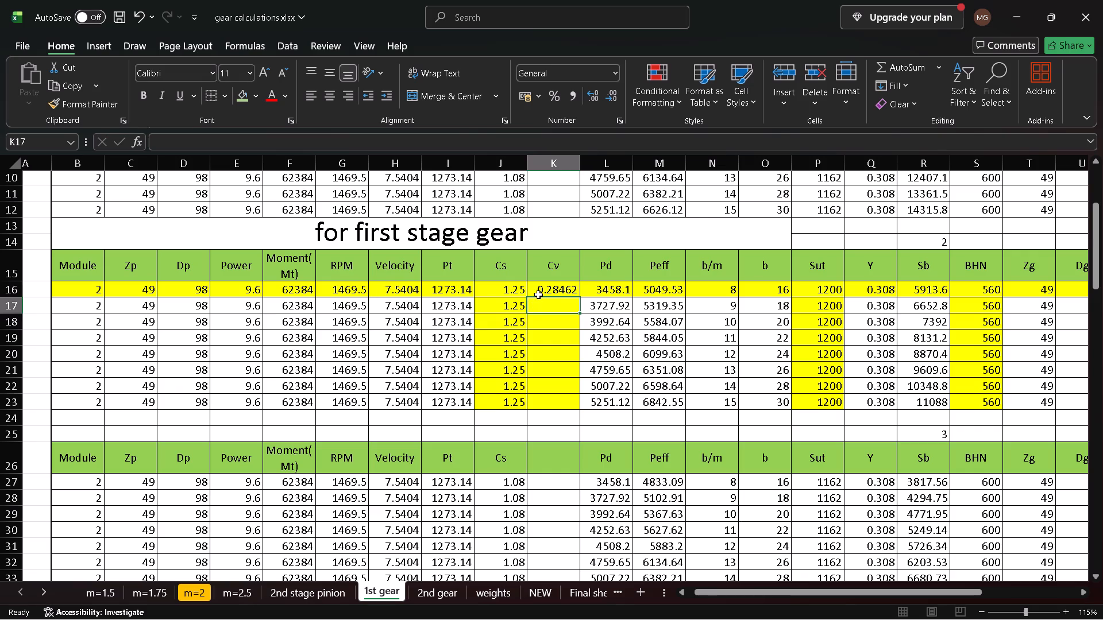
pyautogui.hscroll(1, 538, 294)
pyautogui.click(538, 294)
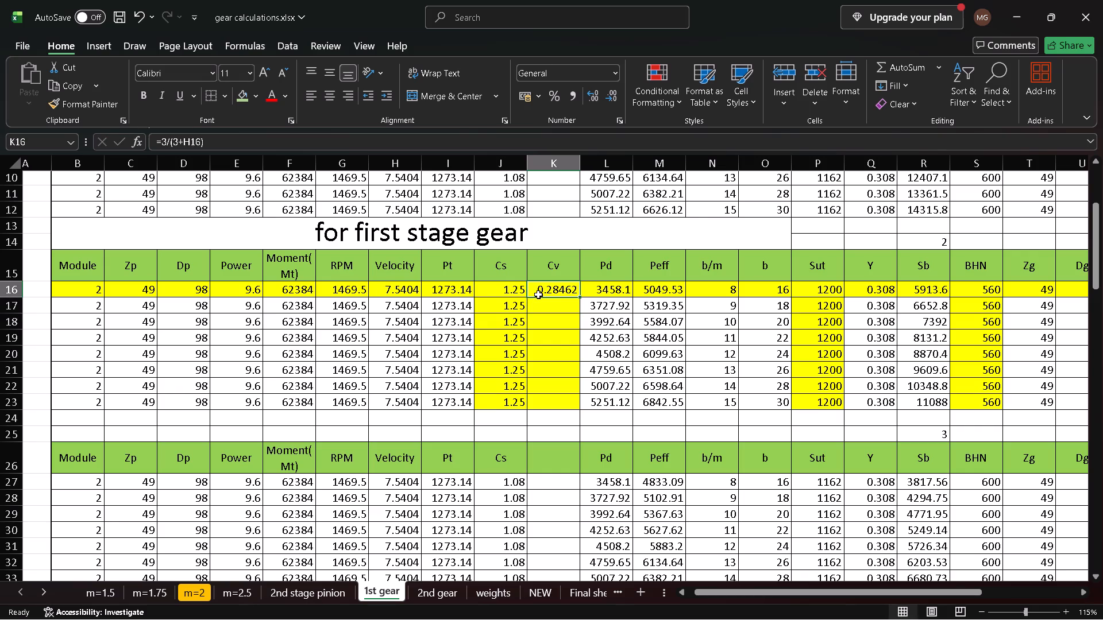
pyautogui.doubleClick(580, 297)
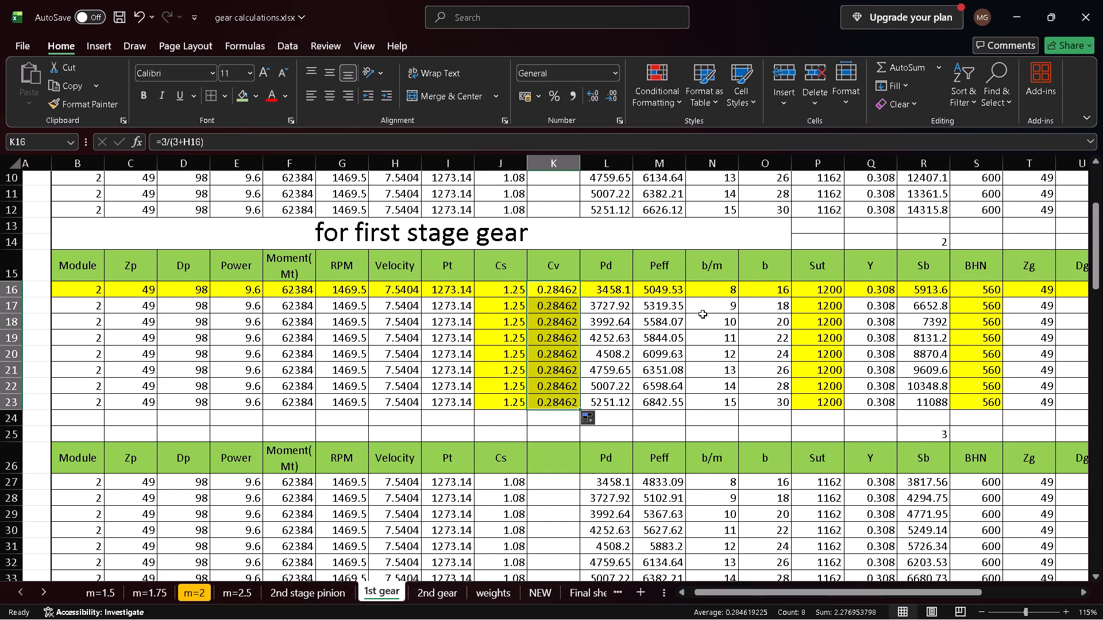
# Clear the Peff formula in row 16 of the first stage gear table and check the Moment and Pd formulas.
pyautogui.hscroll(-1, 701, 315)
pyautogui.doubleClick(541, 266)
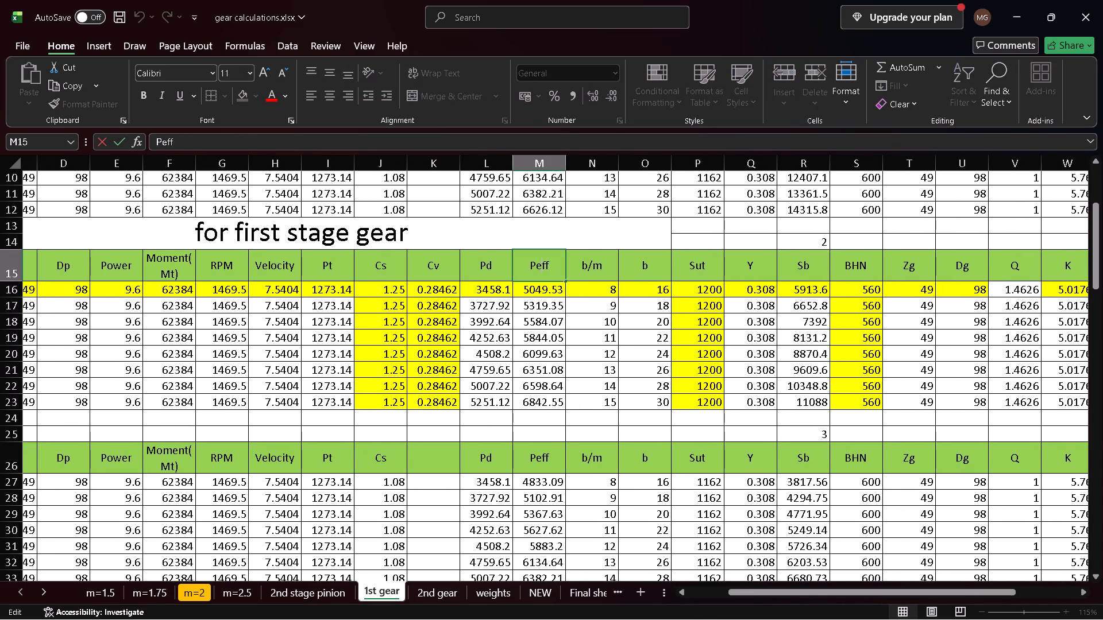
pyautogui.doubleClick(534, 291)
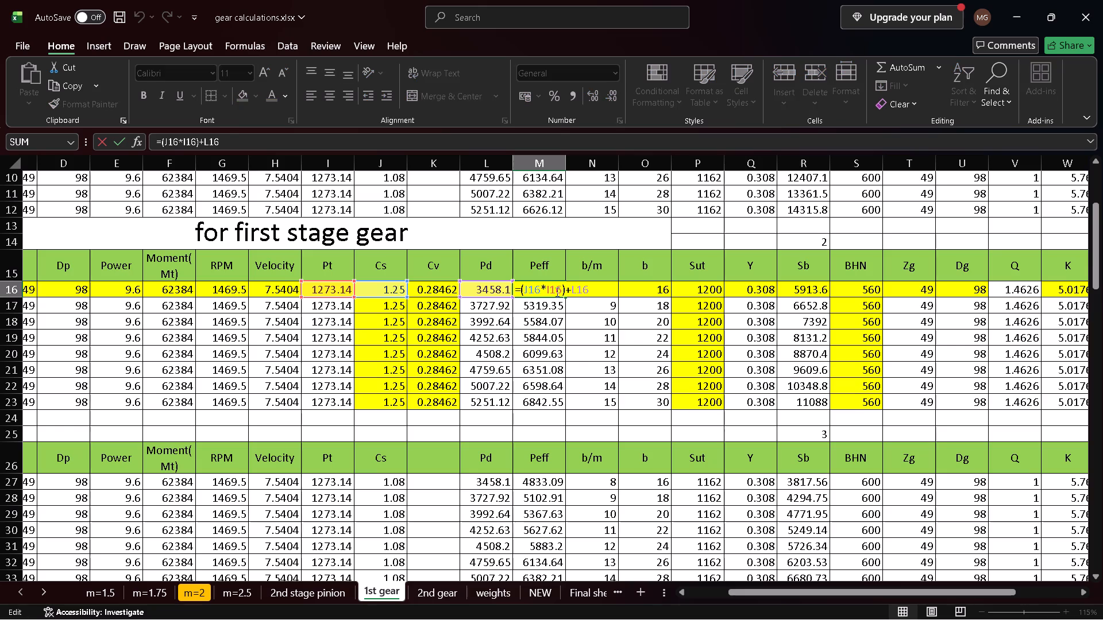
pyautogui.click(592, 295)
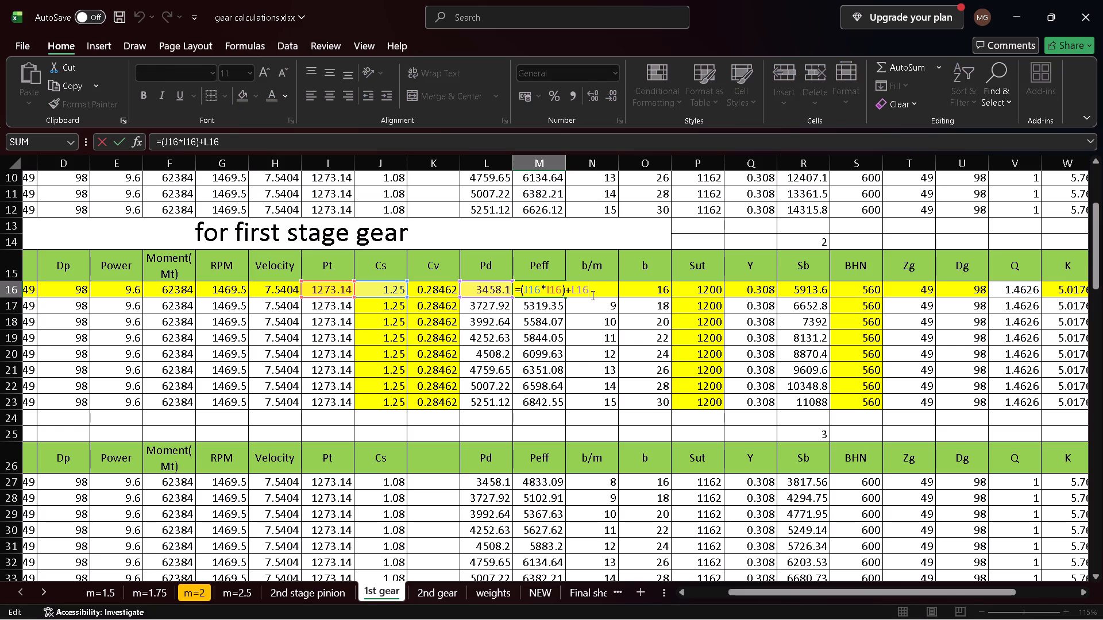
pyautogui.hotkey('ctrl', 'a')
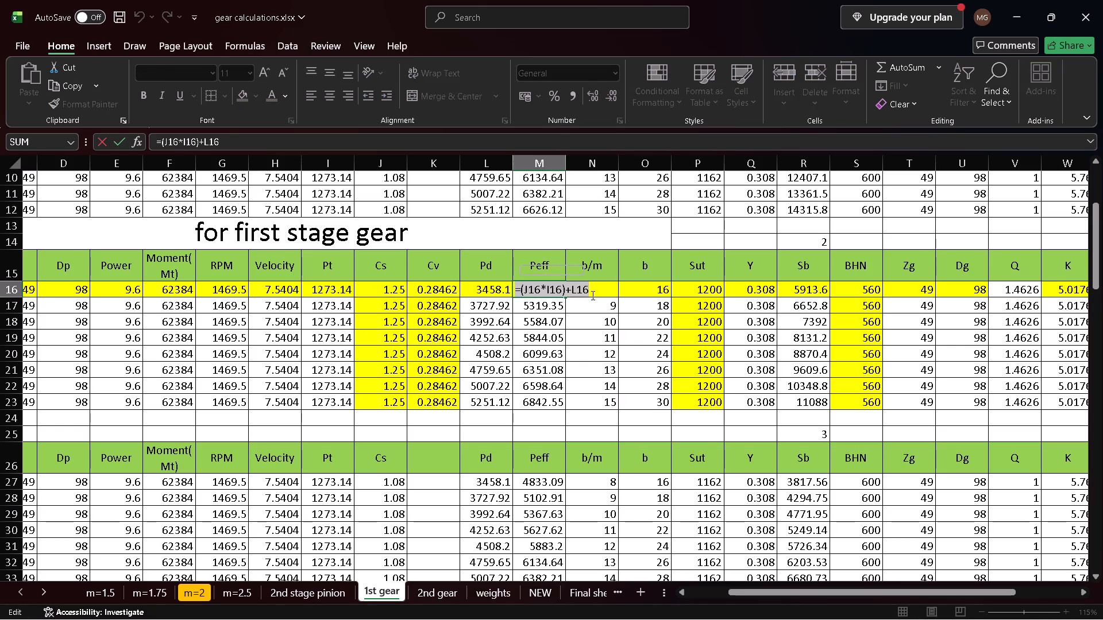
pyautogui.press('BackSpace')
pyautogui.hscroll(1, 380, 292)
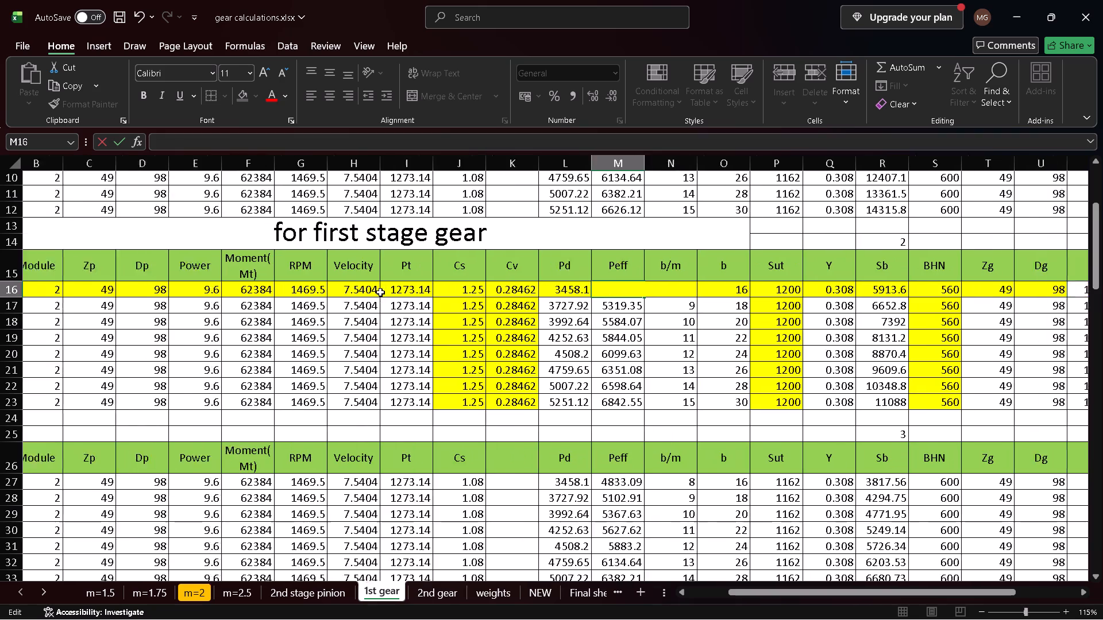
pyautogui.hscroll(1, 380, 292)
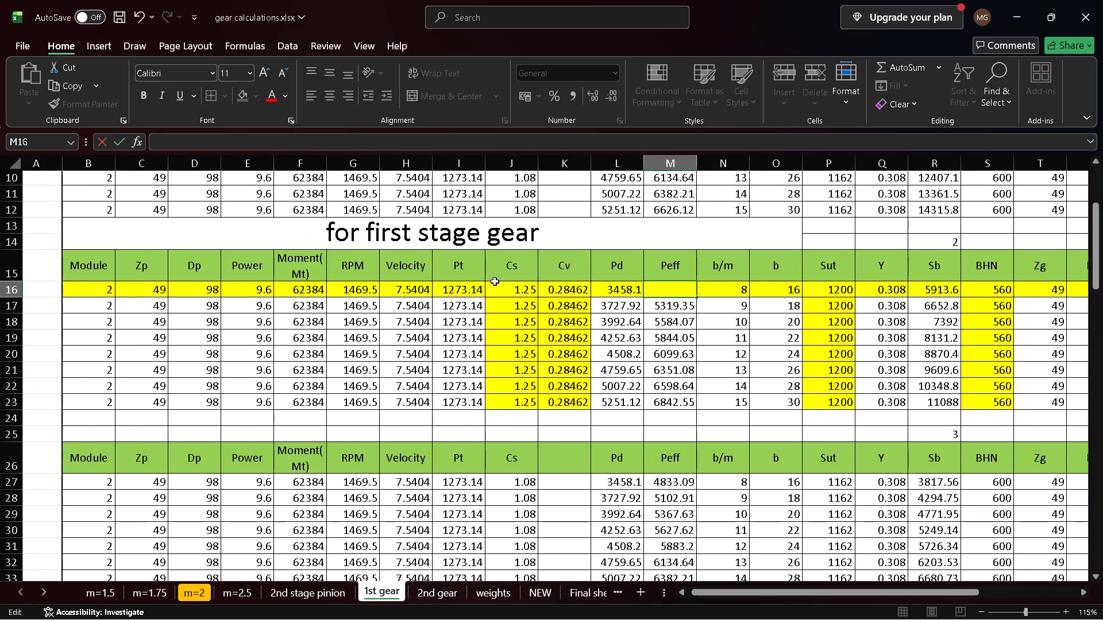
pyautogui.click(300, 286)
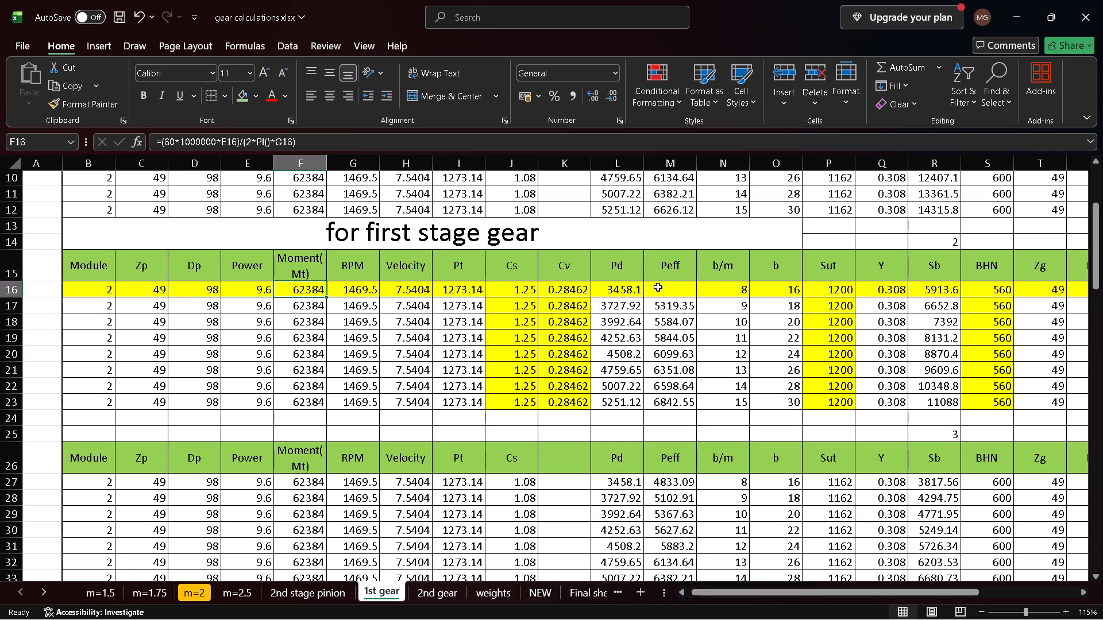
pyautogui.click(623, 282)
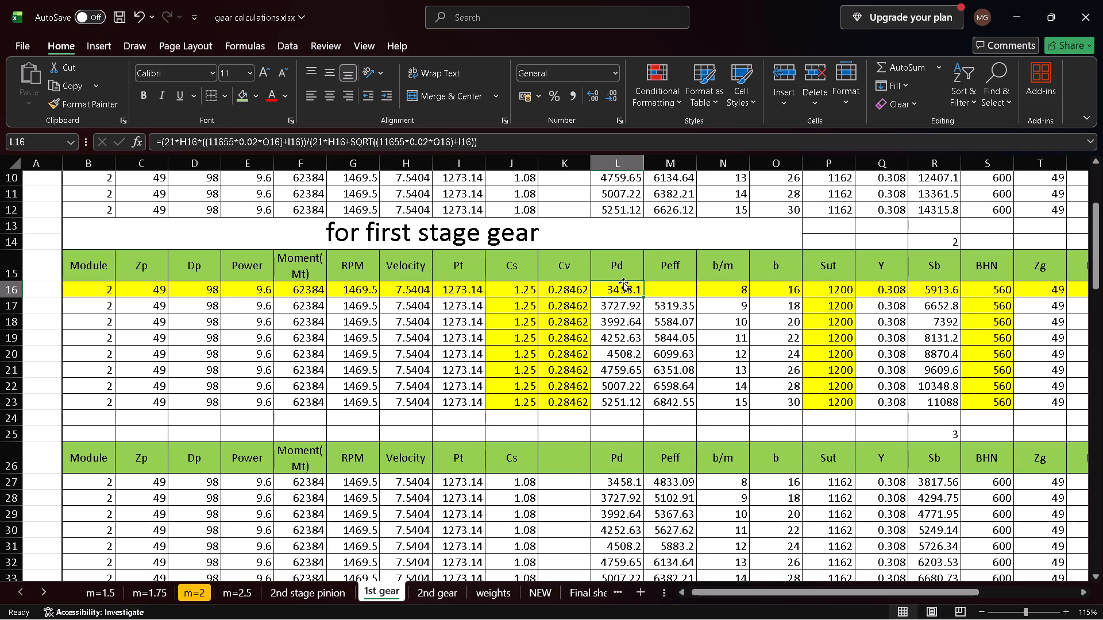
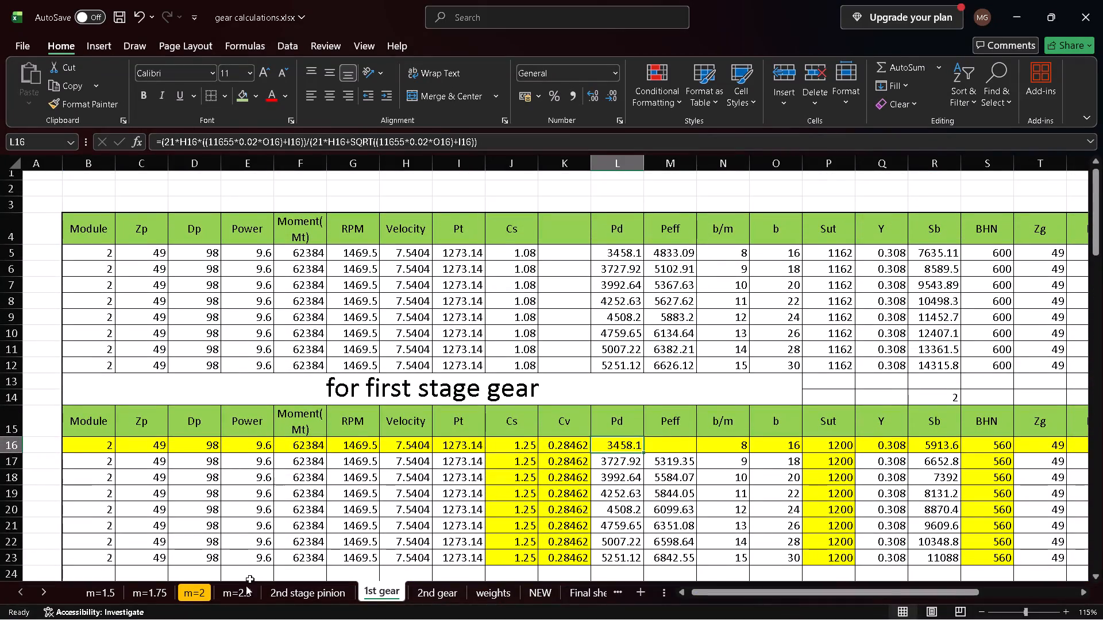
# Consult the m=2.5 sheet's table at row 159, covering its columns from Module through Peff, as a reference for the Peff formula.
pyautogui.click(240, 594)
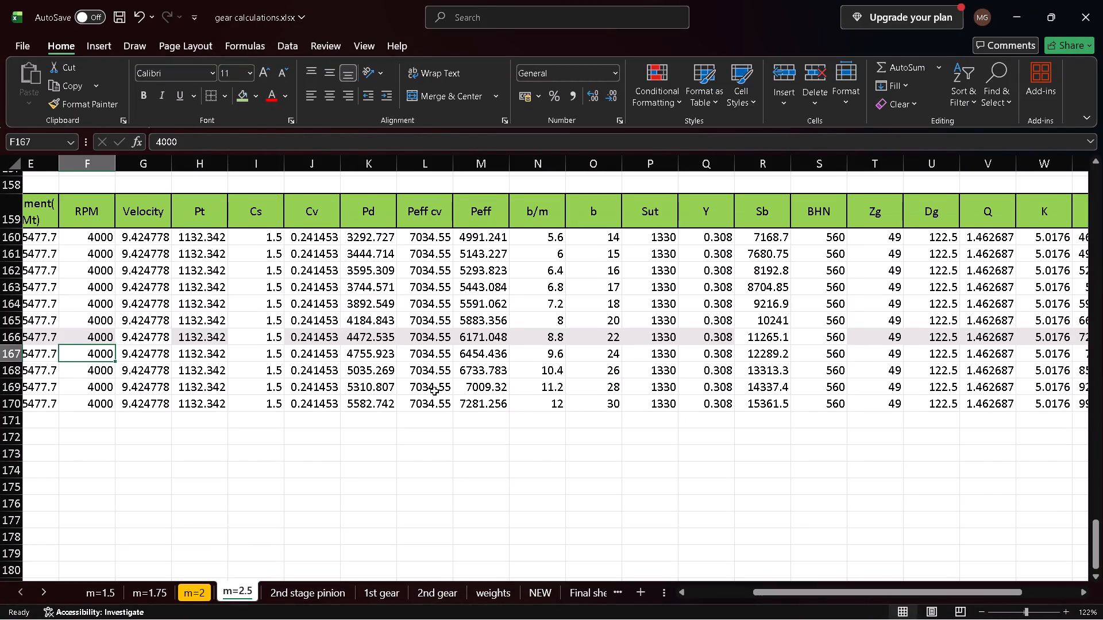
pyautogui.hscroll(4, 434, 391)
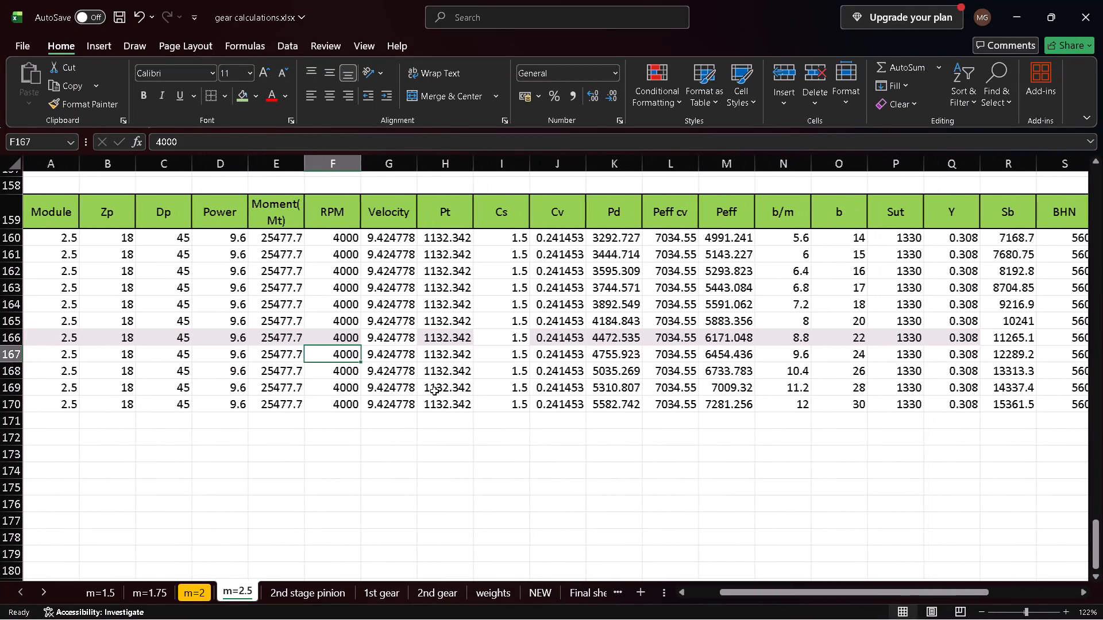
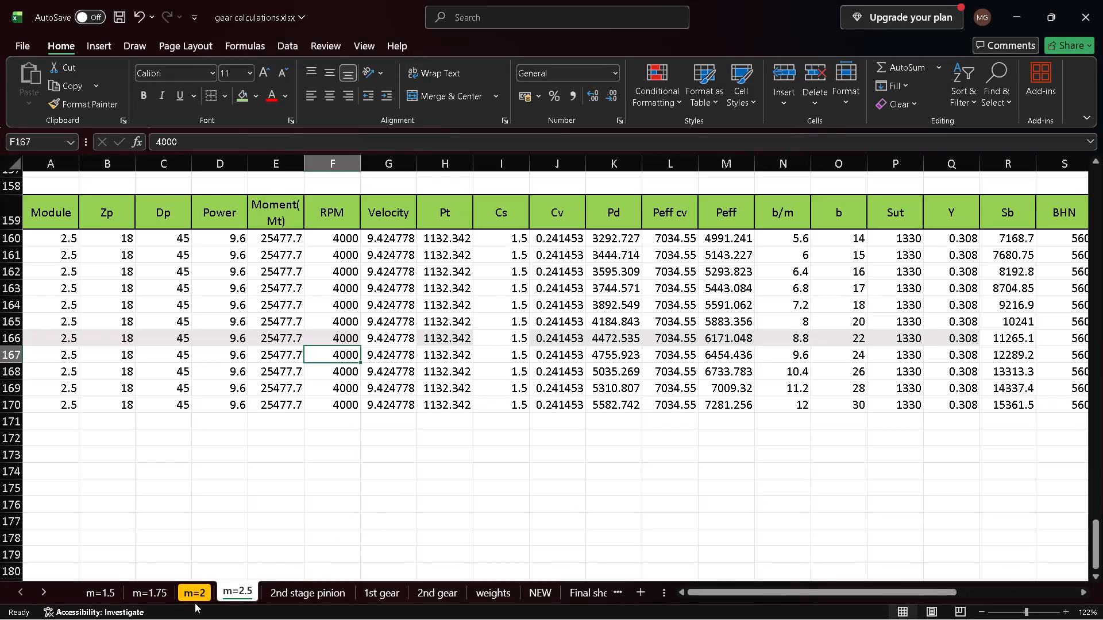
# On the m=2 sheet, add a "Torque" heading in AE67, just before the Module column of the row 67 table.
pyautogui.click(194, 595)
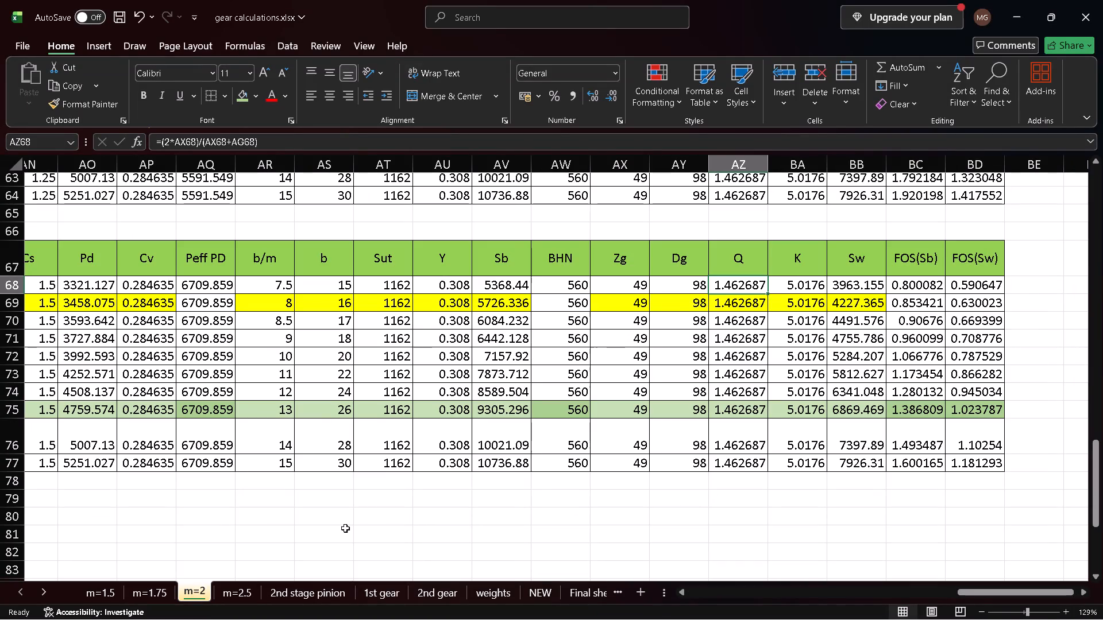
pyautogui.hscroll(2, 345, 528)
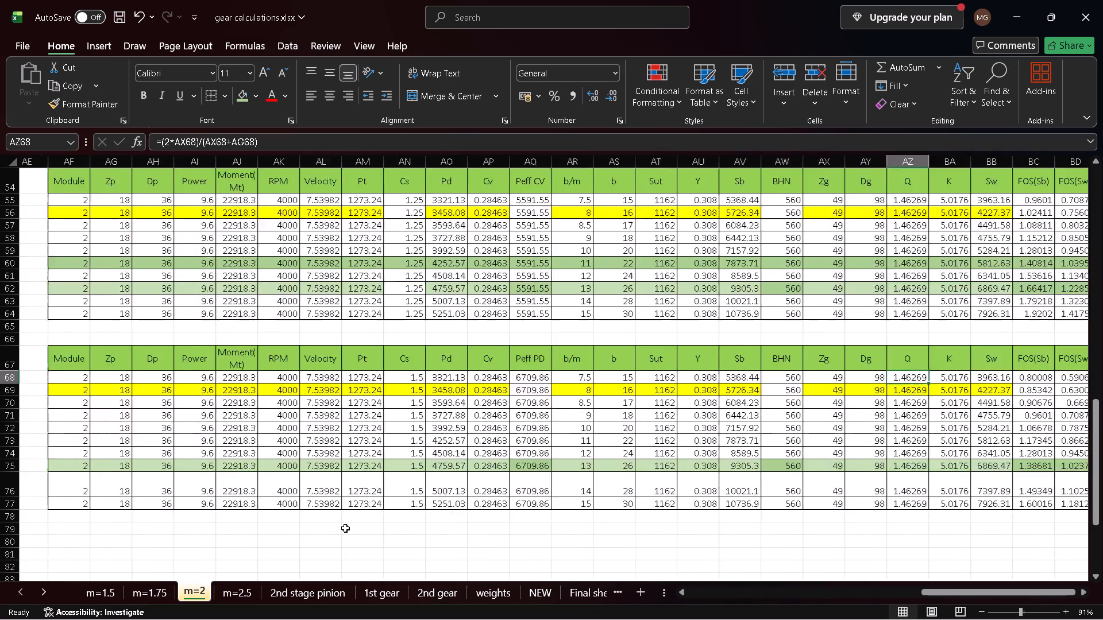
pyautogui.scroll(-1, 345, 528)
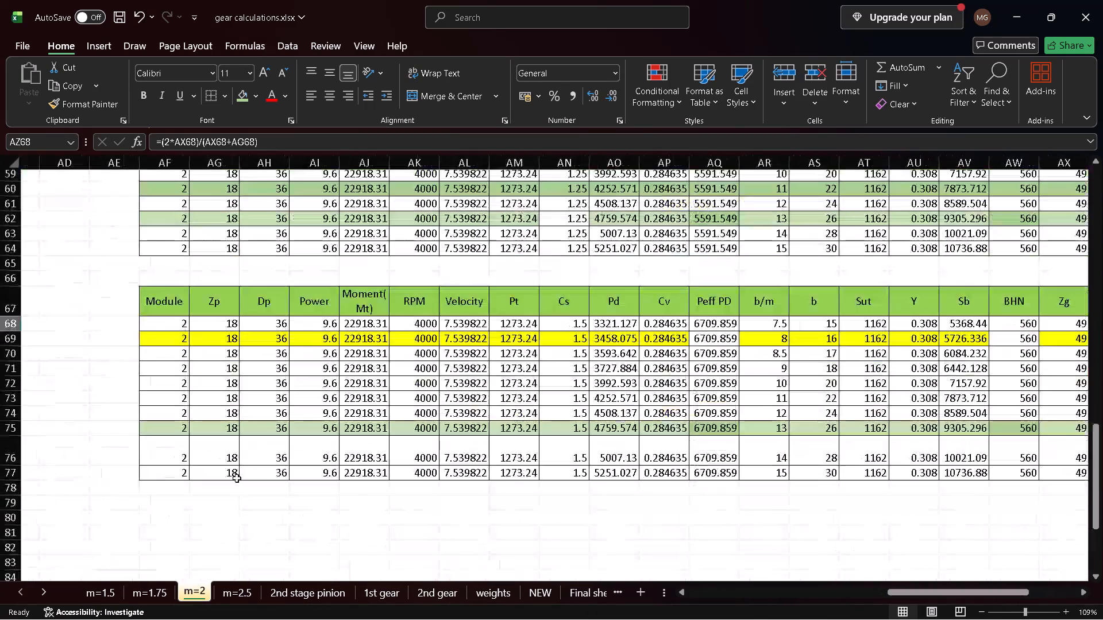
pyautogui.click(113, 307)
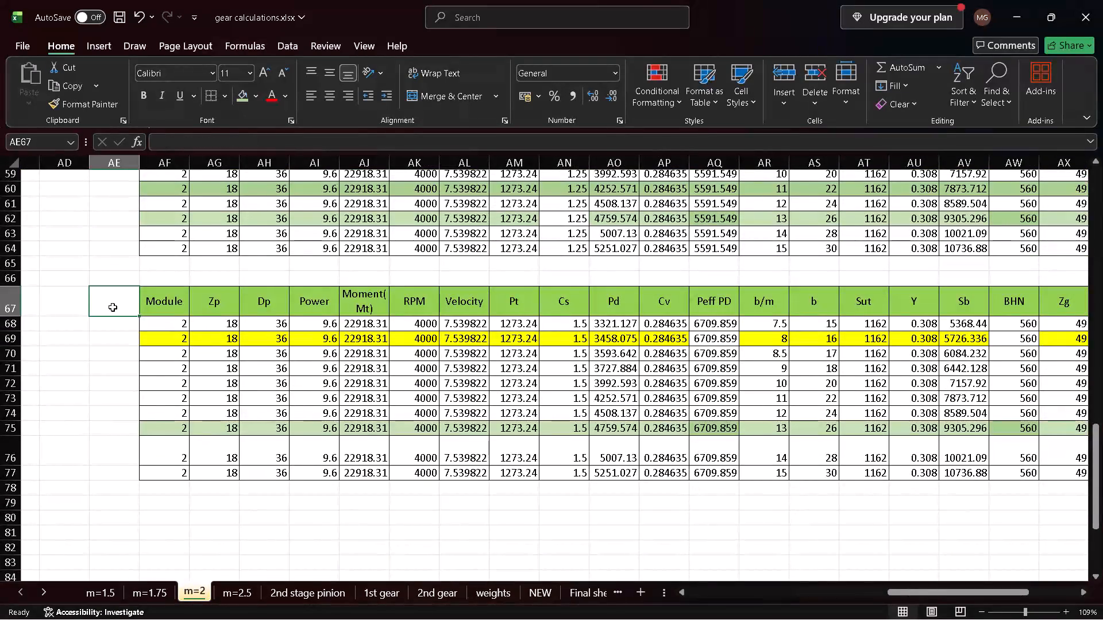
pyautogui.hotkey('shift', 't')
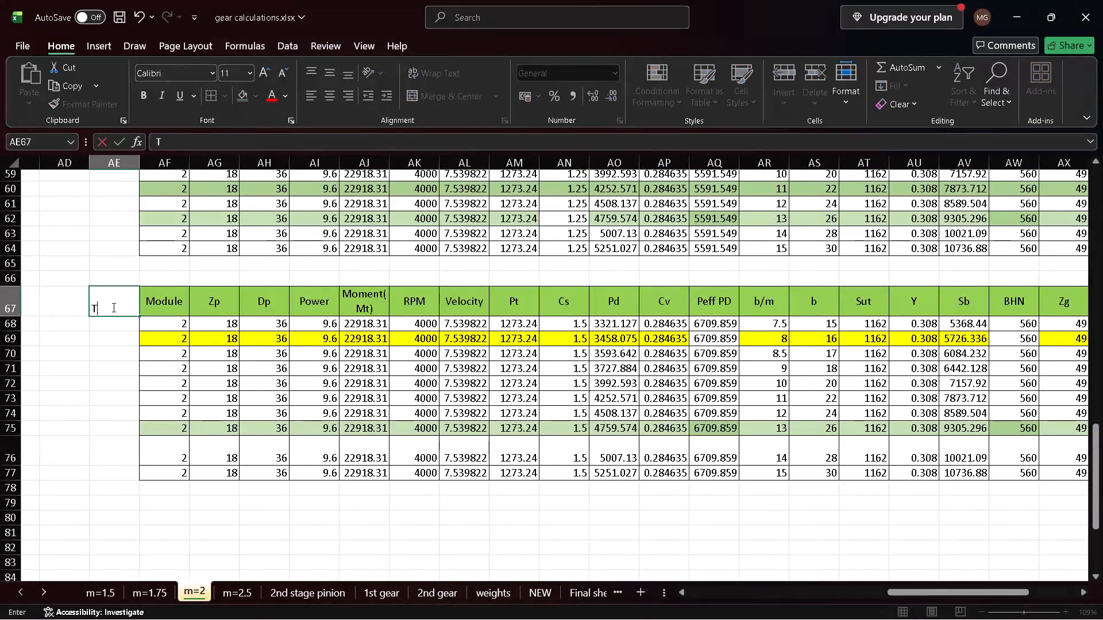
pyautogui.write('orque')
pyautogui.press('Return')
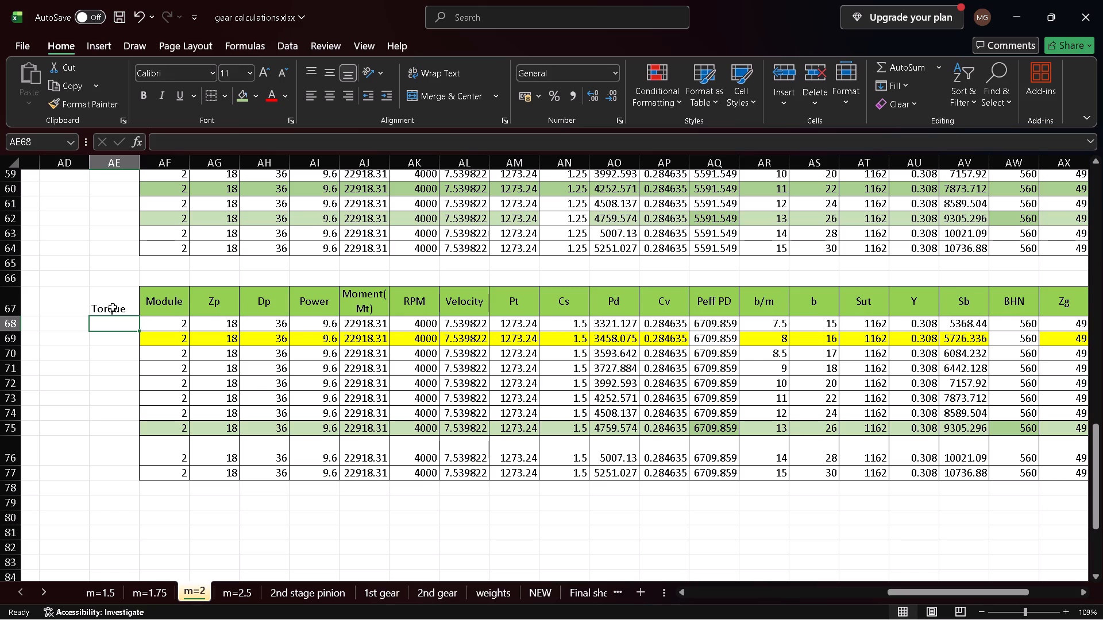
# Inspect the Cv formula in the first data row of the m=2 sheet's row 67 table.
pyautogui.hscroll(-1, 328, 315)
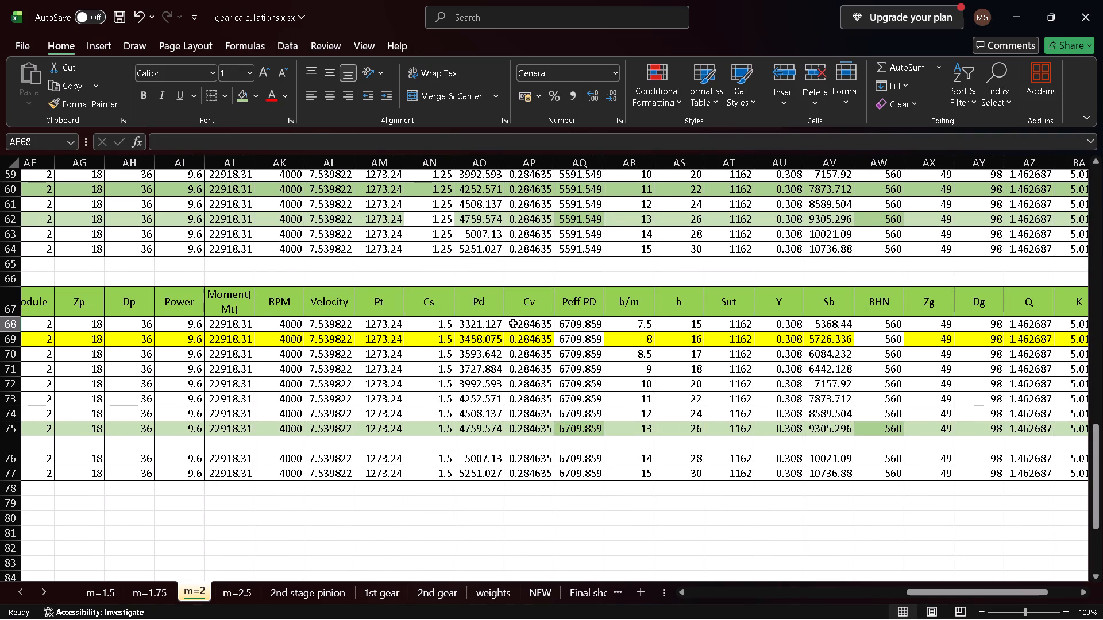
pyautogui.click(522, 320)
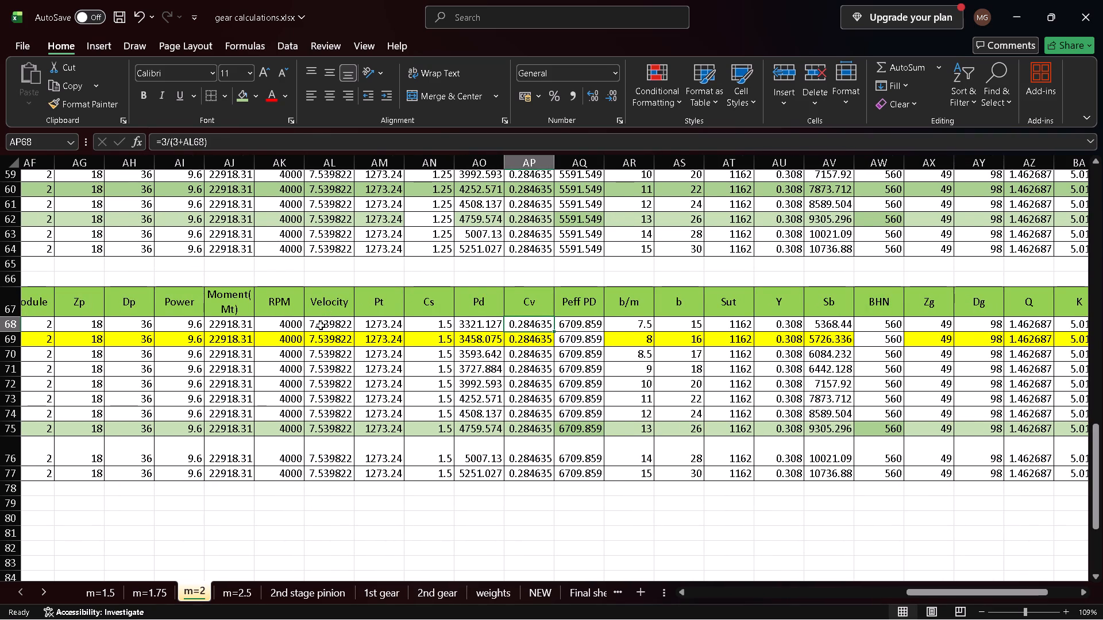
pyautogui.hscroll(1, 320, 325)
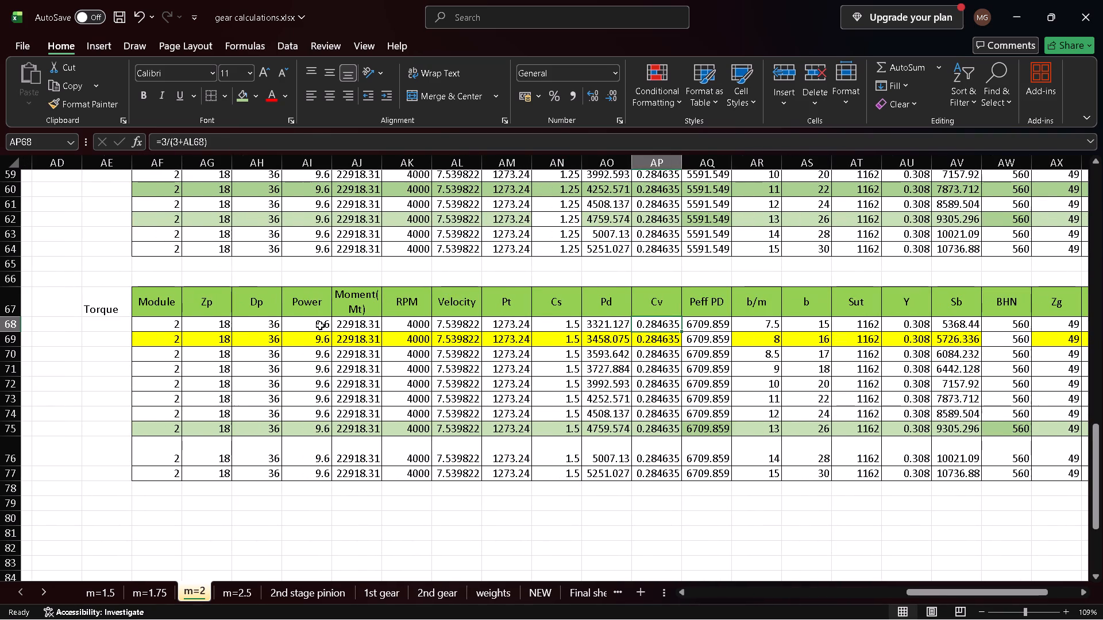
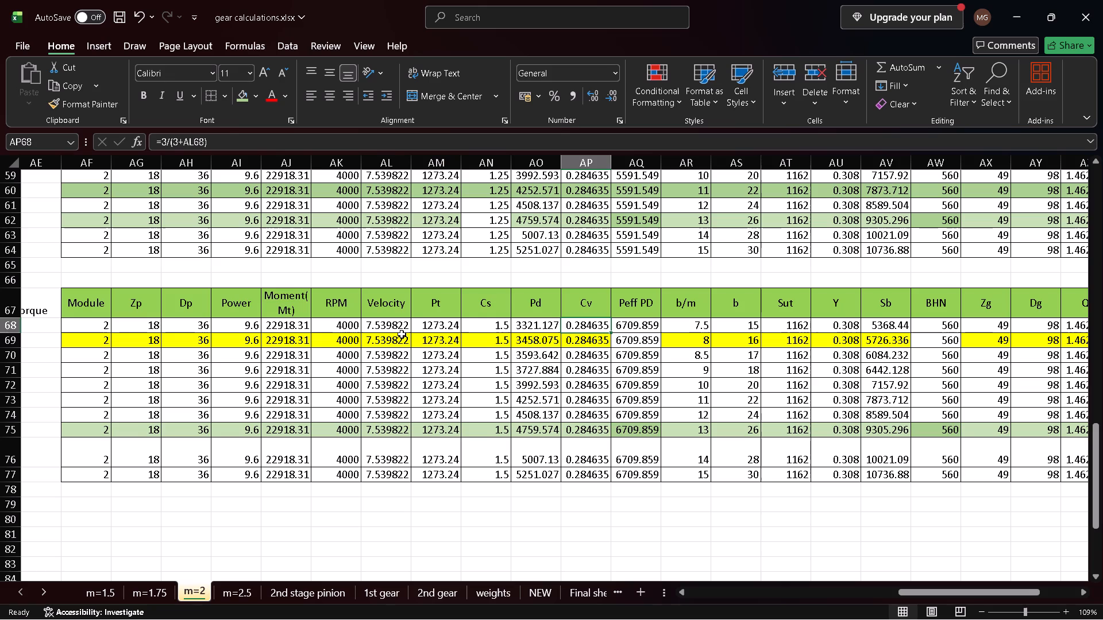
# Inspect the Peff PD and Peff CV formulas in the first data rows of the m=2 sheet's row 67 and row 54 tables.
pyautogui.click(627, 326)
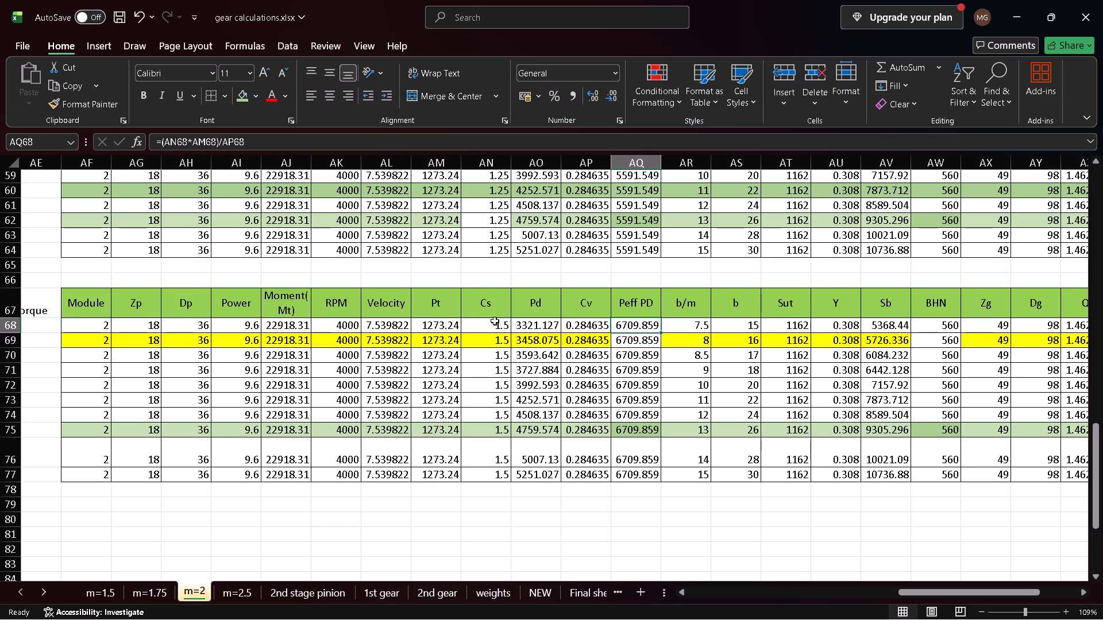
pyautogui.scroll(2, 495, 322)
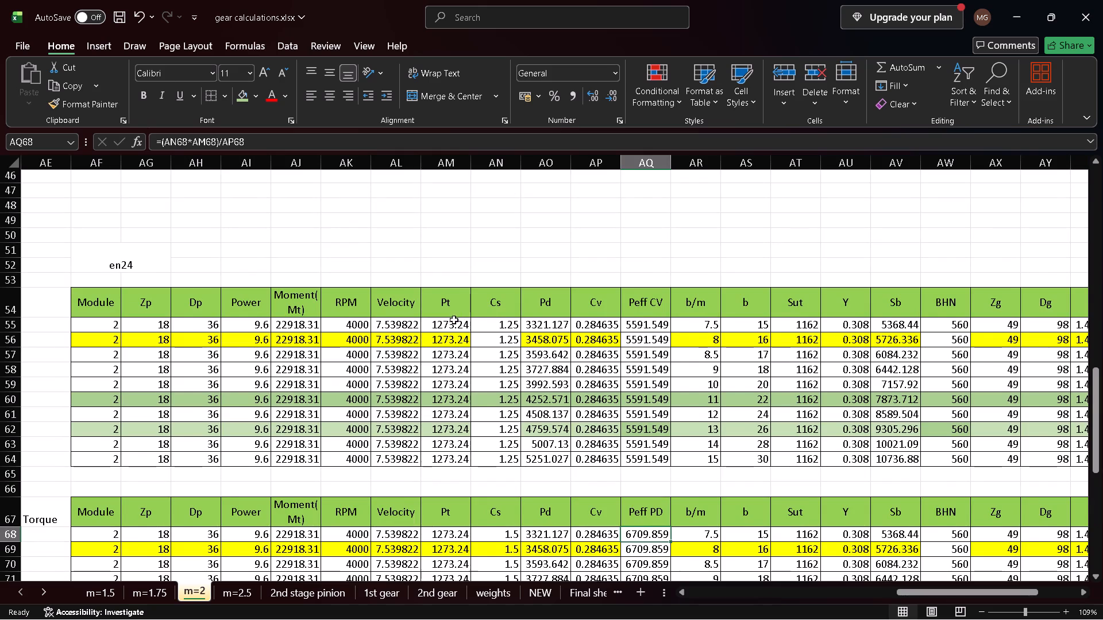
pyautogui.click(645, 320)
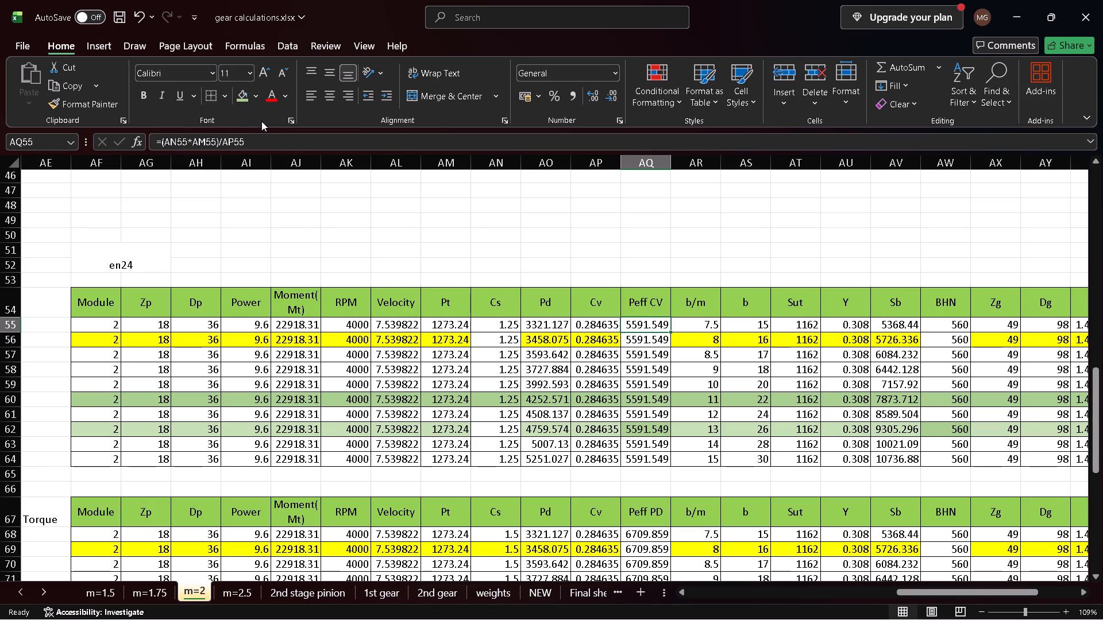
pyautogui.click(271, 135)
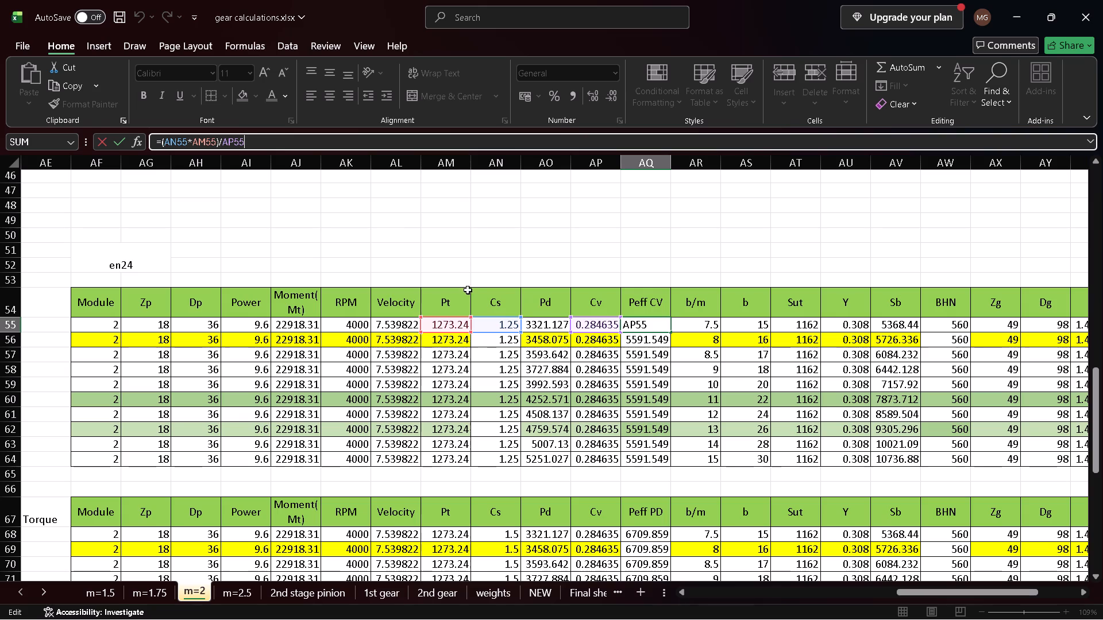
pyautogui.hscroll(-1, 673, 307)
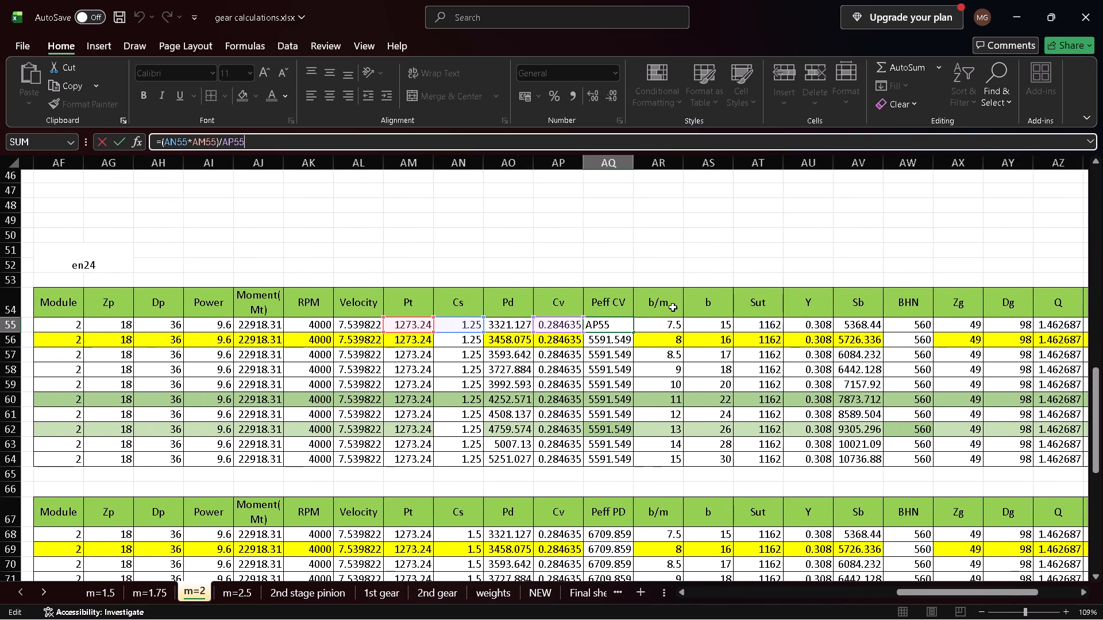
pyautogui.hscroll(-2, 673, 307)
pyautogui.press('Return')
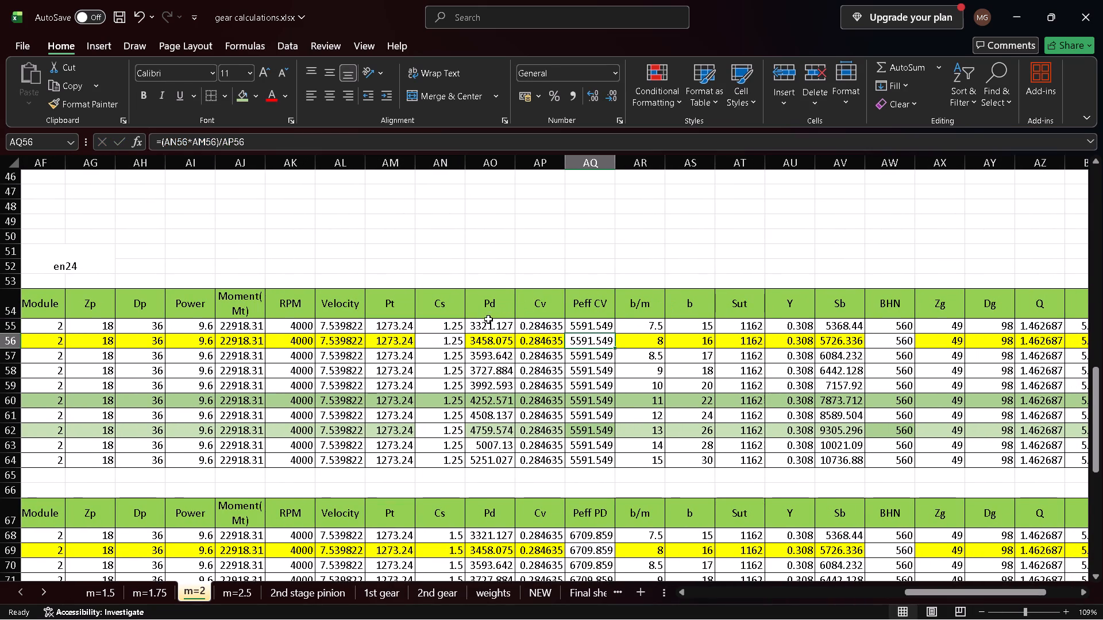
pyautogui.moveTo(543, 329); pyautogui.dragTo(581, 332)
pyautogui.click(581, 332)
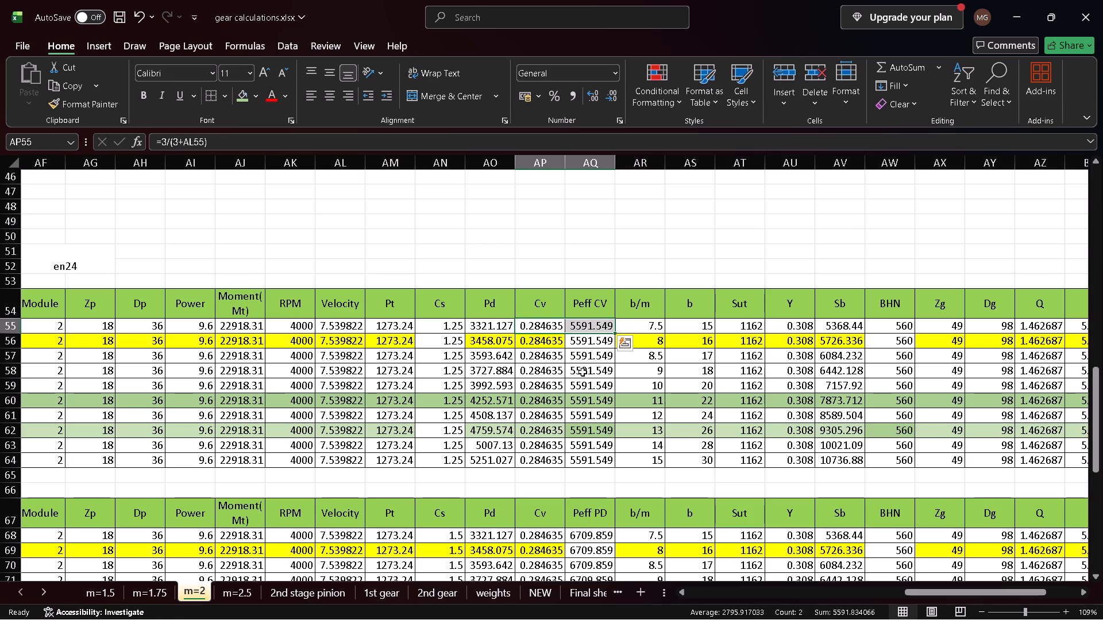
pyautogui.click(581, 377)
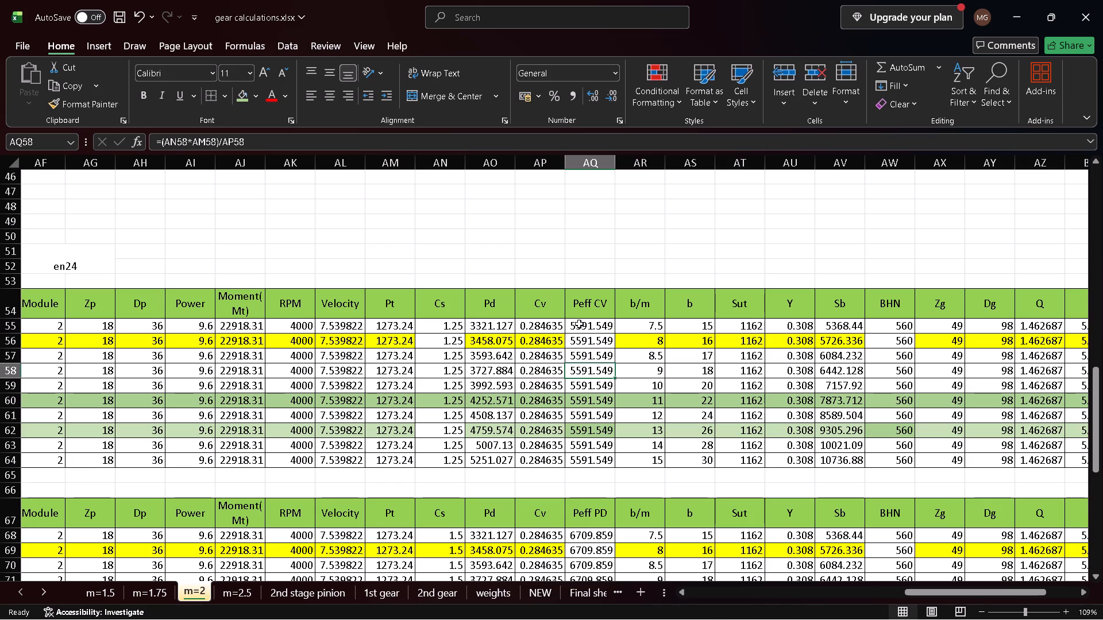
pyautogui.click(579, 323)
pyautogui.click(579, 323)
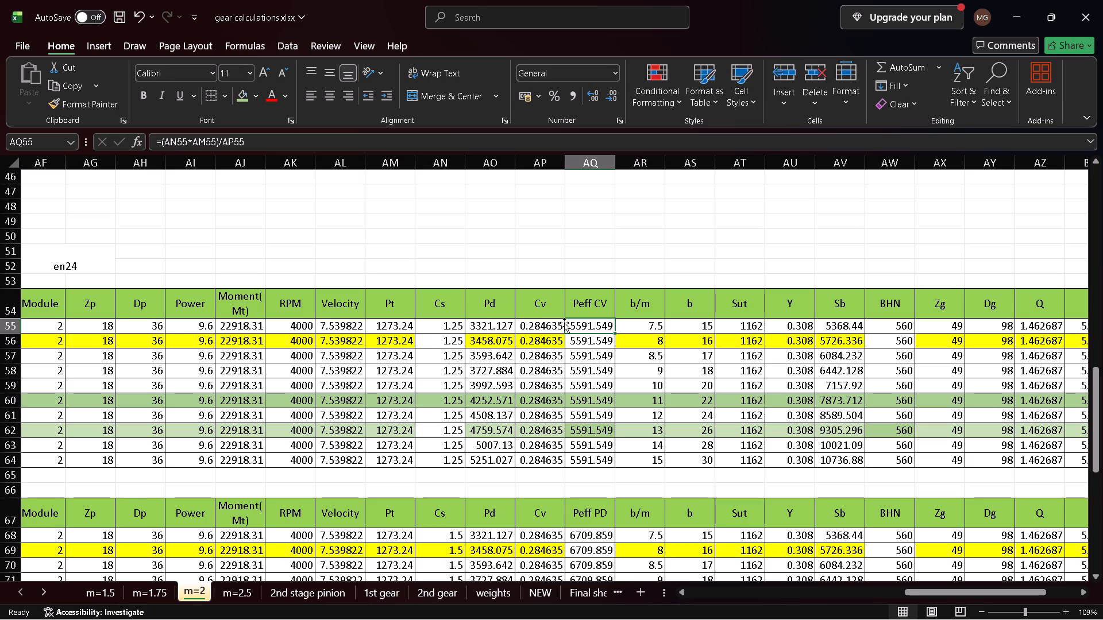
pyautogui.click(424, 145)
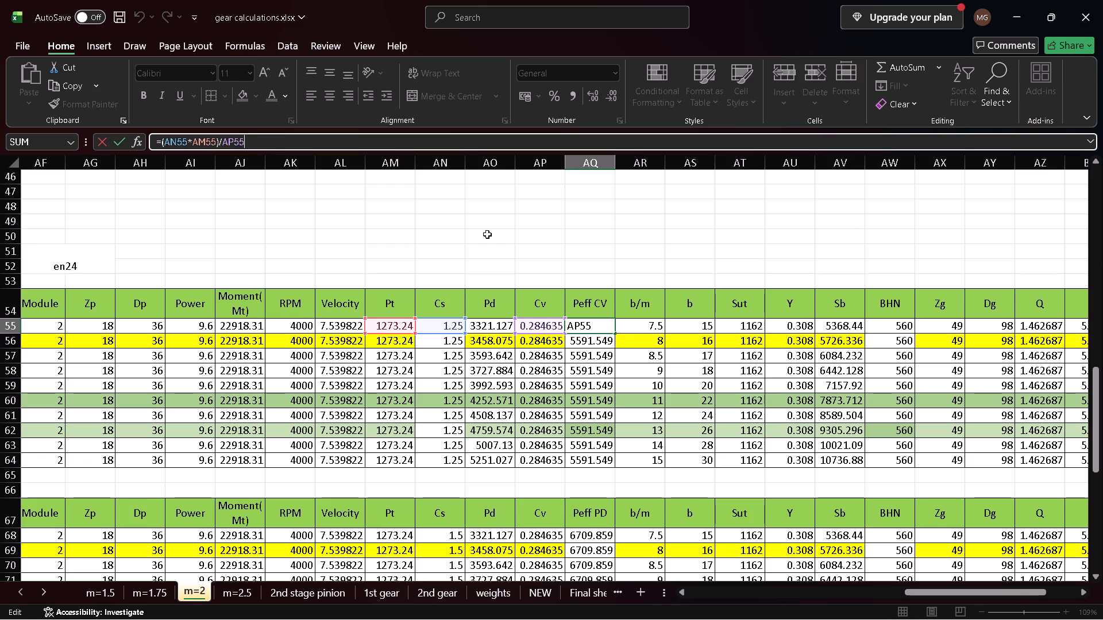
pyautogui.press('Return')
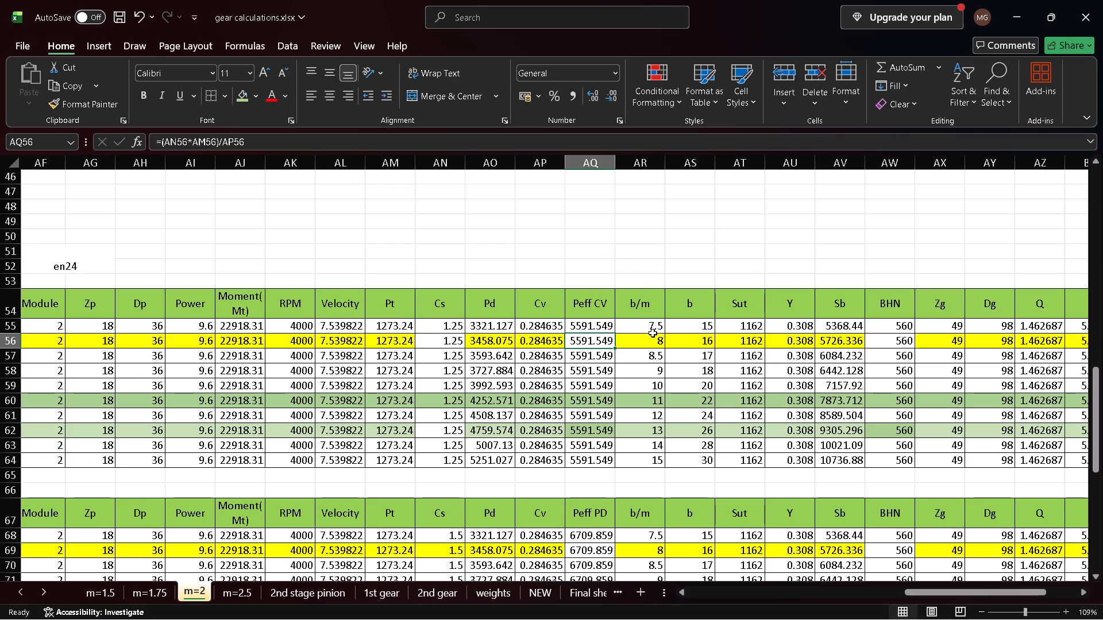
# Review the m=2 sheet's row 54 and row 67 tables across all columns, from Module through FOS(Sb) and FOS(Sw).
pyautogui.hscroll(-2, 699, 340)
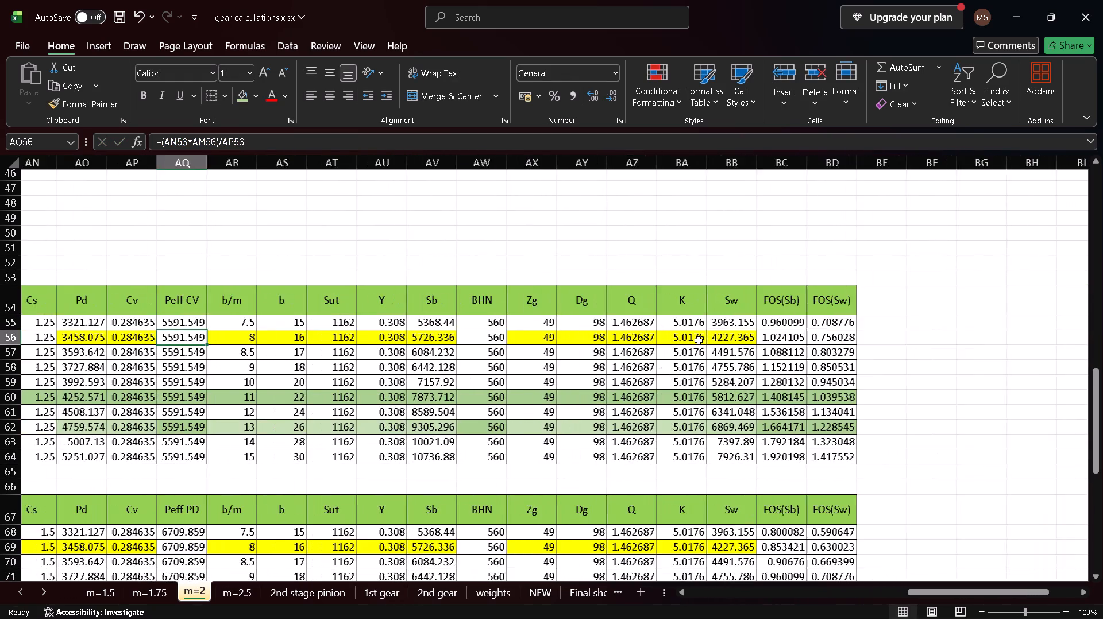
pyautogui.hscroll(-2, 699, 340)
pyautogui.hscroll(1, 699, 340)
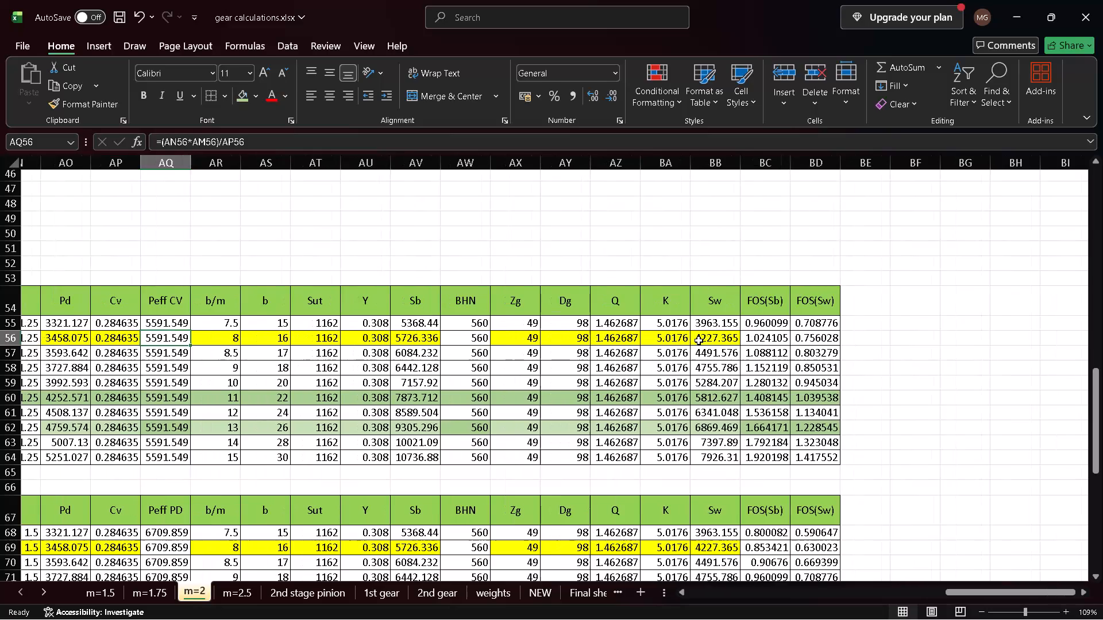
pyautogui.hscroll(4, 699, 340)
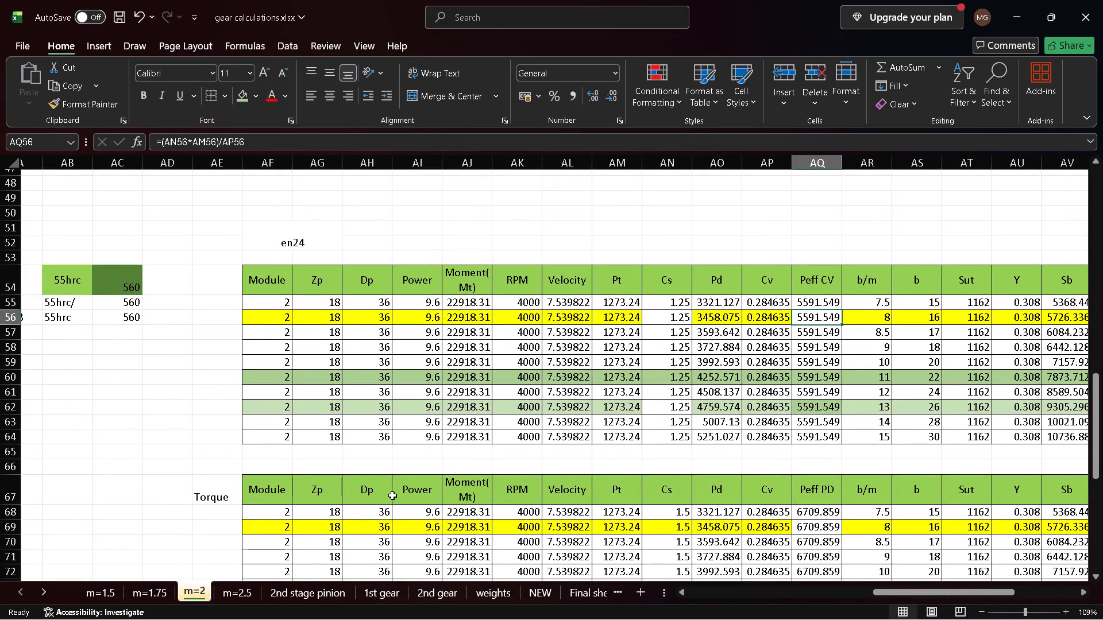
pyautogui.scroll(-1, 512, 497)
pyautogui.hscroll(-4, 512, 497)
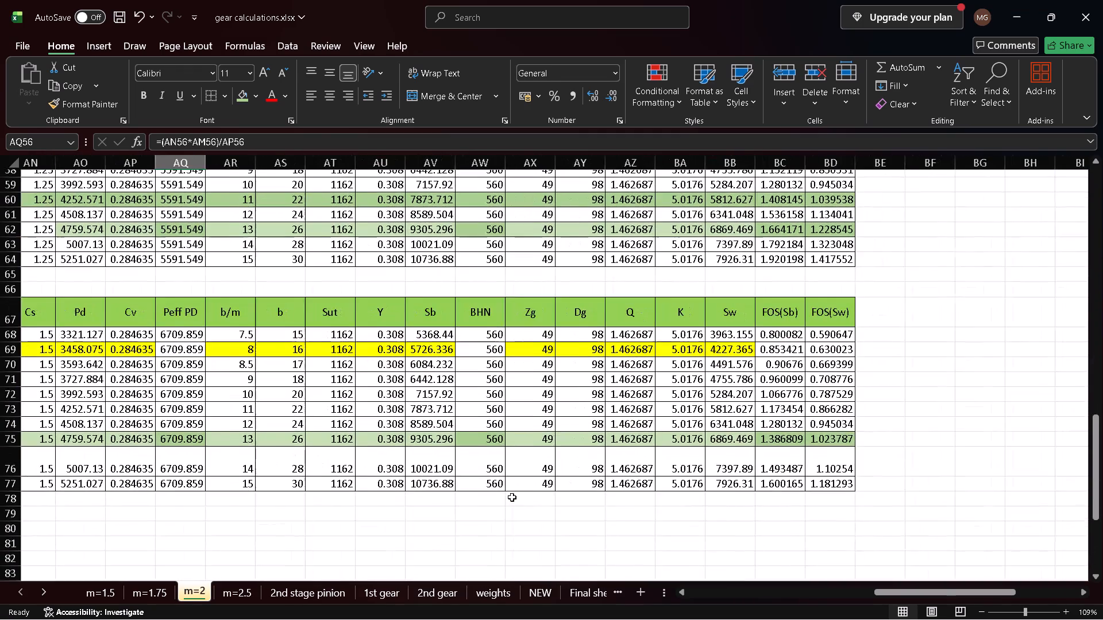
pyautogui.hscroll(-1, 512, 497)
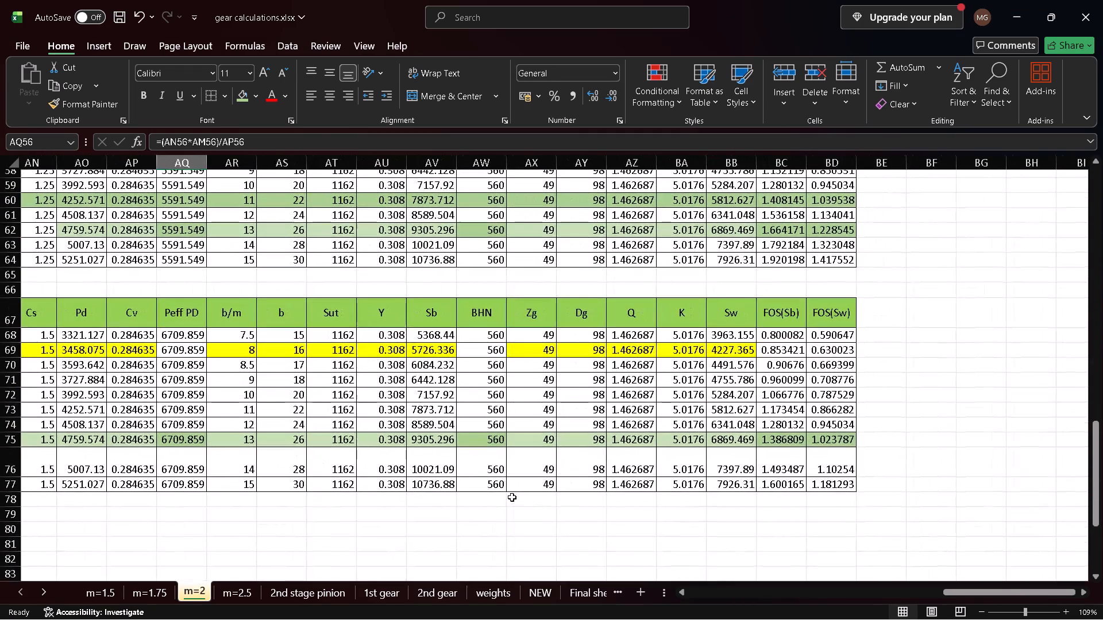
pyautogui.hscroll(3, 512, 497)
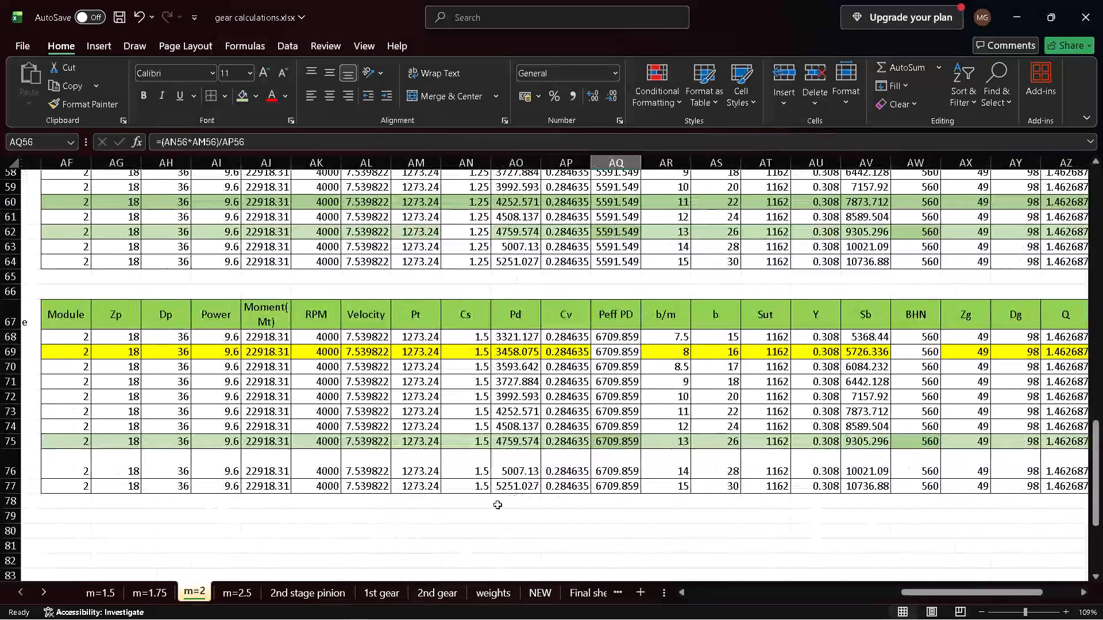
# Check the row 159 gear table on the m=2.5 sheet, and return to the m=2 sheet.
pyautogui.click(237, 594)
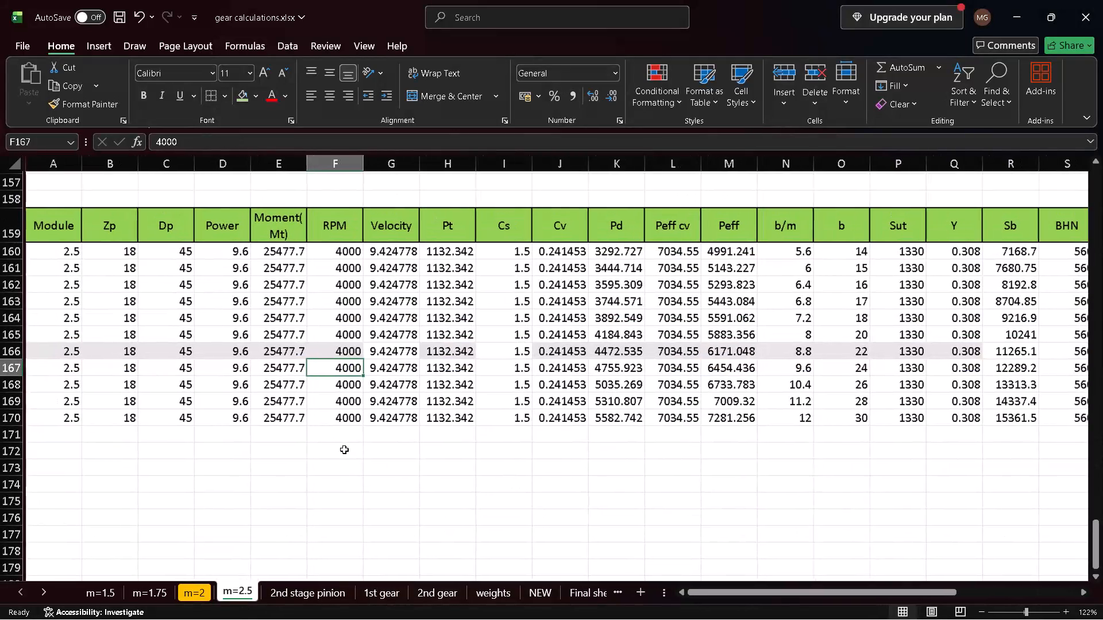
pyautogui.hscroll(1, 344, 449)
pyautogui.hscroll(-3, 344, 449)
pyautogui.hscroll(2, 344, 449)
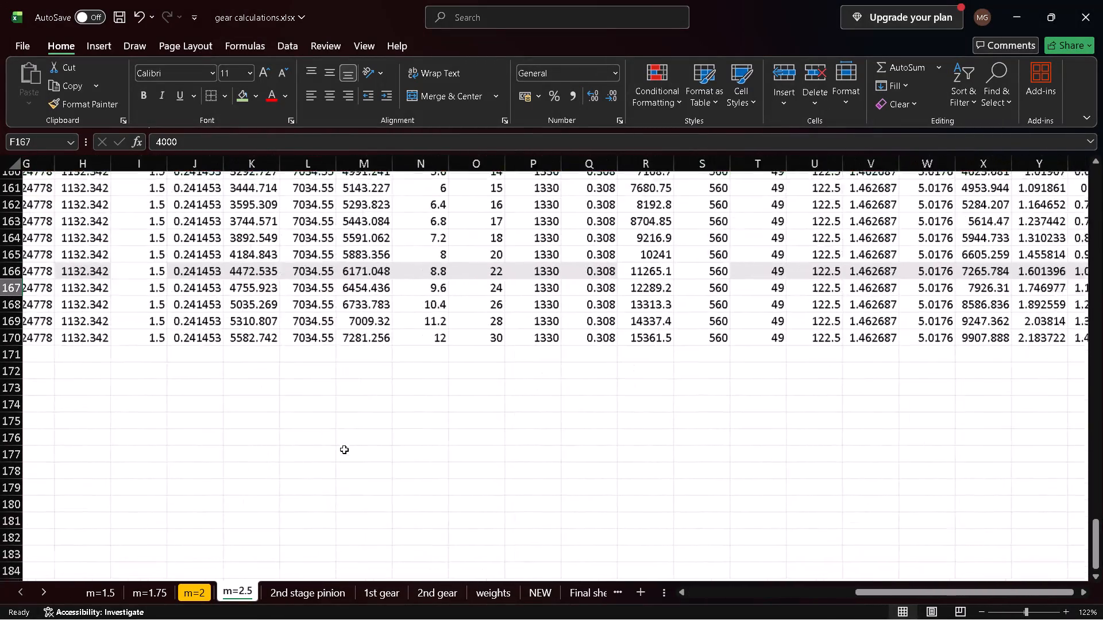
pyautogui.scroll(1, 344, 449)
pyautogui.click(188, 592)
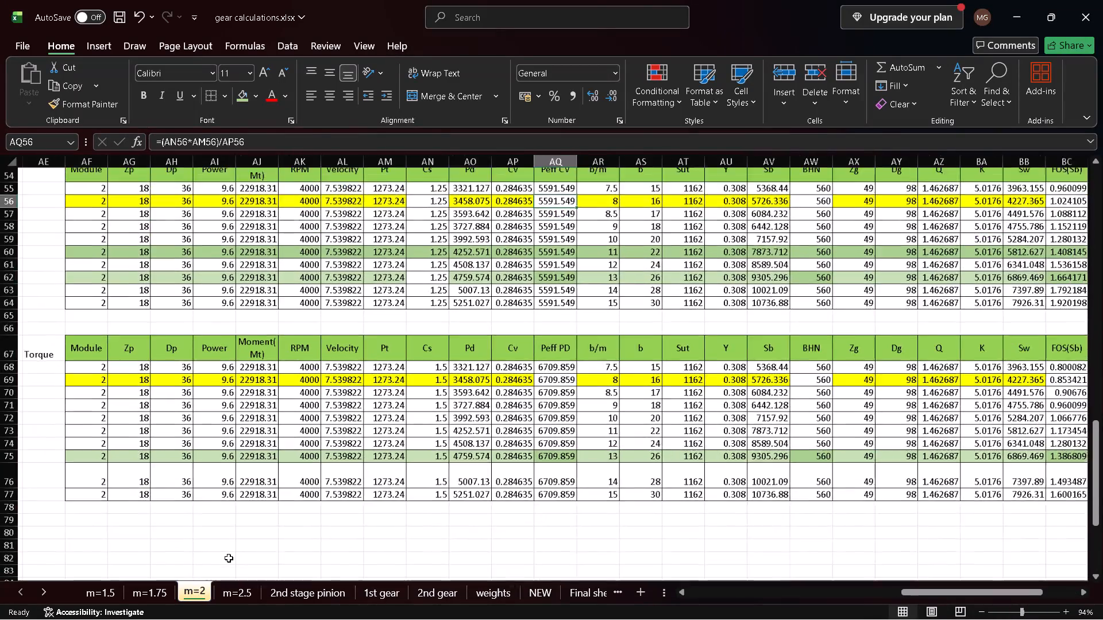
# Inspect the Peff CV, b/m and Sb formulas in the first data row of the m=2 sheet's row 54 table.
pyautogui.scroll(1, 229, 558)
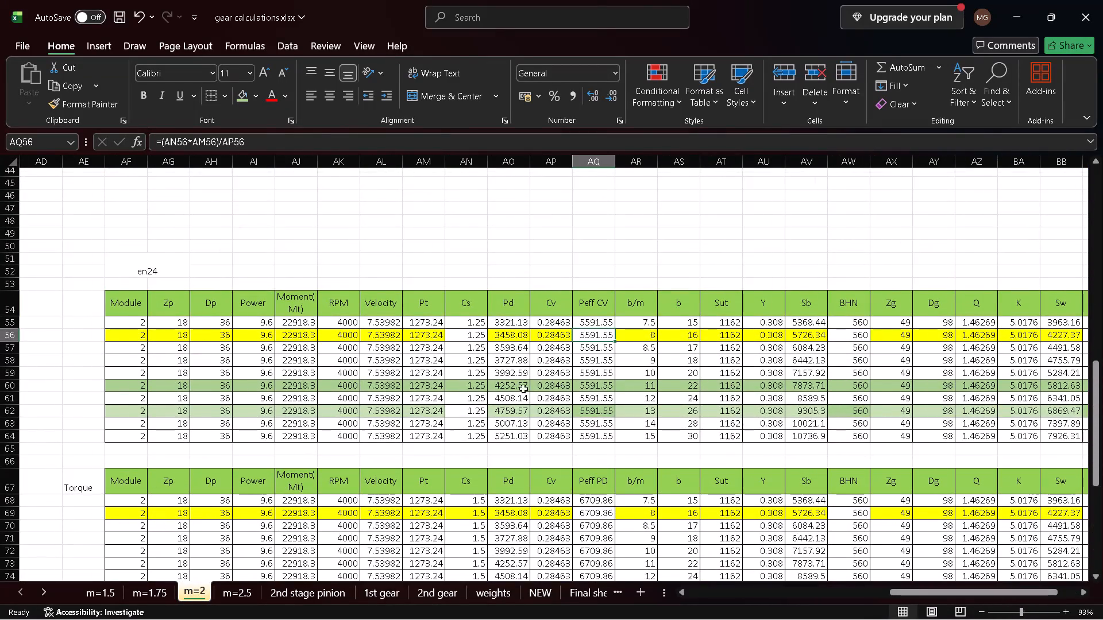
pyautogui.hscroll(-3, 524, 389)
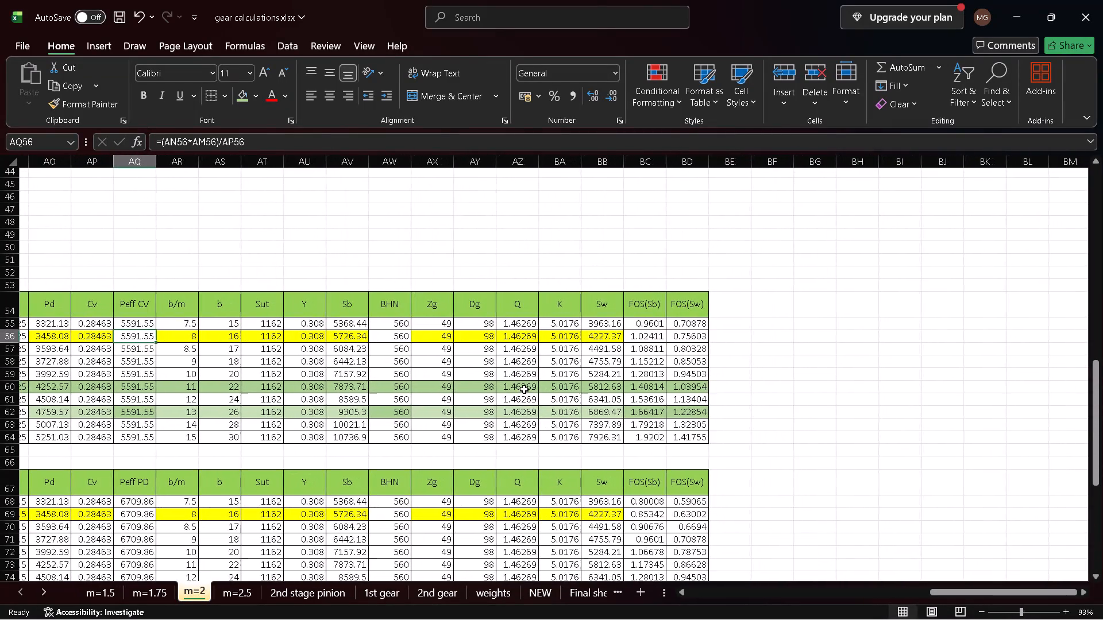
pyautogui.hscroll(4, 524, 389)
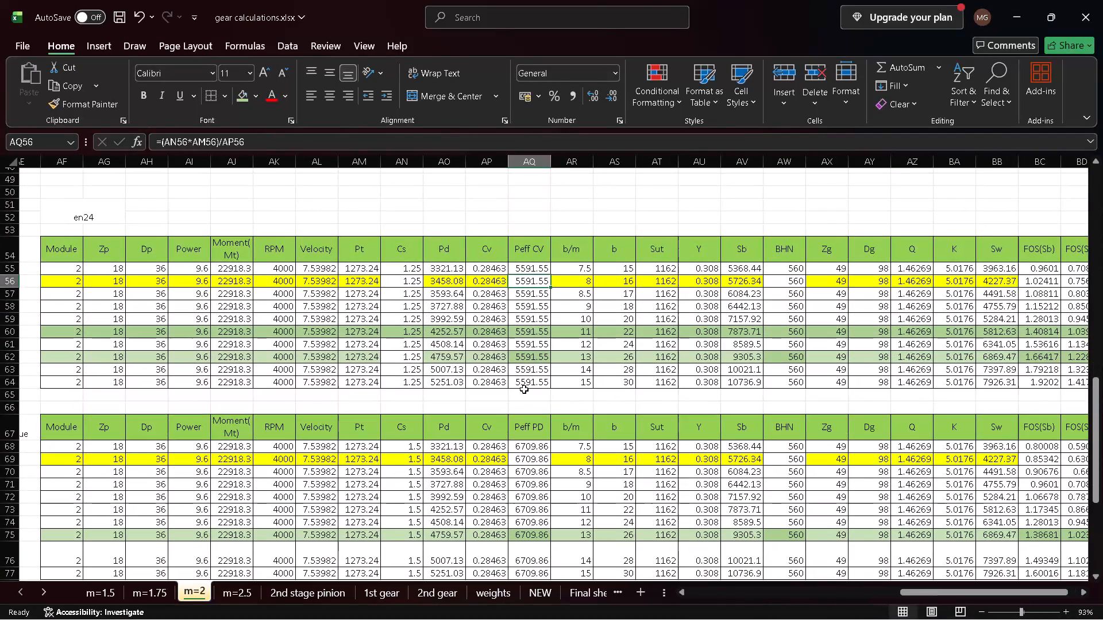
pyautogui.click(541, 273)
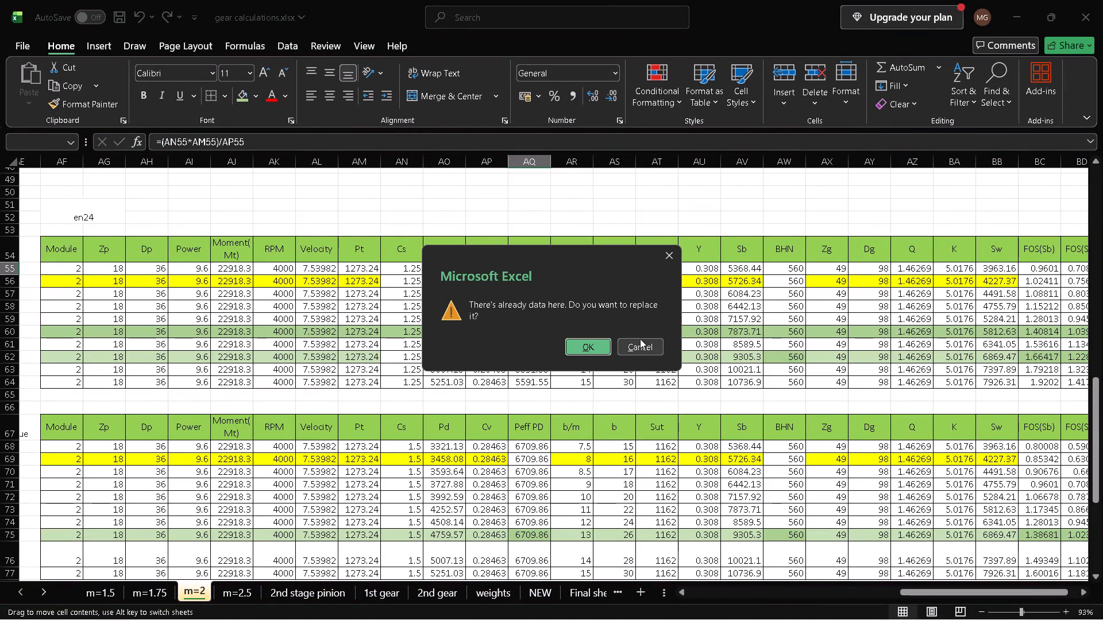
pyautogui.click(639, 340)
pyautogui.click(569, 271)
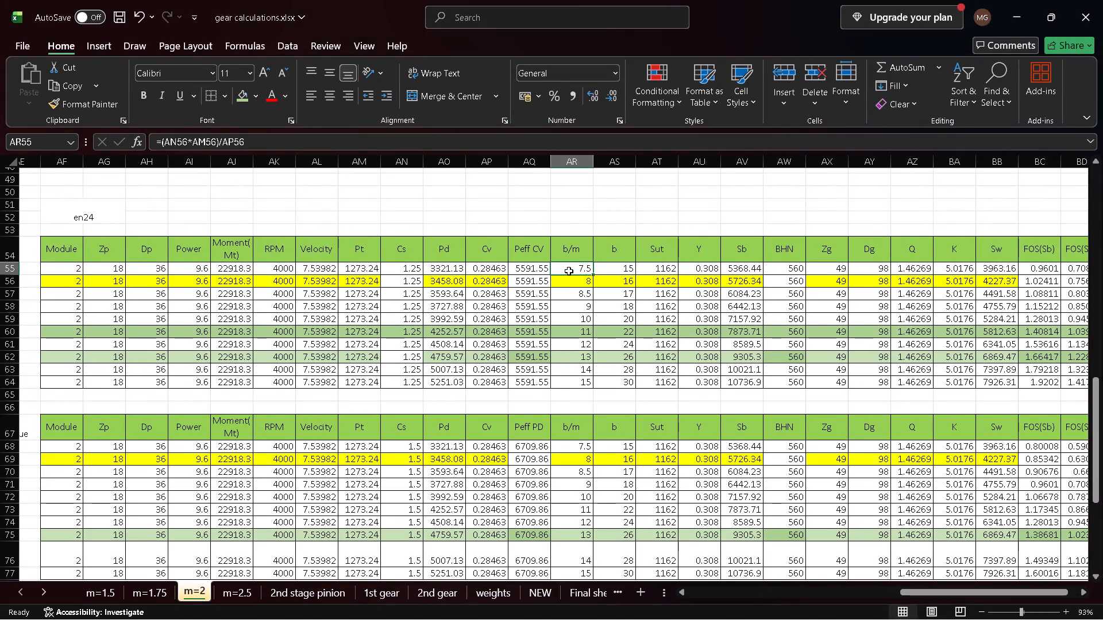
pyautogui.hscroll(-2, 669, 272)
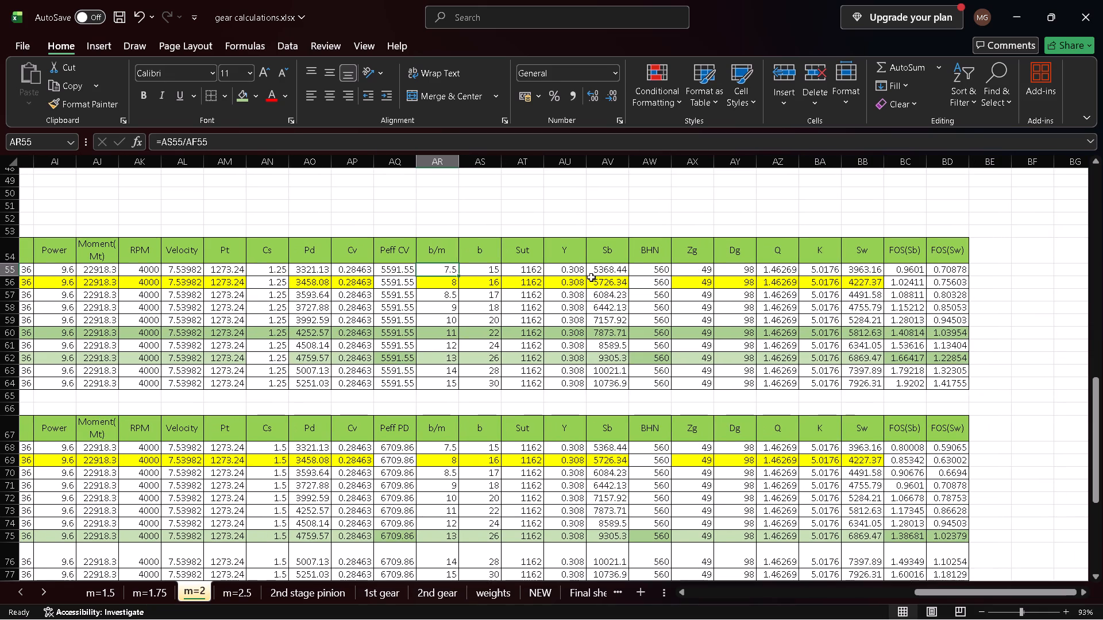
pyautogui.click(612, 271)
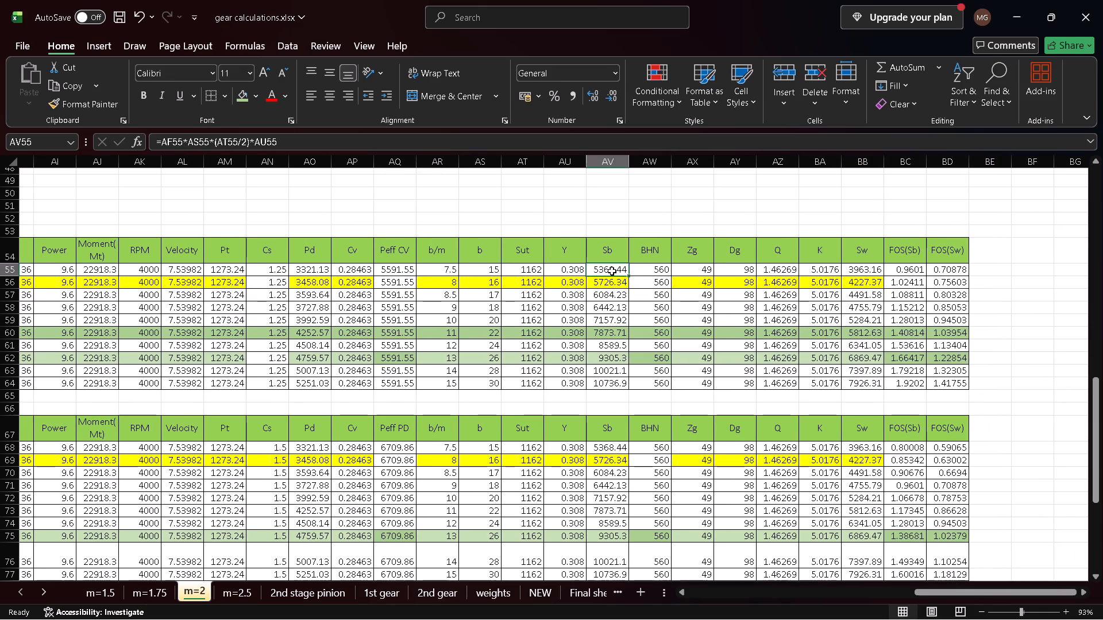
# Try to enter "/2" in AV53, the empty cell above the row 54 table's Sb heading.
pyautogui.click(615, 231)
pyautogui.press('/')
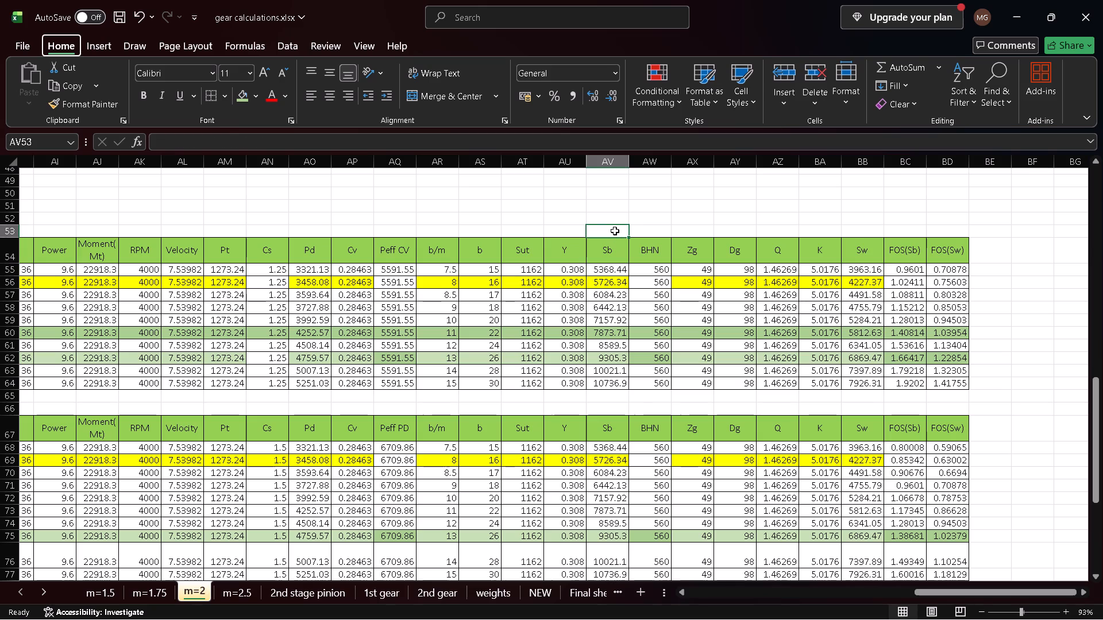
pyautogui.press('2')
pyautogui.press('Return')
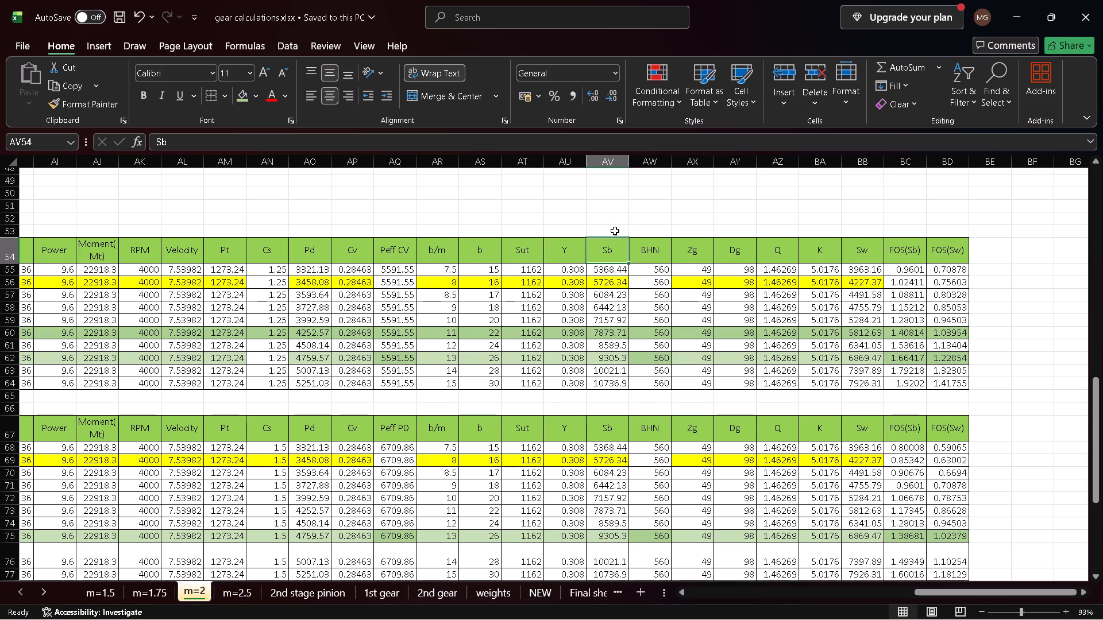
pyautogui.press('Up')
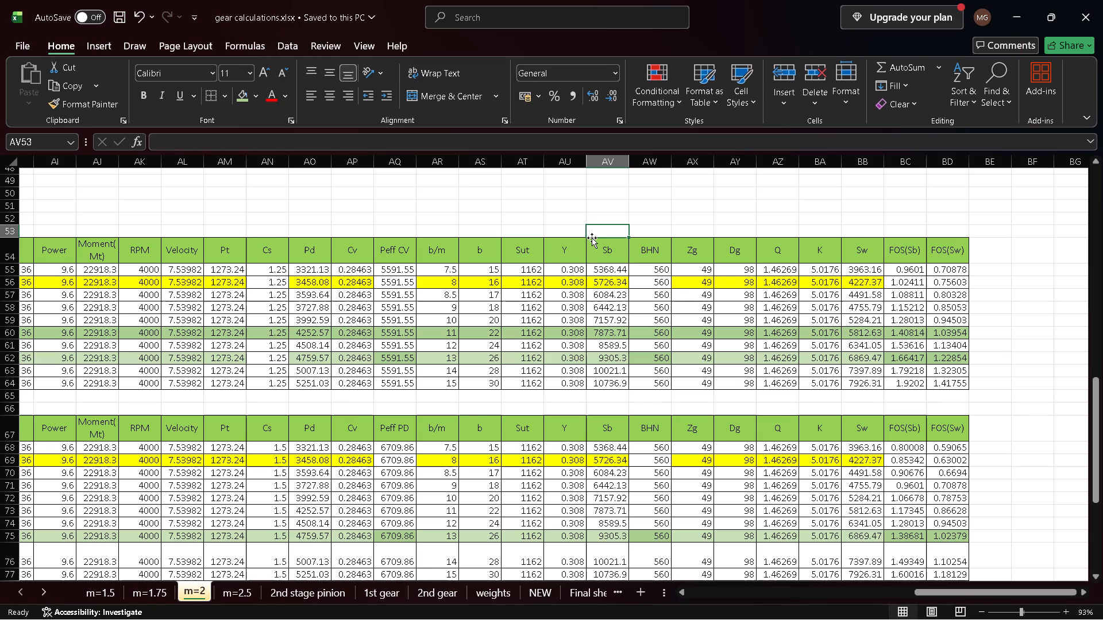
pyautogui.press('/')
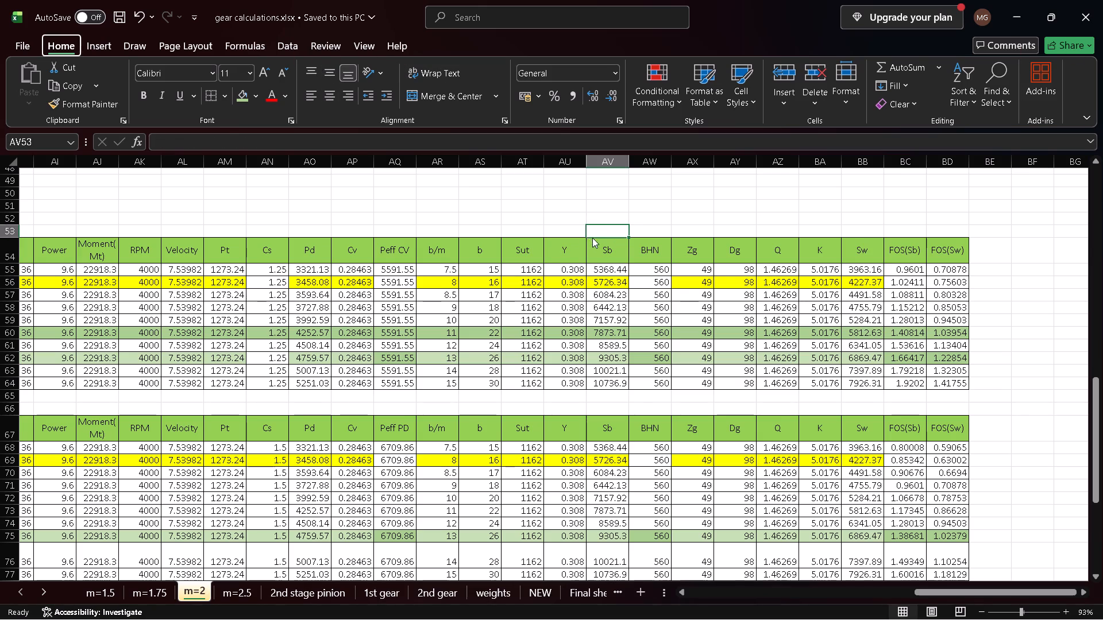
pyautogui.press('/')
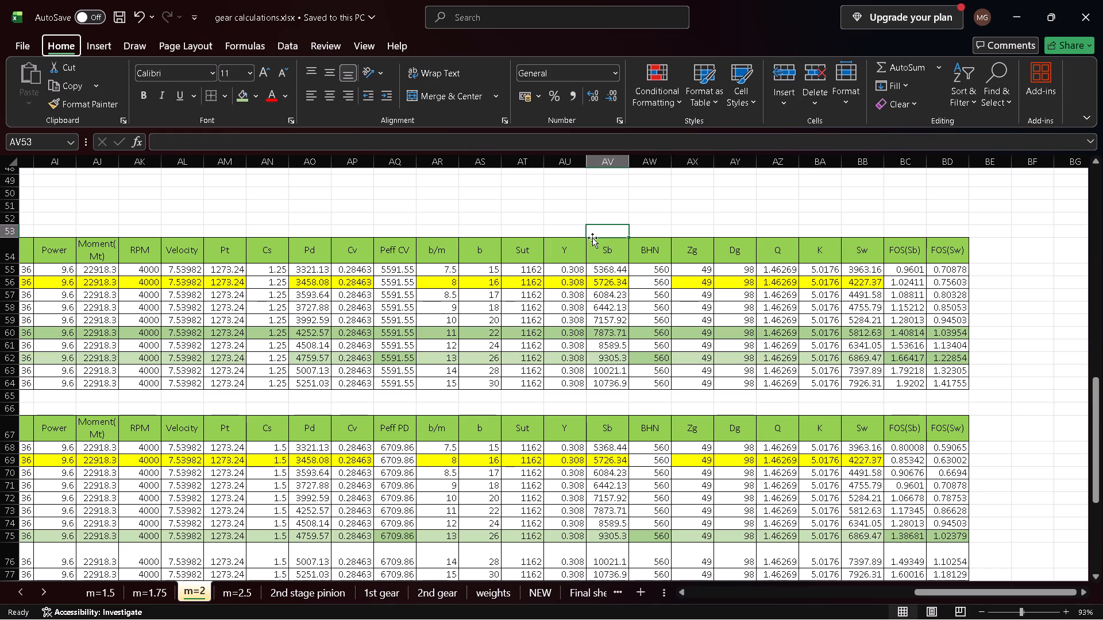
# Enter " / 2" with a leading space in AV53, above the row 54 table's Sb heading.
pyautogui.doubleClick(599, 231)
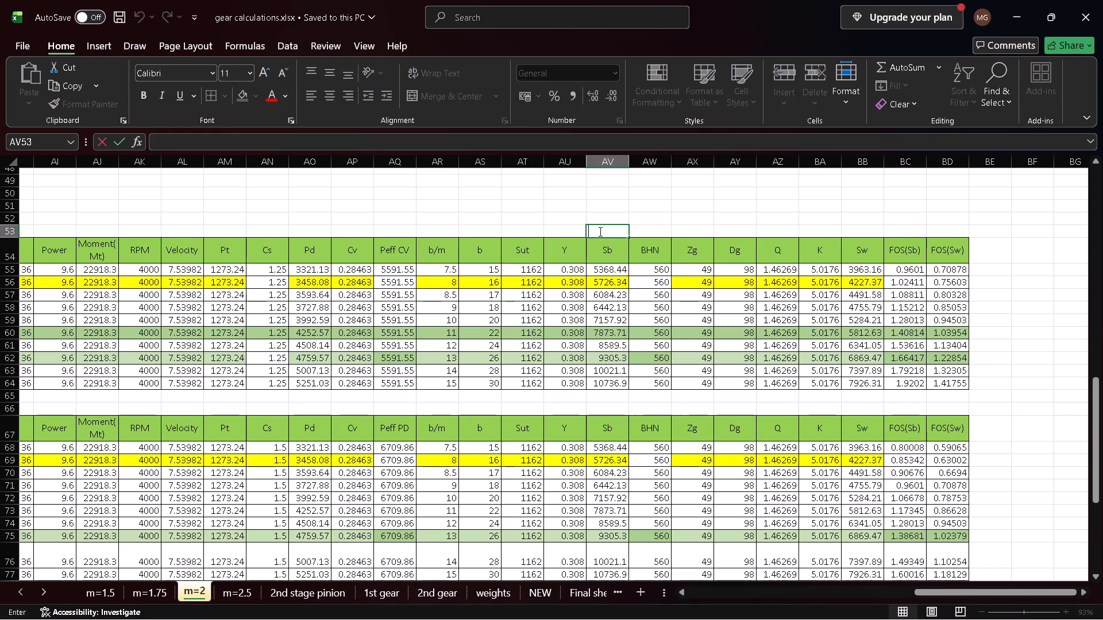
pyautogui.press('space')
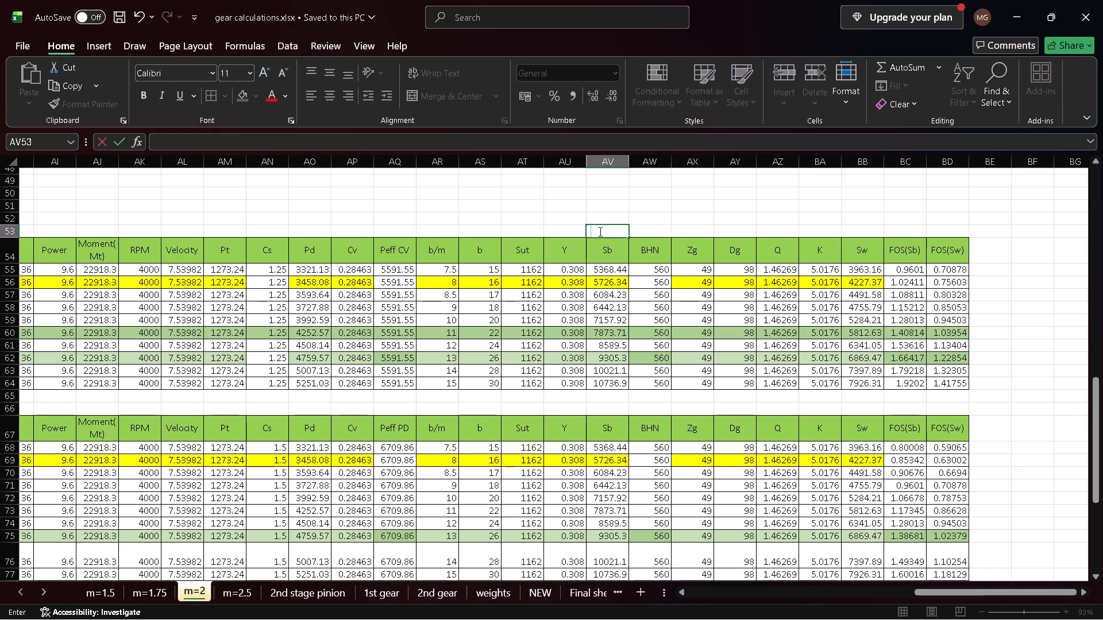
pyautogui.write('/')
pyautogui.press('space')
pyautogui.press('2')
pyautogui.press('Return')
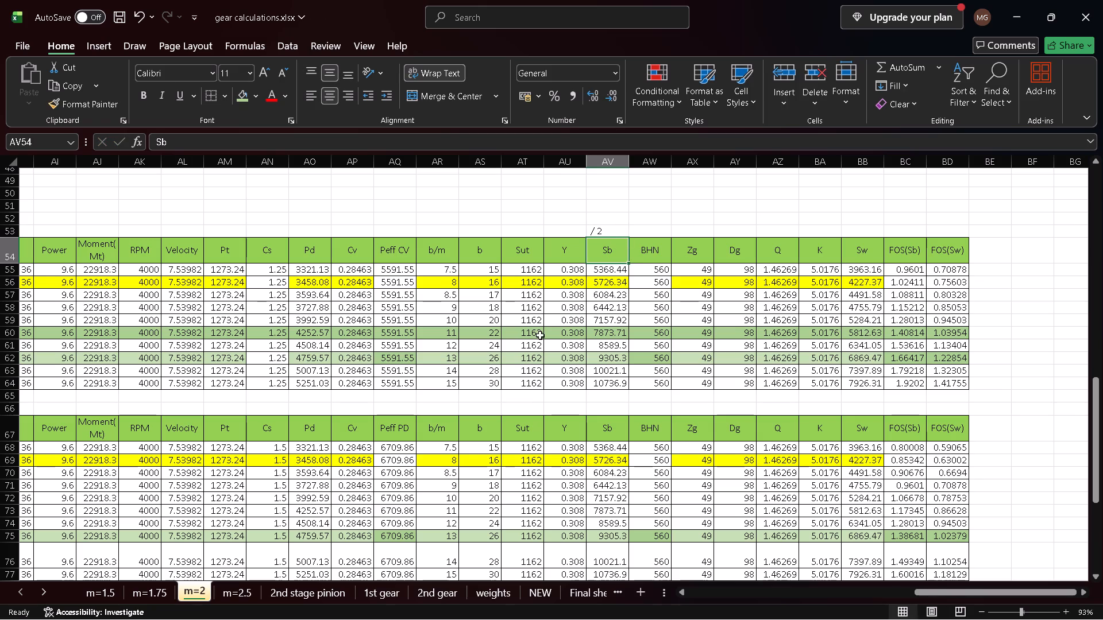
# Set Zp in the first data row of the row 67 table (AG68) to 49.
pyautogui.hscroll(1, 595, 321)
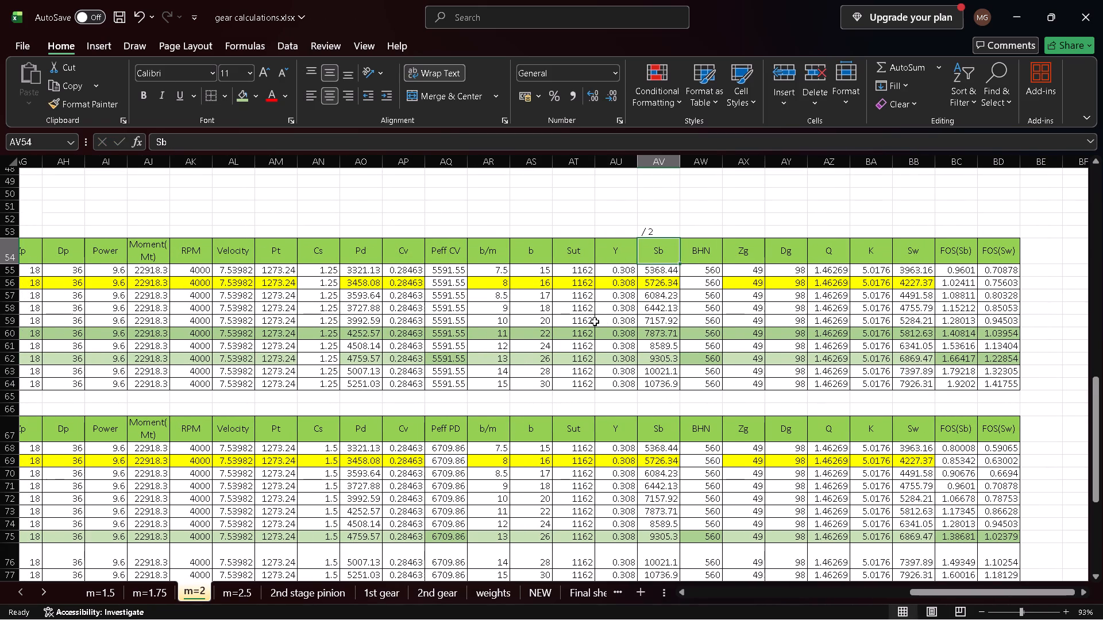
pyautogui.hscroll(1, 595, 321)
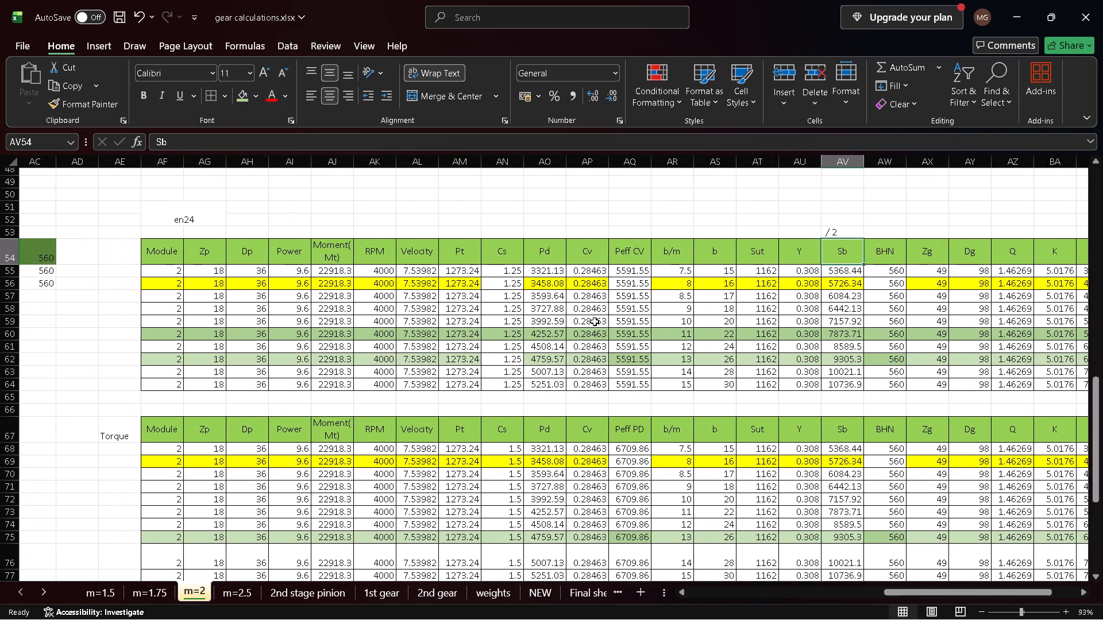
pyautogui.scroll(1, 595, 321)
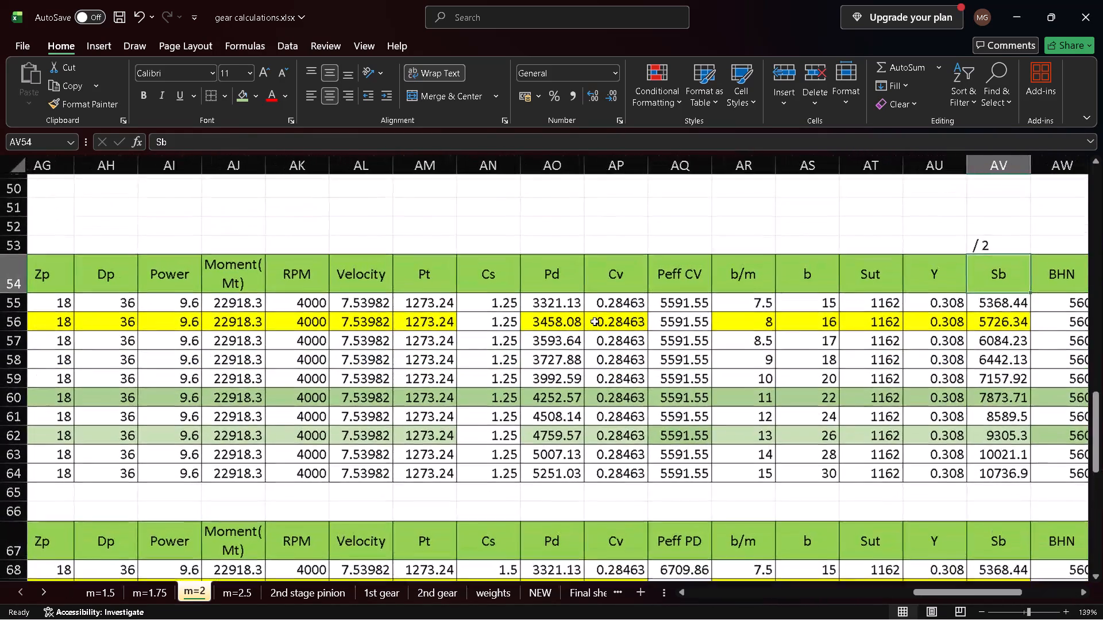
pyautogui.hscroll(-1, 595, 321)
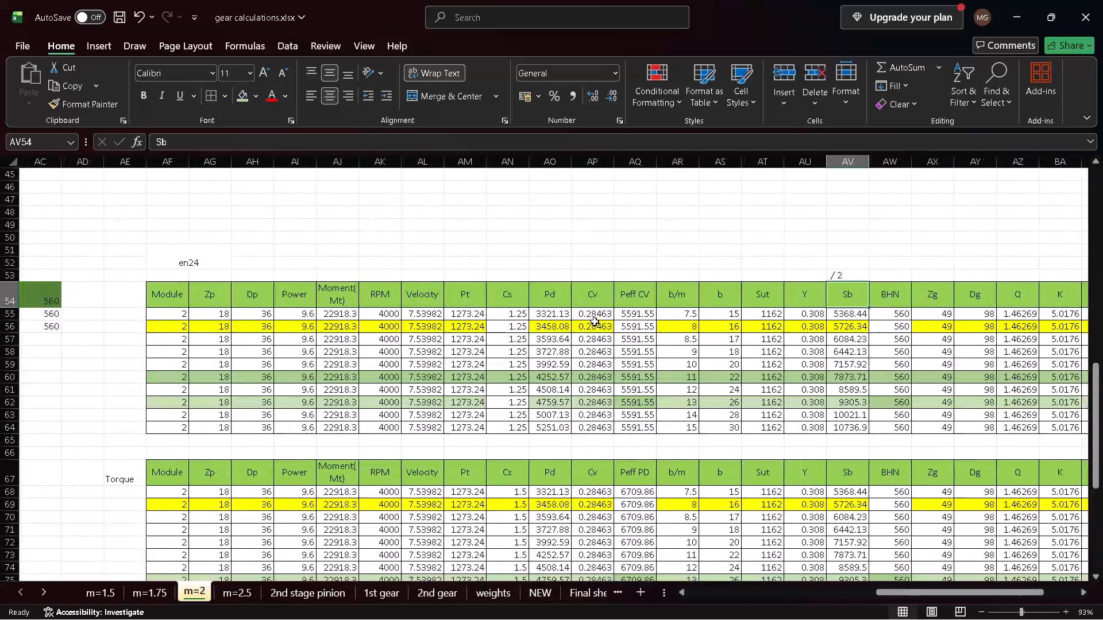
pyautogui.hscroll(-1, 595, 321)
pyautogui.scroll(-1, 595, 321)
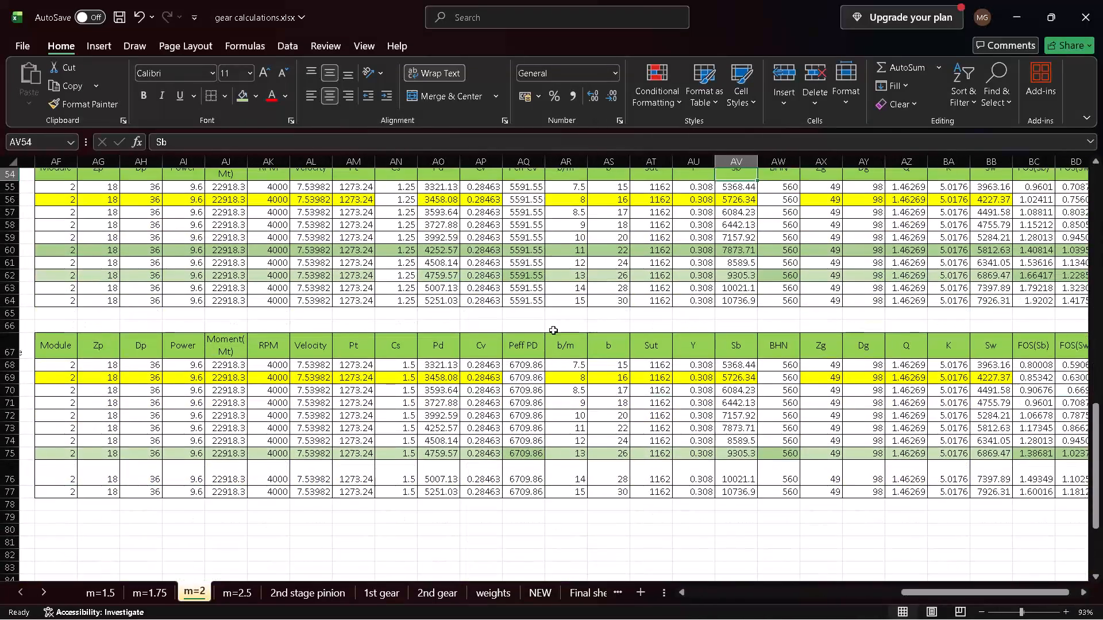
pyautogui.click(102, 361)
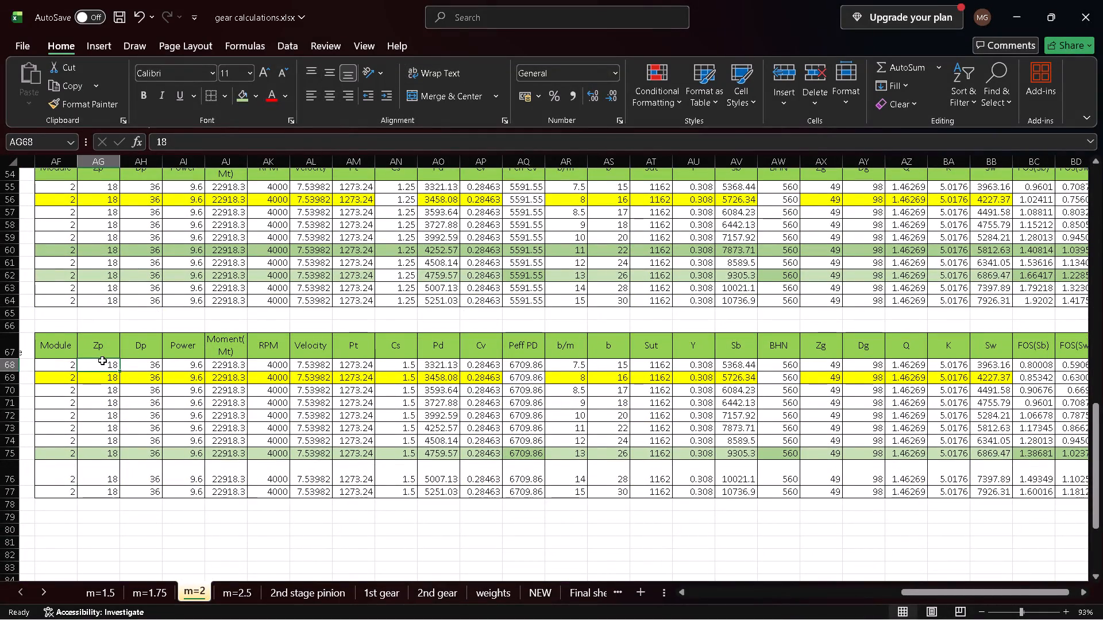
pyautogui.write('49')
pyautogui.press('Return')
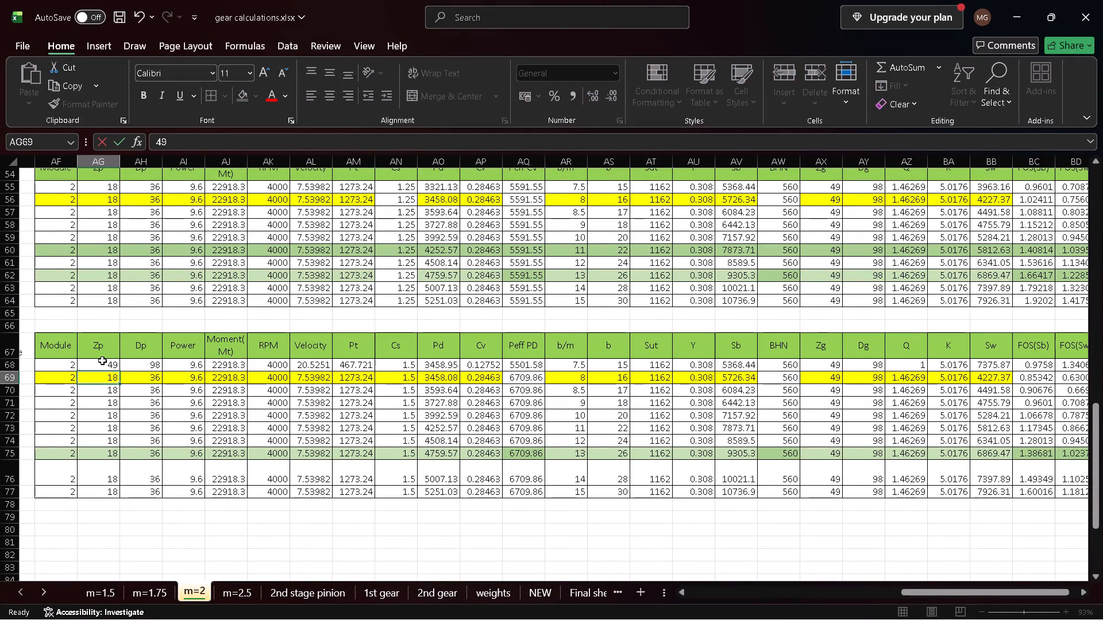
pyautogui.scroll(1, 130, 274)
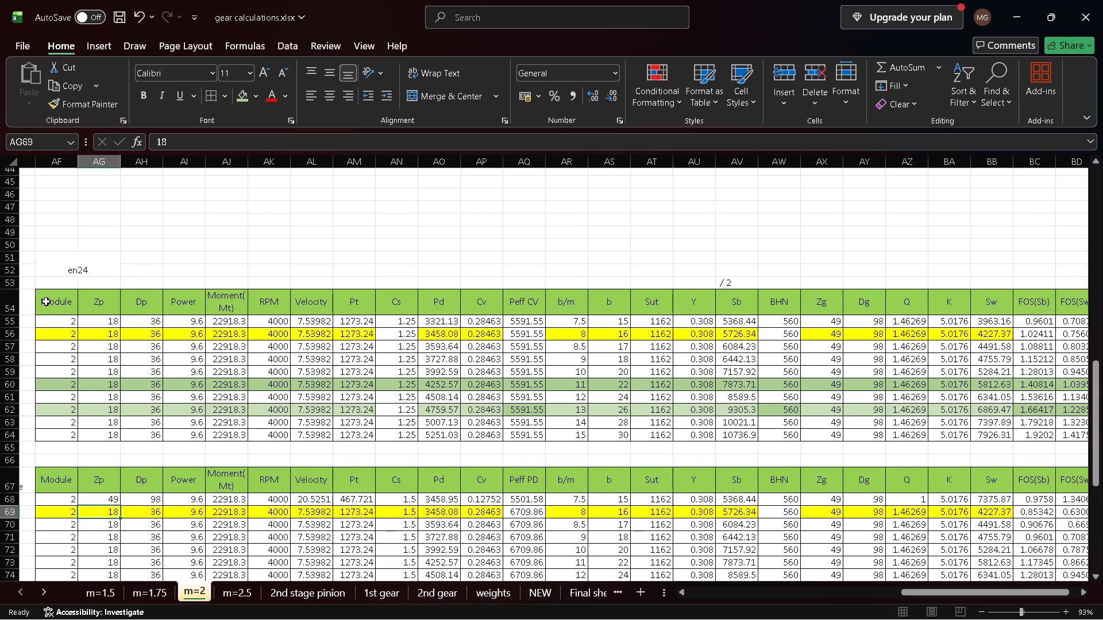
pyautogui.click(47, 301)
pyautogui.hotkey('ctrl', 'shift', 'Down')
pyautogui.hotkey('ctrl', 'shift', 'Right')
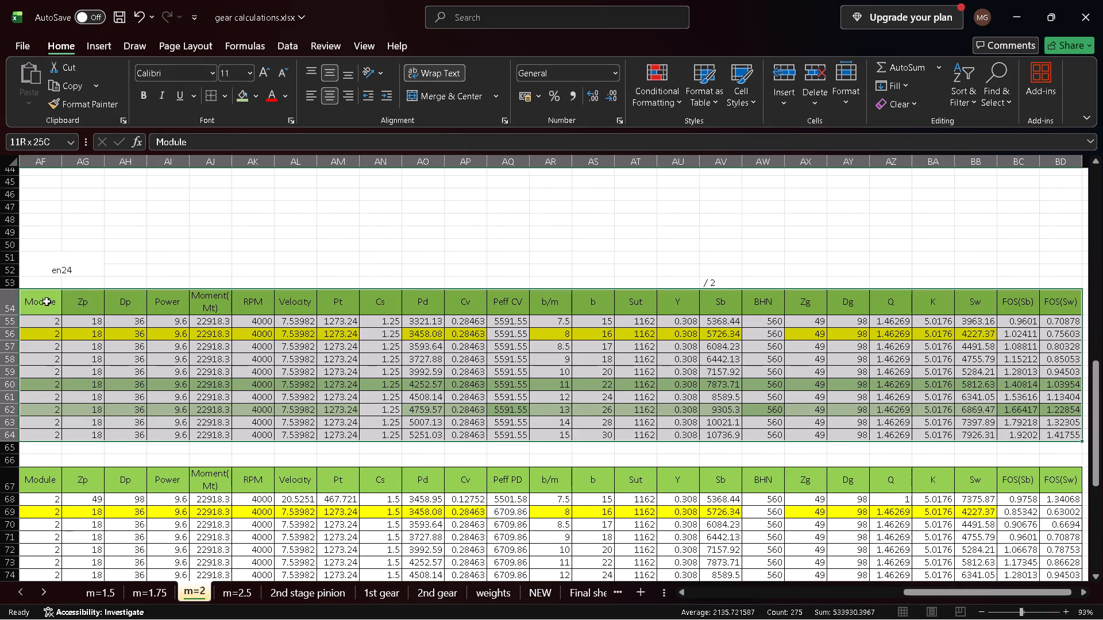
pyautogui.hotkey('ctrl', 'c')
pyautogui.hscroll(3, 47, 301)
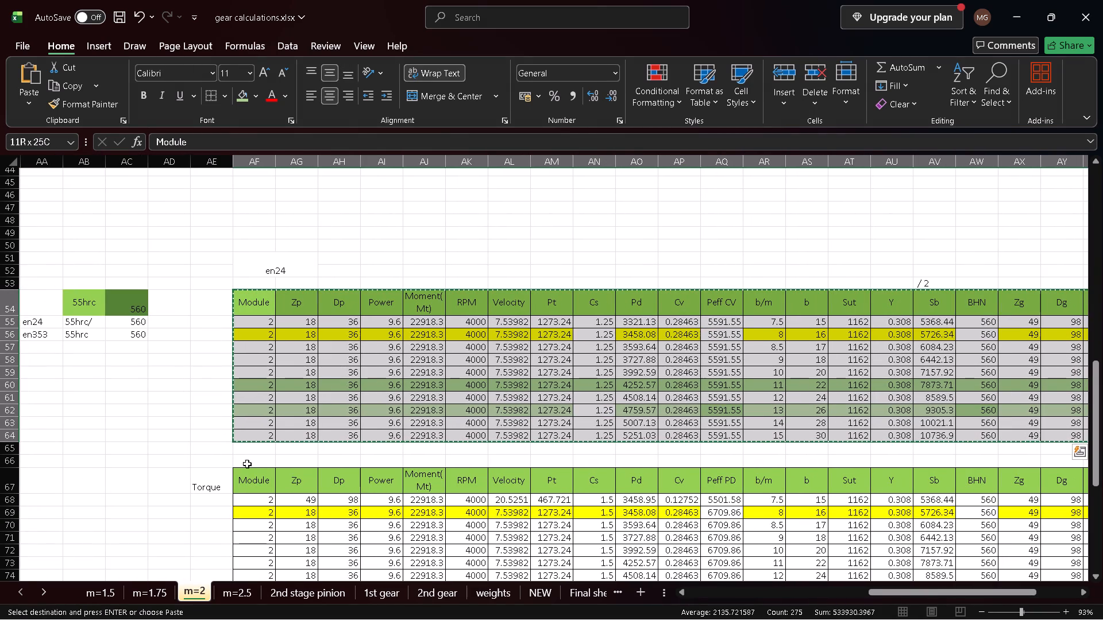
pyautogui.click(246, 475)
# Change the Pt formula in the row 67 table's first data row (AM68) to =(2*AE68)/AH68, using the Torque column.
pyautogui.scroll(-1, 246, 475)
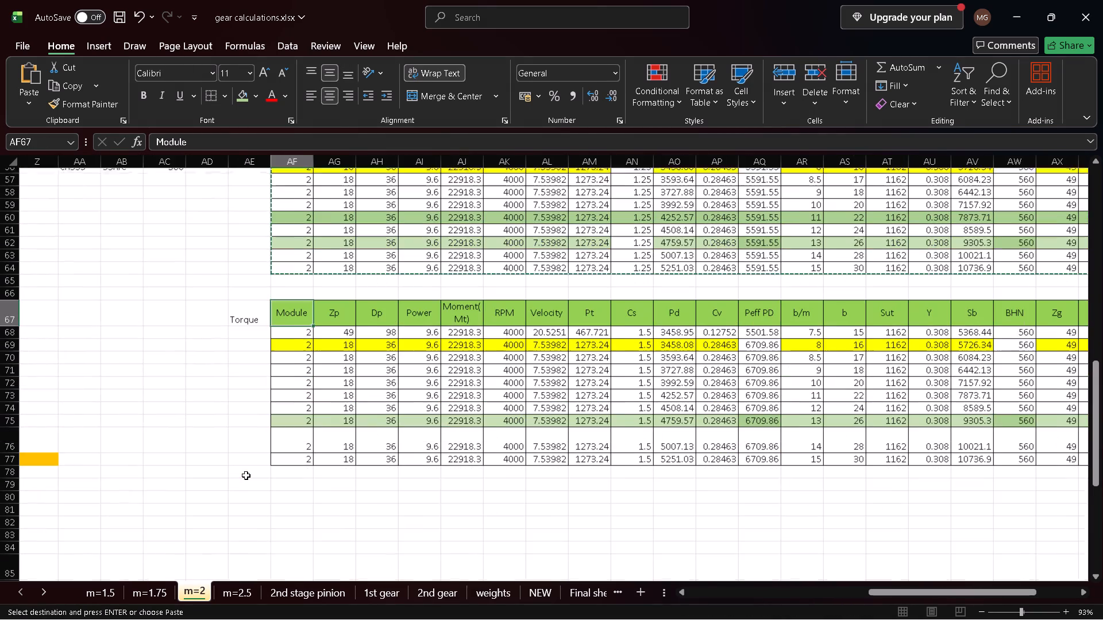
pyautogui.scroll(-1, 246, 475)
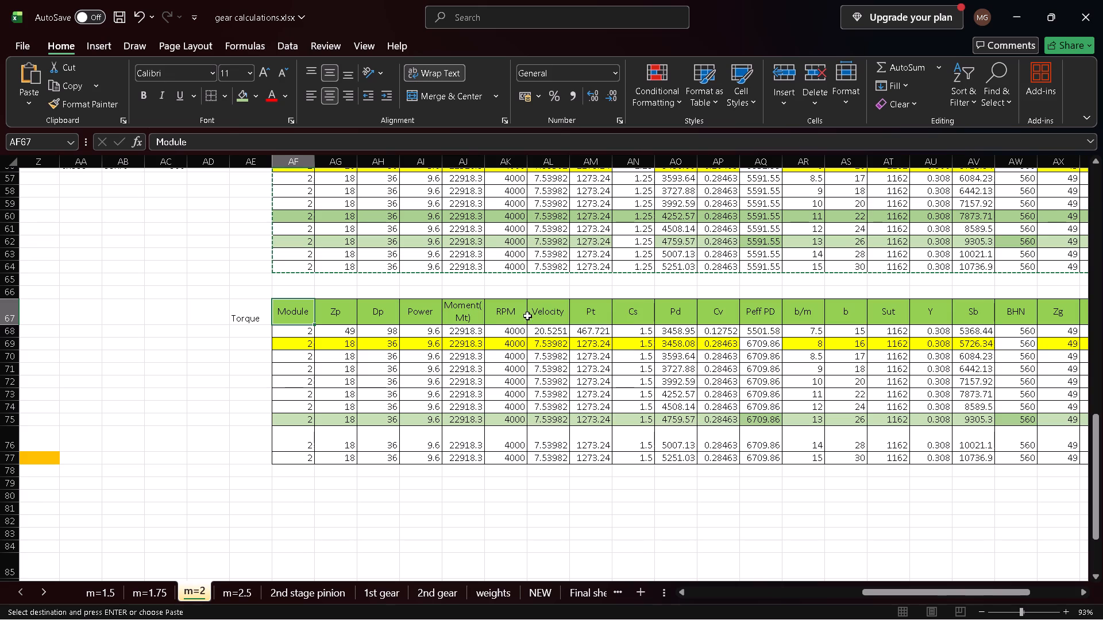
pyautogui.click(591, 330)
pyautogui.doubleClick(591, 330)
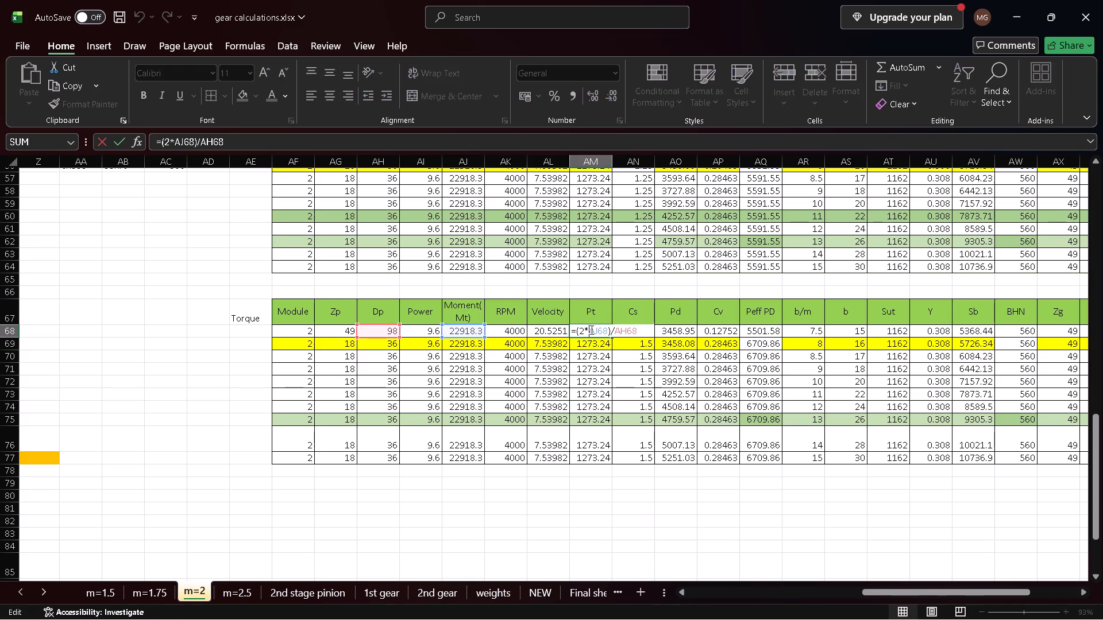
pyautogui.click(539, 135)
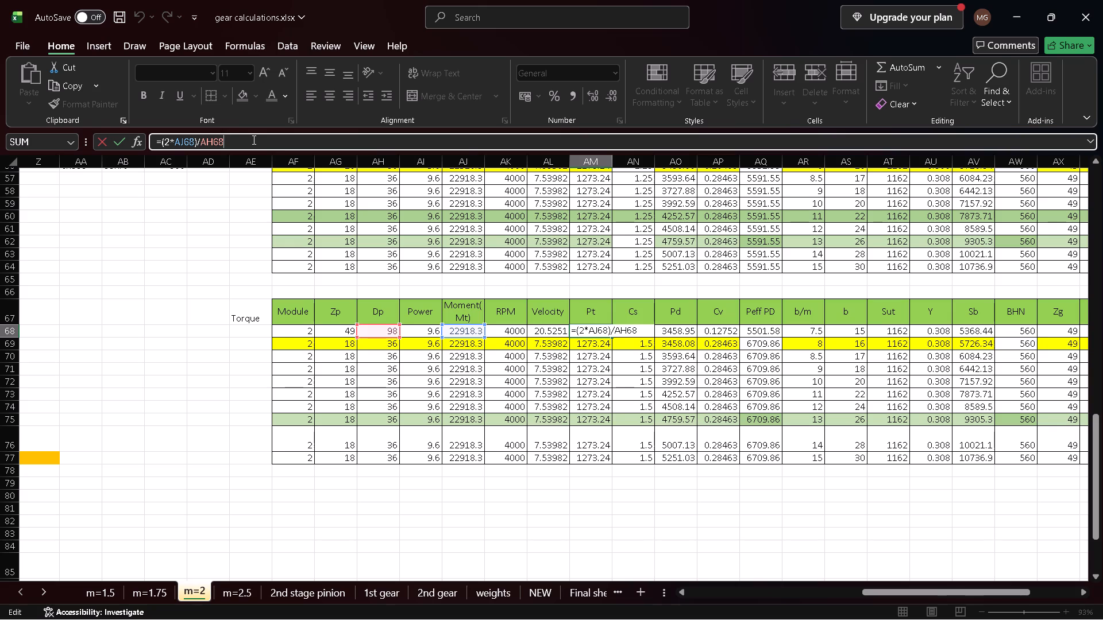
pyautogui.click(193, 141)
pyautogui.press('BackSpace')
pyautogui.press('BackSpace')
pyautogui.press('BackSpace')
pyautogui.press('BackSpace')
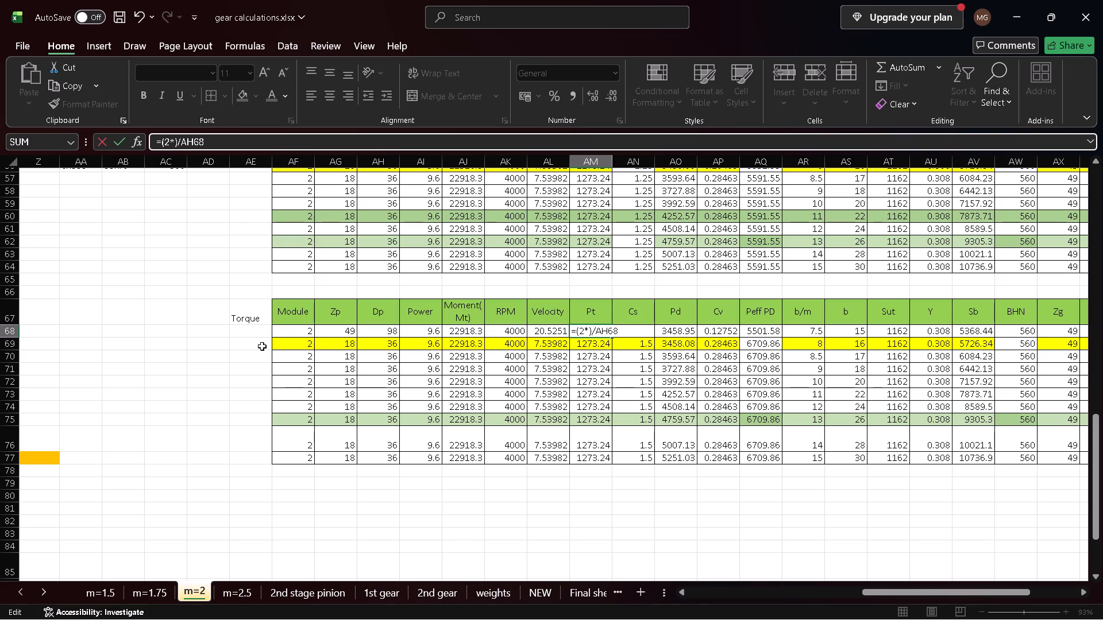
pyautogui.click(260, 331)
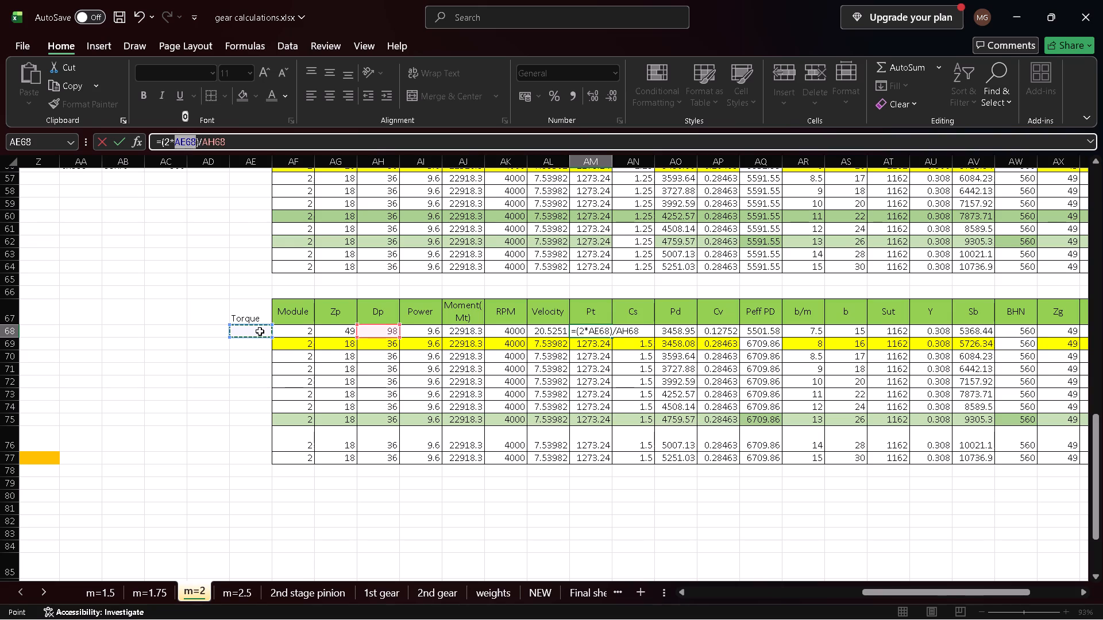
pyautogui.press('Return')
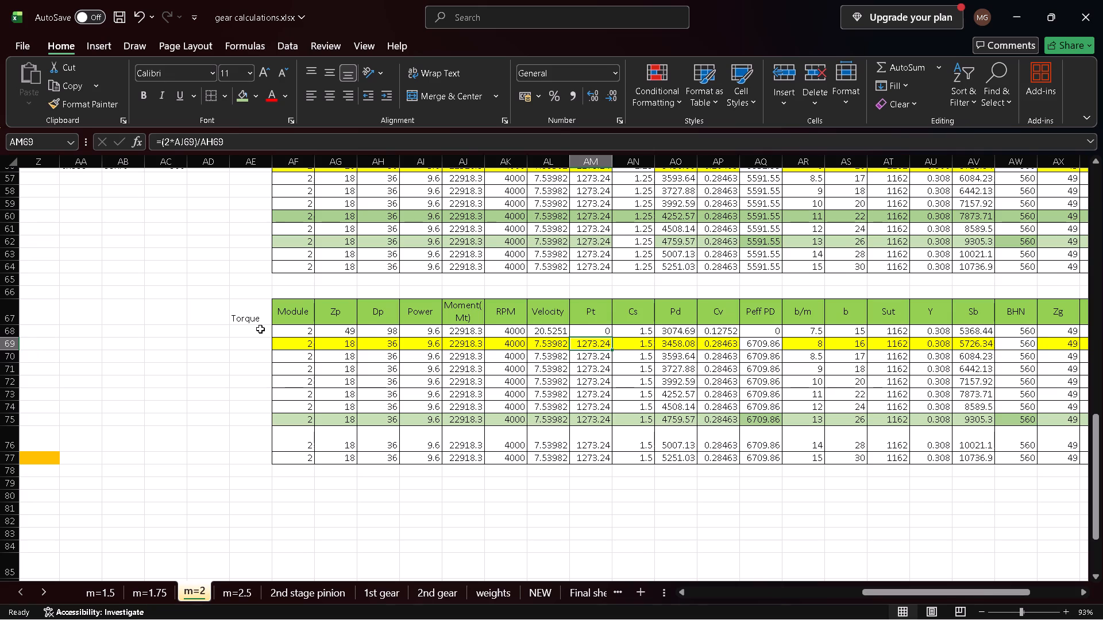
# Merge and center AH51:AO53 above the row 54 table and enter the title "first stage" in it.
pyautogui.click(260, 329)
pyautogui.scroll(2, 358, 325)
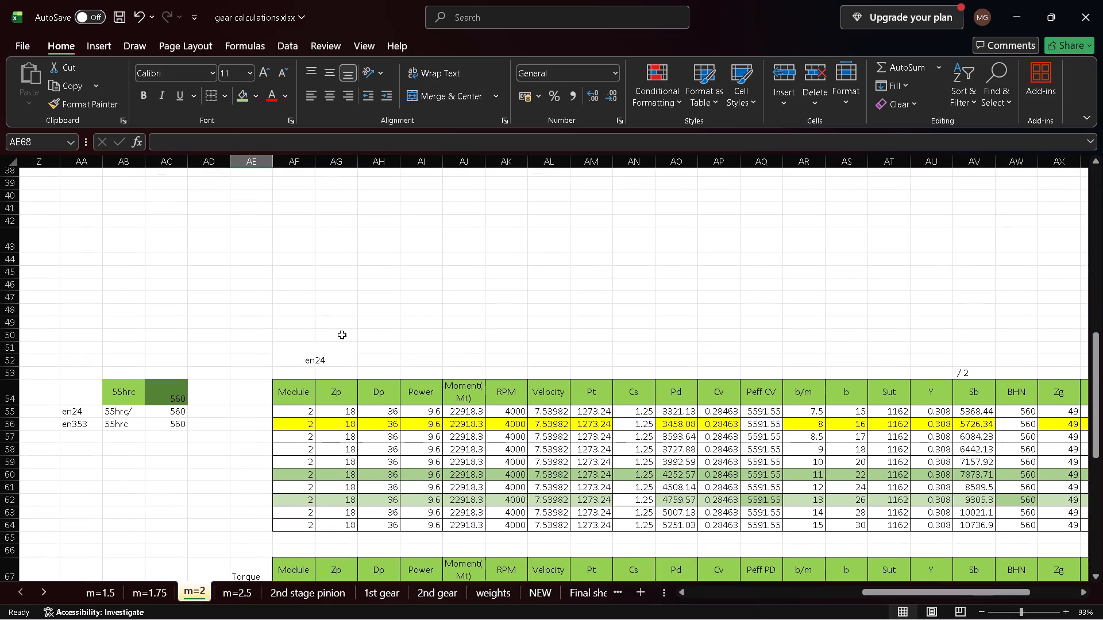
pyautogui.click(389, 347)
pyautogui.hotkey('shift', 'Down')
pyautogui.hotkey('shift', 'Down')
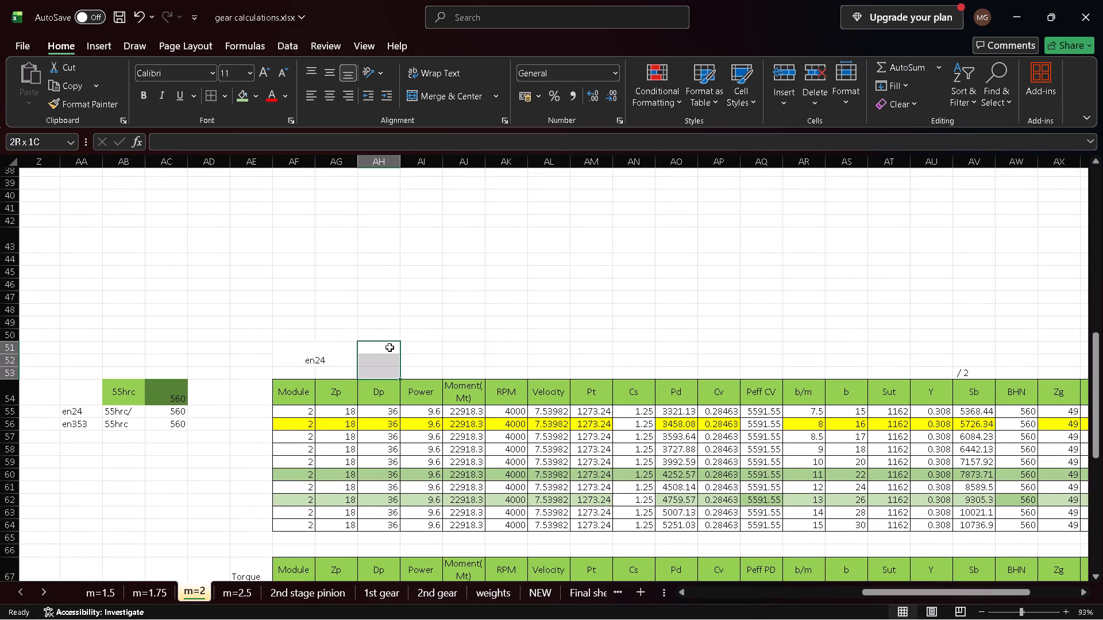
pyautogui.hotkey('shift', 'Right')
pyautogui.hotkey('shift', 'Right')
pyautogui.hotkey('shift', 'Right')
pyautogui.hotkey('shift', 'Right')
pyautogui.hotkey('shift', 'Right')
pyautogui.hotkey('shift', 'Right')
pyautogui.hotkey('shift', 'Right')
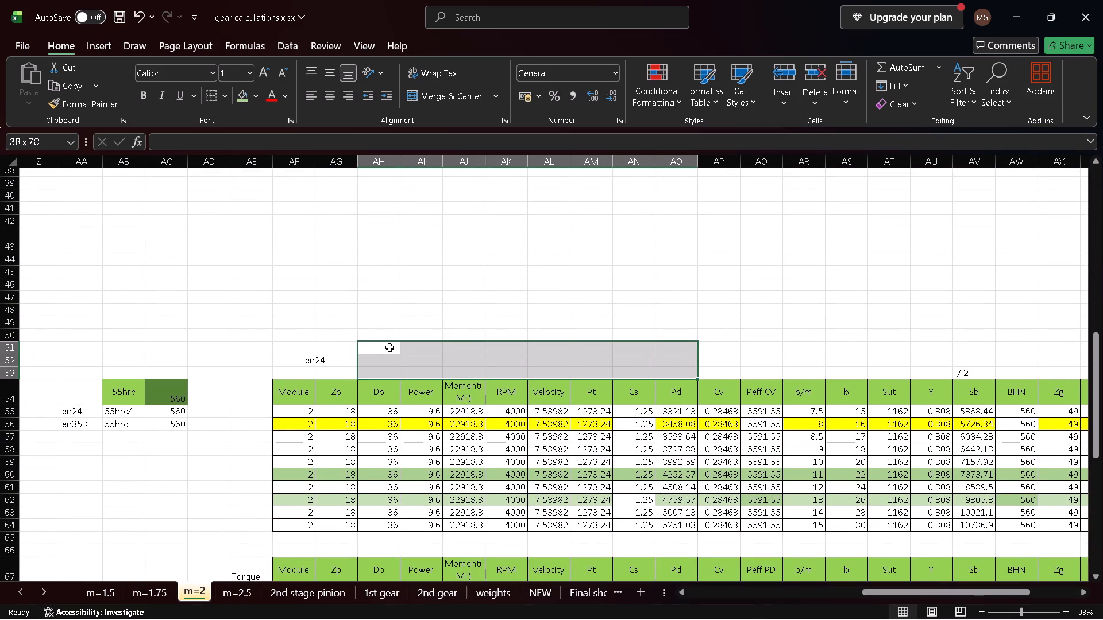
pyautogui.click(442, 95)
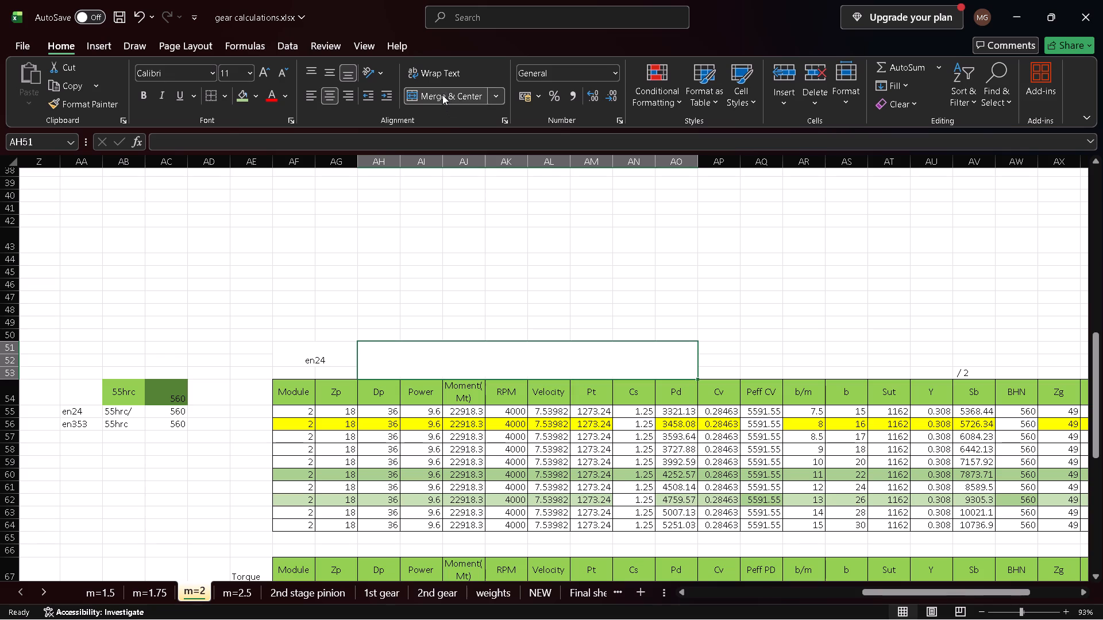
pyautogui.doubleClick(445, 361)
pyautogui.write('first stage')
pyautogui.press('Return')
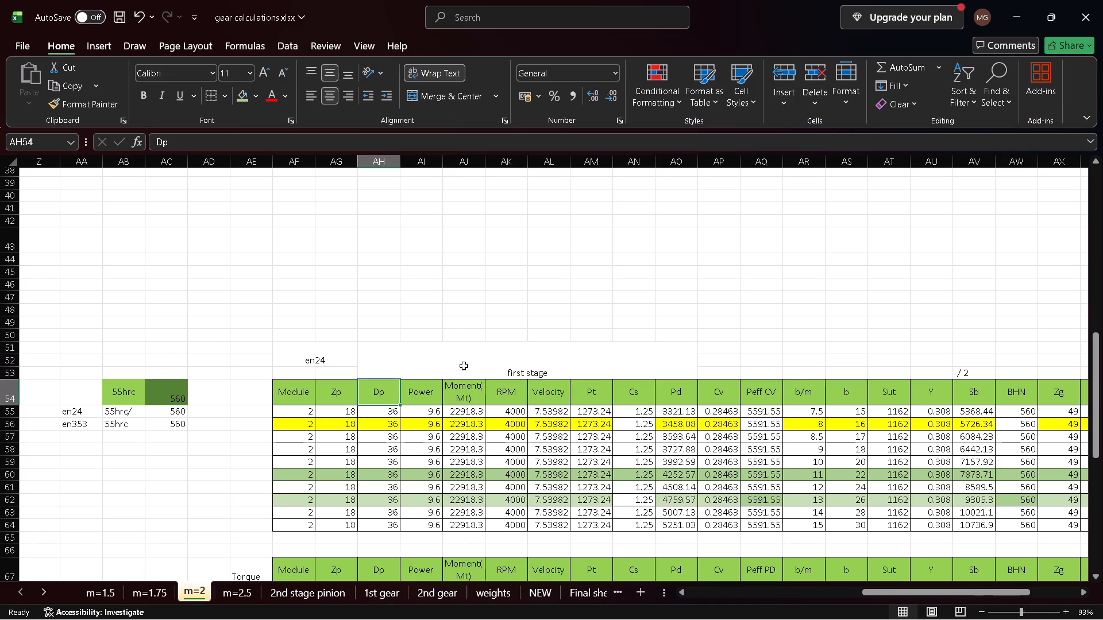
# Set the "first stage" title to font size 24 and align it vertically to the middle.
pyautogui.click(462, 365)
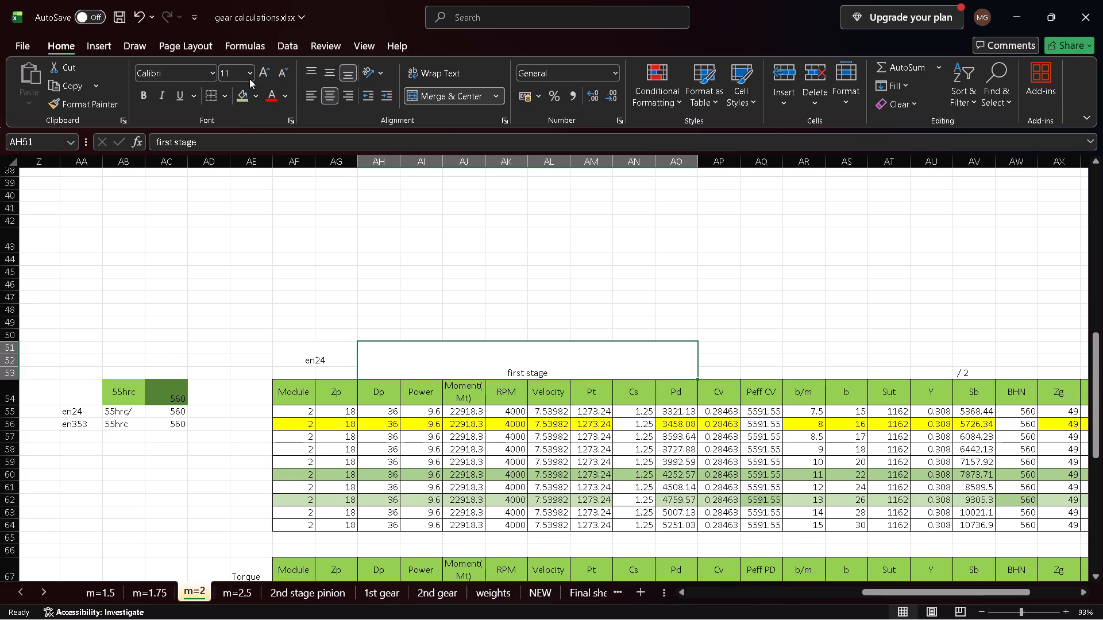
pyautogui.click(249, 79)
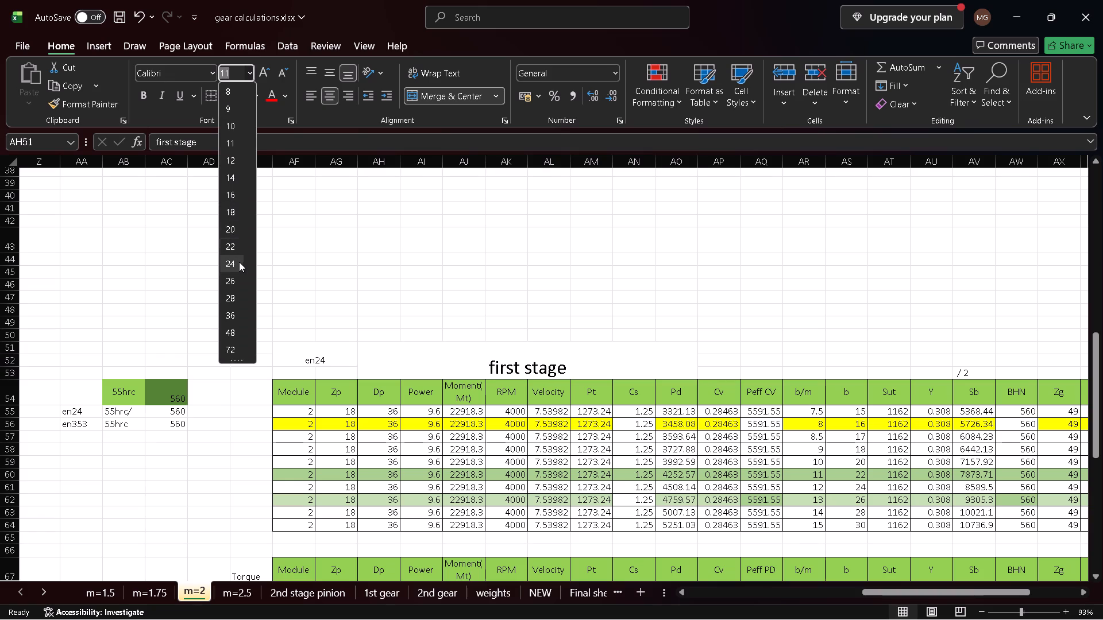
pyautogui.click(240, 265)
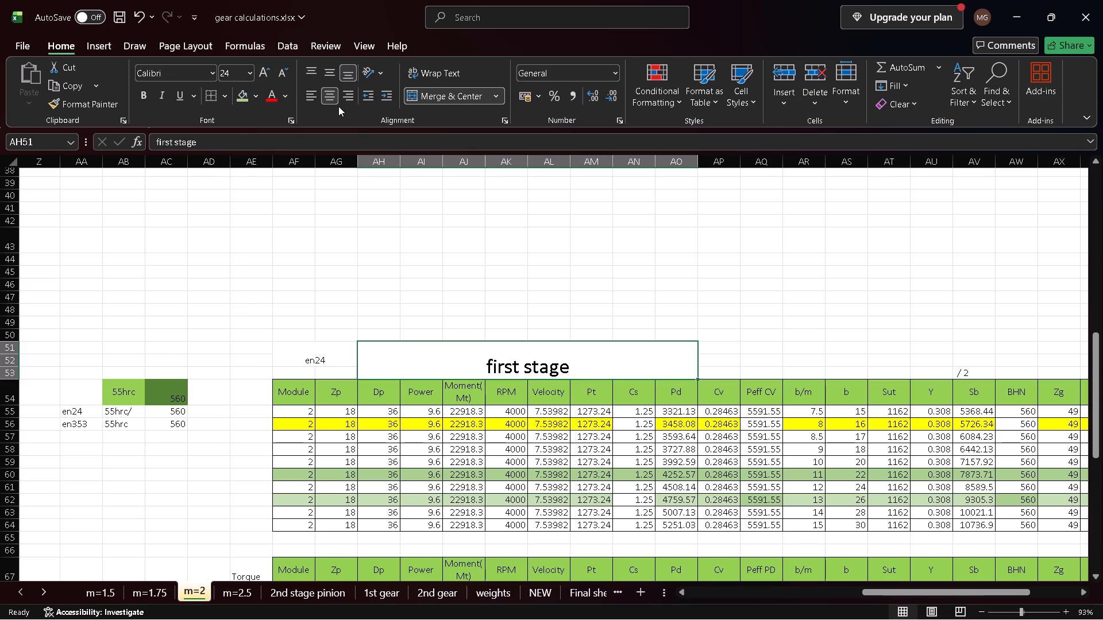
pyautogui.click(334, 73)
# Enter the heading "Torque" in AE54, beside the Module header of the first stage table.
pyautogui.scroll(-1, 442, 226)
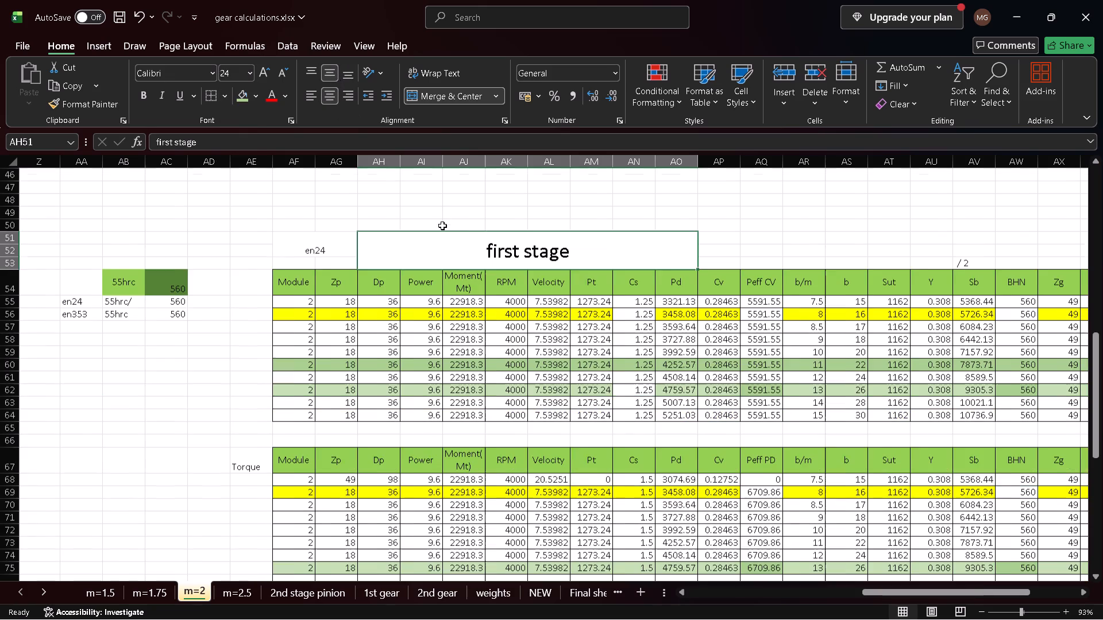
pyautogui.scroll(-1, 442, 226)
pyautogui.hscroll(1, 296, 369)
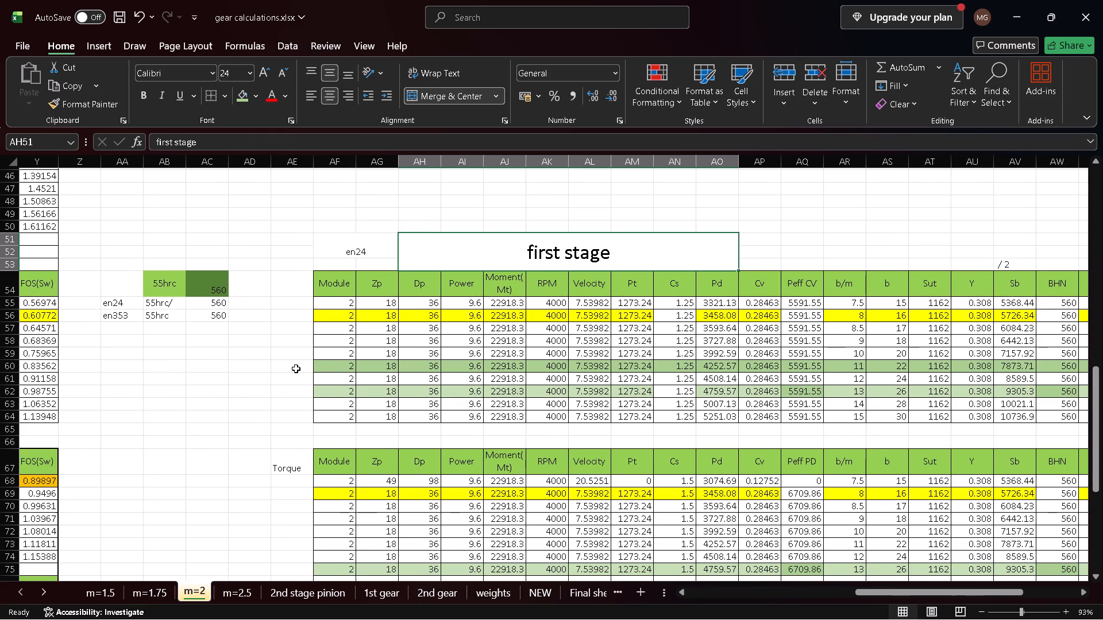
pyautogui.click(290, 290)
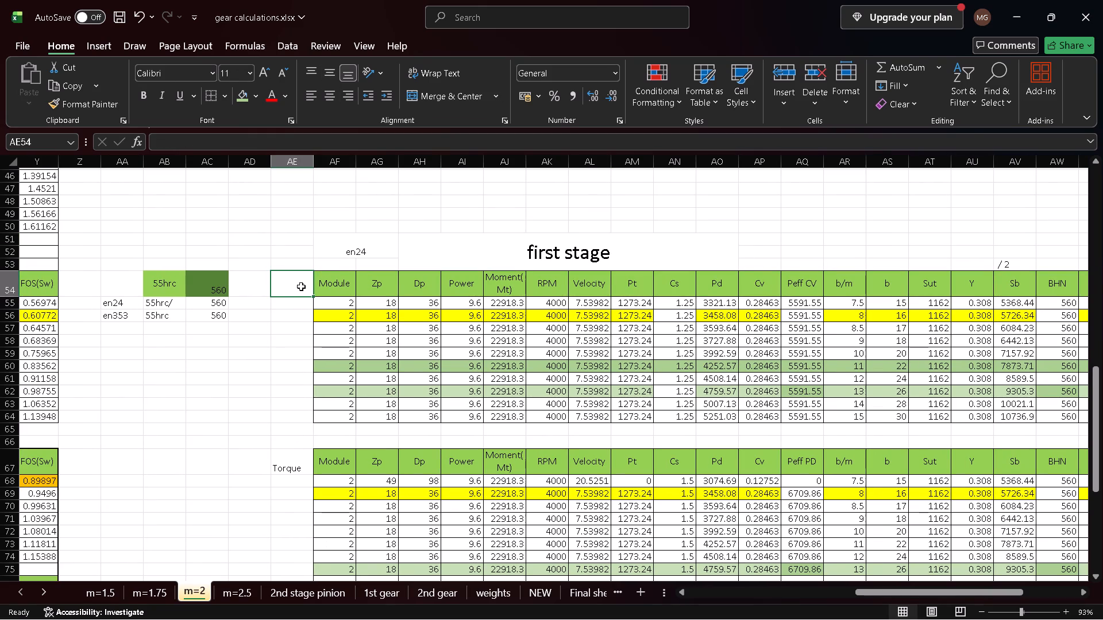
pyautogui.hotkey('shift', 't')
pyautogui.write('or')
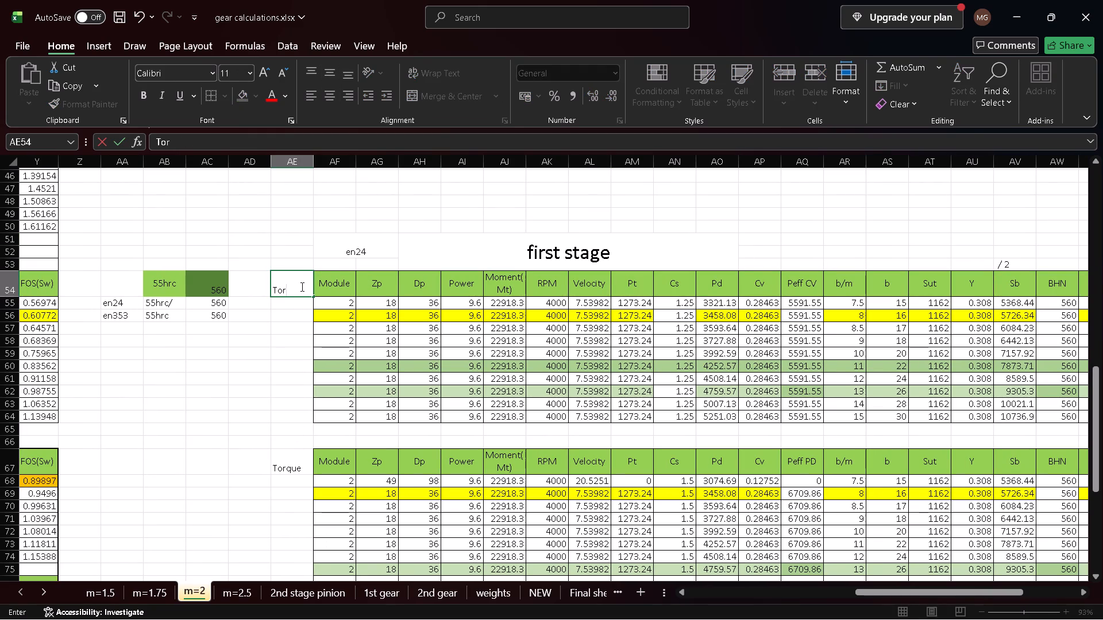
pyautogui.write('qur')
pyautogui.press('BackSpace')
pyautogui.press('e')
pyautogui.press('Return')
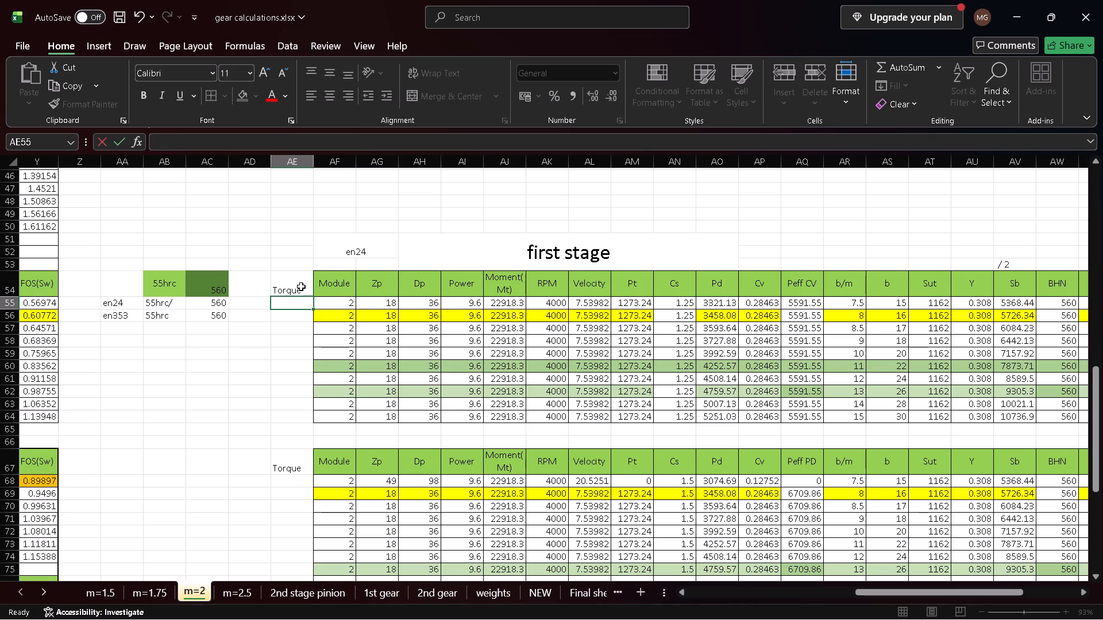
# Enter =27.5*3.9 in AE55 and fill it down the first stage table's Torque column to AE64.
pyautogui.press('=')
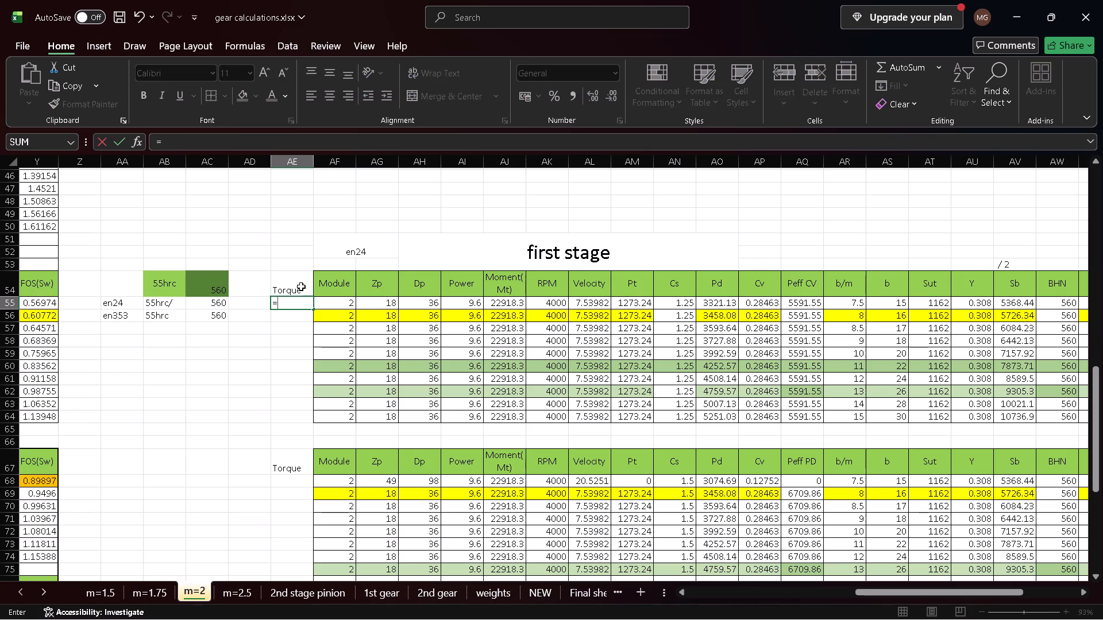
pyautogui.write('27.')
pyautogui.press('5')
pyautogui.write('*3.9')
pyautogui.press('Return')
pyautogui.click(299, 306)
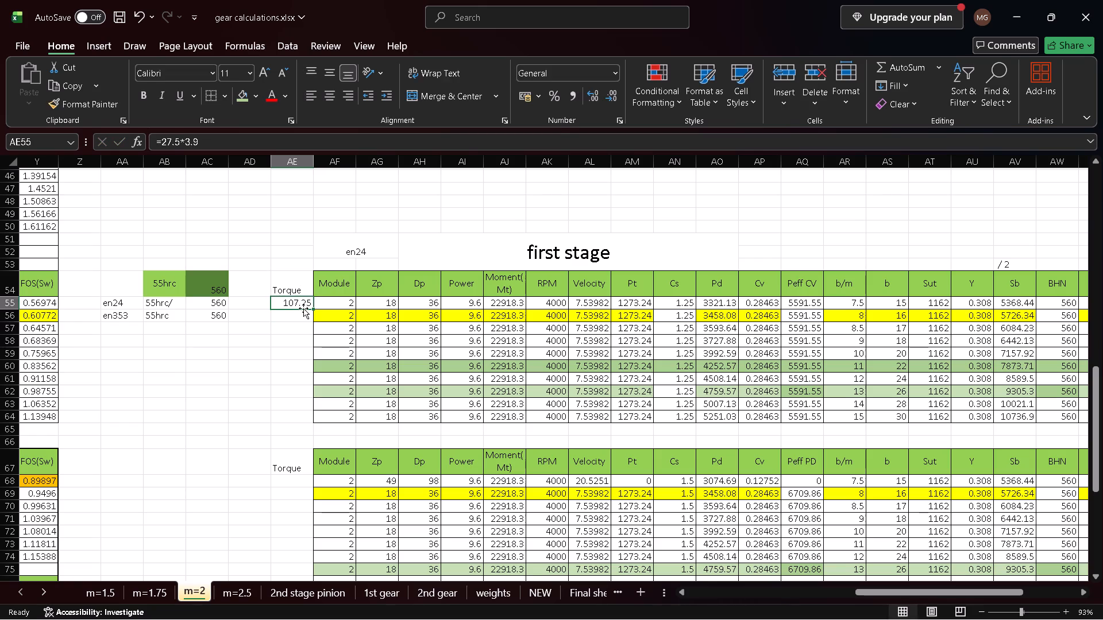
pyautogui.doubleClick(311, 307)
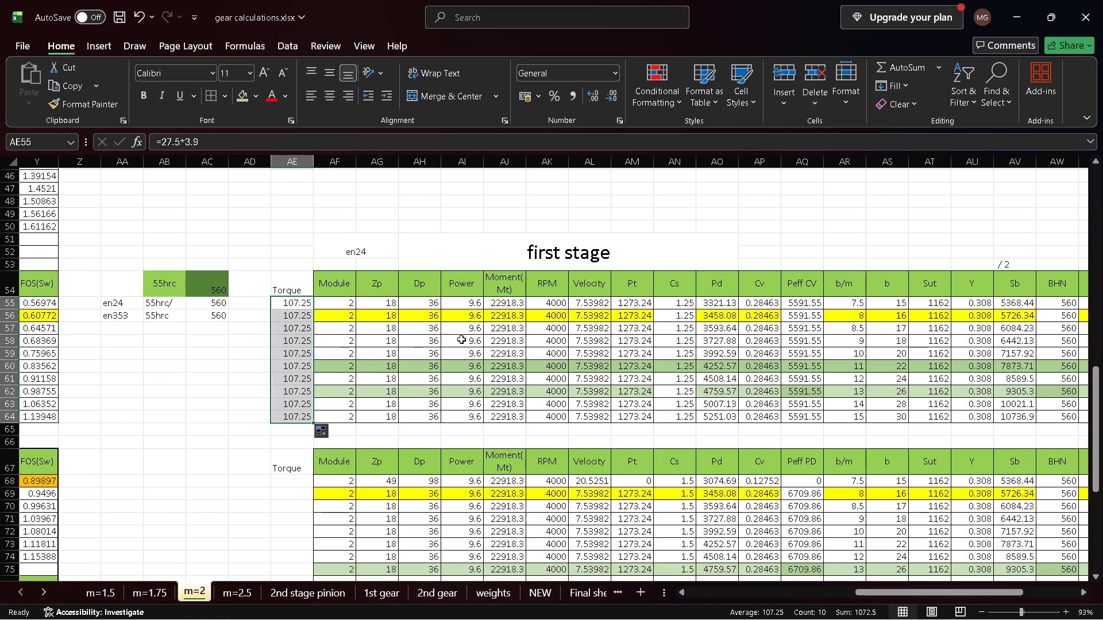
# Copy the first stage Torque values AE55:AE64 into the row 67 table's Torque column, starting at AE68.
pyautogui.scroll(-1, 477, 467)
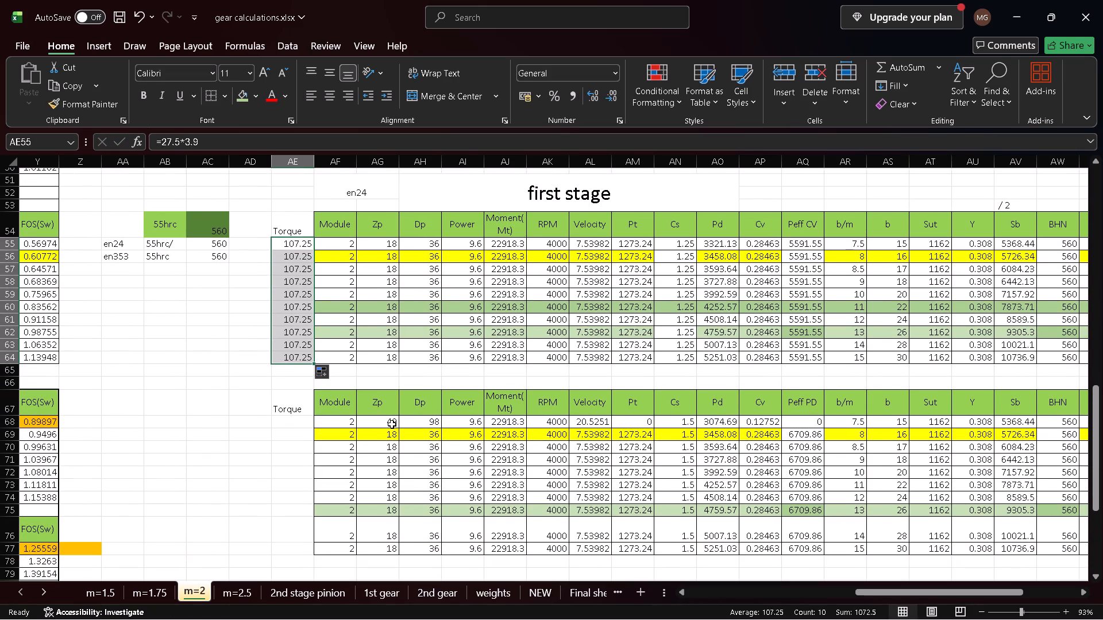
pyautogui.hotkey('ctrl', 'c')
pyautogui.click(284, 423)
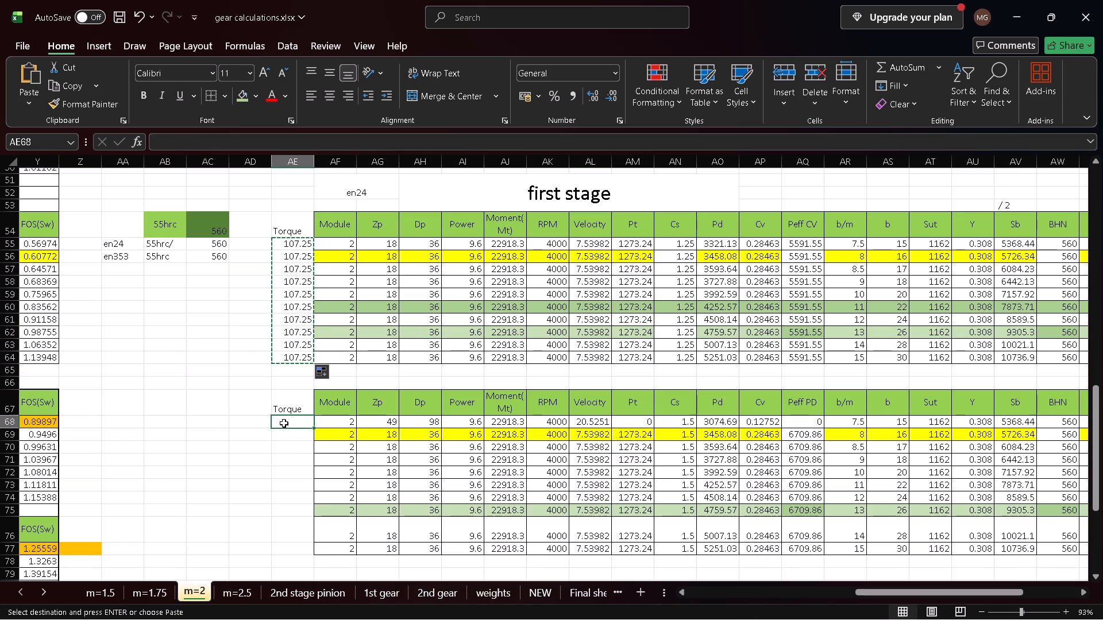
pyautogui.hotkey('ctrl', 'v')
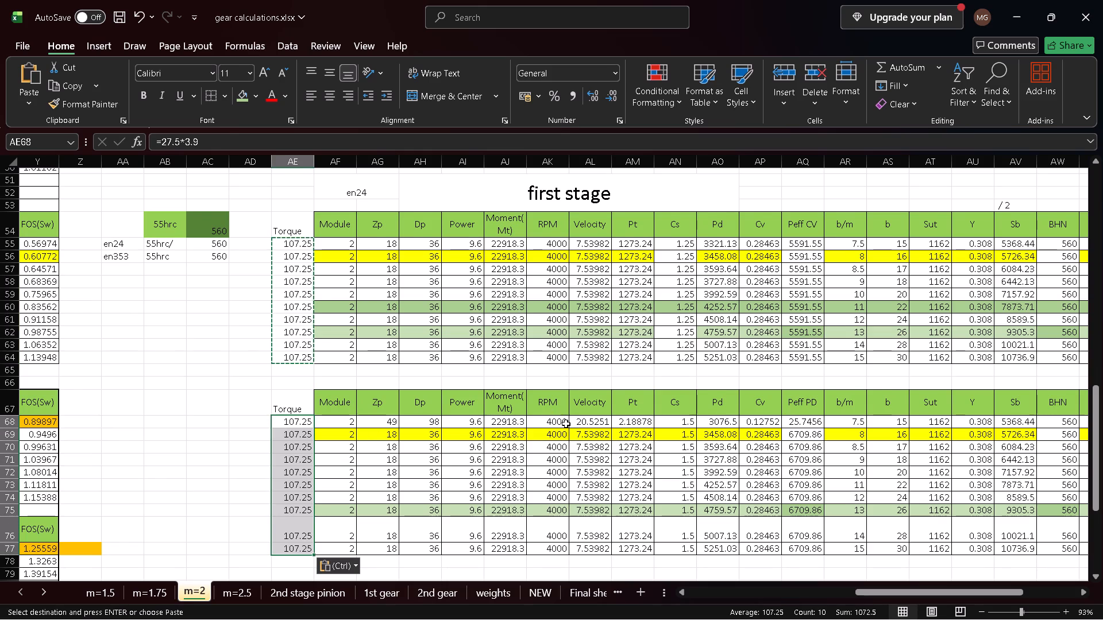
# Examine the Moment(Mt) formula in AJ68 and the row 67 table's columns through FOS(Sb) and FOS(Sw).
pyautogui.scroll(-1, 566, 424)
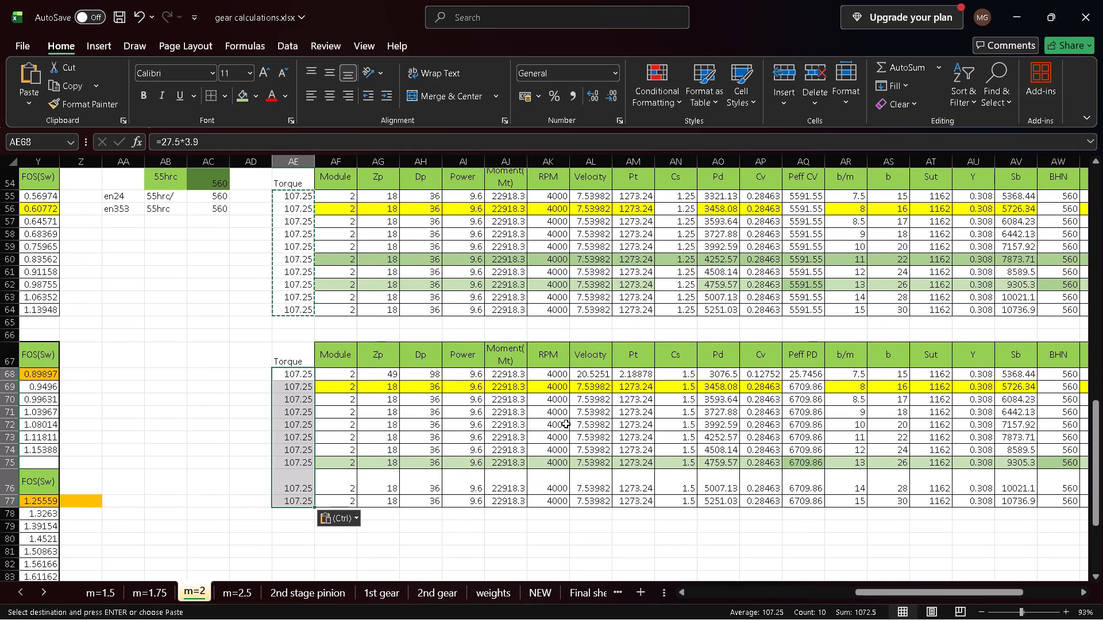
pyautogui.click(514, 375)
pyautogui.hscroll(-2, 743, 402)
pyautogui.hscroll(1, 743, 402)
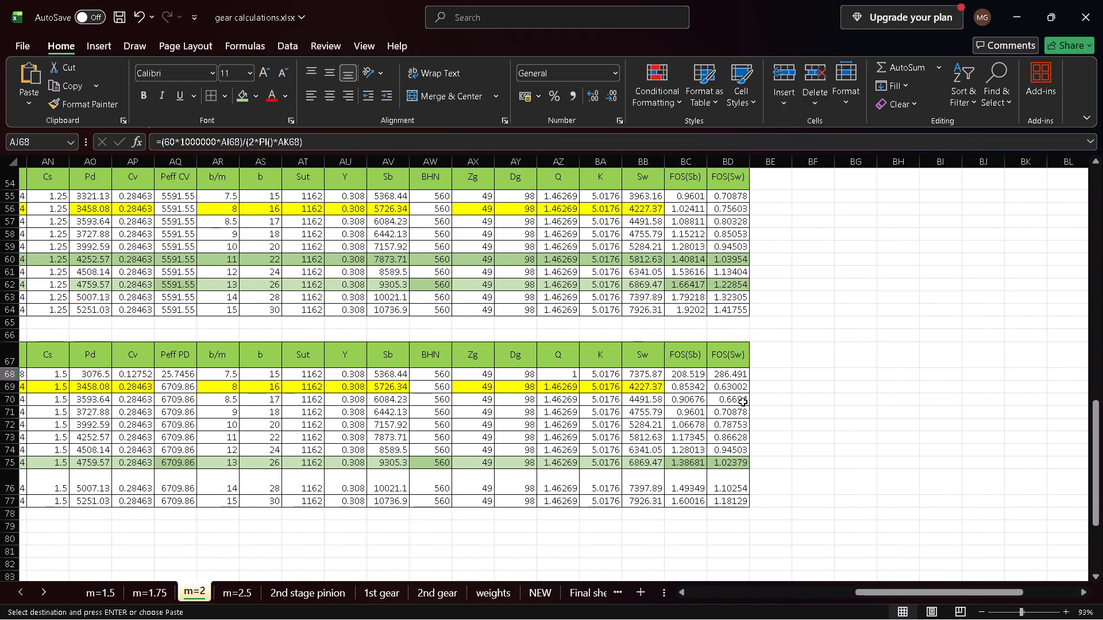
pyautogui.hscroll(3, 743, 402)
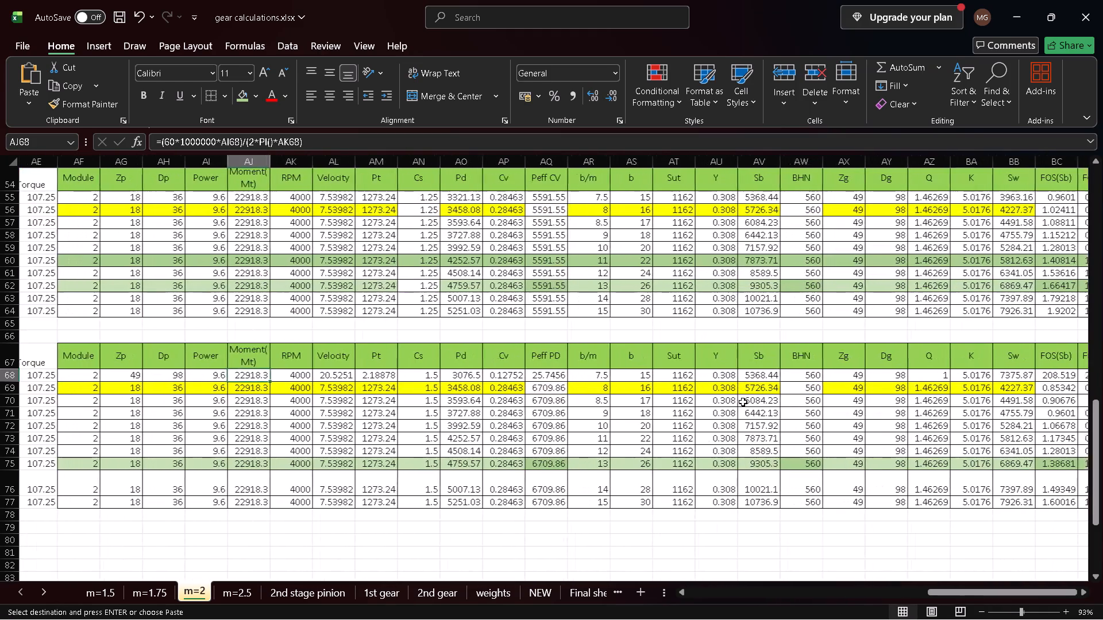
pyautogui.hscroll(2, 743, 402)
pyautogui.scroll(1, 385, 380)
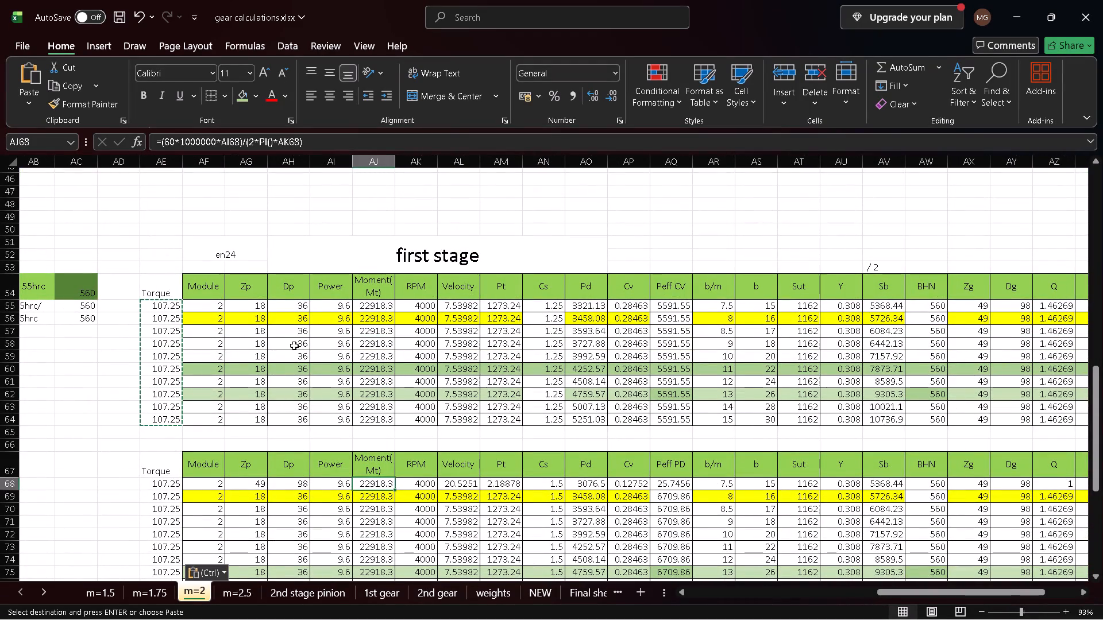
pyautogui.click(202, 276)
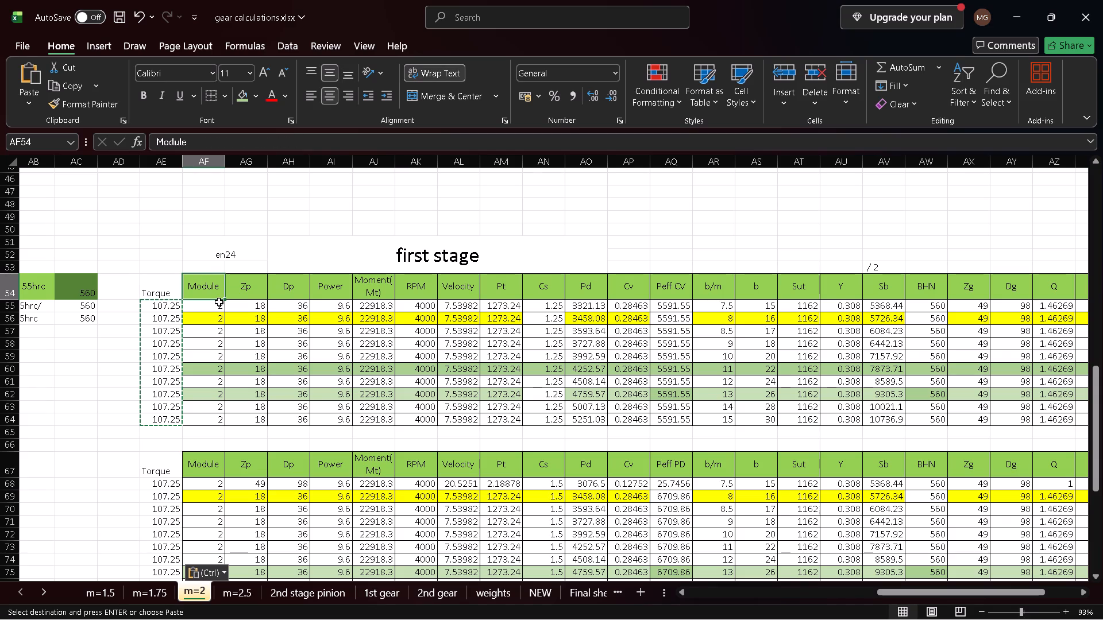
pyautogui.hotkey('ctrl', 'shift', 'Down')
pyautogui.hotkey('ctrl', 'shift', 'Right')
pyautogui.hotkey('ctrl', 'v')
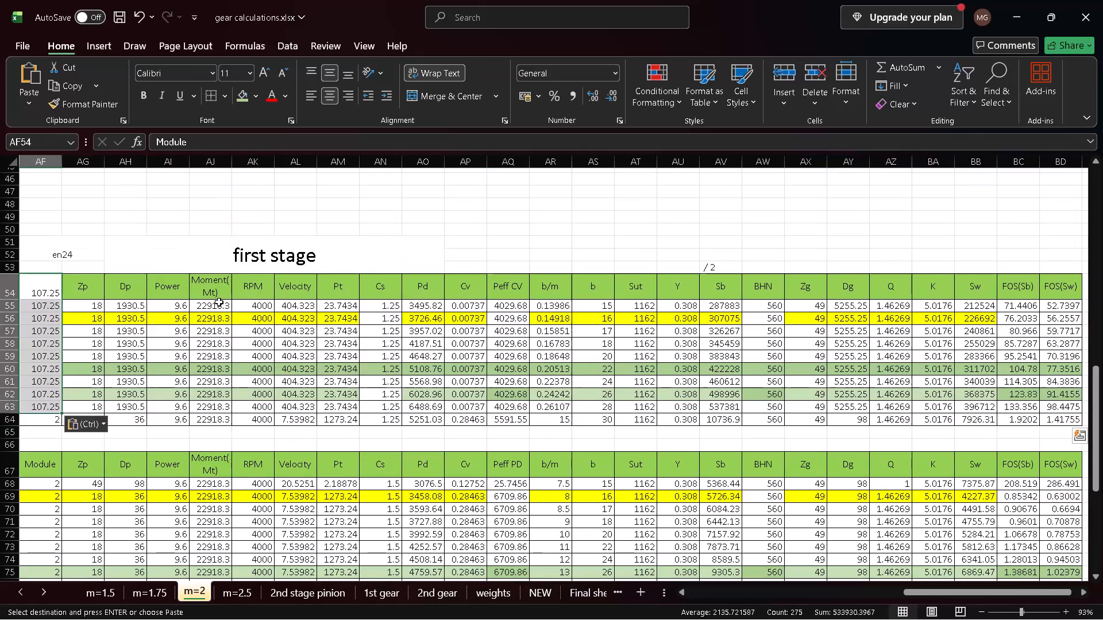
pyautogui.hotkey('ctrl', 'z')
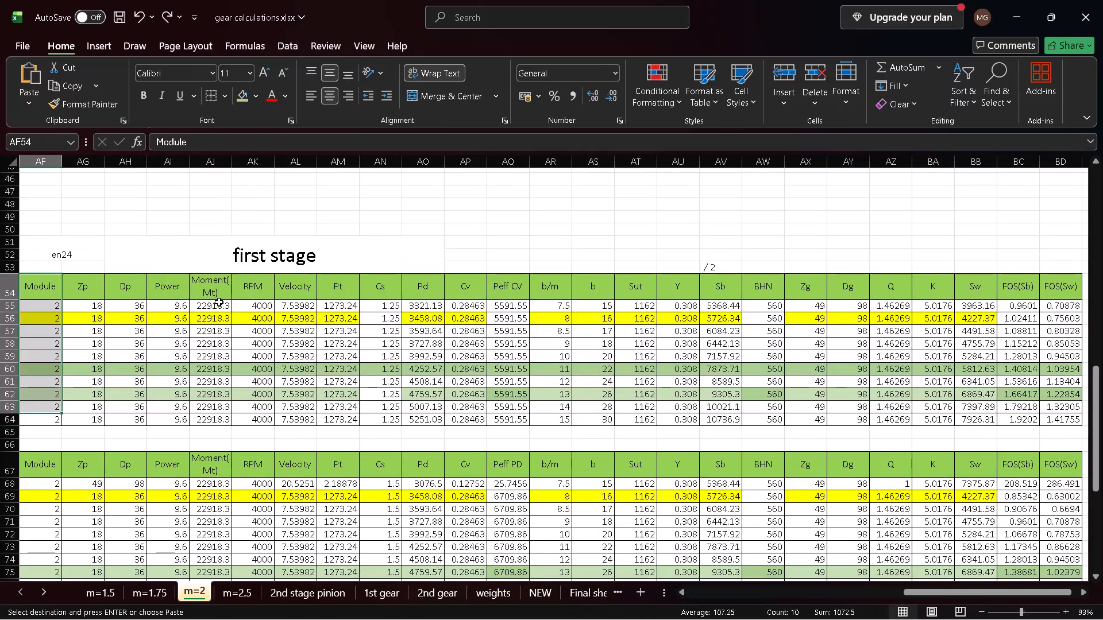
# Copy the whole first stage table AF54:BD64 over the row 67 table, starting at its Module header AF67.
pyautogui.hscroll(1, 94, 279)
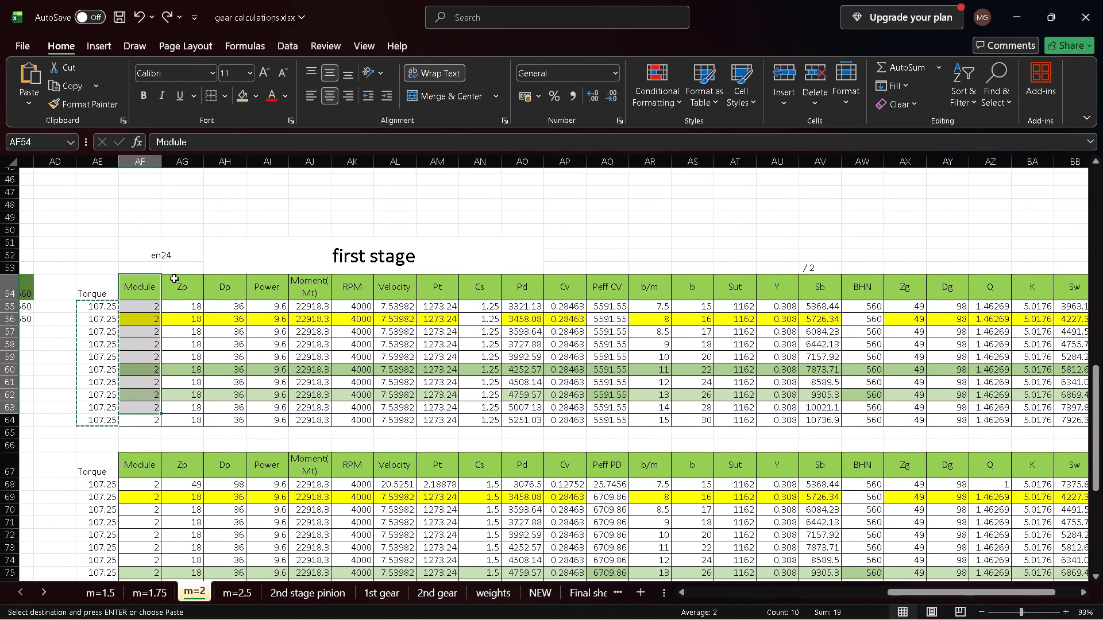
pyautogui.click(132, 281)
pyautogui.hotkey('ctrl', 'shift', 'Down')
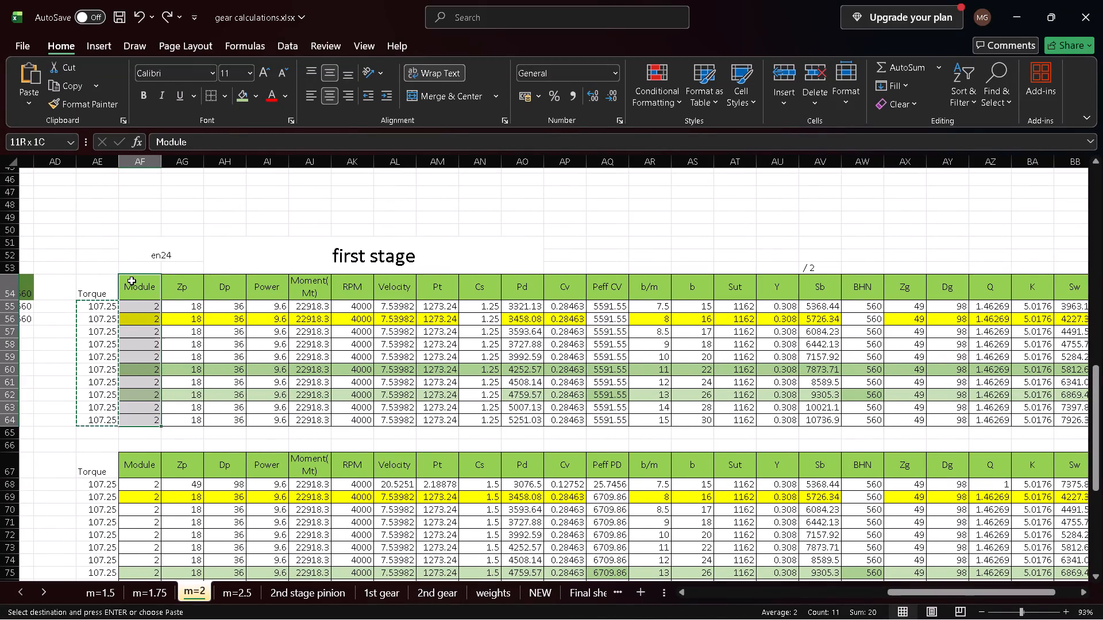
pyautogui.hotkey('ctrl', 'shift', 'Right')
pyautogui.hotkey('ctrl', 'c')
pyautogui.hscroll(3, 132, 281)
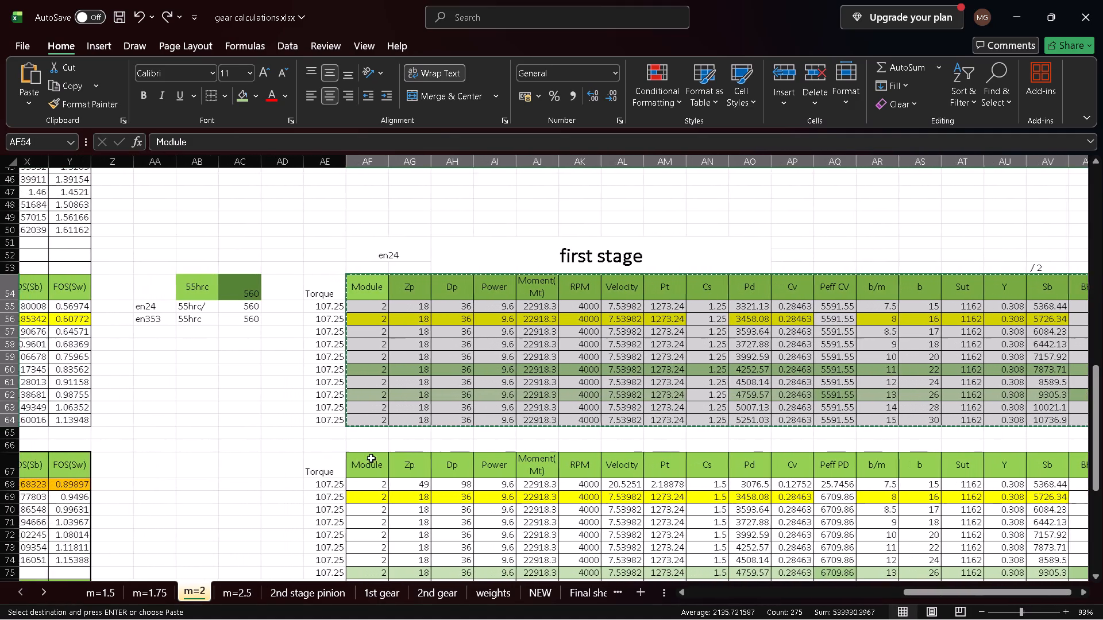
pyautogui.click(369, 474)
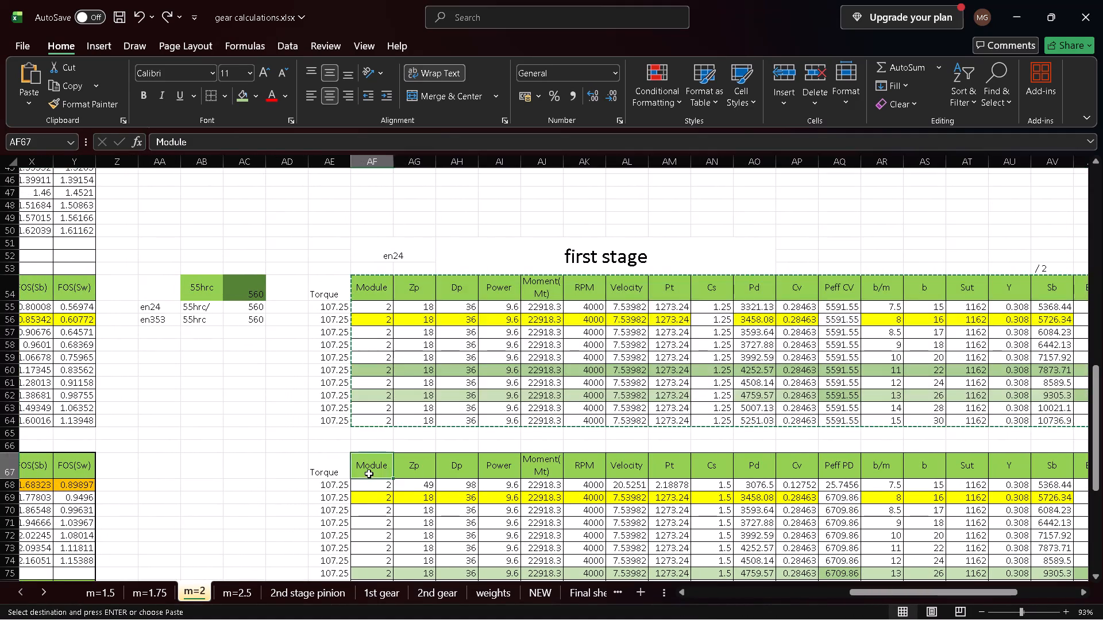
pyautogui.hotkey('ctrl', 'v')
# Change the Pt formula in AM68 to =(2*AE68)/AH68 so that it uses the Torque column.
pyautogui.scroll(-2, 518, 489)
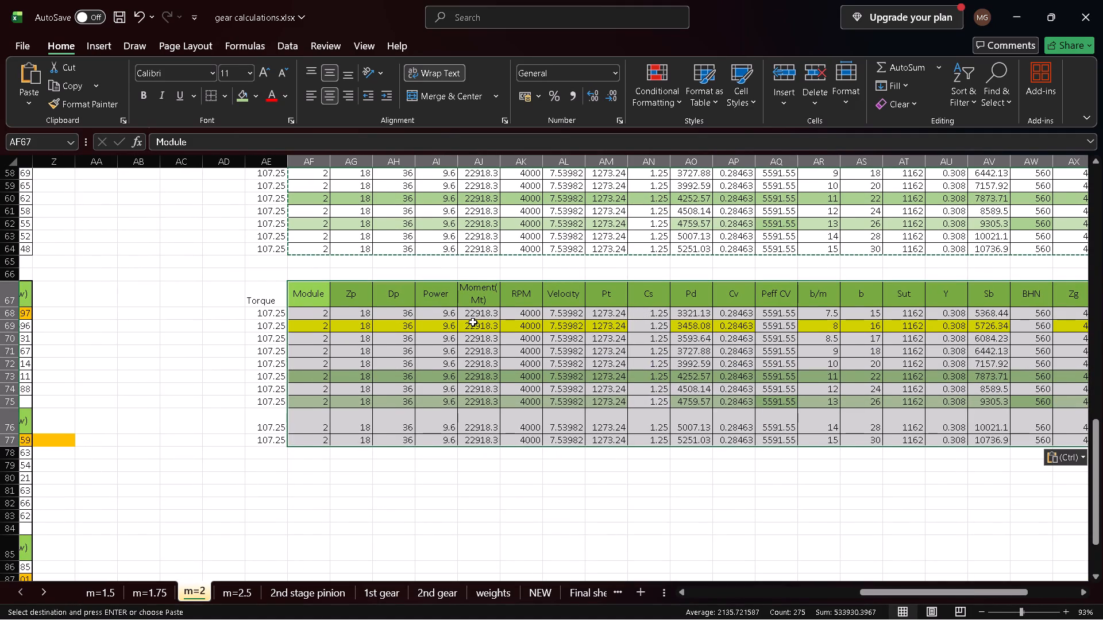
pyautogui.click(600, 311)
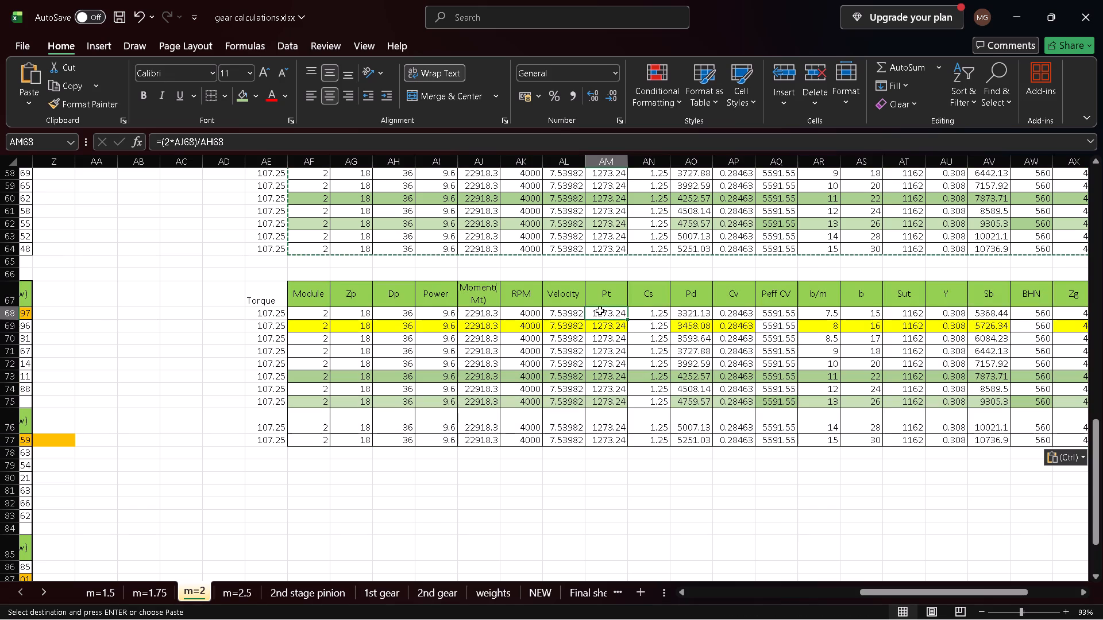
pyautogui.click(474, 147)
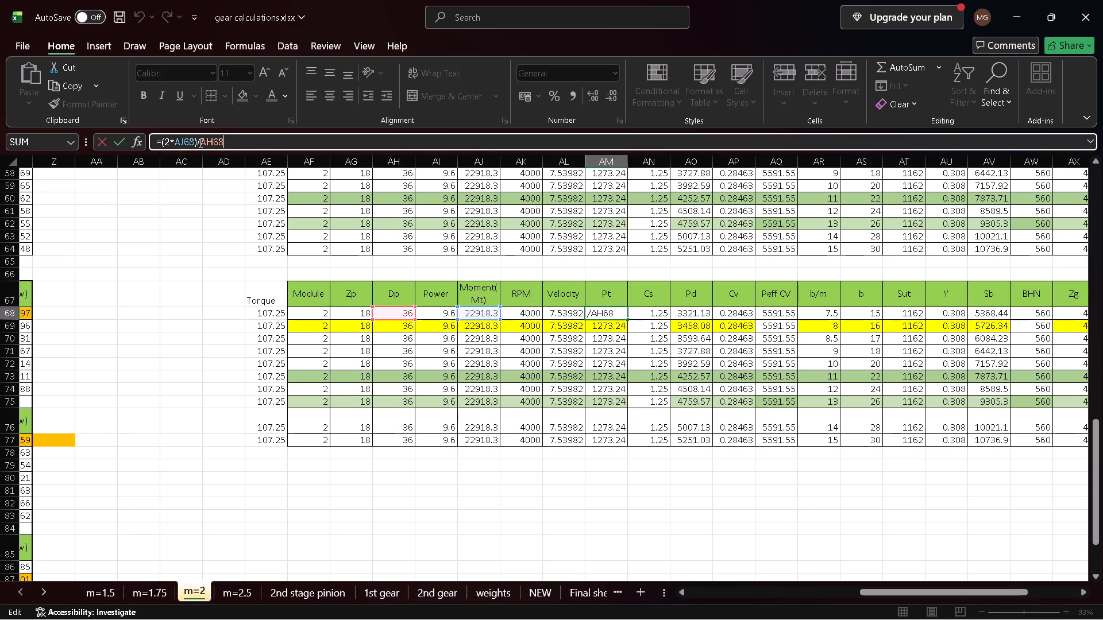
pyautogui.click(191, 143)
pyautogui.press('Right')
pyautogui.press('BackSpace')
pyautogui.press('BackSpace')
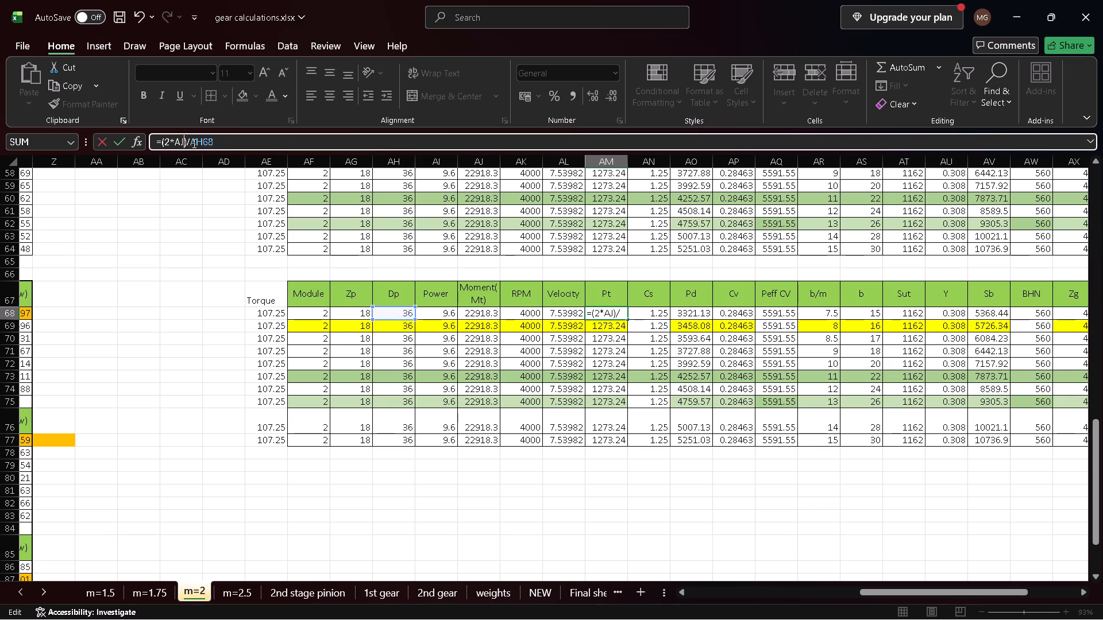
pyautogui.press('BackSpace')
pyautogui.press('BackSpace')
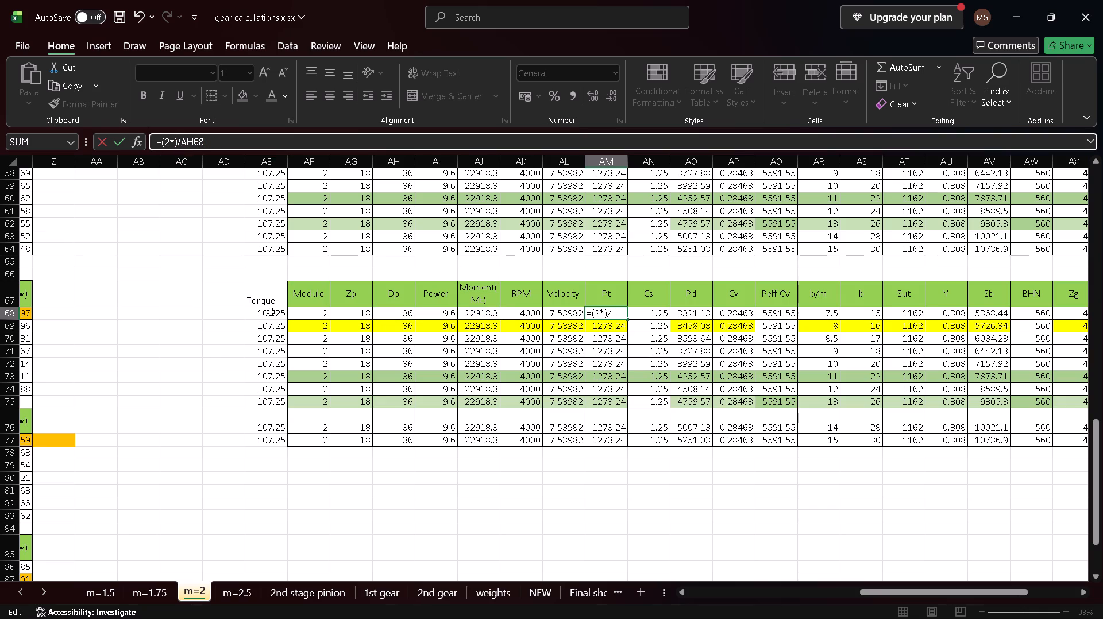
pyautogui.click(271, 312)
pyautogui.press('Return')
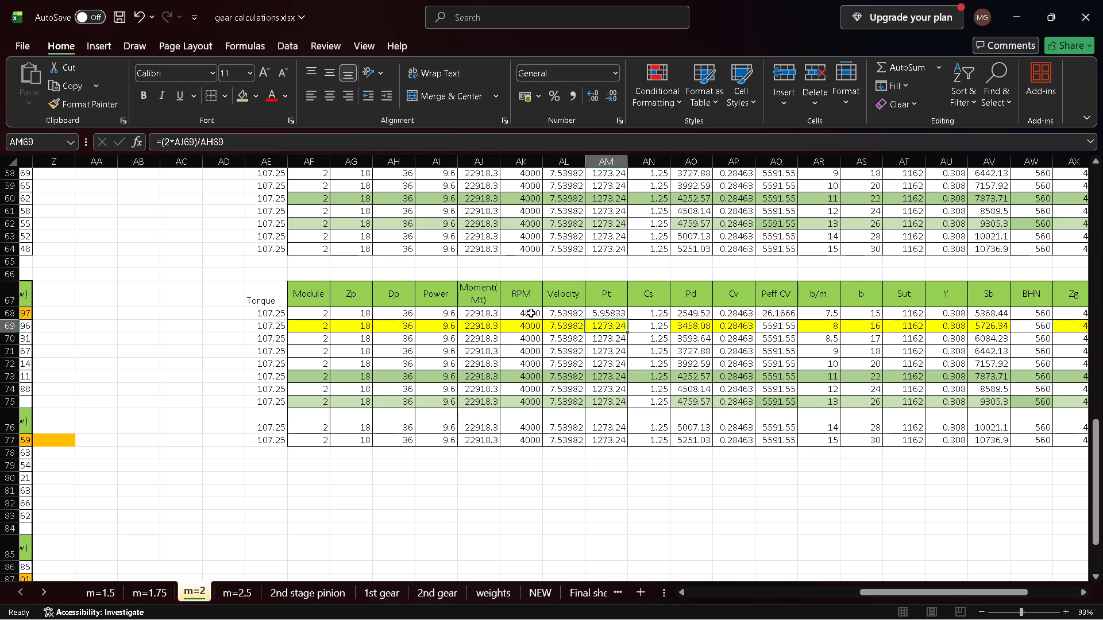
# Fill the Moment(Mt) formula from AJ68 down the row 67 table to AJ77.
pyautogui.click(493, 313)
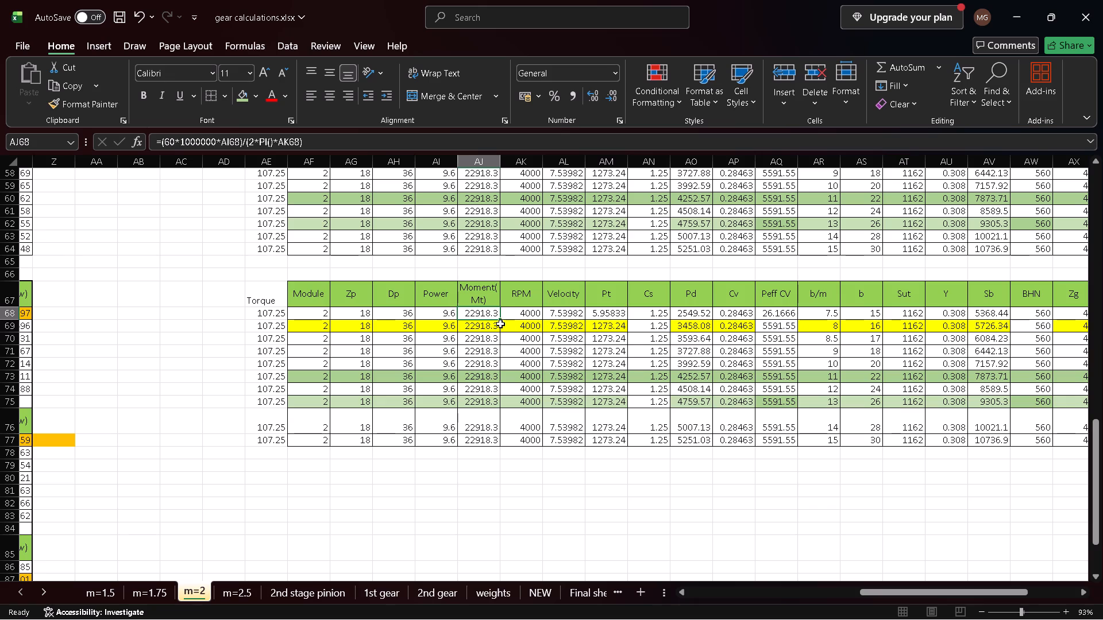
pyautogui.doubleClick(499, 317)
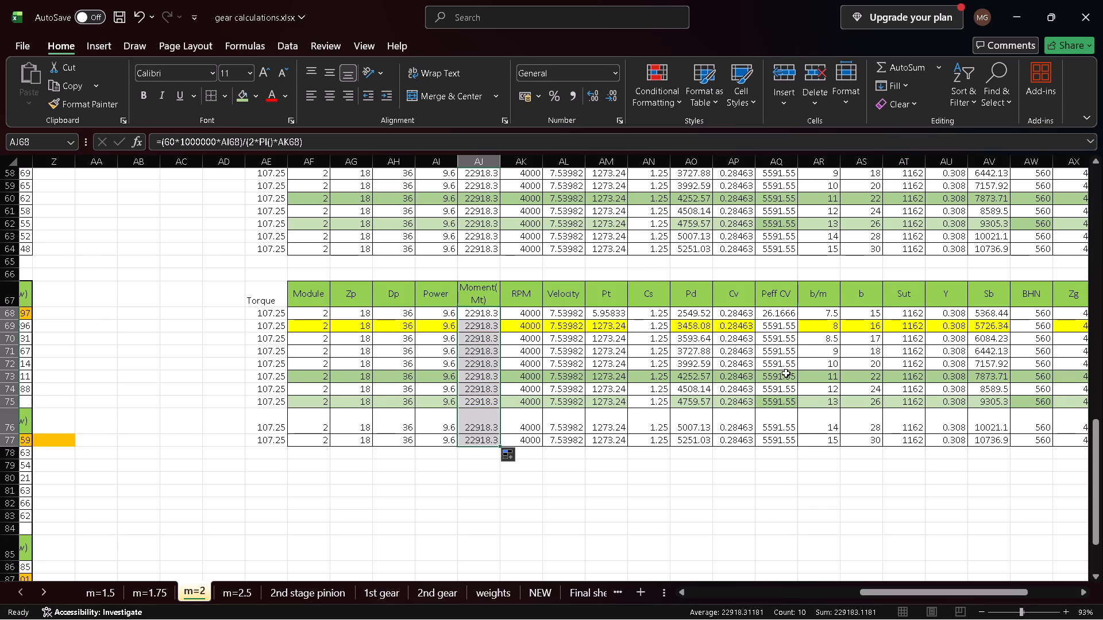
pyautogui.hscroll(-1, 788, 374)
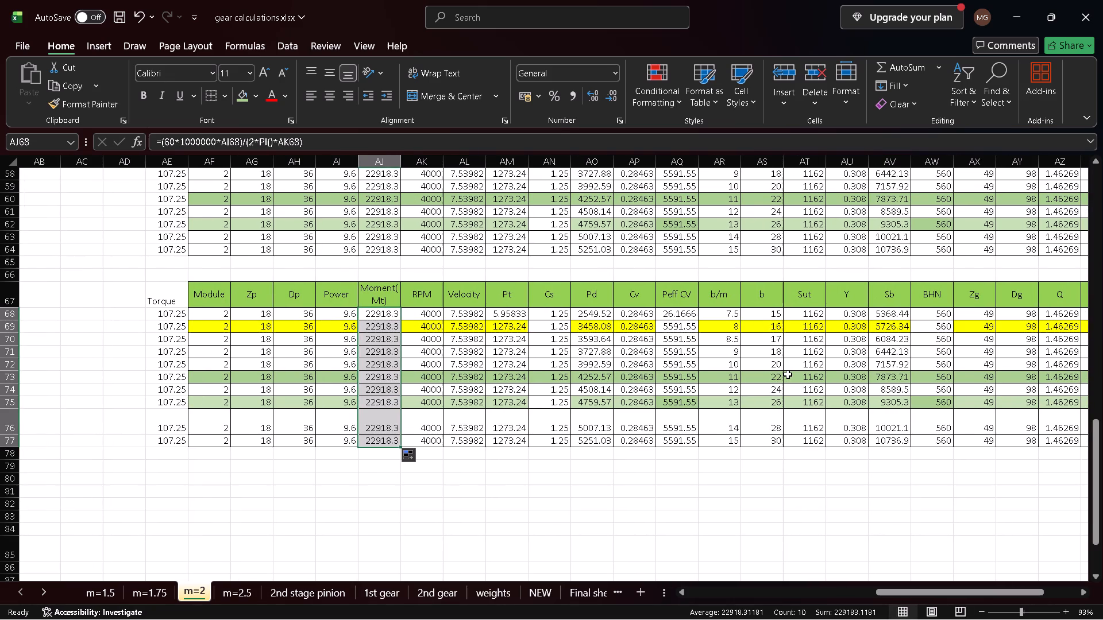
pyautogui.hscroll(1, 788, 374)
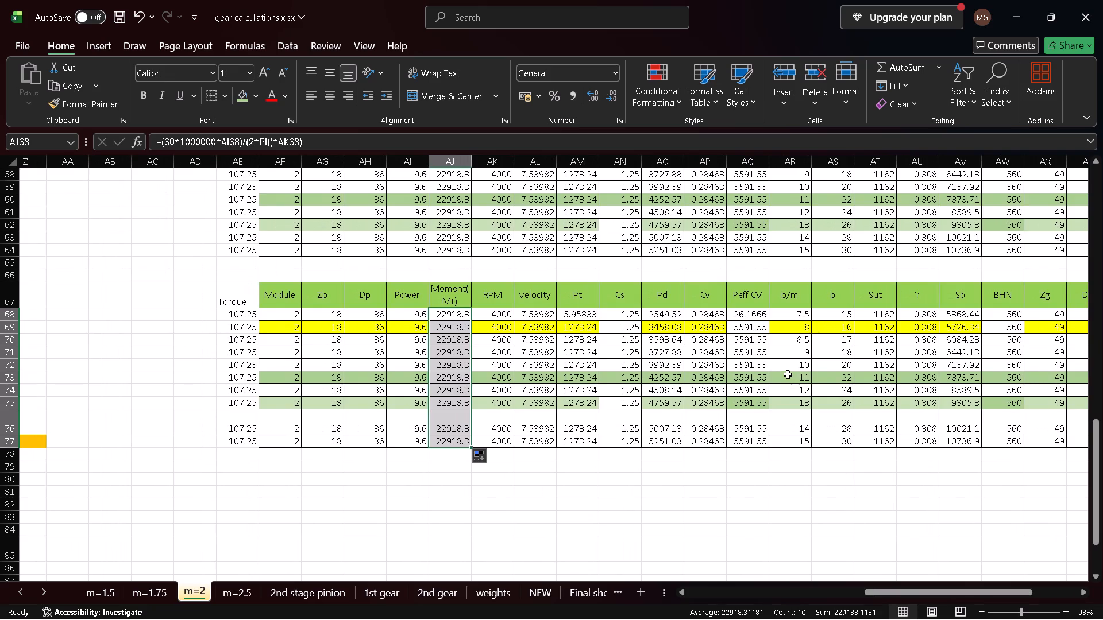
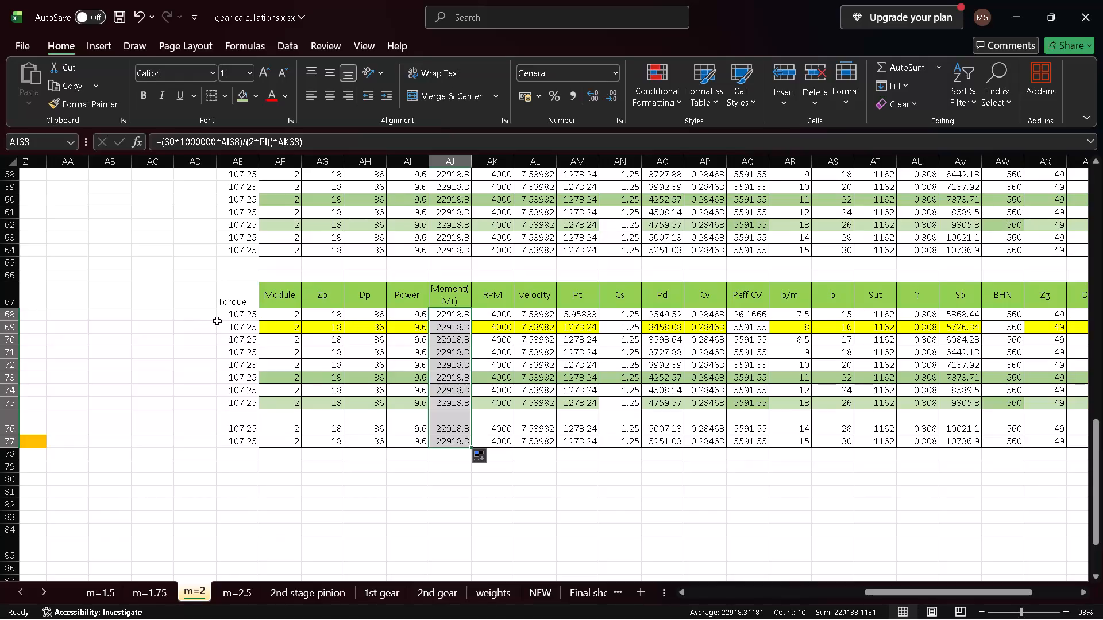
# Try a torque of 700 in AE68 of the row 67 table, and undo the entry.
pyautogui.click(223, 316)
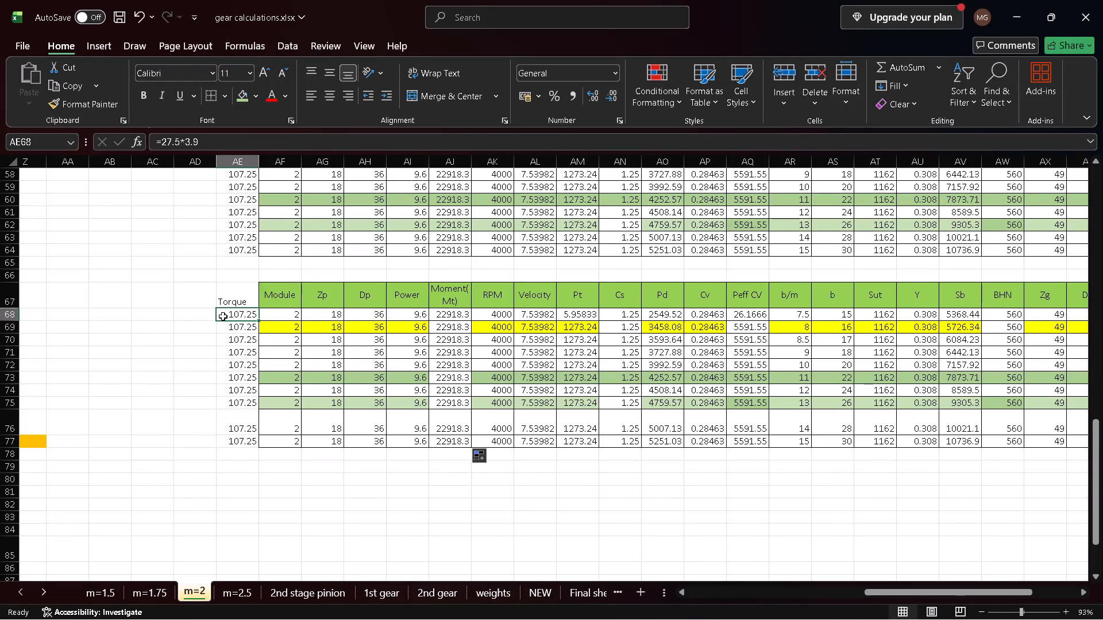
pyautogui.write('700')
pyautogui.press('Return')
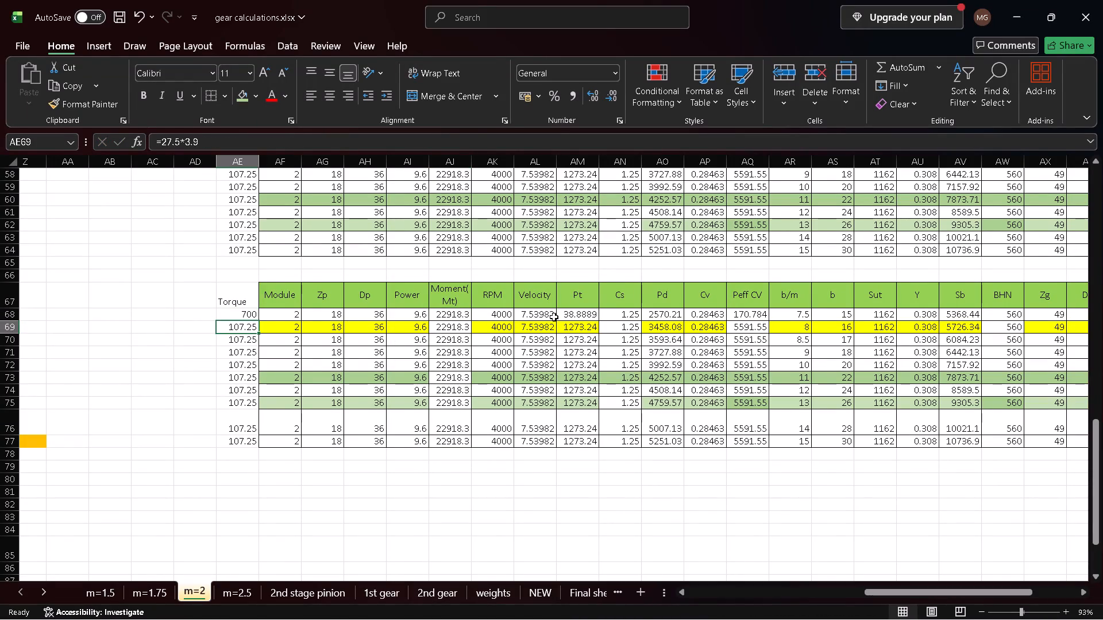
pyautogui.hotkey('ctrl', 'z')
# Compare the first stage table with the row 67 table, from the Torque column through FOS(Sb) and FOS(Sw).
pyautogui.scroll(2, 534, 314)
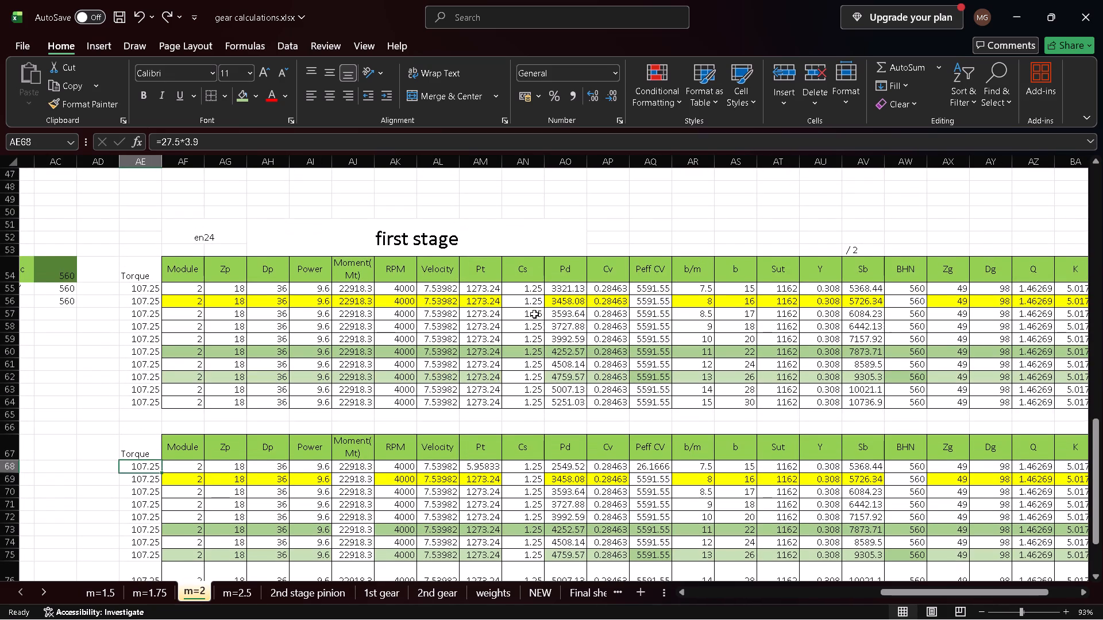
pyautogui.scroll(1, 534, 314)
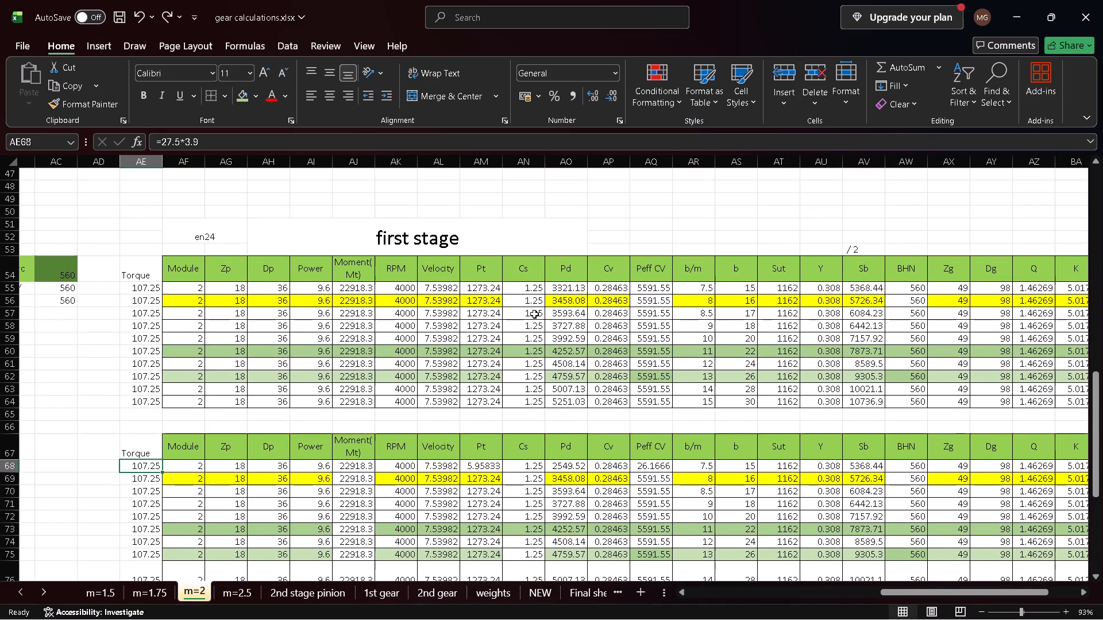
pyautogui.hscroll(-5, 534, 314)
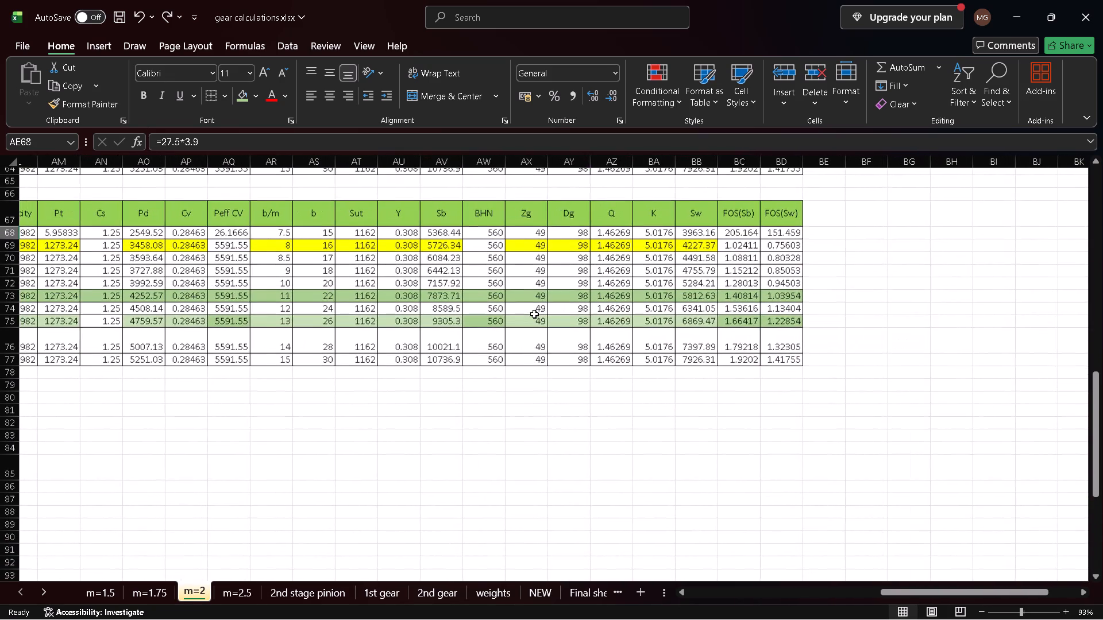
pyautogui.scroll(1, 534, 314)
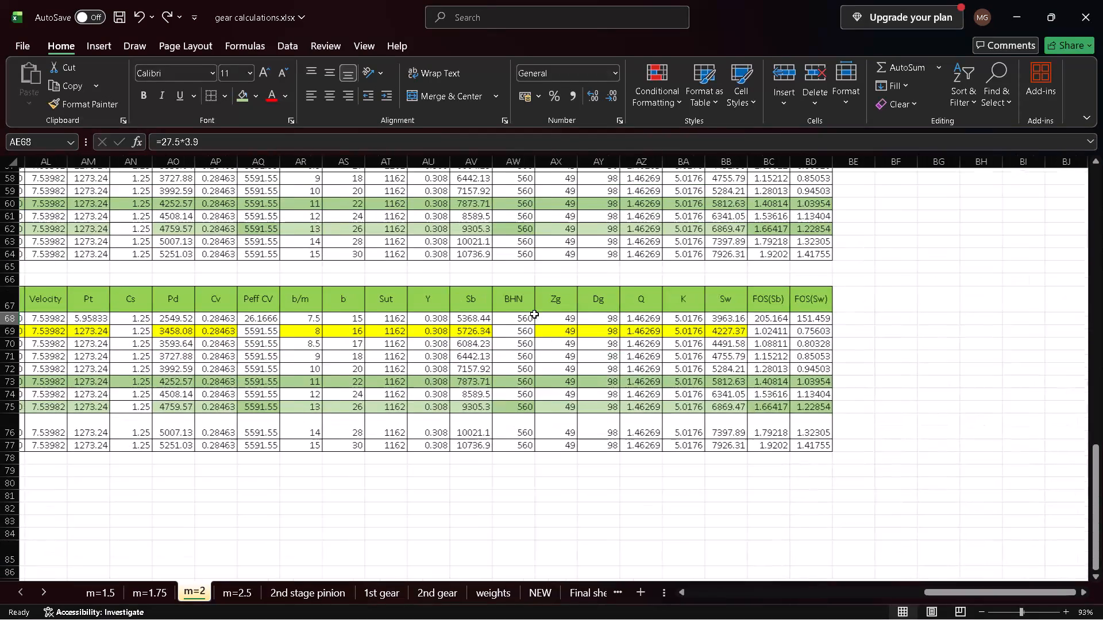
pyautogui.scroll(1, 534, 314)
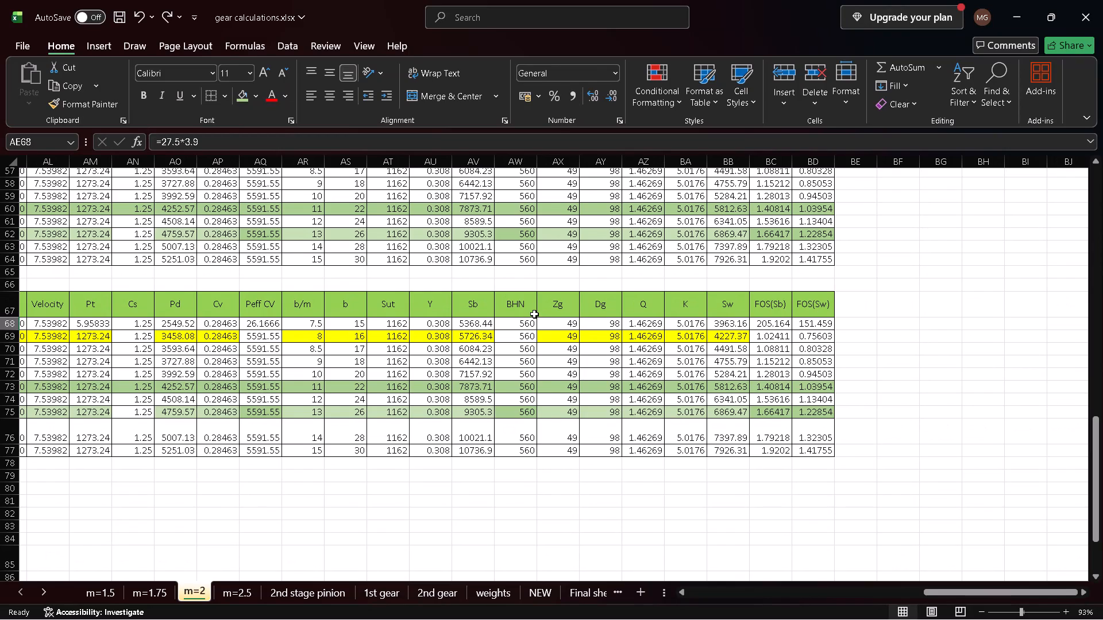
pyautogui.hscroll(1, 534, 314)
pyautogui.scroll(1, 534, 314)
pyautogui.hscroll(1, 534, 314)
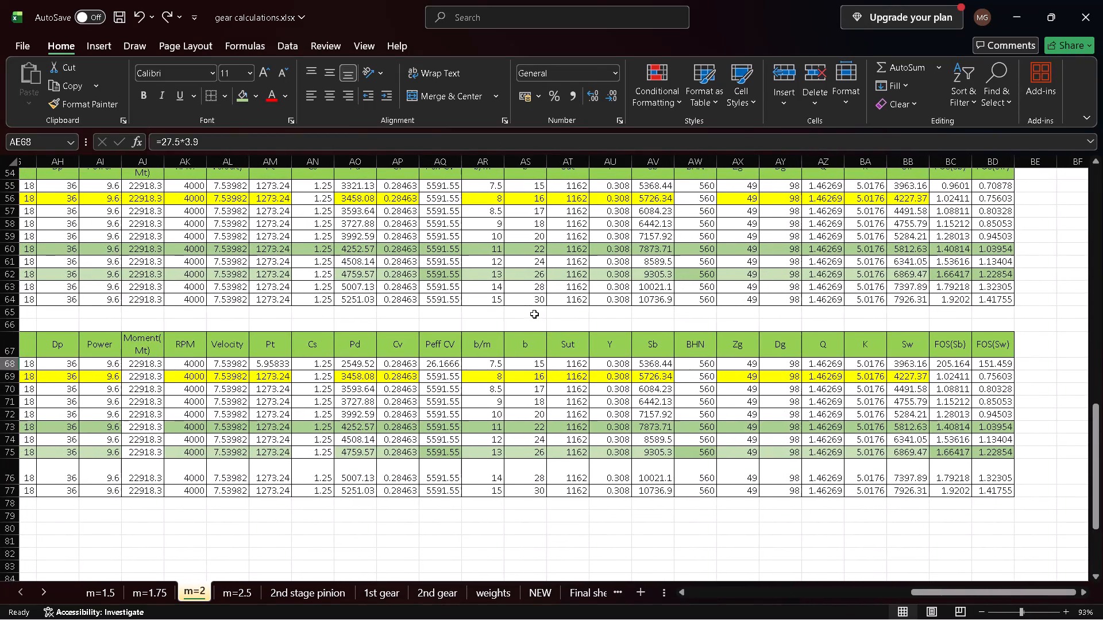
pyautogui.scroll(1, 534, 314)
pyautogui.hscroll(1, 534, 314)
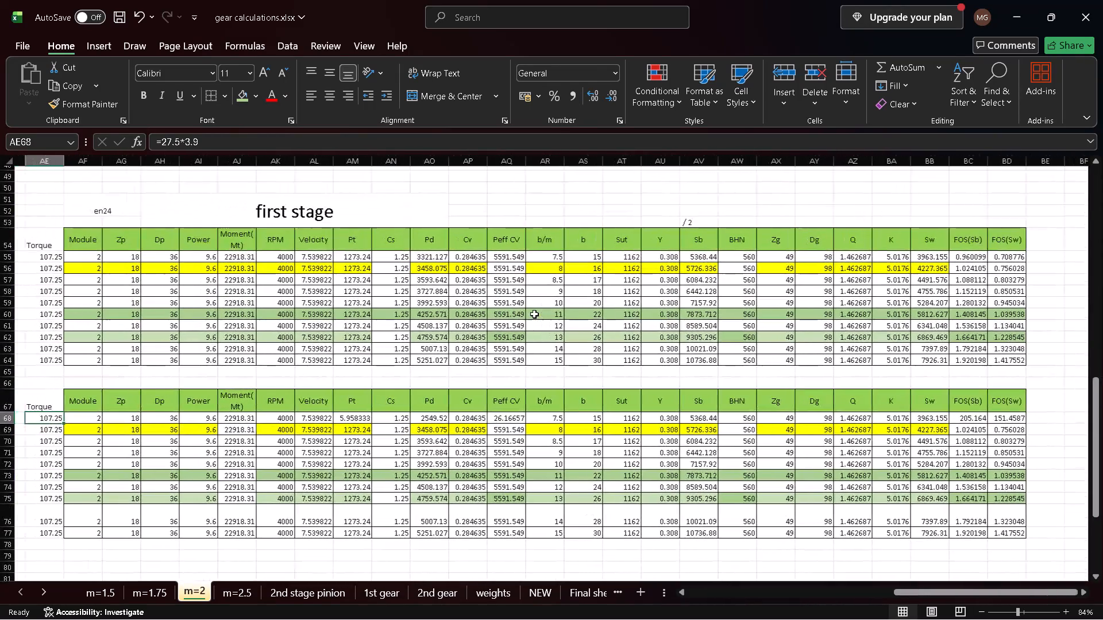
pyautogui.hscroll(1, 534, 314)
pyautogui.scroll(-1, 534, 314)
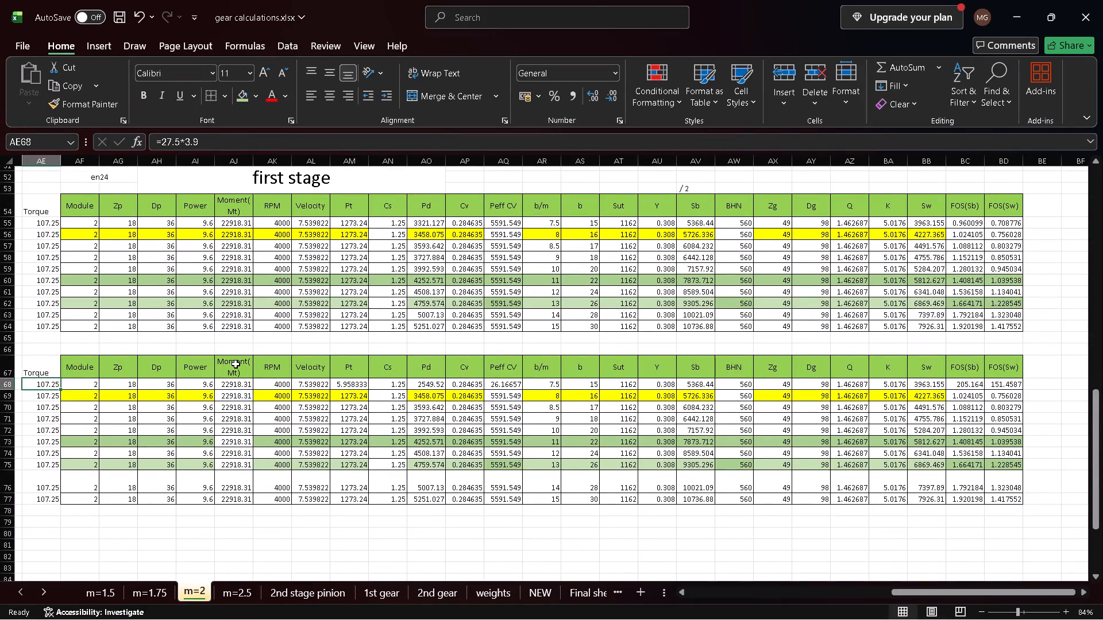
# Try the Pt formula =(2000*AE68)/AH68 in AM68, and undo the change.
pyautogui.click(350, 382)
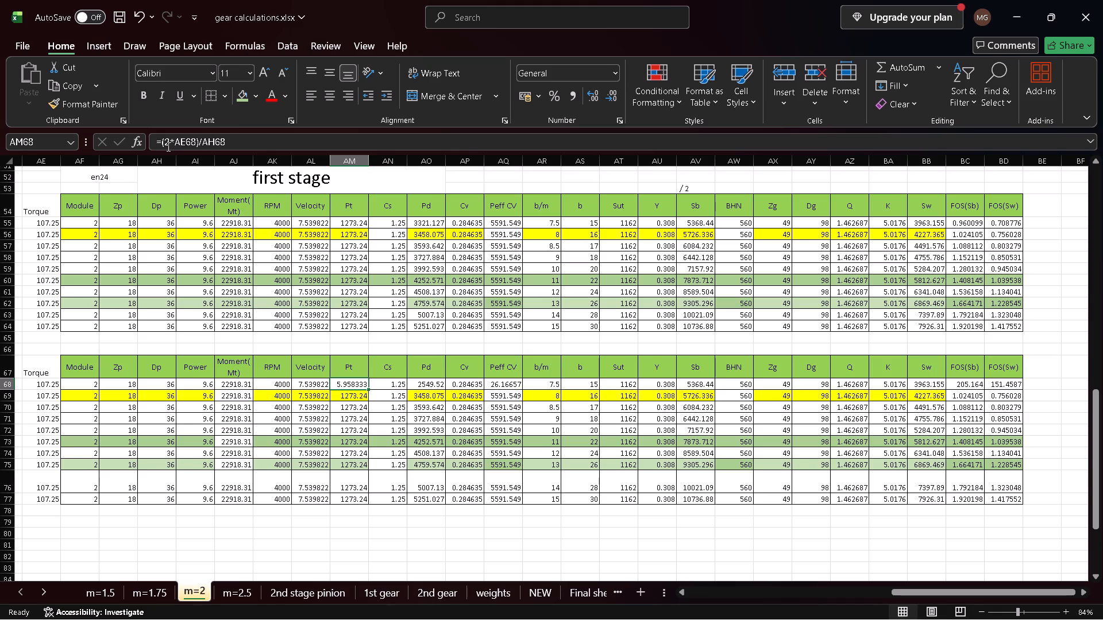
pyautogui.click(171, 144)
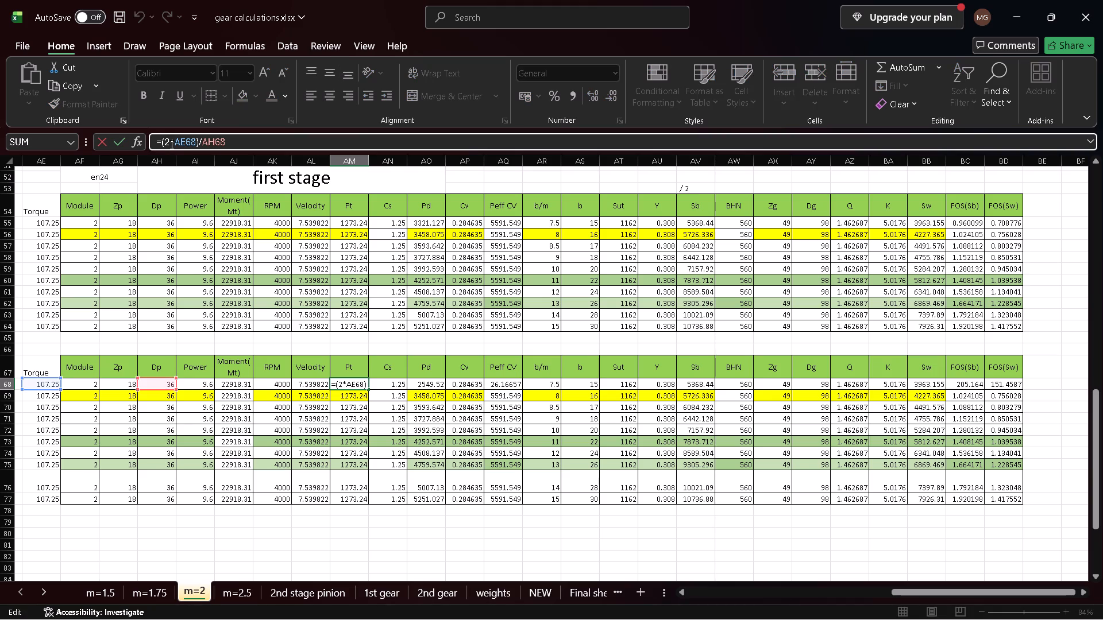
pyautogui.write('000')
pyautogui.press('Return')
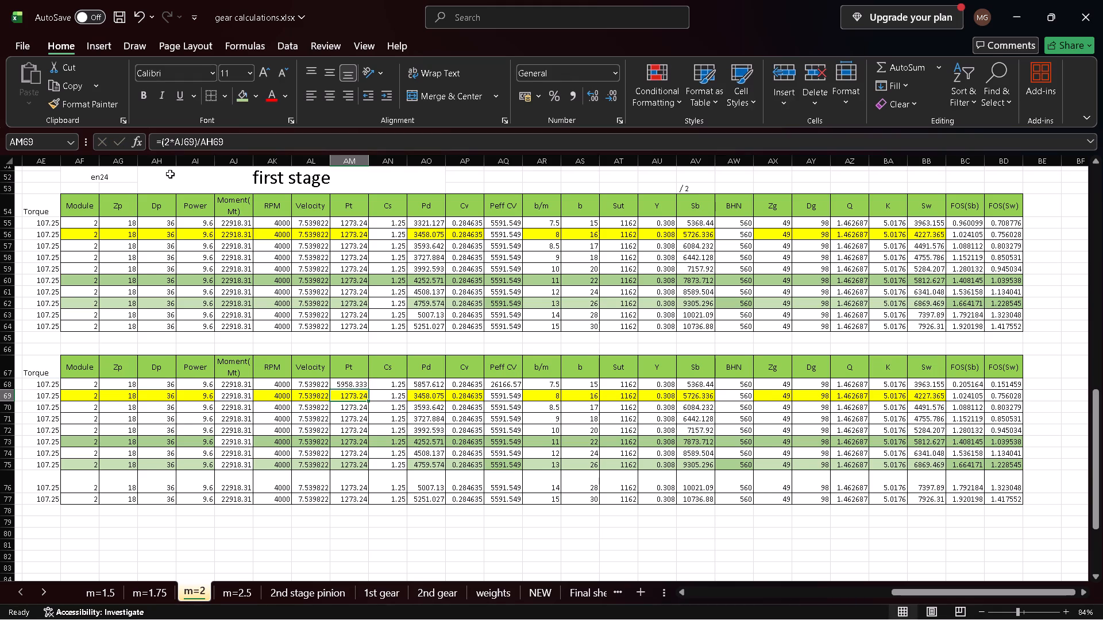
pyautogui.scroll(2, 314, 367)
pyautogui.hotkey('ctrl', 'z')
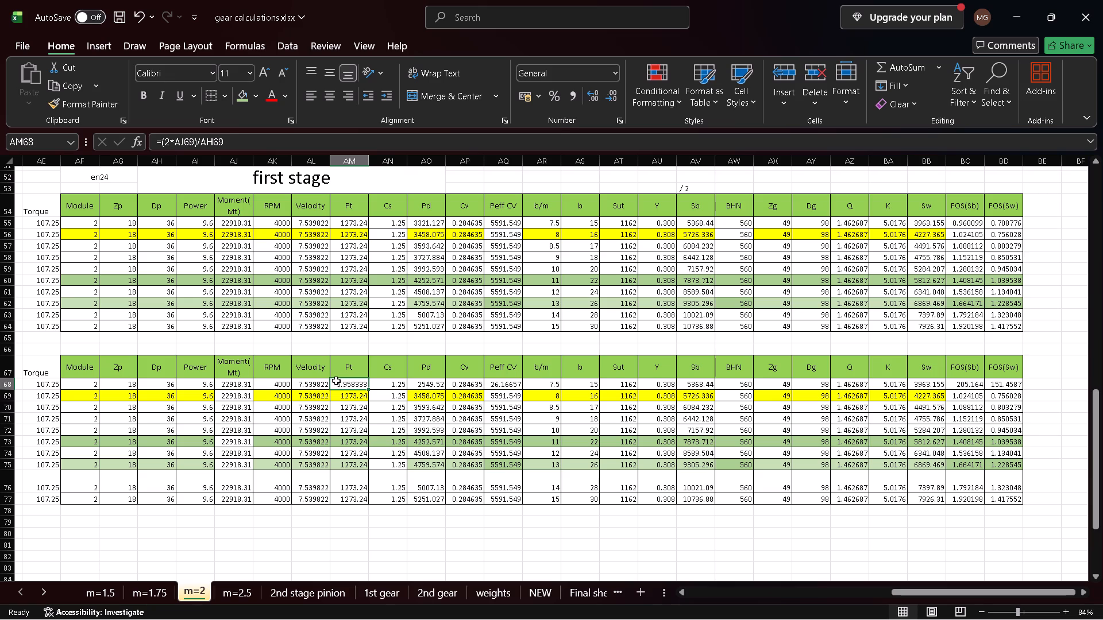
# Change the Pt formula in AM68 to =(2000*AE68)/AH68.
pyautogui.doubleClick(342, 382)
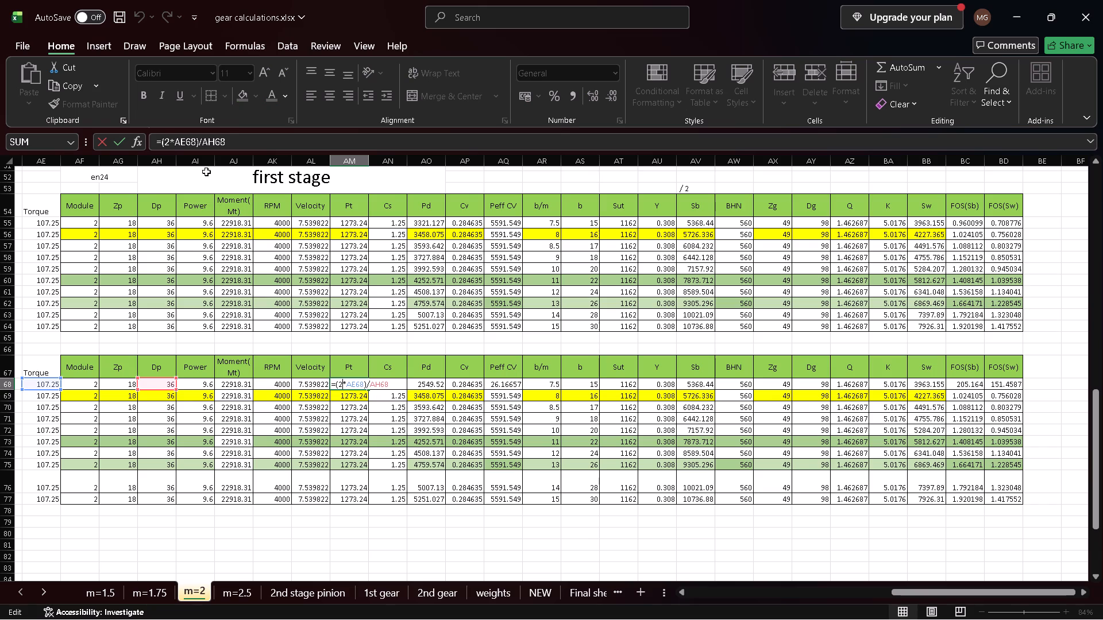
pyautogui.click(168, 139)
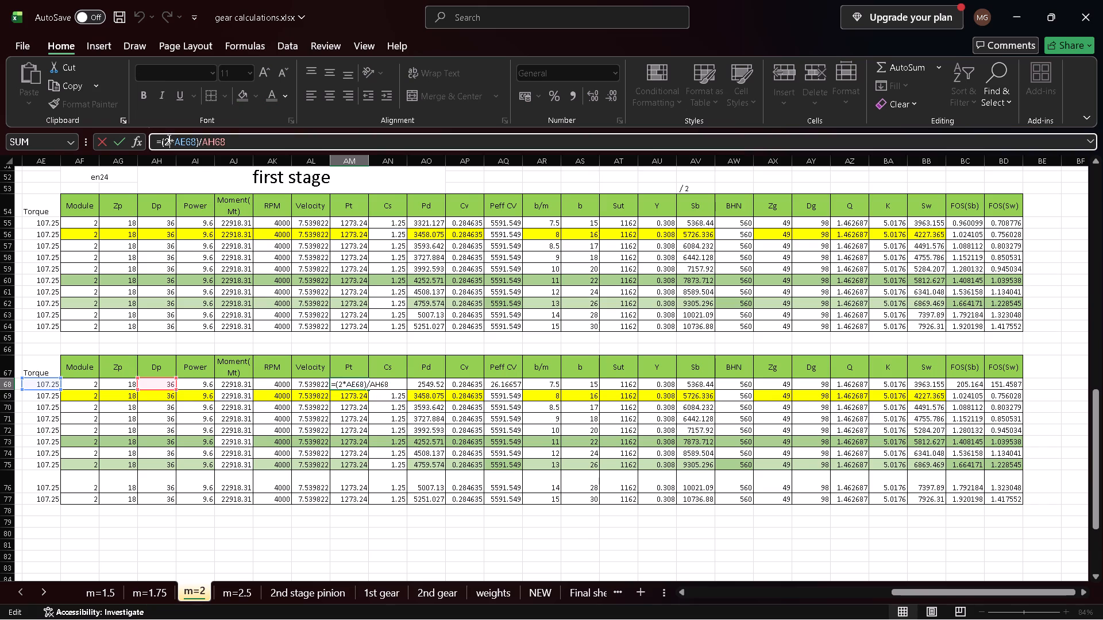
pyautogui.write('000')
pyautogui.press('Return')
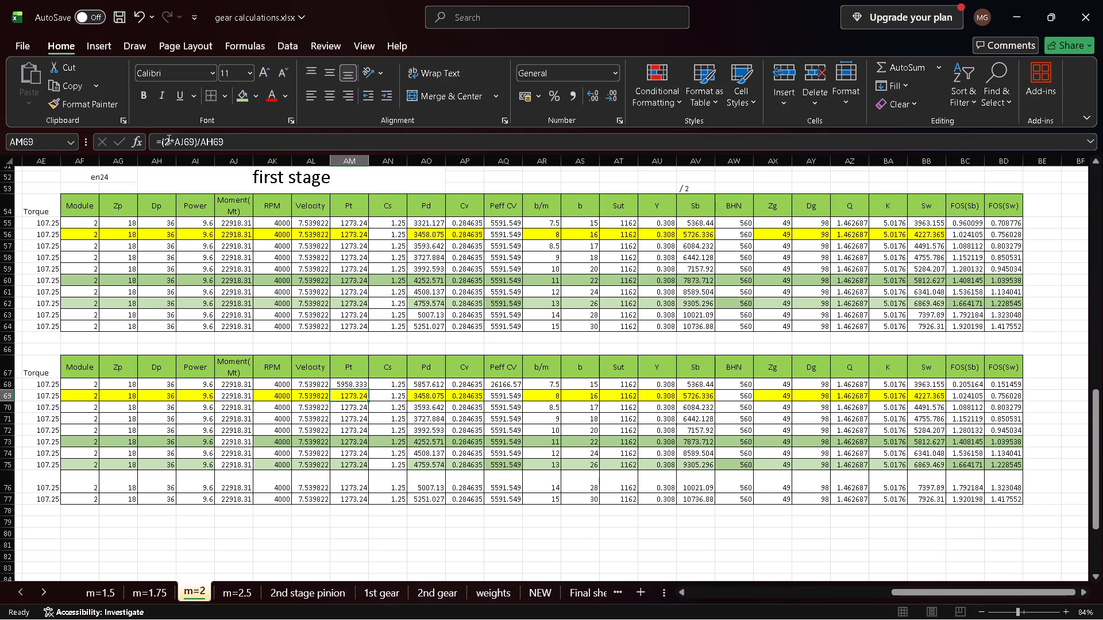
pyautogui.click(350, 384)
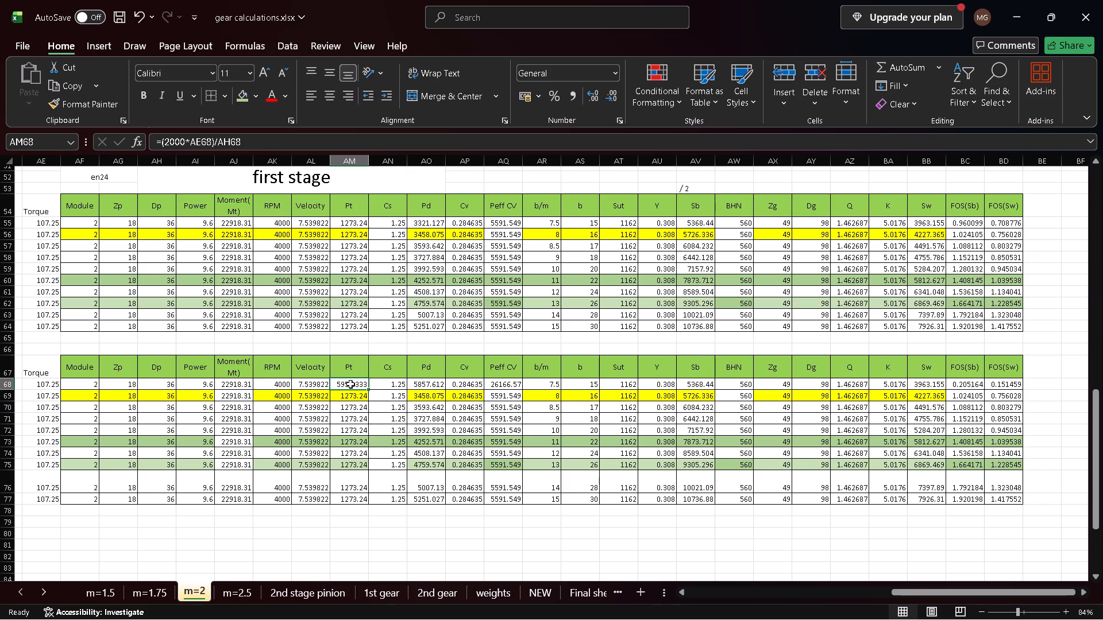
# Select the first Torque value, AE68, in the row 67 table.
pyautogui.scroll(1, 350, 384)
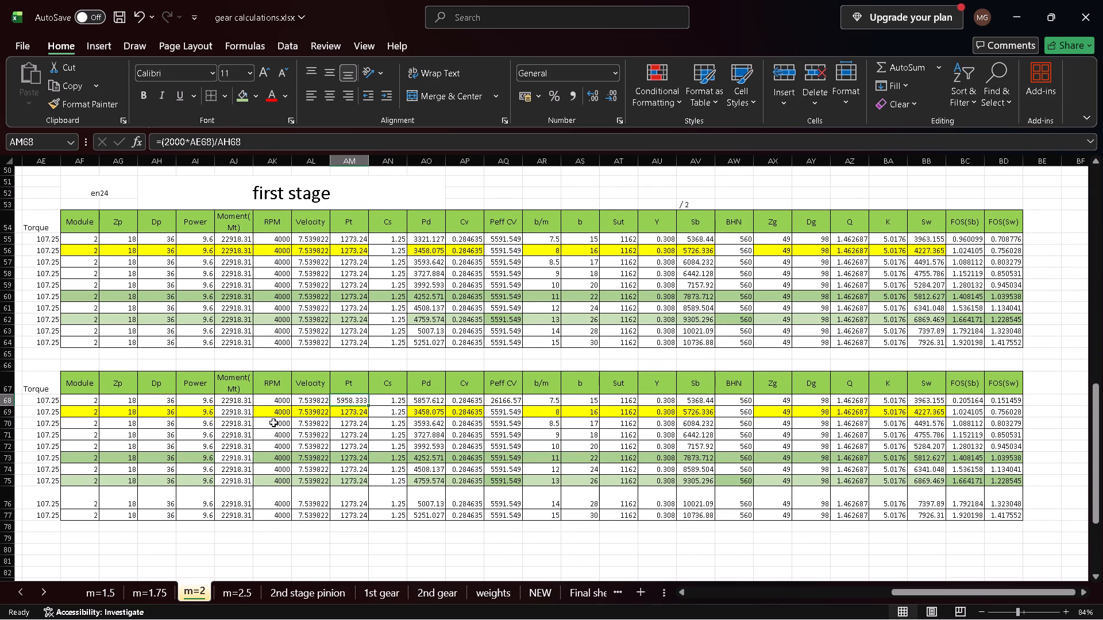
pyautogui.hscroll(1, 273, 421)
pyautogui.scroll(-1, 273, 421)
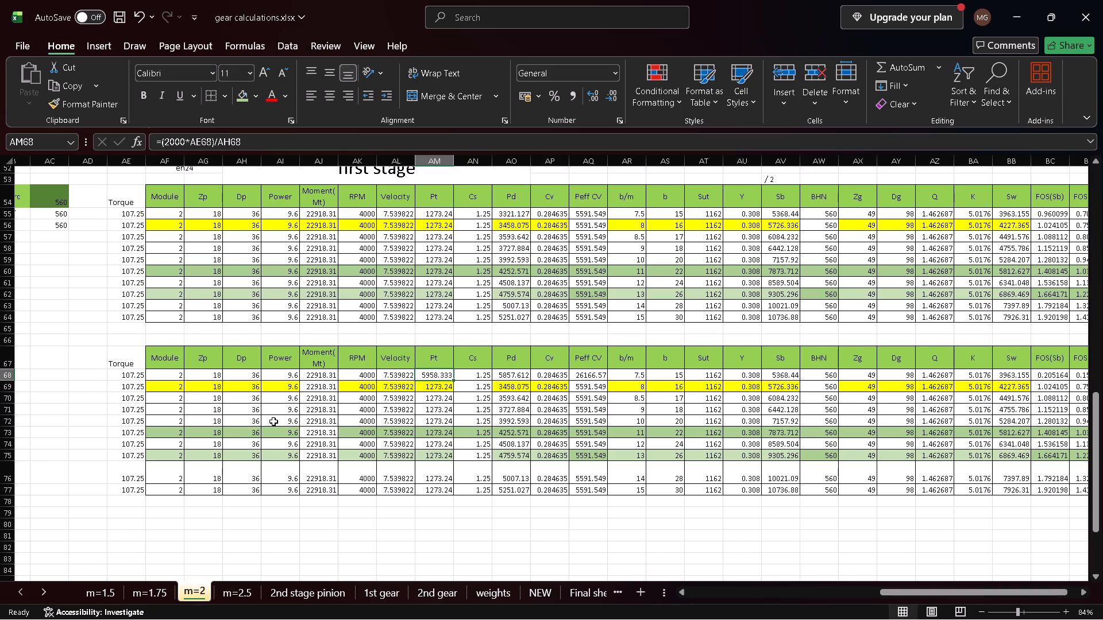
pyautogui.click(135, 378)
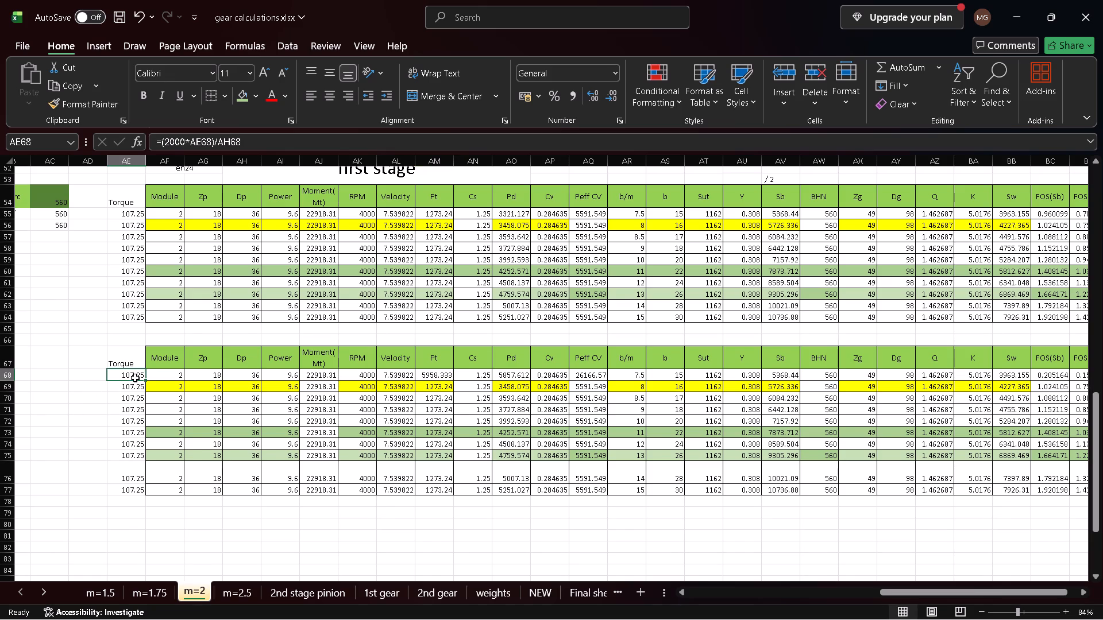
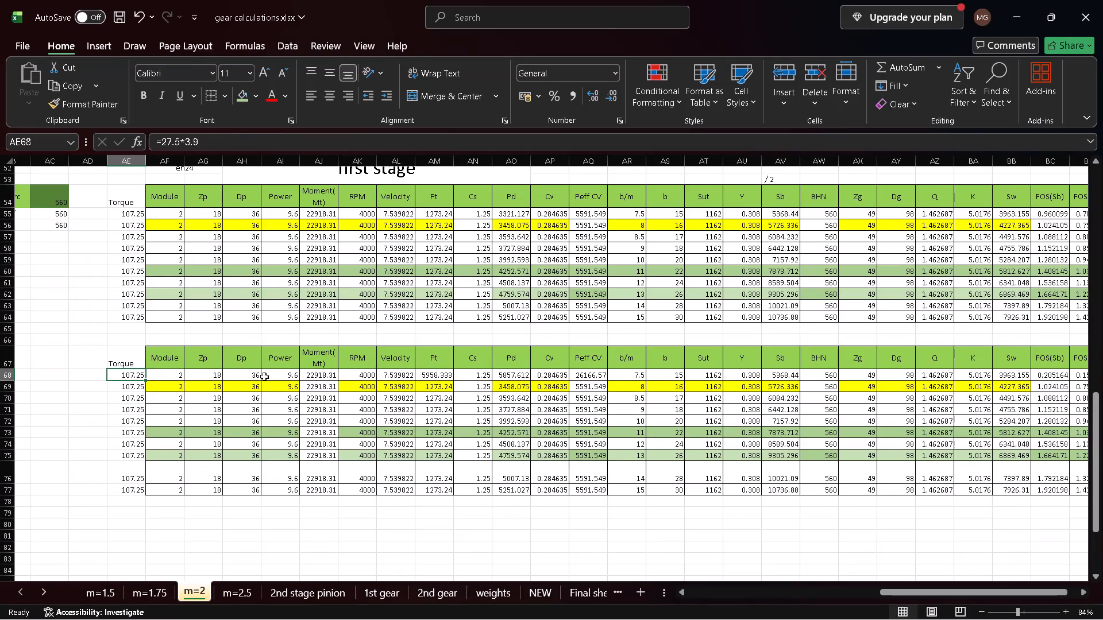
# Fill the Pt formula from AM68 down through AM77 in the row 67 table.
pyautogui.click(429, 376)
pyautogui.scroll(1, 429, 376)
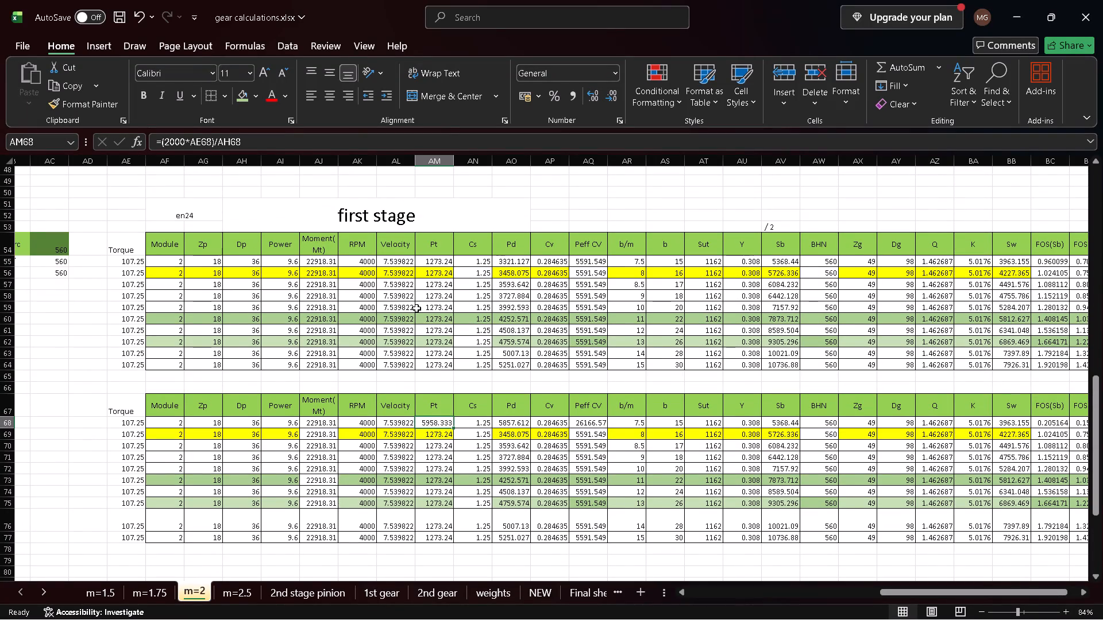
pyautogui.scroll(-1, 416, 324)
pyautogui.hscroll(-2, 641, 374)
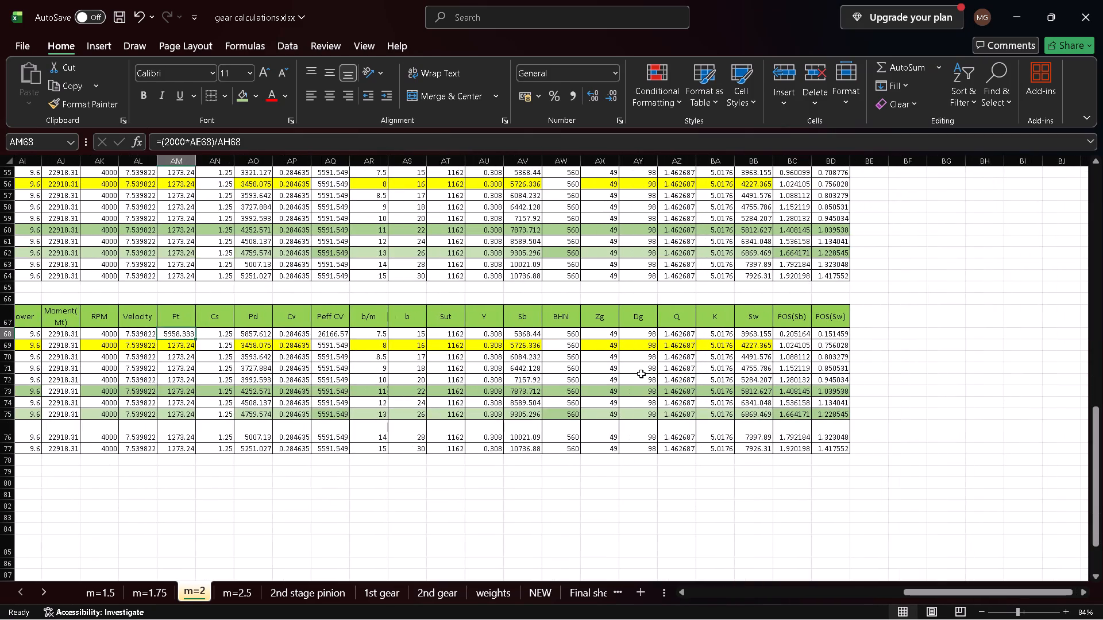
pyautogui.hscroll(1, 641, 374)
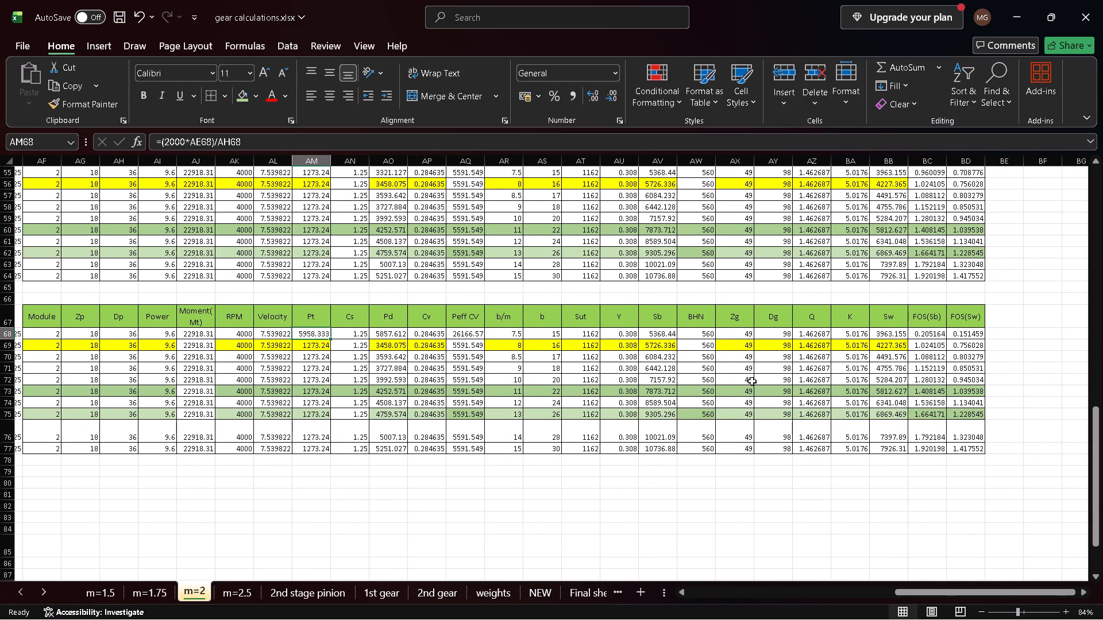
pyautogui.hscroll(1, 530, 427)
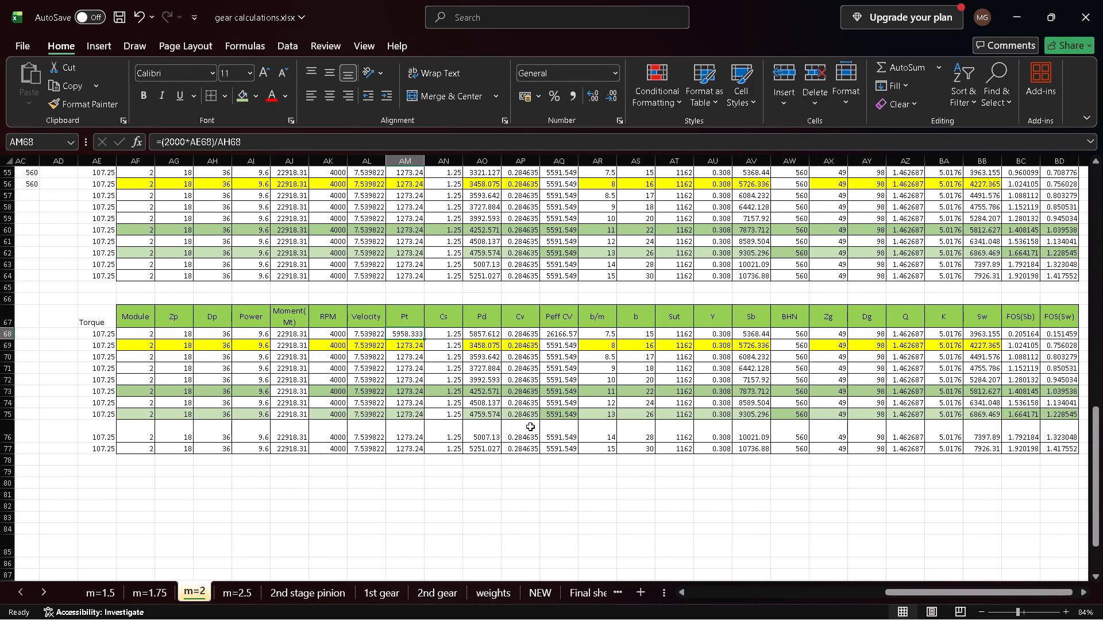
pyautogui.hscroll(-1, 530, 427)
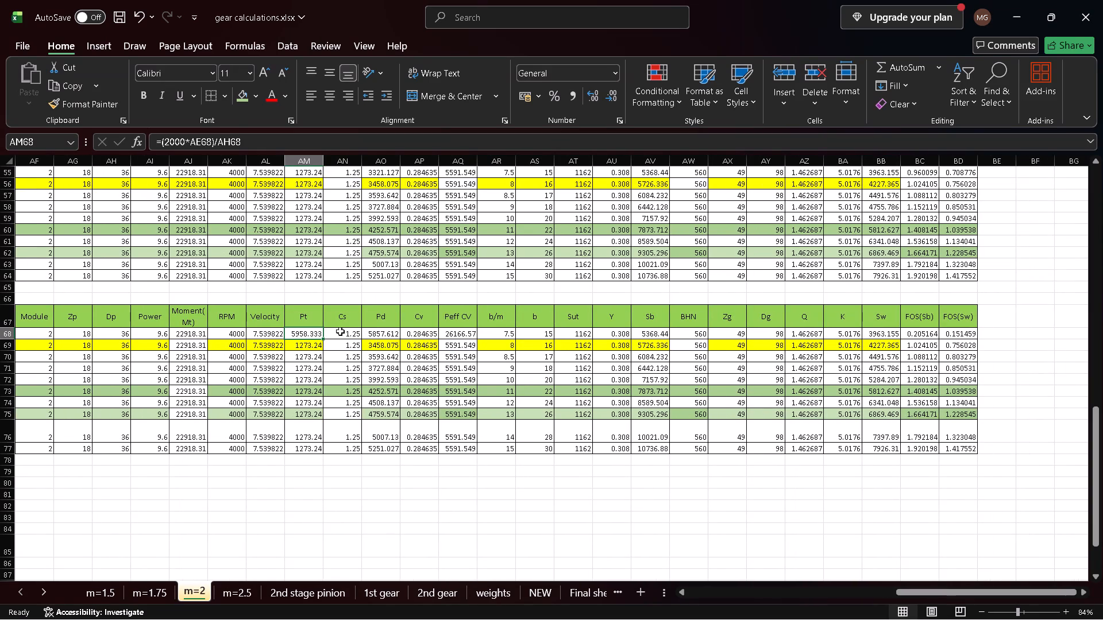
pyautogui.doubleClick(324, 338)
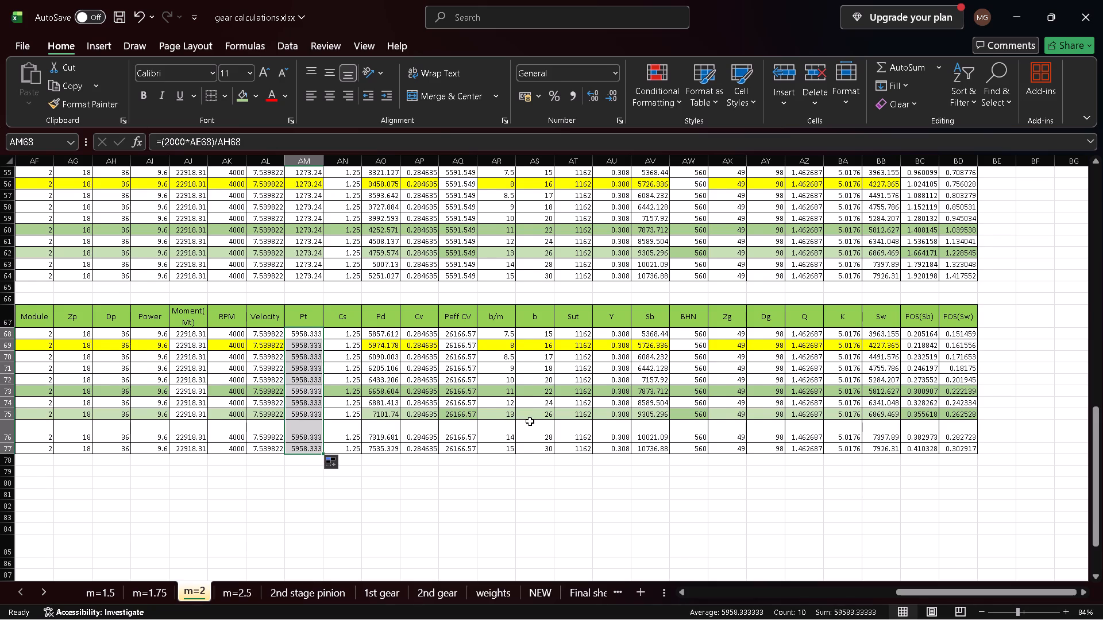
# Compare the Pt formula in AM68 with the first stage table's Pt formula in AM55.
pyautogui.hscroll(1, 530, 421)
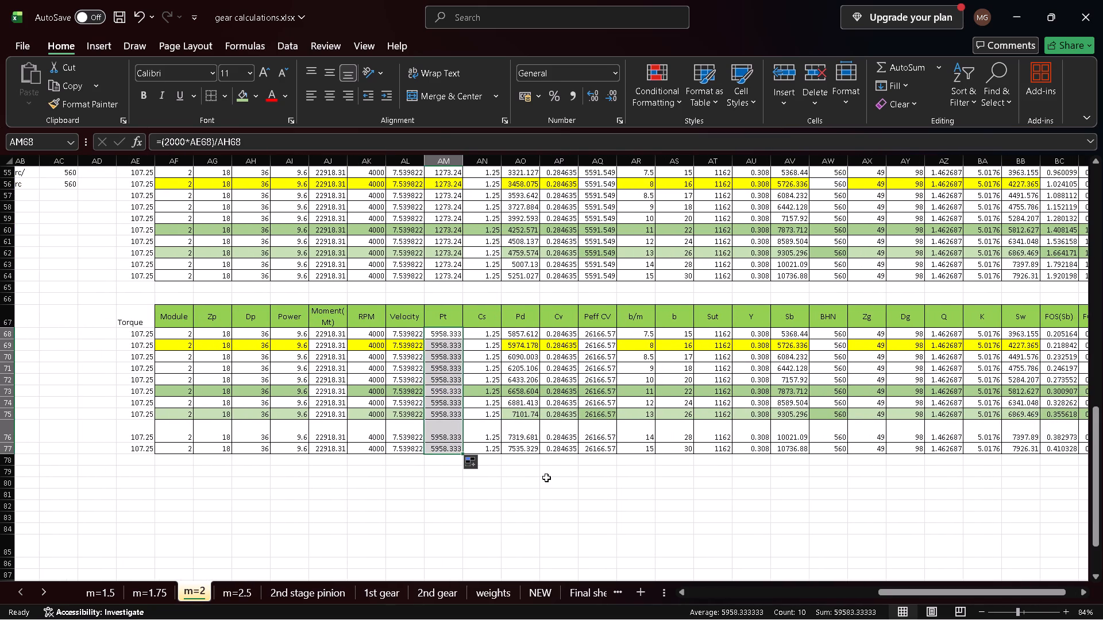
pyautogui.scroll(1, 492, 367)
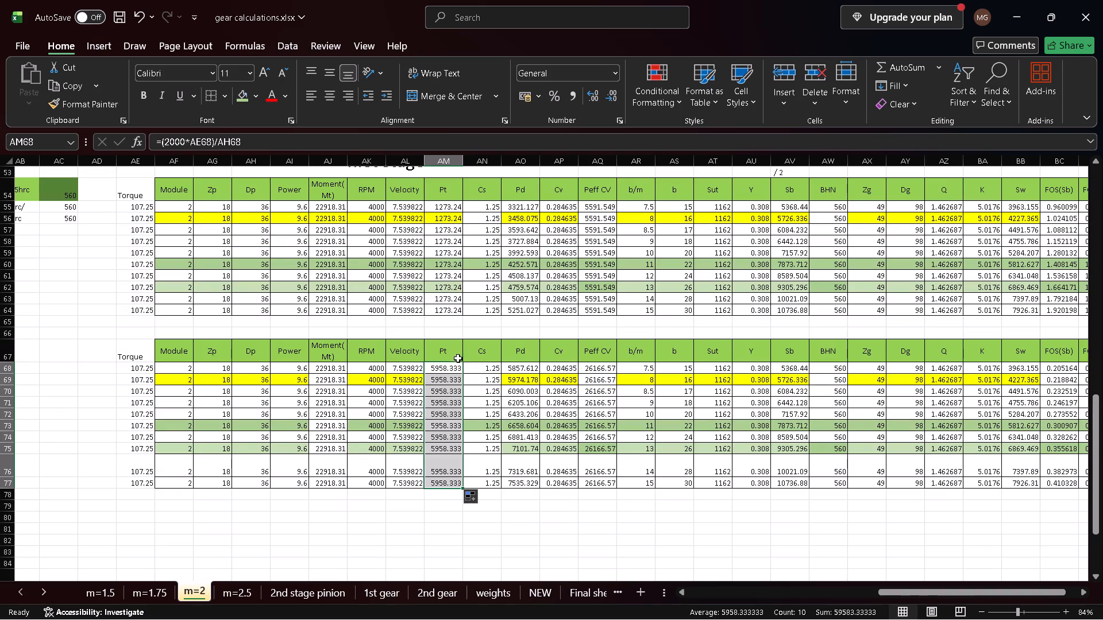
pyautogui.click(449, 369)
pyautogui.doubleClick(449, 369)
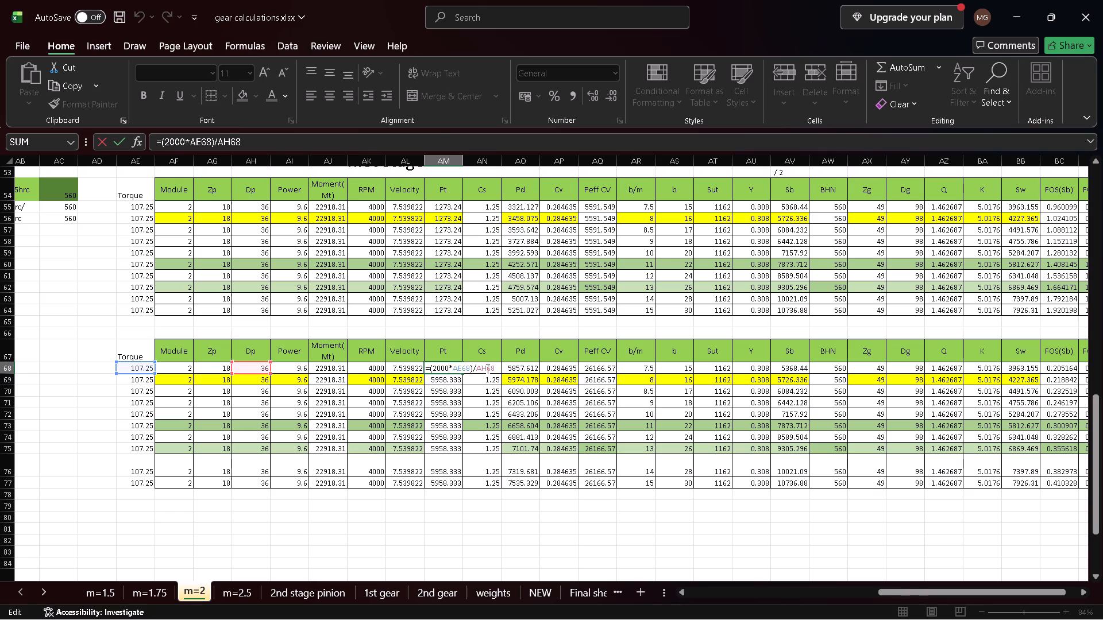
pyautogui.click(492, 370)
pyautogui.press('Return')
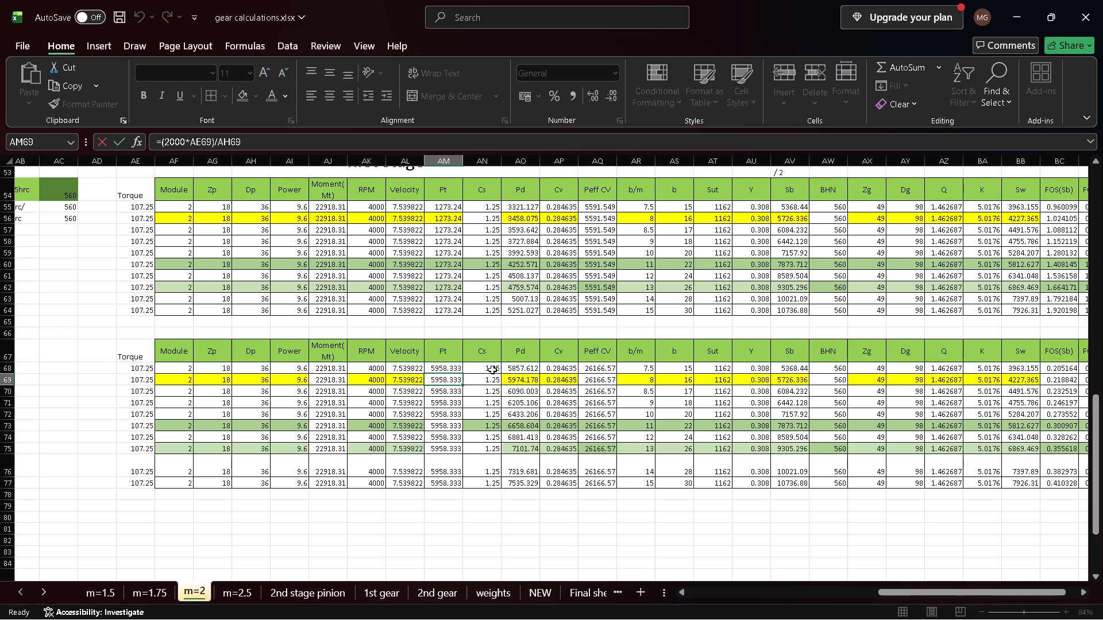
pyautogui.click(452, 206)
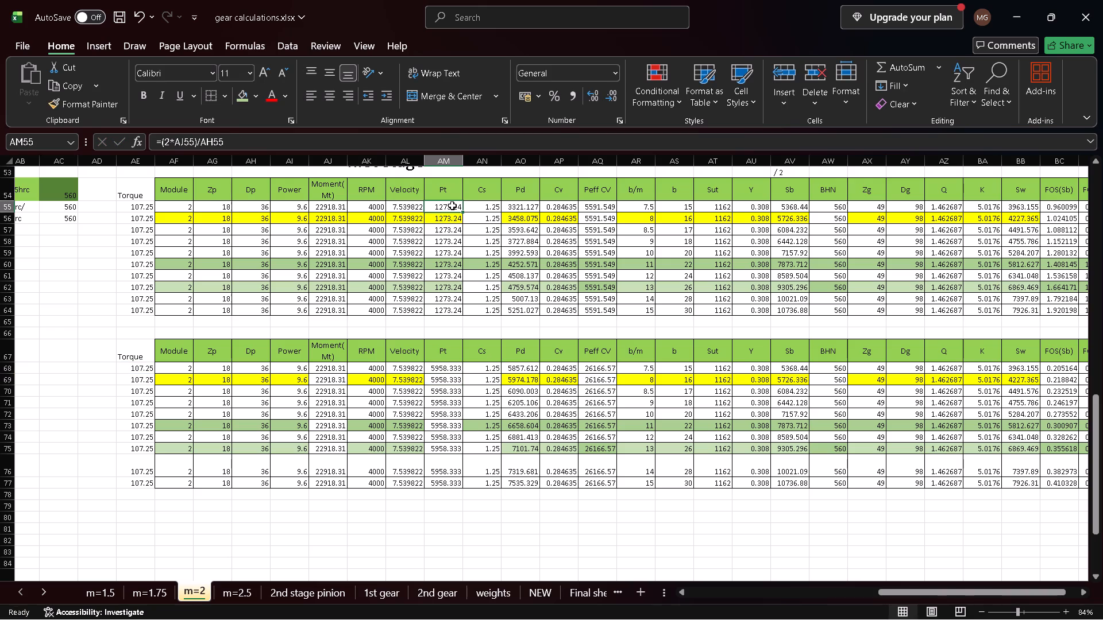
pyautogui.doubleClick(452, 206)
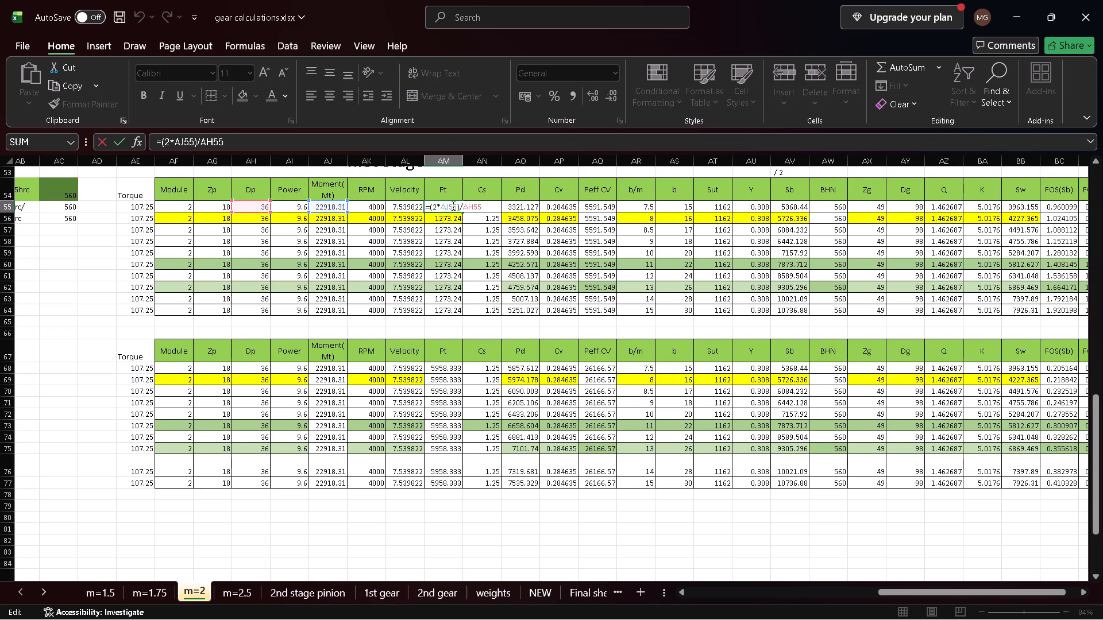
pyautogui.press('Return')
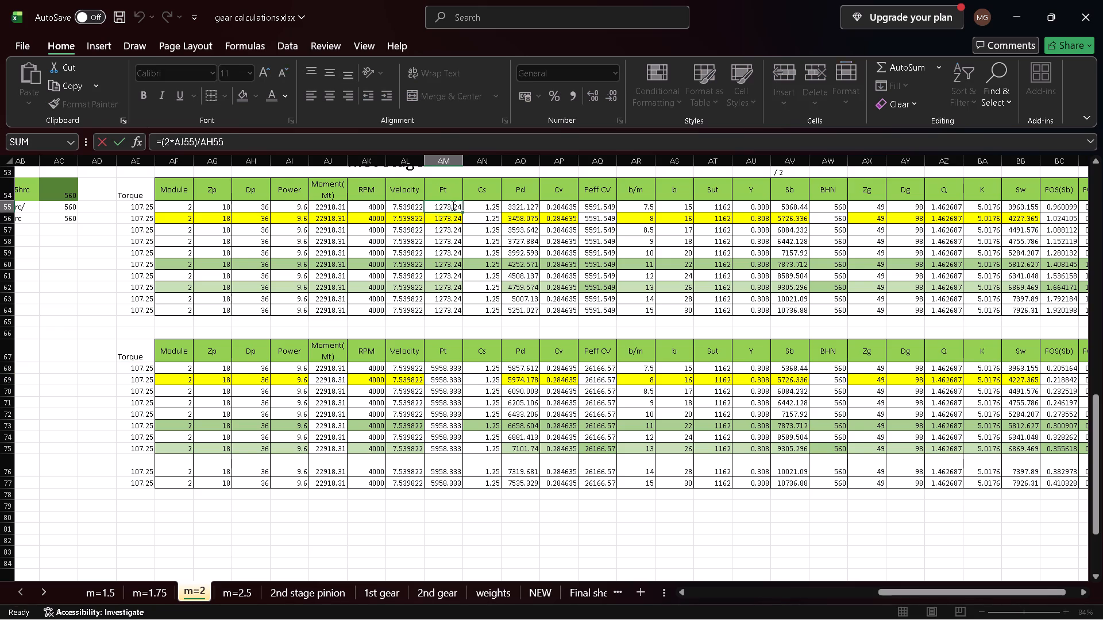
pyautogui.click(435, 370)
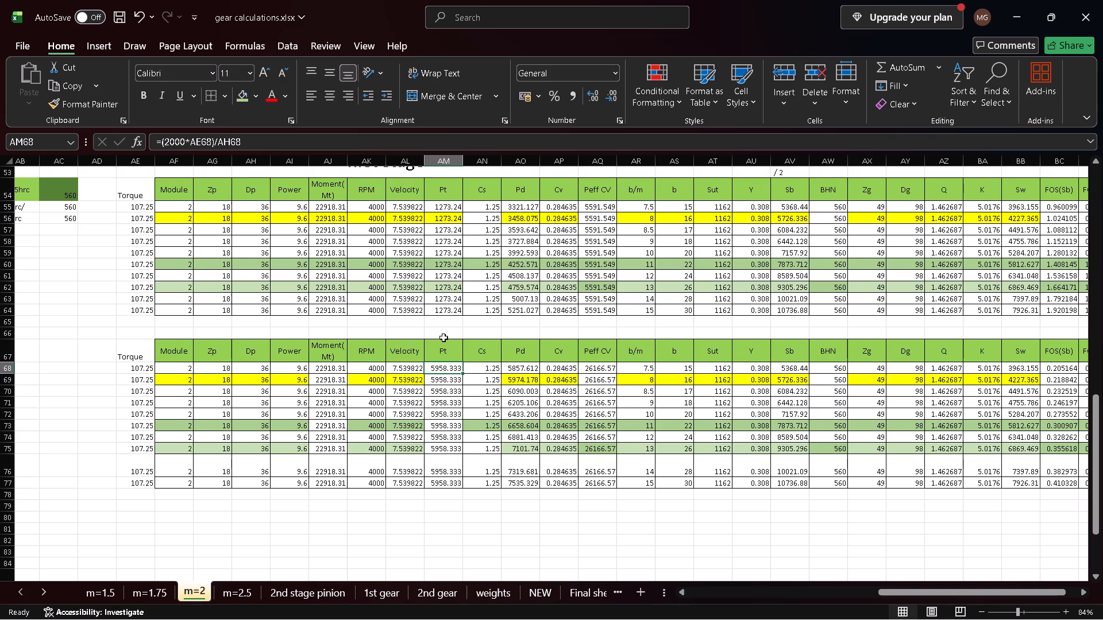
# Examine the first stage and row 67 tables side by side, then inspect the first Moment(Mt) value, AJ68.
pyautogui.scroll(1, 452, 367)
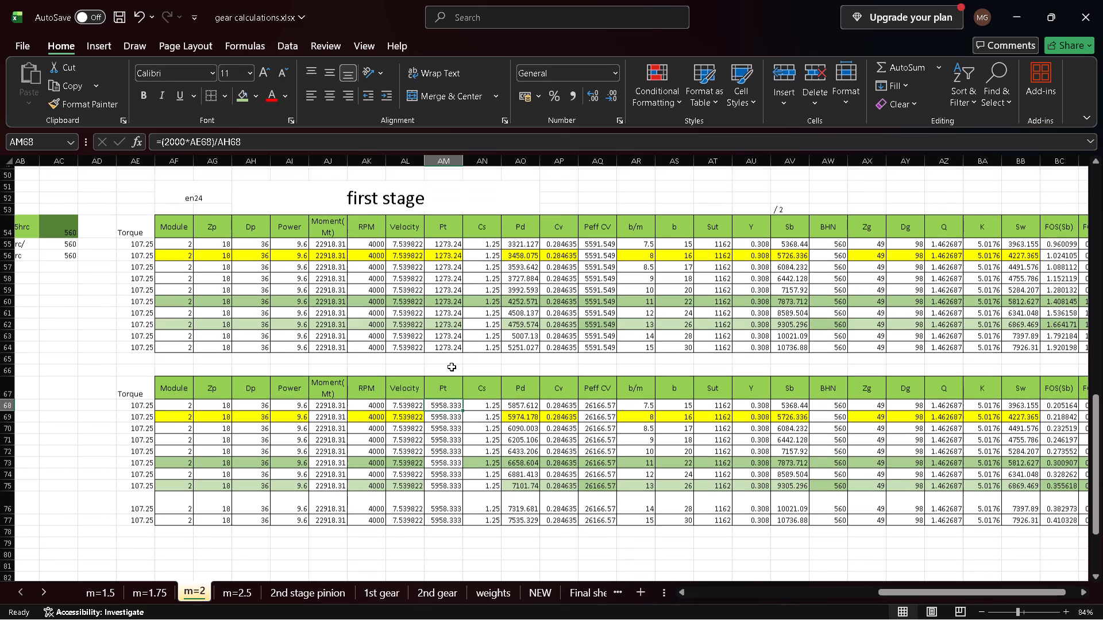
pyautogui.scroll(1, 452, 367)
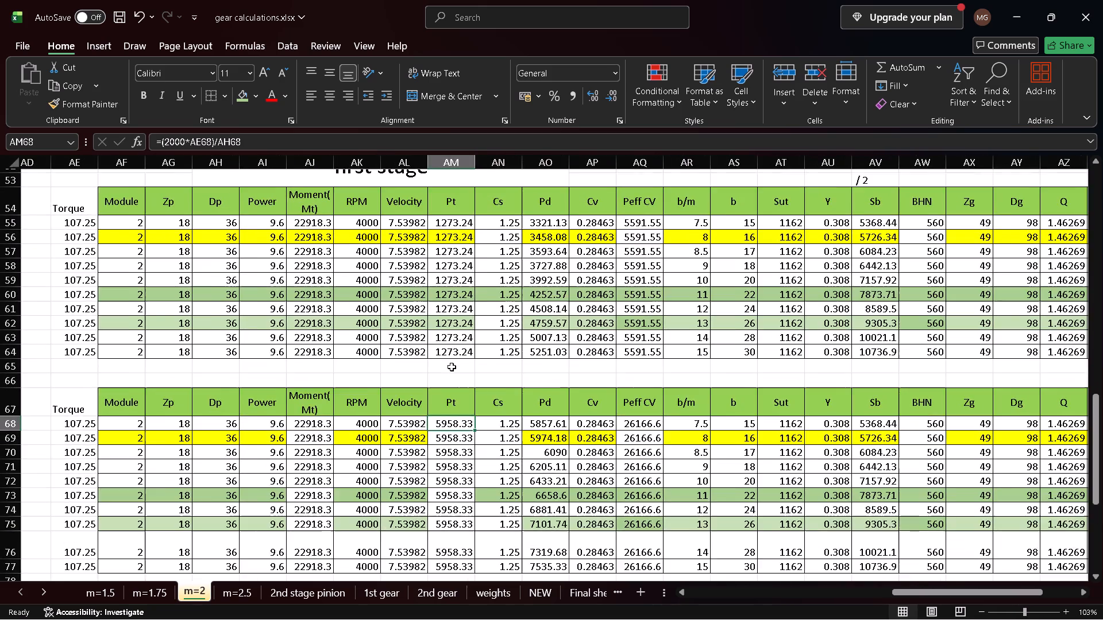
pyautogui.hscroll(1, 452, 367)
pyautogui.hscroll(-1, 452, 367)
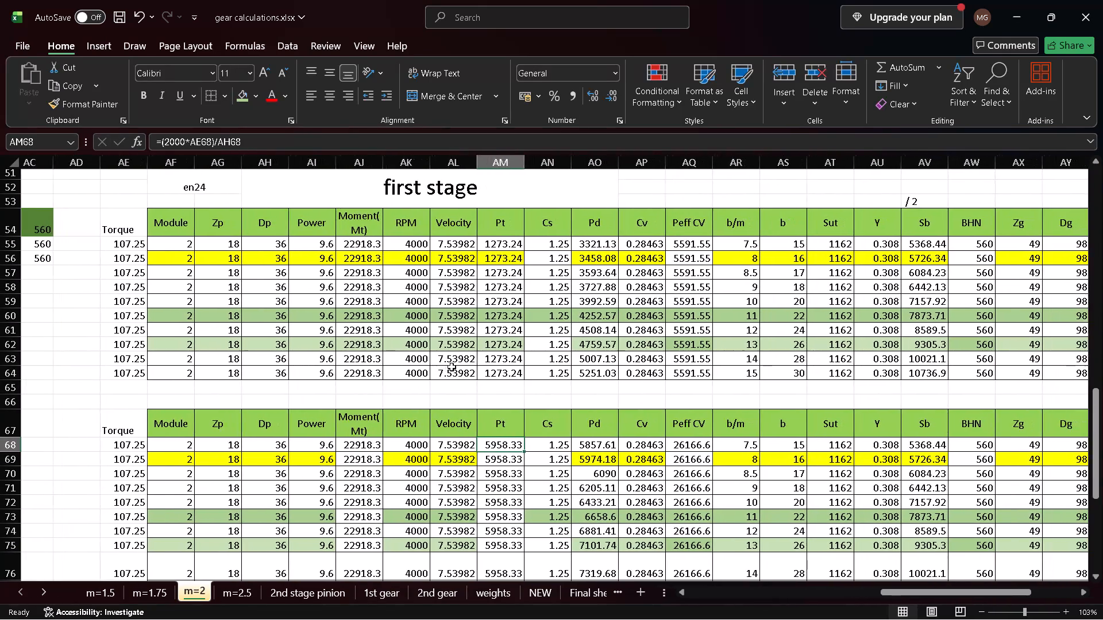
pyautogui.hscroll(-1, 452, 367)
pyautogui.scroll(-1, 452, 367)
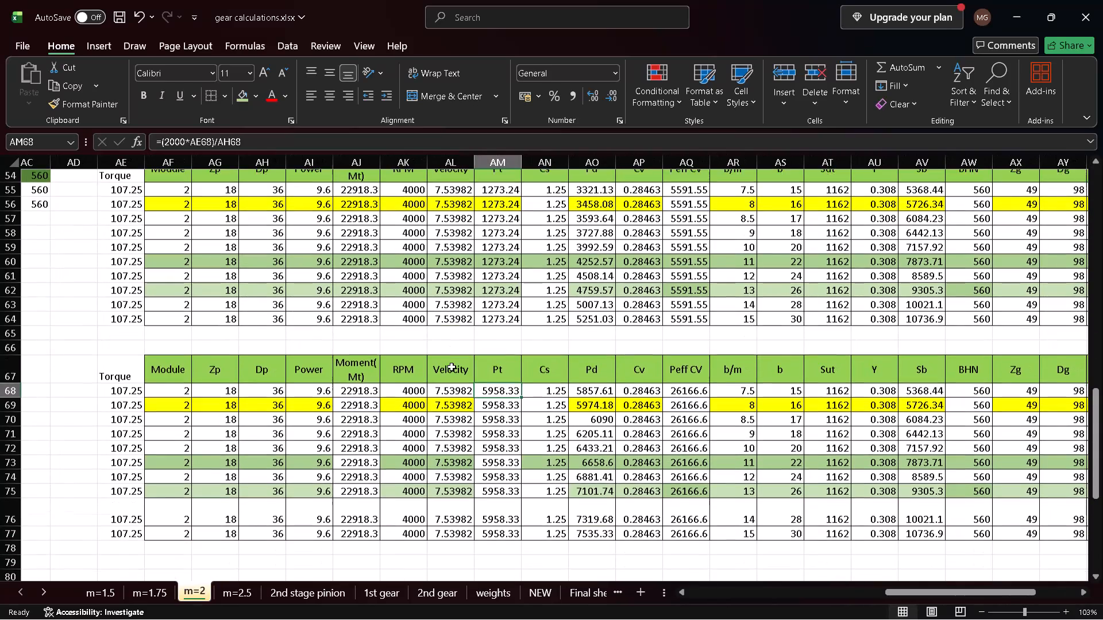
pyautogui.scroll(-2, 452, 367)
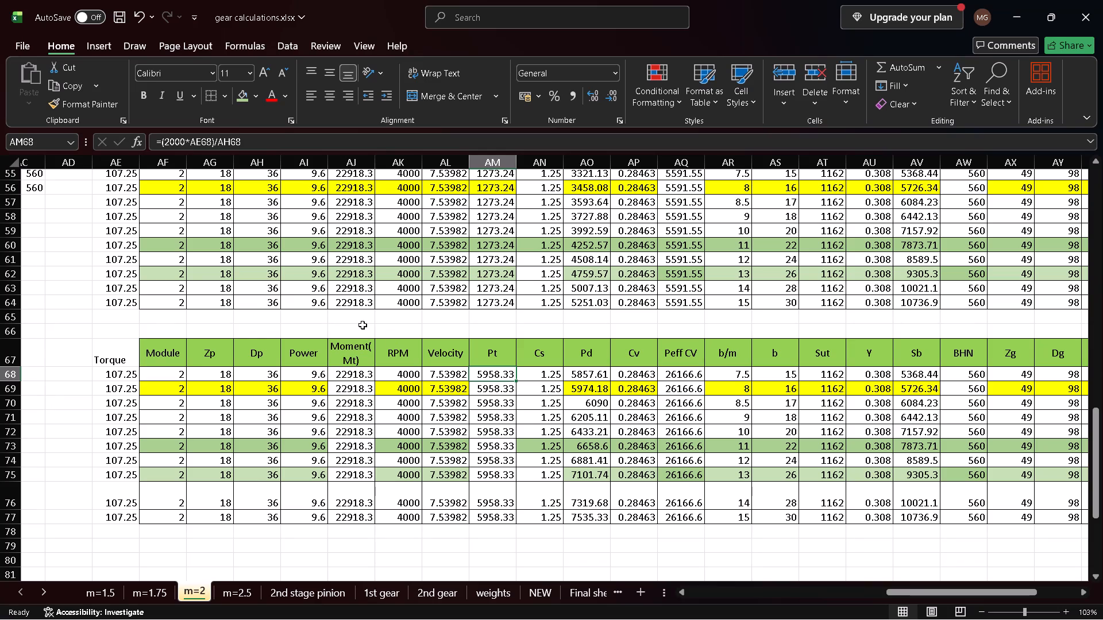
pyautogui.click(340, 372)
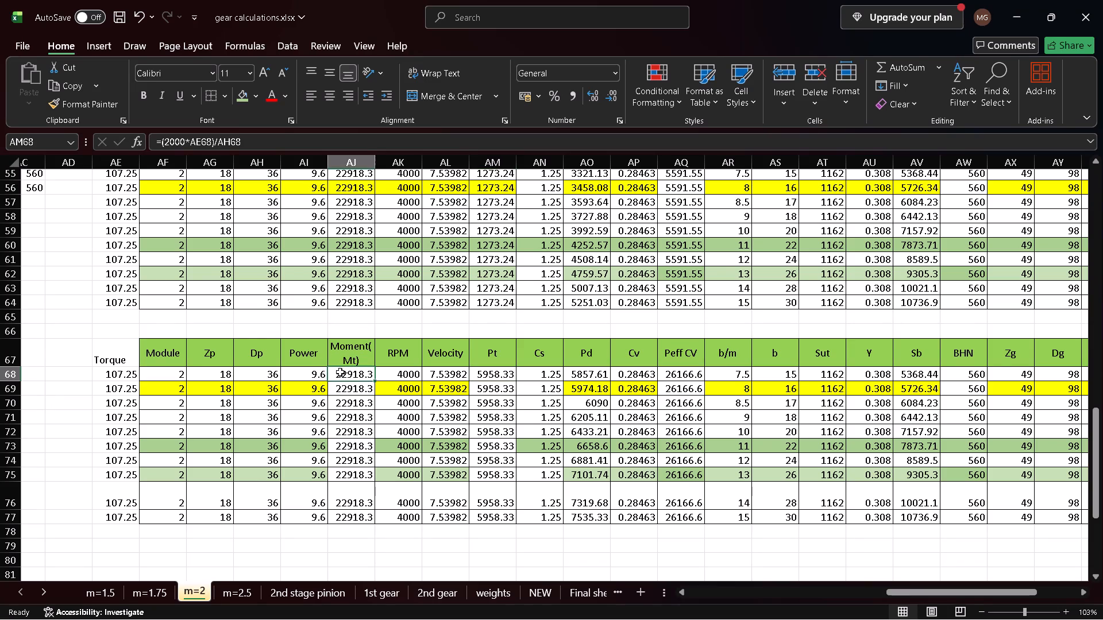
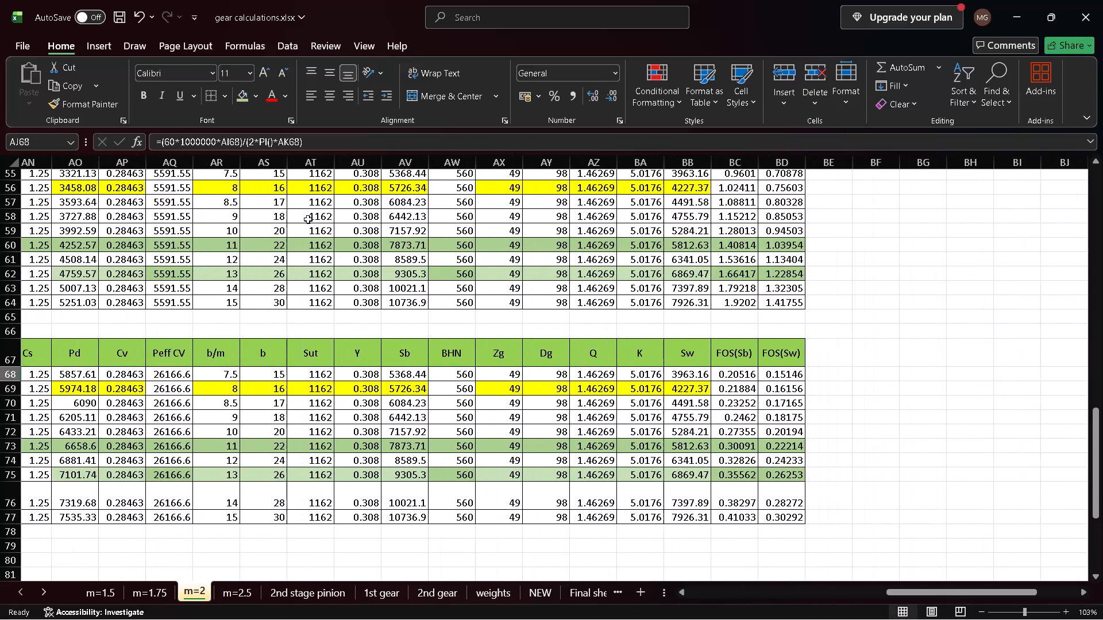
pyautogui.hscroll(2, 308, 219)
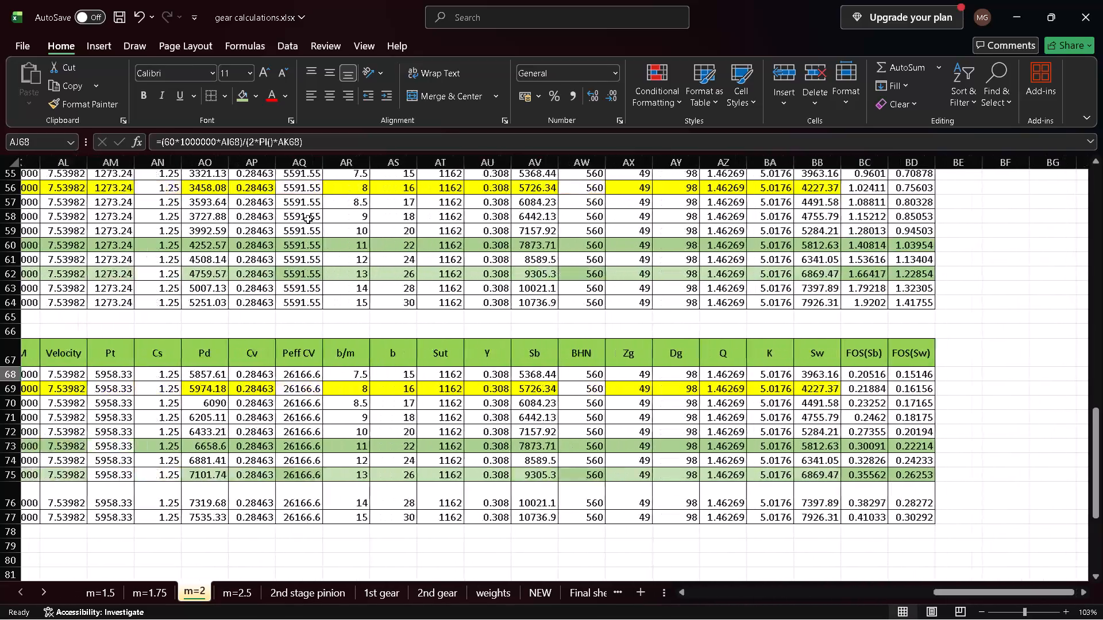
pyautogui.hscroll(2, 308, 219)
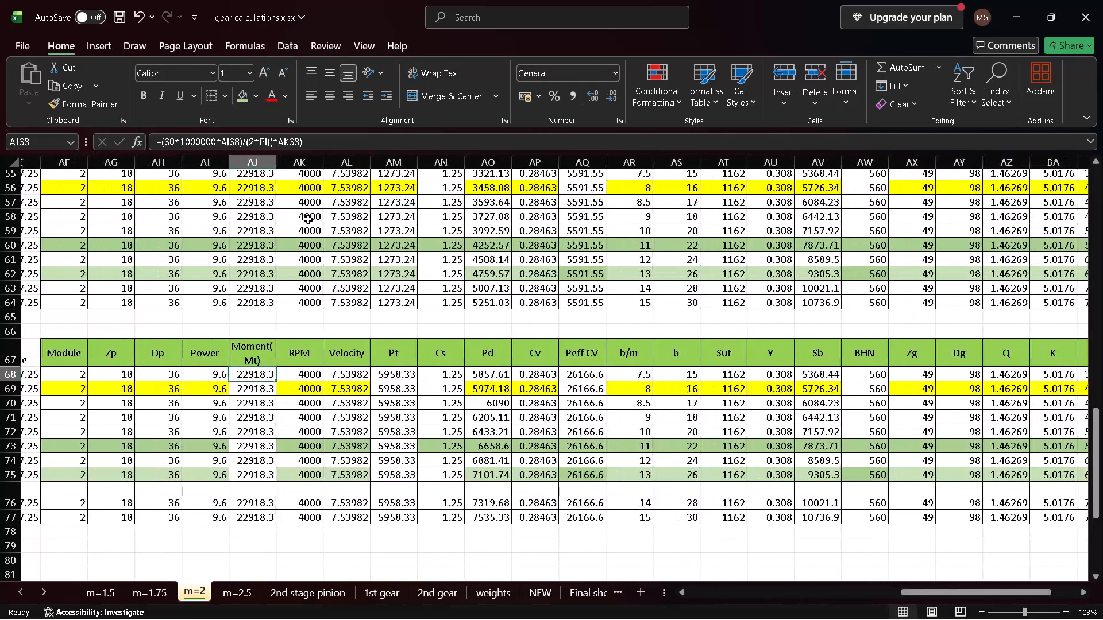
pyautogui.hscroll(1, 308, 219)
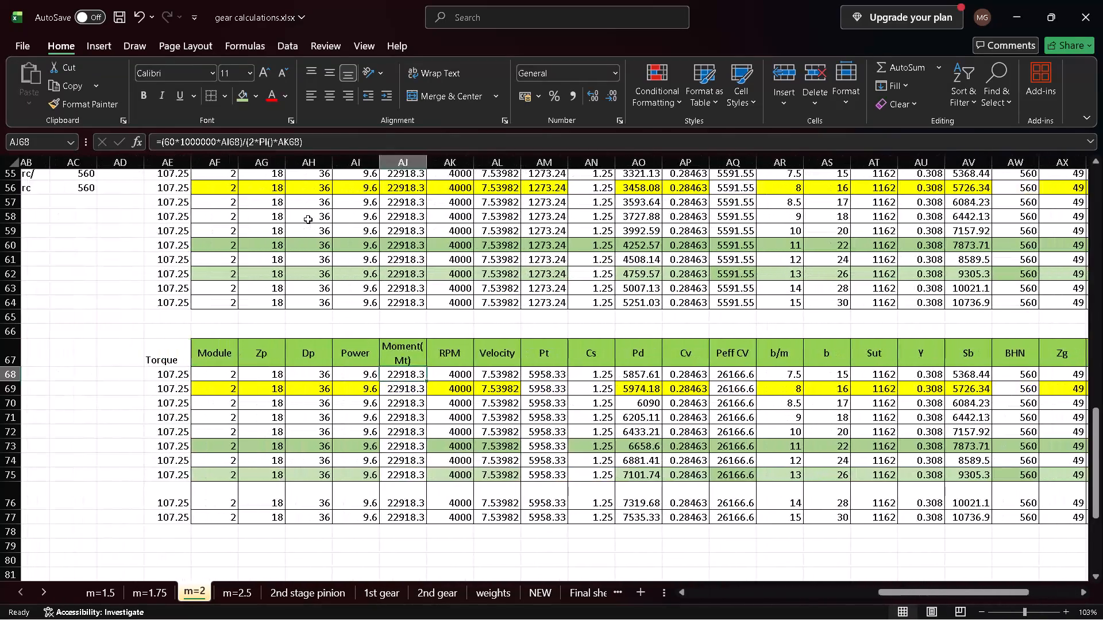
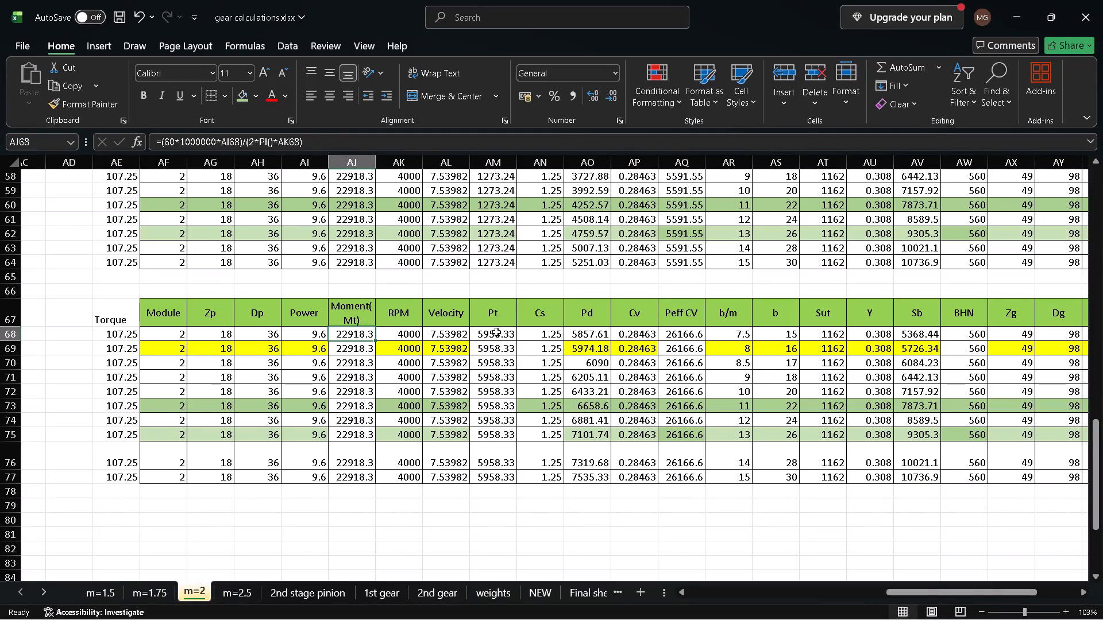
# Examine the Pt formula in cell AM68 and the Torque and Dp cells it references, along with the lower gear table's other columns.
pyautogui.click(496, 332)
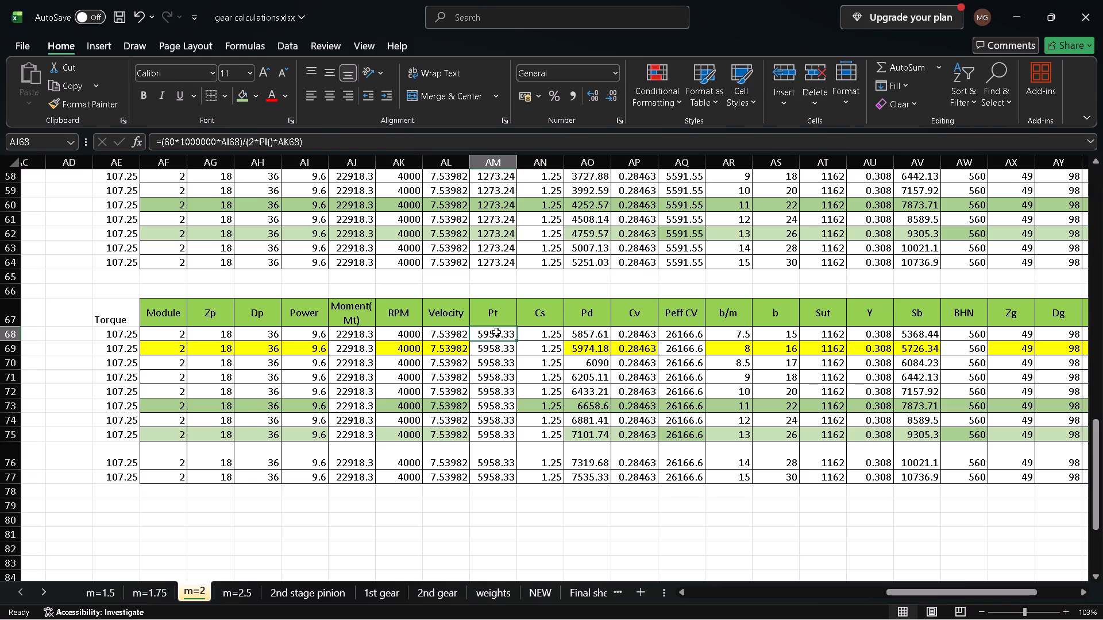
pyautogui.hscroll(-2, 548, 383)
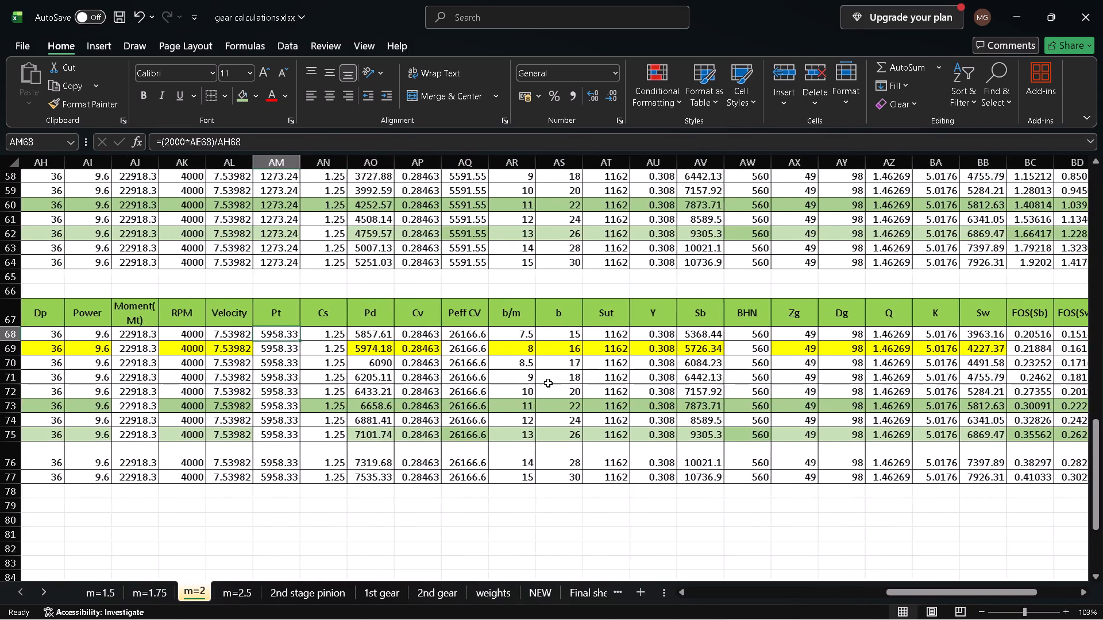
pyautogui.hscroll(-2, 548, 383)
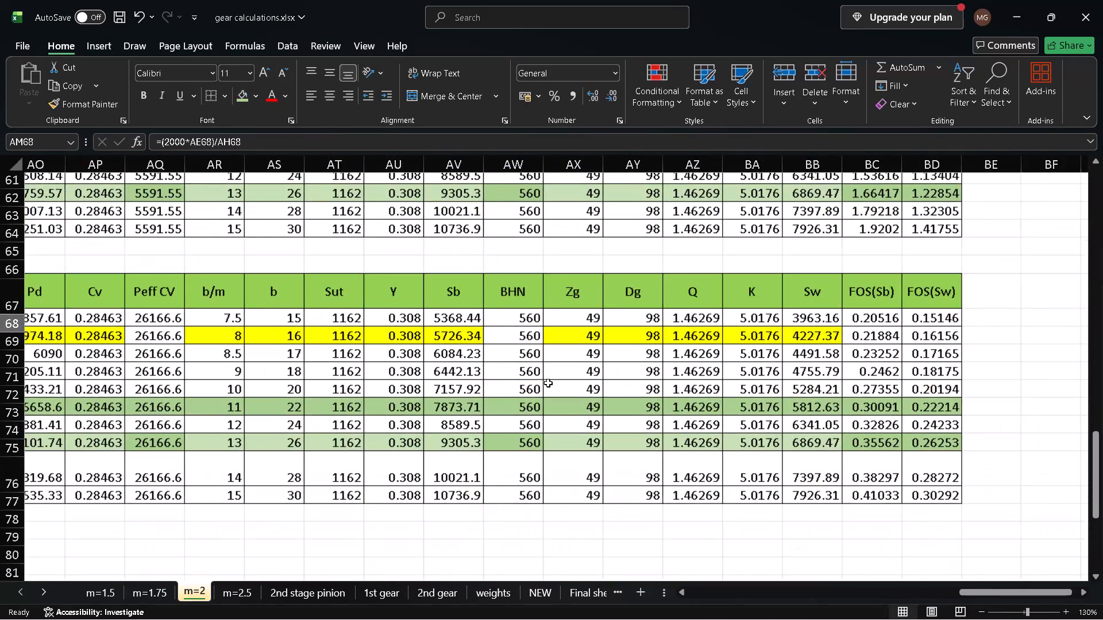
pyautogui.hscroll(3, 548, 383)
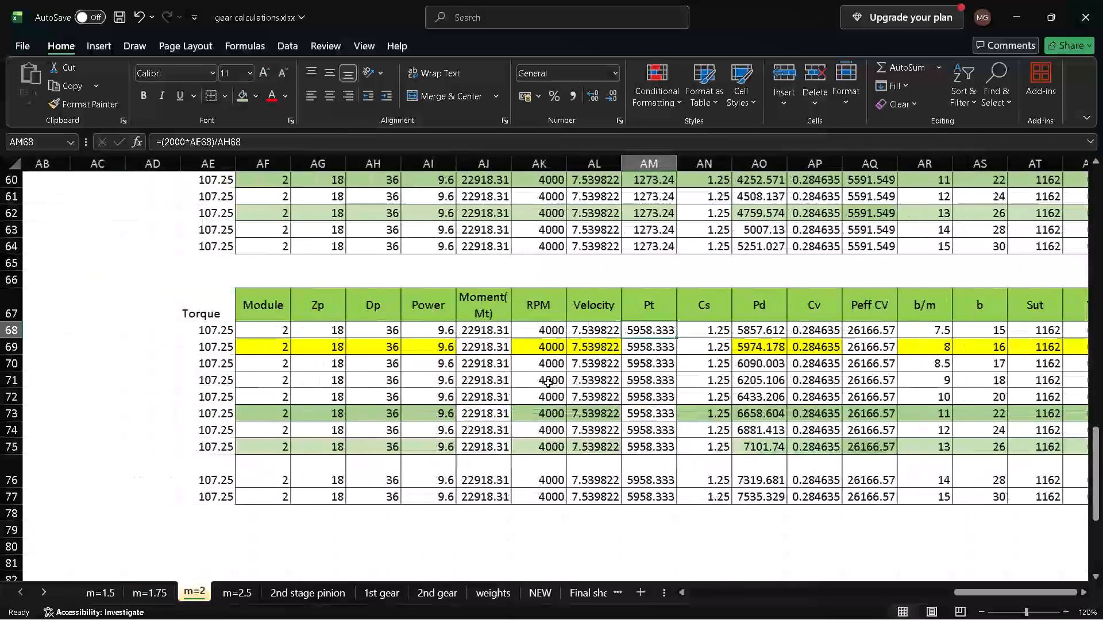
pyautogui.hscroll(-3, 548, 383)
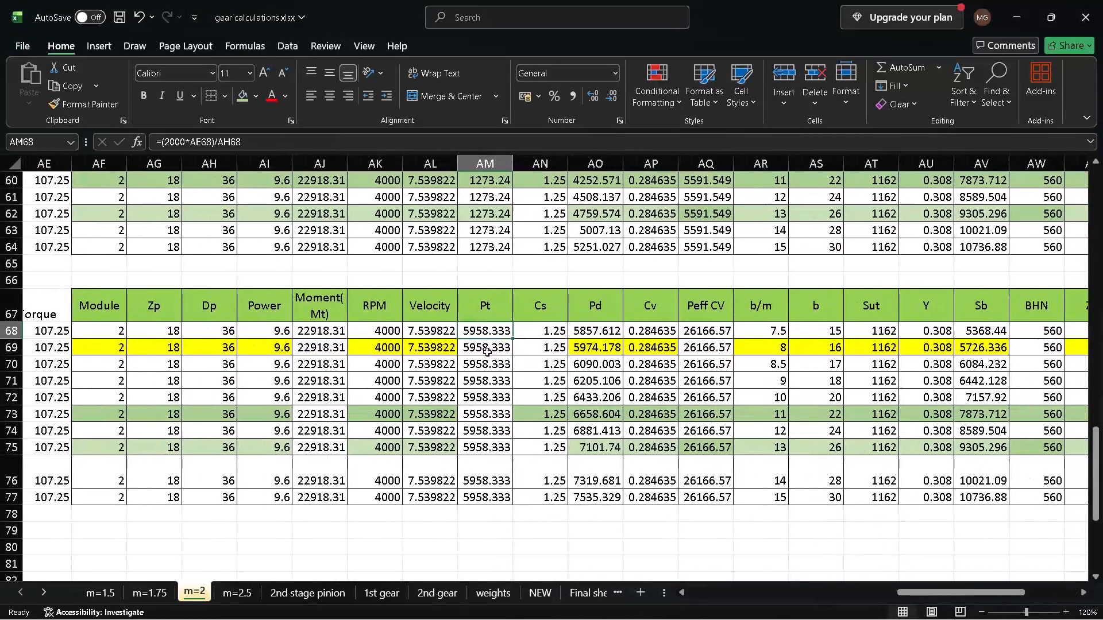
pyautogui.click(484, 330)
pyautogui.doubleClick(484, 330)
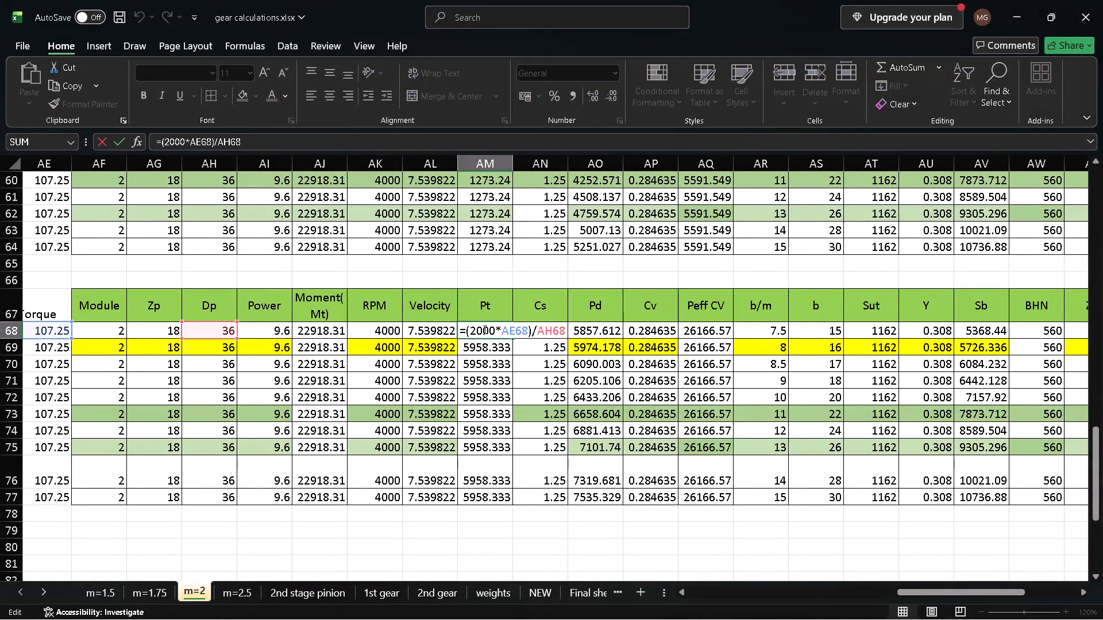
pyautogui.press('Return')
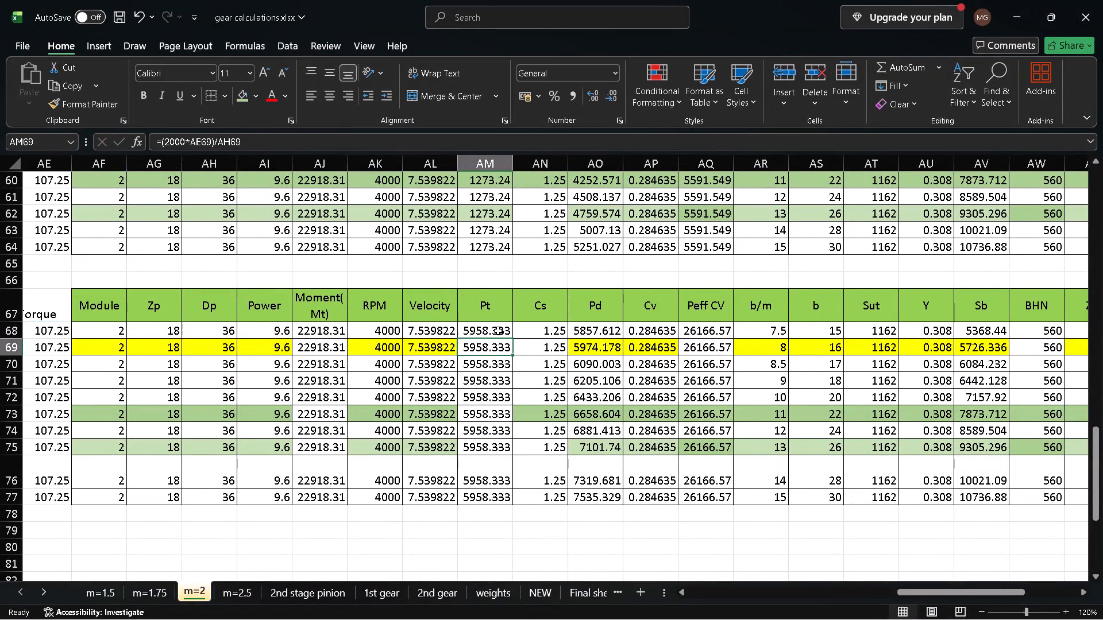
pyautogui.click(498, 331)
pyautogui.keyDown('ctrl'); pyautogui.scroll(1, 241, 142); pyautogui.keyUp('ctrl')
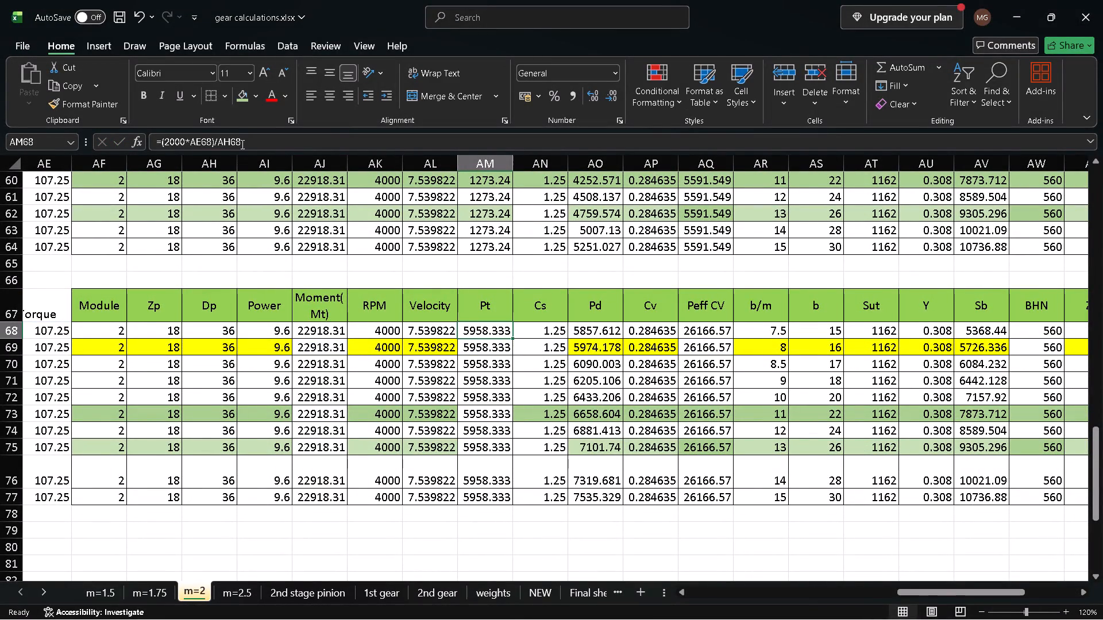
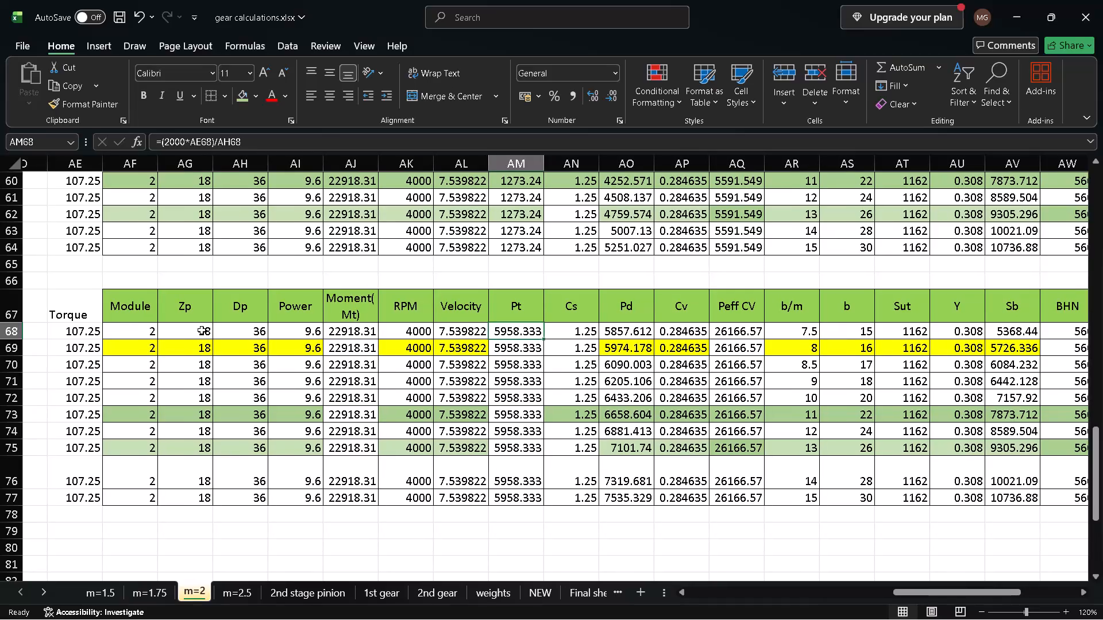
# Compare the Moment (Mt) formula in cell AJ68 with the Pt formula in cell AM68 of the lower gear table.
pyautogui.click(340, 336)
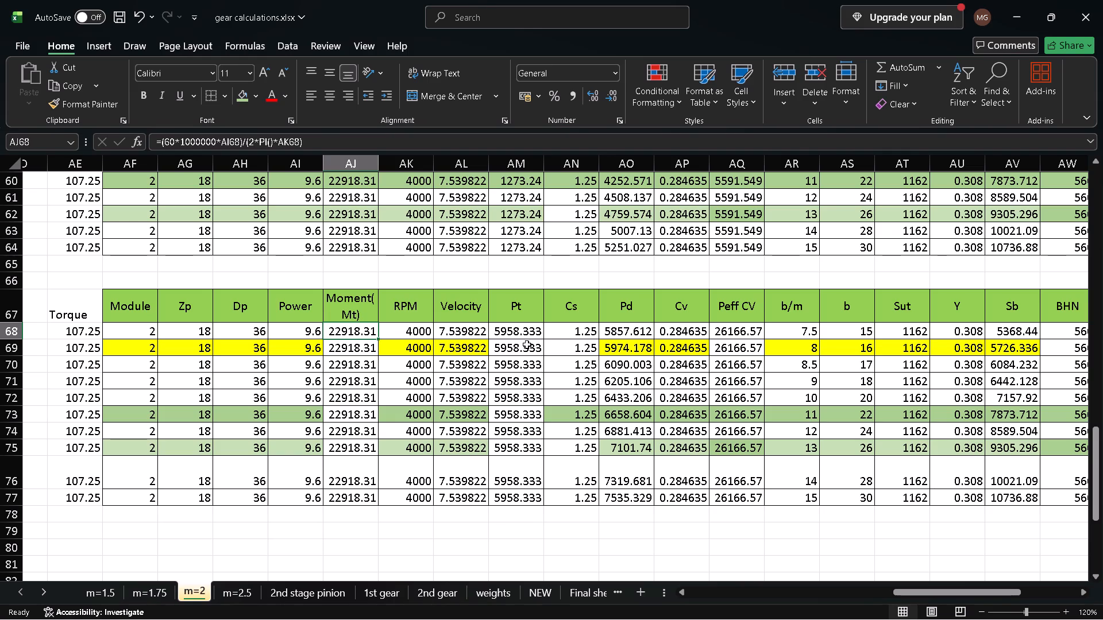
pyautogui.click(515, 331)
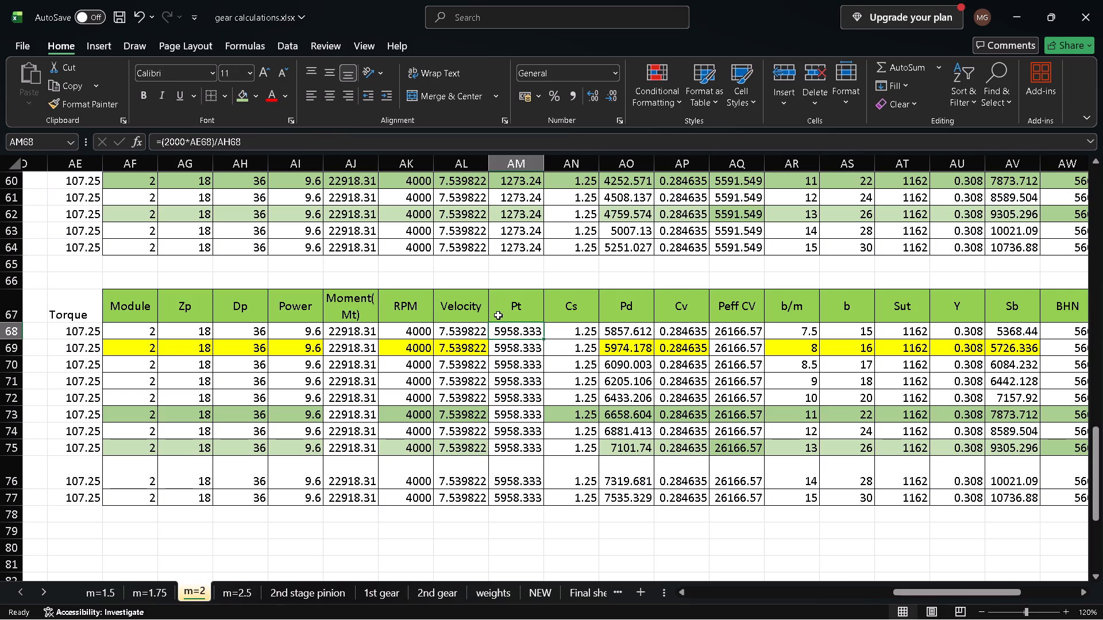
pyautogui.hscroll(1, 498, 315)
pyautogui.scroll(-1, 498, 315)
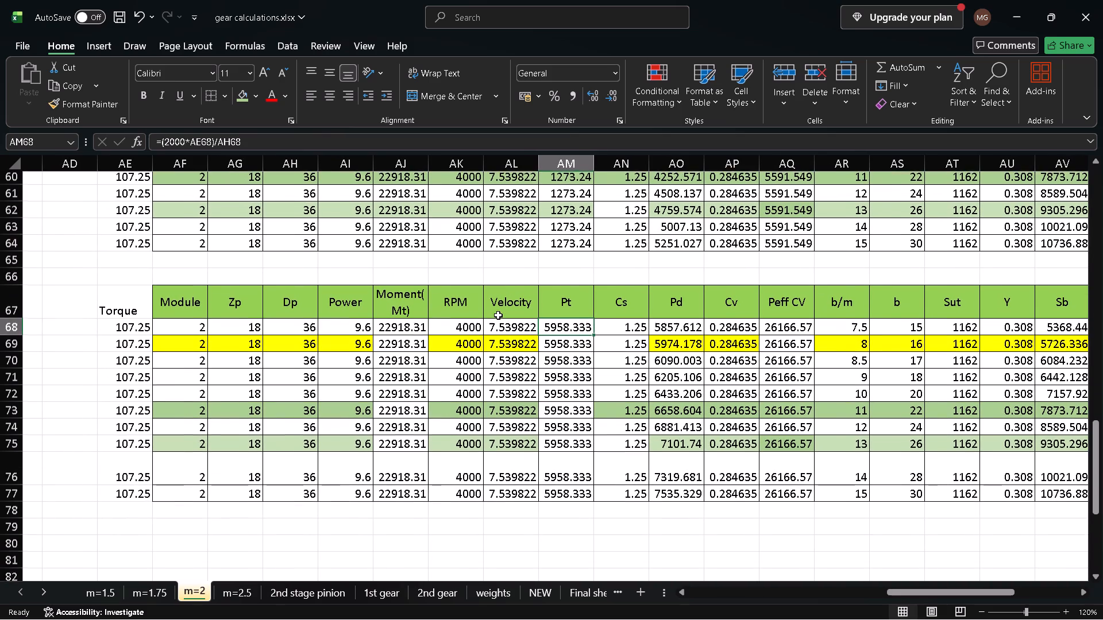
pyautogui.scroll(-1, 498, 315)
pyautogui.hscroll(-1, 498, 315)
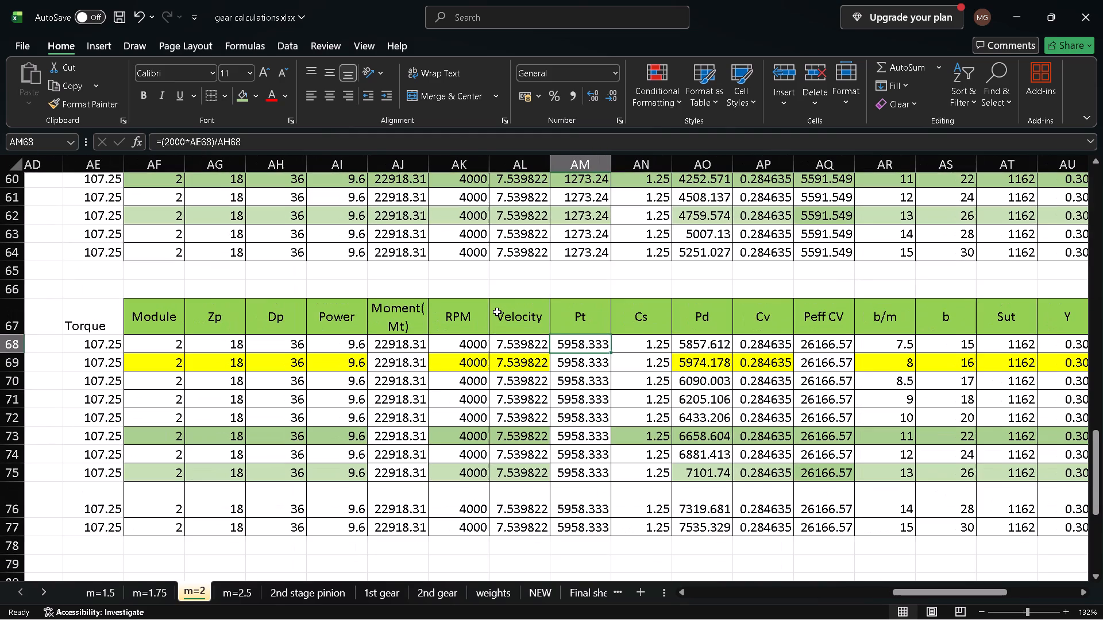
pyautogui.scroll(-1, 497, 312)
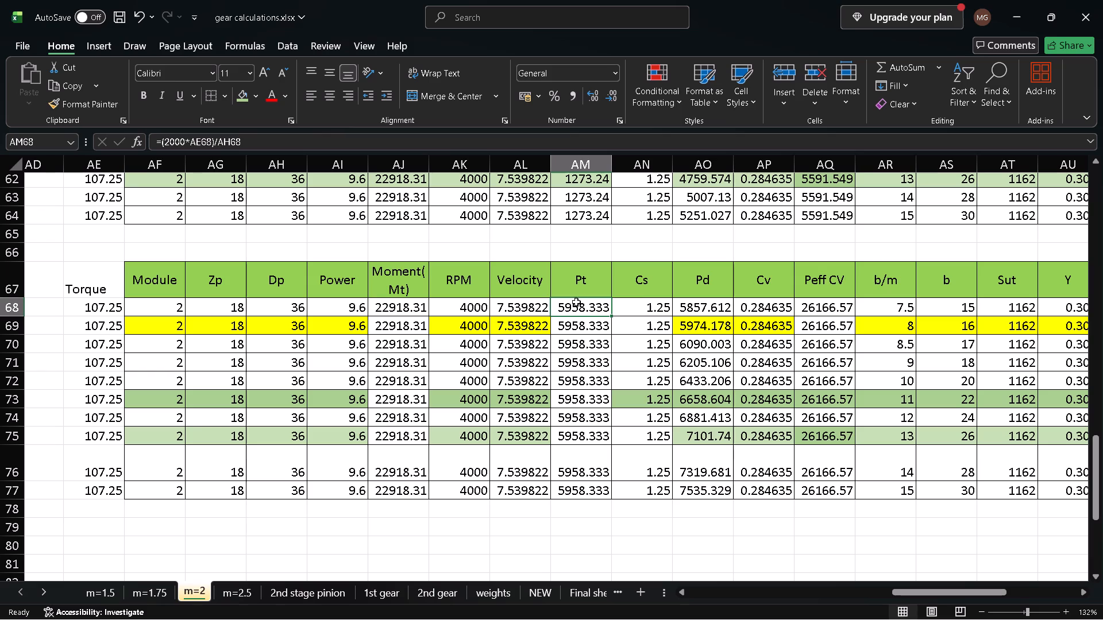
pyautogui.click(586, 313)
pyautogui.click(400, 301)
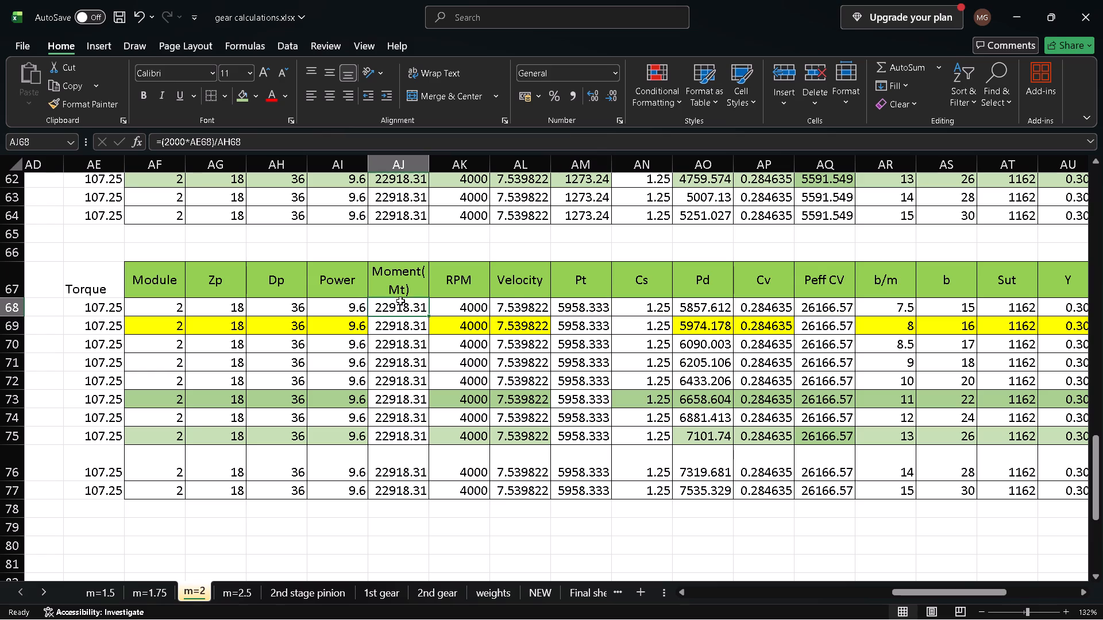
pyautogui.click(560, 305)
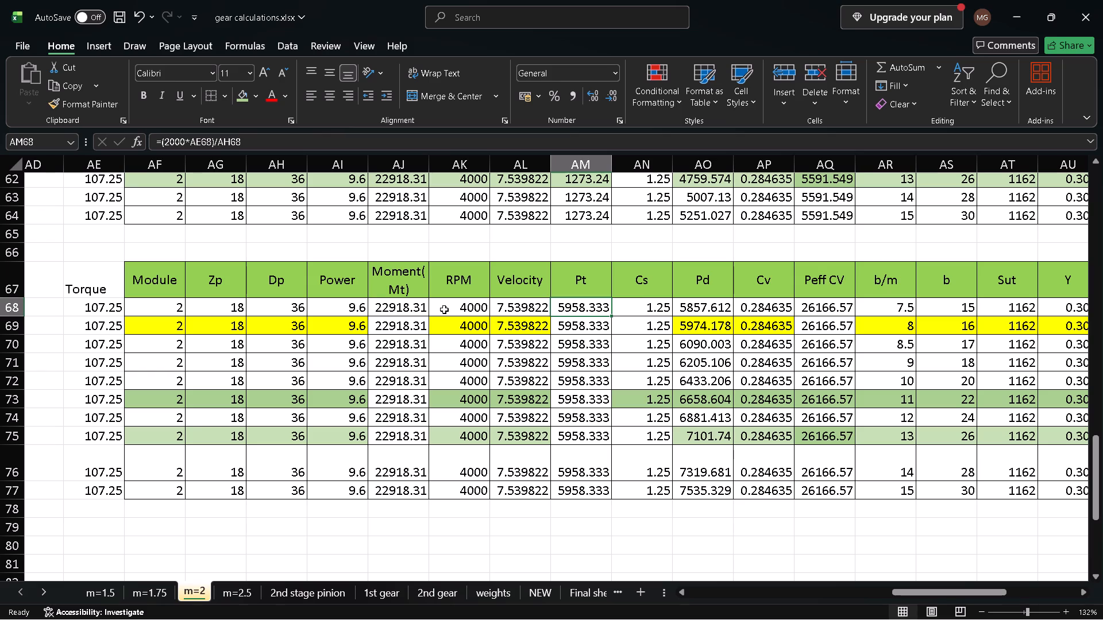
pyautogui.click(397, 304)
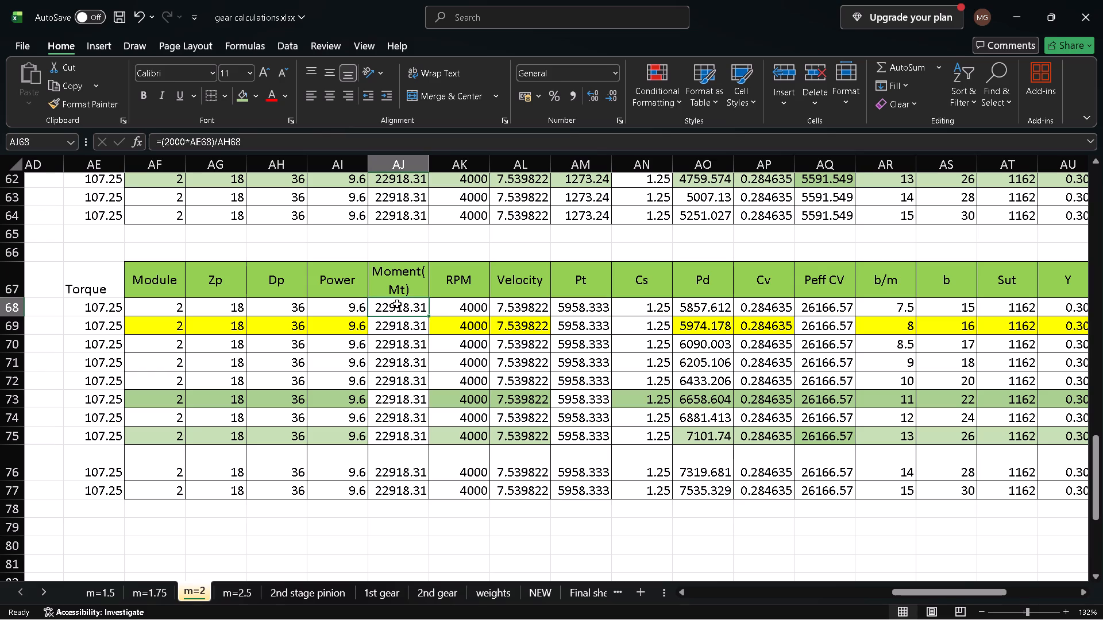
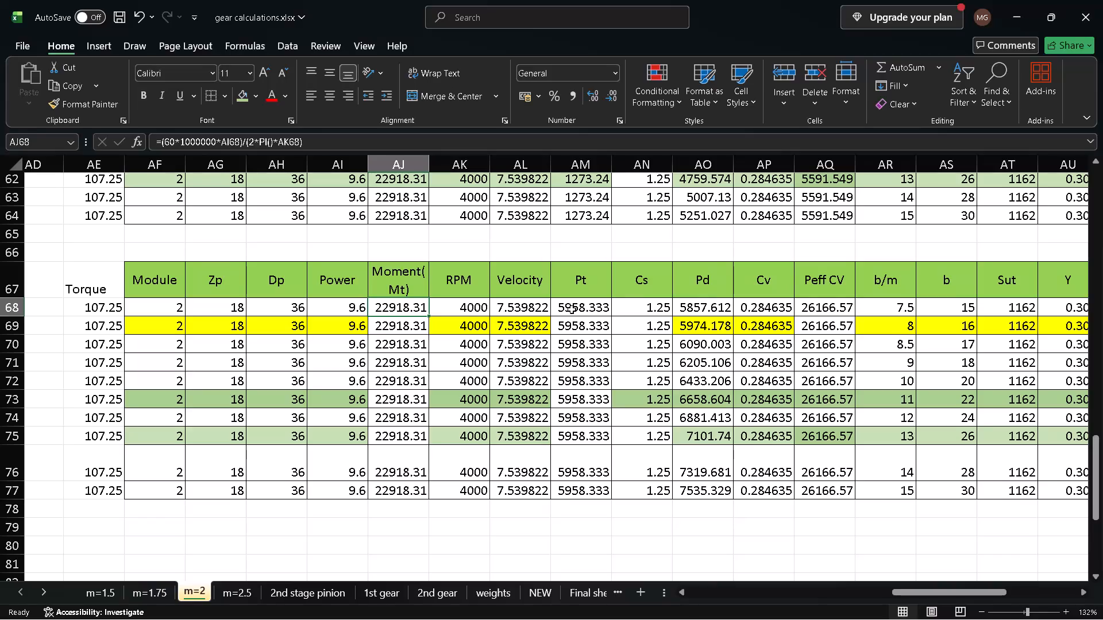
# Recheck the Pt formula in cell AM68 against the Moment (Mt) formula in cell AJ68 of the lower gear table.
pyautogui.click(574, 307)
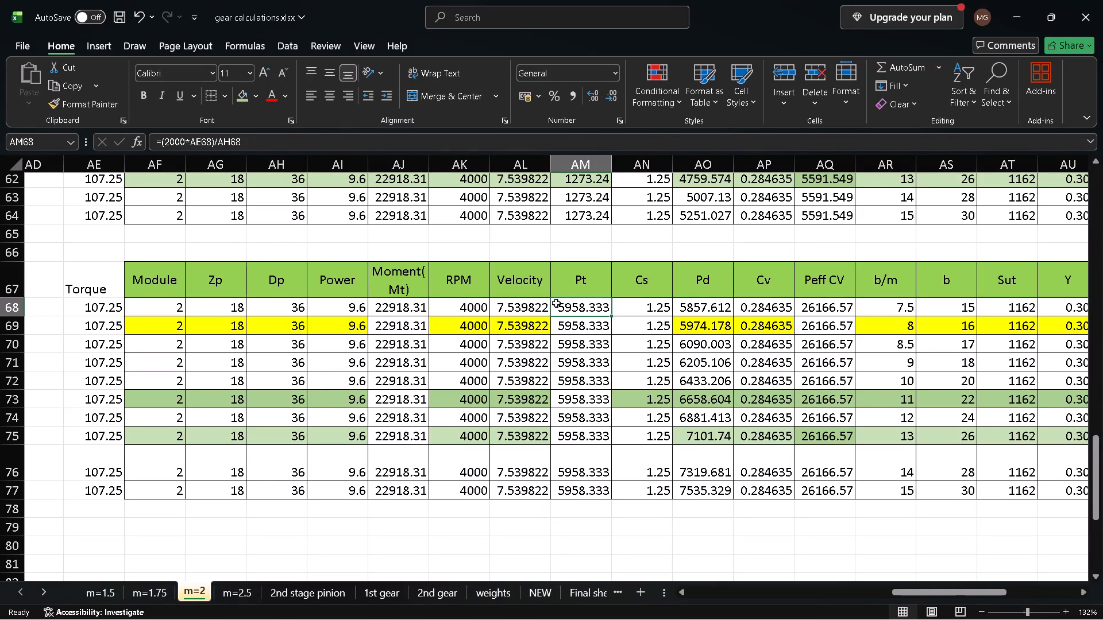
pyautogui.click(407, 300)
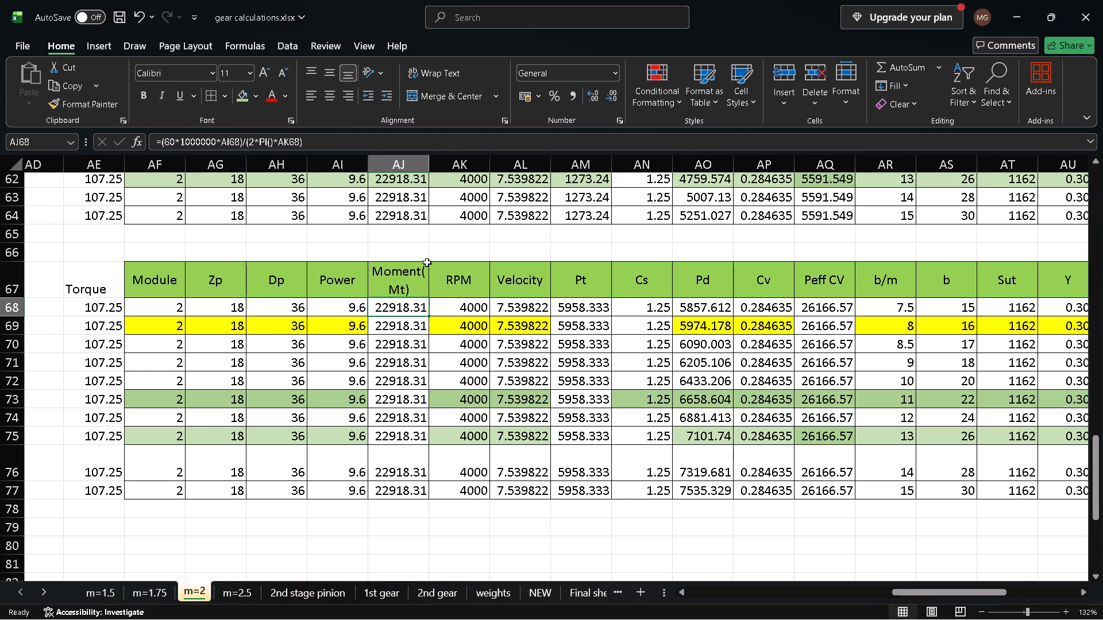
pyautogui.click(568, 315)
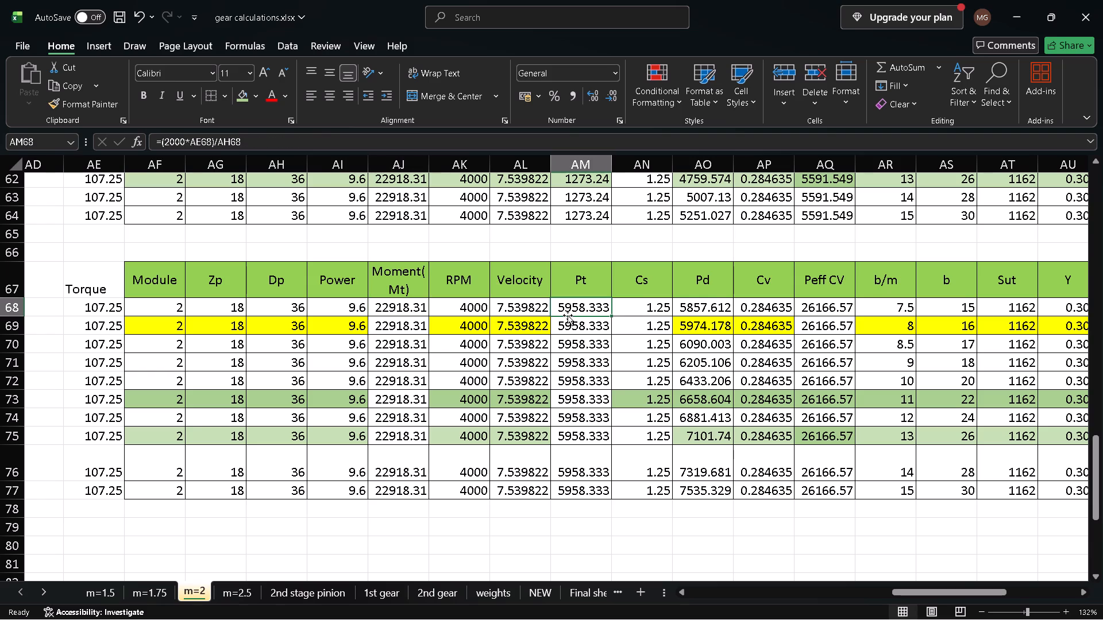
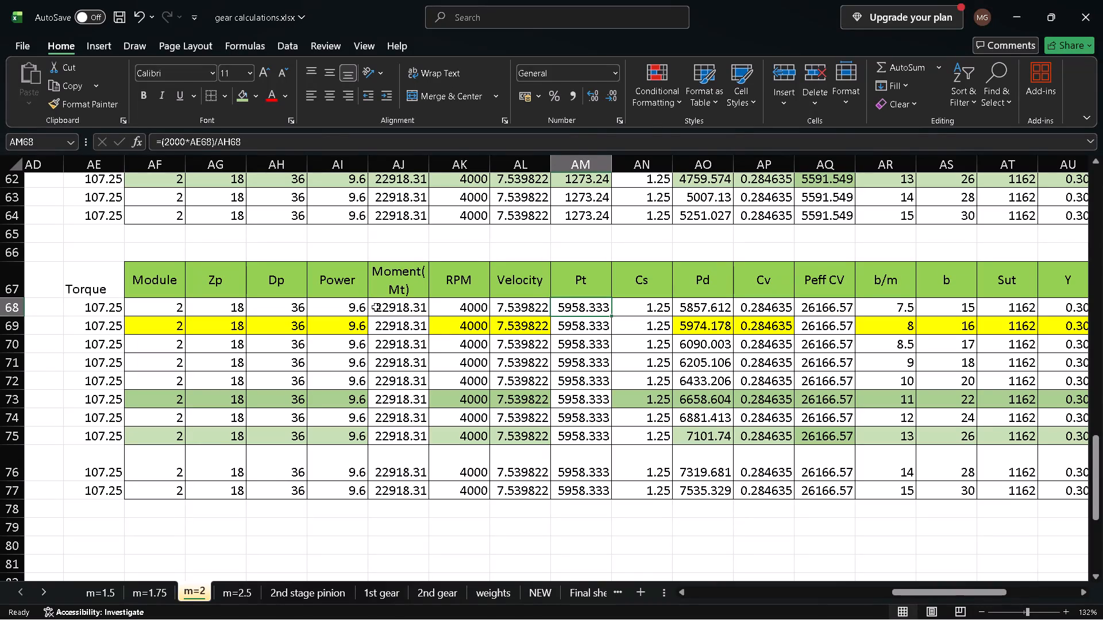
# Compare the Moment (Mt) formula in cell AJ68 with the Pt formula in cell AM68 of the lower gear table.
pyautogui.click(391, 305)
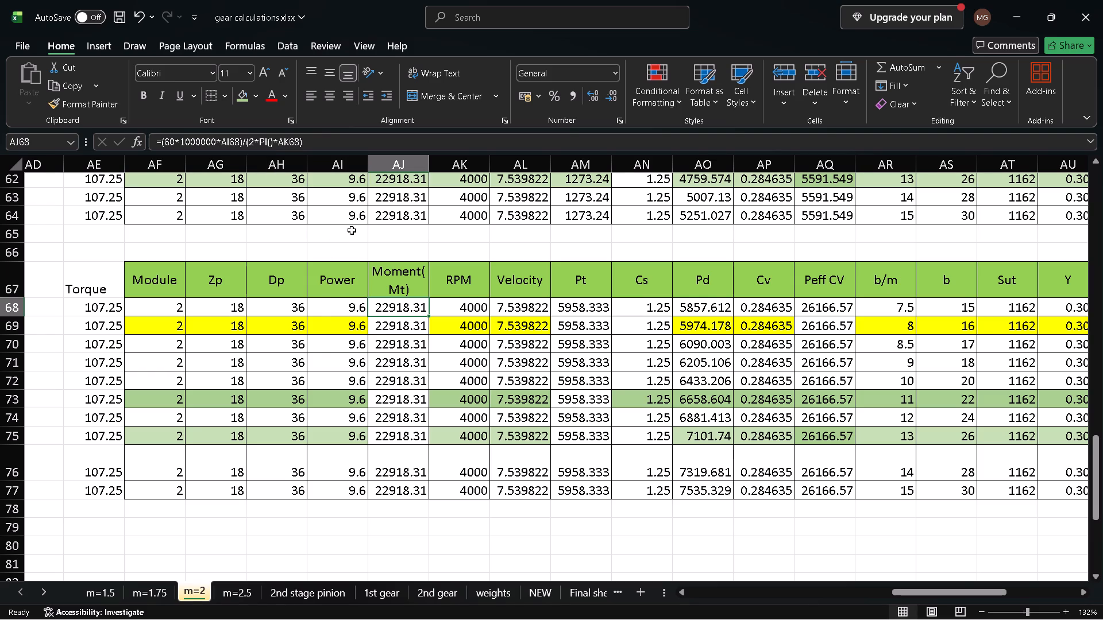
pyautogui.click(567, 307)
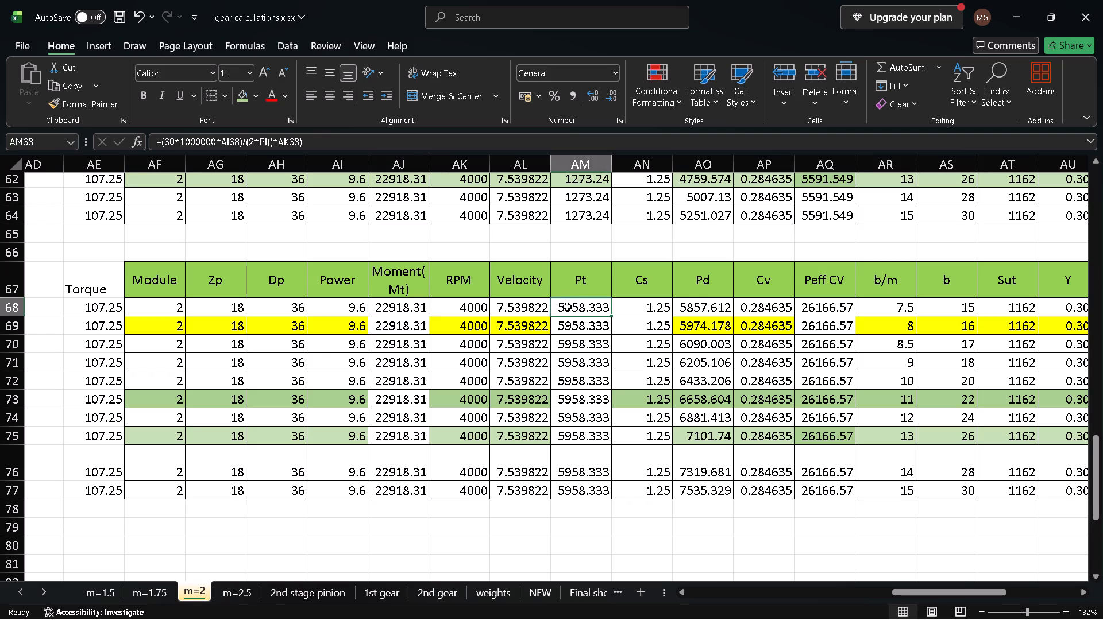
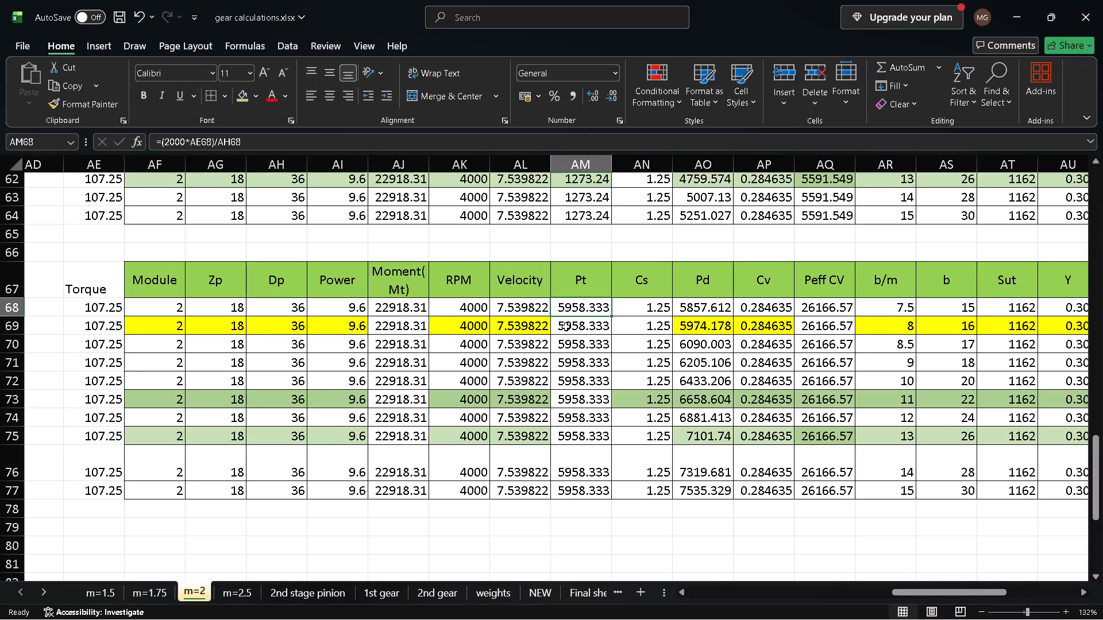
# Check the Pt formula in AM68 against the Moment (Mt) formula in AJ68 of the lower gear table.
pyautogui.doubleClick(575, 309)
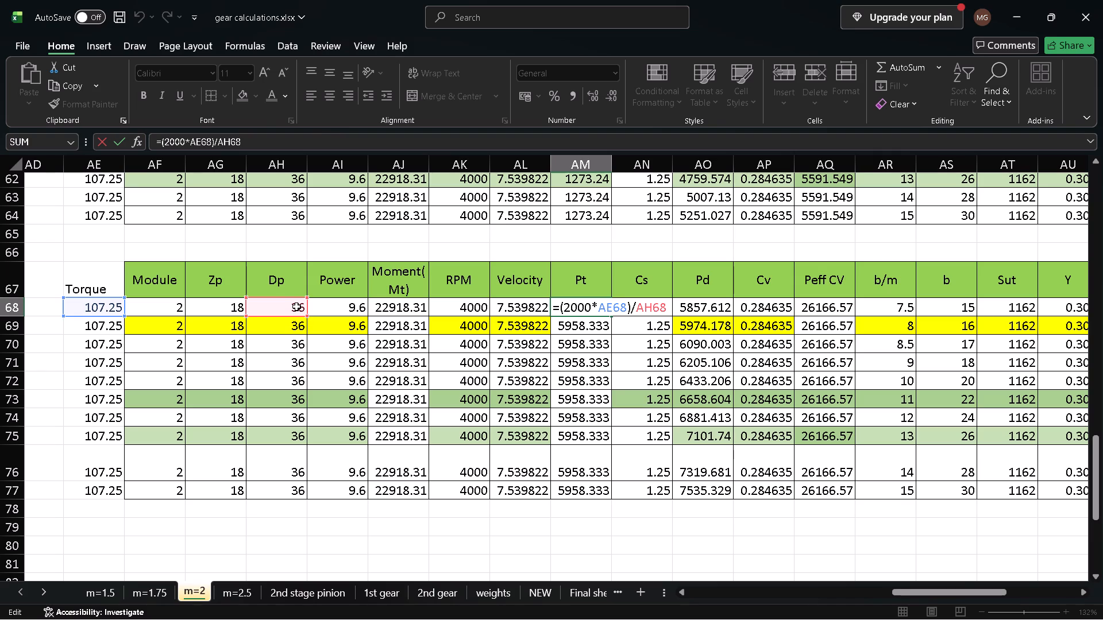
pyautogui.press('Return')
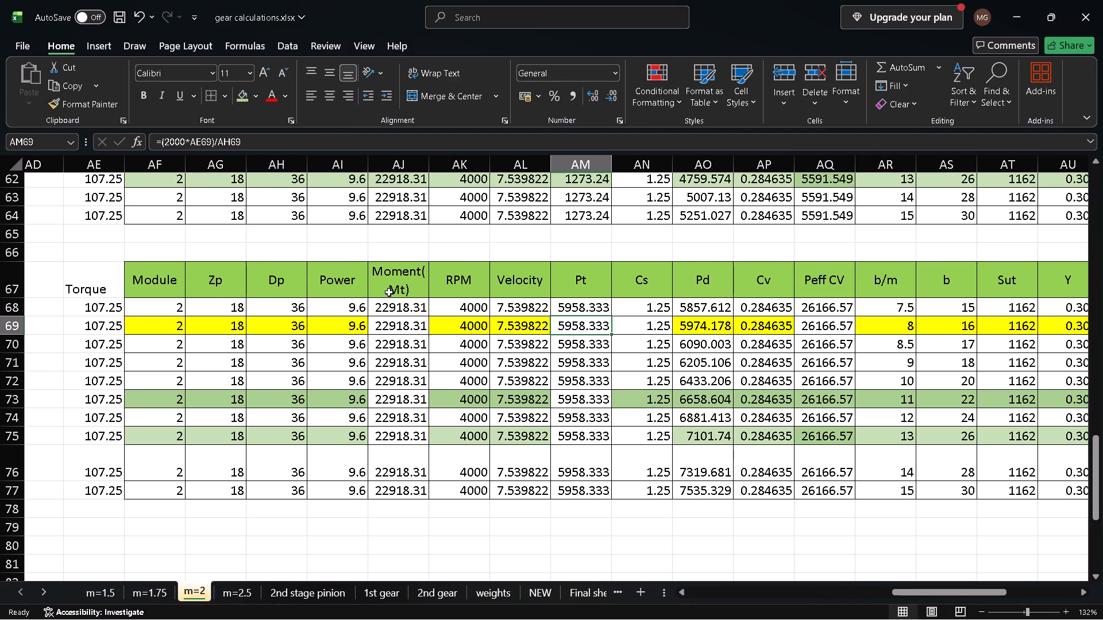
pyautogui.click(389, 313)
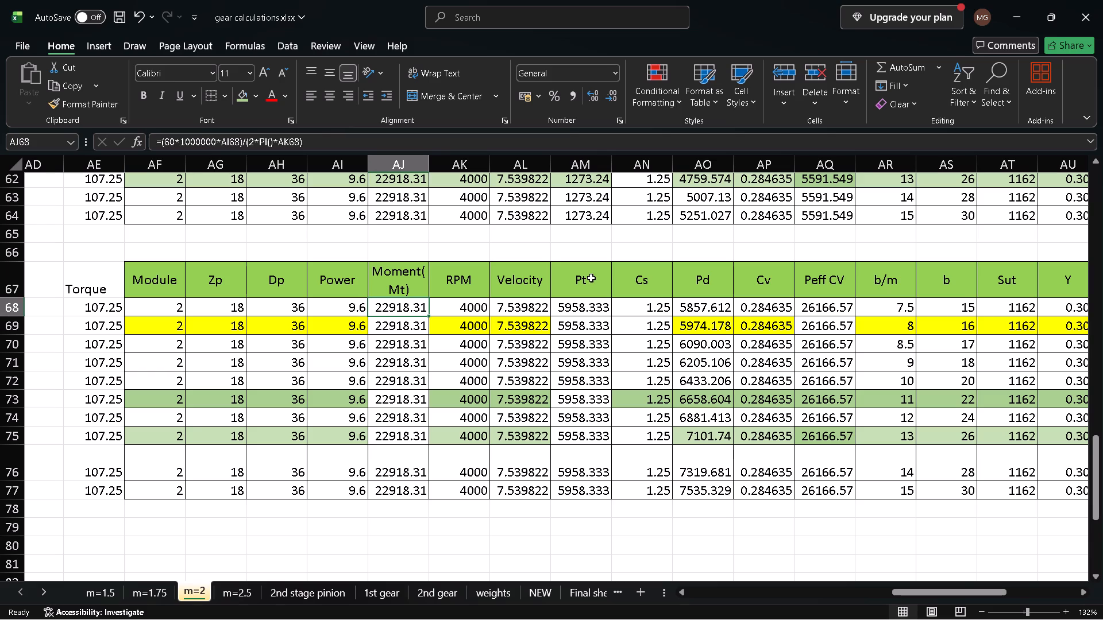
# Insert a new sheet column between the Velocity and Pt columns.
pyautogui.click(594, 164)
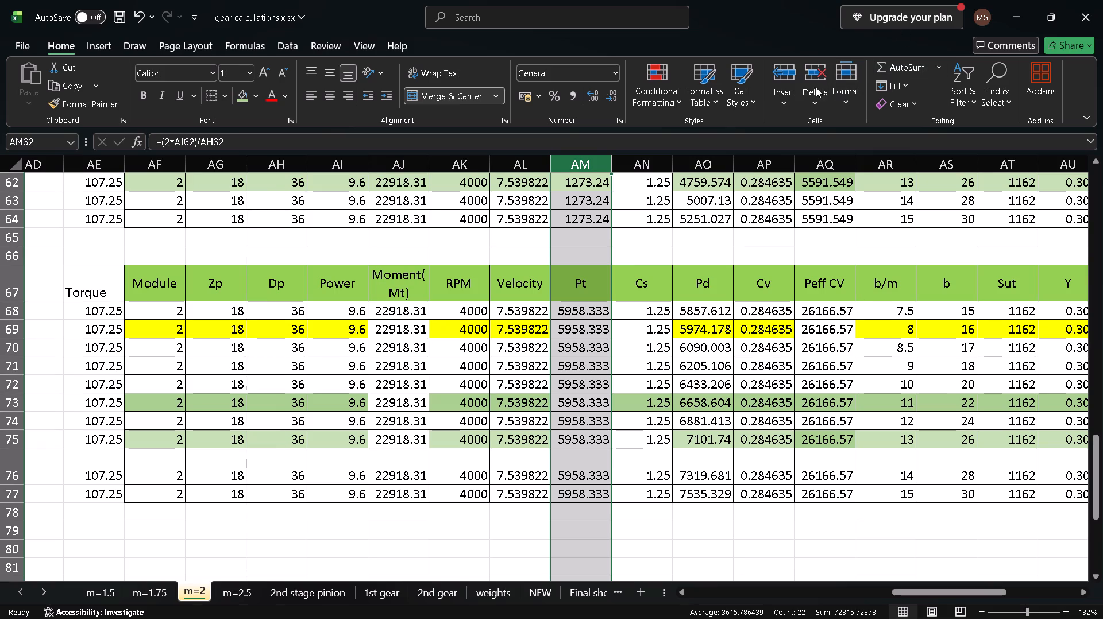
pyautogui.click(787, 99)
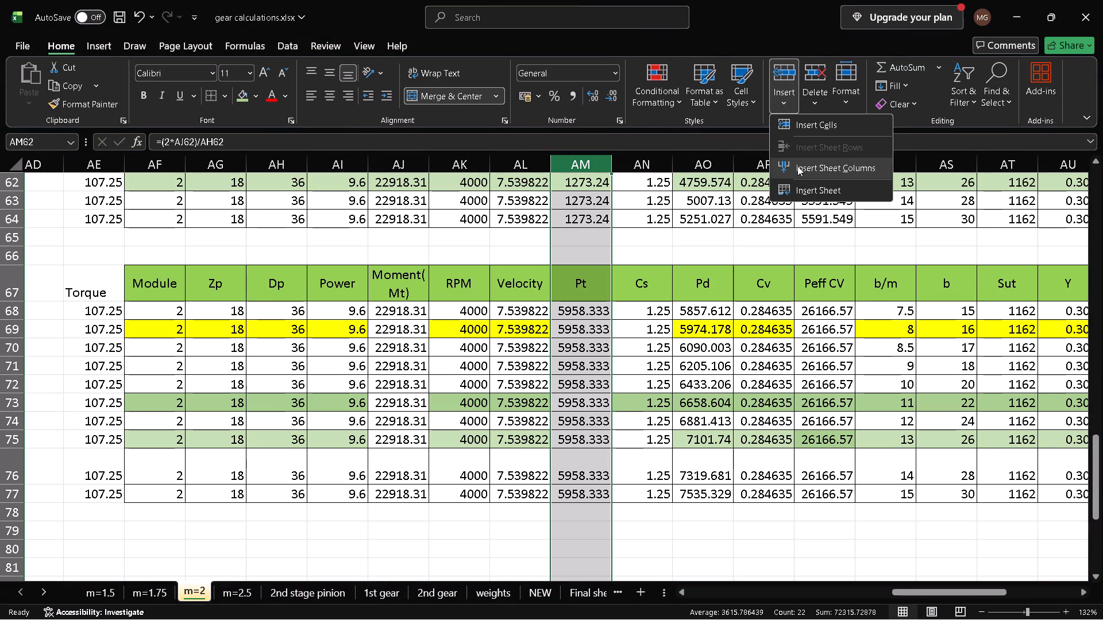
pyautogui.click(797, 166)
# Enter =2*AJ68/AH68 in AM68 of the new column and fill it down to row 77.
pyautogui.click(590, 284)
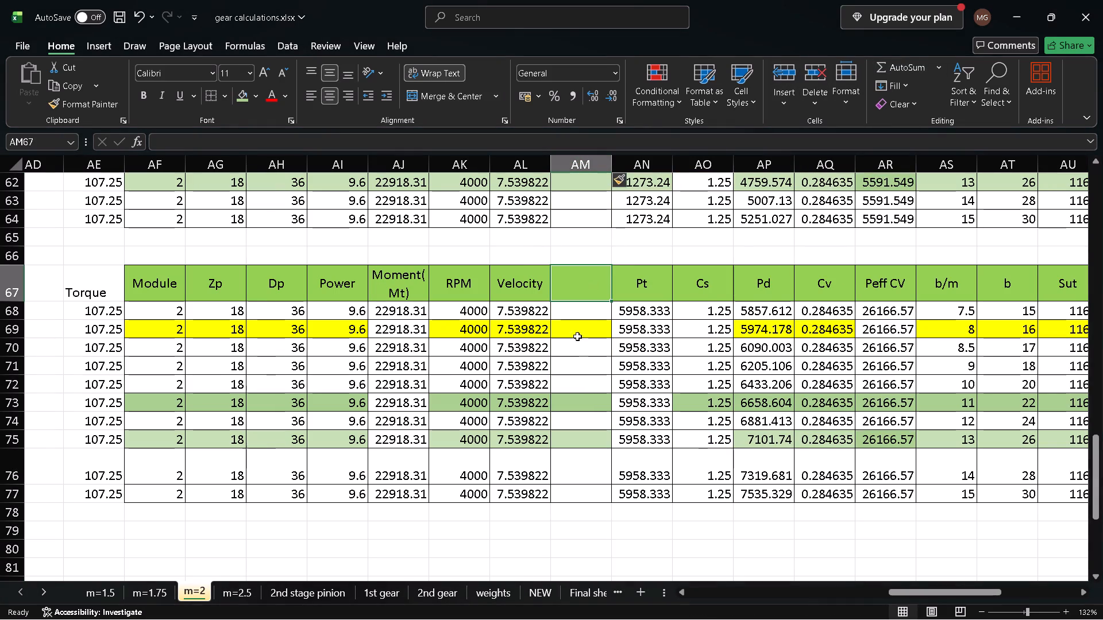
pyautogui.click(579, 316)
pyautogui.press('=')
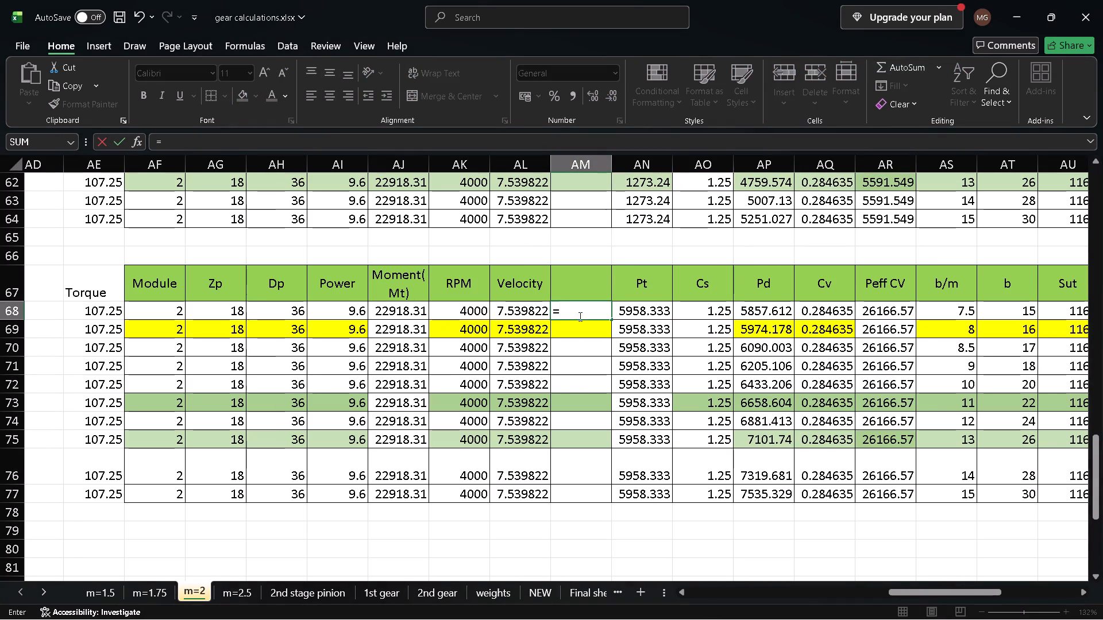
pyautogui.write('2*')
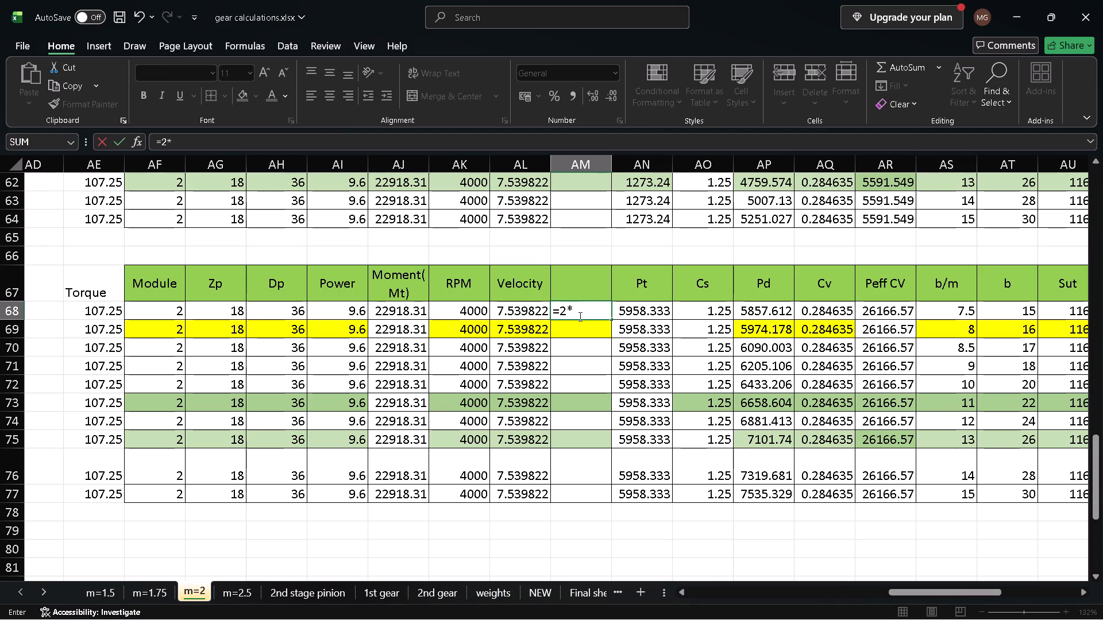
pyautogui.click(411, 310)
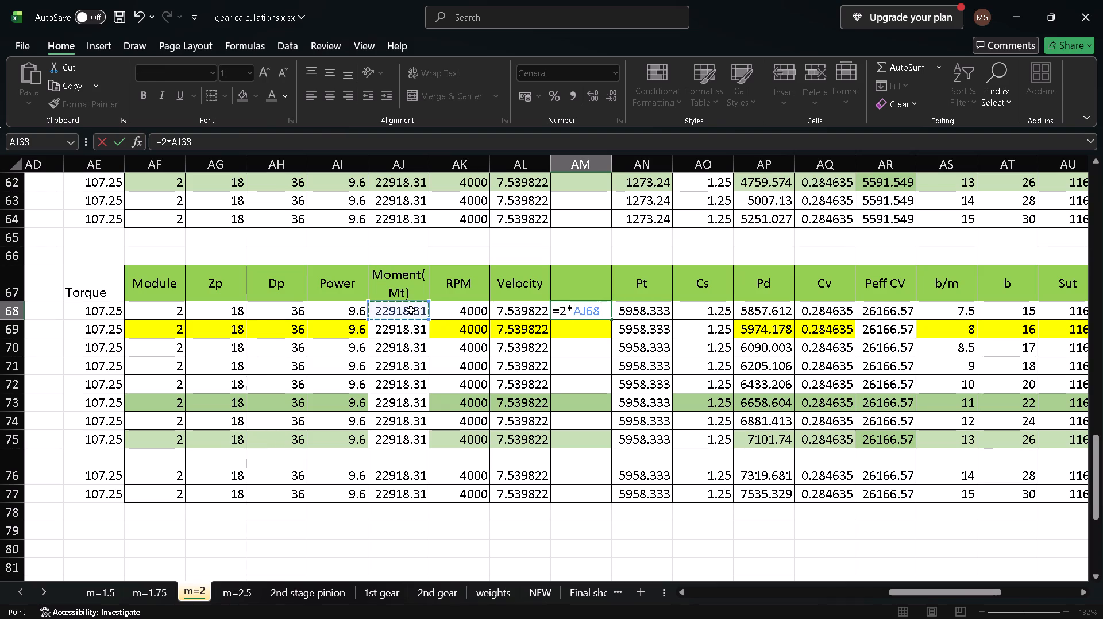
pyautogui.press('/')
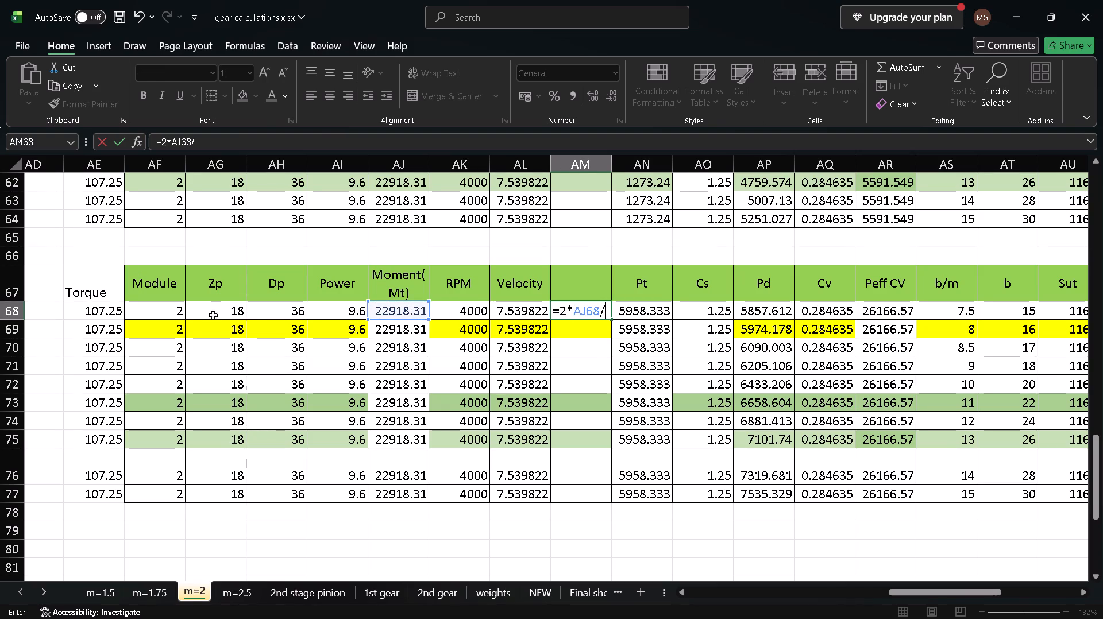
pyautogui.click(267, 315)
pyautogui.press('Return')
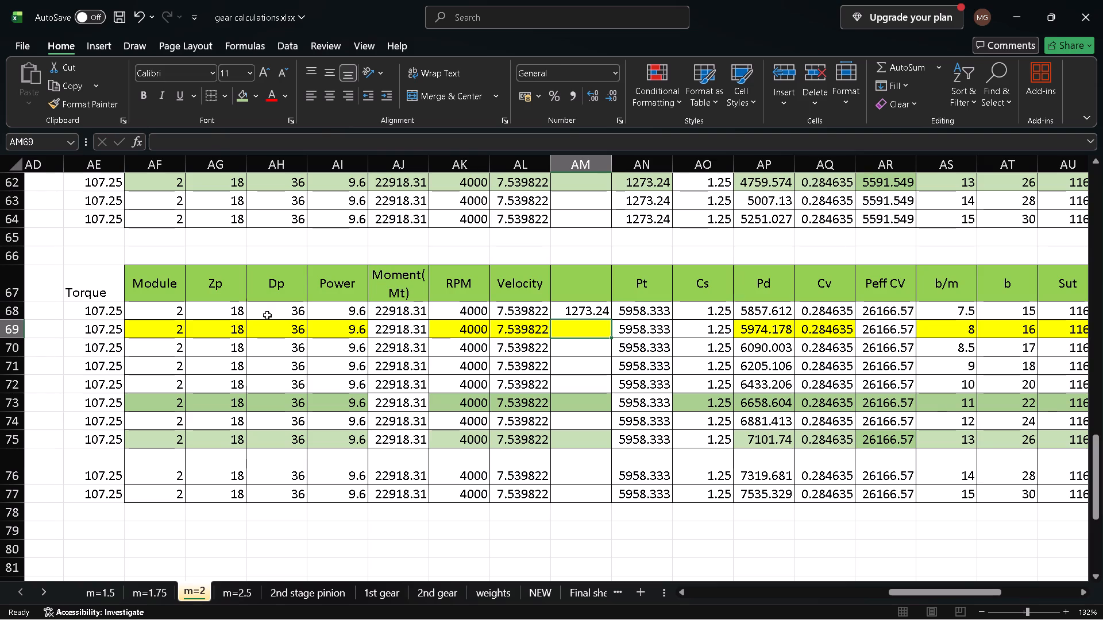
pyautogui.click(614, 310)
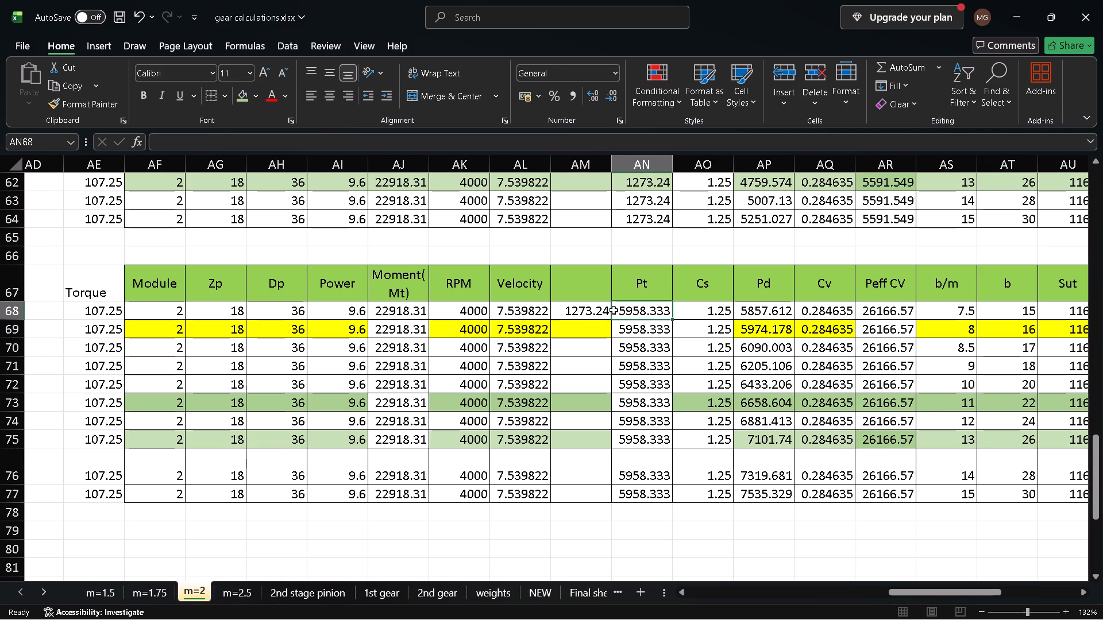
pyautogui.click(594, 313)
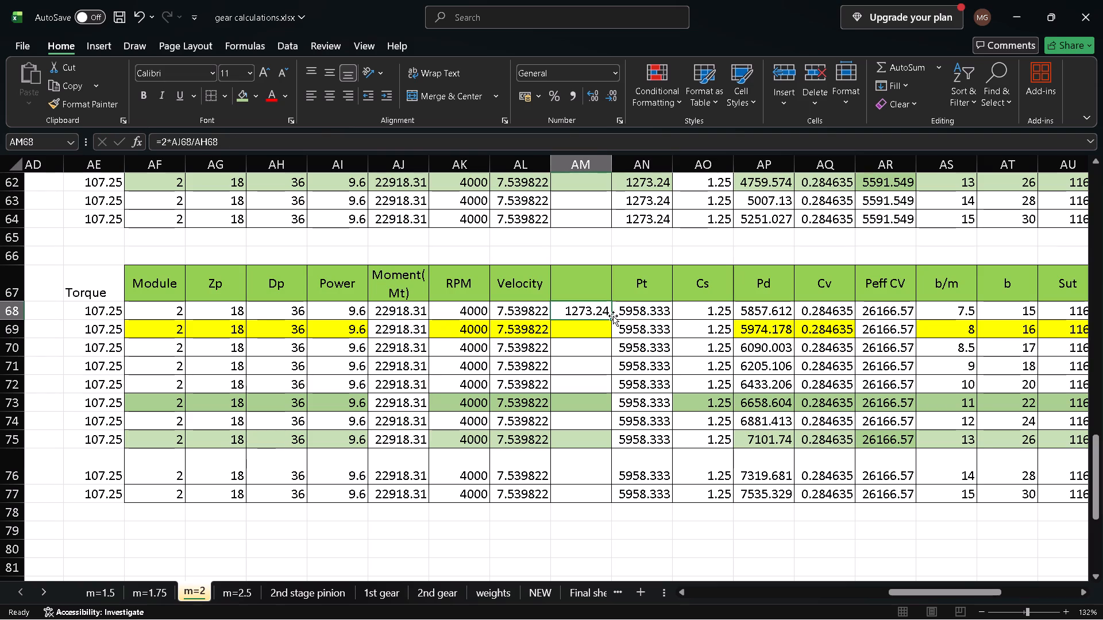
pyautogui.doubleClick(612, 317)
pyautogui.click(583, 279)
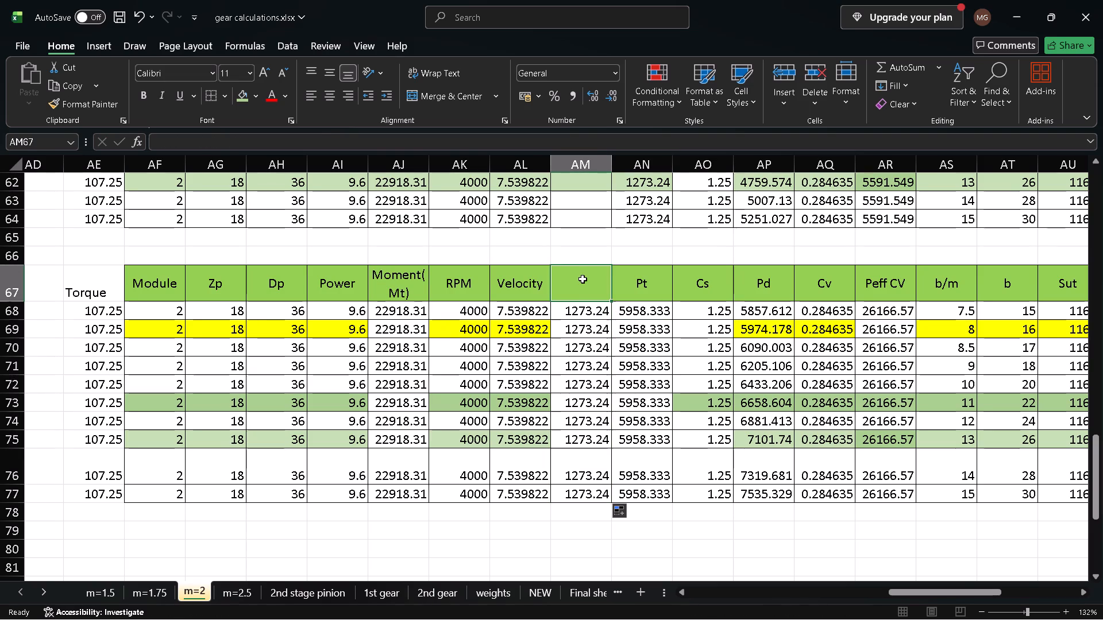
# Compare the first stage table with the lower gear table, from the Torque columns through to the FOS(Sb) and FOS(Sw) columns.
pyautogui.click(579, 311)
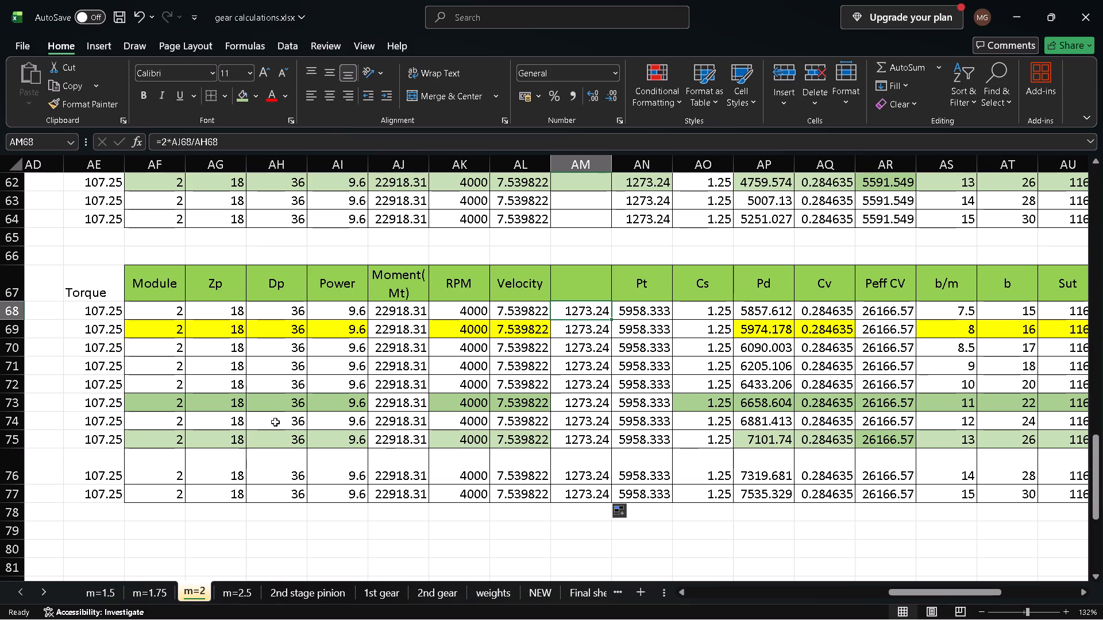
pyautogui.hscroll(-4, 364, 407)
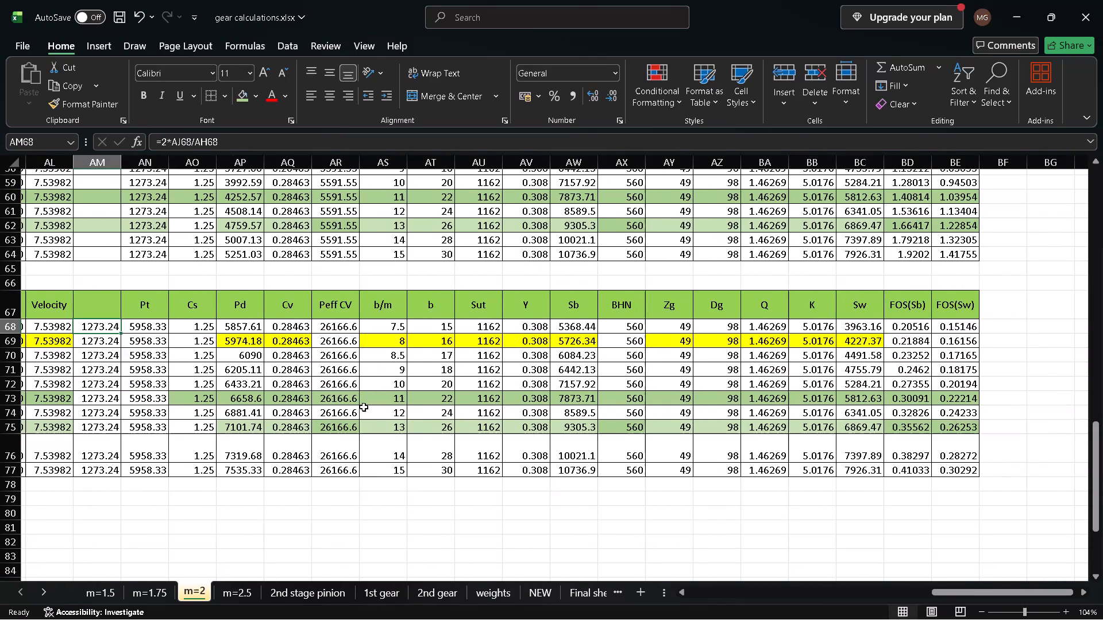
pyautogui.scroll(2, 364, 407)
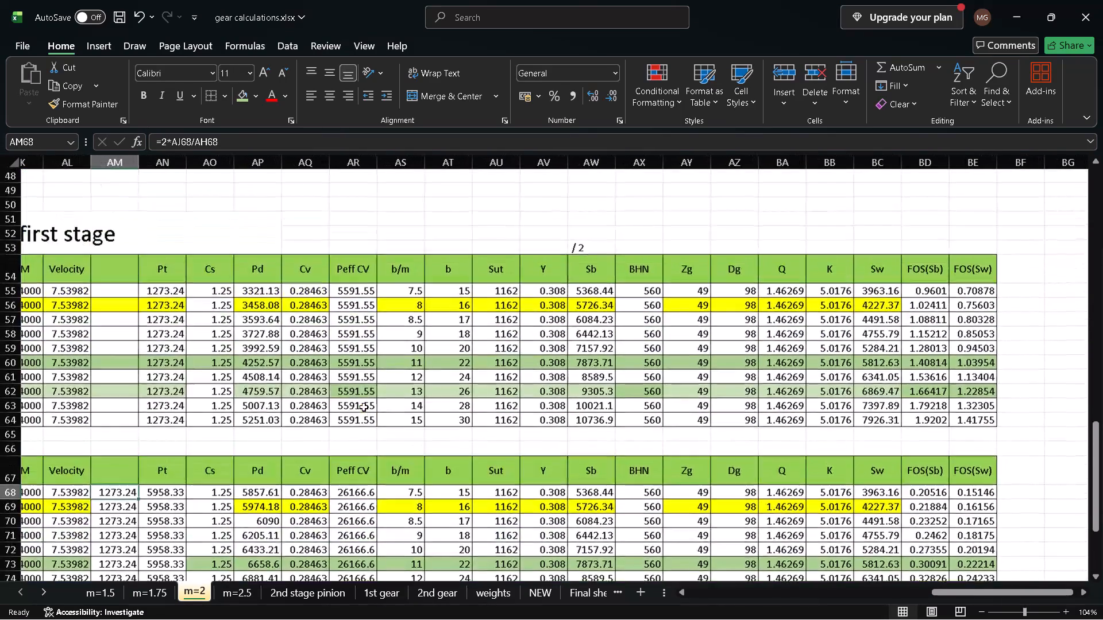
pyautogui.scroll(1, 364, 407)
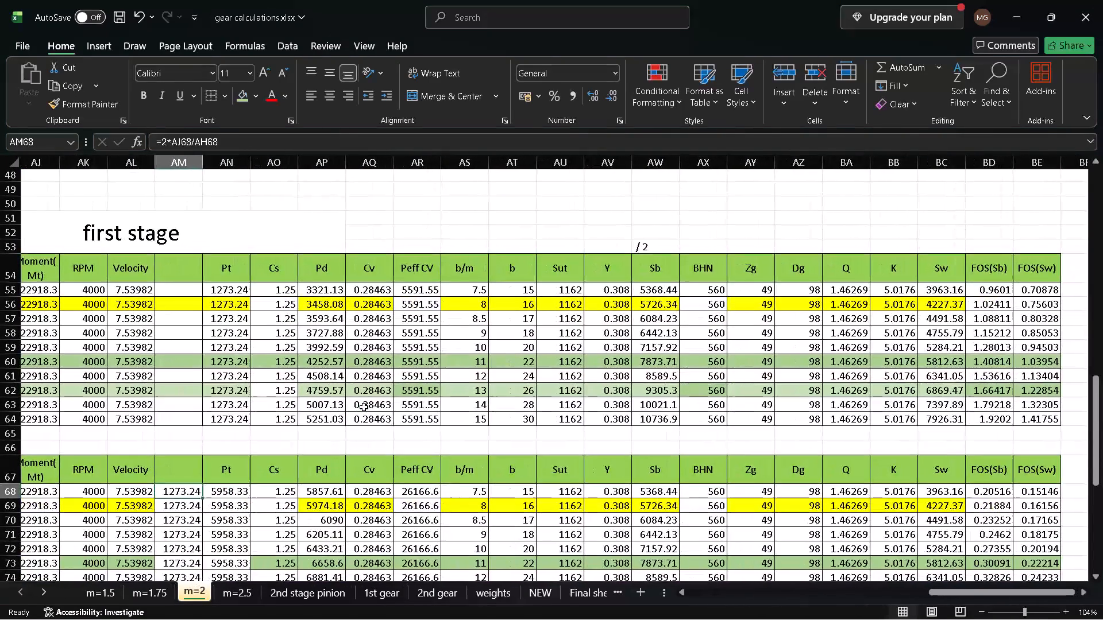
pyautogui.scroll(-1, 364, 407)
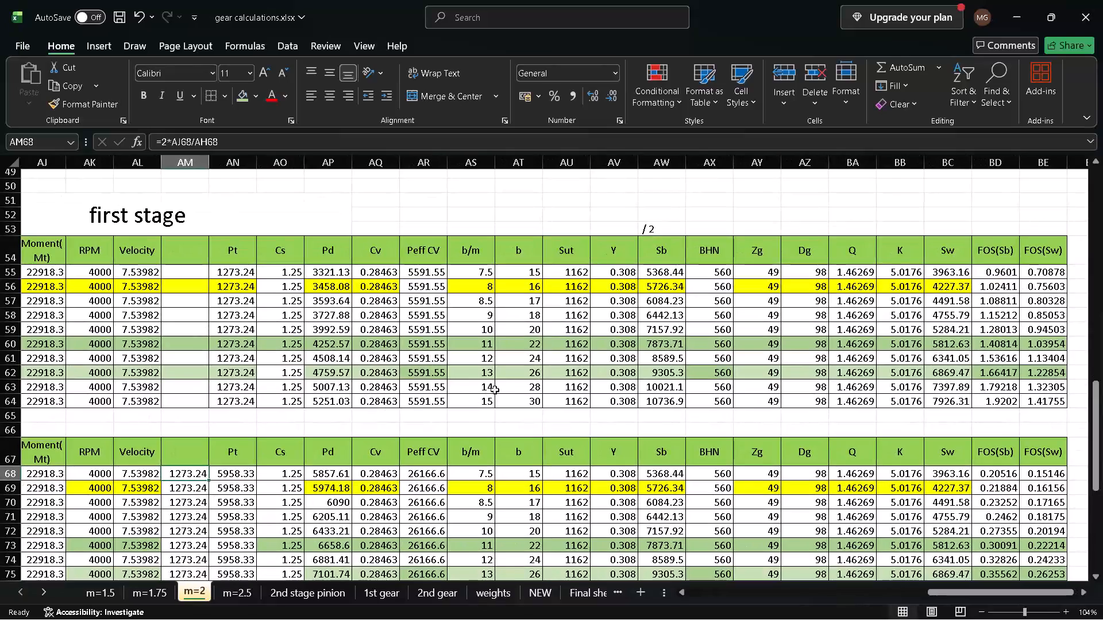
pyautogui.hscroll(2, 321, 398)
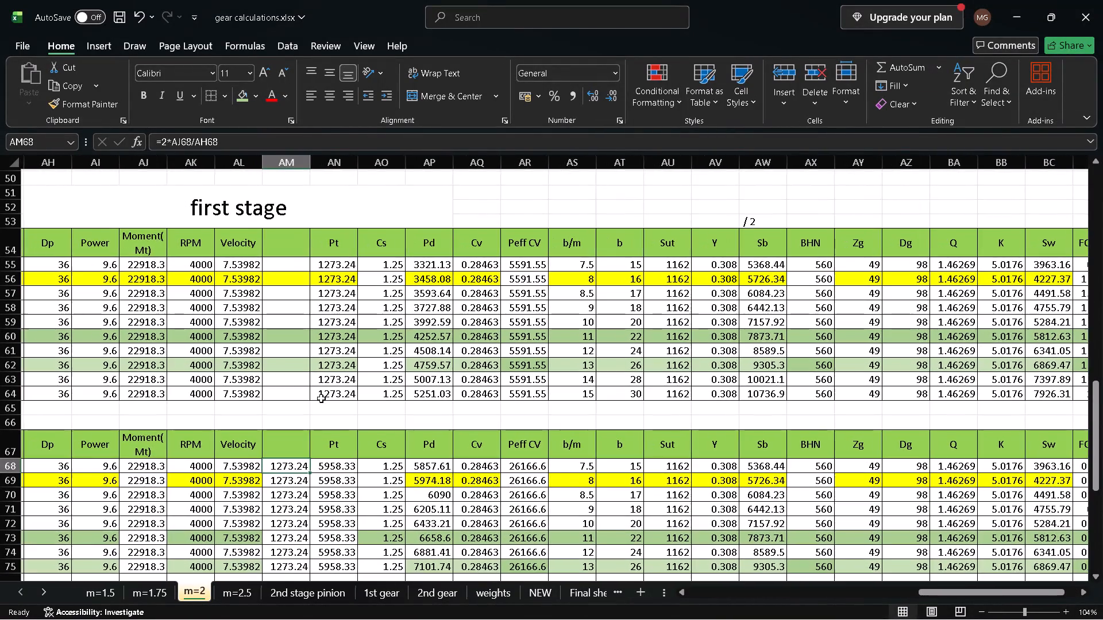
pyautogui.hscroll(3, 321, 398)
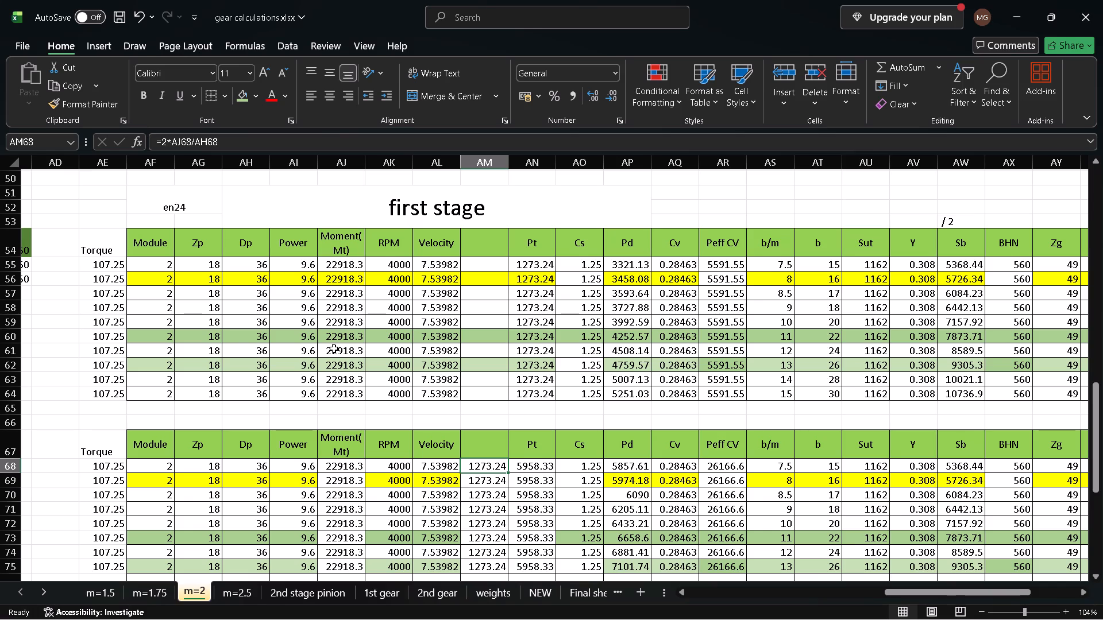
pyautogui.scroll(-1, 373, 394)
pyautogui.hscroll(-1, 373, 394)
pyautogui.scroll(-1, 373, 394)
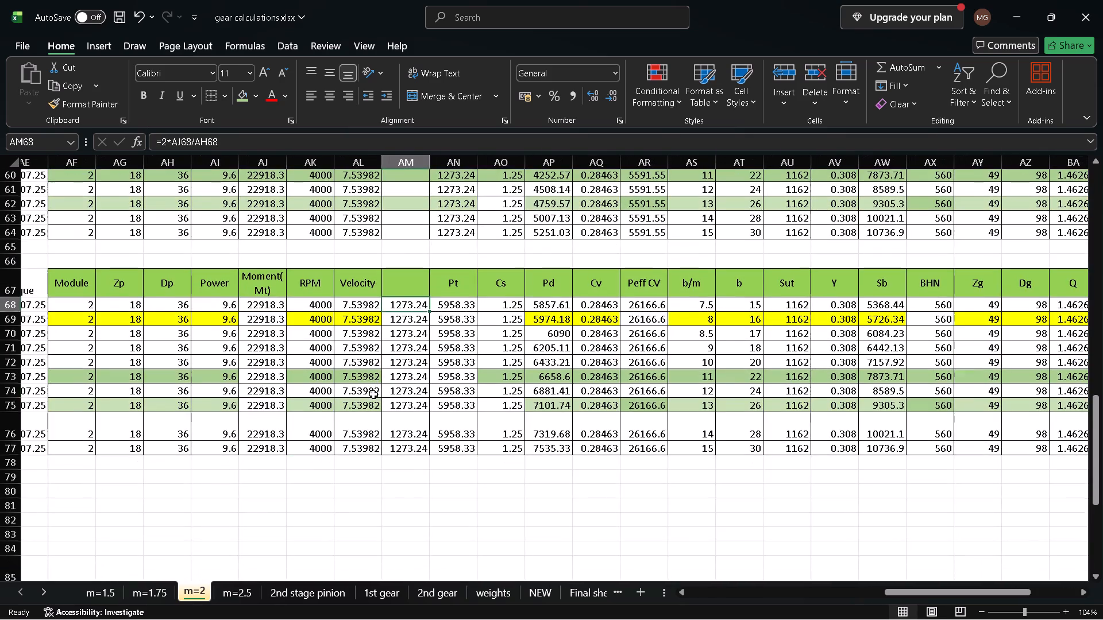
pyautogui.scroll(-1, 373, 394)
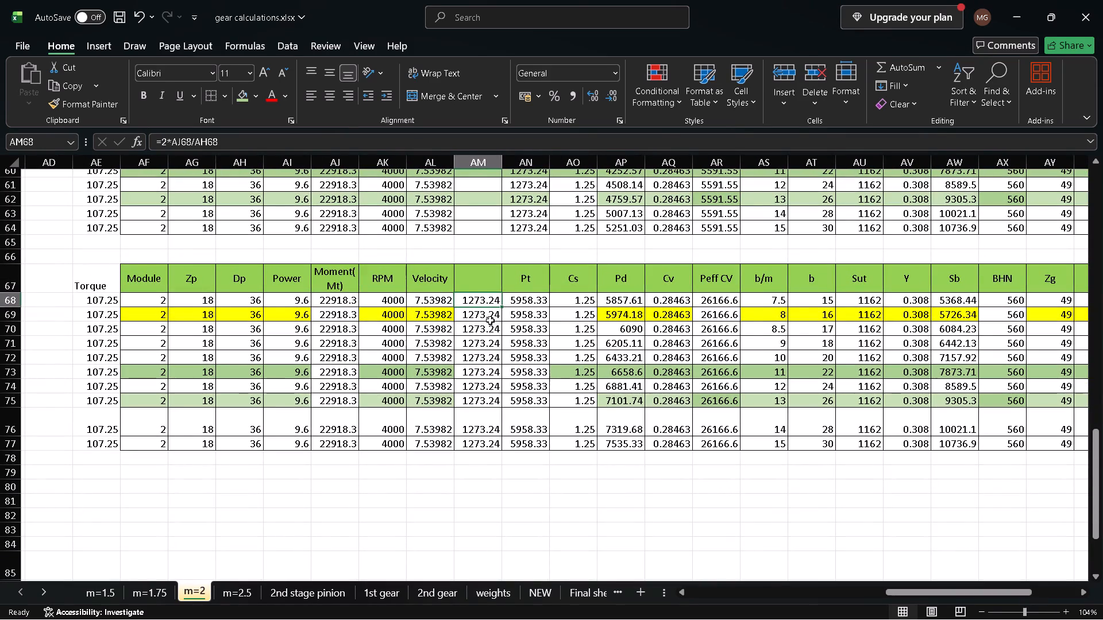
# Compare the torque-based Pt formula in AN68 with the moment-based formula in AM68 and the Moment (Mt) formula in AJ68.
pyautogui.click(520, 300)
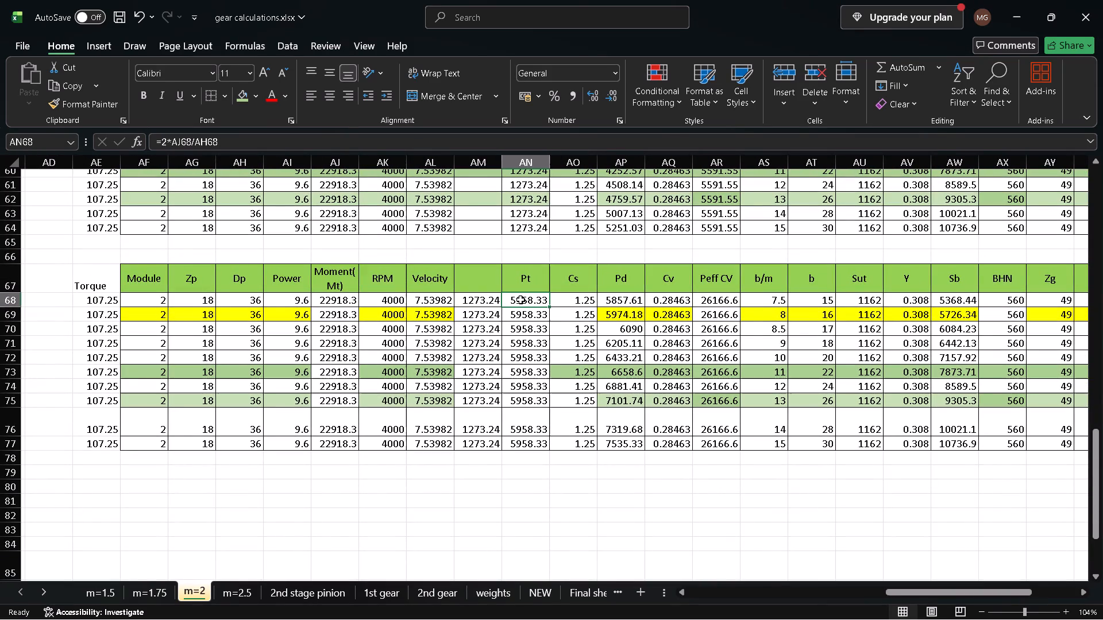
pyautogui.click(492, 304)
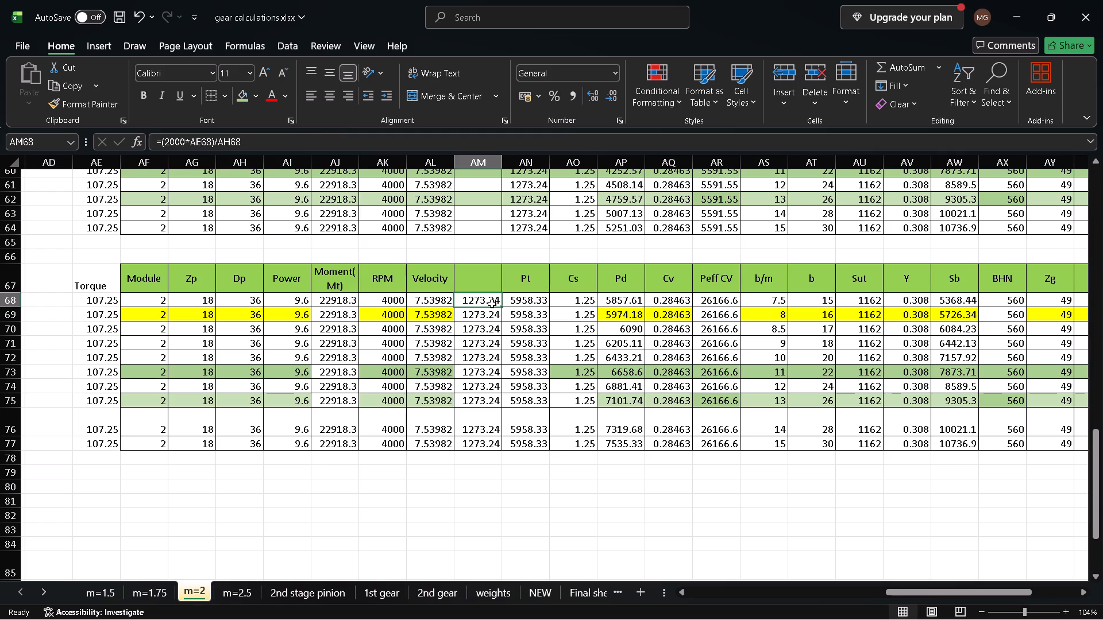
pyautogui.hscroll(-1, 435, 296)
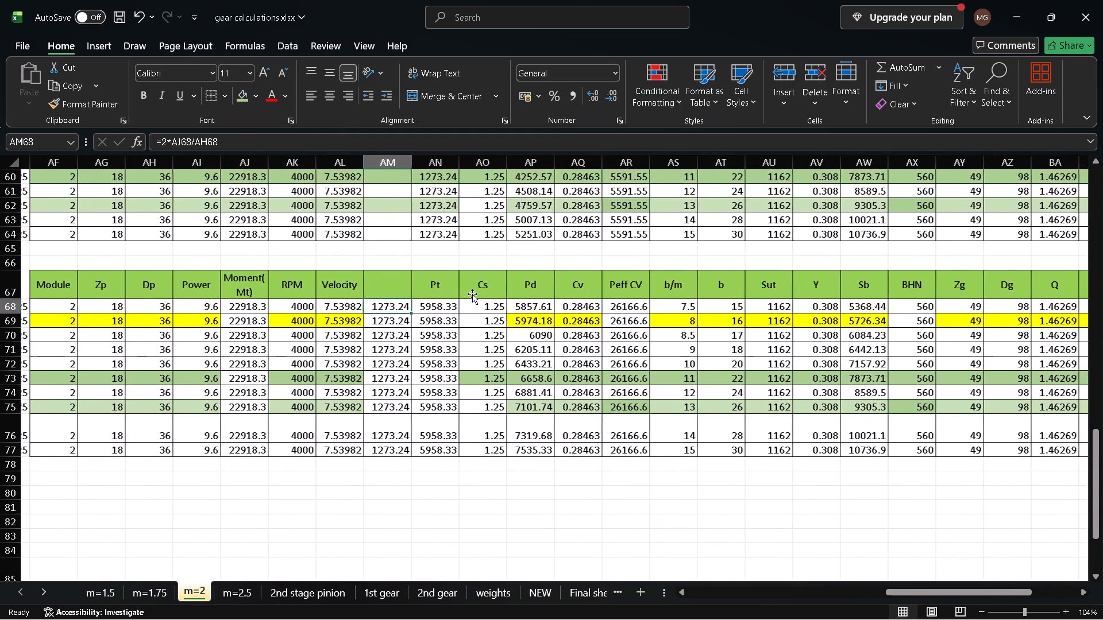
pyautogui.hscroll(1, 473, 294)
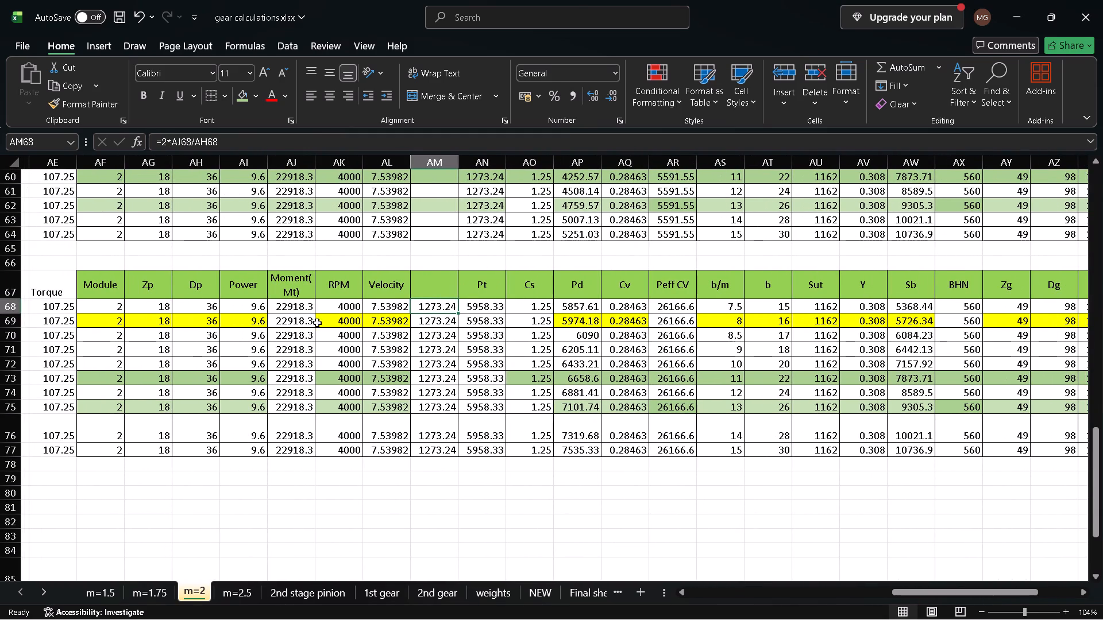
pyautogui.click(476, 304)
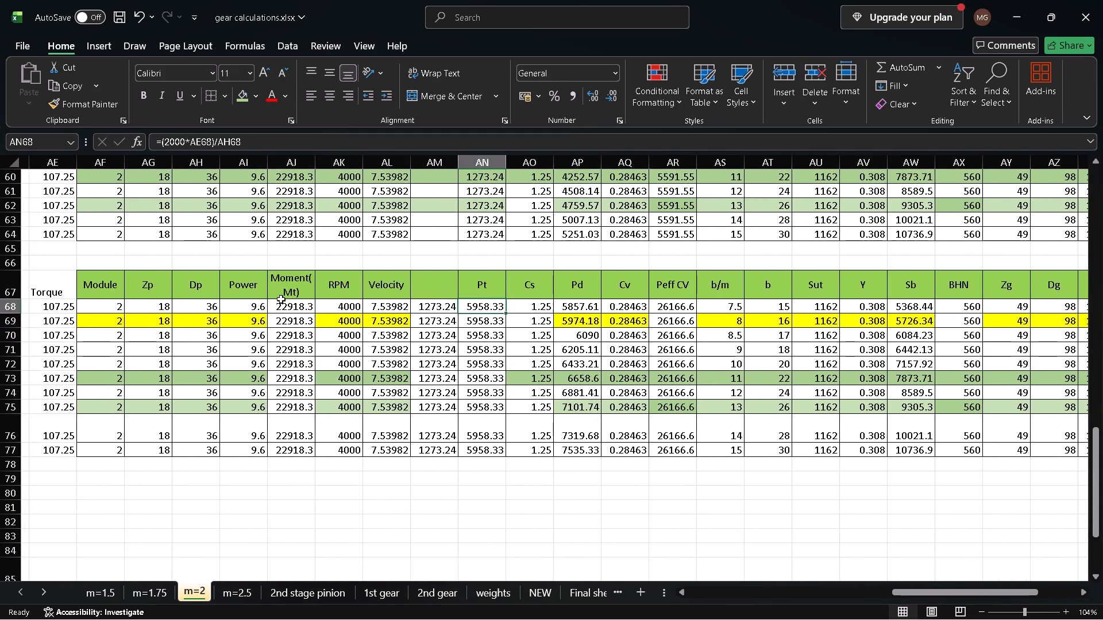
pyautogui.click(446, 304)
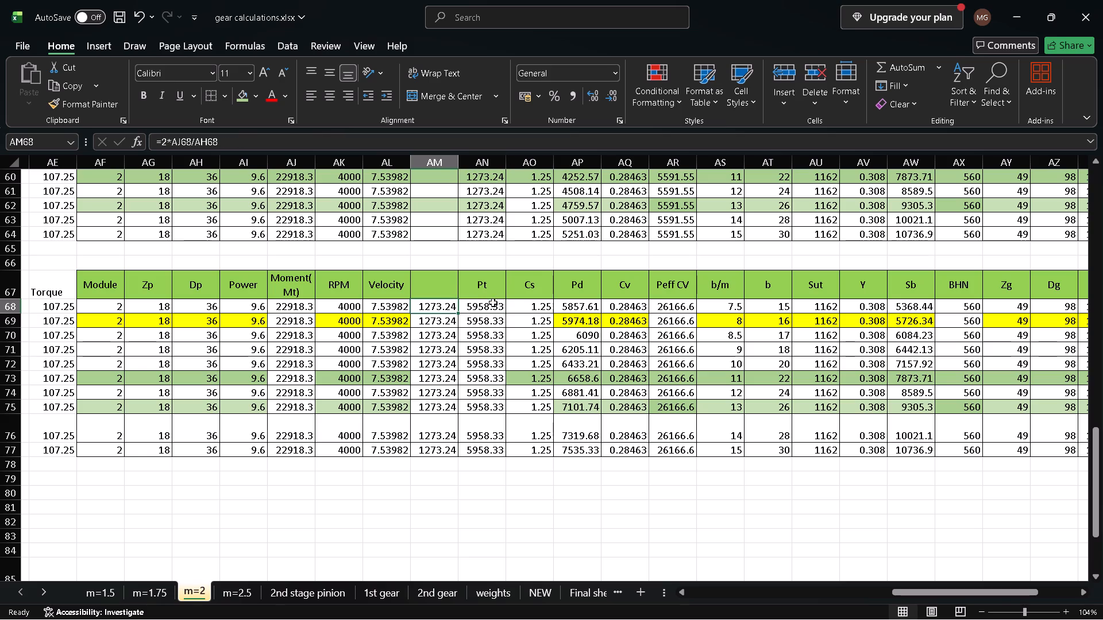
pyautogui.click(493, 305)
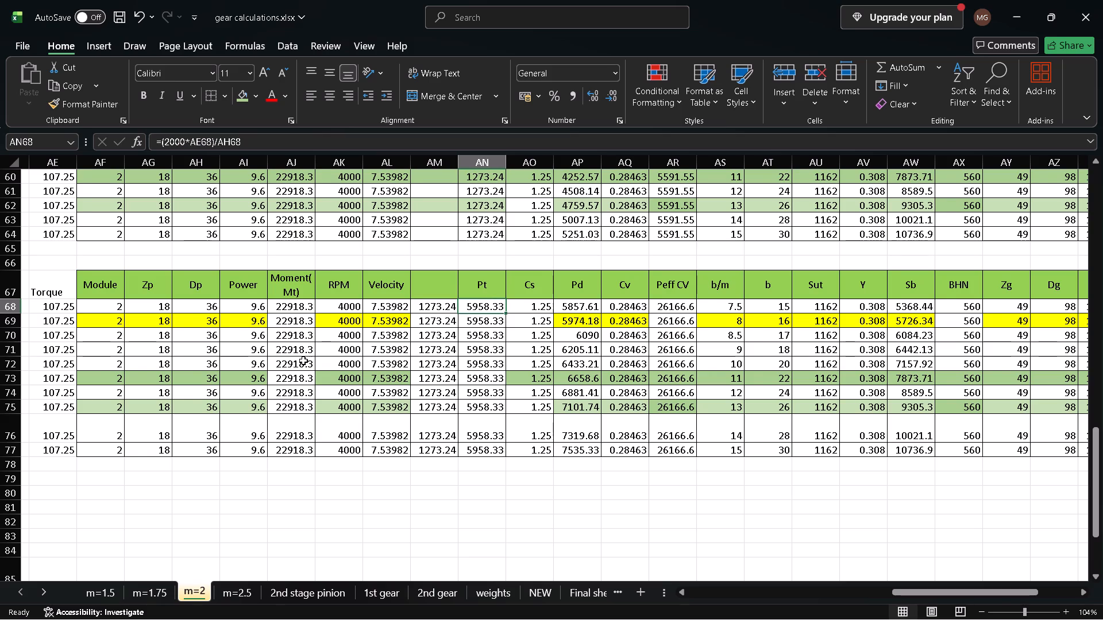
pyautogui.hscroll(1, 302, 361)
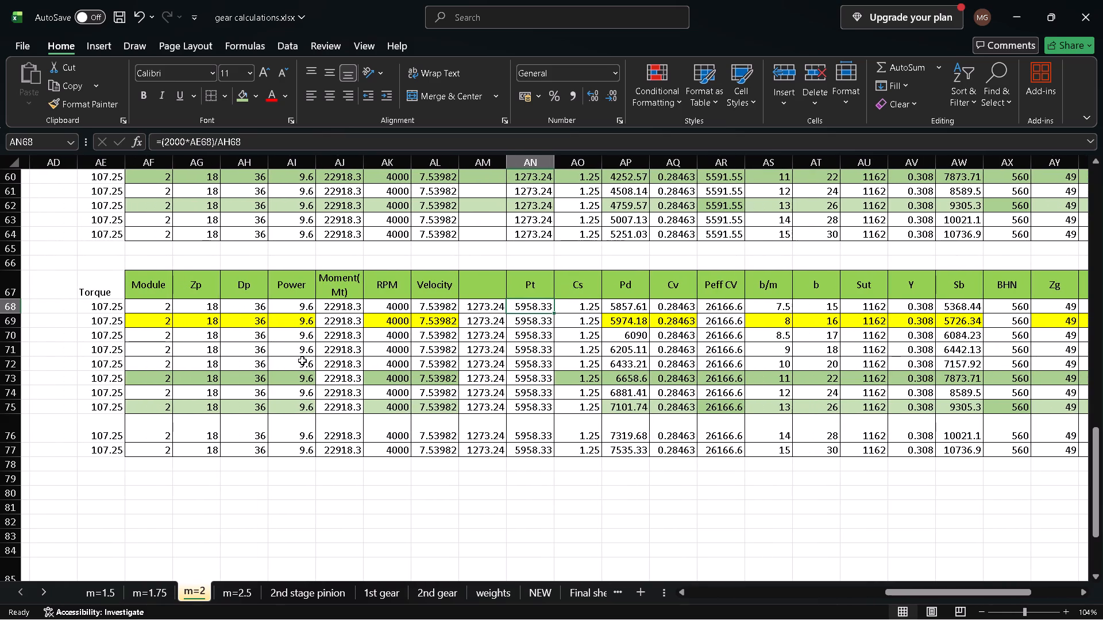
pyautogui.hscroll(-1, 352, 362)
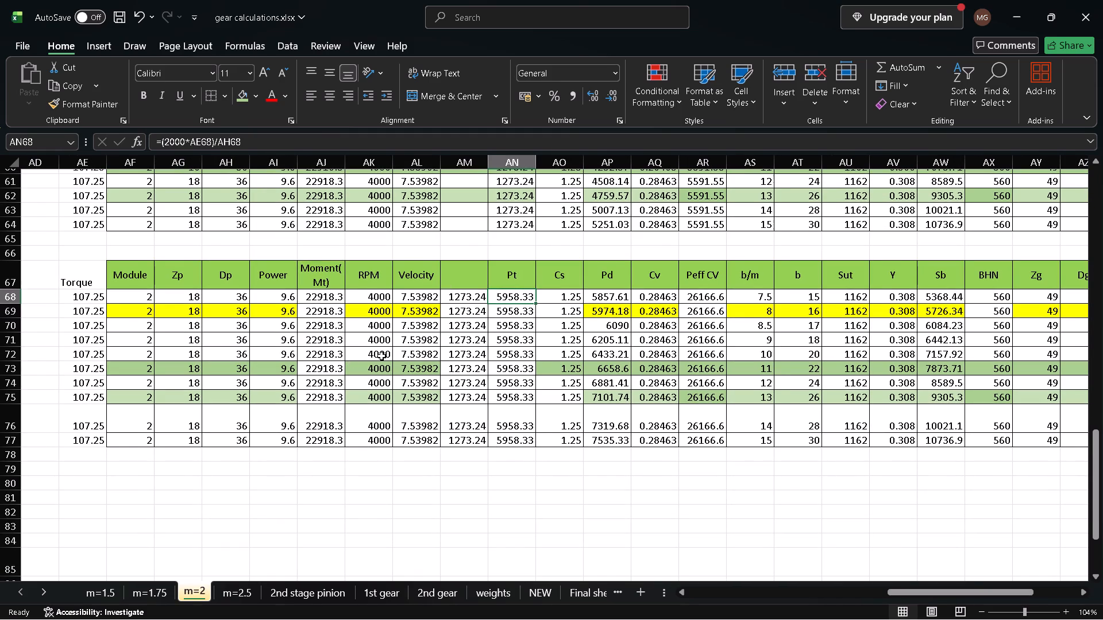
pyautogui.click(454, 303)
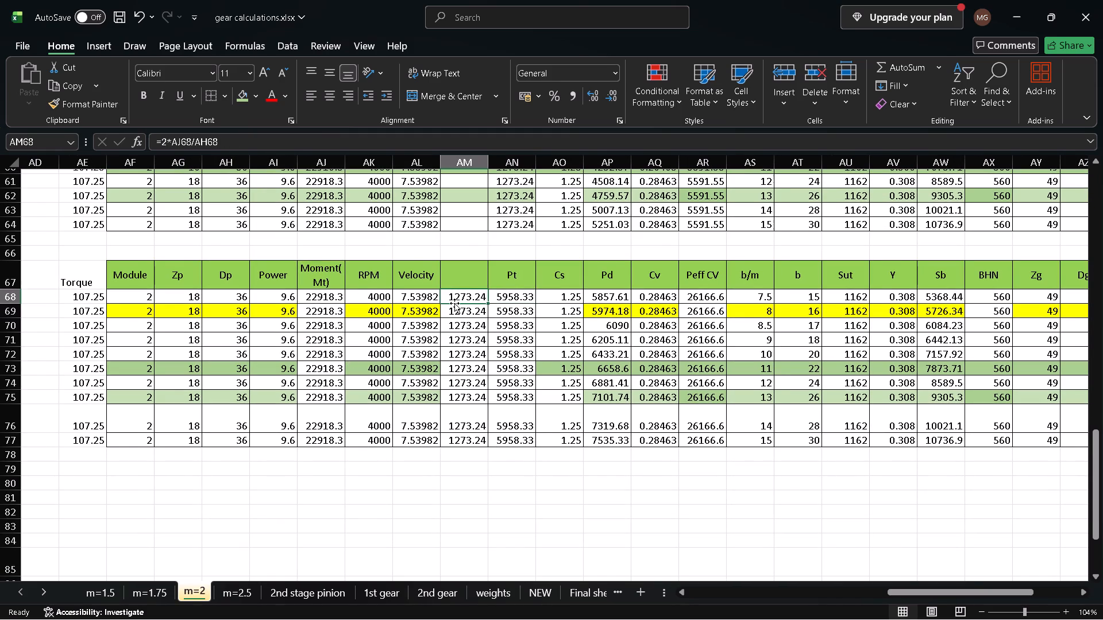
pyautogui.click(319, 305)
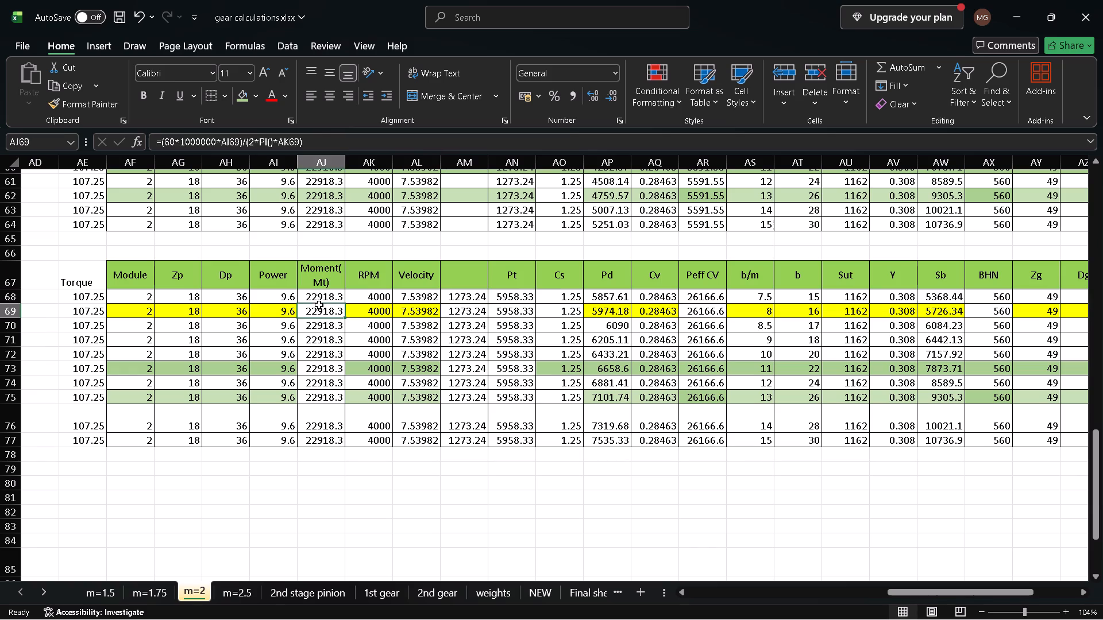
pyautogui.click(317, 293)
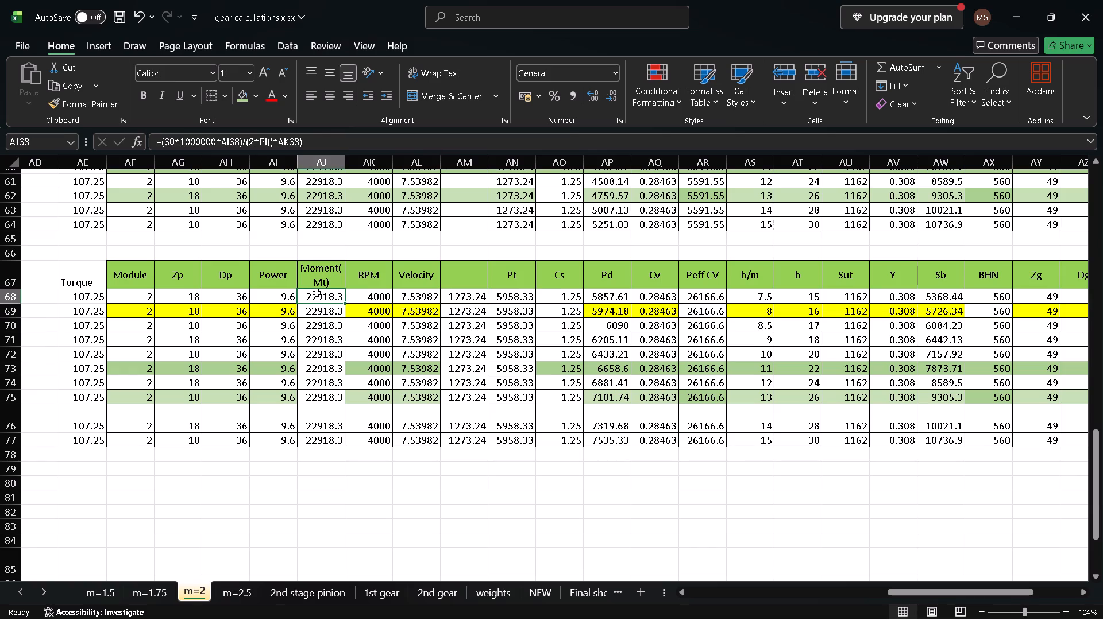
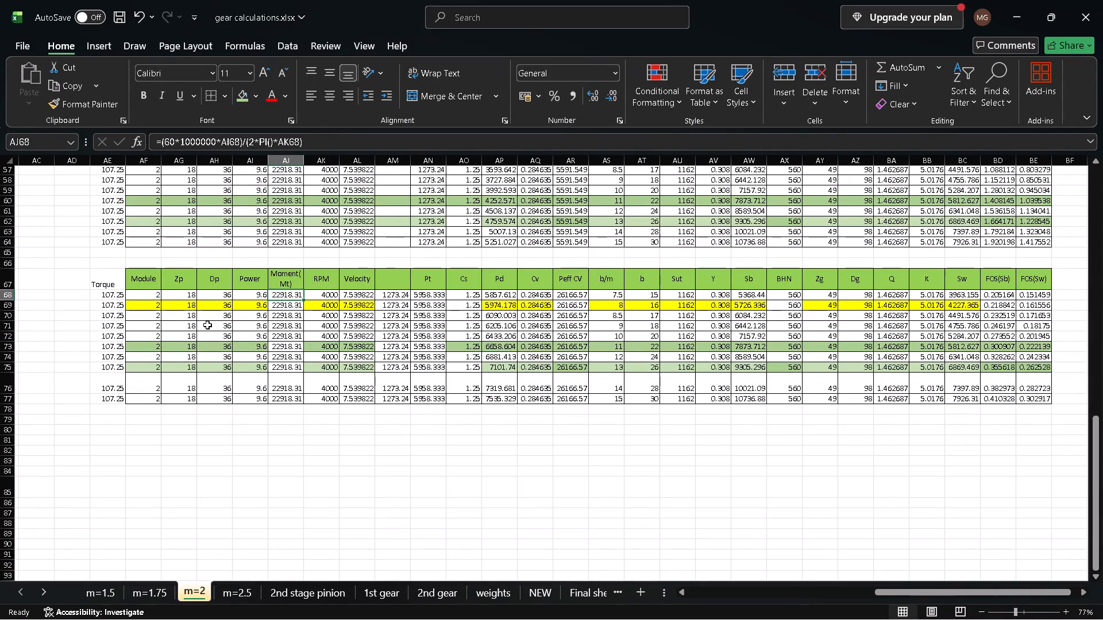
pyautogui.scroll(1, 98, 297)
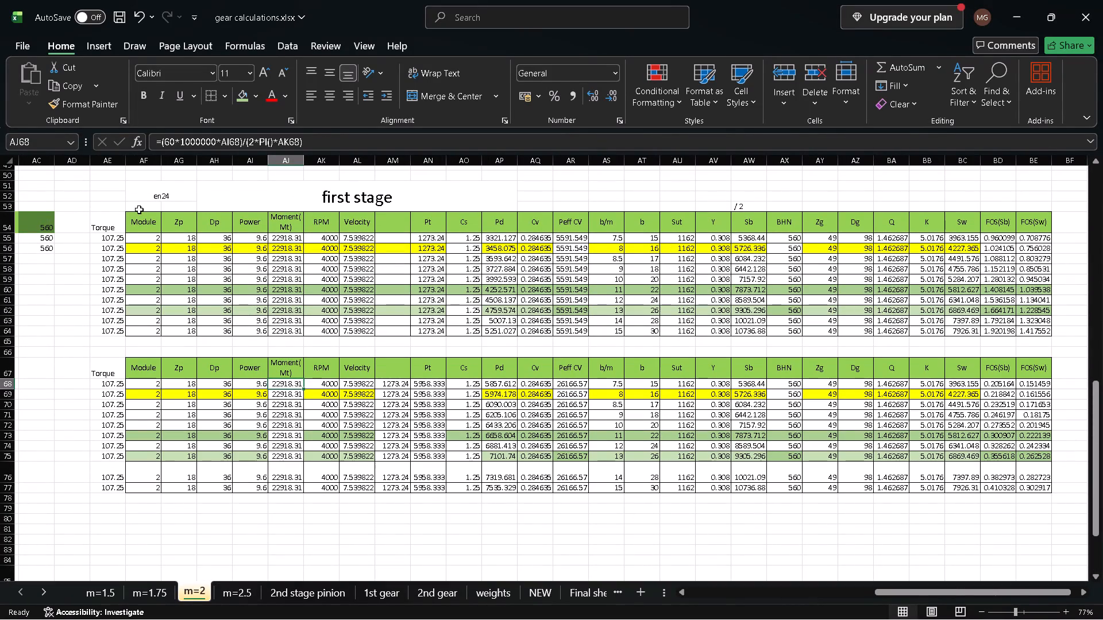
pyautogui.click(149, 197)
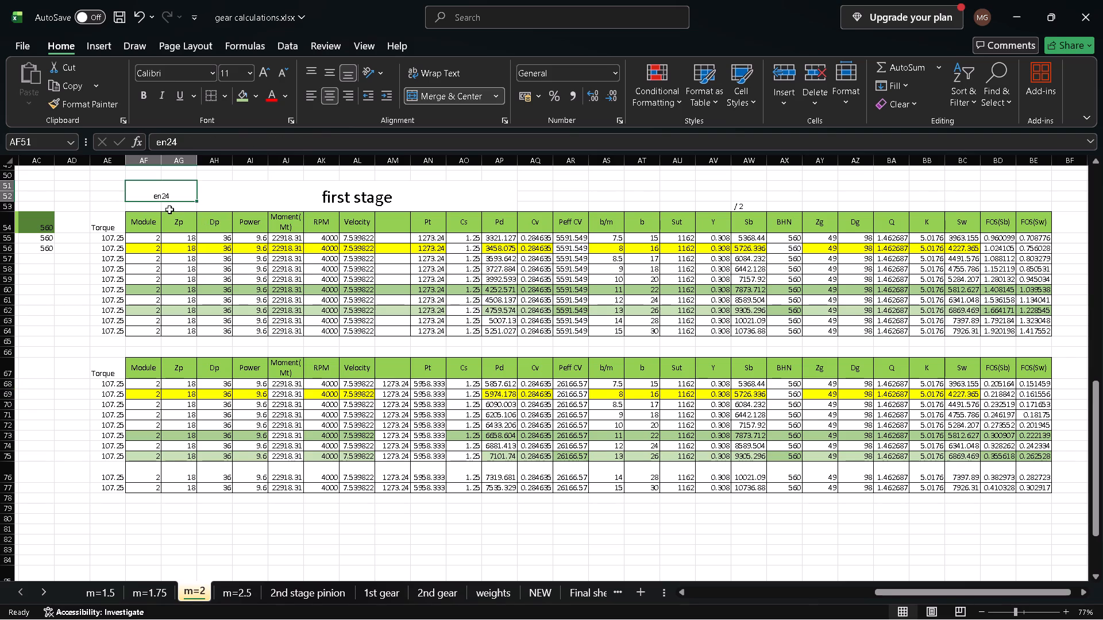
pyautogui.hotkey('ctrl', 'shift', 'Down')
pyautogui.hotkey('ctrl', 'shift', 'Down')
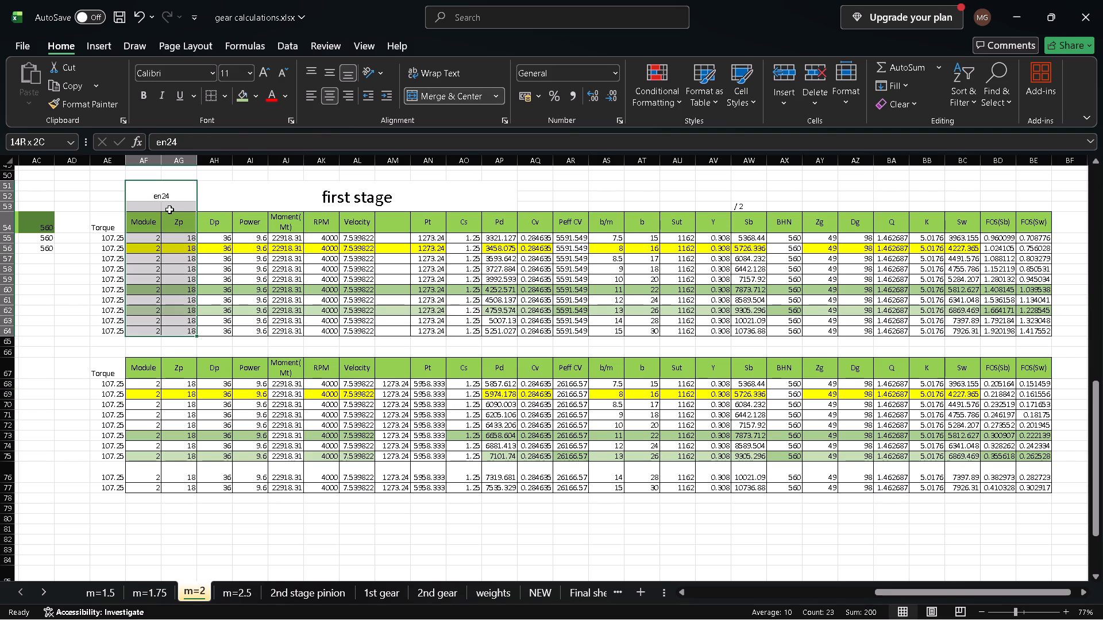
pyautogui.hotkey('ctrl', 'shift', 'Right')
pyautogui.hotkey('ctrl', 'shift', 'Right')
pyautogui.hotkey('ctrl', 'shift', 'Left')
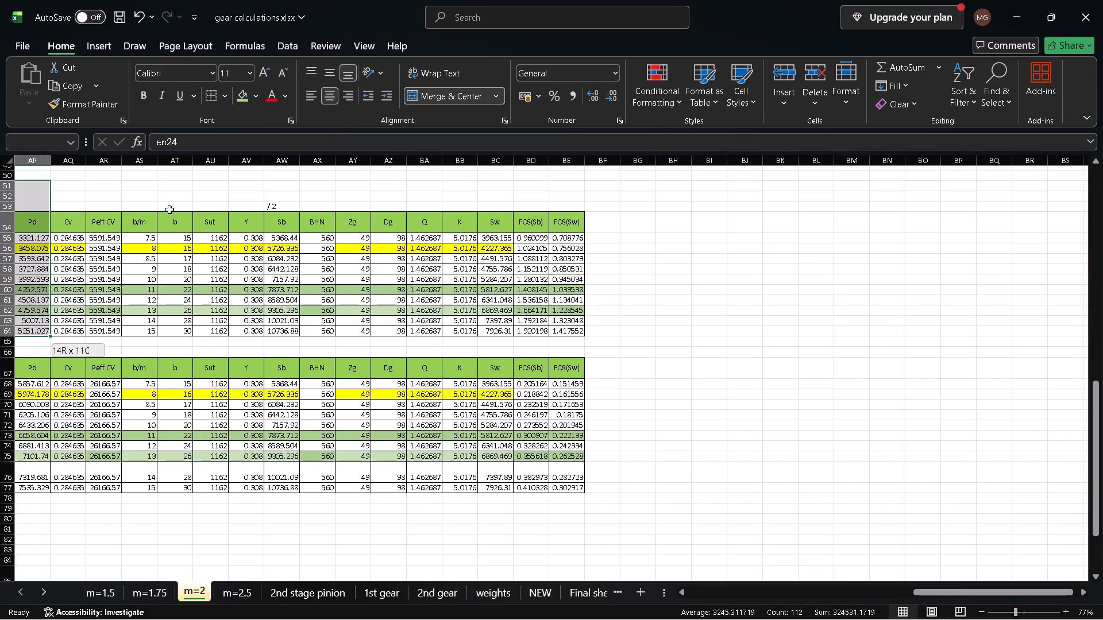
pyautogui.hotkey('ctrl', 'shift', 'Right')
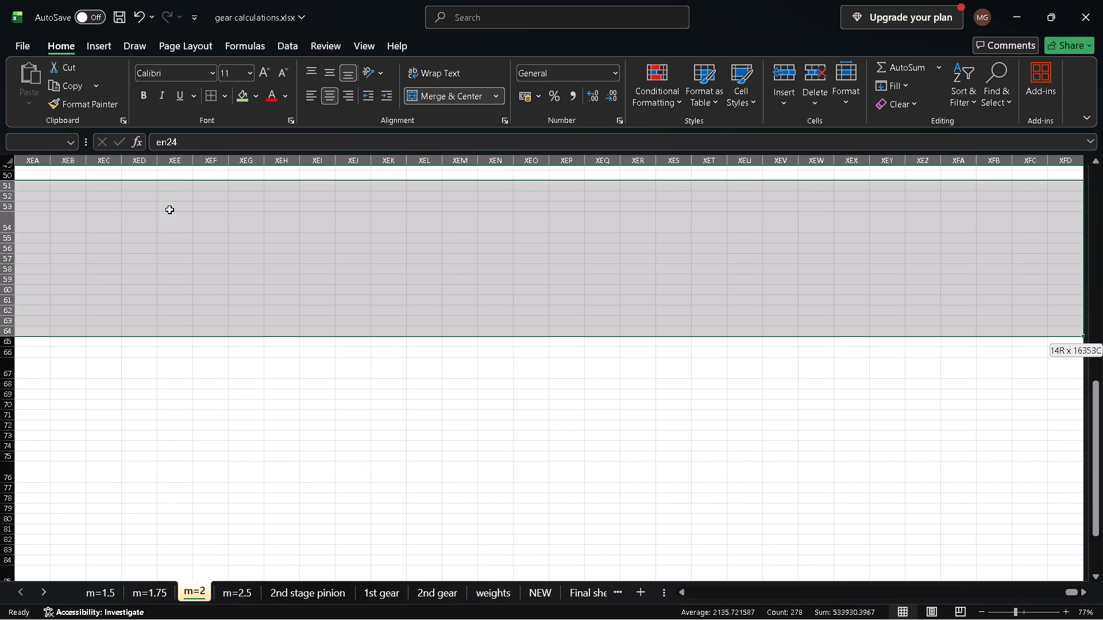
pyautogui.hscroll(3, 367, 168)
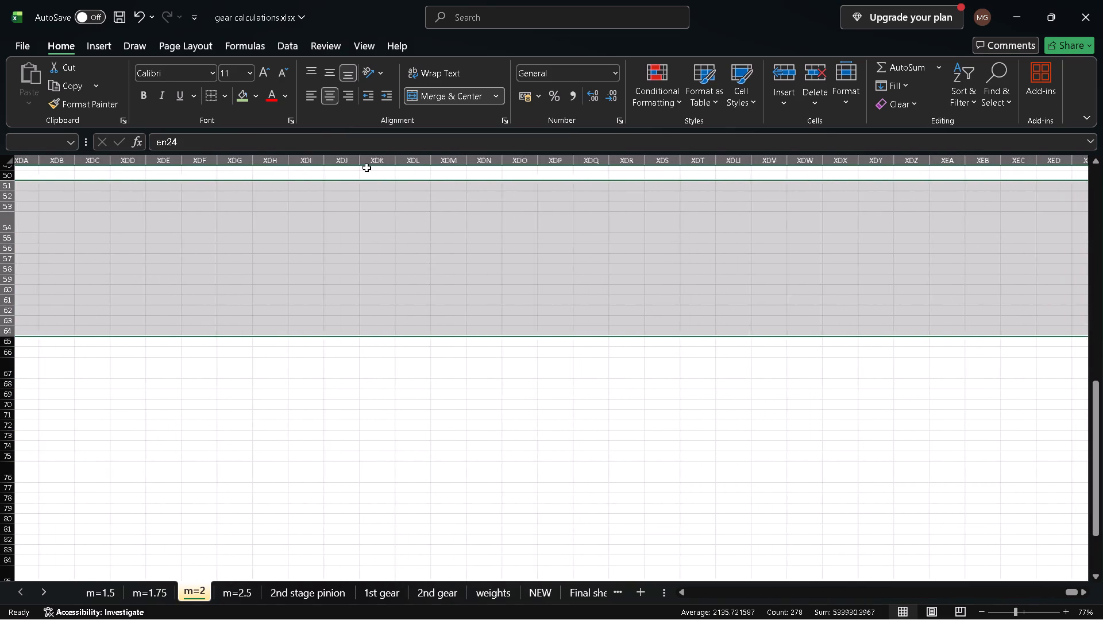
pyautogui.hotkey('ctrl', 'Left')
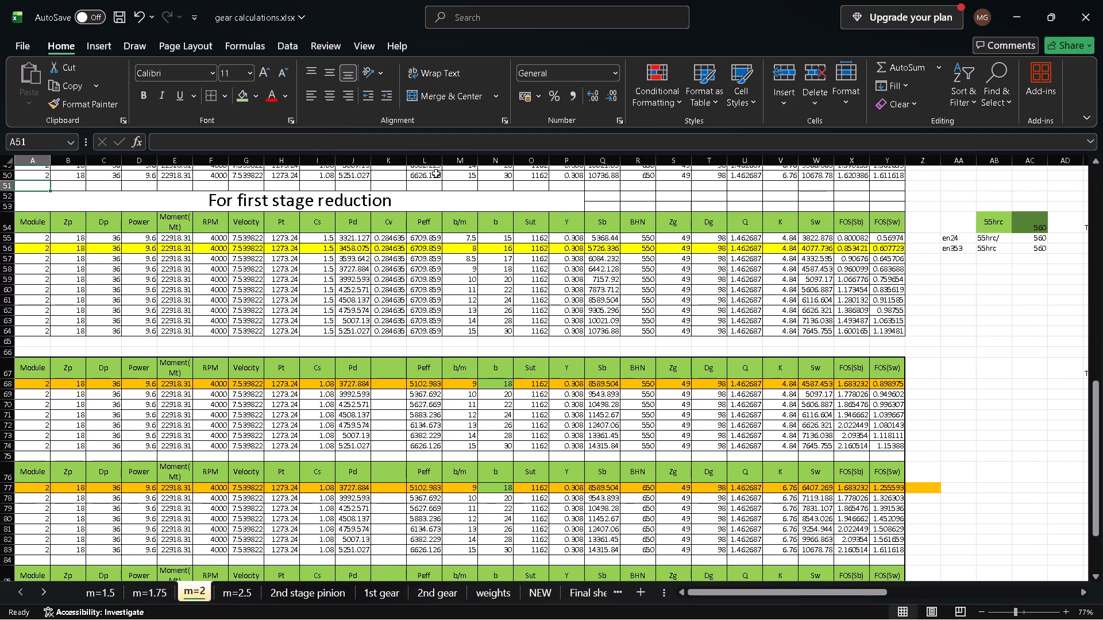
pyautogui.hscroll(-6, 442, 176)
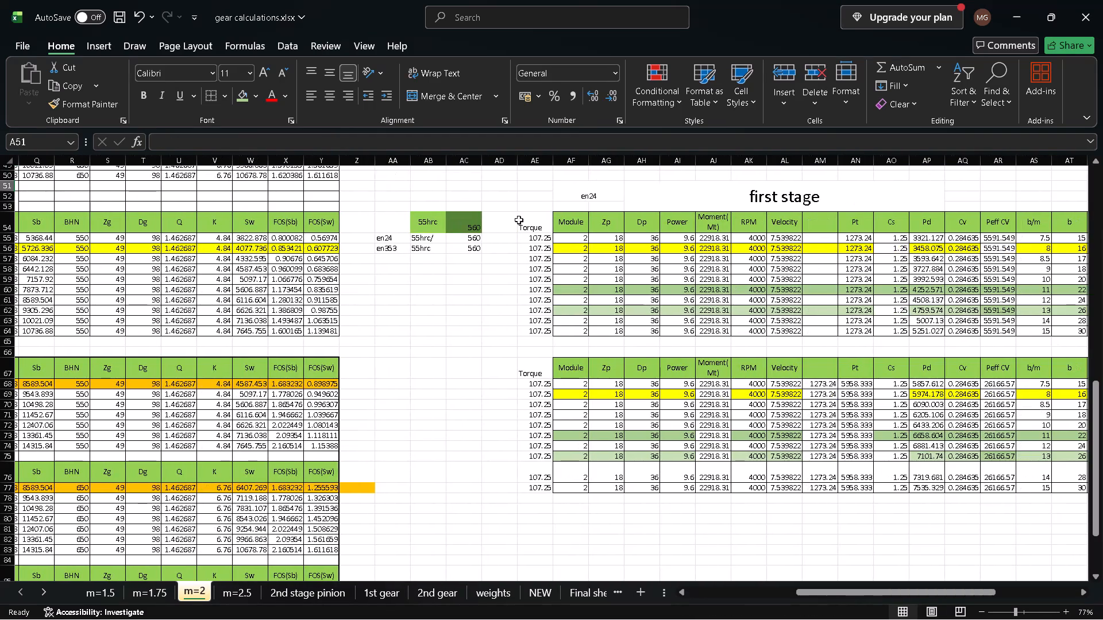
# Copy the first stage table AF54:BE64, header row included, and paste it below the lower gear table starting at AF81.
pyautogui.click(580, 222)
pyautogui.hscroll(-1, 580, 222)
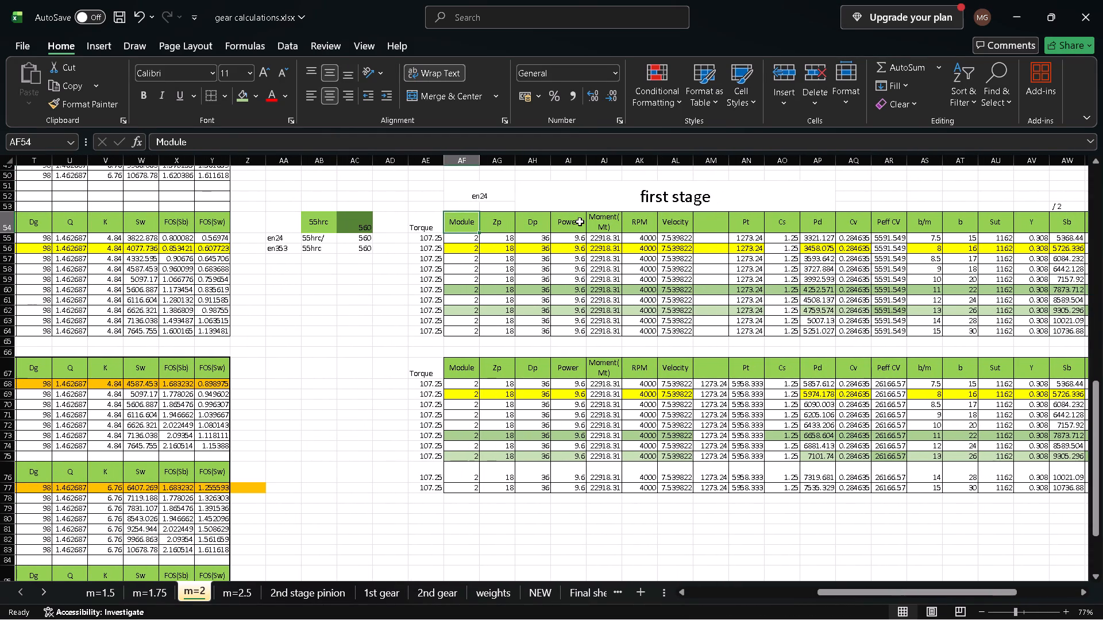
pyautogui.hotkey('ctrl', 'shift', 'Right')
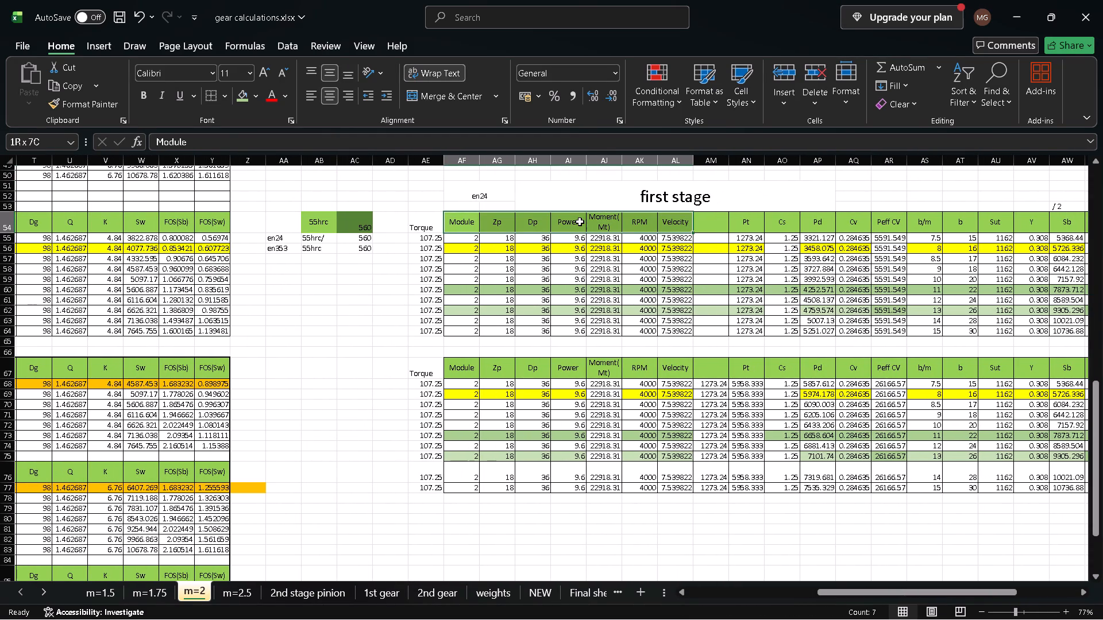
pyautogui.hotkey('shift', 'Right')
pyautogui.hotkey('ctrl', 'shift', 'Right')
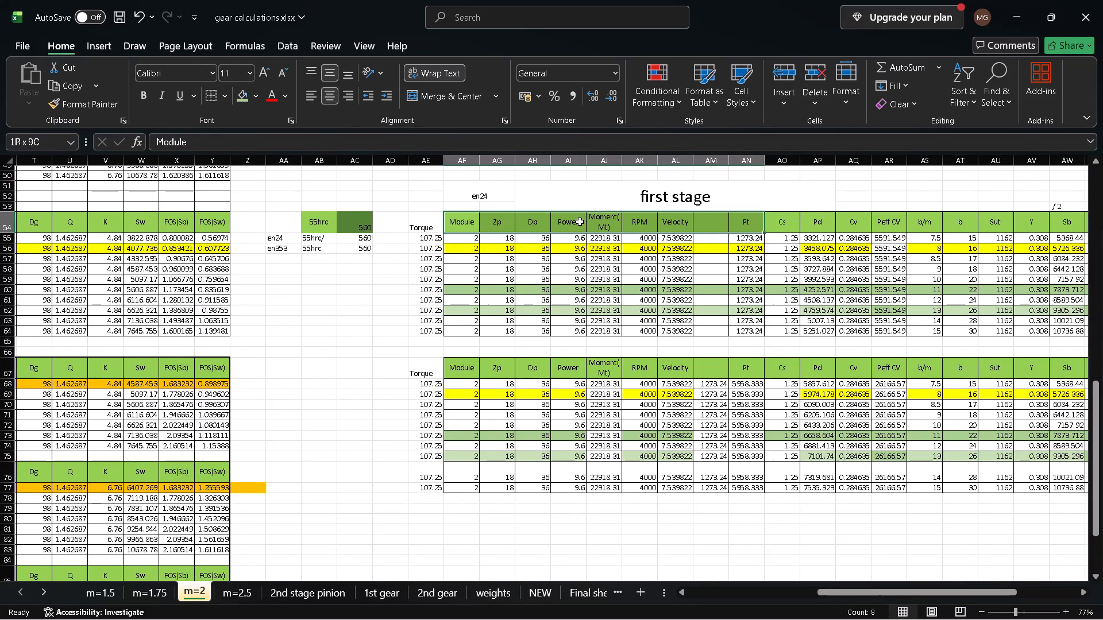
pyautogui.hotkey('ctrl', 'shift', 'Right')
pyautogui.hotkey('ctrl', 'shift', 'Down')
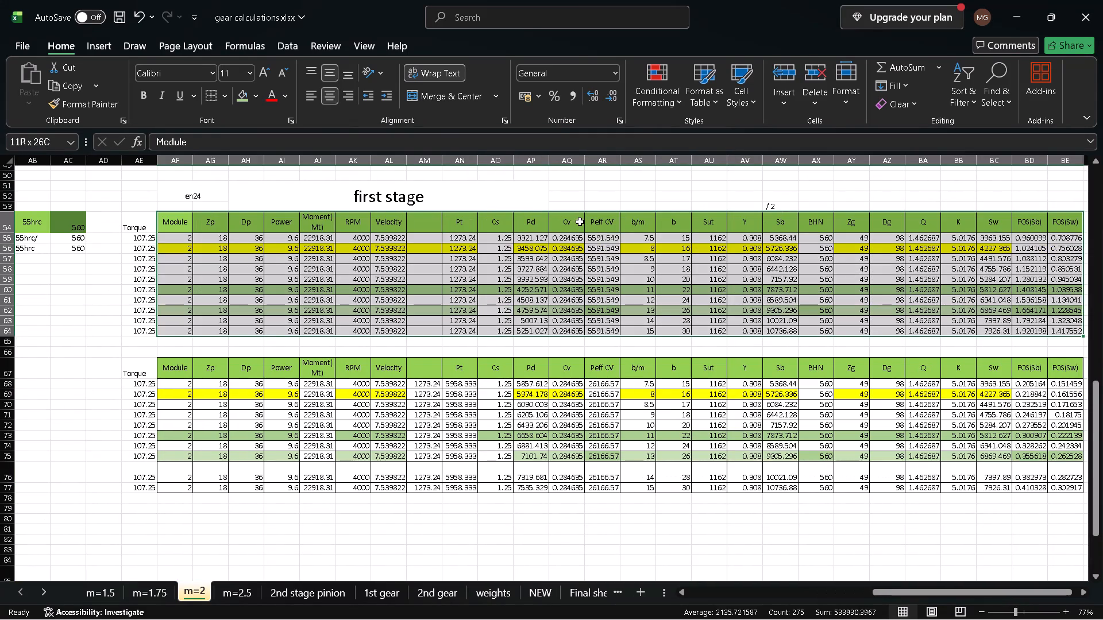
pyautogui.hotkey('ctrl', 'c')
pyautogui.scroll(-2, 580, 222)
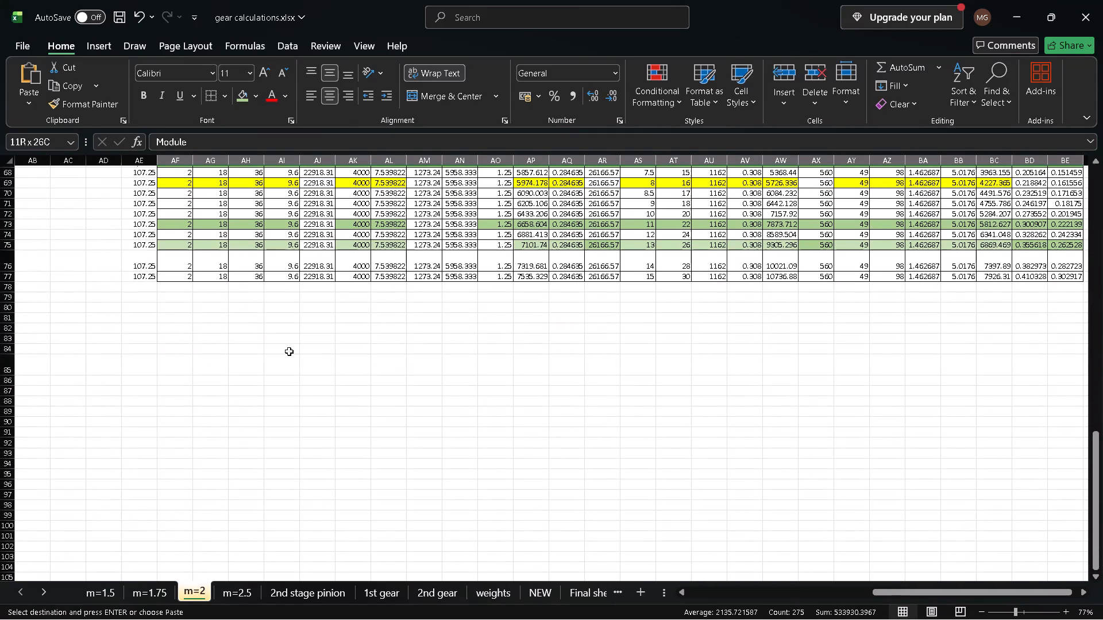
pyautogui.click(176, 315)
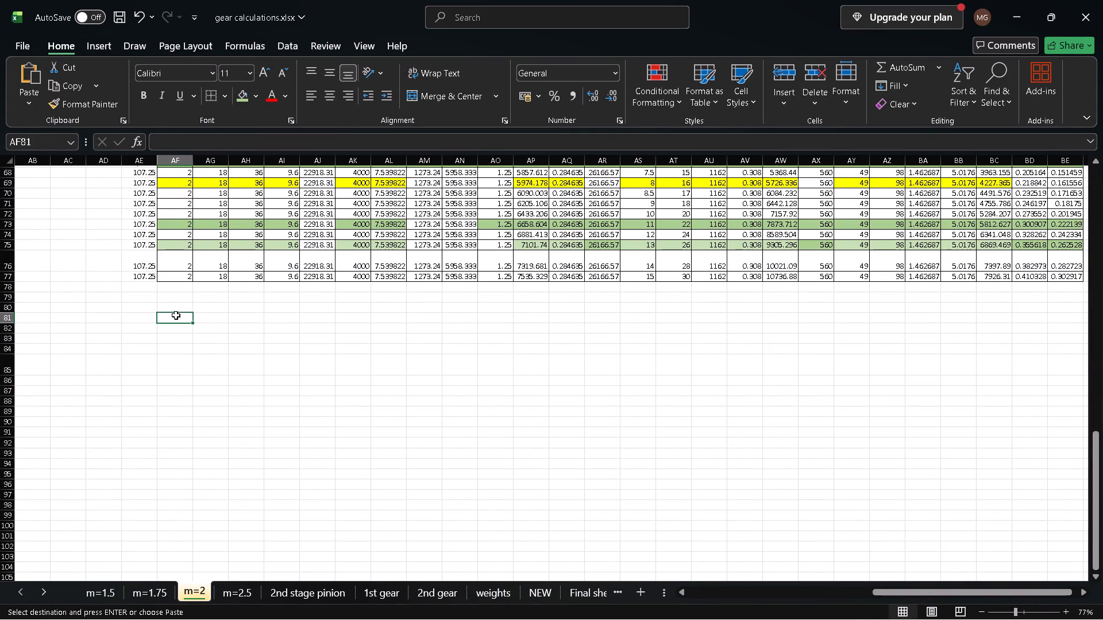
pyautogui.hotkey('ctrl', 'v')
# Copy the "first stage" title and paste it at AJ78, above the header row of the newly pasted table.
pyautogui.scroll(1, 176, 315)
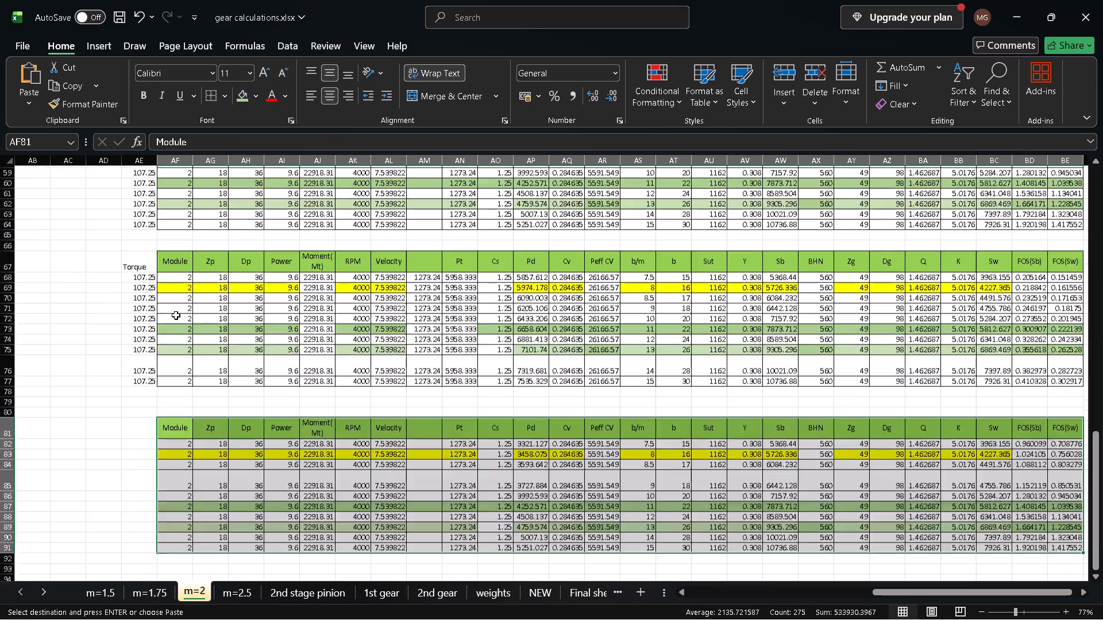
pyautogui.scroll(1, 176, 315)
pyautogui.click(194, 282)
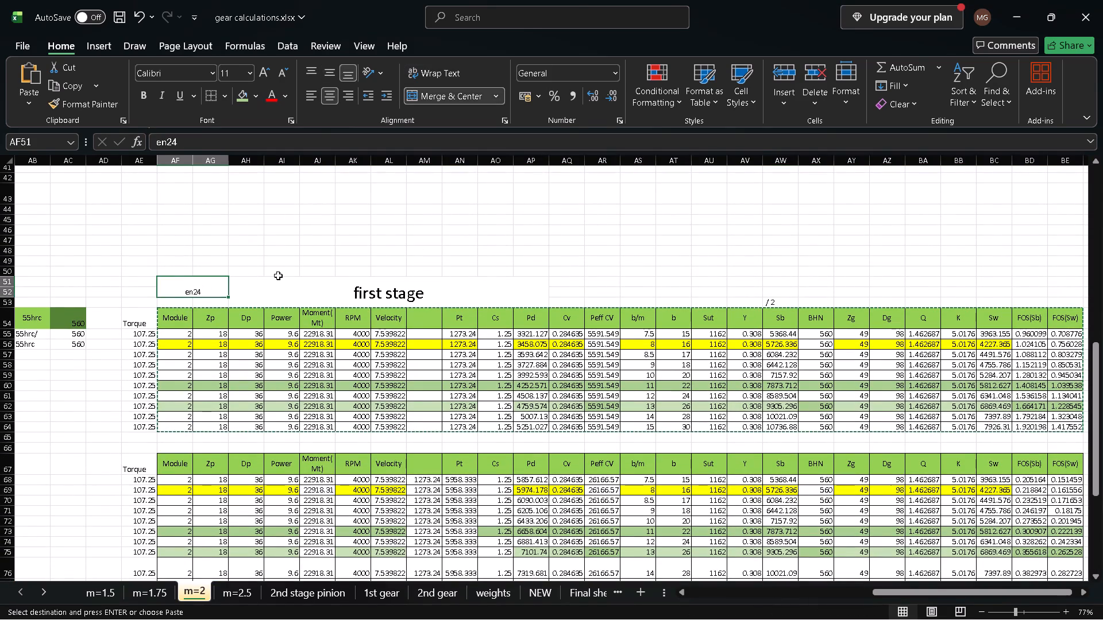
pyautogui.click(287, 290)
pyautogui.hotkey('ctrl', 'c')
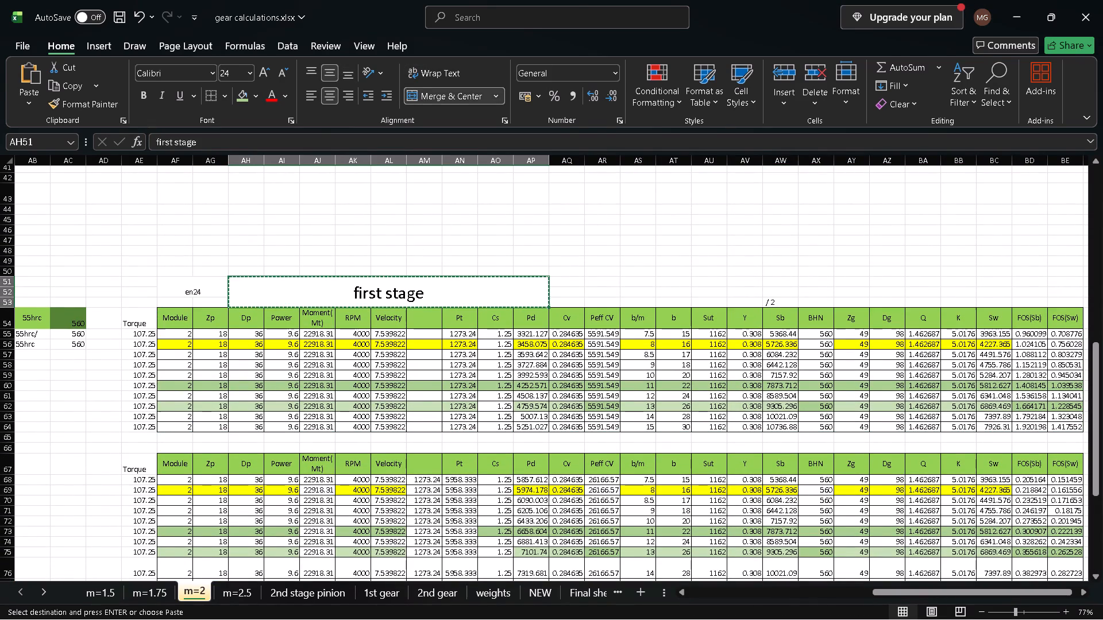
pyautogui.scroll(-3, 287, 290)
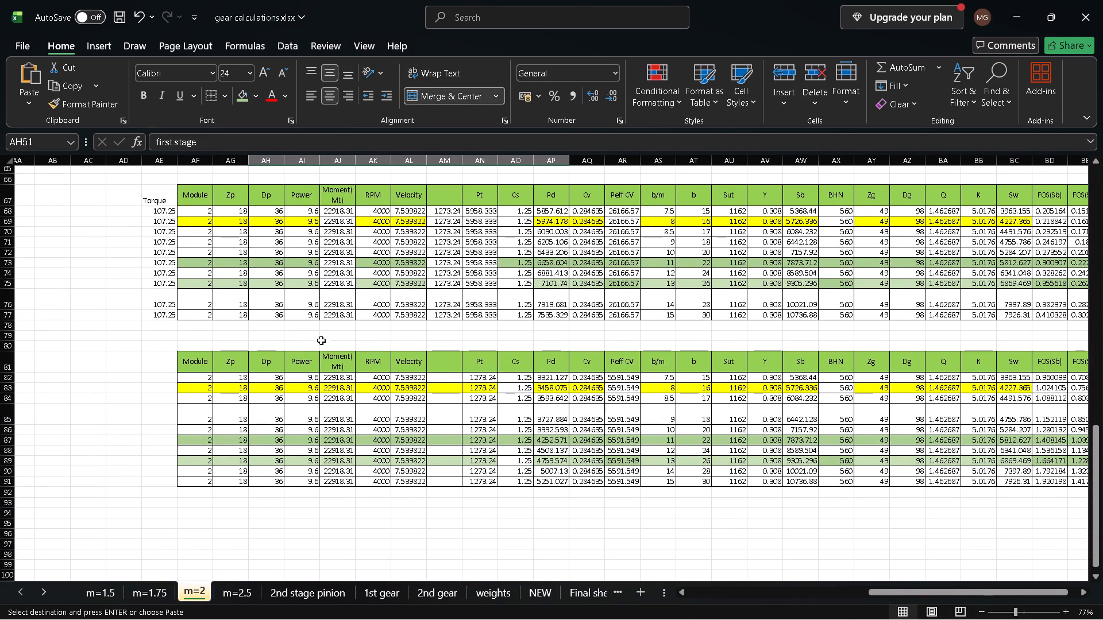
pyautogui.click(327, 335)
pyautogui.hotkey('ctrl', 'v')
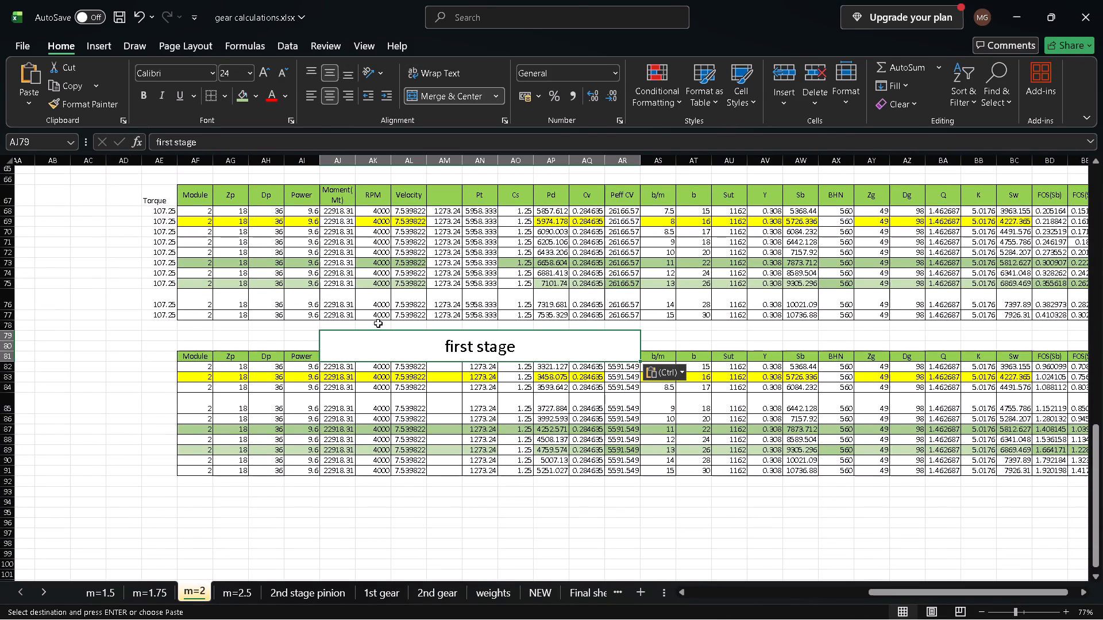
pyautogui.hotkey('ctrl', 'z')
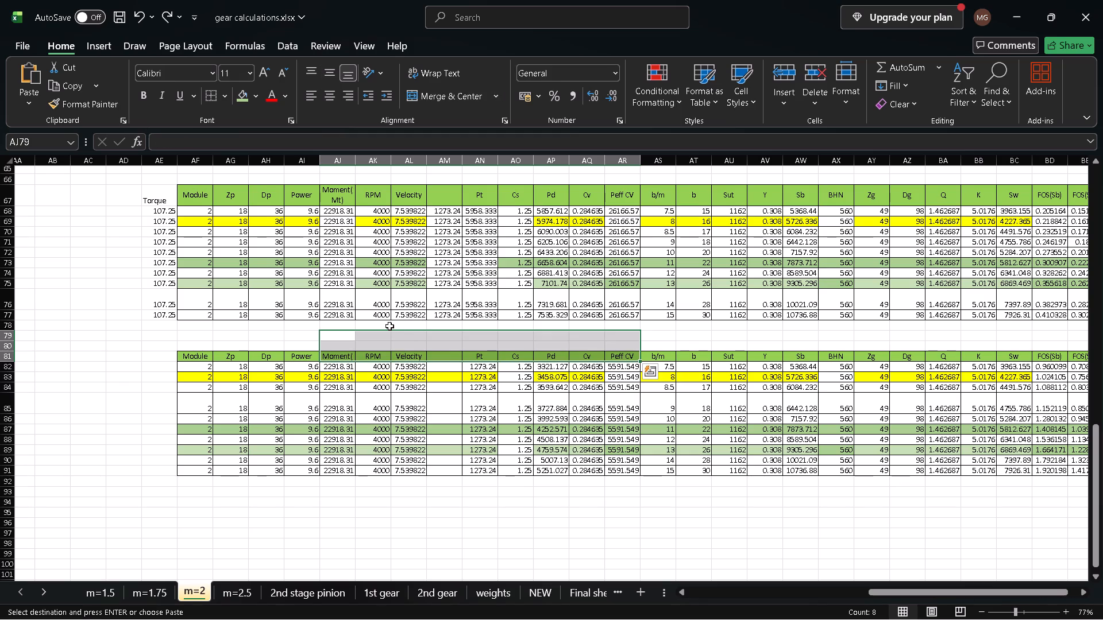
pyautogui.click(338, 324)
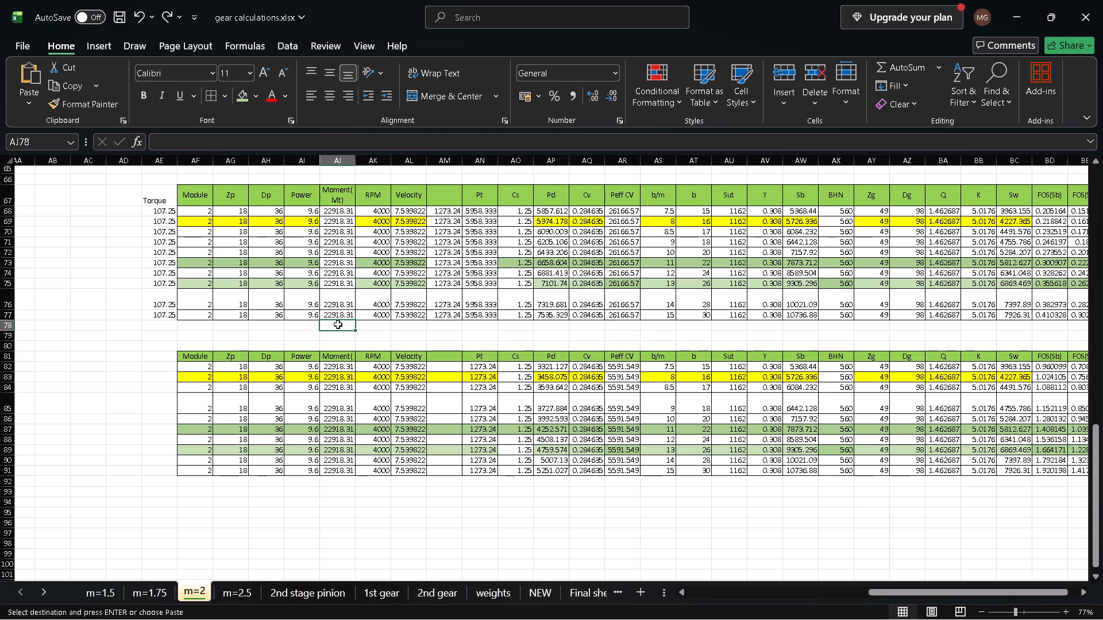
pyautogui.hotkey('ctrl', 'v')
# Enter 216291 in AJ48, above the original "first stage" title.
pyautogui.scroll(1, 342, 290)
pyautogui.scroll(-1, 342, 290)
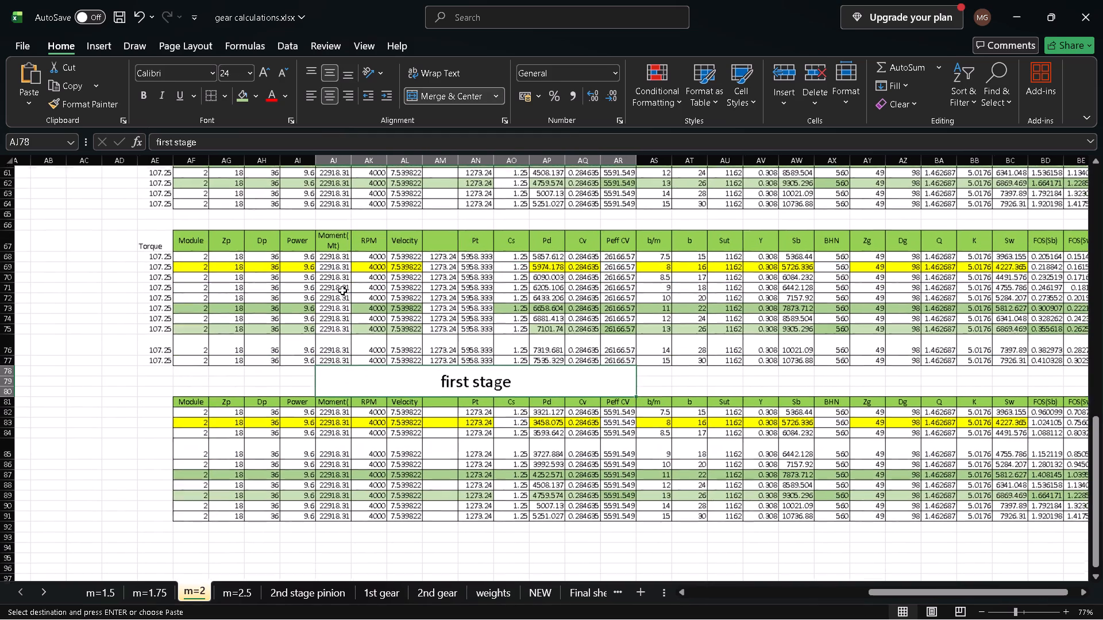
pyautogui.scroll(-1, 342, 290)
pyautogui.scroll(1, 356, 438)
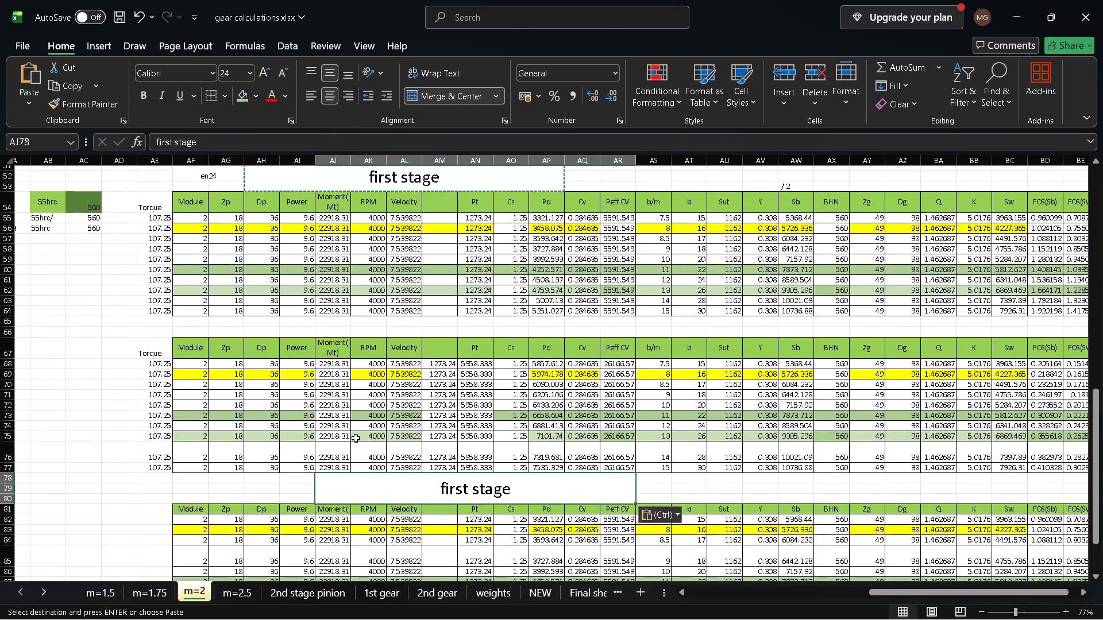
pyautogui.scroll(2, 348, 195)
pyautogui.click(348, 195)
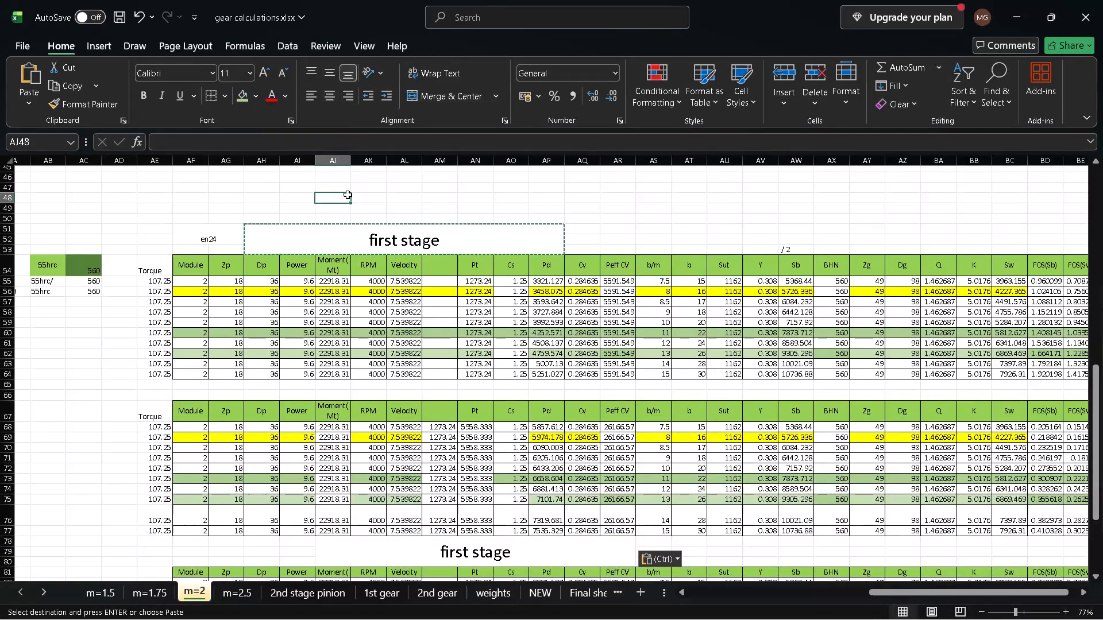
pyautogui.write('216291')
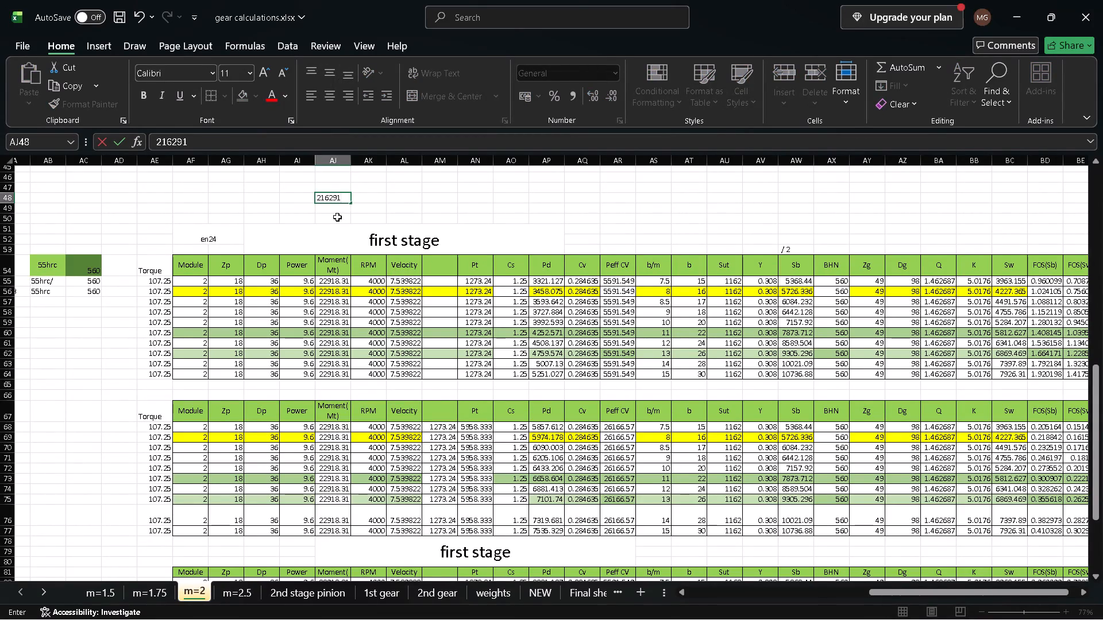
pyautogui.click(346, 283)
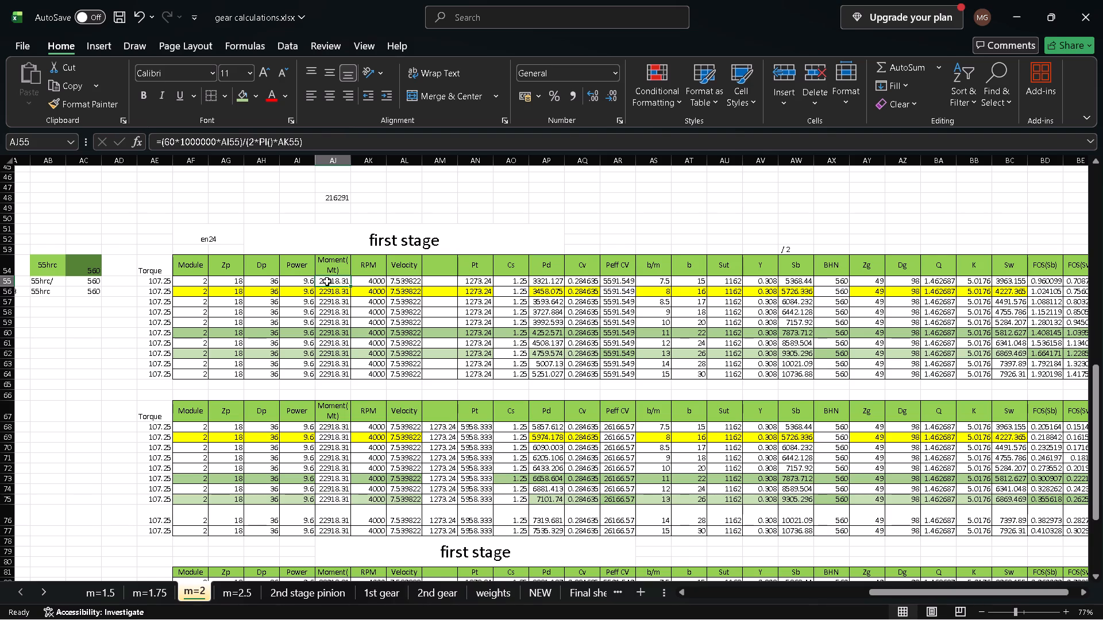
# Inspect the Moment (Mt) formula in AJ55 of the first stage table.
pyautogui.doubleClick(327, 281)
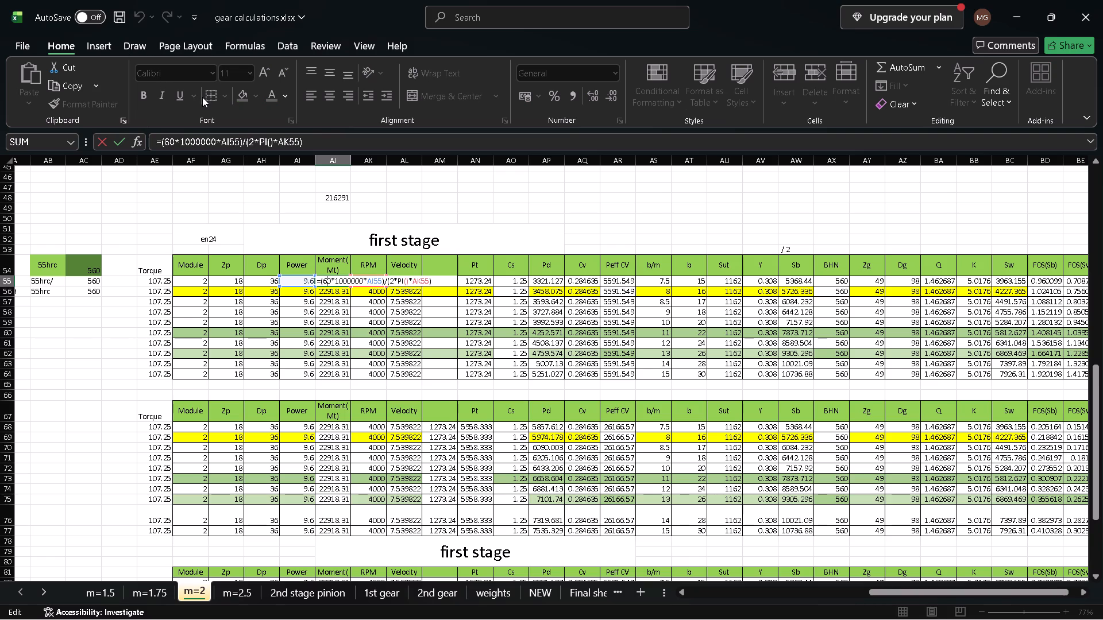
pyautogui.press('Return')
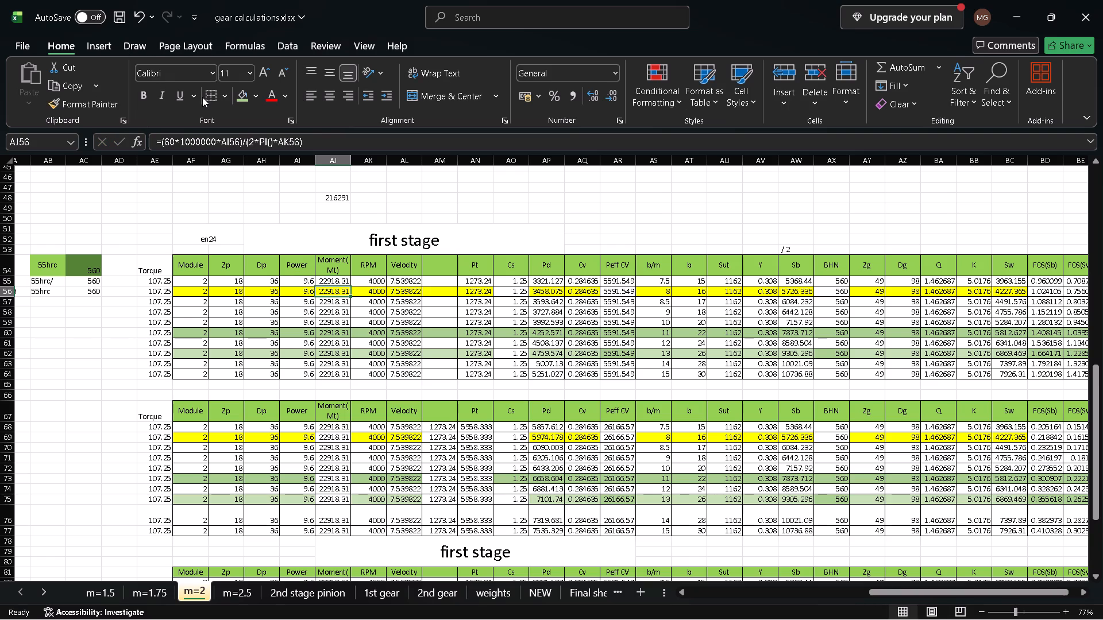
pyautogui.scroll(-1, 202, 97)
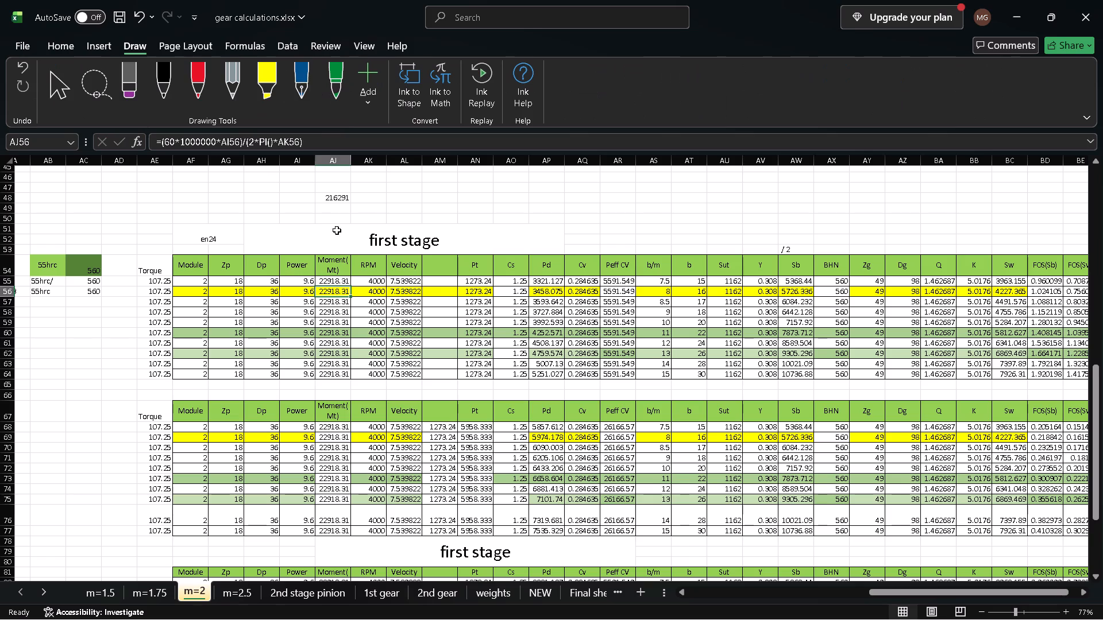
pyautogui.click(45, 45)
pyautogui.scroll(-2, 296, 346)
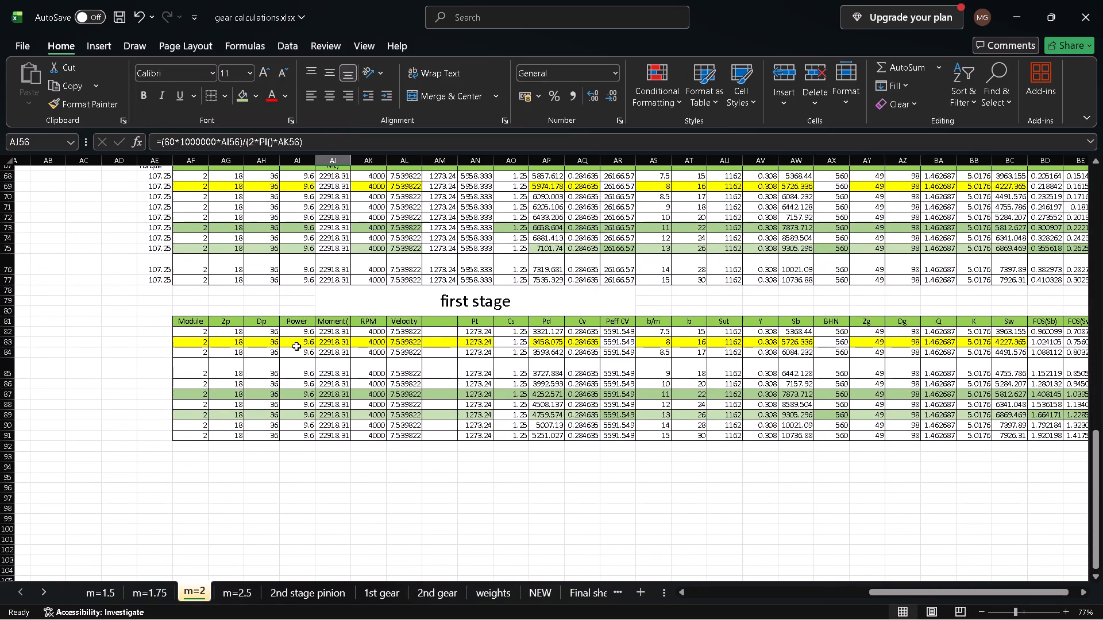
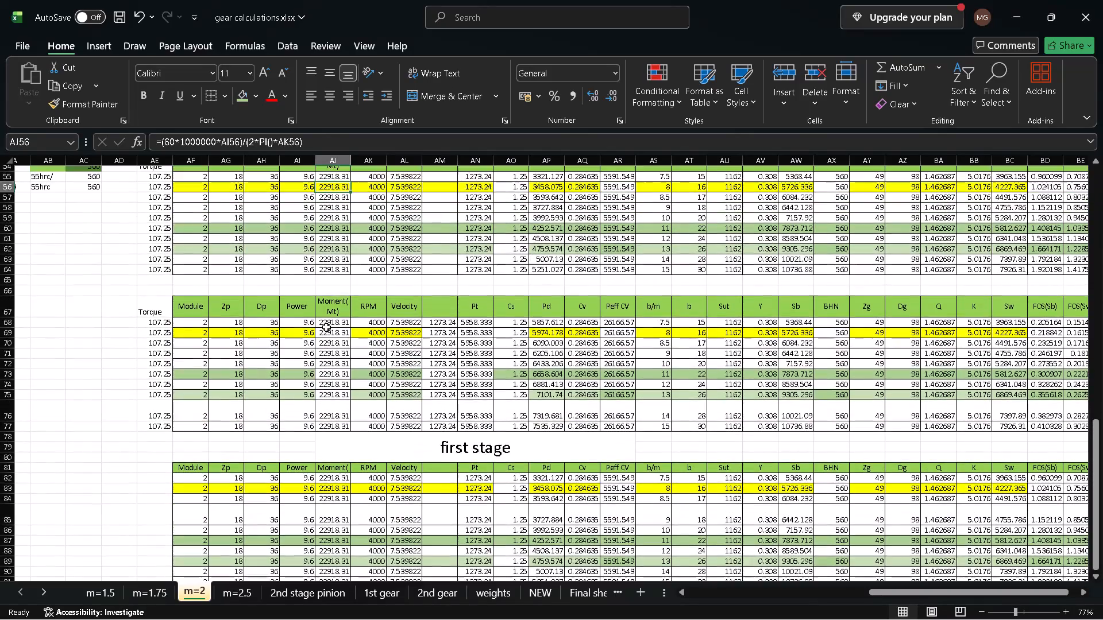
# Extend the "first stage" title above the upper gear table to read "first stage pinion".
pyautogui.scroll(1, 326, 327)
pyautogui.hscroll(-1, 326, 327)
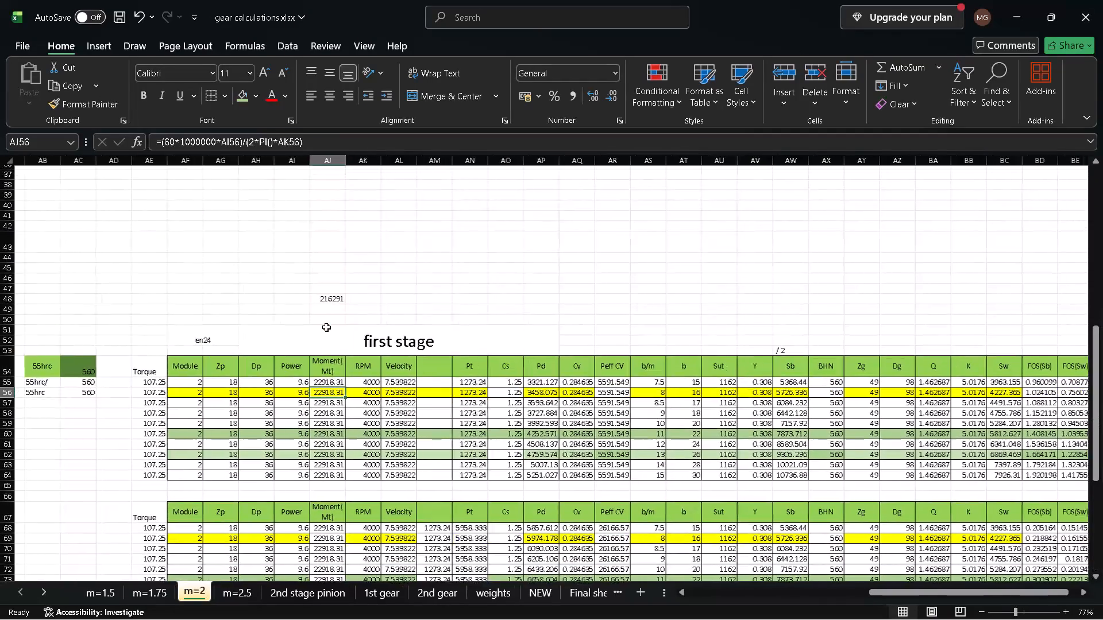
pyautogui.hscroll(-1, 326, 327)
pyautogui.hscroll(2, 326, 327)
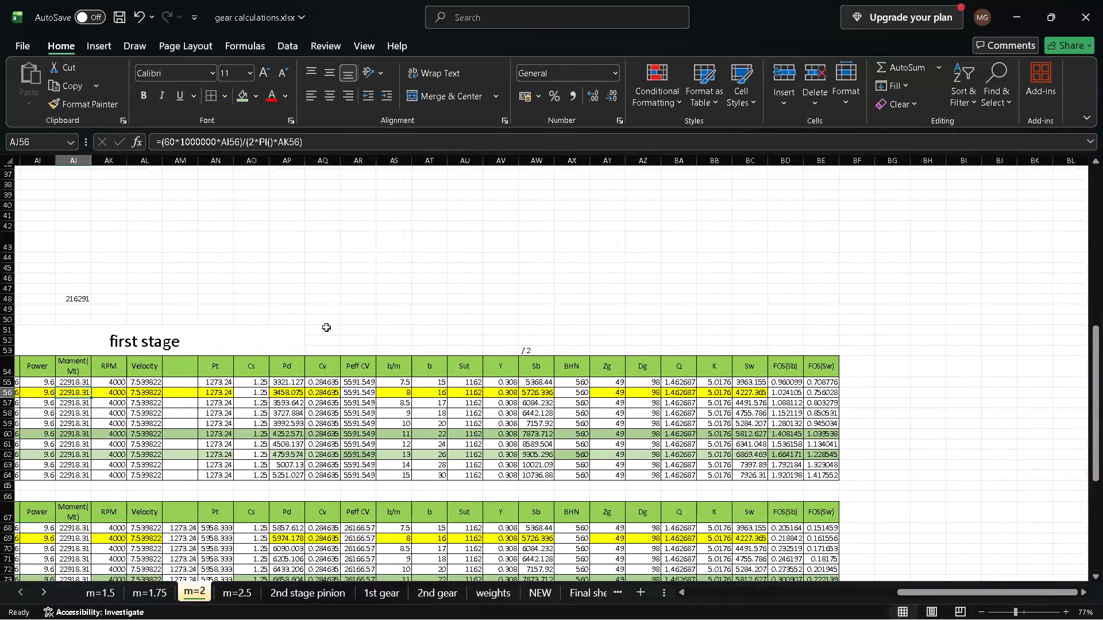
pyautogui.hscroll(1, 326, 327)
pyautogui.scroll(-1, 326, 327)
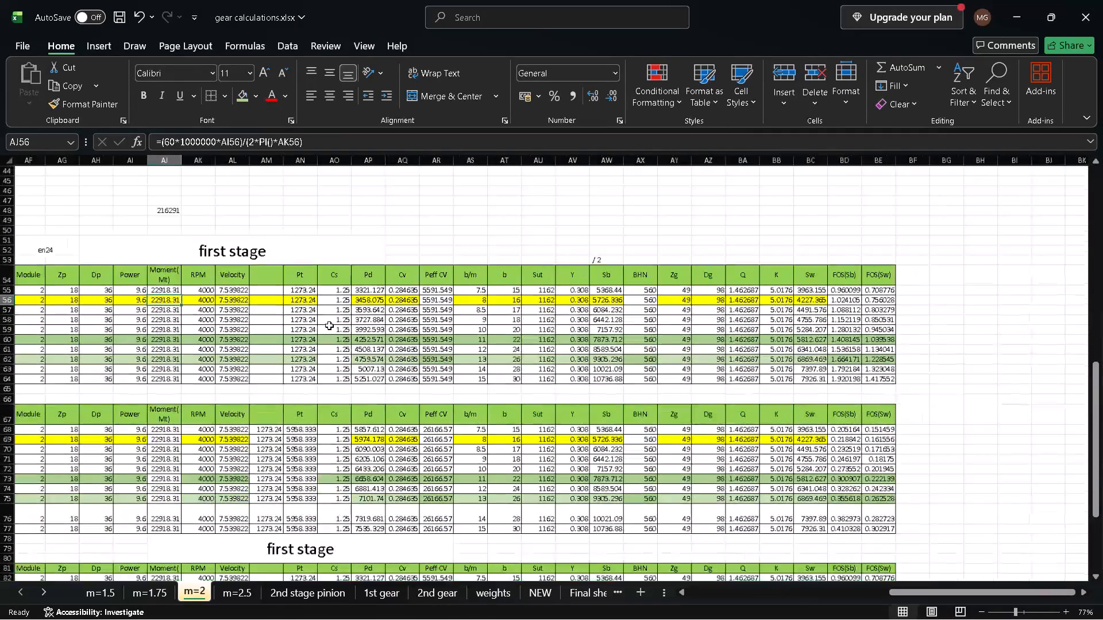
pyautogui.scroll(-1, 329, 325)
pyautogui.hscroll(1, 329, 325)
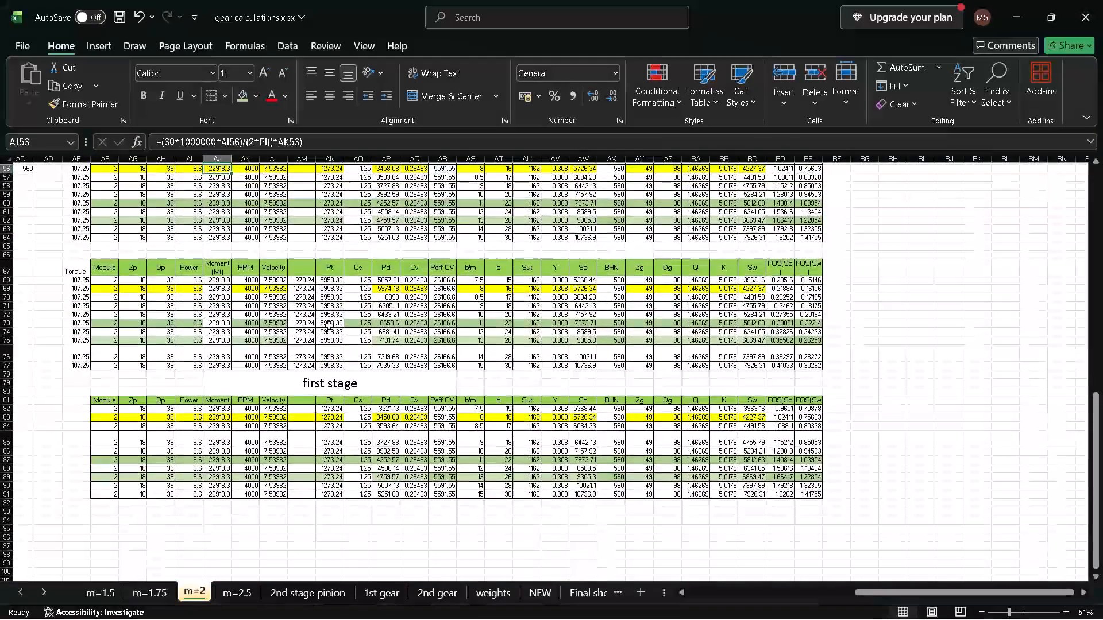
pyautogui.scroll(2, 329, 325)
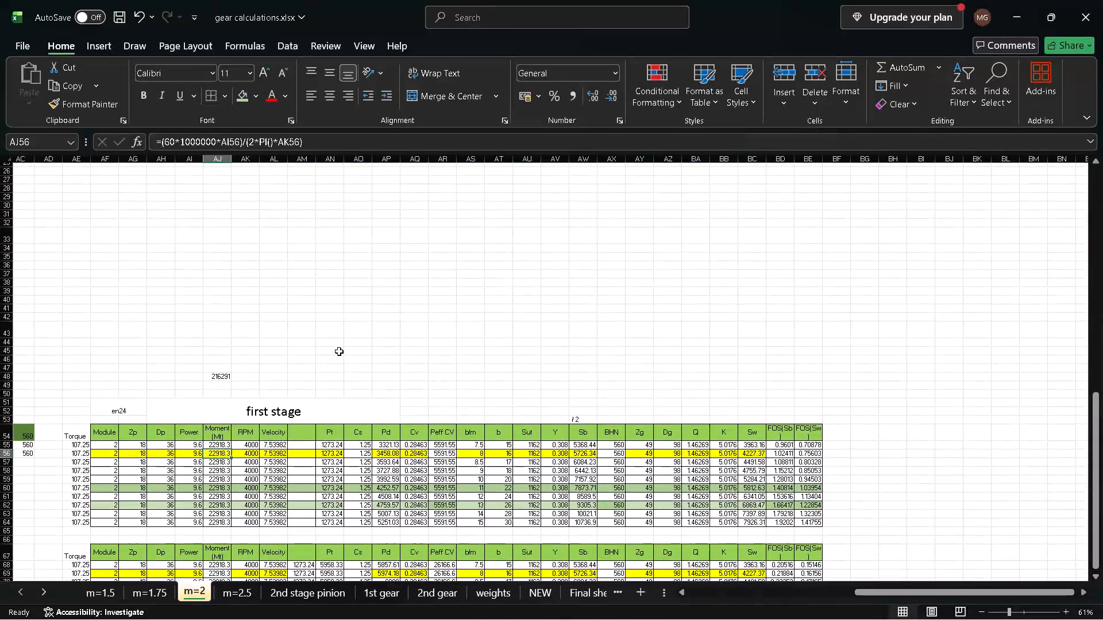
pyautogui.scroll(-1, 339, 351)
pyautogui.doubleClick(337, 340)
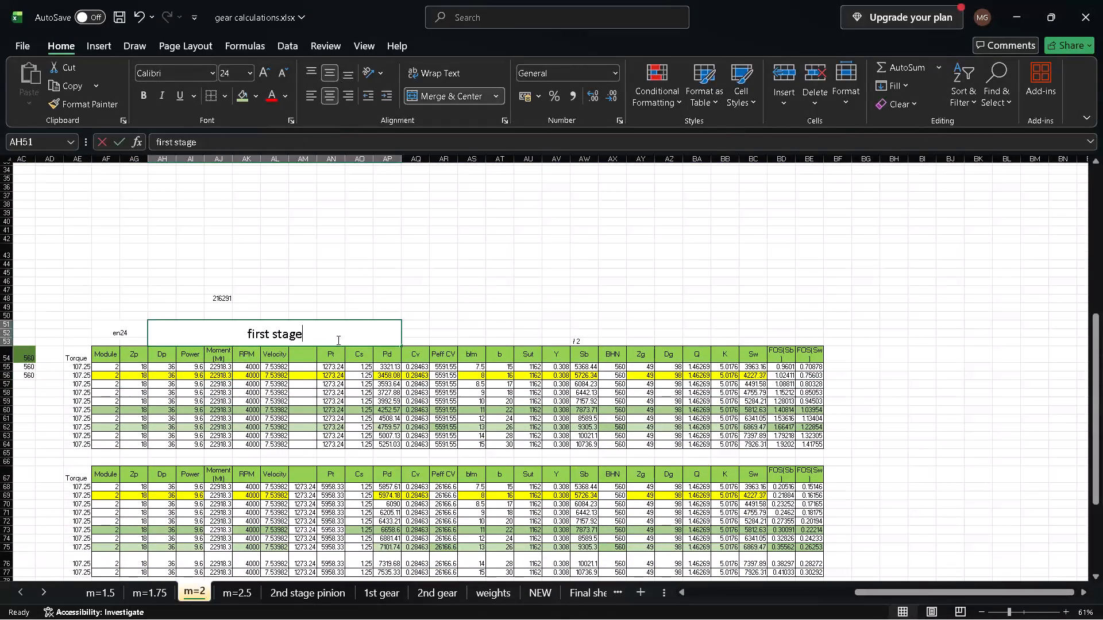
pyautogui.press('space')
pyautogui.write('pinion')
pyautogui.press('Return')
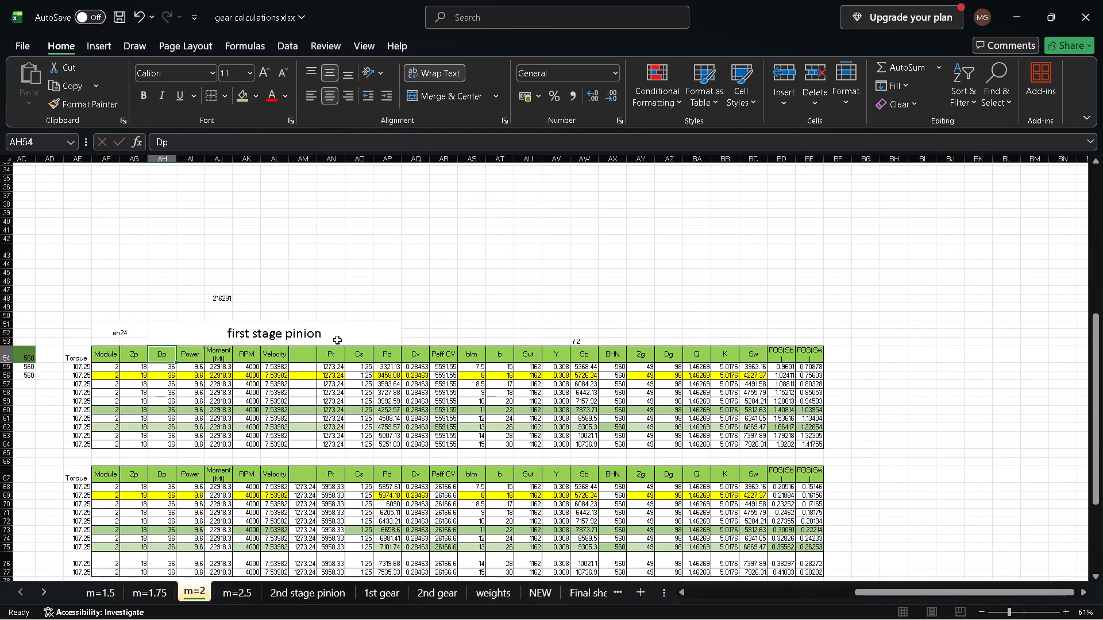
# Change the title in AJ78, above the pasted gear table, to "first stage gear".
pyautogui.scroll(-2, 337, 340)
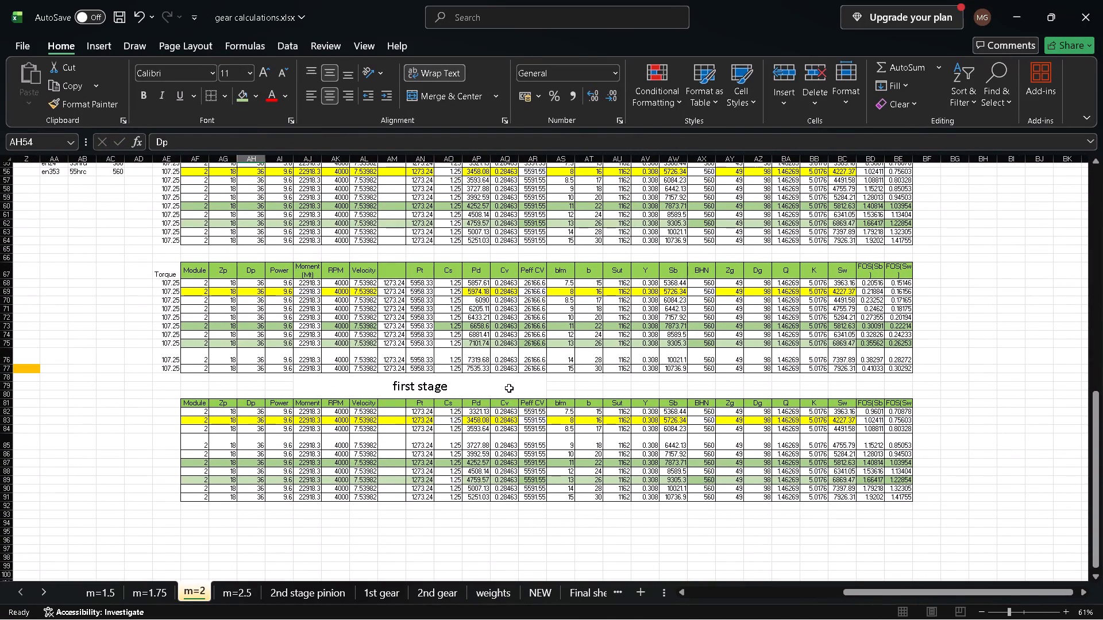
pyautogui.doubleClick(509, 388)
pyautogui.write('gear')
pyautogui.press('Return')
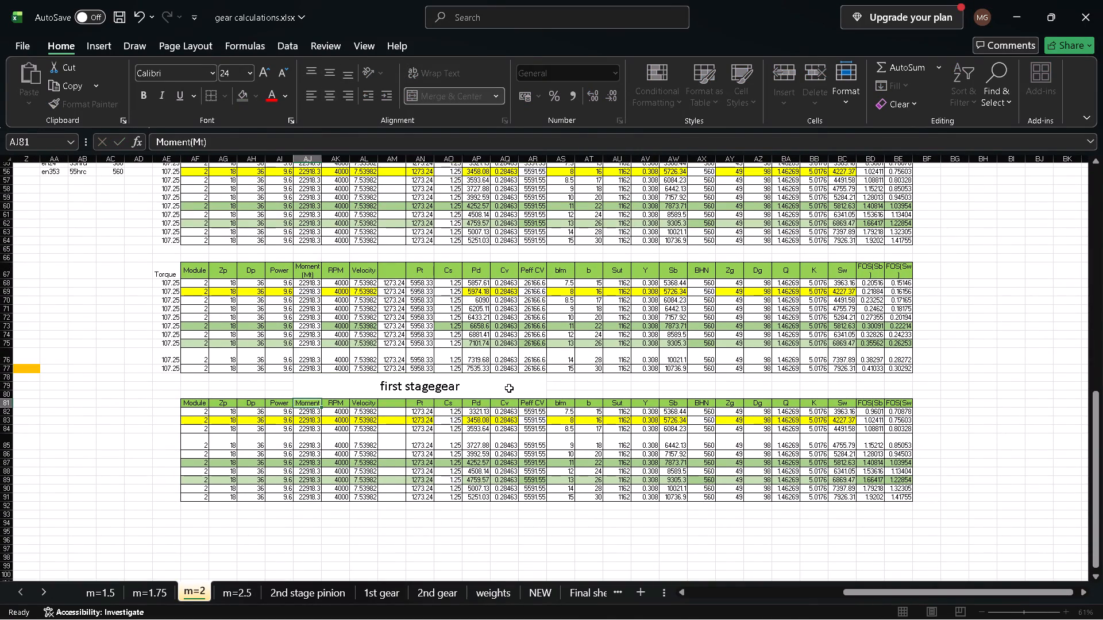
pyautogui.doubleClick(437, 387)
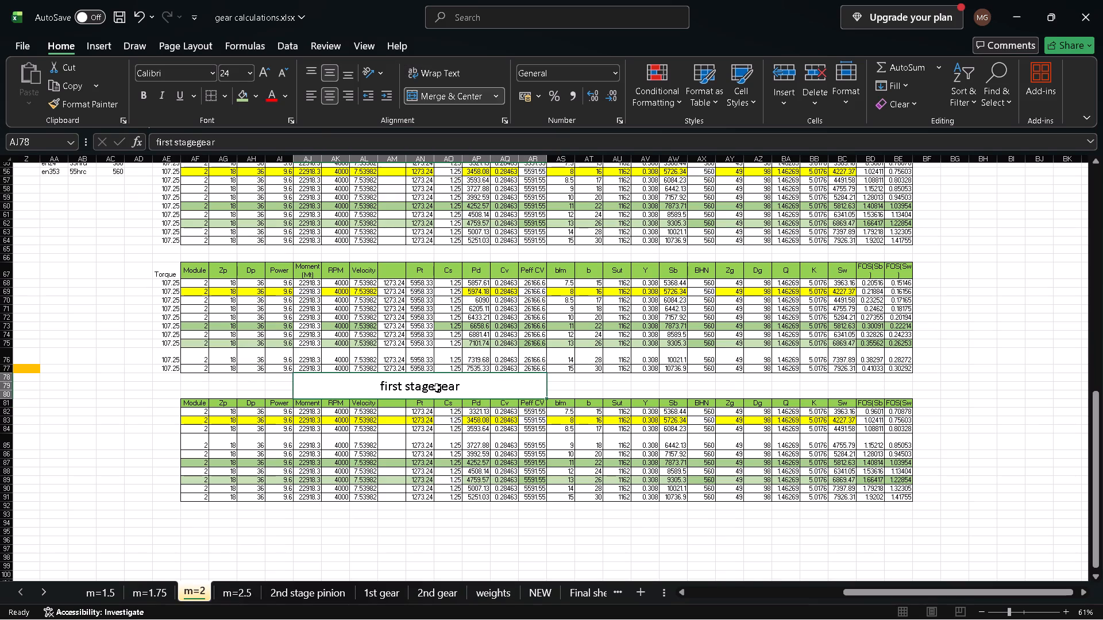
pyautogui.click(350, 384)
pyautogui.press('space')
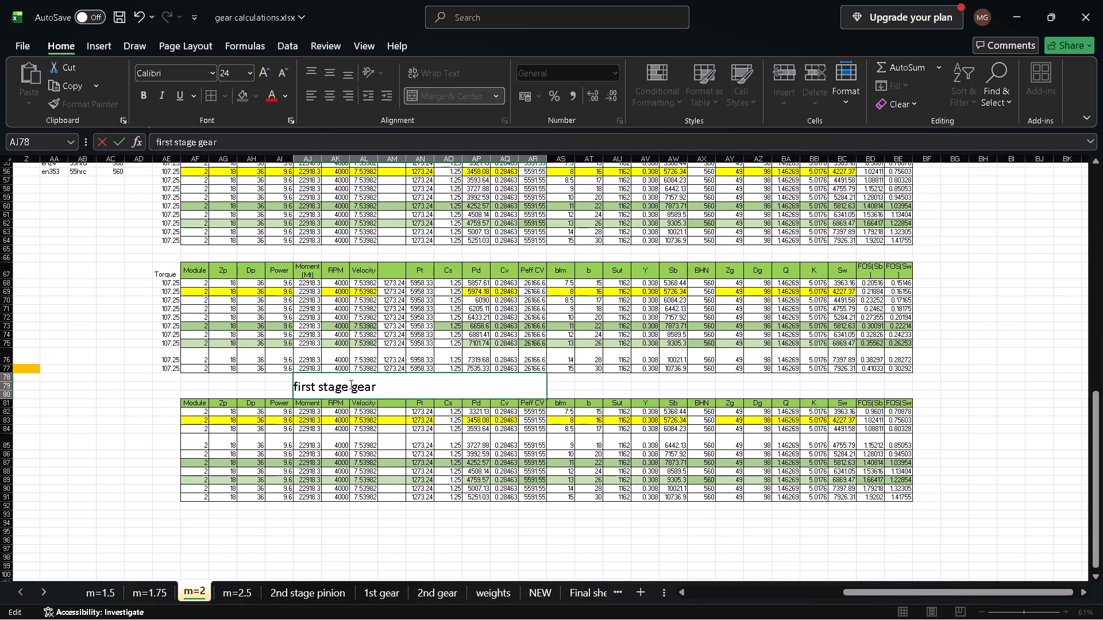
pyautogui.press('Return')
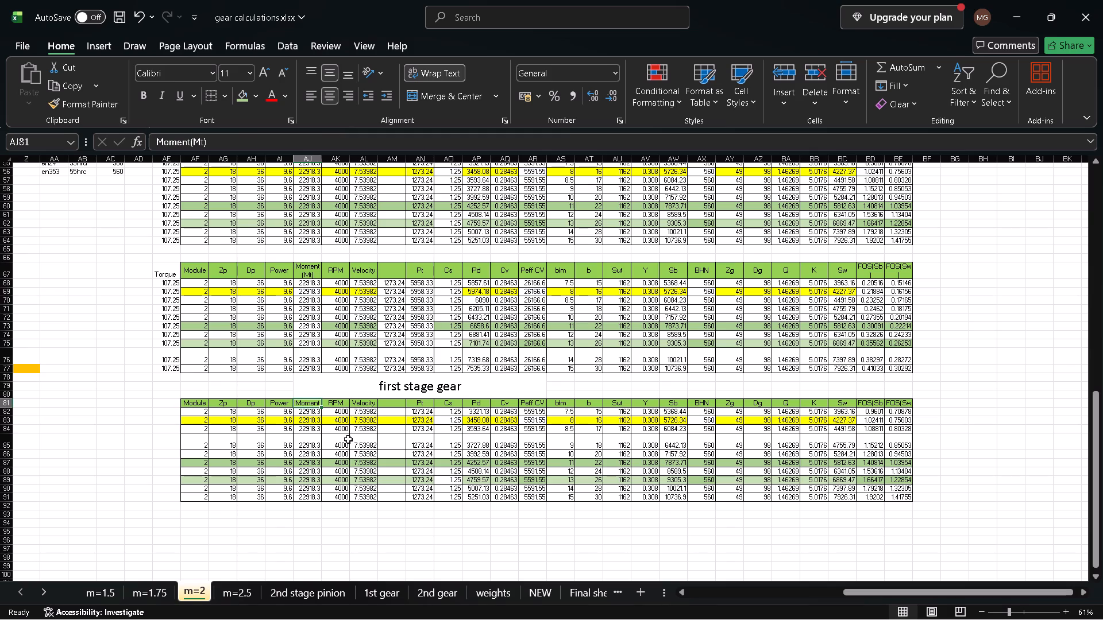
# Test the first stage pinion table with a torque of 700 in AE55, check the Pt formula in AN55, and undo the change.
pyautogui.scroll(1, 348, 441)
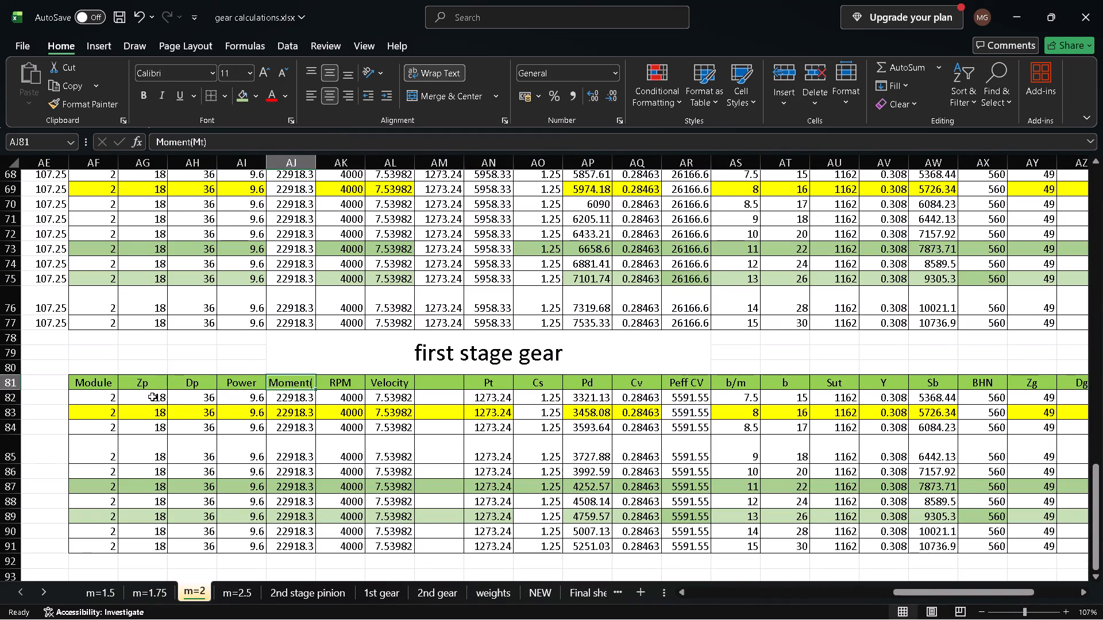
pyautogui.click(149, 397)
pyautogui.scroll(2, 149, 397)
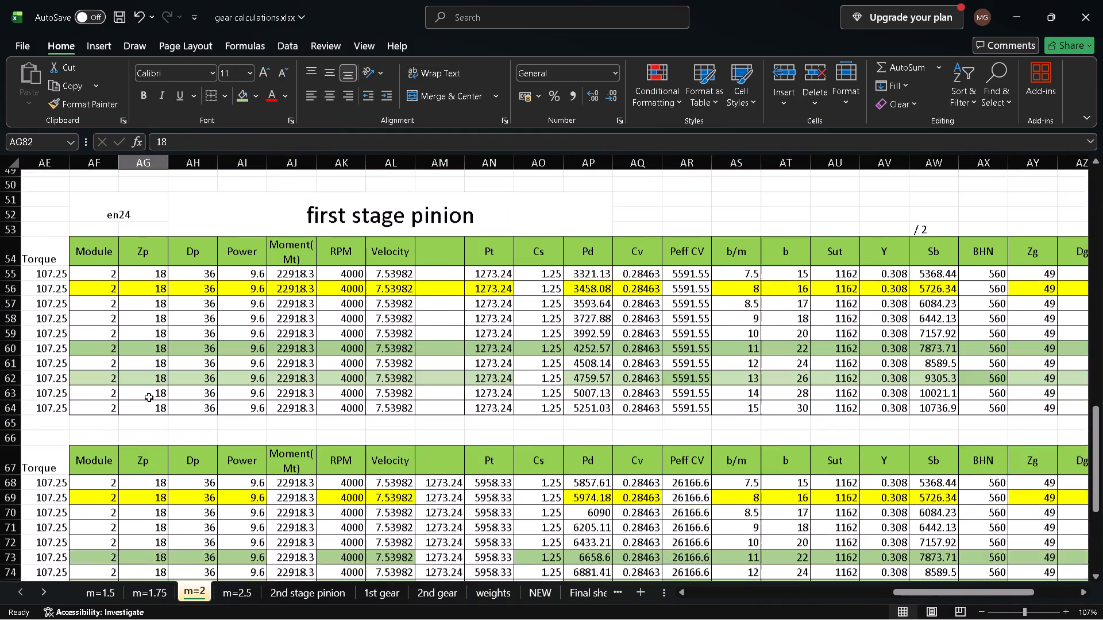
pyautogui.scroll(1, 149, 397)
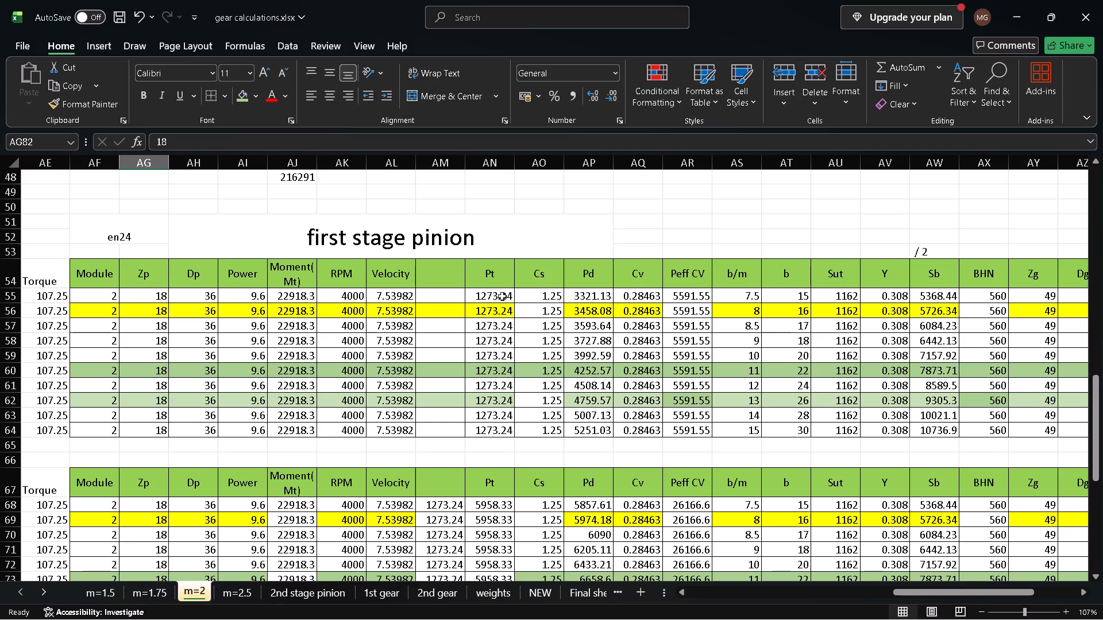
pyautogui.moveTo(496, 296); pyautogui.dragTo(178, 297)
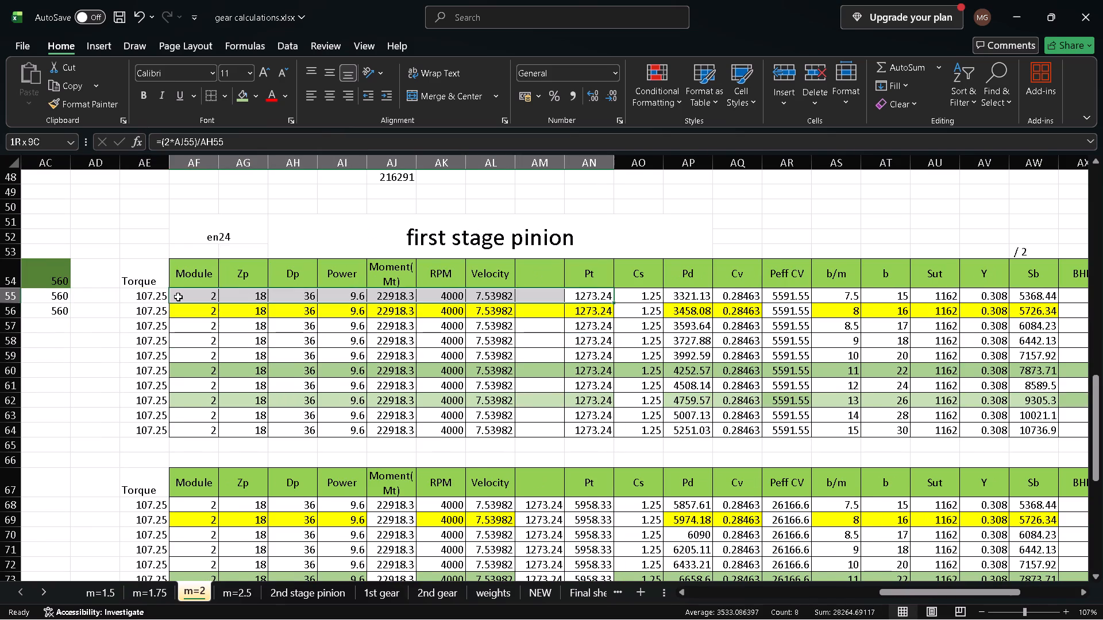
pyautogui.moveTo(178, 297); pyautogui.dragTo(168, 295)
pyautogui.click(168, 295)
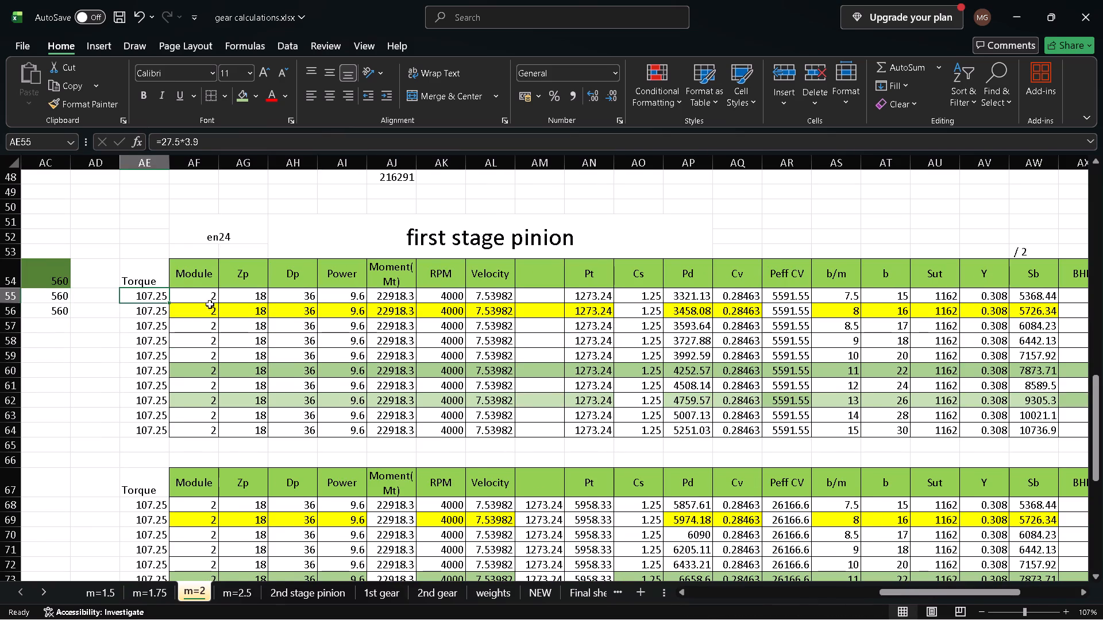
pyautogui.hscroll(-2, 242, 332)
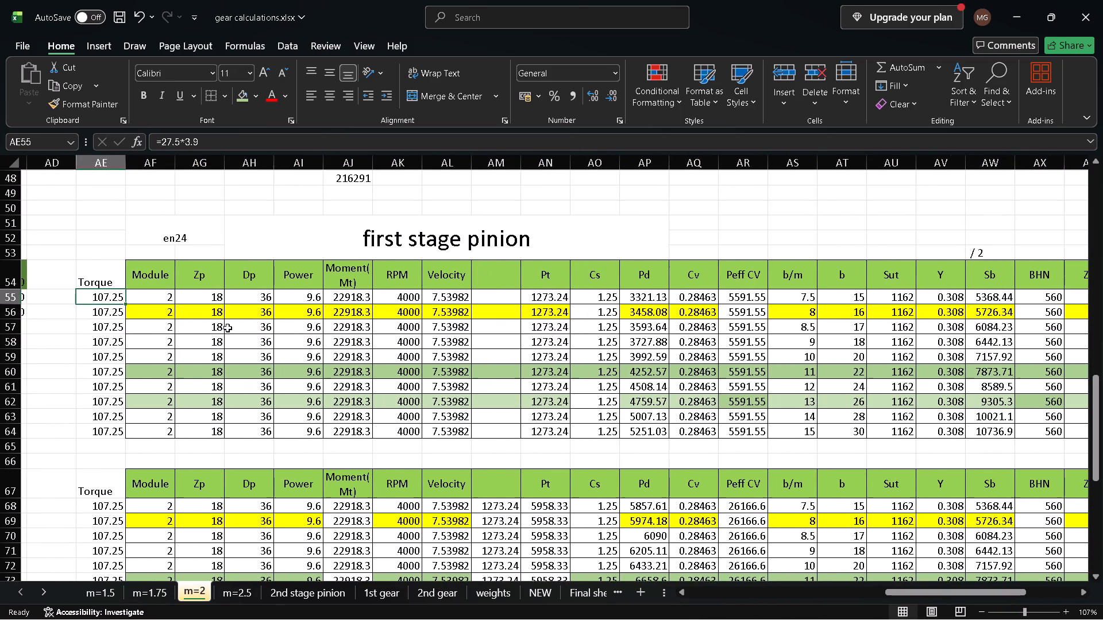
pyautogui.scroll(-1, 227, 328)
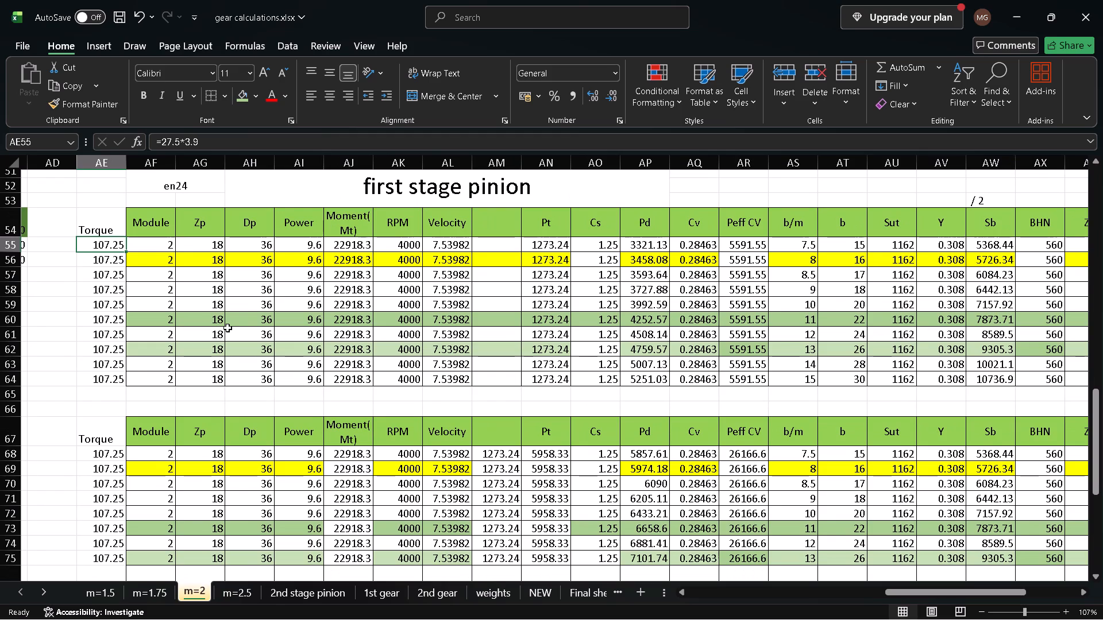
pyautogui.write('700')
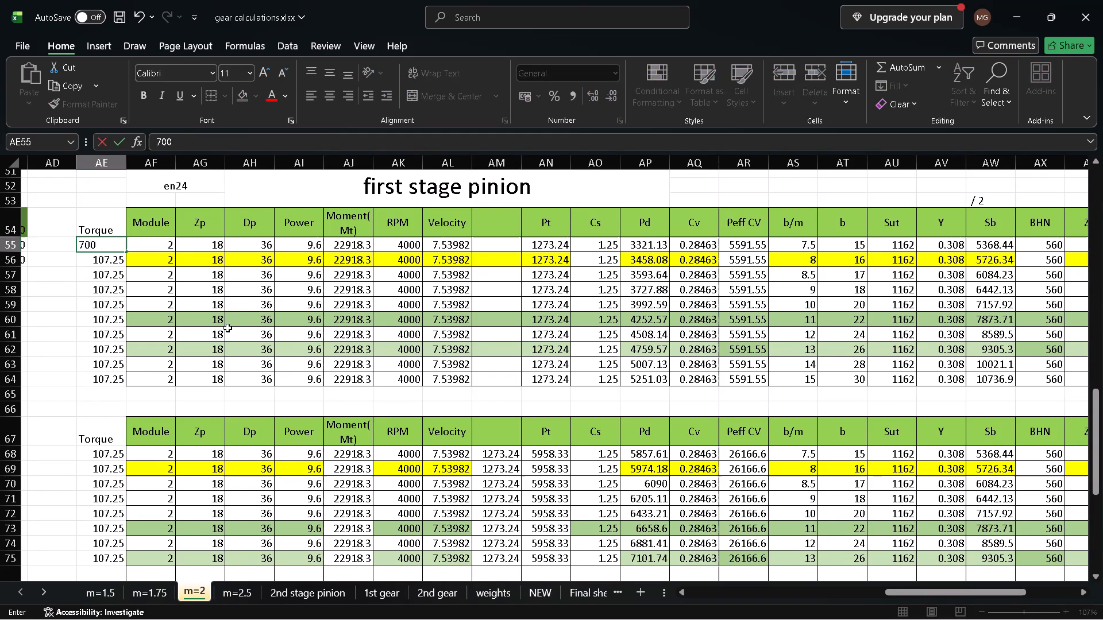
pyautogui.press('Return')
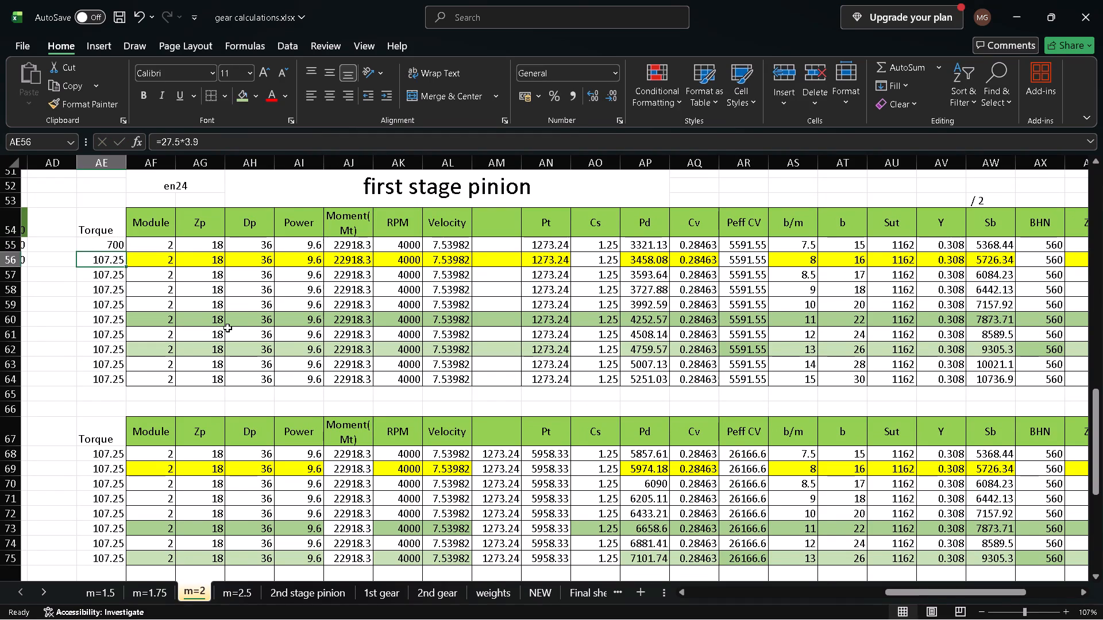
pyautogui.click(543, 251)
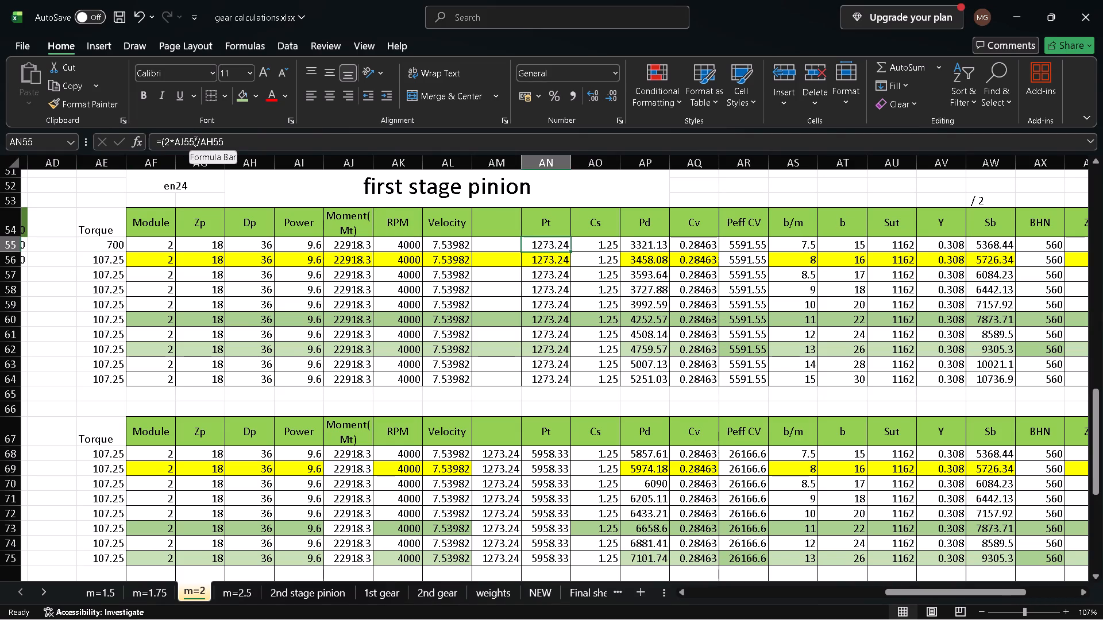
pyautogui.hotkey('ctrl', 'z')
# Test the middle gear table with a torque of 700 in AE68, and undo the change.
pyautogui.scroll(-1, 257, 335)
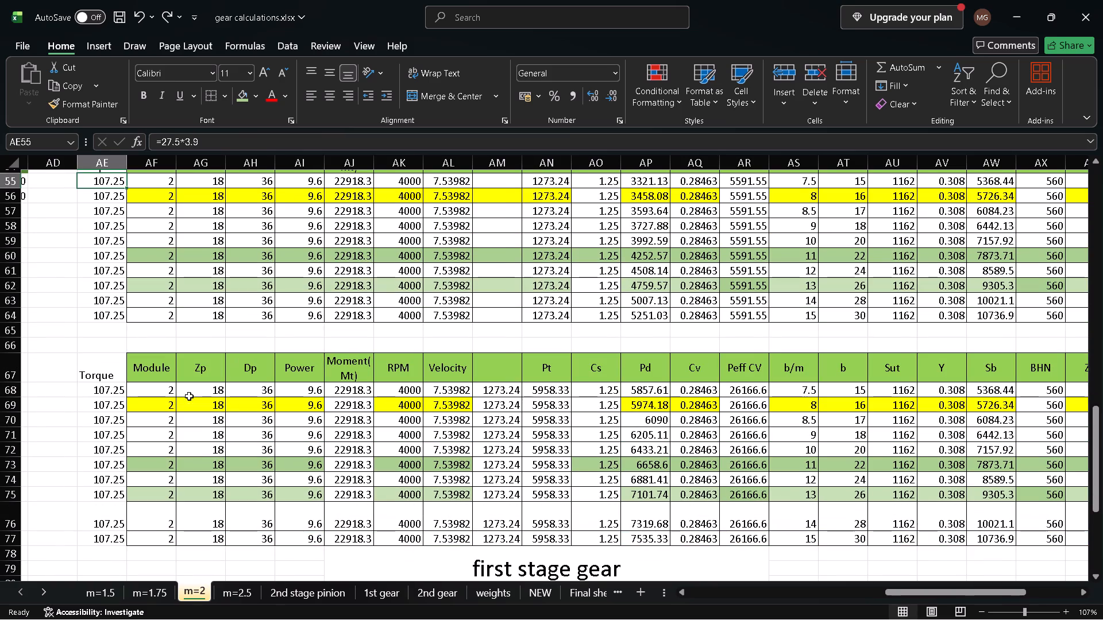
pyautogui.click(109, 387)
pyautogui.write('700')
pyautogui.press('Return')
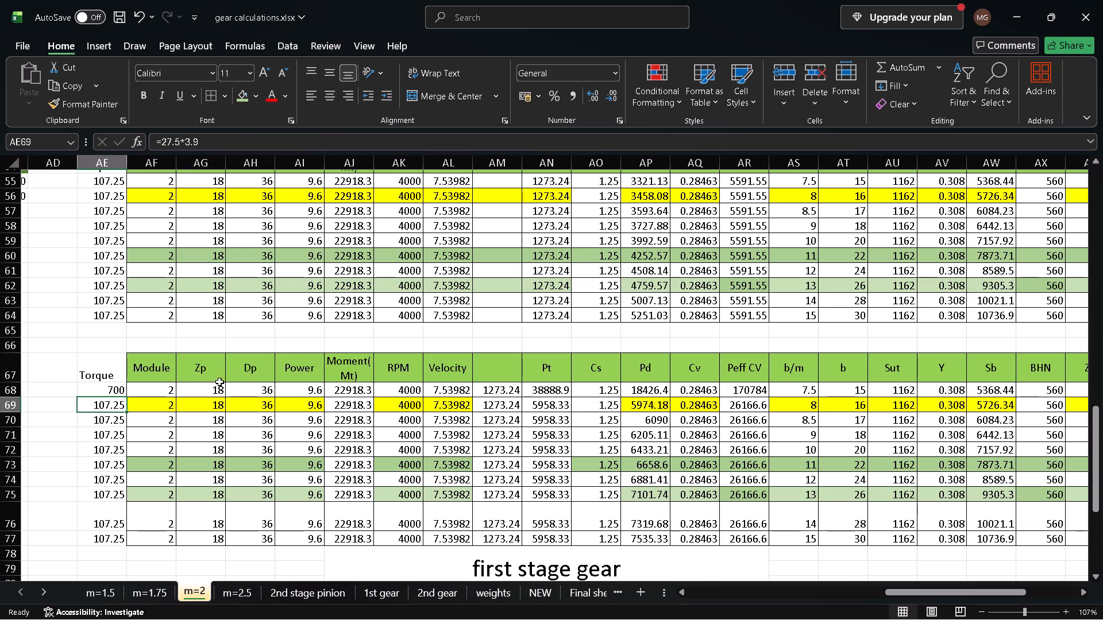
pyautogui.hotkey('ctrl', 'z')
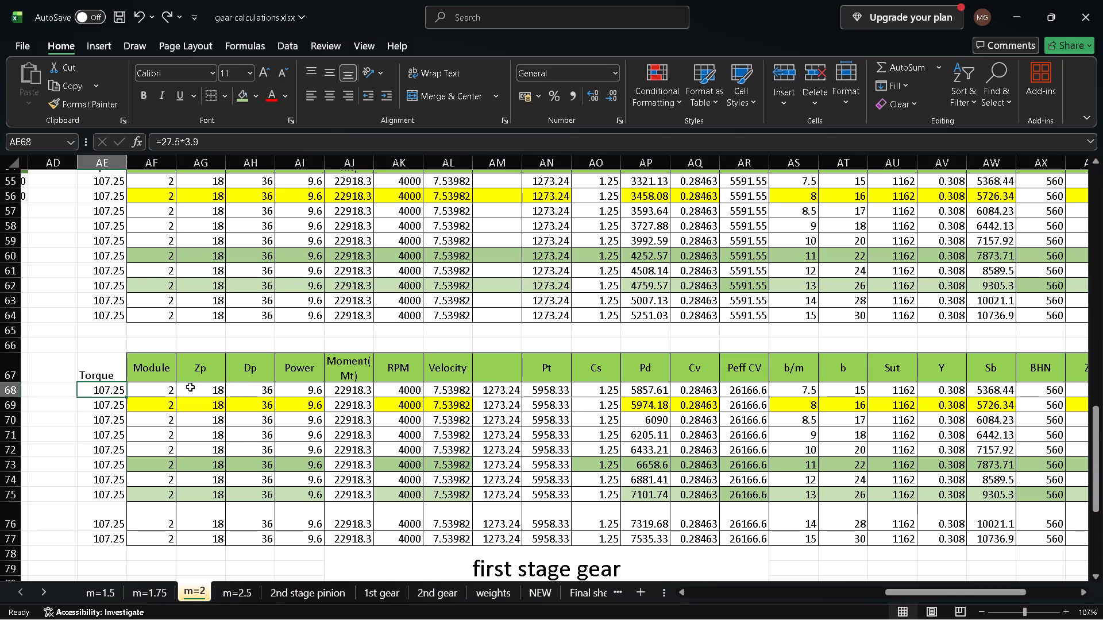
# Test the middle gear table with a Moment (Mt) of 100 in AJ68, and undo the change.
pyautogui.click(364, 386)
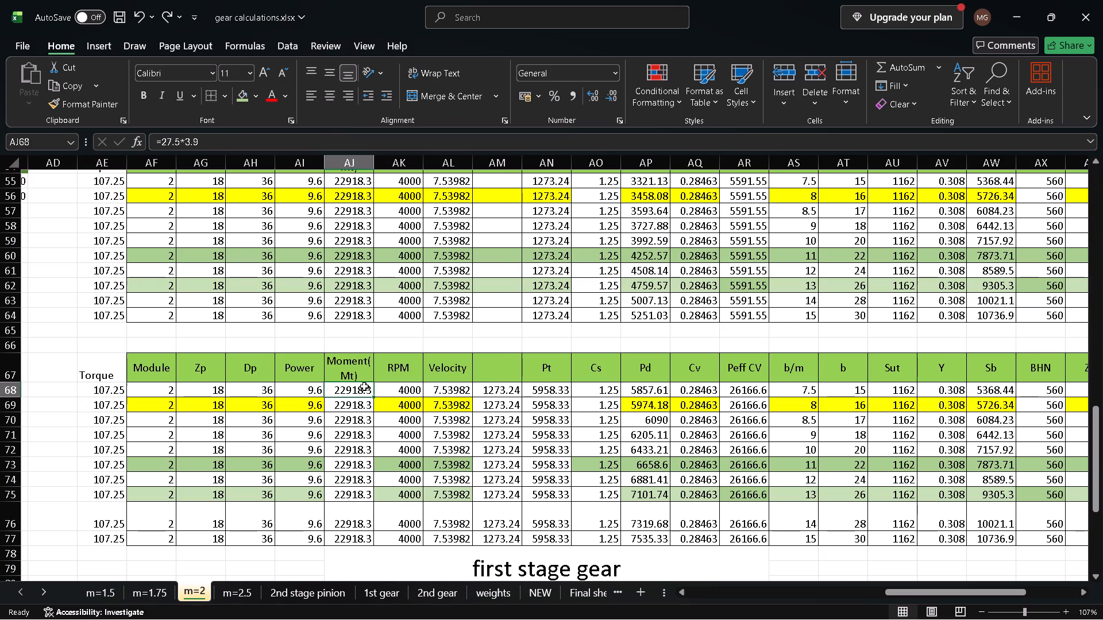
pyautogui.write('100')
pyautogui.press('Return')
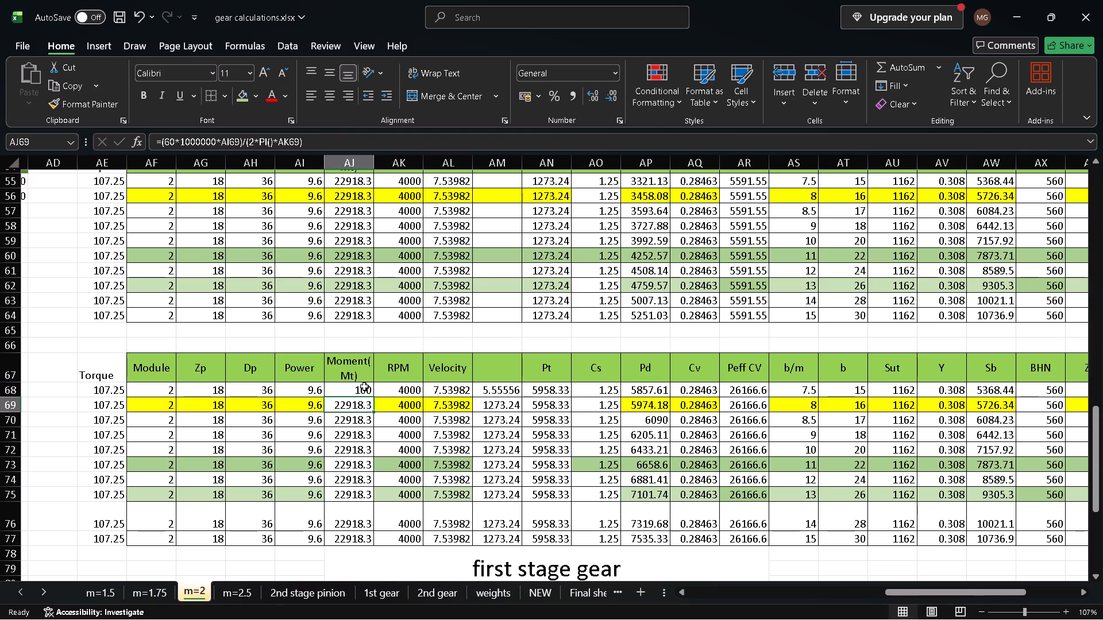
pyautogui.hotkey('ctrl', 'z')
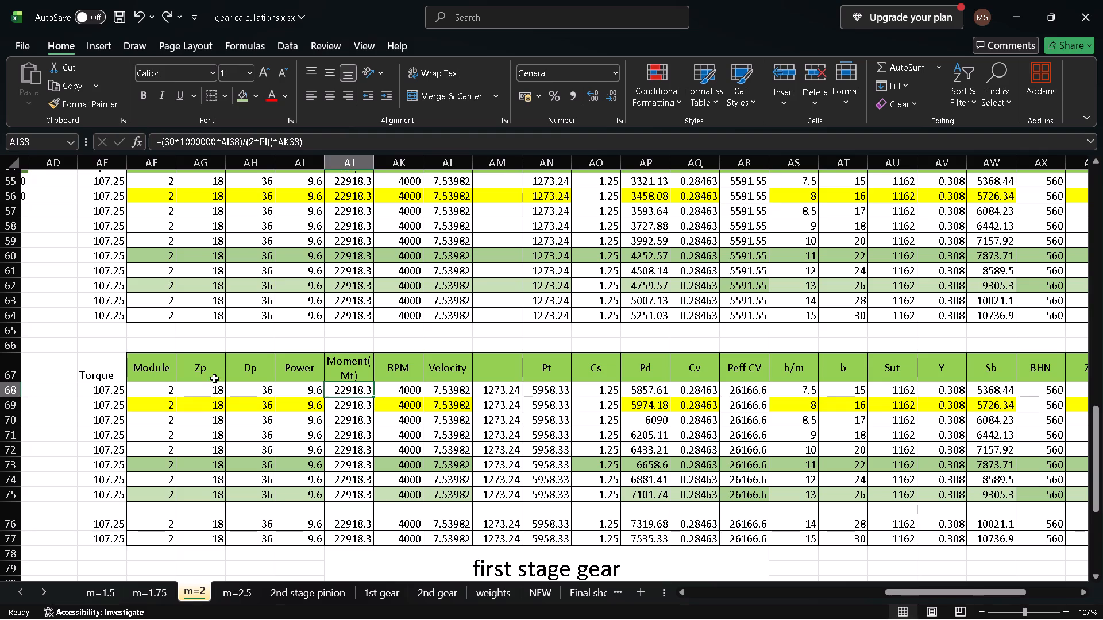
# Clear the Torque header and all torque values in AE54:AE64 beside the first stage pinion table.
pyautogui.scroll(1, 71, 359)
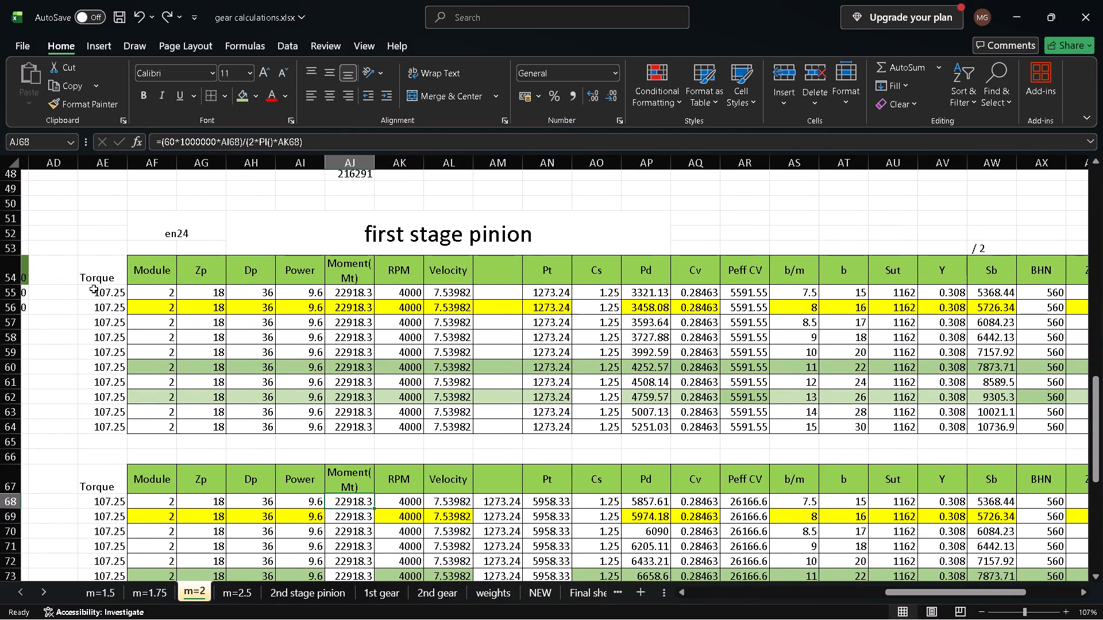
pyautogui.click(99, 274)
pyautogui.hotkey('ctrl', 'shift', 'Down')
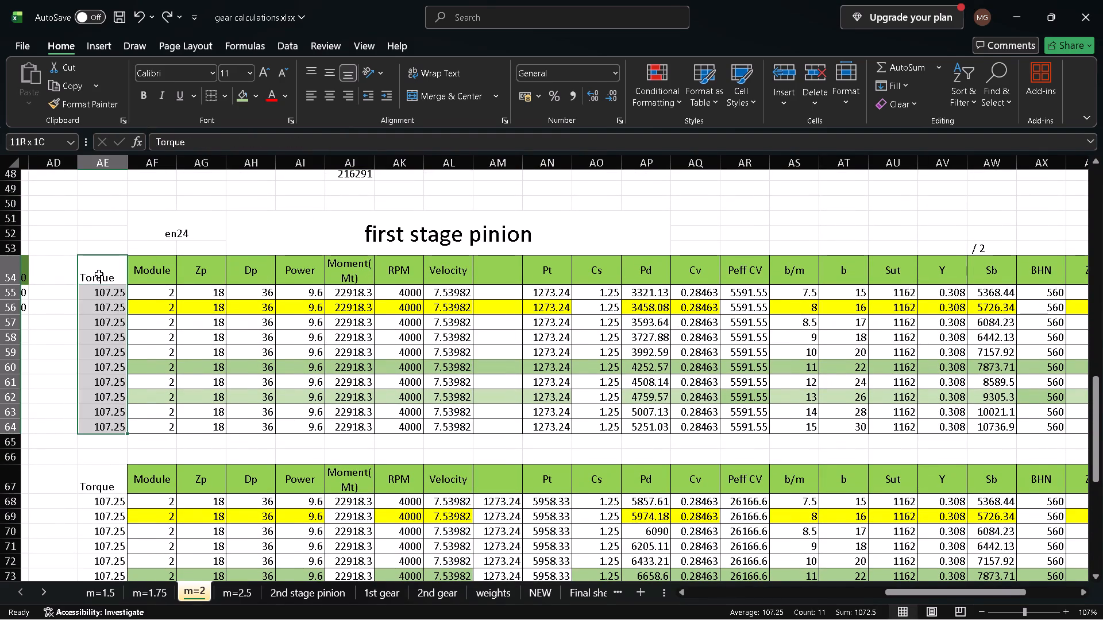
pyautogui.press('Delete')
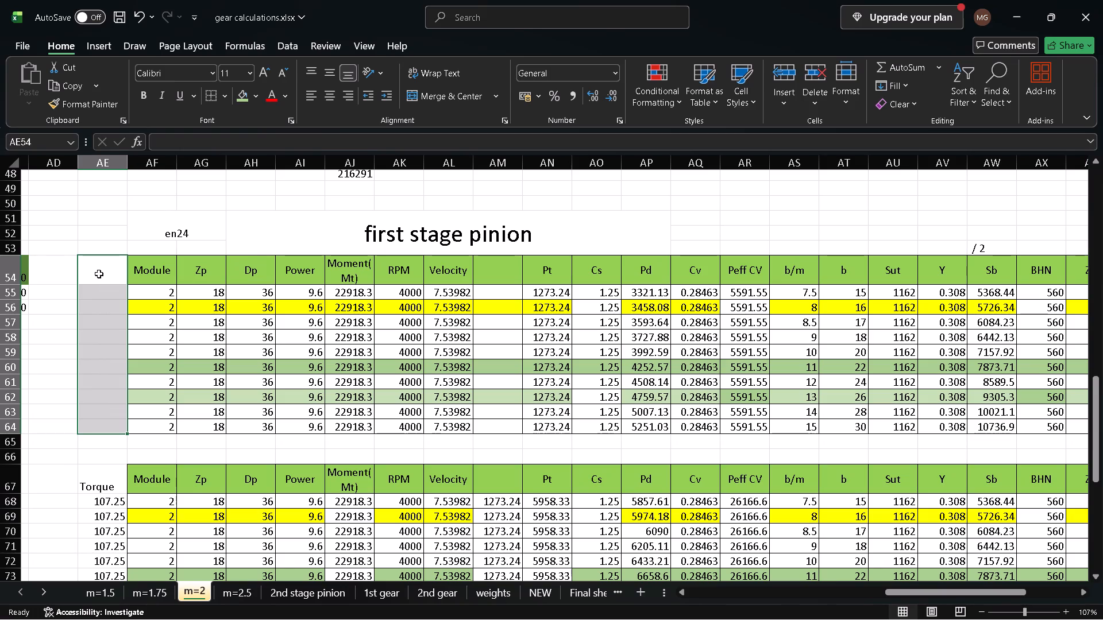
pyautogui.click(125, 440)
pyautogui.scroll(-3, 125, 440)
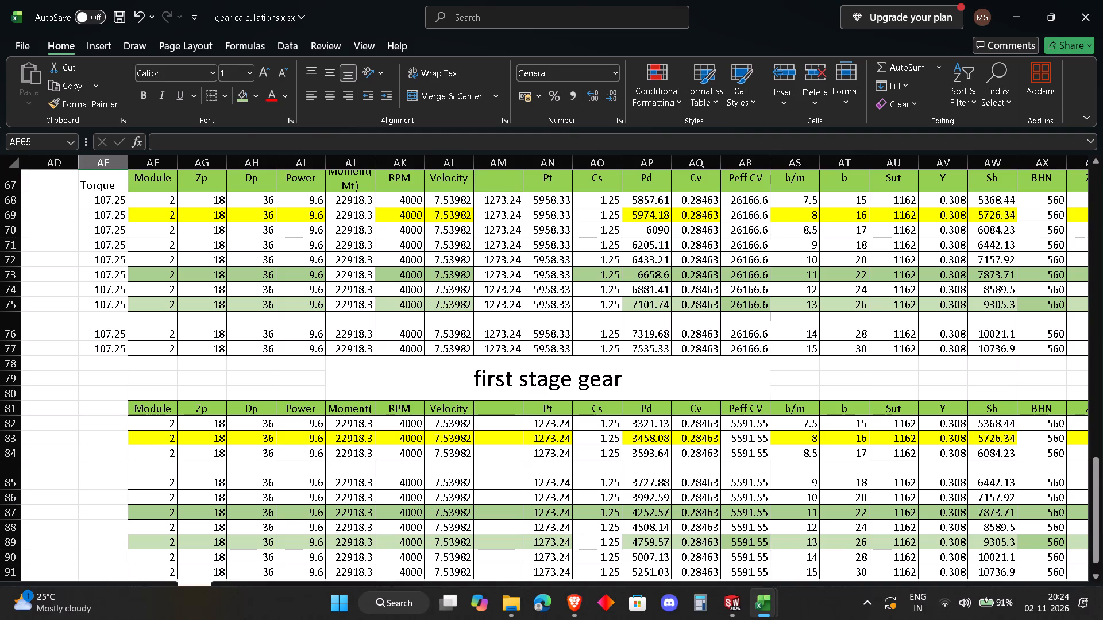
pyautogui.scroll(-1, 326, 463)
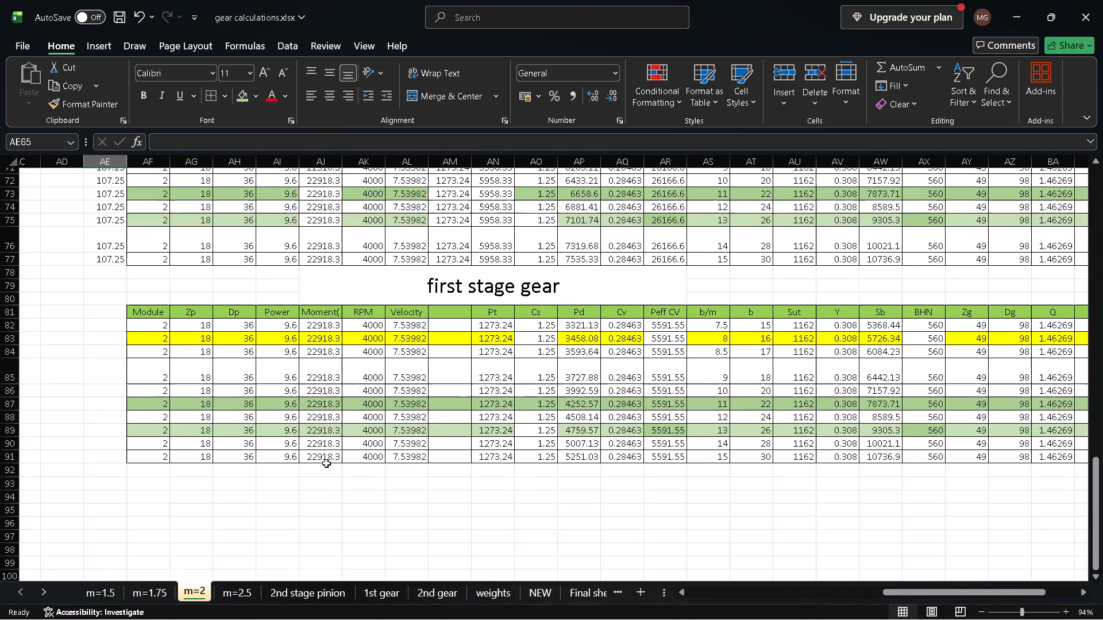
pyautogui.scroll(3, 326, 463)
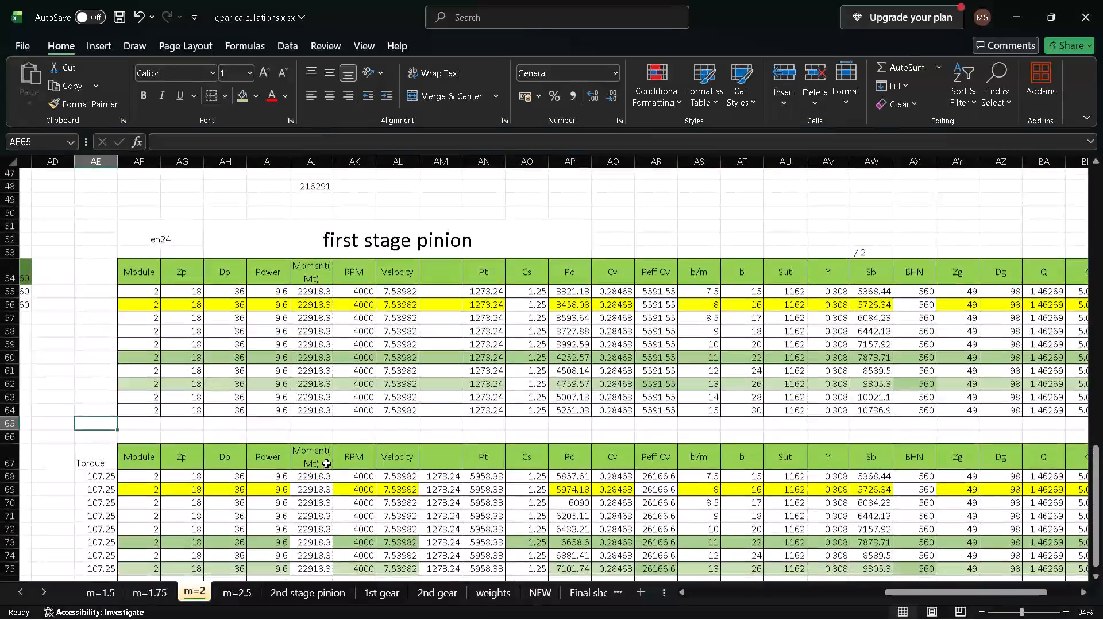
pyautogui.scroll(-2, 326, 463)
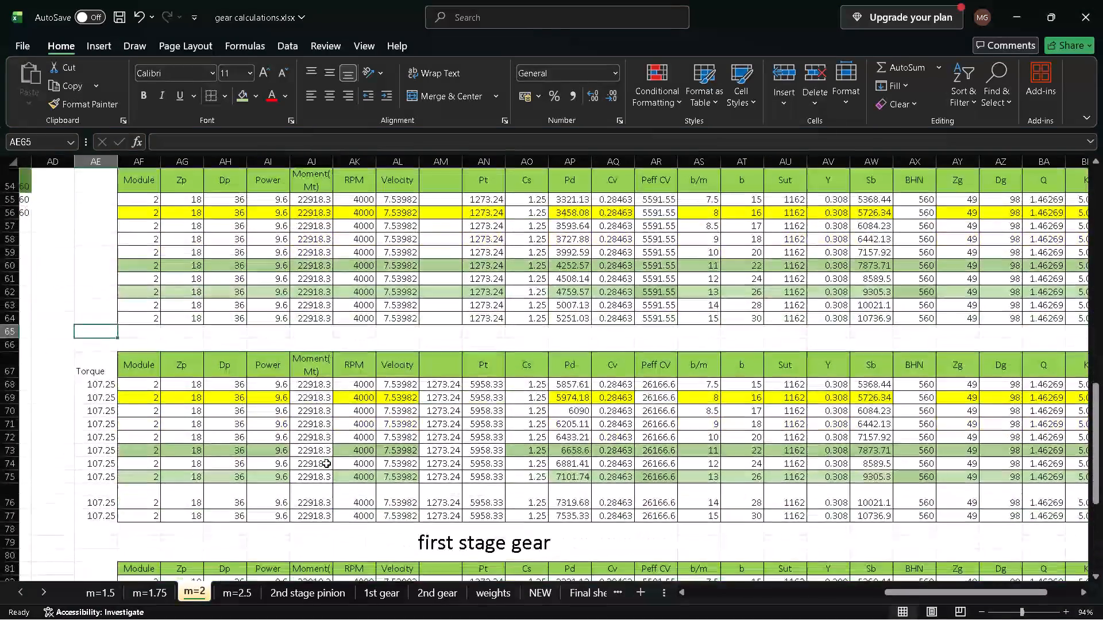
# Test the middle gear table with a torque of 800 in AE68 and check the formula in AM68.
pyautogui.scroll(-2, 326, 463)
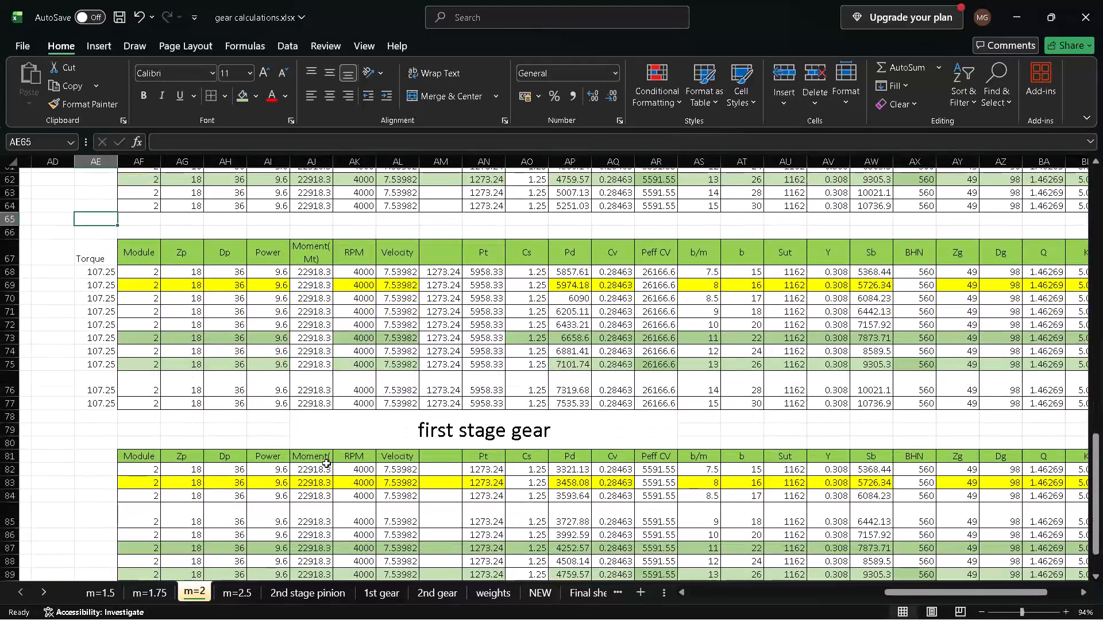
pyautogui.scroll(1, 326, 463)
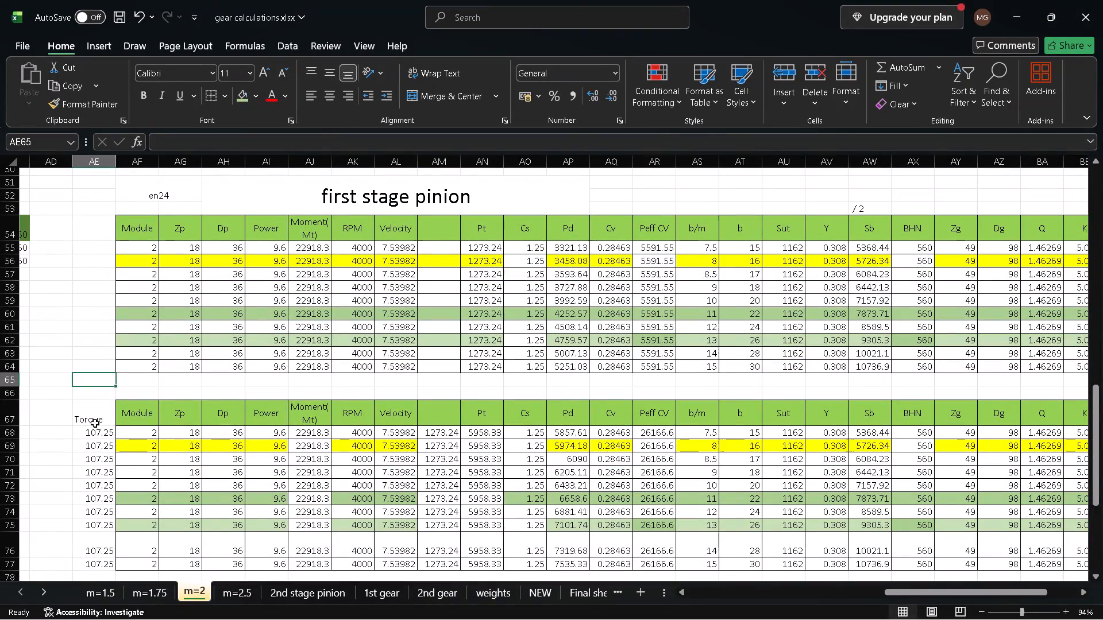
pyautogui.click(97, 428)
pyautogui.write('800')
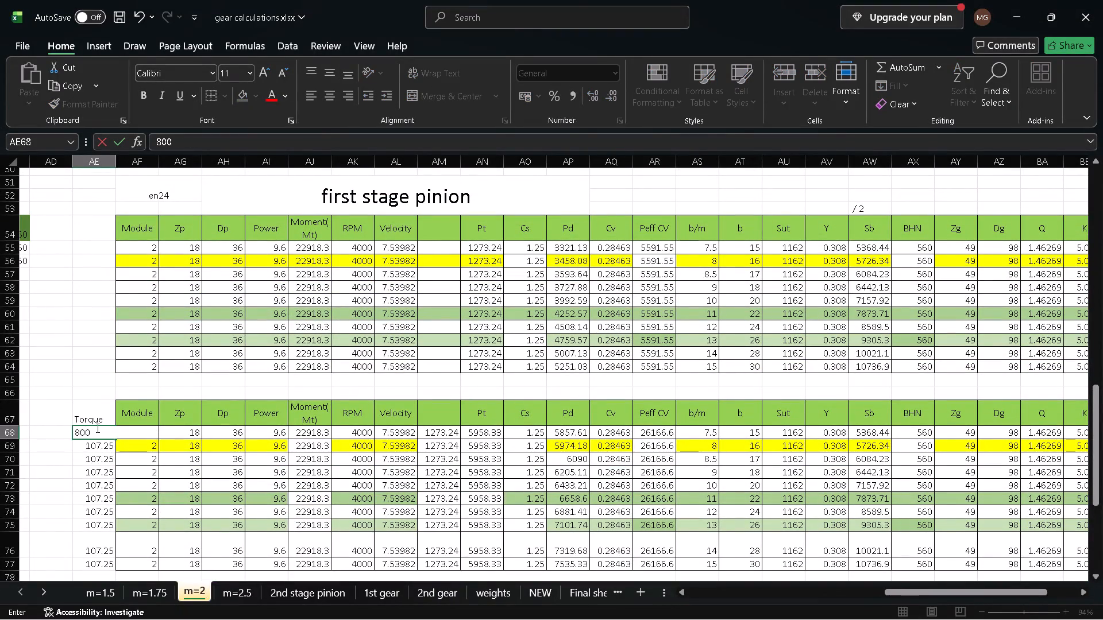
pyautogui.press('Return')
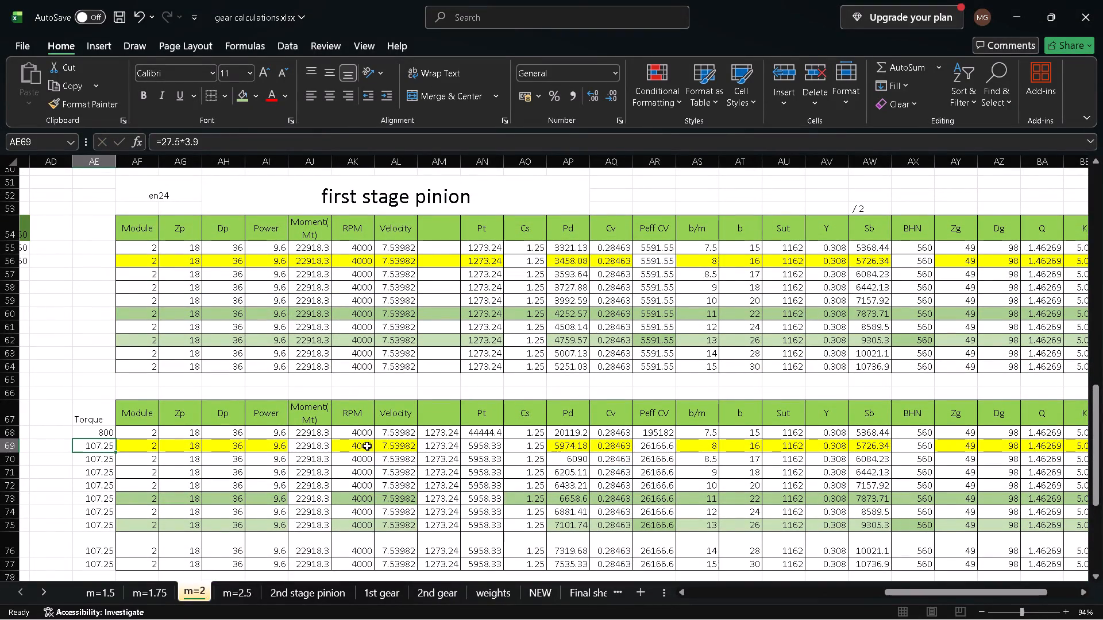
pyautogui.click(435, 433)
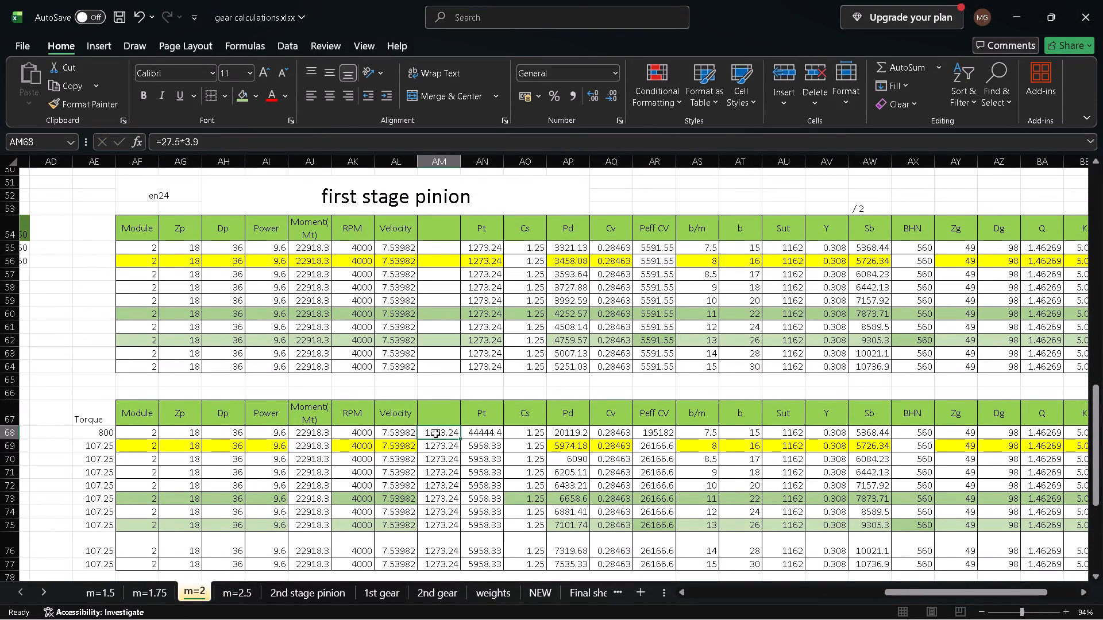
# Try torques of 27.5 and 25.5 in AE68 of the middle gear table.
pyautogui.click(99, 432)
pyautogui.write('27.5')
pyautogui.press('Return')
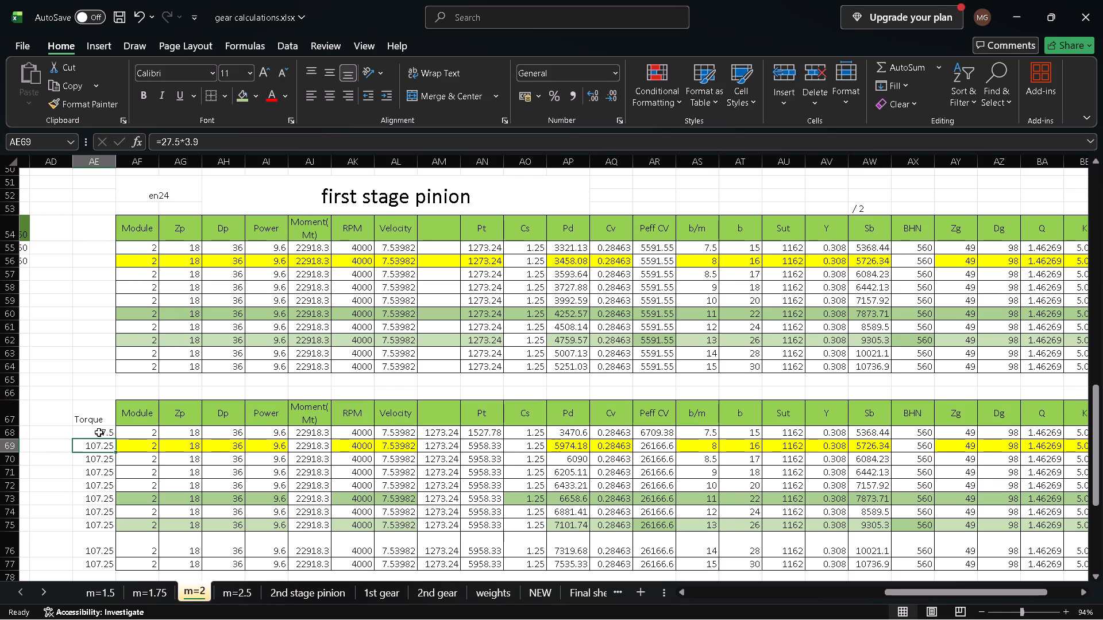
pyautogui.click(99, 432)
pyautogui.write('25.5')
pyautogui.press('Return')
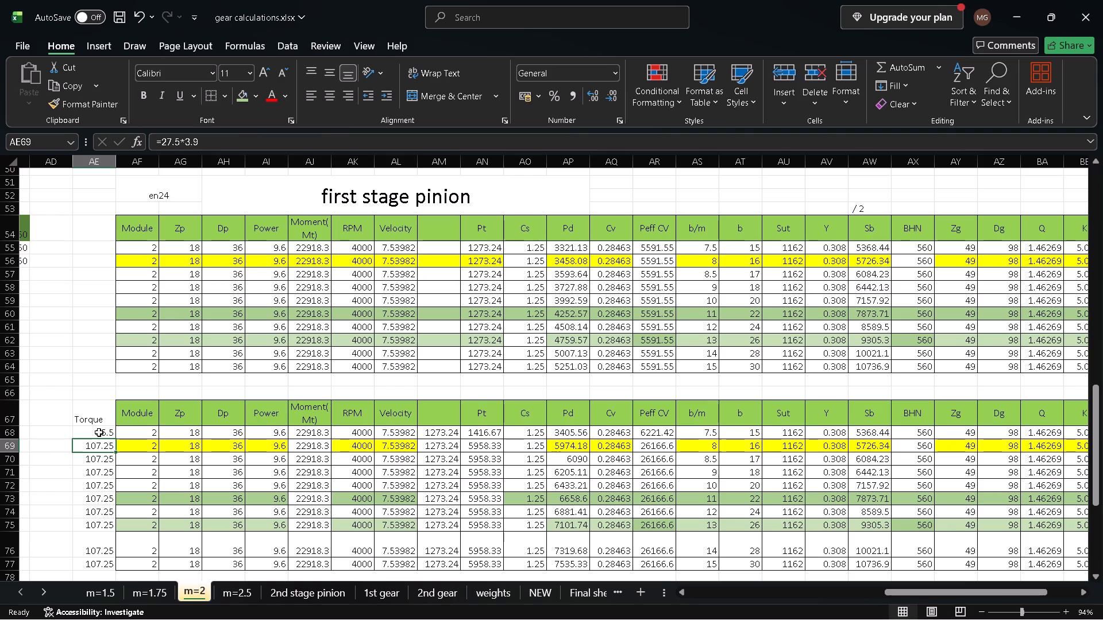
# Compare the torque-based Pt formula in AN68 with the moment-based formula in the unlabelled column's AM68.
pyautogui.click(99, 432)
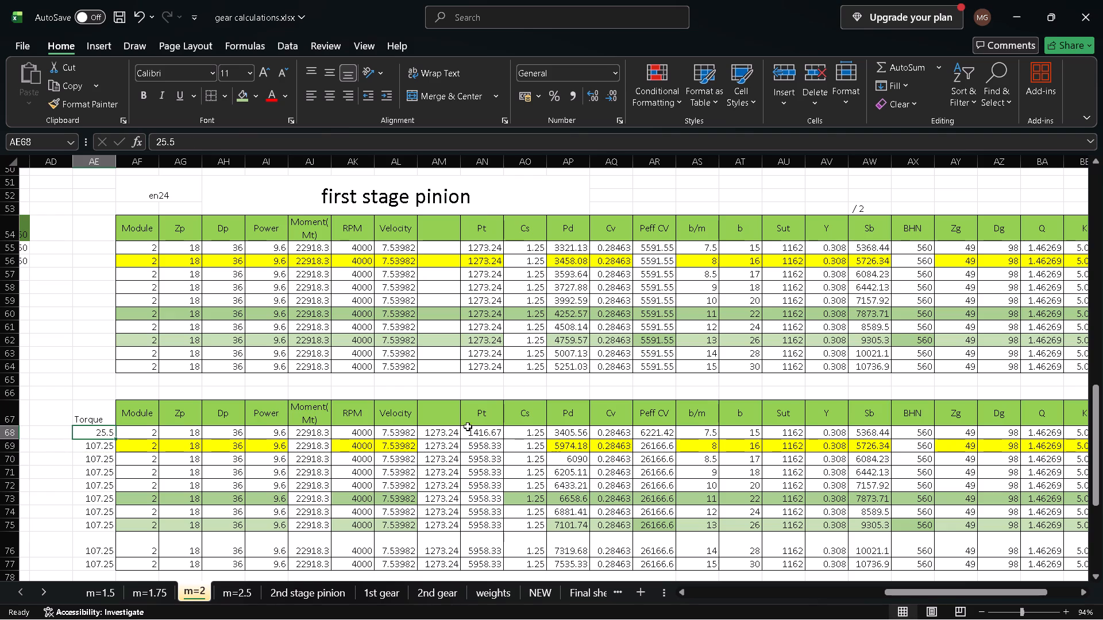
pyautogui.click(480, 435)
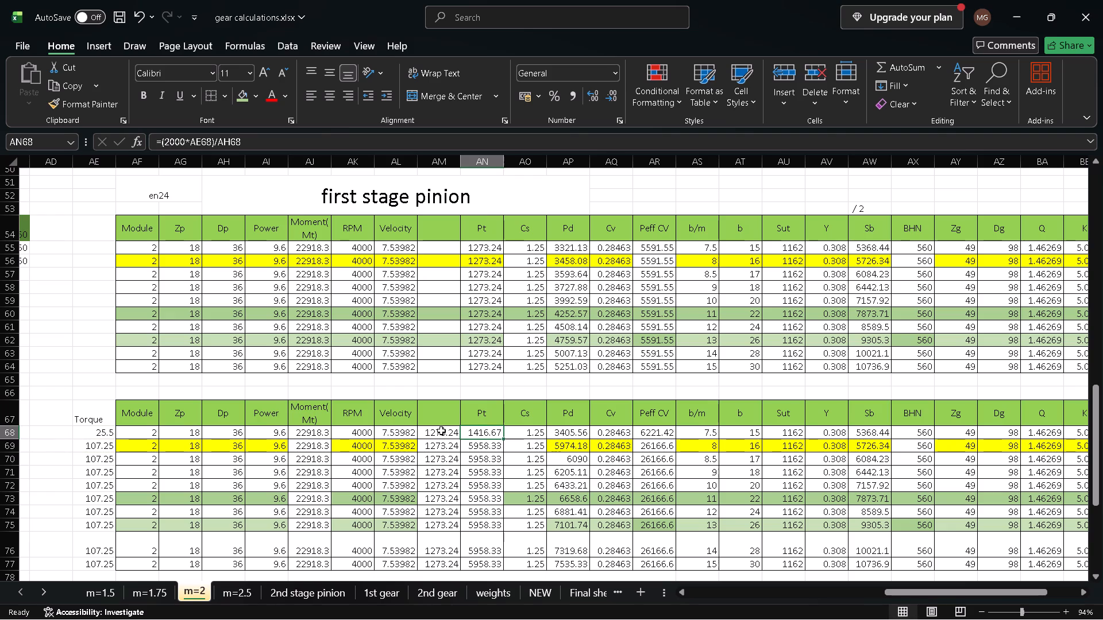
pyautogui.click(434, 431)
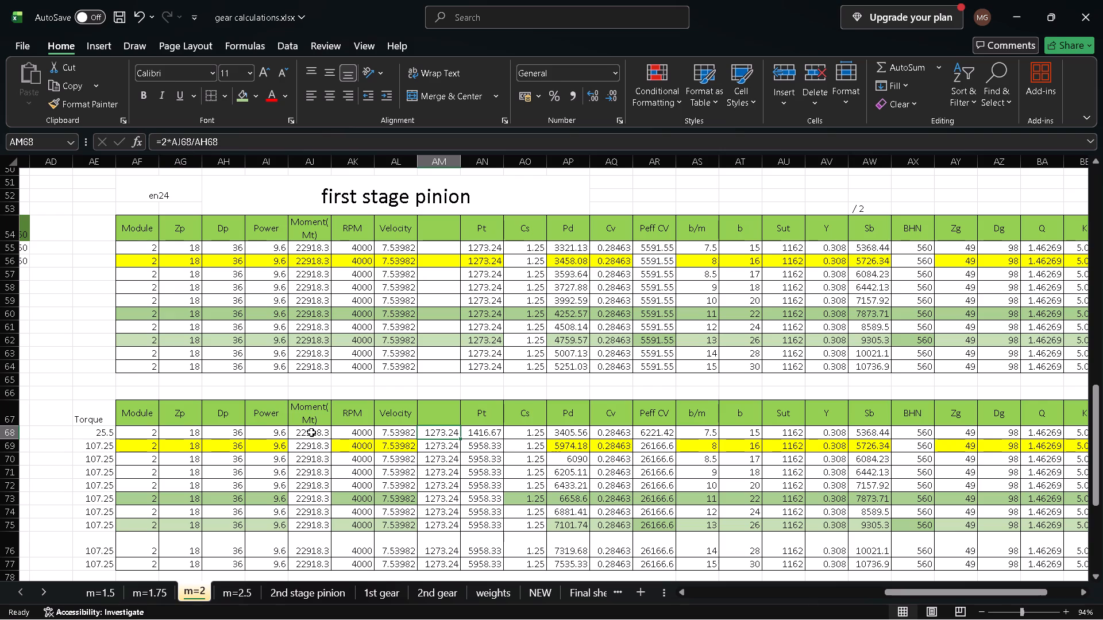
pyautogui.click(446, 414)
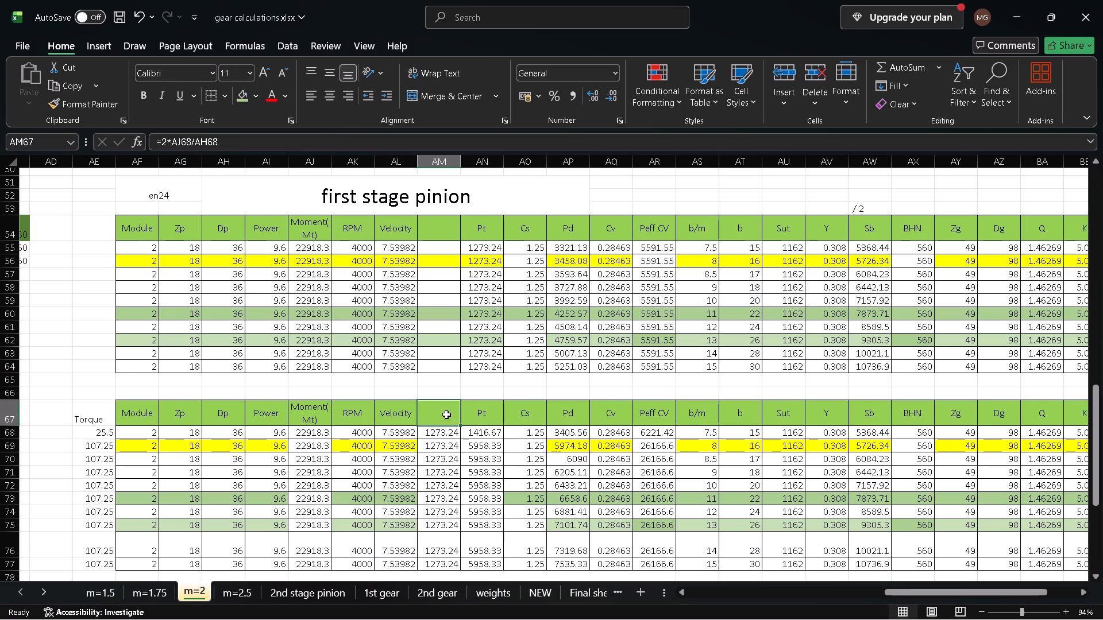
pyautogui.click(480, 434)
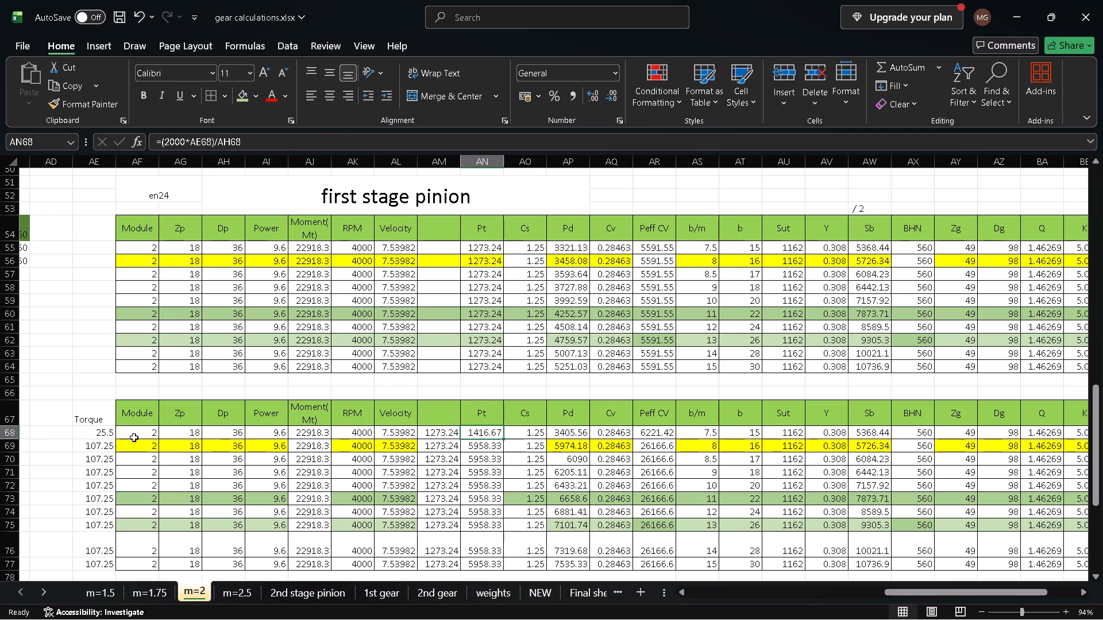
pyautogui.tripleClick(439, 418)
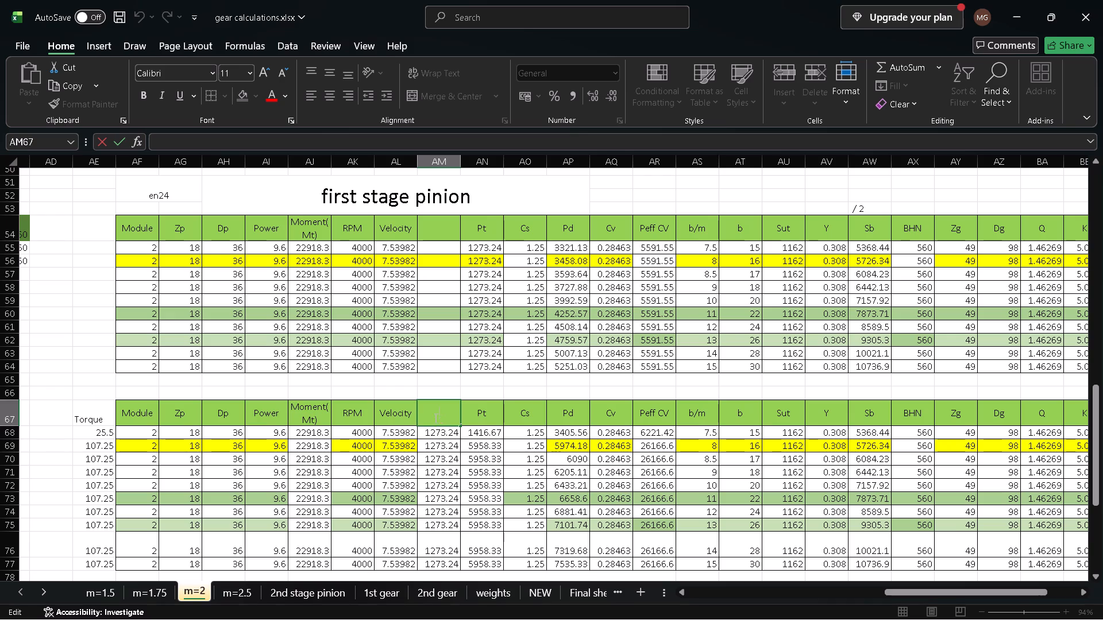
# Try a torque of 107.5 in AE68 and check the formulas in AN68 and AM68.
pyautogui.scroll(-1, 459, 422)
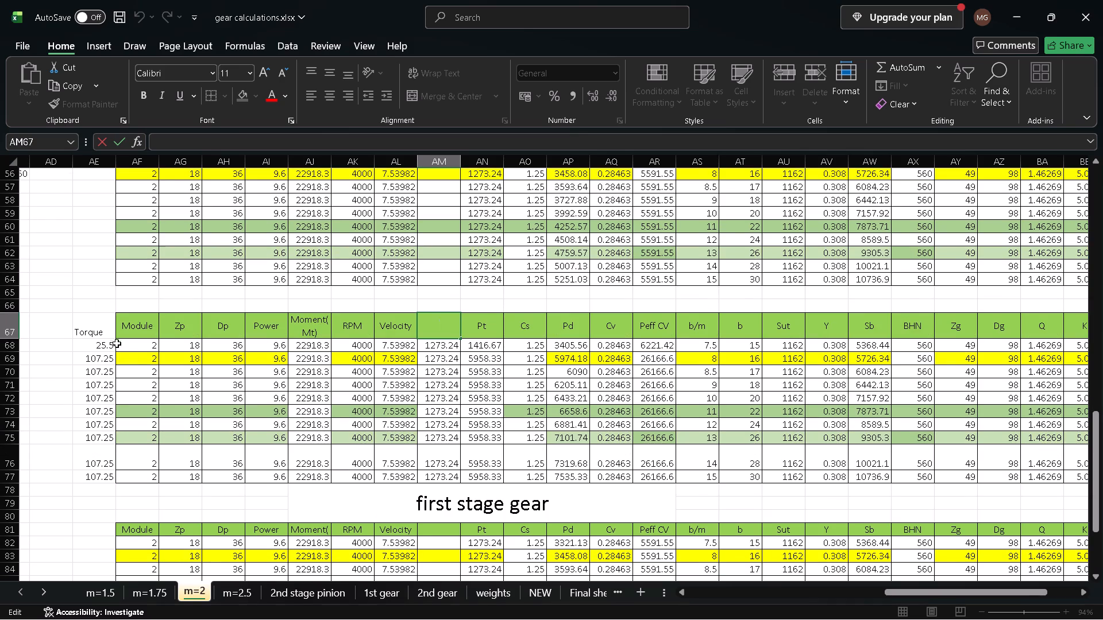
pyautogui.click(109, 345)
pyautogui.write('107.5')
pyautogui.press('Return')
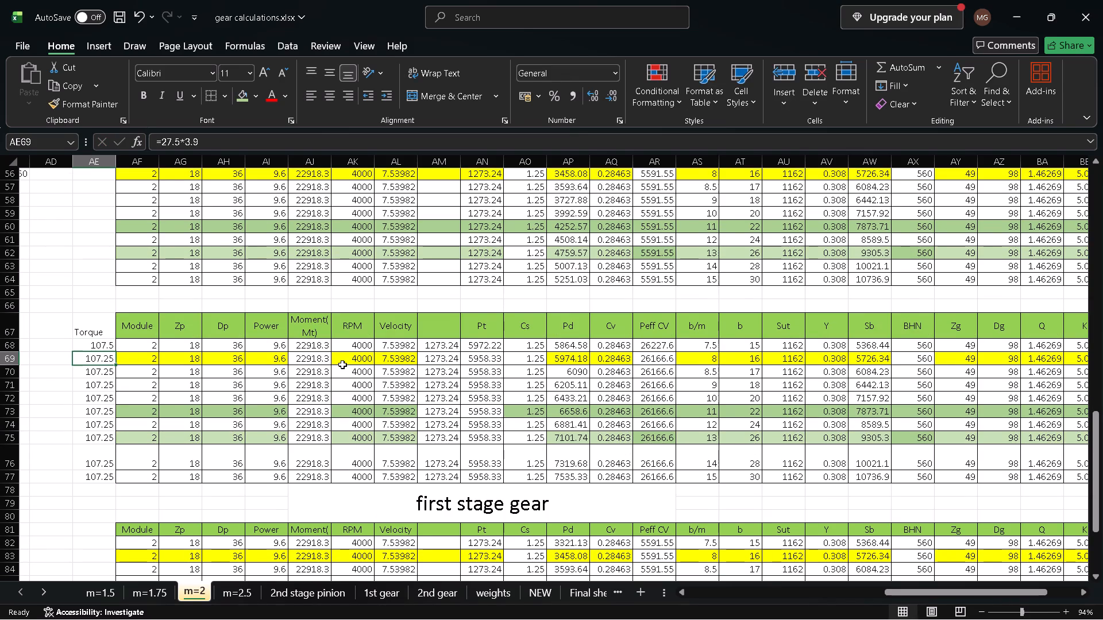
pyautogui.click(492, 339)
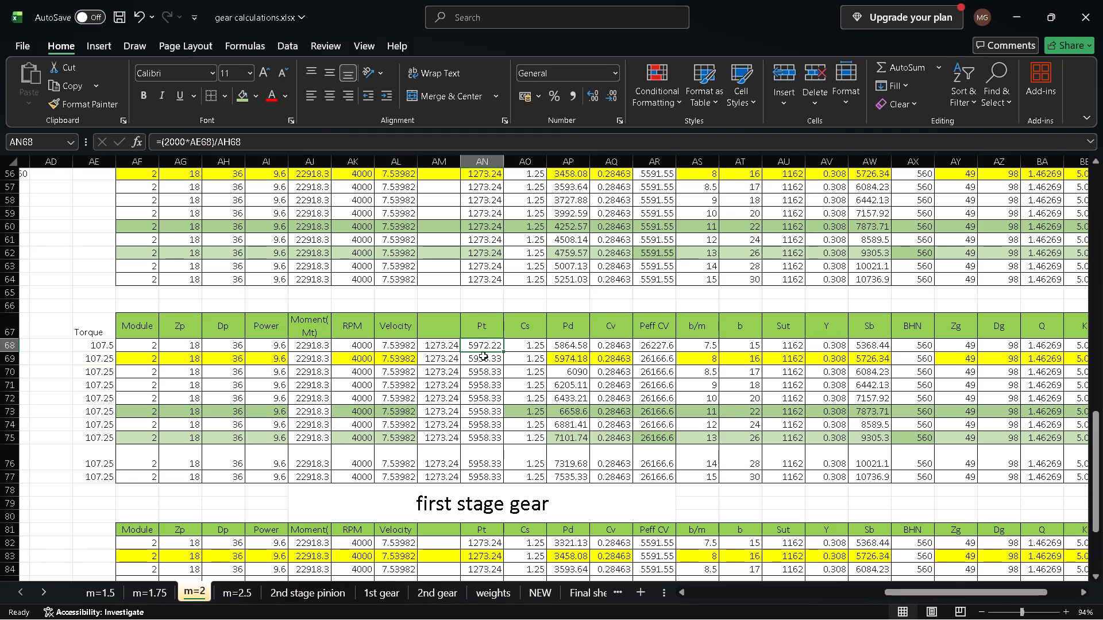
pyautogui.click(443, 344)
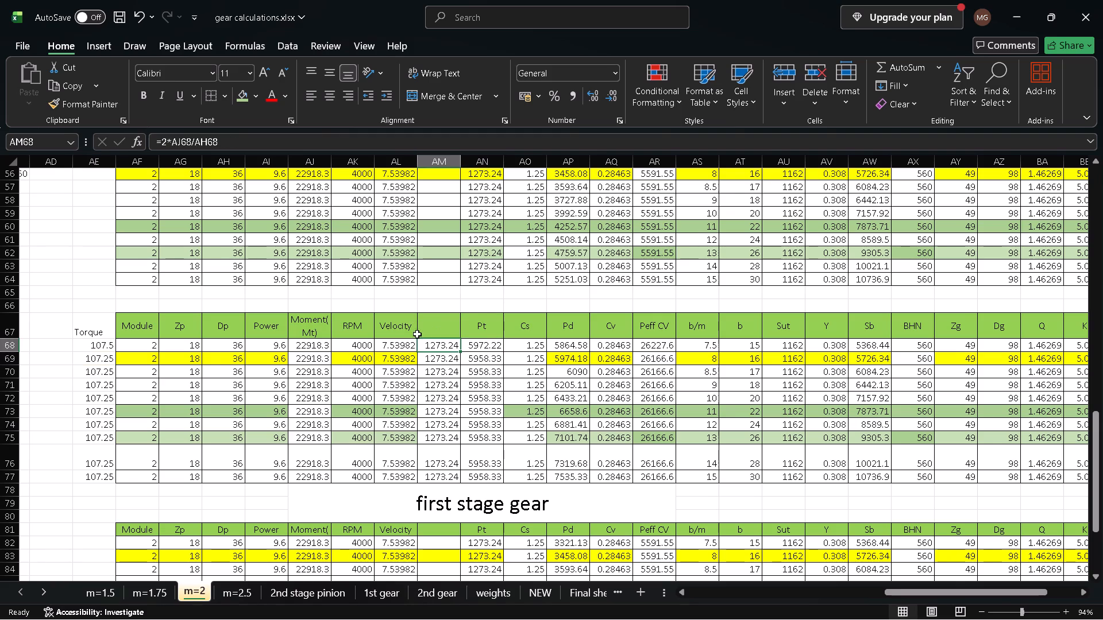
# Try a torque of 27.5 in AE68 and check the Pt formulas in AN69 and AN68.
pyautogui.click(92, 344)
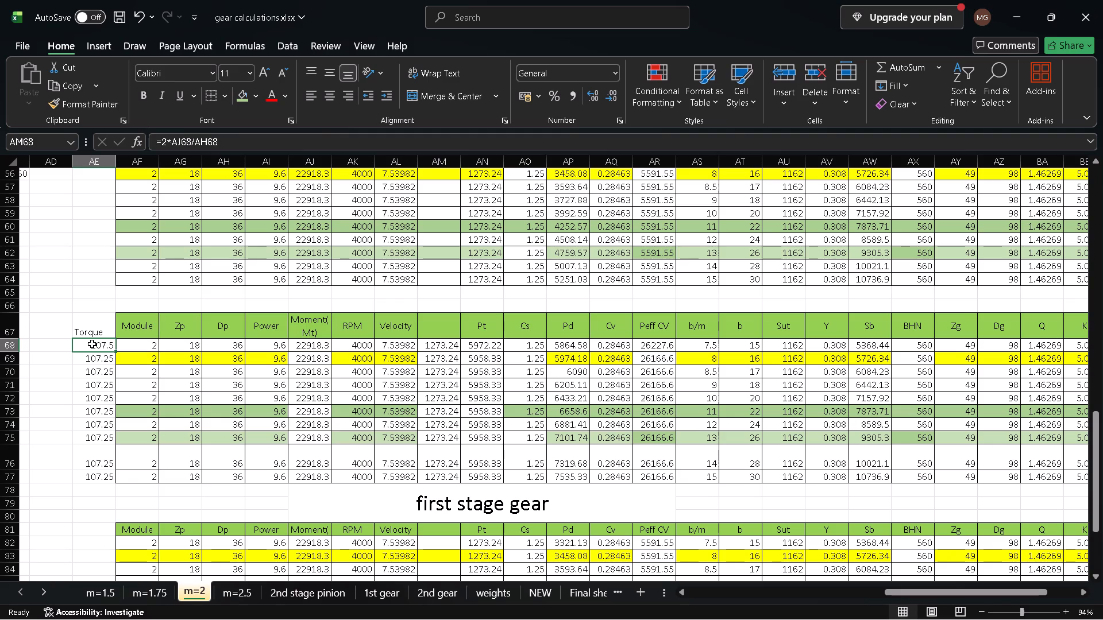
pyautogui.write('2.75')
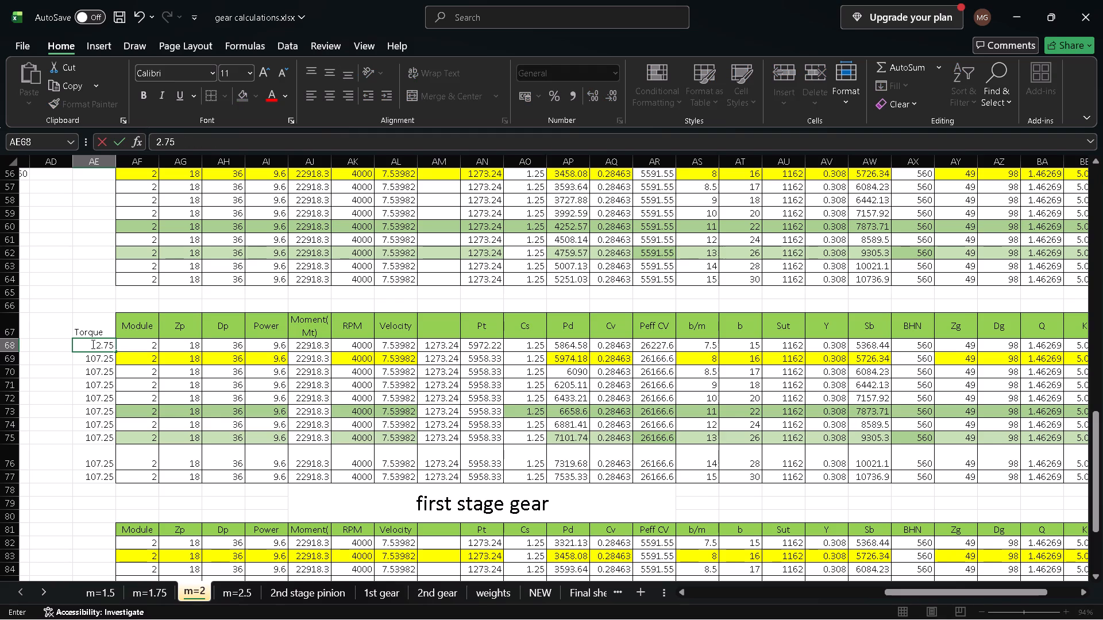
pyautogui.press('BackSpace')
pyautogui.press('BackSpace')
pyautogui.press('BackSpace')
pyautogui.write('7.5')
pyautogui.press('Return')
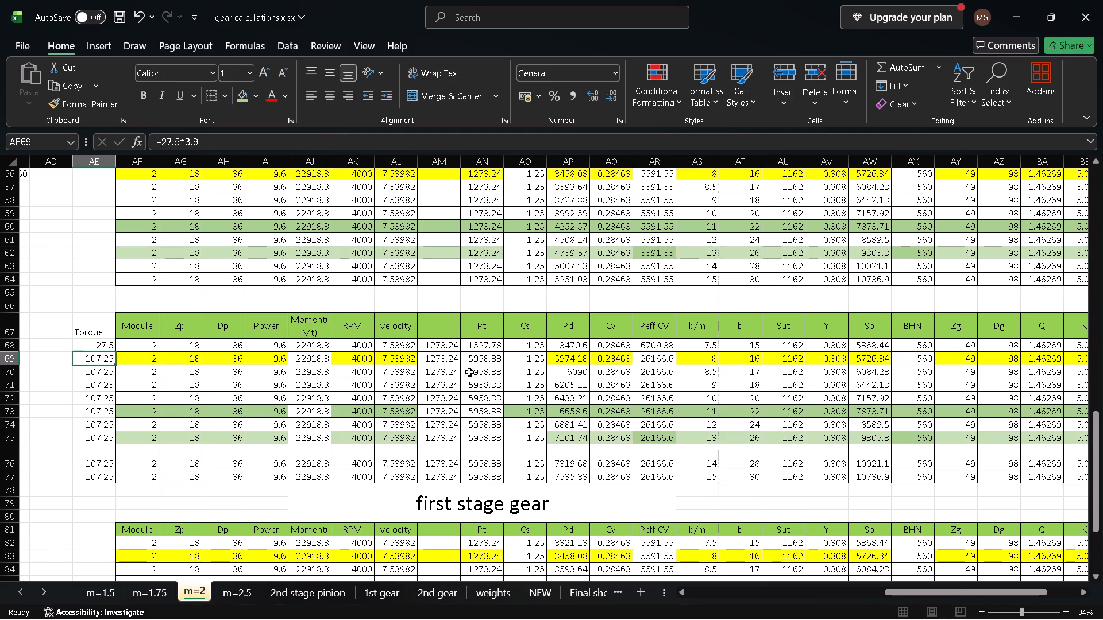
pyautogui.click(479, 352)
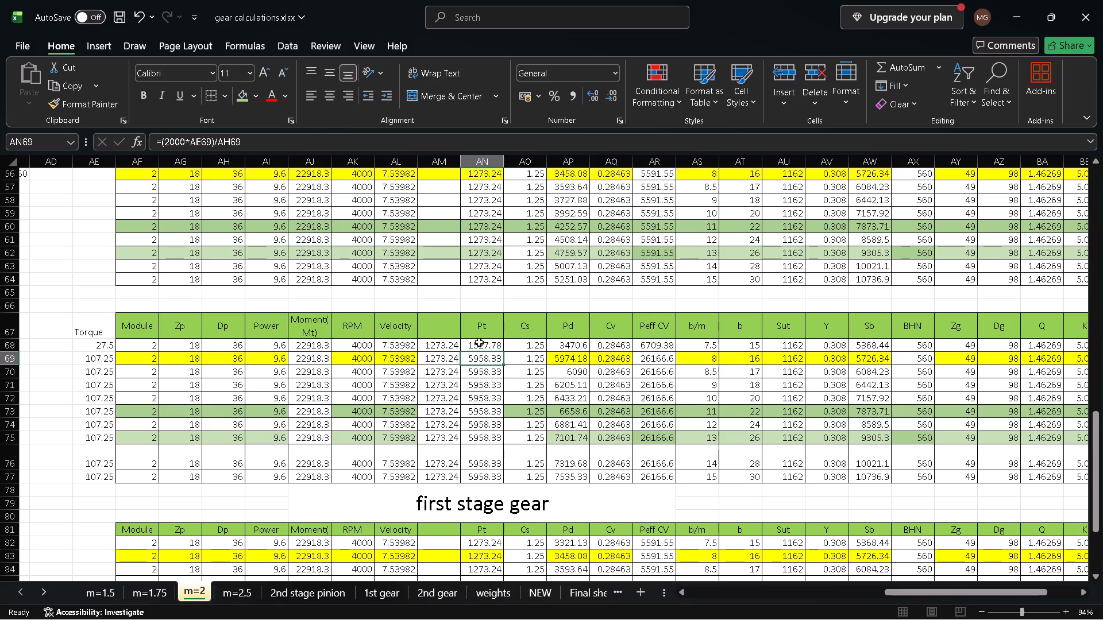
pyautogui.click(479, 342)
# Set the torque in AE68 of the middle gear table to 25.5.
pyautogui.click(99, 351)
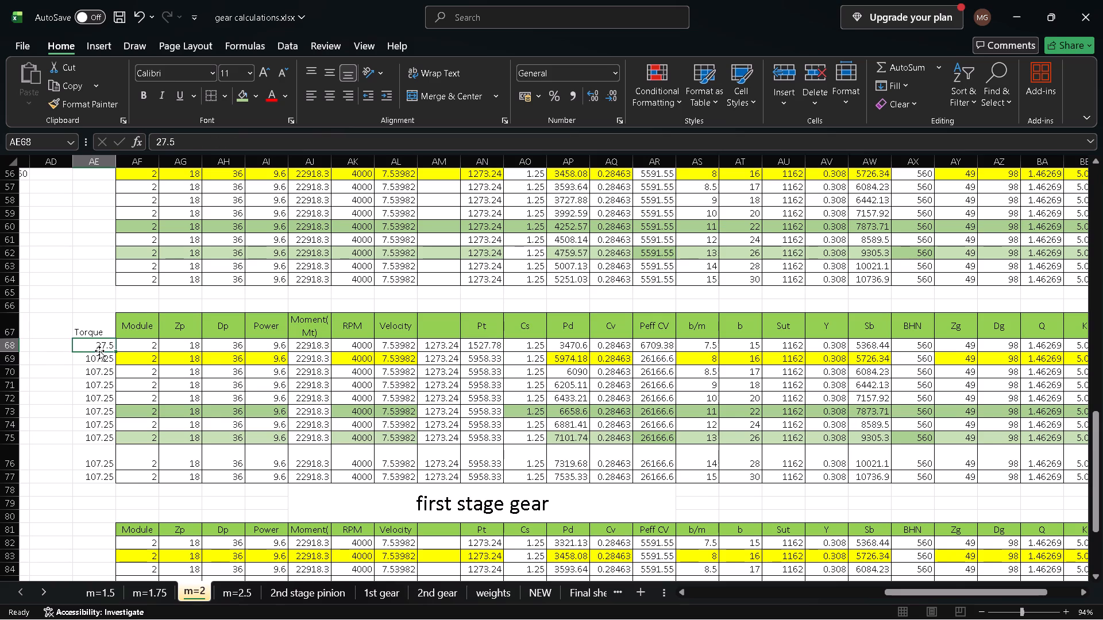
pyautogui.write('25.5')
pyautogui.press('Return')
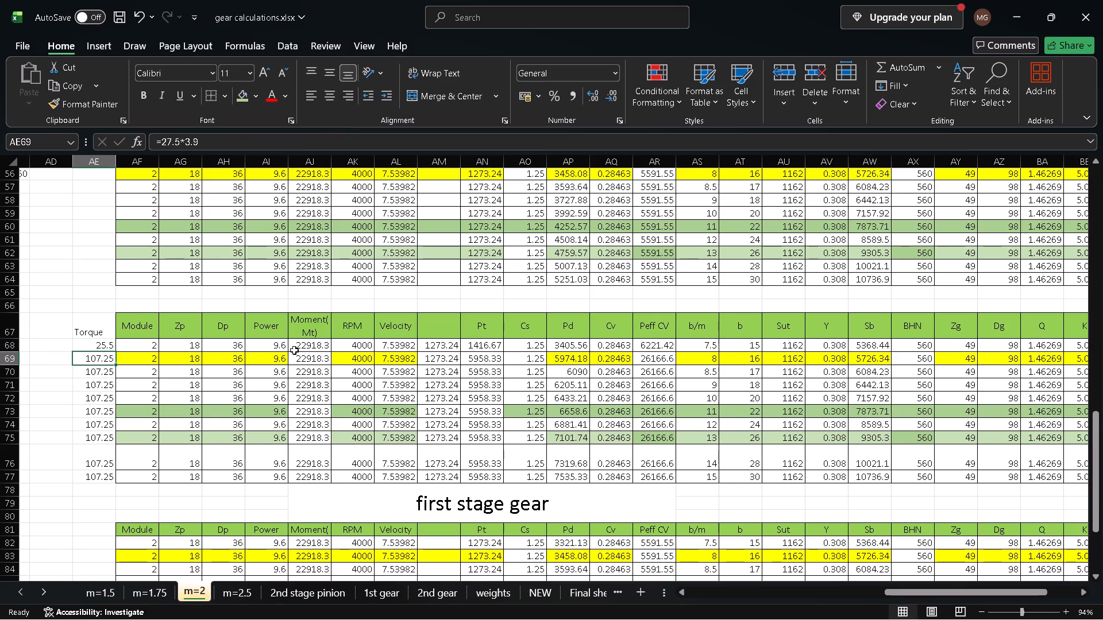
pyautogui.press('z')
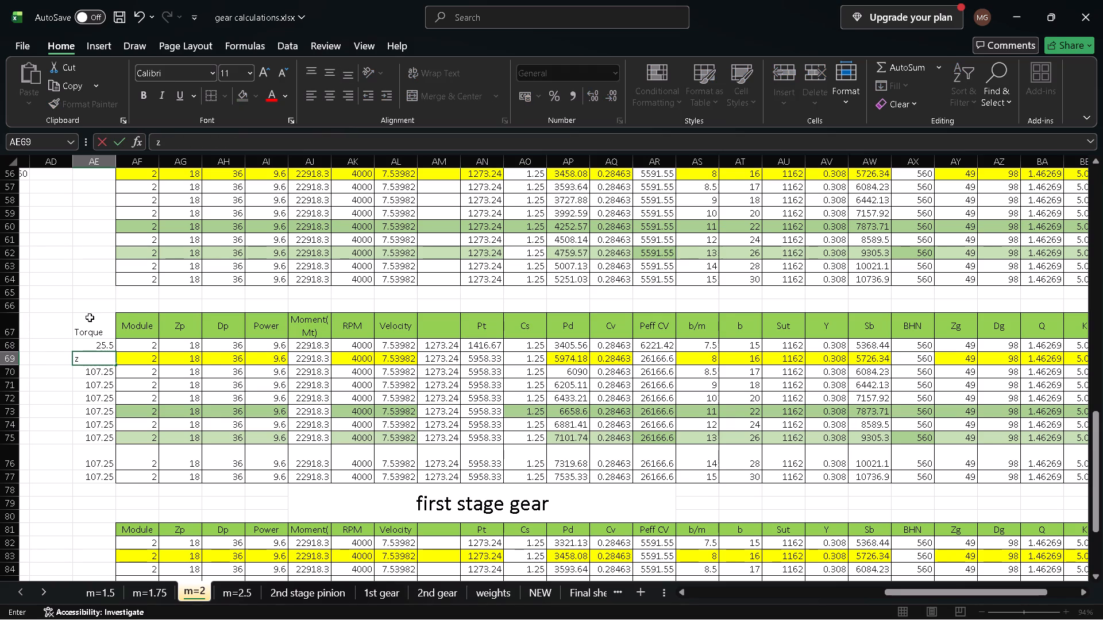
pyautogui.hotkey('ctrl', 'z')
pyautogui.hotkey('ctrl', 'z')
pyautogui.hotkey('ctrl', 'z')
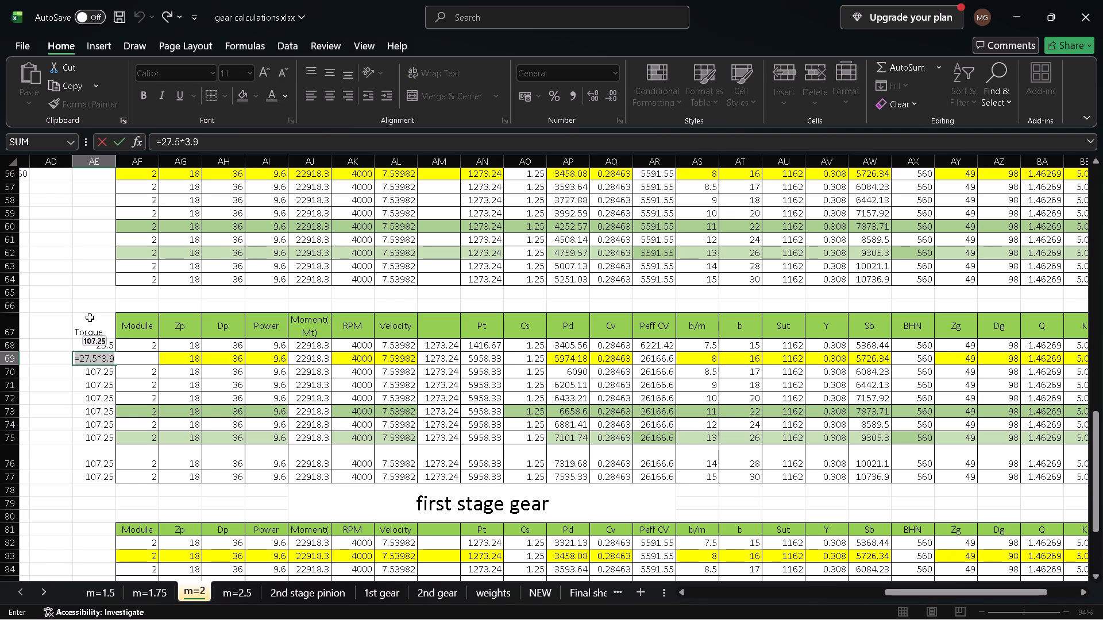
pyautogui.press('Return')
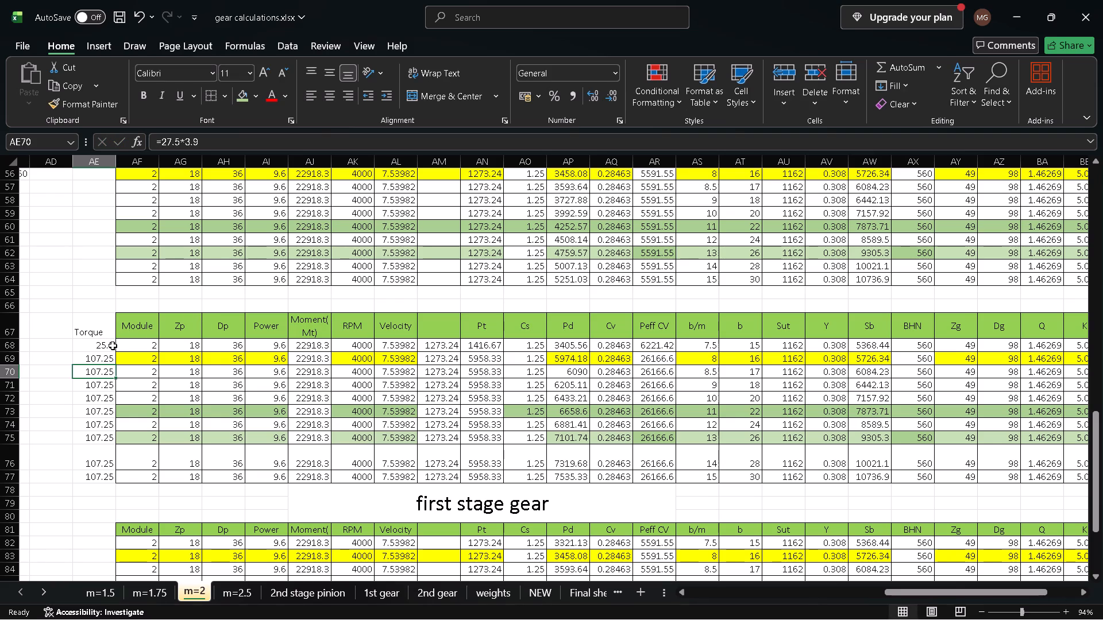
# Check the torque in AE68 against the Pt formula in AN68.
pyautogui.click(109, 345)
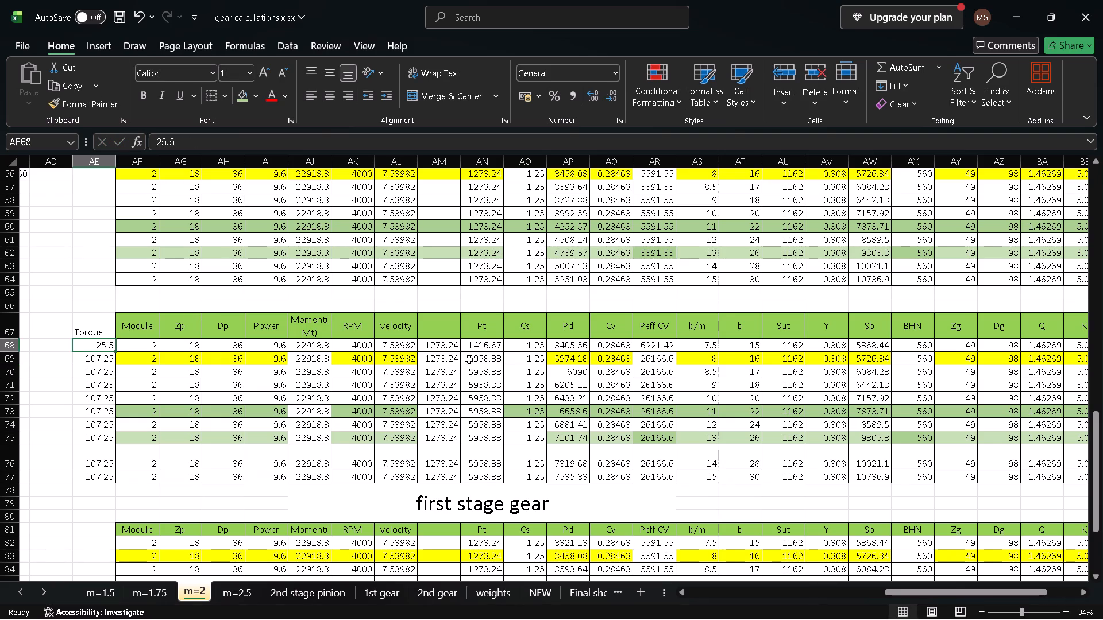
pyautogui.click(487, 344)
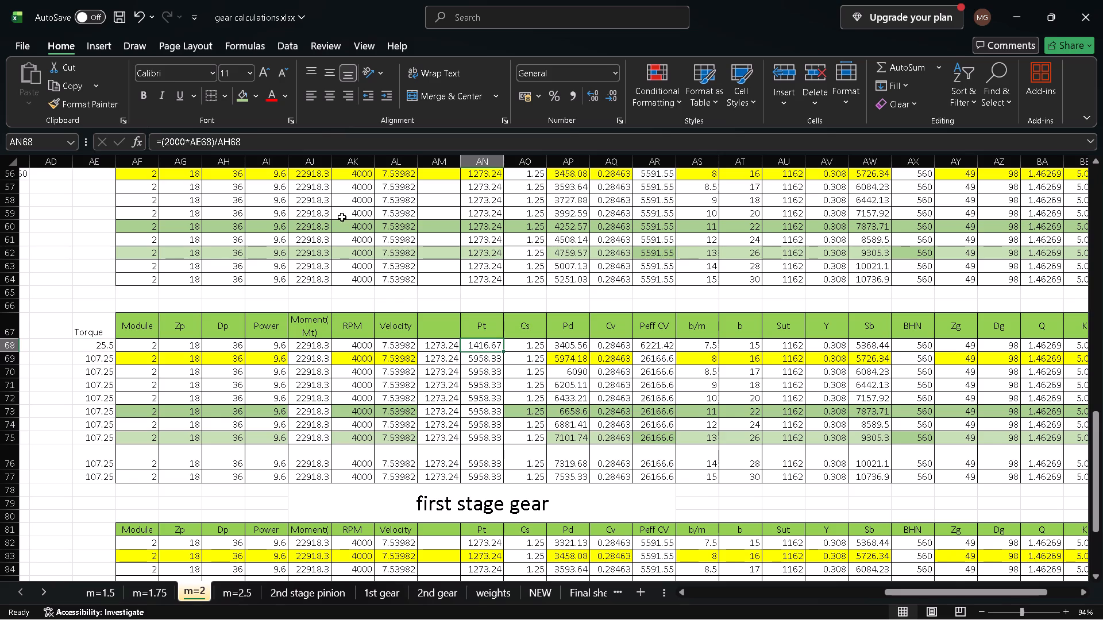
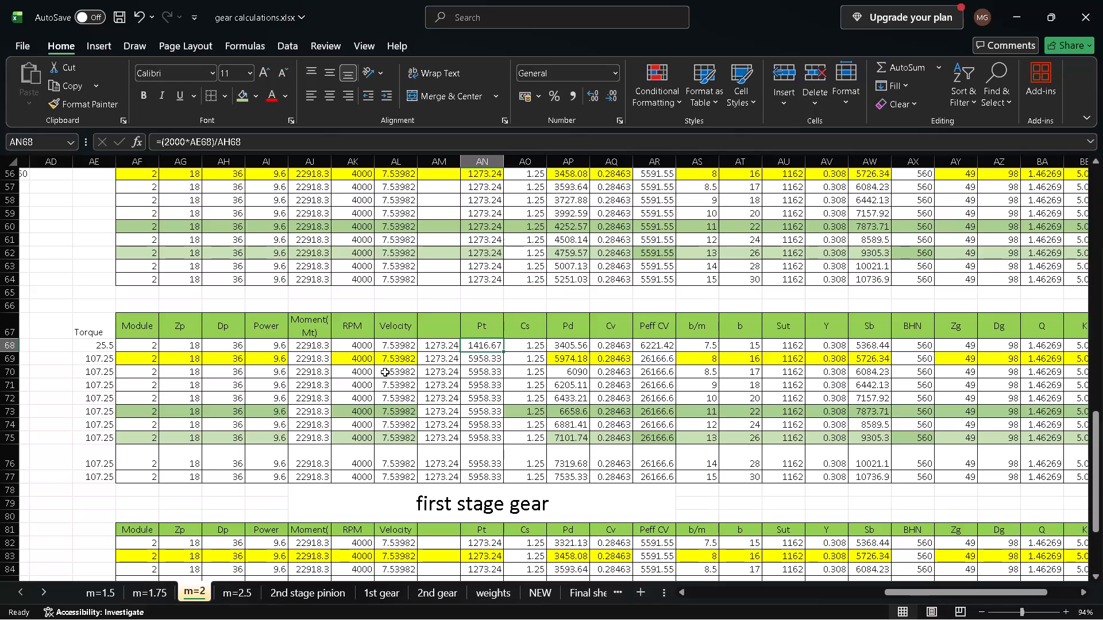
# Set the torque in AE68 of the middle gear table to 107.25.
pyautogui.click(481, 344)
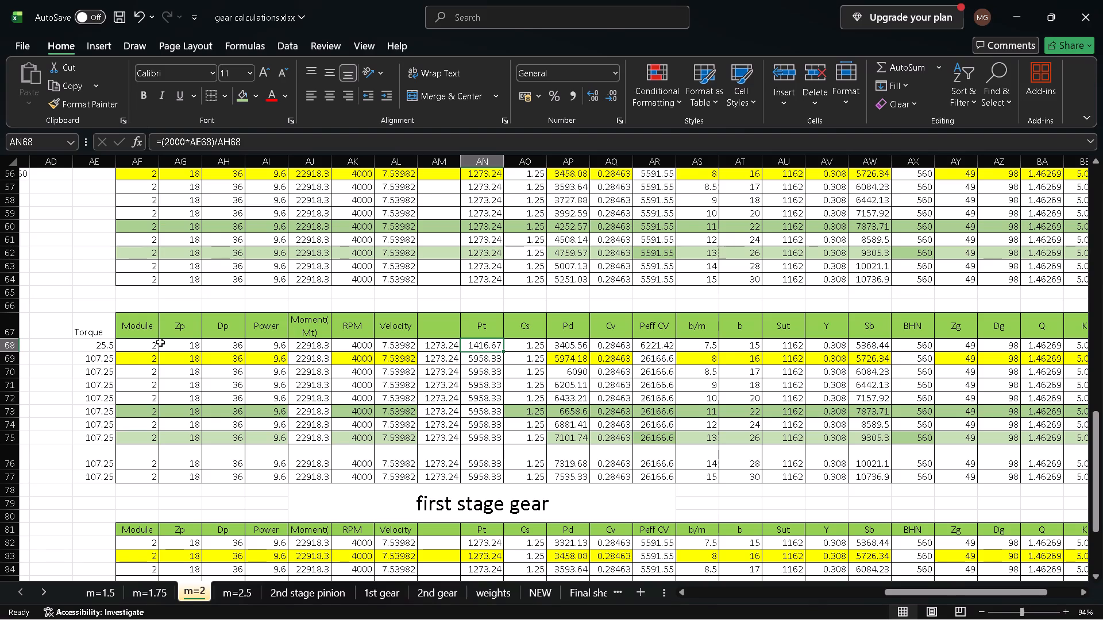
pyautogui.click(96, 343)
pyautogui.write('107.25')
pyautogui.press('Return')
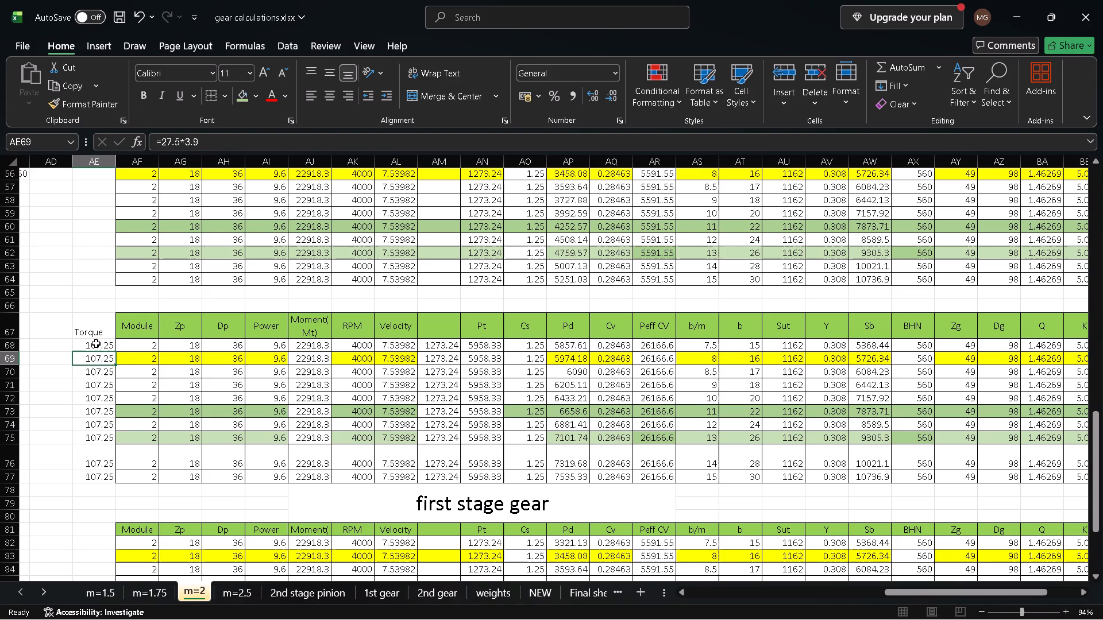
# Check the Pt formula in AN68 and the FOS(Sw) formula in BE68 of the middle gear table.
pyautogui.click(492, 343)
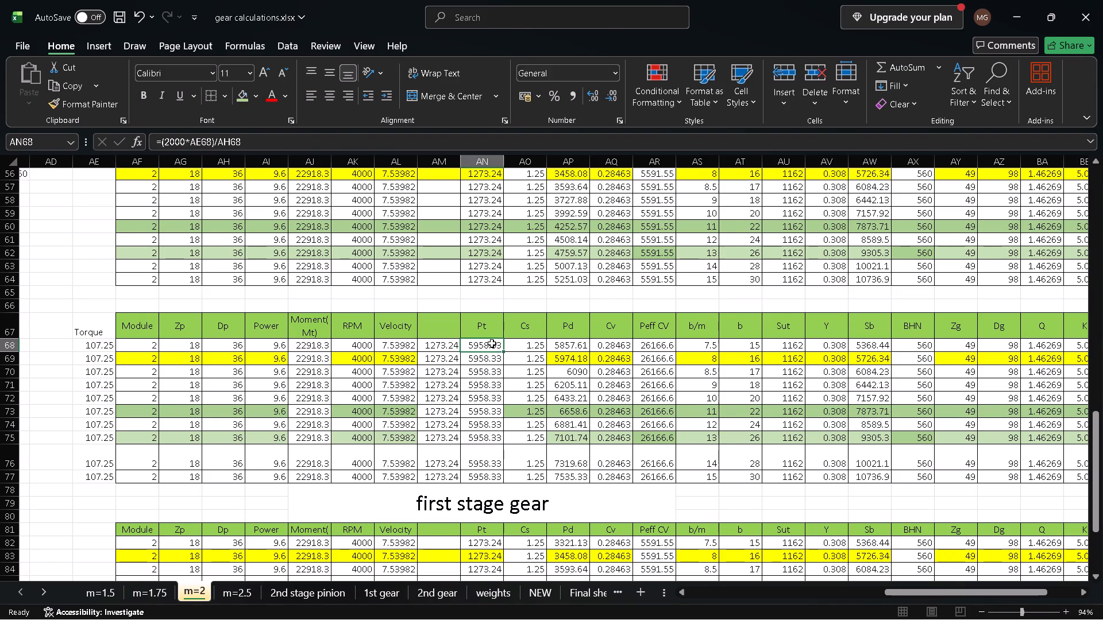
pyautogui.hscroll(-4, 605, 424)
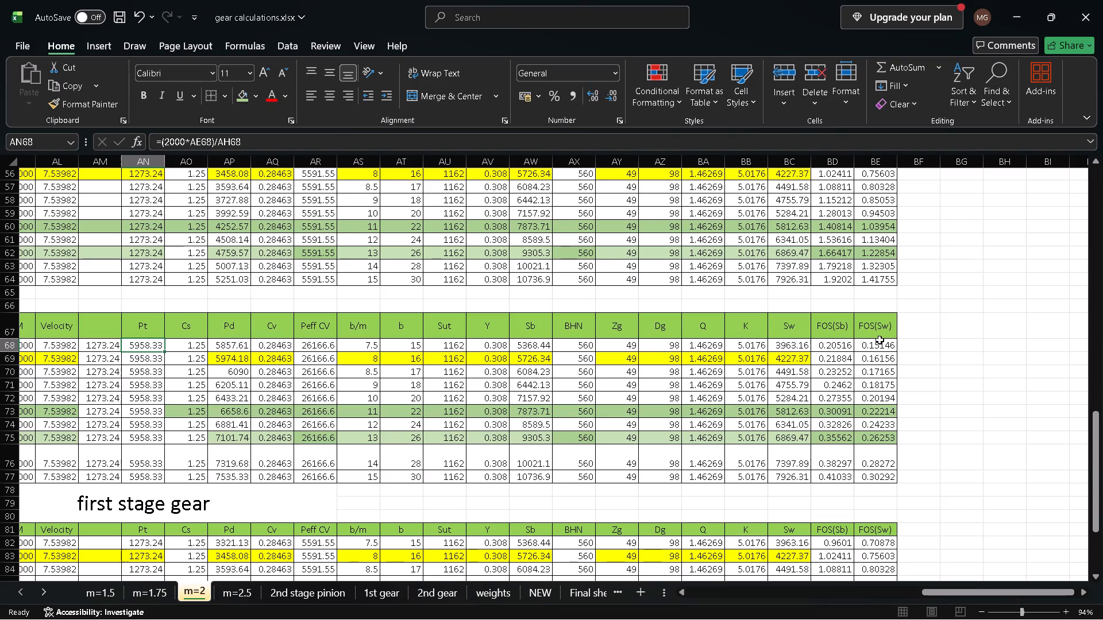
pyautogui.click(871, 344)
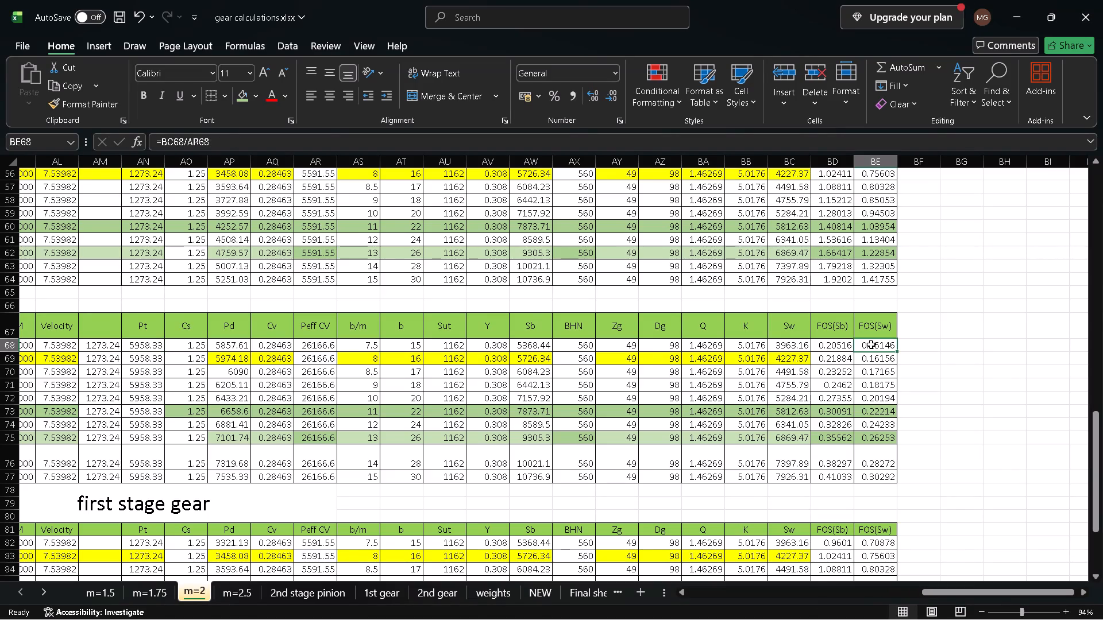
# Check the moment (Mt) formula in AJ55 of the first stage pinion table.
pyautogui.hscroll(3, 682, 362)
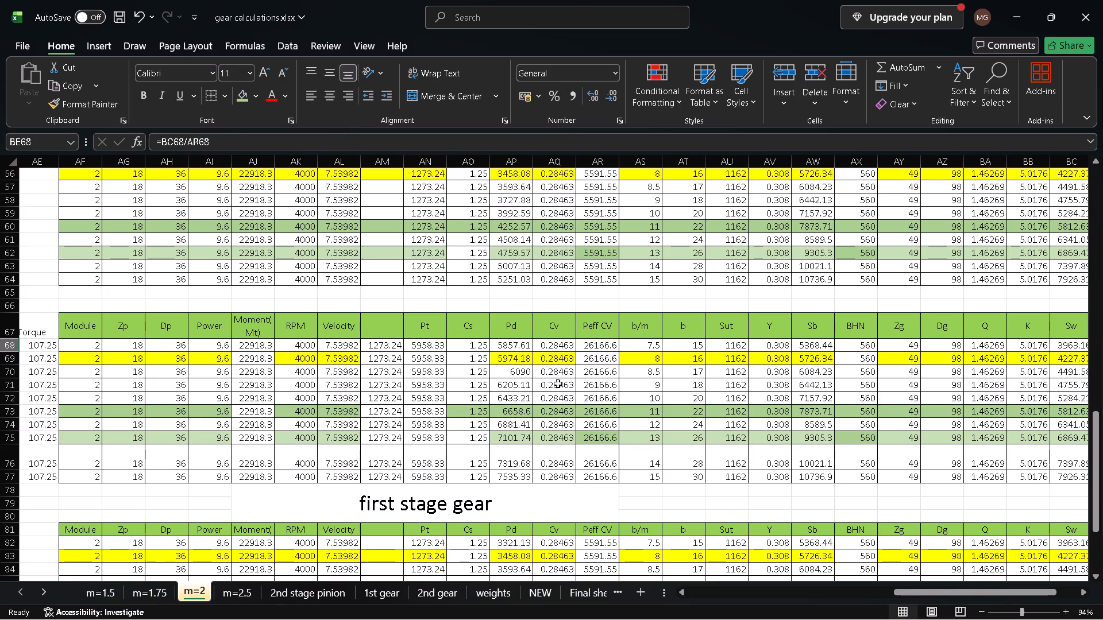
pyautogui.scroll(1, 320, 326)
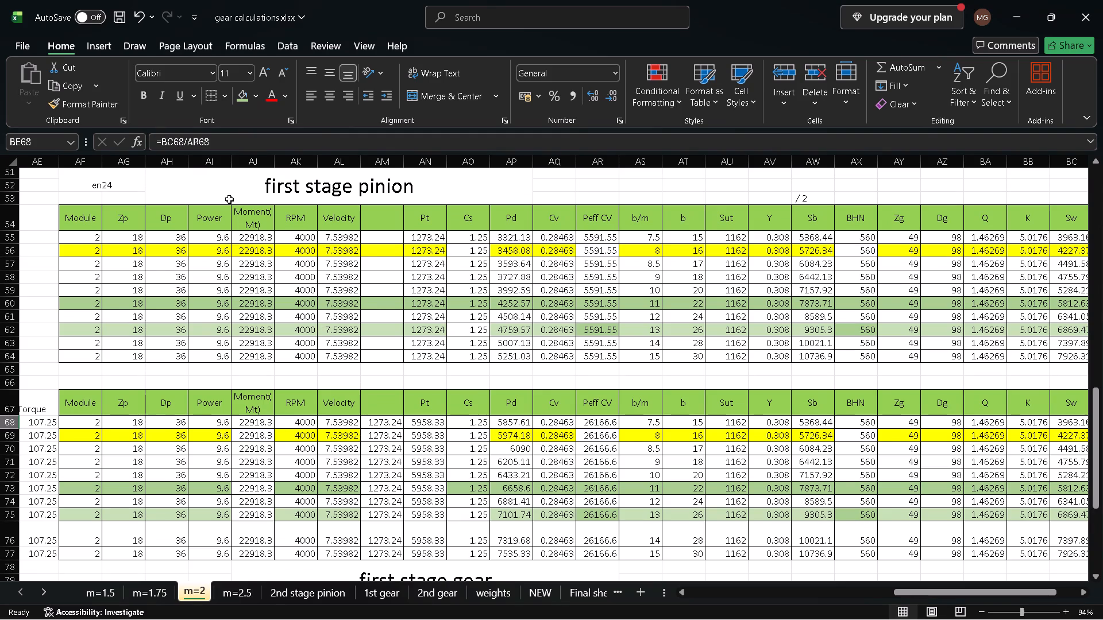
pyautogui.click(244, 242)
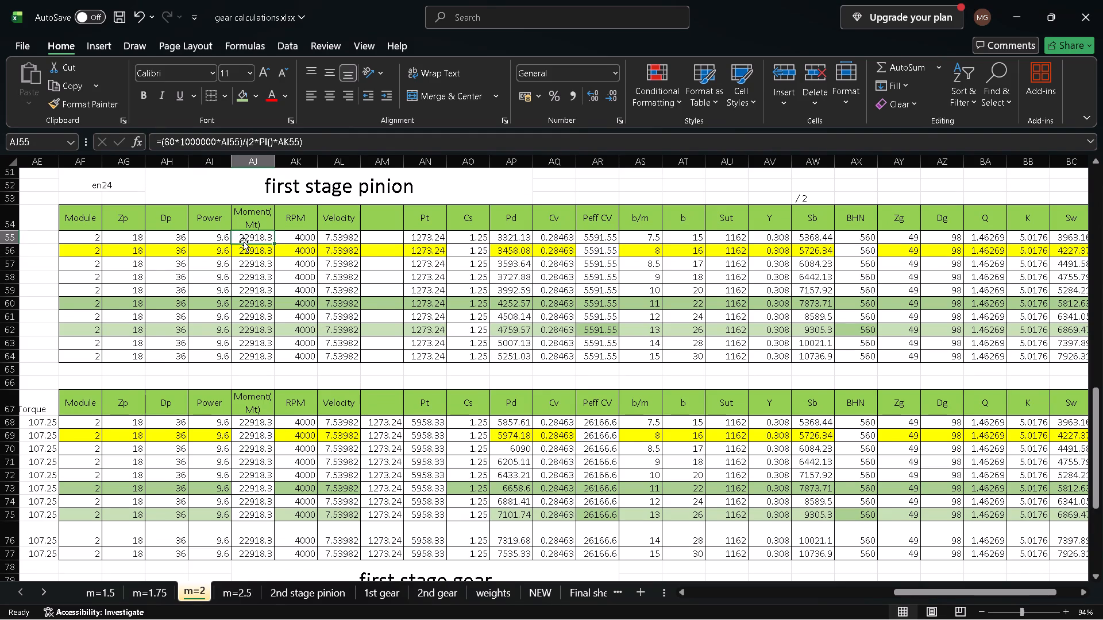
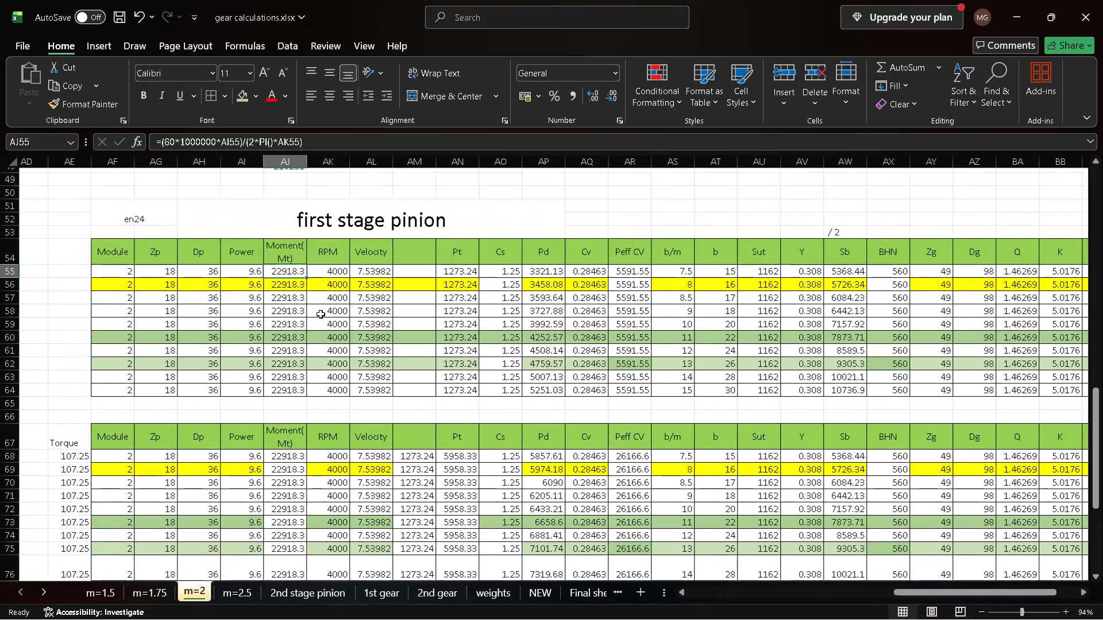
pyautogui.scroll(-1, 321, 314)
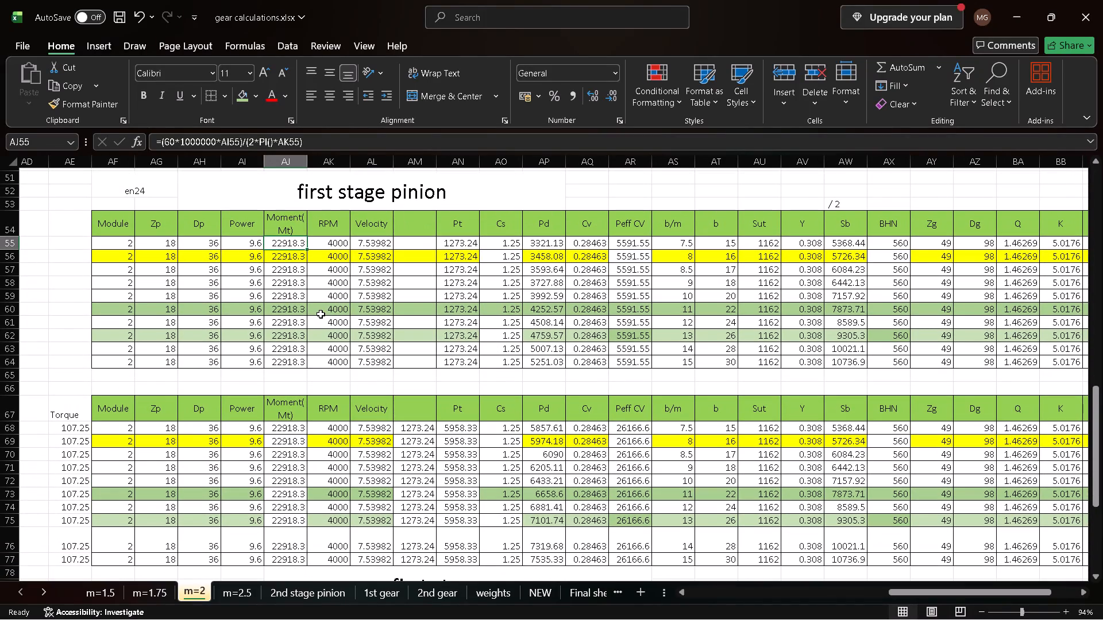
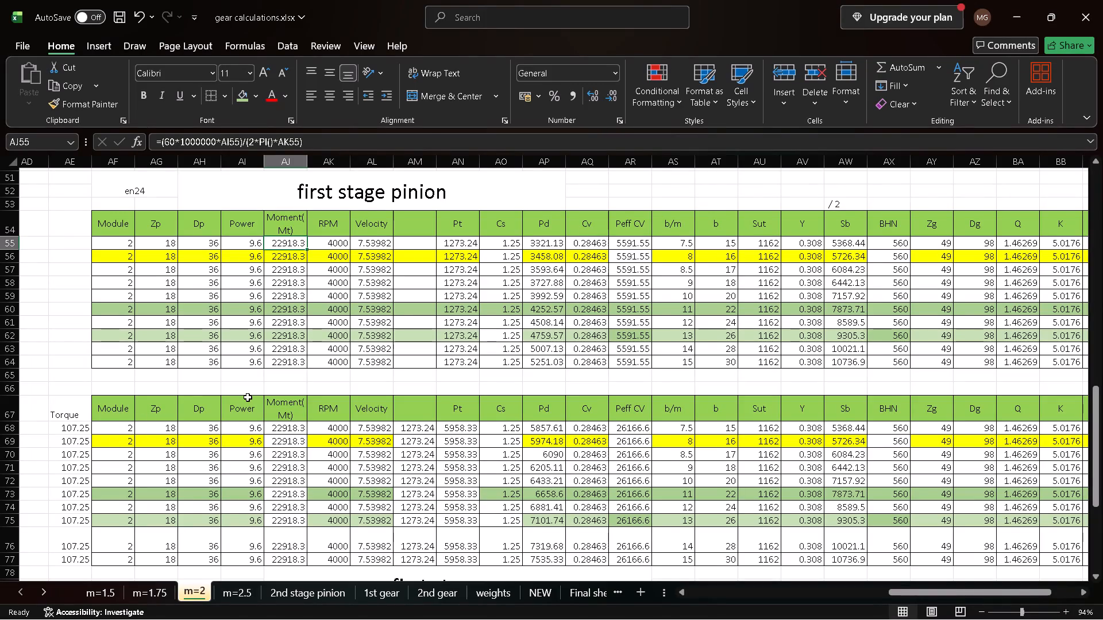
# Review the first stage pinion, torque-based and first stage gear tables, from the Module column across to the FOS(Sb) and FOS(Sw) columns.
pyautogui.scroll(1, 248, 397)
pyautogui.hscroll(2, 248, 397)
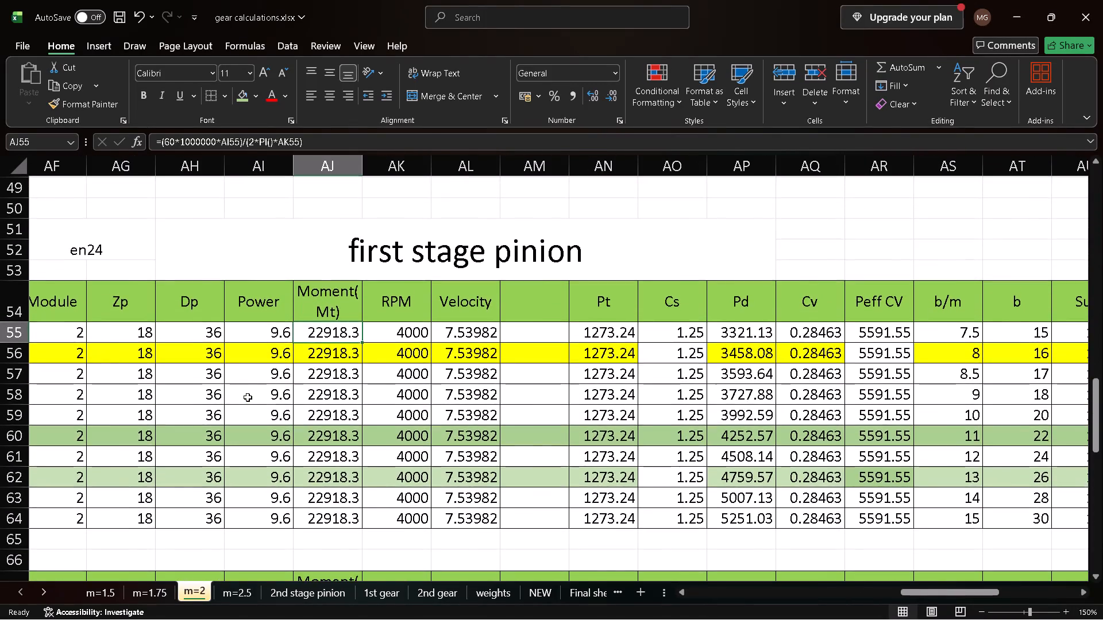
pyautogui.hscroll(1, 248, 397)
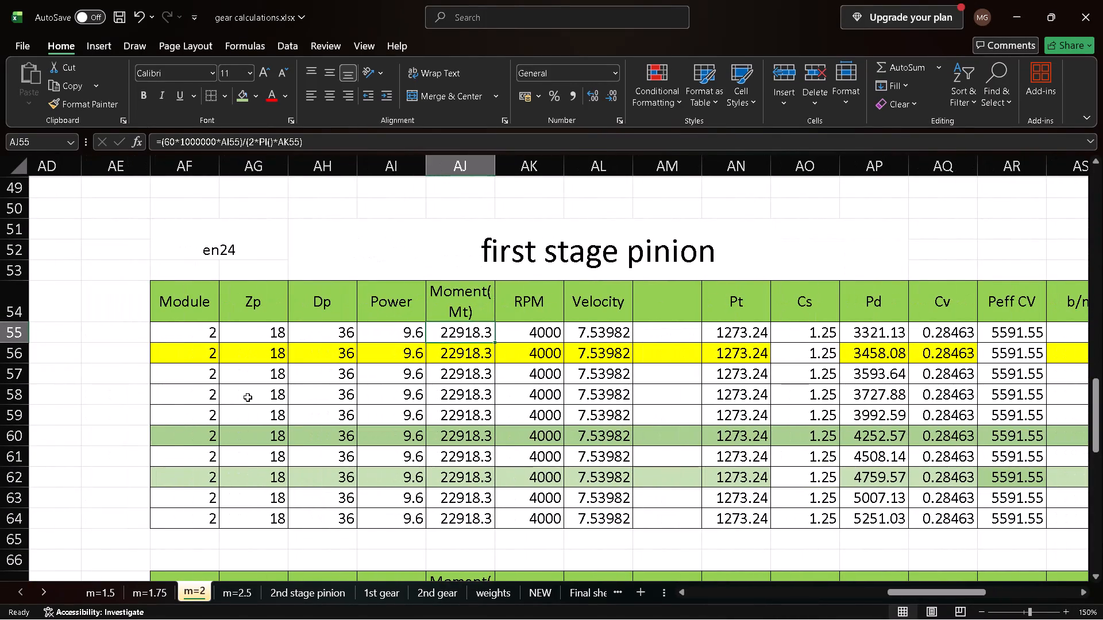
pyautogui.hscroll(-1, 248, 397)
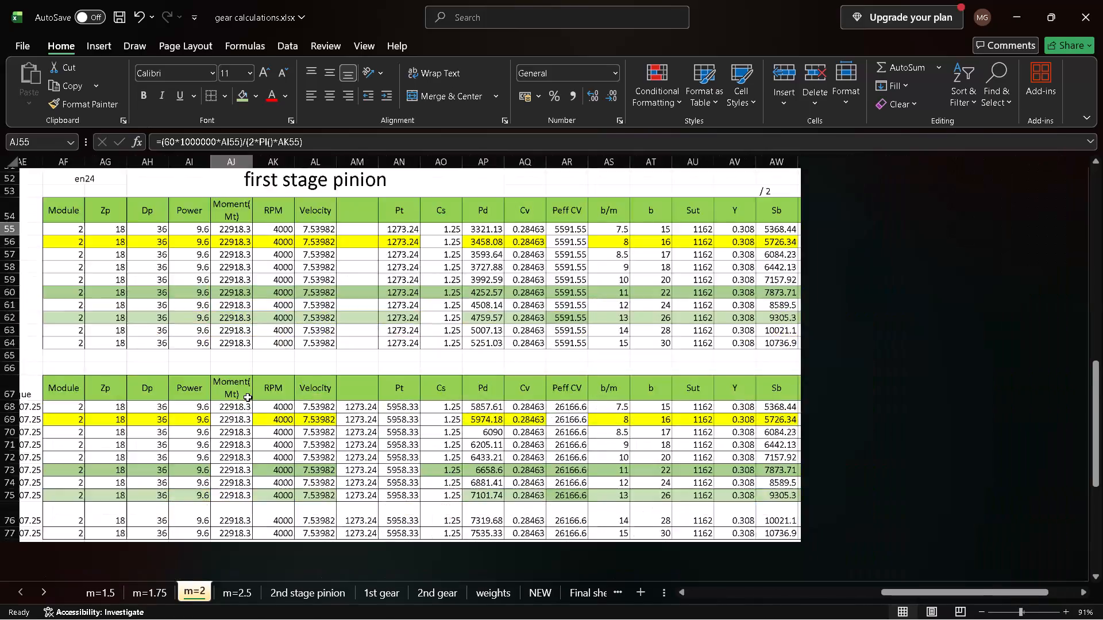
pyautogui.scroll(-3, 248, 397)
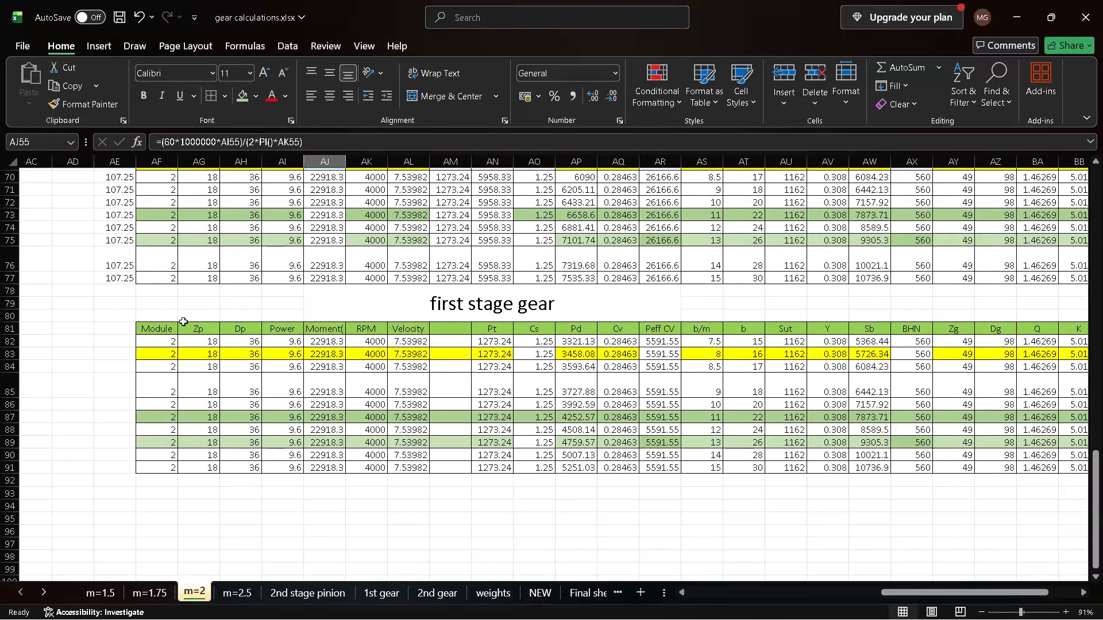
pyautogui.scroll(4, 205, 337)
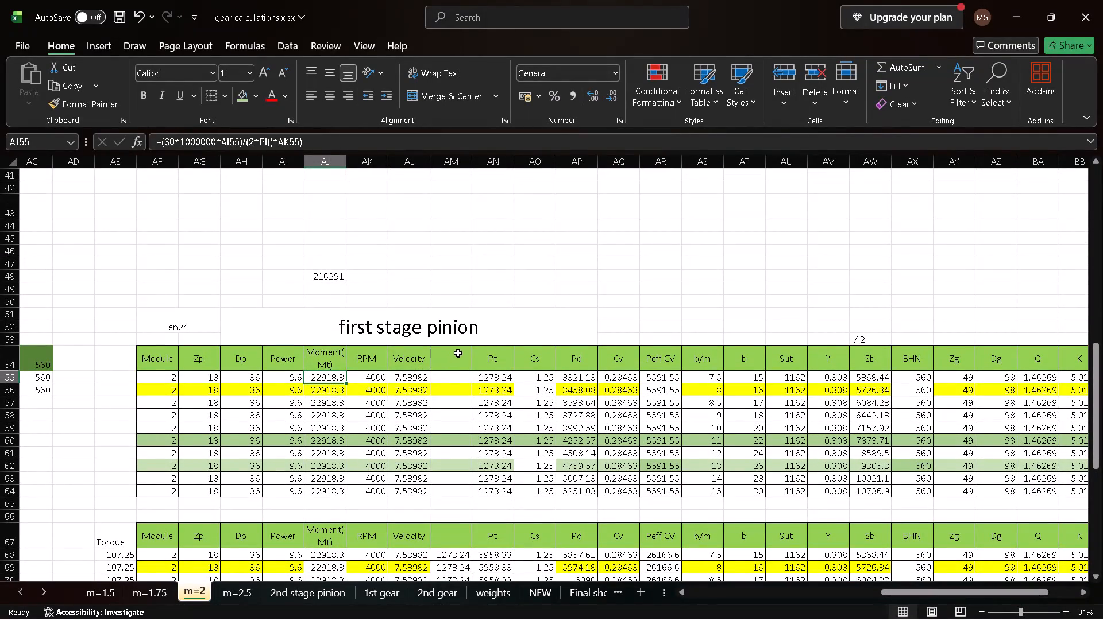
pyautogui.click(491, 359)
pyautogui.hscroll(-2, 585, 378)
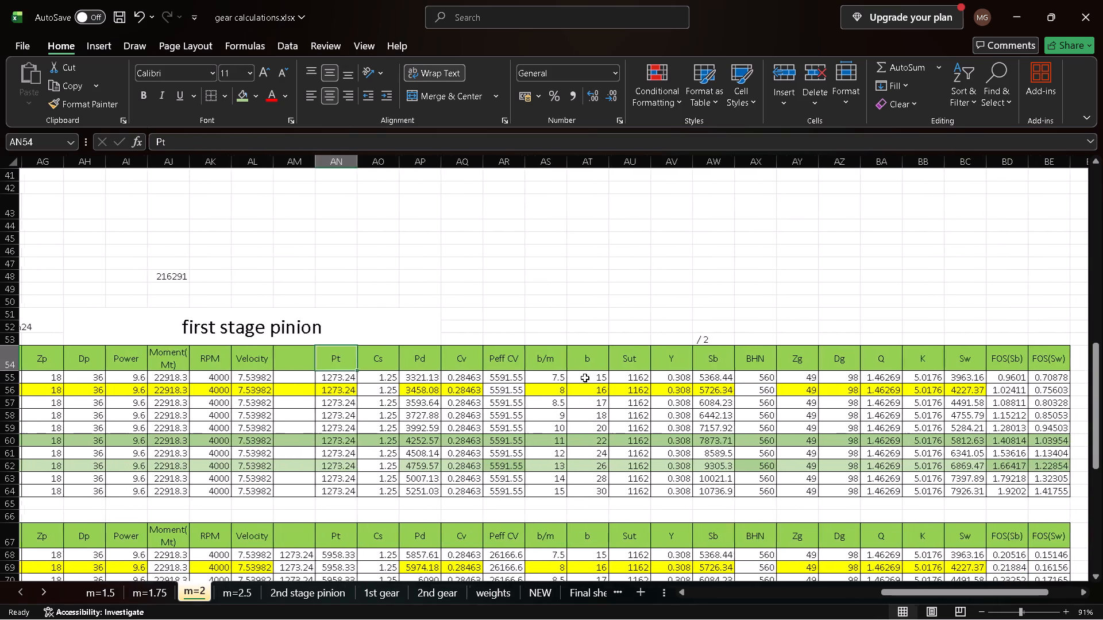
pyautogui.hscroll(-2, 585, 378)
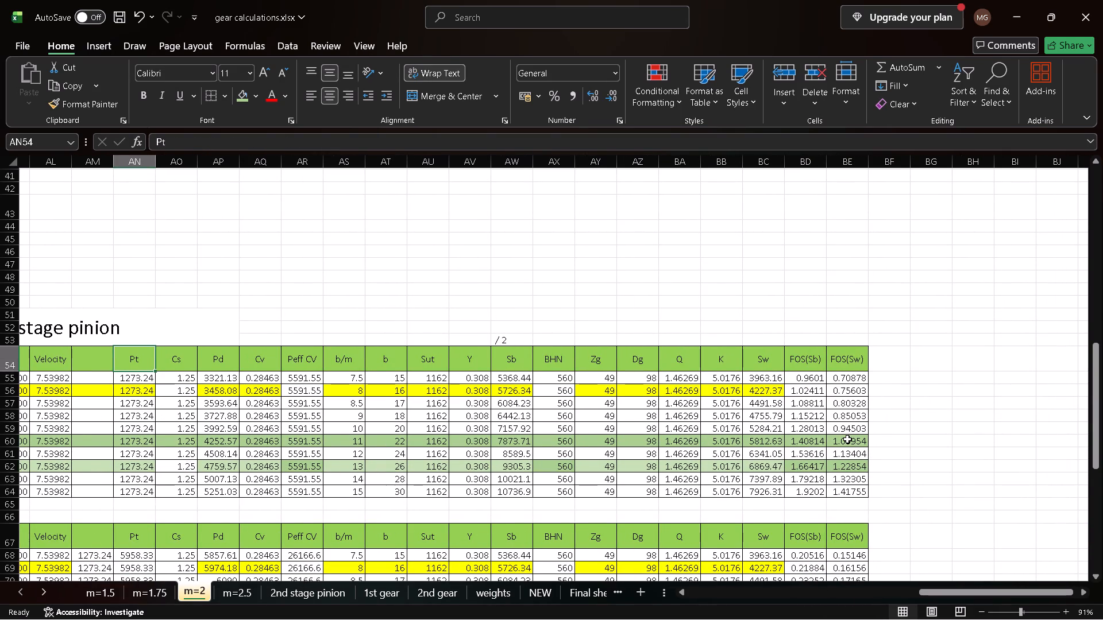
pyautogui.scroll(-3, 847, 439)
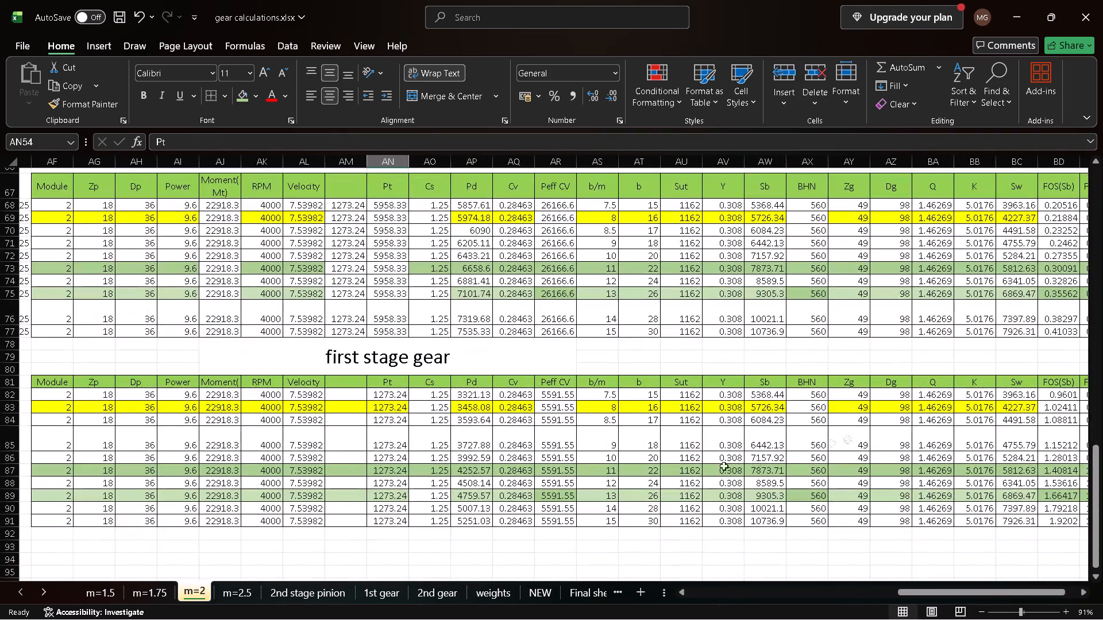
pyautogui.hscroll(1, 398, 420)
pyautogui.scroll(4, 398, 420)
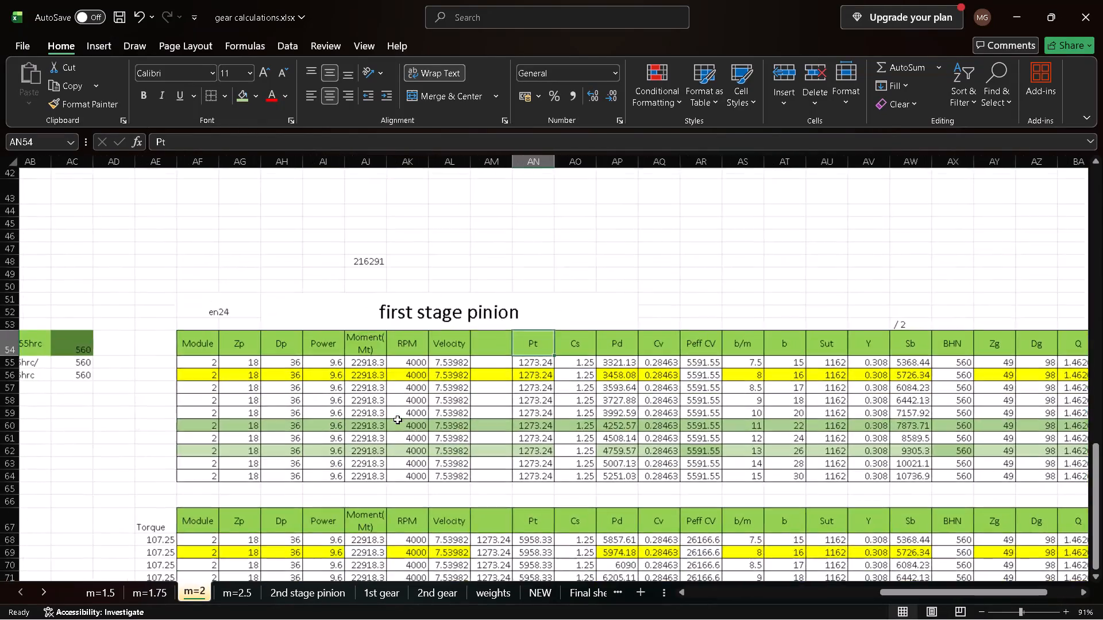
pyautogui.scroll(-6, 398, 420)
pyautogui.scroll(1, 398, 420)
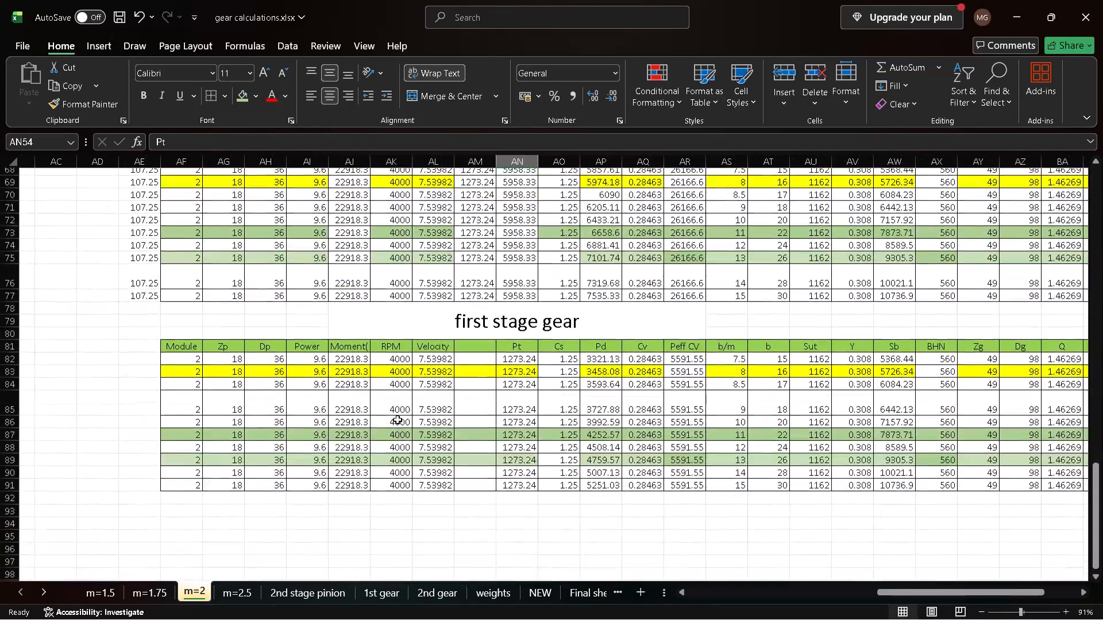
pyautogui.scroll(1, 398, 420)
pyautogui.hscroll(-1, 398, 420)
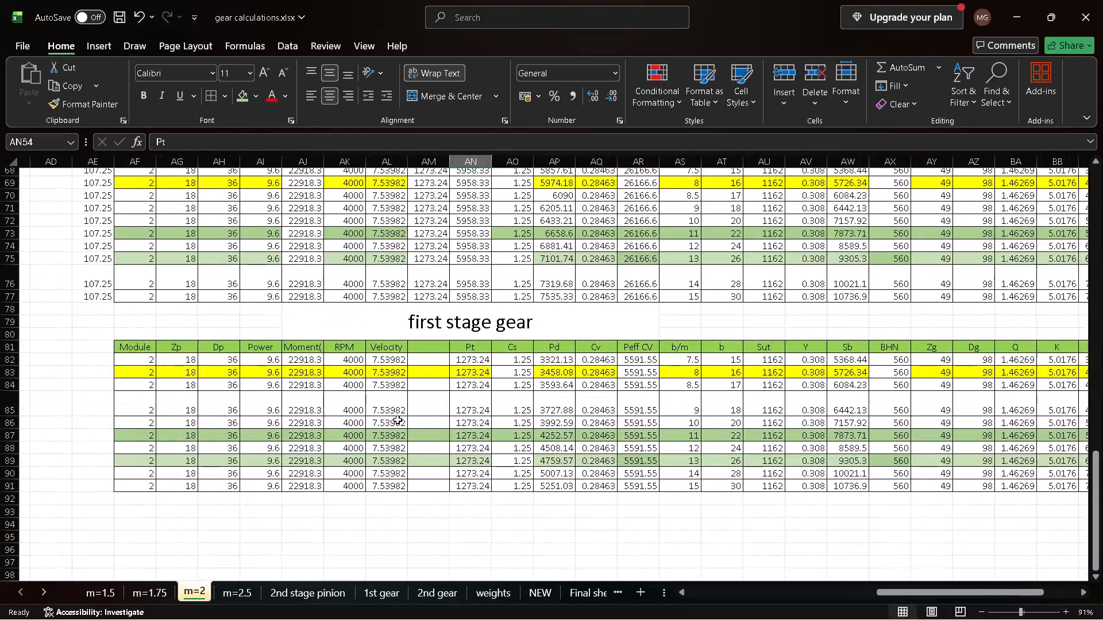
pyautogui.scroll(1, 398, 420)
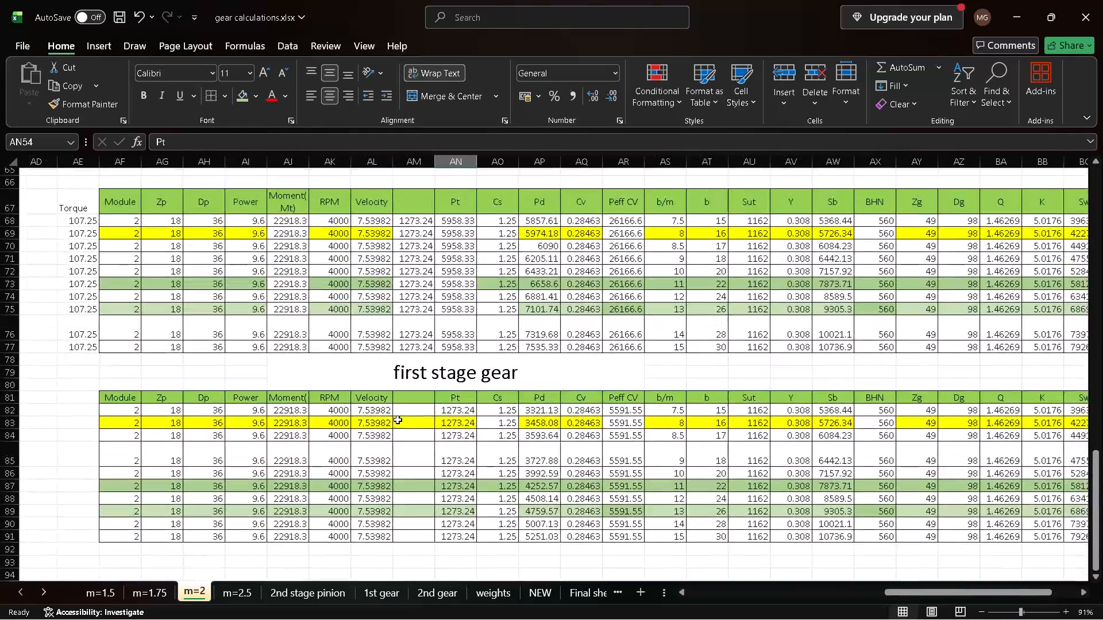
# Compare the Pt, Pd, Peff CV and FOS columns of the first stage pinion table with the torque-based table below it.
pyautogui.scroll(1, 398, 420)
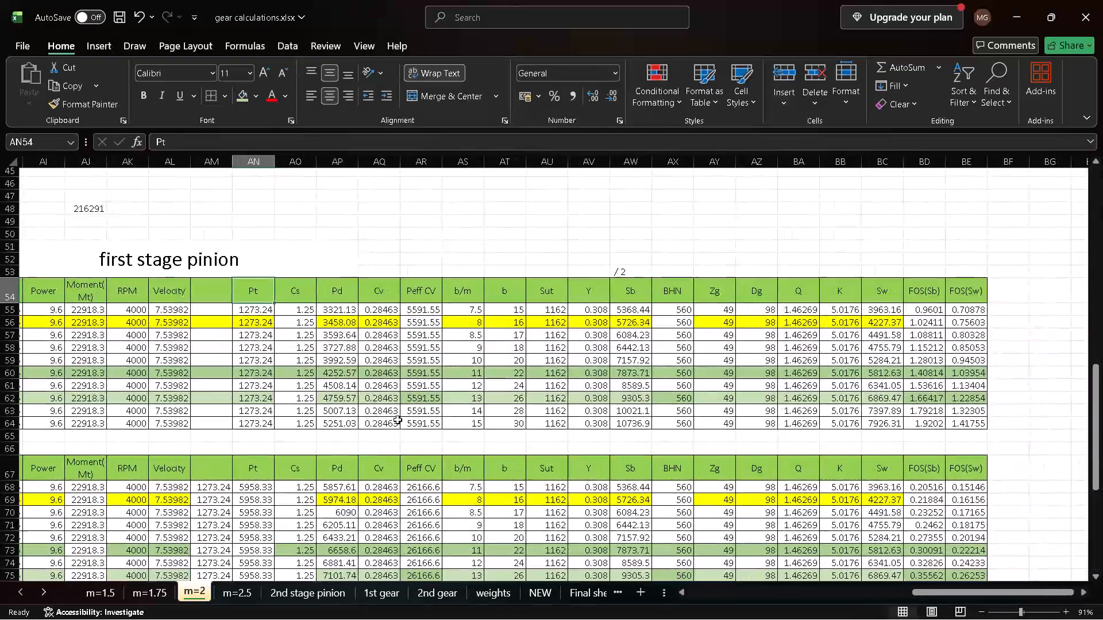
pyautogui.scroll(-1, 398, 420)
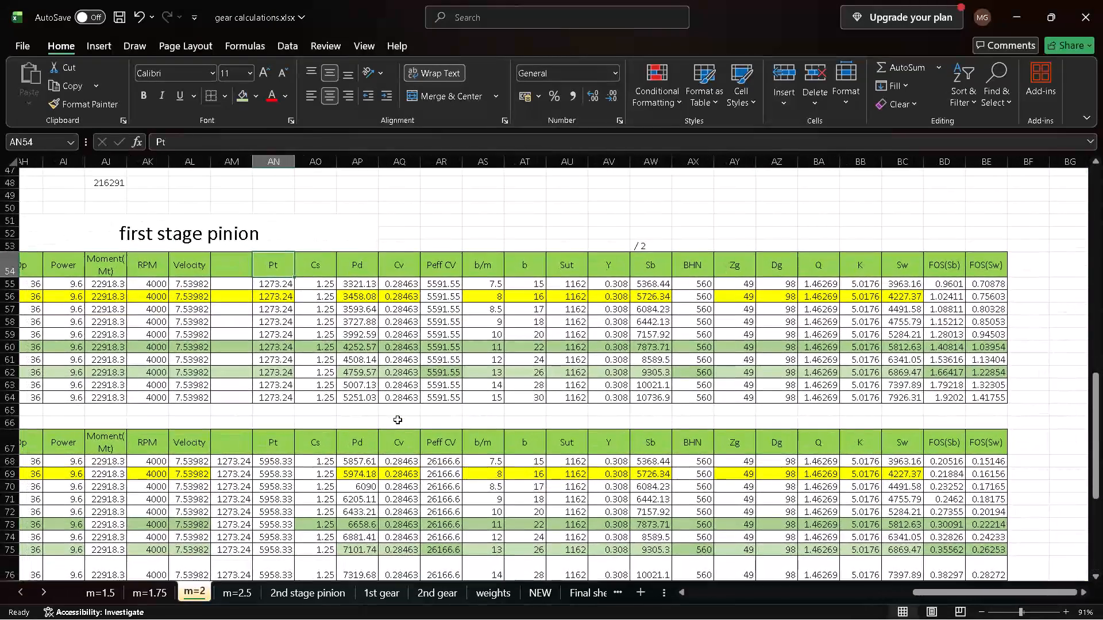
pyautogui.hscroll(1, 398, 420)
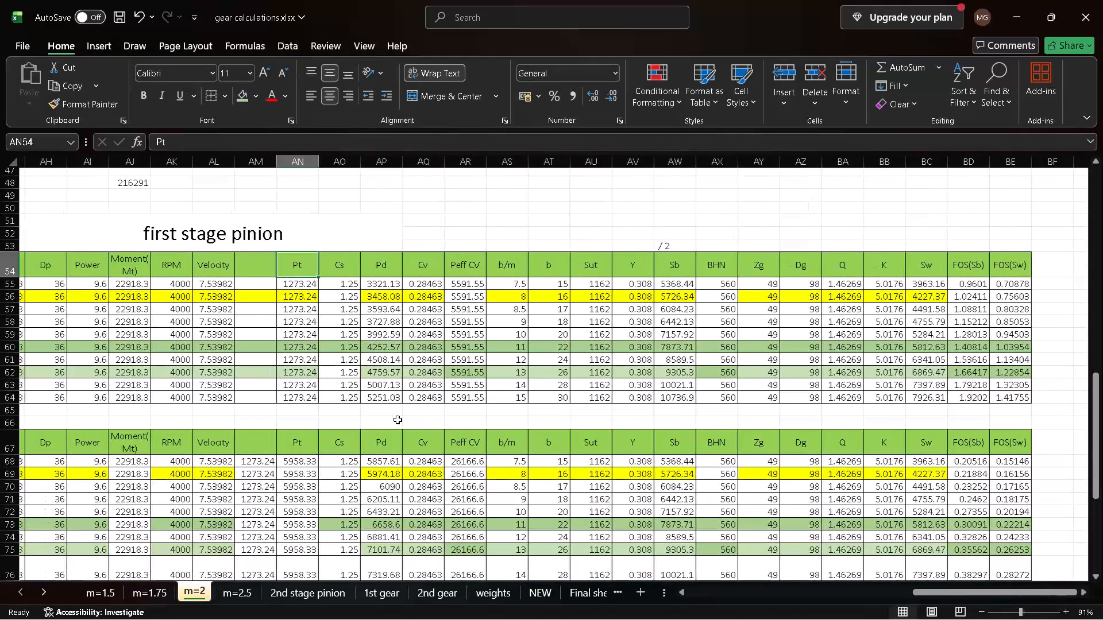
pyautogui.hscroll(2, 398, 420)
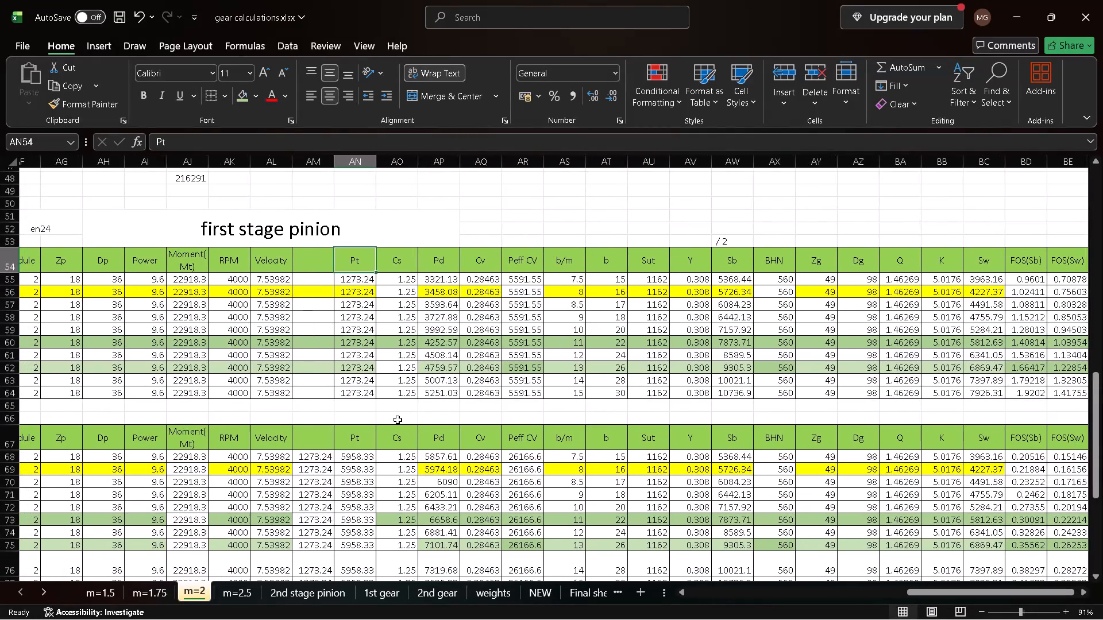
pyautogui.hscroll(3, 398, 420)
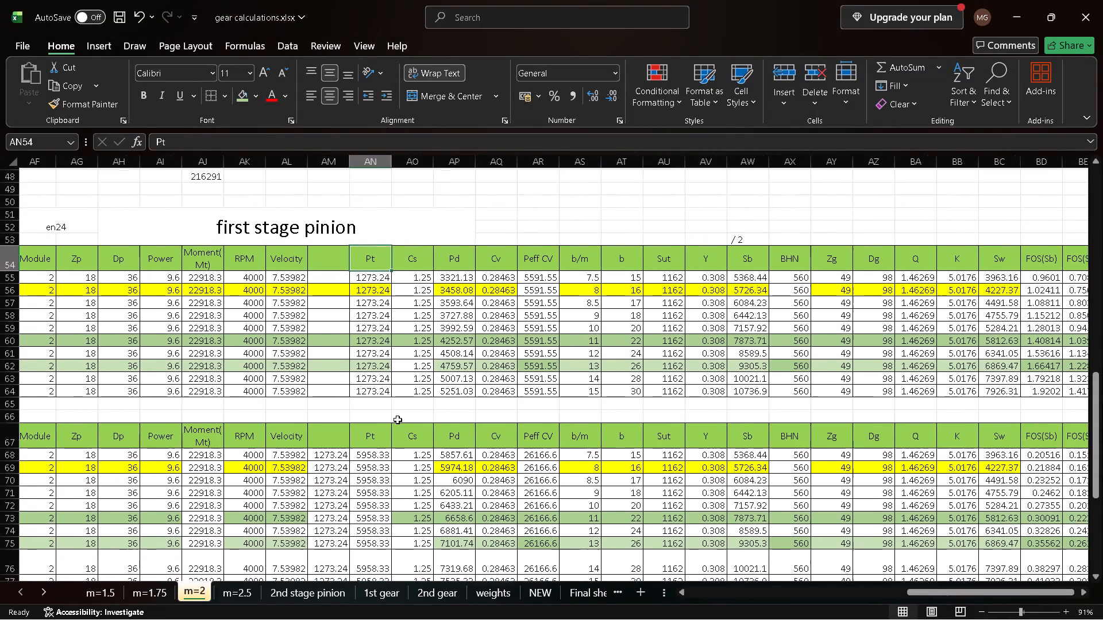
pyautogui.hscroll(1, 398, 420)
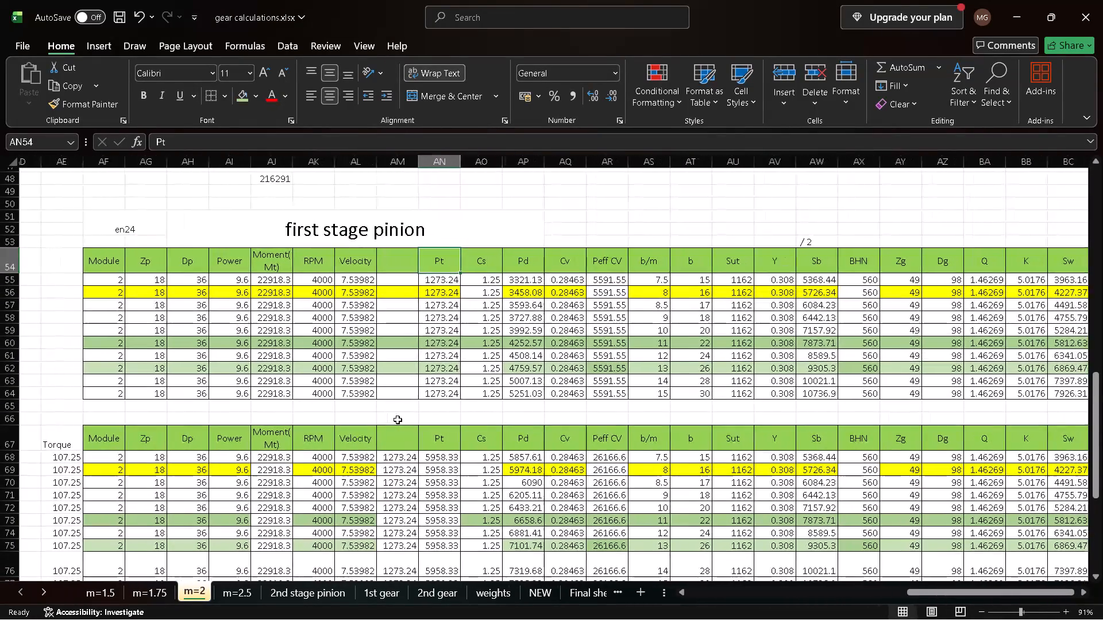
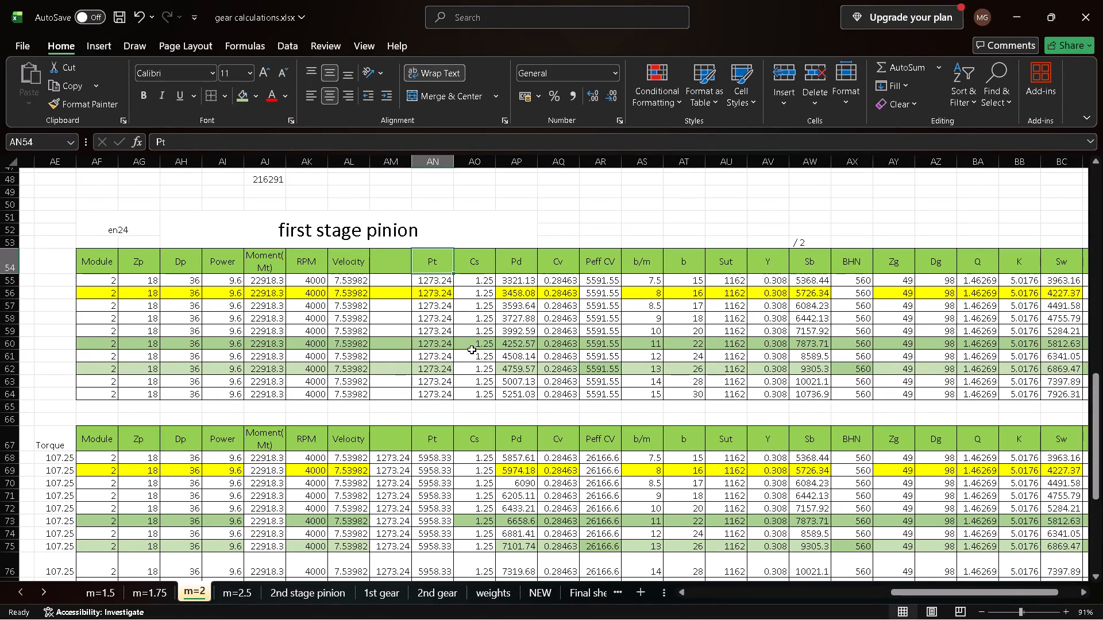
# Examine the Pd and Peff CV formulas in the first stage pinion table, along with its columns across to FOS(Sb) and FOS(Sw).
pyautogui.click(510, 346)
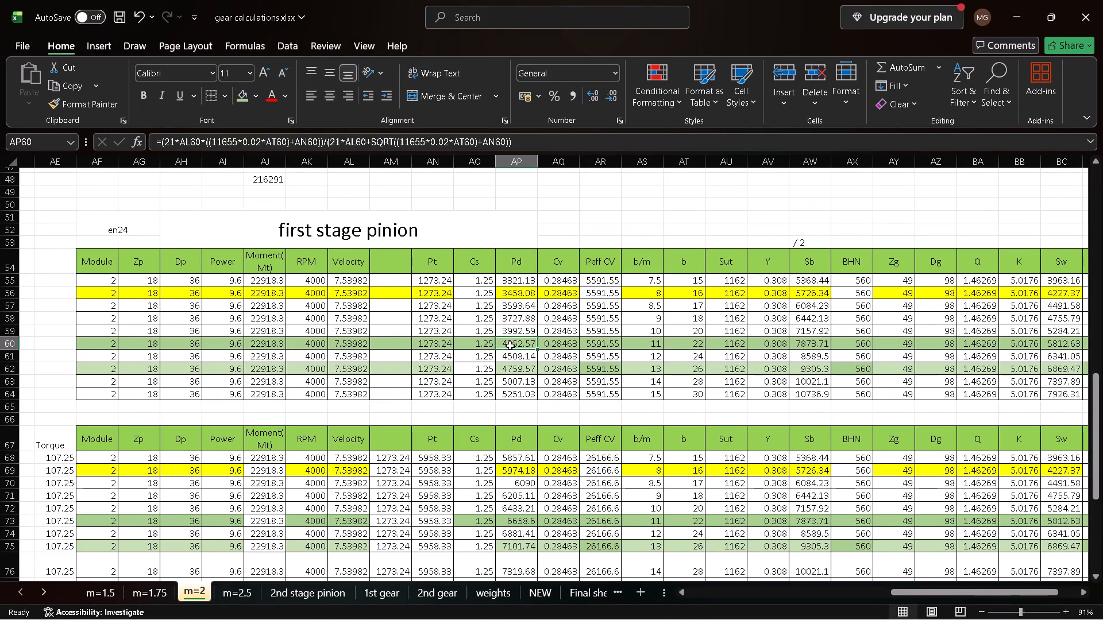
pyautogui.click(595, 345)
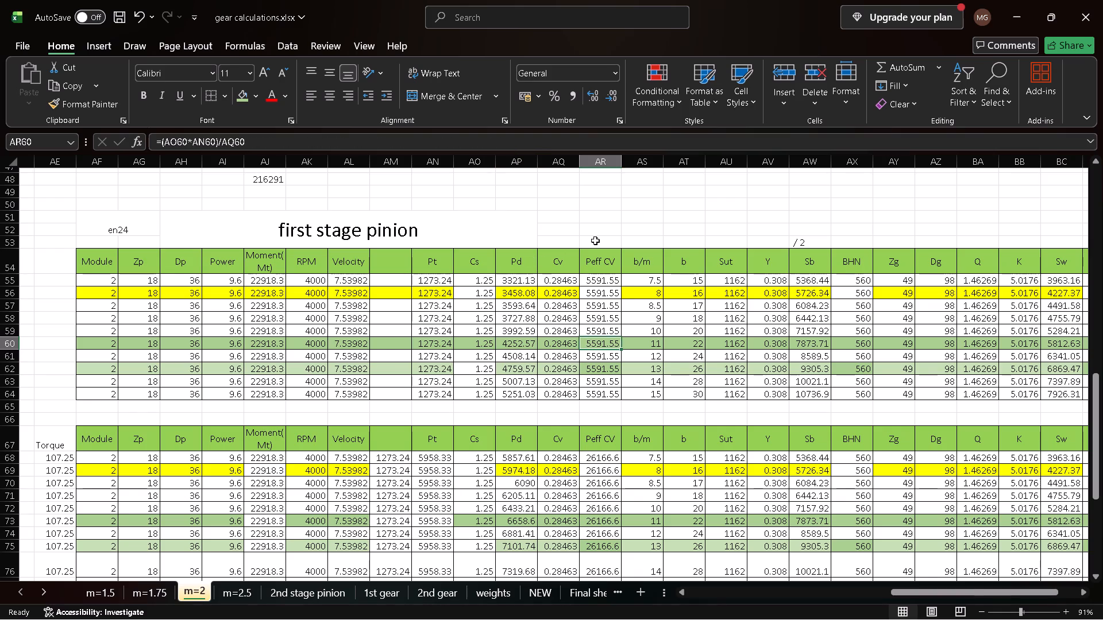
pyautogui.click(601, 258)
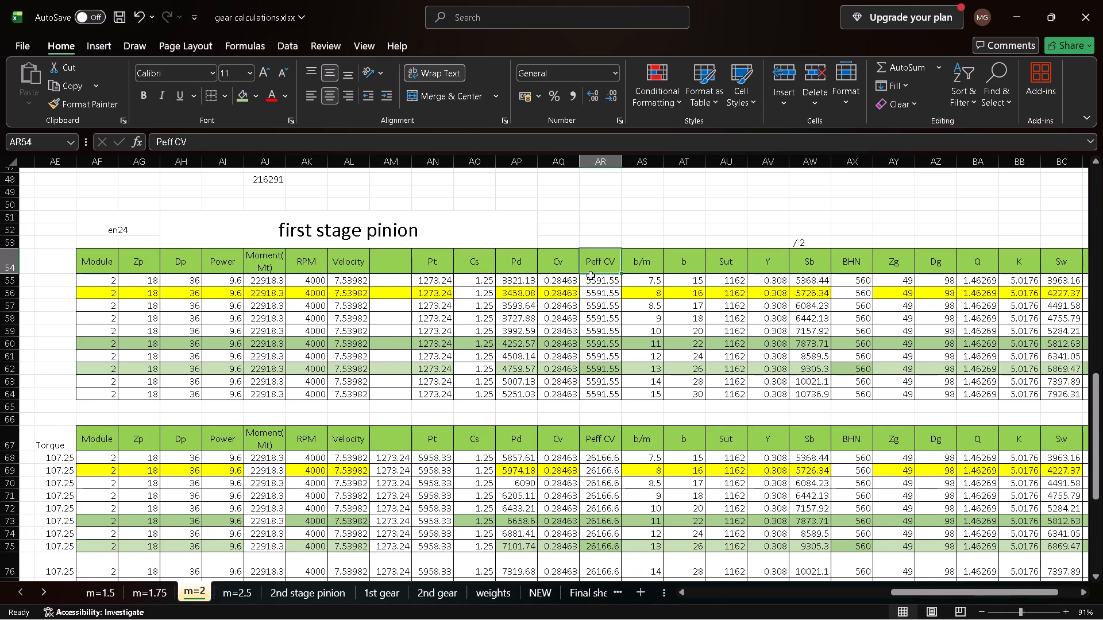
pyautogui.click(591, 276)
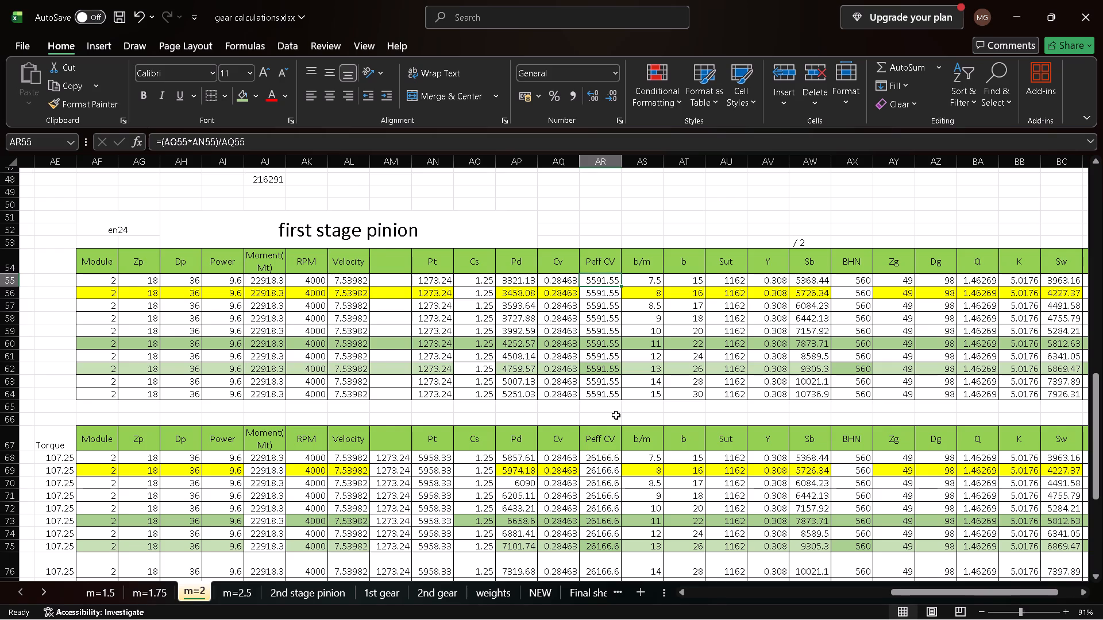
pyautogui.click(597, 344)
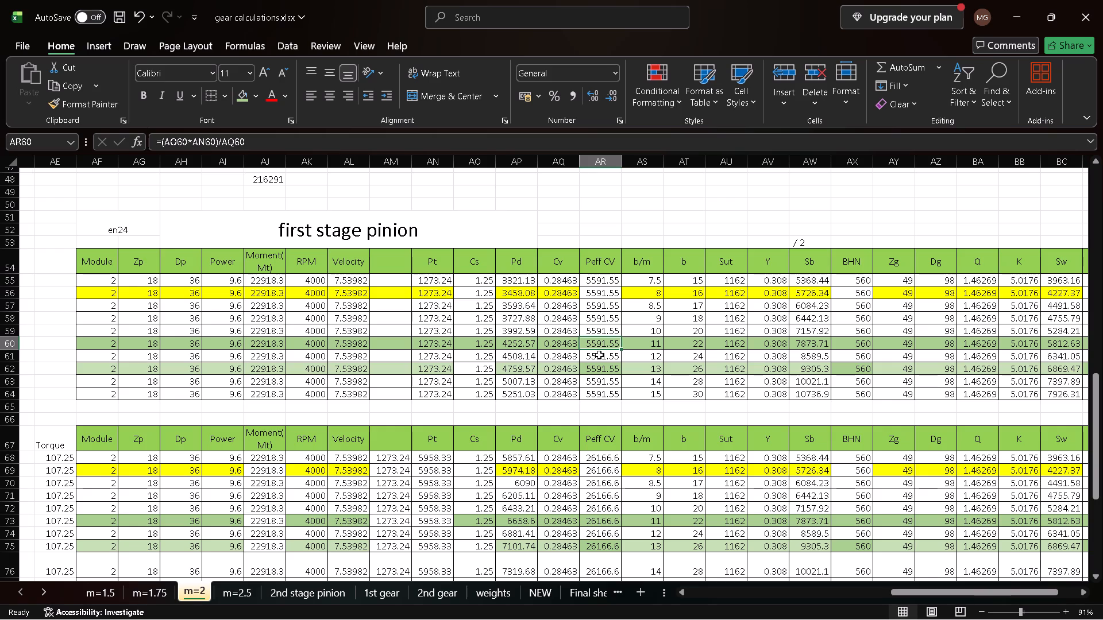
pyautogui.click(612, 277)
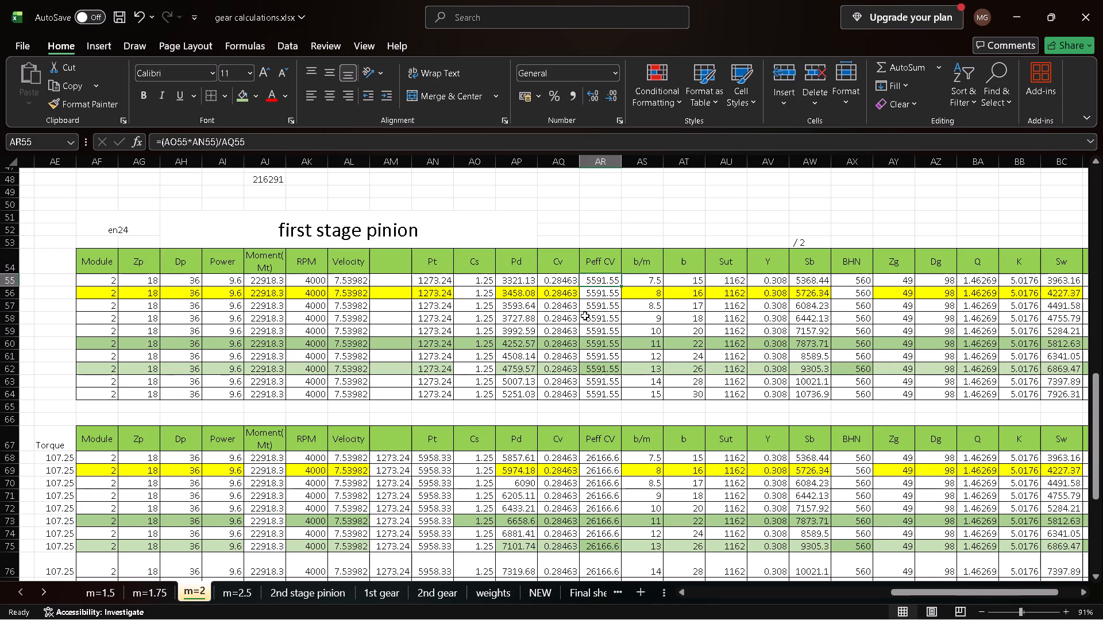
pyautogui.click(605, 341)
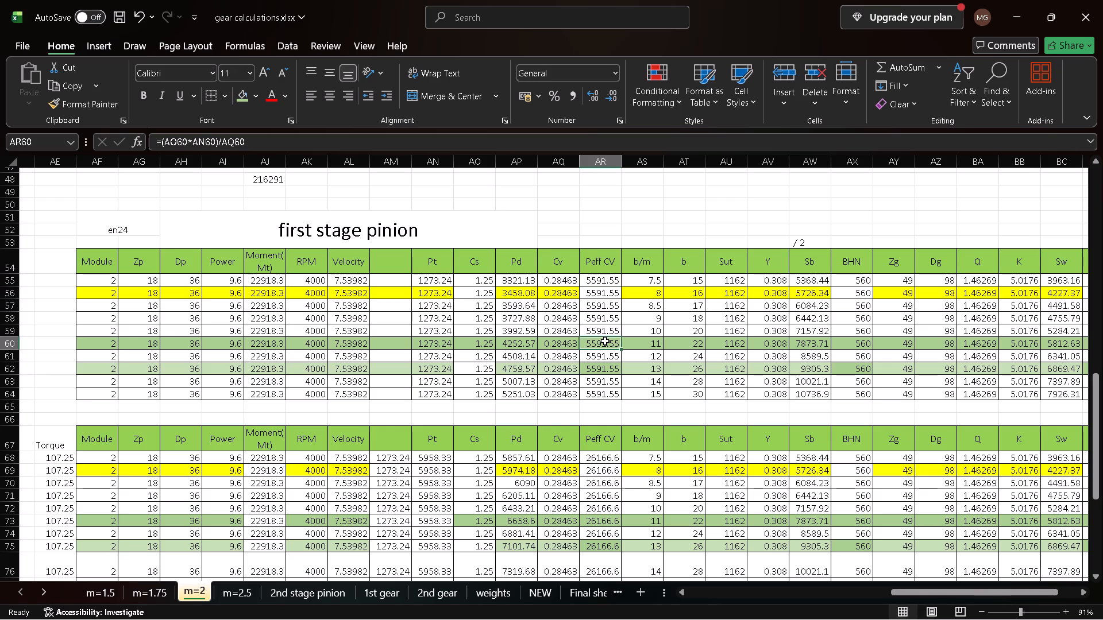
pyautogui.hscroll(-1, 605, 341)
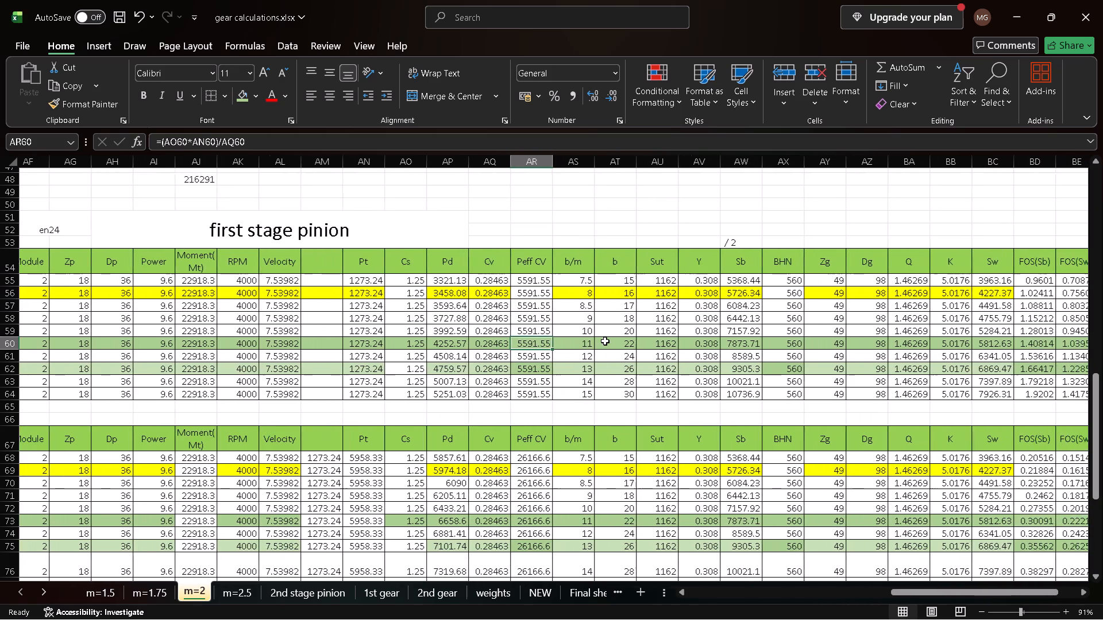
pyautogui.hscroll(-1, 605, 341)
pyautogui.hscroll(1, 605, 341)
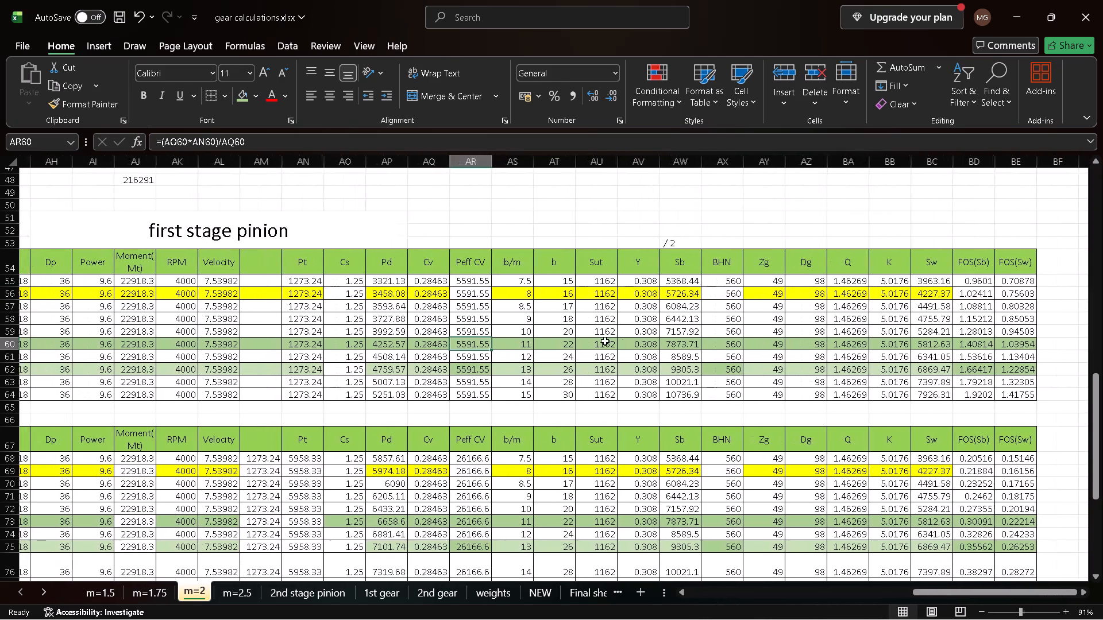
pyautogui.hscroll(2, 605, 341)
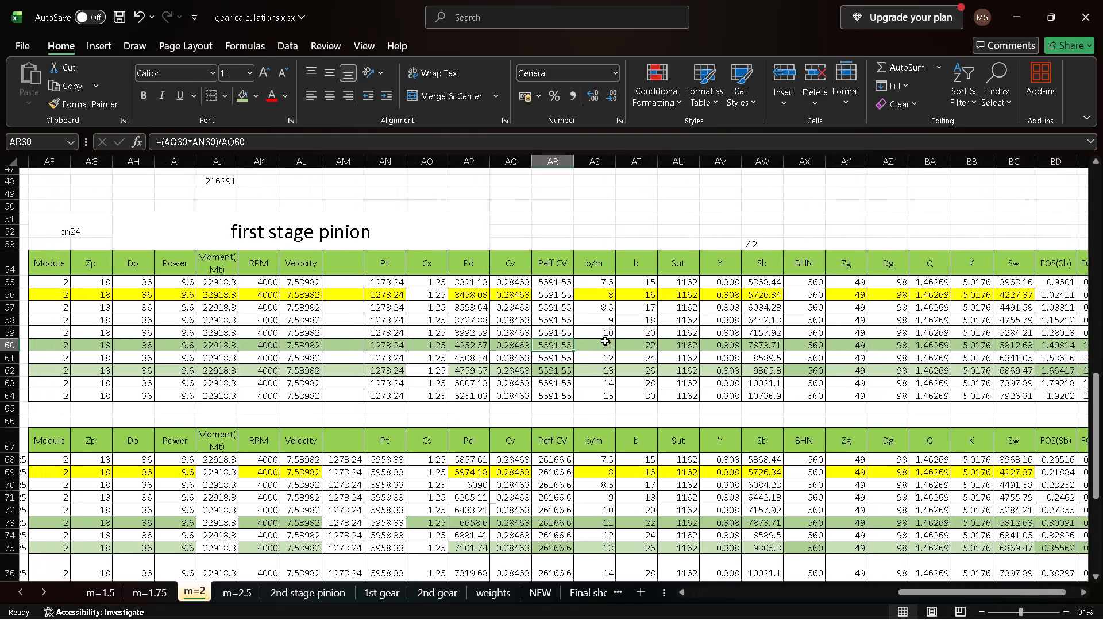
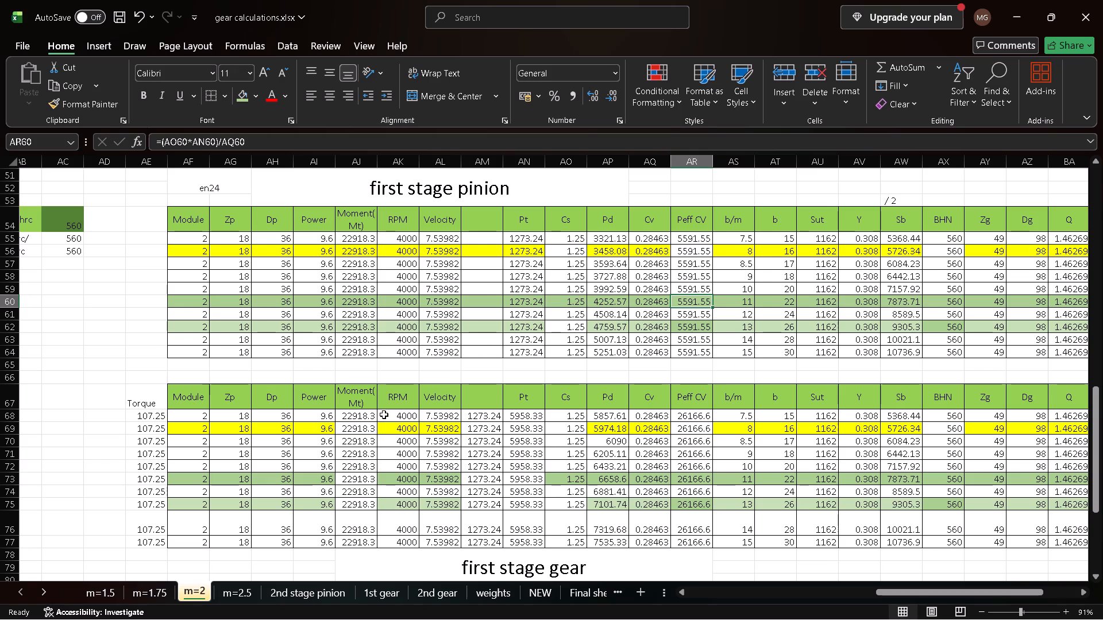
# In the first stage pinion table, change the first row's Pt formula to =(2*AJ55)/36, replacing the Dp reference with the fixed value.
pyautogui.hscroll(-1, 382, 414)
pyautogui.scroll(1, 382, 416)
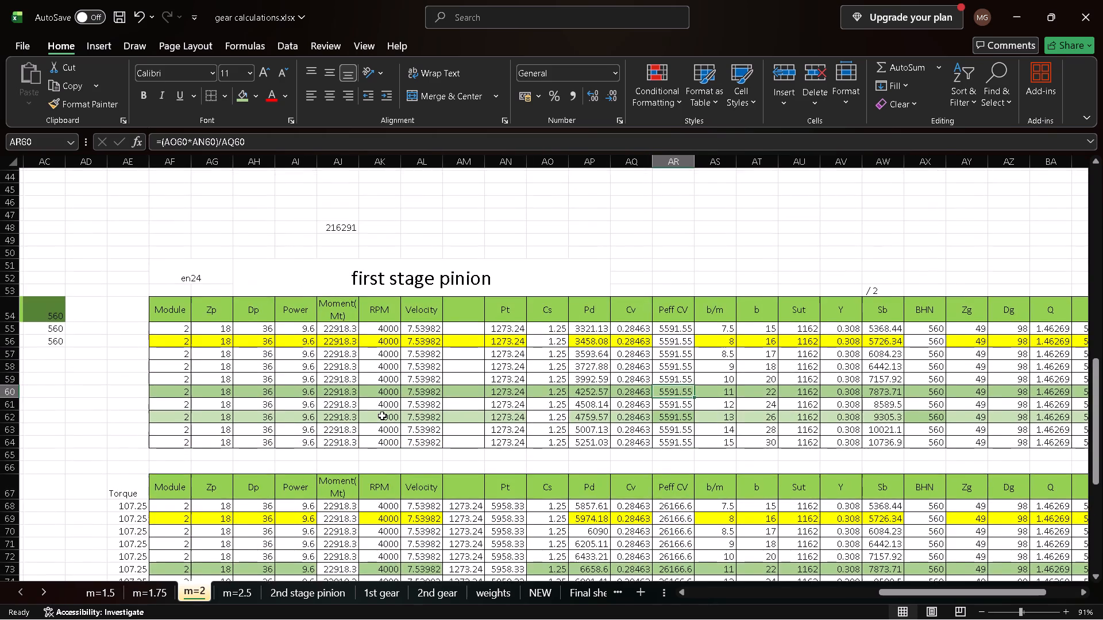
pyautogui.hscroll(-2, 382, 416)
pyautogui.hscroll(1, 382, 416)
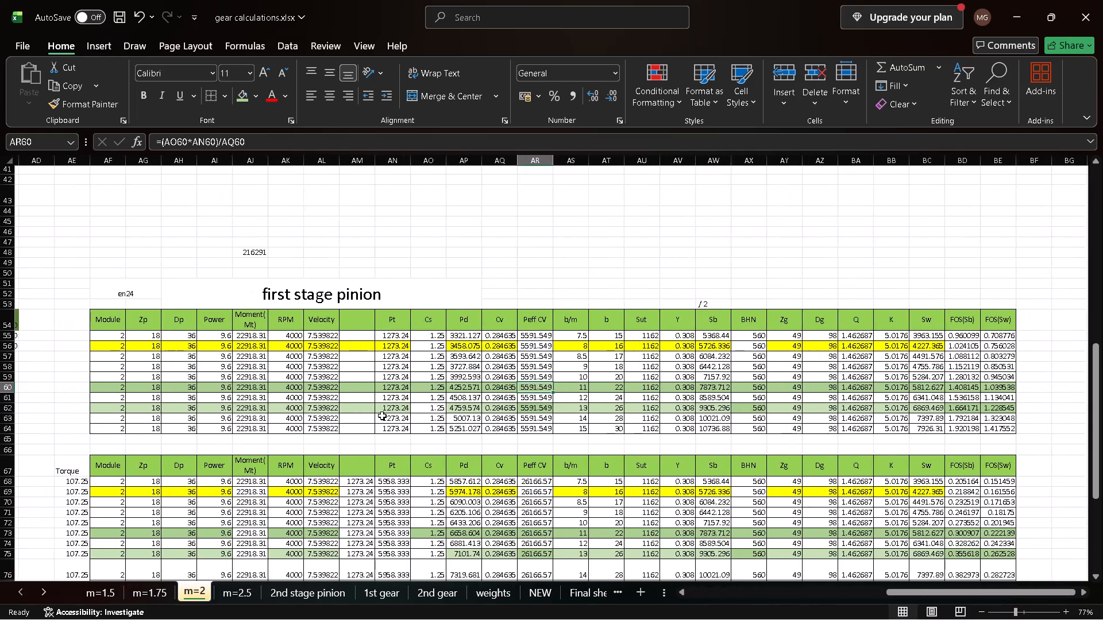
pyautogui.hscroll(1, 382, 416)
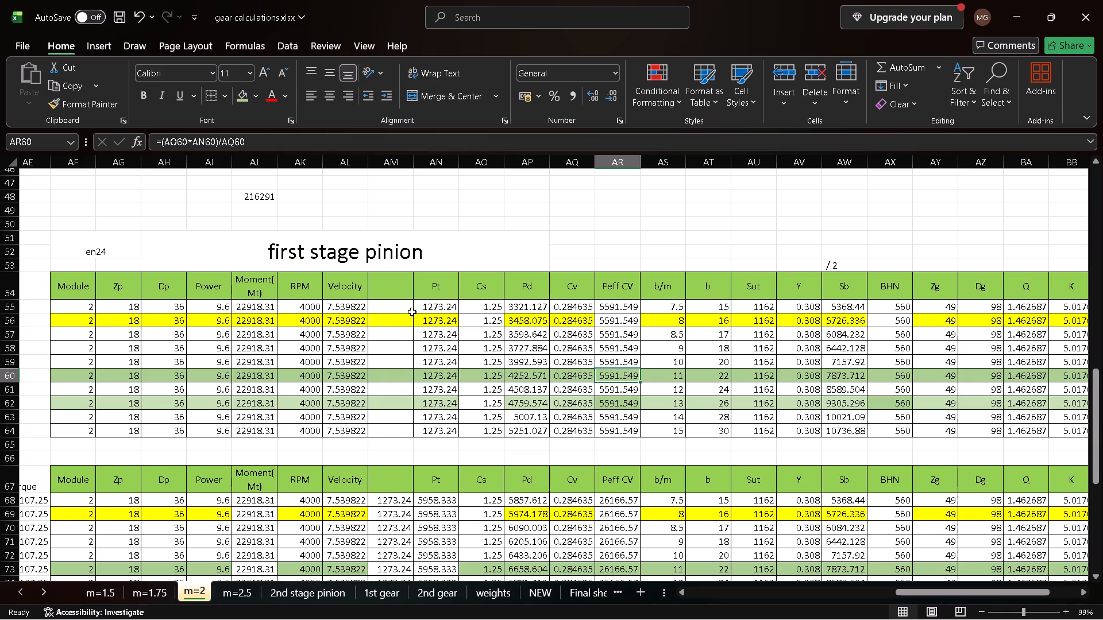
pyautogui.click(435, 306)
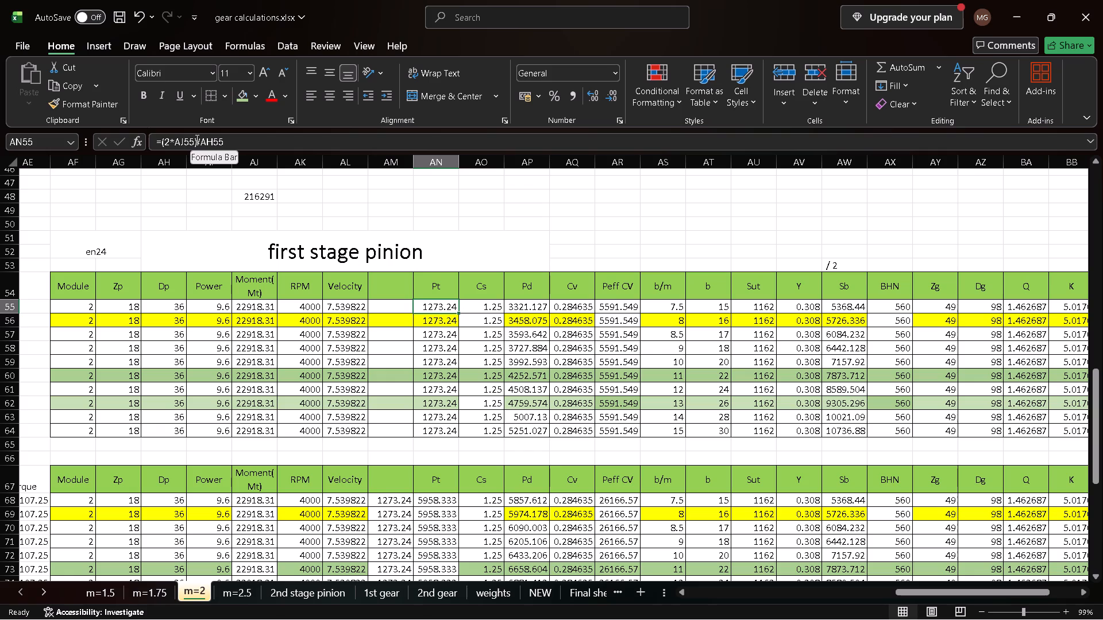
pyautogui.click(235, 145)
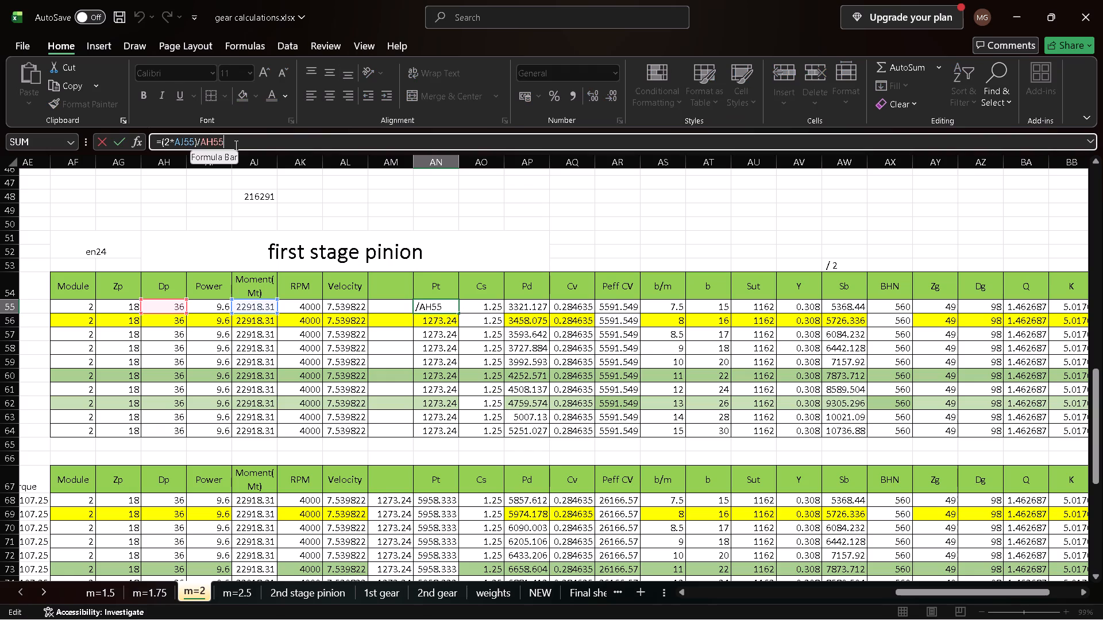
pyautogui.press('BackSpace')
pyautogui.press('BackSpace')
pyautogui.press('BackSpace')
pyautogui.press('BackSpace')
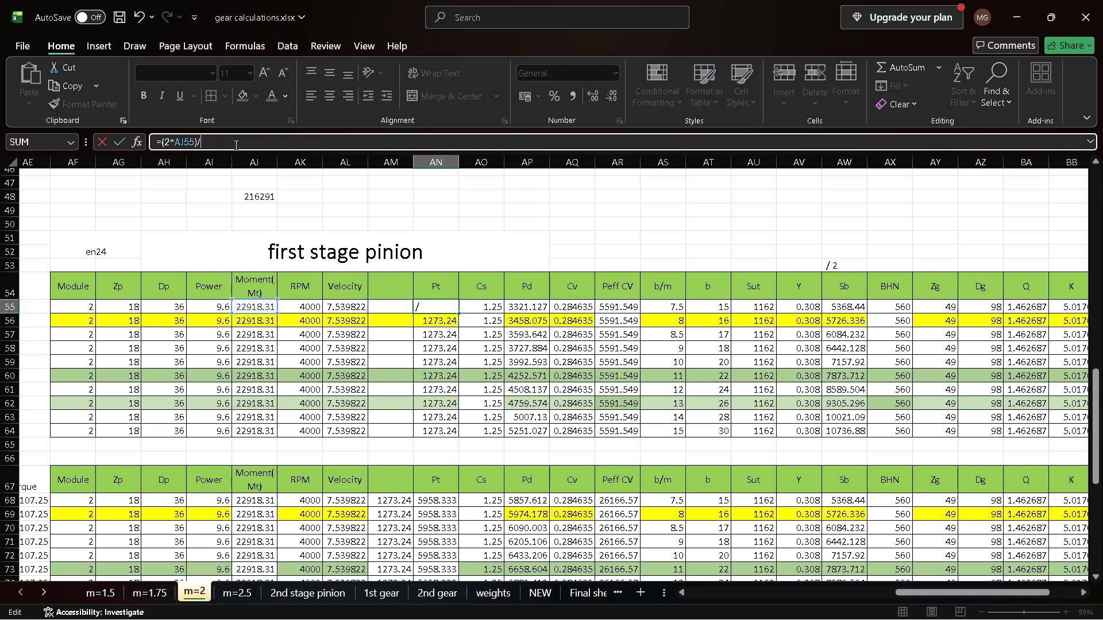
pyautogui.write('36')
pyautogui.press('Return')
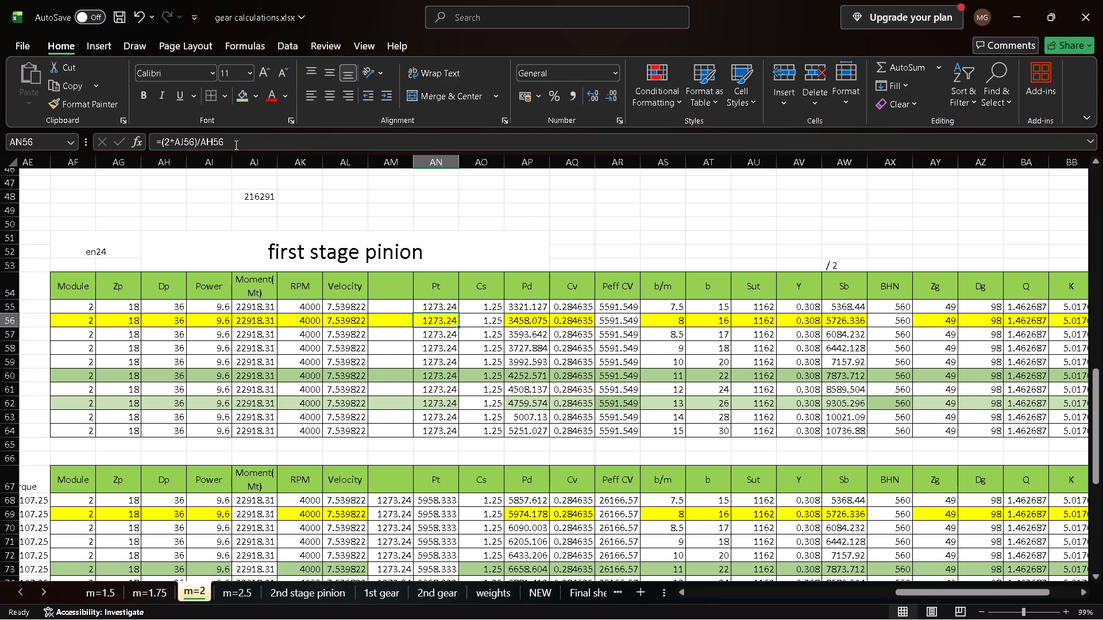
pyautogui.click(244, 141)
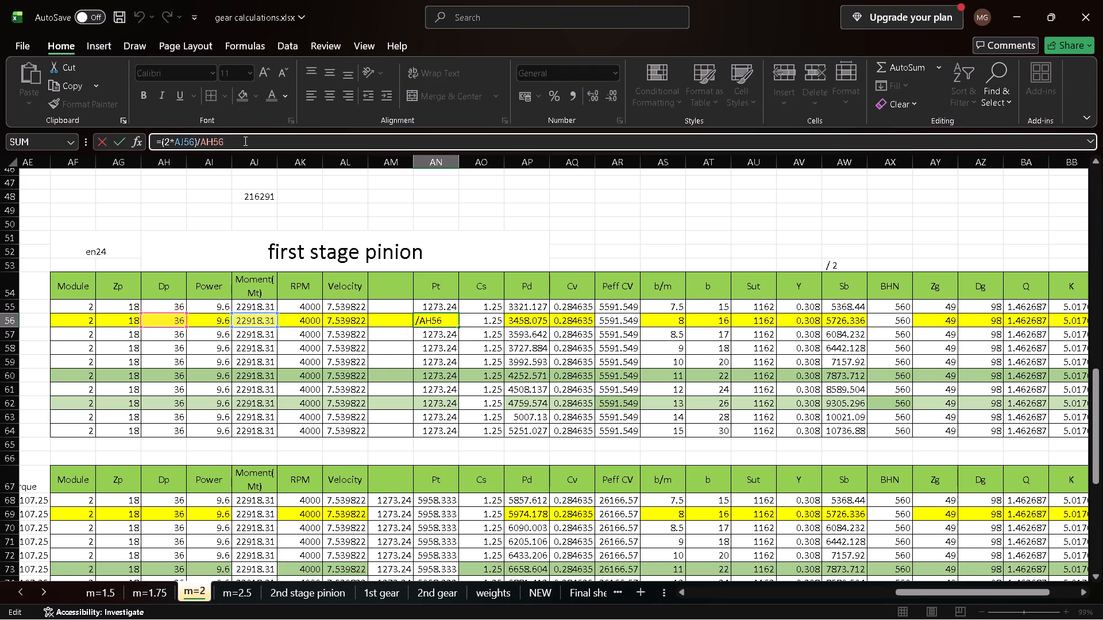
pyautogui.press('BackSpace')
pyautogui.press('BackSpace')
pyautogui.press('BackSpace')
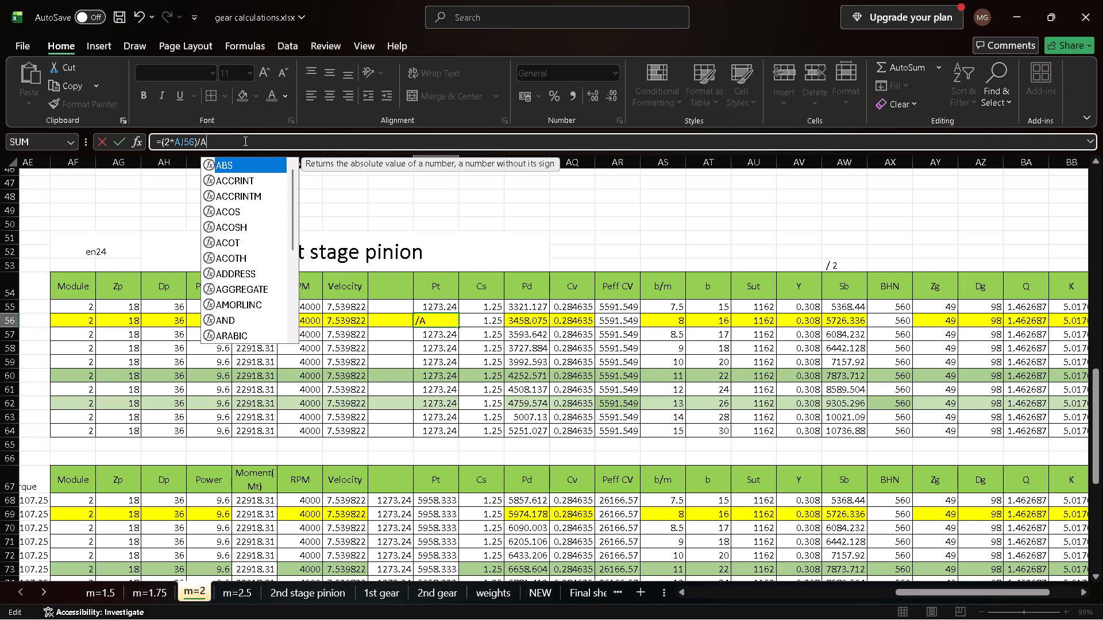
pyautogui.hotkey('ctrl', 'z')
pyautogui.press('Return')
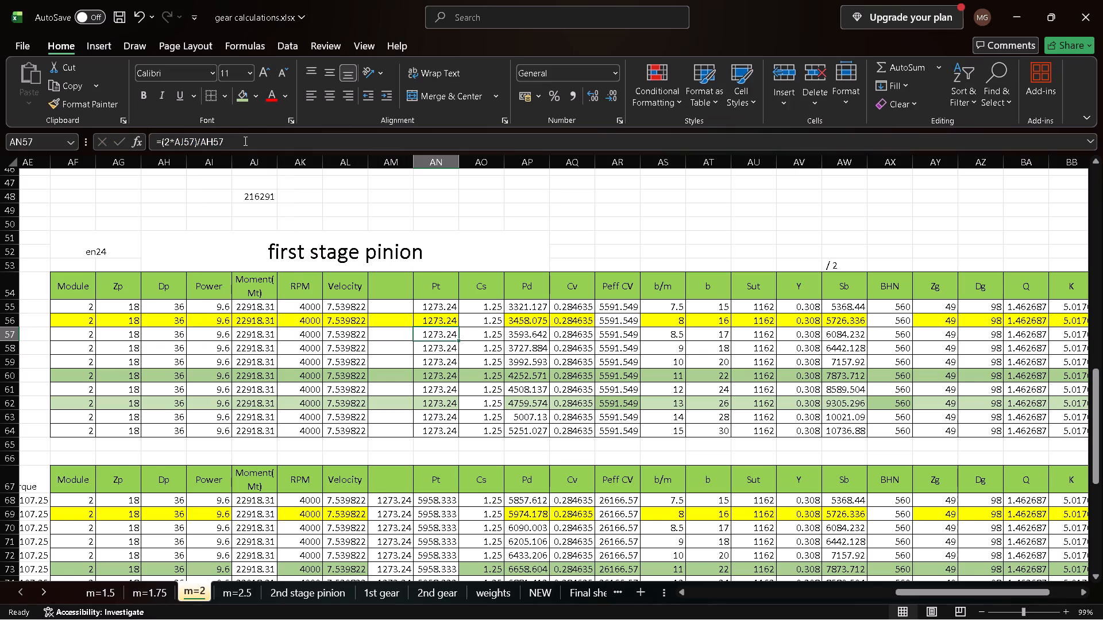
# Select the first row's Pt formula again in the first stage pinion table.
pyautogui.press('Up')
pyautogui.press('Up')
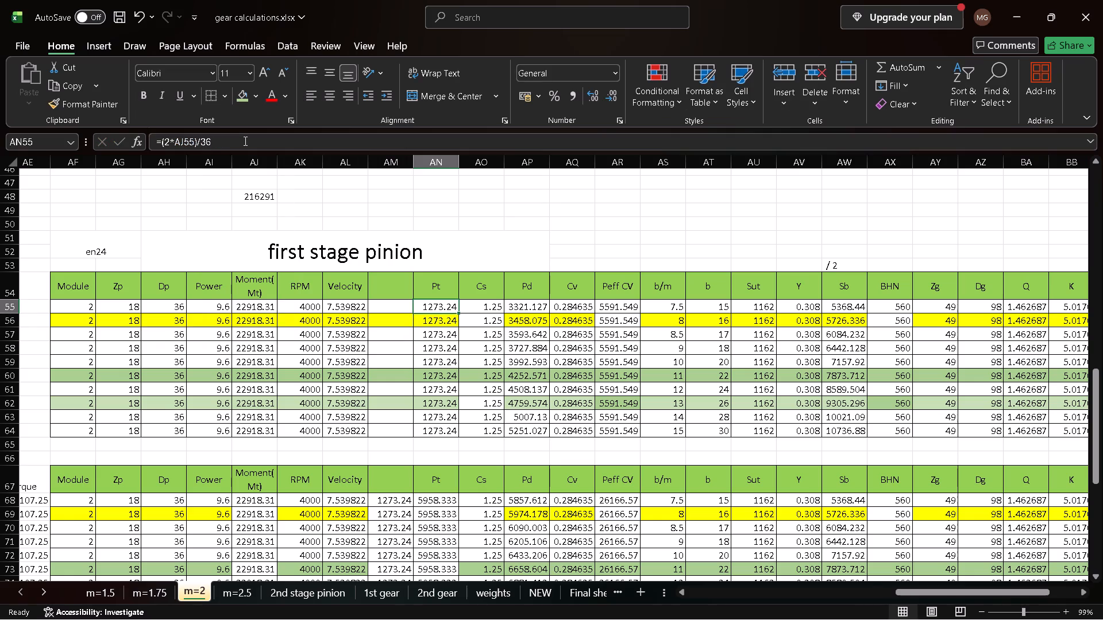
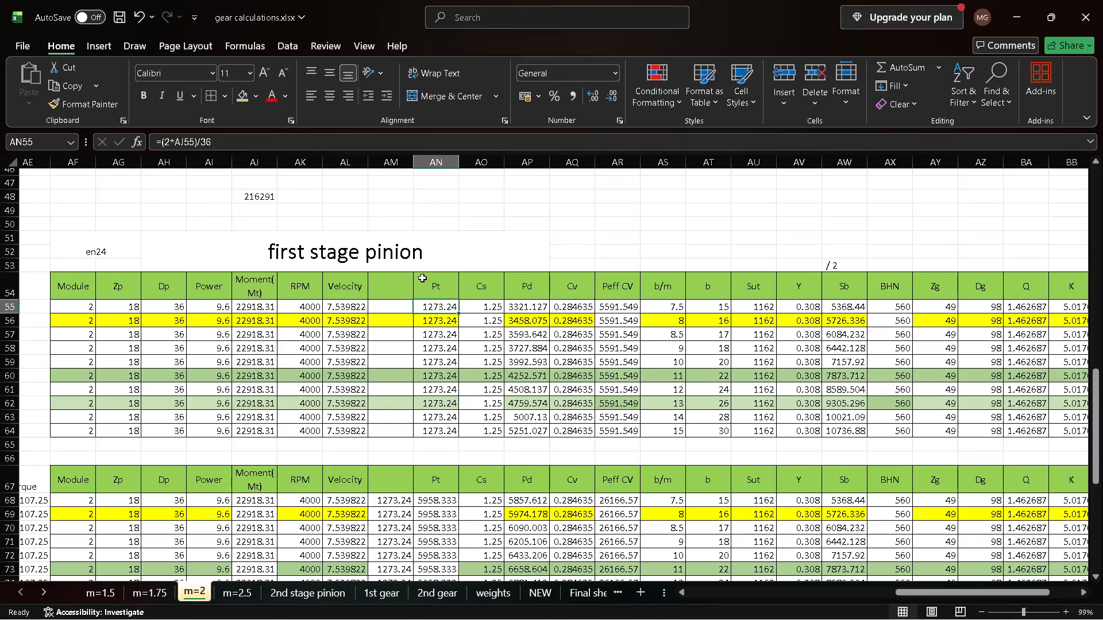
# Examine the first row's Pt, Moment (Mt) and Torque cells in the torque-based table above the first stage gear heading.
pyautogui.scroll(-2, 443, 285)
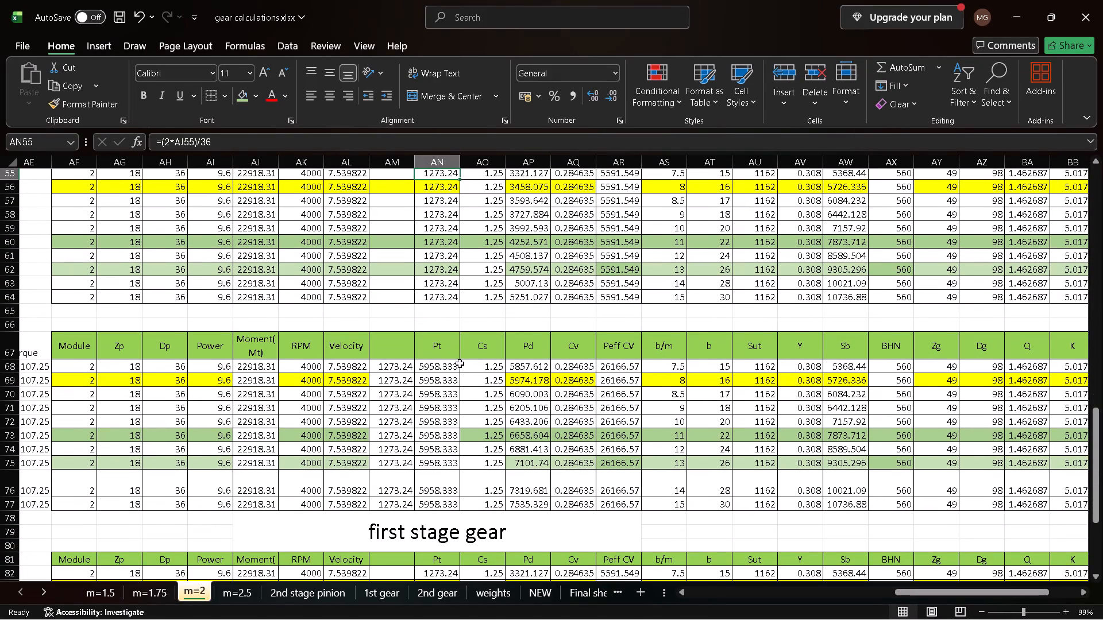
pyautogui.click(457, 370)
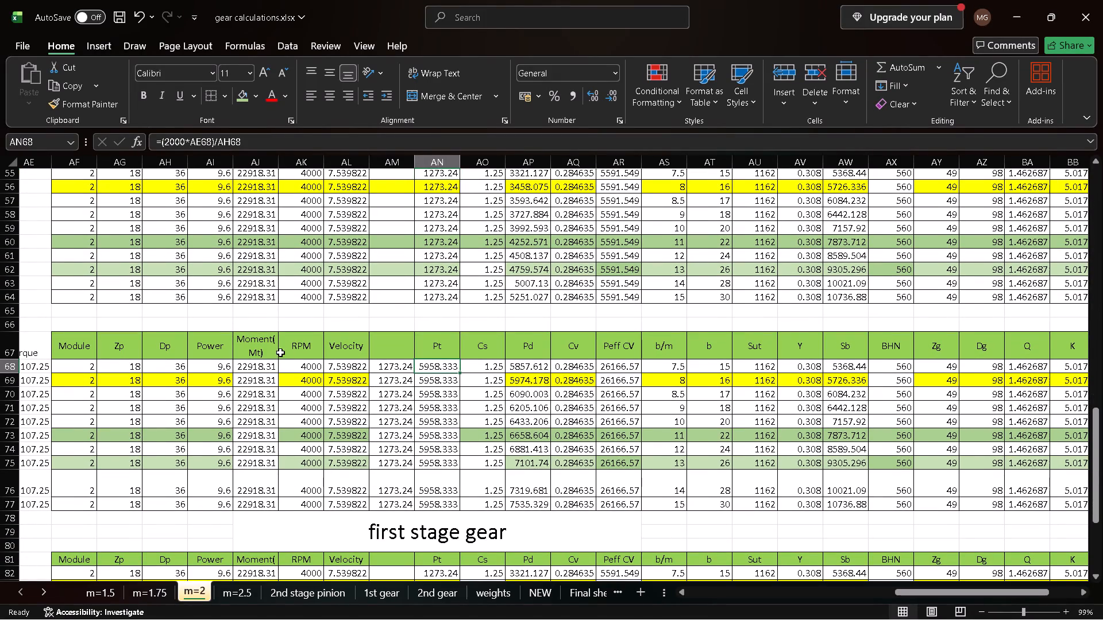
pyautogui.click(262, 365)
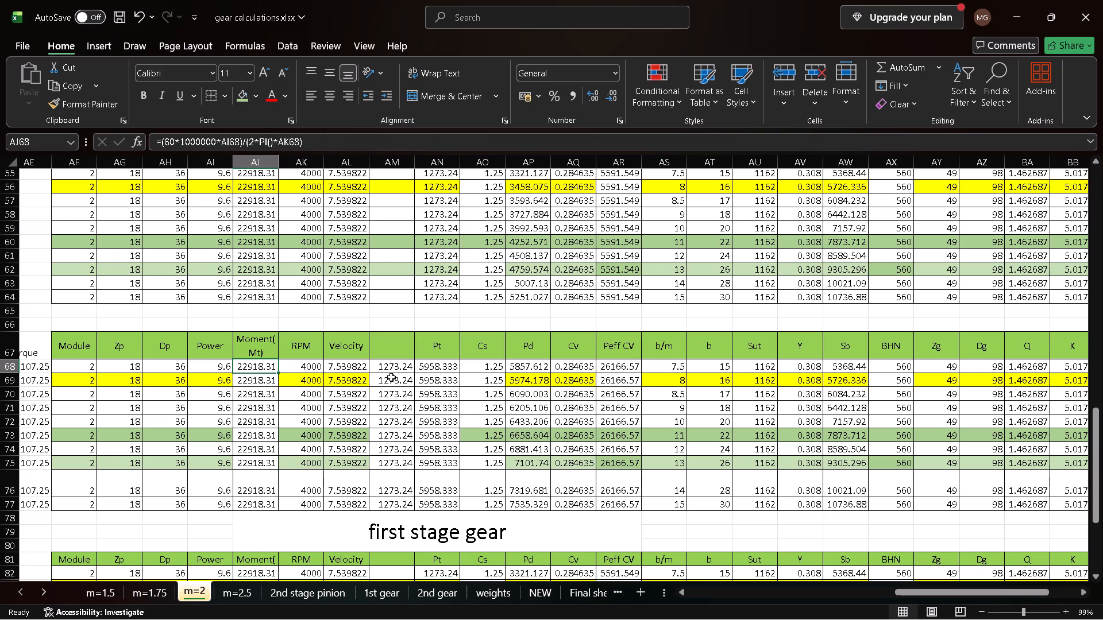
pyautogui.click(437, 370)
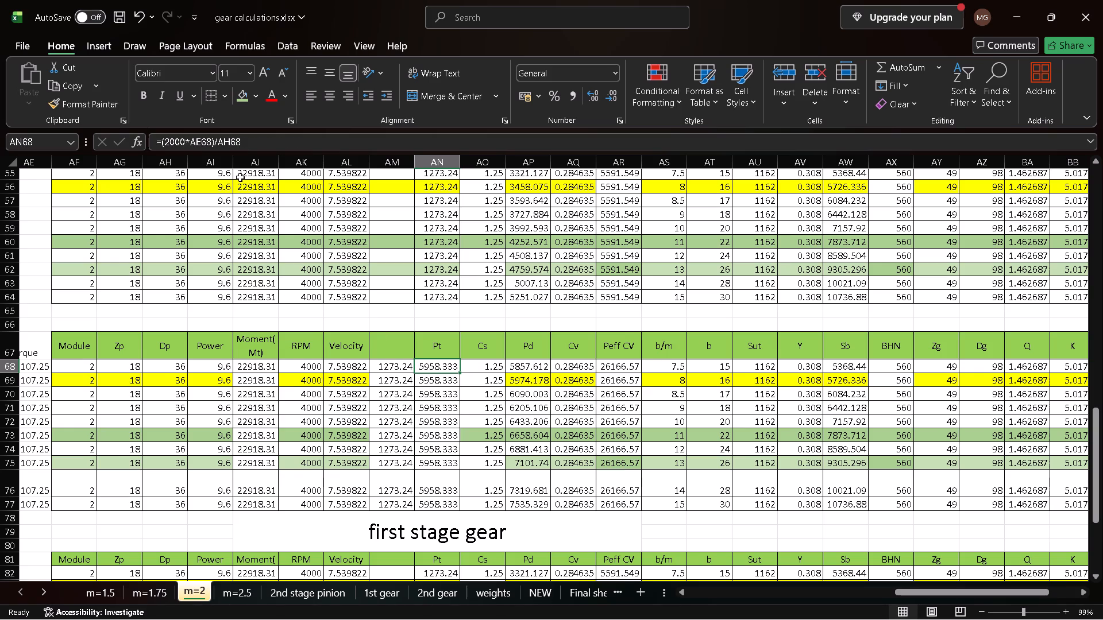
pyautogui.hscroll(1, 184, 328)
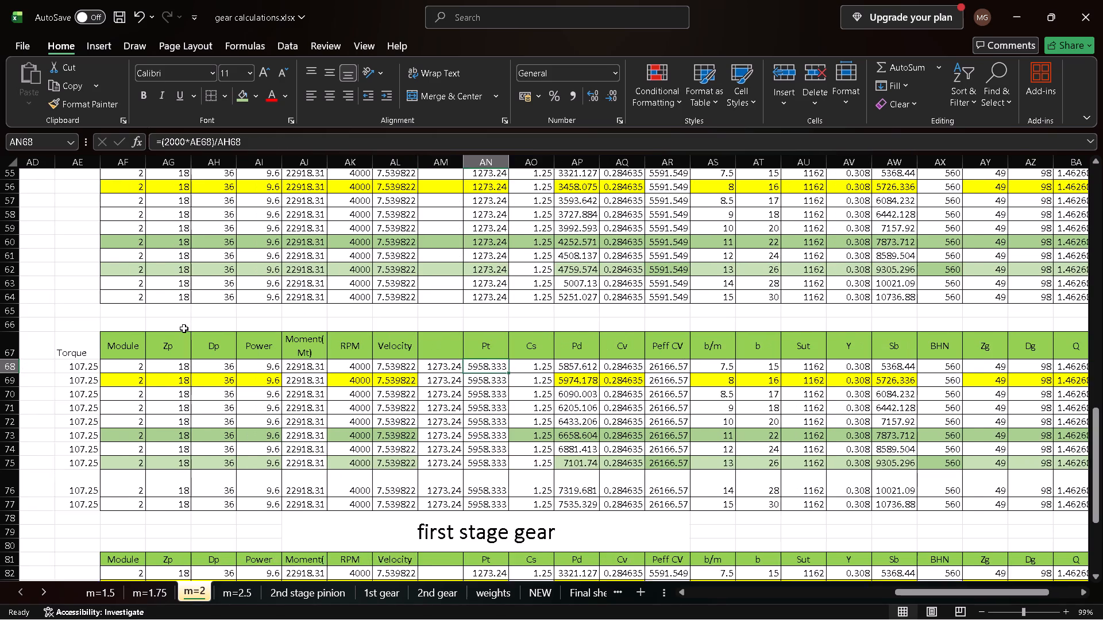
pyautogui.hscroll(1, 184, 328)
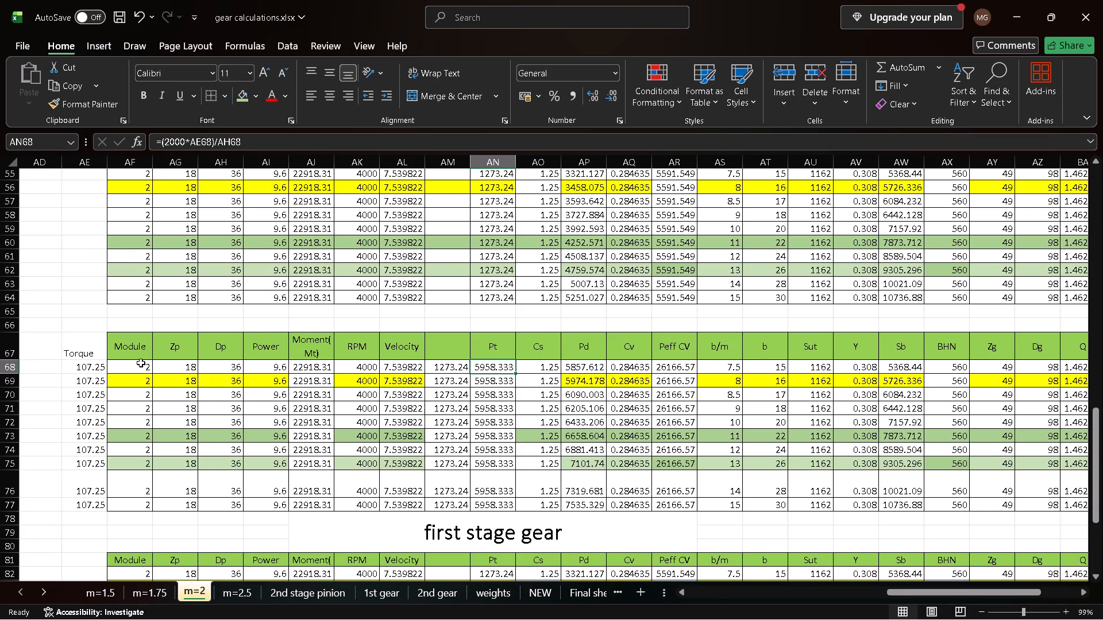
pyautogui.click(88, 367)
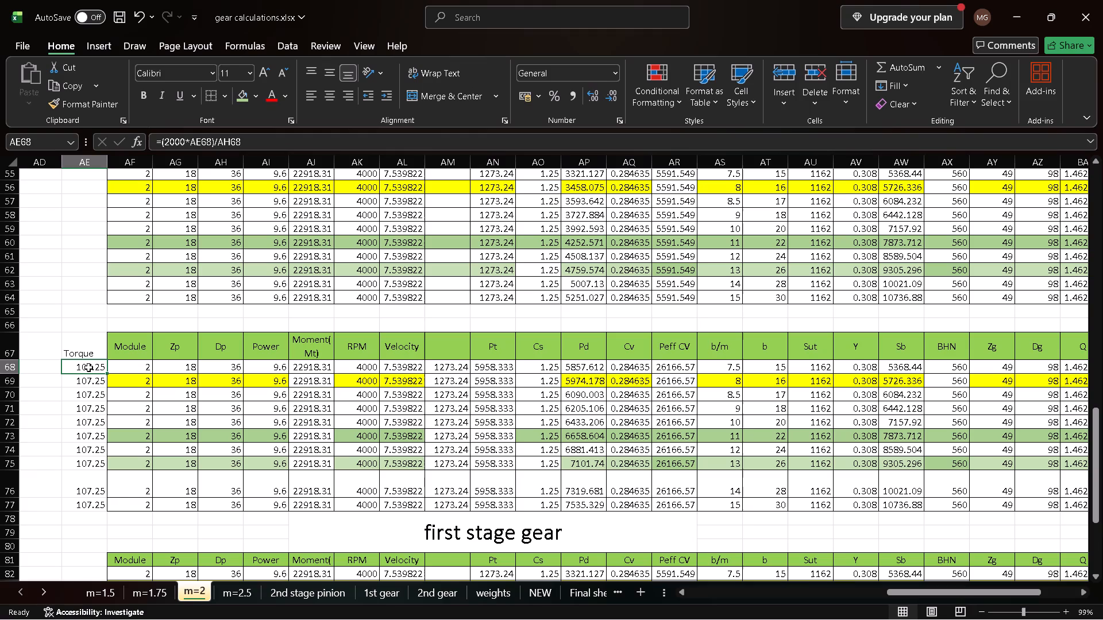
pyautogui.scroll(-1, 188, 395)
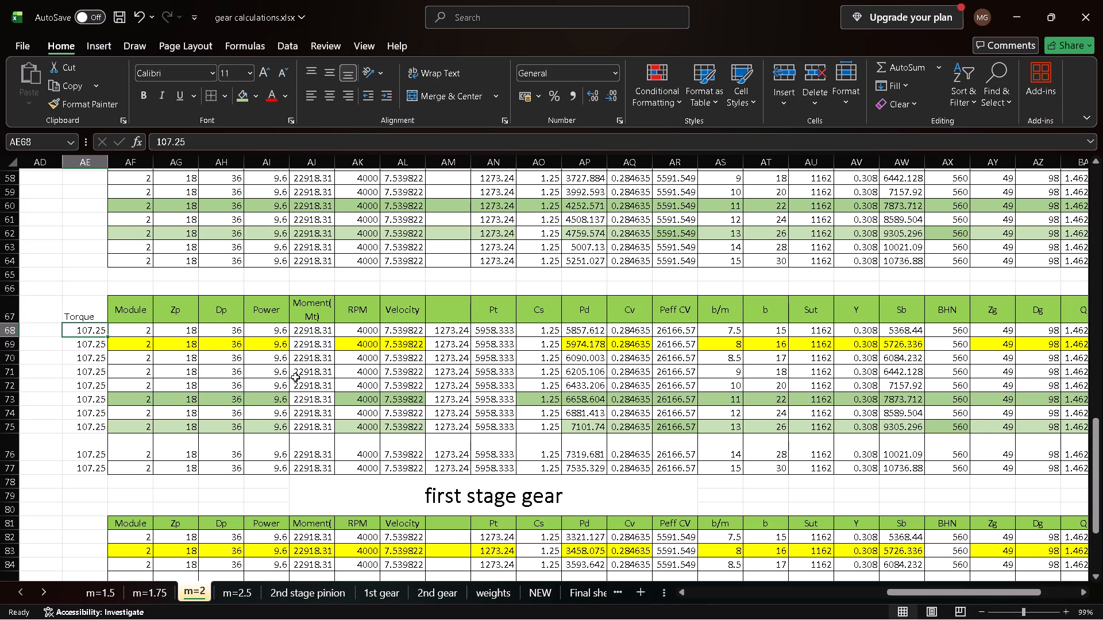
pyautogui.click(311, 327)
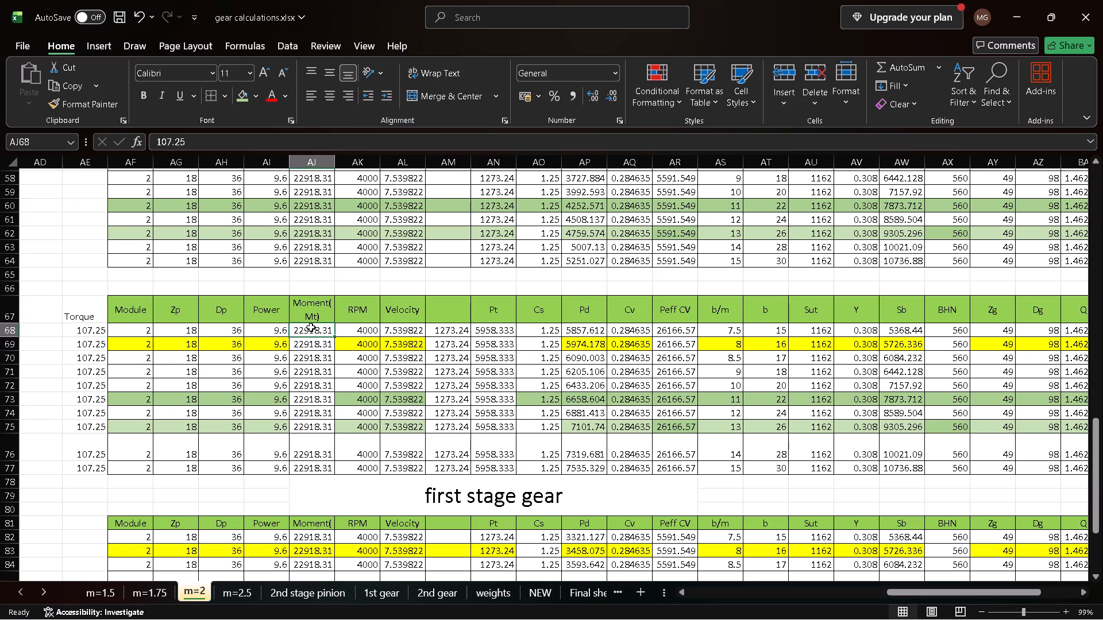
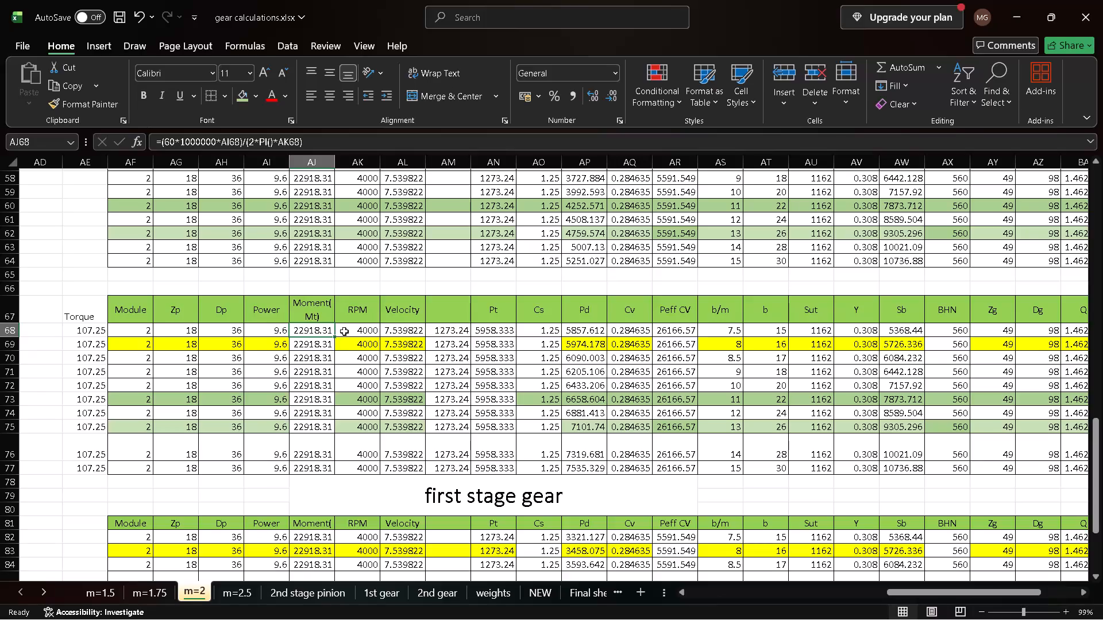
# Set the first row's Torque value (AE68) in the torque-based table to 22.95.
pyautogui.click(346, 331)
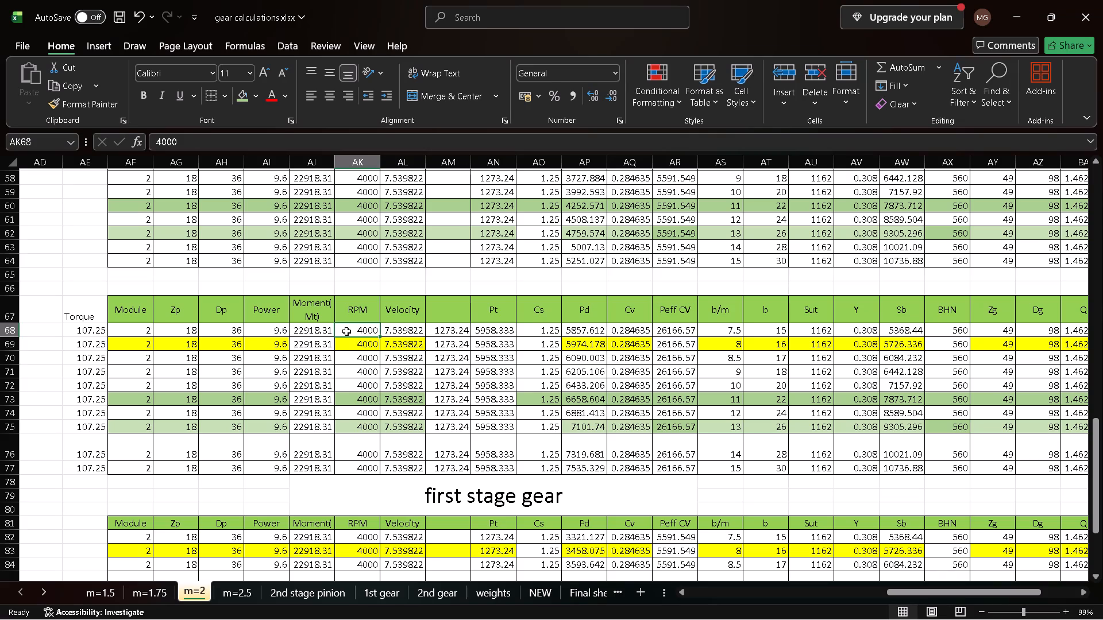
pyautogui.click(100, 329)
pyautogui.write('22.95')
pyautogui.press('Return')
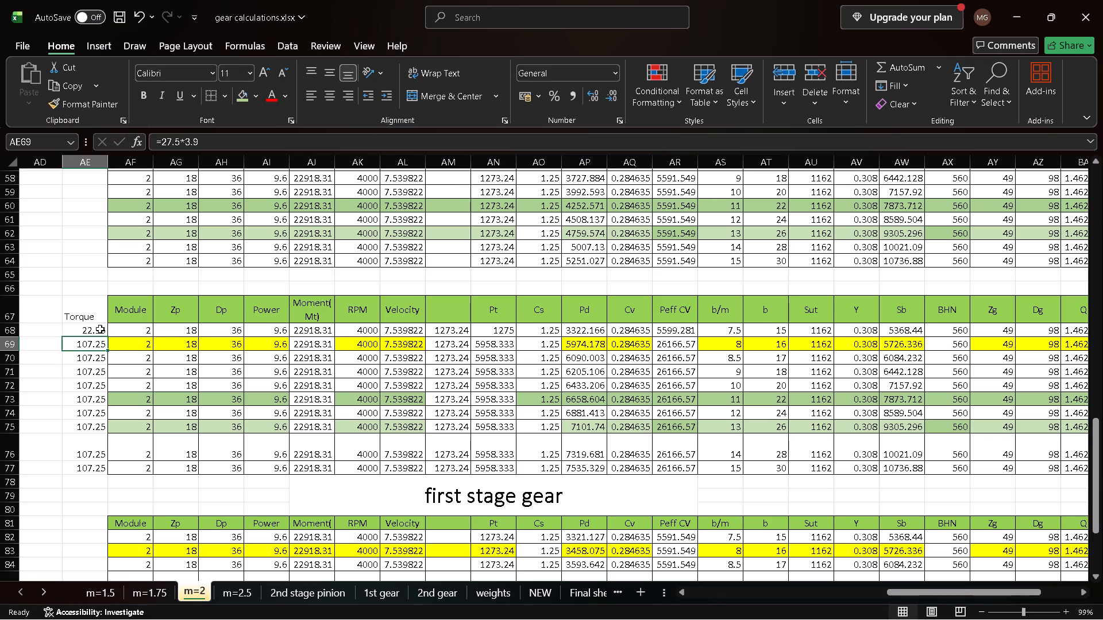
# Examine the moment-based Pt formula in AM68, the Torque cells AE68 and AE69, and the first row's RPM.
pyautogui.click(444, 329)
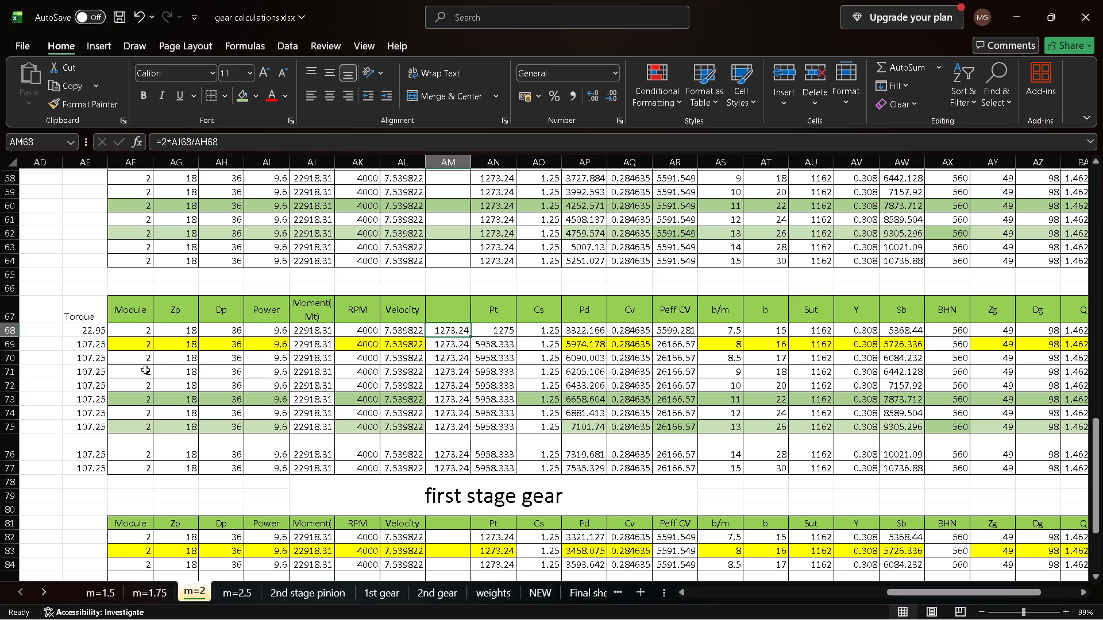
pyautogui.click(95, 343)
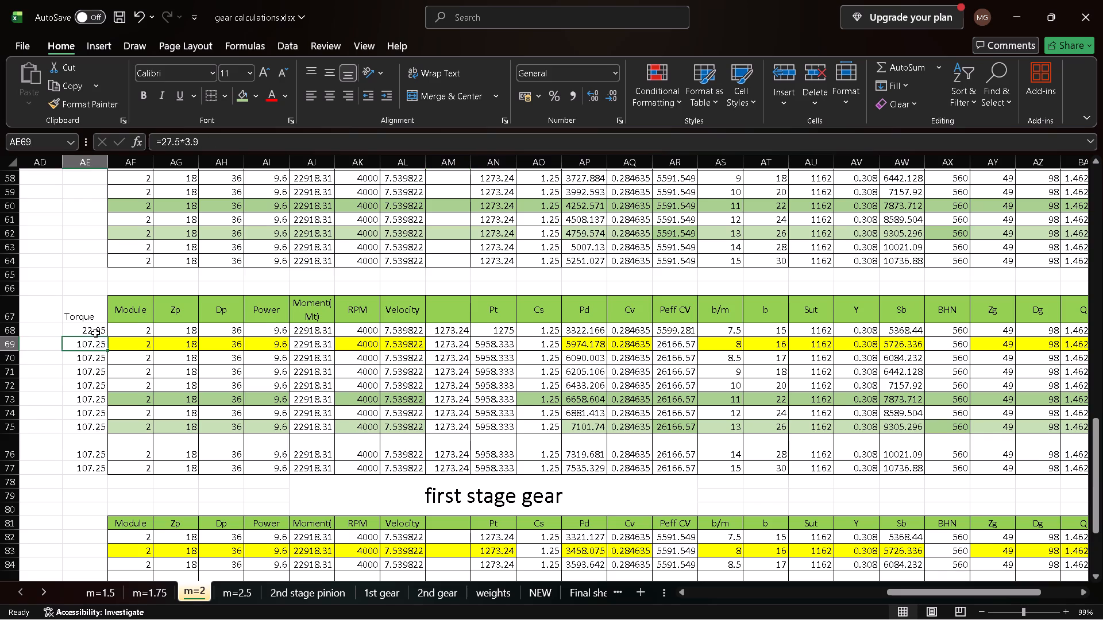
pyautogui.click(96, 332)
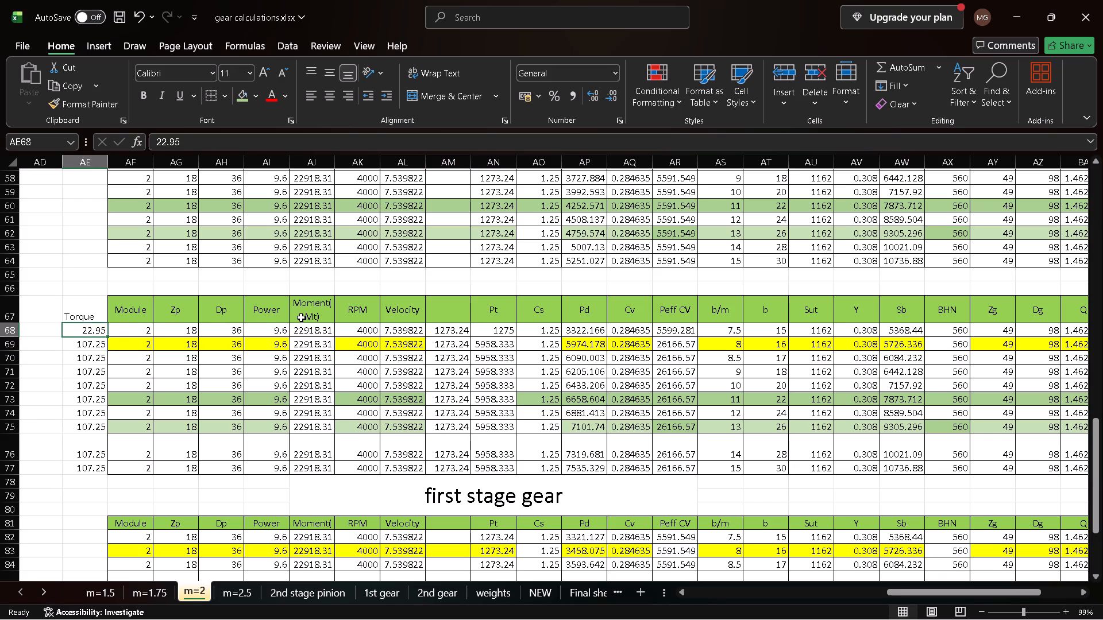
pyautogui.click(358, 331)
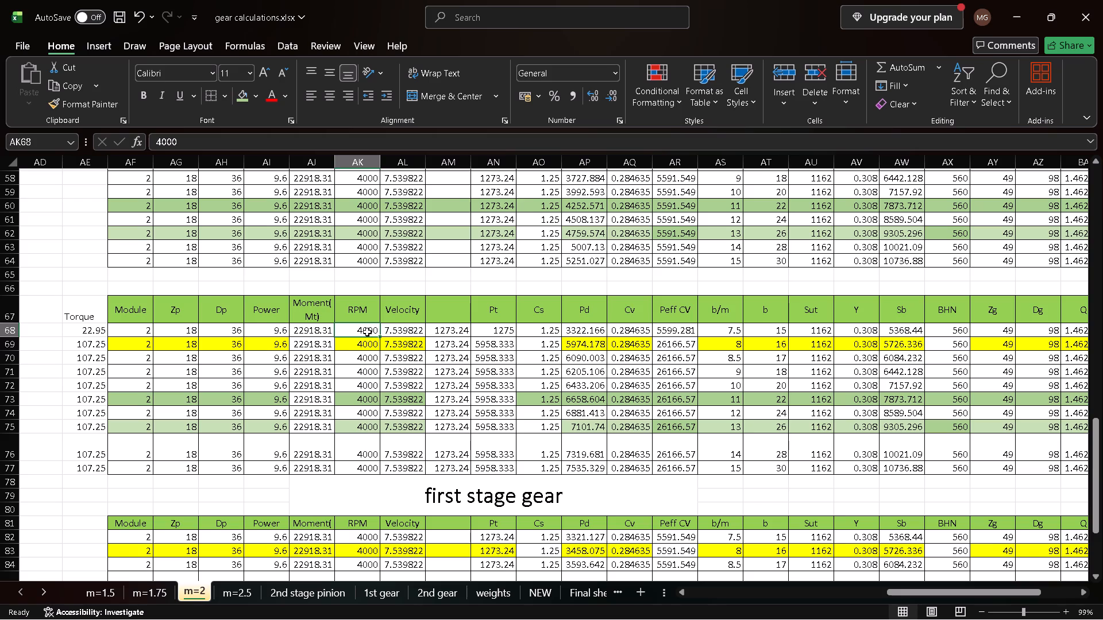
pyautogui.click(77, 327)
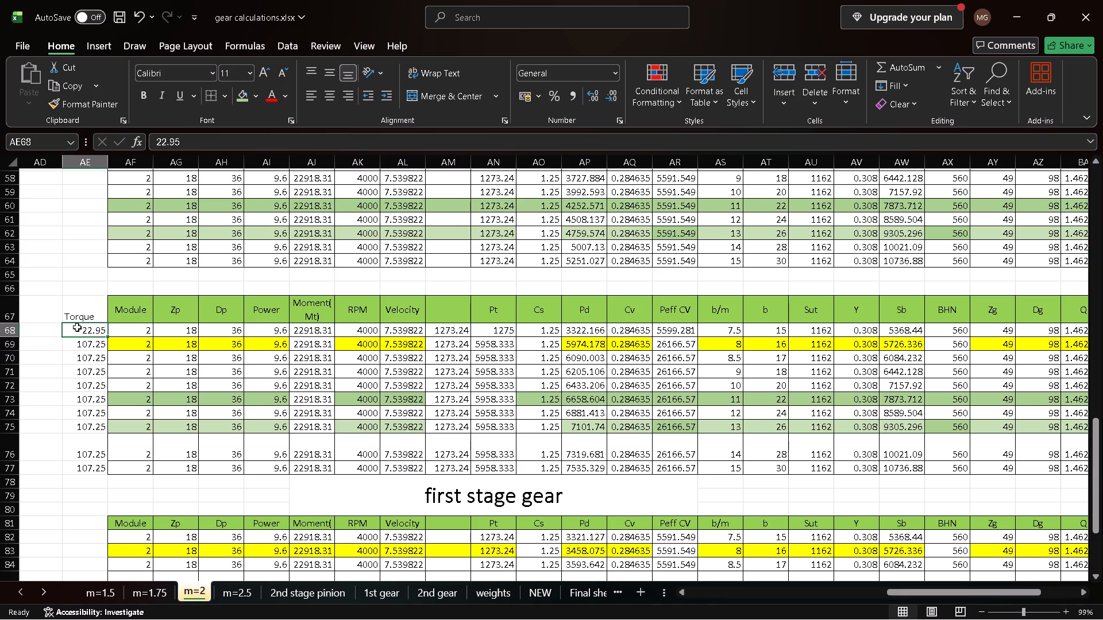
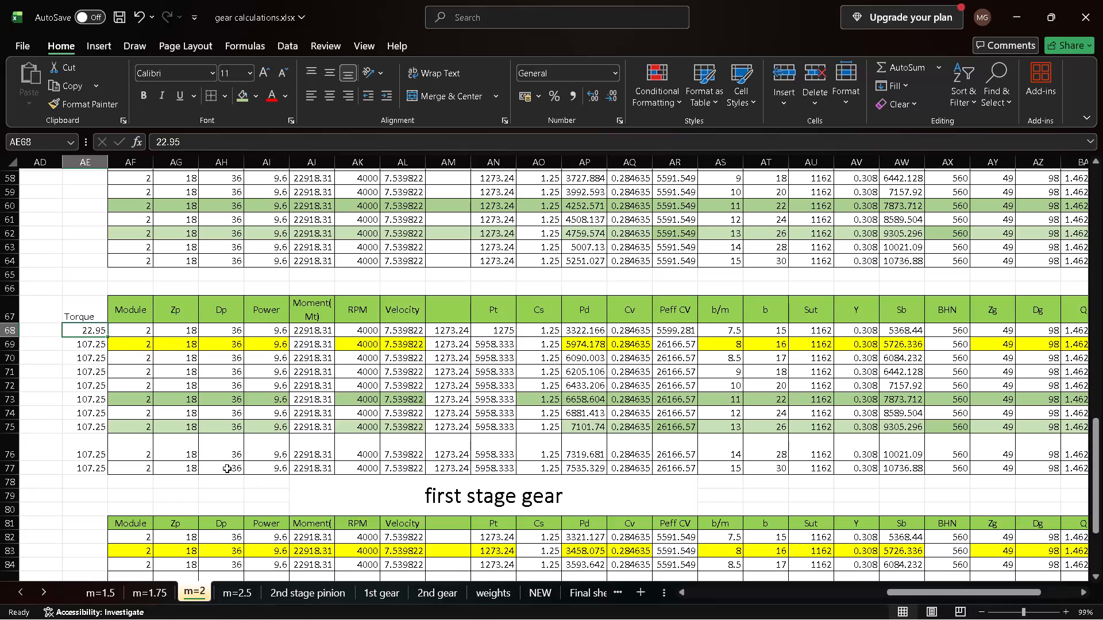
# Fill the Torque value 22.95 from AE68 down through AE77 in the torque-based table.
pyautogui.doubleClick(106, 336)
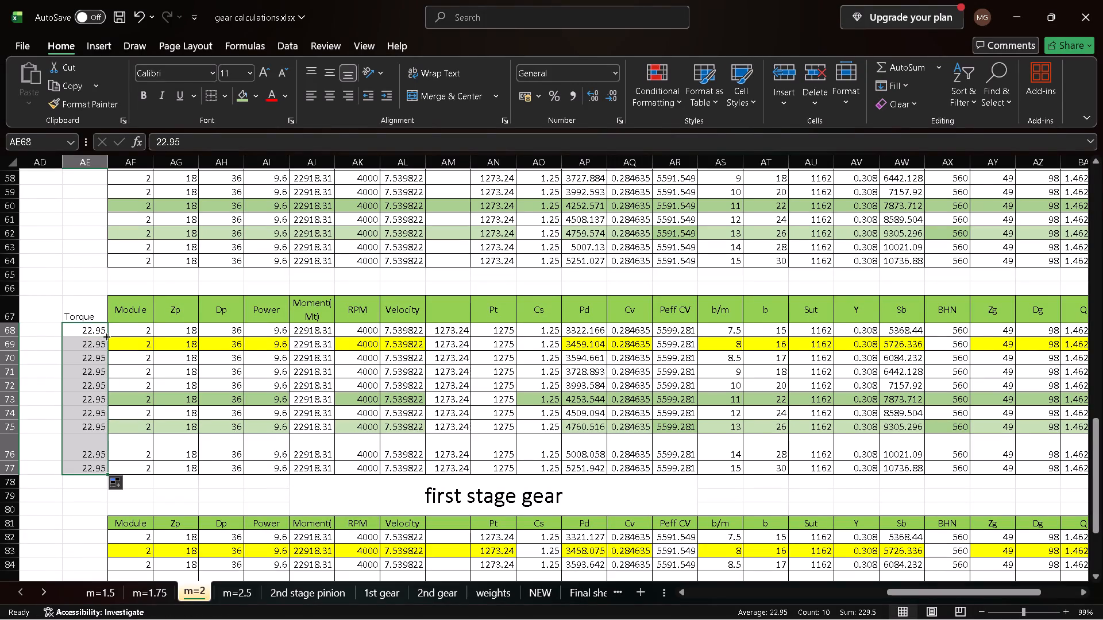
# Compare the moment-based Pt formula in AM68 with the torque-based Pt formula in AN68.
pyautogui.hscroll(-1, 431, 347)
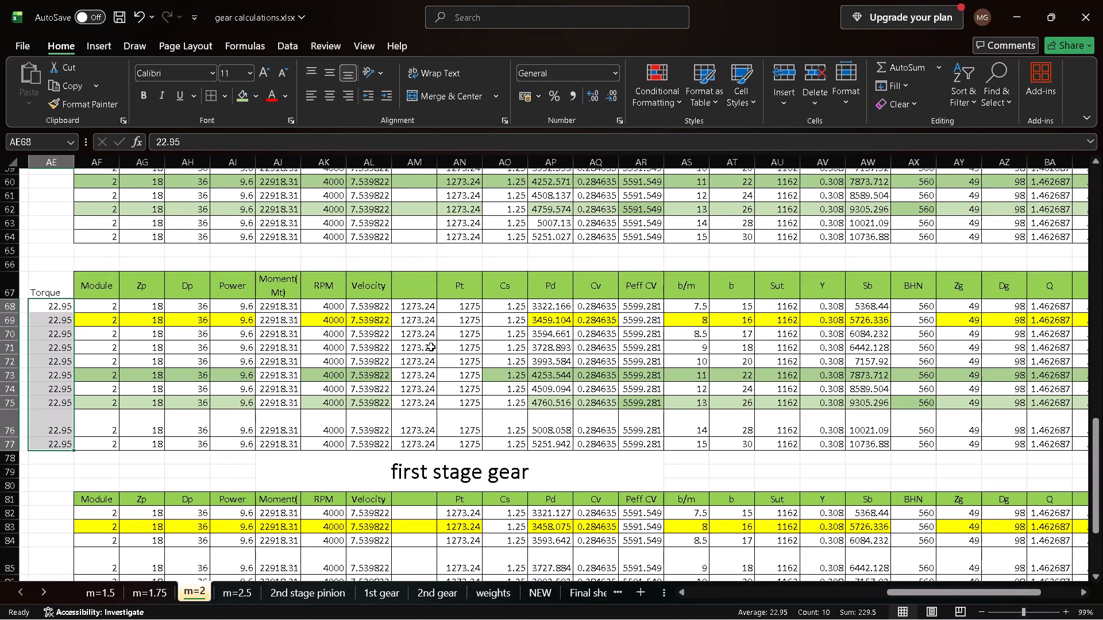
pyautogui.hscroll(-1, 431, 347)
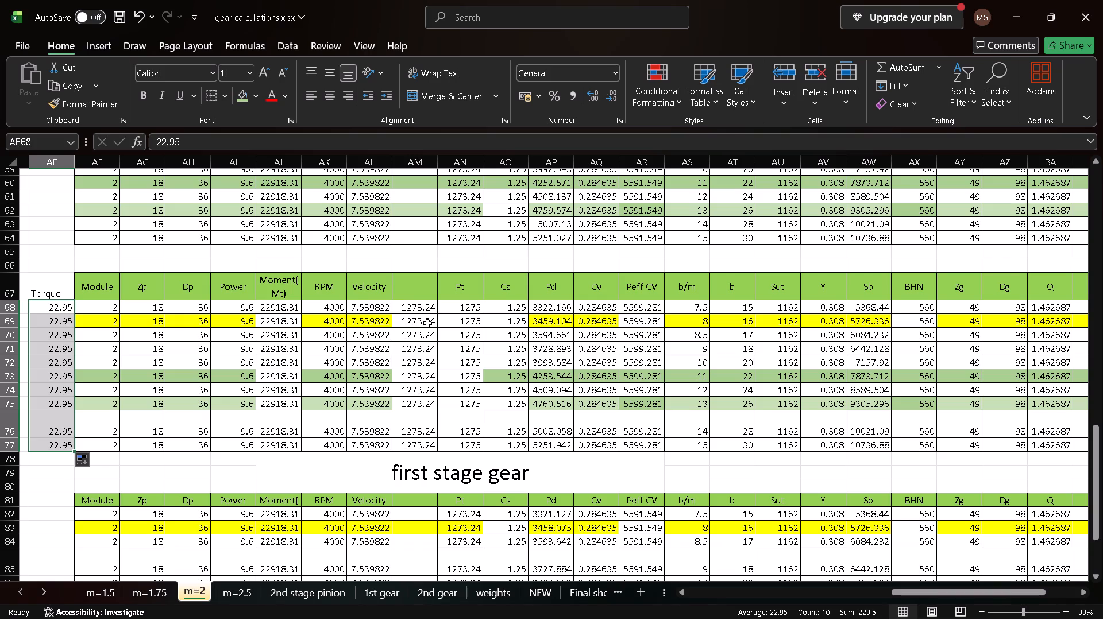
pyautogui.click(421, 311)
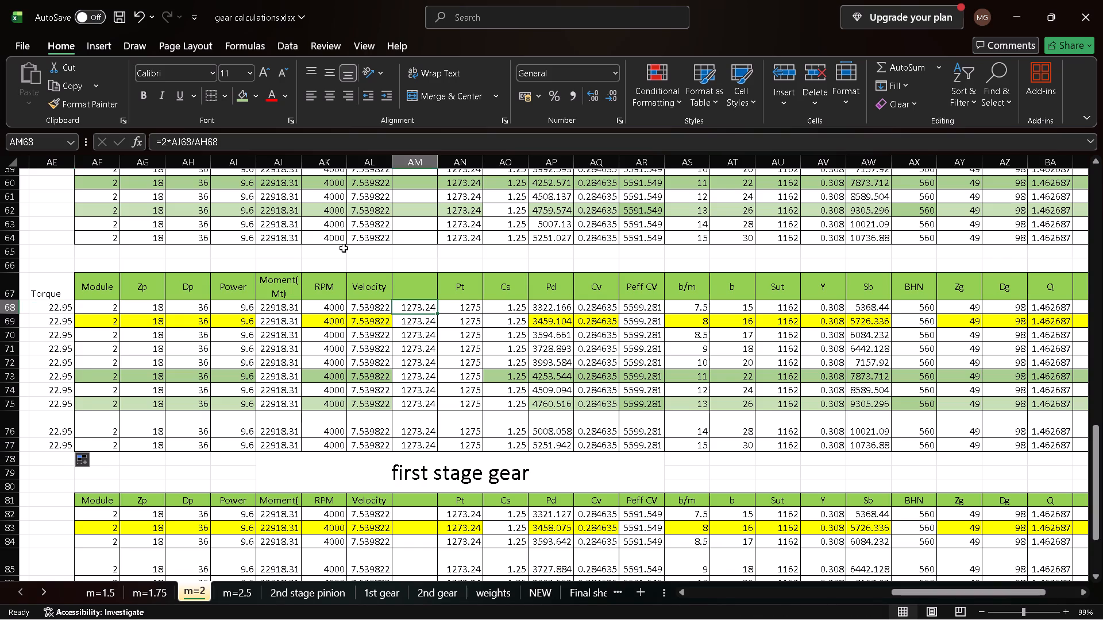
pyautogui.click(465, 307)
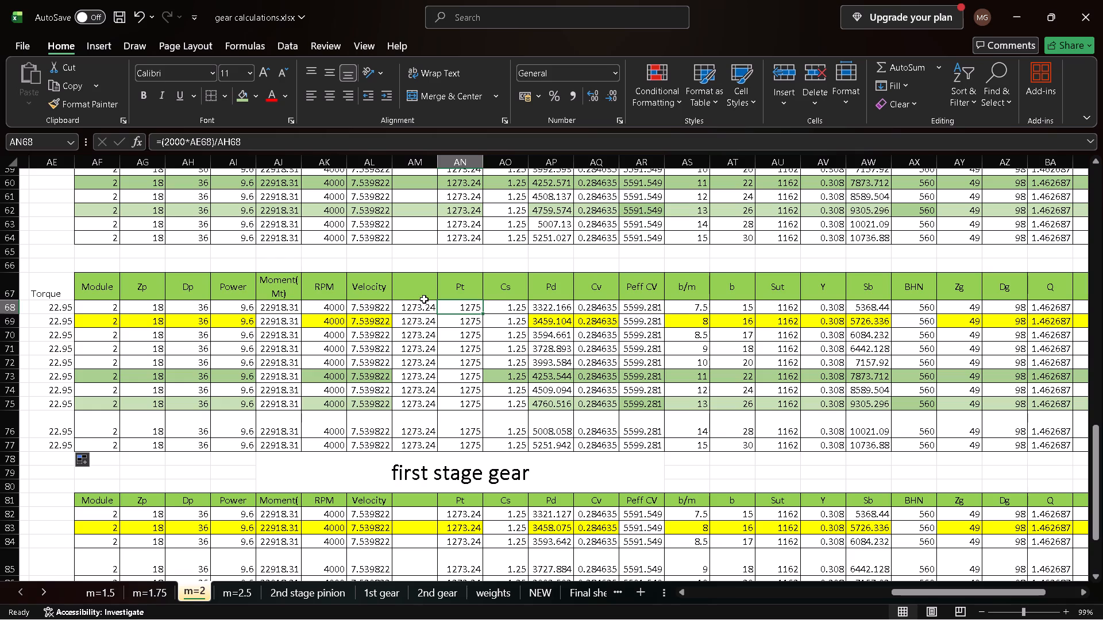
pyautogui.click(415, 311)
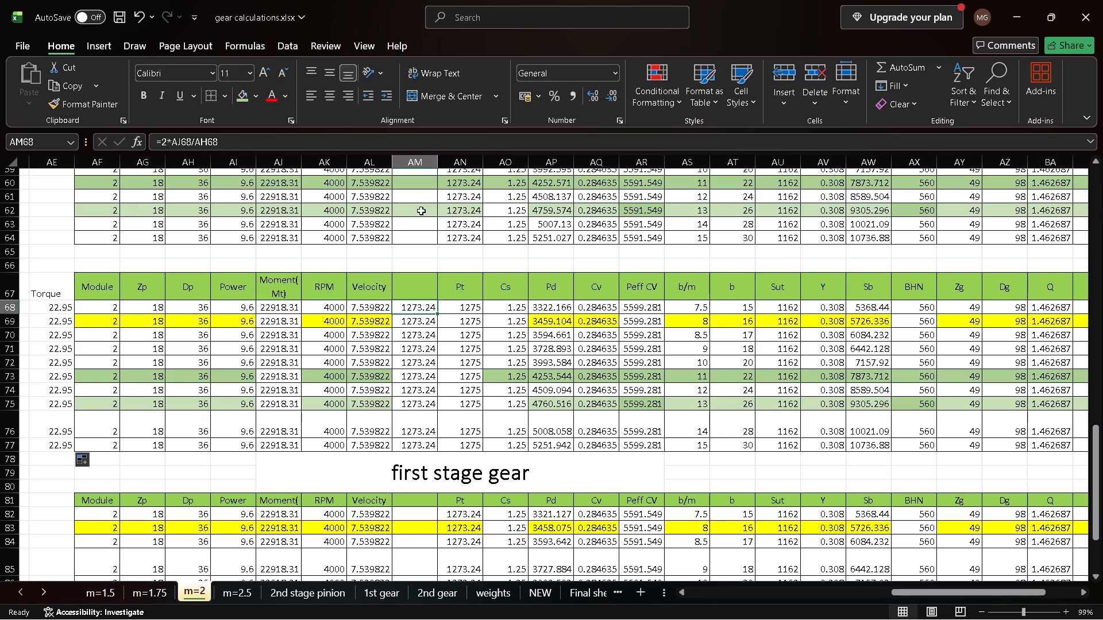
pyautogui.click(457, 309)
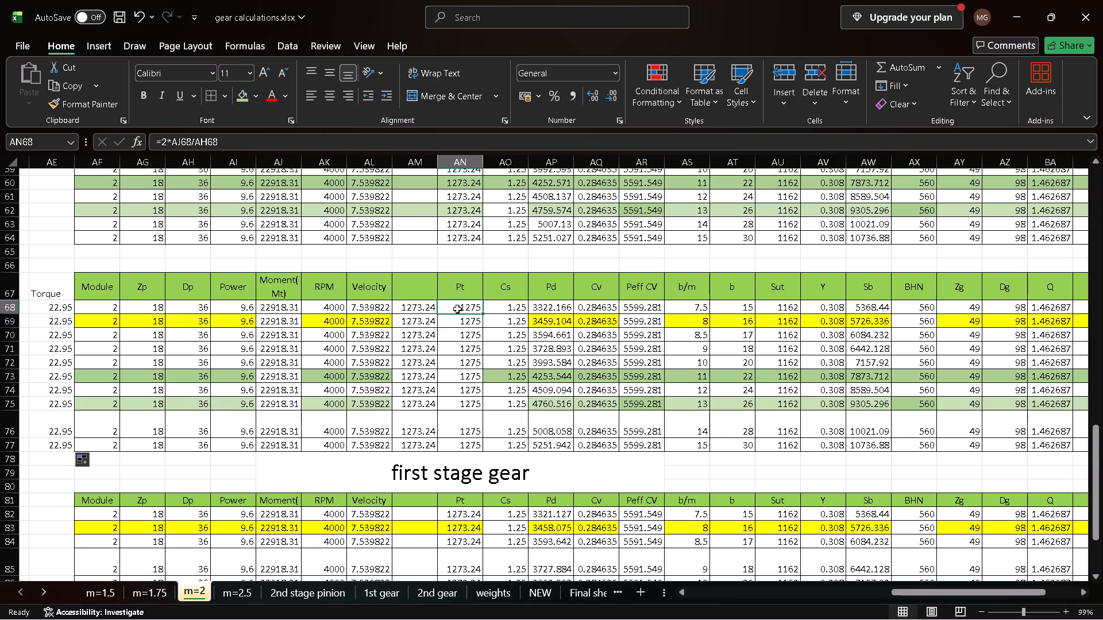
# Enter a torque of 62.4699 in AE82 beside the first stage gear table and fill it down through AE91.
pyautogui.scroll(-1, 457, 309)
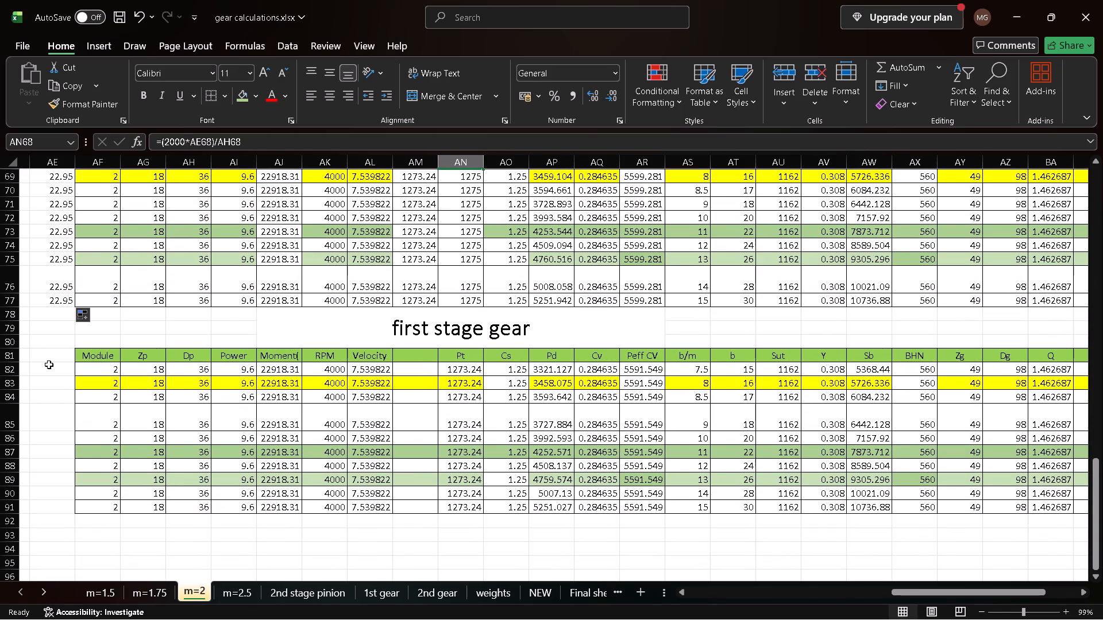
pyautogui.click(48, 366)
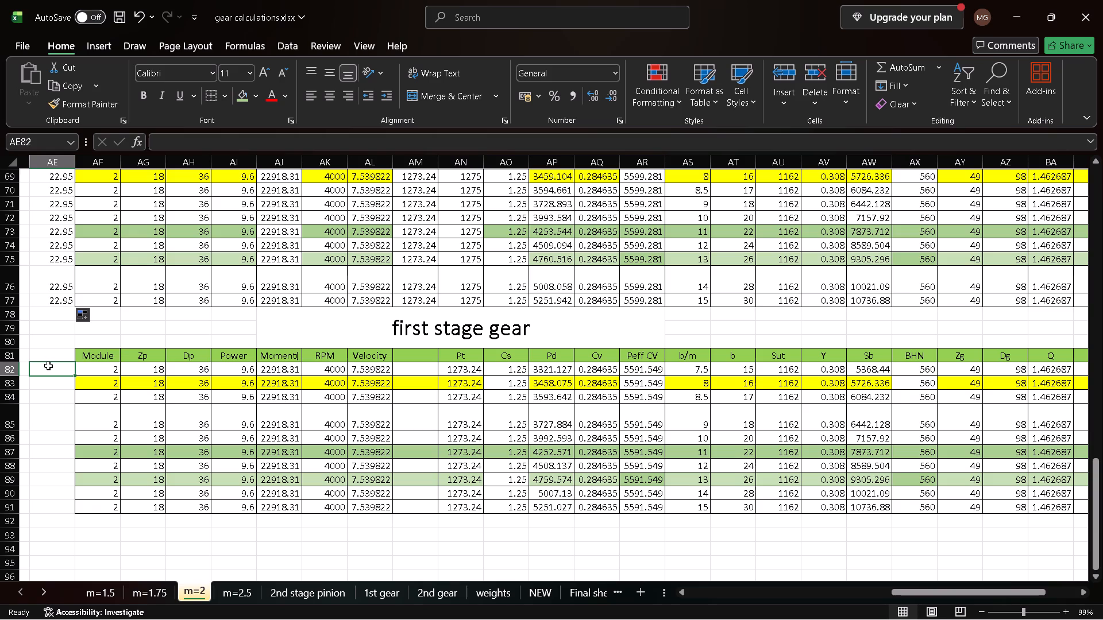
pyautogui.write('65')
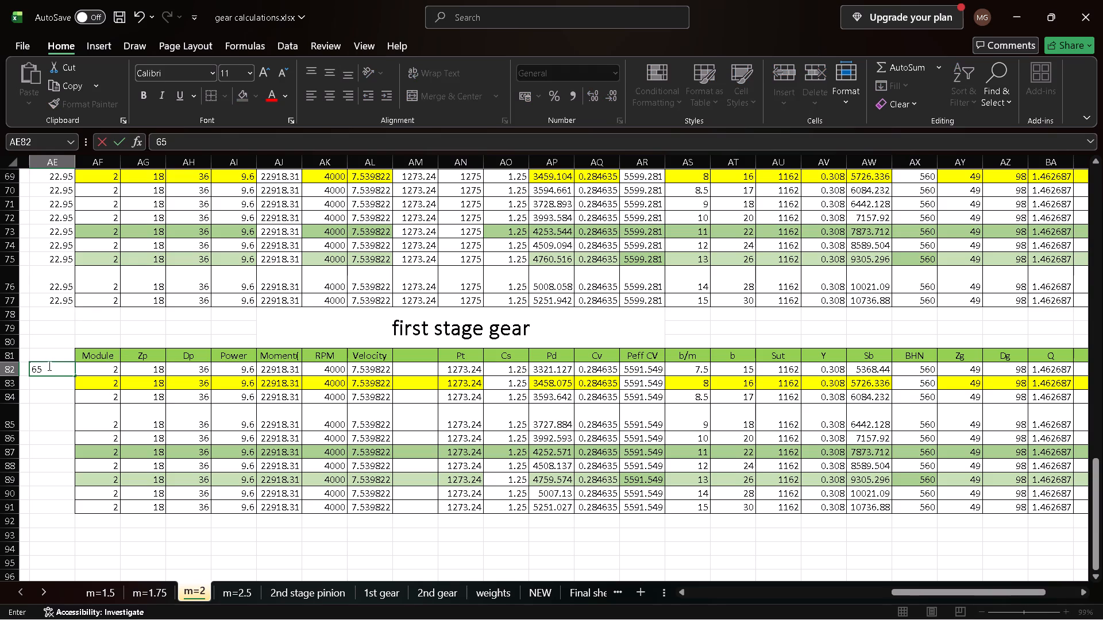
pyautogui.press('BackSpace')
pyautogui.write('2.4')
pyautogui.write('699')
pyautogui.press('Return')
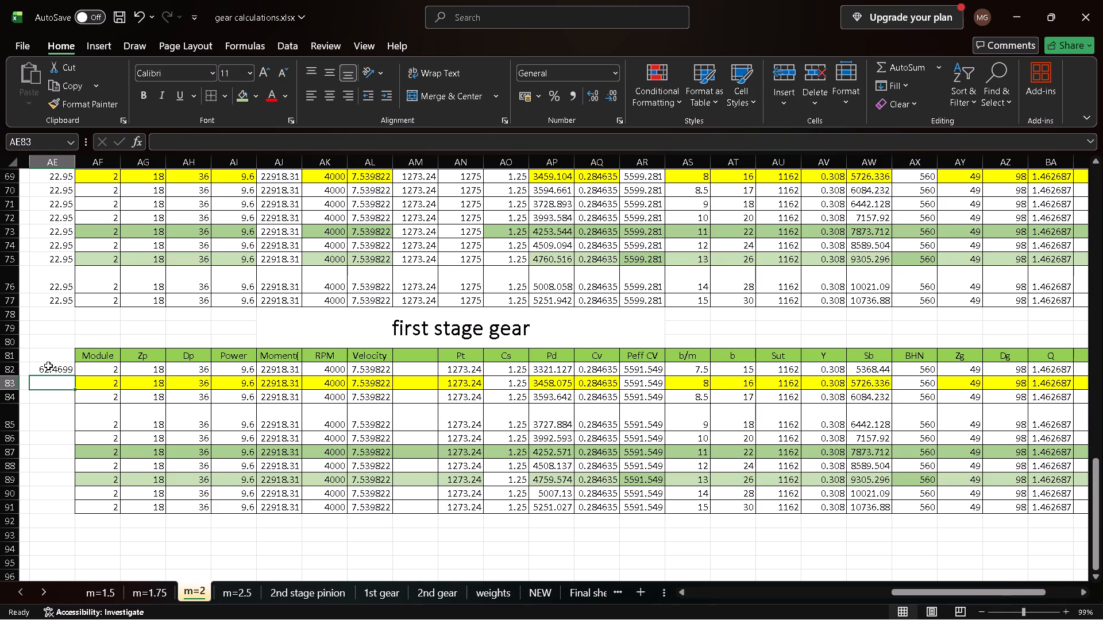
pyautogui.click(48, 366)
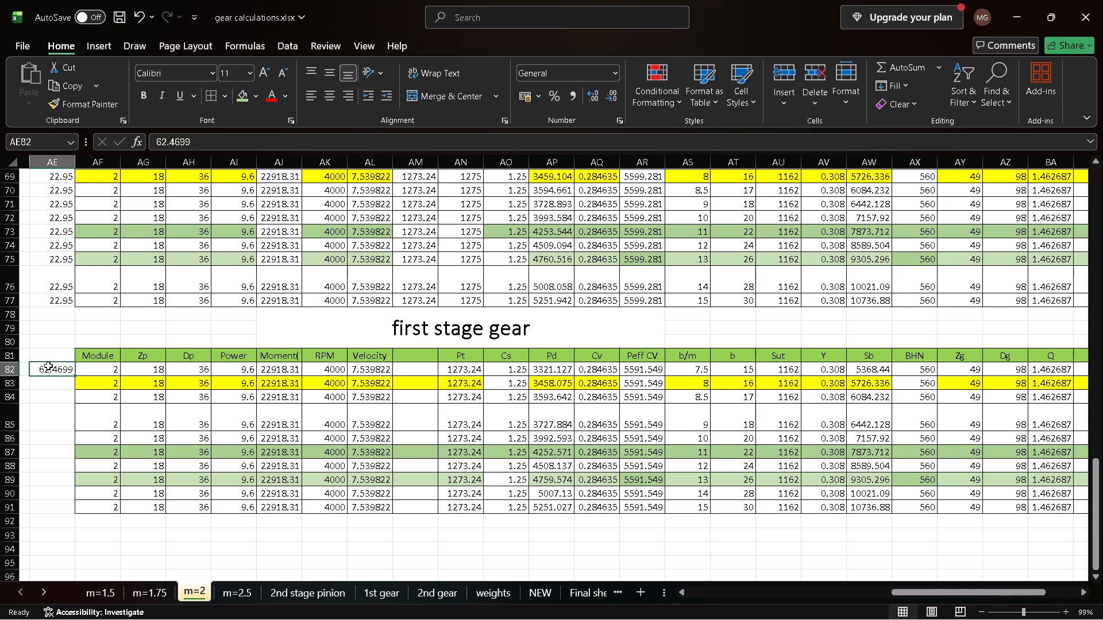
pyautogui.doubleClick(75, 374)
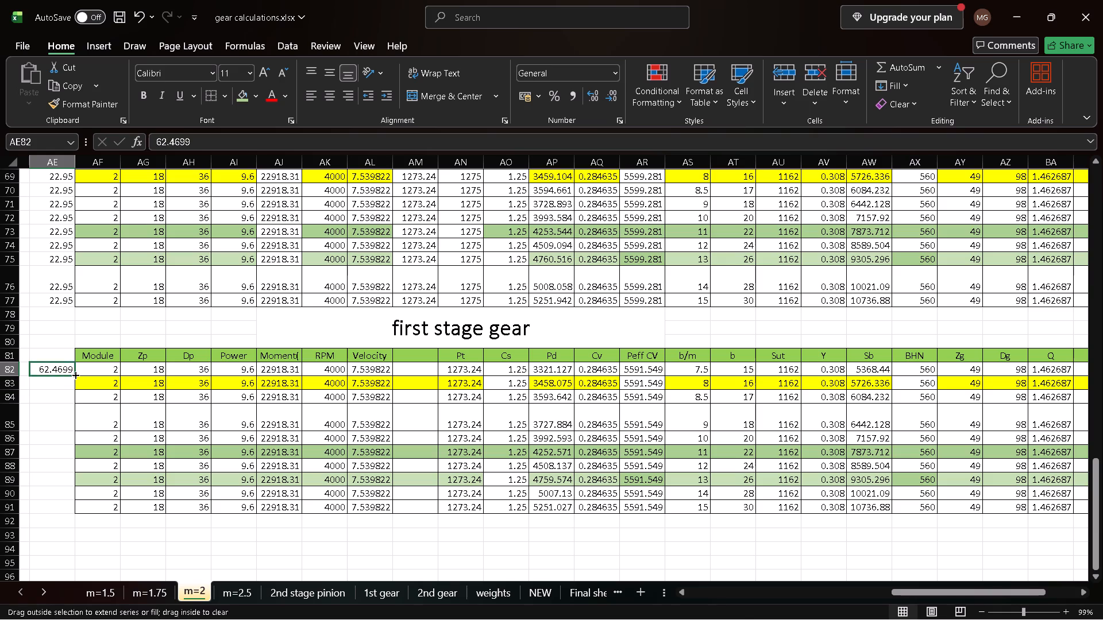
pyautogui.scroll(-1, 186, 403)
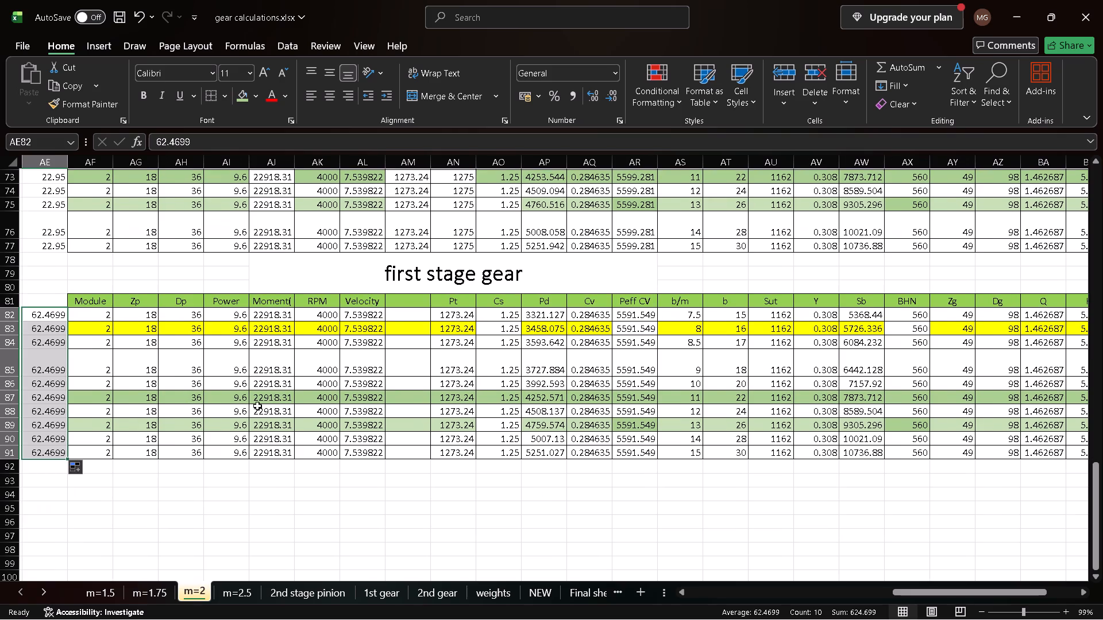
# Copy the moment-based Pt formulas from AM68:AM77 into the first stage gear table's blank column, AM82:AM91.
pyautogui.scroll(1, 294, 389)
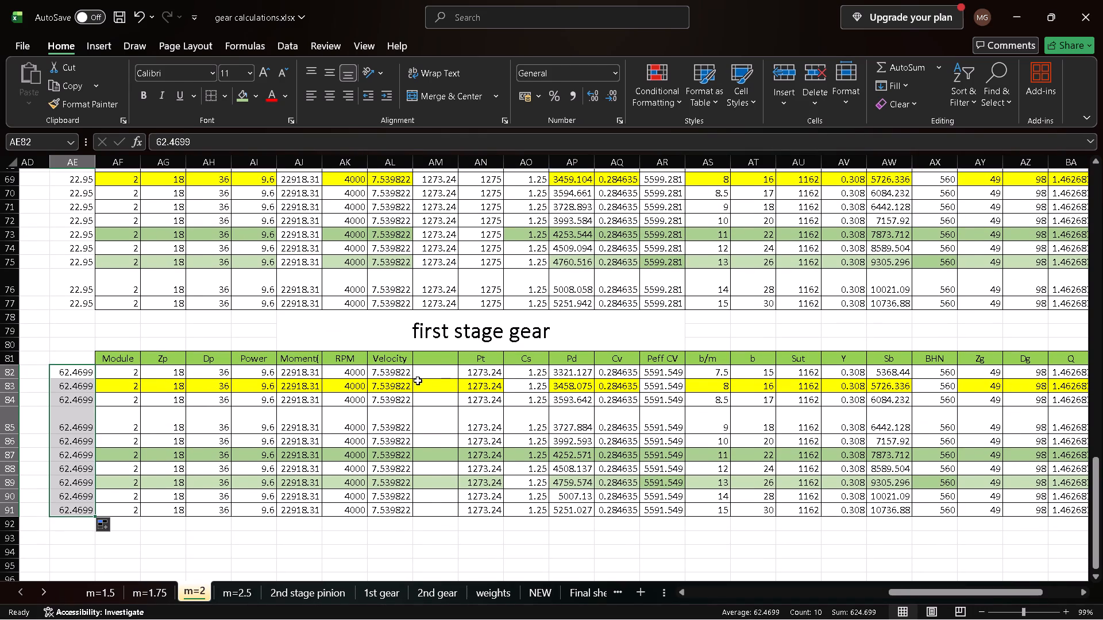
pyautogui.scroll(2, 471, 382)
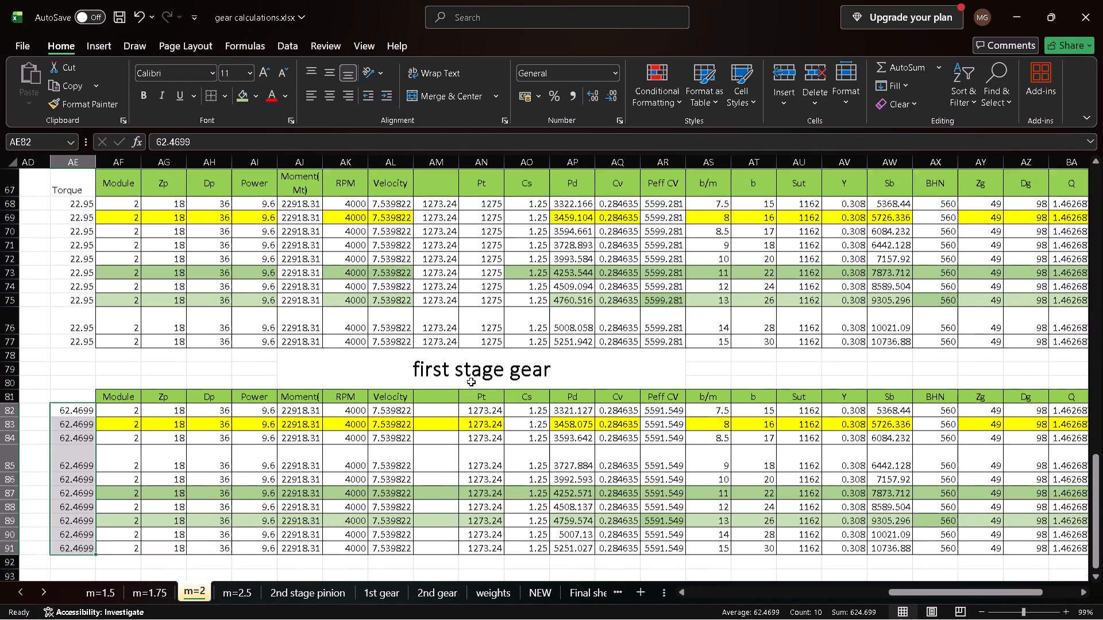
pyautogui.scroll(1, 471, 382)
pyautogui.click(439, 217)
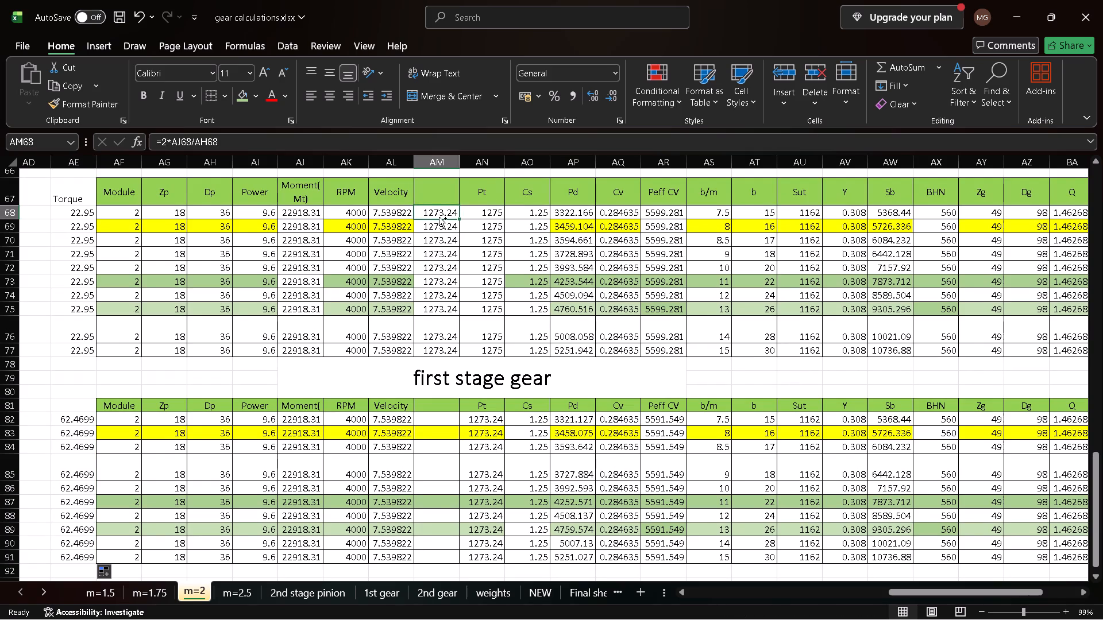
pyautogui.hotkey('ctrl', 'shift', 'Down')
pyautogui.hotkey('ctrl', 'c')
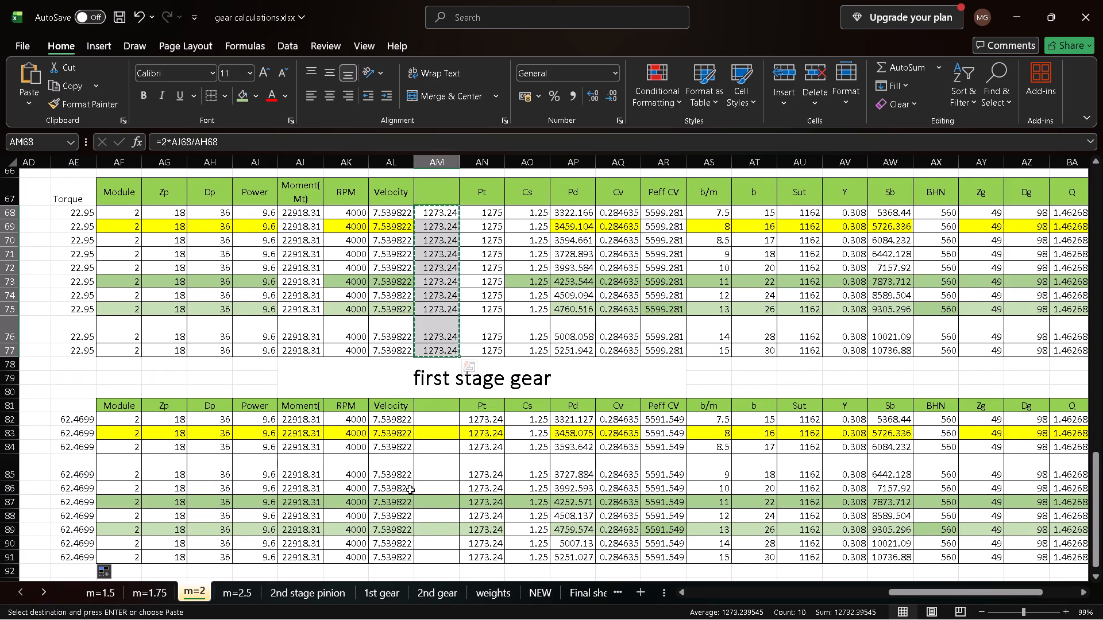
pyautogui.click(453, 417)
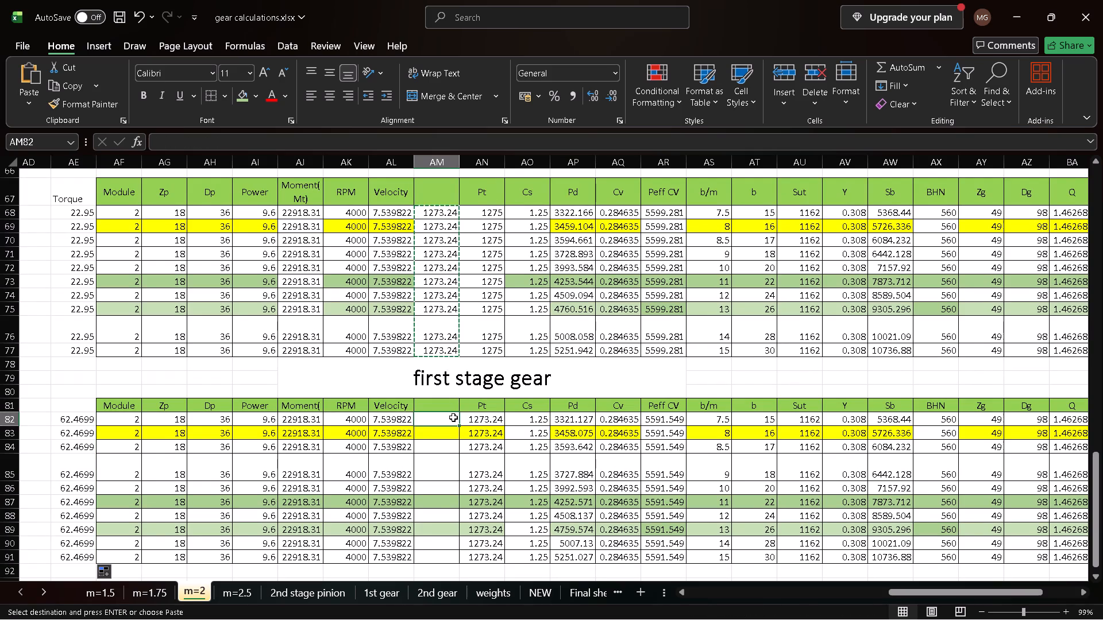
pyautogui.hotkey('ctrl', 'v')
# Examine the first stage gear table's Pt formulas in AM82 and AN82, along with the first row's Zp and Dp cells.
pyautogui.keyDown('ctrl'); pyautogui.scroll(1, 460, 415); pyautogui.keyUp('ctrl')
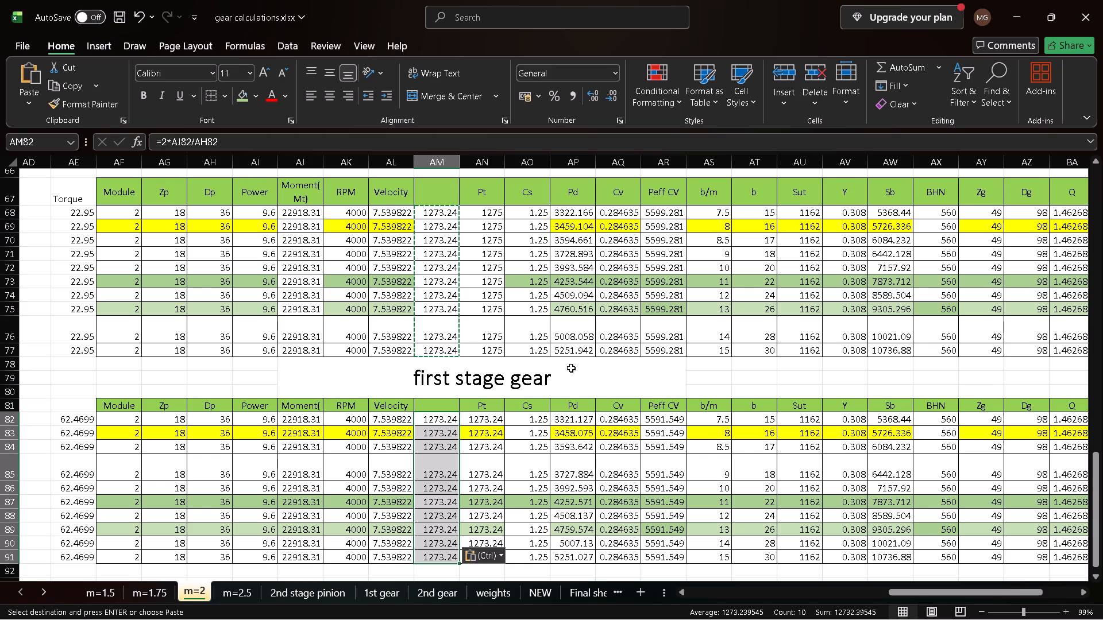
pyautogui.scroll(-1, 513, 444)
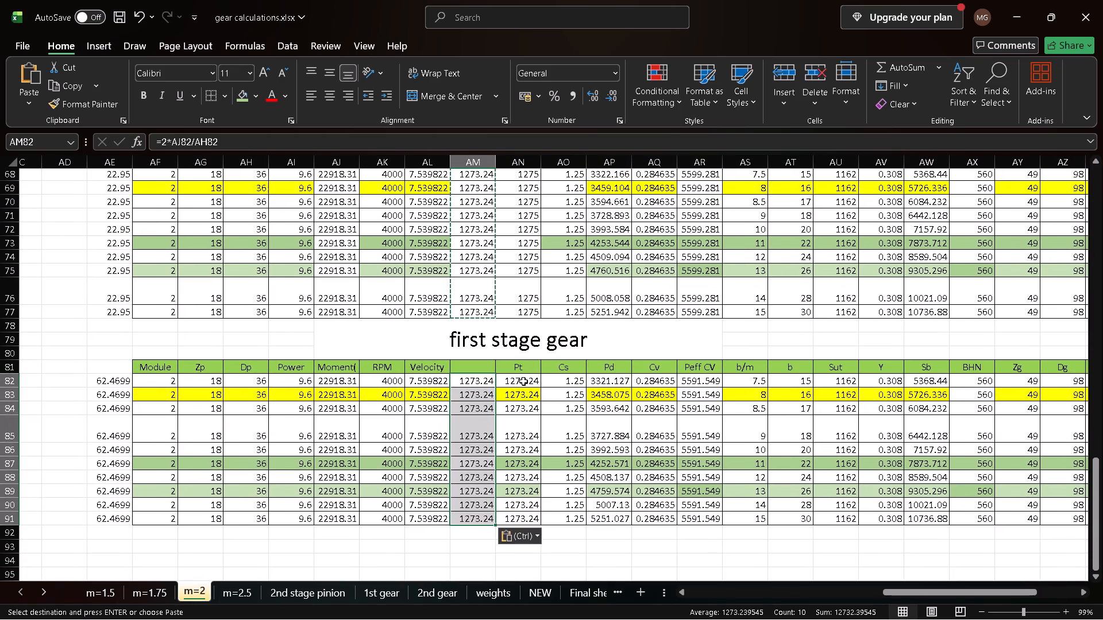
pyautogui.click(523, 381)
pyautogui.click(465, 381)
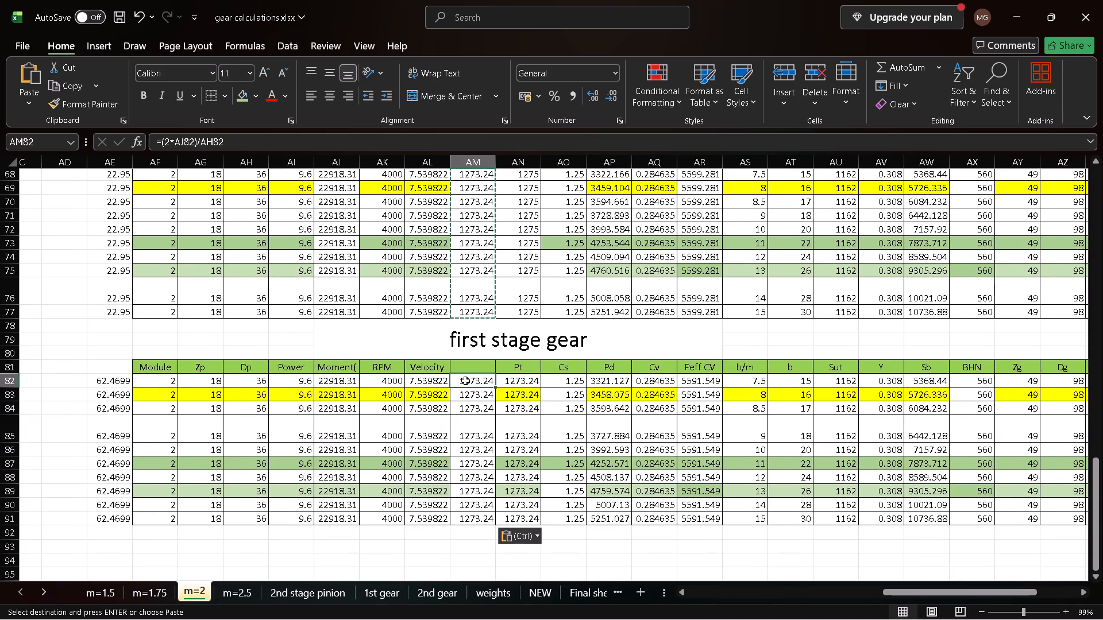
pyautogui.doubleClick(465, 381)
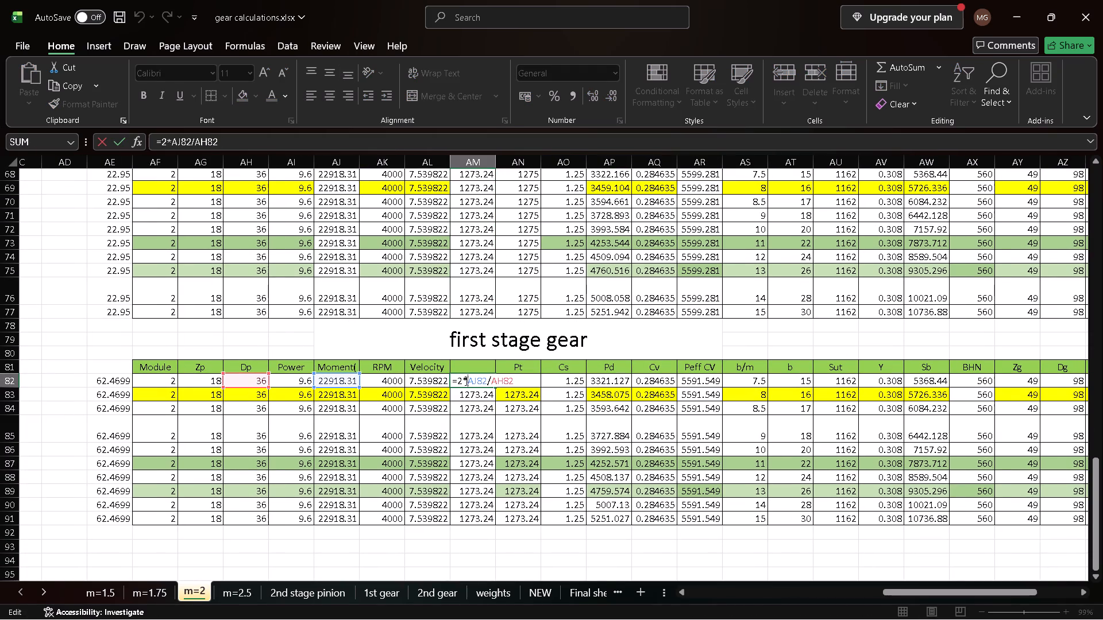
pyautogui.press('Return')
pyautogui.click(523, 378)
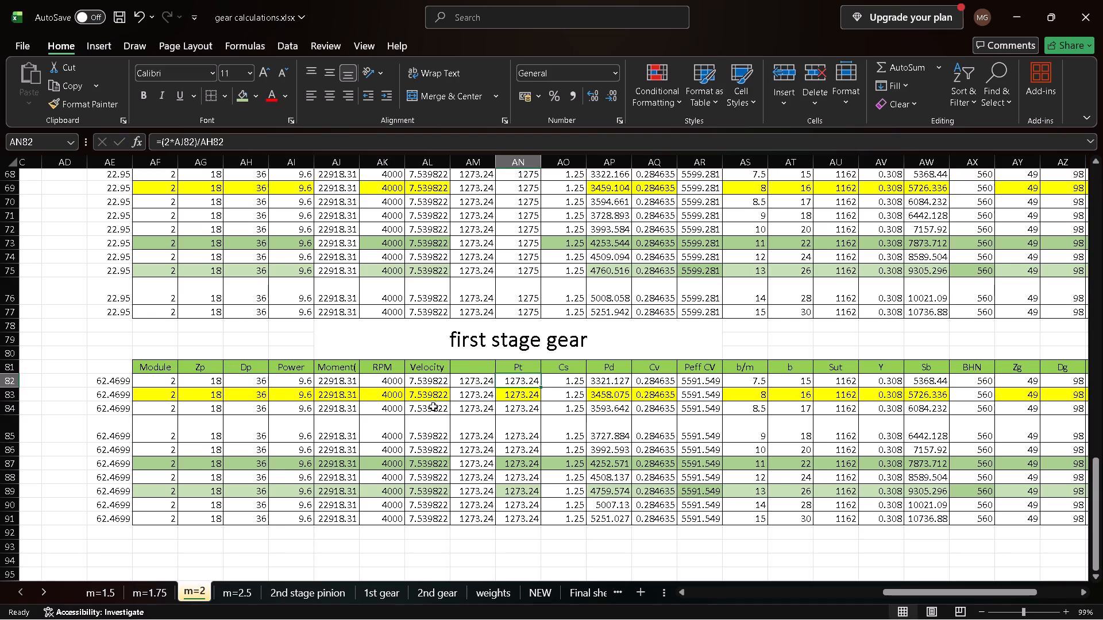
pyautogui.scroll(1, 450, 402)
pyautogui.scroll(-1, 450, 402)
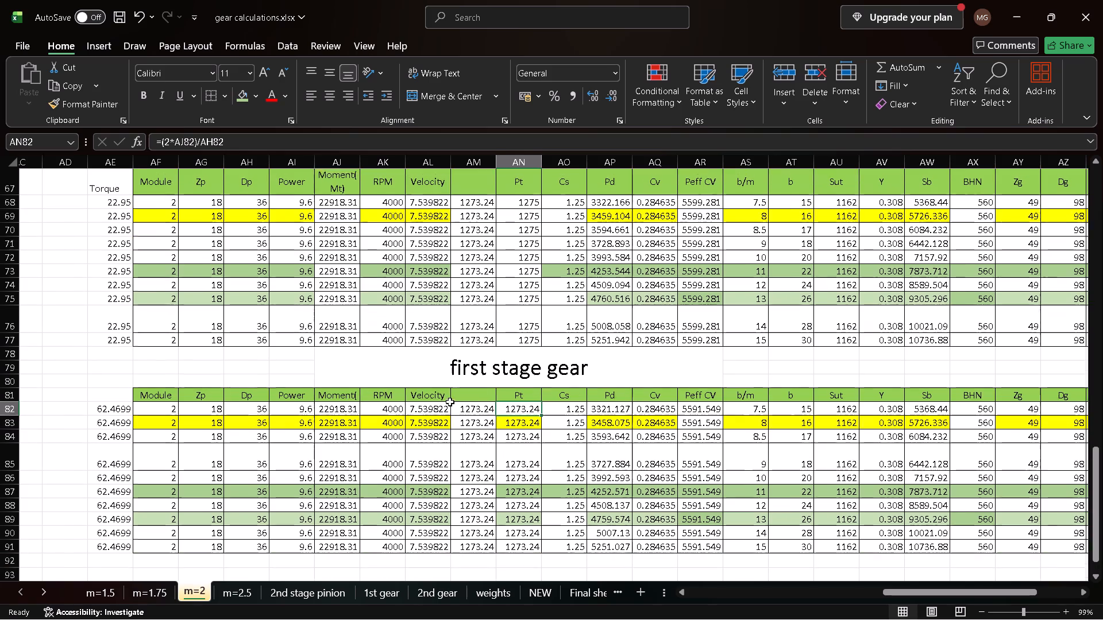
pyautogui.scroll(-1, 450, 402)
pyautogui.scroll(1, 450, 402)
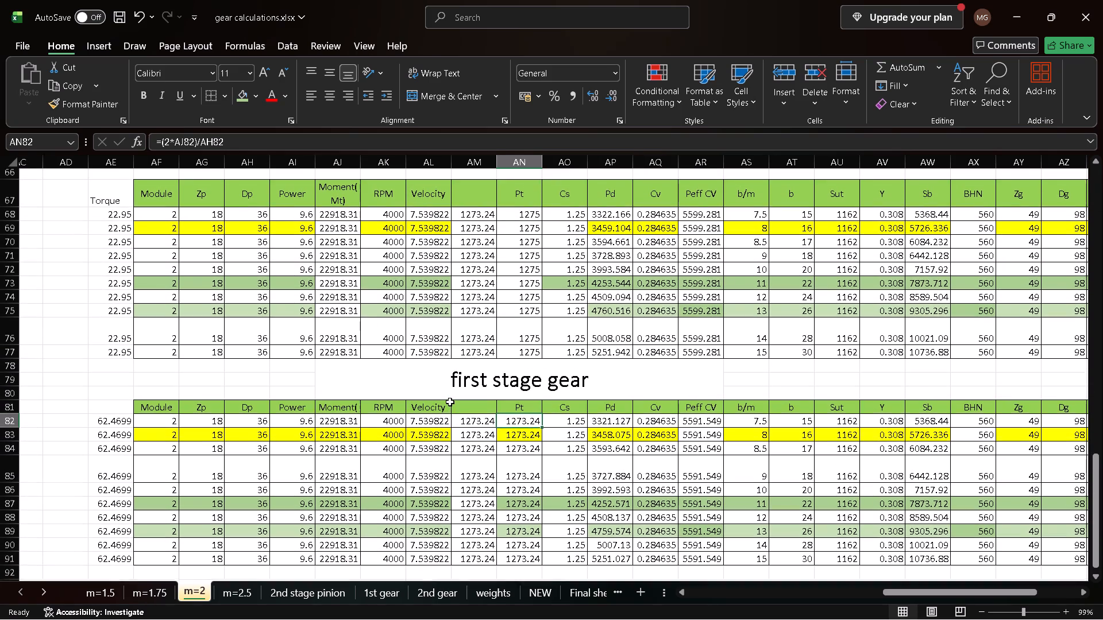
pyautogui.scroll(1, 450, 402)
pyautogui.hscroll(1, 450, 402)
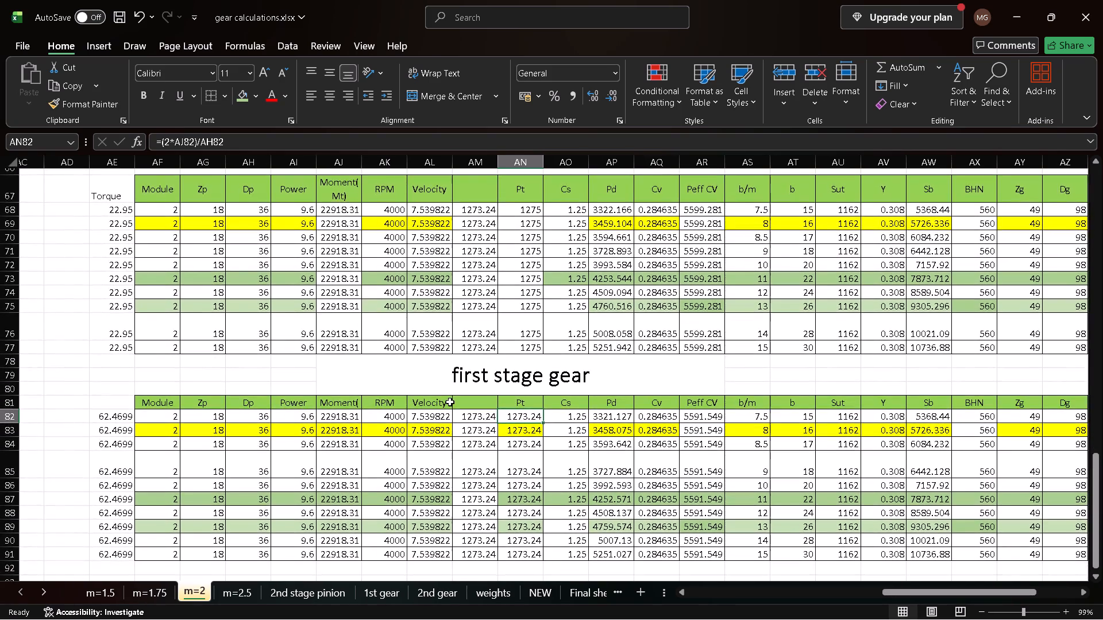
pyautogui.scroll(-1, 450, 402)
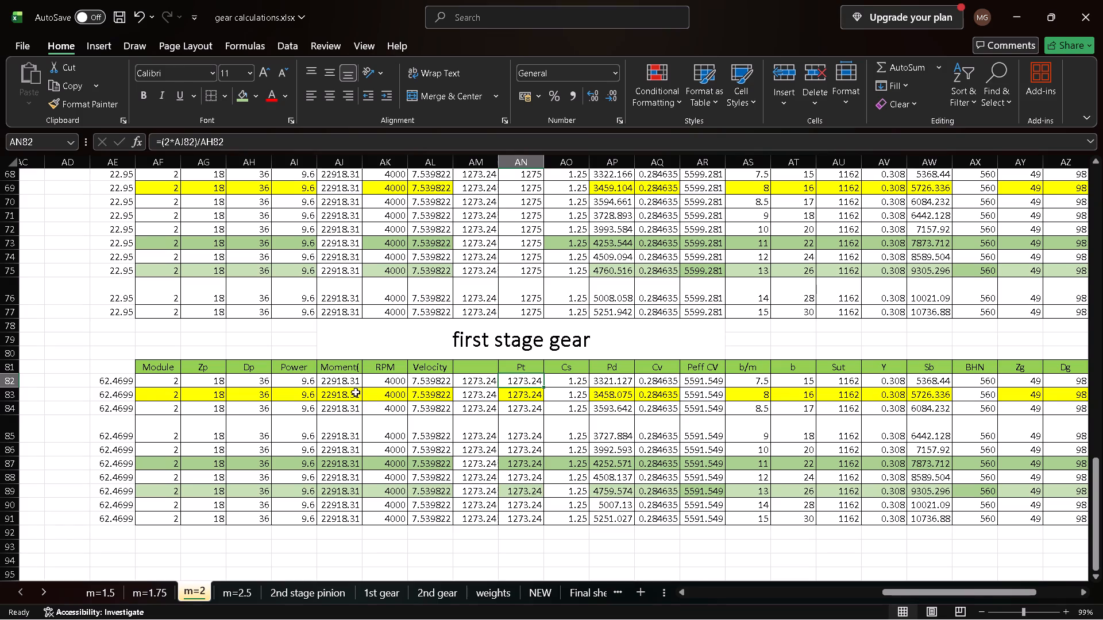
pyautogui.click(508, 377)
pyautogui.click(480, 382)
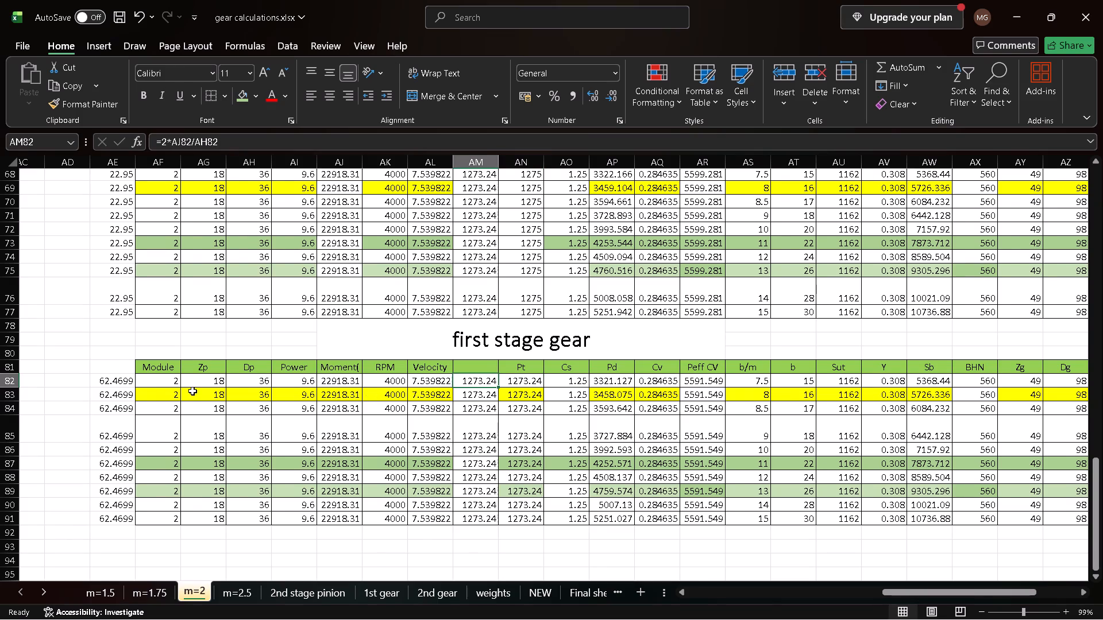
pyautogui.hscroll(1, 192, 390)
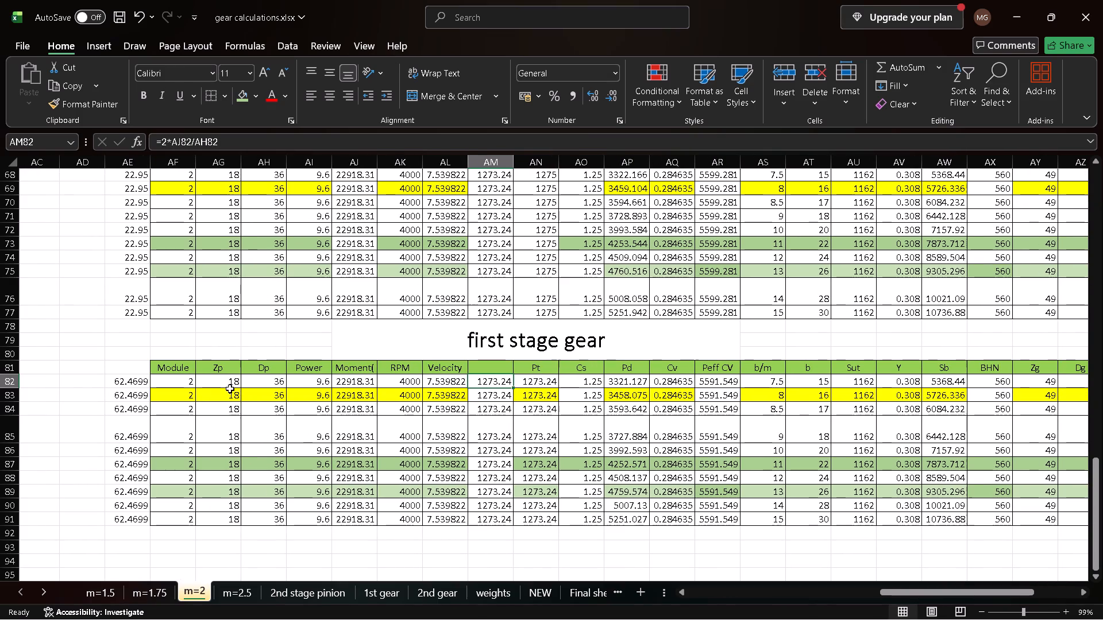
pyautogui.click(231, 375)
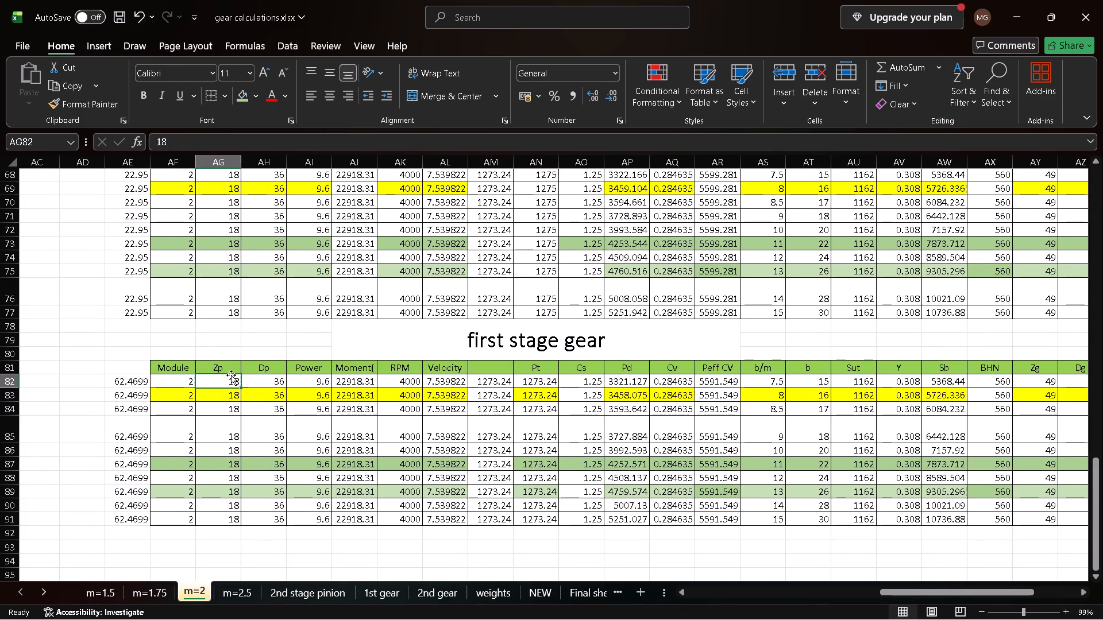
pyautogui.click(264, 385)
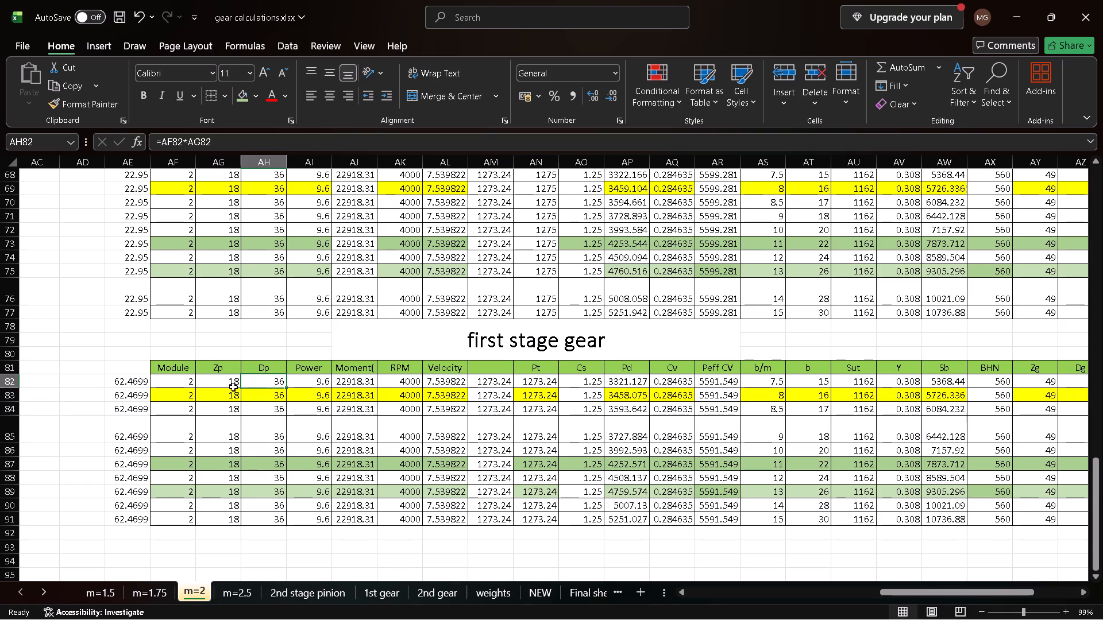
# Set the first stage gear table's Zp to 49 in AG82 and fill it down through AG91.
pyautogui.click(233, 386)
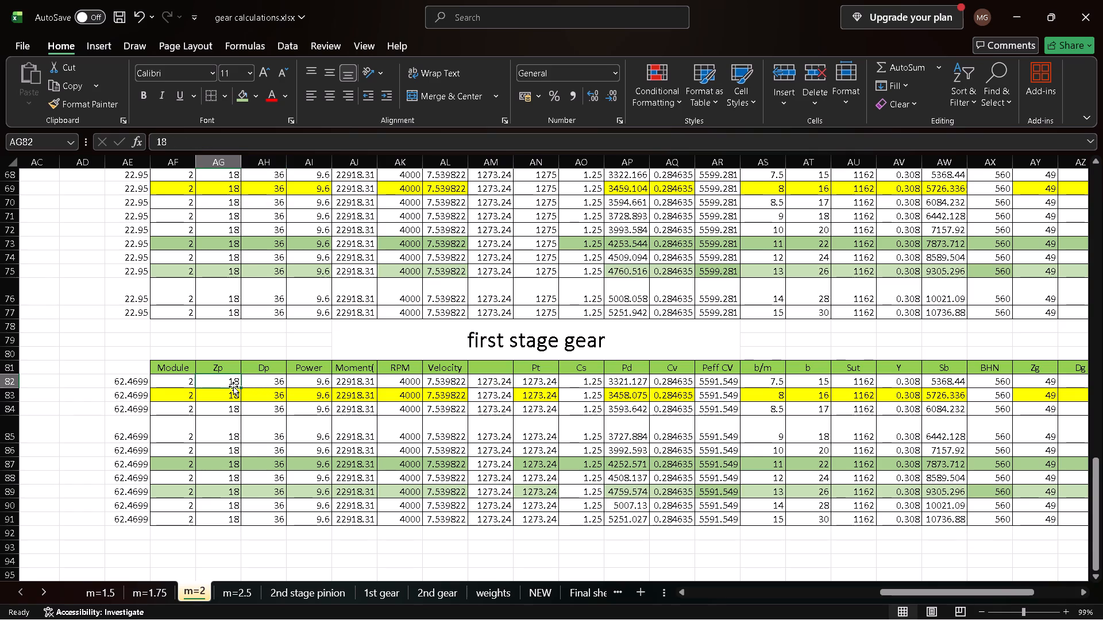
pyautogui.write('49')
pyautogui.press('Return')
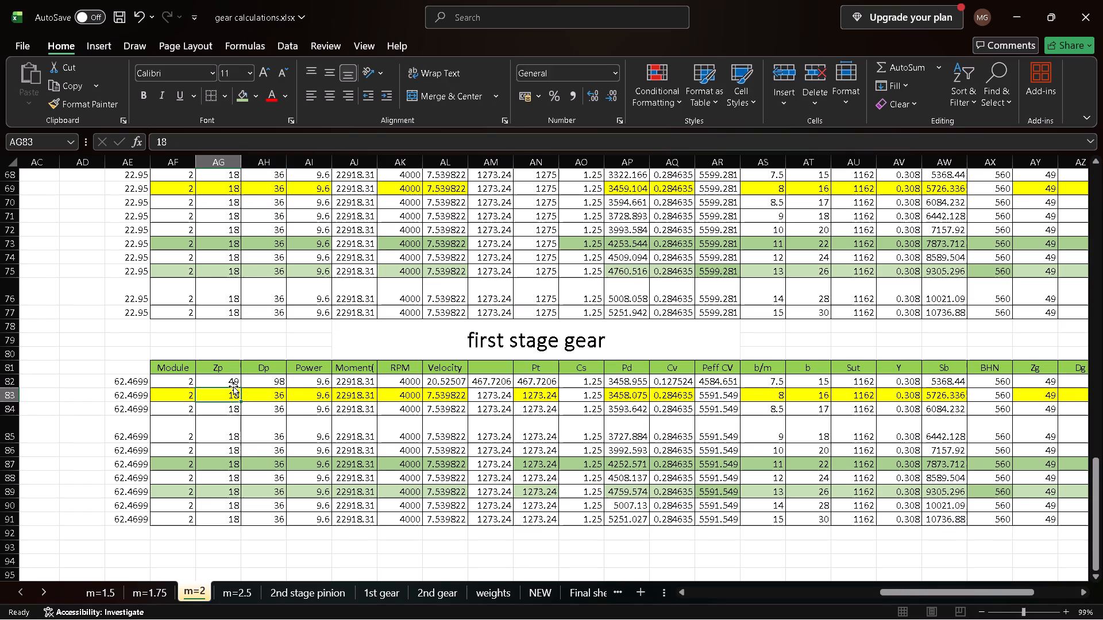
pyautogui.click(234, 378)
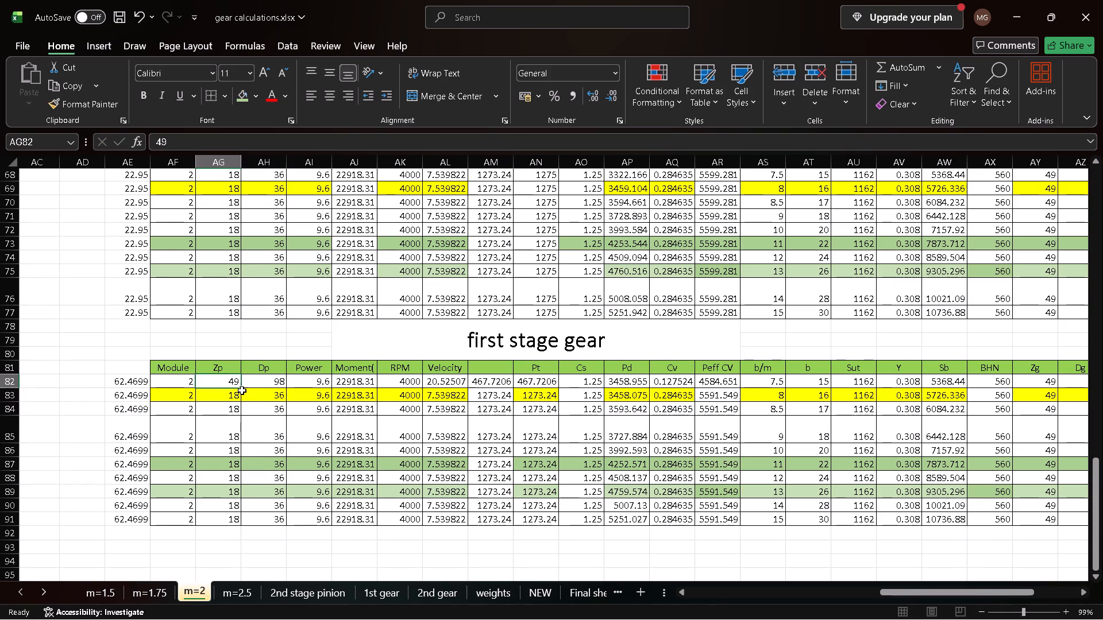
pyautogui.doubleClick(241, 389)
pyautogui.click(254, 383)
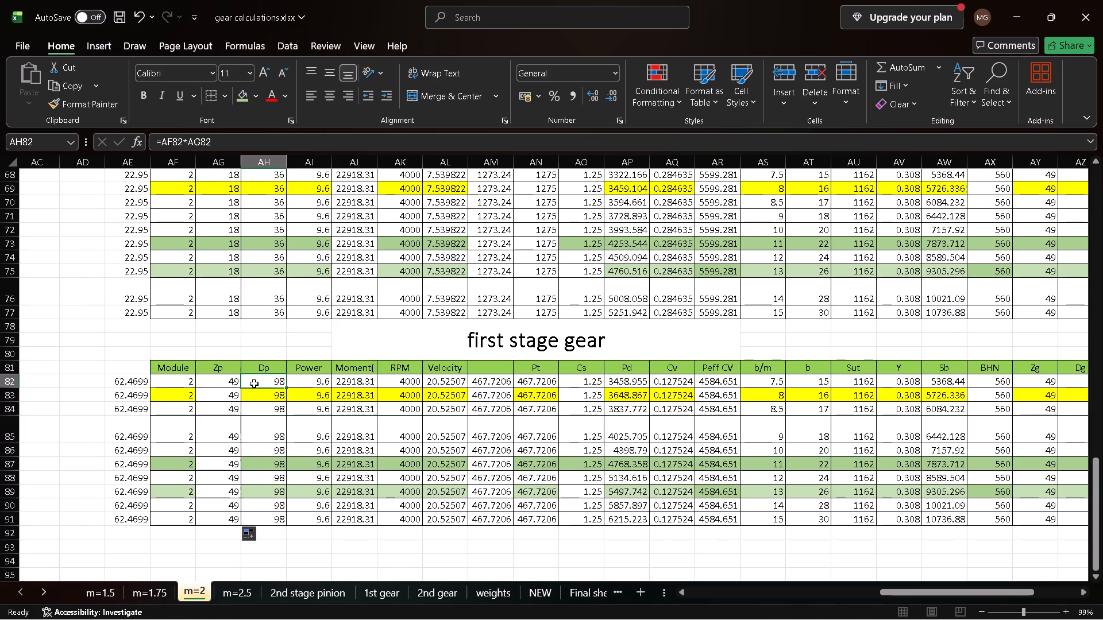
# Copy the Q column BA68:BA77 into the first stage gear table's Q column, BA82:BA91, as values only.
pyautogui.hscroll(-1, 409, 437)
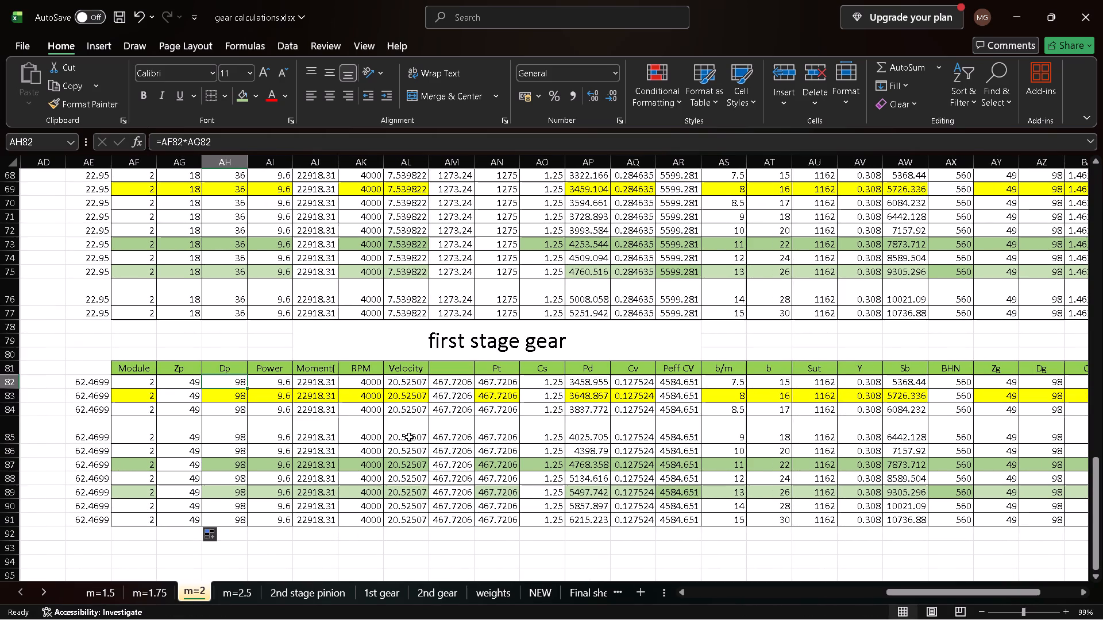
pyautogui.scroll(-1, 409, 437)
pyautogui.hscroll(-2, 323, 394)
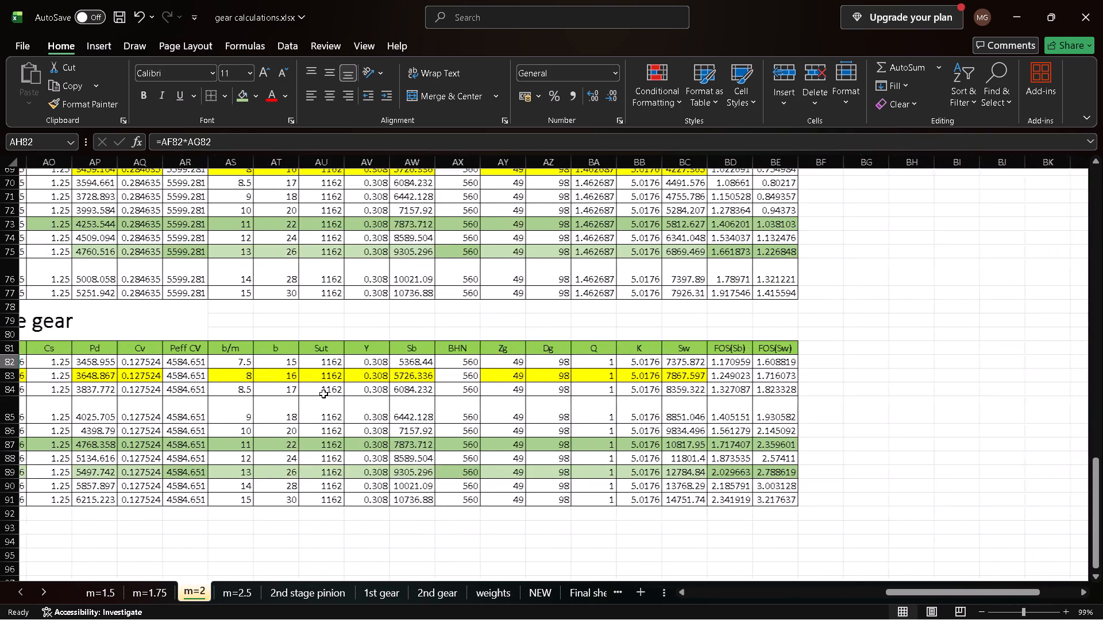
pyautogui.hscroll(-1, 323, 394)
pyautogui.hscroll(1, 323, 394)
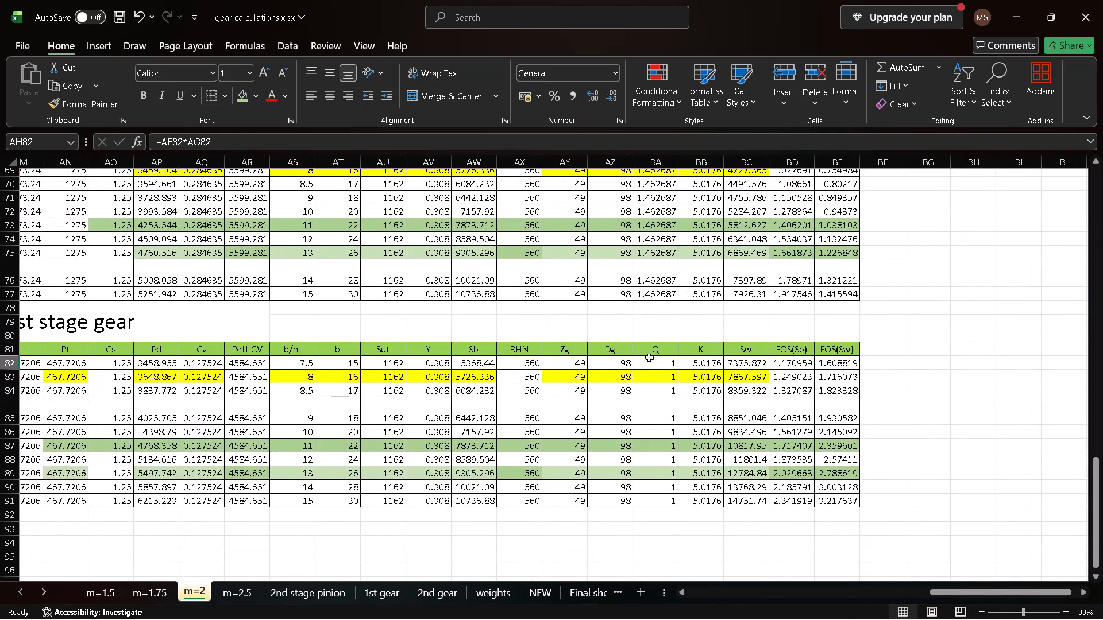
pyautogui.scroll(2, 649, 358)
pyautogui.click(653, 299)
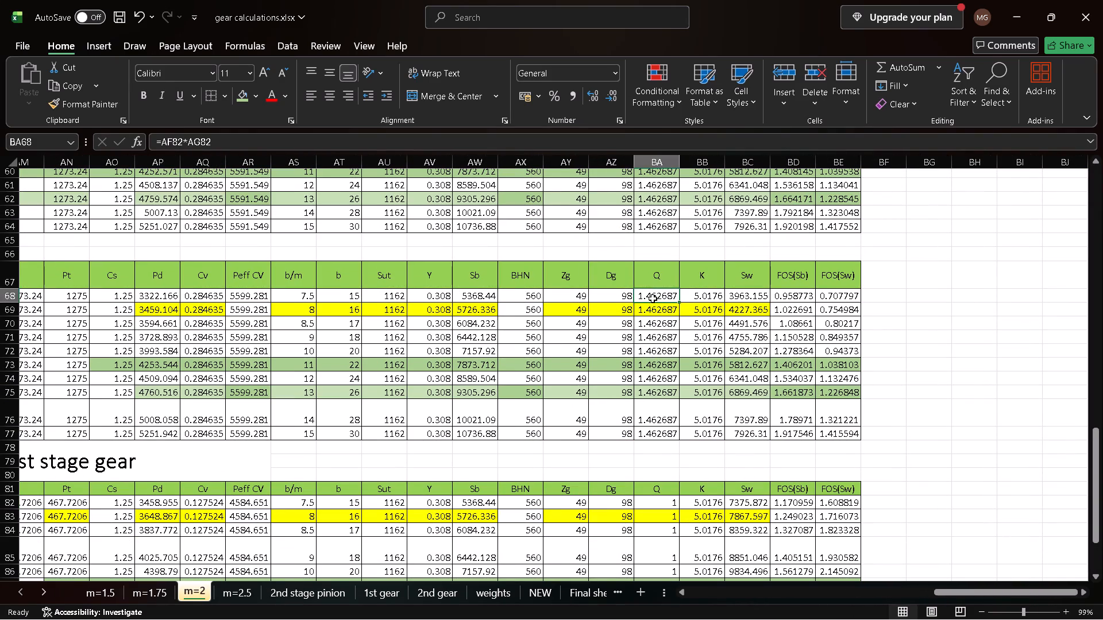
pyautogui.hotkey('ctrl', 'shift', 'Down')
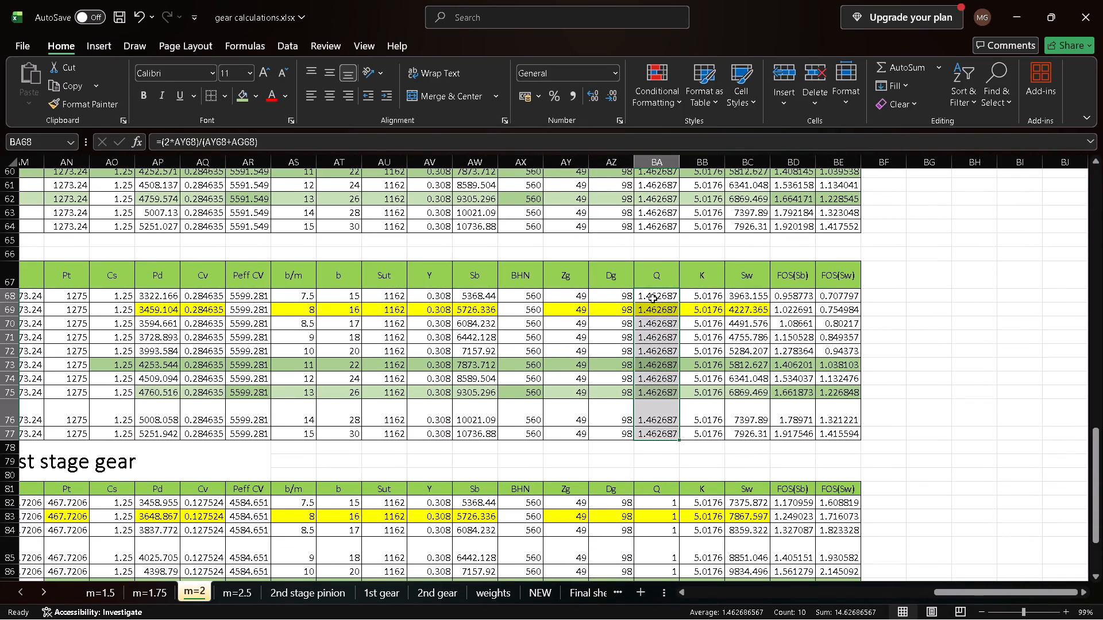
pyautogui.hotkey('ctrl', 'c')
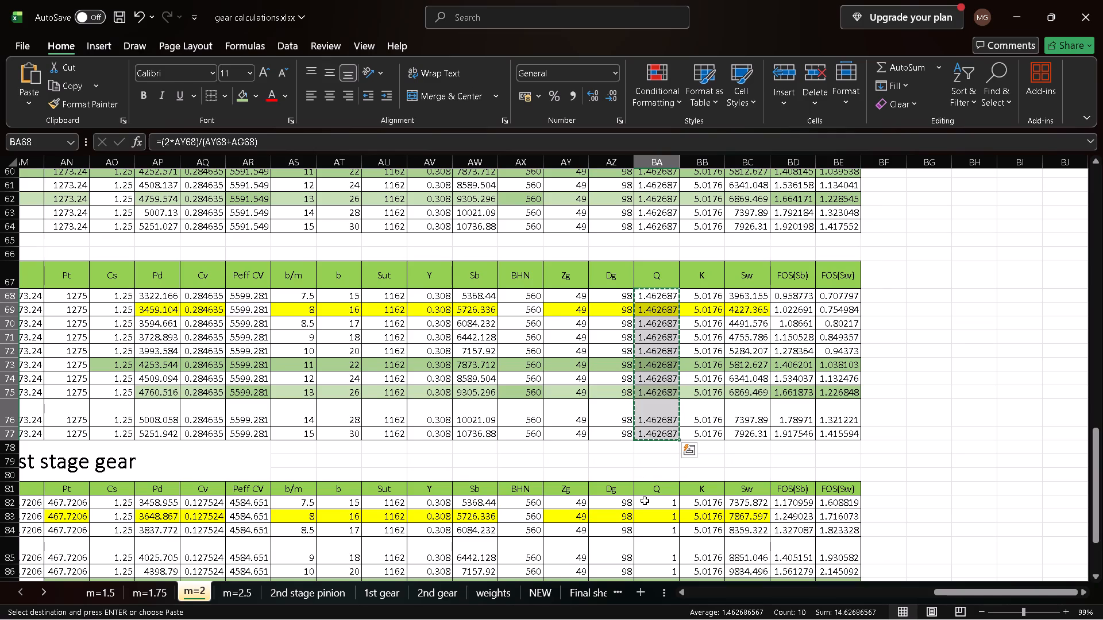
pyautogui.click(644, 502)
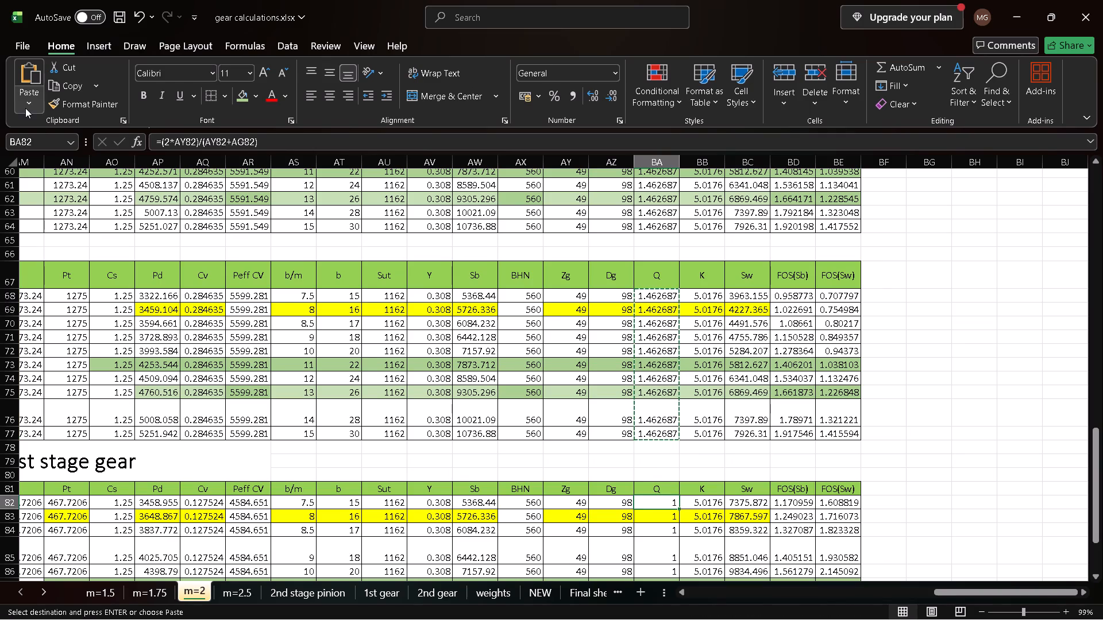
pyautogui.click(26, 108)
pyautogui.click(27, 142)
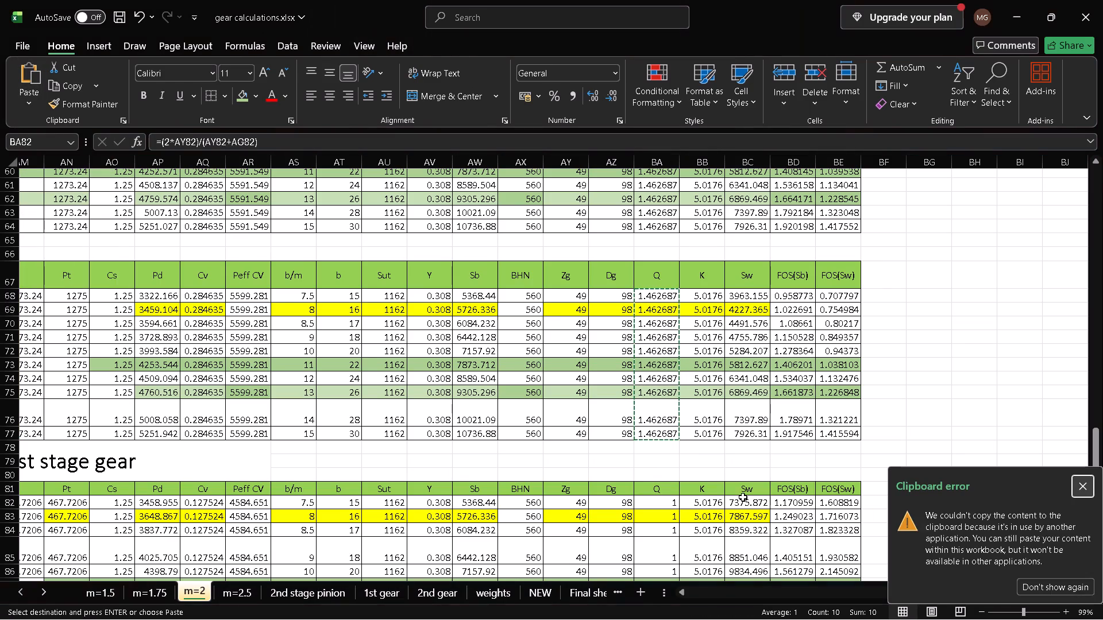
pyautogui.click(654, 502)
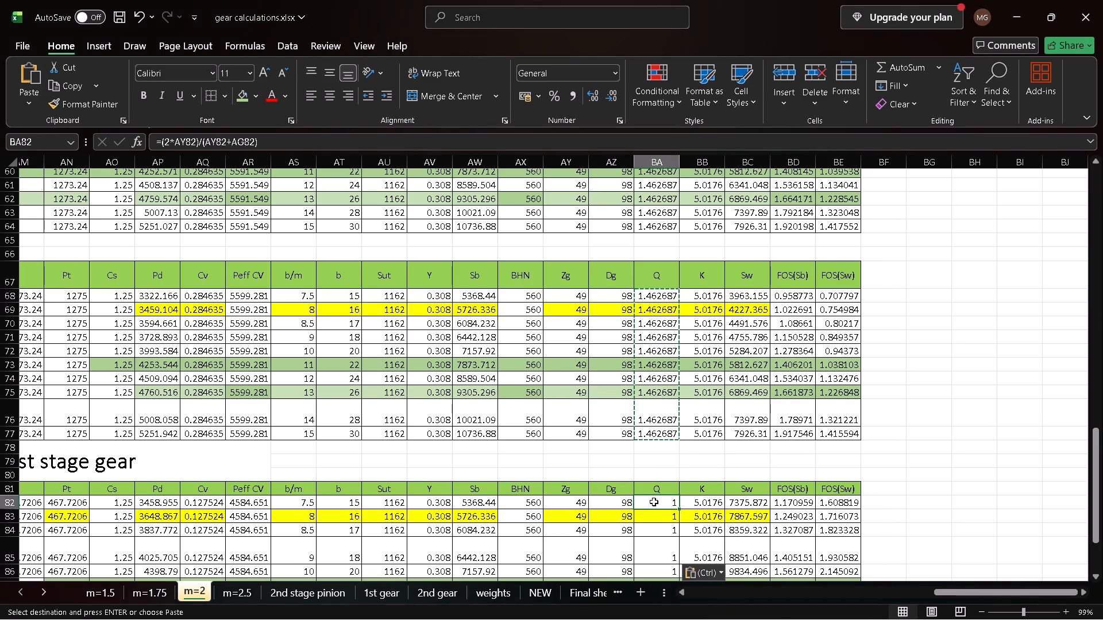
pyautogui.hotkey('ctrl', 'v')
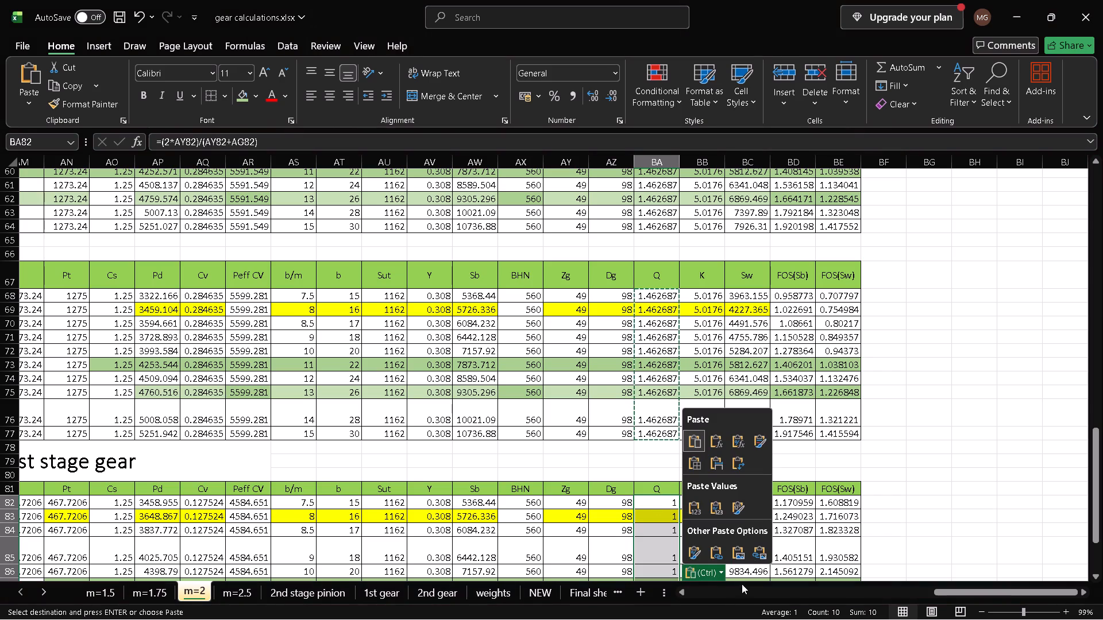
pyautogui.click(722, 573)
pyautogui.click(722, 573)
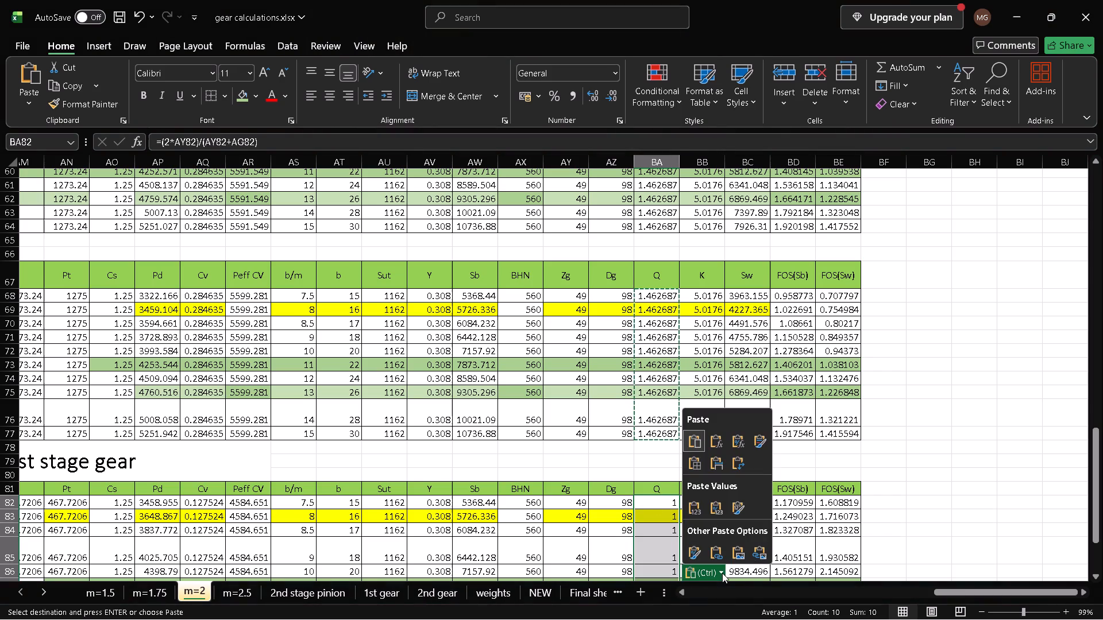
pyautogui.click(698, 506)
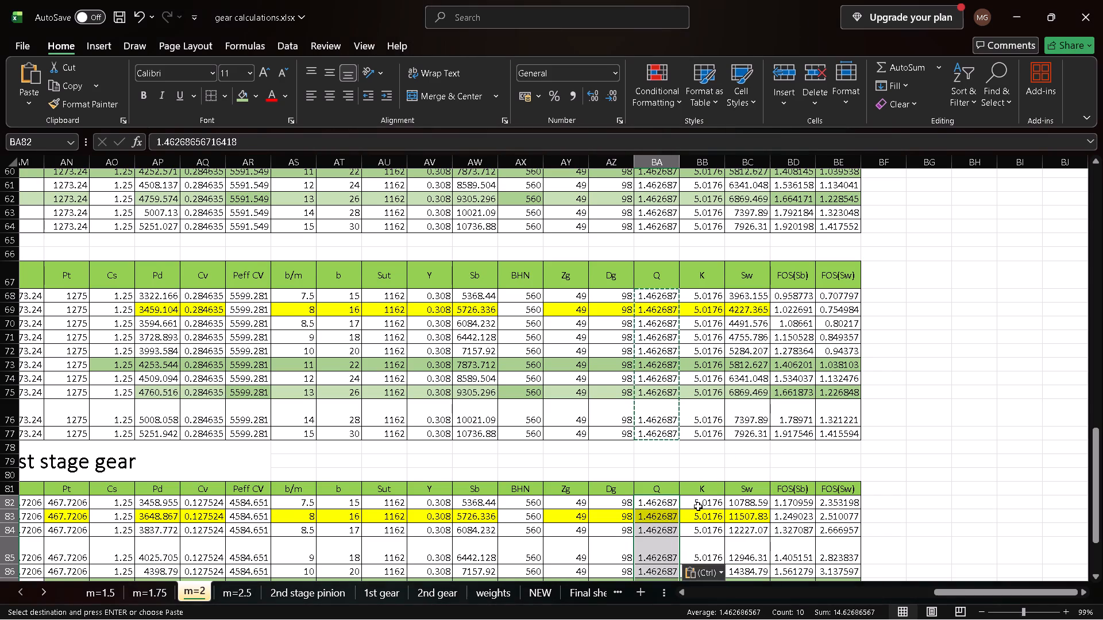
# Review the first stage gear table against the two first stage pinion tables above it, from the torque column across.
pyautogui.scroll(-1, 698, 506)
pyautogui.hscroll(2, 698, 506)
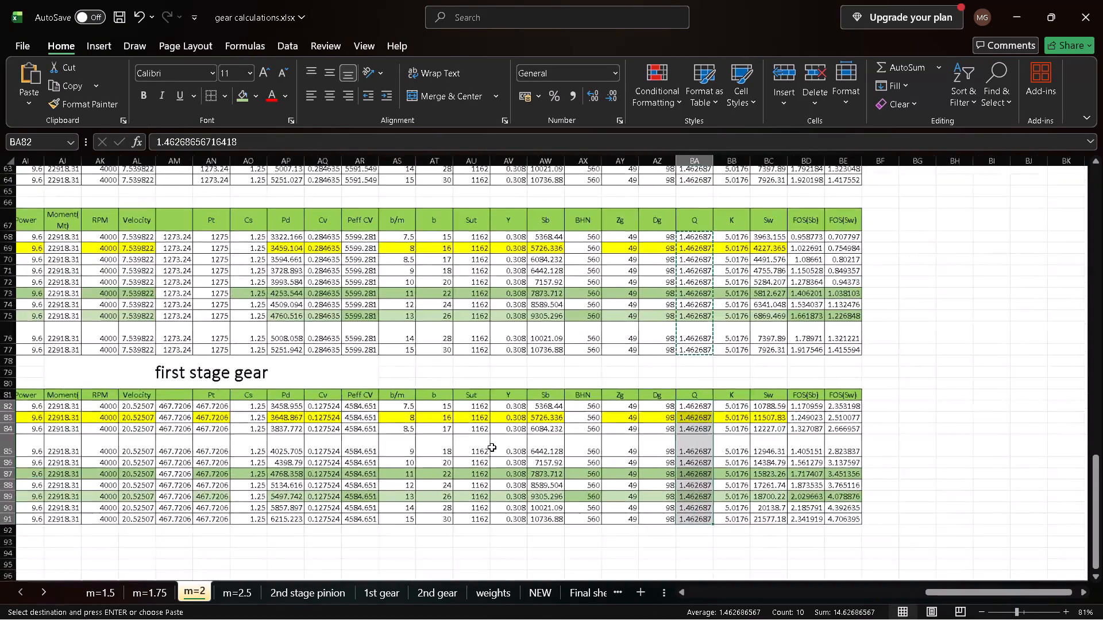
pyautogui.hscroll(3, 492, 447)
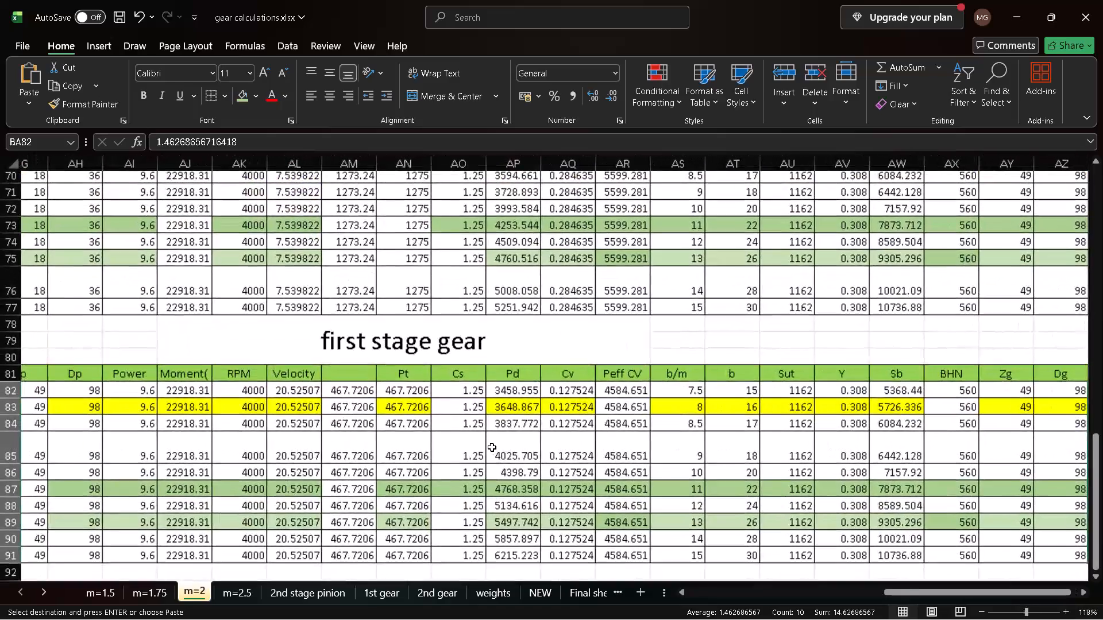
pyautogui.hscroll(2, 547, 439)
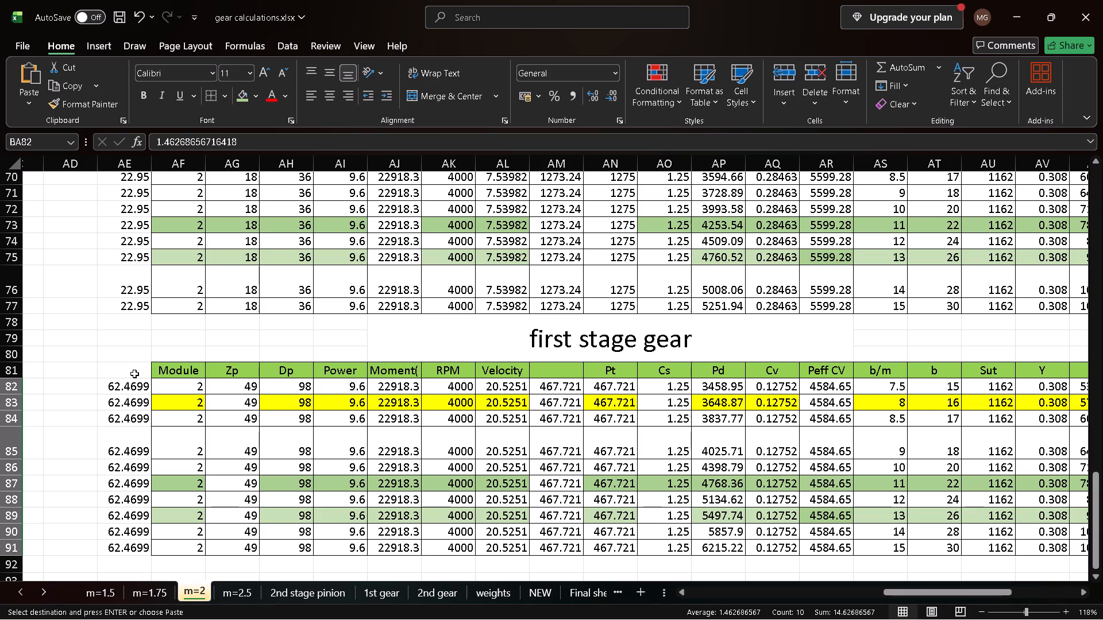
pyautogui.scroll(1, 134, 374)
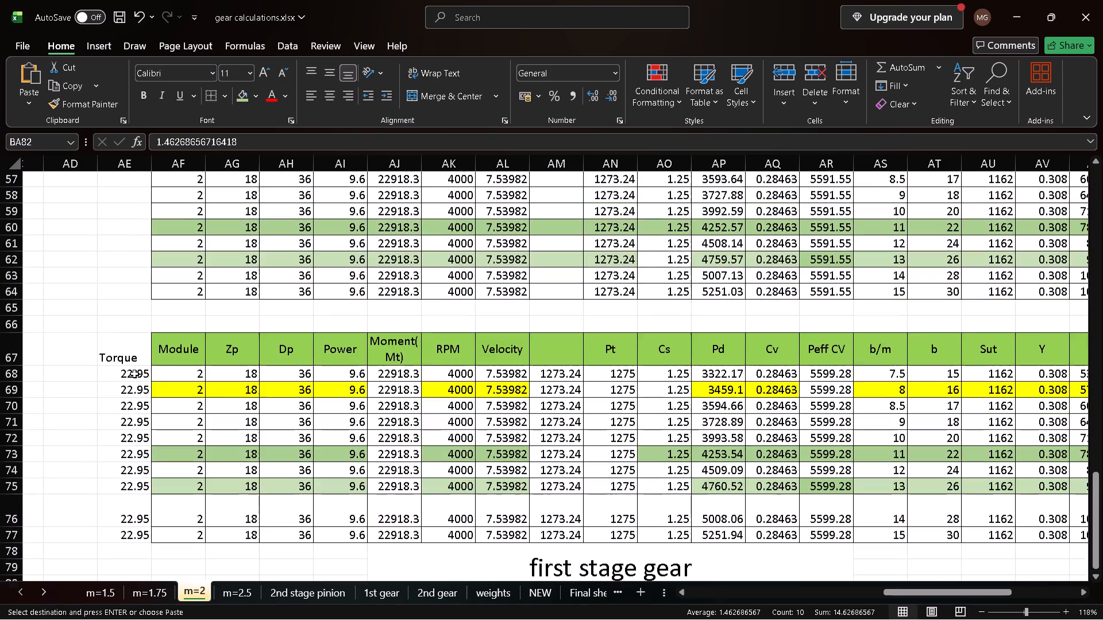
pyautogui.scroll(3, 134, 374)
pyautogui.scroll(-1, 134, 374)
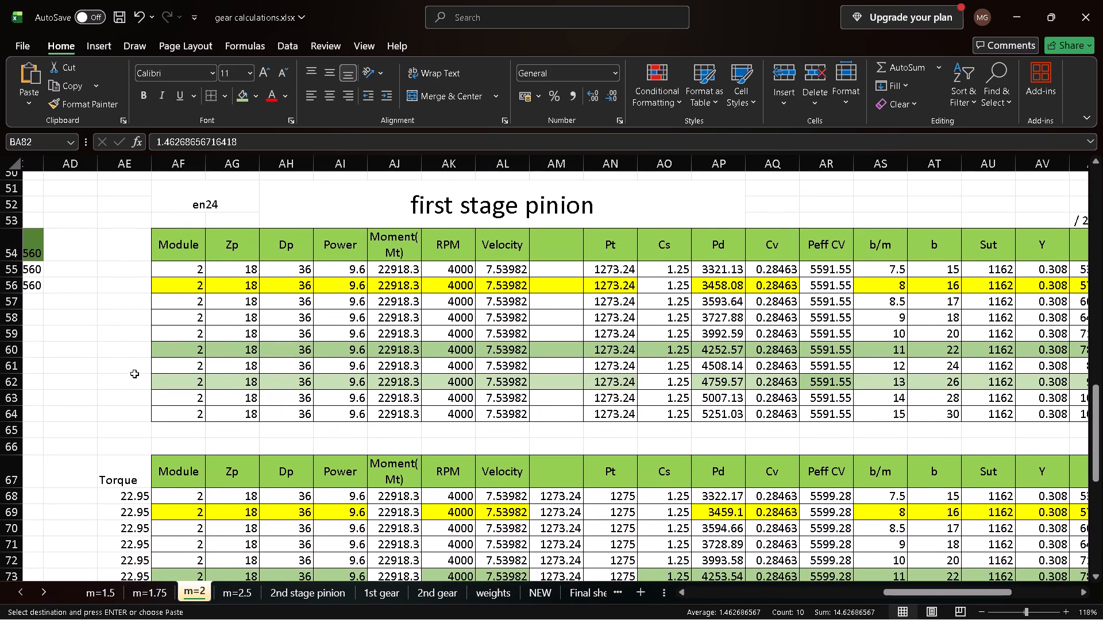
pyautogui.scroll(-2, 134, 374)
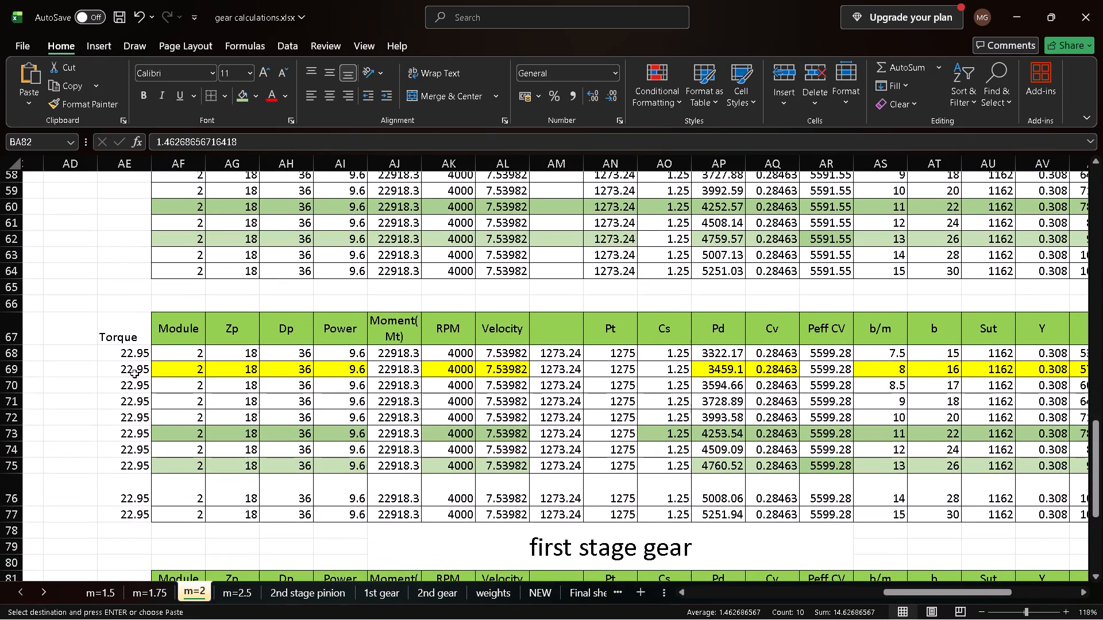
pyautogui.scroll(-1, 134, 374)
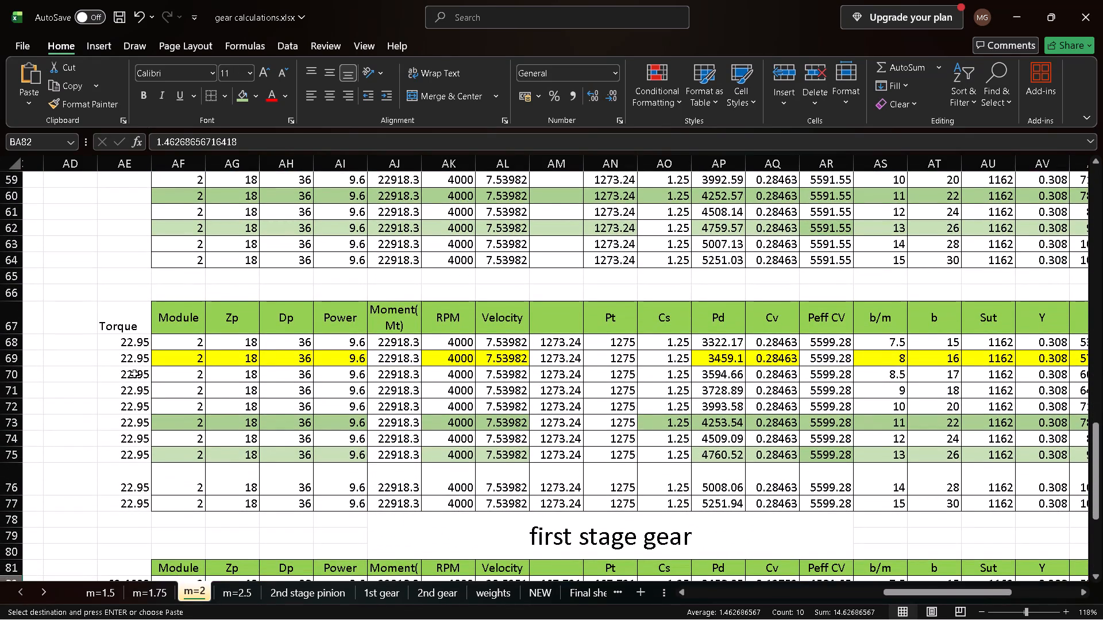
pyautogui.scroll(-1, 134, 374)
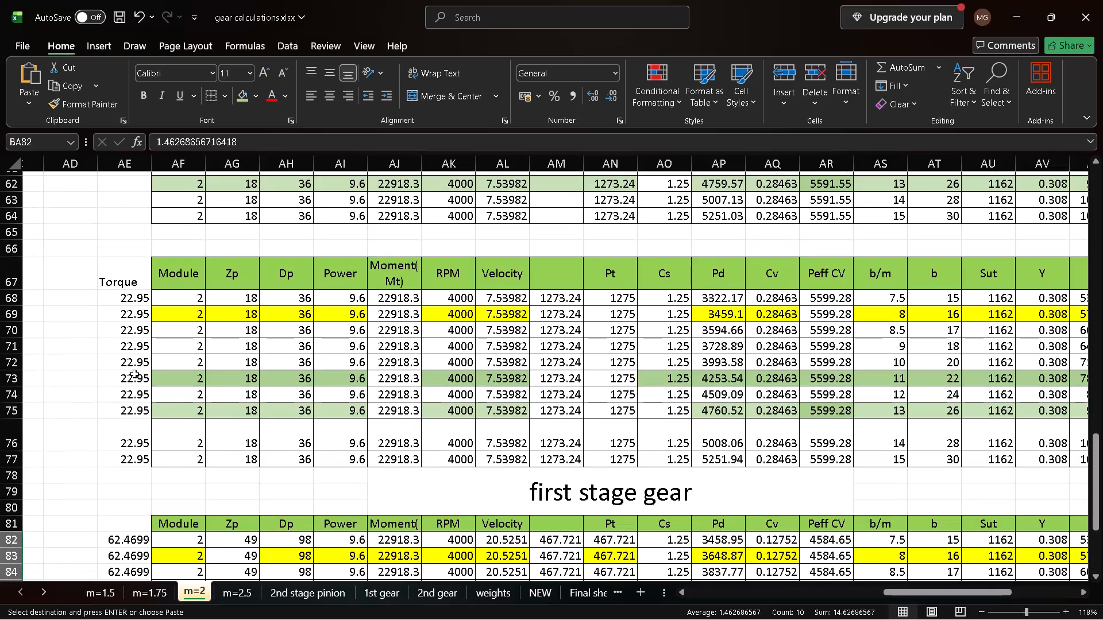
pyautogui.scroll(-1, 134, 374)
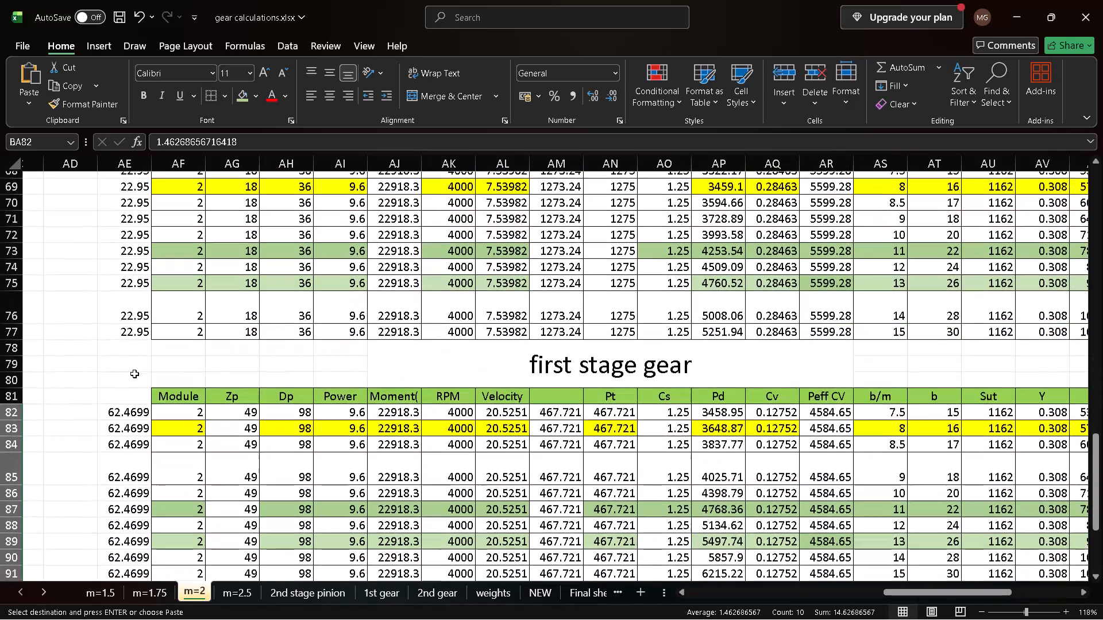
pyautogui.scroll(-1, 134, 374)
pyautogui.scroll(2, 134, 374)
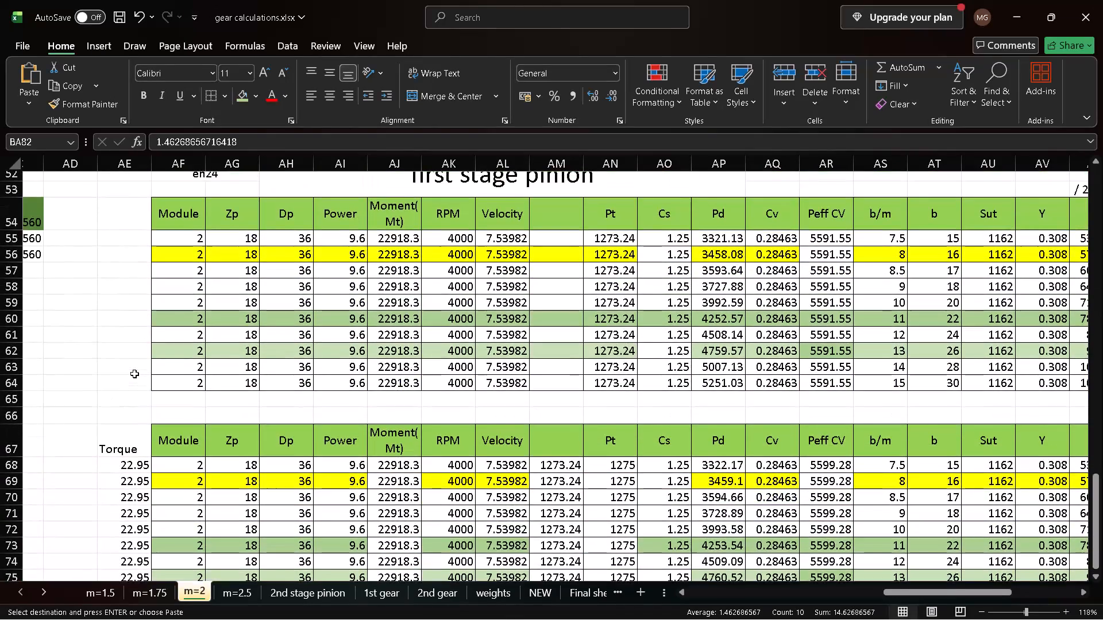
pyautogui.scroll(-3, 134, 374)
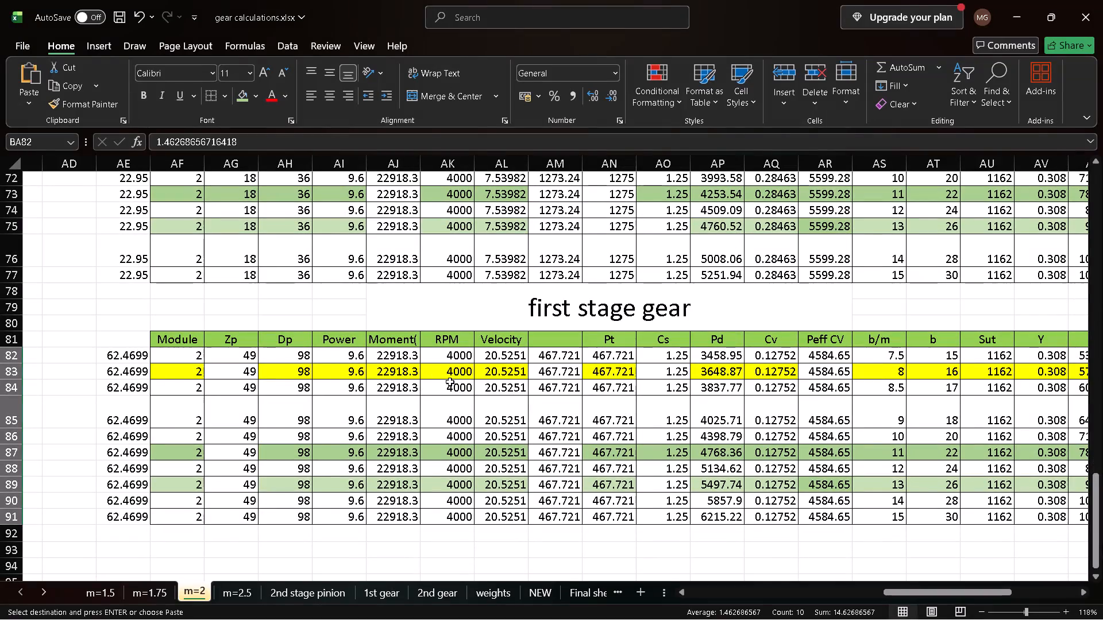
# Compare the Pt formulas in AM82 and AN82 of the first stage gear table with the pinion table above.
pyautogui.click(601, 357)
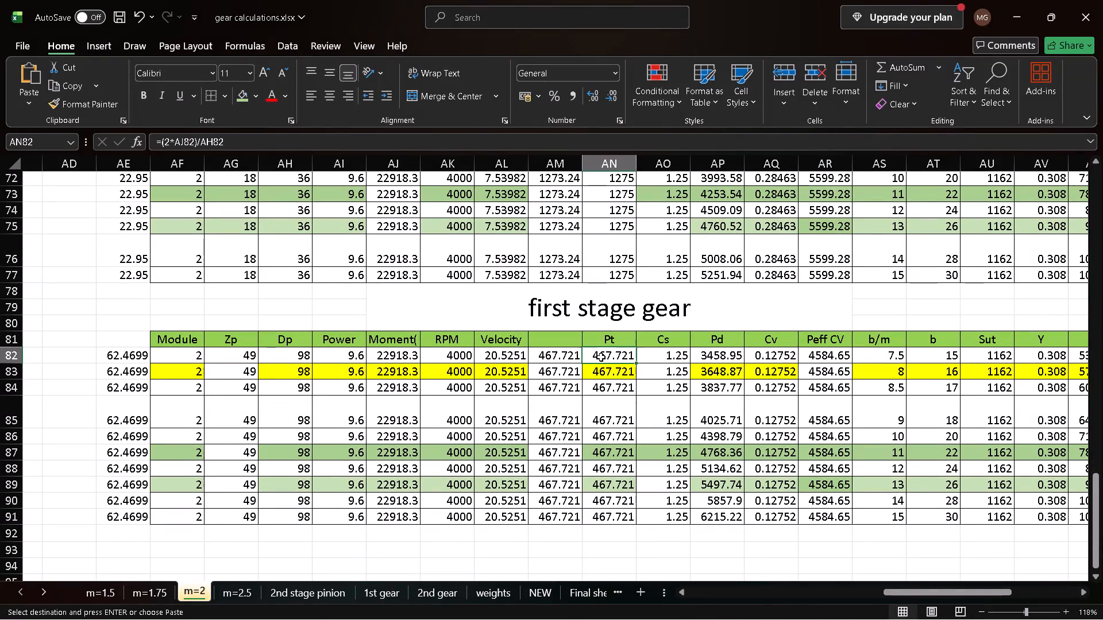
pyautogui.scroll(1, 601, 357)
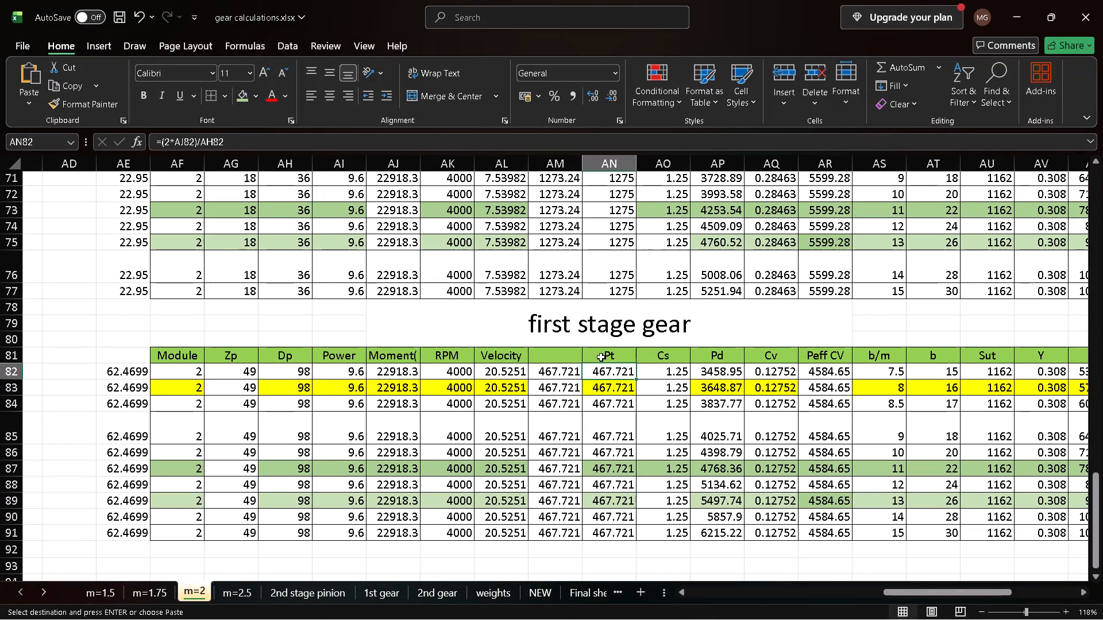
pyautogui.click(541, 373)
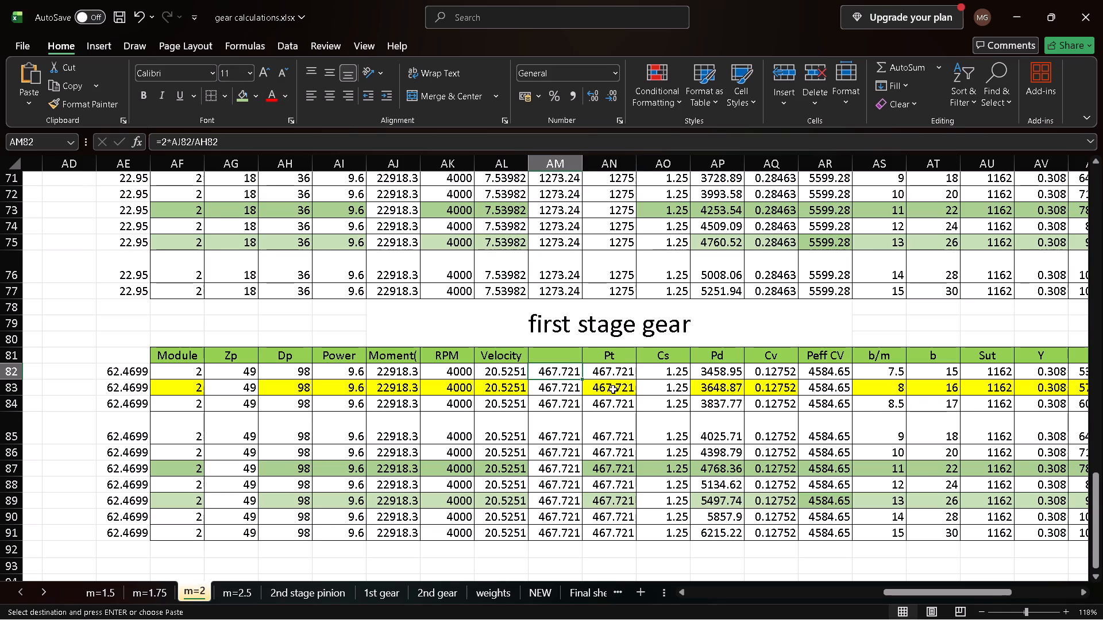
pyautogui.click(620, 373)
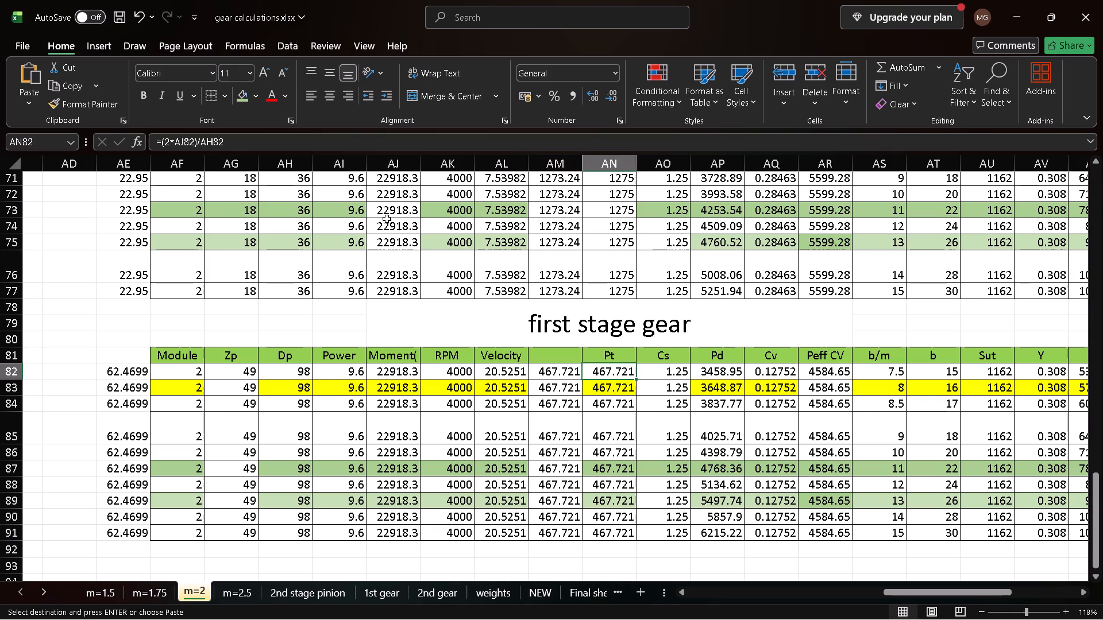
pyautogui.click(560, 369)
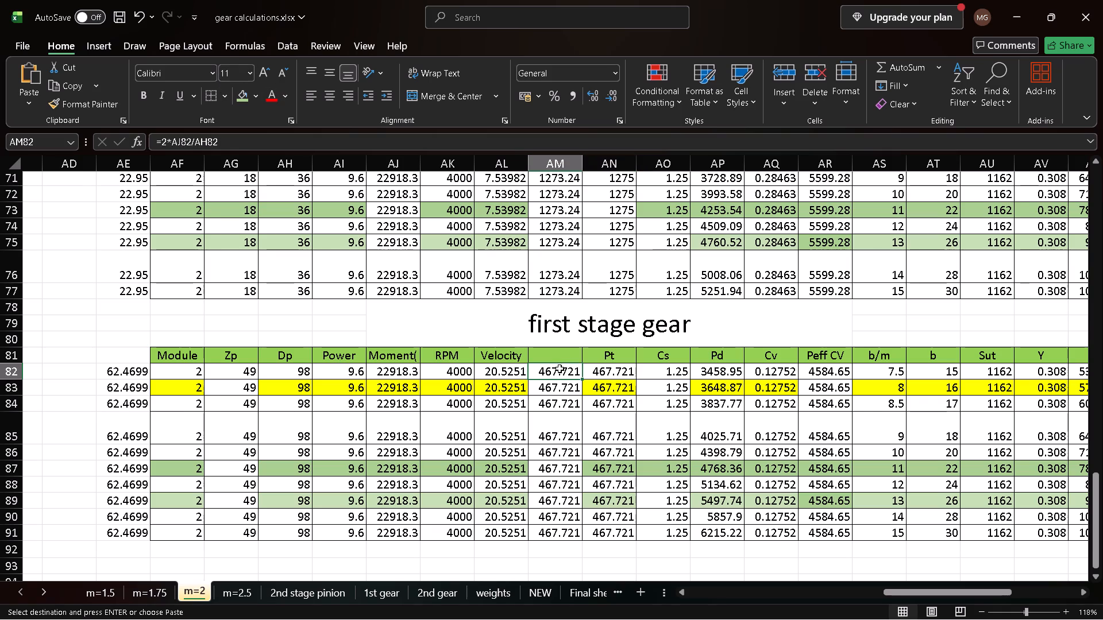
pyautogui.click(610, 375)
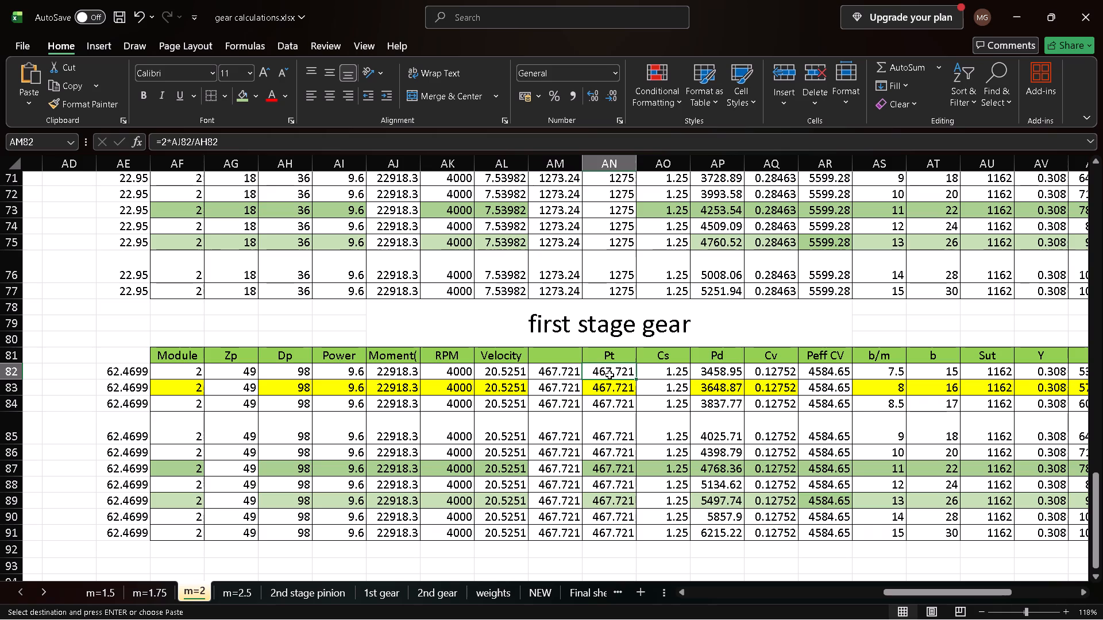
pyautogui.click(576, 373)
pyautogui.scroll(1, 598, 378)
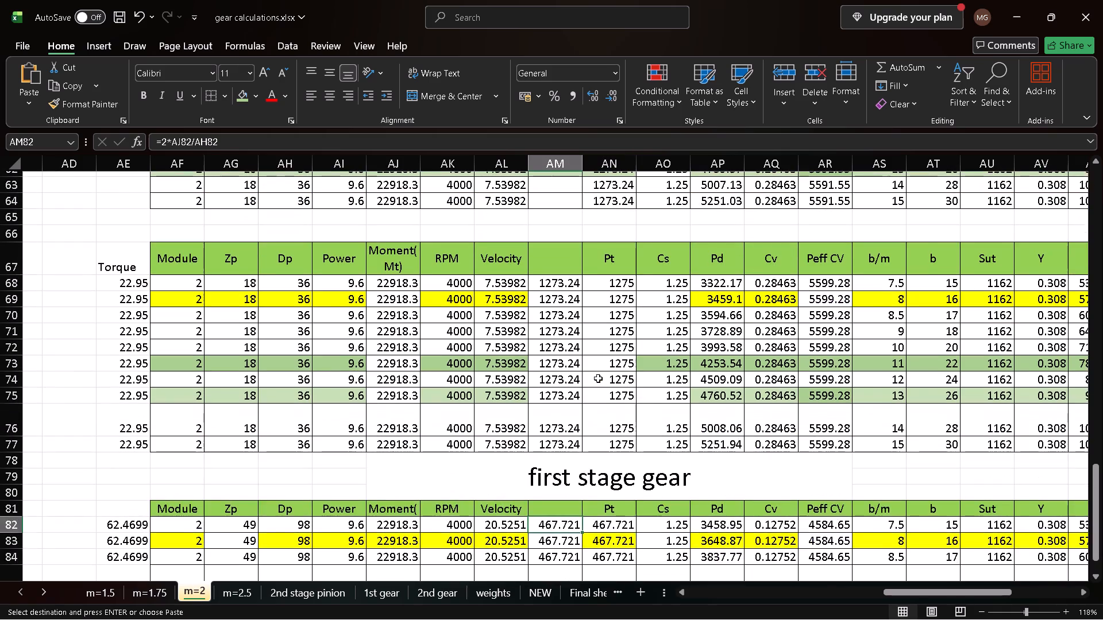
pyautogui.scroll(1, 598, 378)
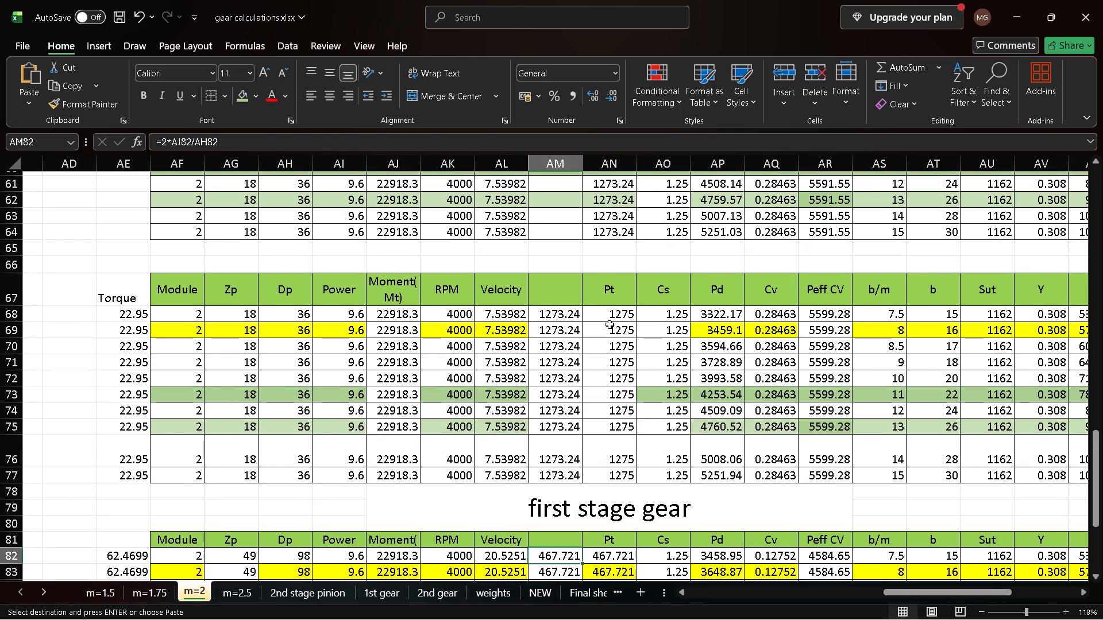
# Copy the torque-based Pt formulas from AN68:AN77 into the first stage gear table's Pt column, AN82:AN91.
pyautogui.click(612, 309)
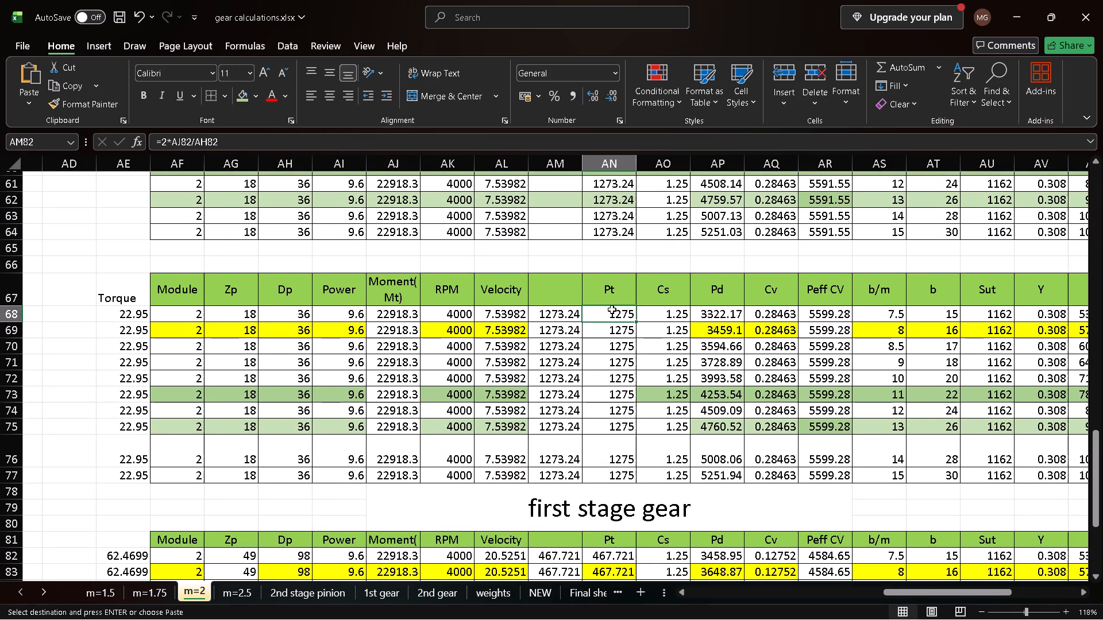
pyautogui.hotkey('ctrl', 'shift', 'Down')
pyautogui.hotkey('ctrl', 'c')
pyautogui.scroll(-1, 612, 309)
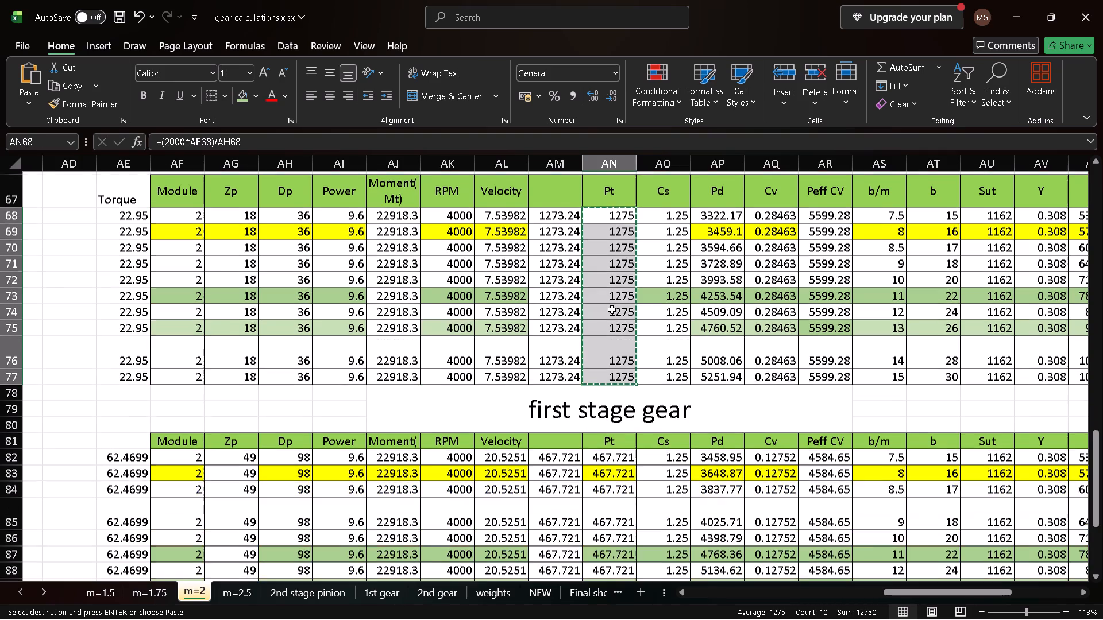
pyautogui.scroll(-2, 612, 309)
pyautogui.click(611, 290)
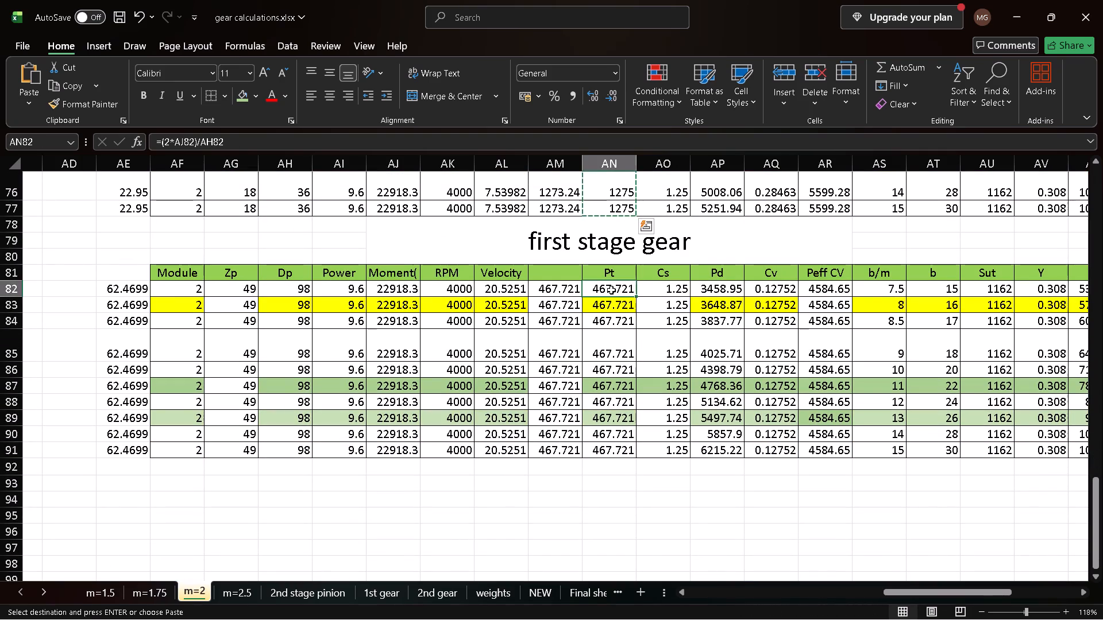
pyautogui.hotkey('ctrl', 'v')
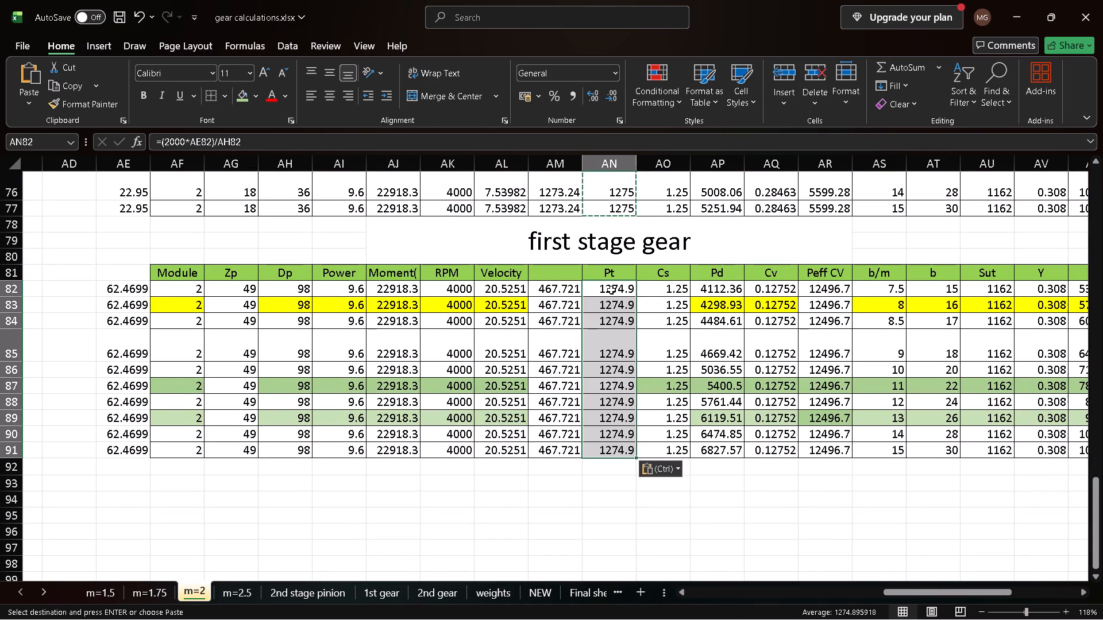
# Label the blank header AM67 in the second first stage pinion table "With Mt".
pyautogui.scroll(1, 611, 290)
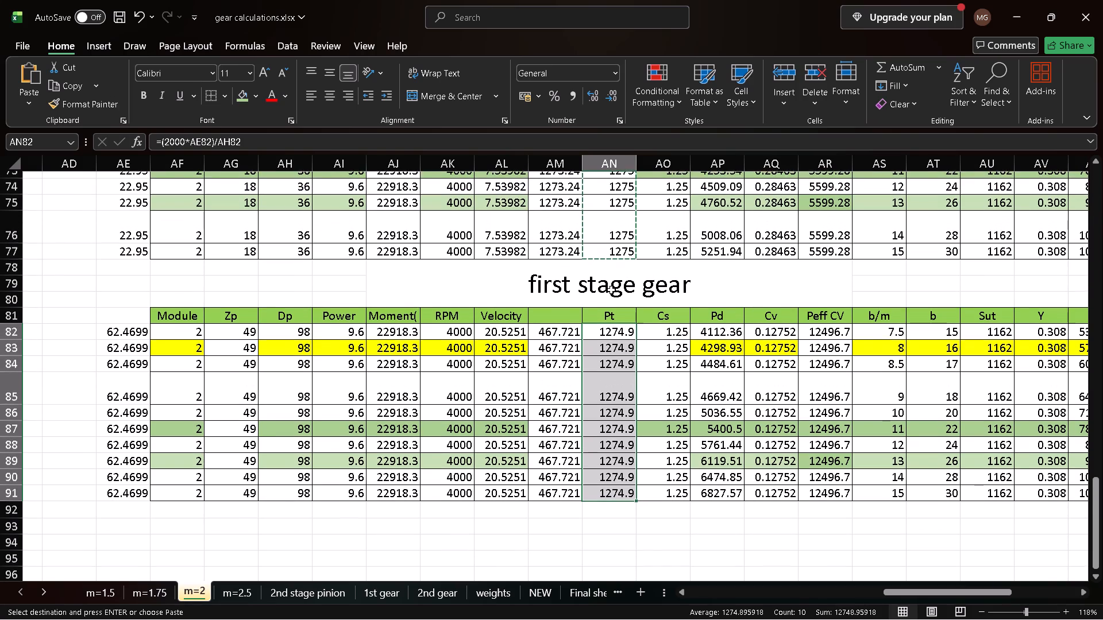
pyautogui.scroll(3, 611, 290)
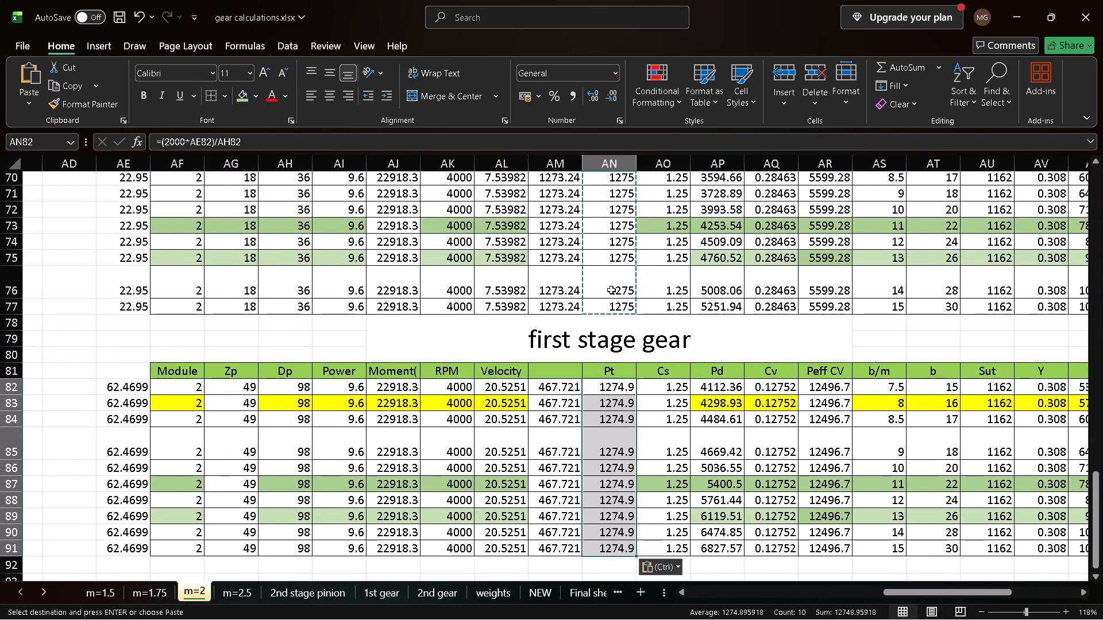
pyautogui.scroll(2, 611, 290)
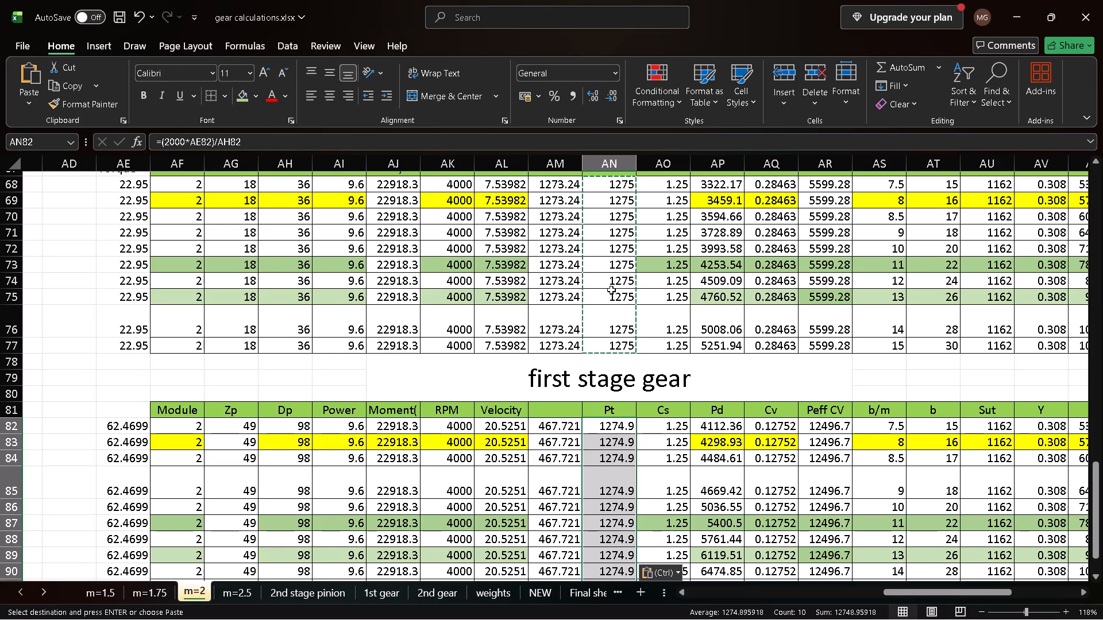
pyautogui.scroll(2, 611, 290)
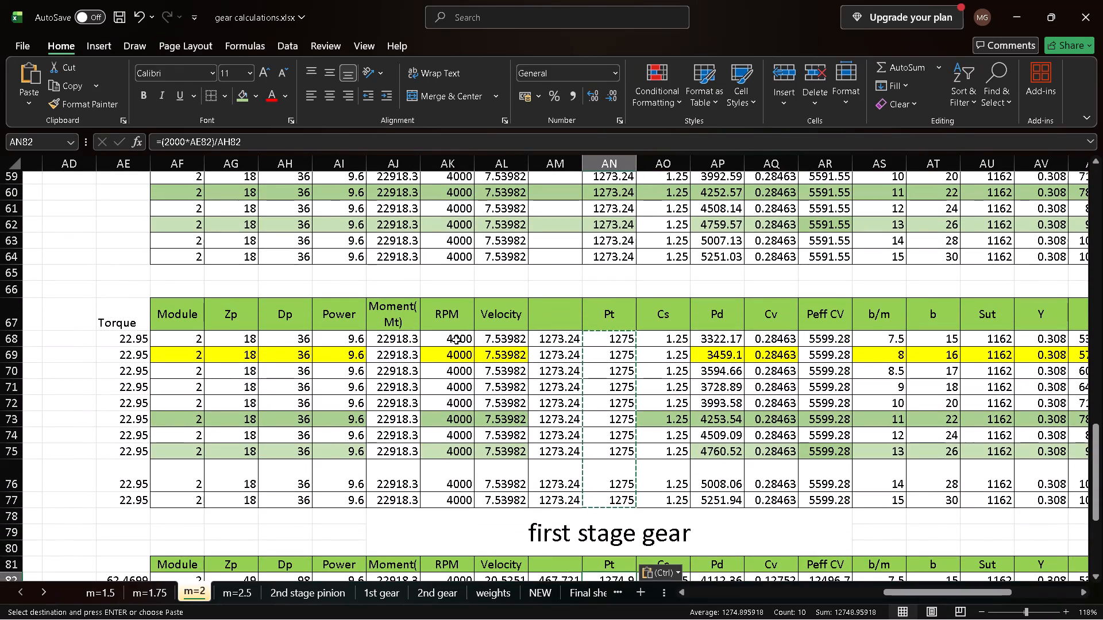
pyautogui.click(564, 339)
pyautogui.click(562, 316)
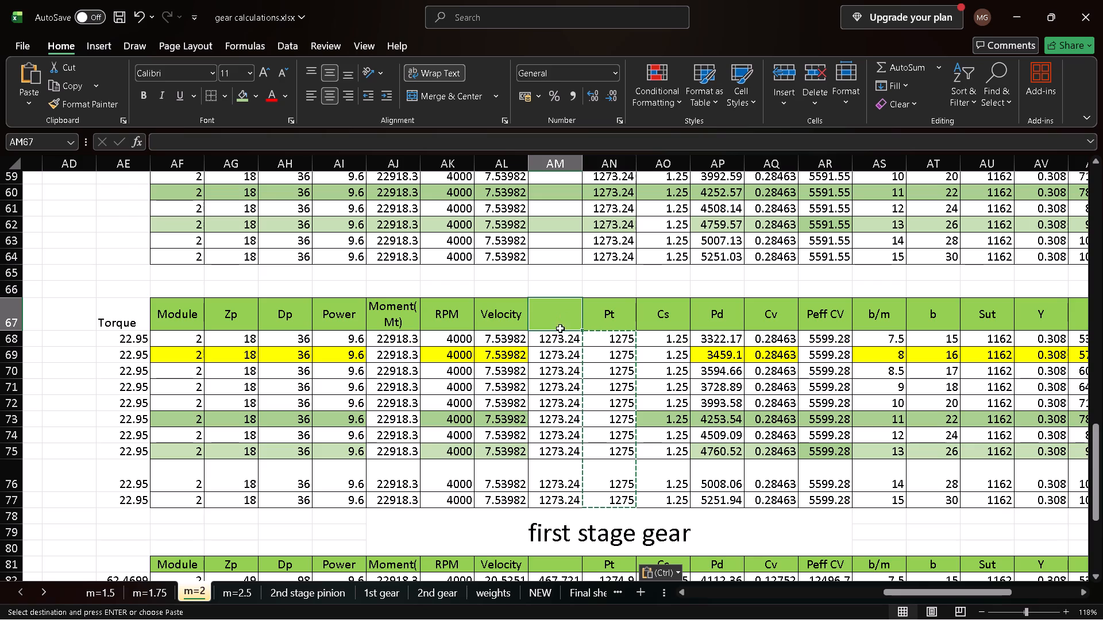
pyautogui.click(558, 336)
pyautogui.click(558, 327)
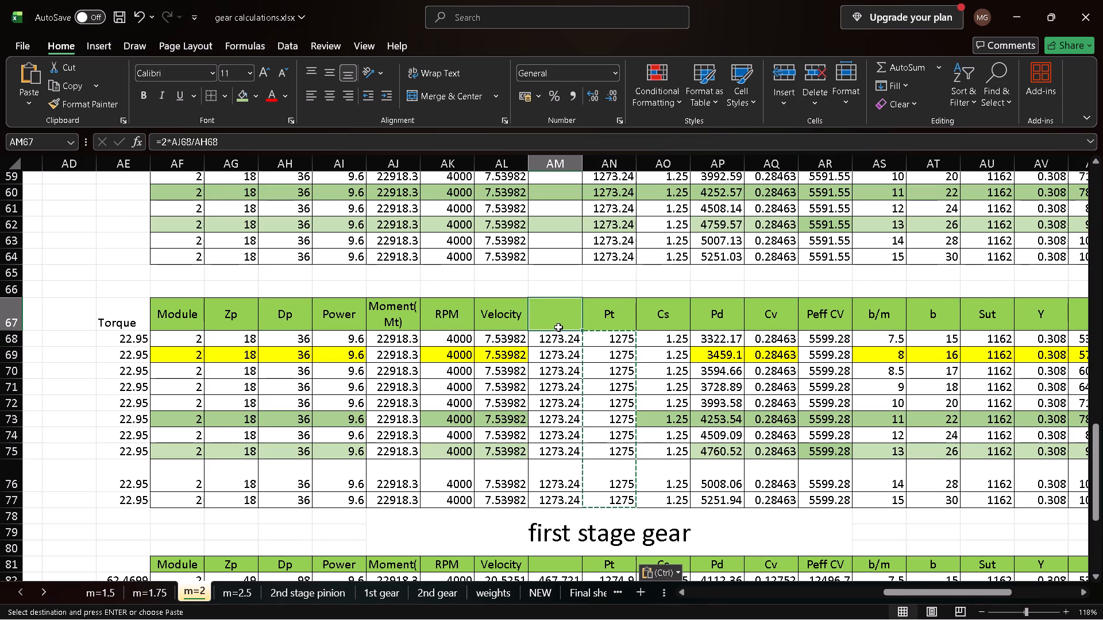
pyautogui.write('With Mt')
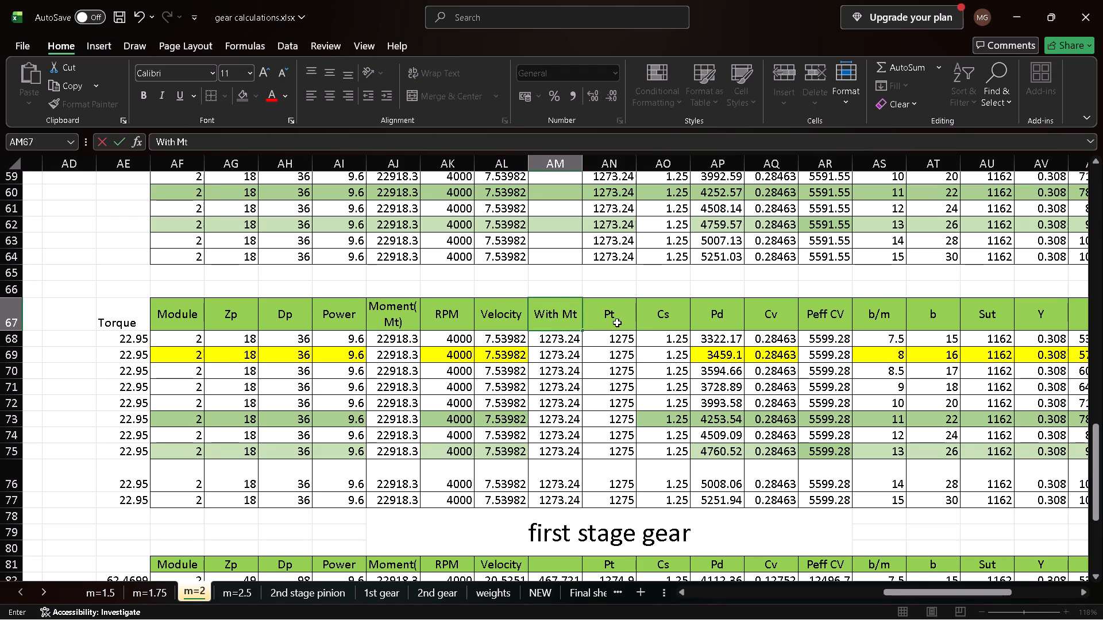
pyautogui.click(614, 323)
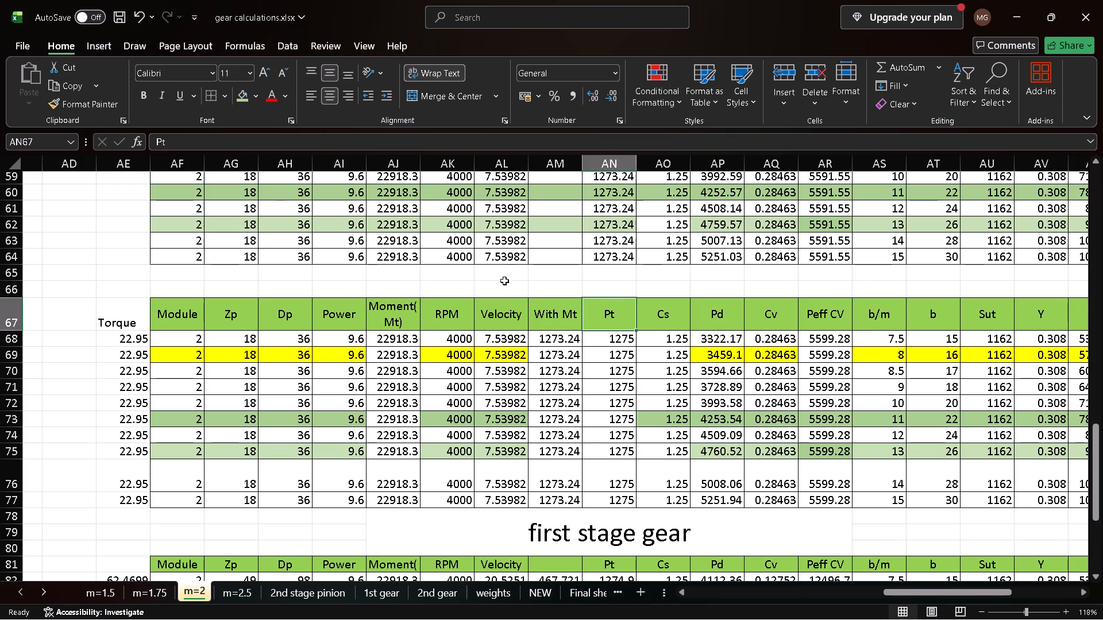
# Merge and center AL66:AM66 above the second first stage pinion table and enter "Mt" in it.
pyautogui.click(504, 281)
pyautogui.hotkey('shift', 'Right')
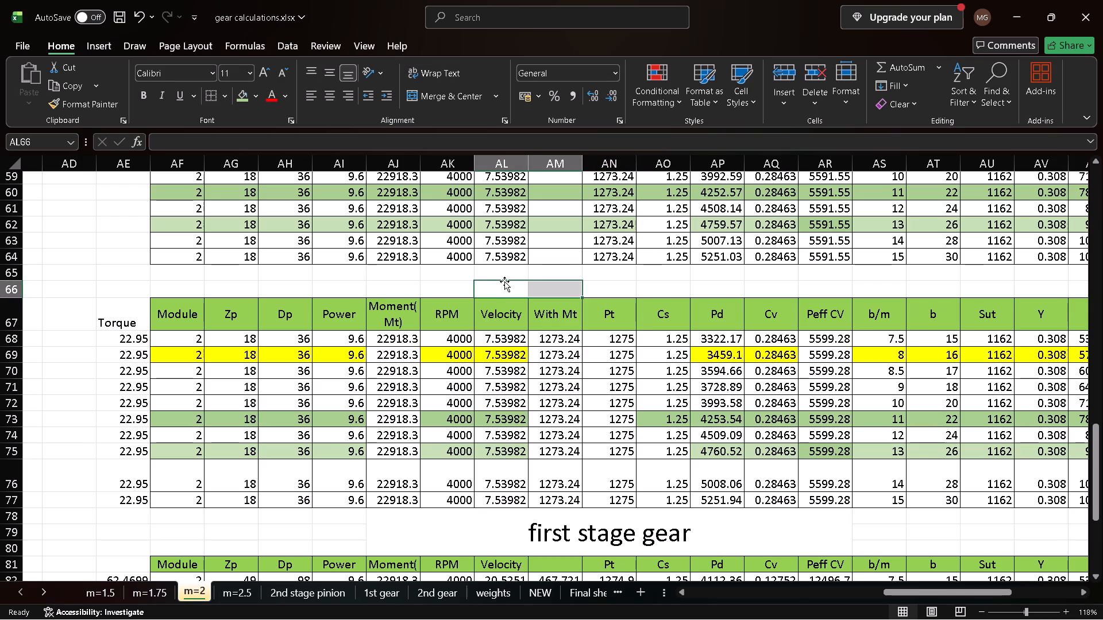
pyautogui.click(459, 92)
pyautogui.write('Mt')
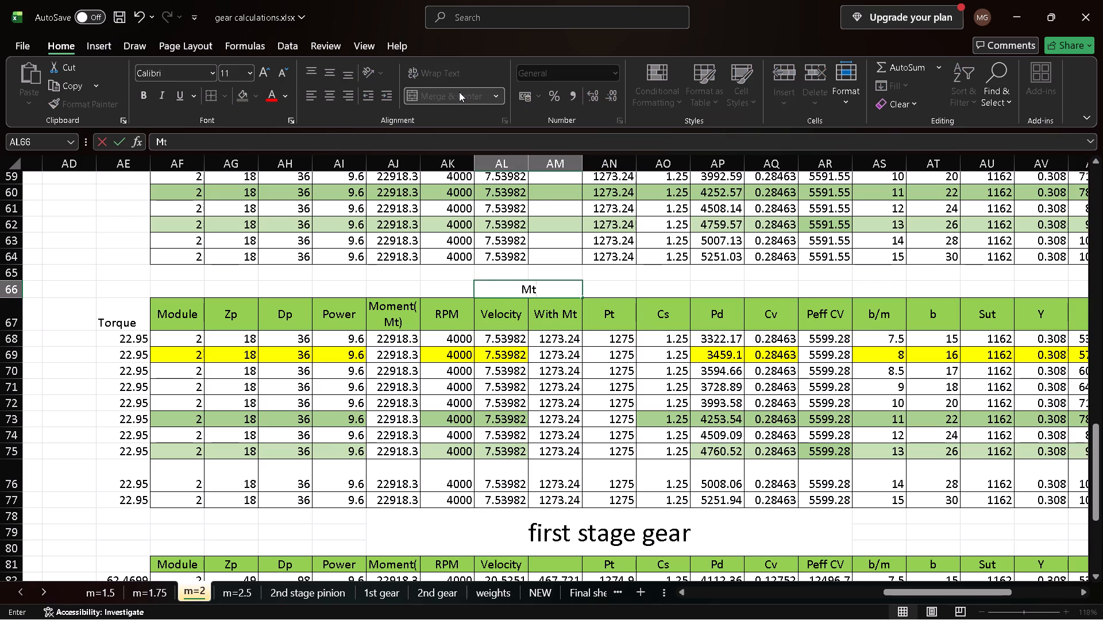
pyautogui.press('Down')
# Change the header in AM67 to "With T".
pyautogui.press('Right')
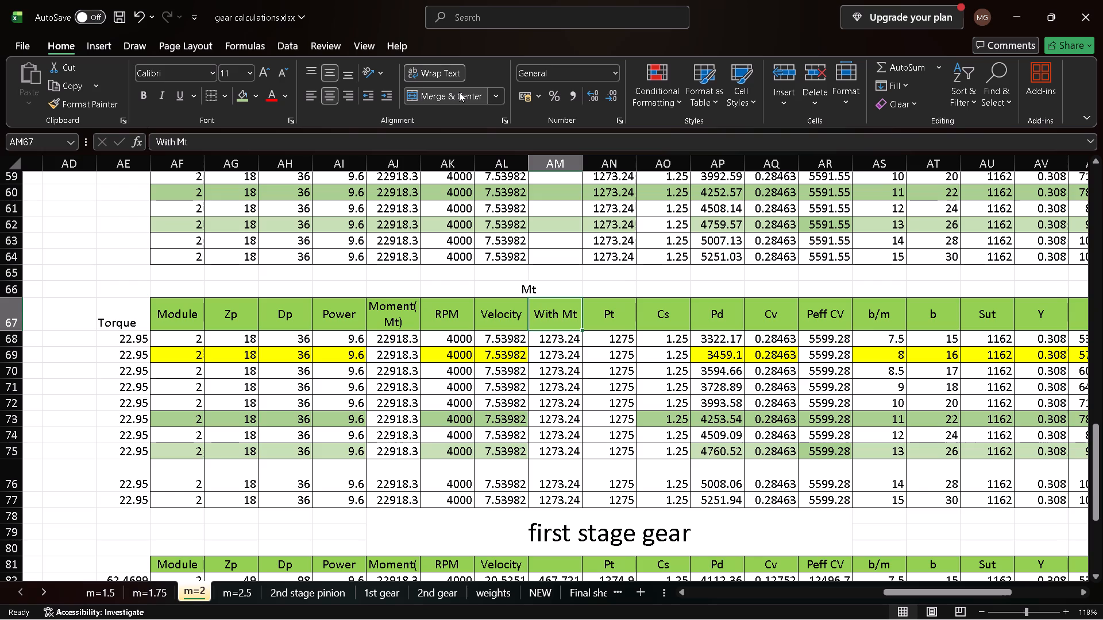
pyautogui.write('With T')
pyautogui.press('Up')
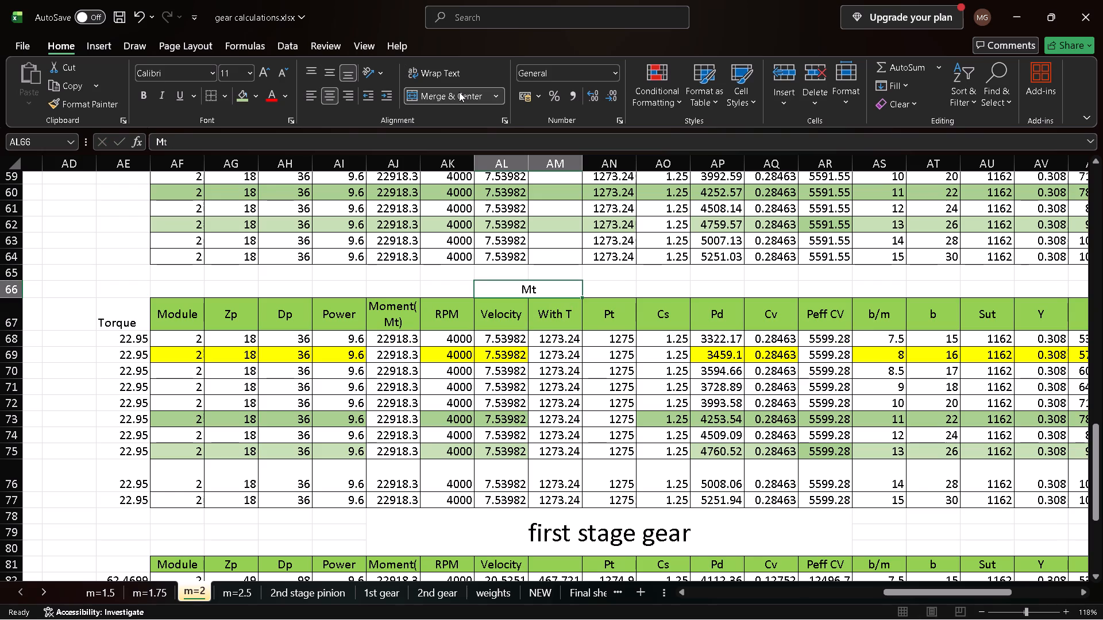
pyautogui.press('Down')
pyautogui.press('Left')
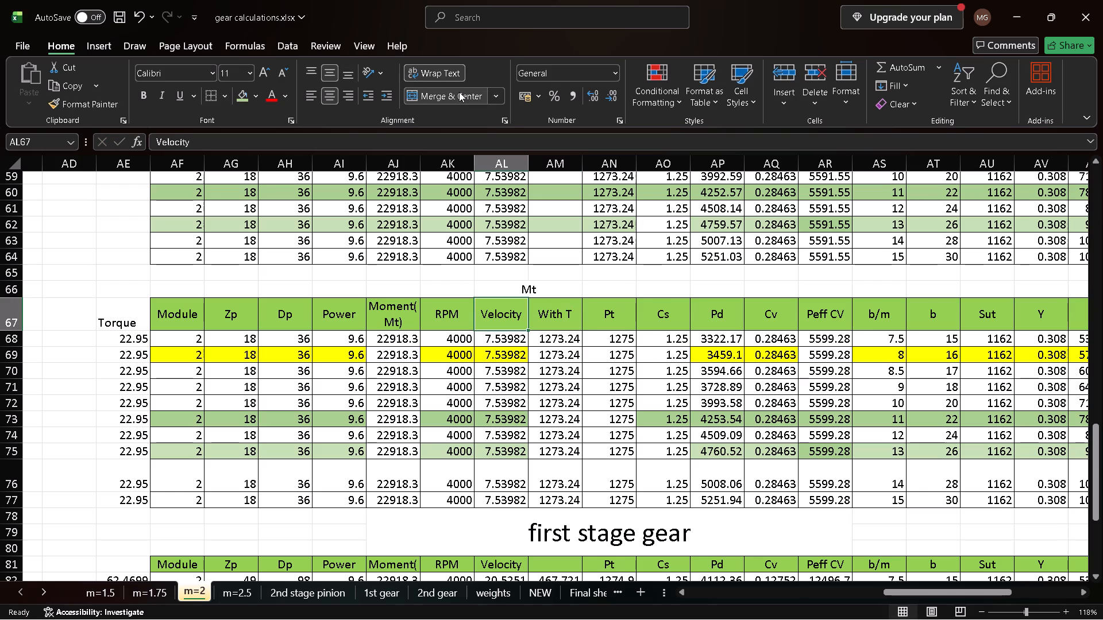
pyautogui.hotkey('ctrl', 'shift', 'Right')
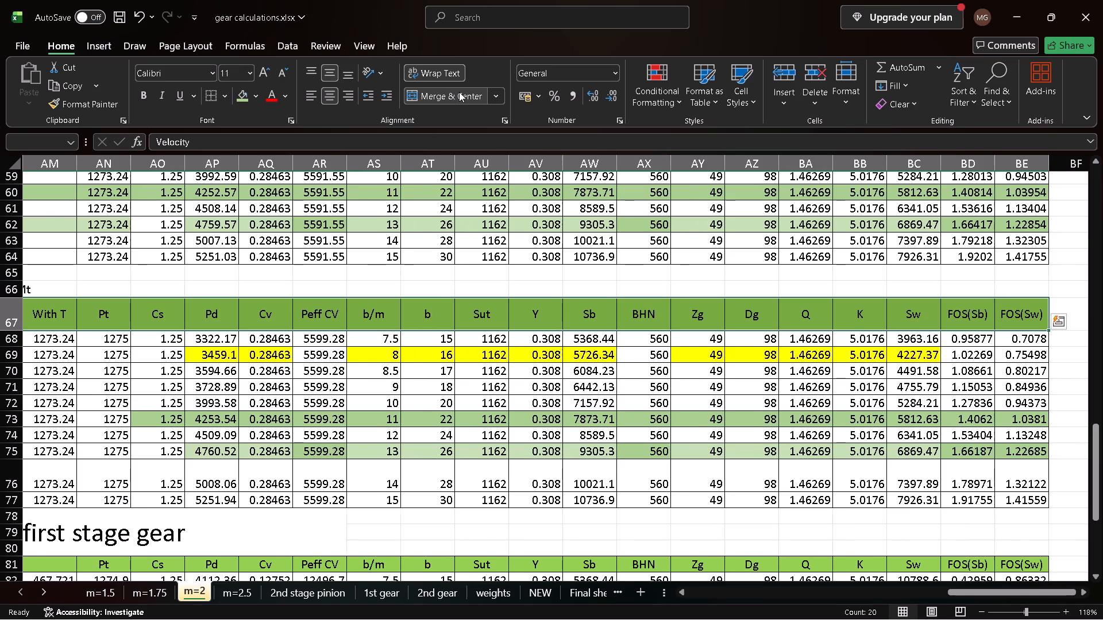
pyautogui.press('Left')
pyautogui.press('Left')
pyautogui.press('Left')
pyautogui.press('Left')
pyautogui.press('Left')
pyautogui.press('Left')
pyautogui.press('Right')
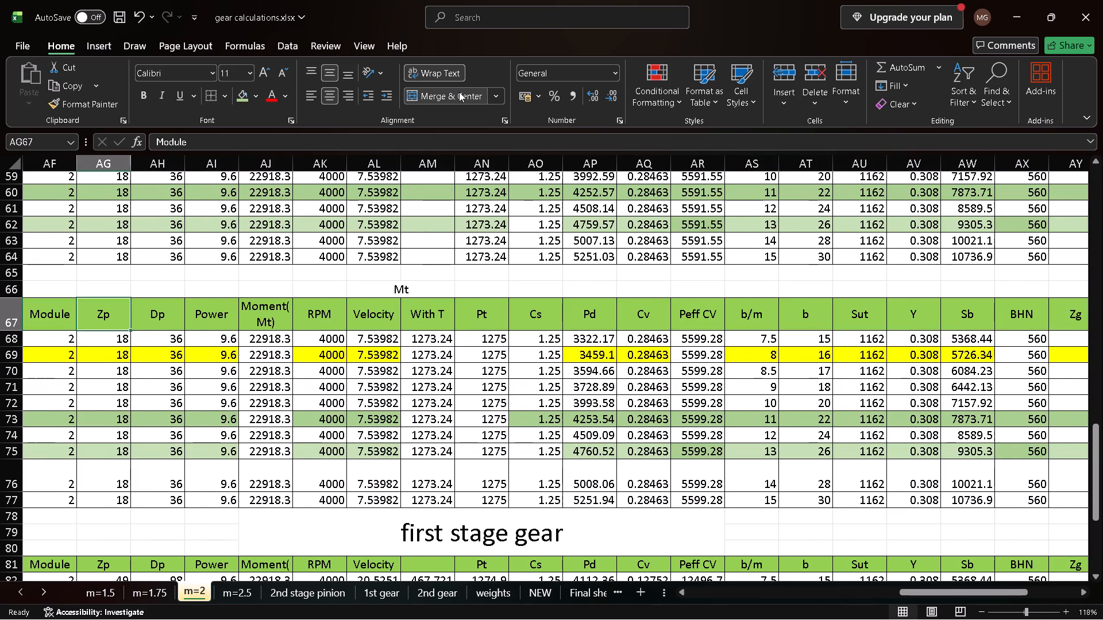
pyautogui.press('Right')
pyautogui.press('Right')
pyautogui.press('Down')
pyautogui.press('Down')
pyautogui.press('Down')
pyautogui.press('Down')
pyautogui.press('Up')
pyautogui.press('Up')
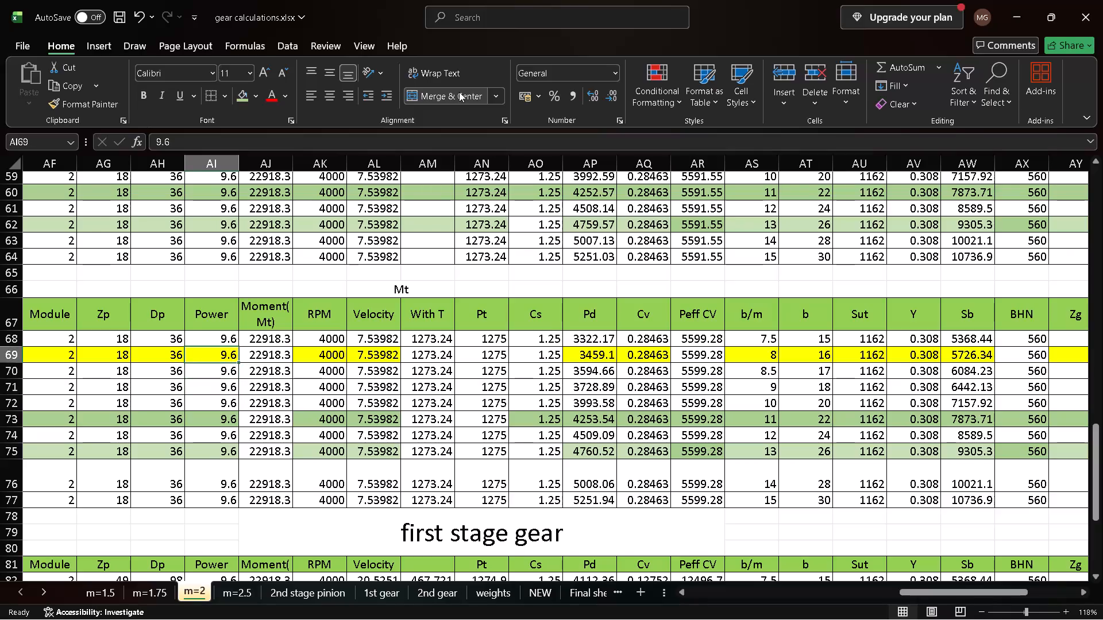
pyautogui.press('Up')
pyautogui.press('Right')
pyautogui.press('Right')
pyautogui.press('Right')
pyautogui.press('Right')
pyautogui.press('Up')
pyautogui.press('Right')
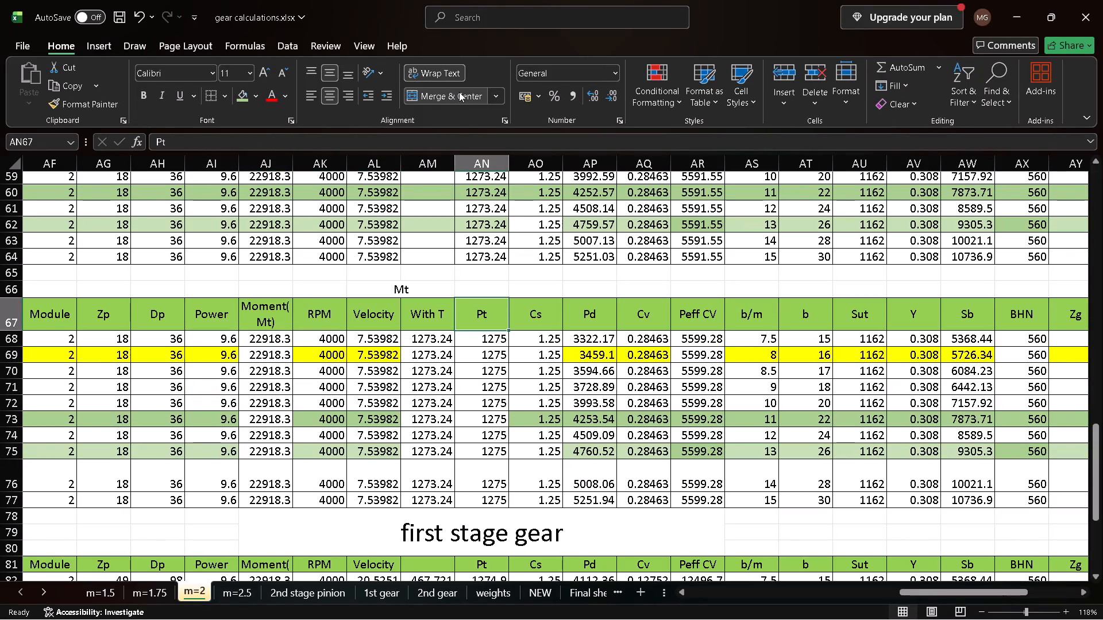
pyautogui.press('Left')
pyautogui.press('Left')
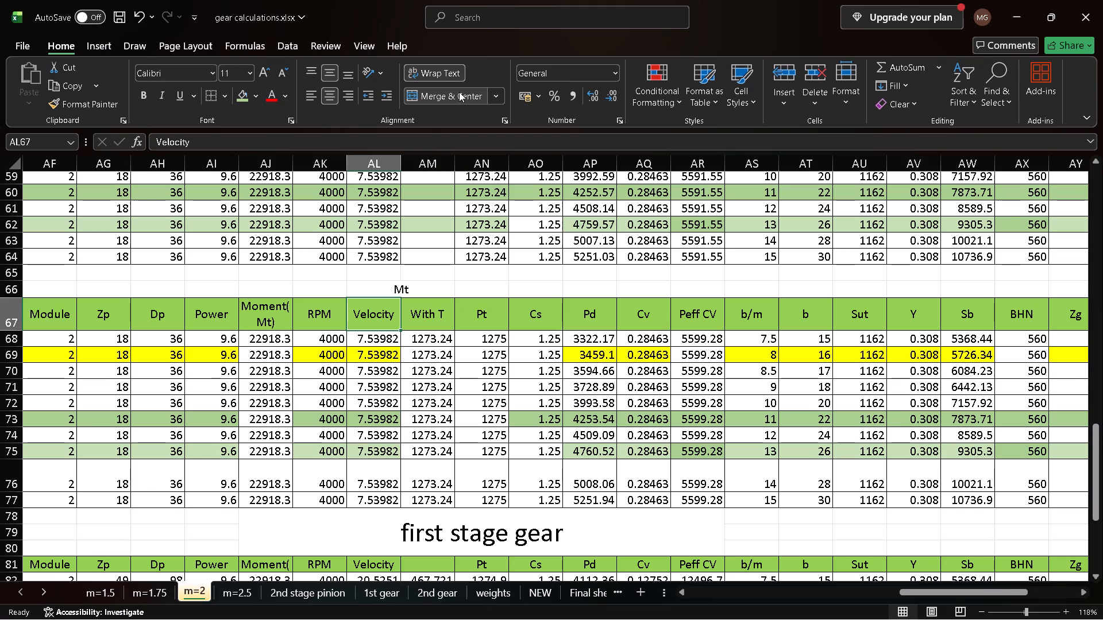
# Review the Pt columns and headers of the two first stage pinion tables and the first stage gear table.
pyautogui.scroll(5, 459, 92)
pyautogui.hscroll(1, 459, 92)
pyautogui.scroll(1, 459, 92)
pyautogui.hscroll(1, 459, 92)
pyautogui.scroll(1, 467, 234)
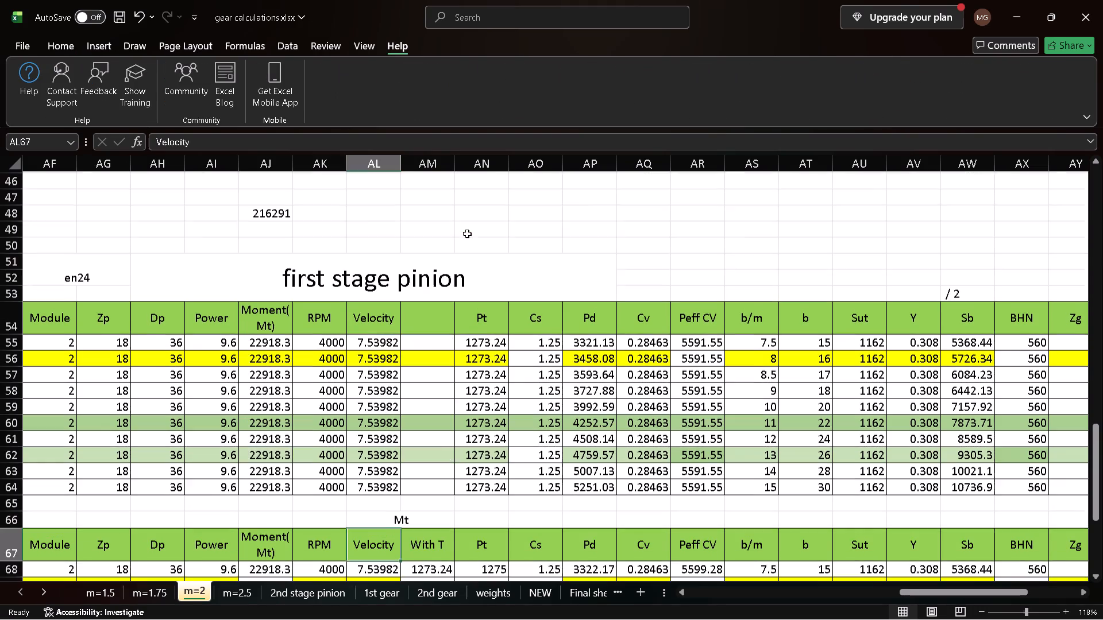
pyautogui.scroll(1, 467, 234)
pyautogui.scroll(-4, 467, 234)
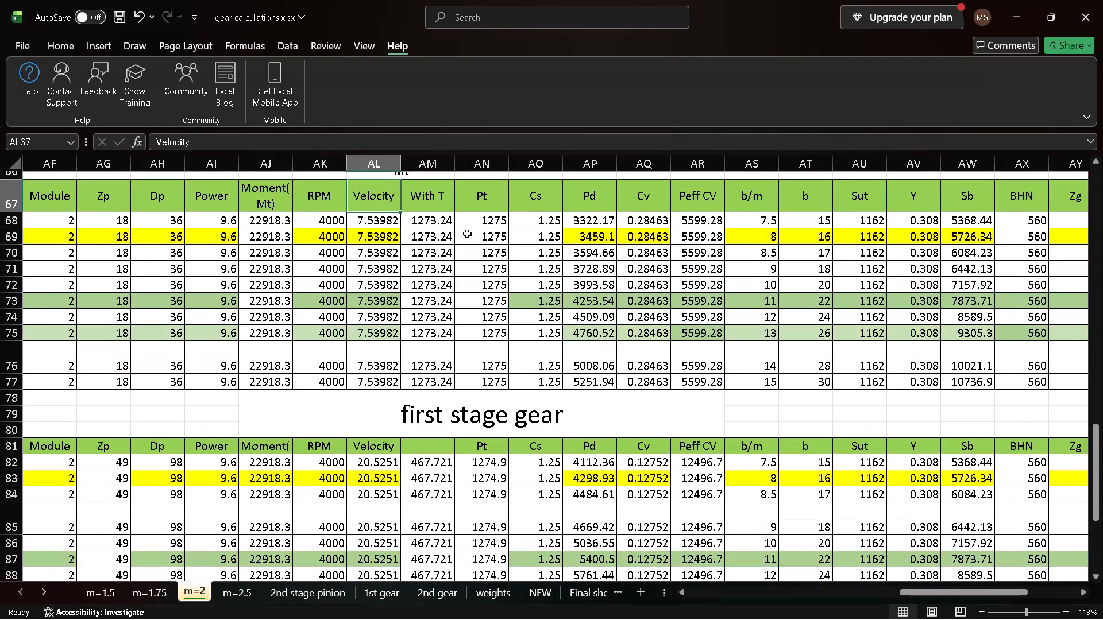
pyautogui.scroll(1, 467, 234)
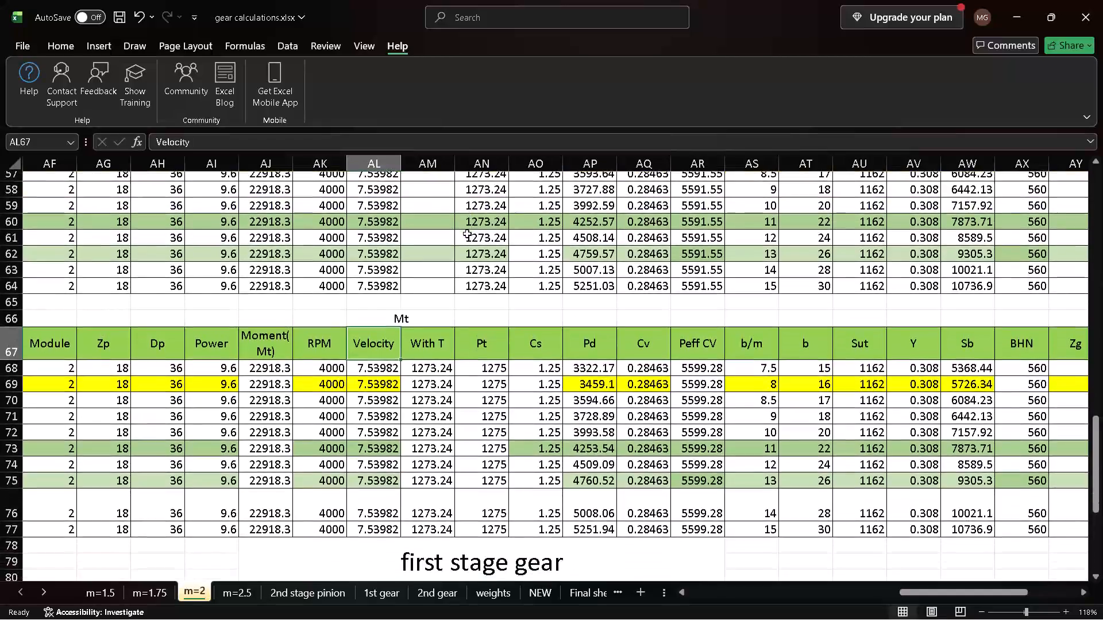
pyautogui.click(475, 337)
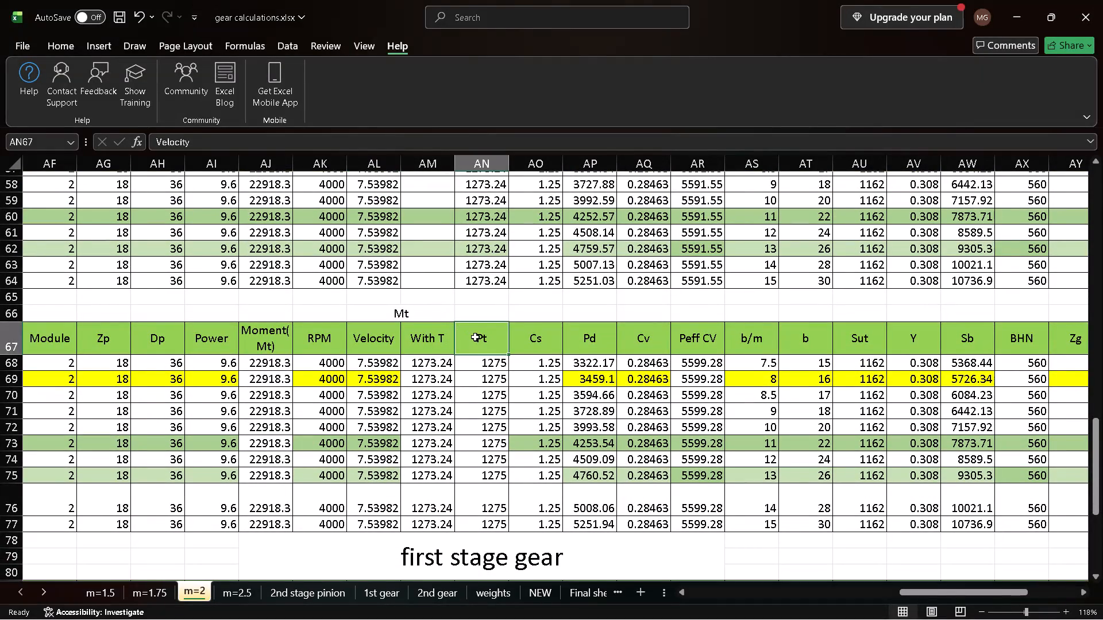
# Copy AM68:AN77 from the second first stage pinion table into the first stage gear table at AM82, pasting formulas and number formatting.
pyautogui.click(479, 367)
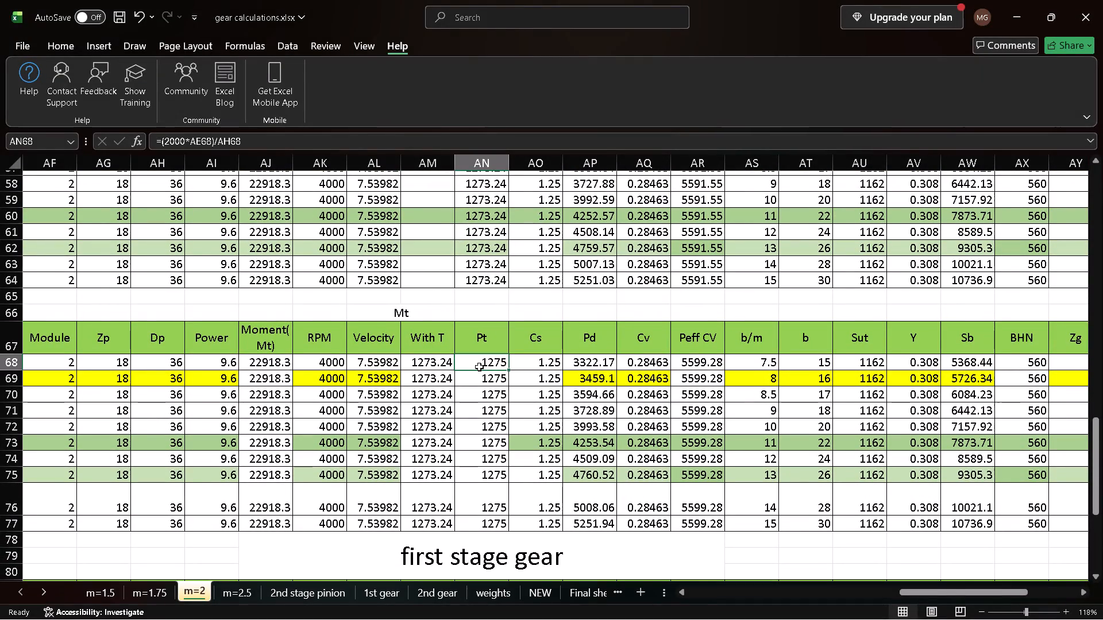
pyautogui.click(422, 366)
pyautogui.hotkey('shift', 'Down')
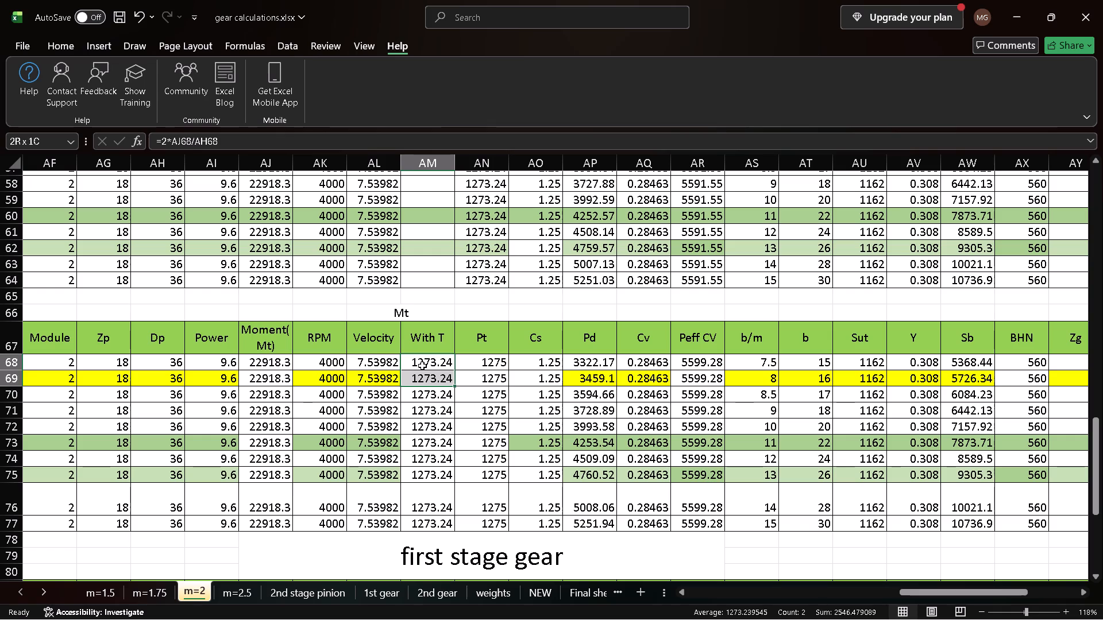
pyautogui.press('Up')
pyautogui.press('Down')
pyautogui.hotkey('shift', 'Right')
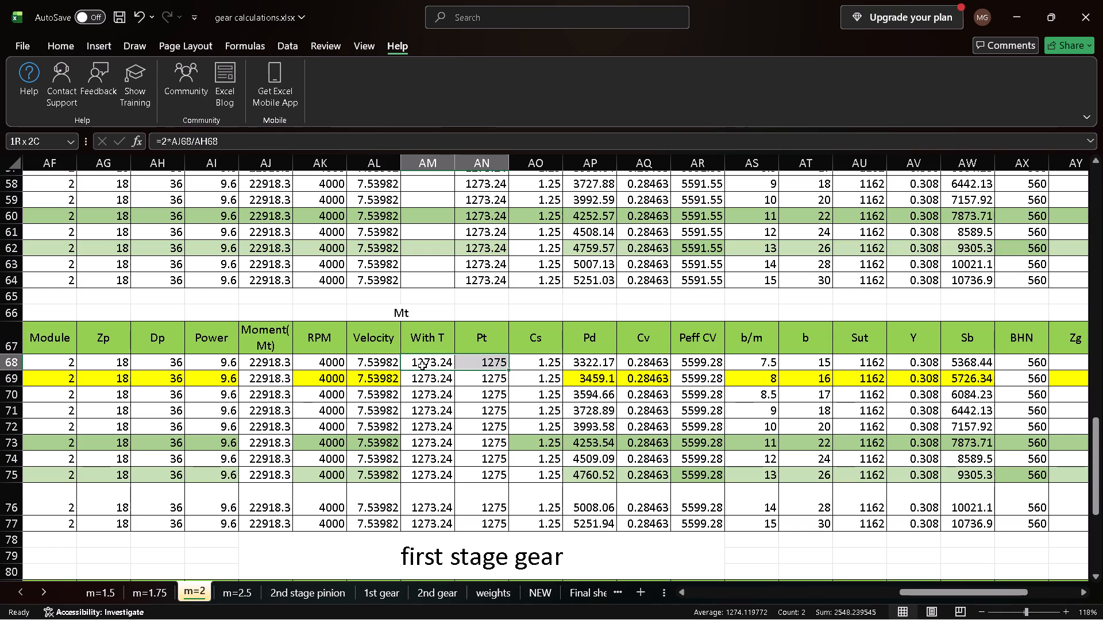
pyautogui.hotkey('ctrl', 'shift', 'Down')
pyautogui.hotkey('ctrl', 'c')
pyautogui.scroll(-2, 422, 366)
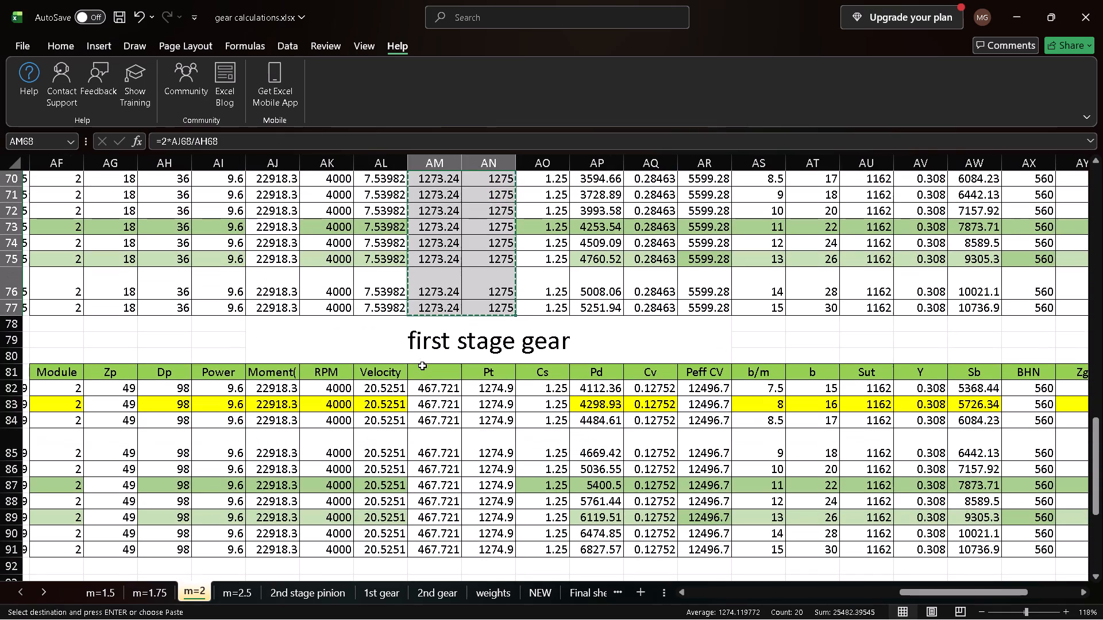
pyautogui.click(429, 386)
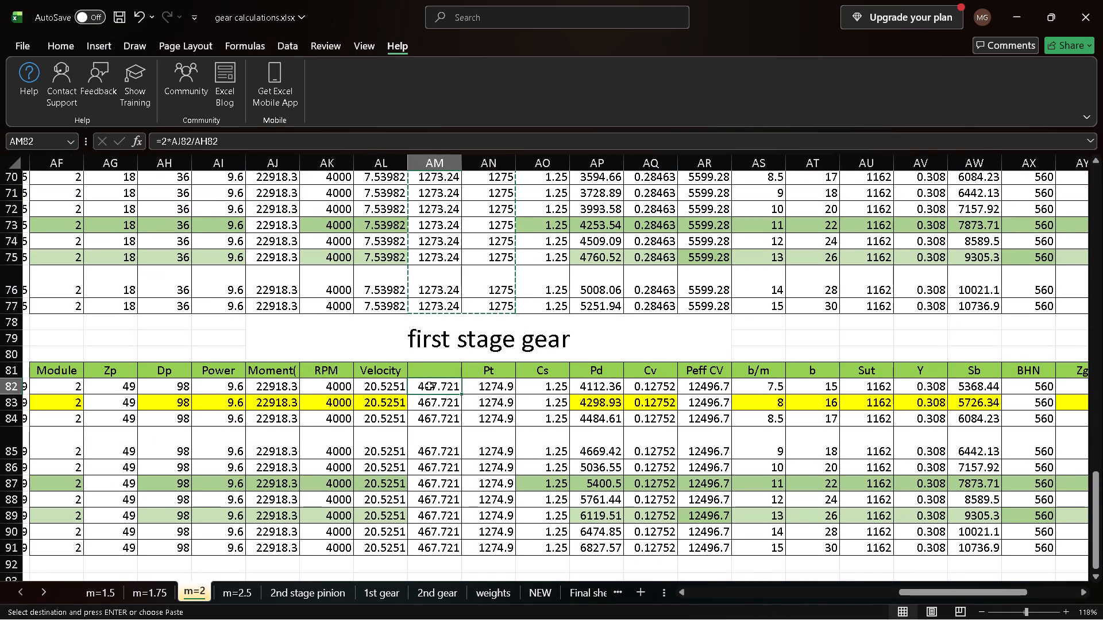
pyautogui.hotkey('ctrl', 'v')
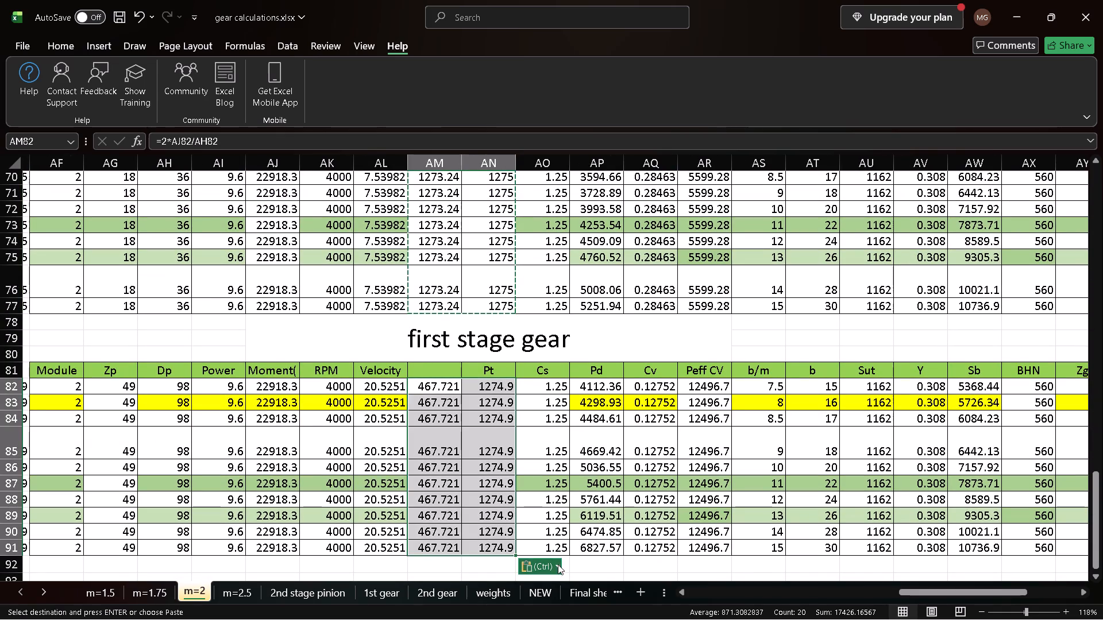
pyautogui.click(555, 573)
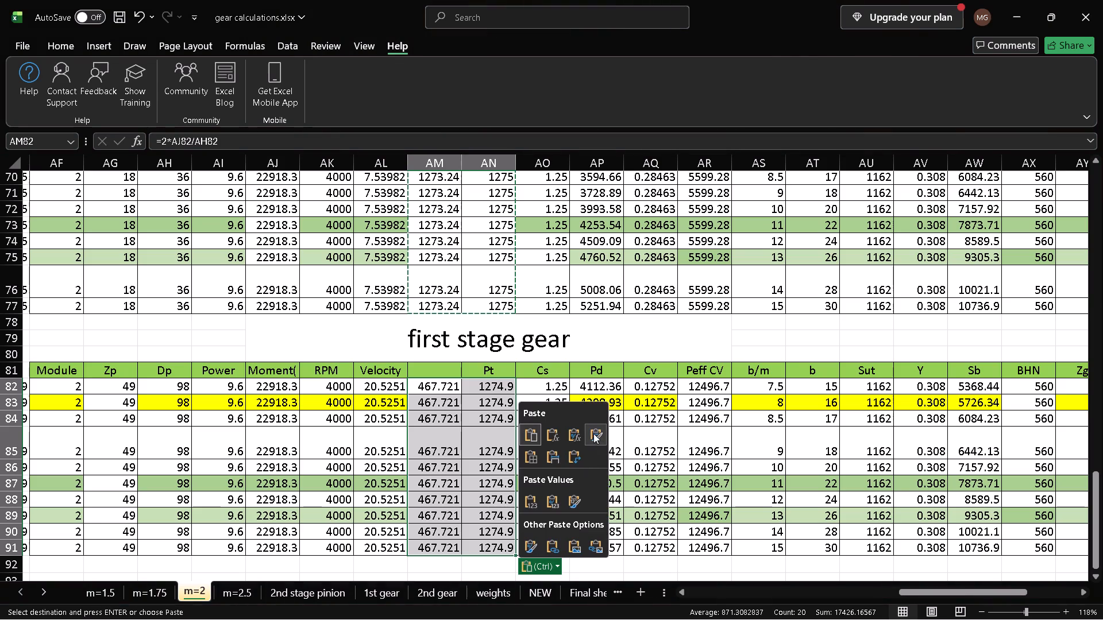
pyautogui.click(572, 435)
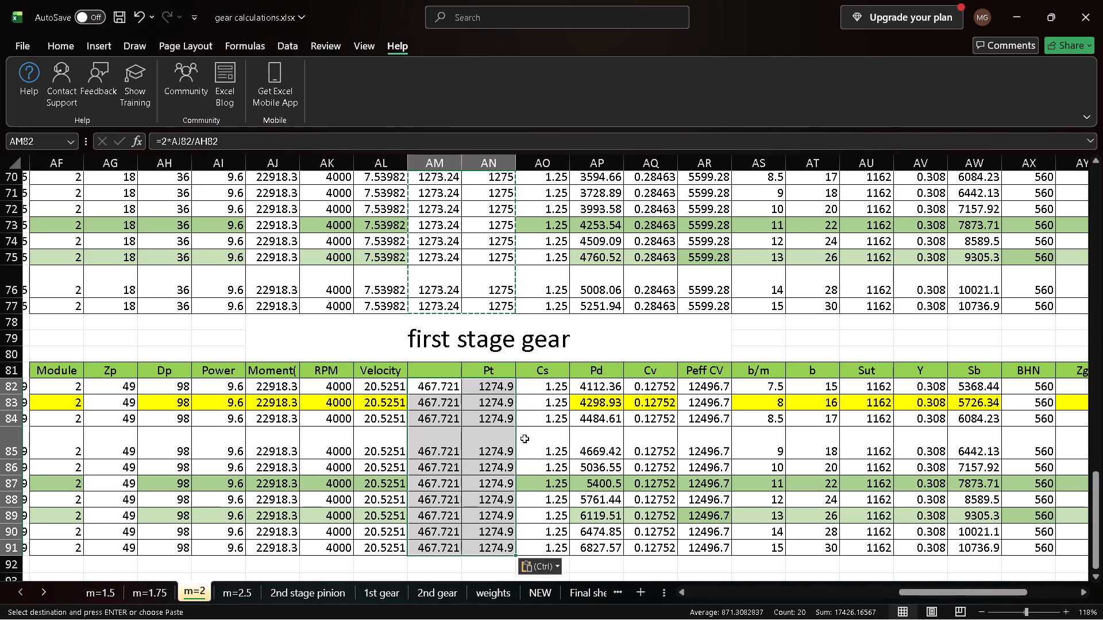
# Check the pasted formulas in AM82 and AN82 of the first stage gear table against the pinion table above.
pyautogui.scroll(1, 526, 438)
pyautogui.click(488, 408)
pyautogui.scroll(1, 488, 408)
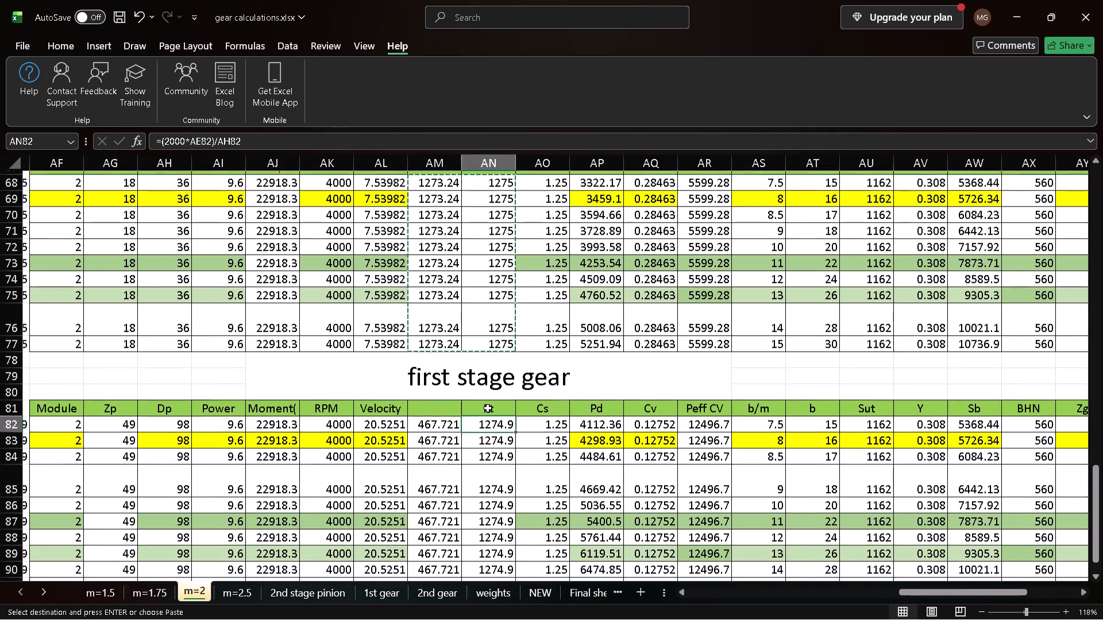
pyautogui.scroll(1, 488, 408)
pyautogui.hscroll(1, 448, 423)
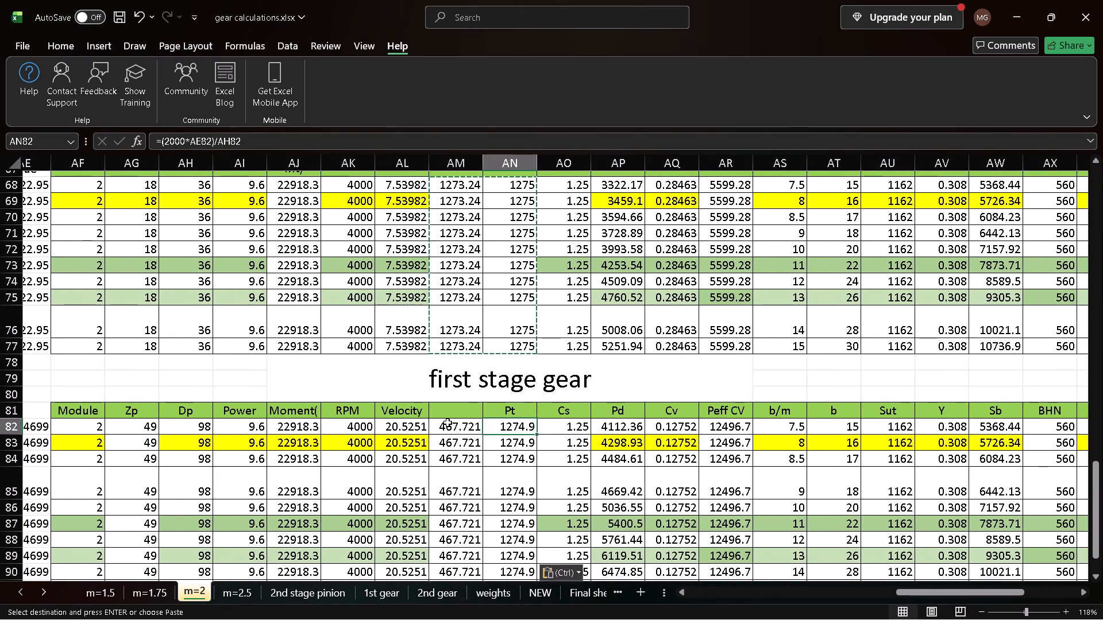
pyautogui.scroll(-1, 448, 423)
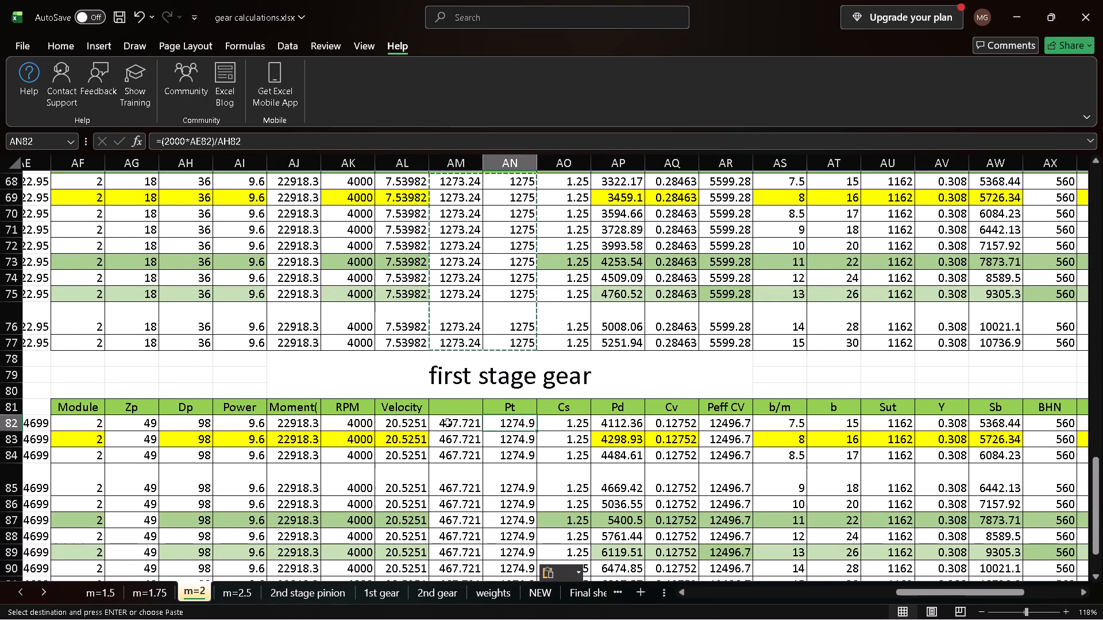
pyautogui.click(448, 423)
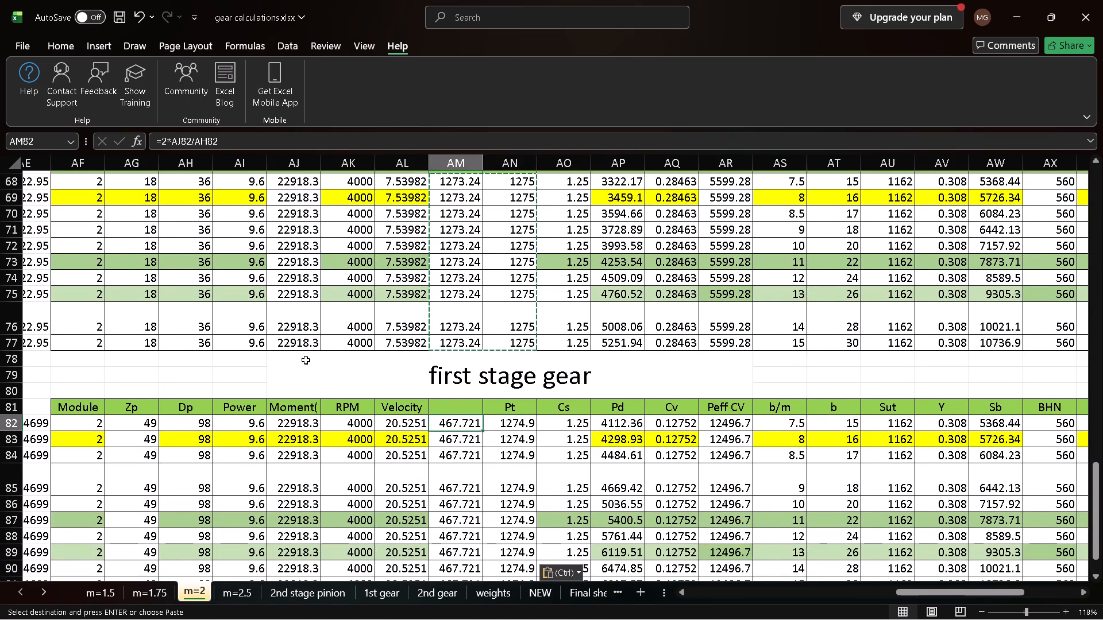
pyautogui.hscroll(1, 303, 361)
pyautogui.scroll(-1, 303, 361)
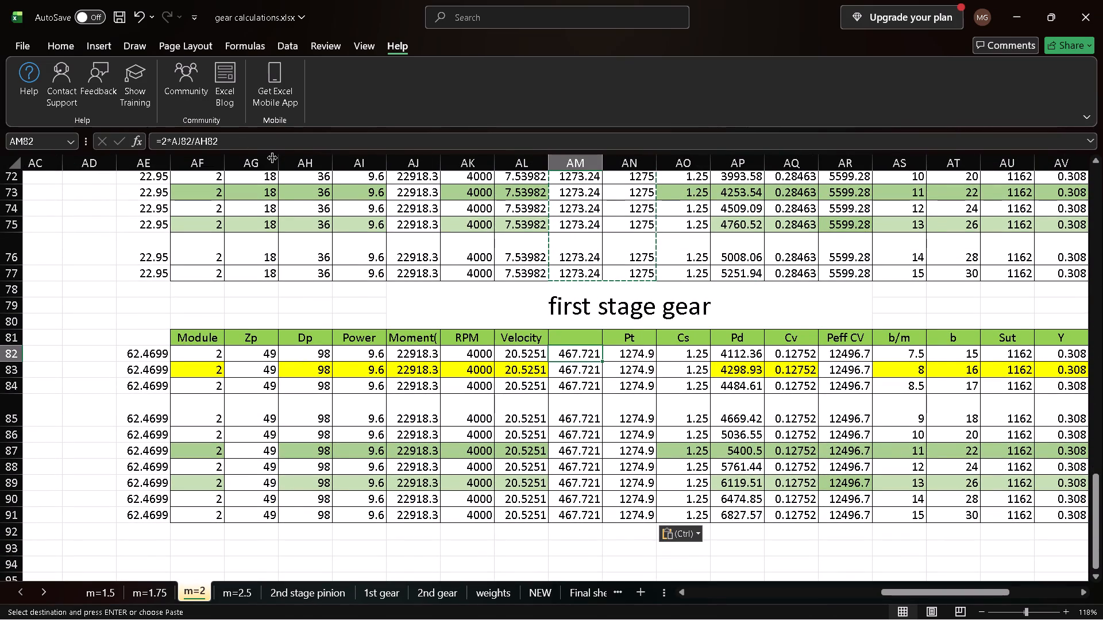
pyautogui.scroll(2, 307, 265)
pyautogui.scroll(-1, 307, 265)
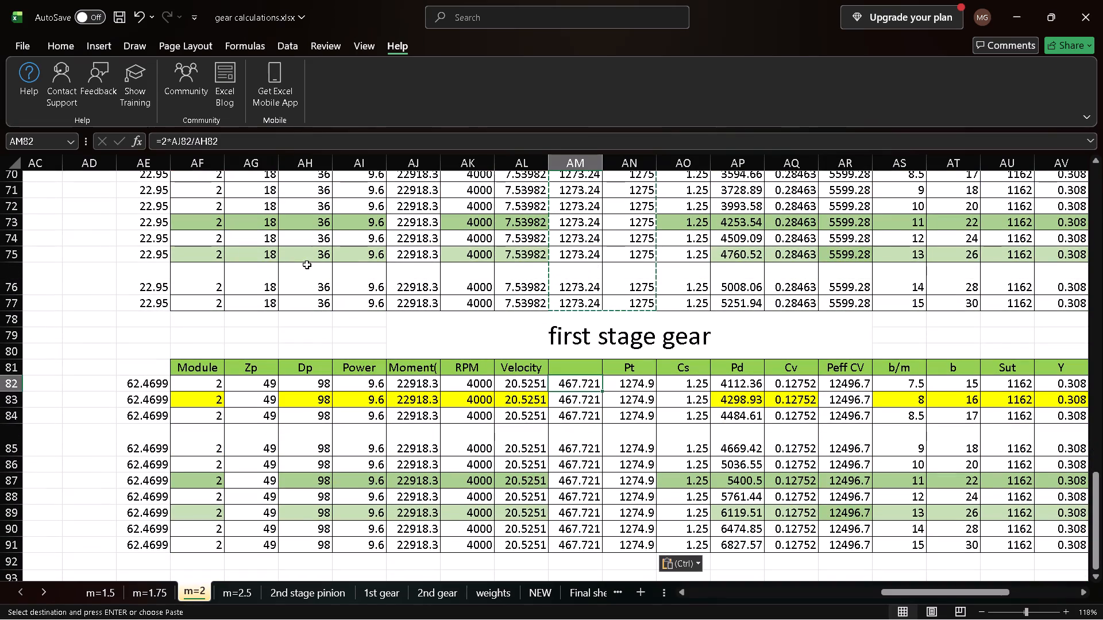
# Clear the contents of the whole first stage gear table, AE81:BE91, including the headers and the torque column.
pyautogui.click(144, 382)
pyautogui.hotkey('ctrl', 'shift', 'Down')
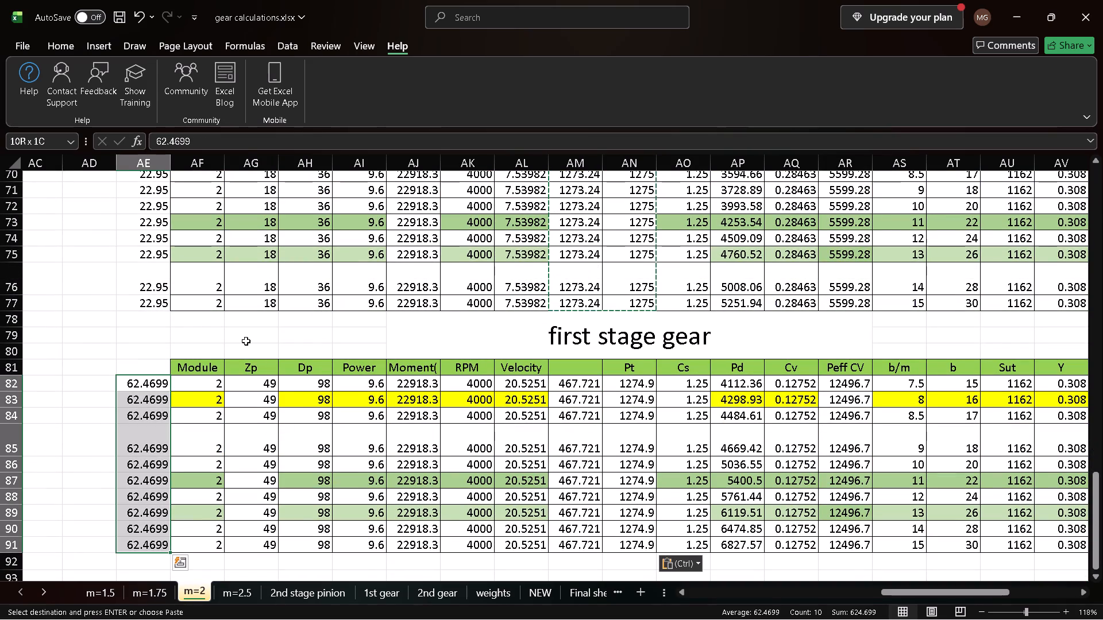
pyautogui.click(245, 340)
pyautogui.click(149, 372)
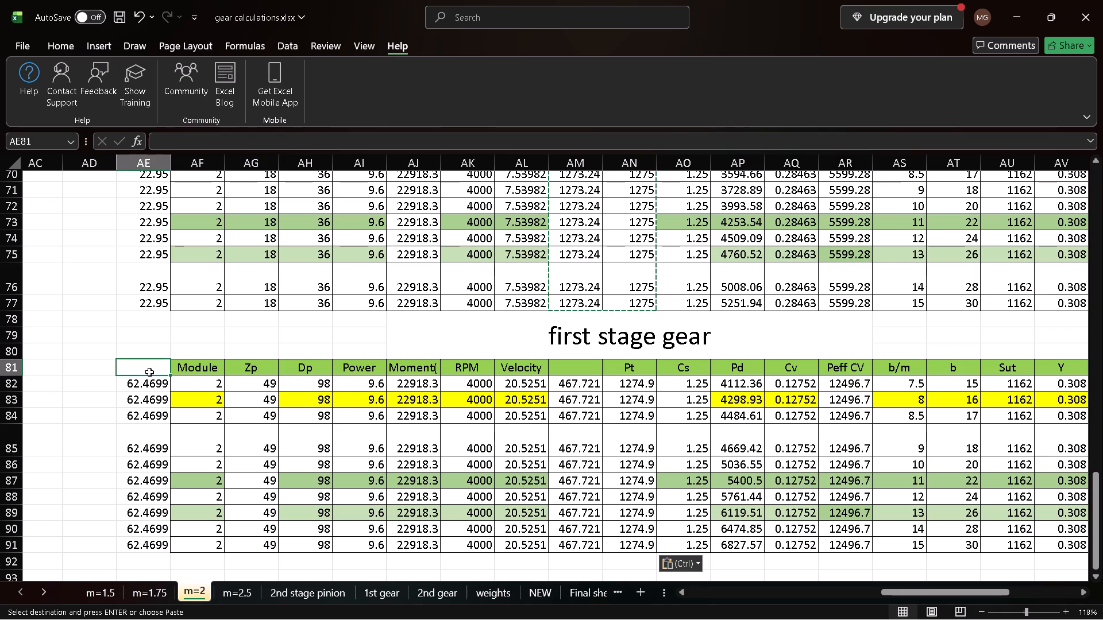
pyautogui.hotkey('ctrl', 'shift', 'Right')
pyautogui.hotkey('ctrl', 'shift', 'Right')
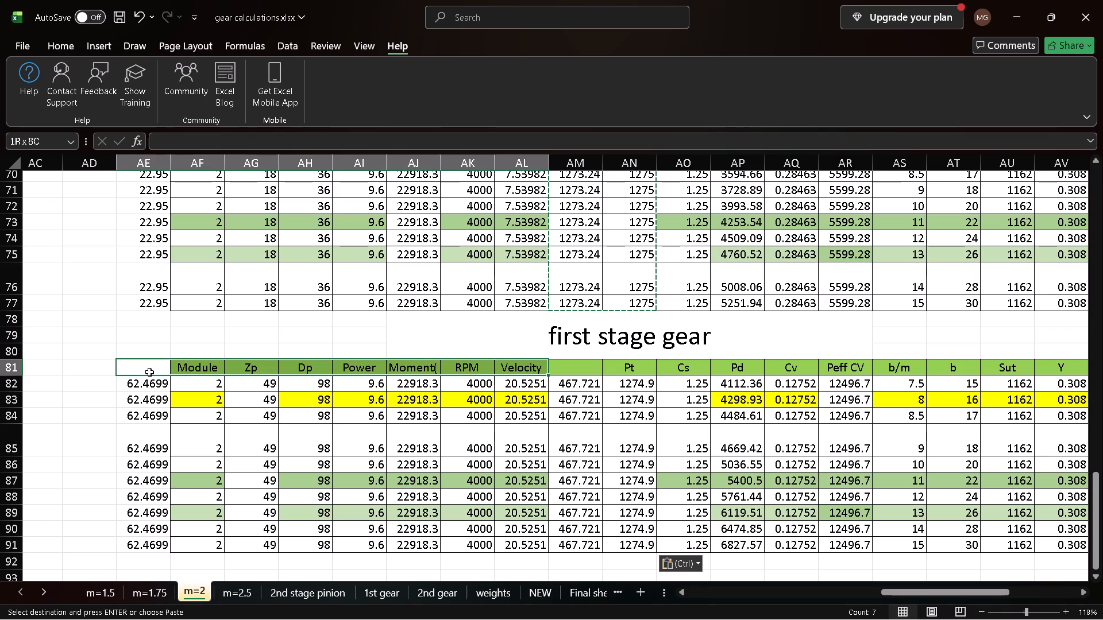
pyautogui.hotkey('shift', 'Right')
pyautogui.hotkey('ctrl', 'shift', 'Right')
pyautogui.hotkey('ctrl', 'shift', 'Right')
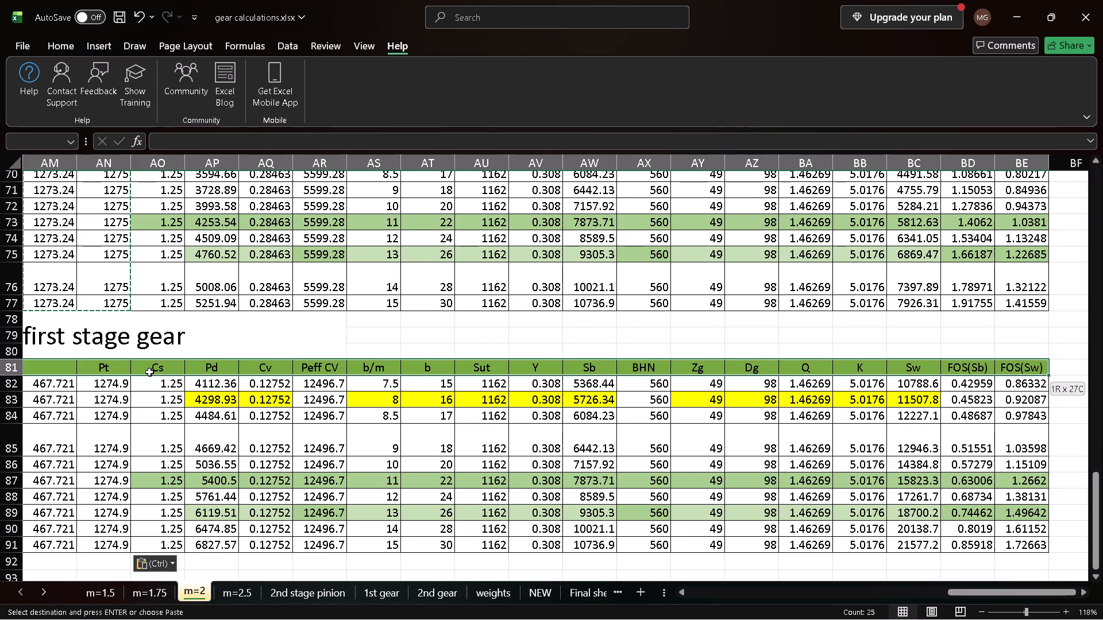
pyautogui.hotkey('ctrl', 'shift', 'Down')
pyautogui.hotkey('ctrl', 'shift', 'Down')
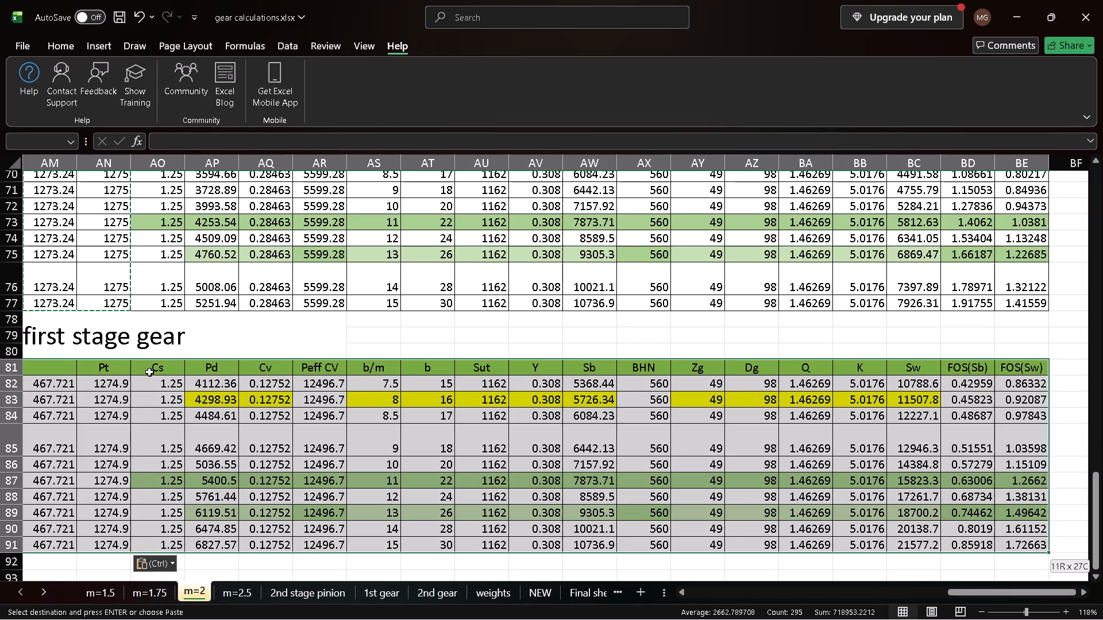
pyautogui.hotkey('ctrl', 'x')
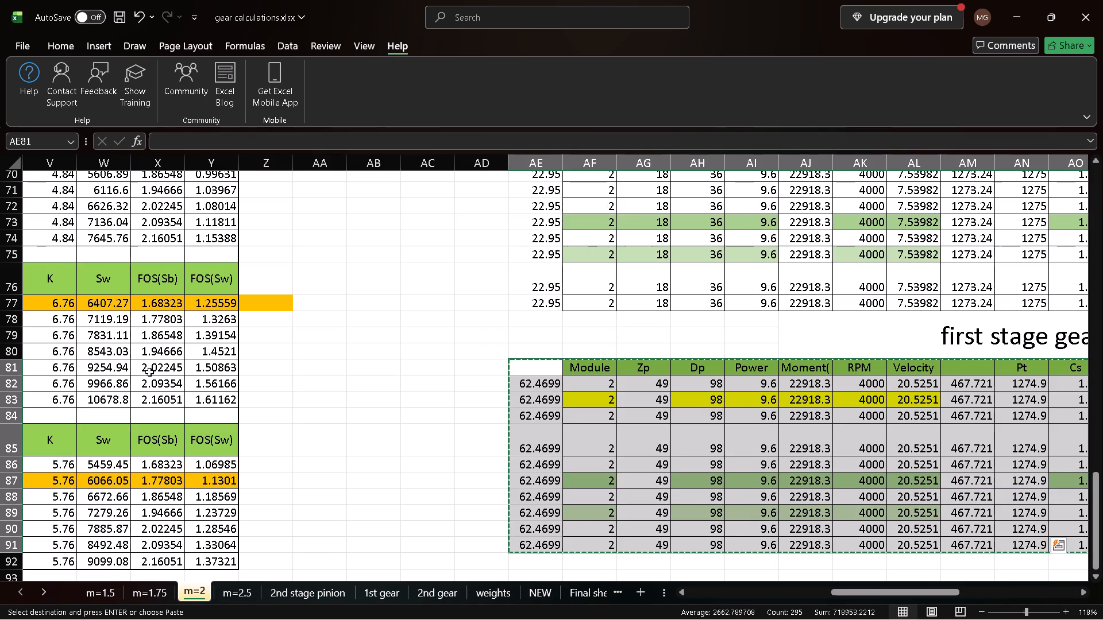
pyautogui.press('Delete')
# Copy the second first stage pinion table with its Torque column, AE67:BE77, into the emptied first stage gear table at AE81.
pyautogui.scroll(1, 149, 372)
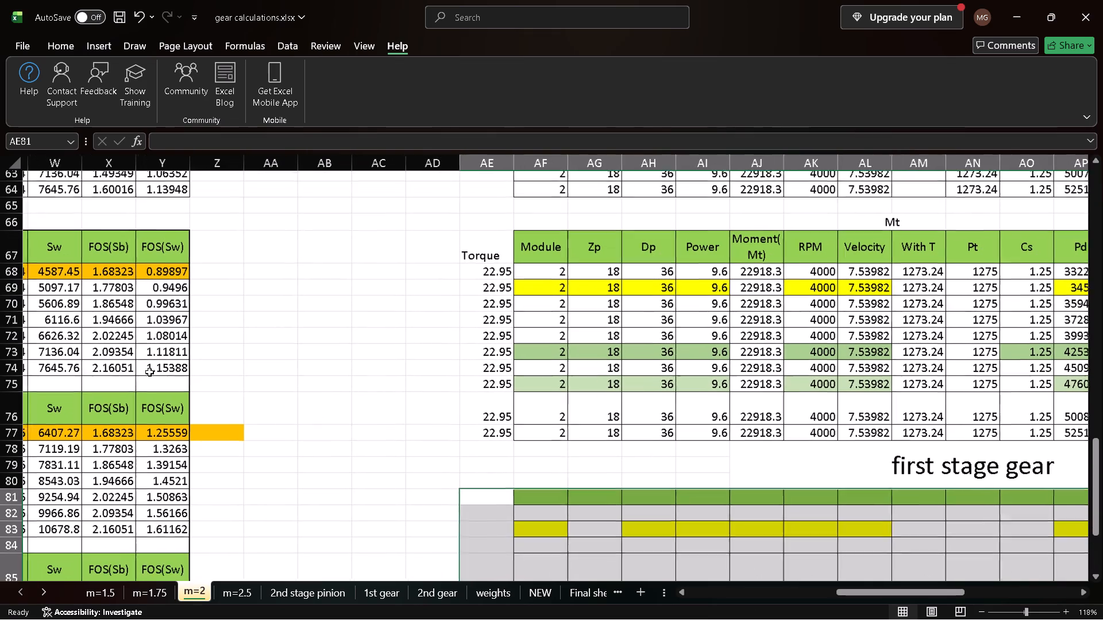
pyautogui.click(468, 244)
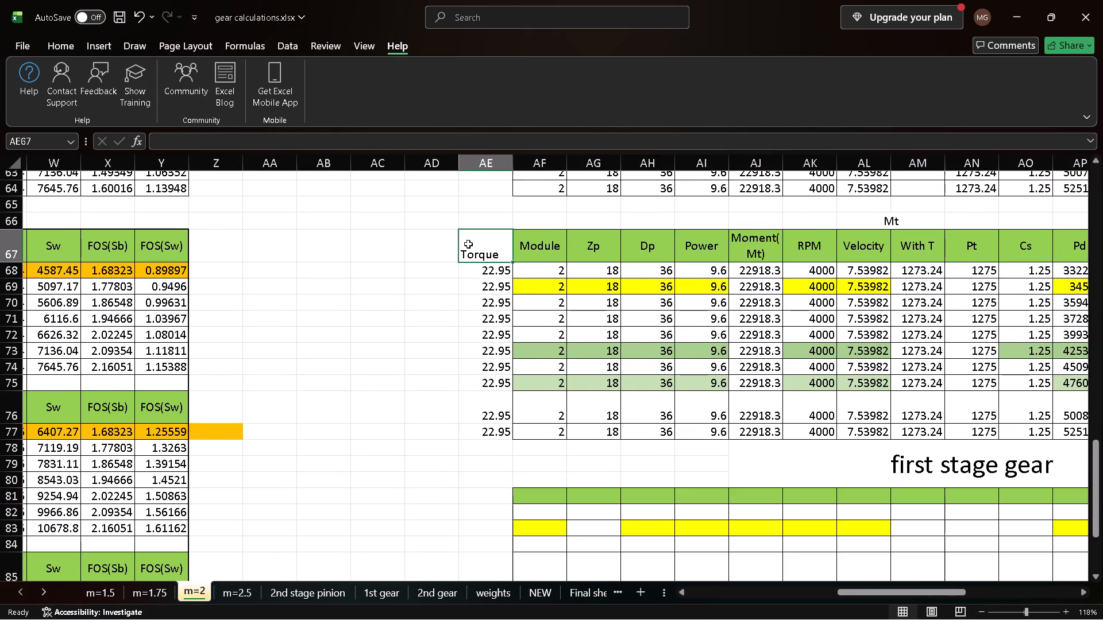
pyautogui.hotkey('ctrl', 'shift', 'Right')
pyautogui.hotkey('ctrl', 'shift', 'Down')
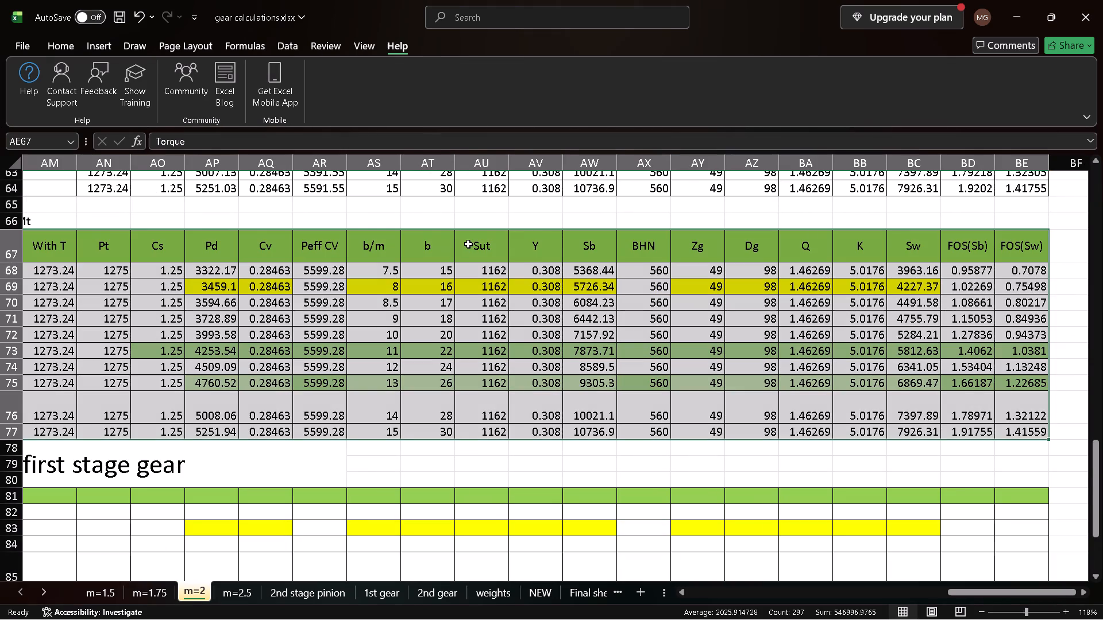
pyautogui.hotkey('ctrl', 'c')
pyautogui.scroll(-2, 468, 244)
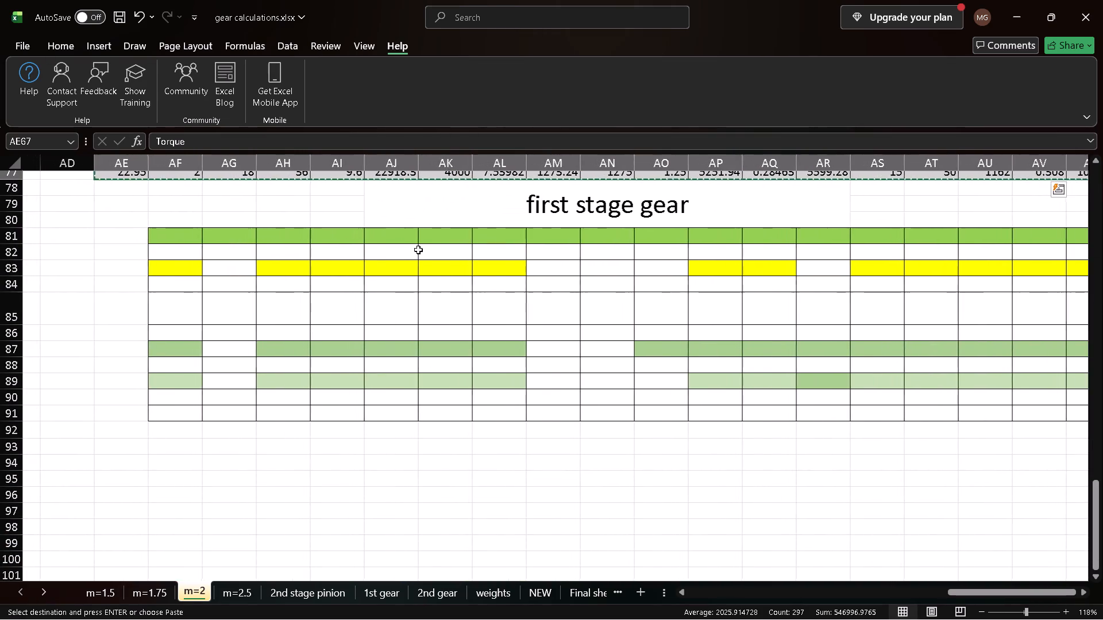
pyautogui.scroll(1, 189, 237)
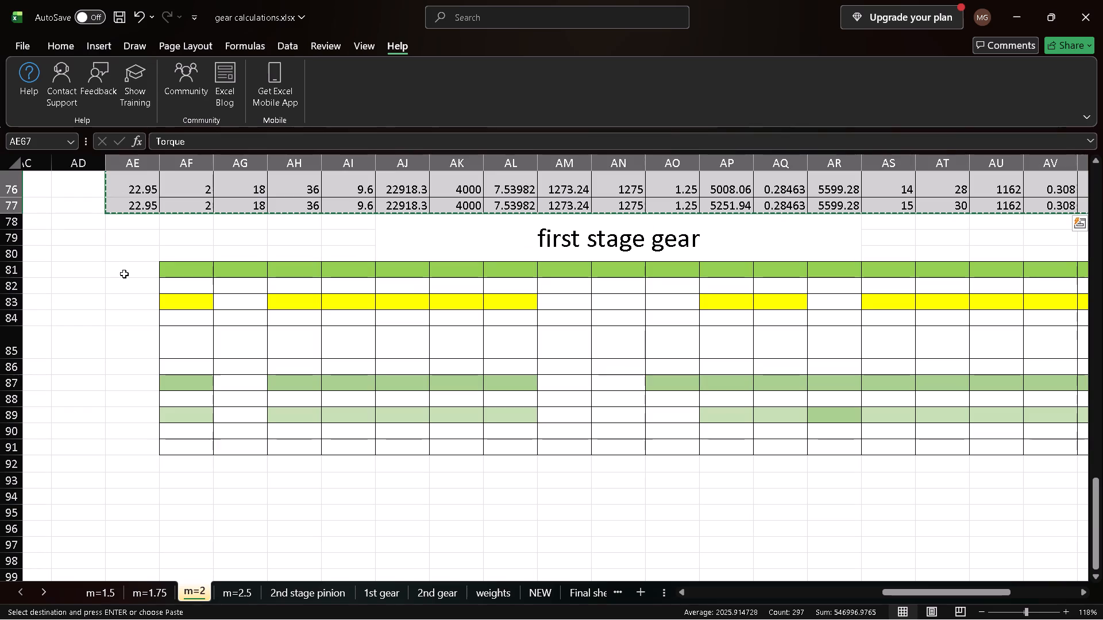
pyautogui.click(125, 270)
pyautogui.hotkey('ctrl', 'v')
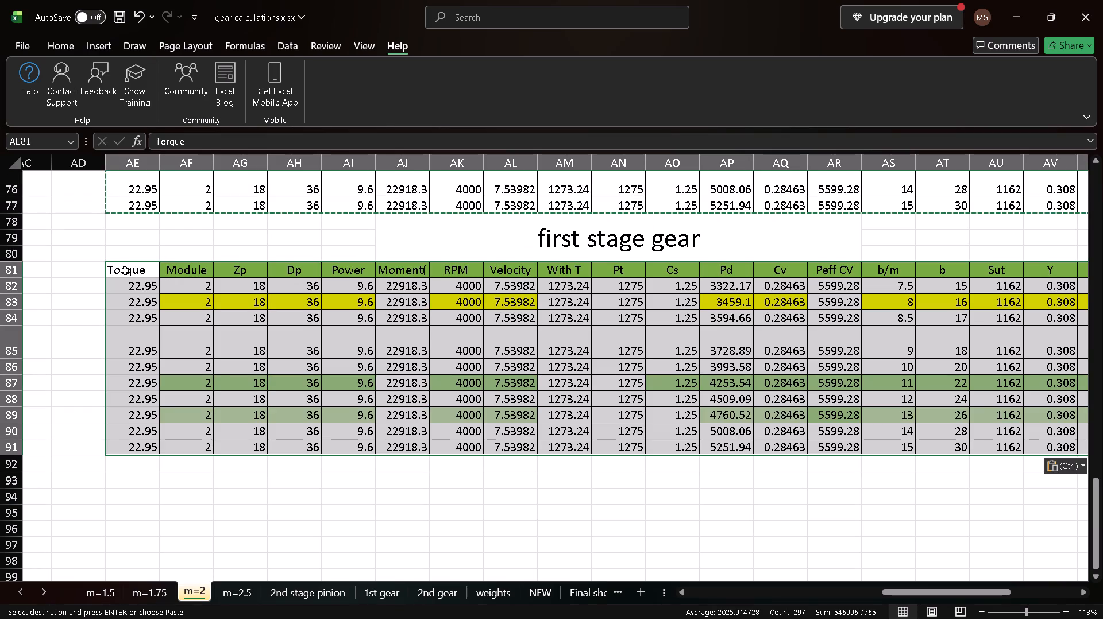
# Set the first stage gear torque in AE82 to 107.25 and fill it down to AE91.
pyautogui.click(134, 290)
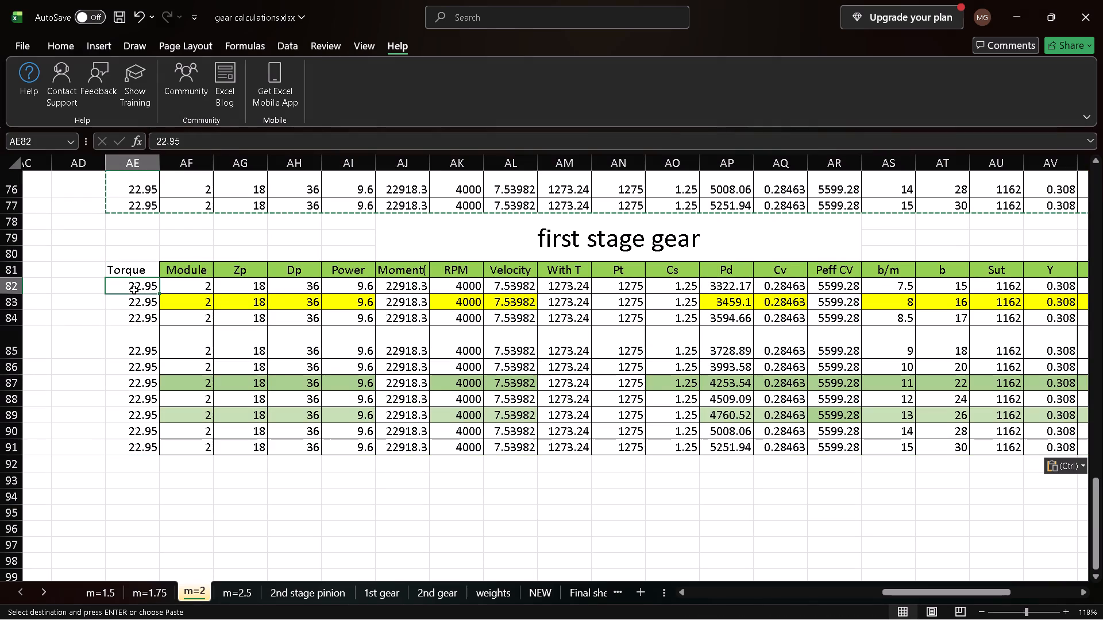
pyautogui.write('1047.25')
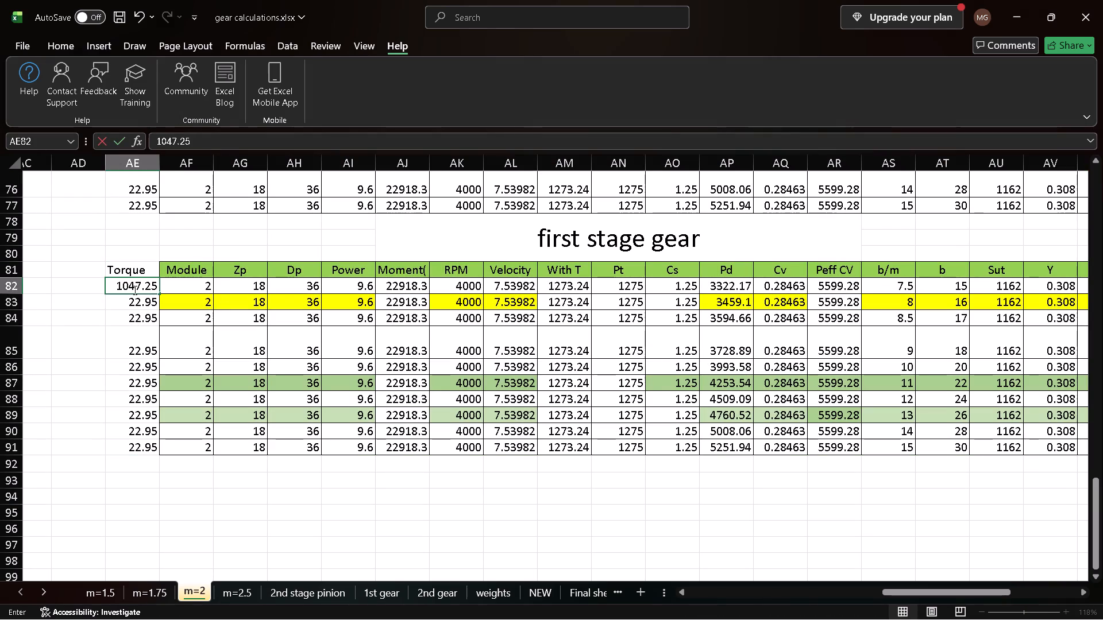
pyautogui.press('BackSpace')
pyautogui.press('BackSpace')
pyautogui.press('BackSpace')
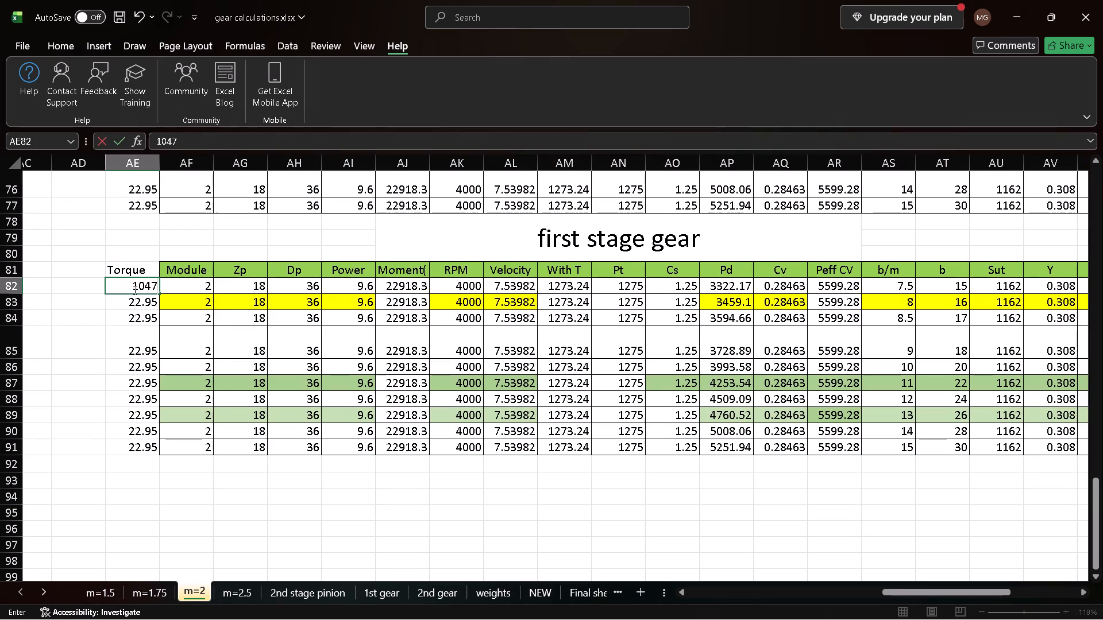
pyautogui.press('BackSpace')
pyautogui.press('BackSpace')
pyautogui.write('7.25')
pyautogui.press('Return')
pyautogui.moveTo(134, 285); pyautogui.dragTo(156, 293)
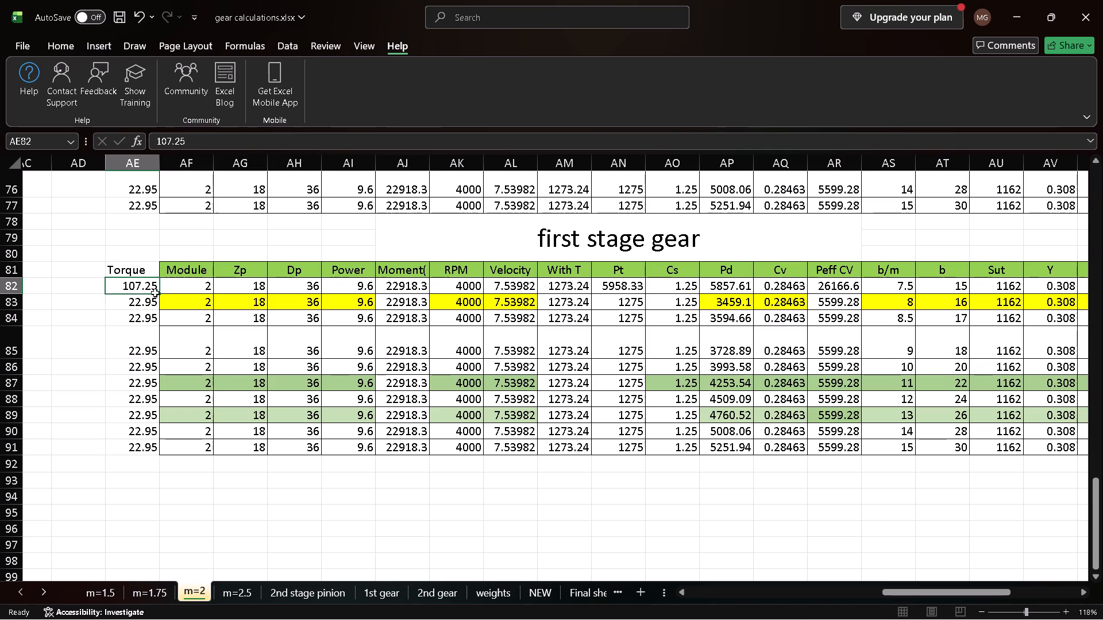
pyautogui.moveTo(156, 293); pyautogui.dragTo(159, 291)
pyautogui.doubleClick(159, 291)
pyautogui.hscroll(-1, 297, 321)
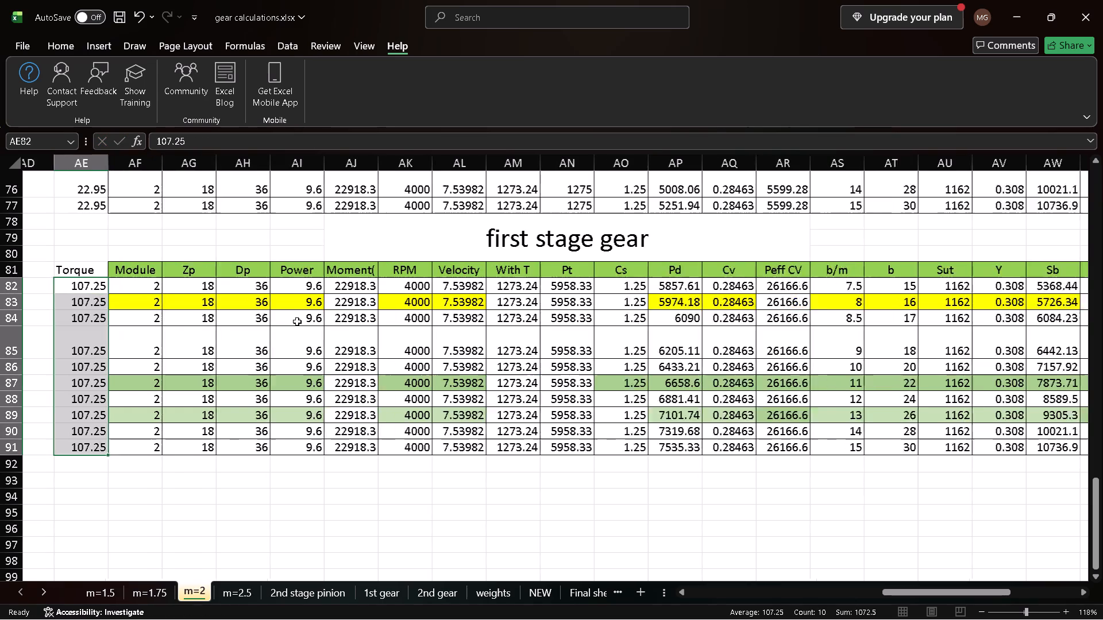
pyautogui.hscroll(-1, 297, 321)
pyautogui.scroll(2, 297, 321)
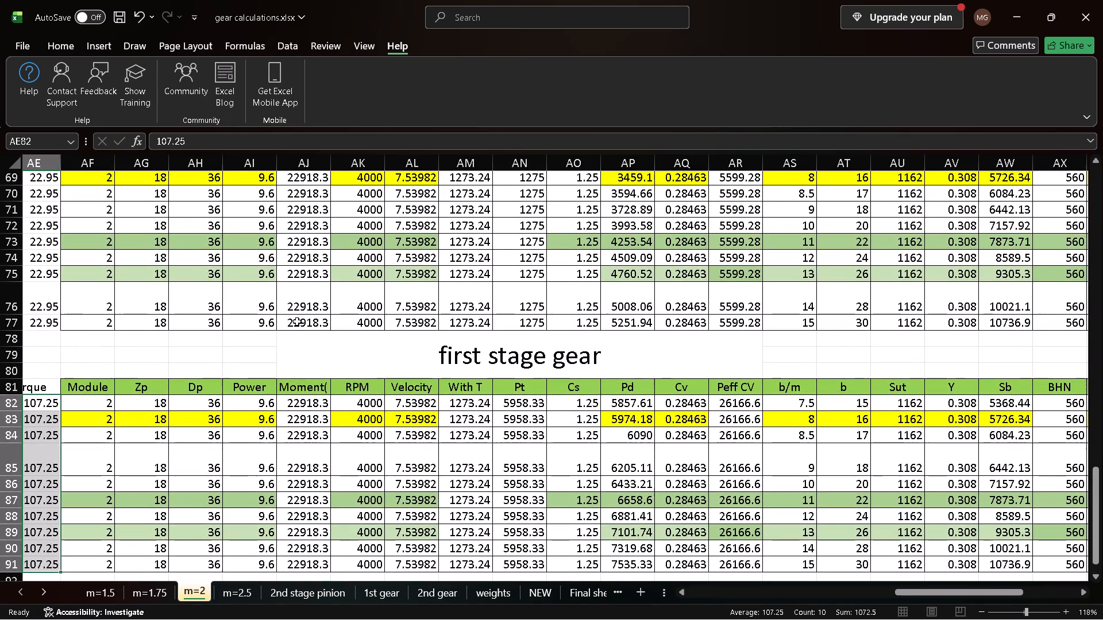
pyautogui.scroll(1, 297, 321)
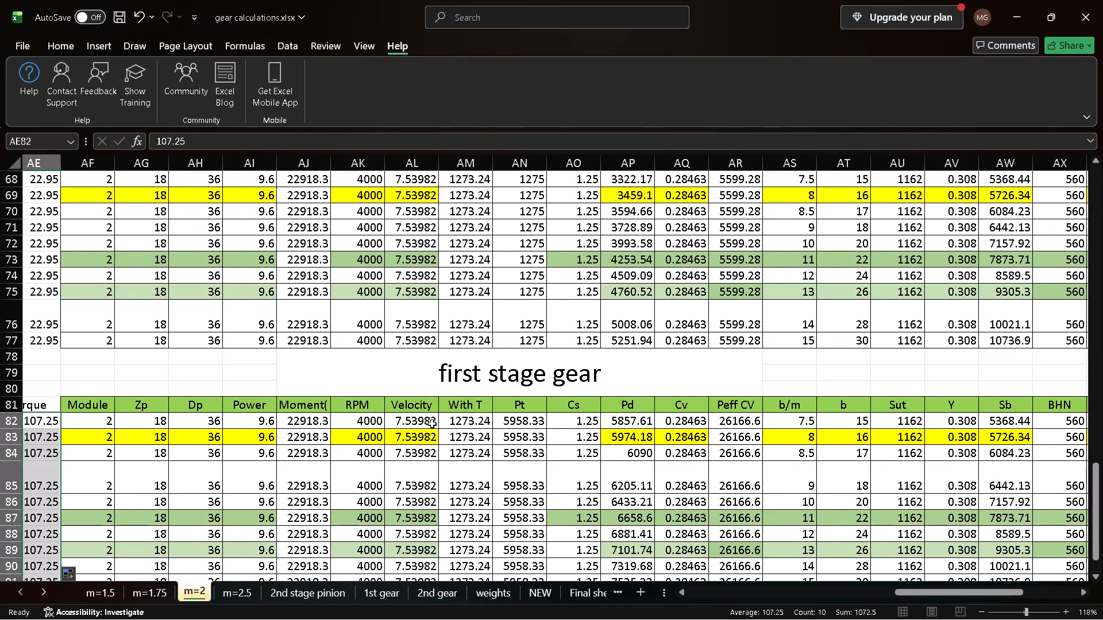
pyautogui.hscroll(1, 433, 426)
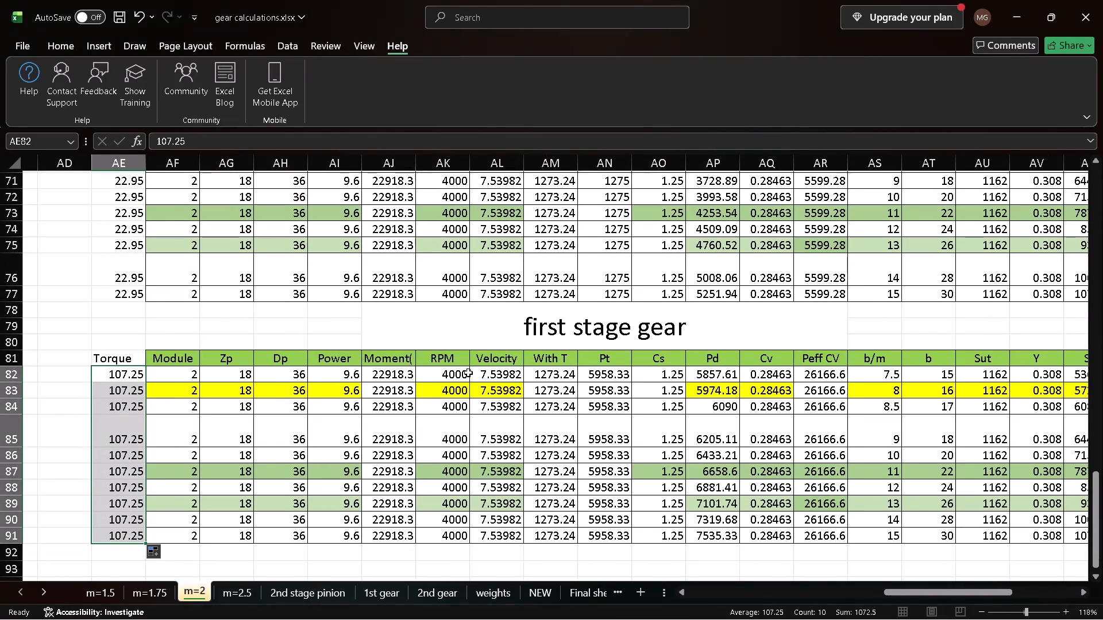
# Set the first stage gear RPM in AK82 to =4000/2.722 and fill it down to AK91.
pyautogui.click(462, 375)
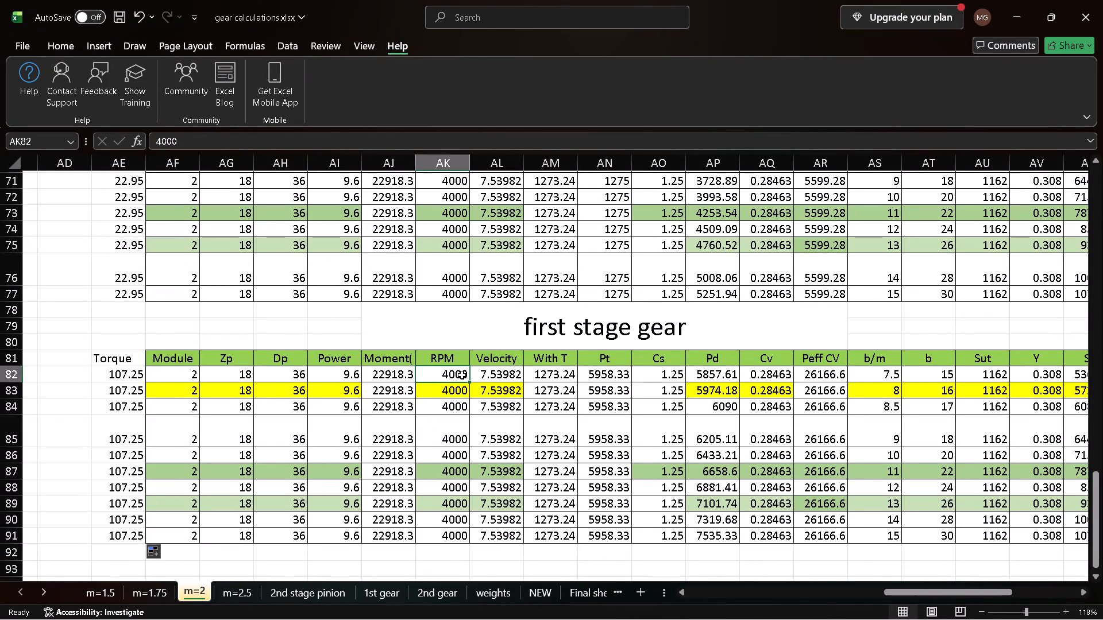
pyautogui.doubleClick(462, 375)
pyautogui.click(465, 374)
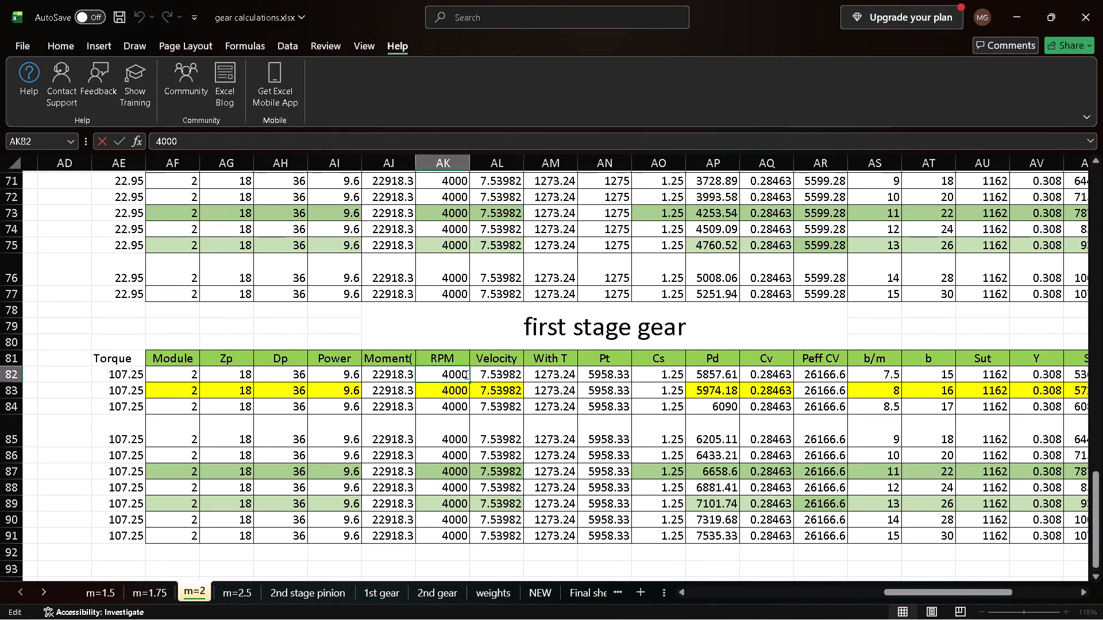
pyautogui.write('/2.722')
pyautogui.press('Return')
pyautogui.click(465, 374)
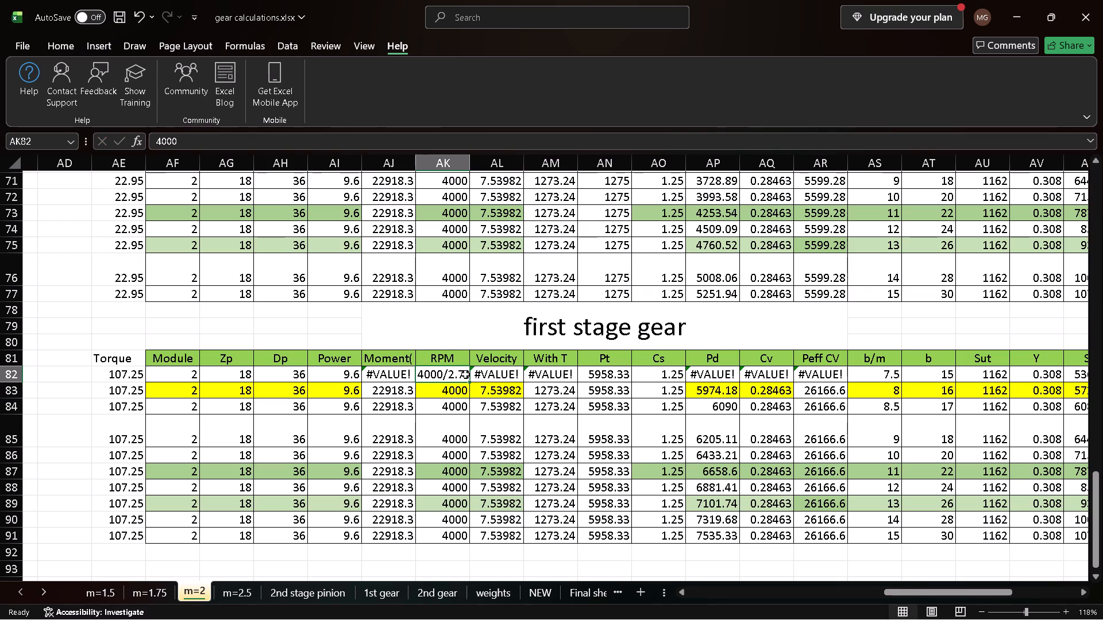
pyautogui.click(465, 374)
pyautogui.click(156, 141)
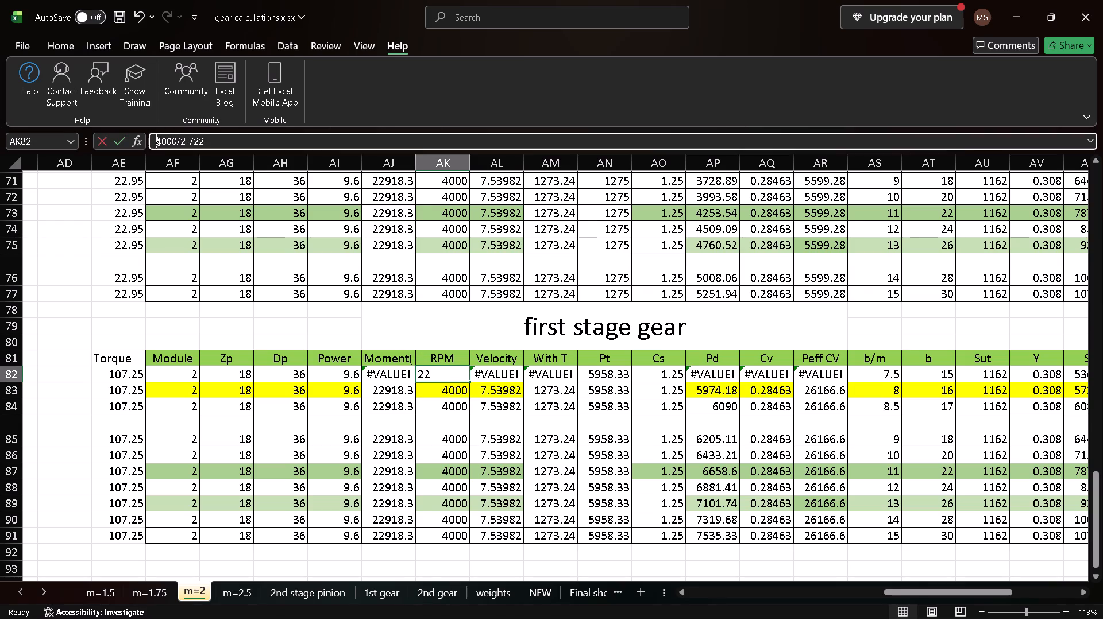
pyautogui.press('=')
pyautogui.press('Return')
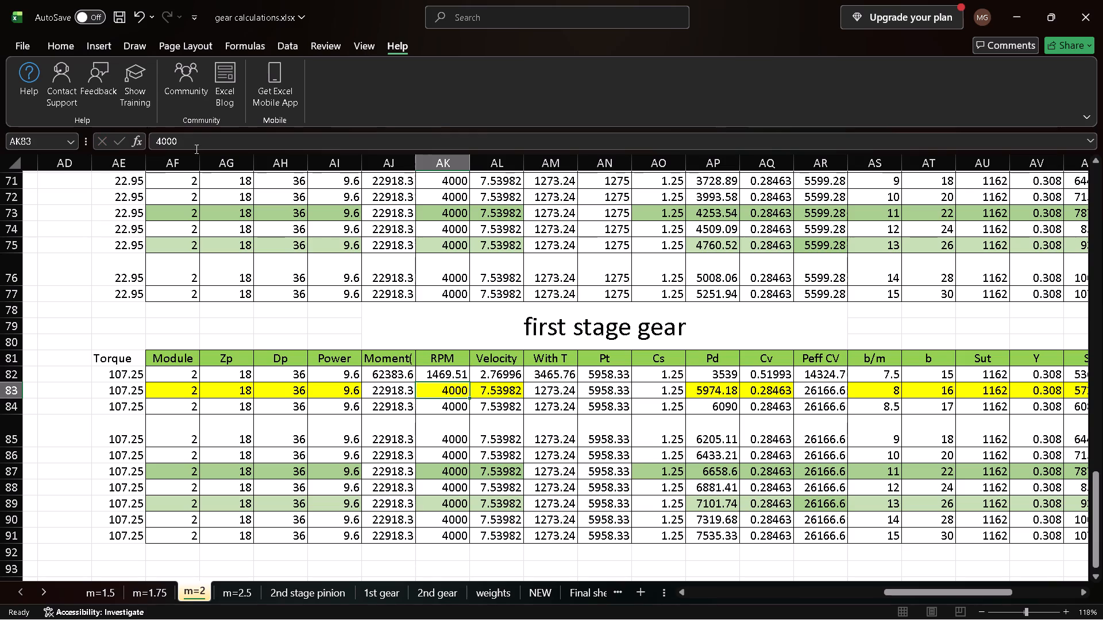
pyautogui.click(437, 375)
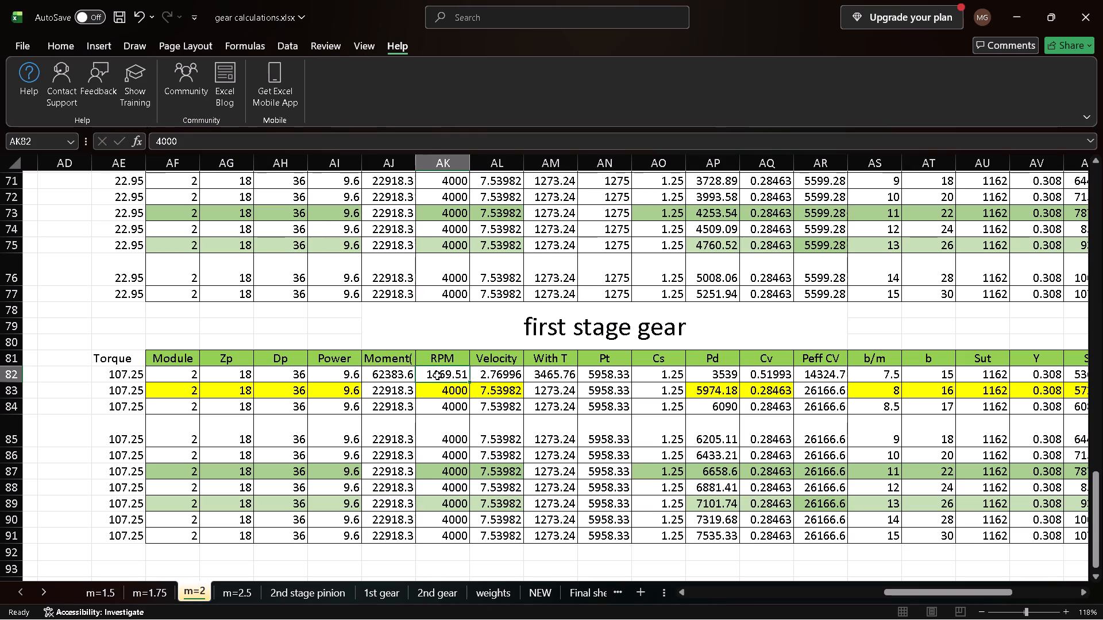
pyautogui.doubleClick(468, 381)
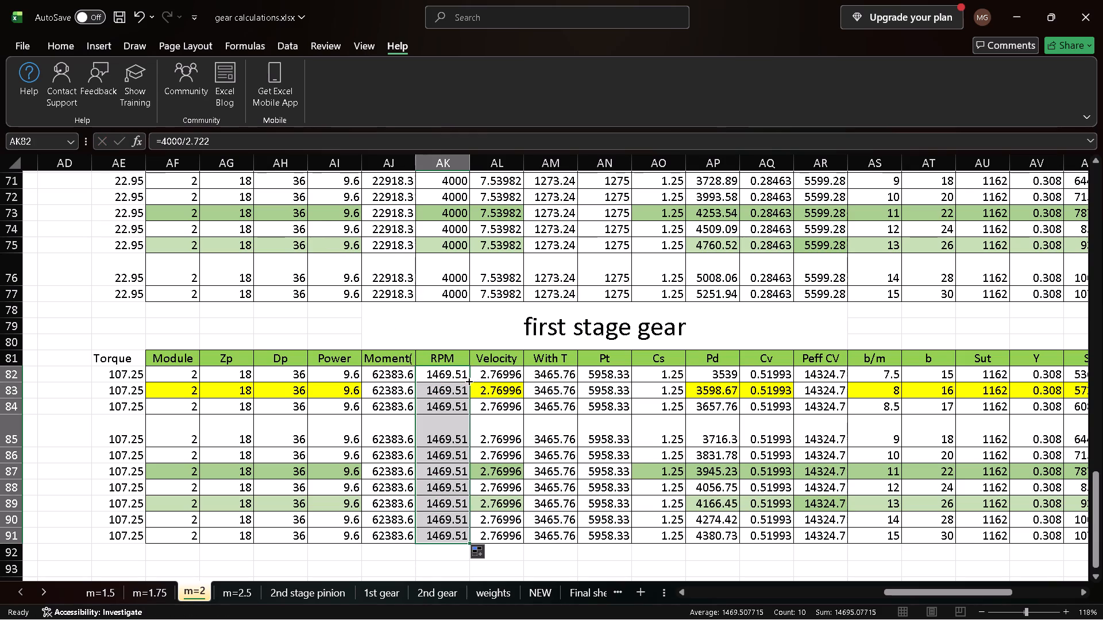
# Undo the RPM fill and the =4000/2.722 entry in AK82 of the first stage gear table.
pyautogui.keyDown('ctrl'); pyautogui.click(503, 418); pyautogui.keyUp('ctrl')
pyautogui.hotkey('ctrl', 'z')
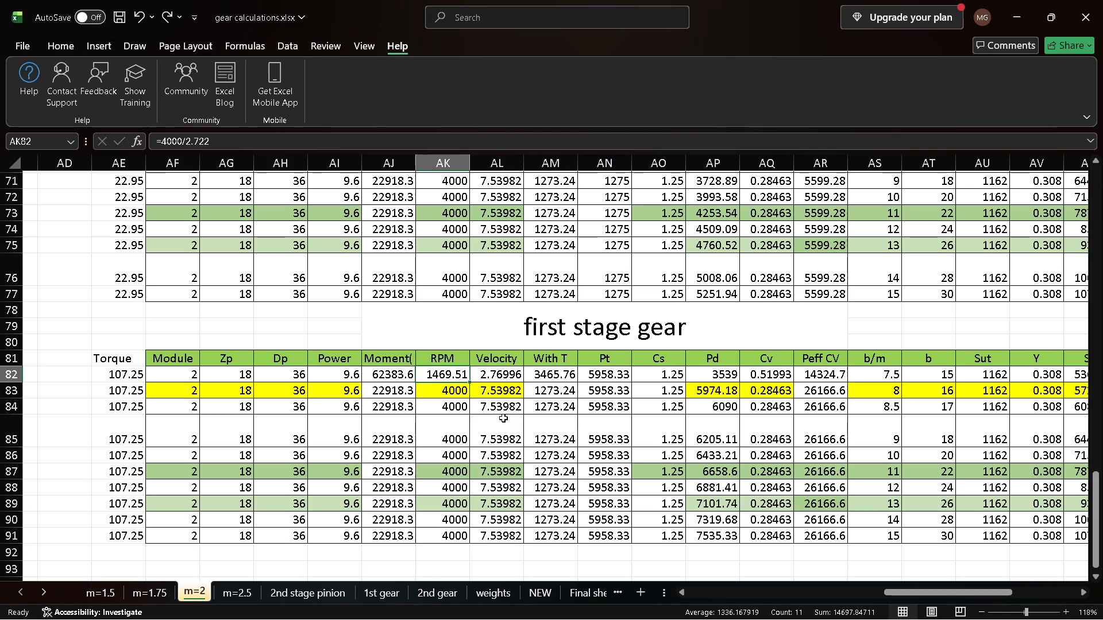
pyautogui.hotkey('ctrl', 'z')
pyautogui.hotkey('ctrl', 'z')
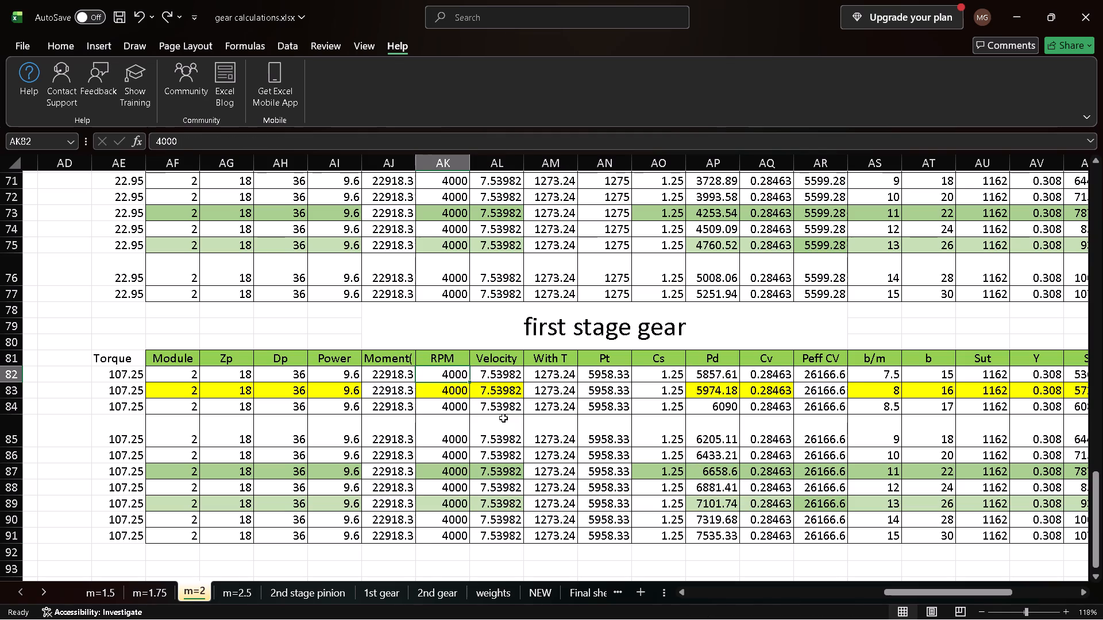
# Check the first stage gear's Moment formula in AJ82, and look over the original first stage pinion table and its hardness values.
pyautogui.click(380, 378)
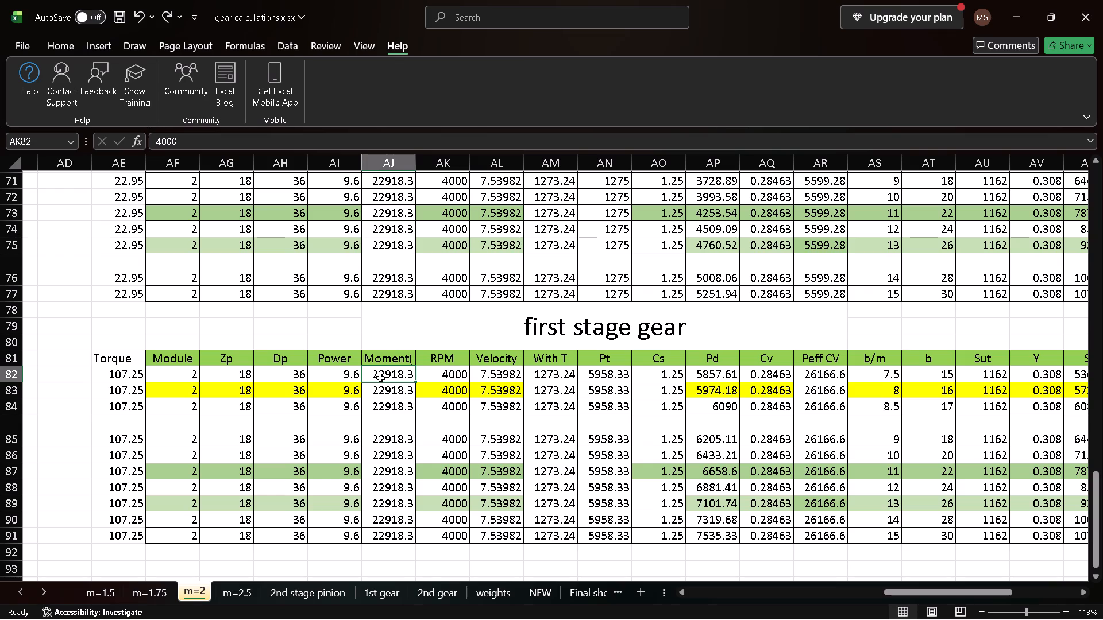
pyautogui.hscroll(-1, 485, 367)
pyautogui.scroll(2, 485, 367)
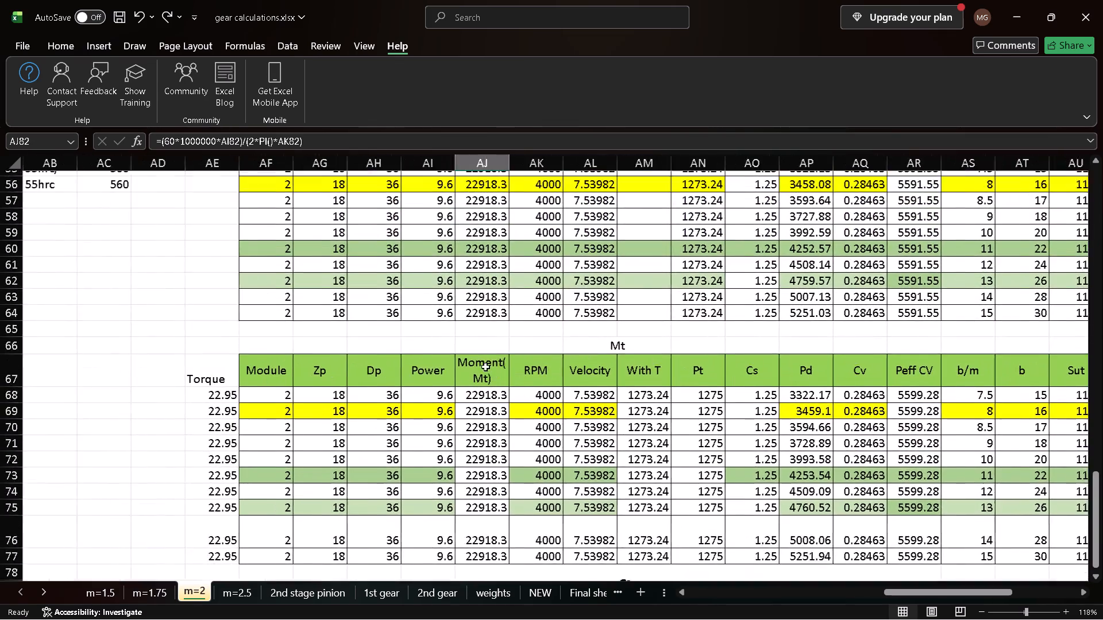
pyautogui.scroll(2, 485, 367)
pyautogui.hscroll(1, 485, 367)
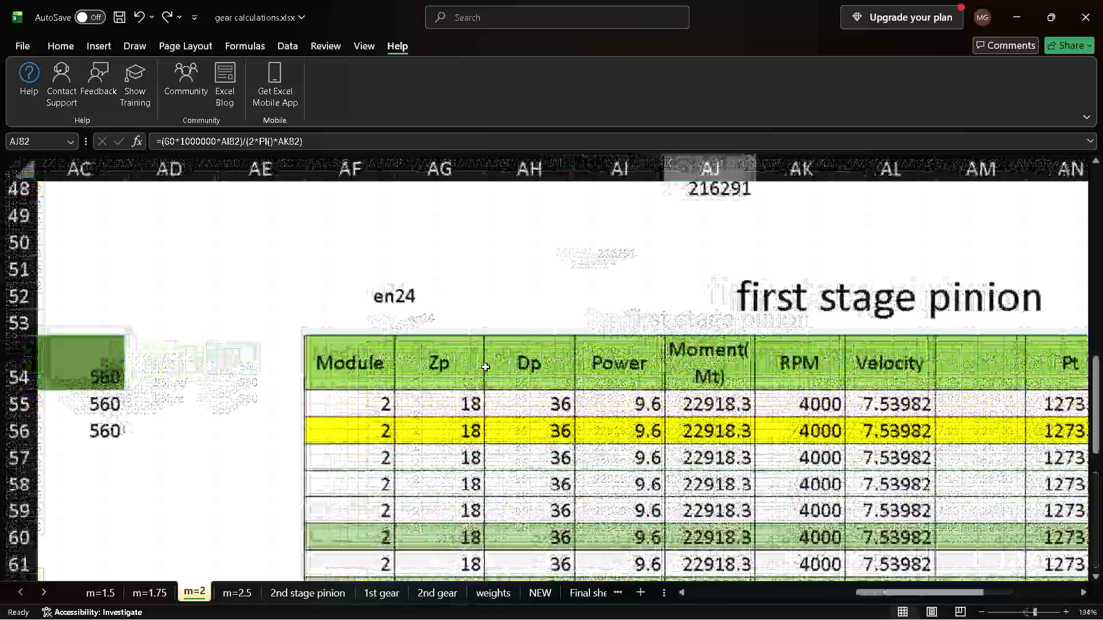
pyautogui.hscroll(6, 485, 367)
pyautogui.scroll(-2, 485, 367)
pyautogui.hscroll(-1, 485, 367)
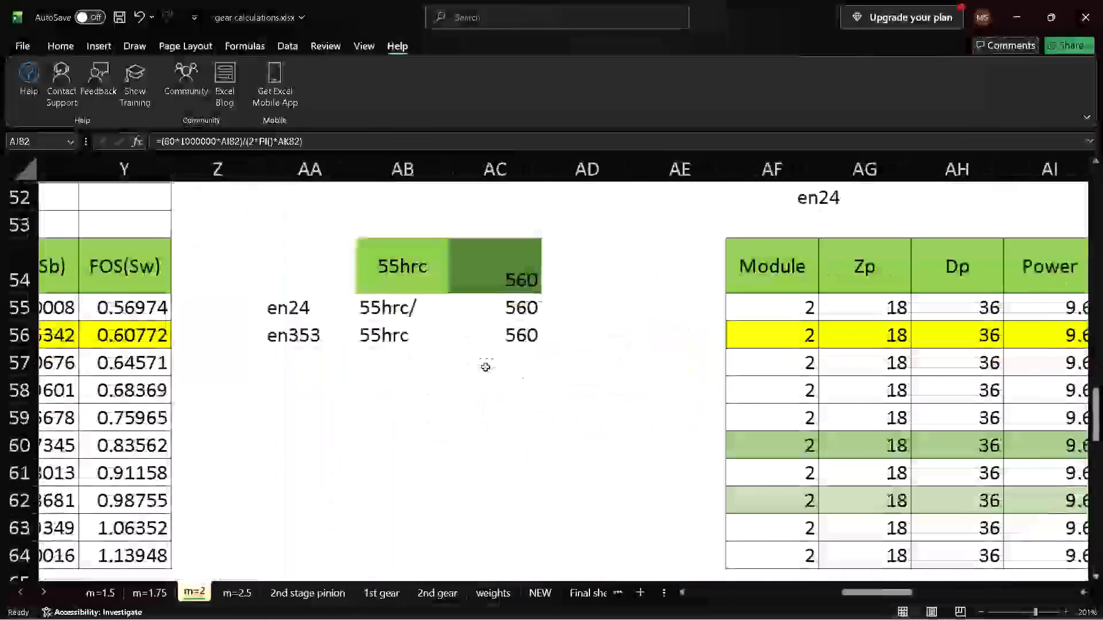
pyautogui.hscroll(-1, 485, 367)
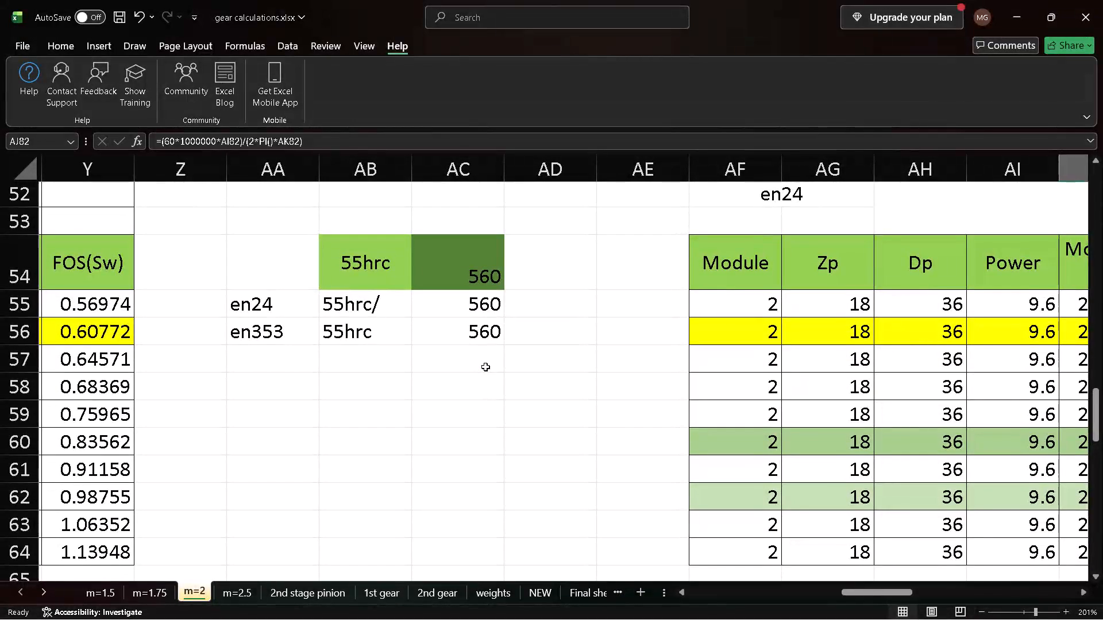
pyautogui.scroll(1, 485, 367)
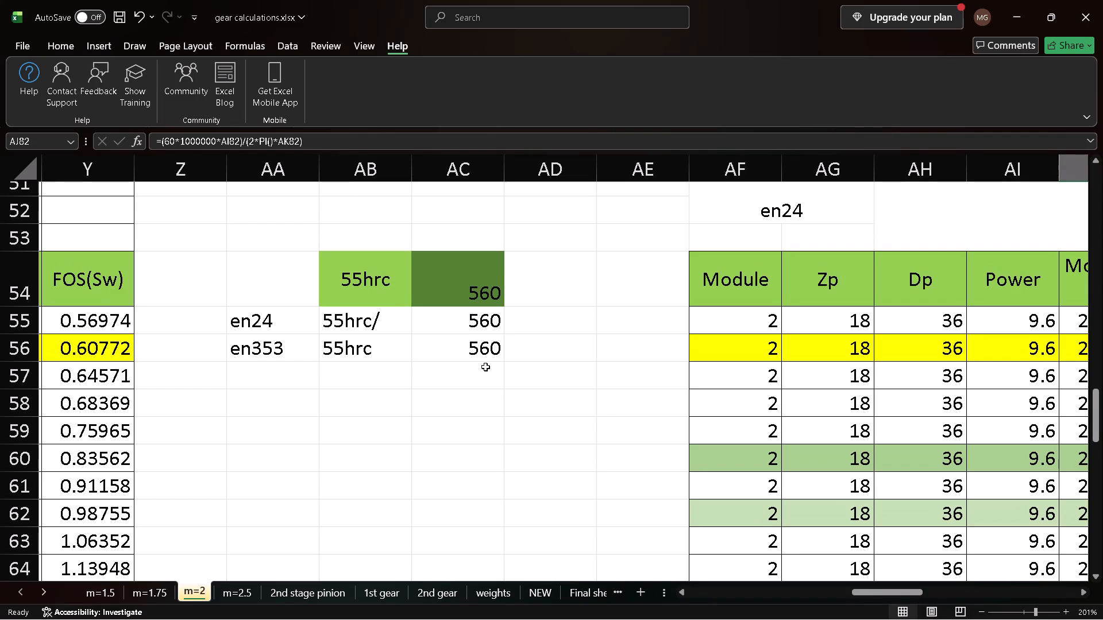
pyautogui.hscroll(-2, 485, 367)
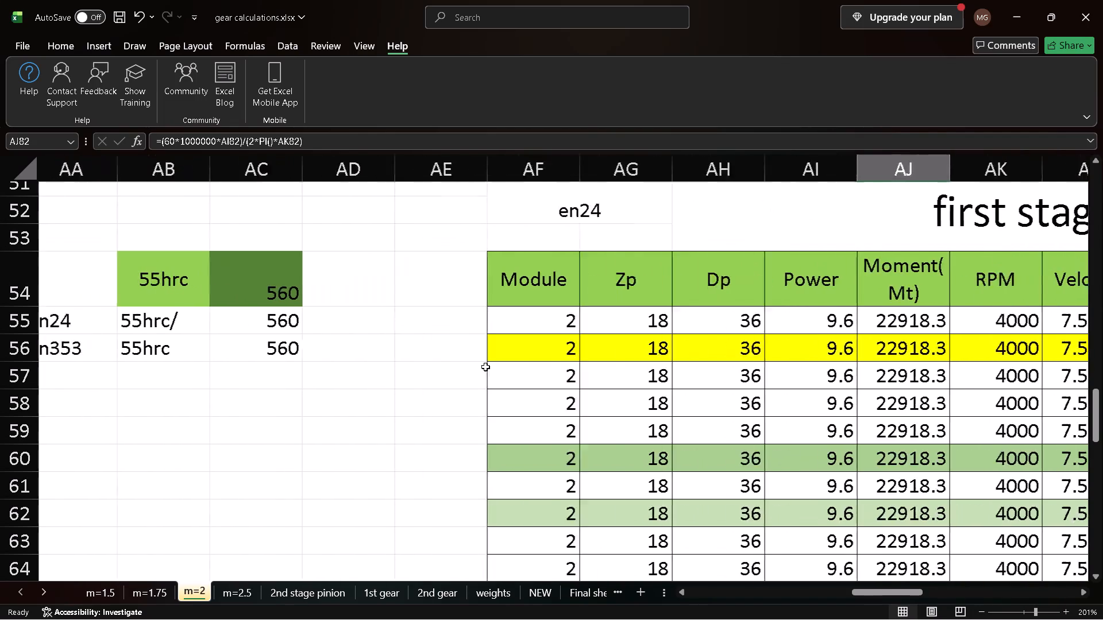
pyautogui.hscroll(-3, 485, 367)
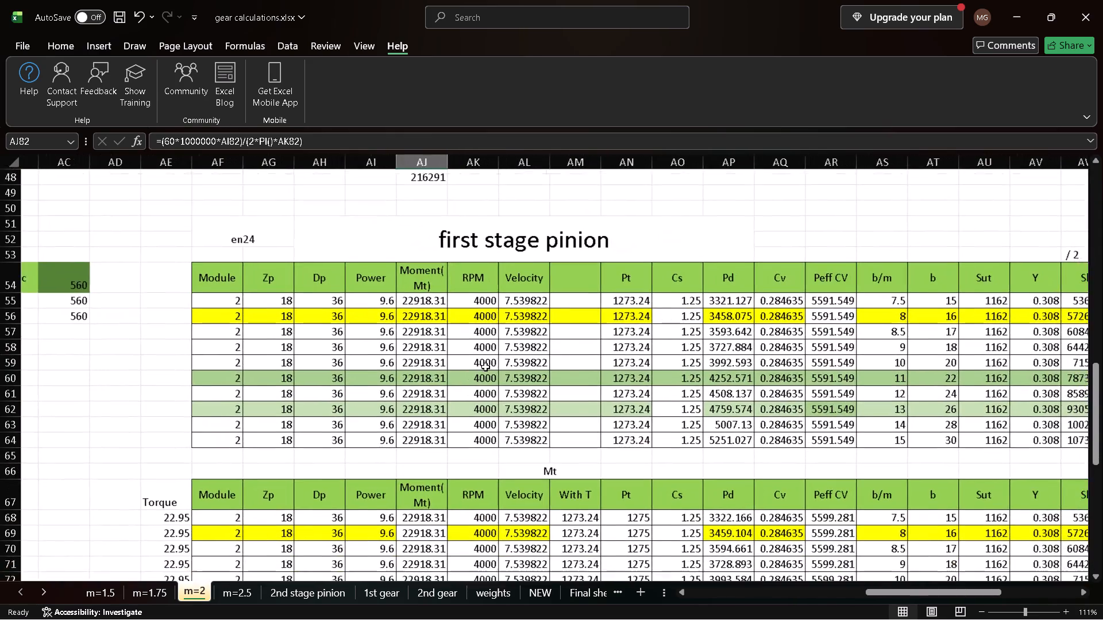
# Compare the first stage gear table with the two first stage pinion tables across their columns, from Torque to FOS(Sb).
pyautogui.hscroll(-1, 485, 367)
pyautogui.scroll(-1, 485, 367)
pyautogui.hscroll(-1, 485, 367)
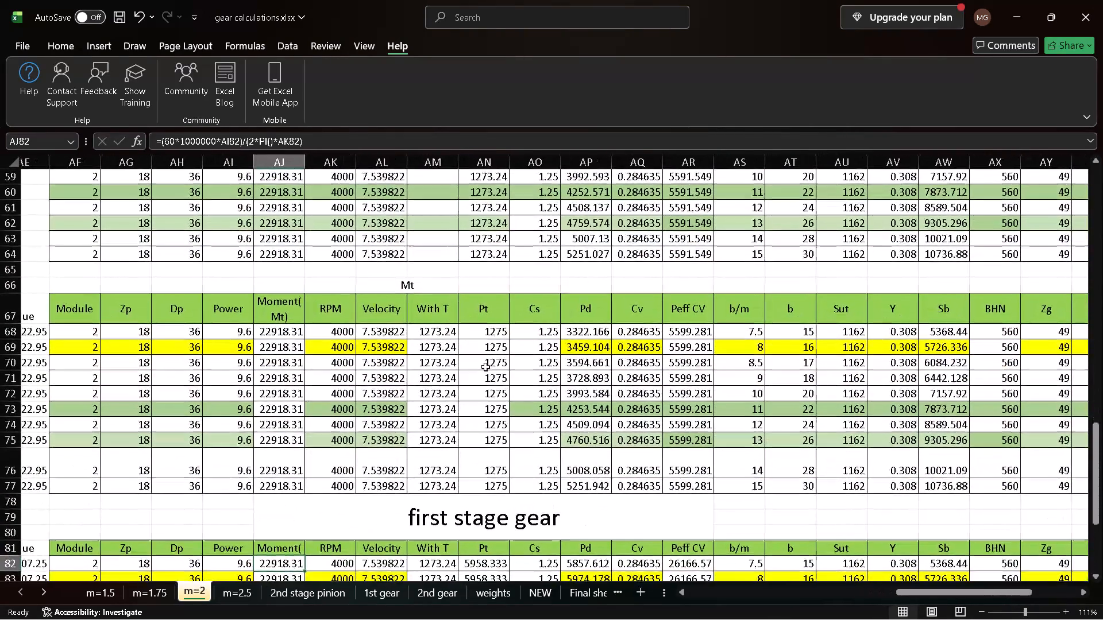
pyautogui.scroll(-4, 485, 367)
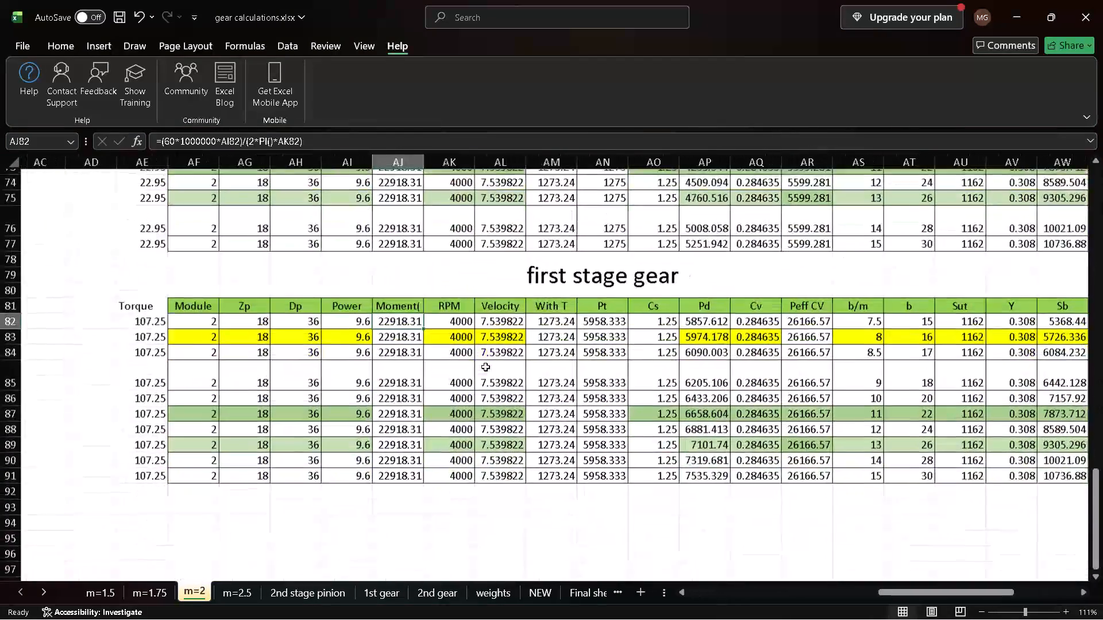
pyautogui.scroll(-1, 485, 367)
pyautogui.scroll(2, 485, 367)
pyautogui.hscroll(-2, 485, 367)
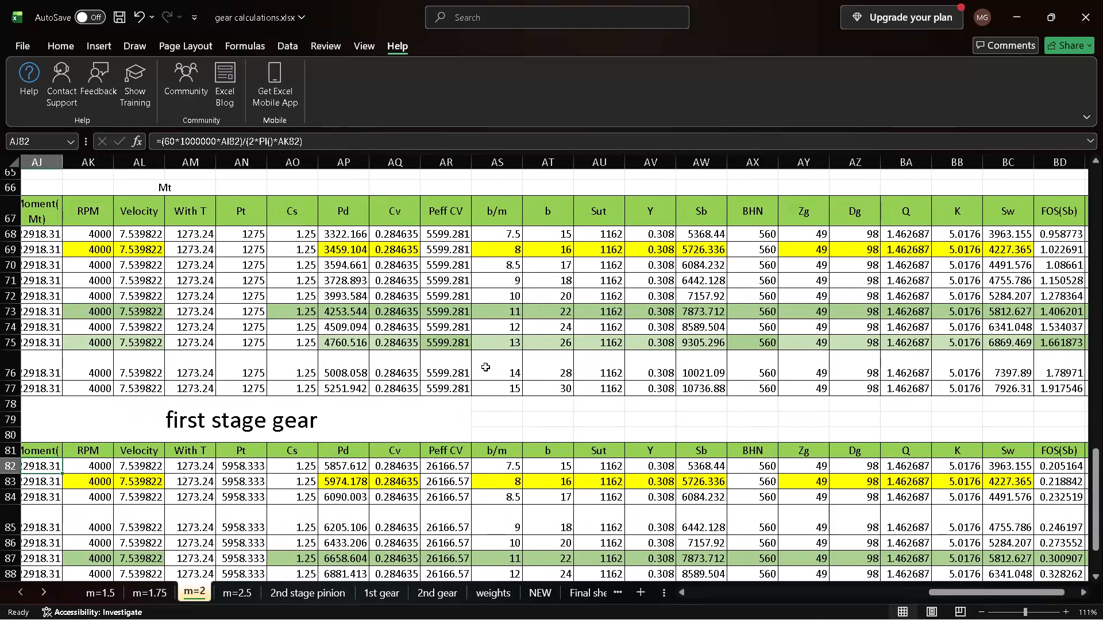
pyautogui.hscroll(1, 485, 367)
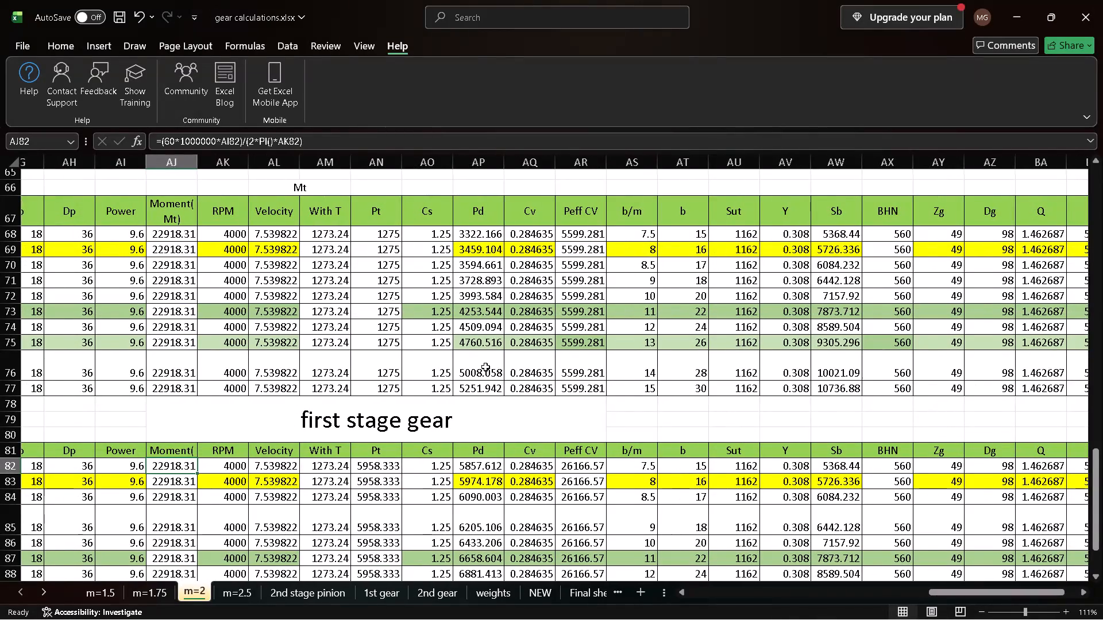
pyautogui.hscroll(1, 485, 367)
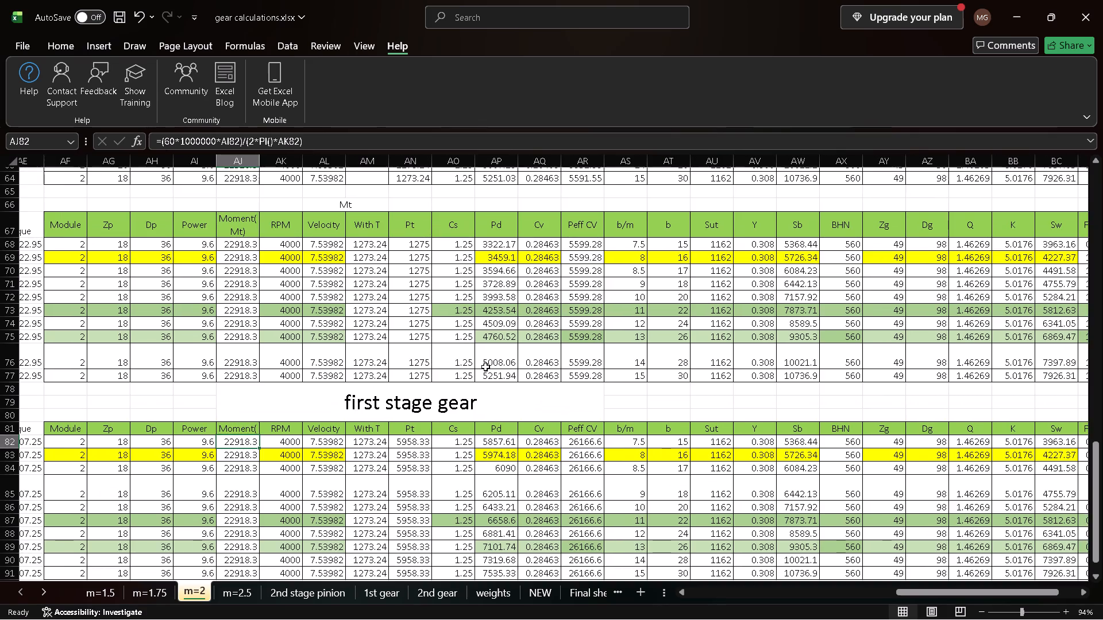
pyautogui.scroll(2, 485, 367)
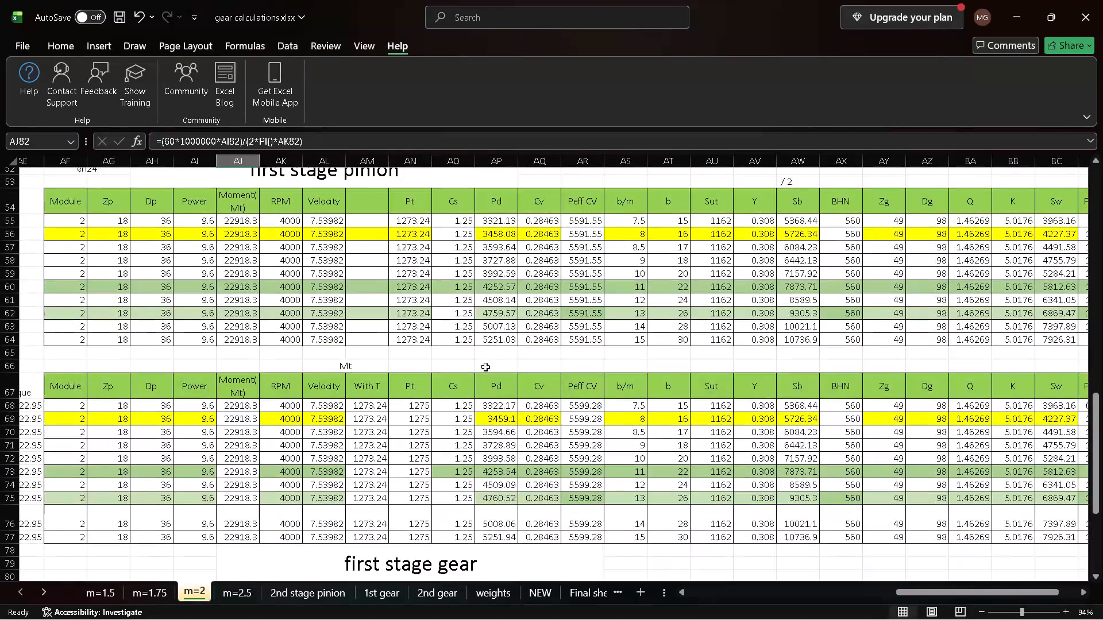
pyautogui.scroll(1, 485, 367)
pyautogui.scroll(-1, 485, 367)
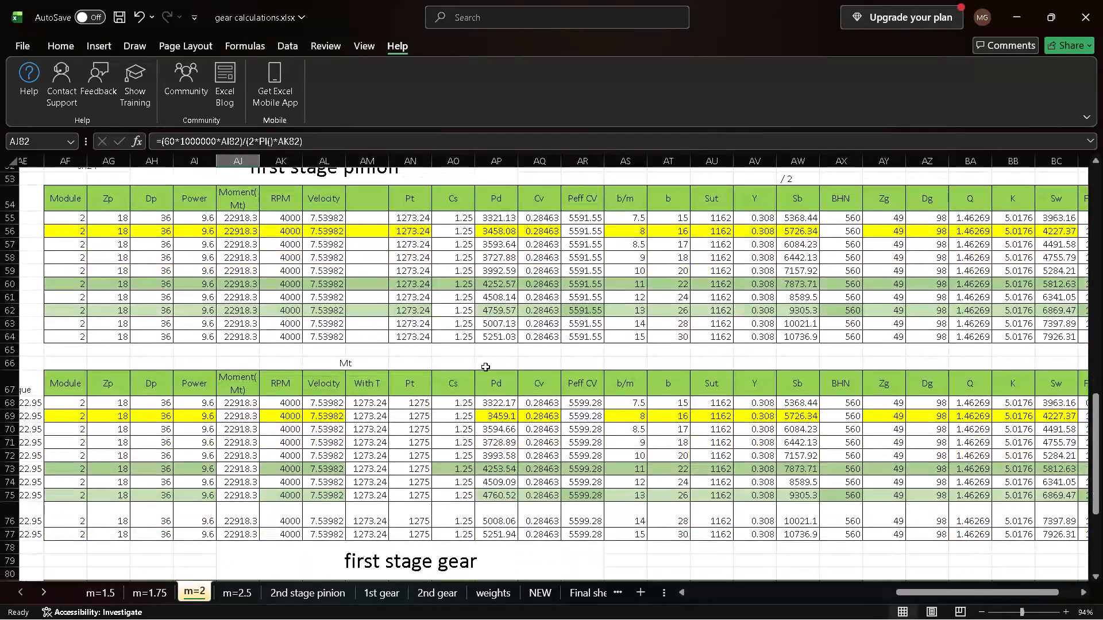
pyautogui.scroll(-2, 485, 367)
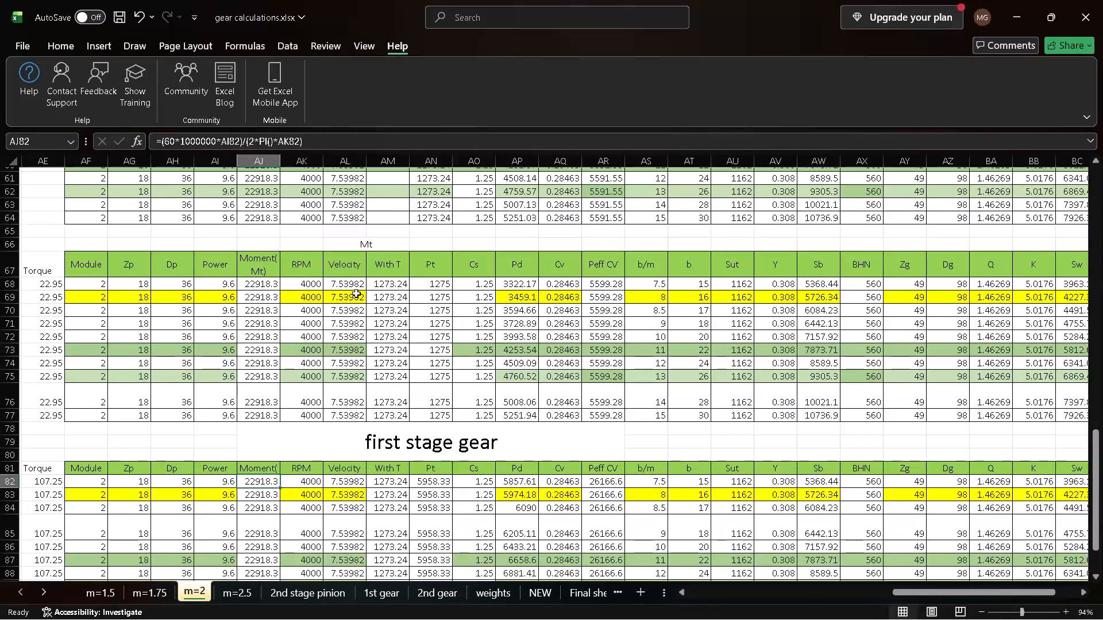
pyautogui.hscroll(1, 110, 253)
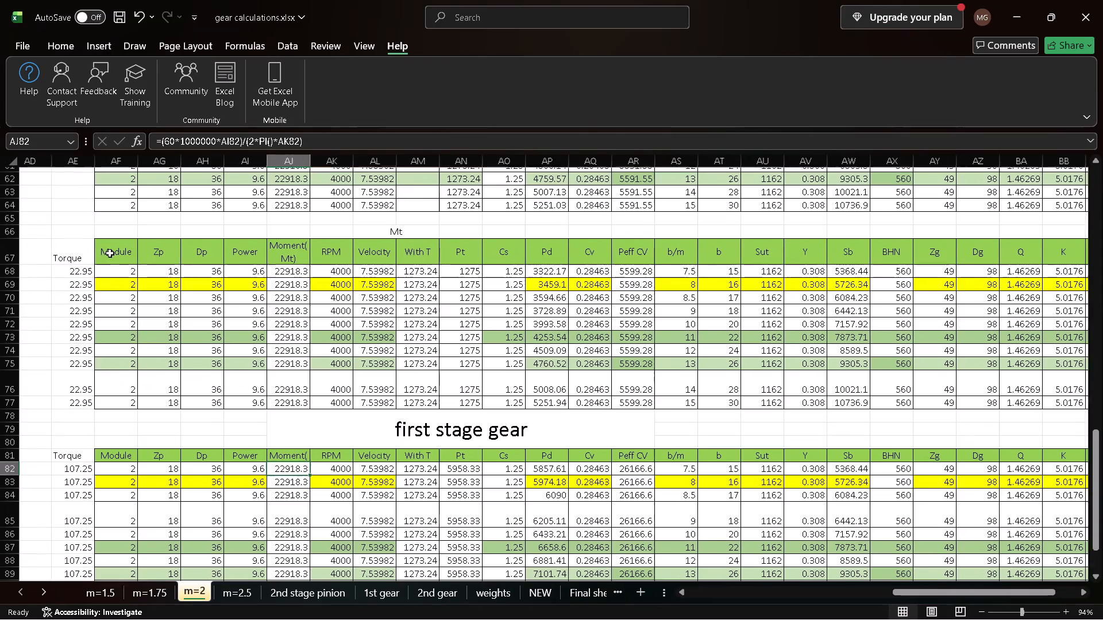
pyautogui.hscroll(1, 110, 253)
pyautogui.click(66, 231)
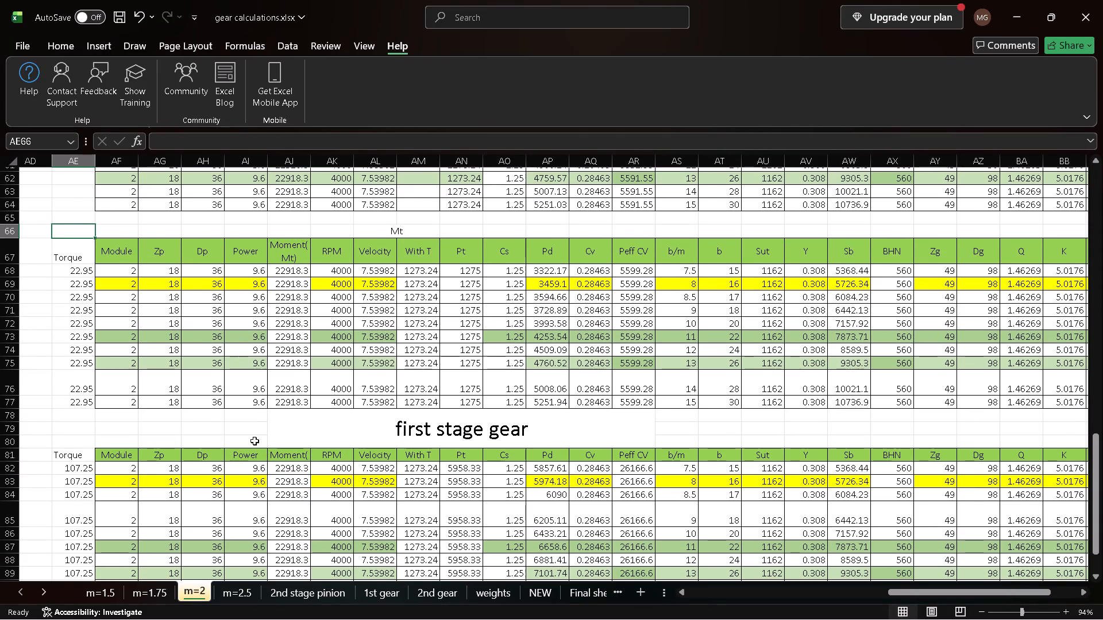
pyautogui.scroll(-1, 254, 441)
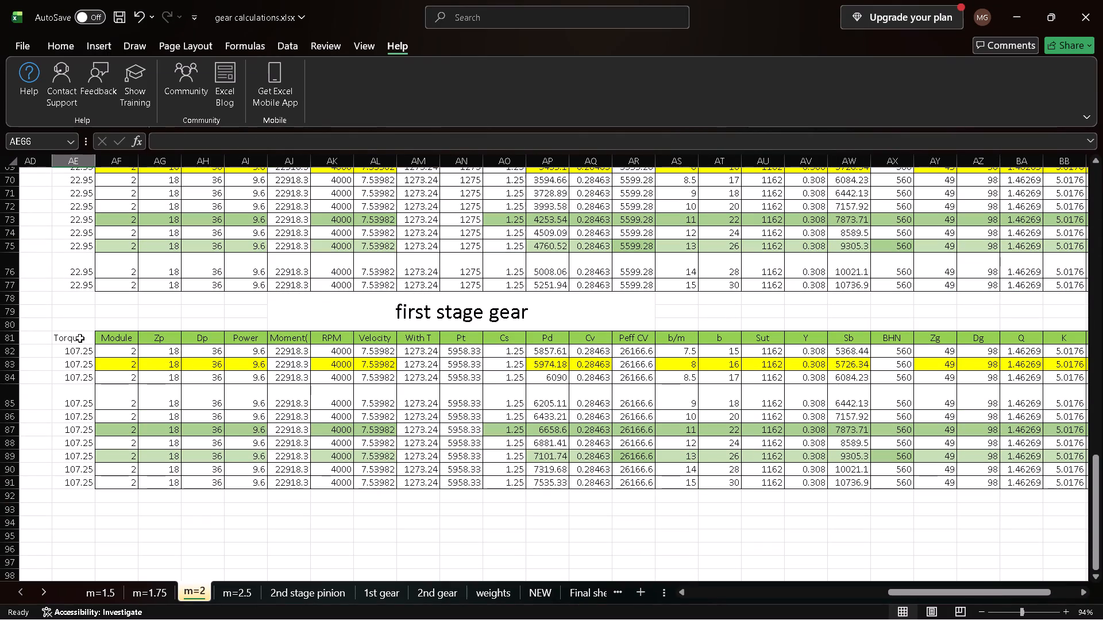
pyautogui.scroll(3, 442, 430)
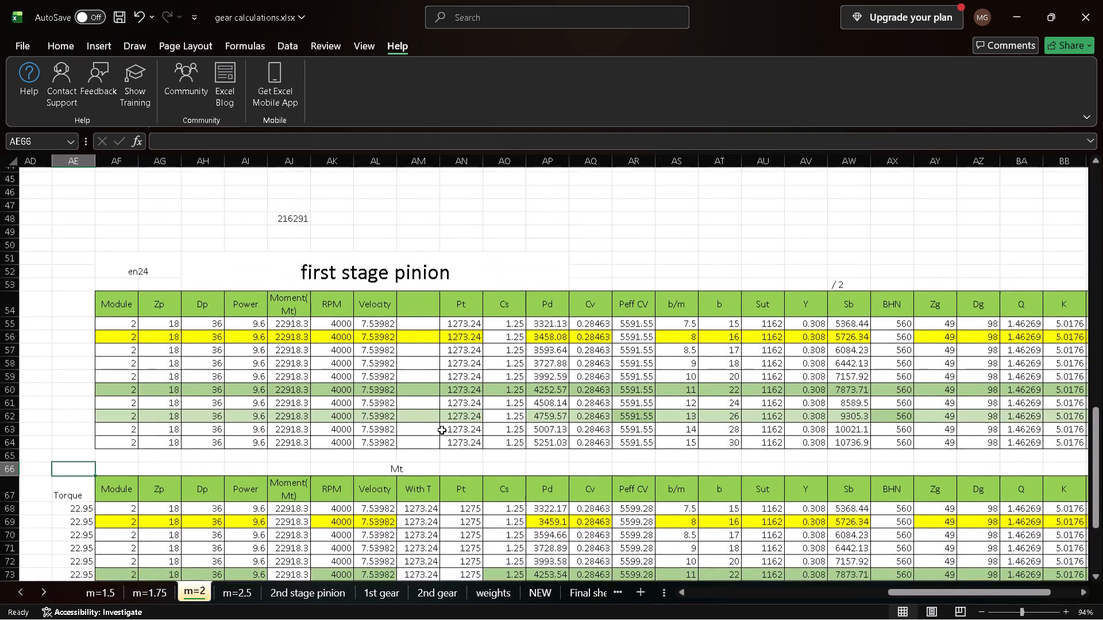
pyautogui.scroll(1, 442, 430)
pyautogui.scroll(-1, 442, 430)
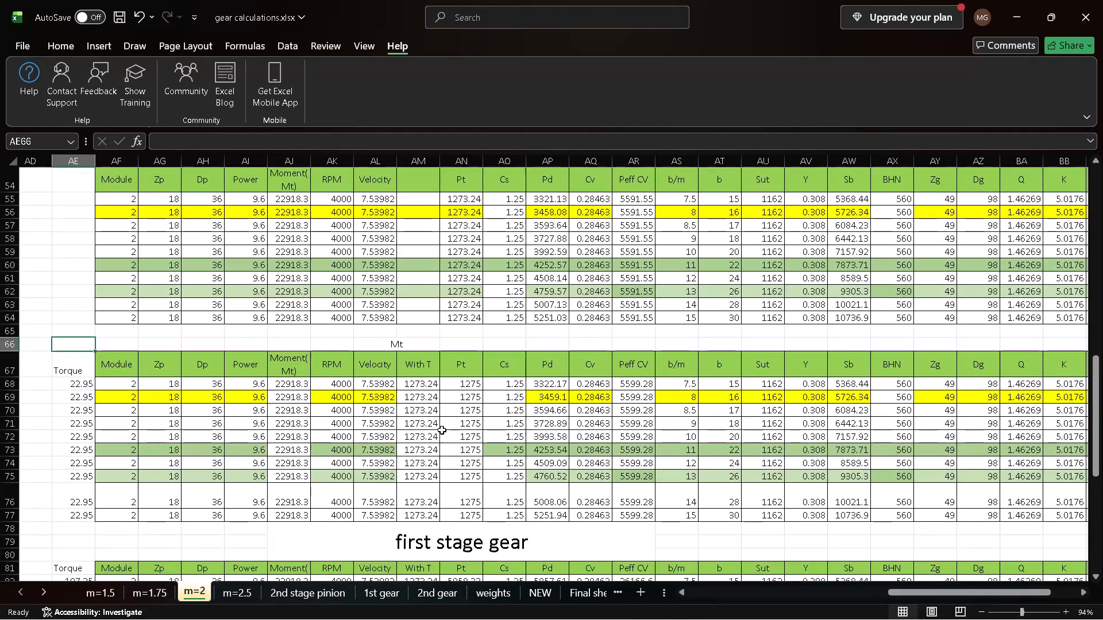
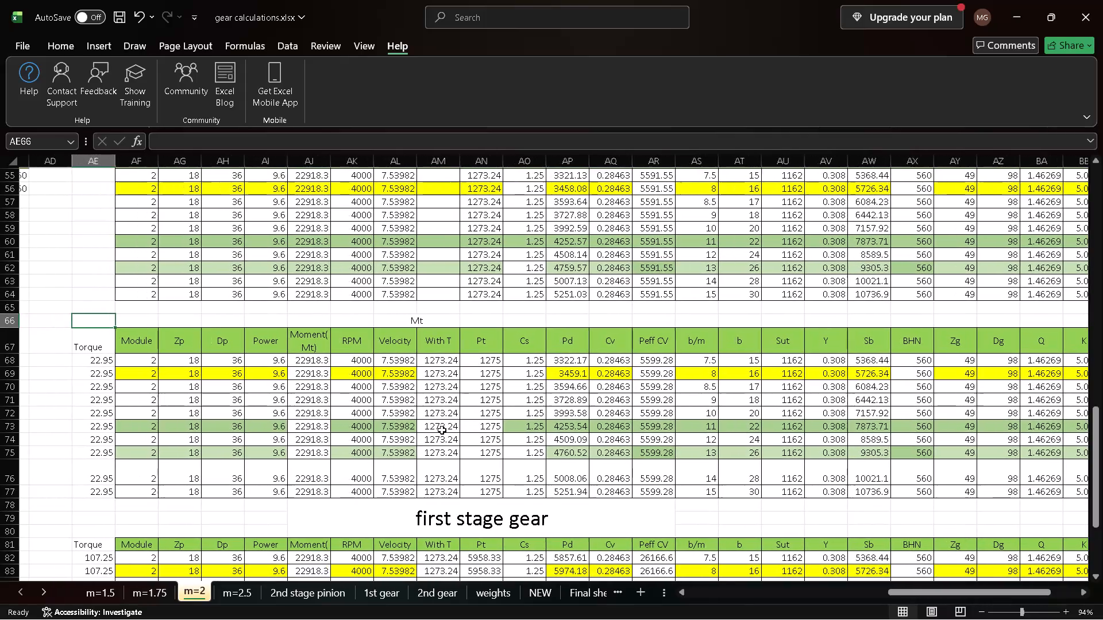
# Set the torque to 62.46 for every row of the first stage gear table on sheet m=2.
pyautogui.scroll(-1, 442, 430)
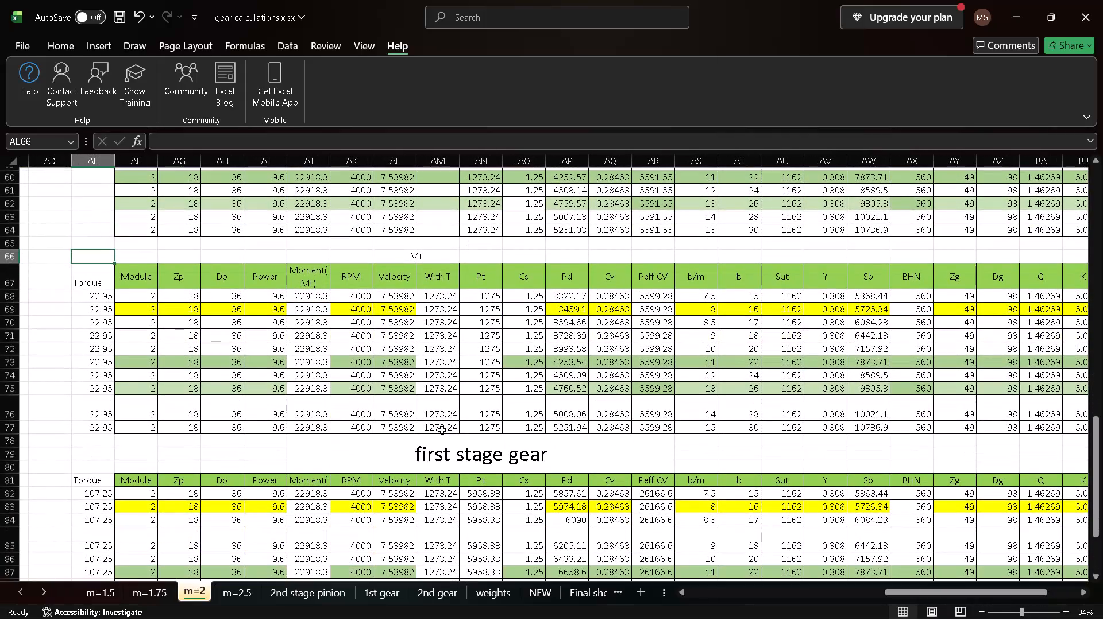
pyautogui.scroll(-2, 442, 430)
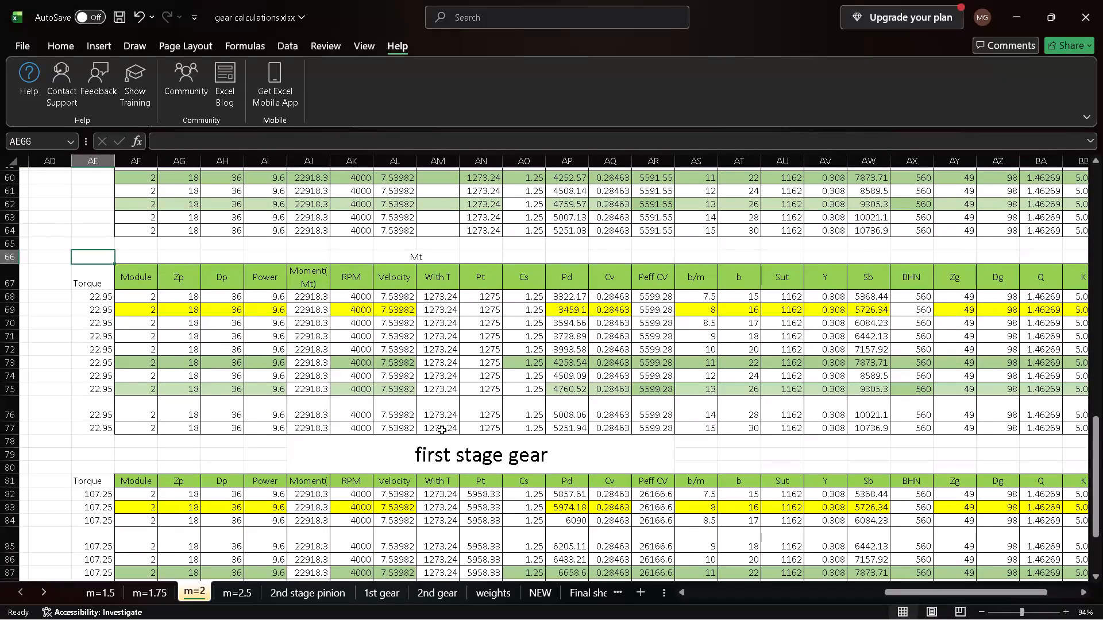
pyautogui.scroll(-1, 442, 430)
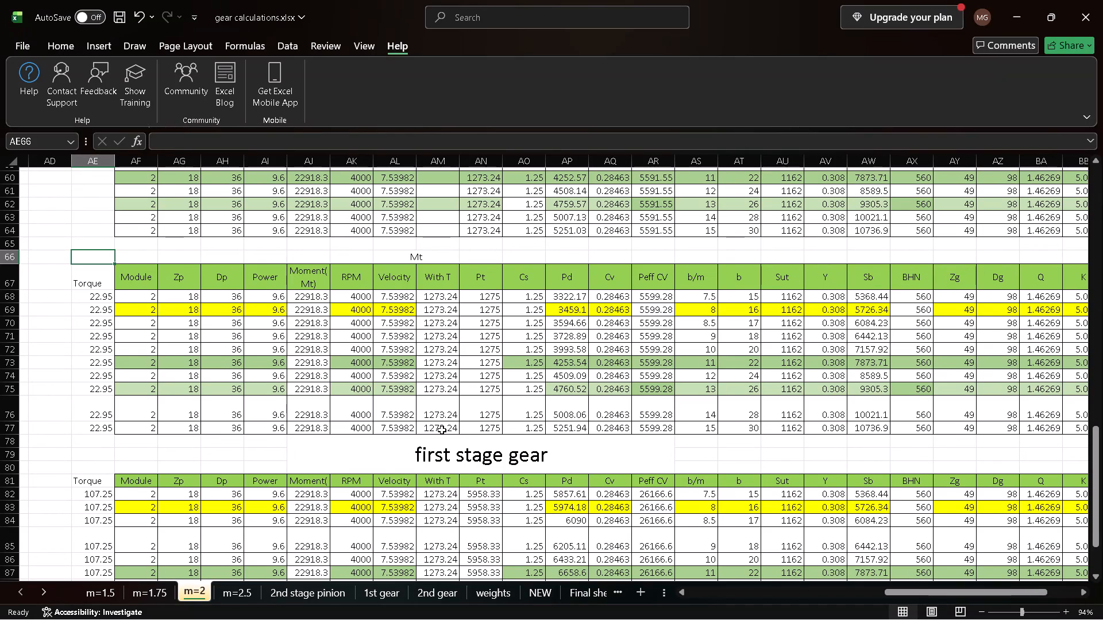
pyautogui.scroll(-1, 442, 430)
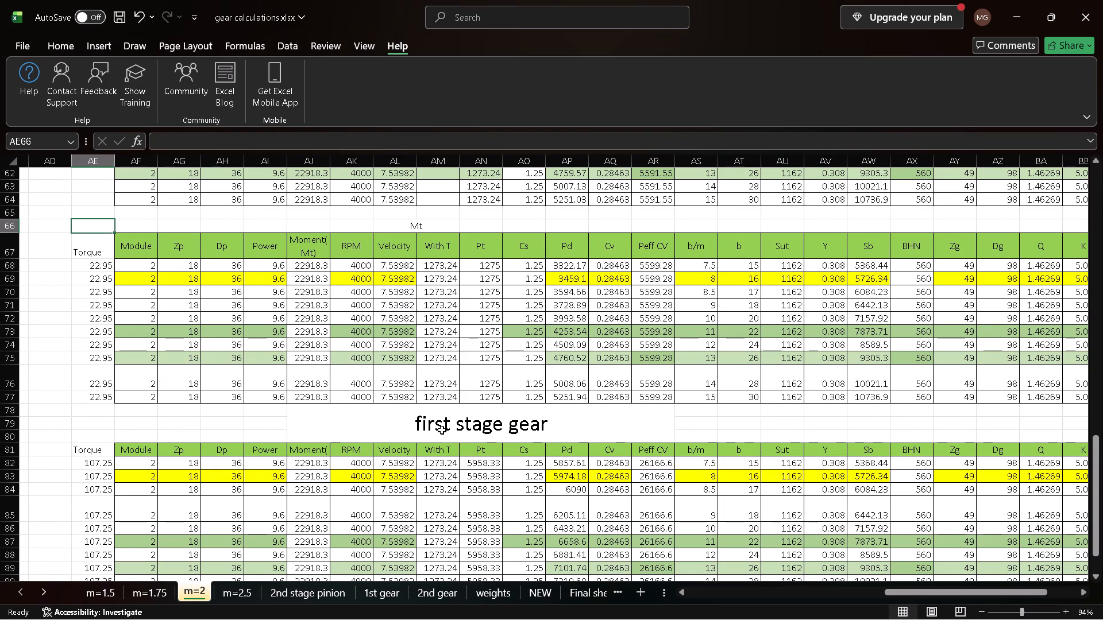
pyautogui.scroll(-1, 223, 416)
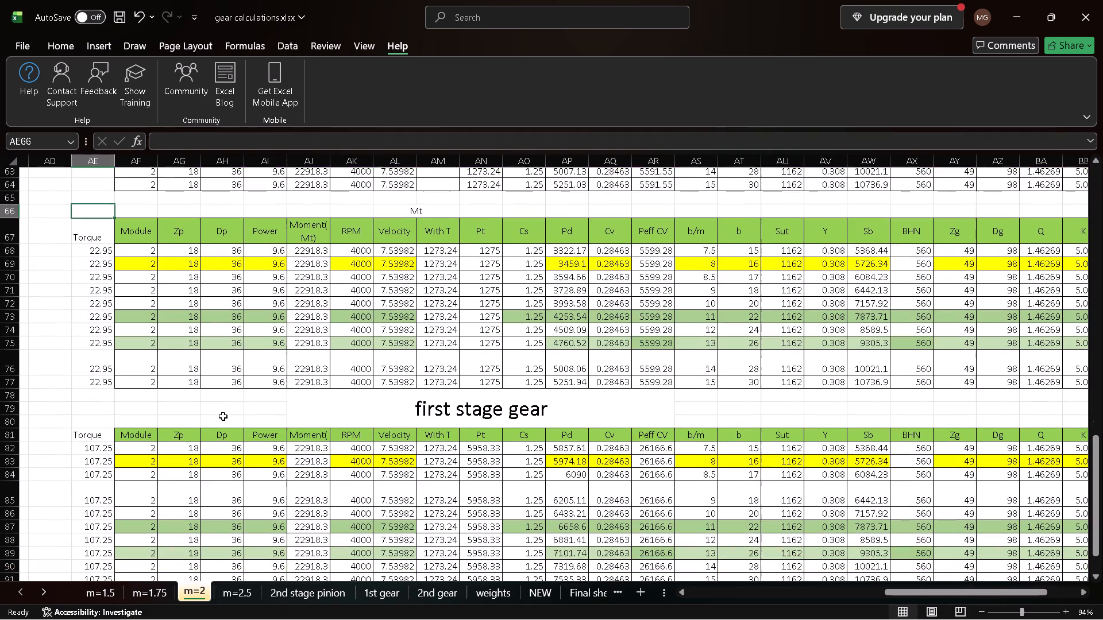
pyautogui.scroll(-1, 223, 416)
pyautogui.scroll(1, 223, 416)
pyautogui.scroll(-1, 223, 416)
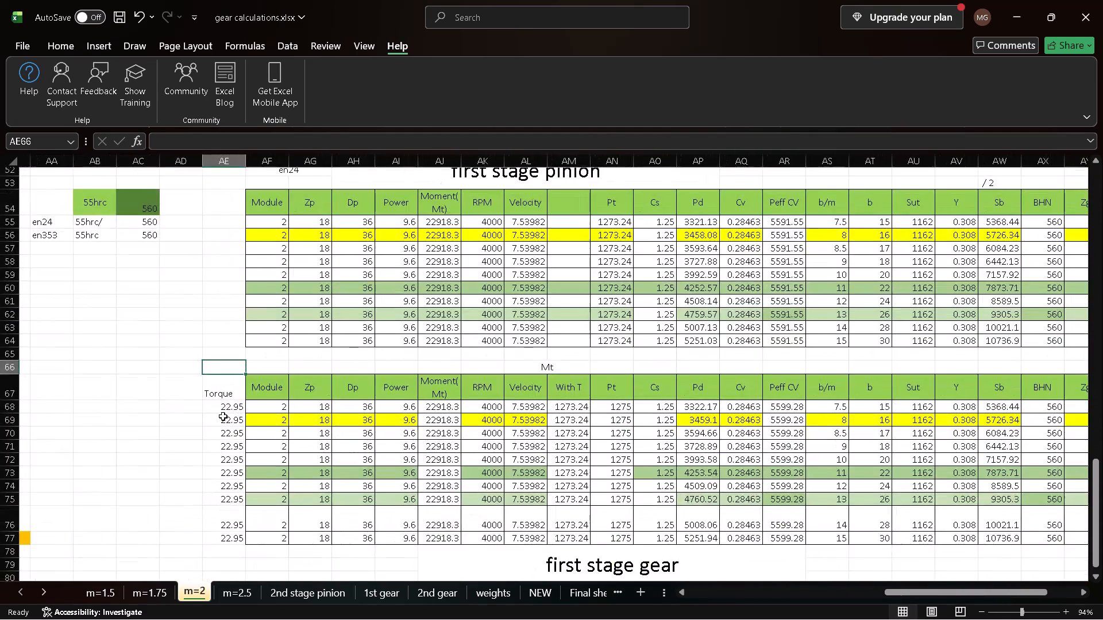
pyautogui.scroll(-1, 223, 416)
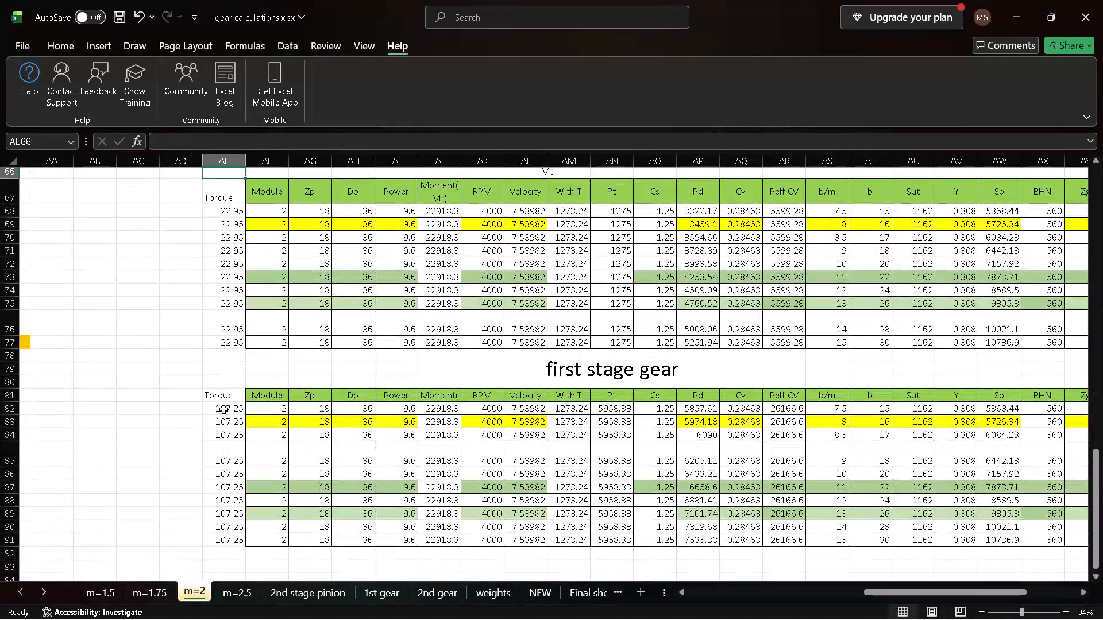
pyautogui.click(223, 409)
pyautogui.press('6')
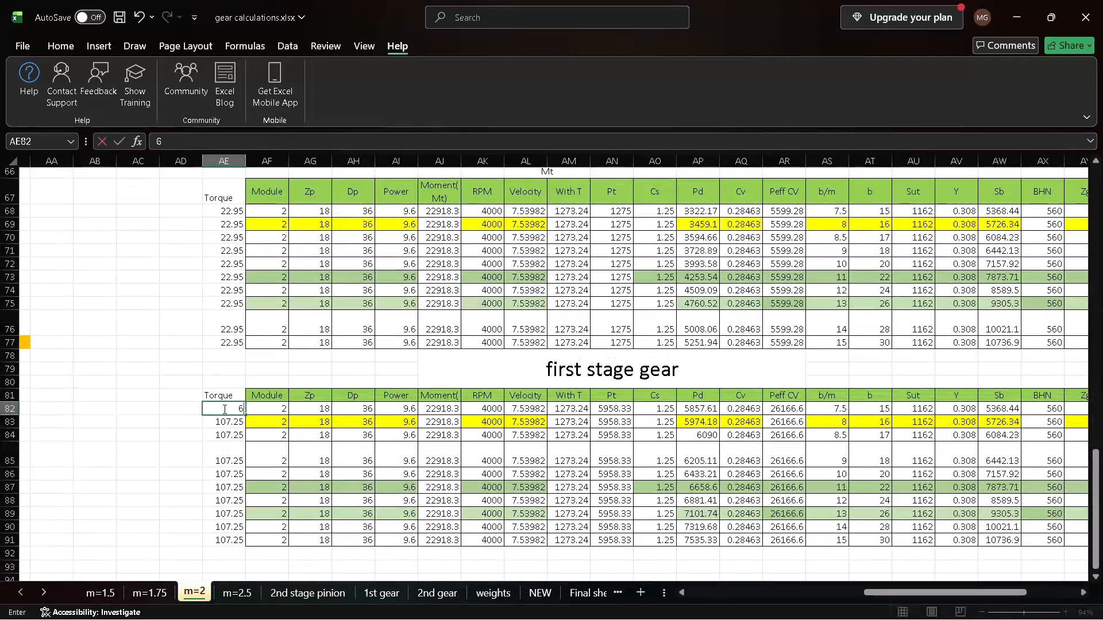
pyautogui.write('2.46')
pyautogui.press('Return')
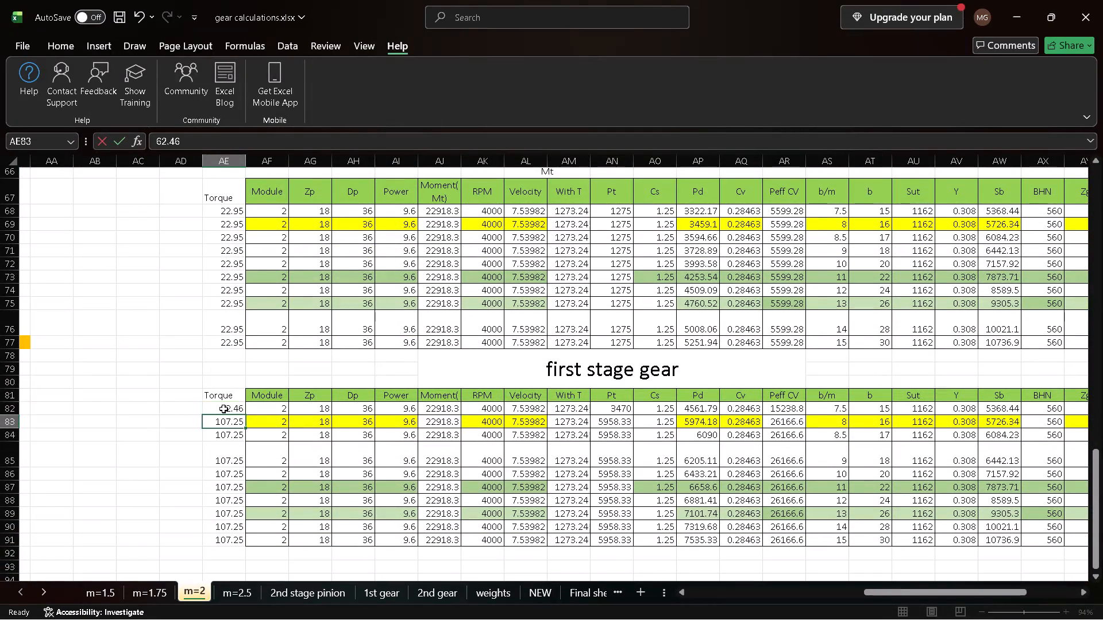
pyautogui.click(223, 409)
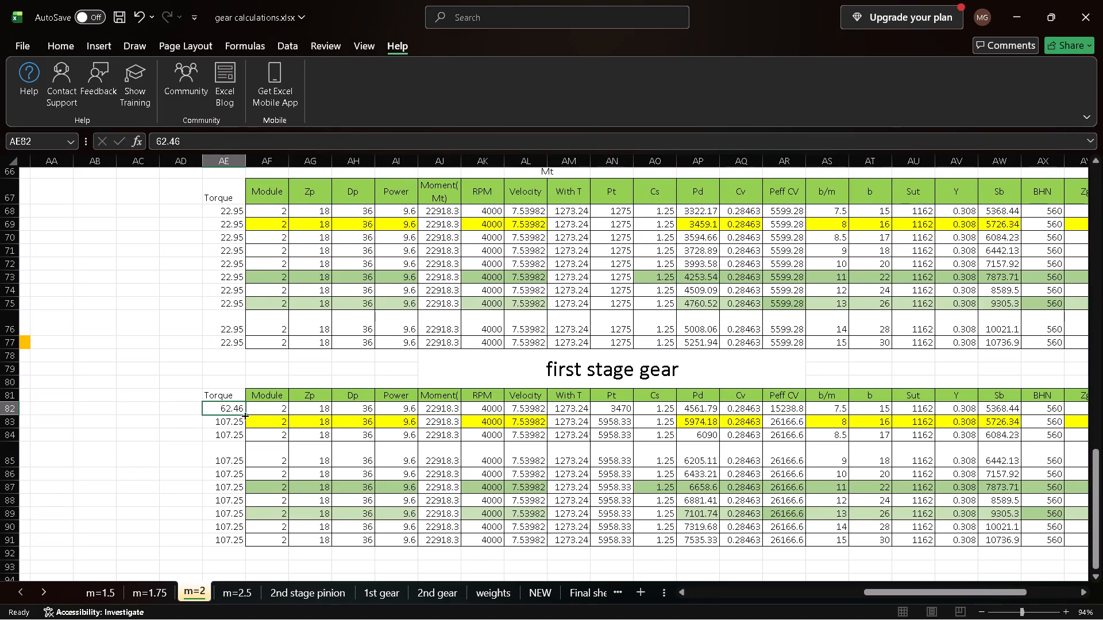
pyautogui.doubleClick(242, 414)
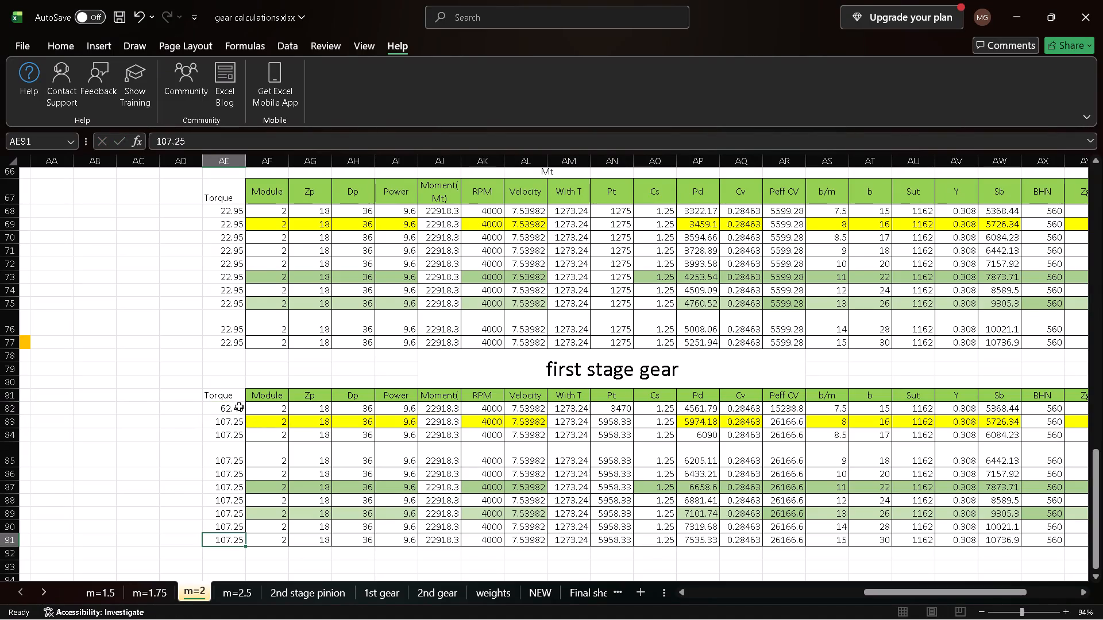
pyautogui.click(239, 408)
pyautogui.doubleClick(247, 413)
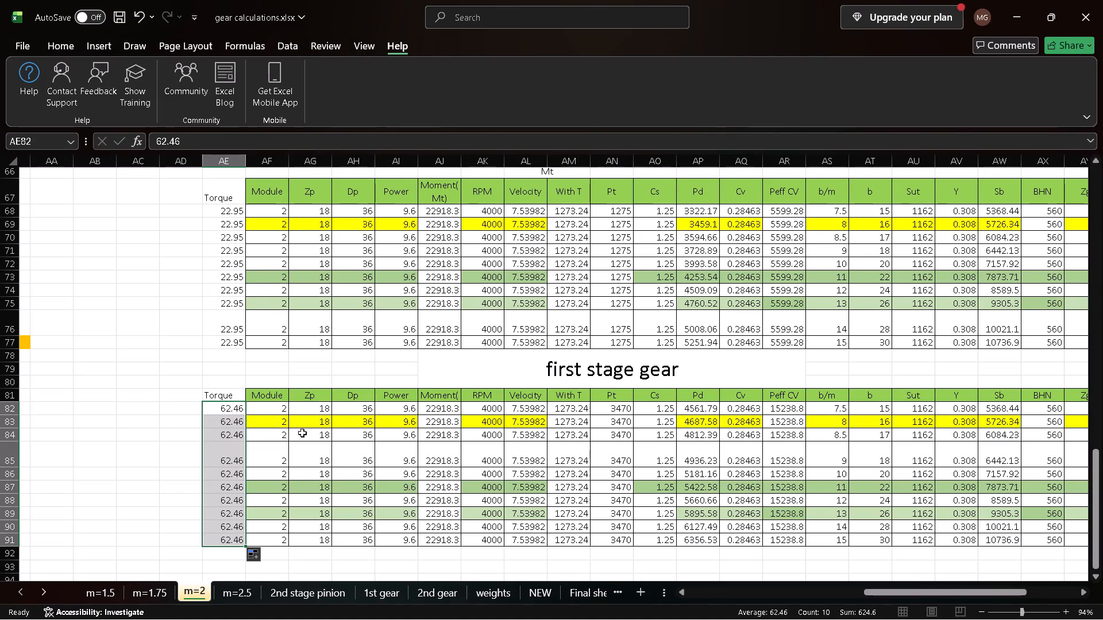
# Set the RPM to 1469.50 for every row of the first stage gear table.
pyautogui.hscroll(-1, 365, 458)
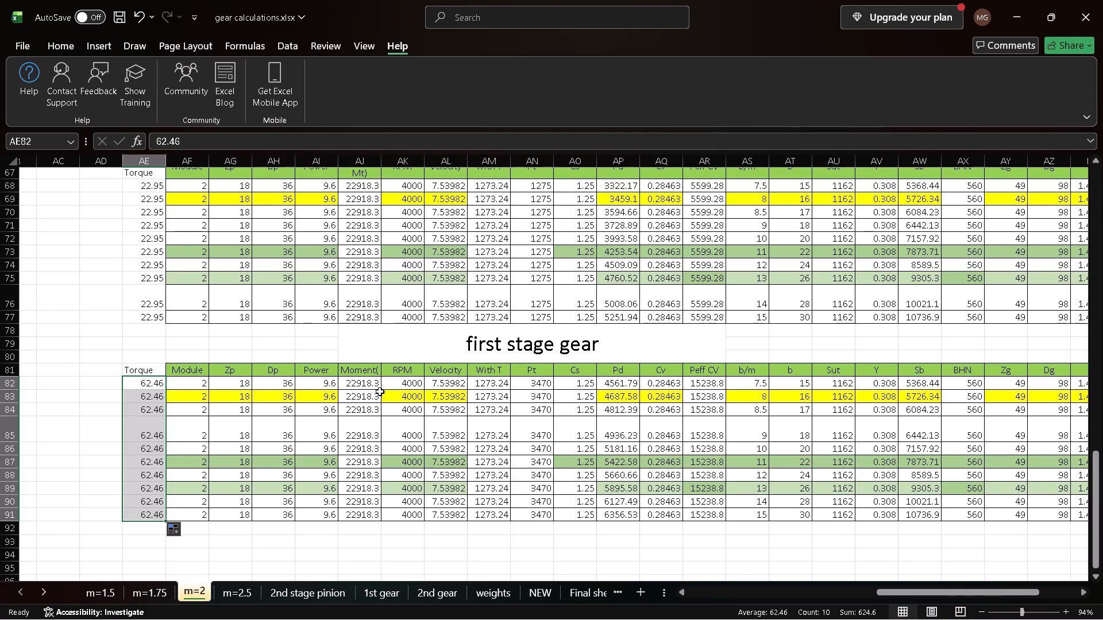
pyautogui.click(409, 379)
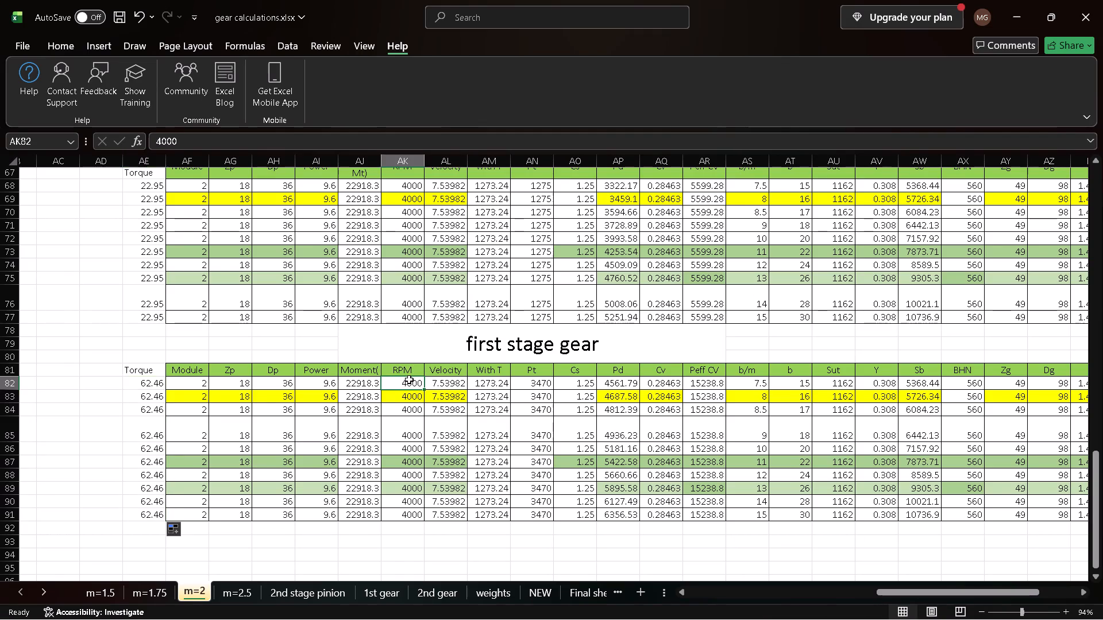
pyautogui.write('14')
pyautogui.write('69.')
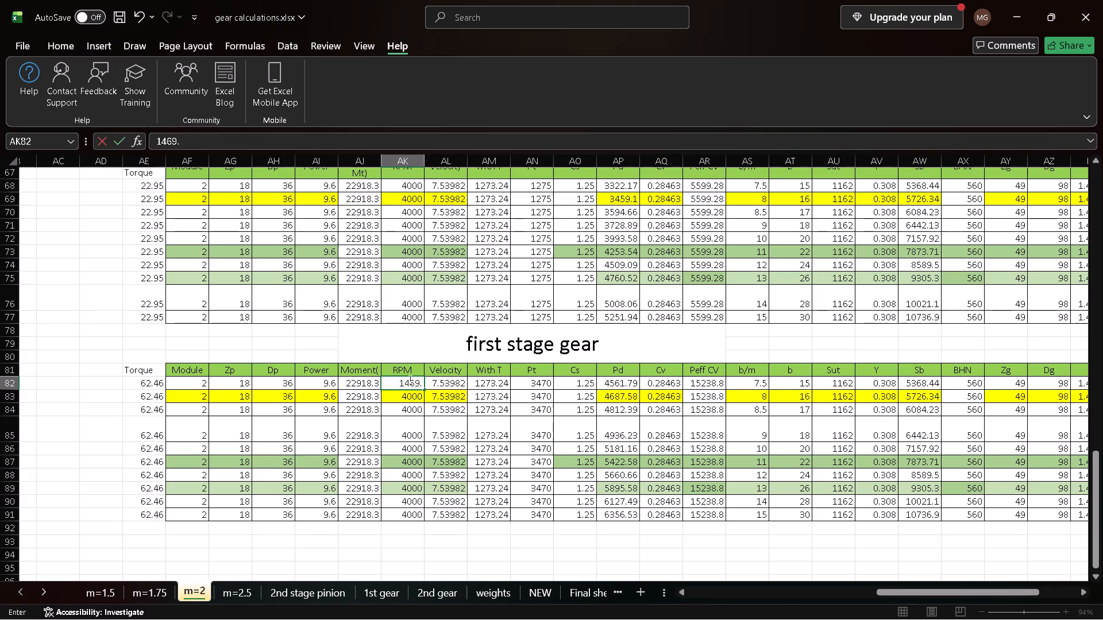
pyautogui.write('50')
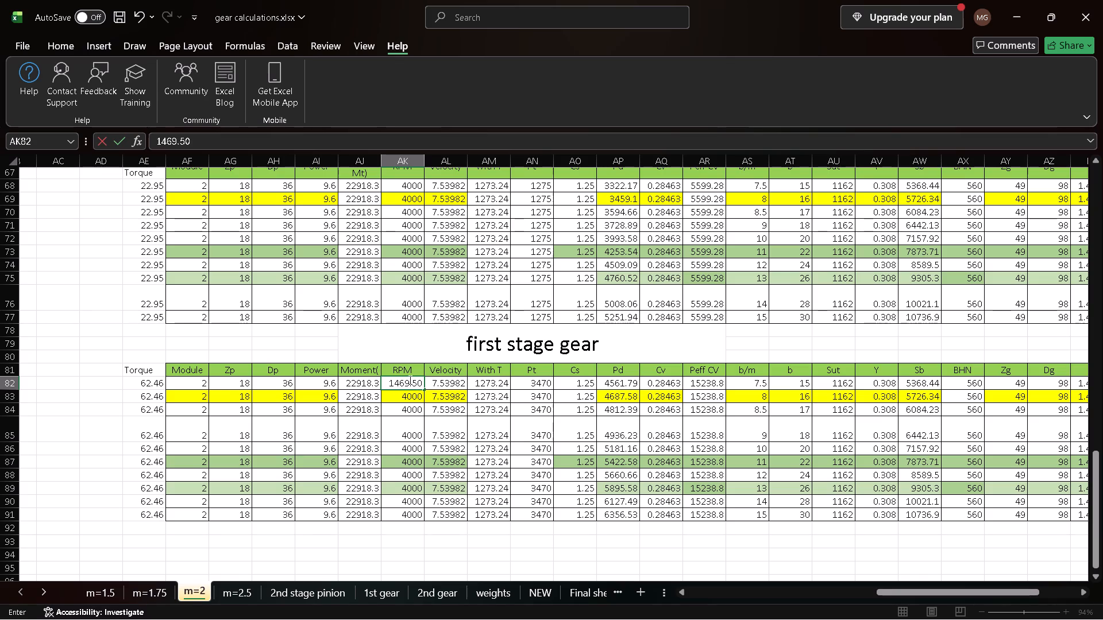
pyautogui.press('Return')
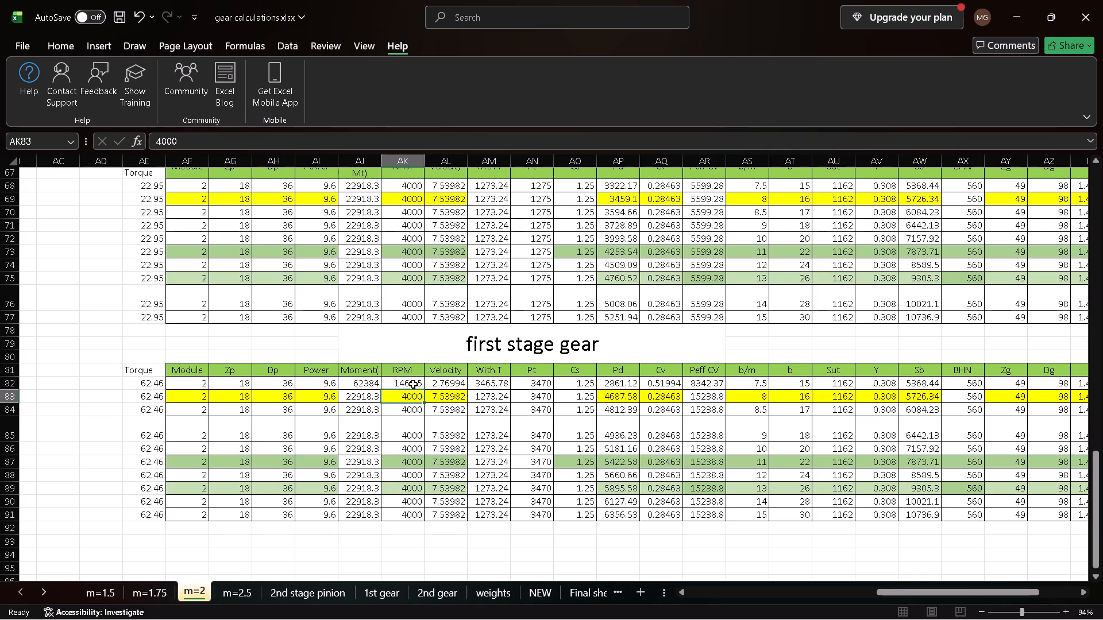
pyautogui.click(413, 384)
pyautogui.doubleClick(425, 389)
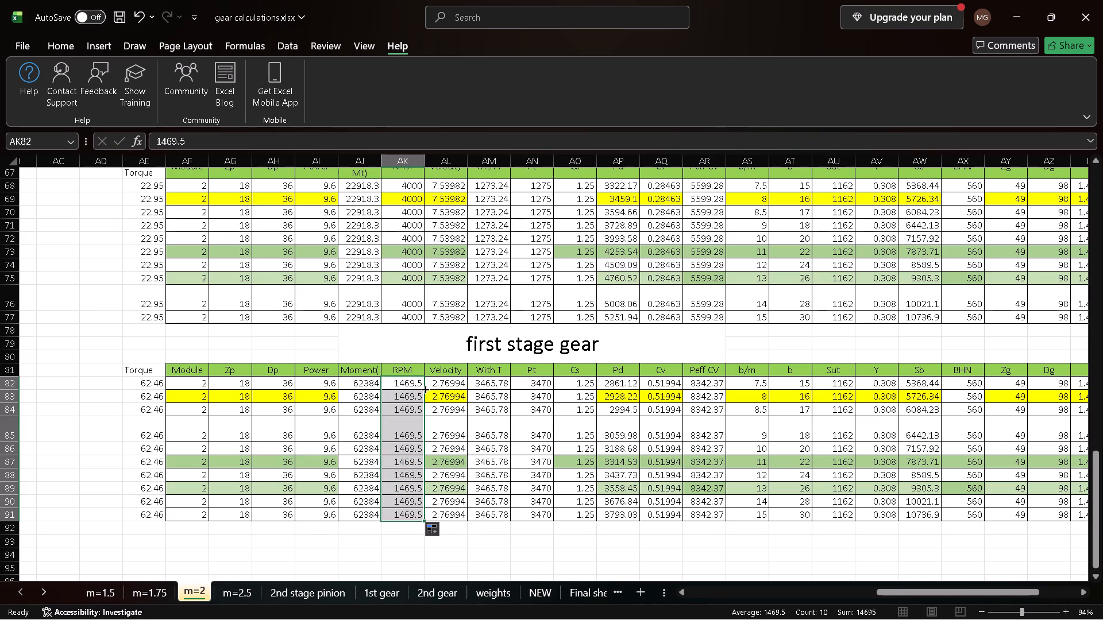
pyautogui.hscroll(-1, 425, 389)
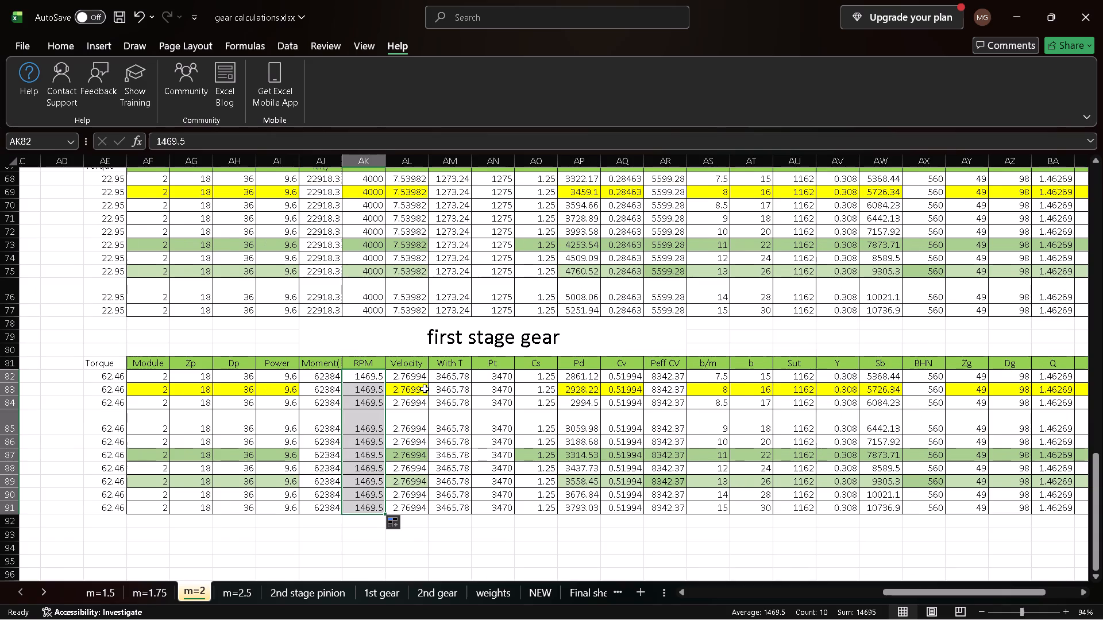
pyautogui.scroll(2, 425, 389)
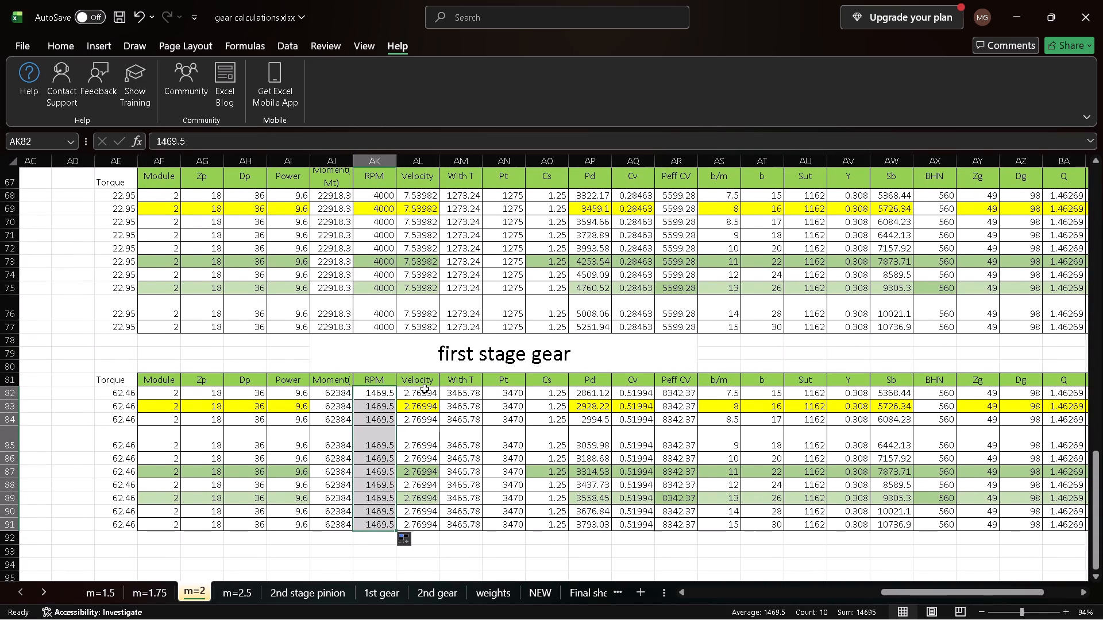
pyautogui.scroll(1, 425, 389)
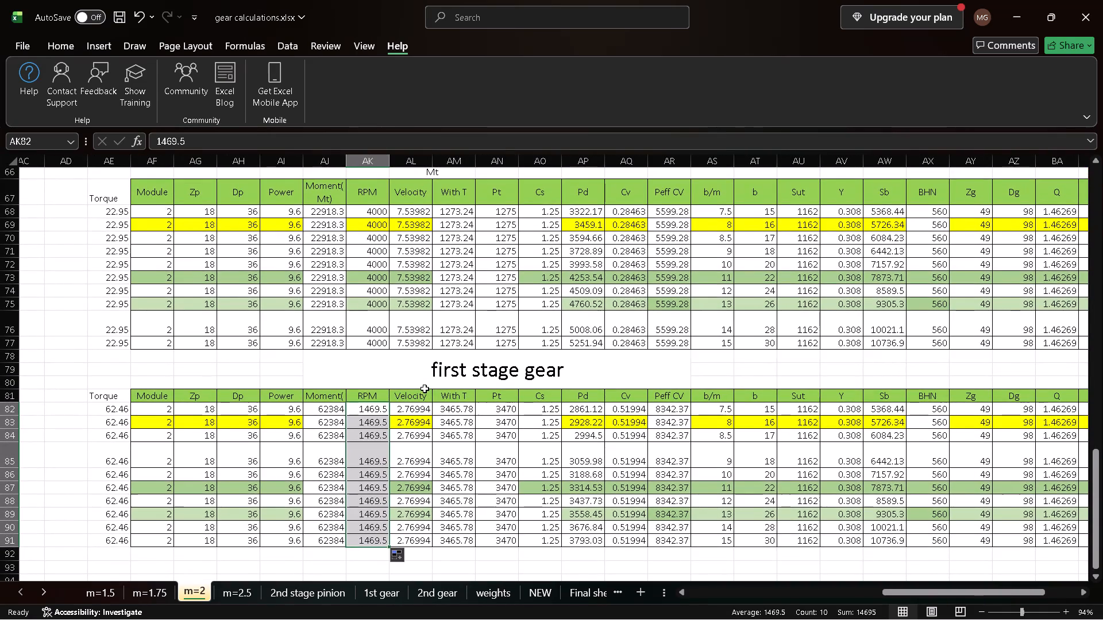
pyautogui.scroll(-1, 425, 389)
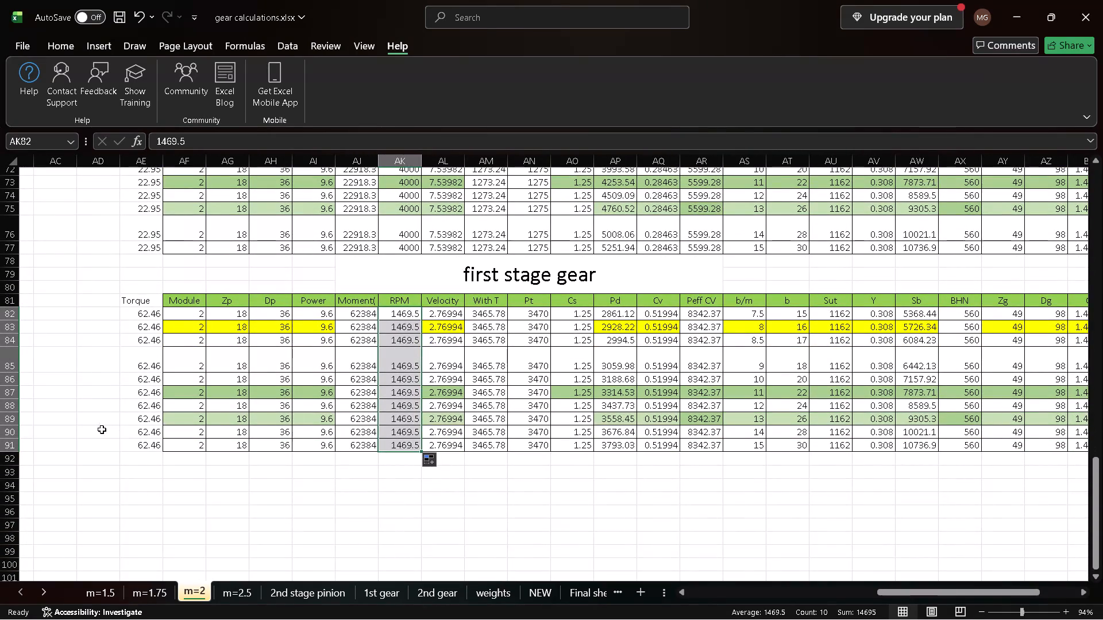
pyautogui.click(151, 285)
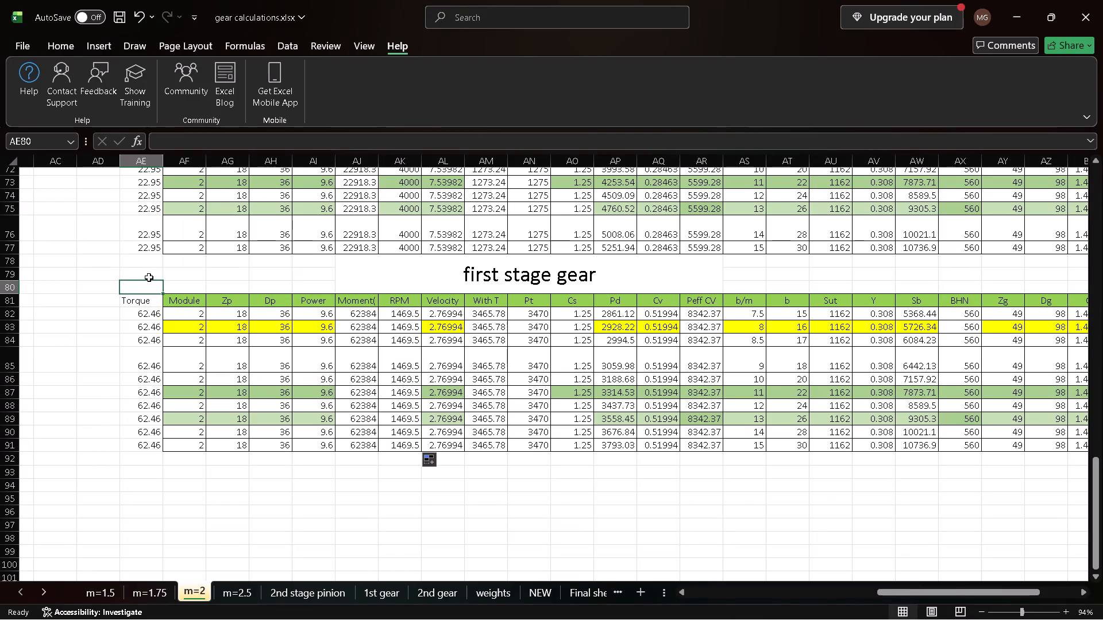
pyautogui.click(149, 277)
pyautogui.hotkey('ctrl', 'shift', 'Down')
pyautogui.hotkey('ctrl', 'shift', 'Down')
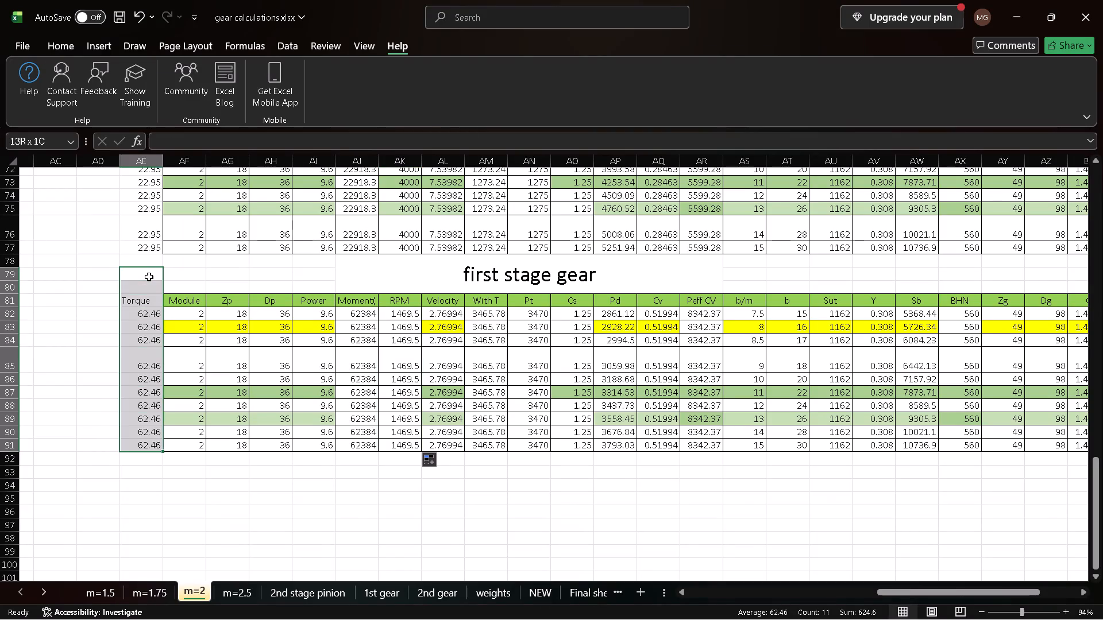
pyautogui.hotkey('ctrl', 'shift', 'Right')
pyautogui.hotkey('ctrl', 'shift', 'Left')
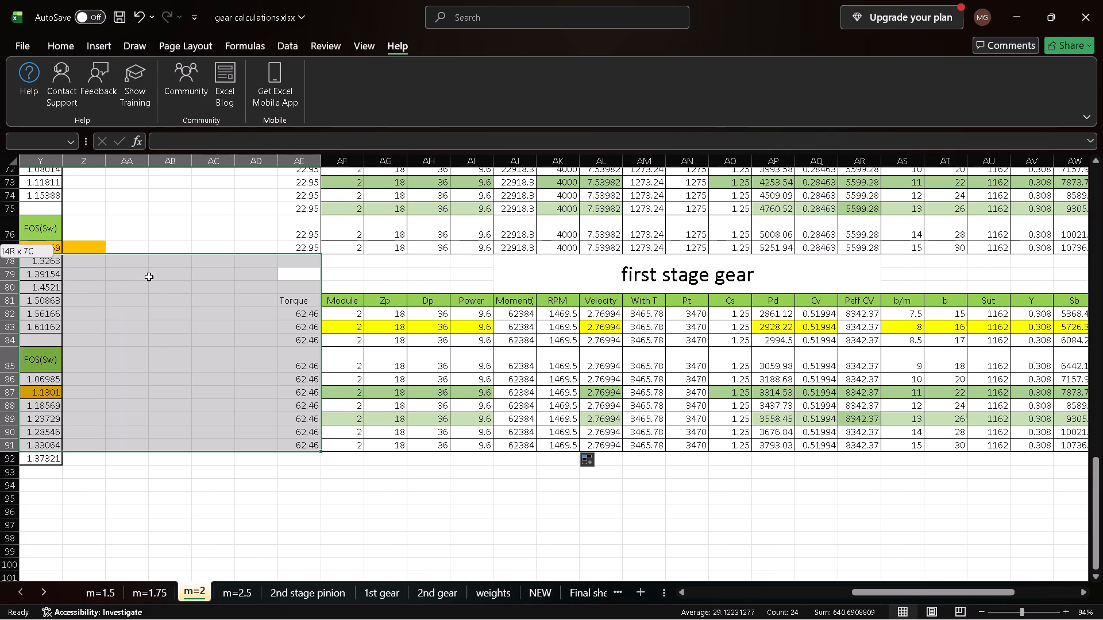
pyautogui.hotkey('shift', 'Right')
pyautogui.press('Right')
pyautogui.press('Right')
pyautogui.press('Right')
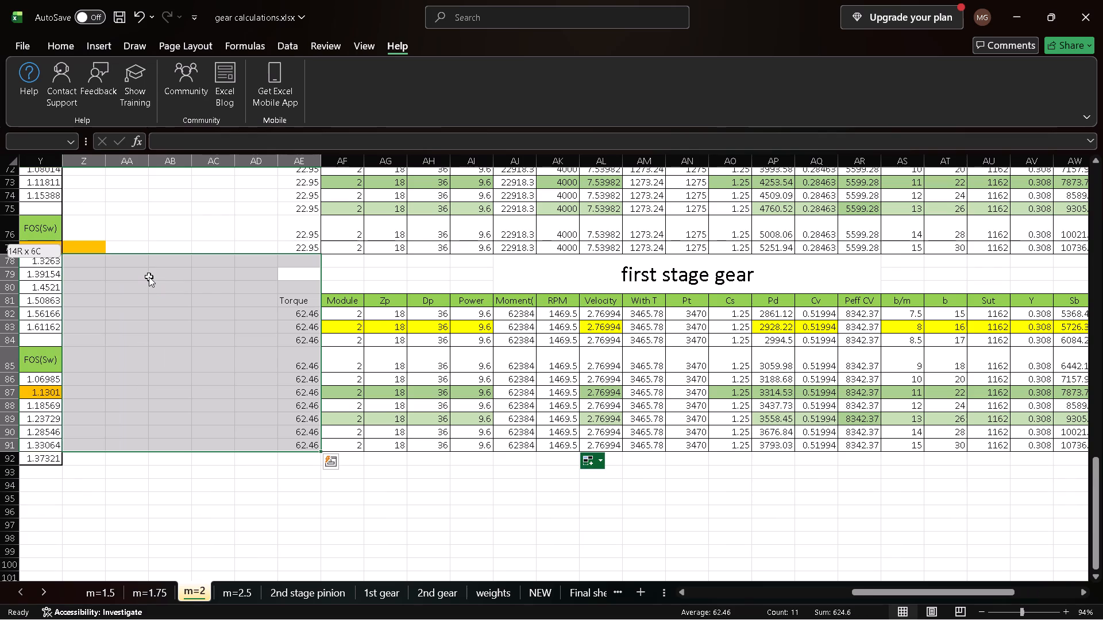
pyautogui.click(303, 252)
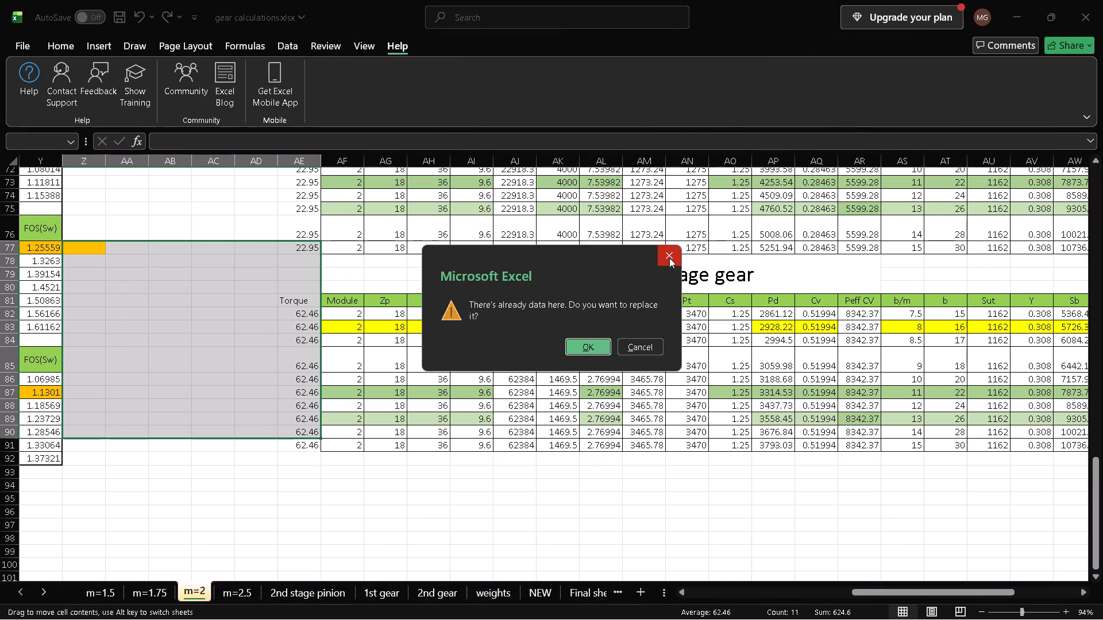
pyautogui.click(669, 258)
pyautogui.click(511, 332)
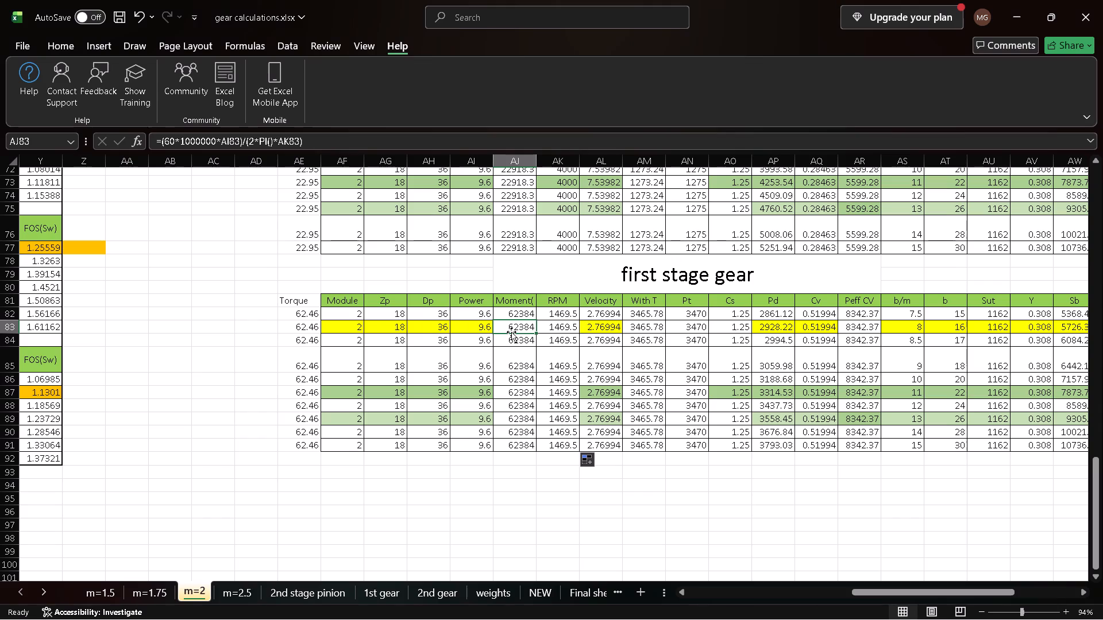
# Copy the whole first stage gear block, from AE78 to the final FOS(Sw) value in row 91, and paste it at AE94.
pyautogui.click(310, 262)
pyautogui.hotkey('shift', 'Down')
pyautogui.hotkey('shift', 'Down')
pyautogui.hotkey('shift', 'Down')
pyautogui.hotkey('shift', 'Down')
pyautogui.hotkey('shift', 'Down')
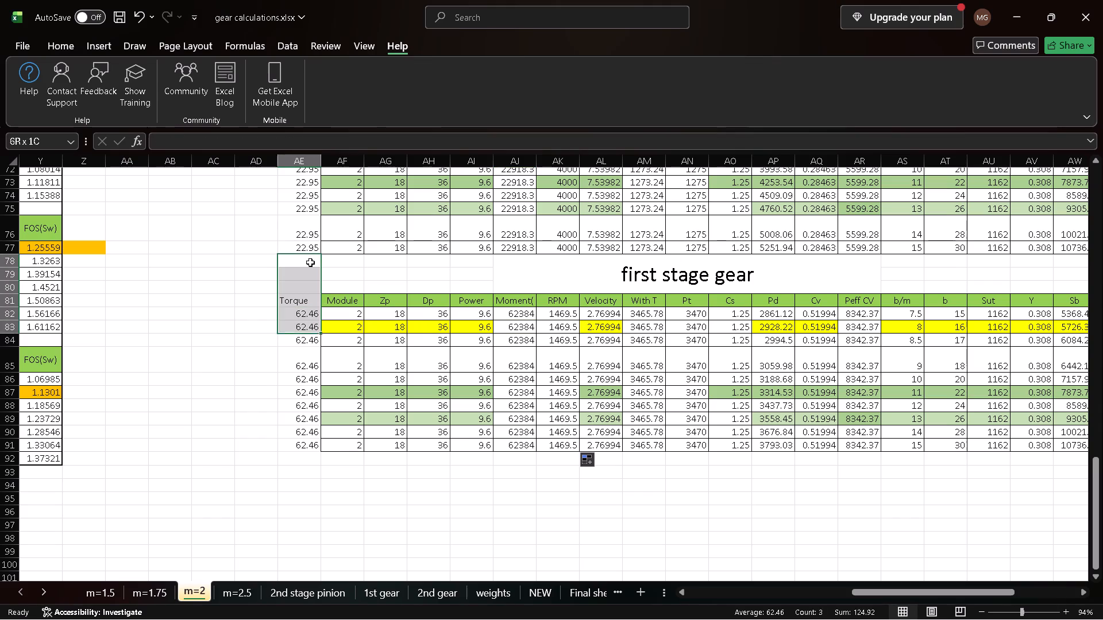
pyautogui.hotkey('shift', 'Down')
pyautogui.hotkey('shift', 'Down')
pyautogui.hotkey('shift', 'Down')
pyautogui.hotkey('shift', 'Down')
pyautogui.hotkey('shift', 'Down')
pyautogui.hotkey('shift', 'Down')
pyautogui.hotkey('shift', 'Down')
pyautogui.hotkey('shift', 'Down')
pyautogui.hotkey('shift', 'Right')
pyautogui.hotkey('shift', 'Right')
pyautogui.hotkey('shift', 'Right')
pyautogui.hotkey('shift', 'Right')
pyautogui.hotkey('shift', 'Right')
pyautogui.hotkey('shift', 'Right')
pyautogui.hotkey('shift', 'Right')
pyautogui.hotkey('shift', 'Right')
pyautogui.hotkey('shift', 'Right')
pyautogui.hotkey('shift', 'Right')
pyautogui.hotkey('shift', 'Right')
pyautogui.hotkey('shift', 'Right')
pyautogui.hotkey('shift', 'Right')
pyautogui.hotkey('shift', 'Right')
pyautogui.hotkey('shift', 'Right')
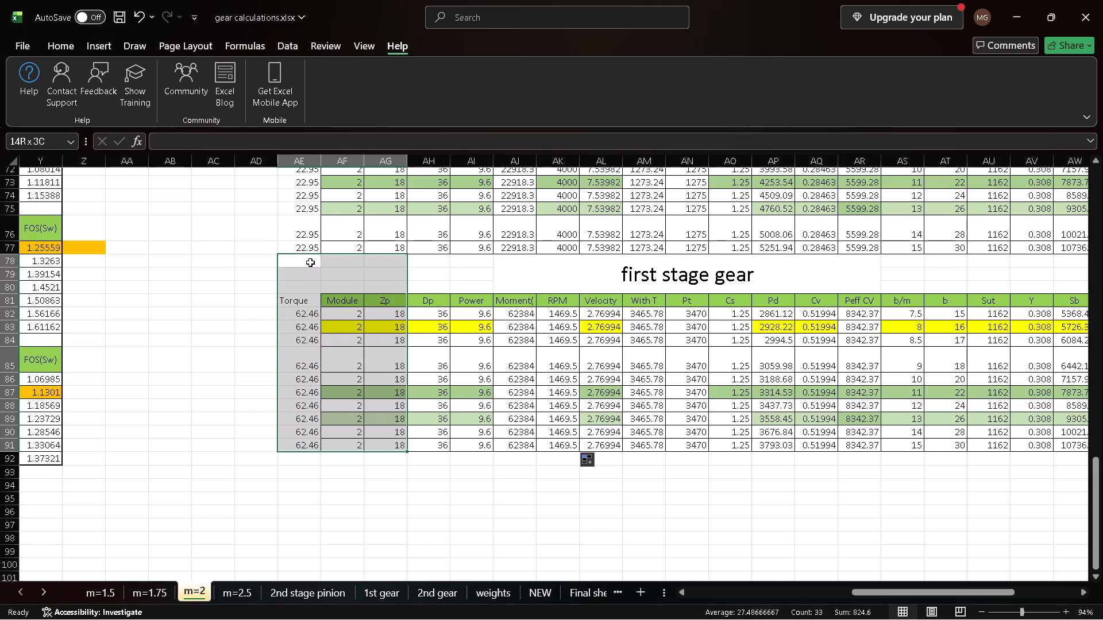
pyautogui.hotkey('shift', 'Right')
pyautogui.hotkey('shift', 'Right')
pyautogui.hotkey('shift', 'Right')
pyautogui.hotkey('shift', 'Right')
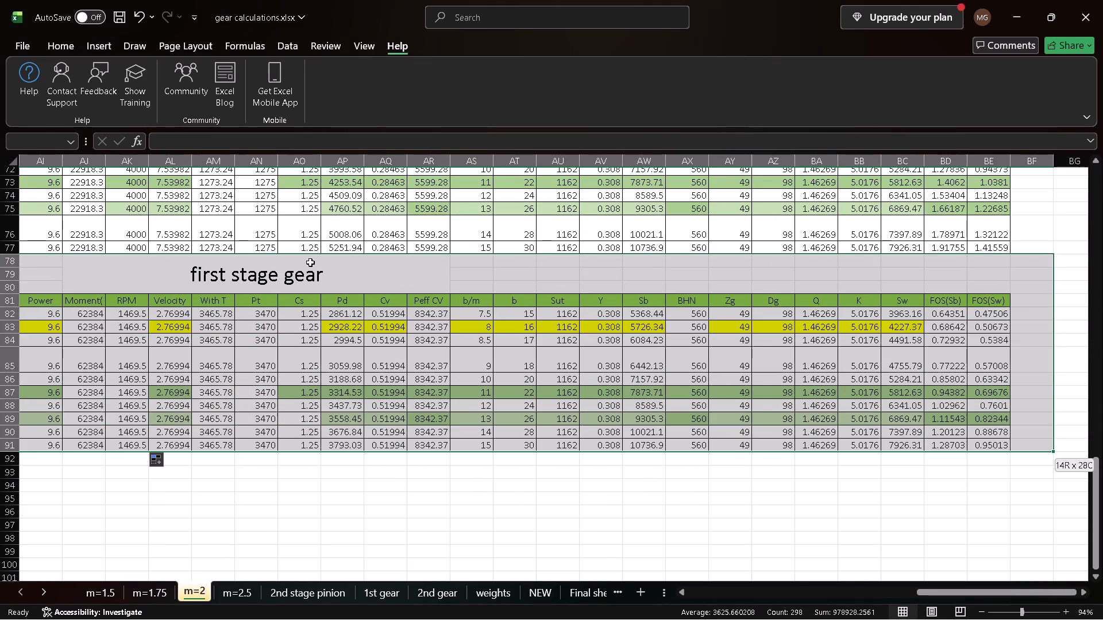
pyautogui.hotkey('shift', 'Left')
pyautogui.hotkey('ctrl', 'c')
pyautogui.hscroll(4, 310, 262)
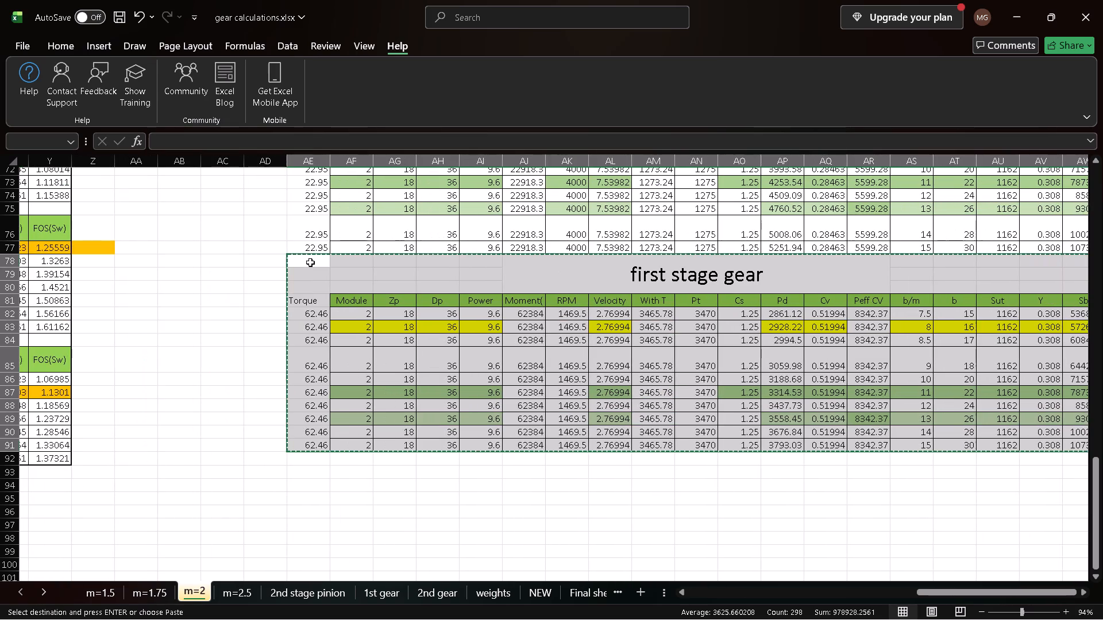
pyautogui.click(310, 488)
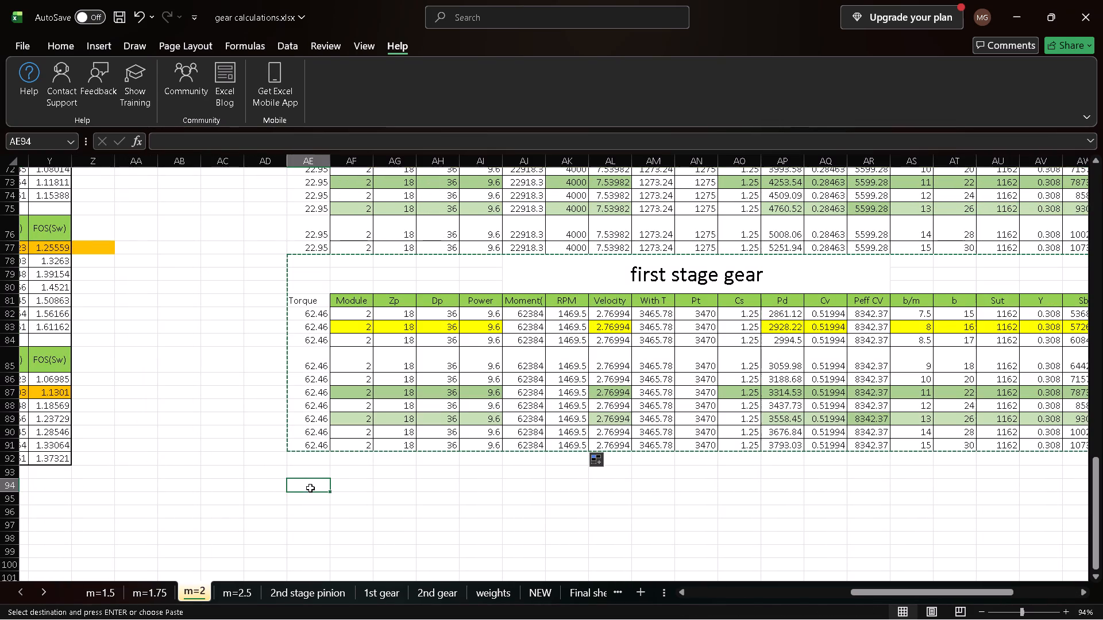
pyautogui.hotkey('ctrl', 'v')
pyautogui.scroll(-1, 310, 488)
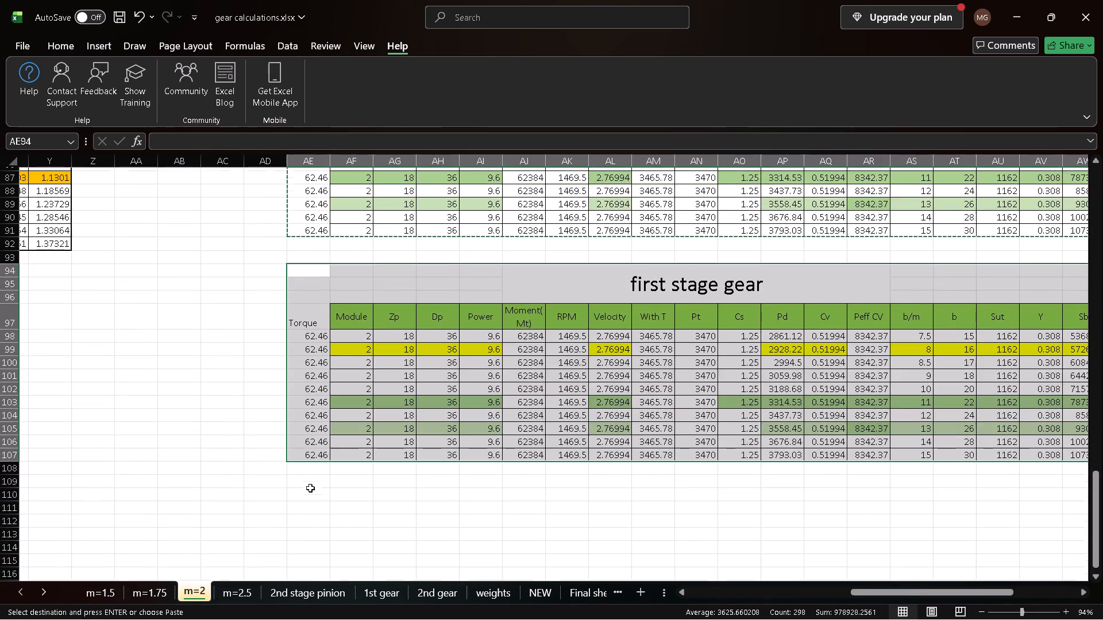
pyautogui.scroll(-1, 310, 488)
pyautogui.scroll(1, 310, 488)
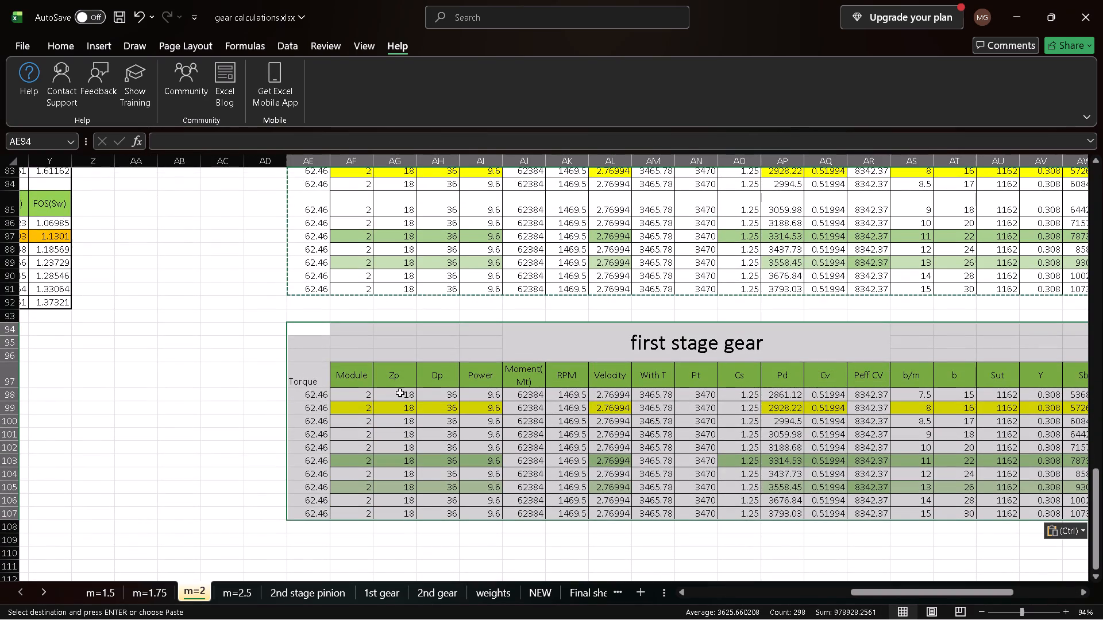
# Set the module to 2.5 for every row of the duplicated first stage gear table, starting at AF98.
pyautogui.click(353, 398)
pyautogui.write('2.5')
pyautogui.press('Return')
pyautogui.moveTo(357, 394); pyautogui.dragTo(375, 400)
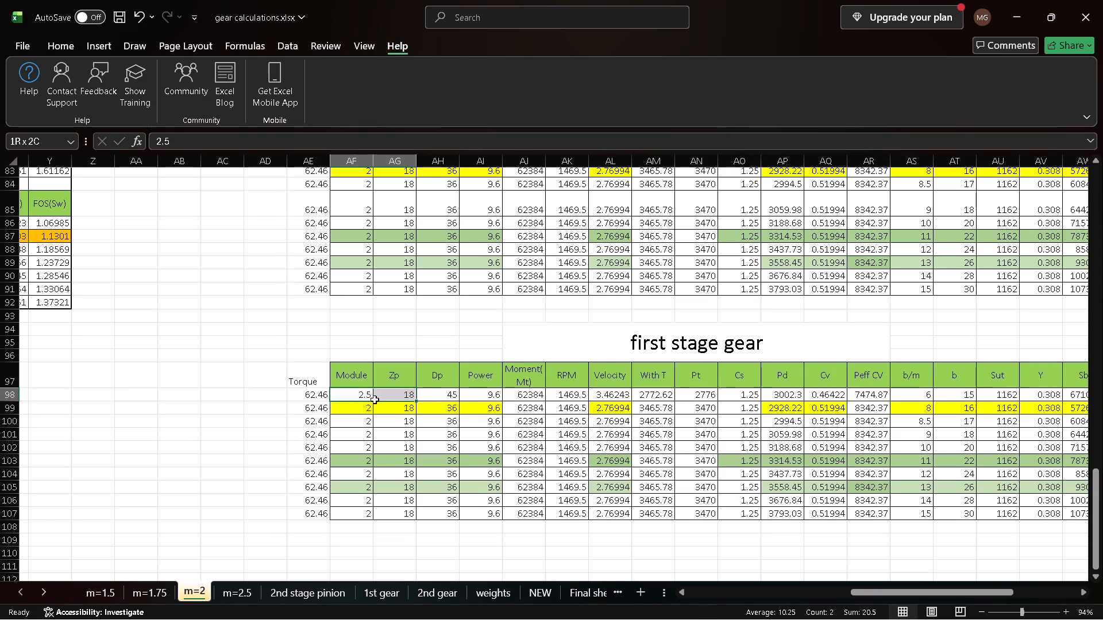
pyautogui.moveTo(375, 400); pyautogui.dragTo(372, 400)
pyautogui.doubleClick(372, 400)
# Compare the module 2 and module 2.5 first stage gear tables across their columns through FOS(Sb) and FOS(Sw).
pyautogui.scroll(2, 518, 330)
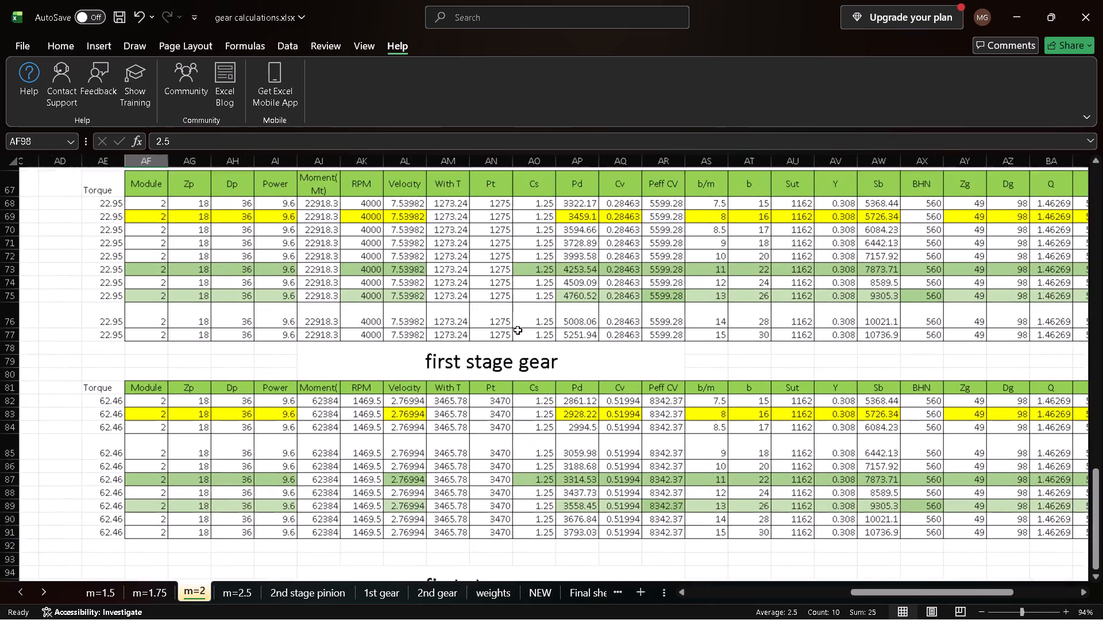
pyautogui.hscroll(-4, 518, 330)
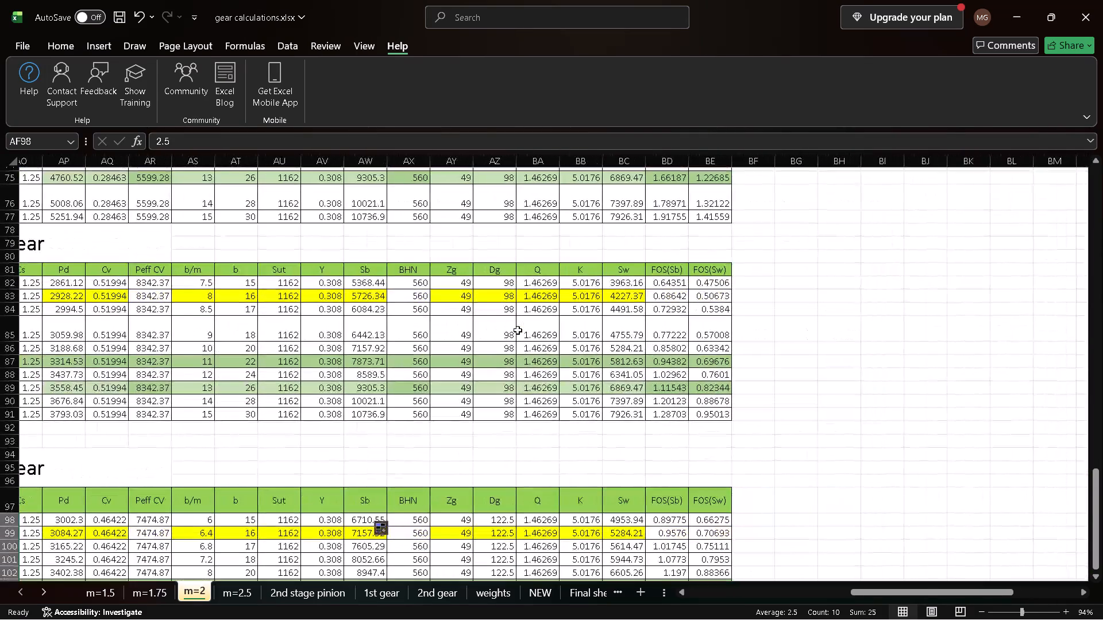
pyautogui.hscroll(5, 518, 330)
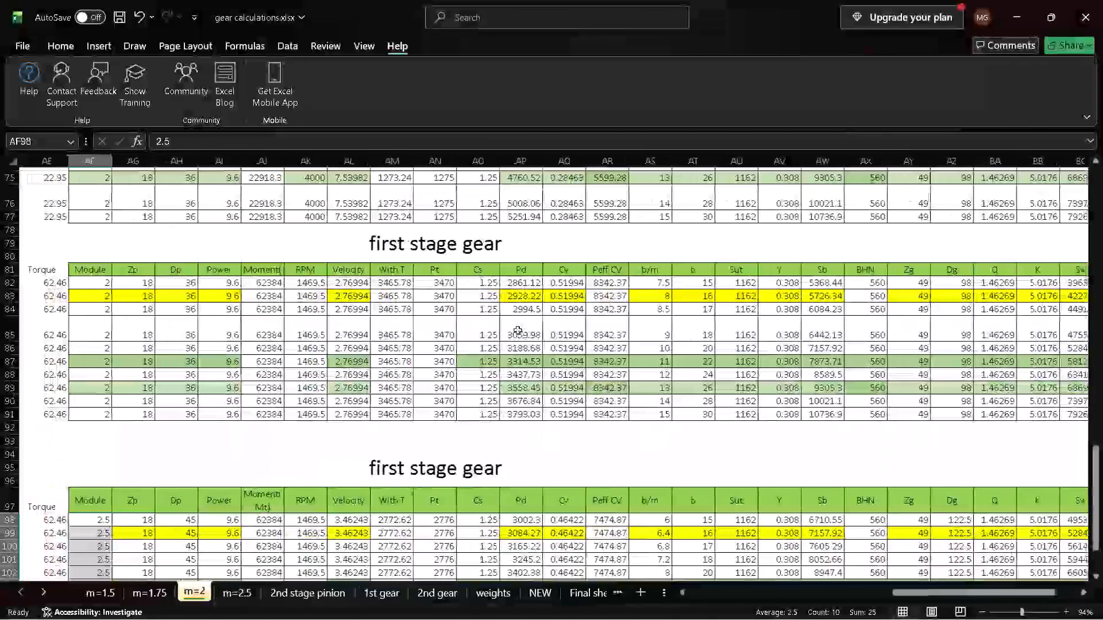
pyautogui.hscroll(2, 518, 330)
pyautogui.hscroll(-1, 518, 330)
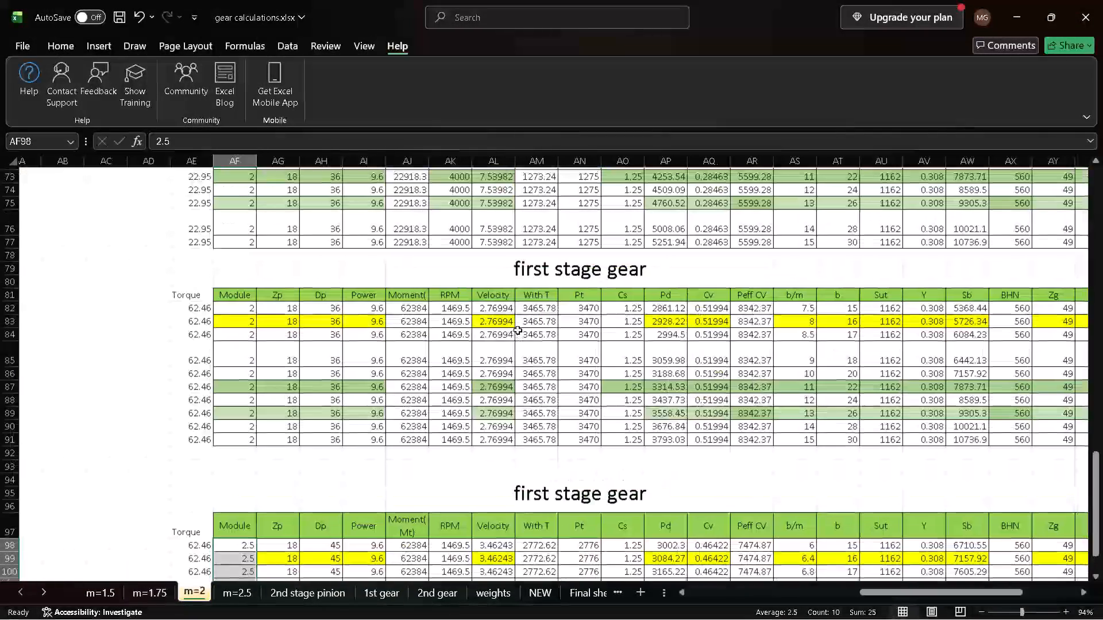
pyautogui.hscroll(-3, 518, 330)
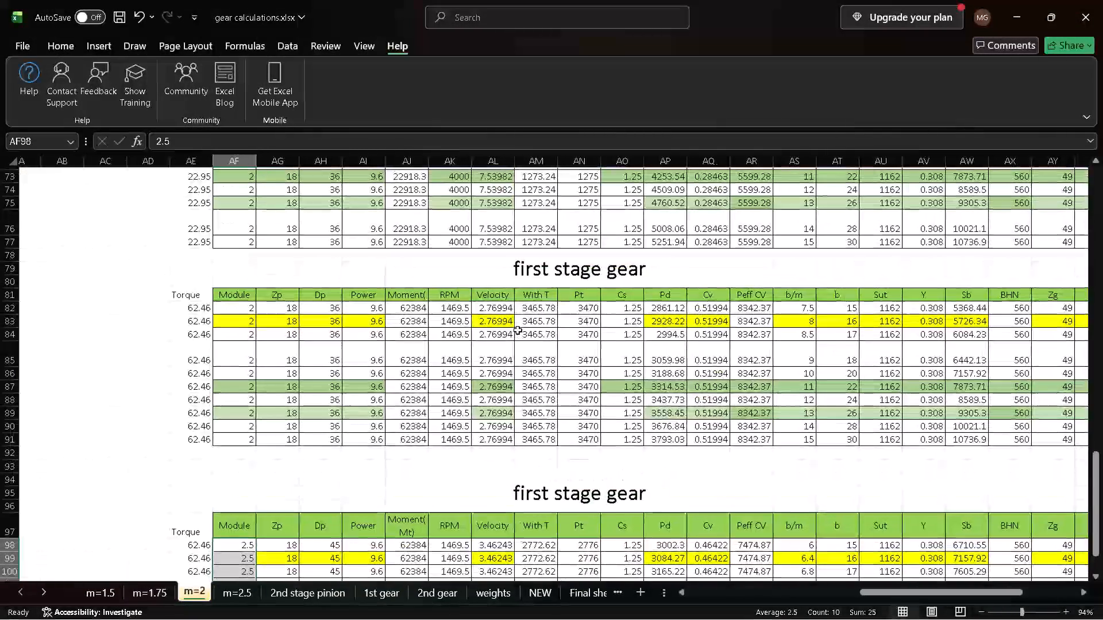
pyautogui.hscroll(1, 518, 330)
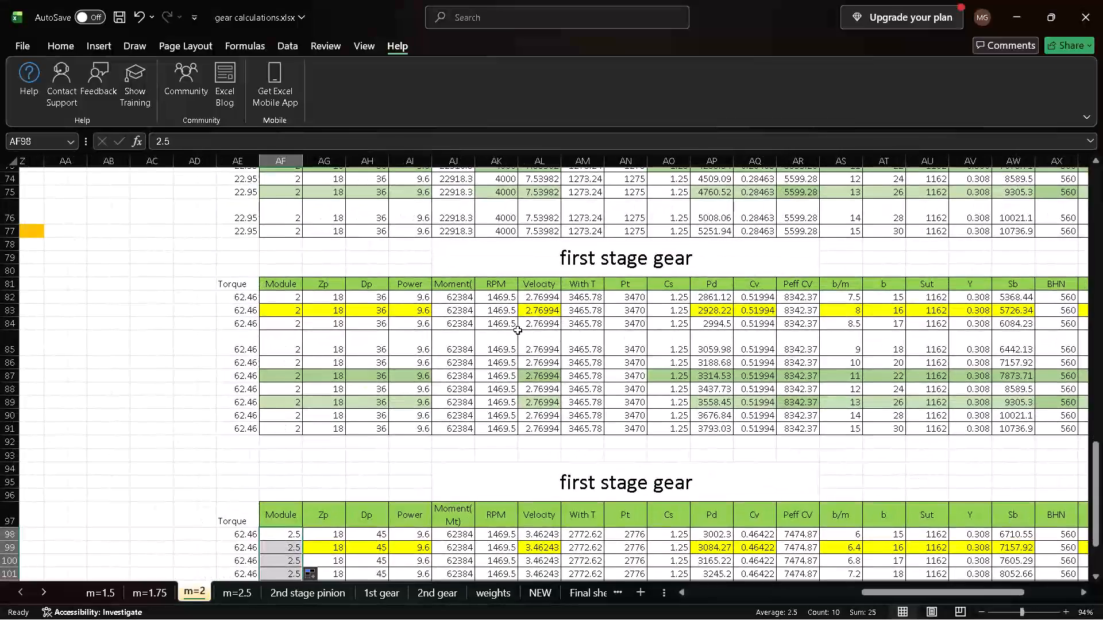
pyautogui.hscroll(-1, 518, 330)
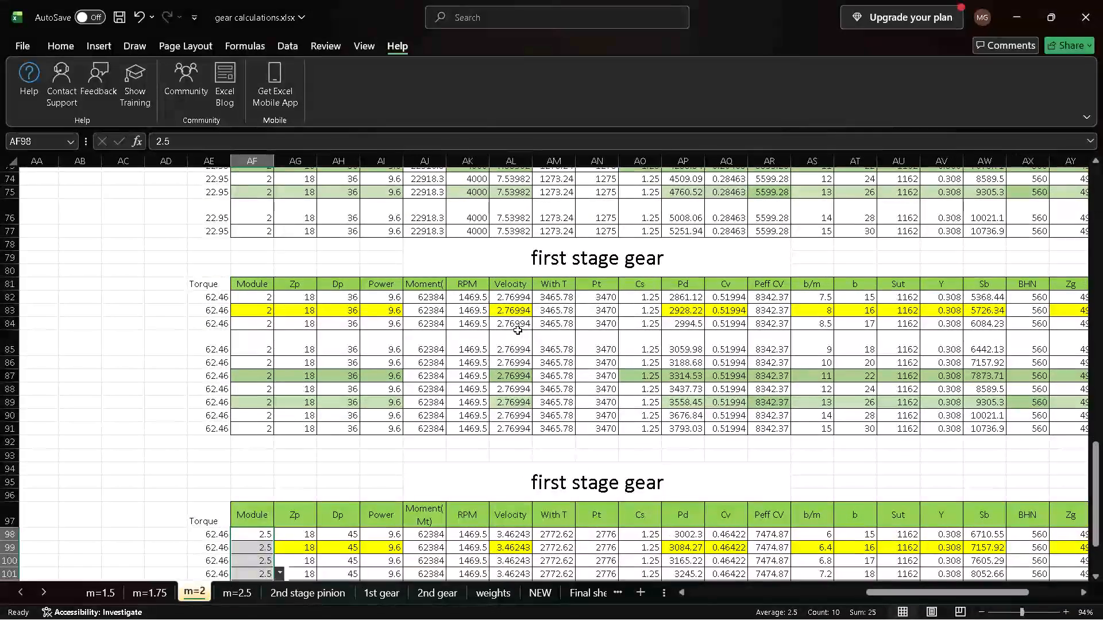
pyautogui.hscroll(-2, 518, 330)
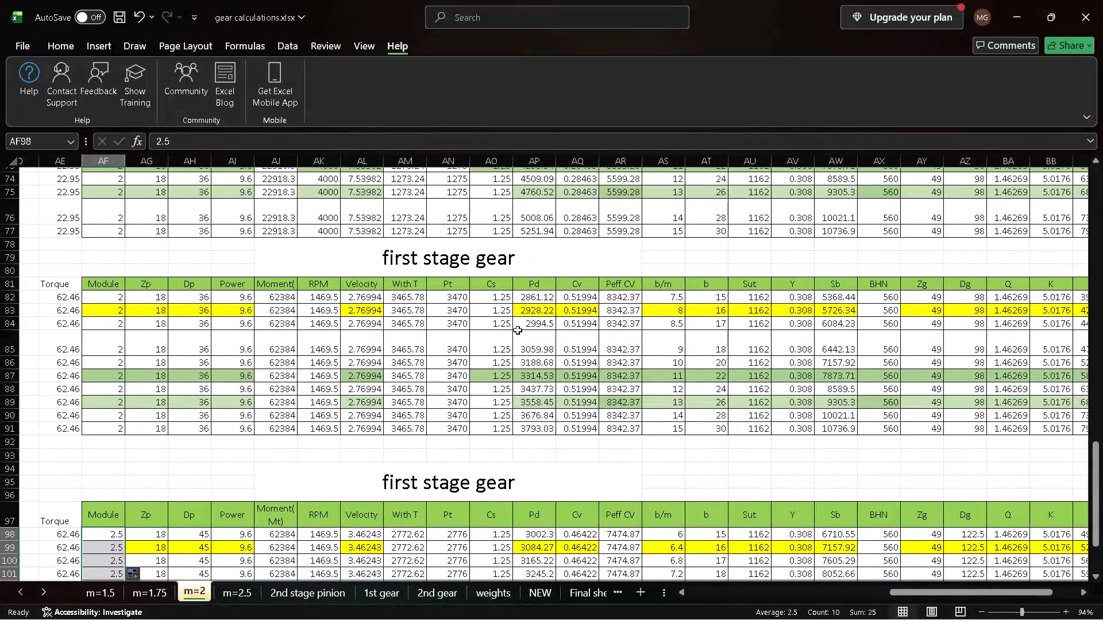
pyautogui.hscroll(-4, 518, 330)
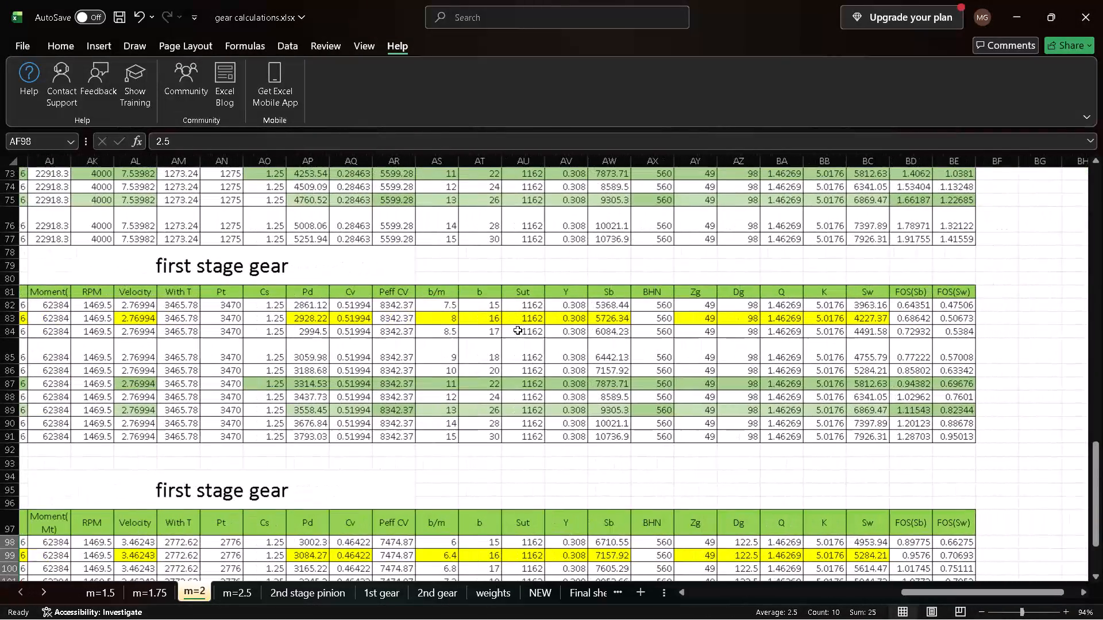
pyautogui.hscroll(-1, 518, 330)
pyautogui.hscroll(1, 579, 311)
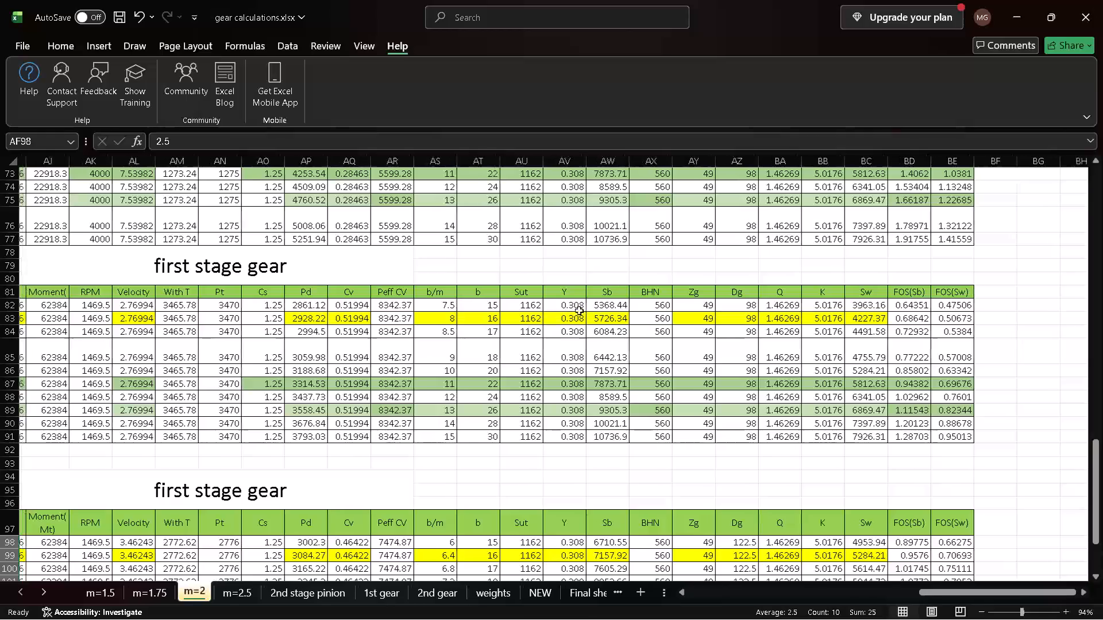
pyautogui.hscroll(3, 579, 311)
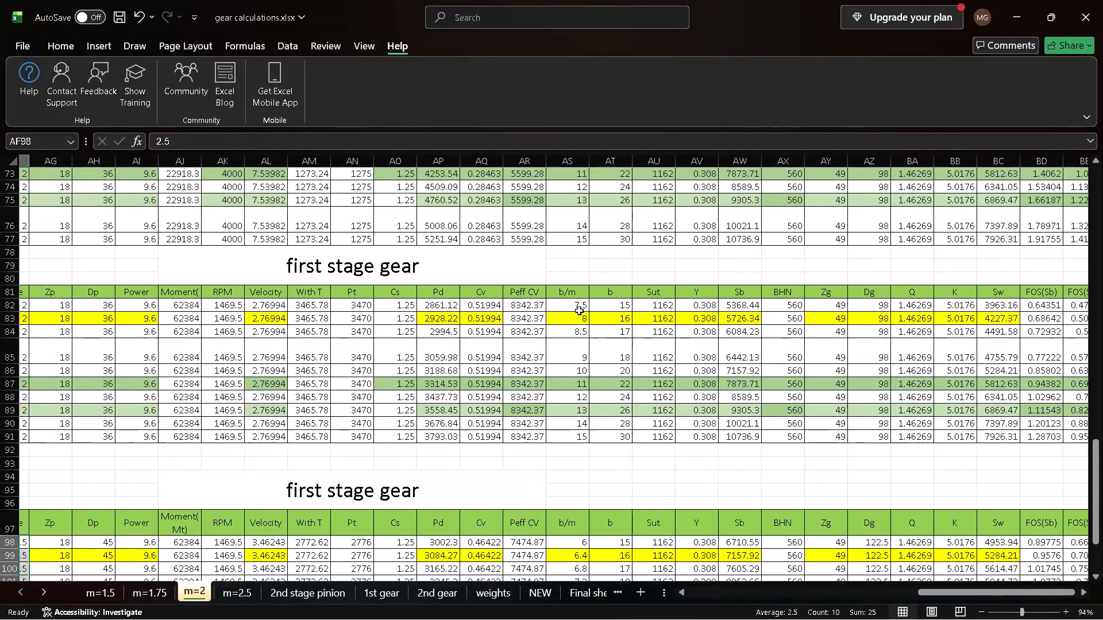
pyautogui.hscroll(1, 579, 311)
pyautogui.scroll(2, 579, 311)
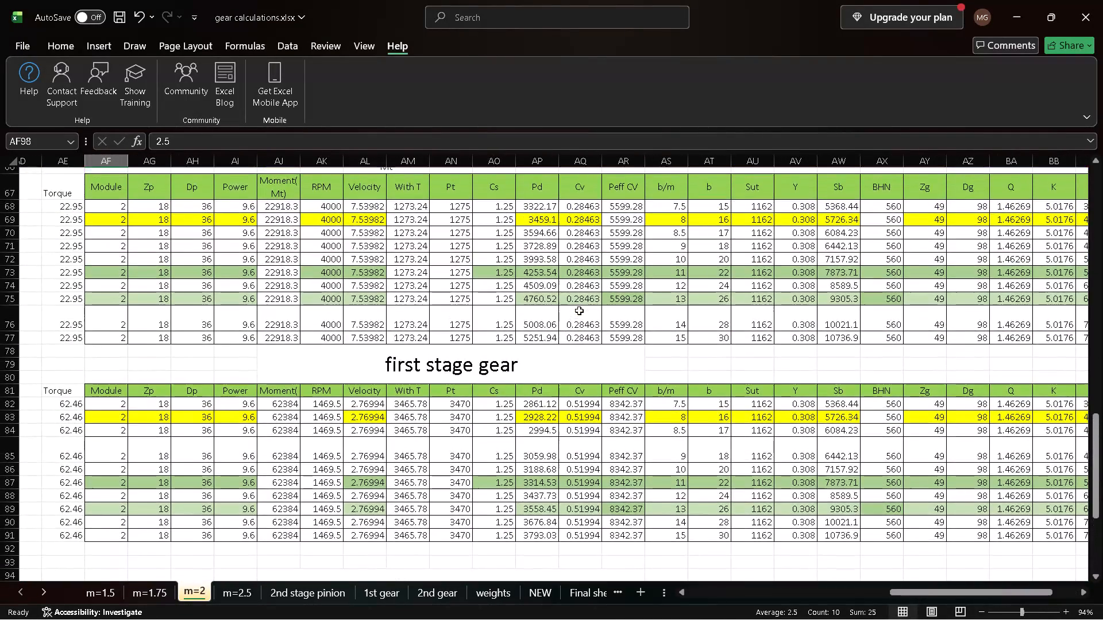
pyautogui.hscroll(-2, 579, 311)
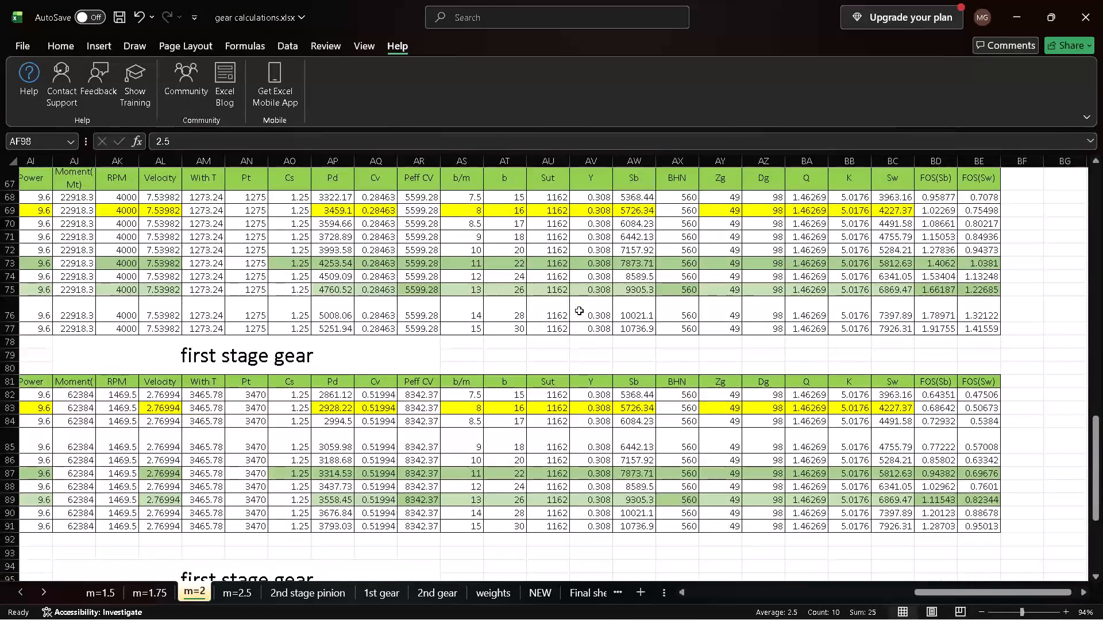
# Examine the FOS(Sb) and FOS(Sw) cells in row 87 of the module 2 gear table against the neighbouring tables.
pyautogui.click(925, 472)
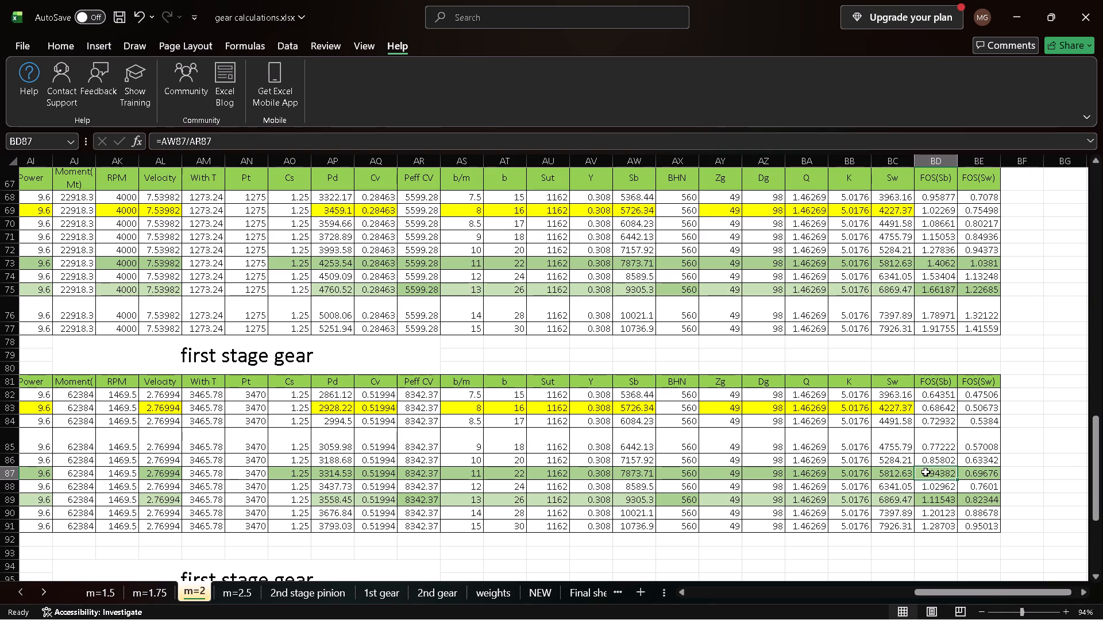
pyautogui.hscroll(3, 925, 472)
pyautogui.scroll(1, 925, 472)
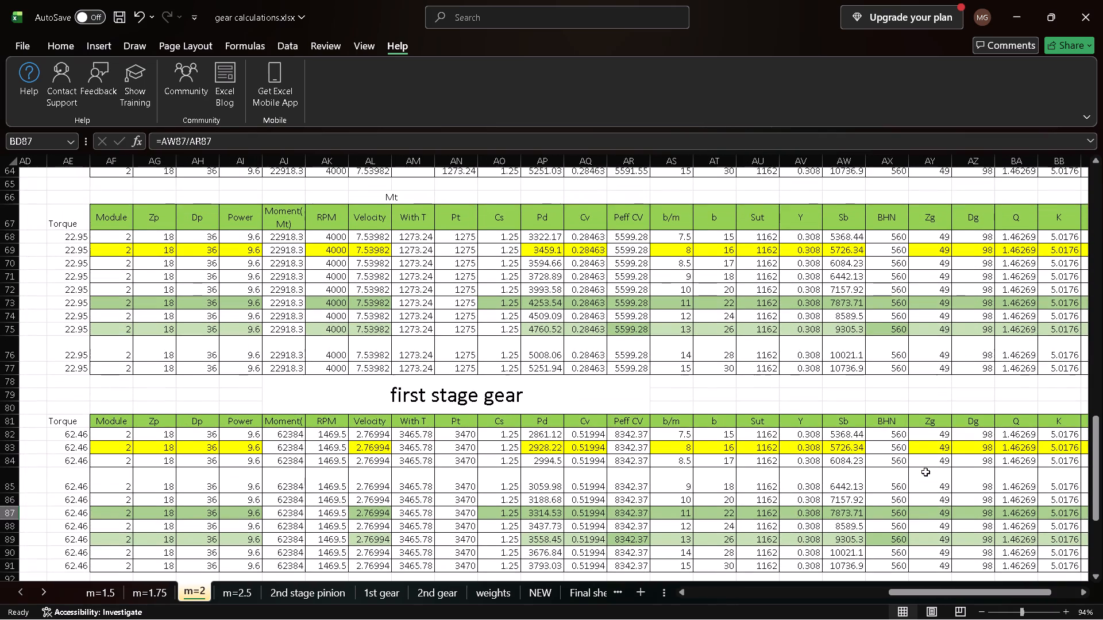
pyautogui.scroll(1, 925, 472)
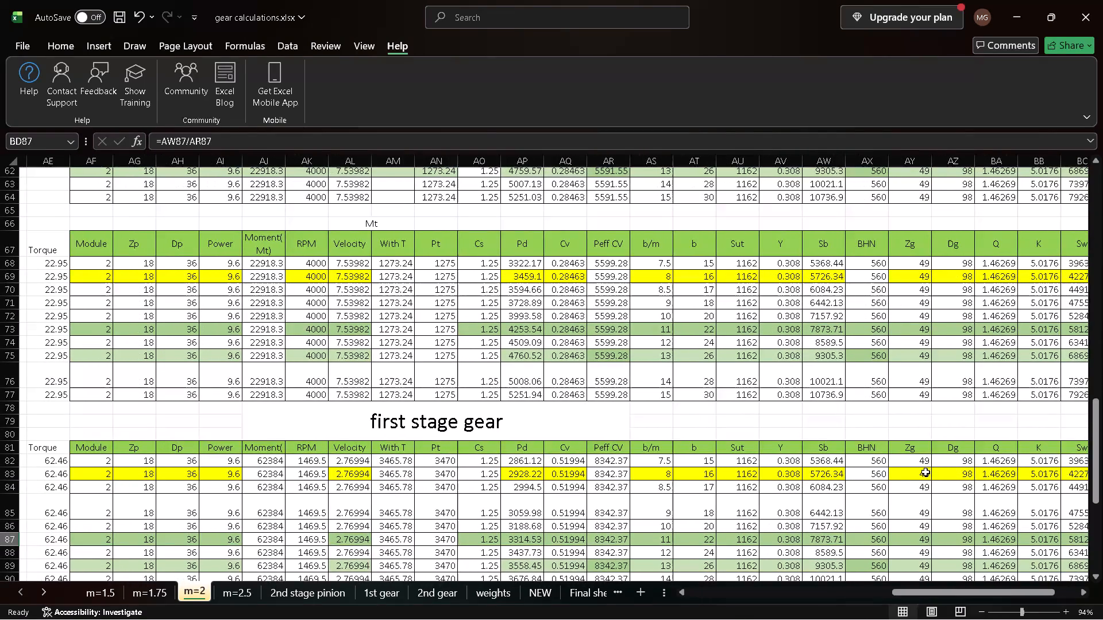
pyautogui.scroll(-1, 925, 472)
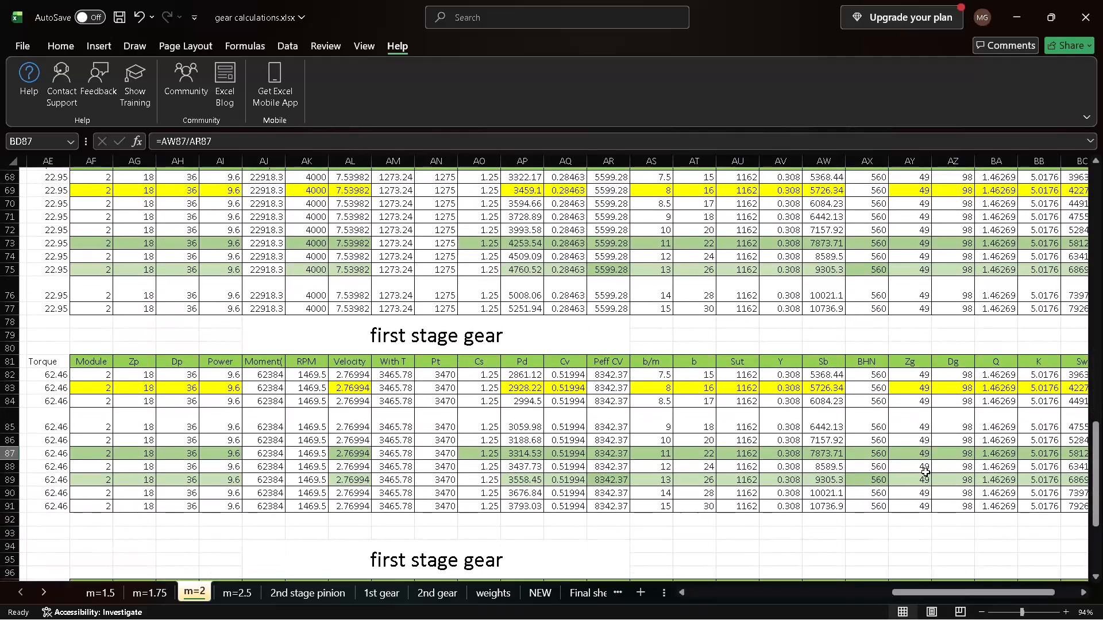
pyautogui.scroll(-1, 925, 472)
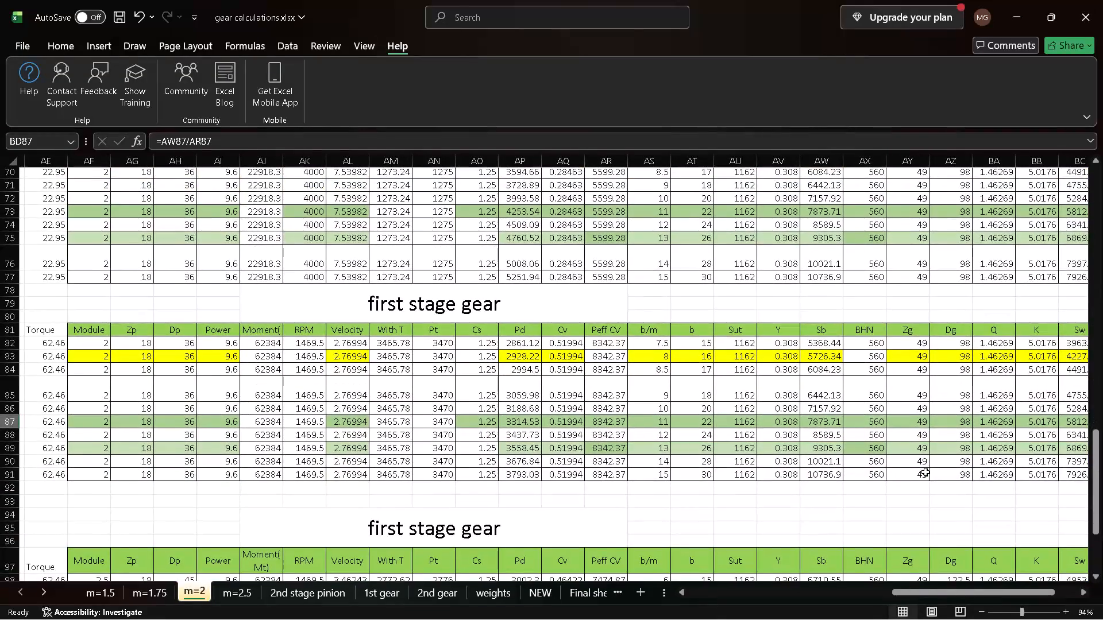
pyautogui.scroll(-3, 925, 472)
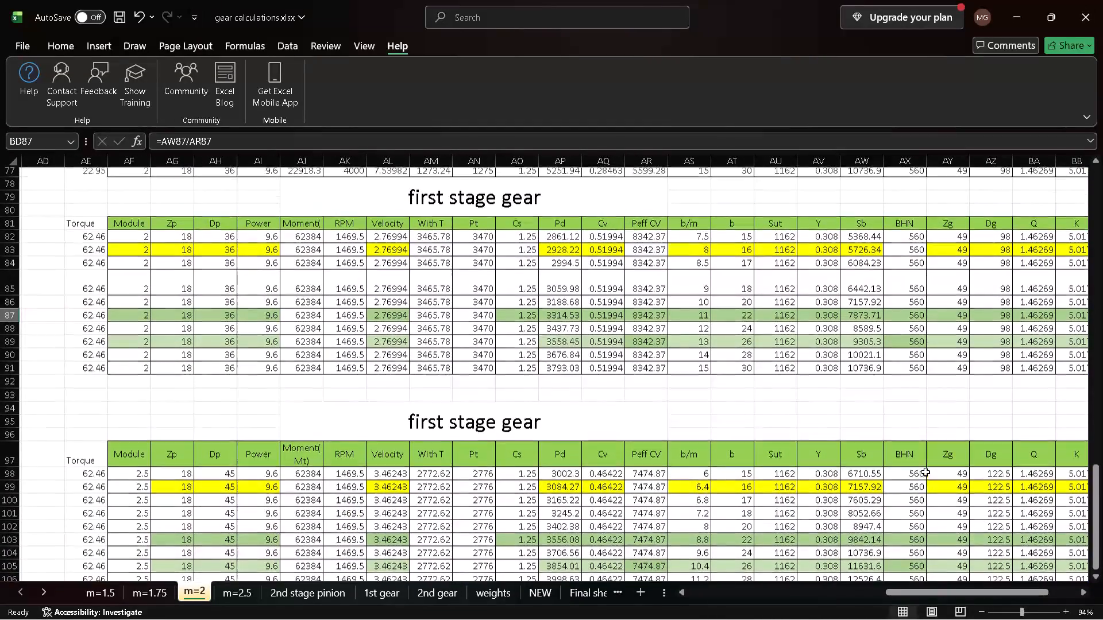
pyautogui.scroll(-1, 925, 472)
pyautogui.scroll(2, 925, 472)
pyautogui.hscroll(1, 925, 472)
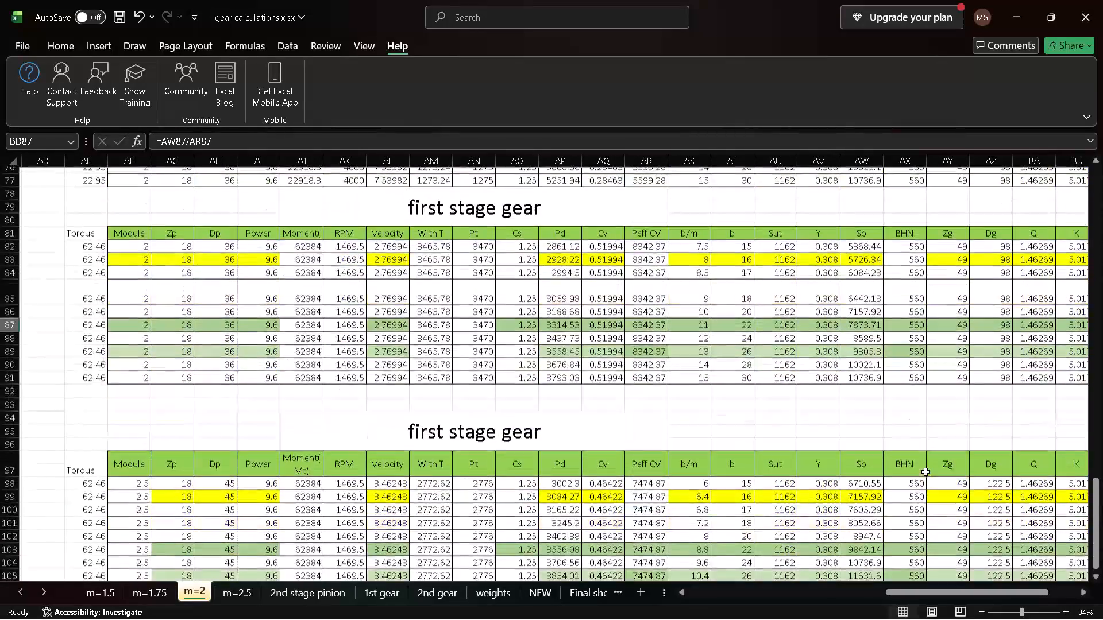
pyautogui.hscroll(1, 925, 472)
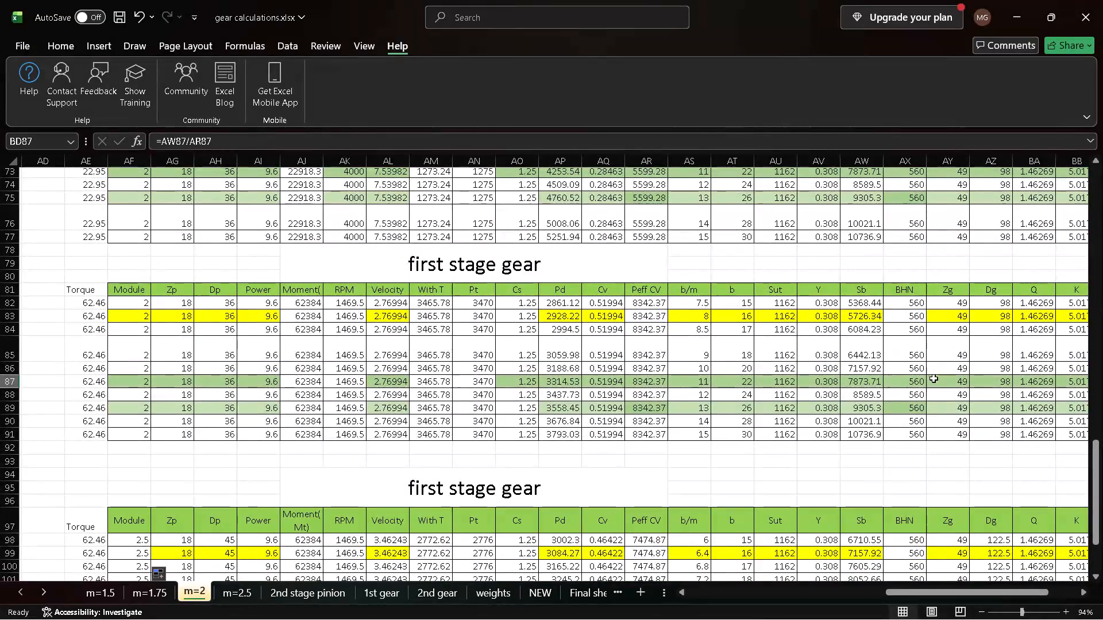
pyautogui.hscroll(-3, 923, 379)
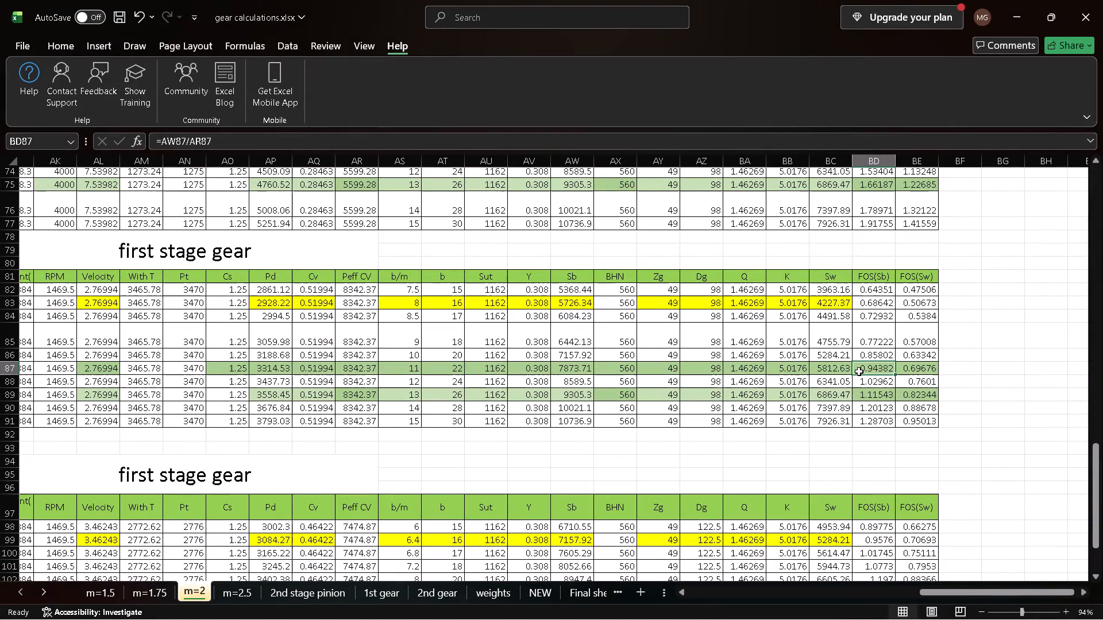
pyautogui.click(859, 371)
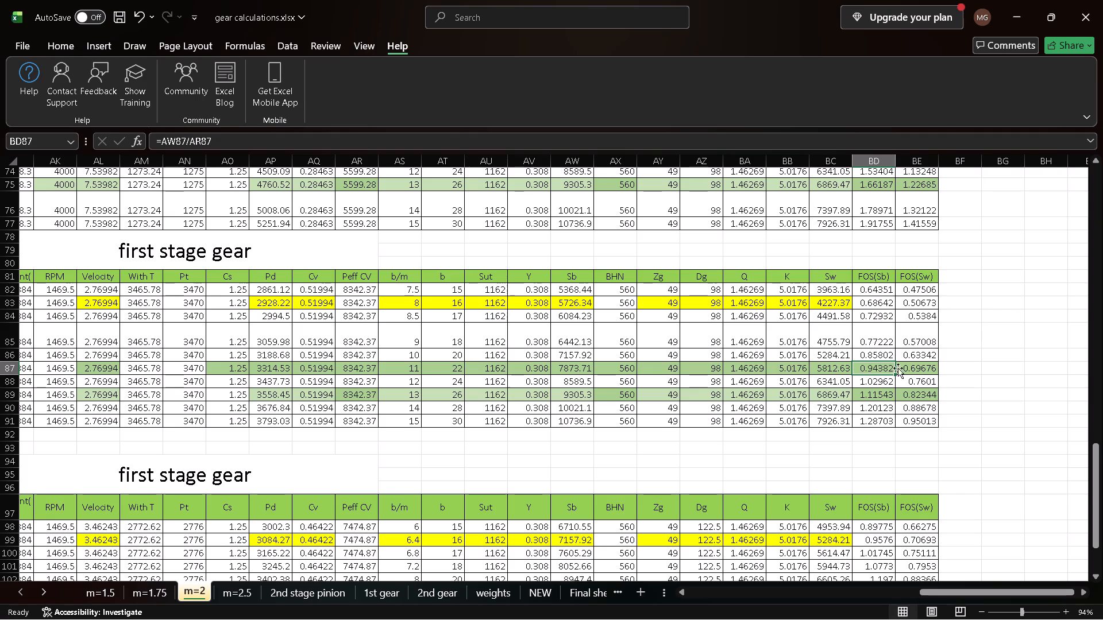
pyautogui.click(916, 368)
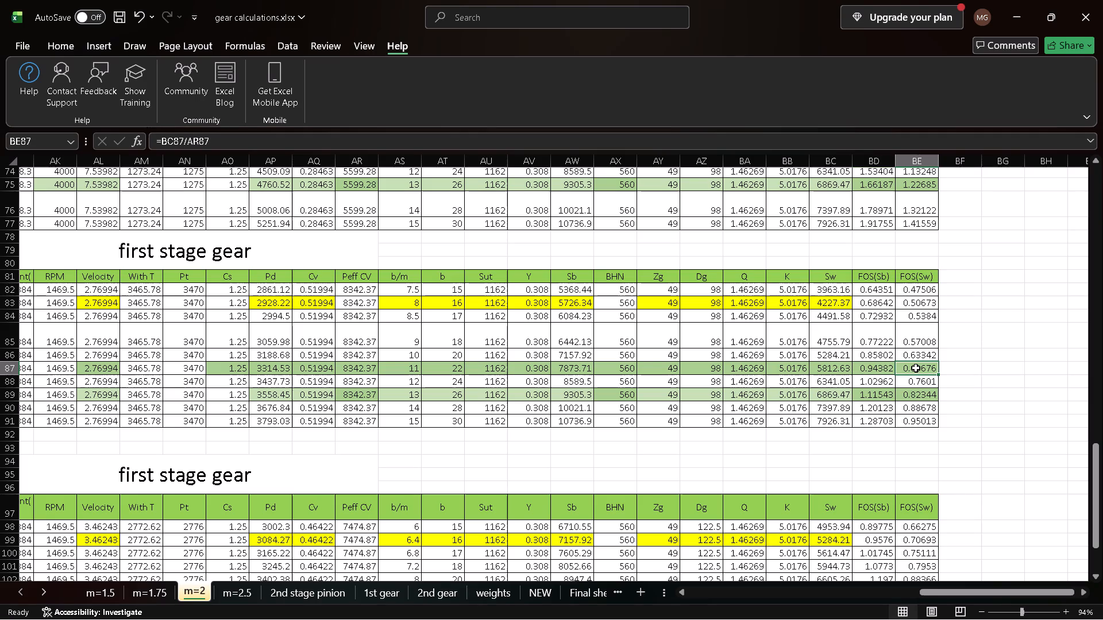
pyautogui.hscroll(1, 916, 368)
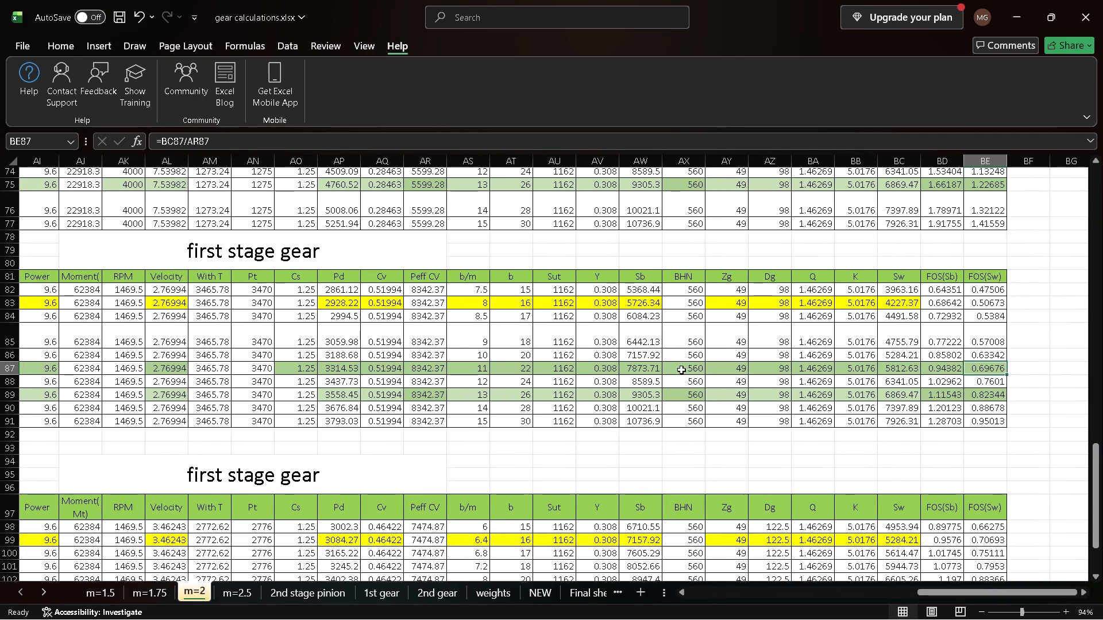
pyautogui.hscroll(1, 692, 353)
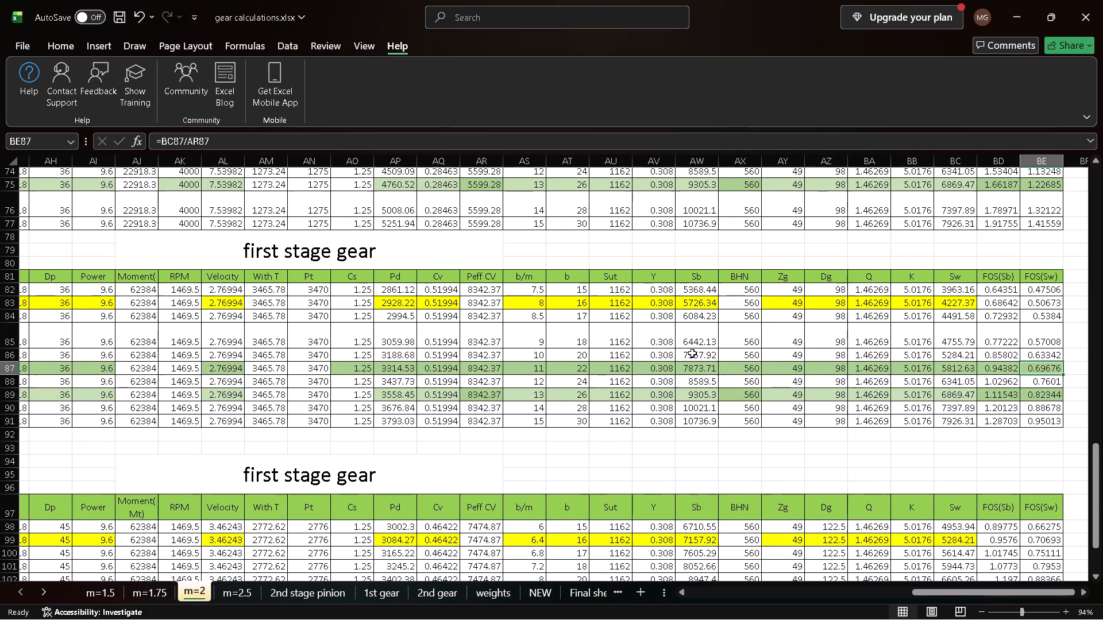
pyautogui.hscroll(1, 692, 353)
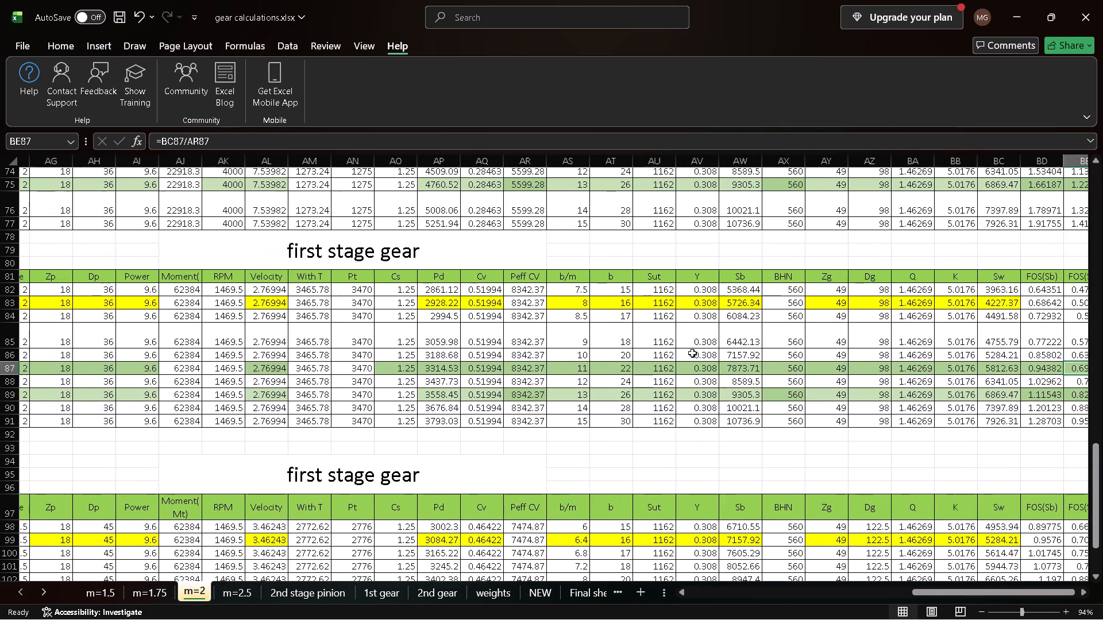
pyautogui.hscroll(1, 692, 353)
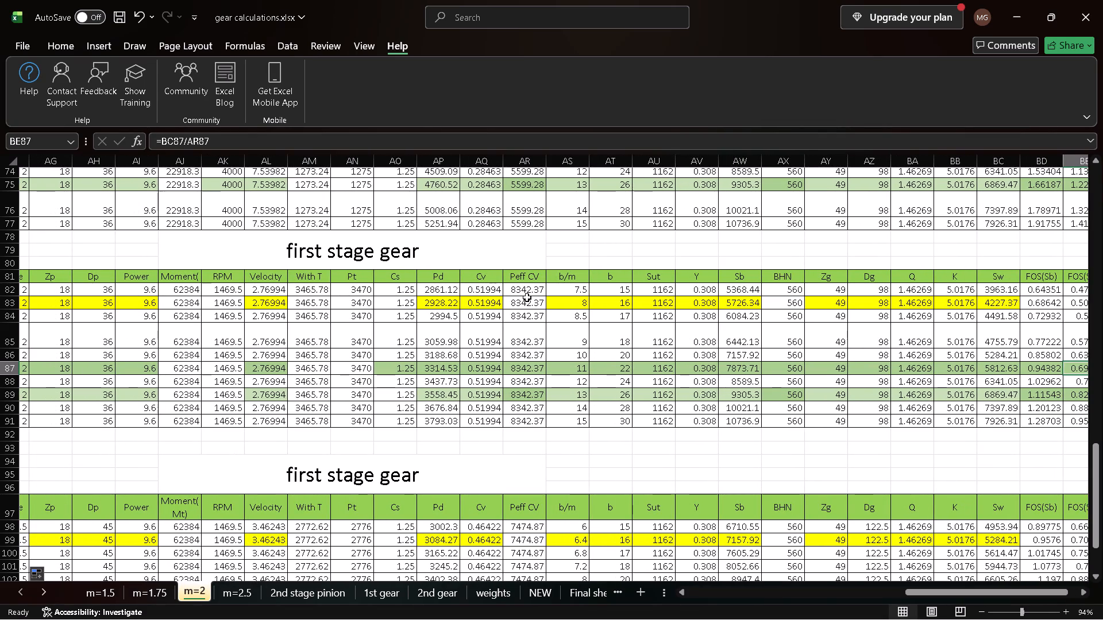
# Examine the Peff CV formulas in AR82 and AR55 on sheet m=2, L160 on sheet m=2.5, and the Peff formula in K13 on m=1.75.
pyautogui.click(526, 288)
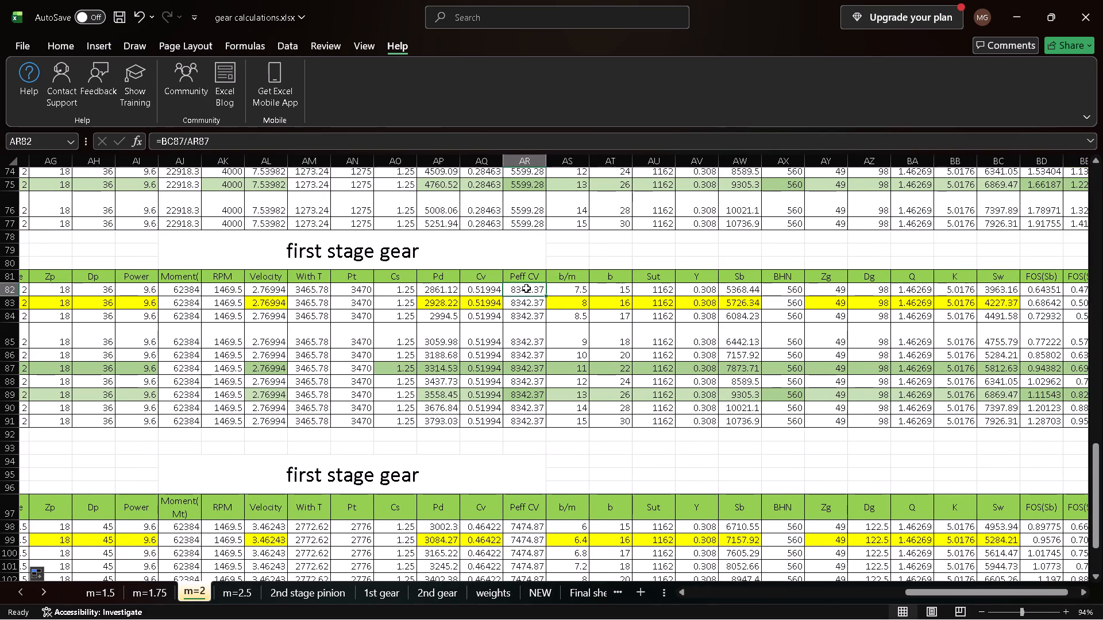
pyautogui.scroll(1, 526, 288)
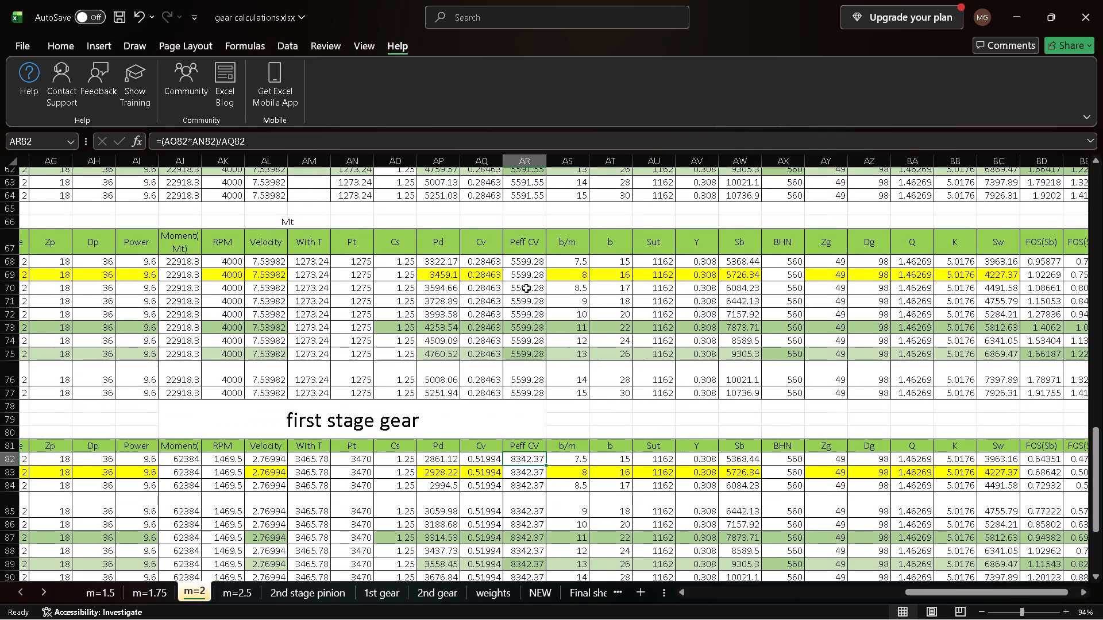
pyautogui.scroll(1, 526, 288)
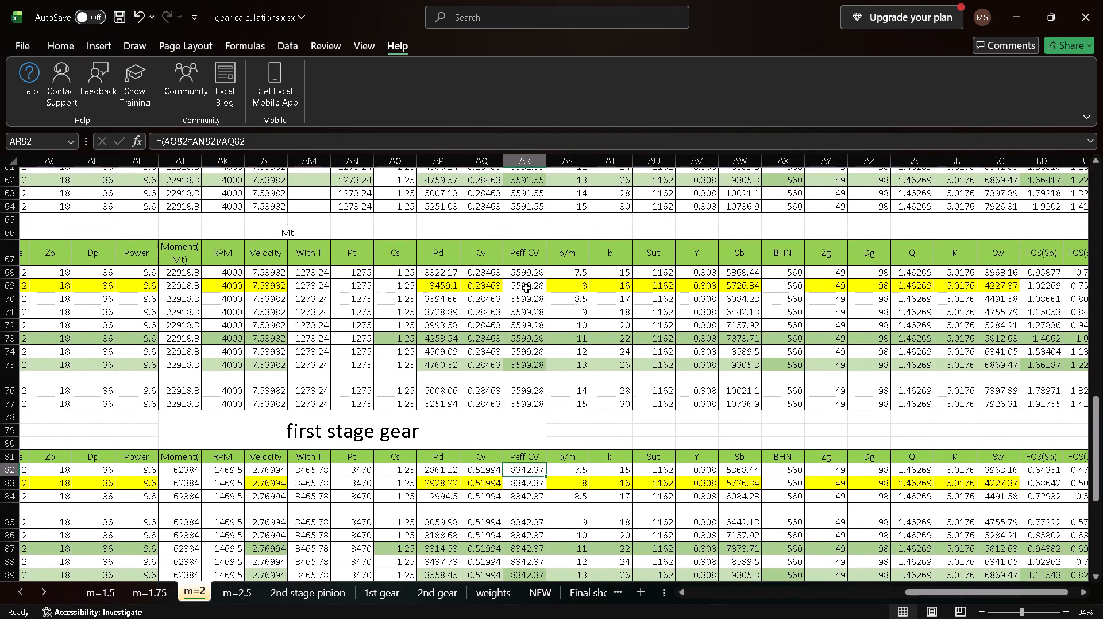
pyautogui.scroll(3, 526, 288)
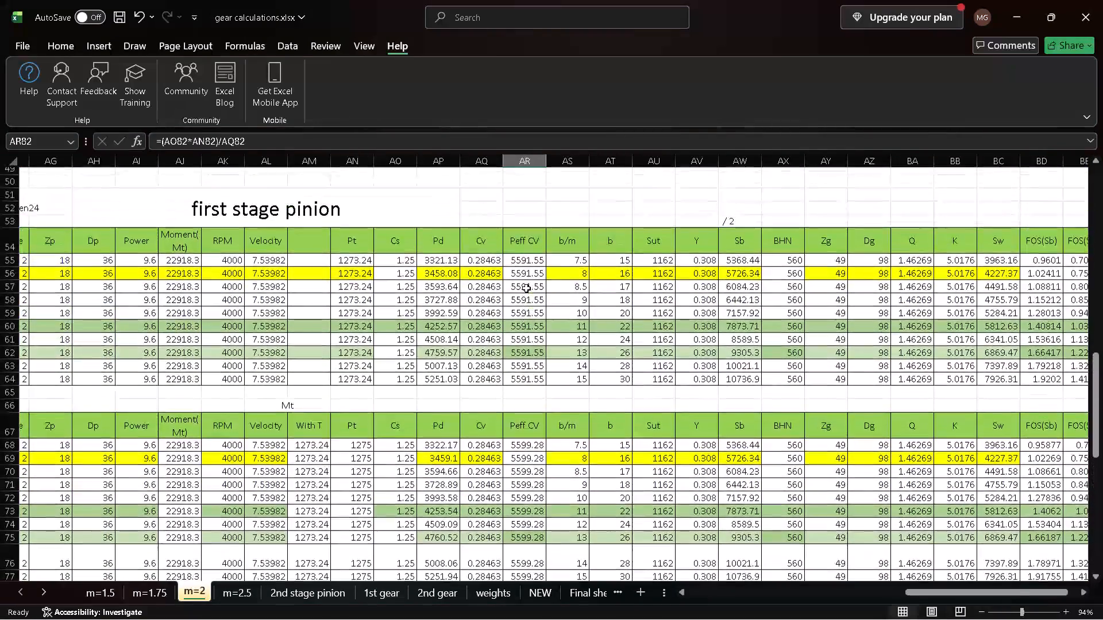
pyautogui.click(526, 262)
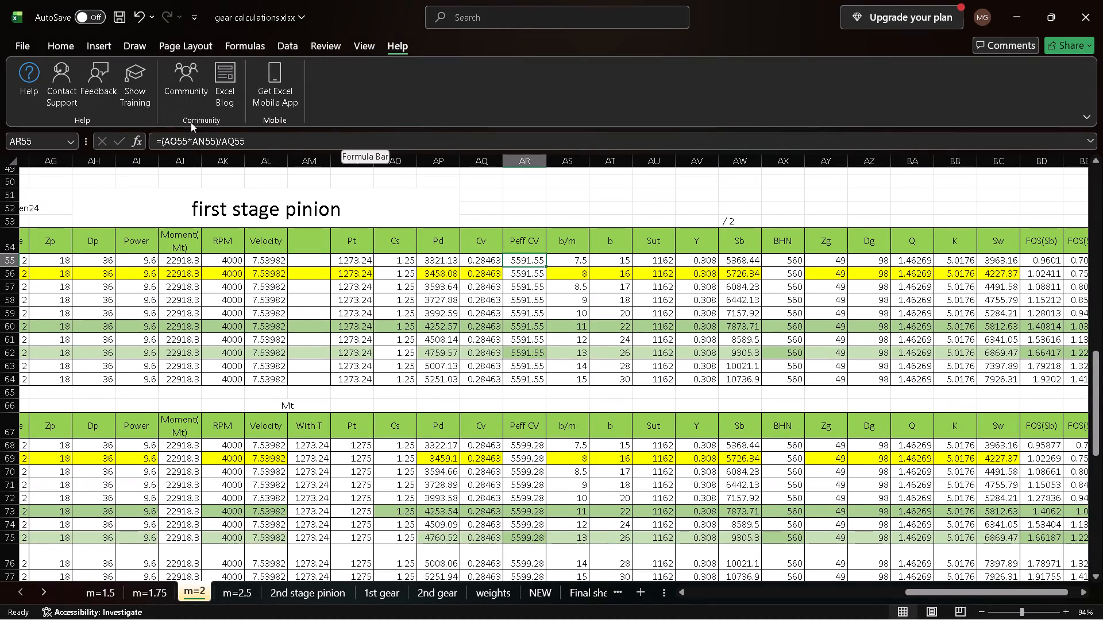
pyautogui.click(280, 142)
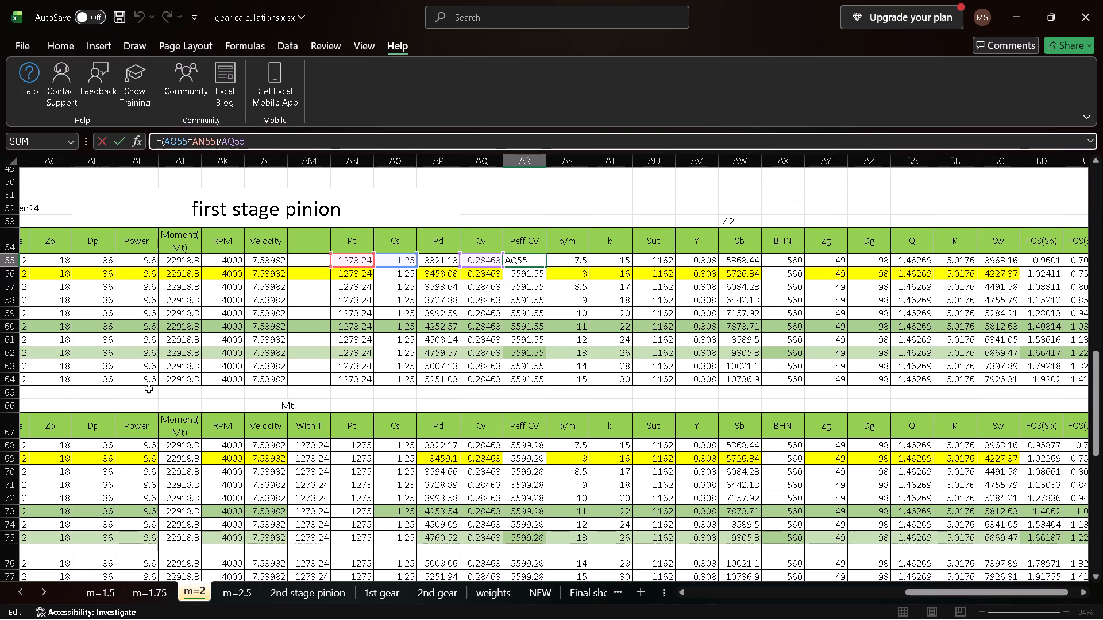
pyautogui.click(227, 596)
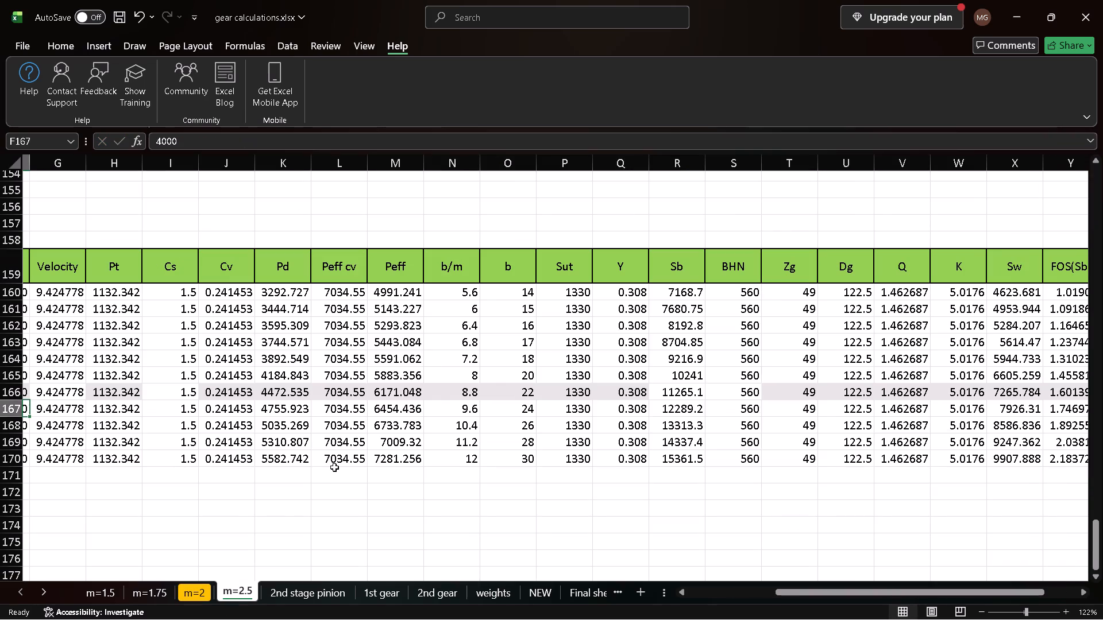
pyautogui.click(354, 276)
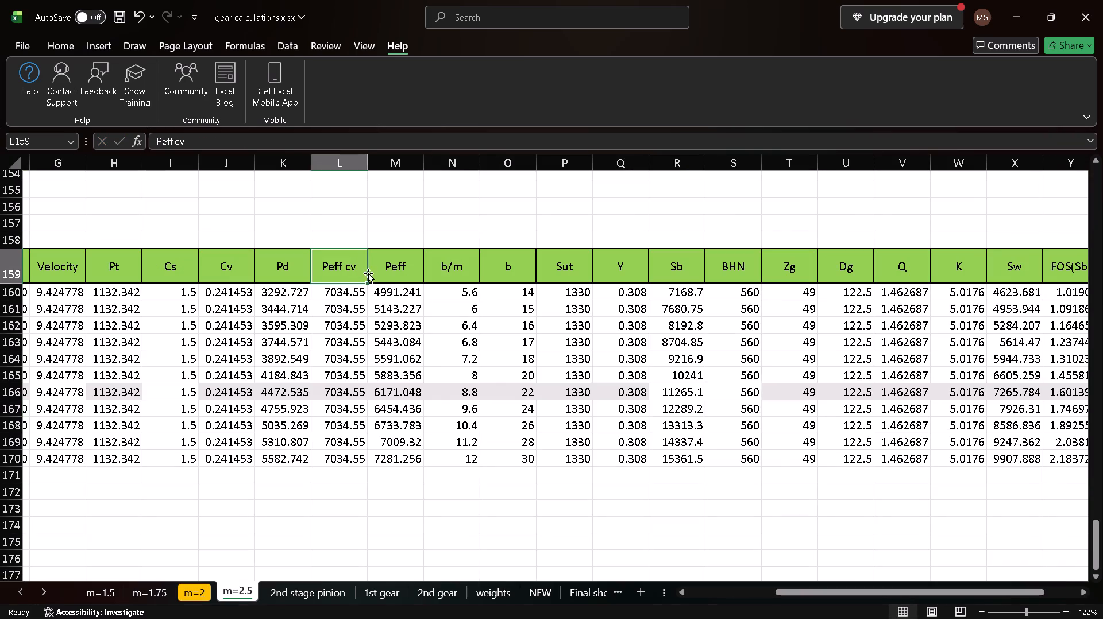
pyautogui.click(394, 299)
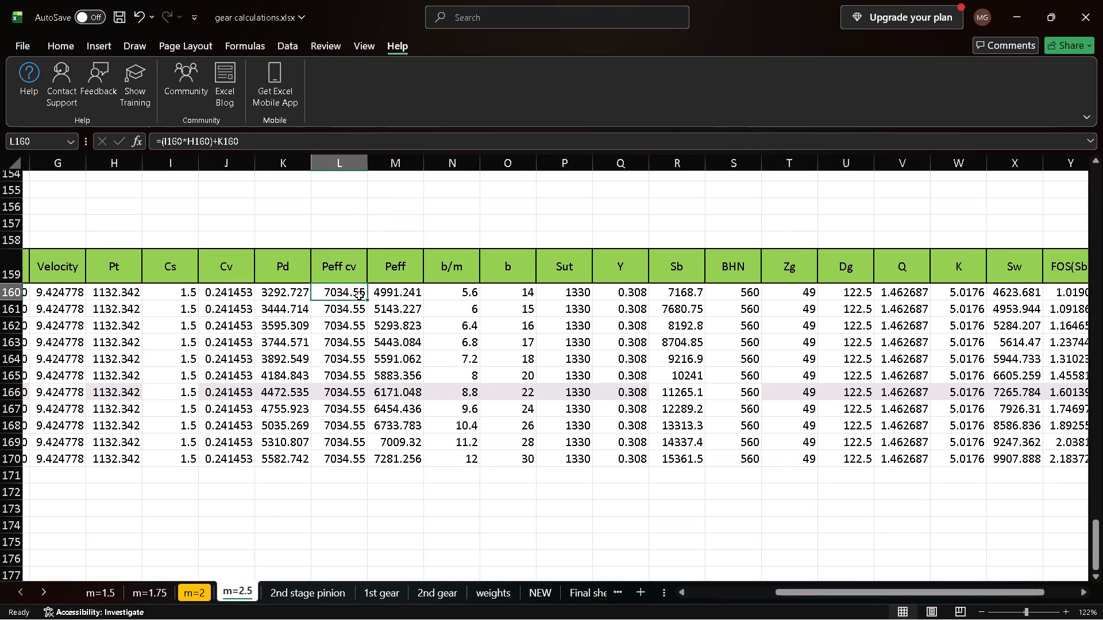
pyautogui.click(359, 296)
pyautogui.click(149, 593)
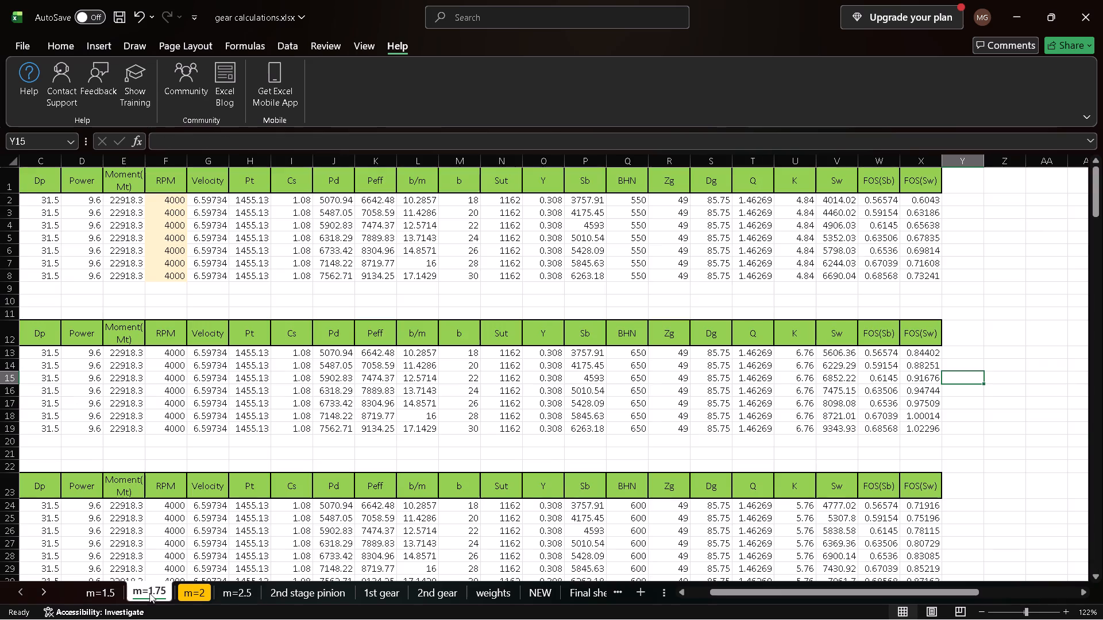
pyautogui.click(371, 355)
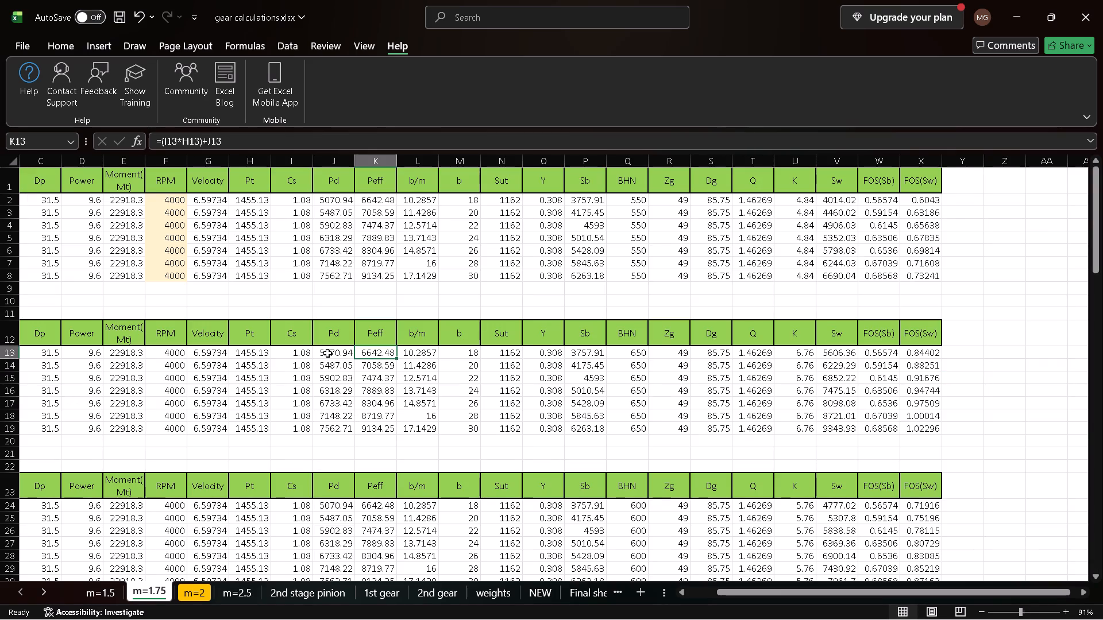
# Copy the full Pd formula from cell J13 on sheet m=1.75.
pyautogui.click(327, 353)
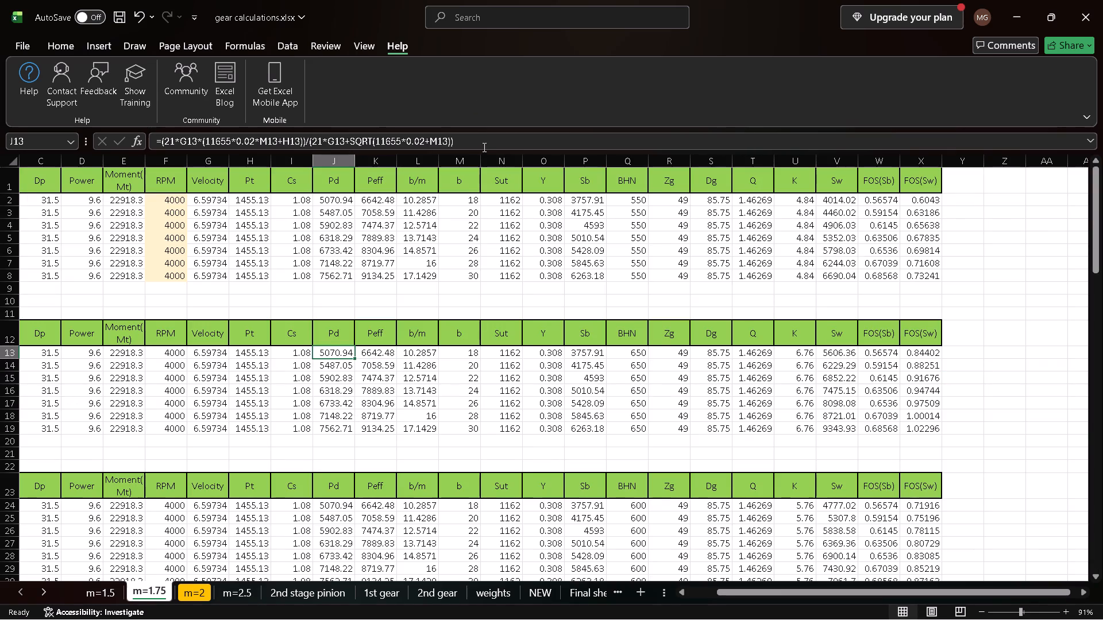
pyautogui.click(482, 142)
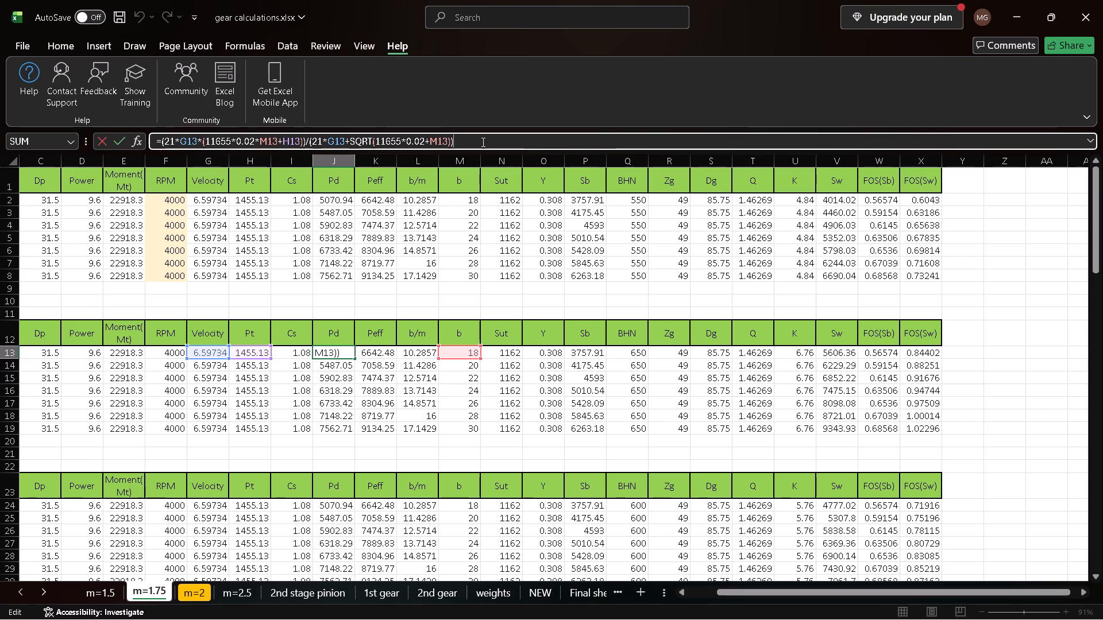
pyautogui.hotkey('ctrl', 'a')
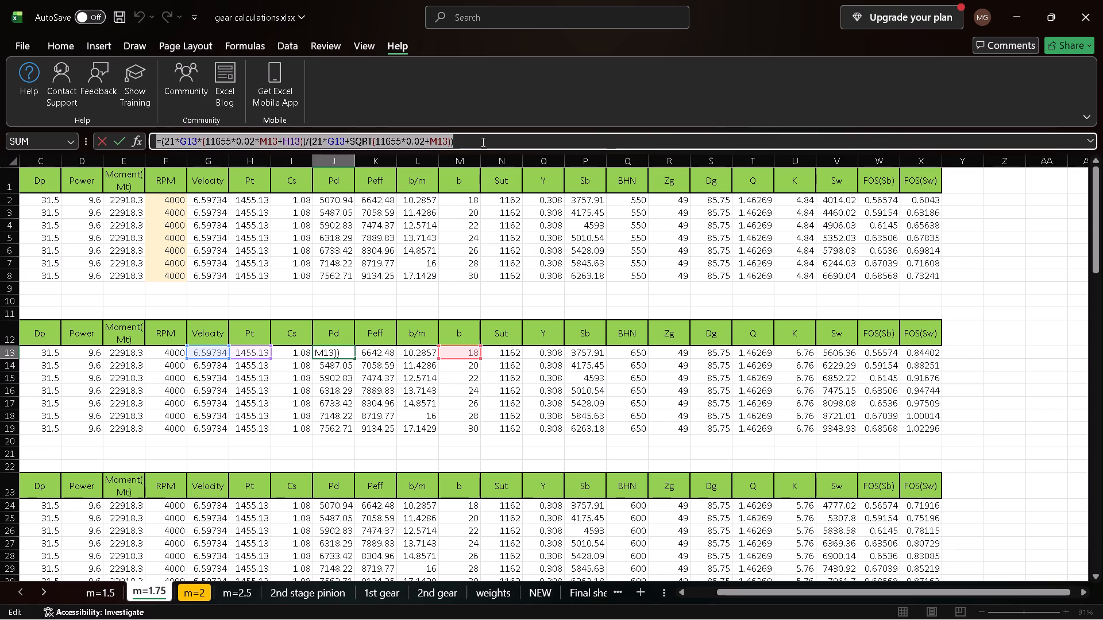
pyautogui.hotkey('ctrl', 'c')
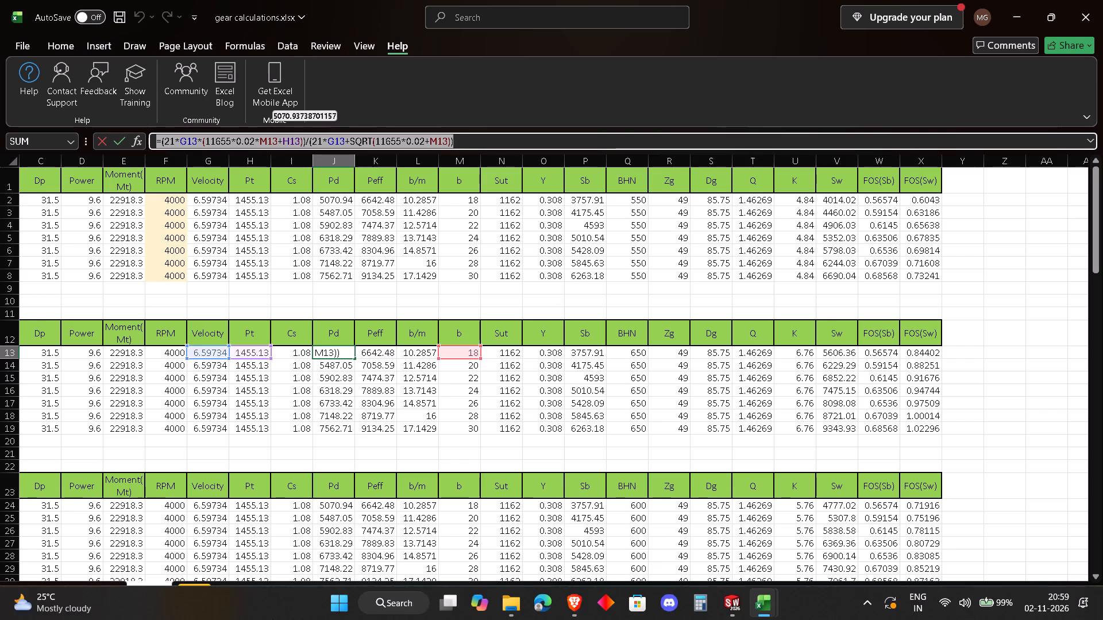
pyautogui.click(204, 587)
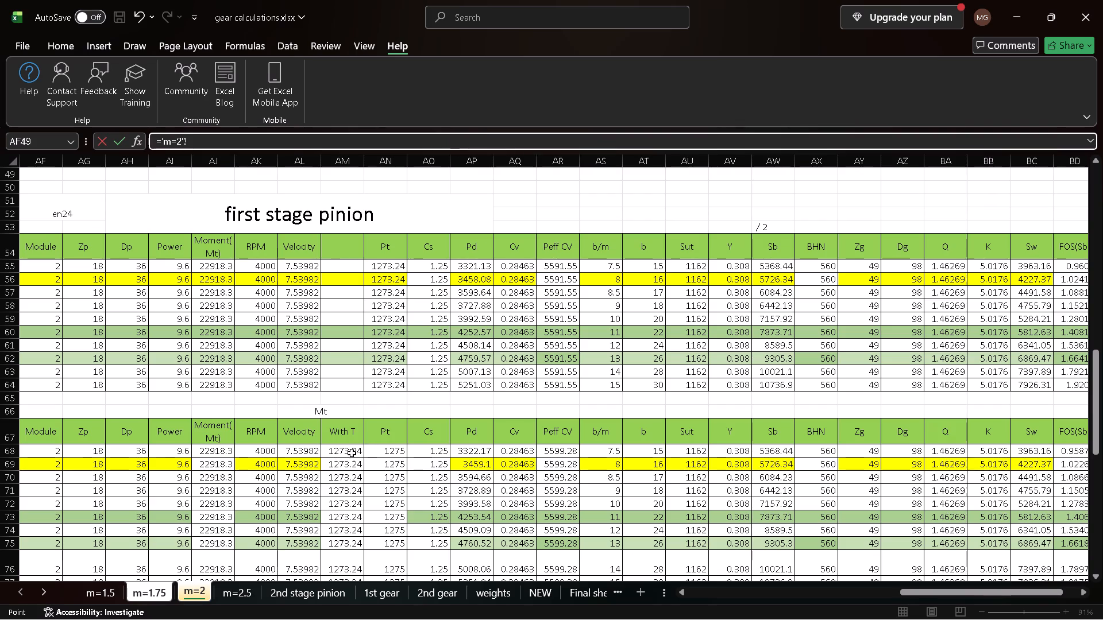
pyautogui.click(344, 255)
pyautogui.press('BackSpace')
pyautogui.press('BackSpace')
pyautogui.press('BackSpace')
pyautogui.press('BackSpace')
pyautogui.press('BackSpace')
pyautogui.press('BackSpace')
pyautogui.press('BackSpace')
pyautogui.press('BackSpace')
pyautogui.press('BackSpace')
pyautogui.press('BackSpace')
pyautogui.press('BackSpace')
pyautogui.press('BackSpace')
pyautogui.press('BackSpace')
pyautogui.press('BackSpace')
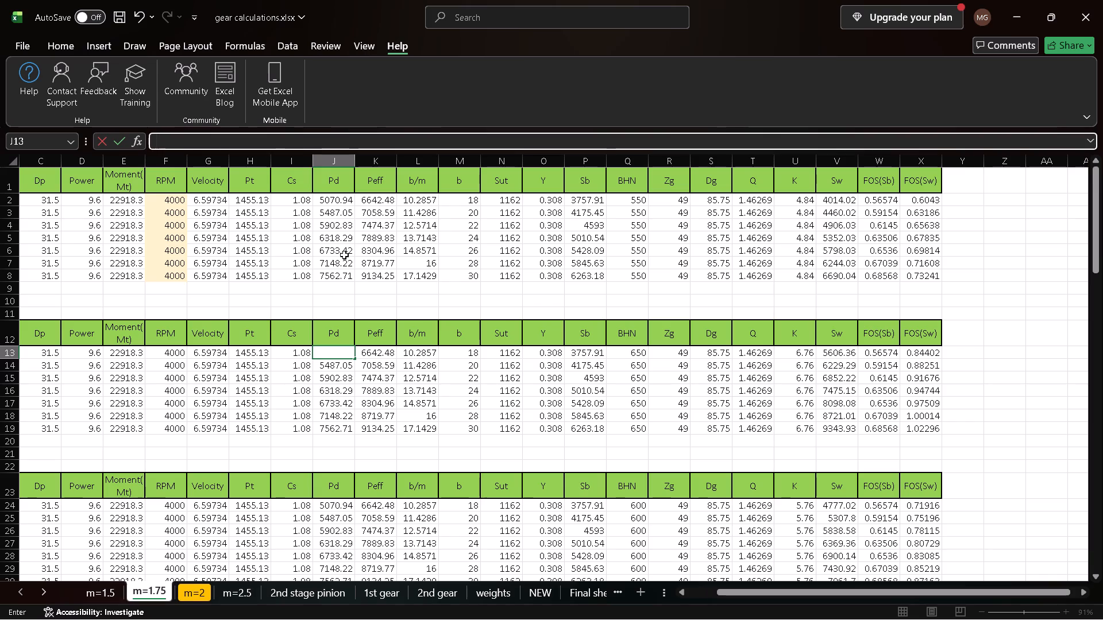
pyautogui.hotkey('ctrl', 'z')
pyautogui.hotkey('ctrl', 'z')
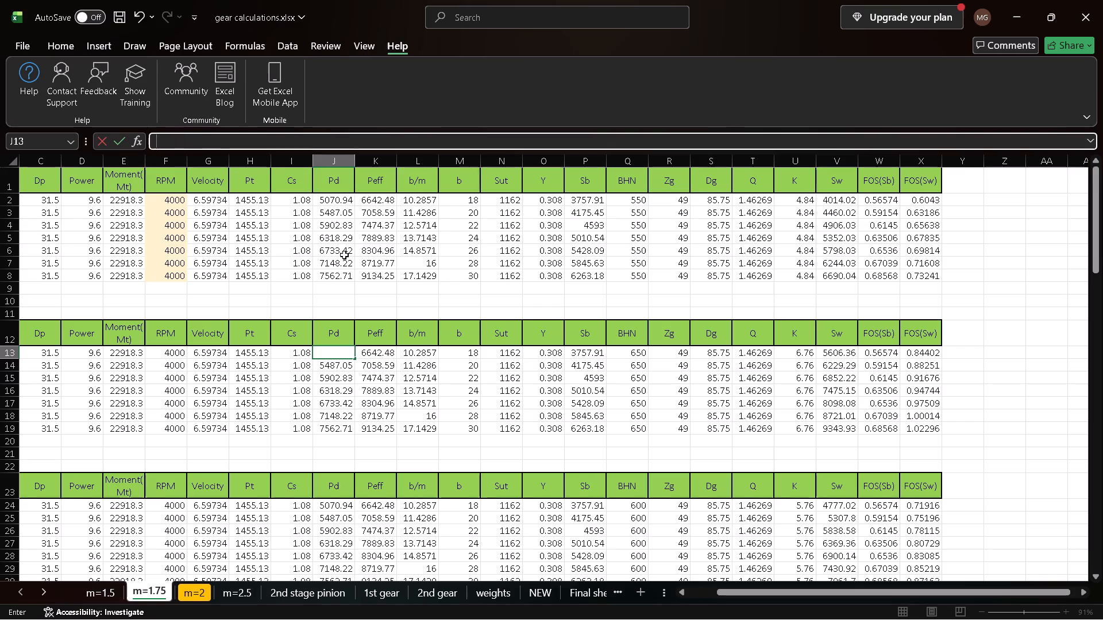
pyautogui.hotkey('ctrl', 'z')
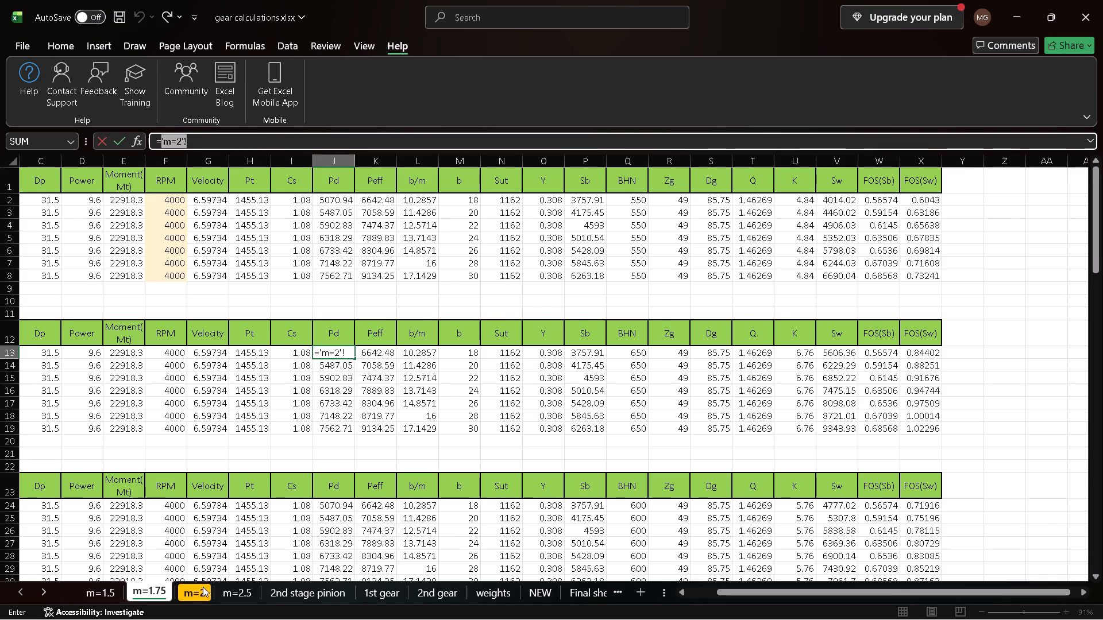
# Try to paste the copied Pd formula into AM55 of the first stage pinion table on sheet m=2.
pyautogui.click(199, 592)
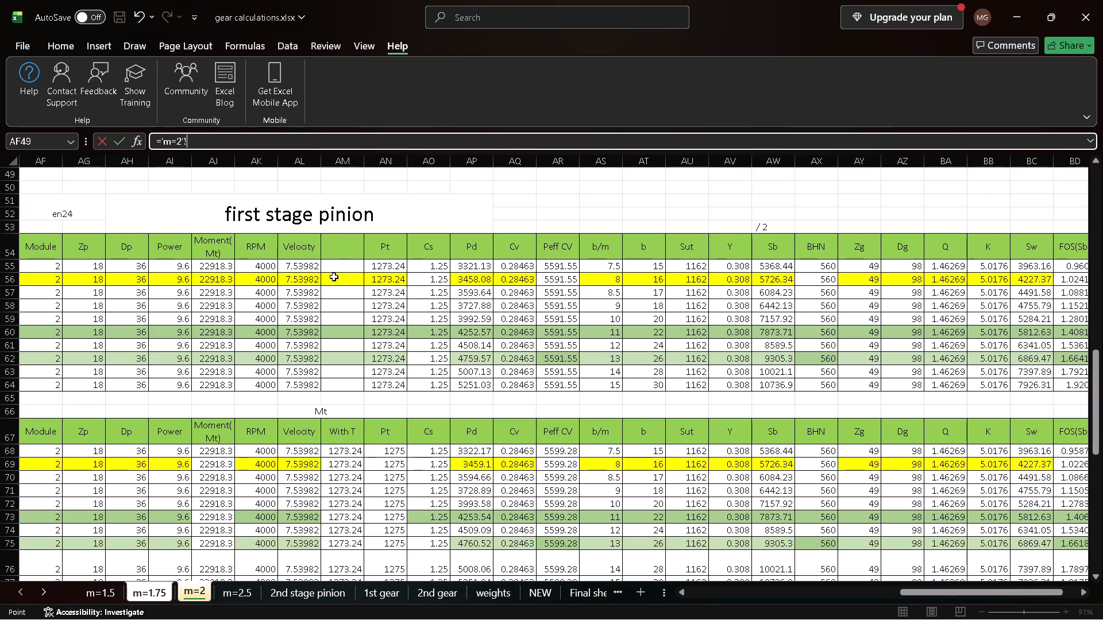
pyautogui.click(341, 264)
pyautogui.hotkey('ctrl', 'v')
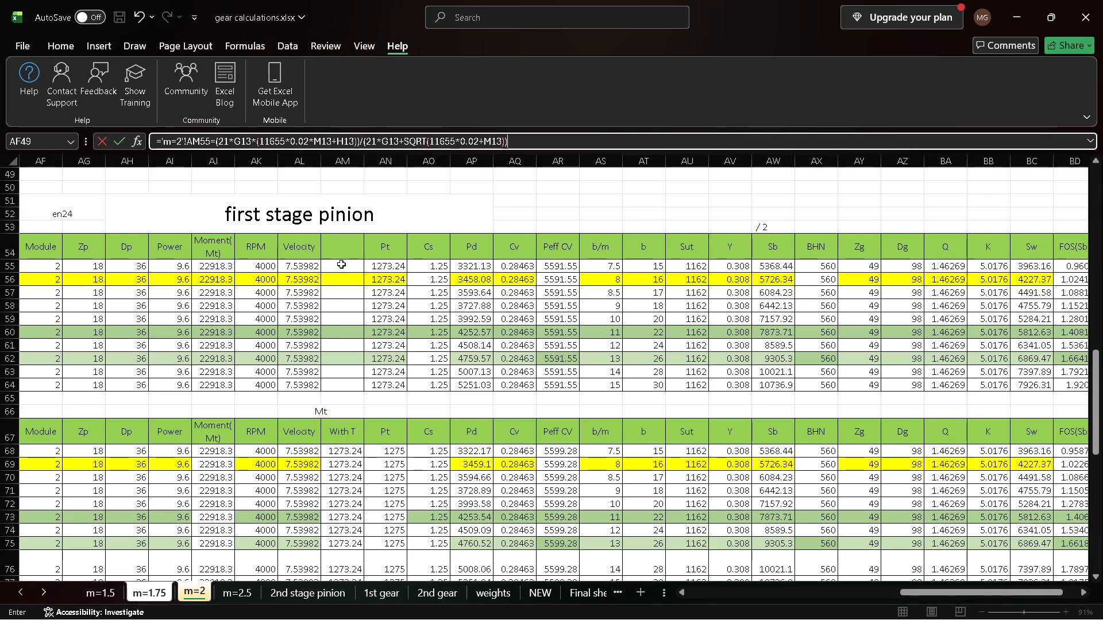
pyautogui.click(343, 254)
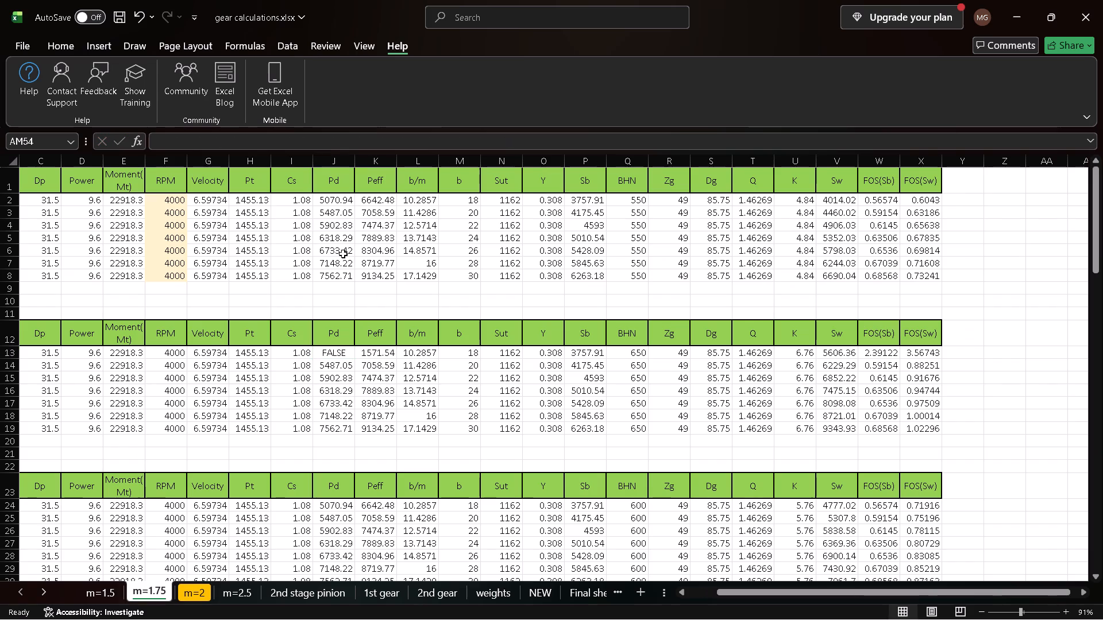
# Label the blank header cell AM54 of the first stage pinion table on sheet m=2 as Pd.
pyautogui.click(197, 591)
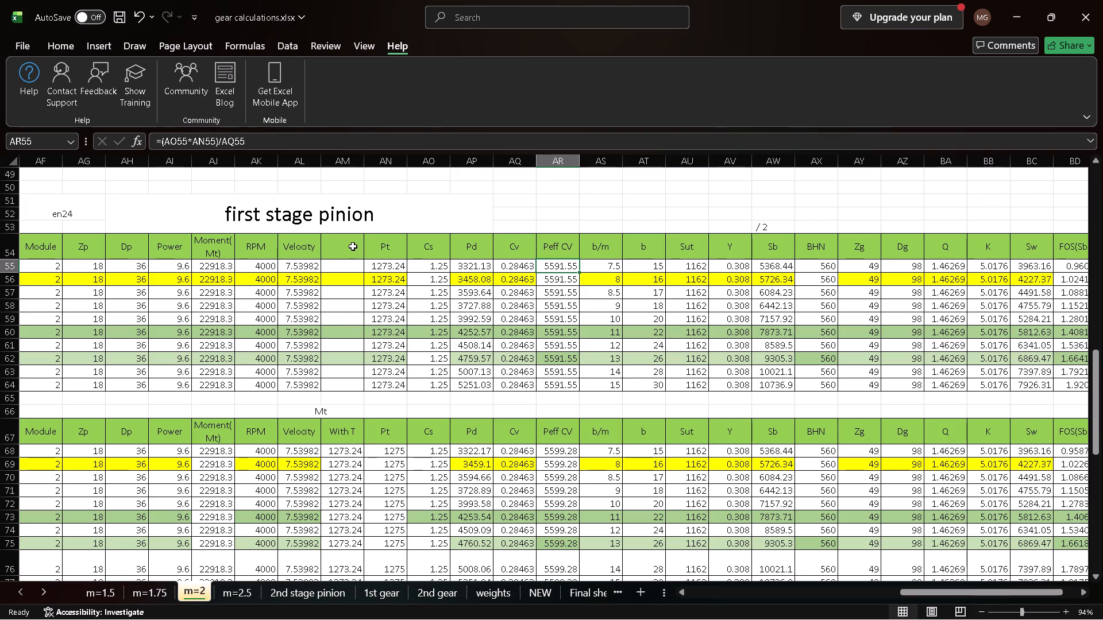
pyautogui.click(347, 266)
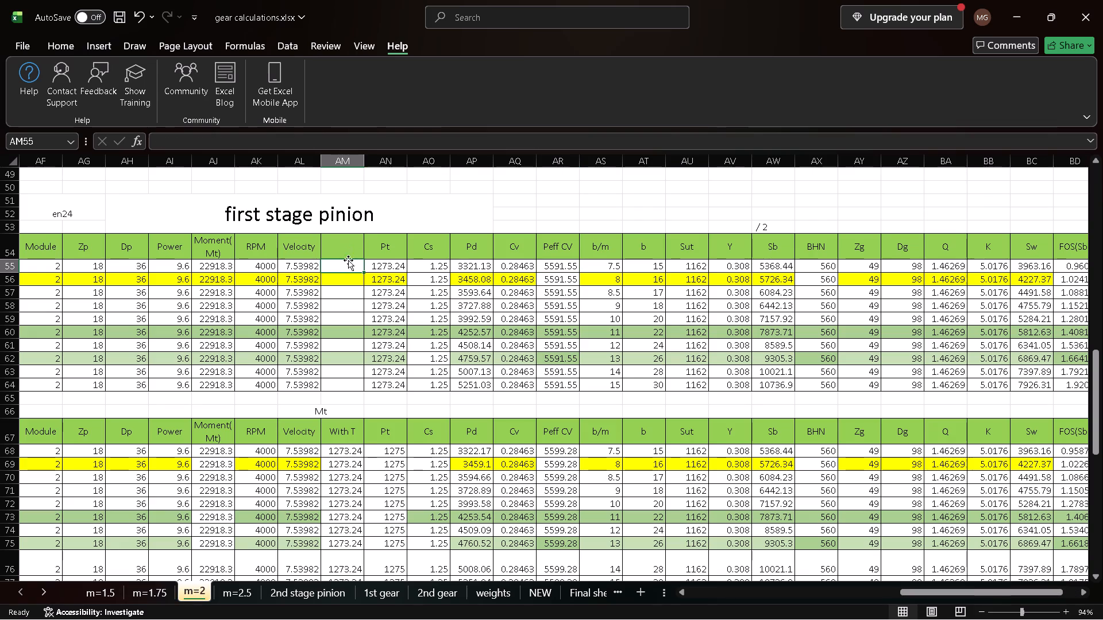
pyautogui.click(349, 247)
pyautogui.scroll(1, 349, 247)
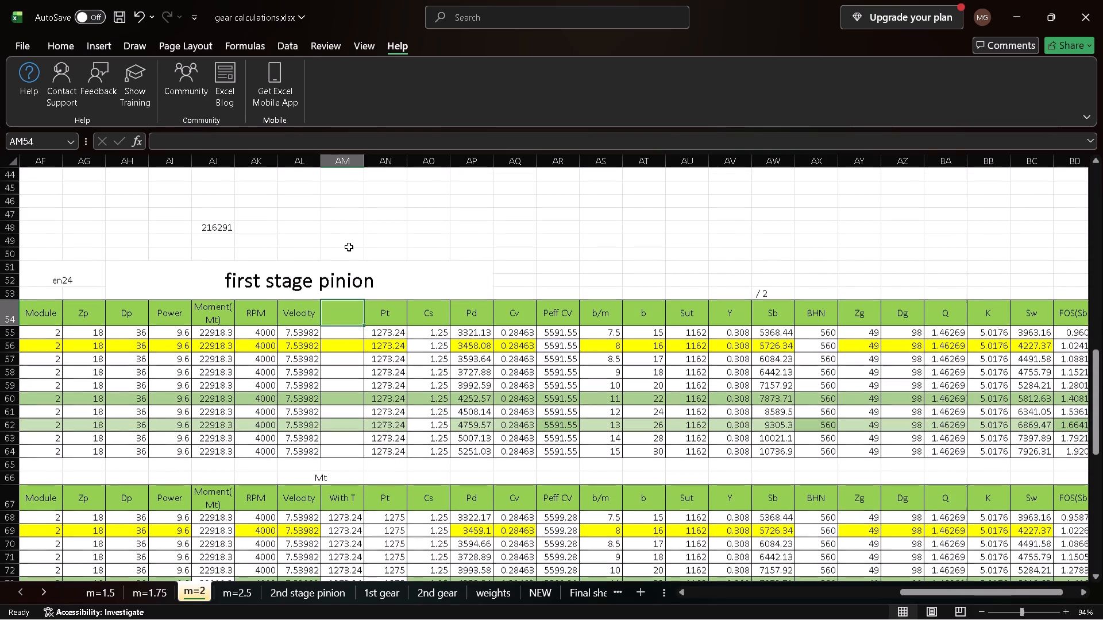
pyautogui.write('Pd')
pyautogui.press('Return')
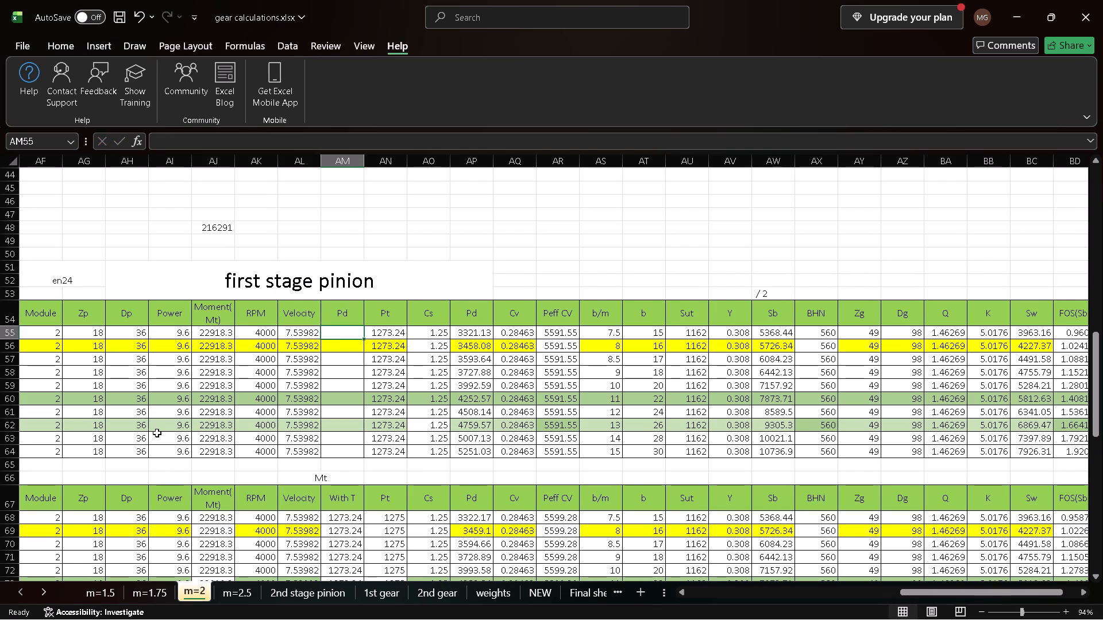
# Try to copy the Pd formula from J13 on sheet m=1.75 into AM55, under the Pd header on sheet m=2.
pyautogui.click(130, 591)
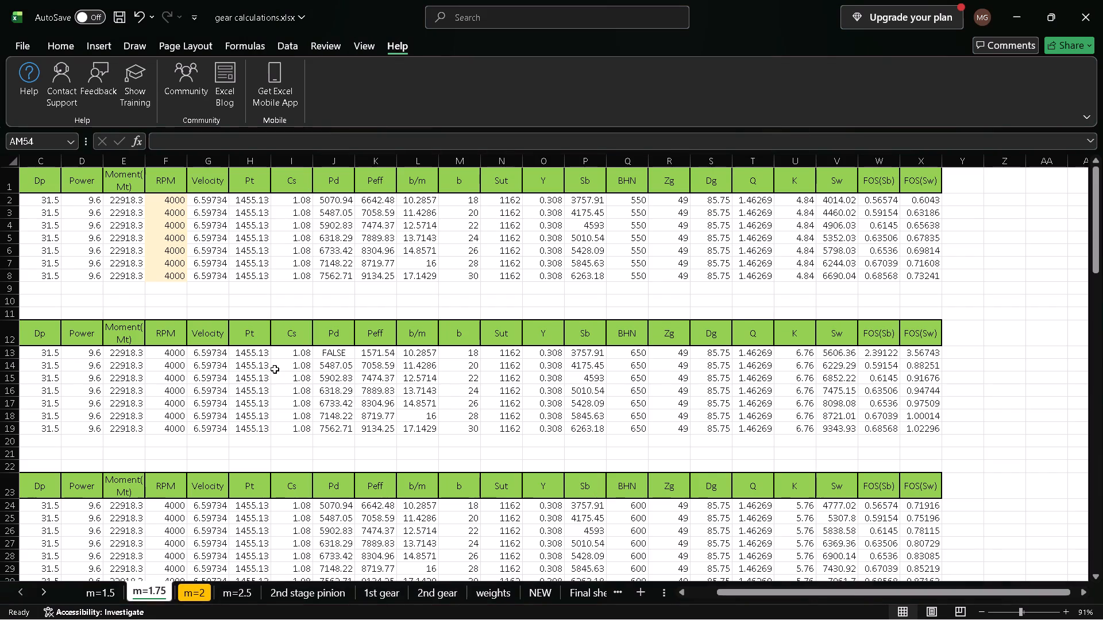
pyautogui.hscroll(1, 275, 369)
pyautogui.click(366, 348)
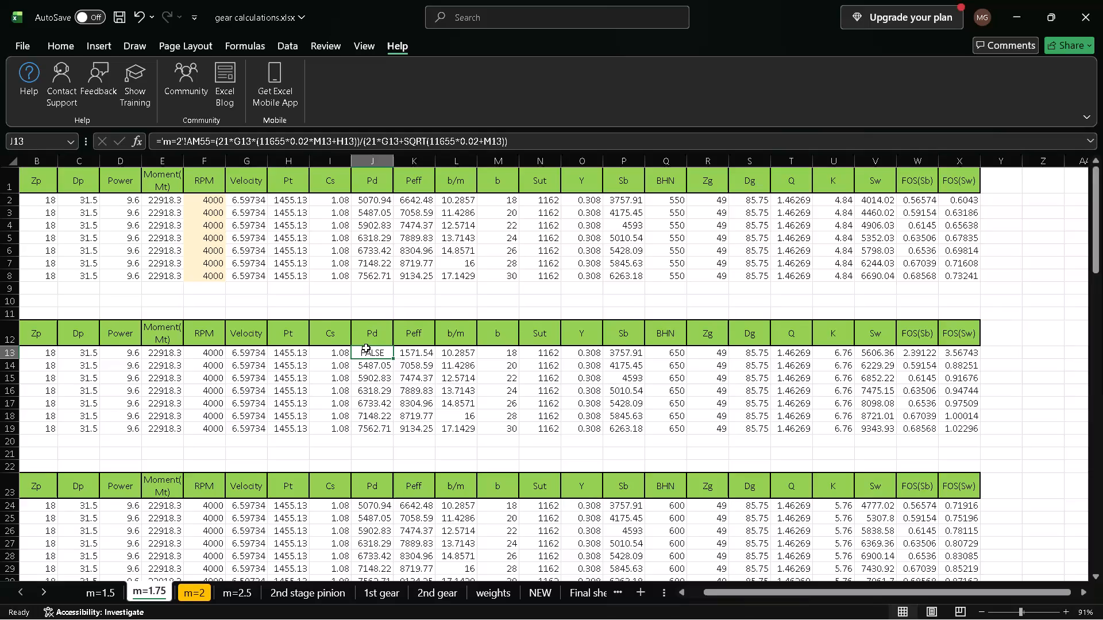
pyautogui.click(523, 137)
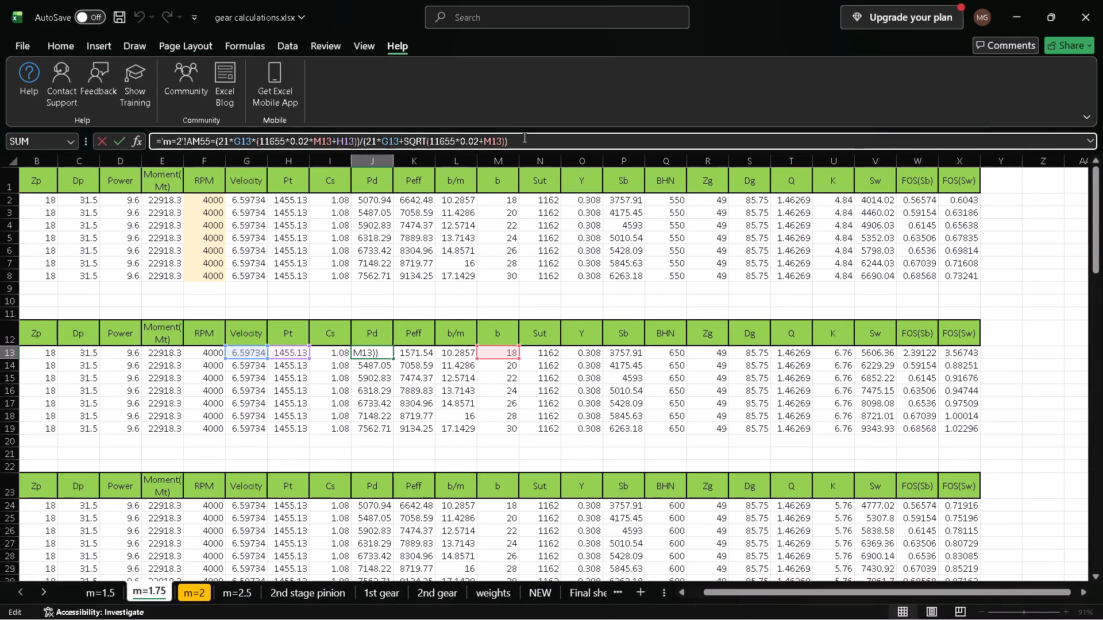
pyautogui.hotkey('ctrl', 'a')
pyautogui.hotkey('ctrl', 'c')
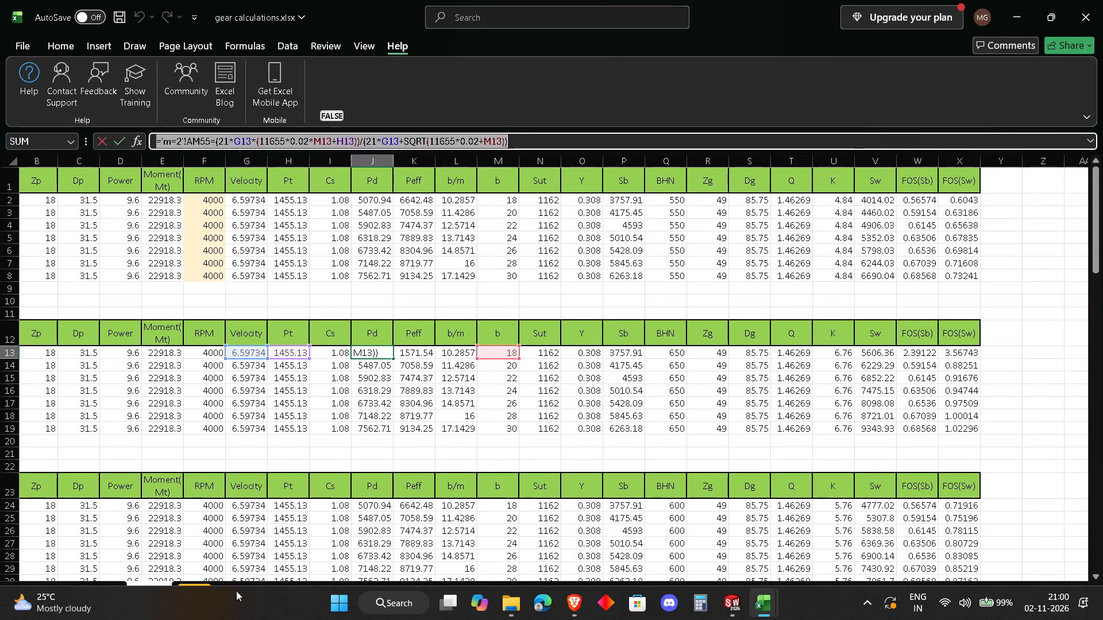
pyautogui.click(195, 581)
pyautogui.scroll(-1, 348, 396)
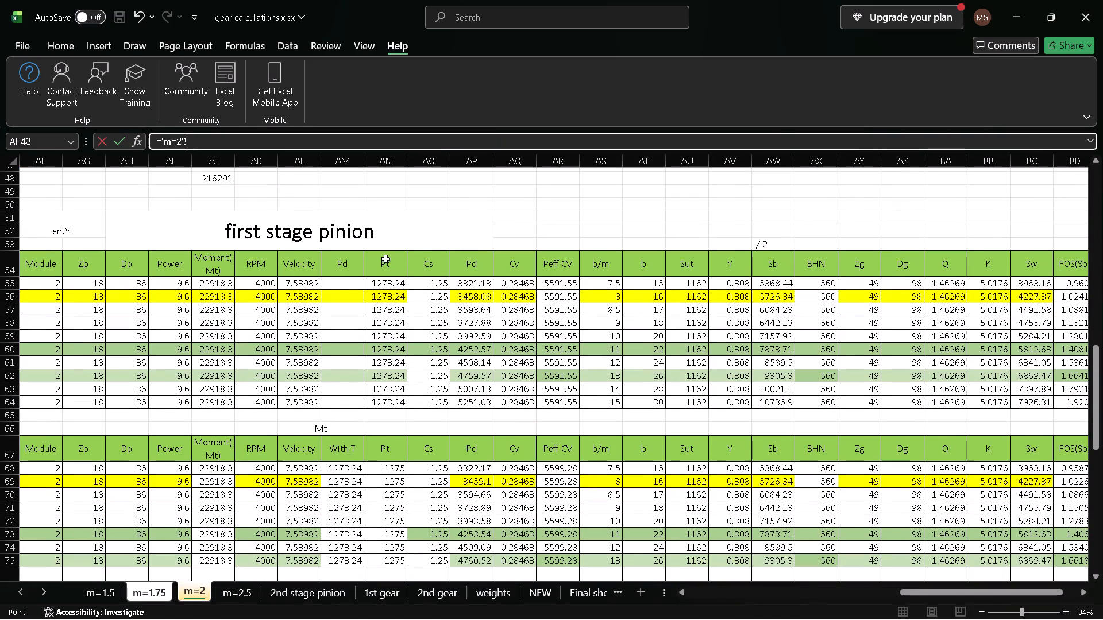
pyautogui.click(349, 280)
pyautogui.hotkey('ctrl', 'v')
pyautogui.press('Return')
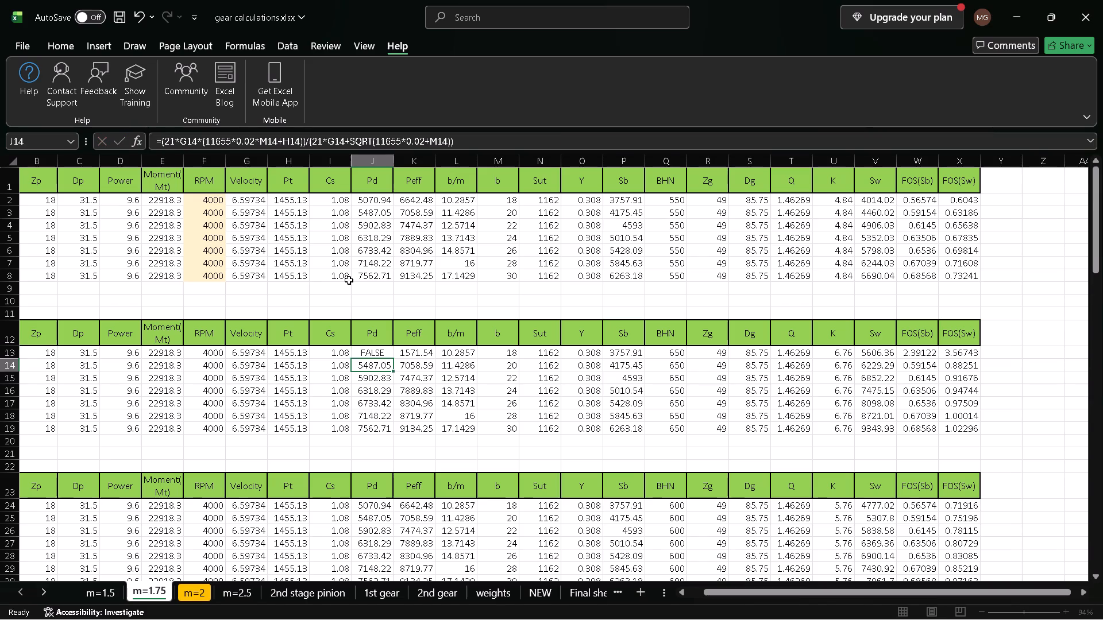
pyautogui.press('Return')
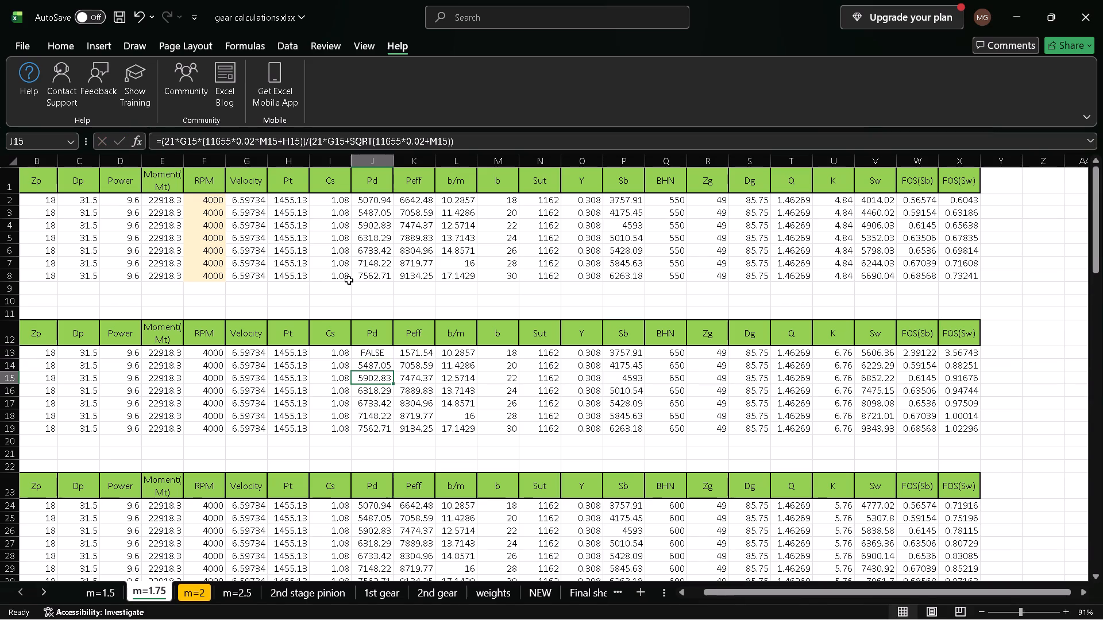
# On sheet m=2, start the Pd formula in AM55 with 21 multiplied by the velocity cell AL55, enclosed in parentheses.
pyautogui.click(185, 584)
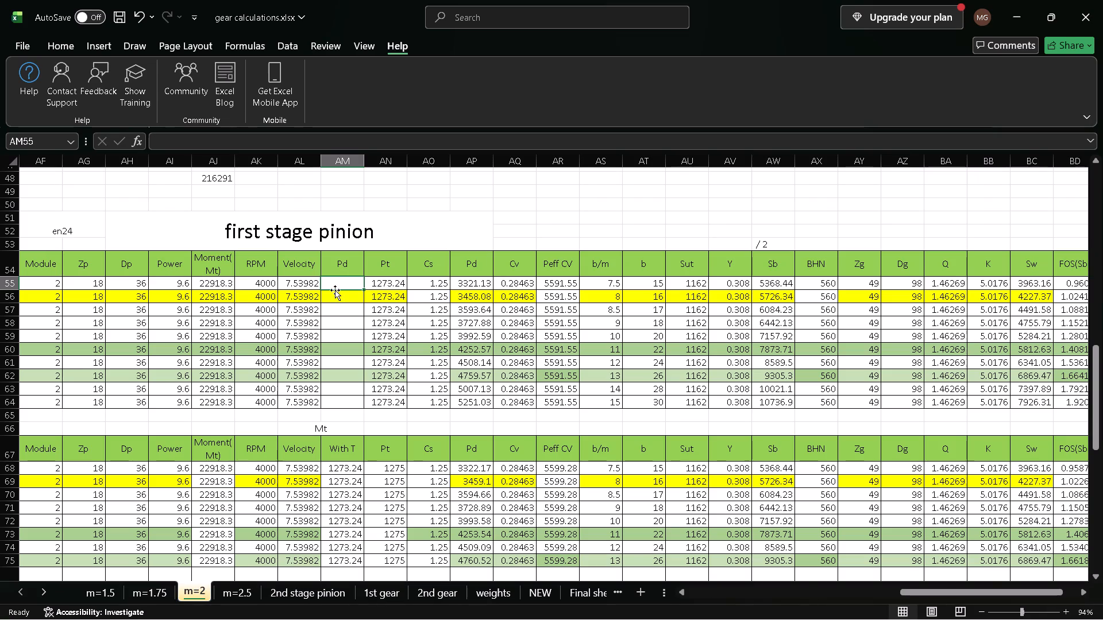
pyautogui.click(338, 281)
pyautogui.press('=')
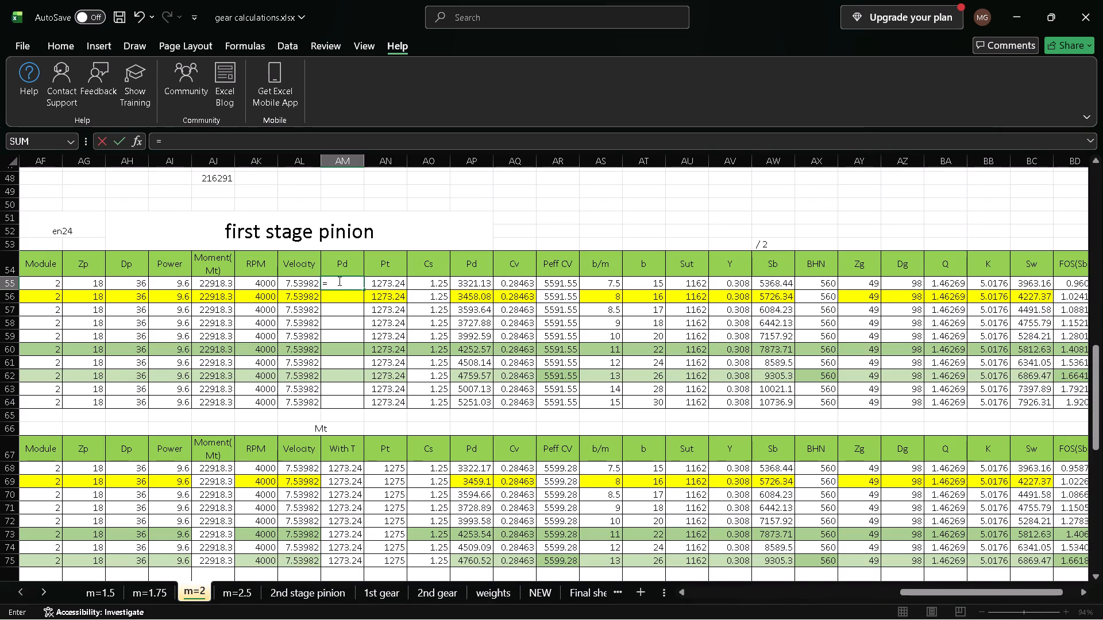
pyautogui.write('*)')
pyautogui.press('BackSpace')
pyautogui.press('BackSpace')
pyautogui.write('()')
pyautogui.press('Left')
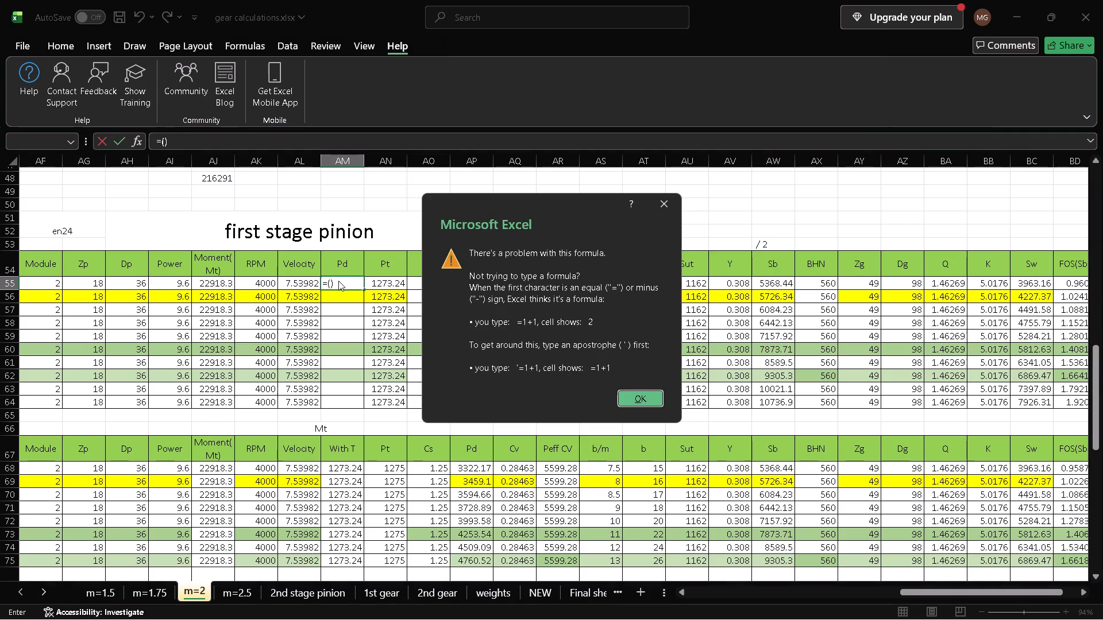
pyautogui.click(642, 397)
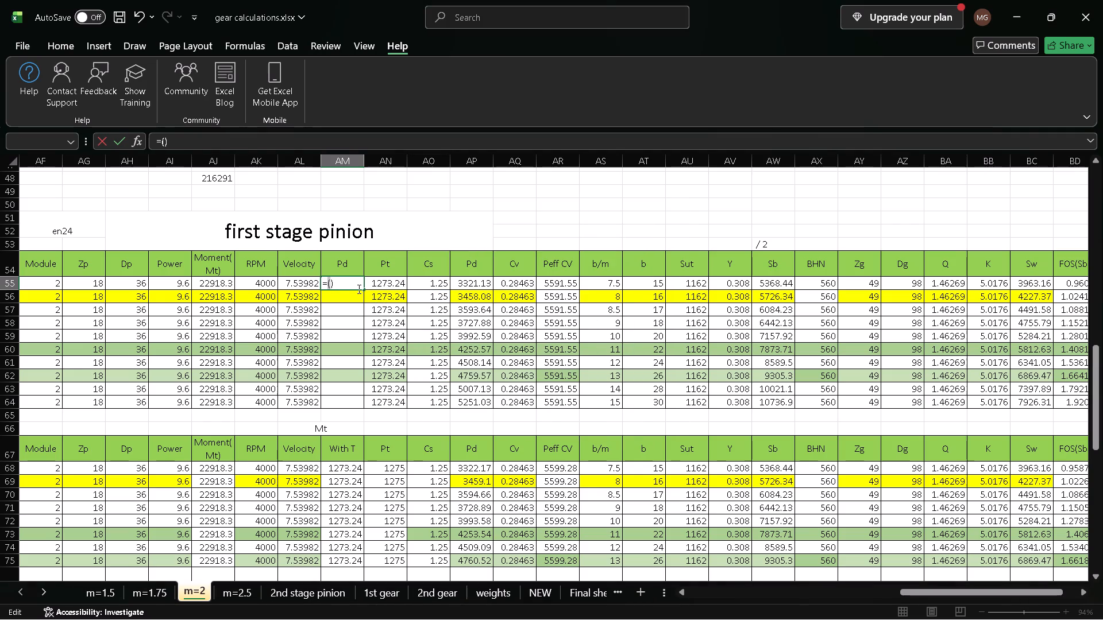
pyautogui.write('21')
pyautogui.press('*')
pyautogui.click(298, 281)
pyautogui.click(298, 281)
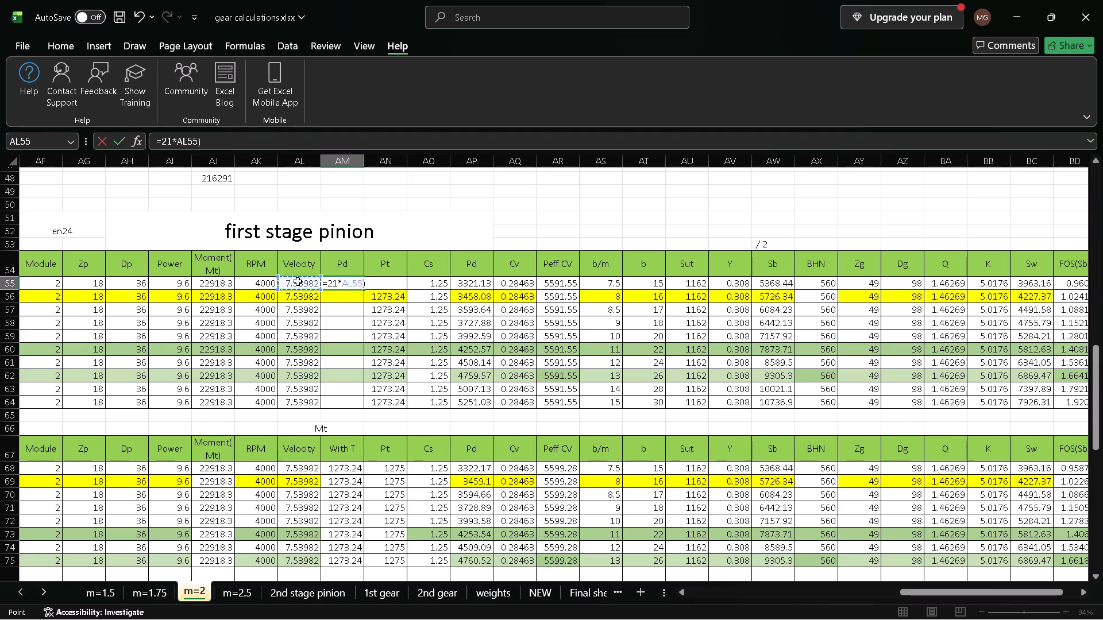
pyautogui.click(326, 280)
pyautogui.hotkey('shift', '(')
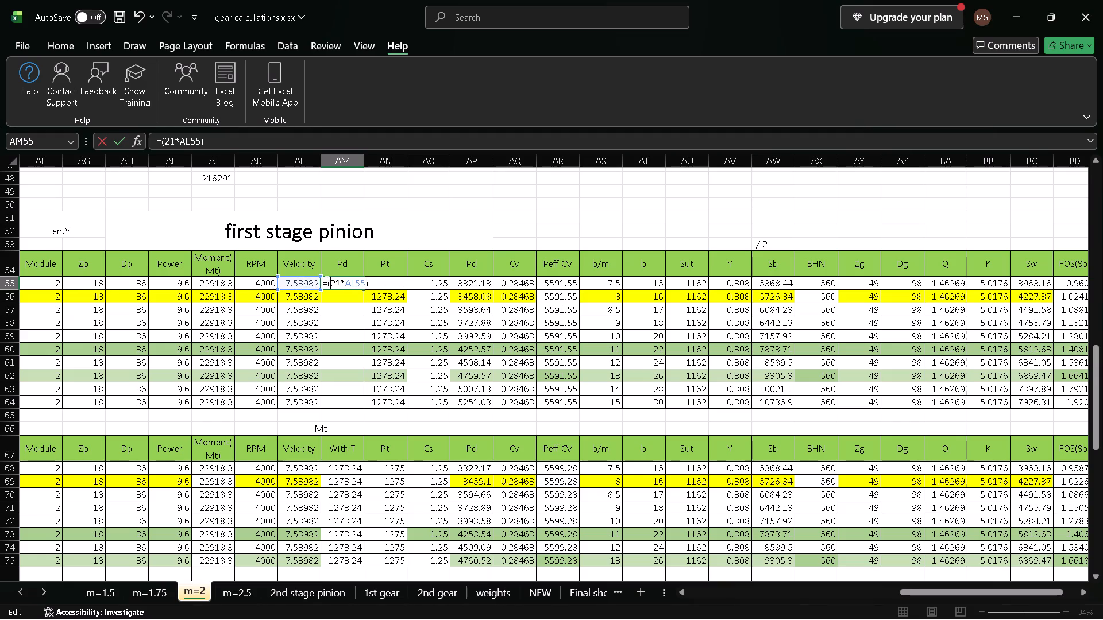
# Multiply the (21*AL55) term by a second parenthesised factor of 2 and enter the formula in AM55.
pyautogui.click(372, 284)
pyautogui.press('*')
pyautogui.write('()')
pyautogui.press('Left')
pyautogui.hscroll(1, 566, 285)
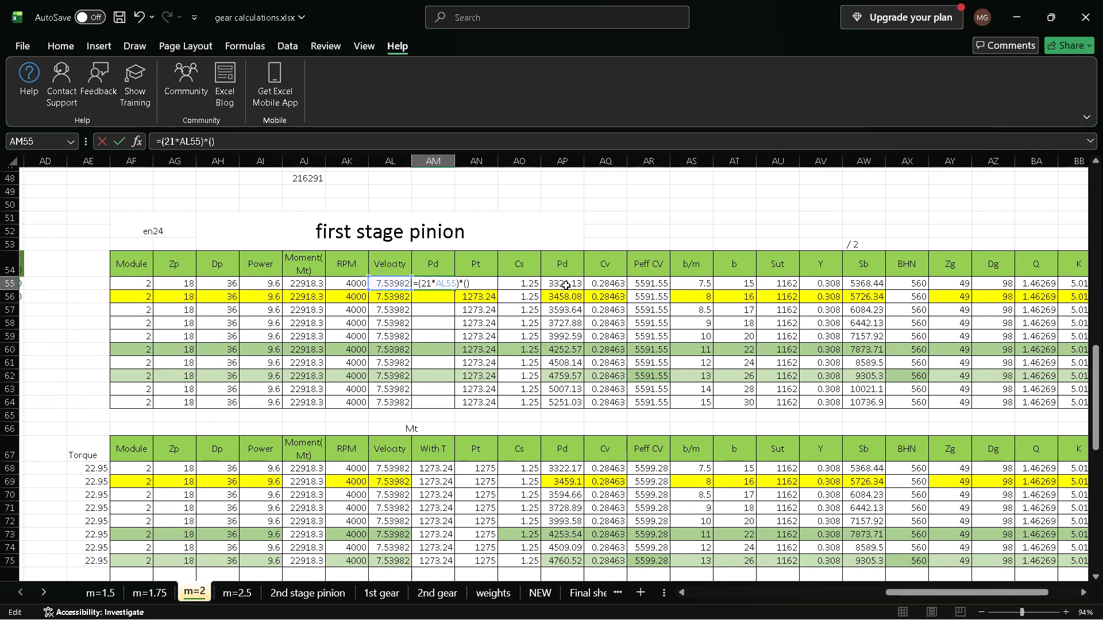
pyautogui.scroll(-1, 566, 285)
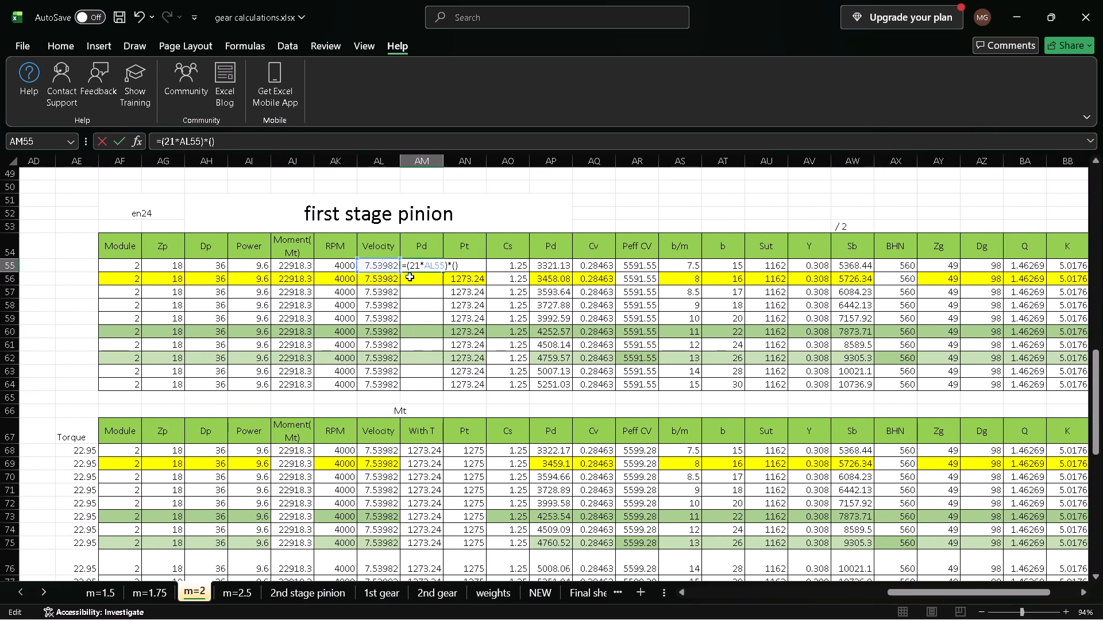
pyautogui.press('2')
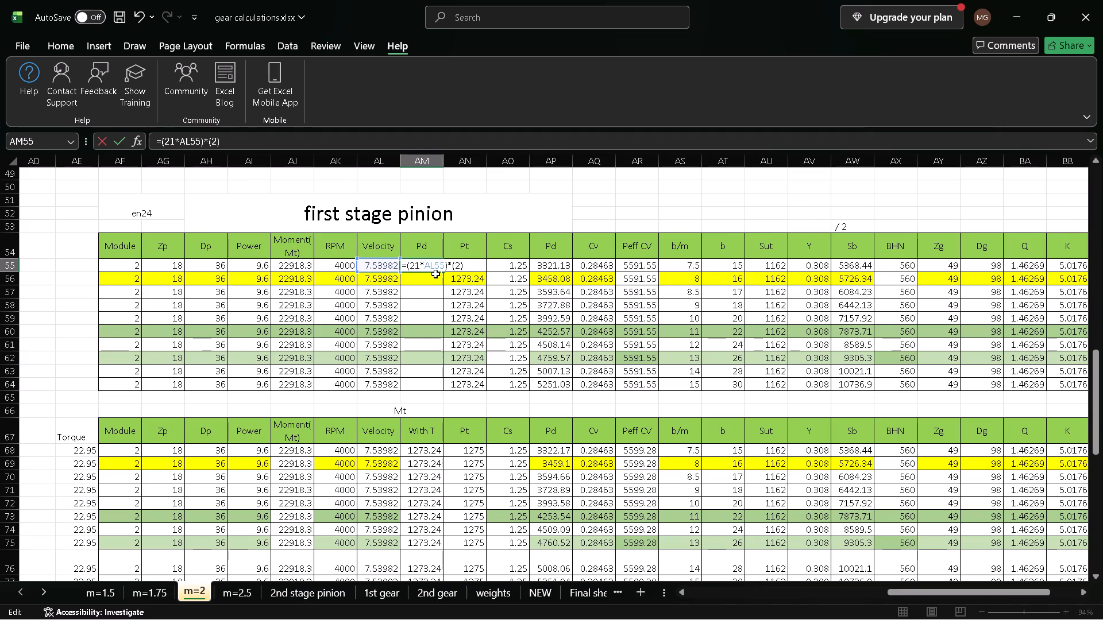
pyautogui.press('Return')
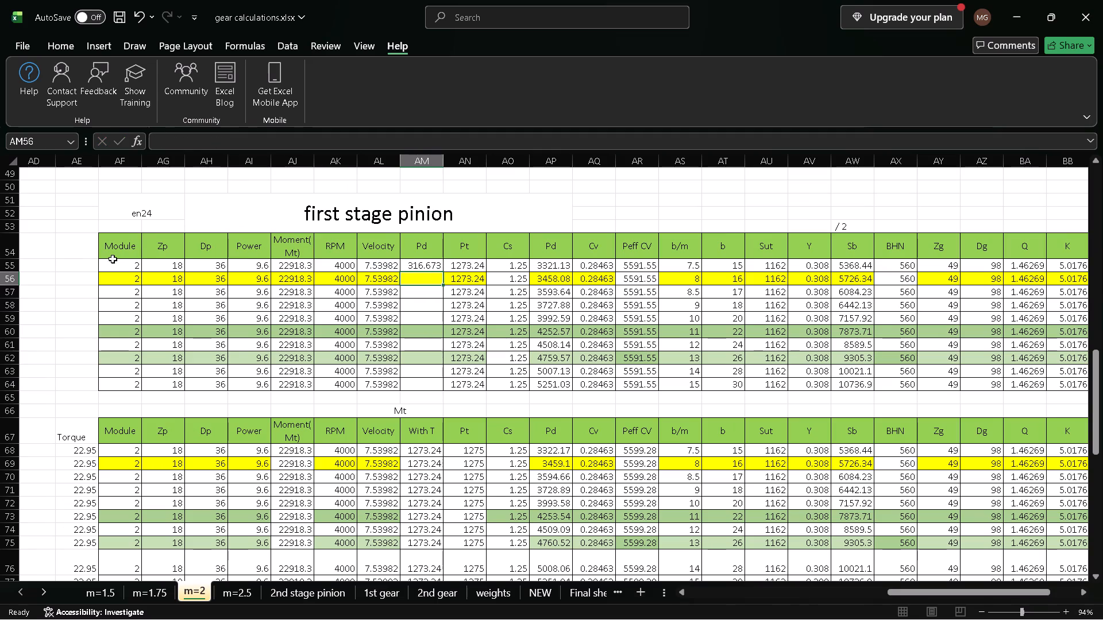
# In the AM55 formula, replace the second factor's content with 11655*0.02*AT55, using the face width b cell.
pyautogui.click(88, 251)
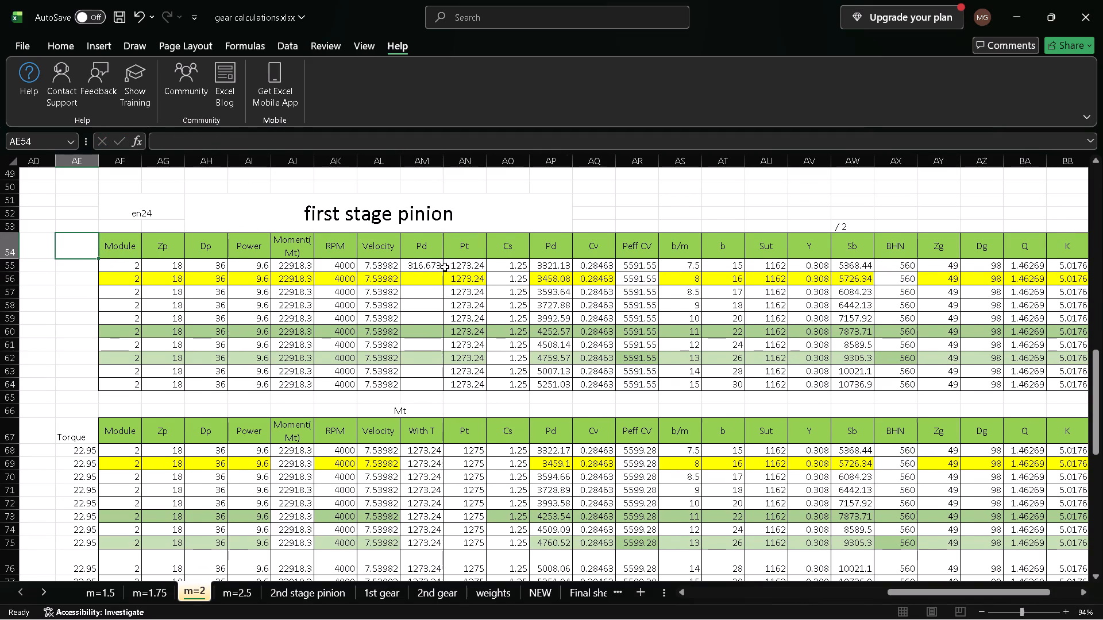
pyautogui.click(424, 271)
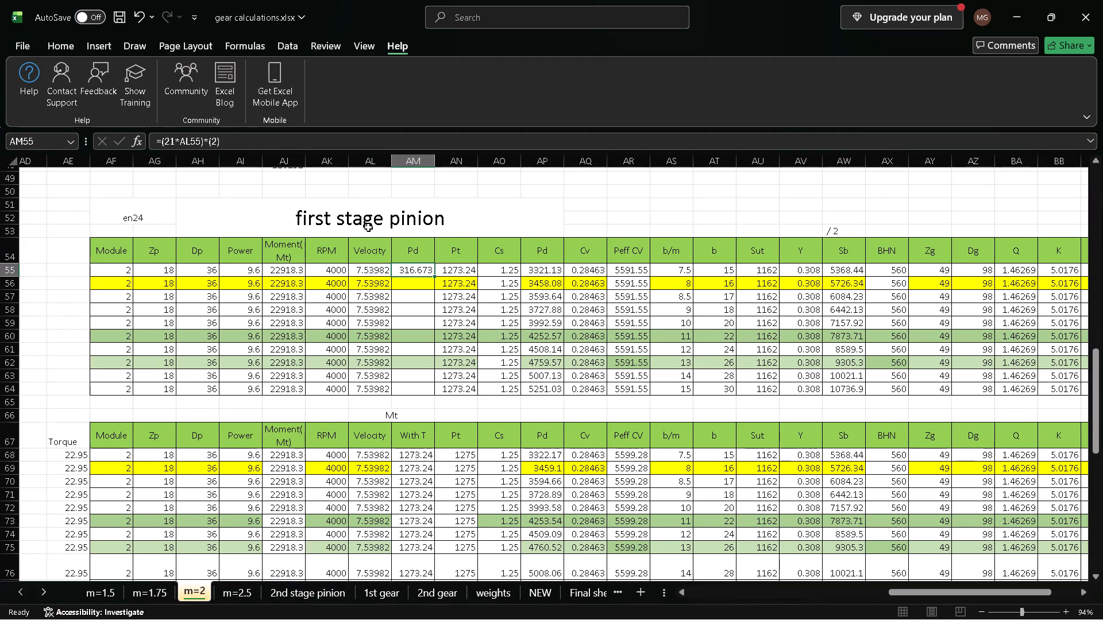
pyautogui.click(217, 143)
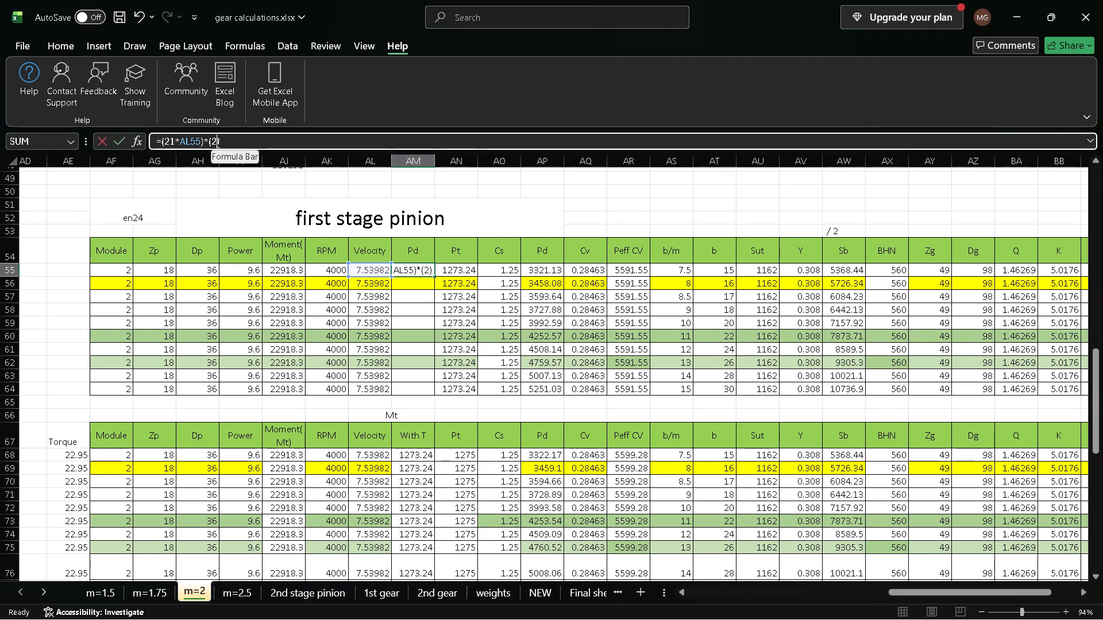
pyautogui.press('BackSpace')
pyautogui.write('11655')
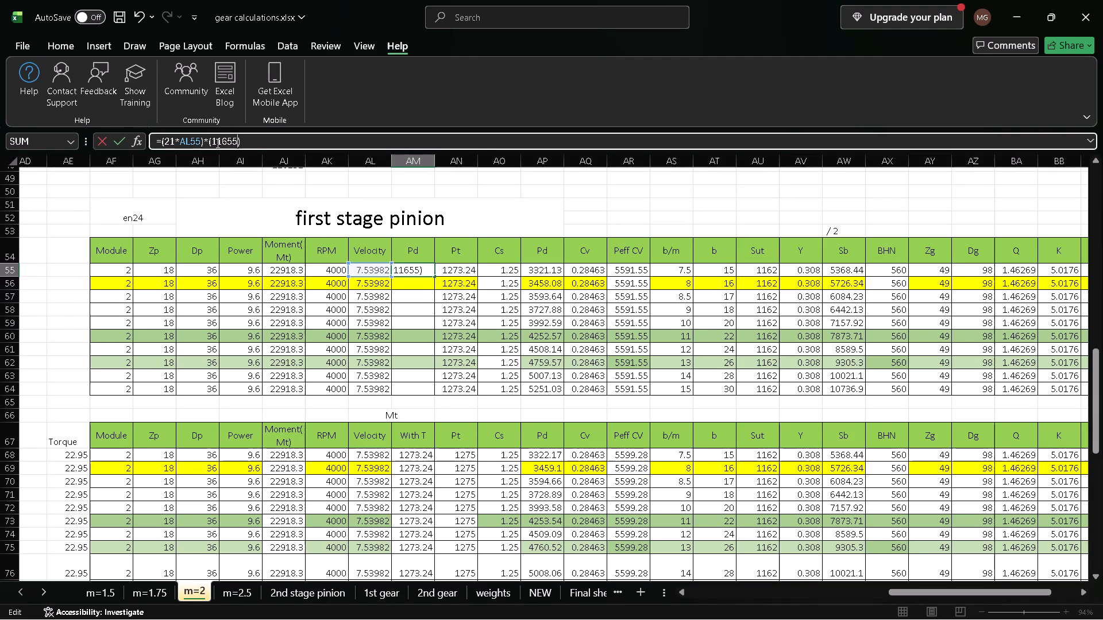
pyautogui.press('*')
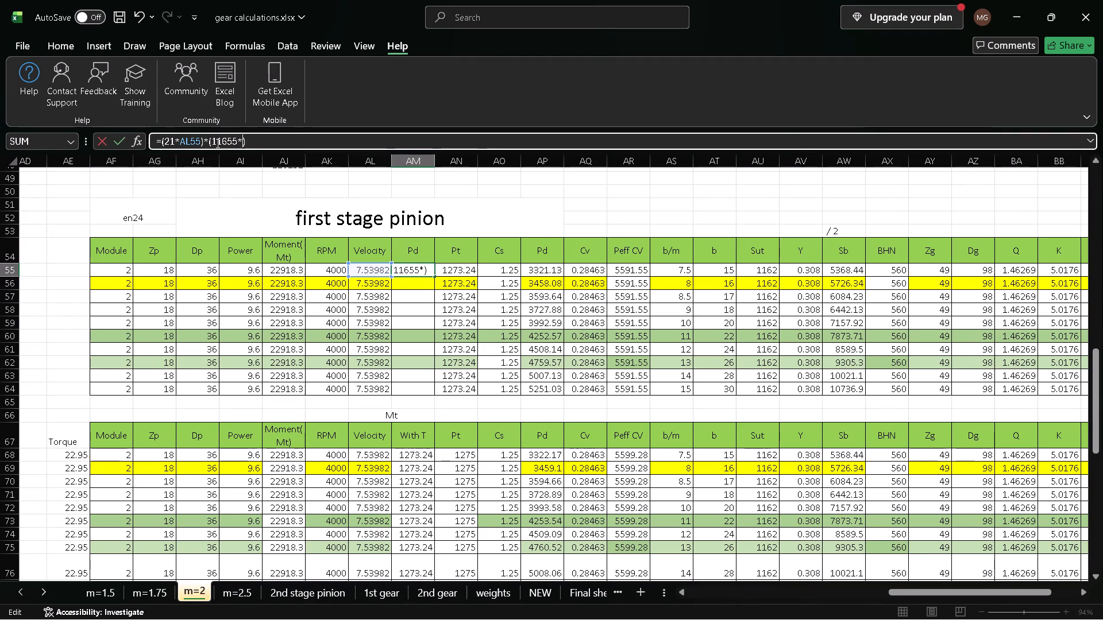
pyautogui.write('0.02-')
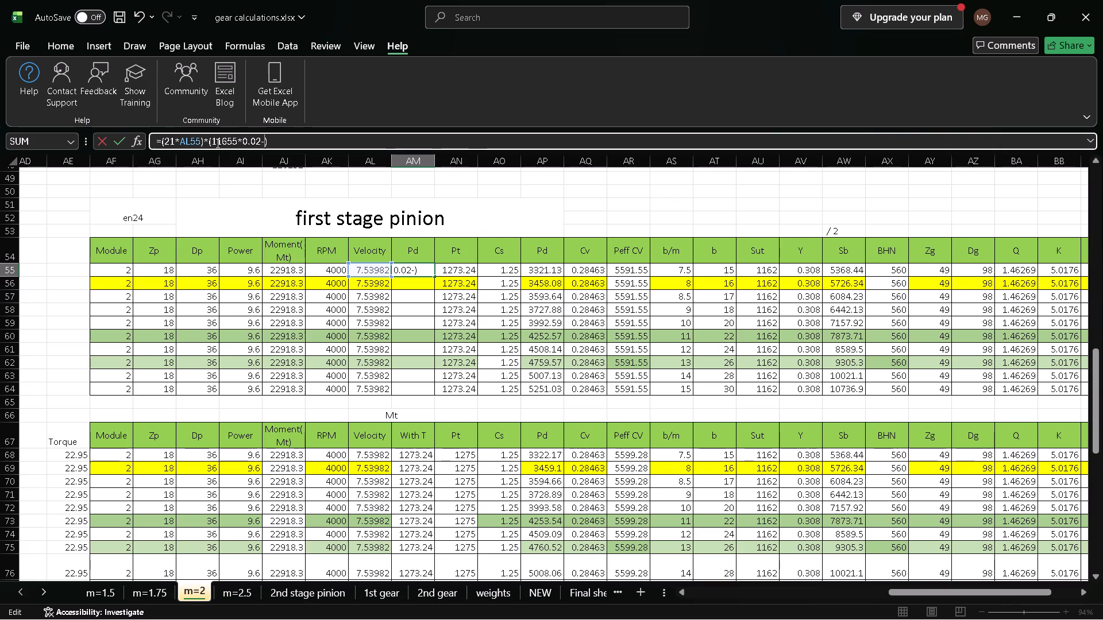
pyautogui.press('BackSpace')
pyautogui.press('*')
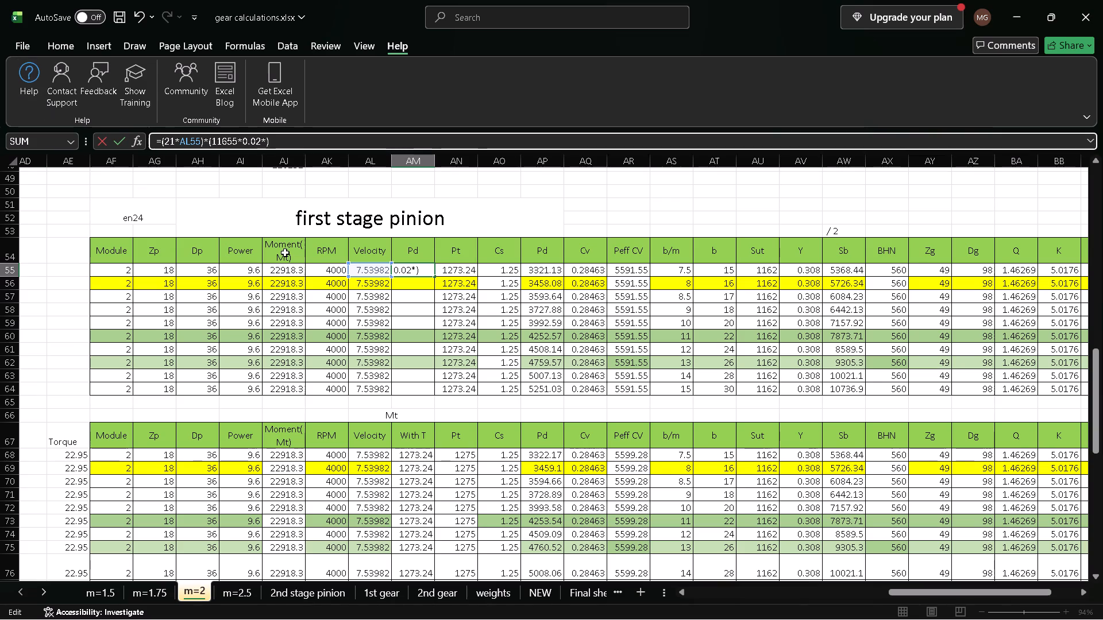
pyautogui.click(711, 268)
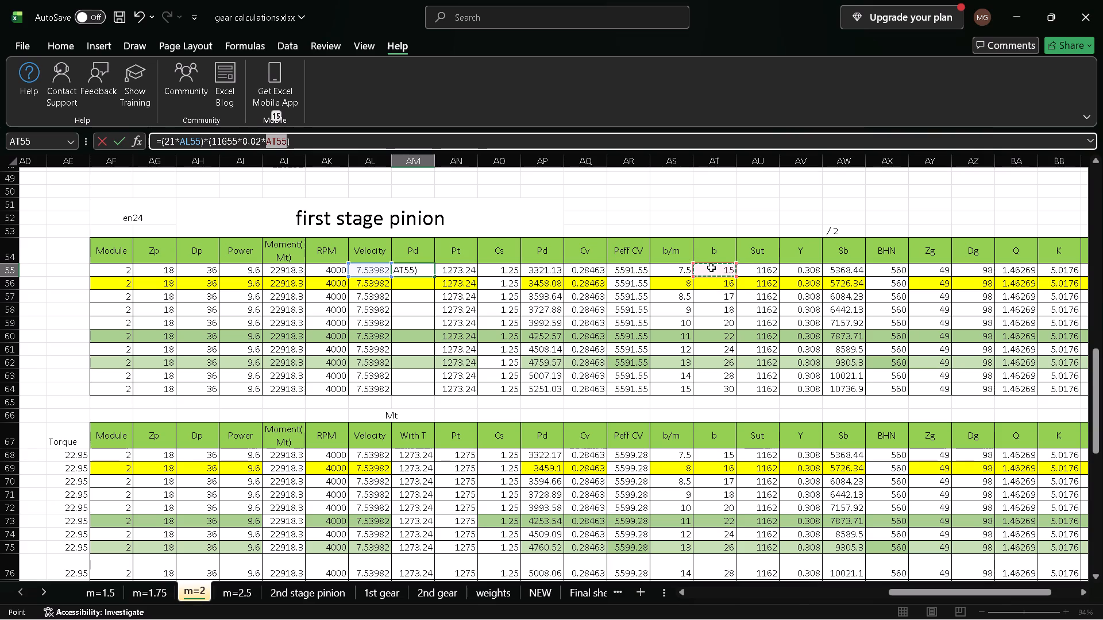
pyautogui.click(536, 146)
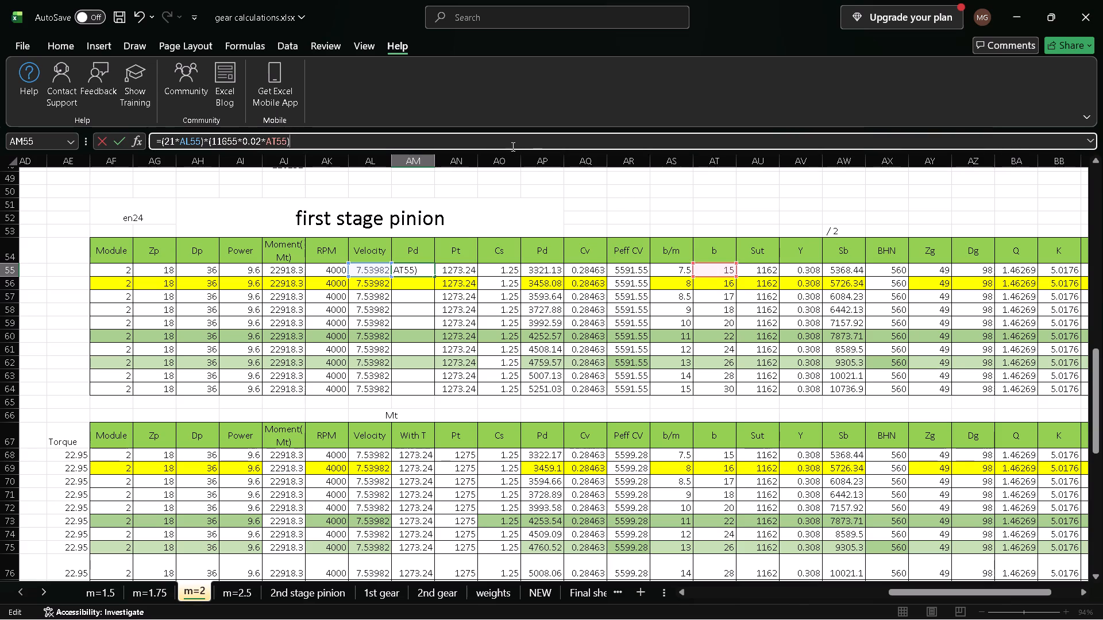
# Enclose the 11655*0.02*AT55 term in outer parentheses and add the Pt cell AN55 to it, closing the numerator of the AM55 formula.
pyautogui.click(287, 142)
pyautogui.click(207, 141)
pyautogui.hotkey('shift', '(')
pyautogui.press('Right')
pyautogui.press('Right')
pyautogui.press('Right')
pyautogui.press('Right')
pyautogui.press('Right')
pyautogui.press('Right')
pyautogui.press('Right')
pyautogui.press('Right')
pyautogui.press('Right')
pyautogui.press('Right')
pyautogui.press('Right')
pyautogui.press('Right')
pyautogui.press('Right')
pyautogui.press('Right')
pyautogui.press('Right')
pyautogui.press('Right')
pyautogui.press('Right')
pyautogui.press('Right')
pyautogui.press('Right')
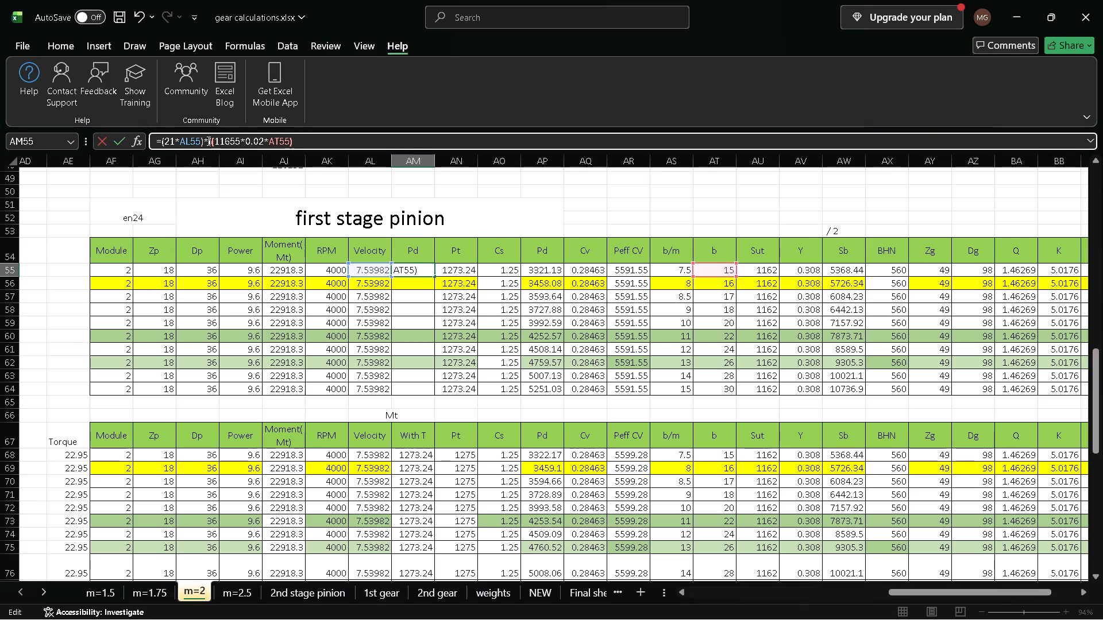
pyautogui.press('Right')
pyautogui.hotkey('shift', '+')
pyautogui.click(443, 272)
pyautogui.hotkey('shift', ')')
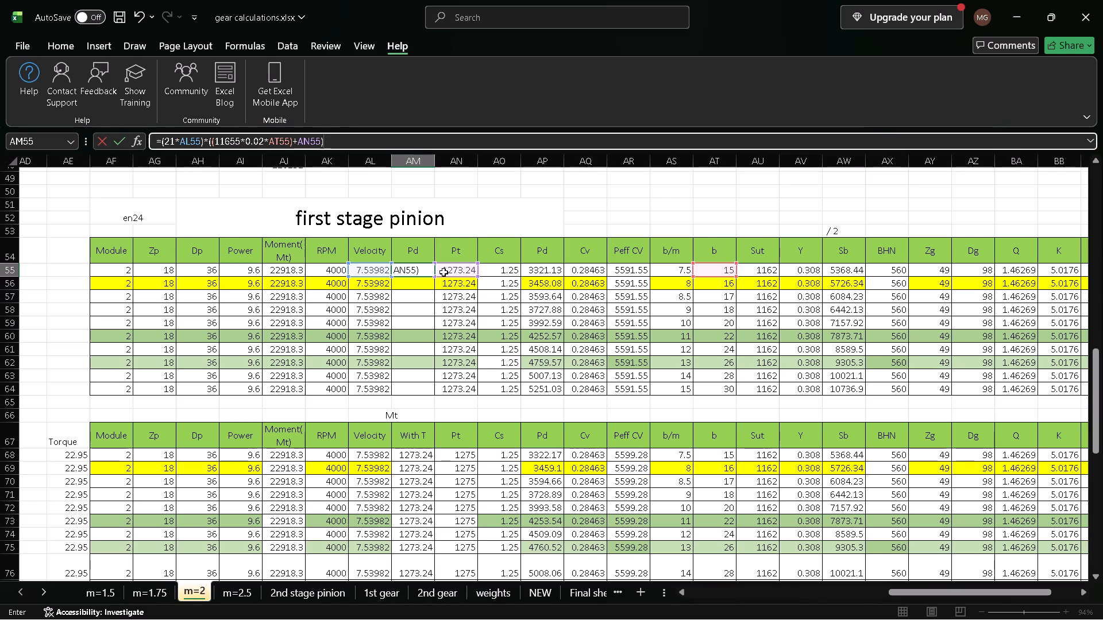
pyautogui.hotkey('shift', ')')
pyautogui.hotkey('shift', ')')
# Append a division by an empty pair of parentheses to the end of the AM55 formula.
pyautogui.press('/')
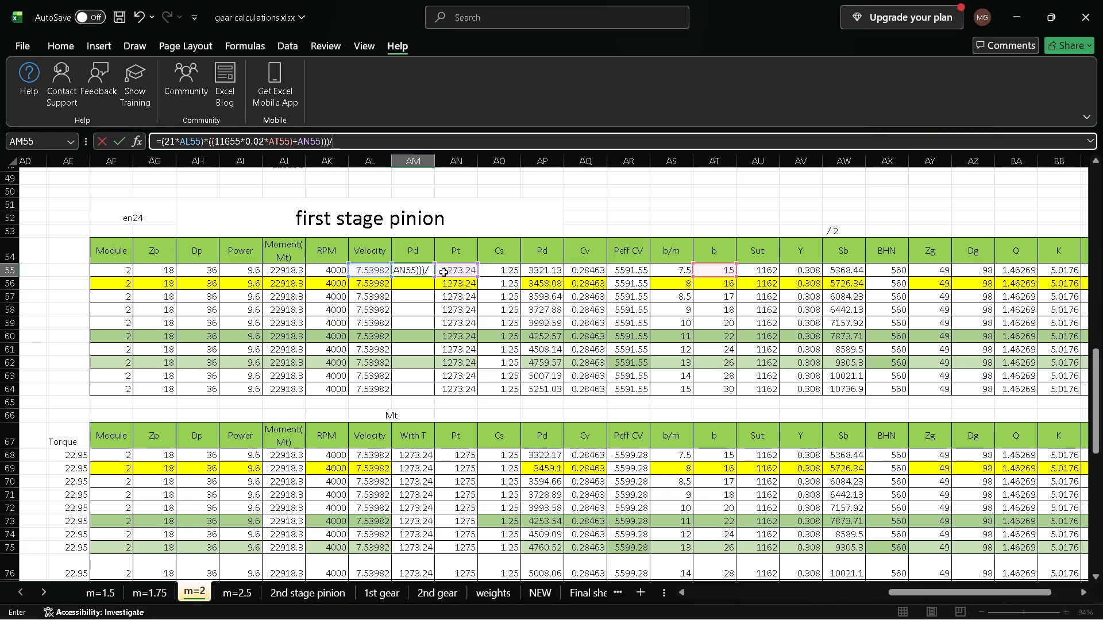
pyautogui.write('()')
pyautogui.press('Left')
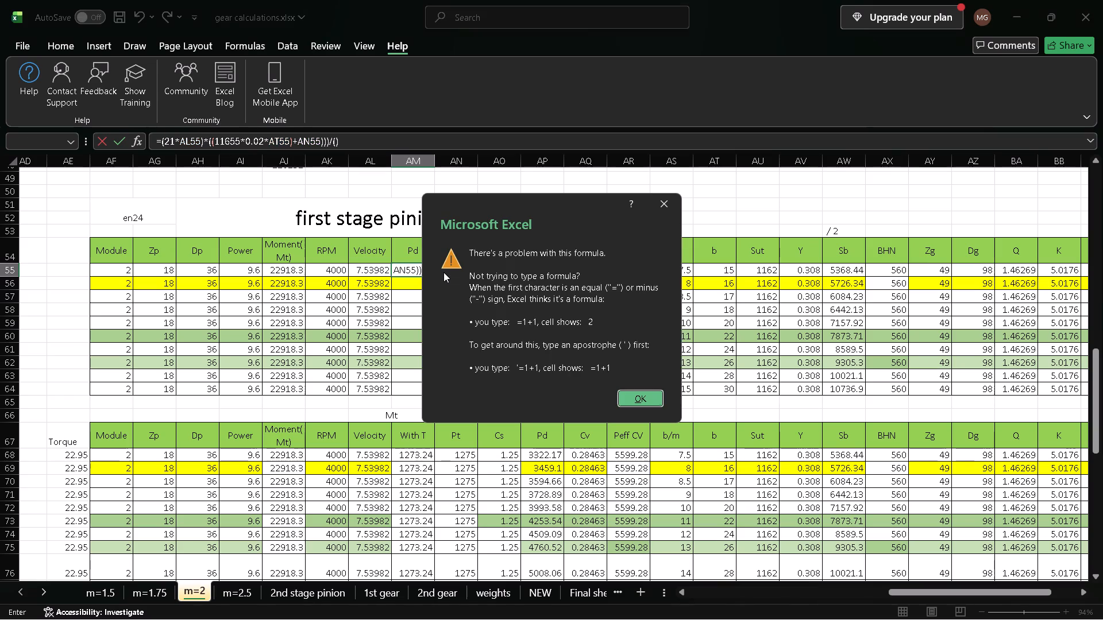
pyautogui.click(650, 393)
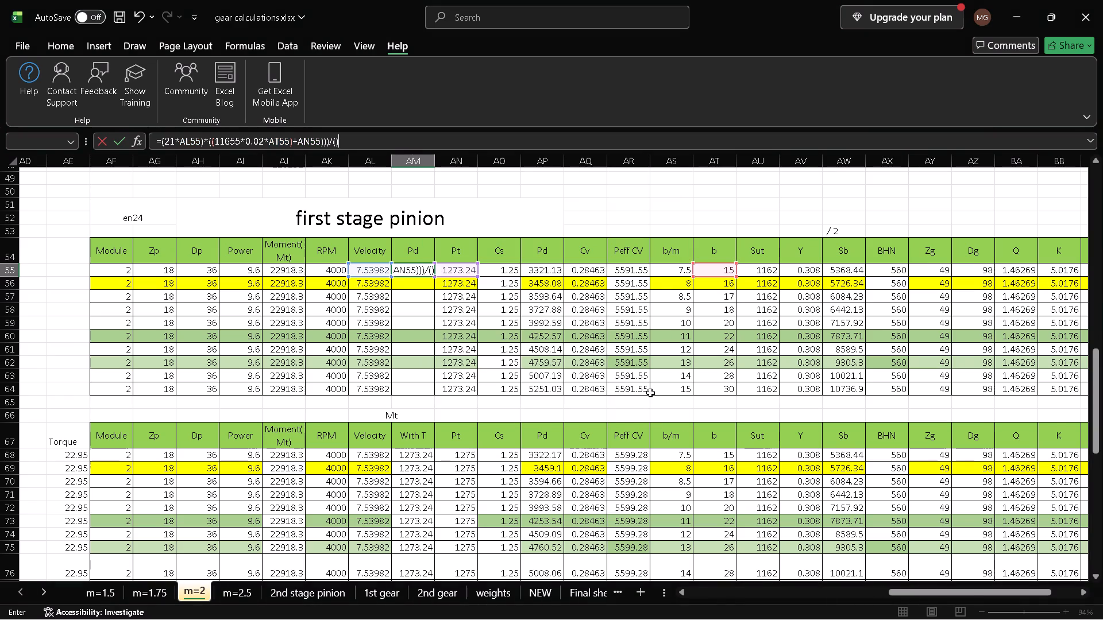
# Copy the numerator's 21*AL55 and (11655*0.02*AT55)+AN55 factors into the denominator's parentheses in the AM55 formula.
pyautogui.click(326, 142)
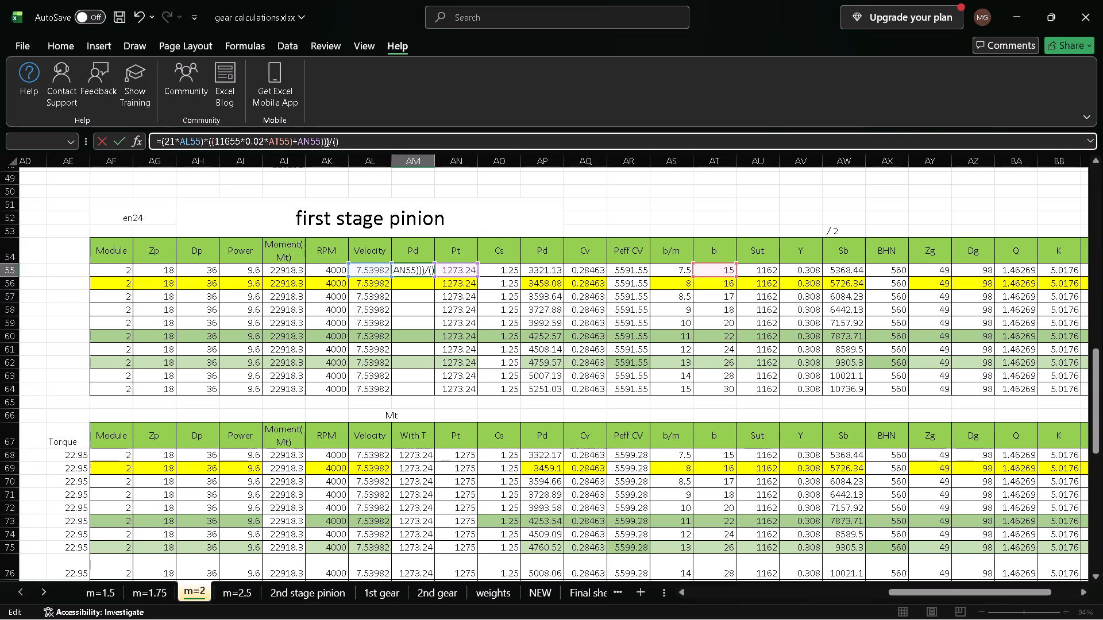
pyautogui.hotkey('shift', 'Left')
pyautogui.hotkey('shift', 'Left')
pyautogui.hotkey('shift', 'Left')
pyautogui.hotkey('shift', 'Left')
pyautogui.hotkey('shift', 'Left')
pyautogui.hotkey('shift', 'Left')
pyautogui.hotkey('shift', 'Left')
pyautogui.hotkey('shift', 'Left')
pyautogui.hotkey('shift', 'Left')
pyautogui.hotkey('shift', 'Left')
pyautogui.hotkey('shift', 'Left')
pyautogui.hotkey('shift', 'Left')
pyautogui.hotkey('shift', 'Left')
pyautogui.hotkey('shift', 'Left')
pyautogui.hotkey('shift', 'Left')
pyautogui.hotkey('shift', 'Left')
pyautogui.hotkey('shift', 'Left')
pyautogui.hotkey('shift', 'Left')
pyautogui.hotkey('shift', 'Left')
pyautogui.hotkey('shift', 'Left')
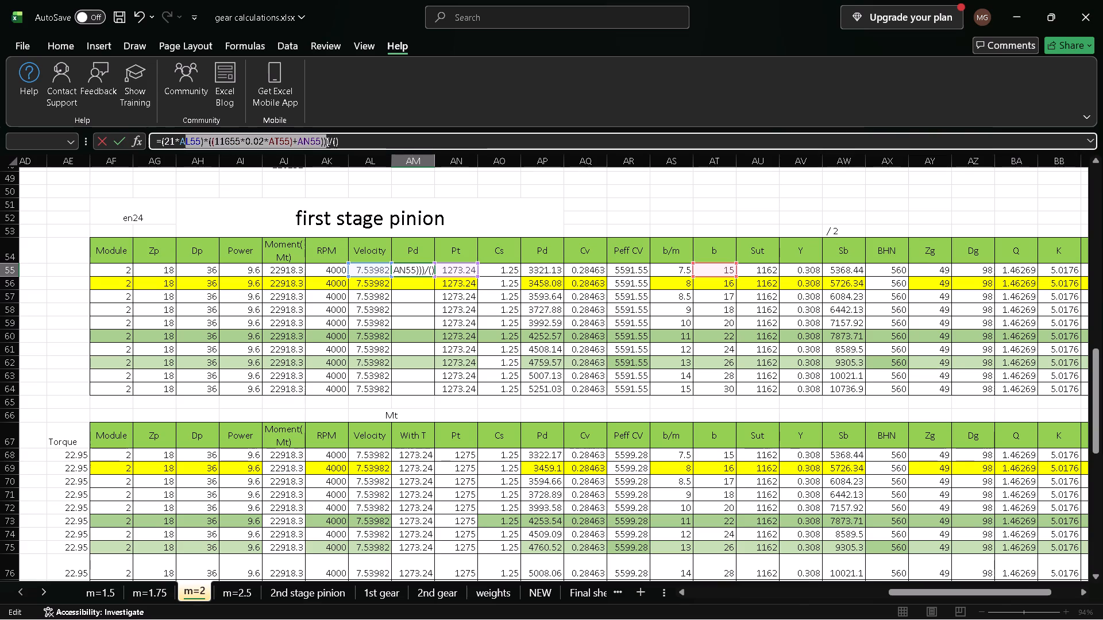
pyautogui.hotkey('shift', 'Left')
pyautogui.hotkey('shift', 'Left')
pyautogui.hotkey('shift', 'Left')
pyautogui.hotkey('shift', 'Left')
pyautogui.hotkey('ctrl', 'c')
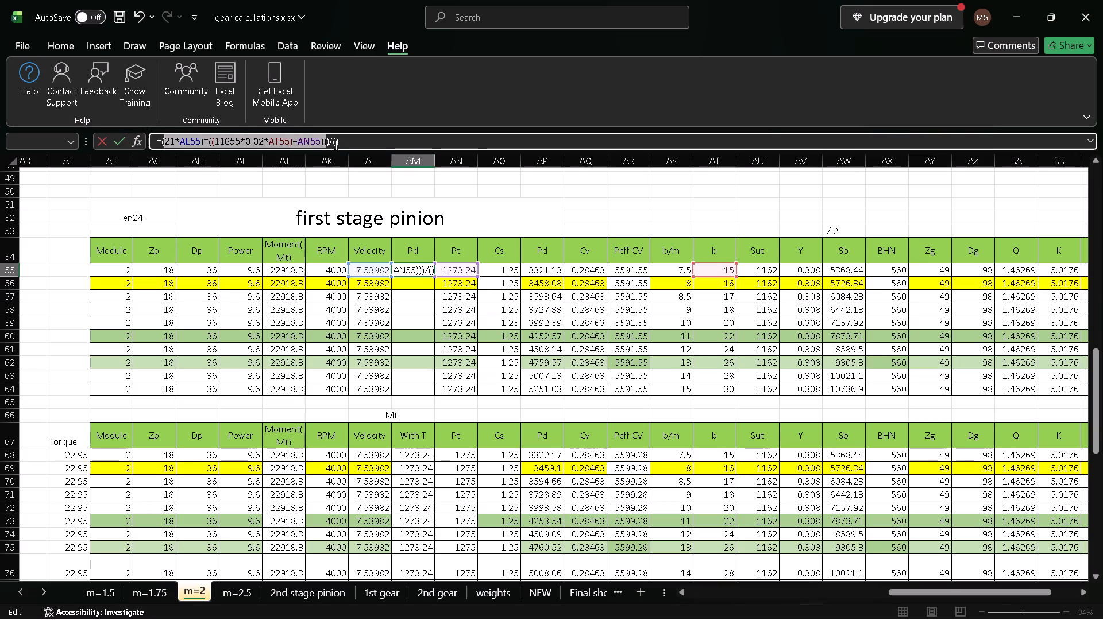
pyautogui.click(335, 145)
pyautogui.hotkey('ctrl', 'v')
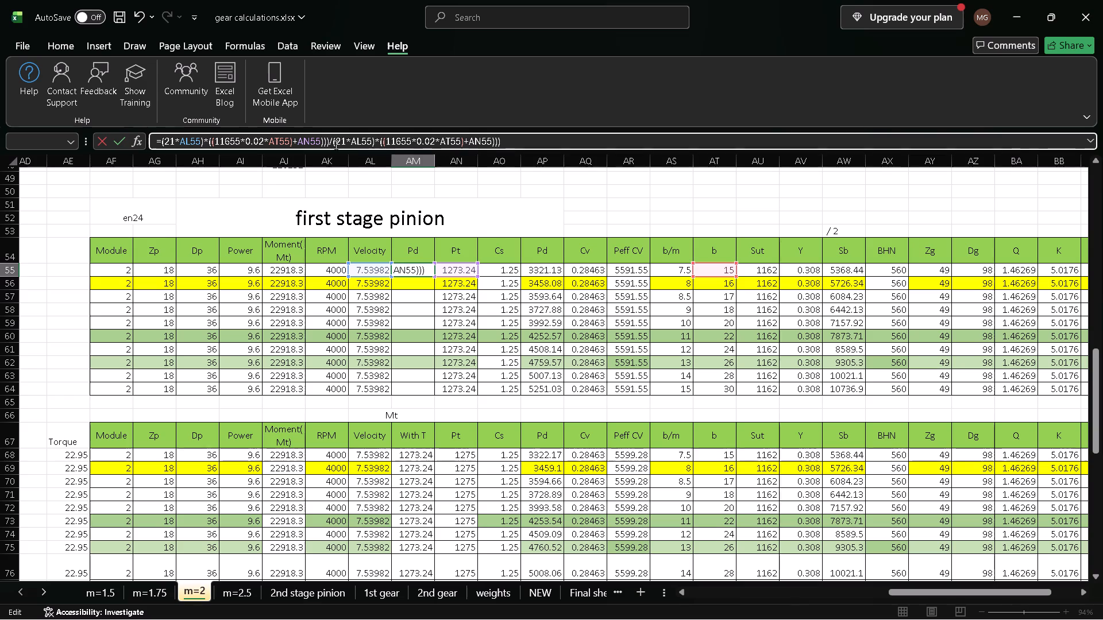
# Wrap the denominator's (11655*0.02*AT55)+AN55 factor in a SQRT function and try to enter the AM55 formula.
pyautogui.click(378, 139)
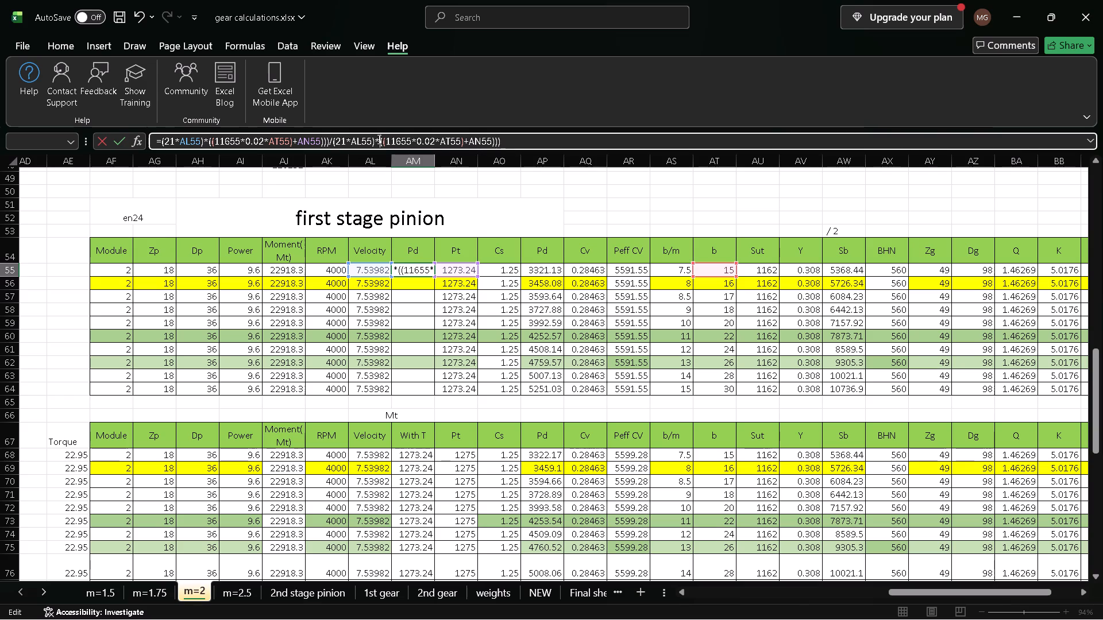
pyautogui.write('SQRT')
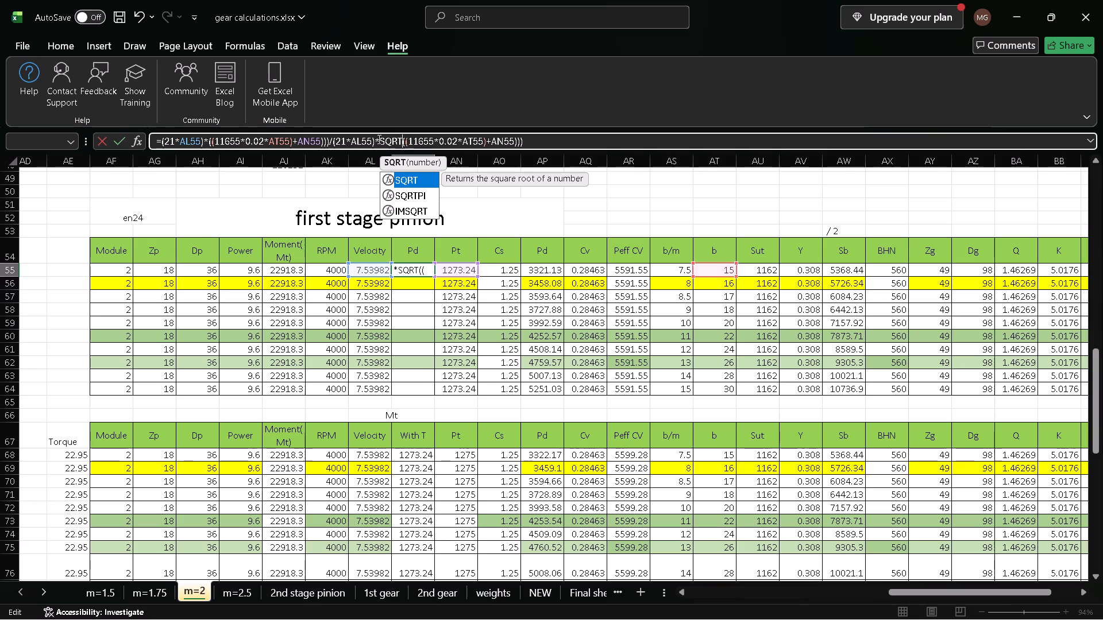
pyautogui.press('Return')
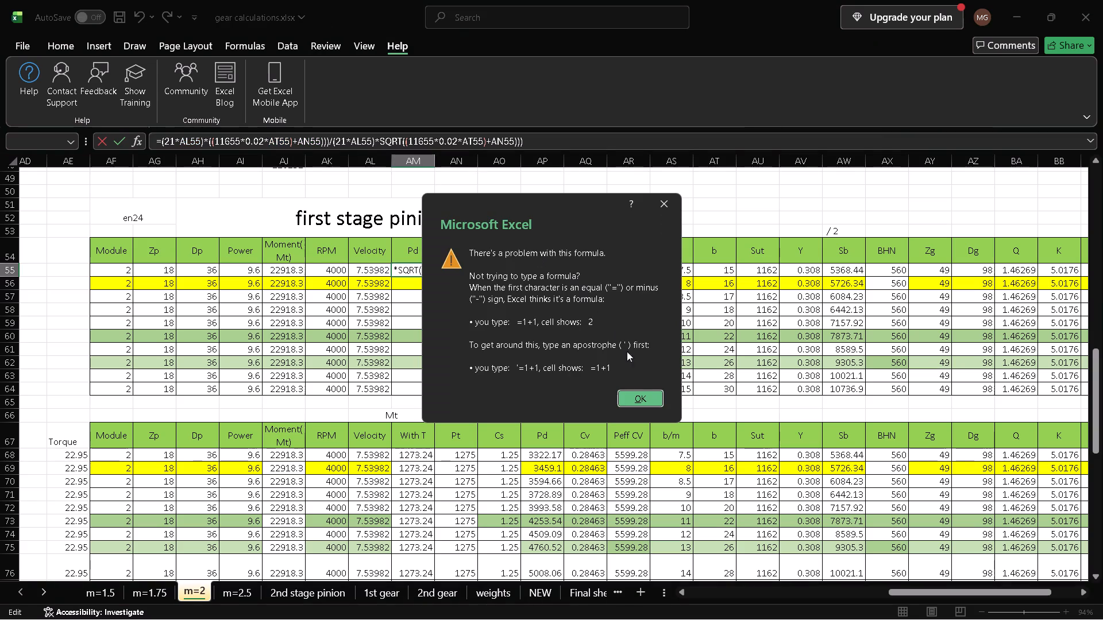
pyautogui.click(639, 394)
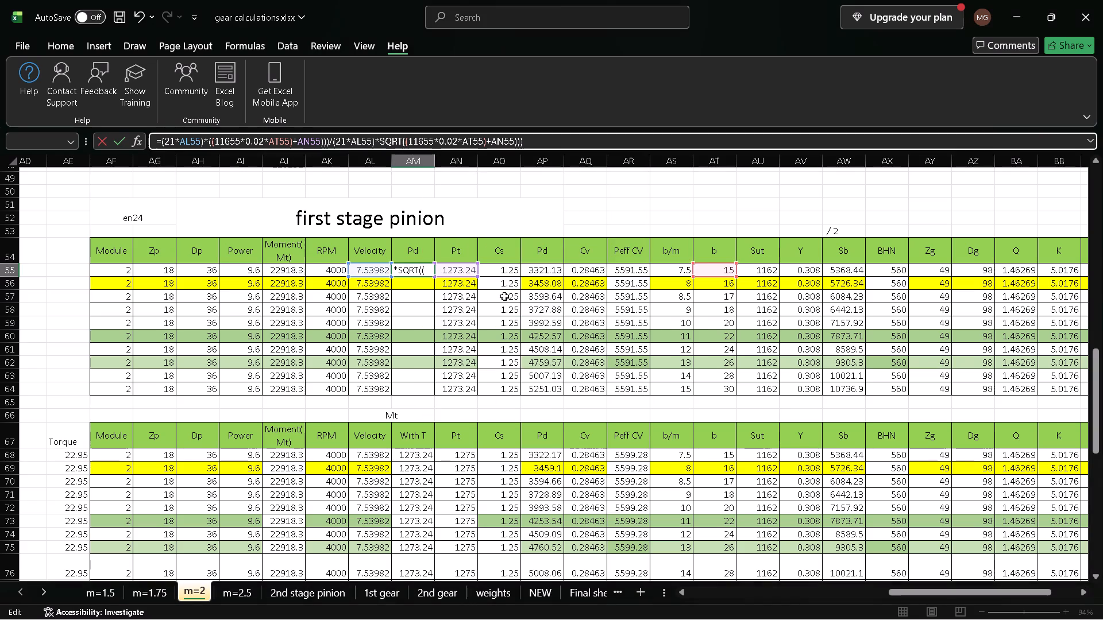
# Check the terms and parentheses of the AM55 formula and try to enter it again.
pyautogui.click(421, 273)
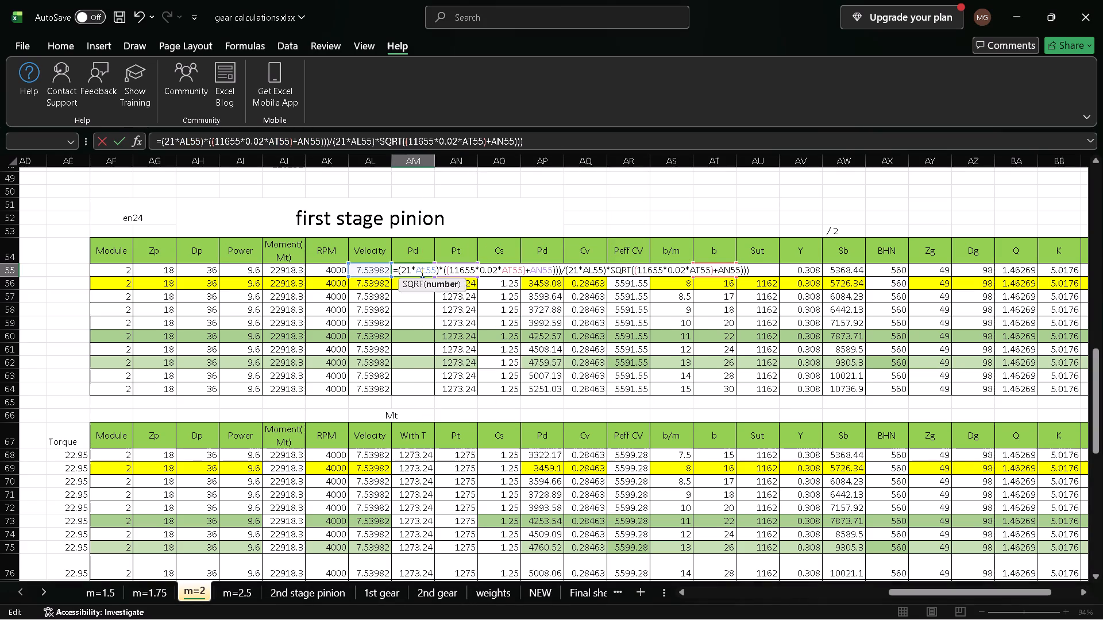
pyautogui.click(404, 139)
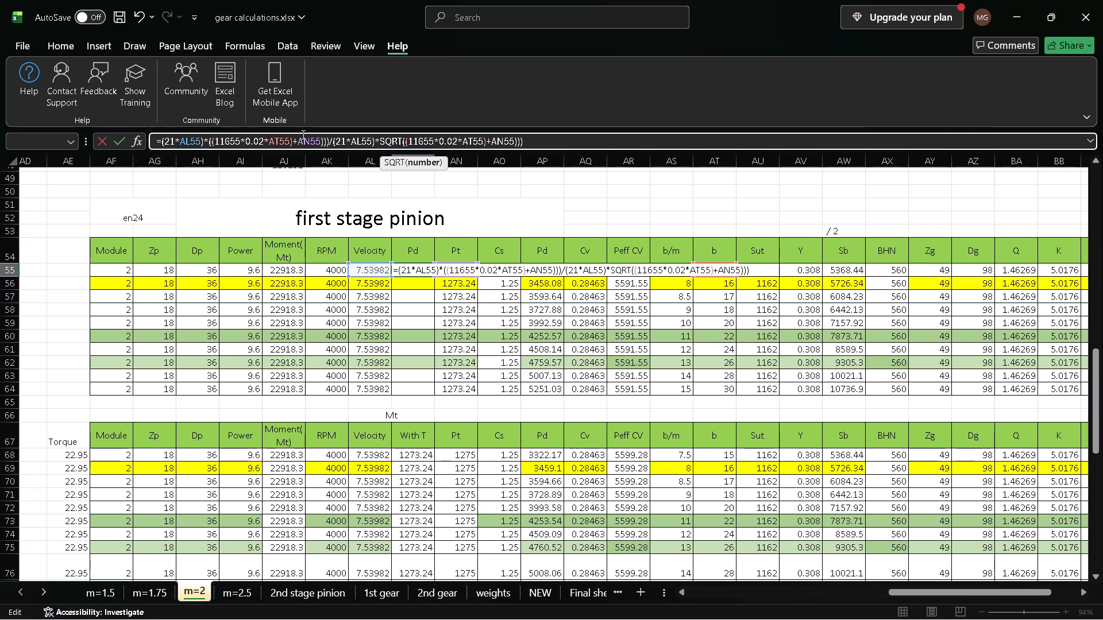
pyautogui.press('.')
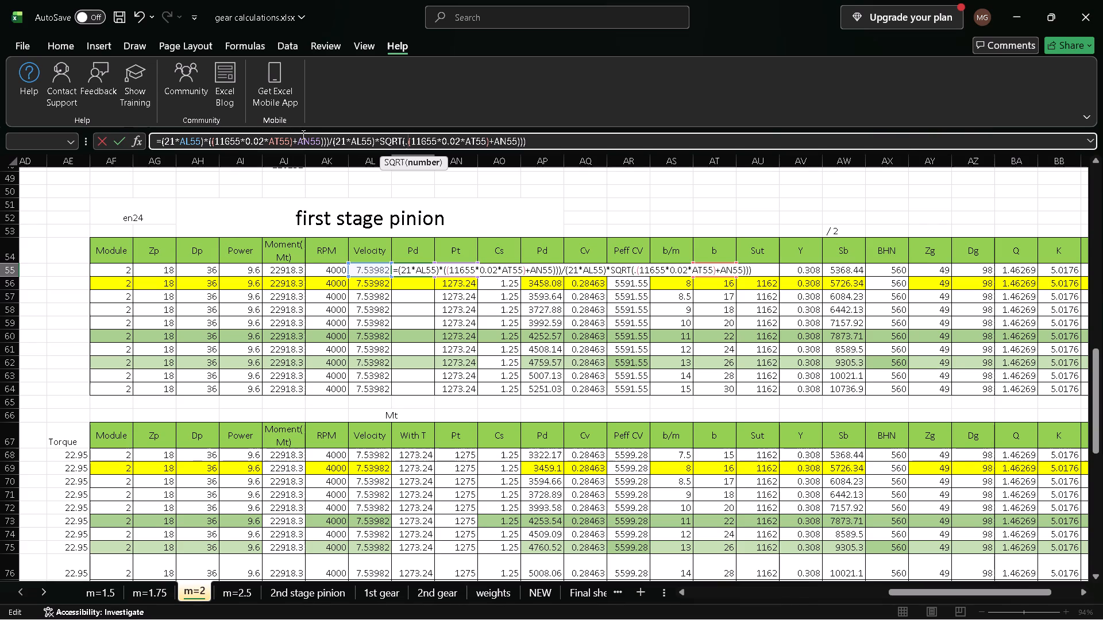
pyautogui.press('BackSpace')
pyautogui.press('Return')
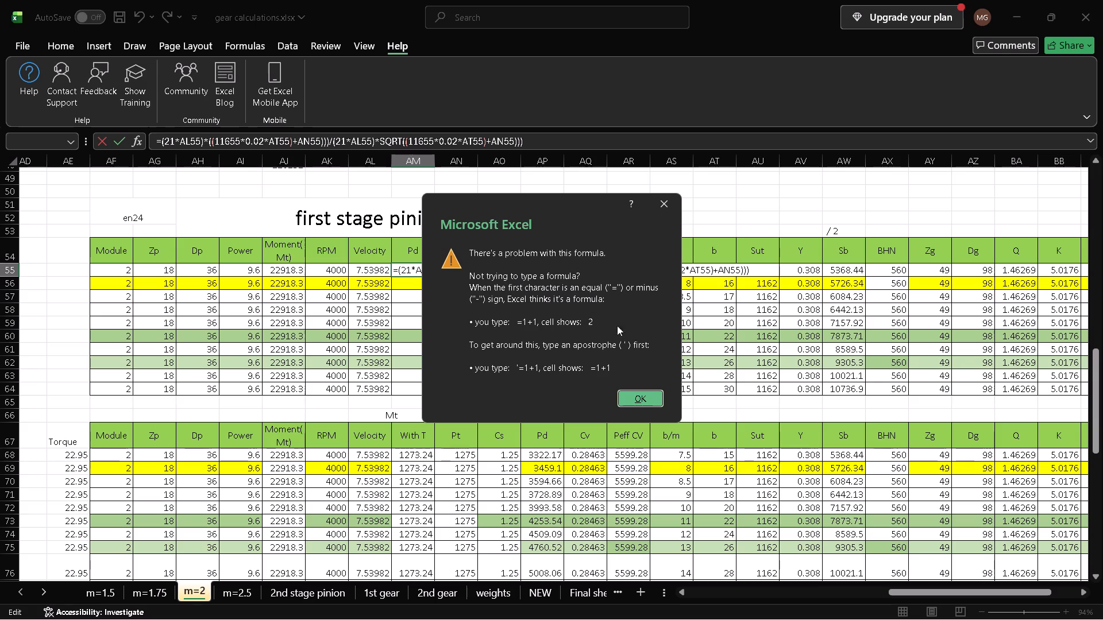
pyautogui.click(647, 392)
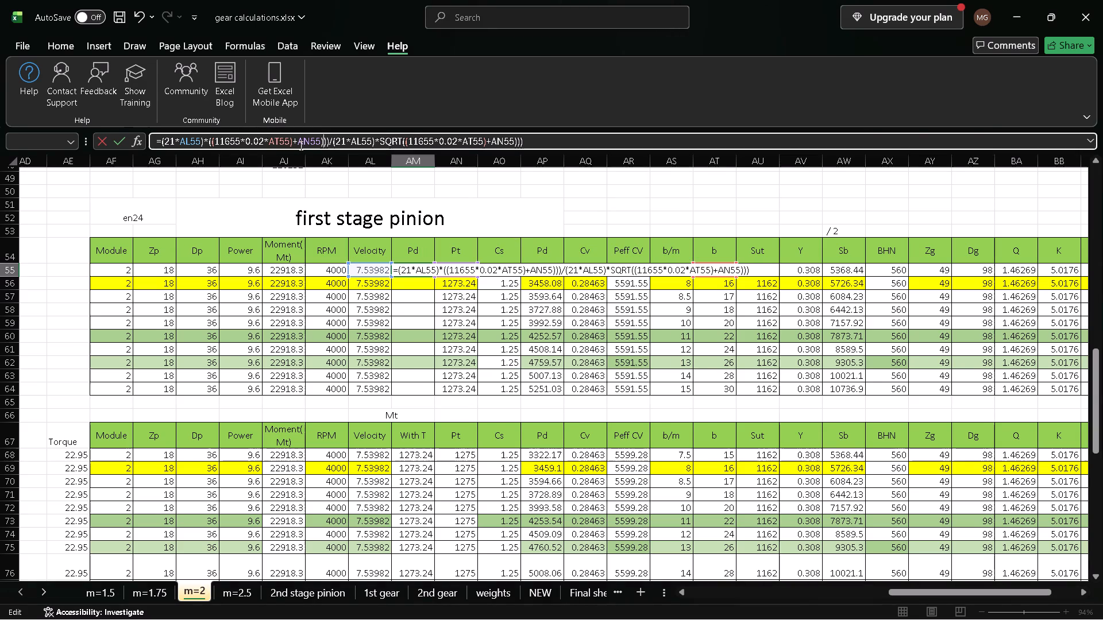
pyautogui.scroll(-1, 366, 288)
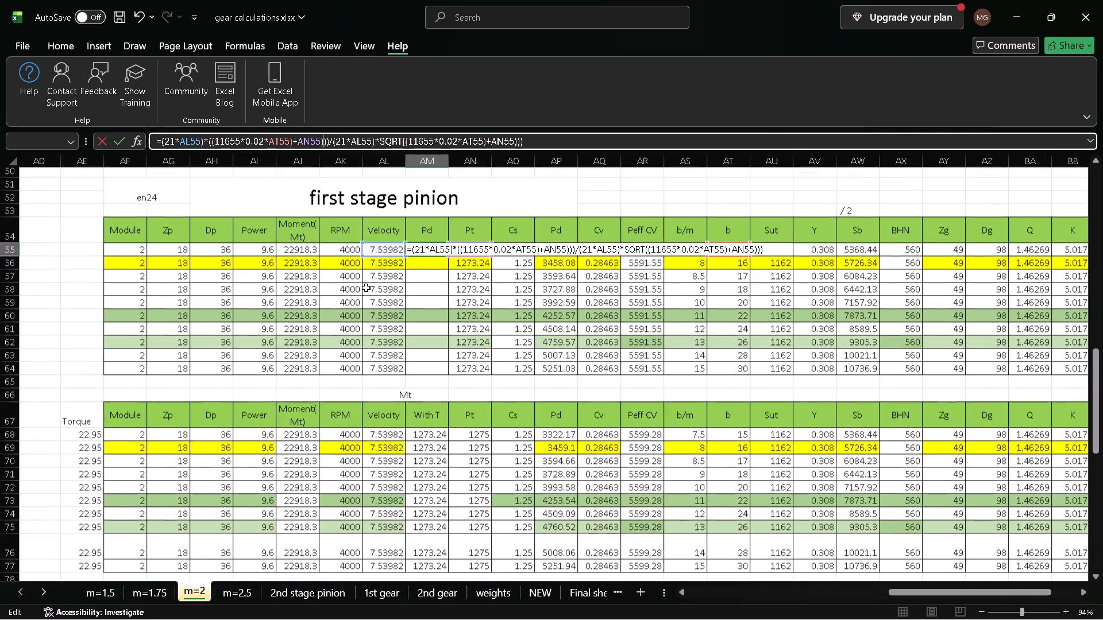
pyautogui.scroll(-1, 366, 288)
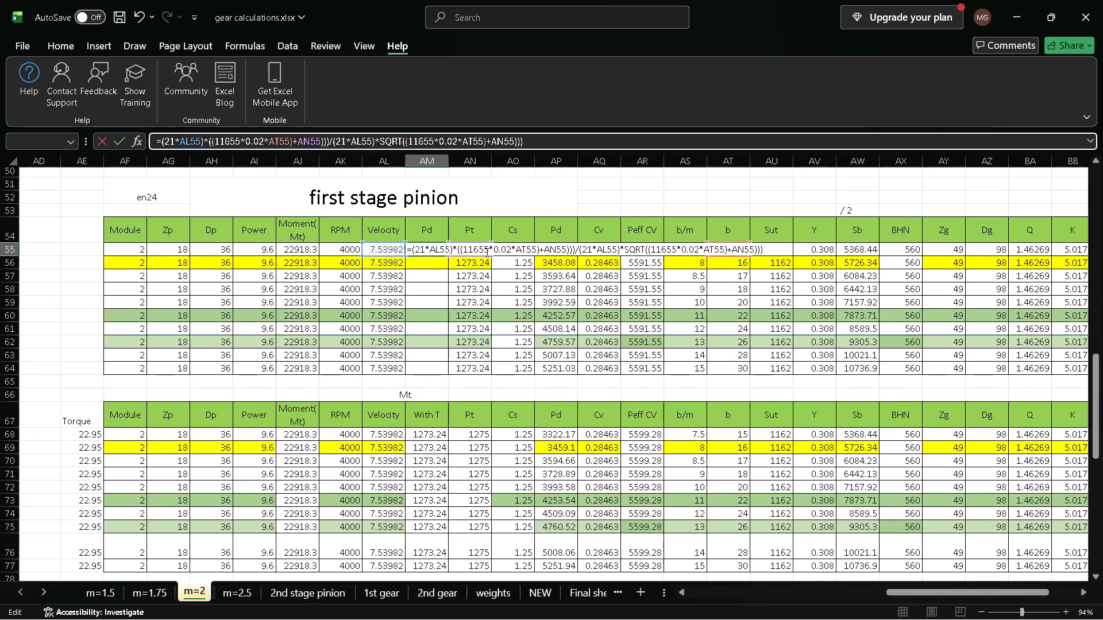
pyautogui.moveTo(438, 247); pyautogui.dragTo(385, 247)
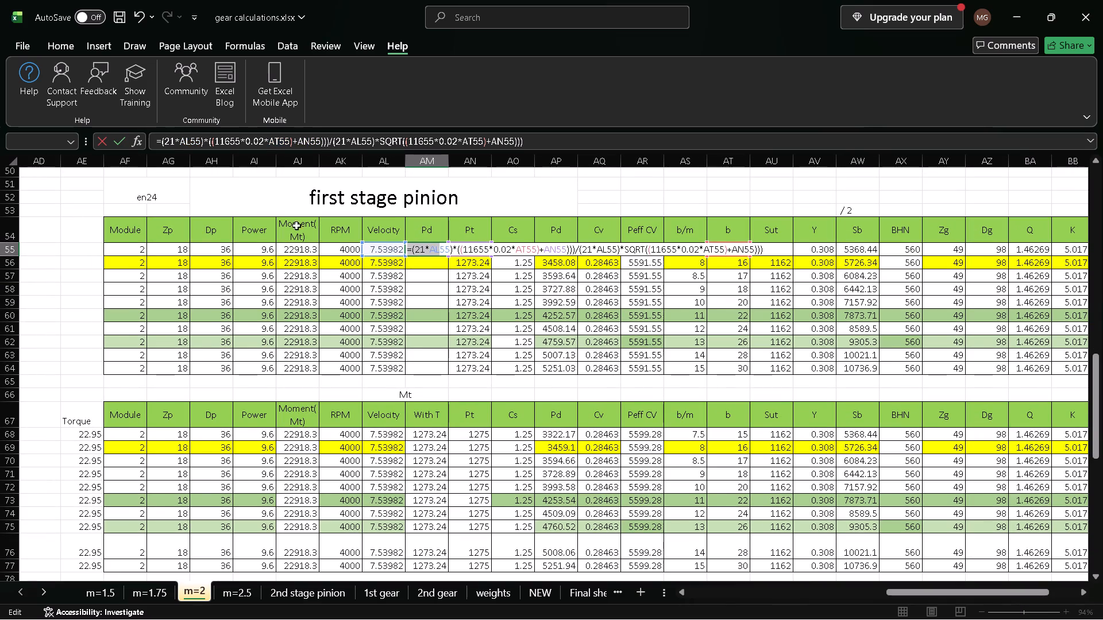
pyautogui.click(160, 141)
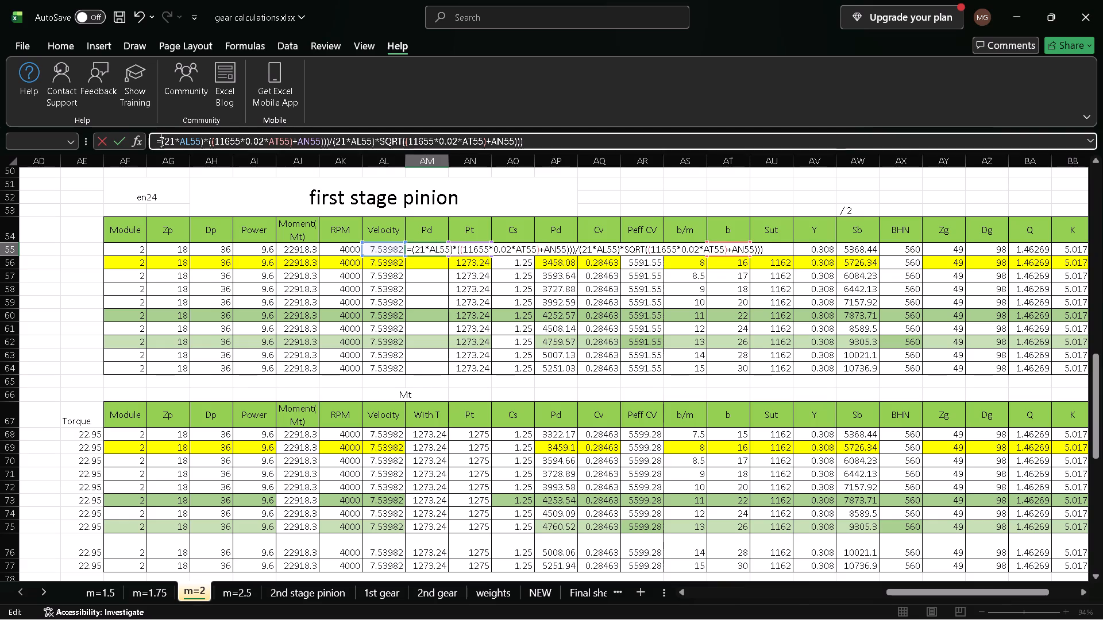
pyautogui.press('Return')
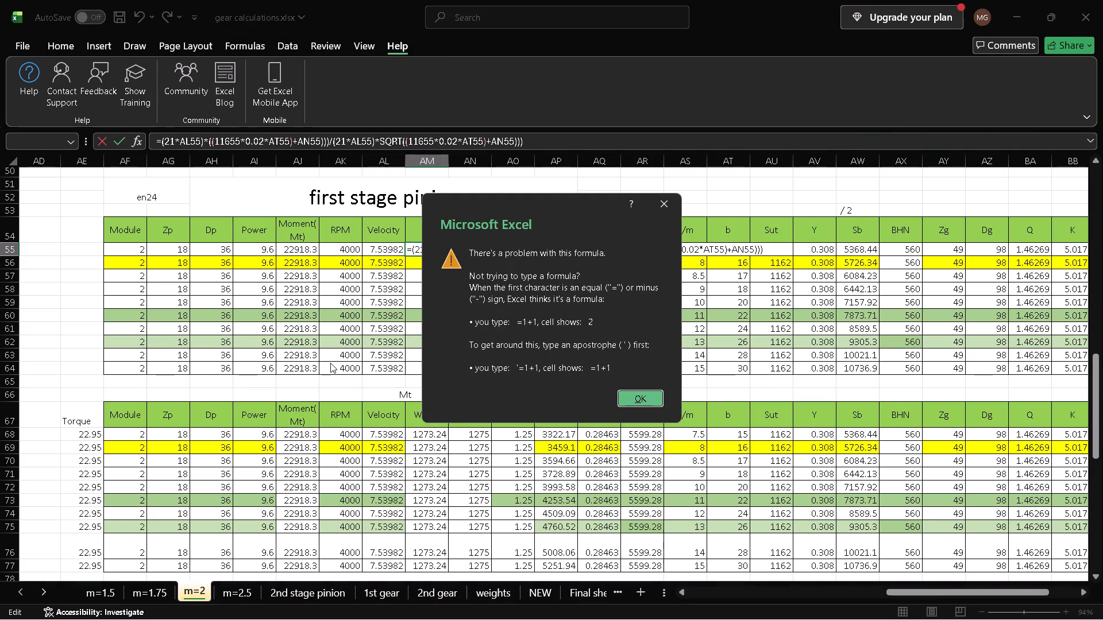
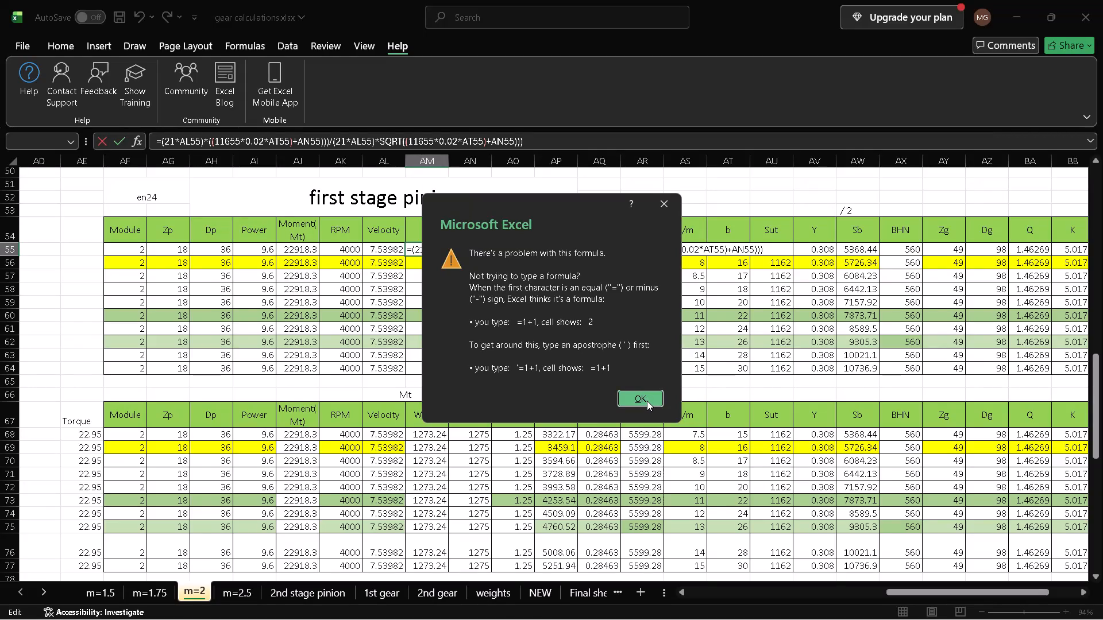
# Remove the AM55 formula's last closing parenthesis, add an opening parenthesis before the denominator's (21*AL55), and try to enter it.
pyautogui.click(647, 401)
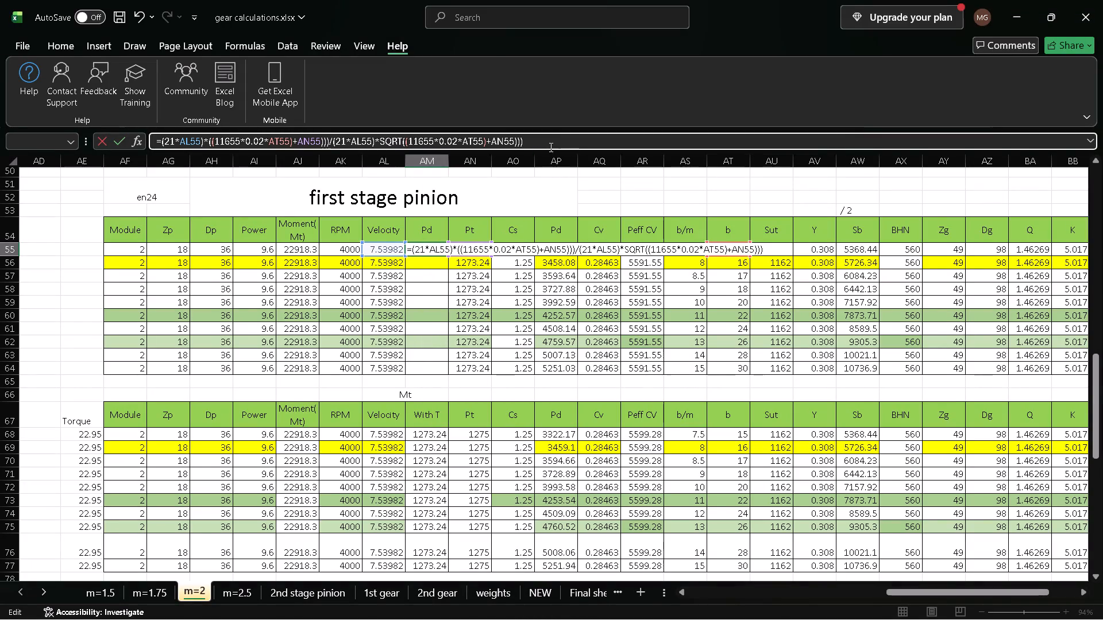
pyautogui.click(550, 144)
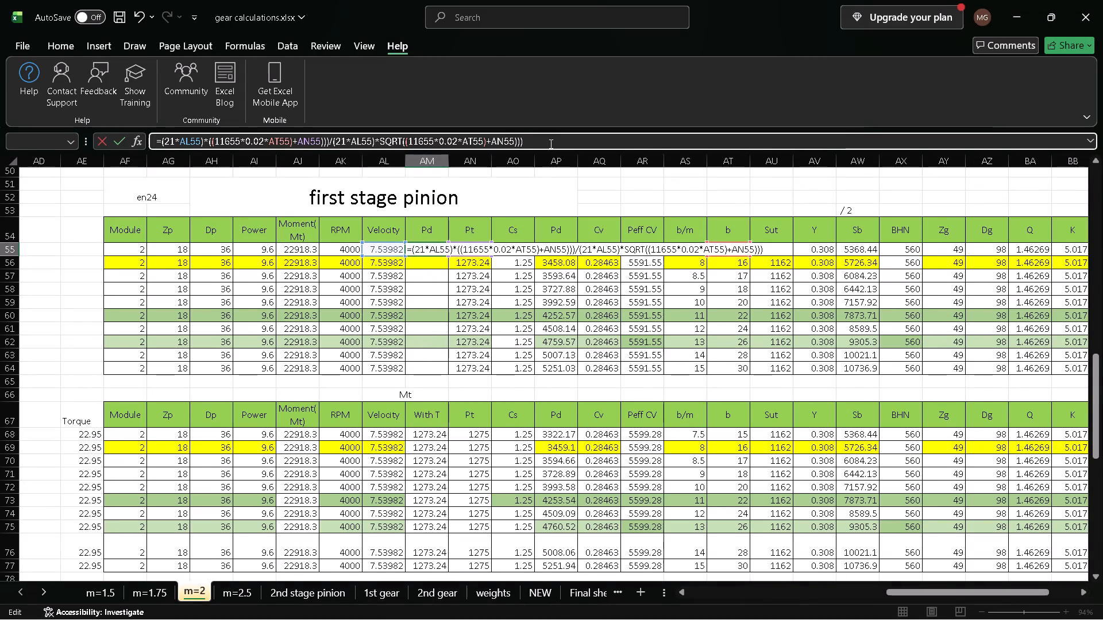
pyautogui.press('BackSpace')
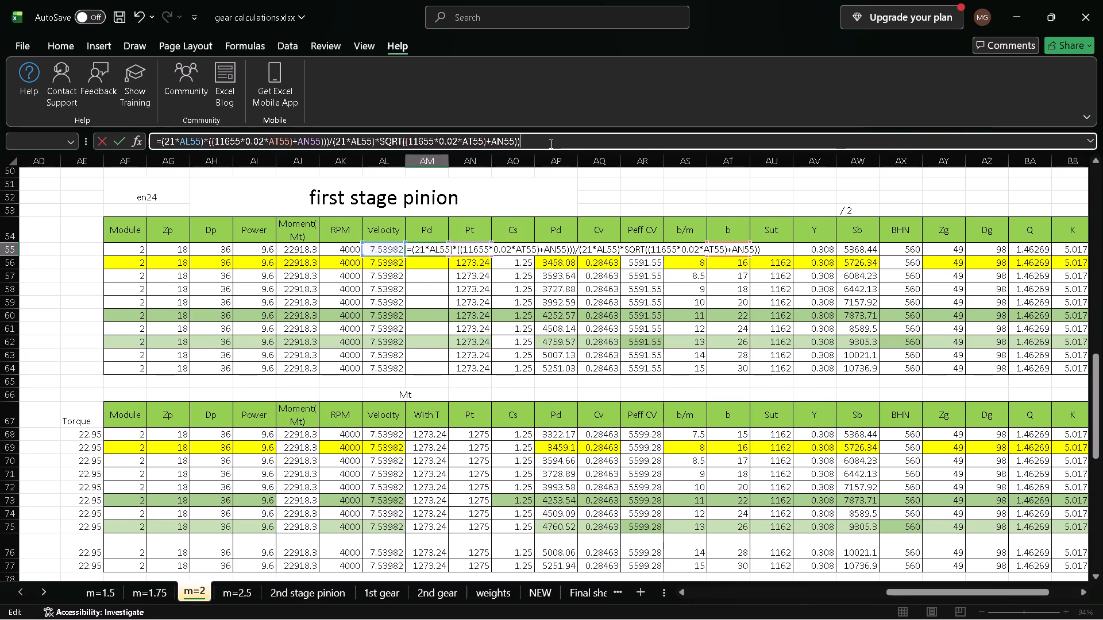
pyautogui.click(333, 142)
pyautogui.hotkey('shift', '(')
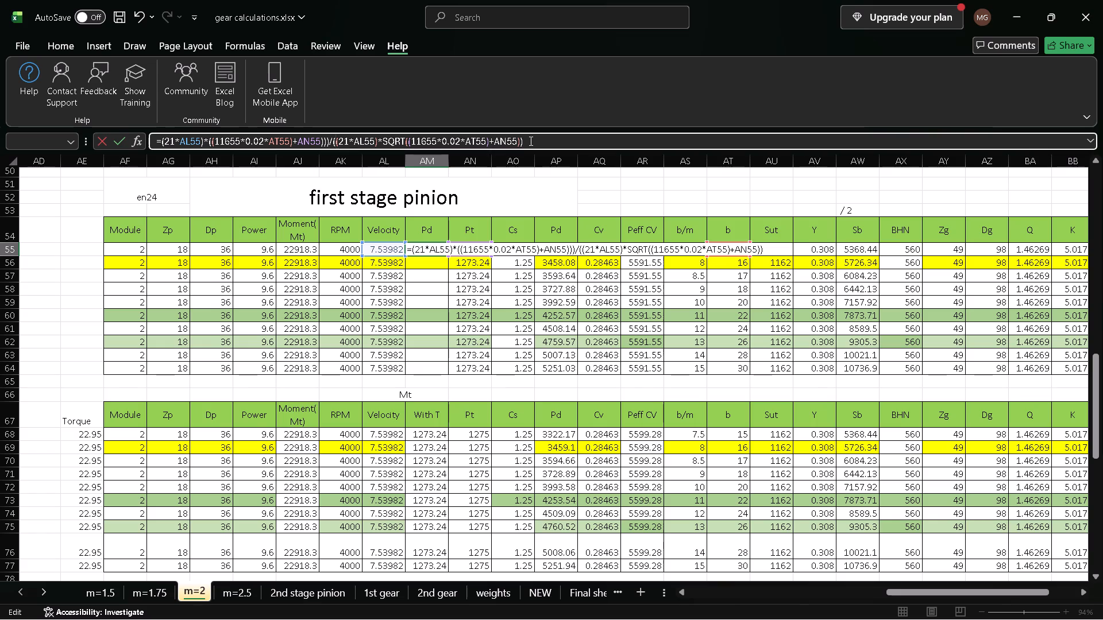
pyautogui.press('Return')
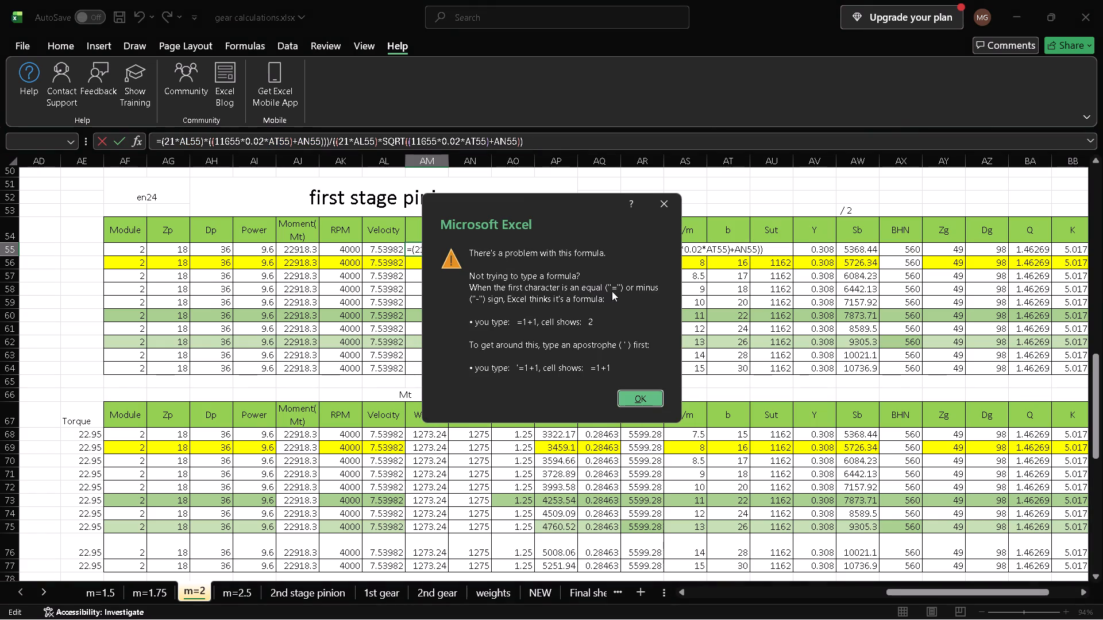
pyautogui.click(636, 390)
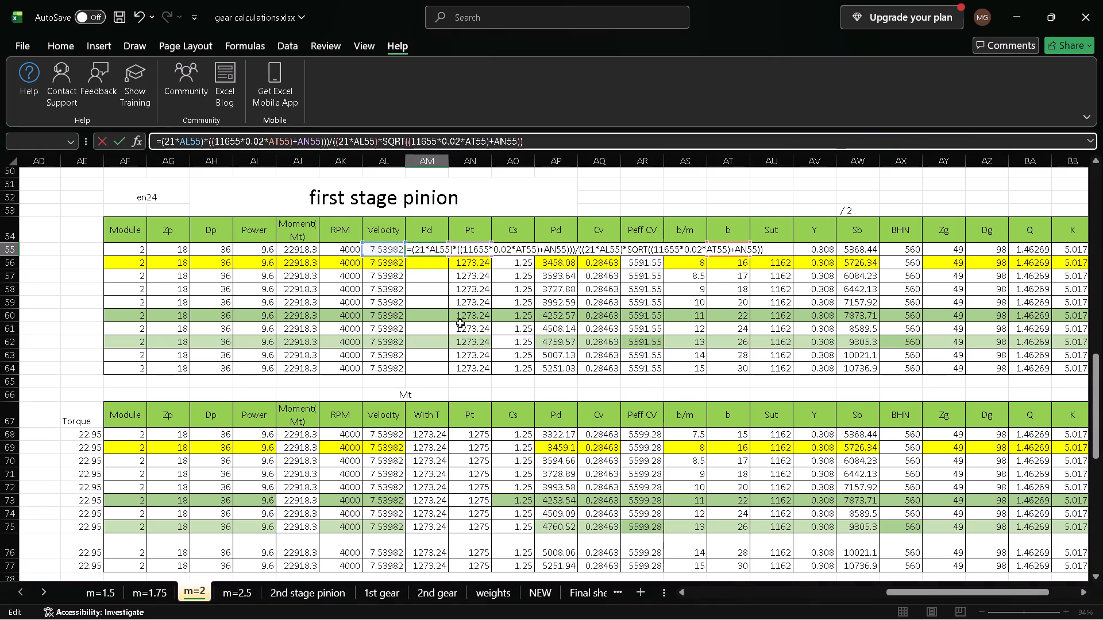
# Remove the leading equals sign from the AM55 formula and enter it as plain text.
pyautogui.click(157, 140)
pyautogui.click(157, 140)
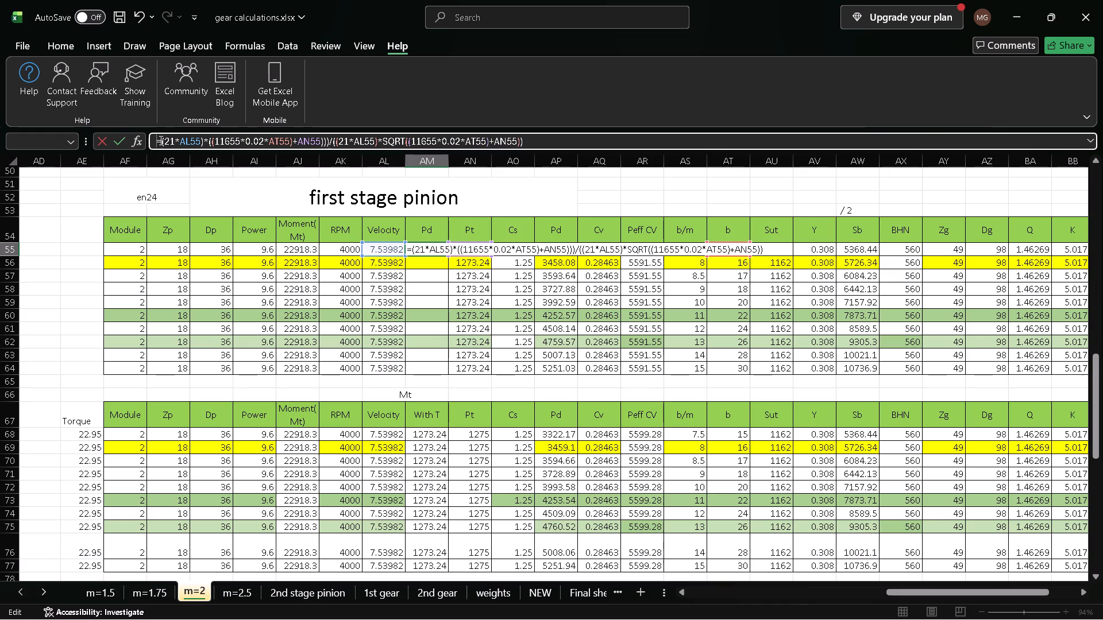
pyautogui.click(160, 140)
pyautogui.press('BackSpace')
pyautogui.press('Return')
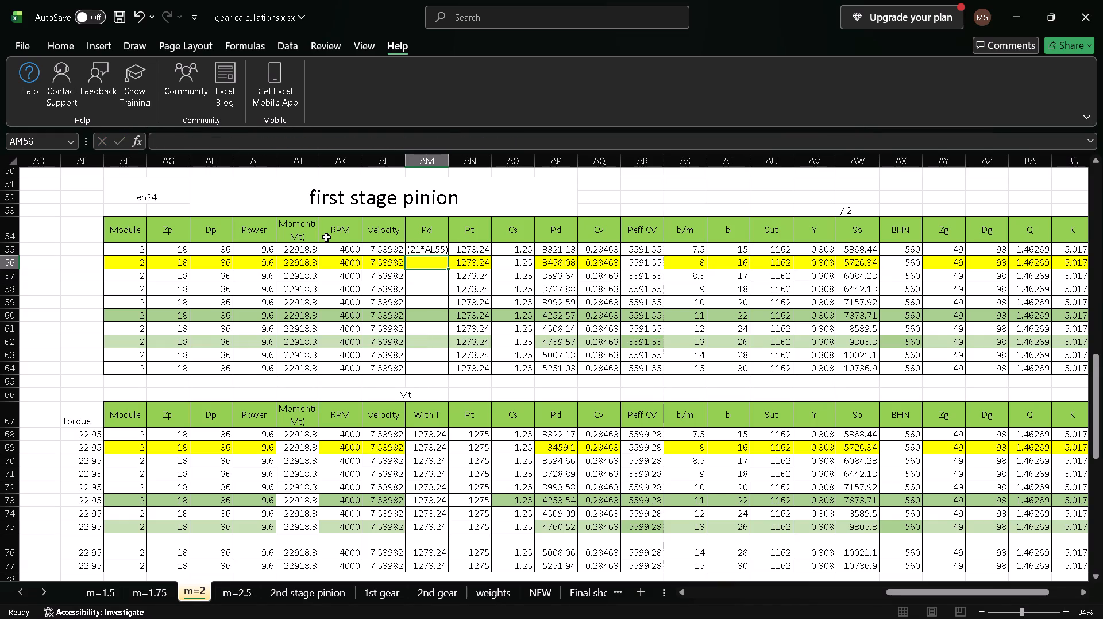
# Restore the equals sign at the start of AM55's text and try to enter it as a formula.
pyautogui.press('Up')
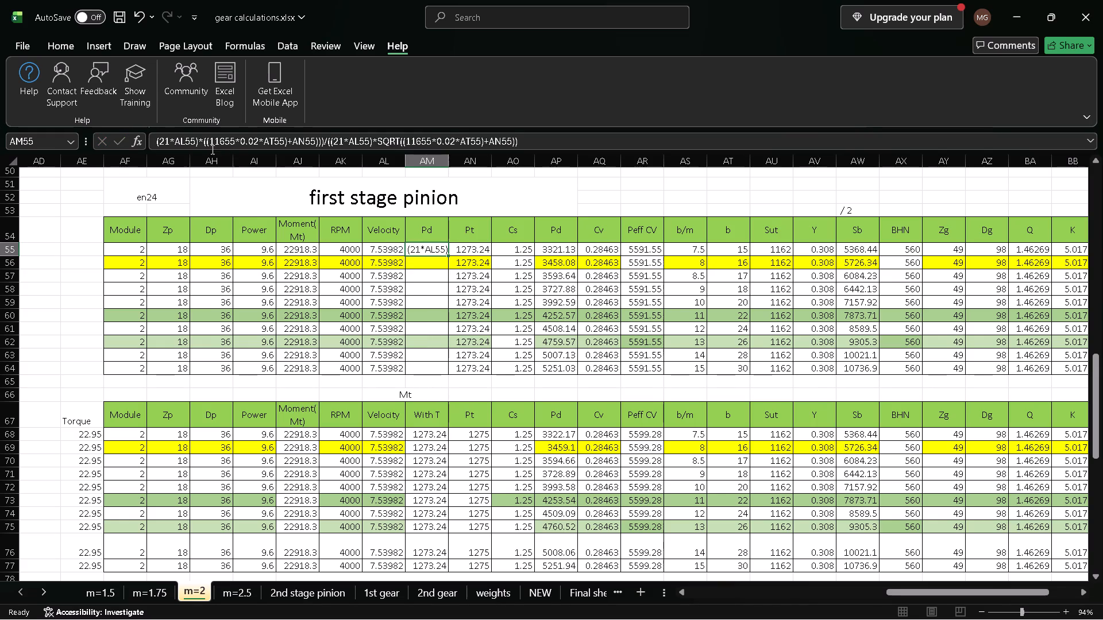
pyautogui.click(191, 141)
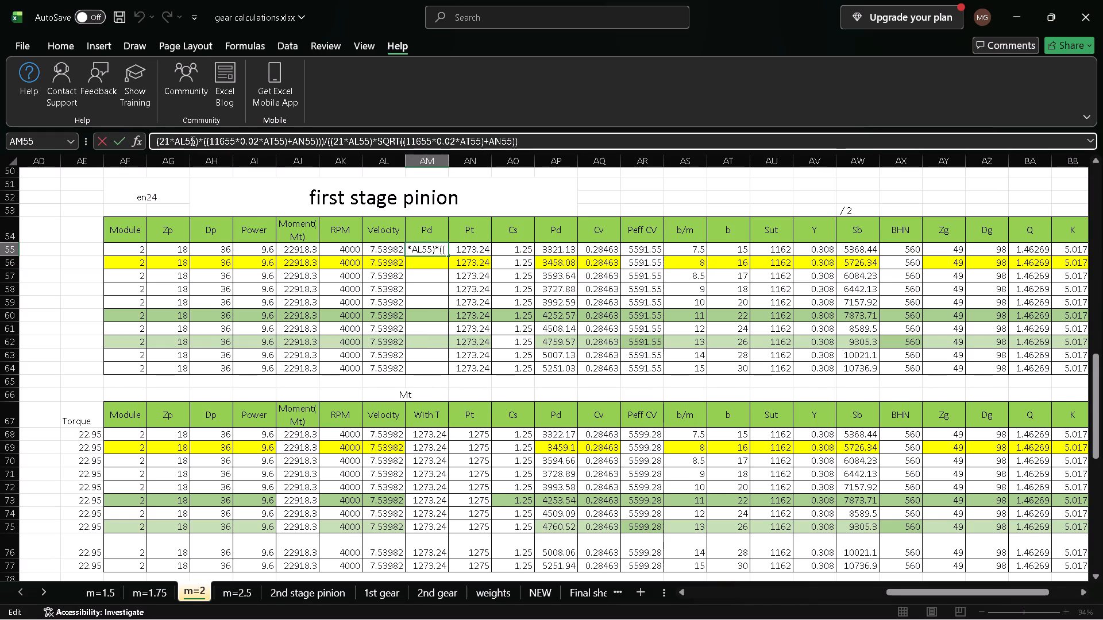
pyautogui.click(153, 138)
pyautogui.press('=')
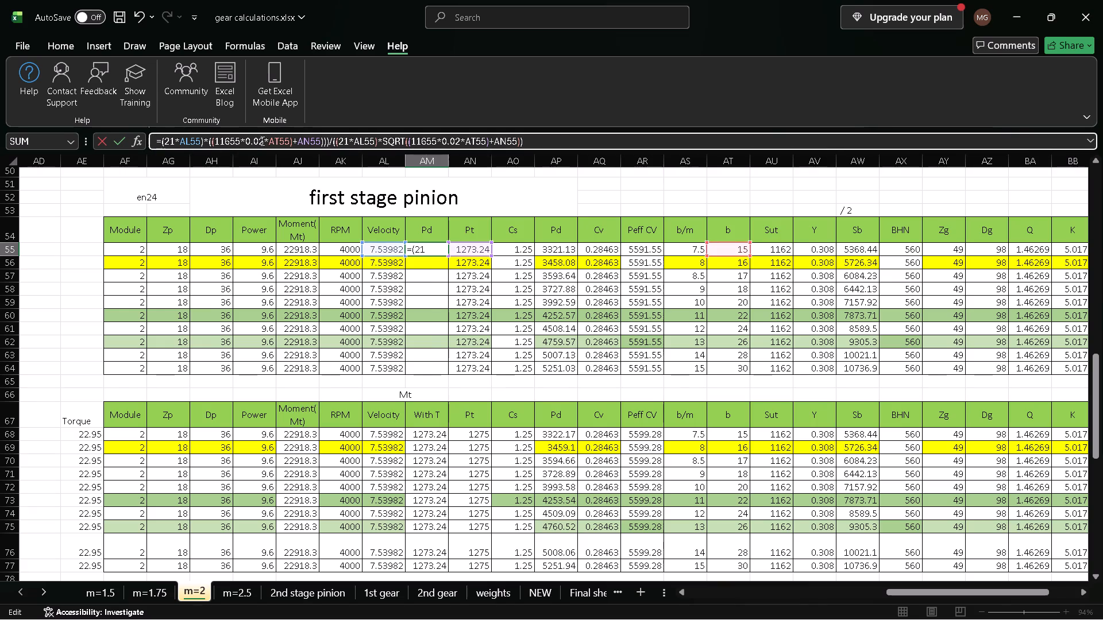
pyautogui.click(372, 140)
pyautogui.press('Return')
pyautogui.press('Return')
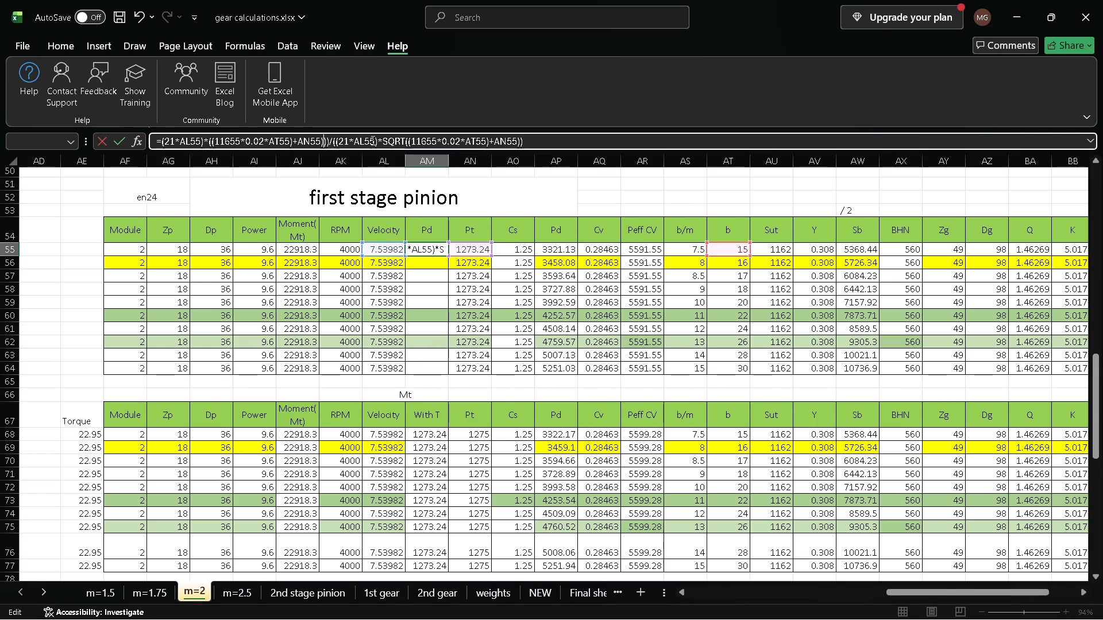
# Insert spaces around the division sign in the AM55 formula to separate the numerator from the denominator.
pyautogui.click(545, 143)
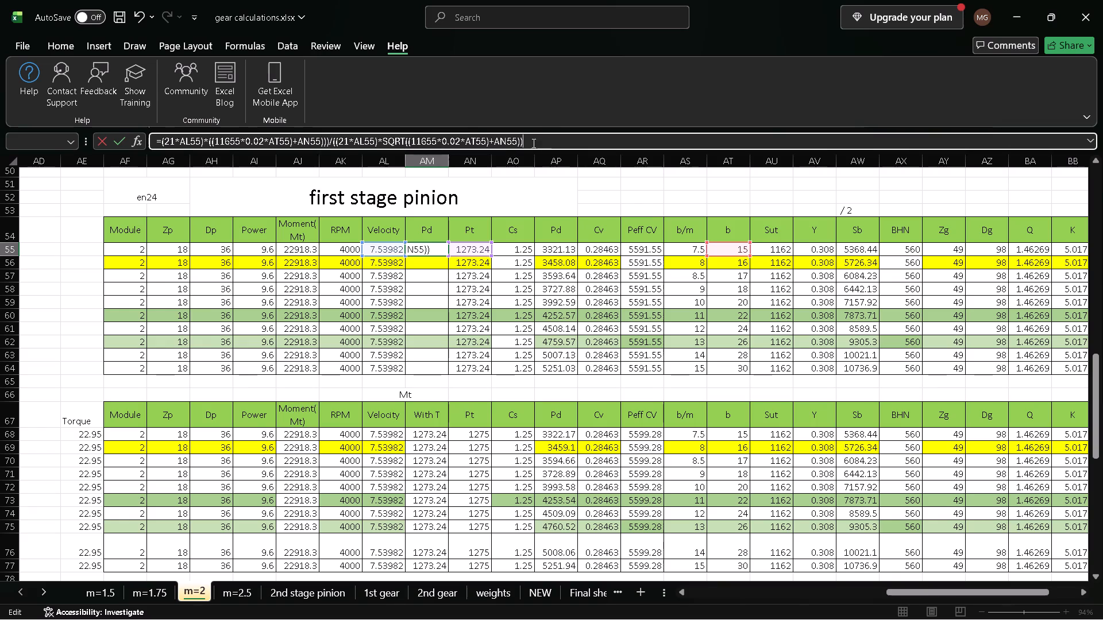
pyautogui.click(328, 144)
pyautogui.press('space')
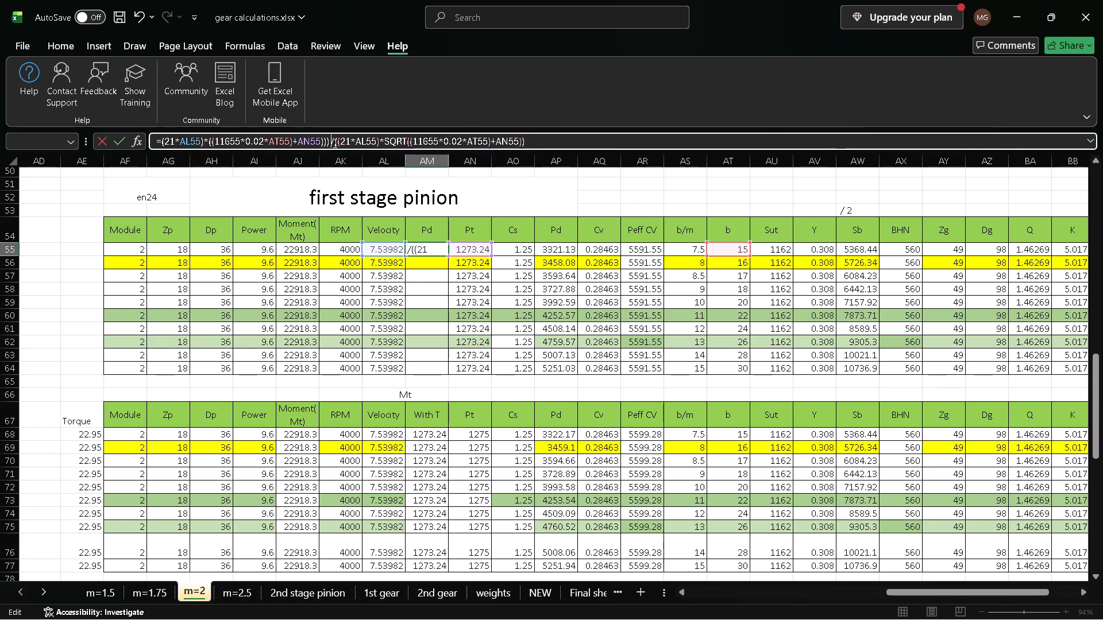
pyautogui.click(334, 143)
pyautogui.click(334, 143)
pyautogui.press('space')
pyautogui.press('space')
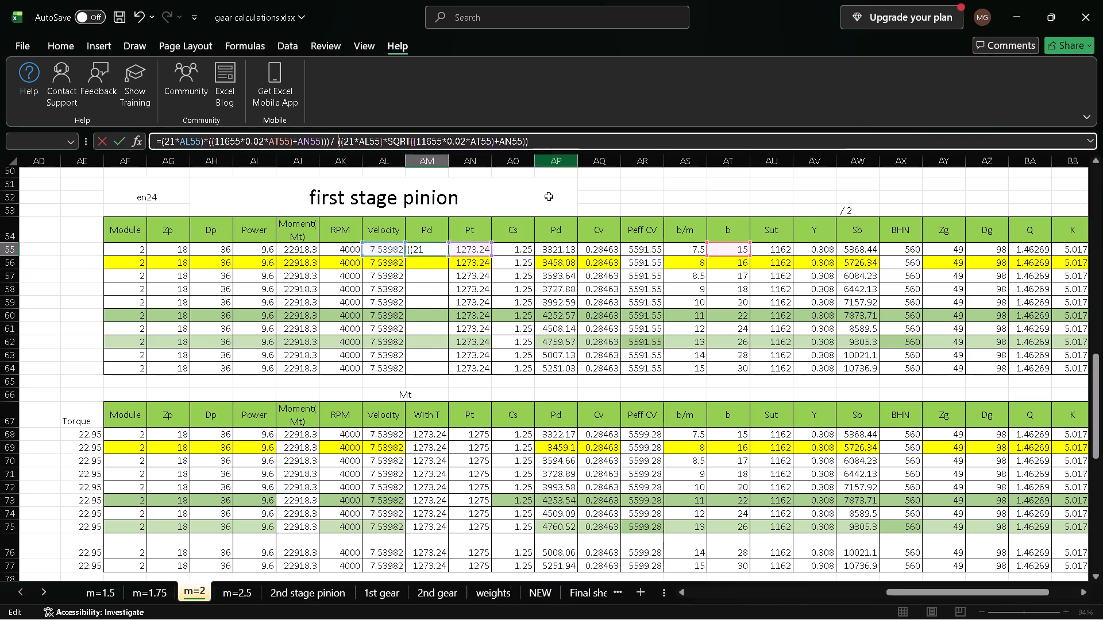
# Examine the first stage pinion and first stage gear tables on sheet m=2 for comparison with the AM55 formula.
pyautogui.scroll(-1, 473, 408)
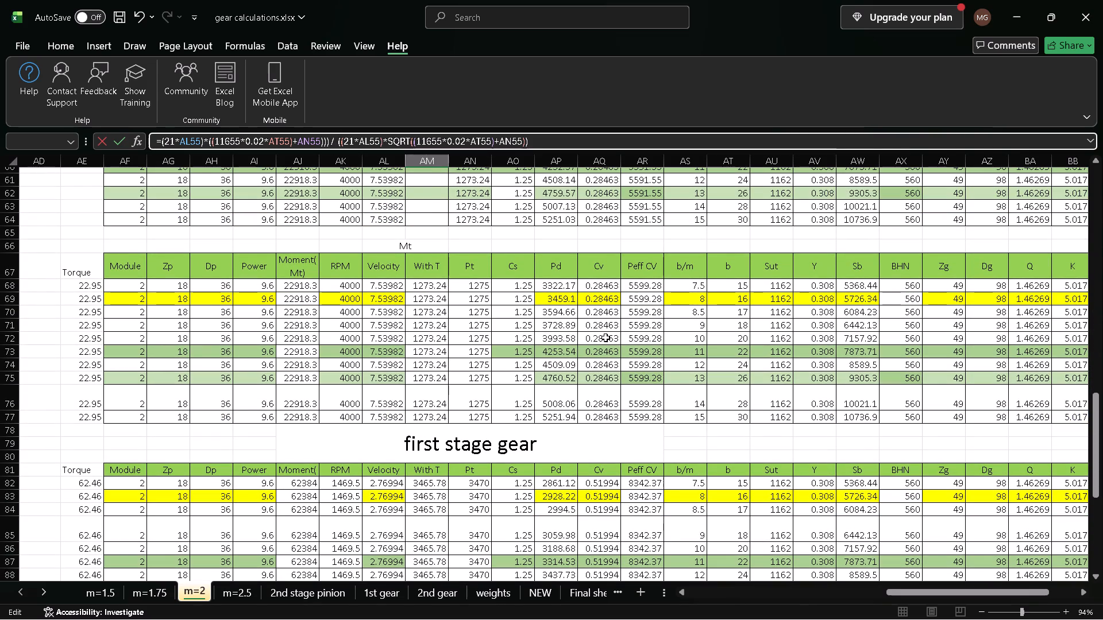
pyautogui.scroll(2, 606, 338)
pyautogui.scroll(-1, 606, 338)
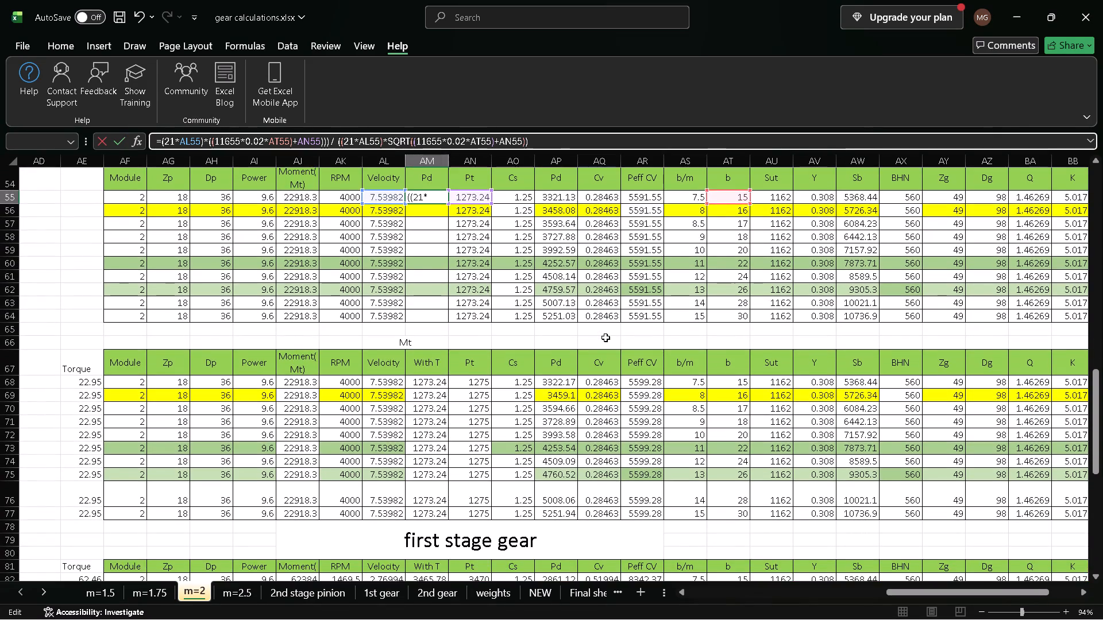
pyautogui.hscroll(-2, 606, 338)
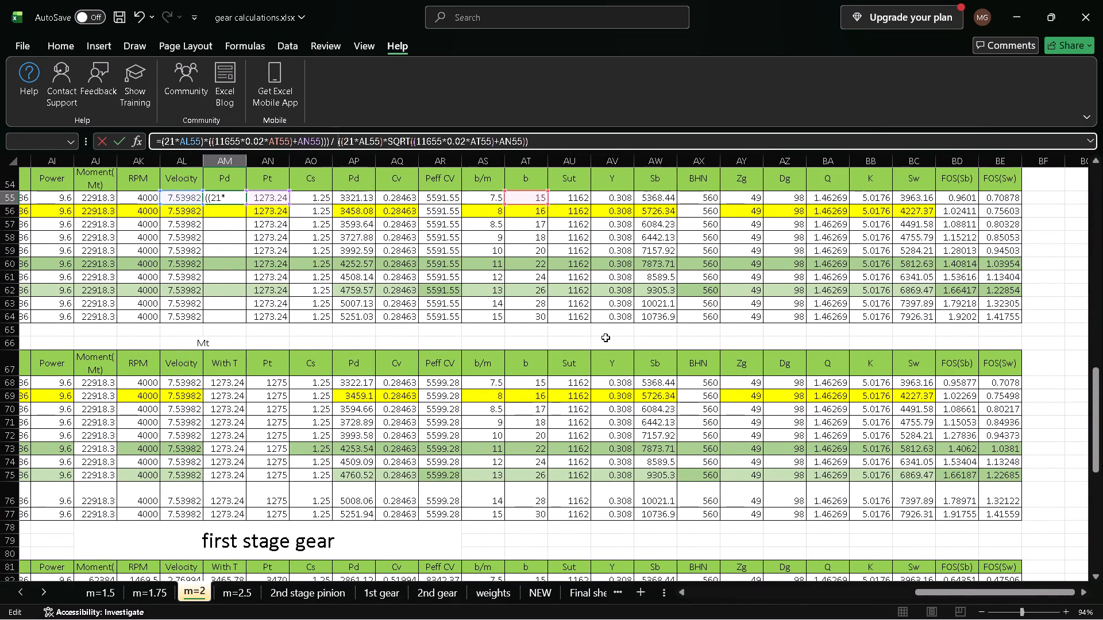
pyautogui.hscroll(1, 606, 338)
pyautogui.scroll(-1, 606, 338)
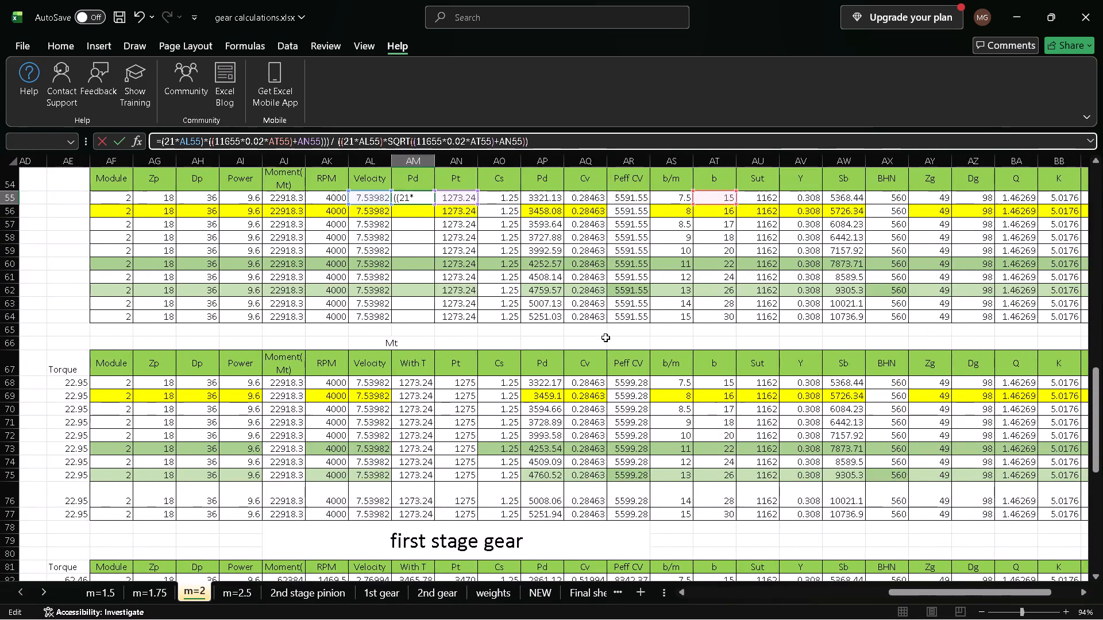
pyautogui.scroll(-1, 606, 338)
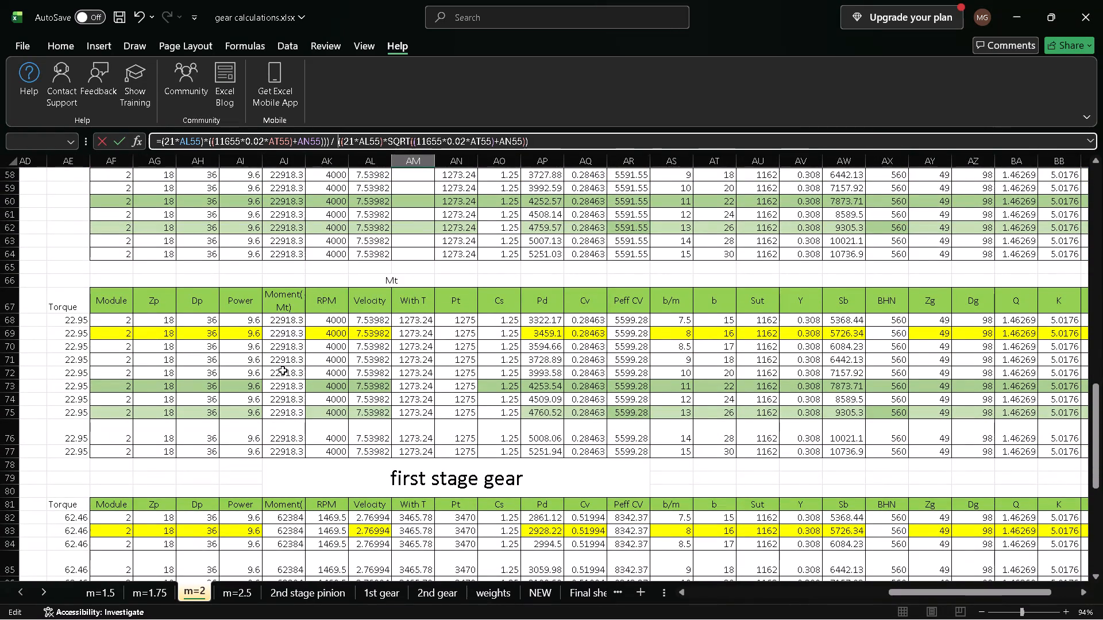
pyautogui.scroll(-2, 283, 370)
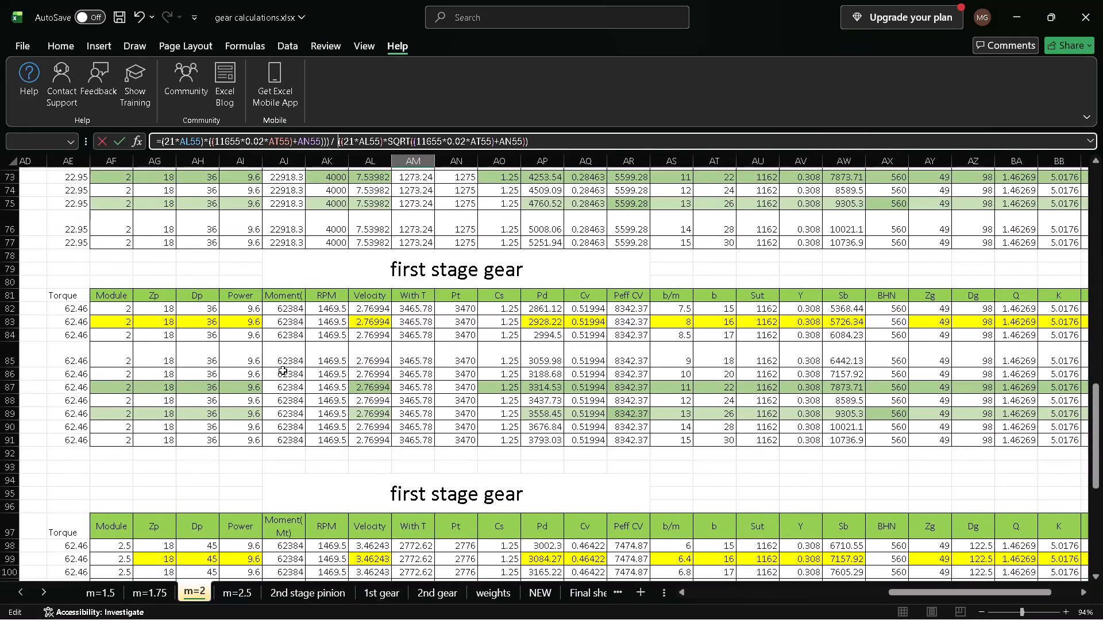
pyautogui.scroll(2, 283, 370)
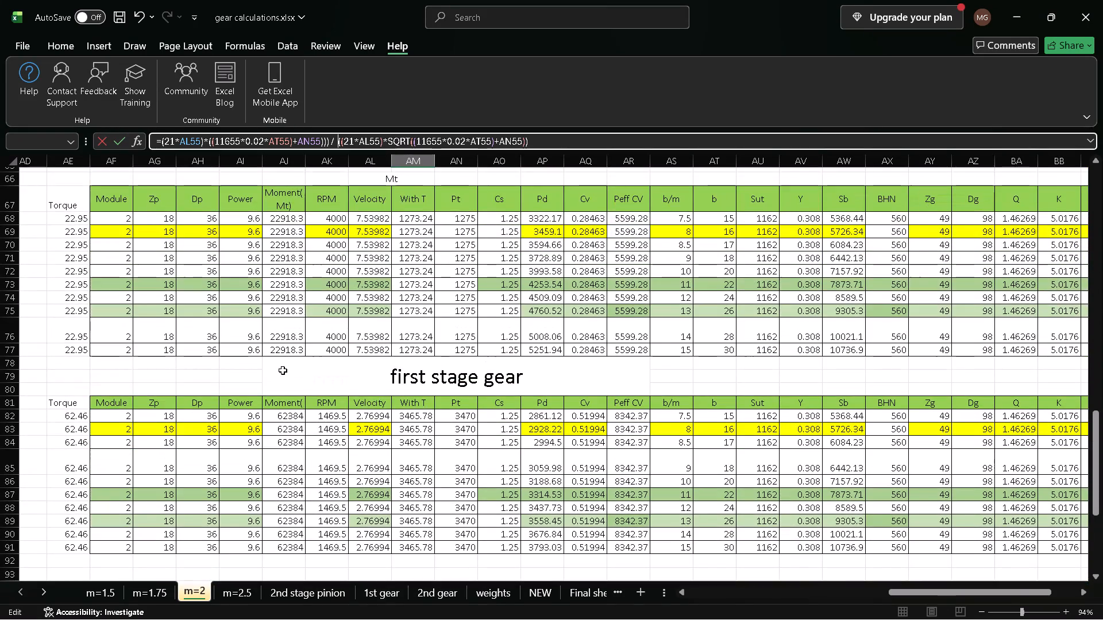
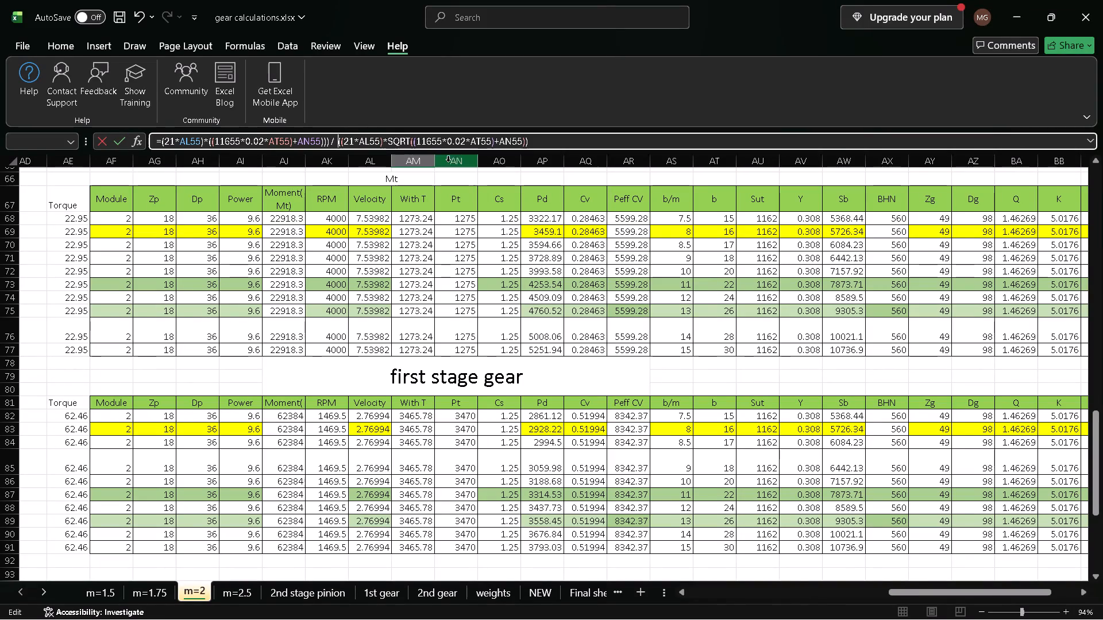
# Remove the division and square-root denominator from the AM55 formula and enter the numerator as =(21*AL55)*((11655*0.02*AT55)+AN55), accepting the proposed parenthesis correction.
pyautogui.click(538, 149)
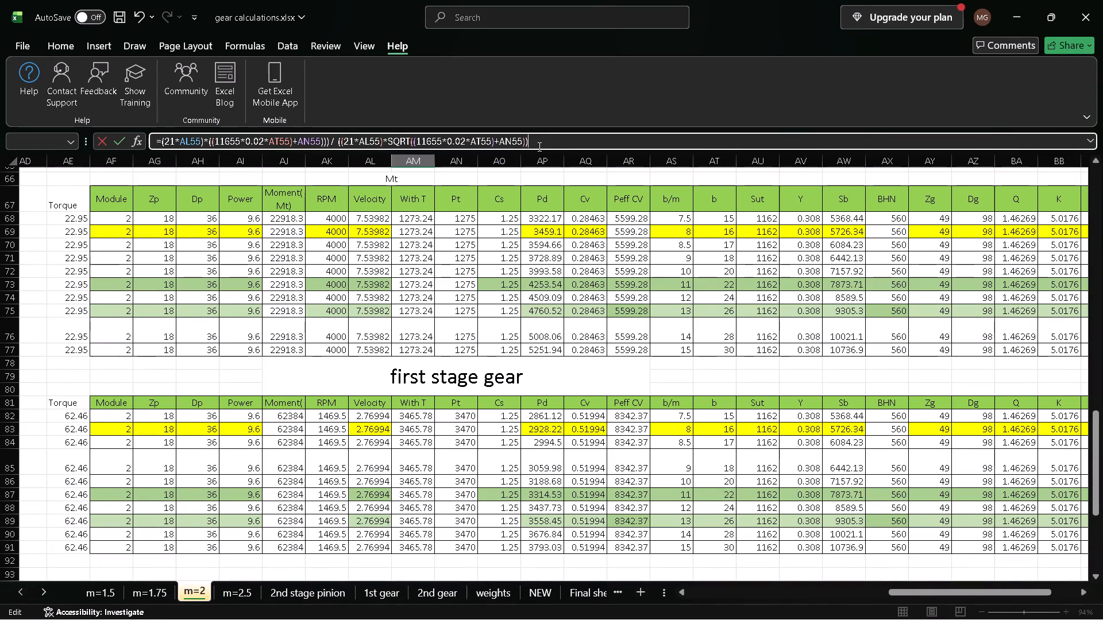
pyautogui.click(538, 146)
pyautogui.press('BackSpace')
pyautogui.press('BackSpace')
pyautogui.press('BackSpace')
pyautogui.press('BackSpace')
pyautogui.press('BackSpace')
pyautogui.press('BackSpace')
pyautogui.press('BackSpace')
pyautogui.press('BackSpace')
pyautogui.press('BackSpace')
pyautogui.press('BackSpace')
pyautogui.press('BackSpace')
pyautogui.press('BackSpace')
pyautogui.press('BackSpace')
pyautogui.press('BackSpace')
pyautogui.press('BackSpace')
pyautogui.press('BackSpace')
pyautogui.press('BackSpace')
pyautogui.press('BackSpace')
pyautogui.press('BackSpace')
pyautogui.press('BackSpace')
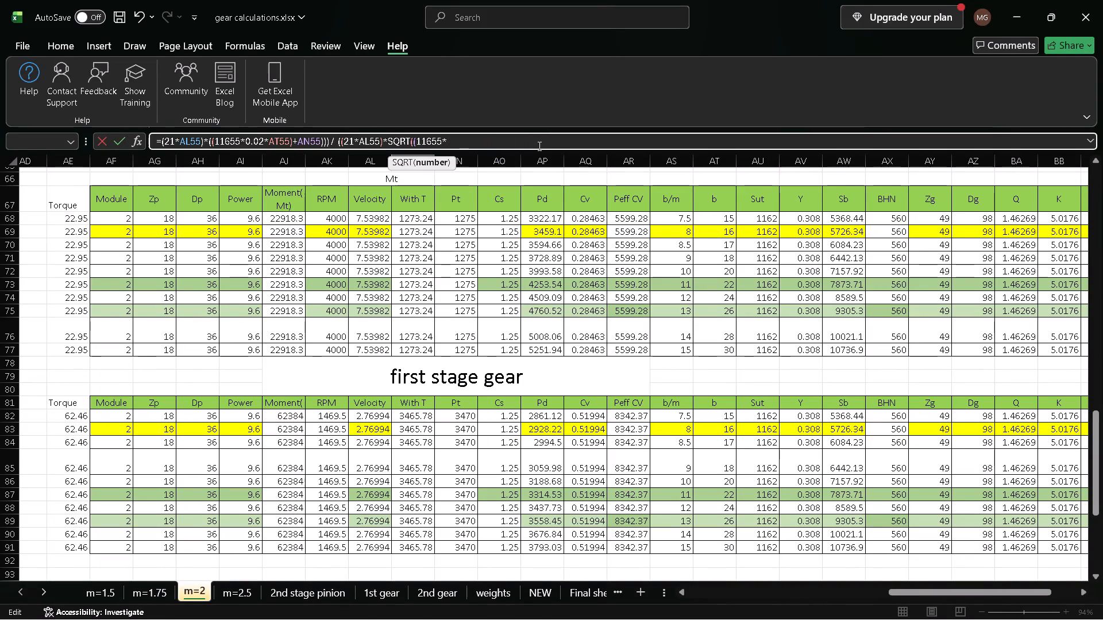
pyautogui.press('BackSpace')
pyautogui.press('BackSpace')
pyautogui.press('BackSpace')
pyautogui.press('BackSpace')
pyautogui.press('BackSpace')
pyautogui.press('BackSpace')
pyautogui.press('BackSpace')
pyautogui.press('BackSpace')
pyautogui.press('BackSpace')
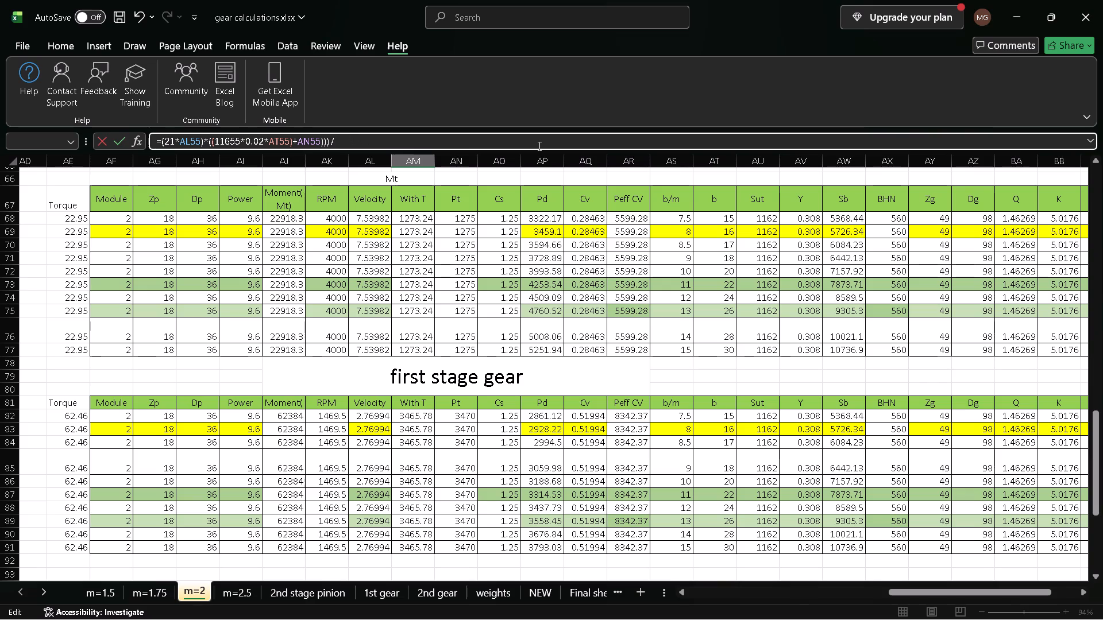
pyautogui.press('BackSpace')
pyautogui.press('BackSpace')
pyautogui.press('.')
pyautogui.press('BackSpace')
pyautogui.press('Return')
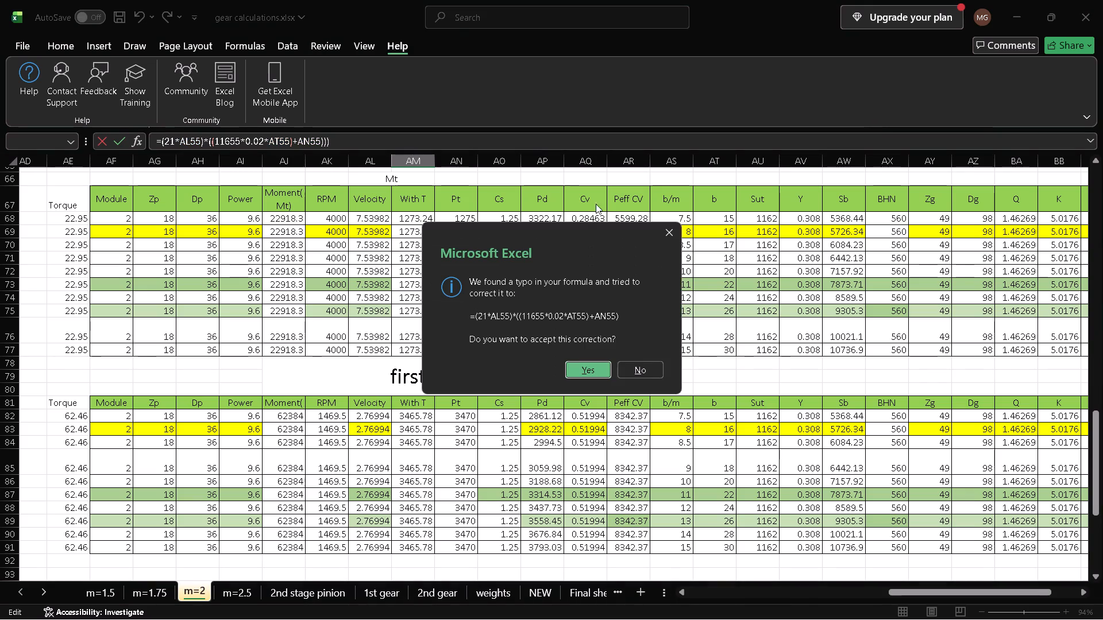
pyautogui.click(593, 366)
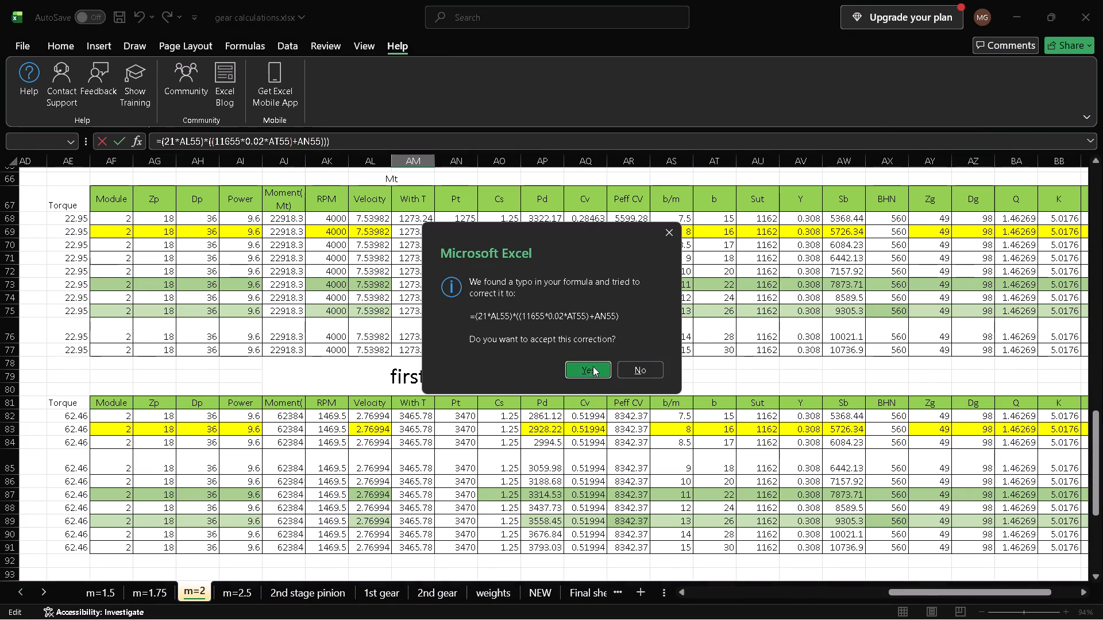
# Enclose the whole AM55 numerator in an outer pair of parentheses: =((21*AL55)*((11655*0.02*AT55)+AN55)).
pyautogui.scroll(2, 507, 279)
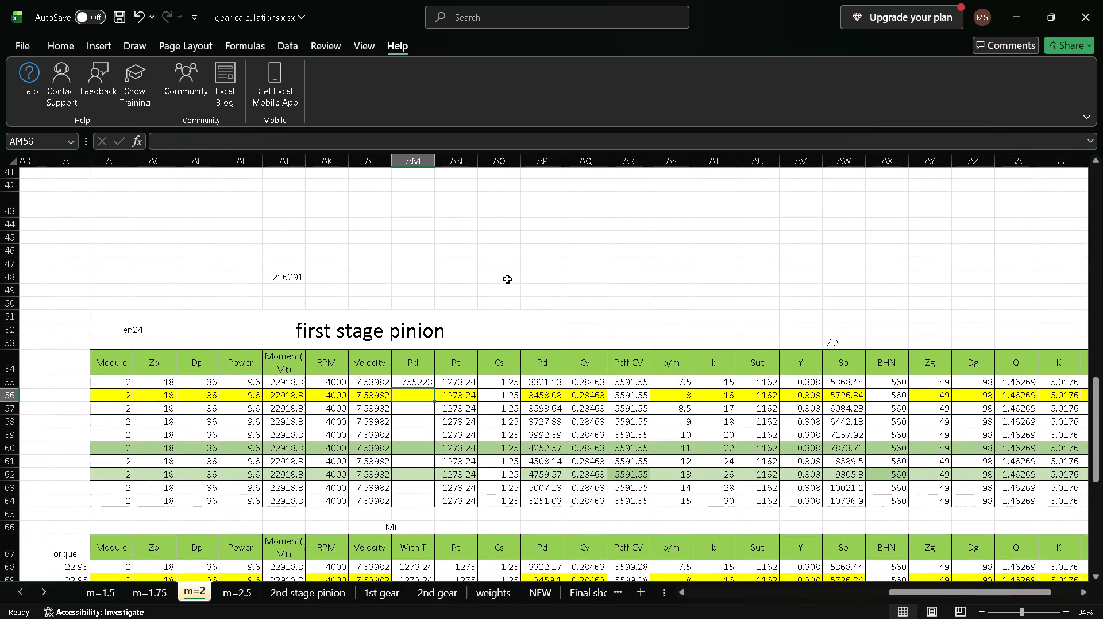
pyautogui.click(404, 381)
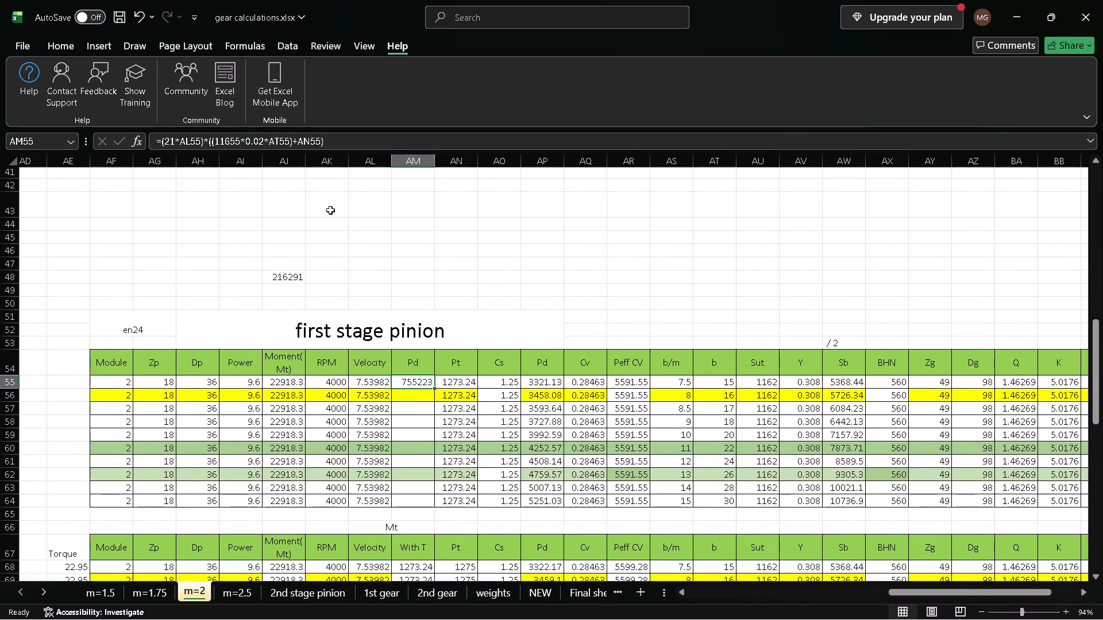
pyautogui.click(321, 143)
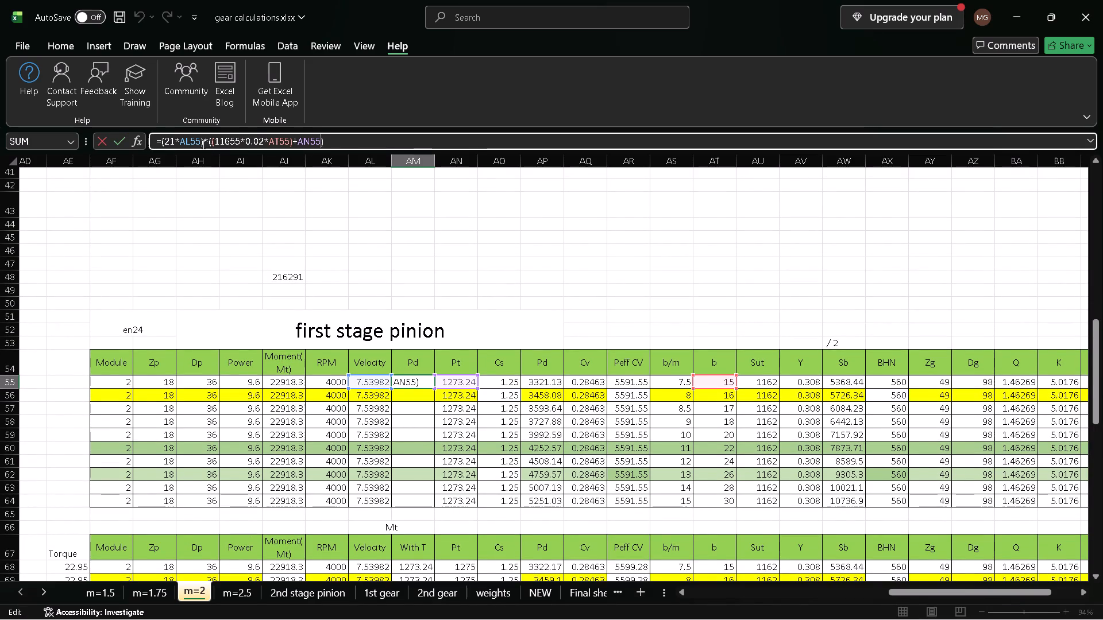
pyautogui.click(160, 142)
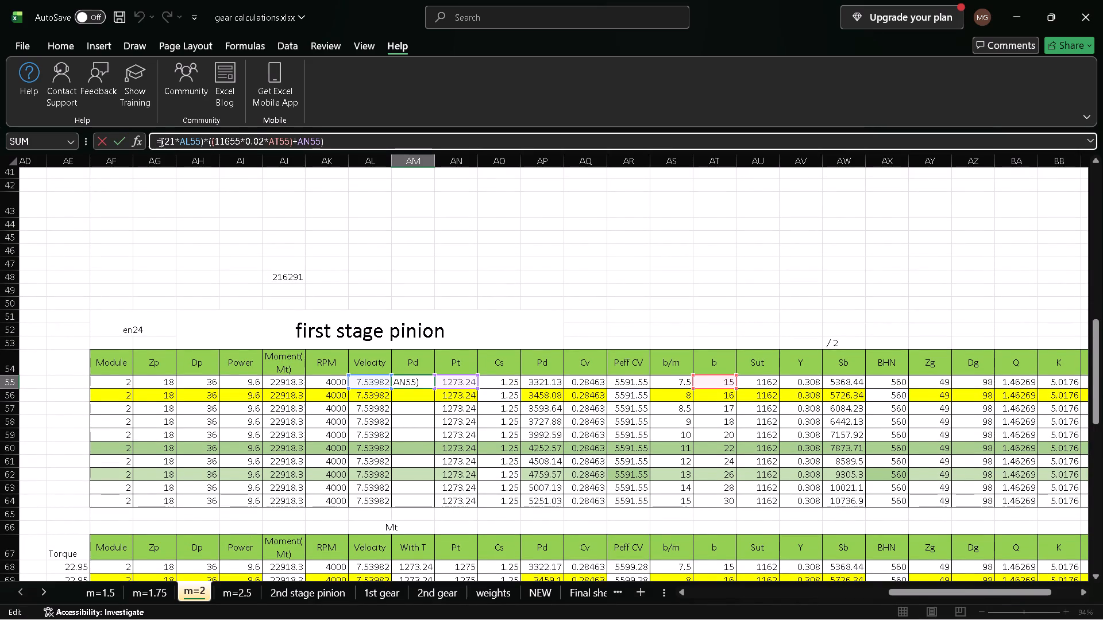
pyautogui.hotkey('shift', '(')
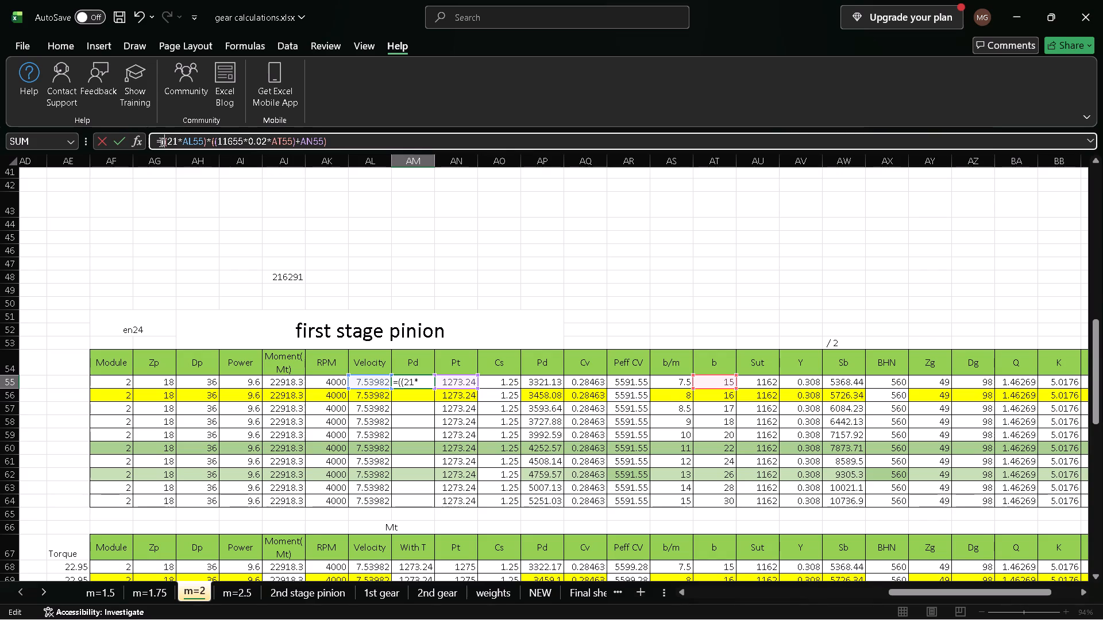
pyautogui.click(341, 142)
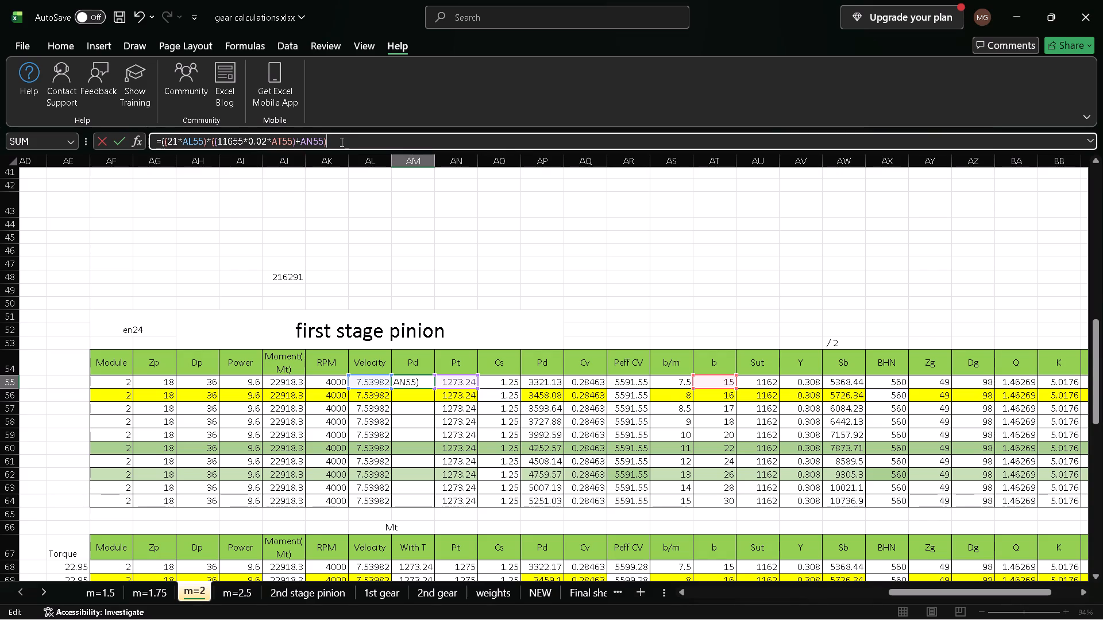
pyautogui.click(341, 142)
pyautogui.hotkey('shift', ')')
pyautogui.press('Return')
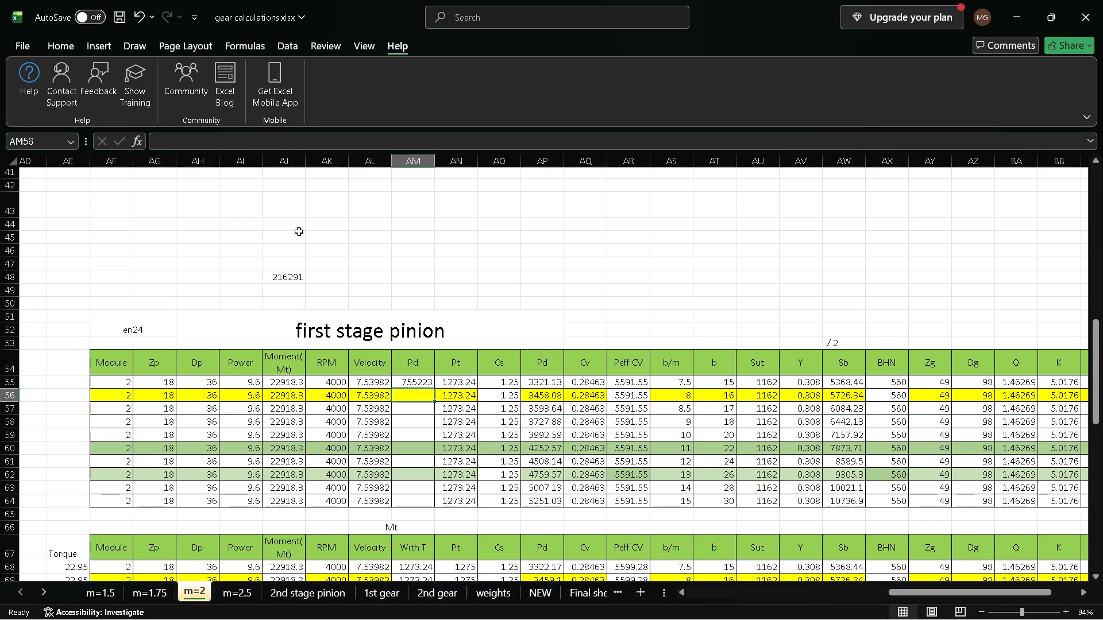
# Append a division sign to the AM55 formula and a copy of the parenthesized numerator, ((21*AL55)*((11655*0.02*AT55)+AN55)), as its denominator.
pyautogui.click(411, 381)
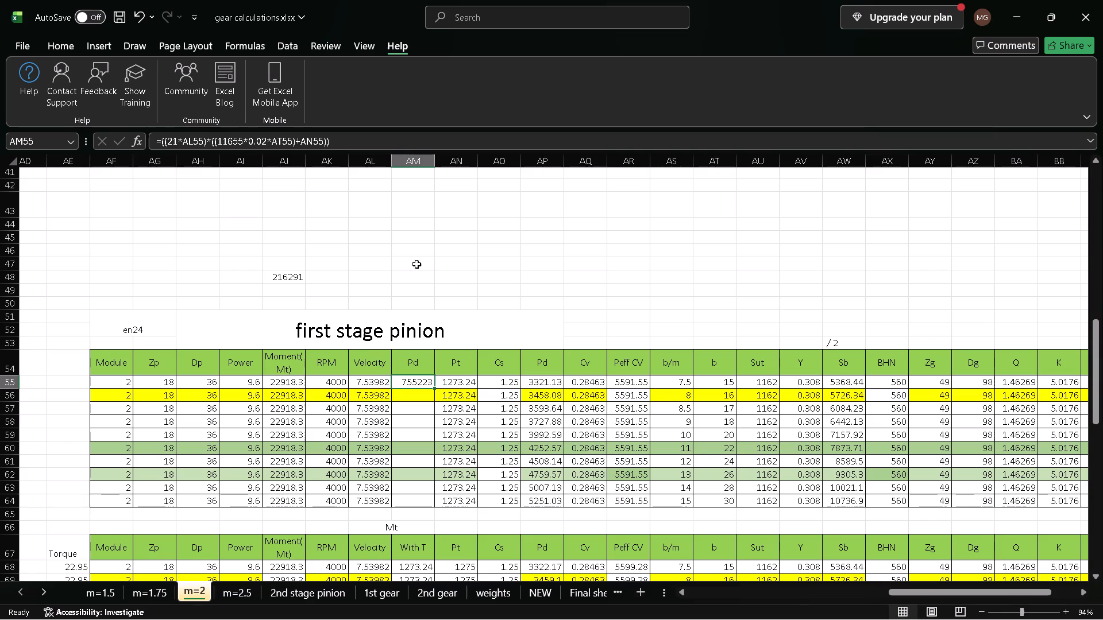
pyautogui.click(409, 149)
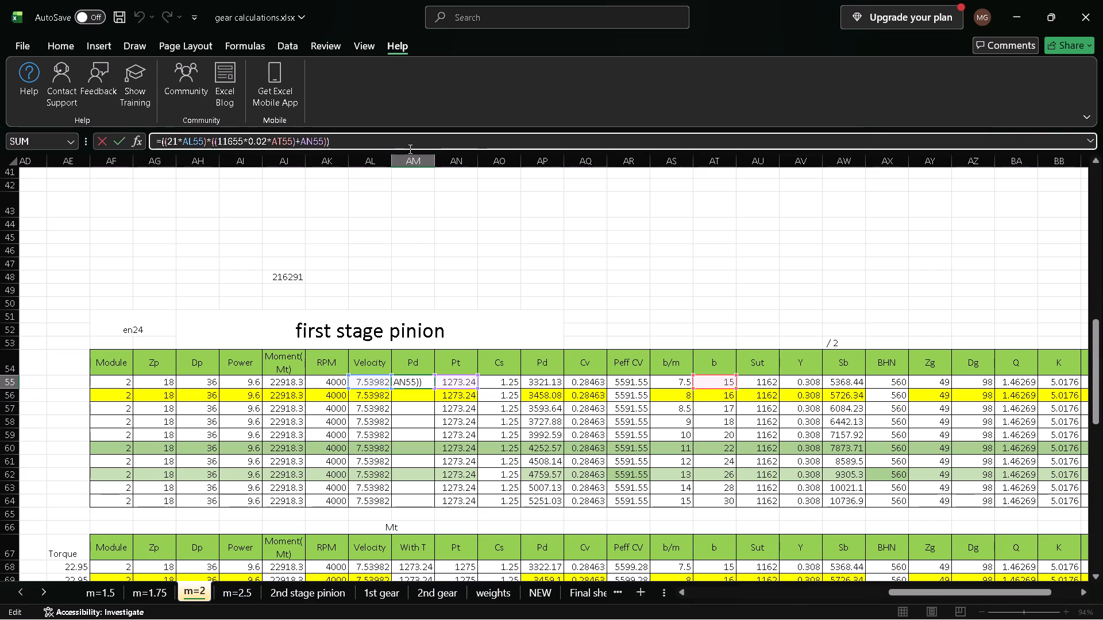
pyautogui.press('/')
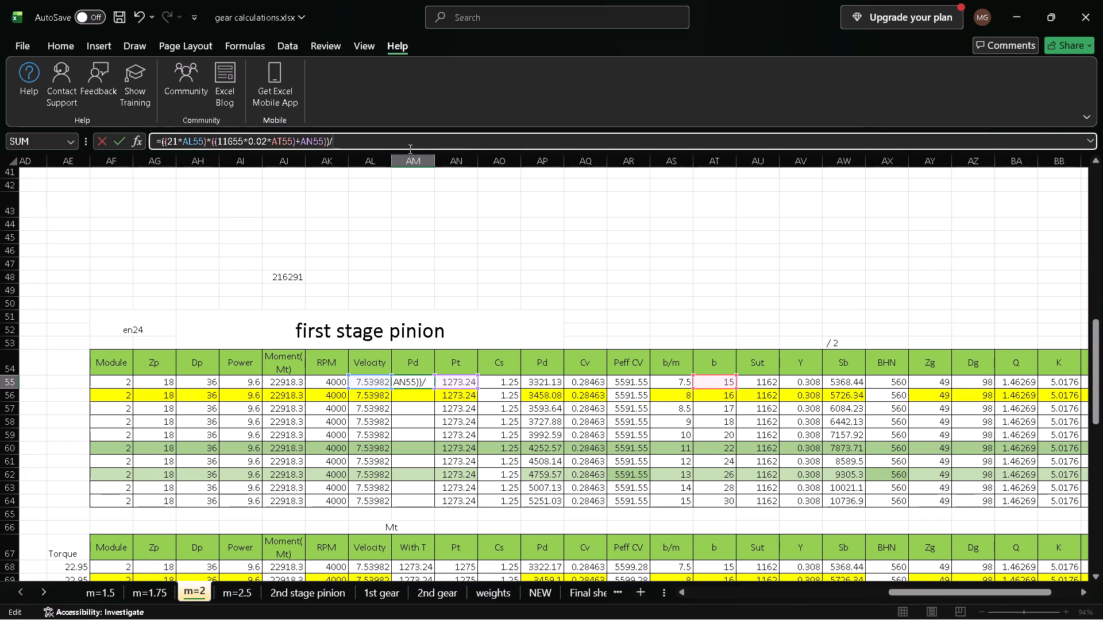
pyautogui.press('Left')
pyautogui.hotkey('shift', 'Left')
pyautogui.hotkey('shift', 'Left')
pyautogui.hotkey('shift', 'Left')
pyautogui.hotkey('shift', 'Left')
pyautogui.hotkey('shift', 'Left')
pyautogui.hotkey('shift', 'Left')
pyautogui.hotkey('shift', 'Left')
pyautogui.hotkey('shift', 'Left')
pyautogui.hotkey('shift', 'Left')
pyautogui.hotkey('shift', 'Left')
pyautogui.hotkey('shift', 'Left')
pyautogui.hotkey('shift', 'Left')
pyautogui.hotkey('shift', 'Left')
pyautogui.hotkey('shift', 'Left')
pyautogui.hotkey('shift', 'Left')
pyautogui.hotkey('shift', 'Left')
pyautogui.hotkey('shift', 'Left')
pyautogui.hotkey('shift', 'Left')
pyautogui.hotkey('shift', 'Left')
pyautogui.hotkey('shift', 'Left')
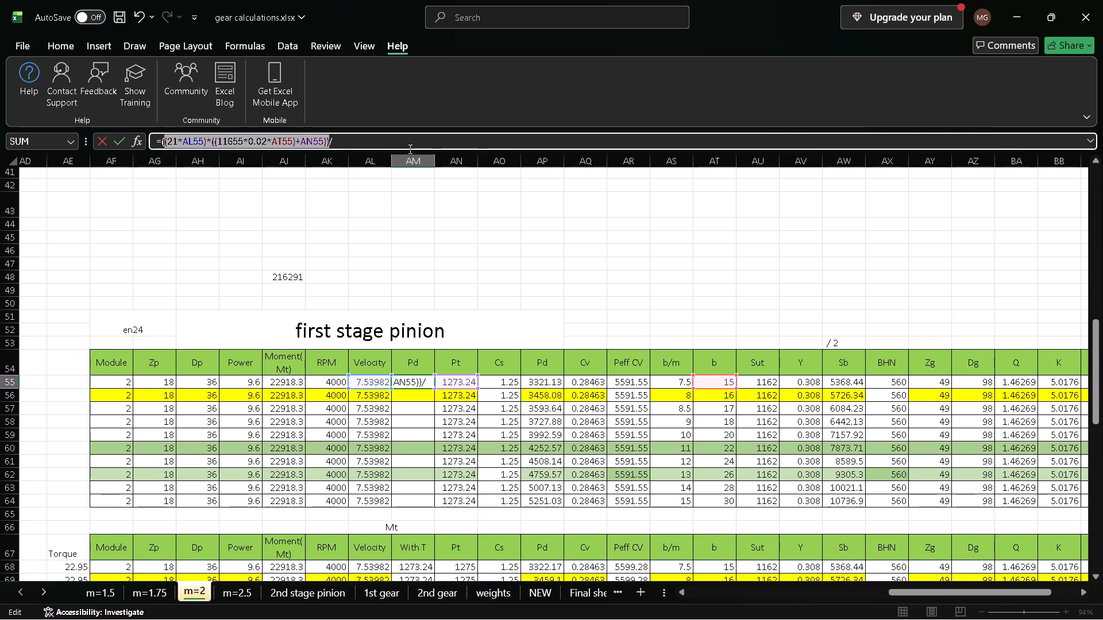
pyautogui.hotkey('shift', 'Left')
pyautogui.hotkey('ctrl', 'c')
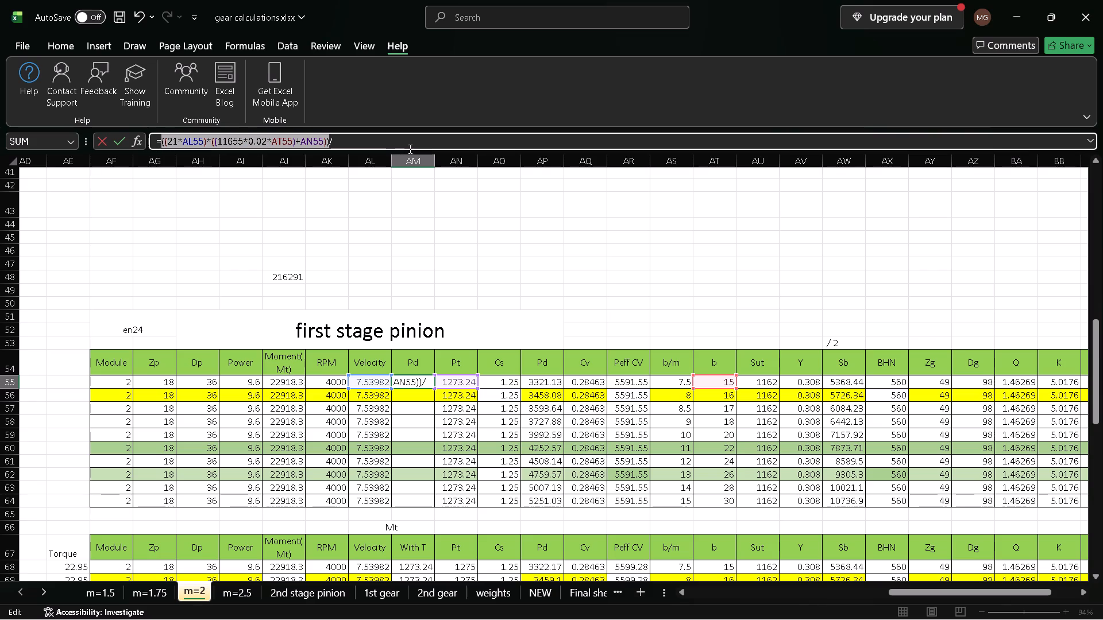
pyautogui.click(410, 144)
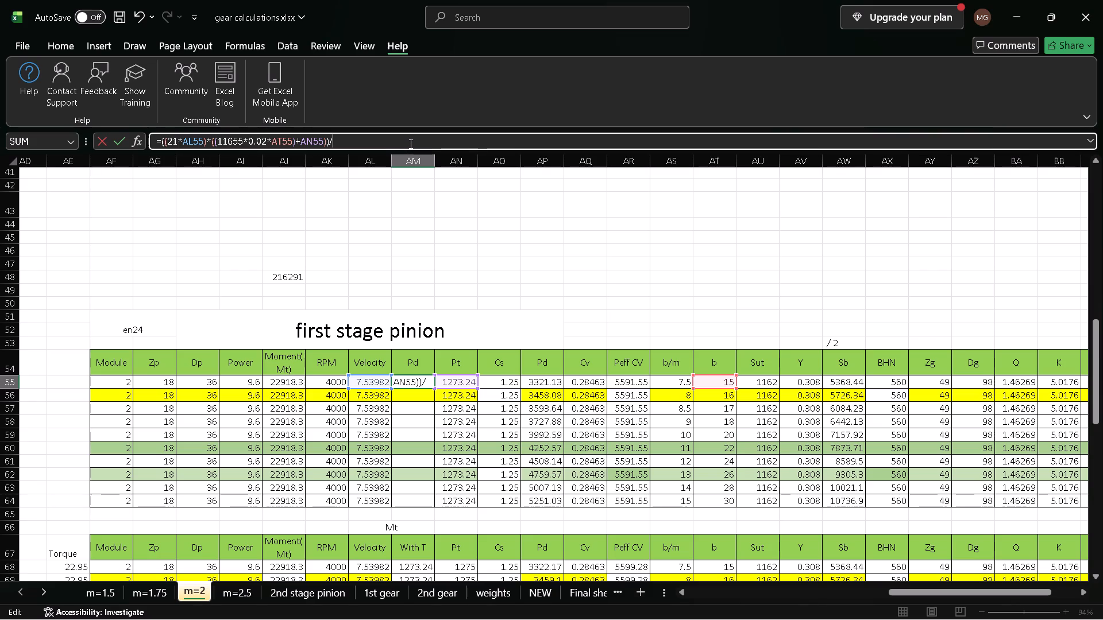
pyautogui.hotkey('ctrl', 'v')
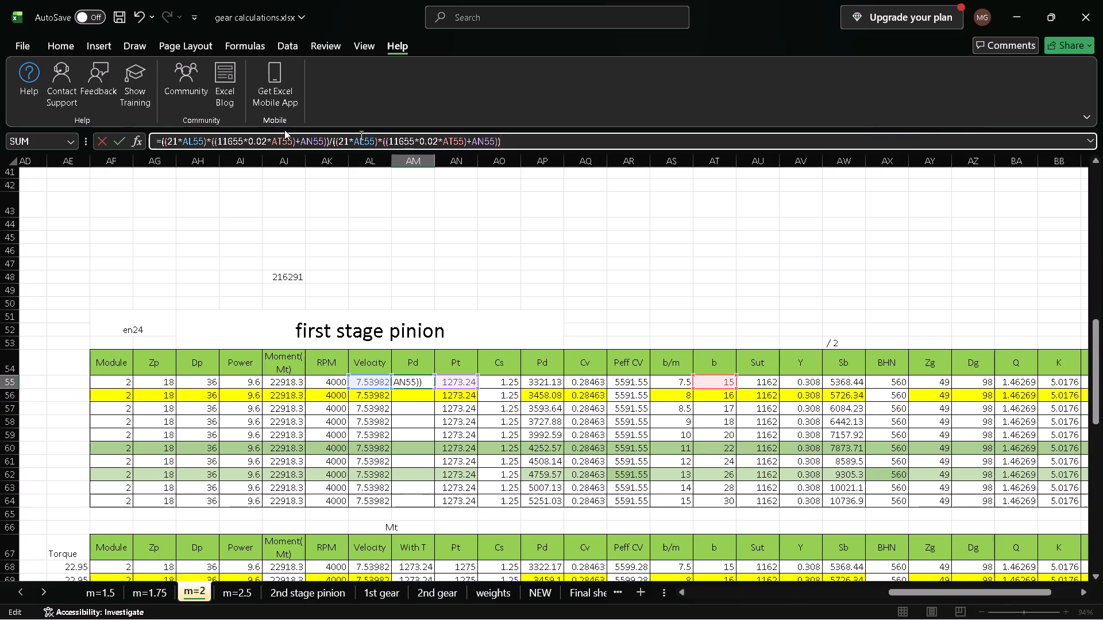
# Examine the first stage pinion and first stage gear tables on sheet m=2, from the Module columns through the FOS(Sb) and FOS(Sw) columns.
pyautogui.click(211, 141)
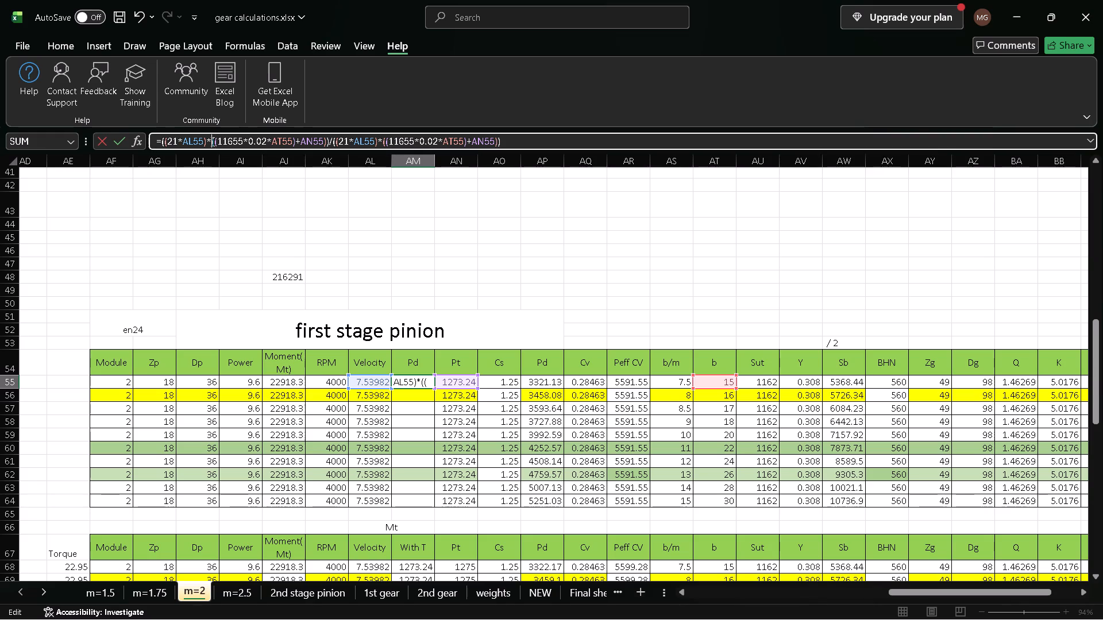
pyautogui.scroll(1, 233, 213)
pyautogui.scroll(-2, 233, 213)
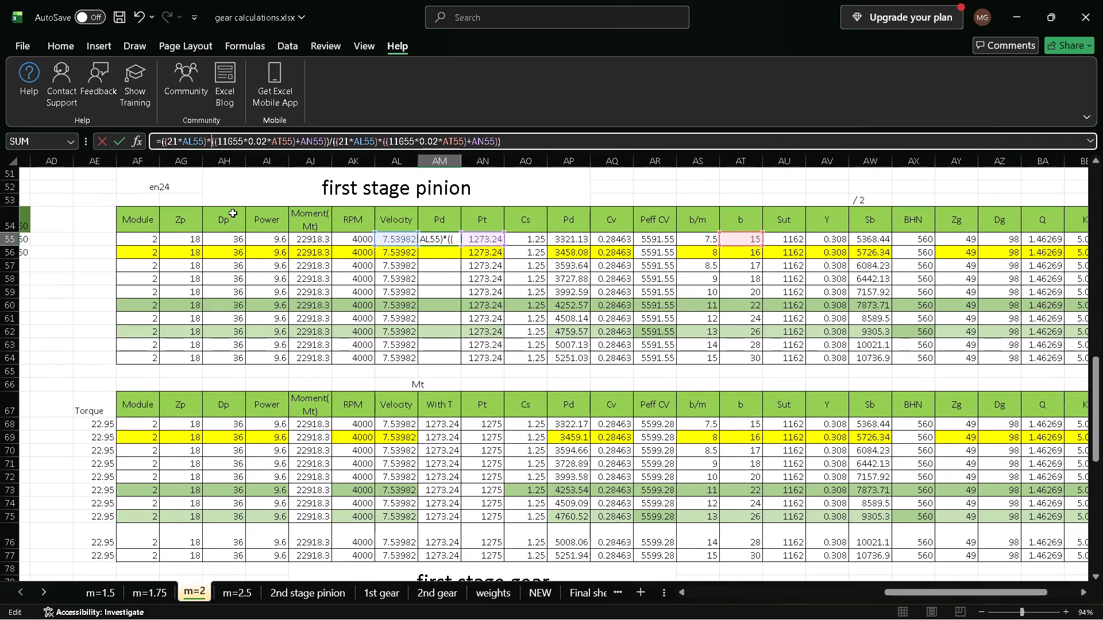
pyautogui.scroll(-2, 233, 213)
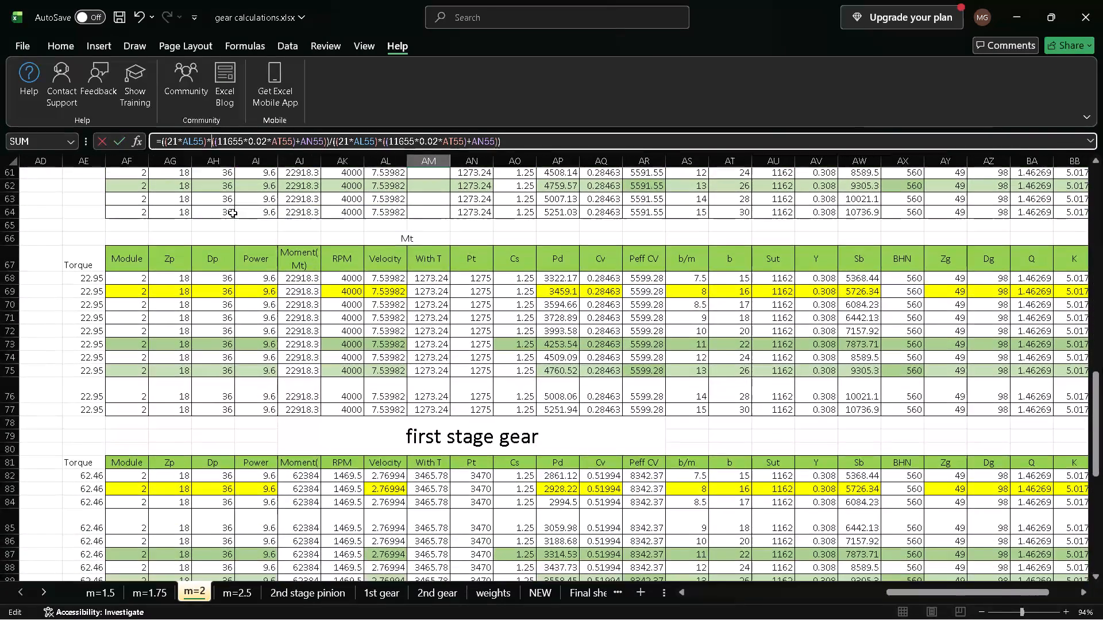
pyautogui.scroll(-1, 233, 213)
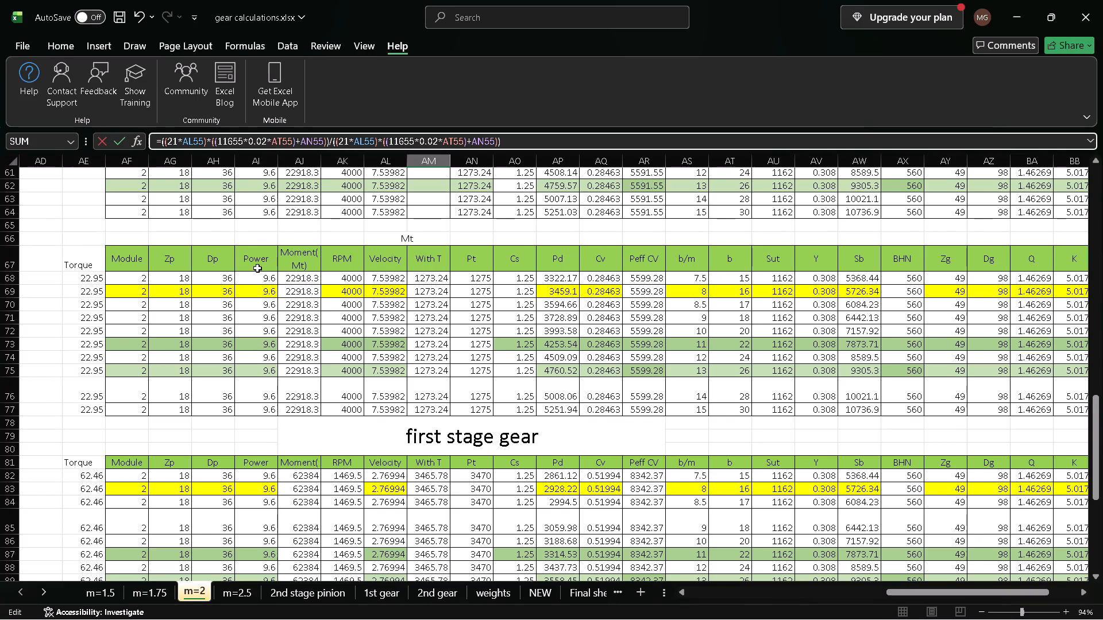
pyautogui.scroll(-3, 308, 311)
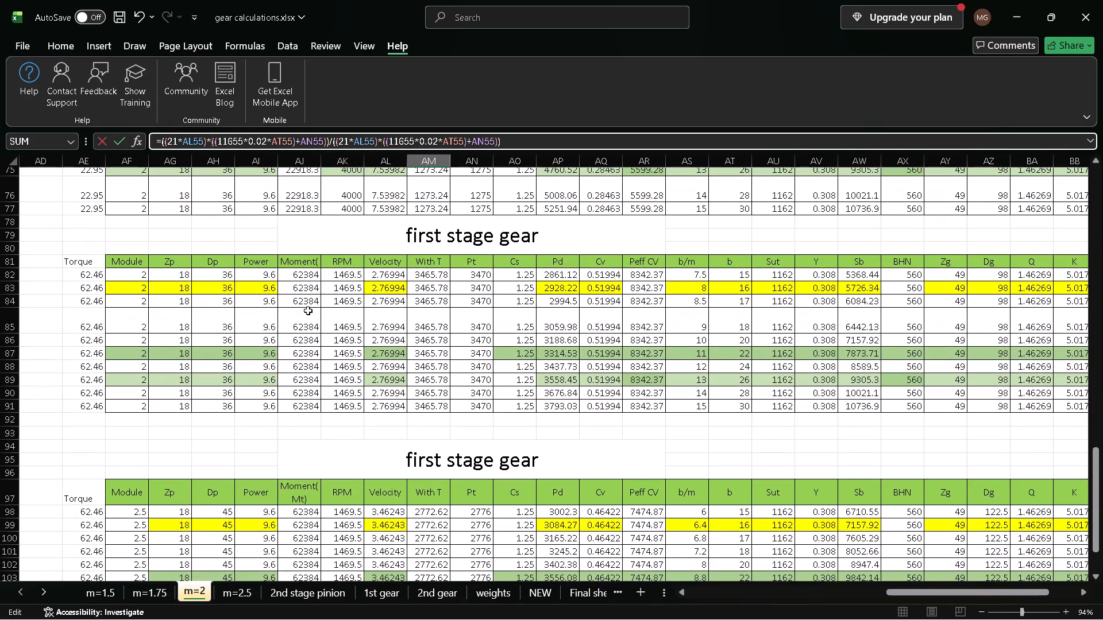
pyautogui.scroll(-1, 308, 311)
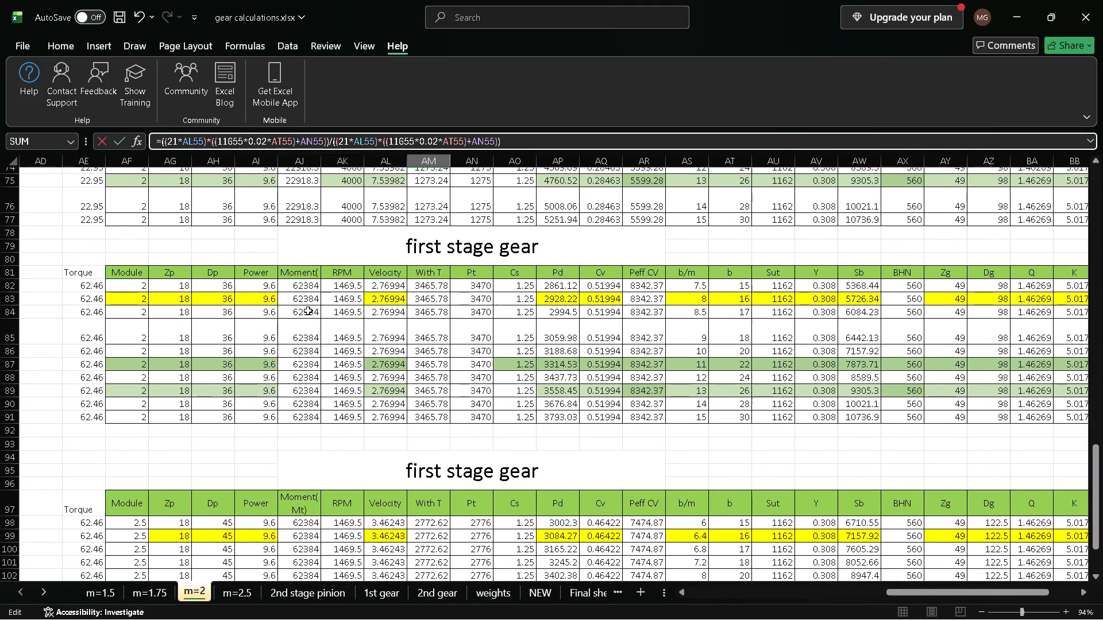
pyautogui.hscroll(-3, 449, 304)
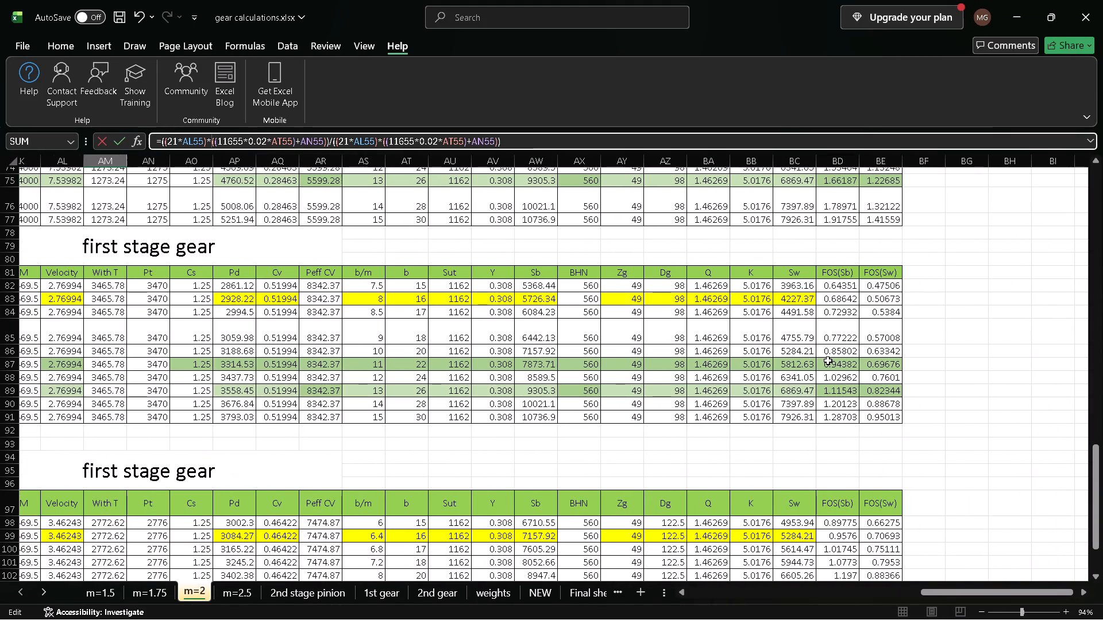
pyautogui.hscroll(6, 828, 361)
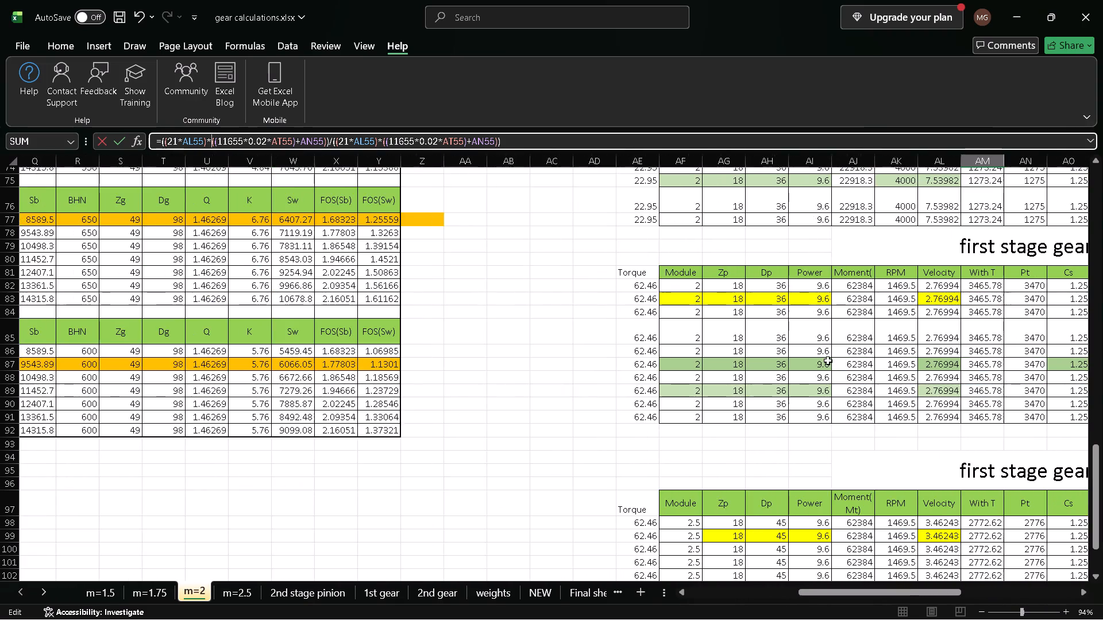
pyautogui.hscroll(-3, 828, 361)
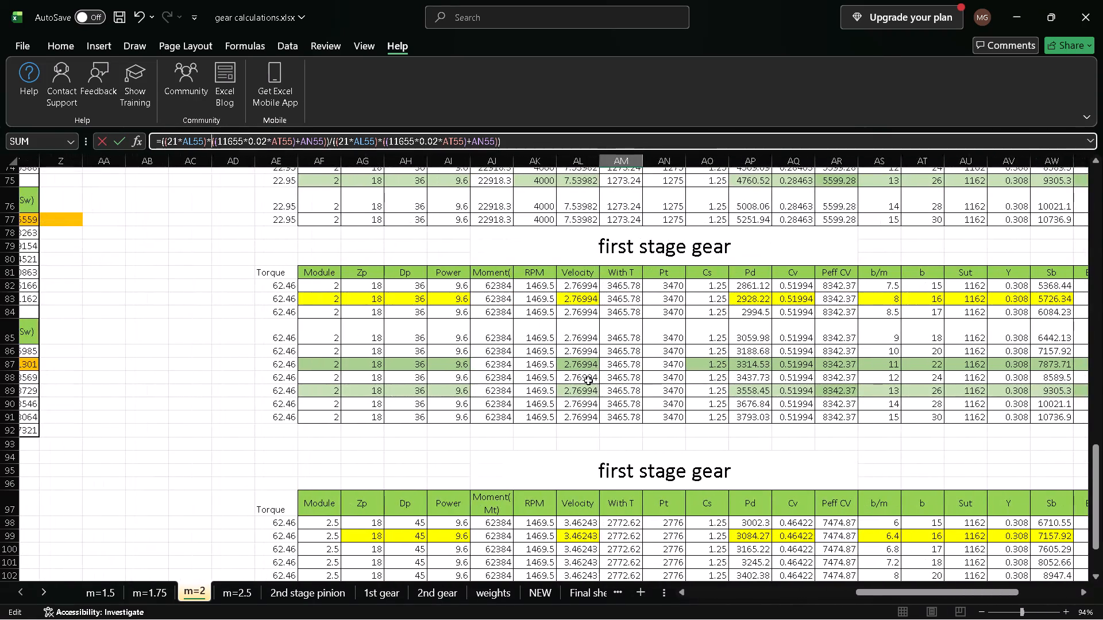
pyautogui.hscroll(-2, 780, 349)
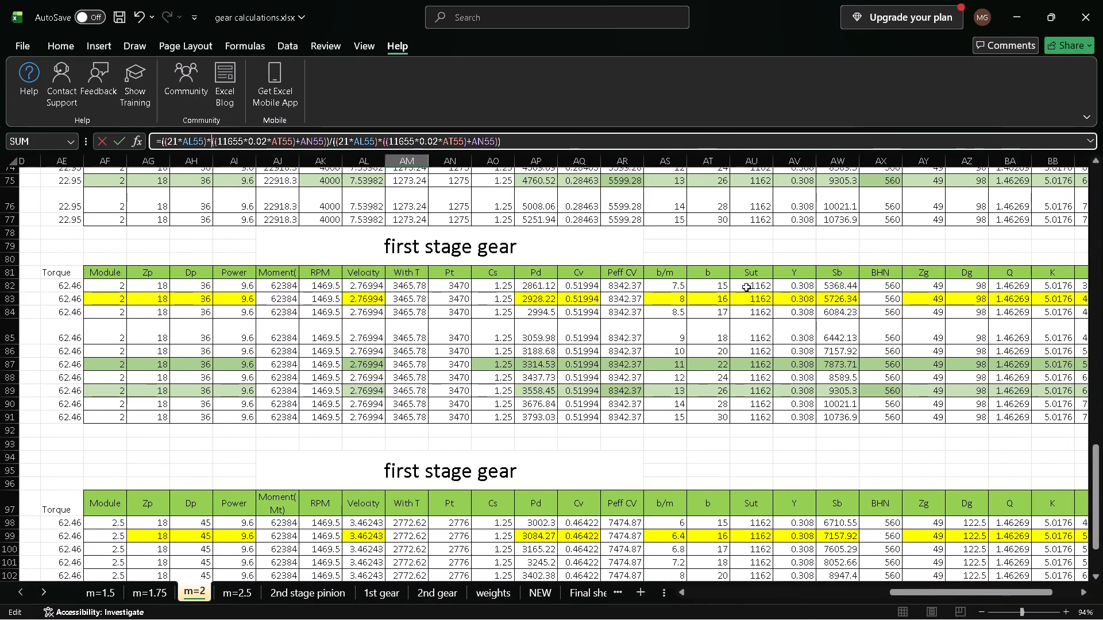
pyautogui.hscroll(-2, 720, 401)
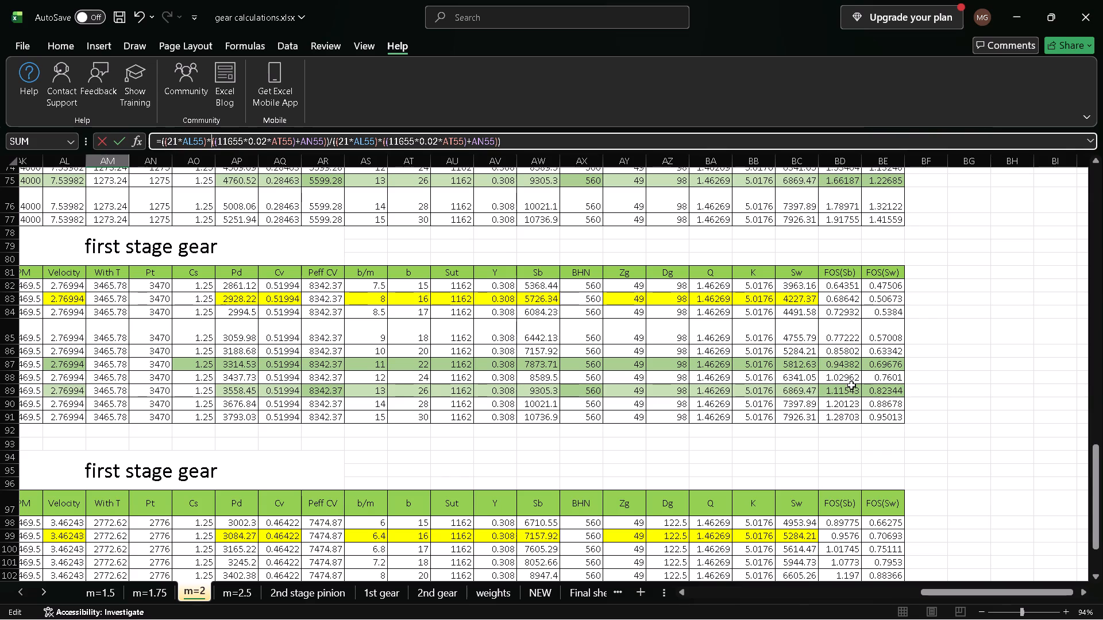
pyautogui.hscroll(1, 739, 366)
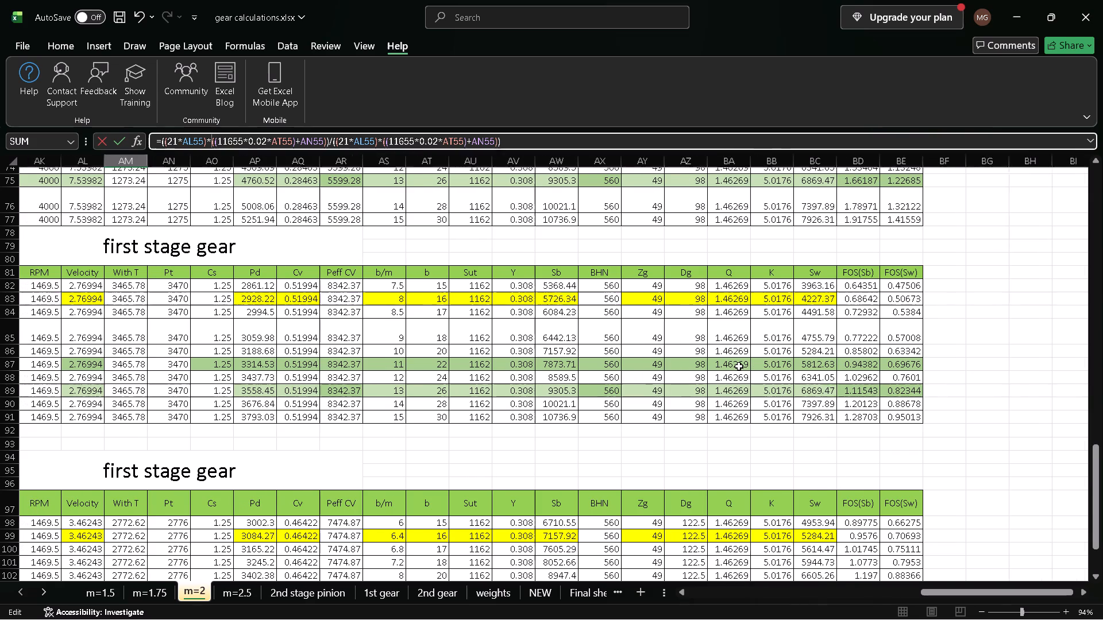
pyautogui.hscroll(2, 739, 366)
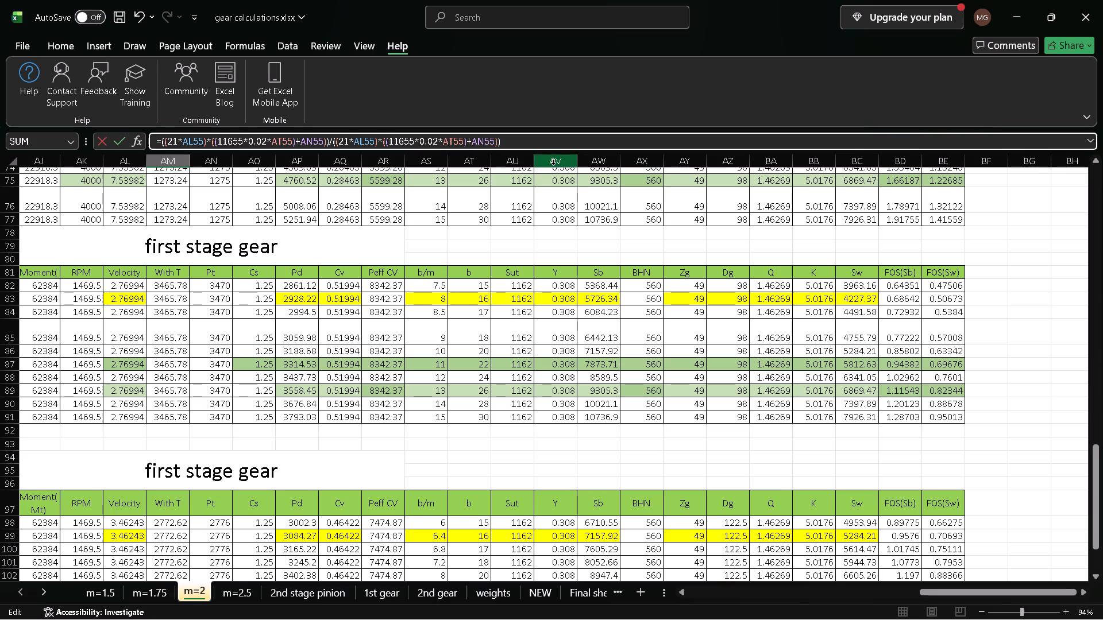
# Examine the pinion table in rows 67–77 and the first stage gear tables on sheet m=2, through the FOS(Sb) and FOS(Sw) columns.
pyautogui.hscroll(2, 493, 239)
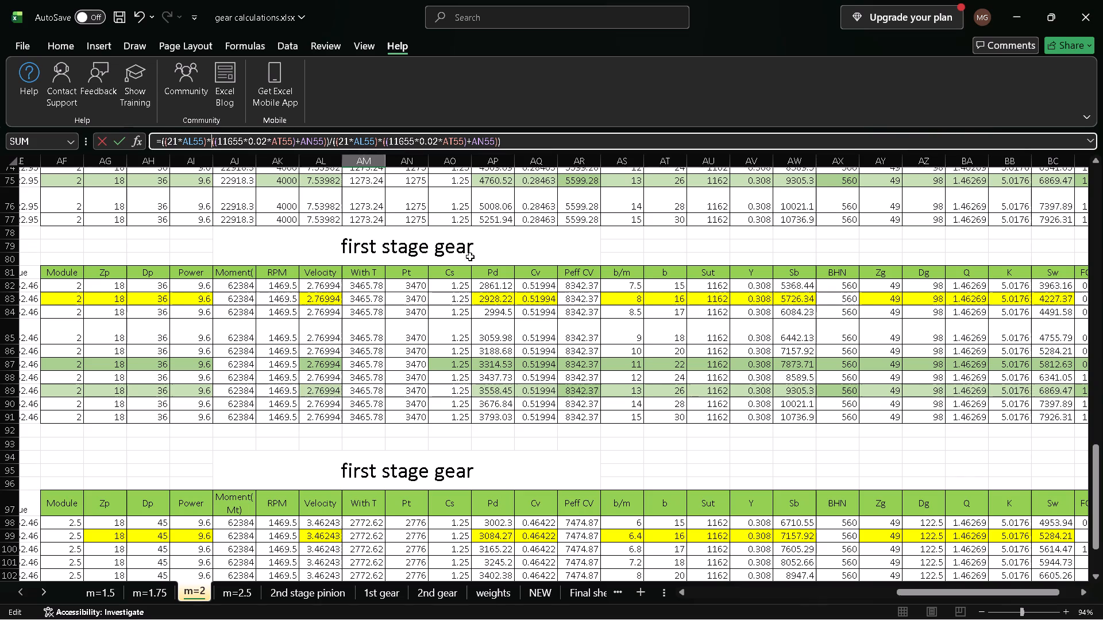
pyautogui.hscroll(1, 672, 326)
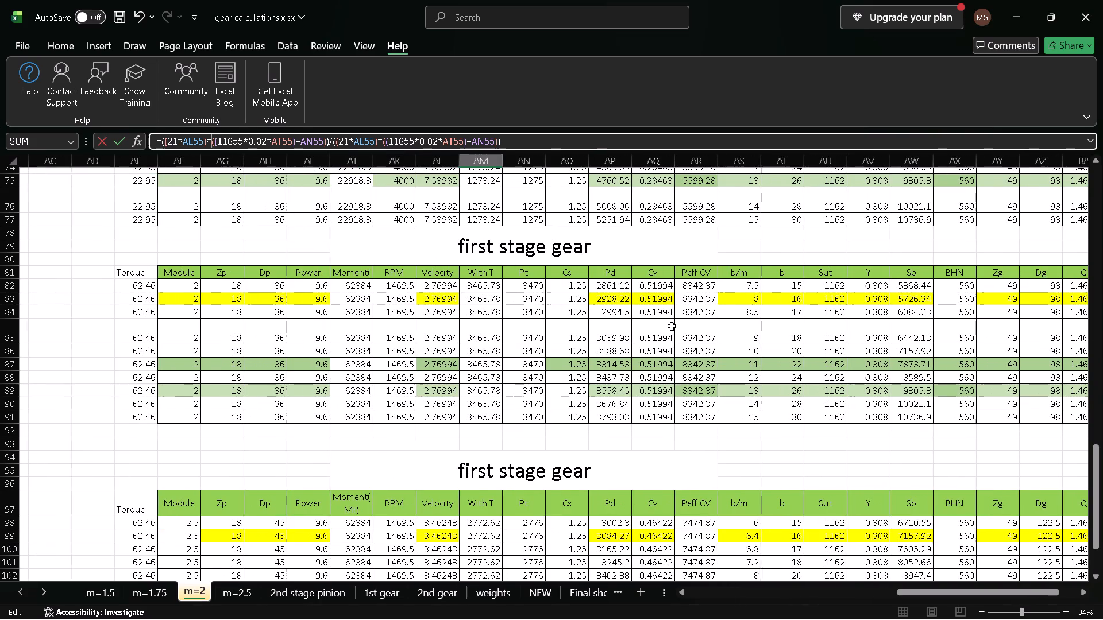
pyautogui.hscroll(1, 672, 326)
pyautogui.scroll(2, 672, 326)
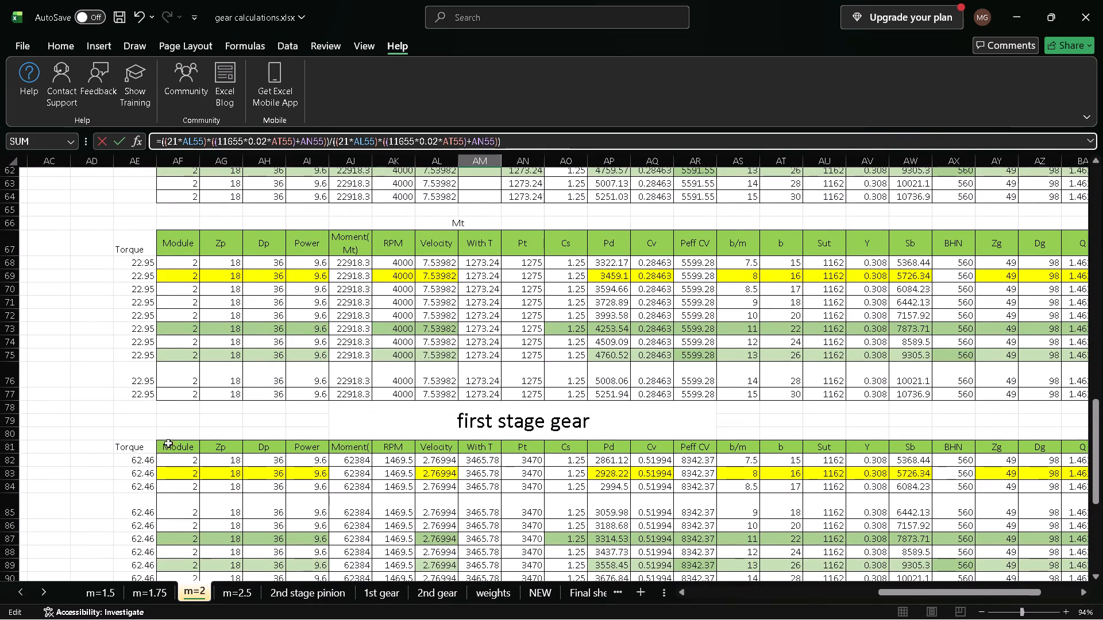
pyautogui.scroll(-1, 250, 423)
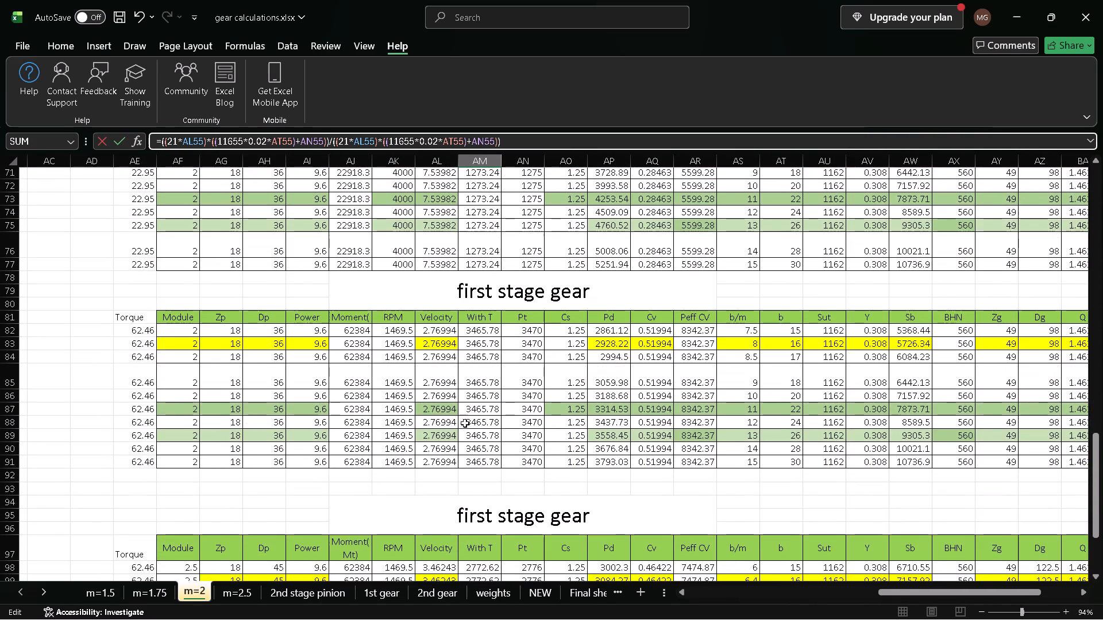
pyautogui.hscroll(-3, 580, 420)
pyautogui.hscroll(2, 580, 420)
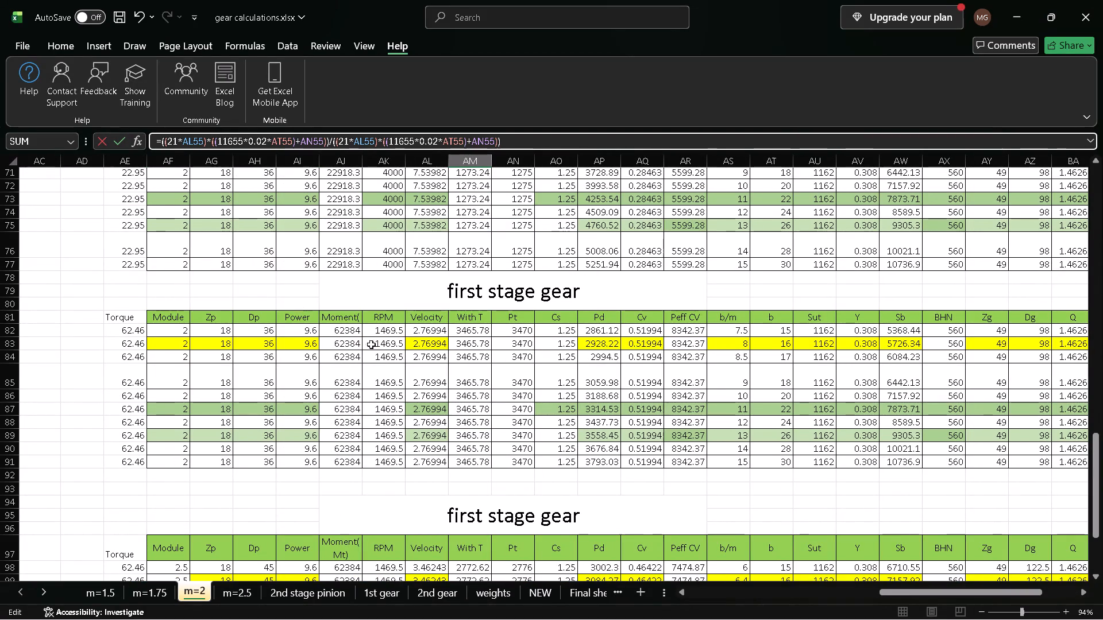
pyautogui.hscroll(-2, 404, 451)
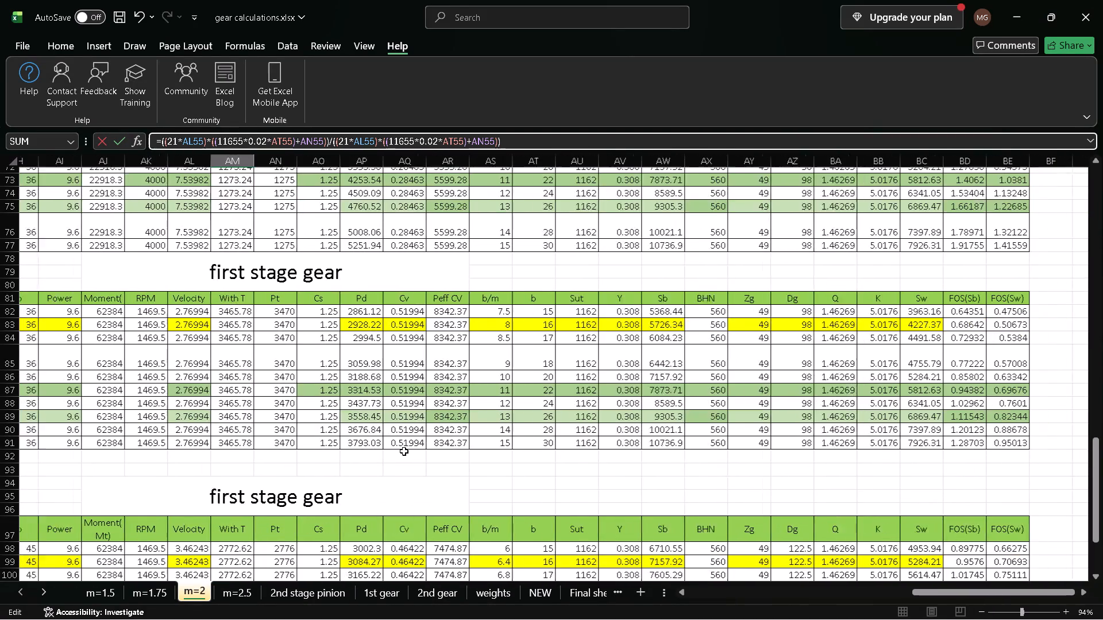
pyautogui.hscroll(-1, 404, 451)
pyautogui.hscroll(1, 404, 451)
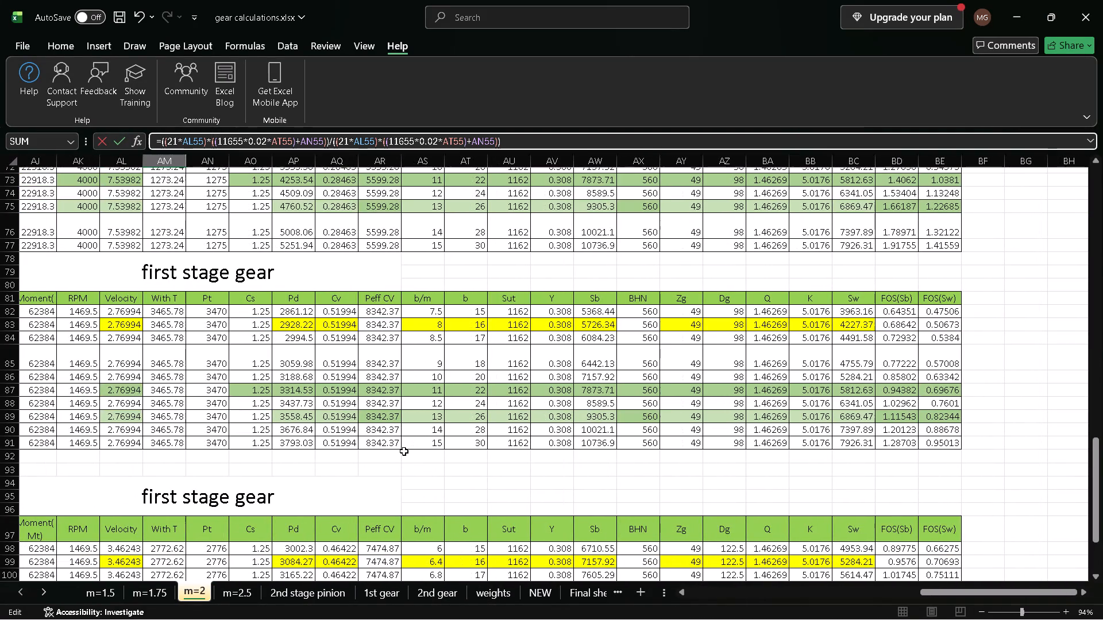
pyautogui.hscroll(1, 404, 451)
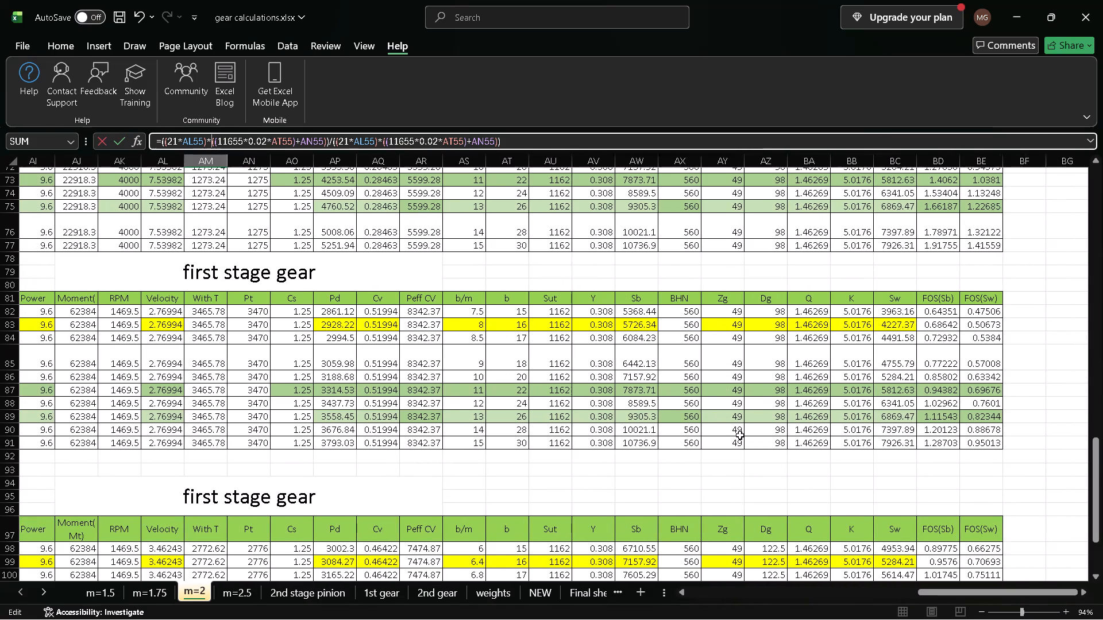
pyautogui.hscroll(-1, 740, 435)
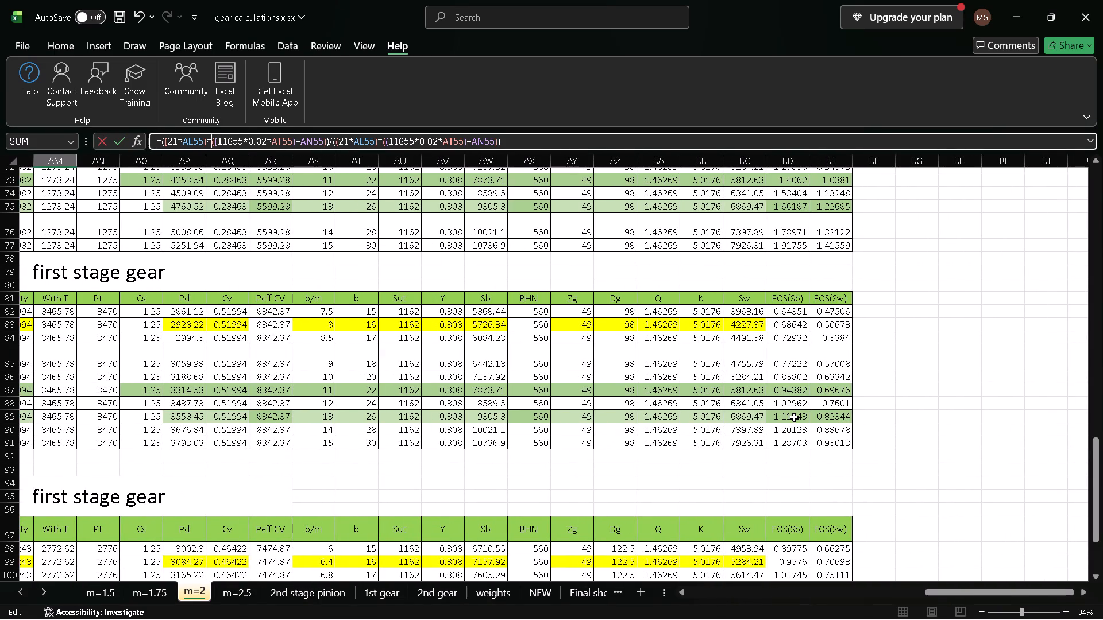
pyautogui.hscroll(3, 794, 418)
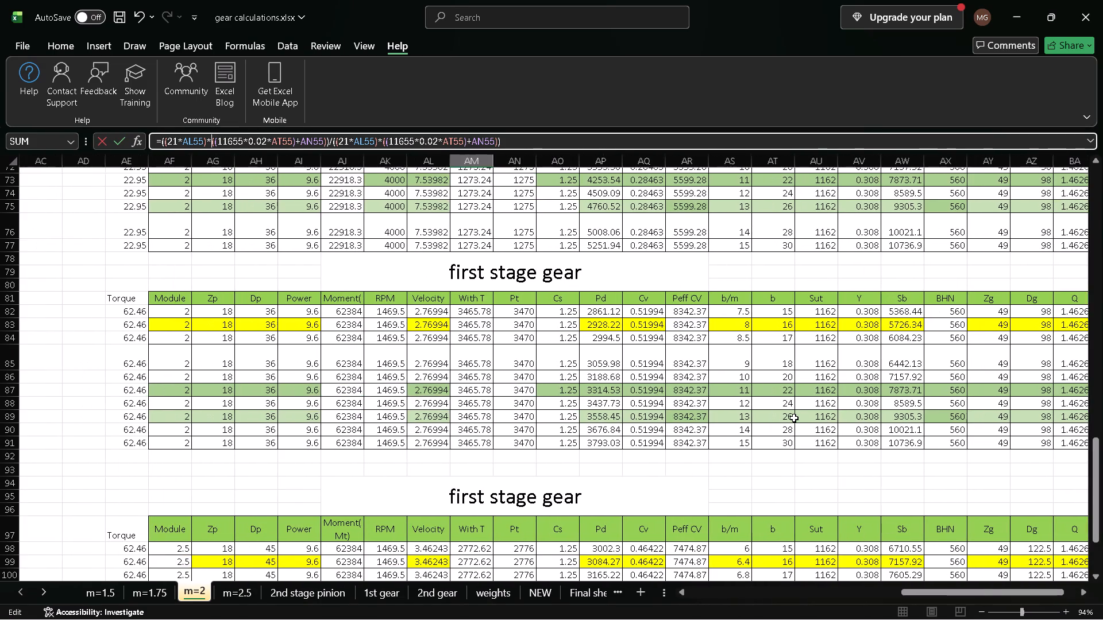
pyautogui.hscroll(1, 794, 418)
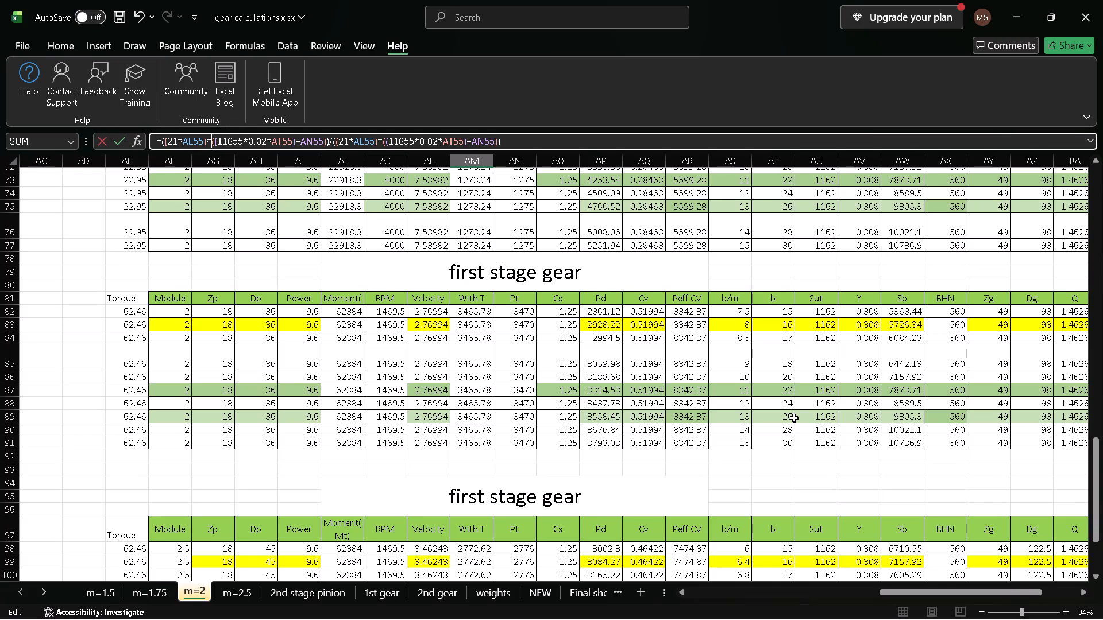
pyautogui.scroll(-1, 794, 418)
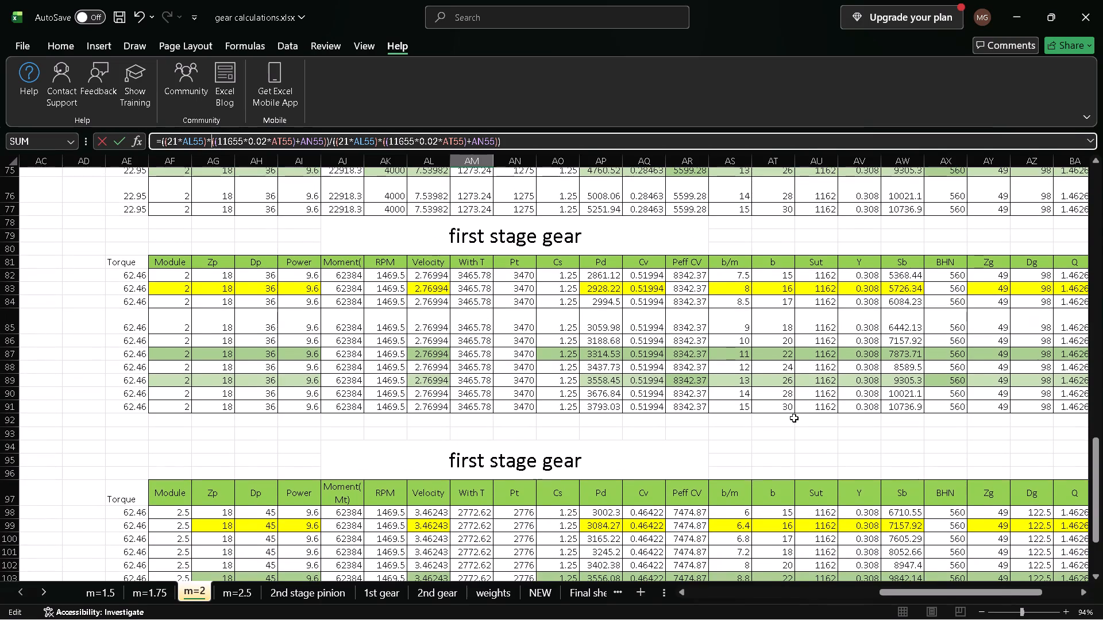
pyautogui.scroll(-1, 794, 418)
pyautogui.hscroll(-1, 794, 418)
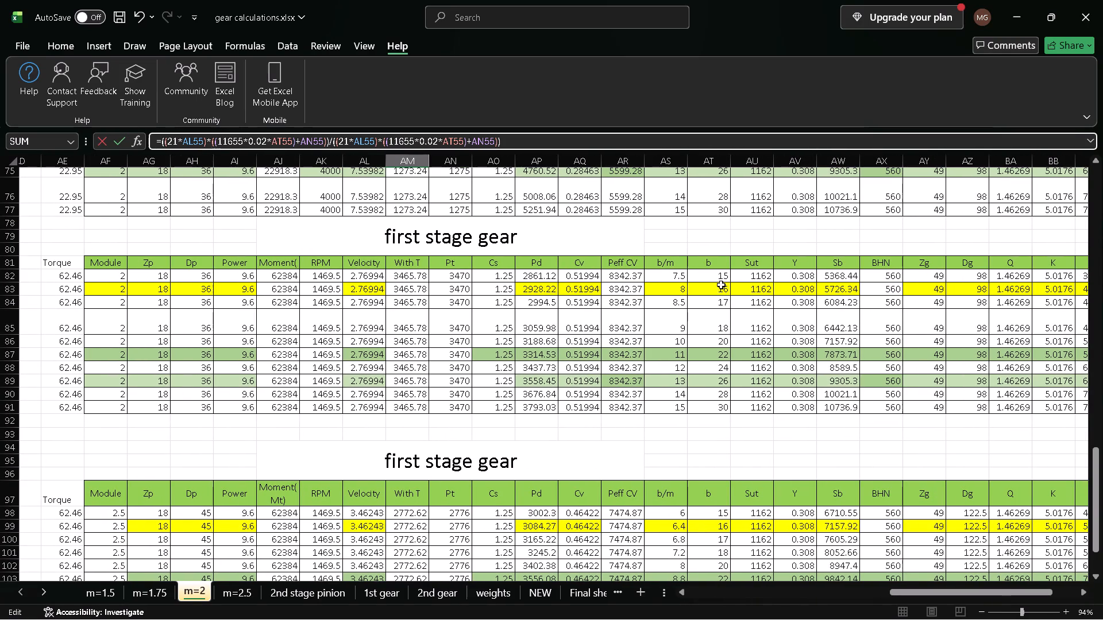
pyautogui.hscroll(-1, 749, 299)
pyautogui.scroll(1, 749, 299)
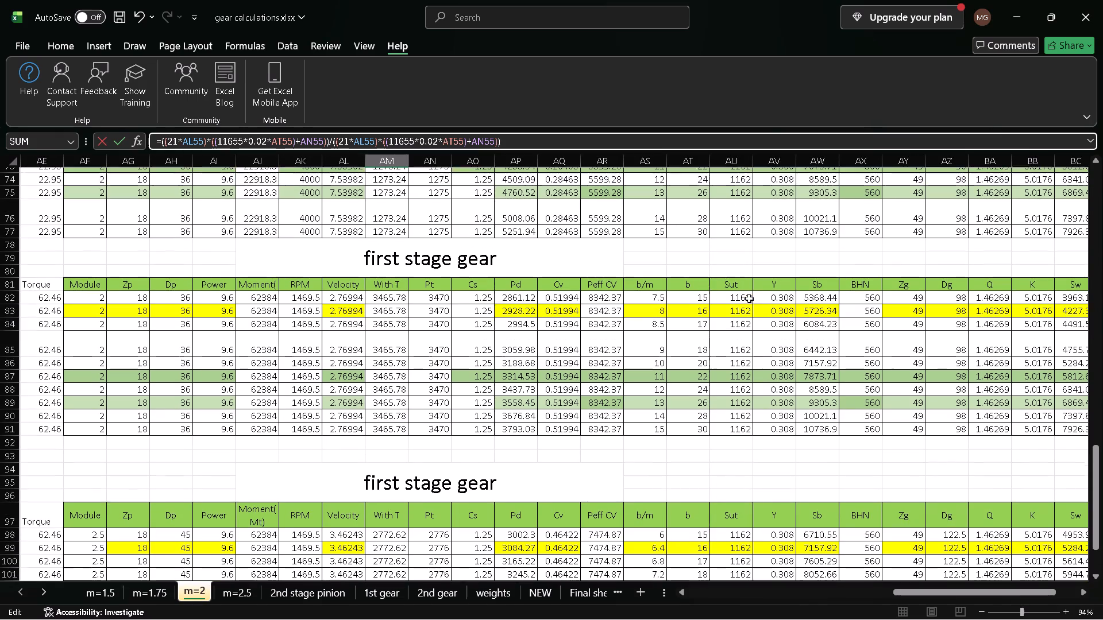
pyautogui.scroll(3, 749, 299)
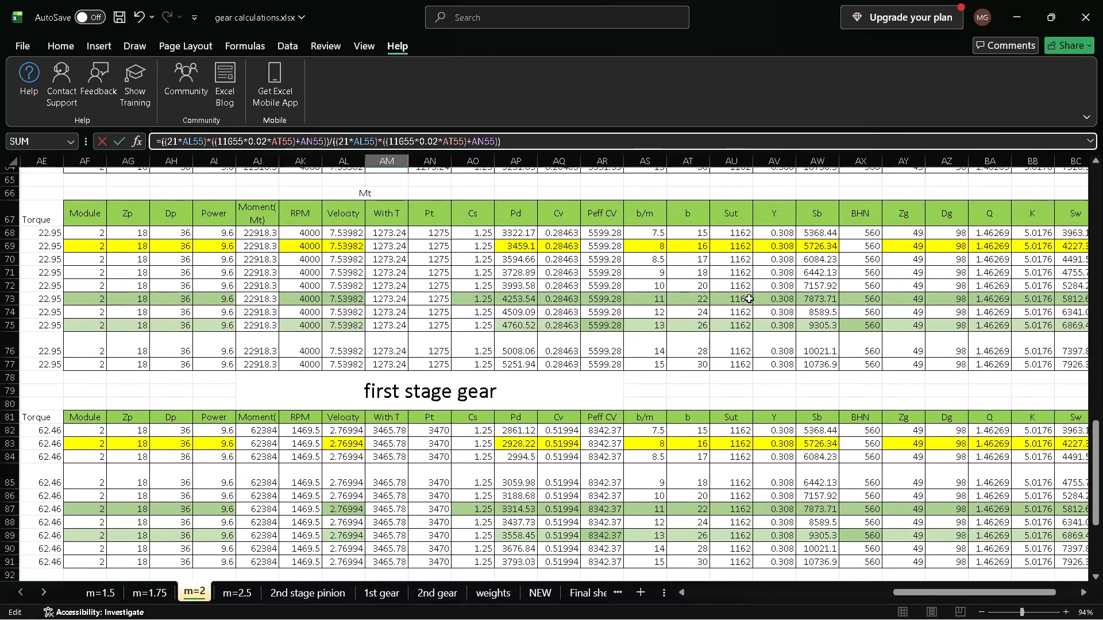
pyautogui.scroll(1, 749, 299)
pyautogui.hscroll(1, 749, 299)
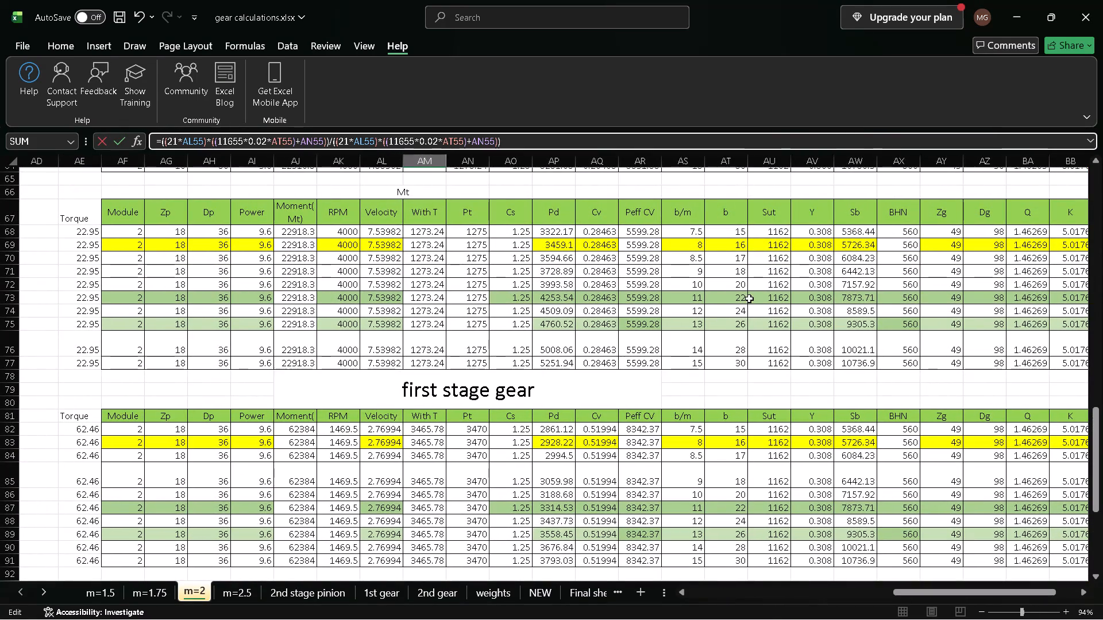
pyautogui.hscroll(1, 749, 299)
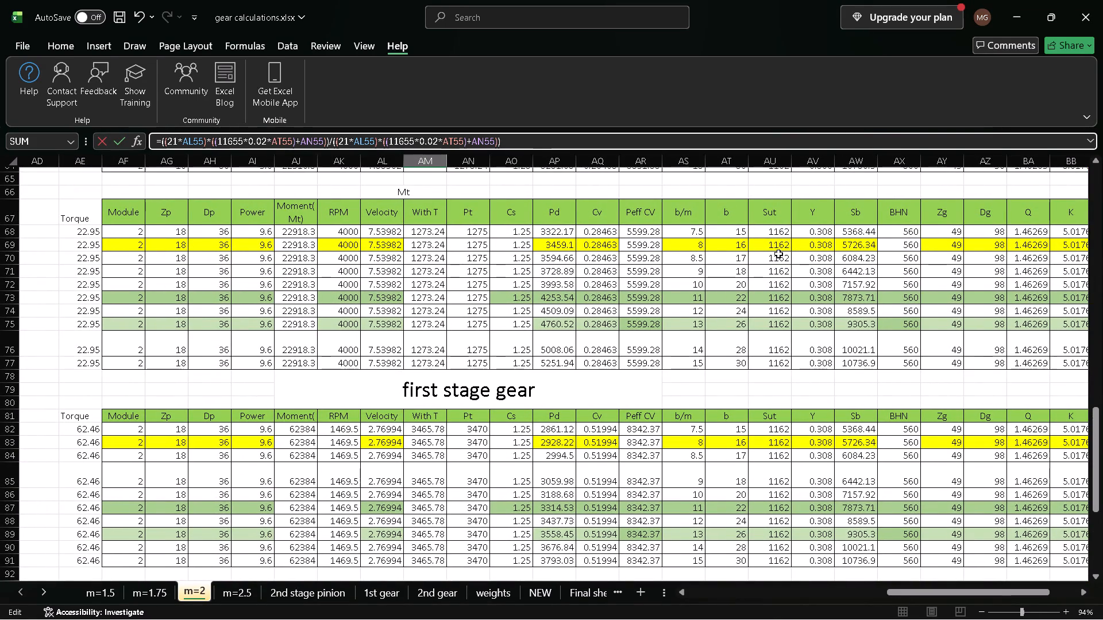
pyautogui.scroll(1, 739, 272)
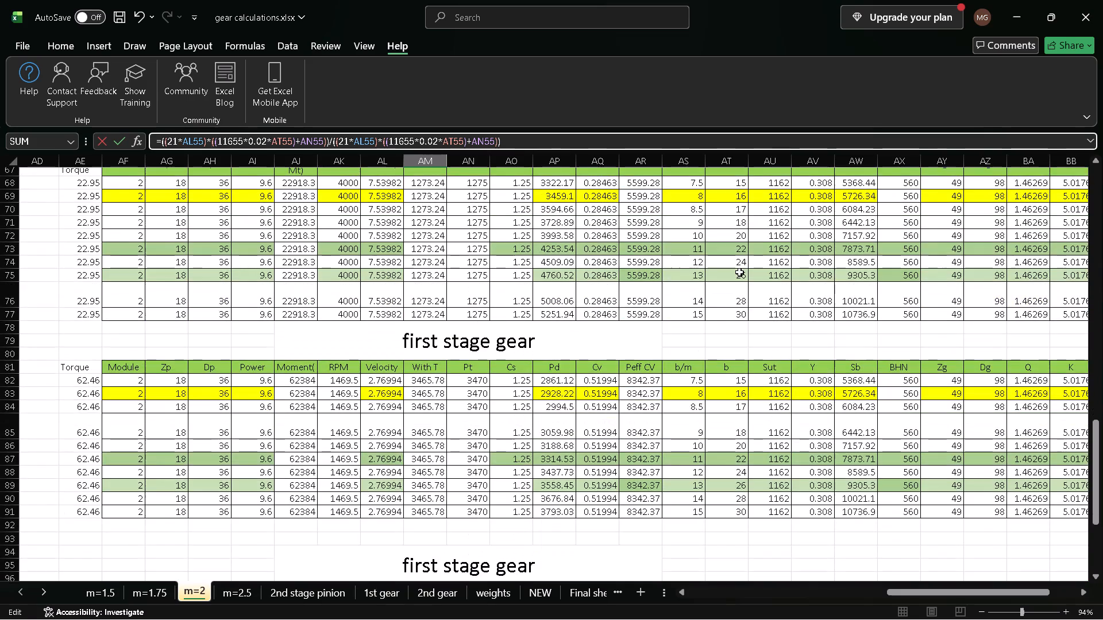
# Commit the AM55 formula =((21*AL55)*((11655*0.02*AT55)+AN55))/((21*AL55)*((11655*0.02*AT55)+AN55)).
pyautogui.press('Return')
pyautogui.scroll(1, 739, 272)
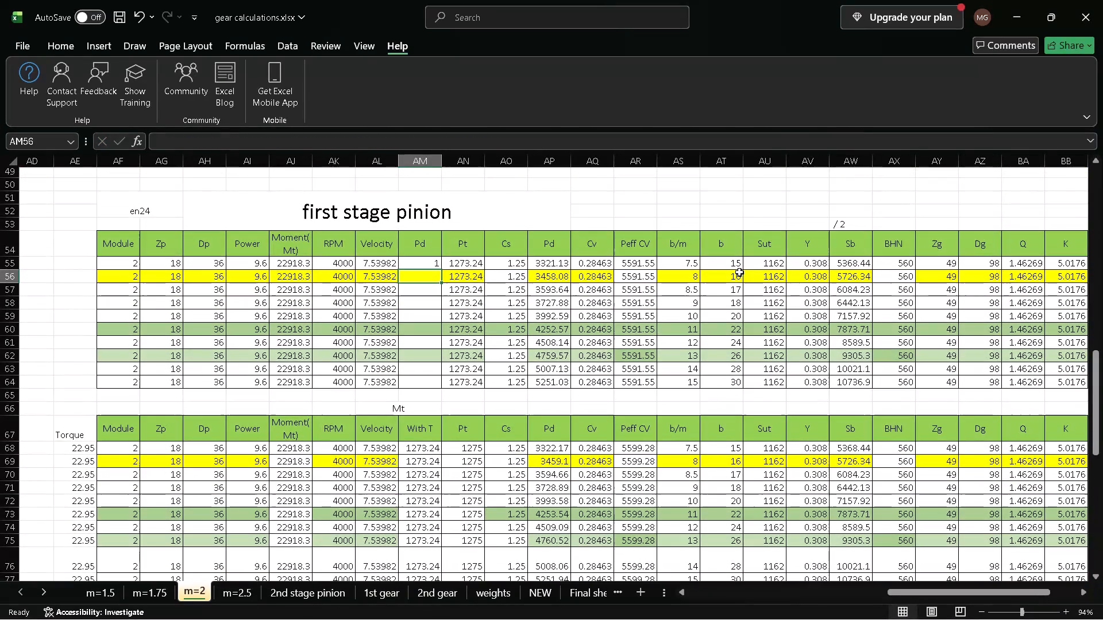
# Set Sut to 1250 in AU68 and fill it down the pinion table's Sut column through row 77.
pyautogui.scroll(-1, 759, 483)
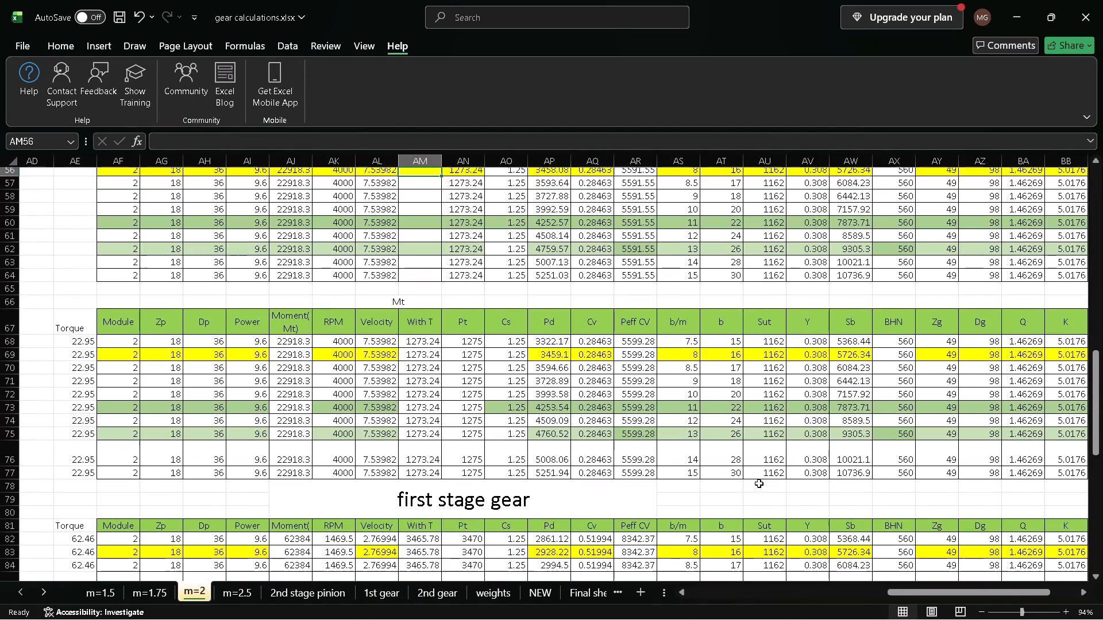
pyautogui.scroll(-1, 759, 483)
pyautogui.click(774, 346)
pyautogui.write('1250')
pyautogui.press('Return')
pyautogui.click(774, 346)
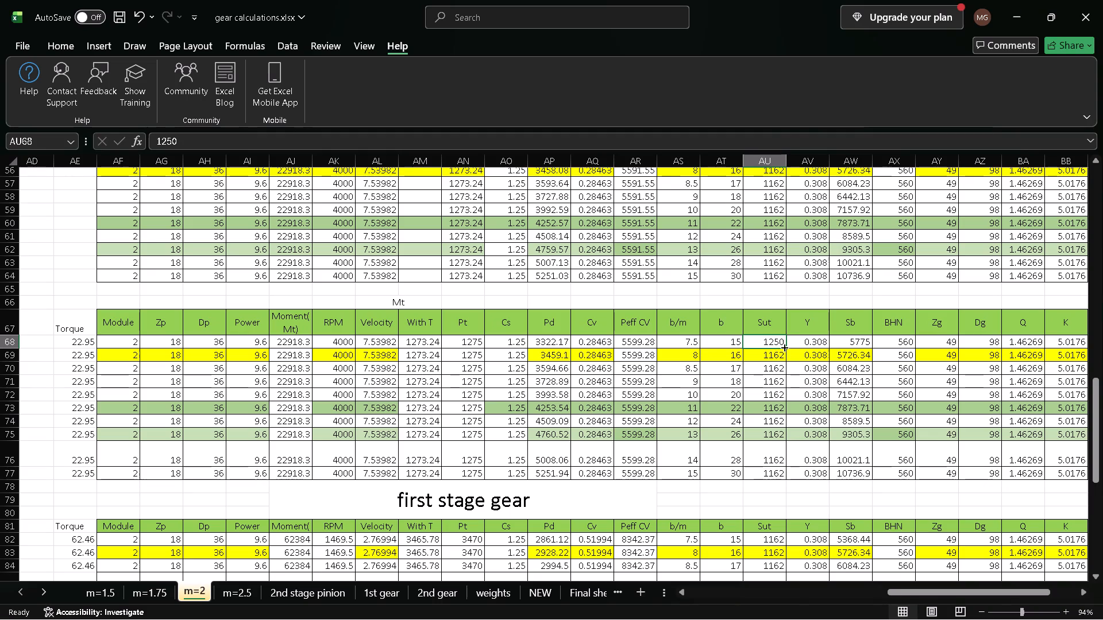
pyautogui.doubleClick(785, 347)
pyautogui.hscroll(-2, 838, 369)
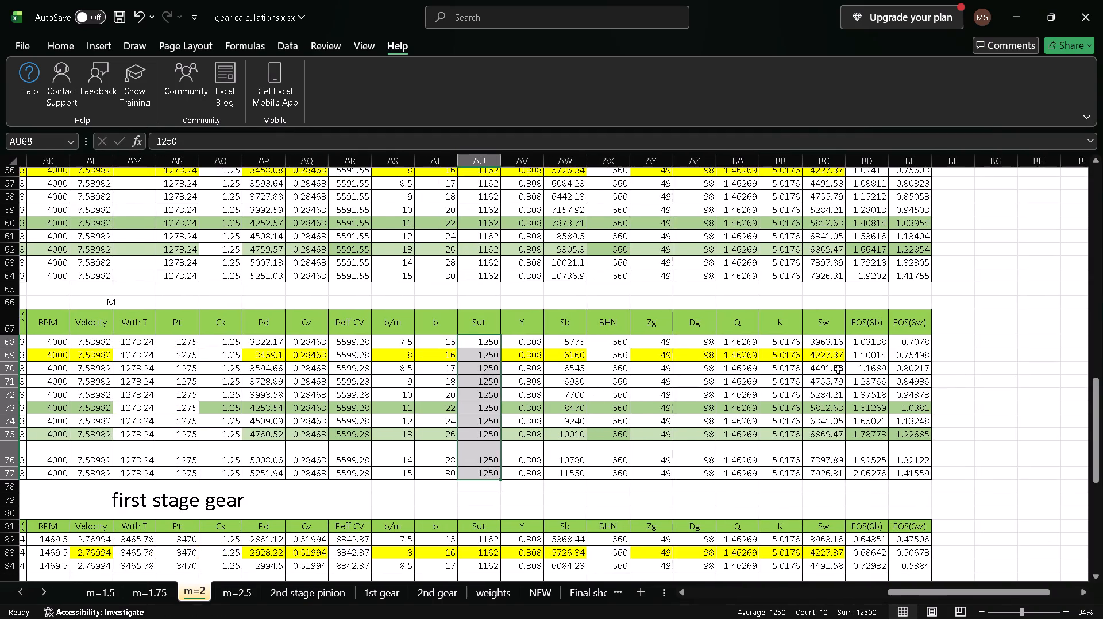
pyautogui.hscroll(-1, 838, 369)
# Set Sut to 1250 in AU82 and fill it down the first stage gear table's Sut column through row 91.
pyautogui.scroll(-1, 838, 369)
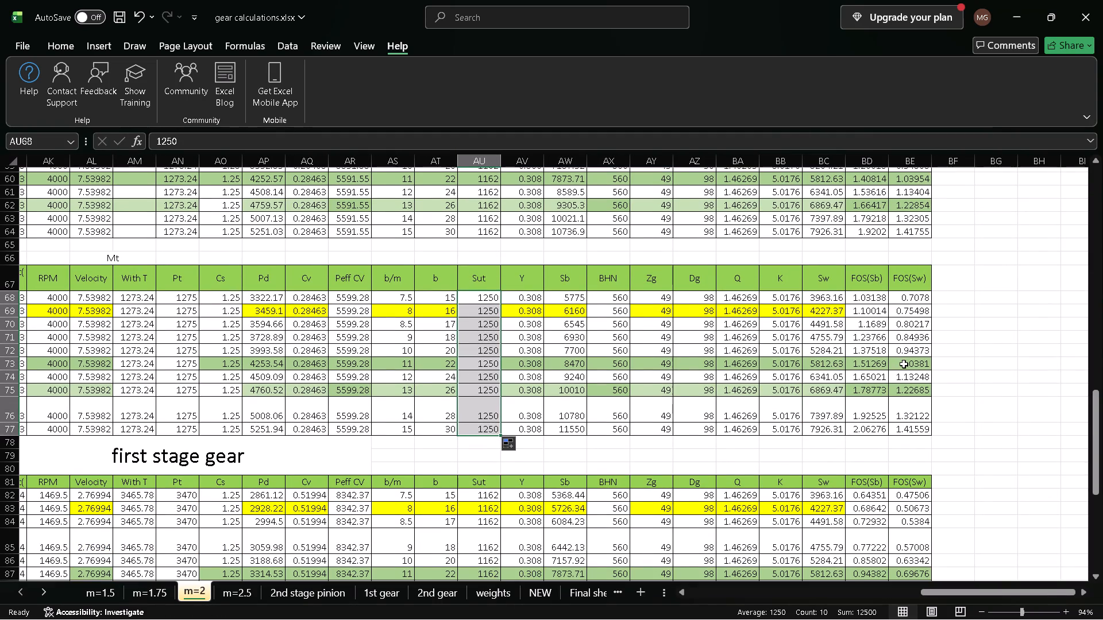
pyautogui.scroll(-1, 904, 364)
pyautogui.hscroll(-1, 500, 367)
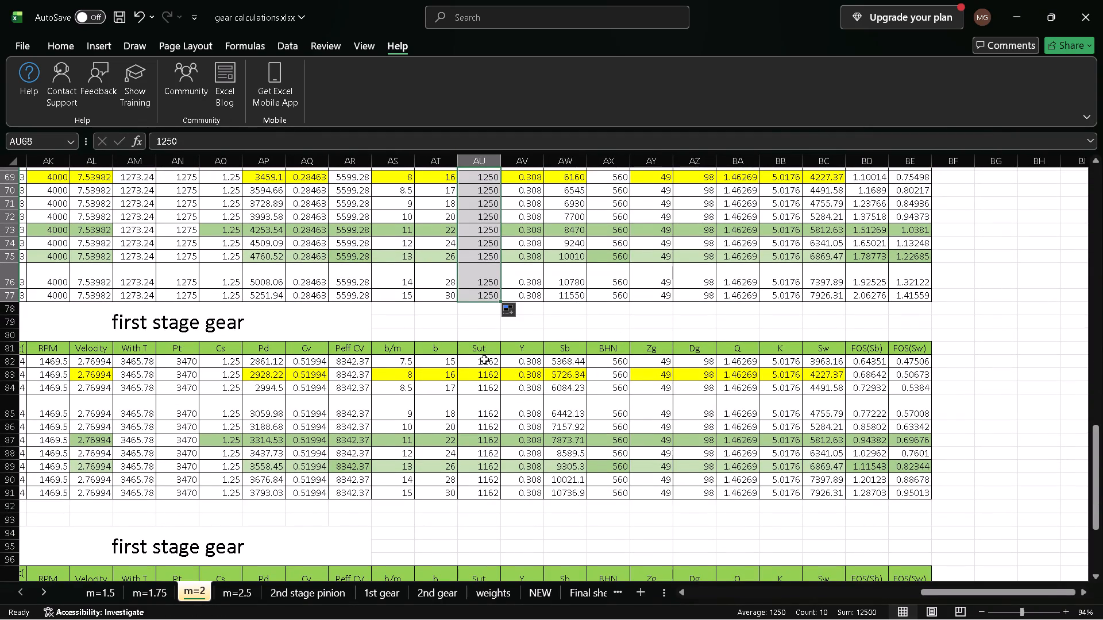
pyautogui.click(484, 359)
pyautogui.hscroll(-1, 484, 359)
pyautogui.write('1250')
pyautogui.press('Return')
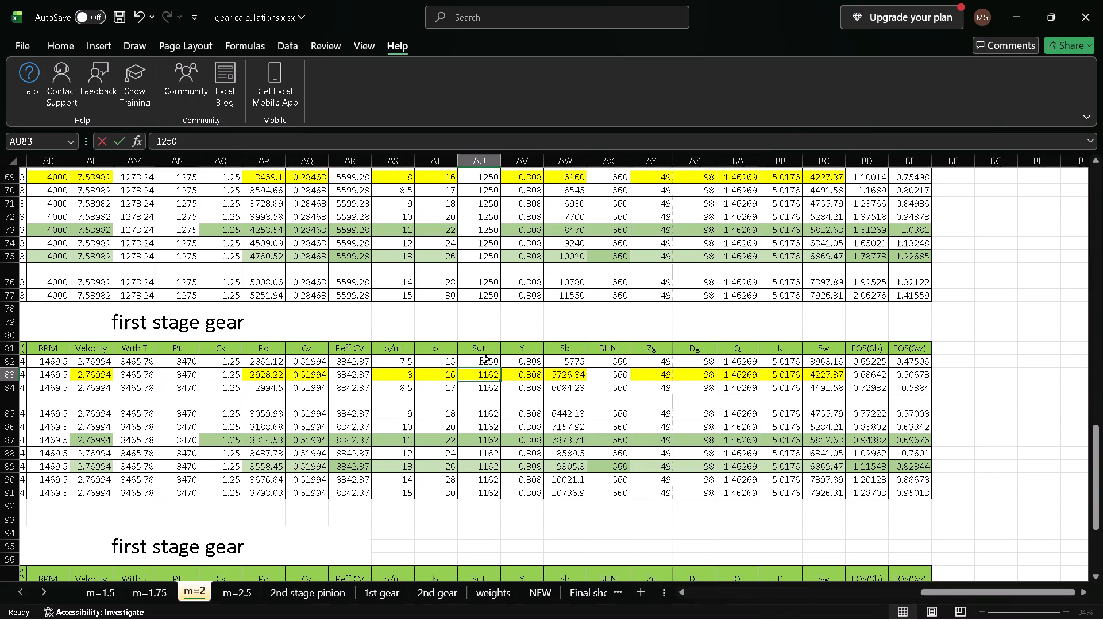
pyautogui.click(484, 363)
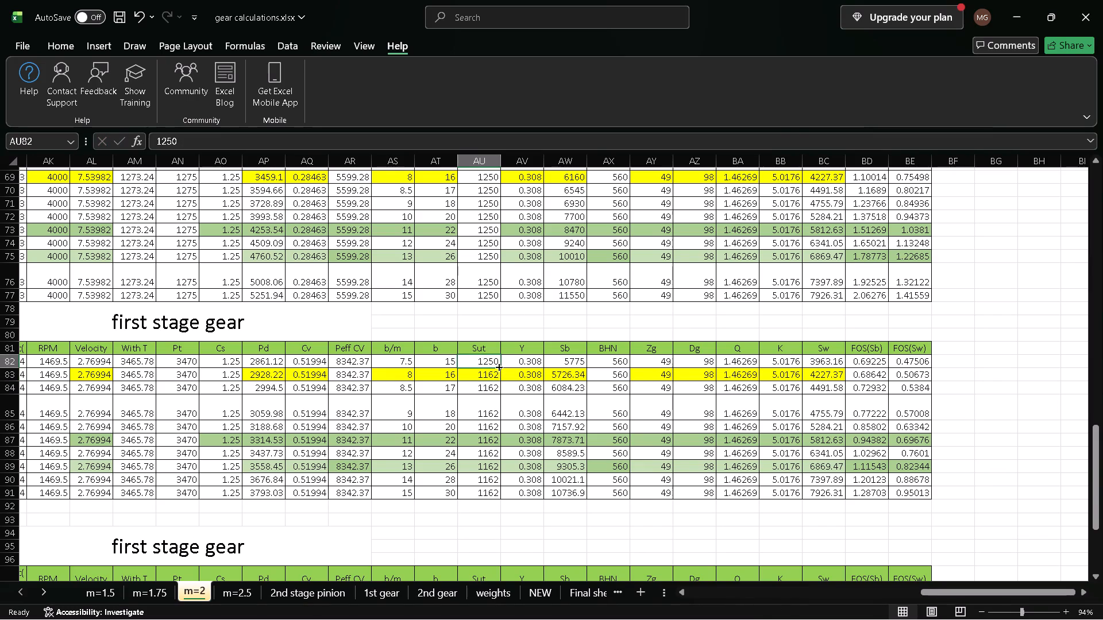
pyautogui.doubleClick(500, 366)
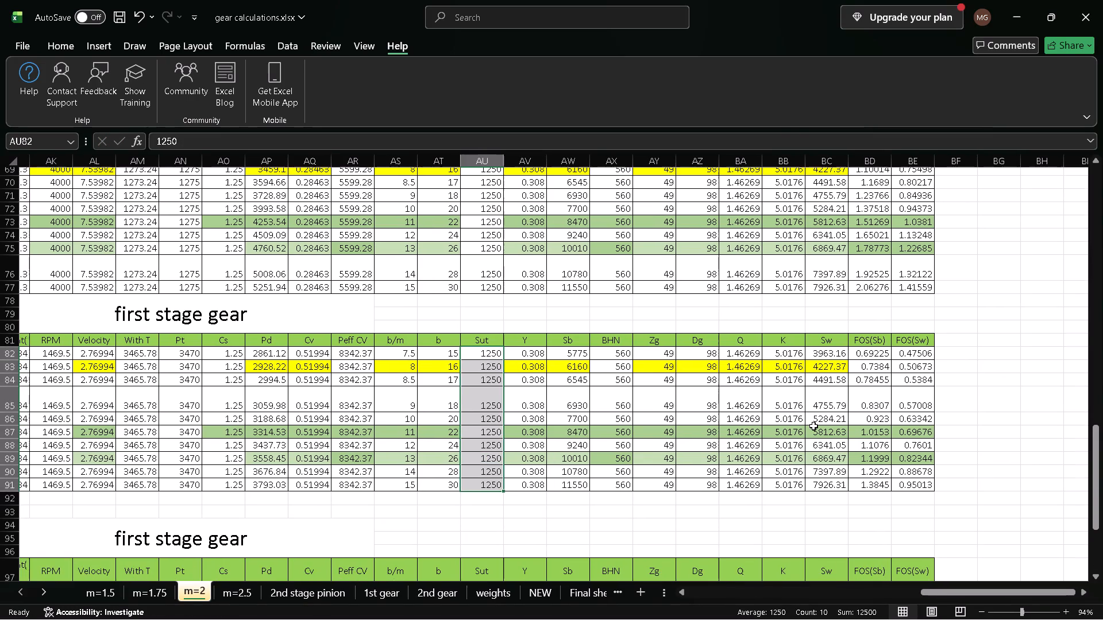
# Change the Sut divisor in the gear table's AW82 Sb formula to 1.5, =AF82*AT82*(AU82/1.5)*AV82, and fill it down through row 91.
pyautogui.hscroll(1, 813, 426)
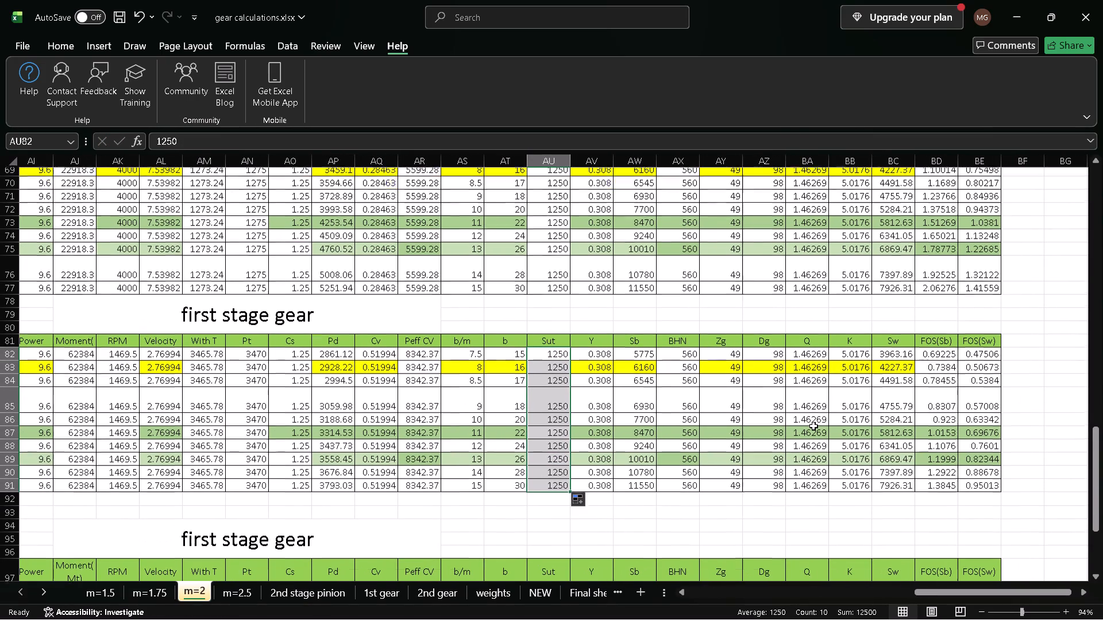
pyautogui.click(650, 374)
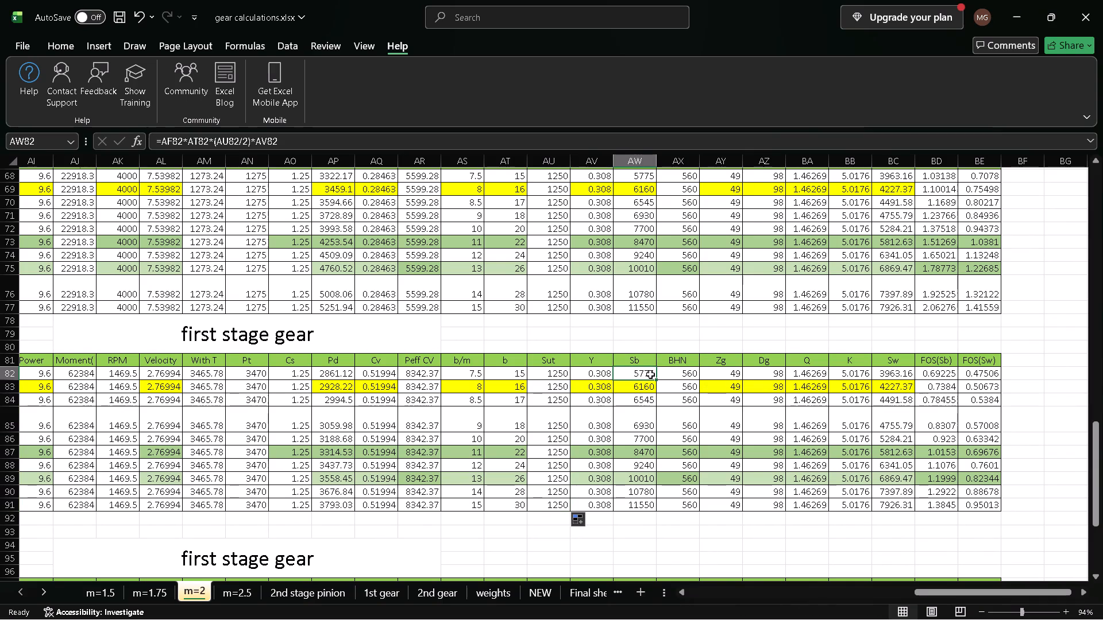
pyautogui.scroll(1, 650, 374)
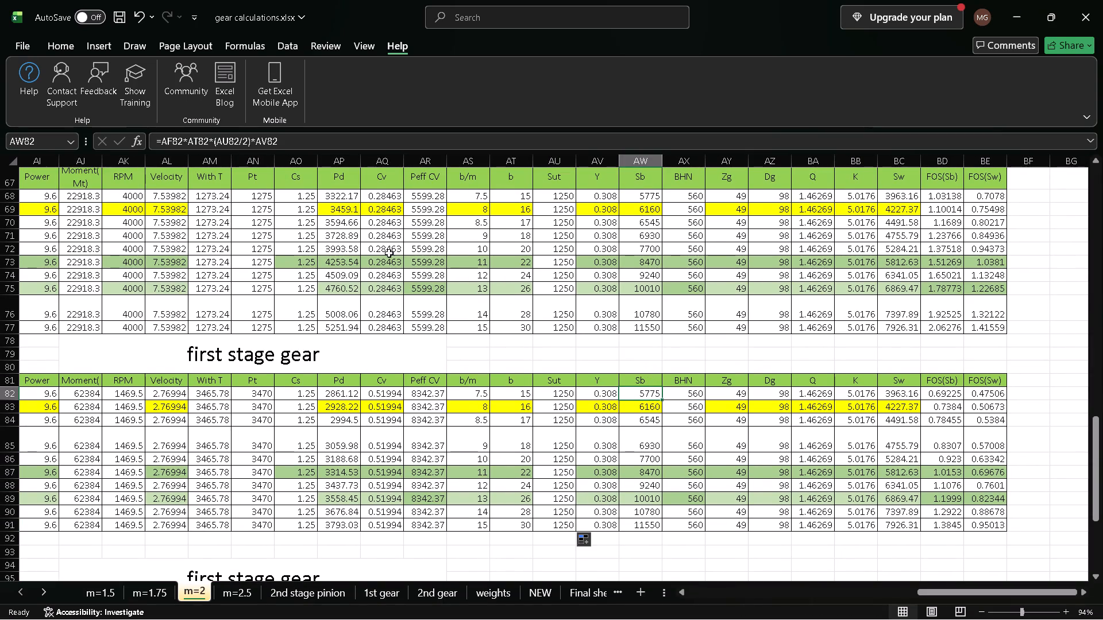
pyautogui.click(248, 138)
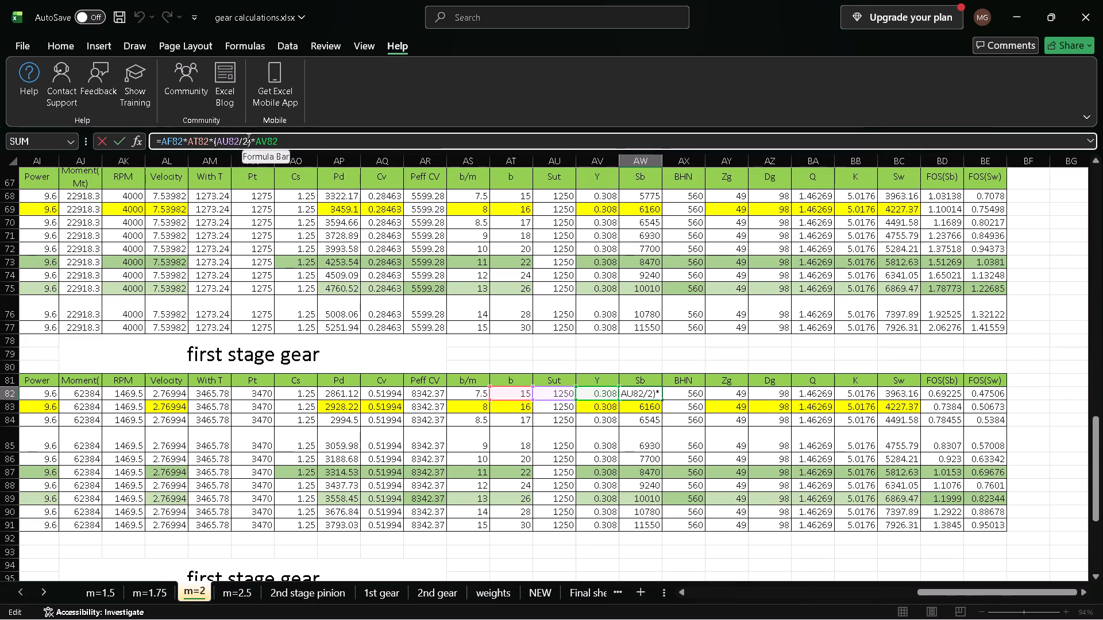
pyautogui.press('BackSpace')
pyautogui.write('1.5')
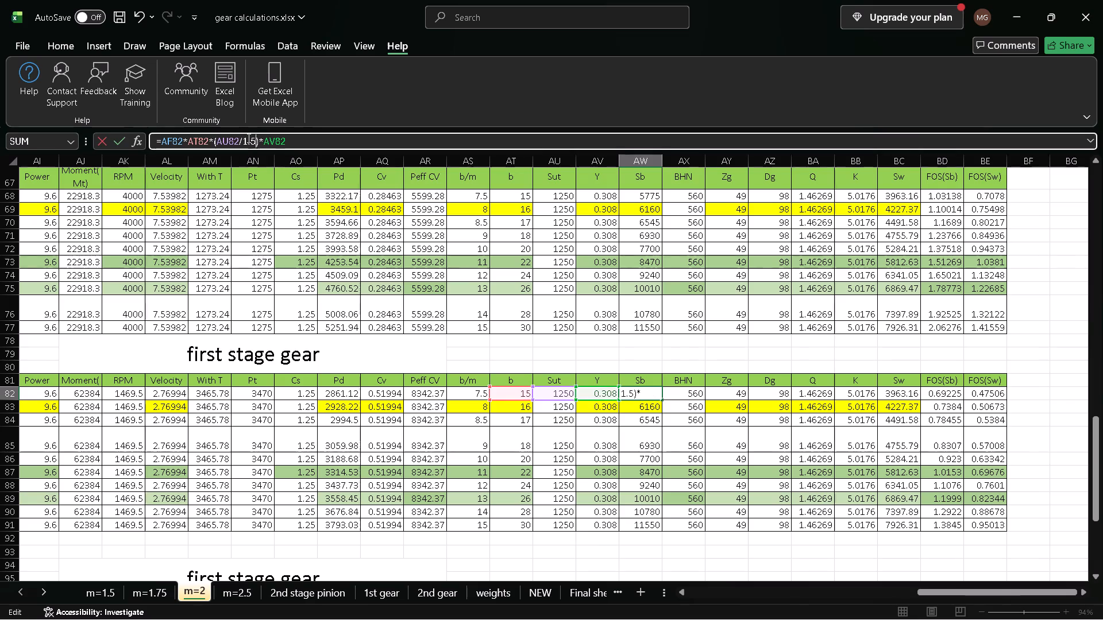
pyautogui.press('Return')
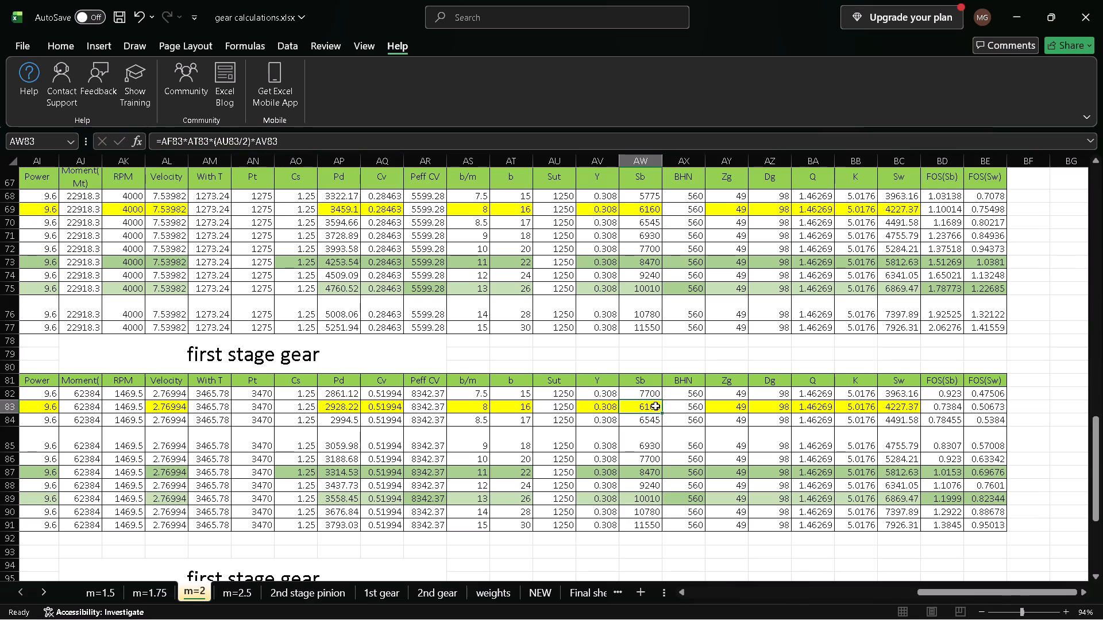
pyautogui.click(651, 394)
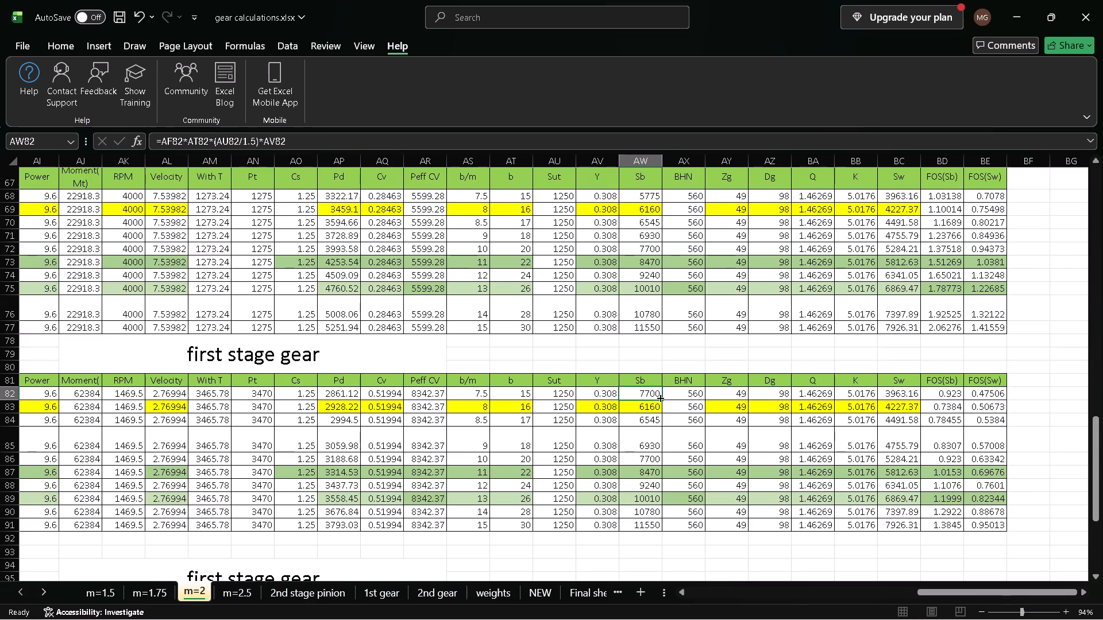
pyautogui.doubleClick(662, 400)
pyautogui.scroll(-1, 923, 476)
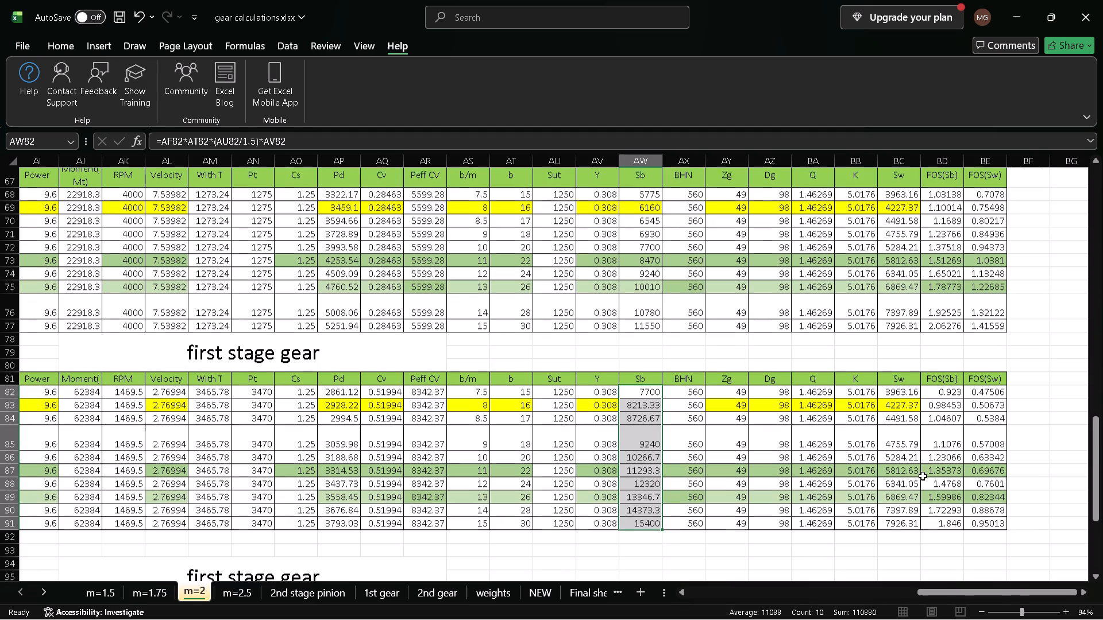
# Inspect the first stage gear table's FOS(Sw), BHN and Sw cells and the pinion table's Peff CV formula in AR72.
pyautogui.scroll(-1, 923, 476)
pyautogui.click(996, 457)
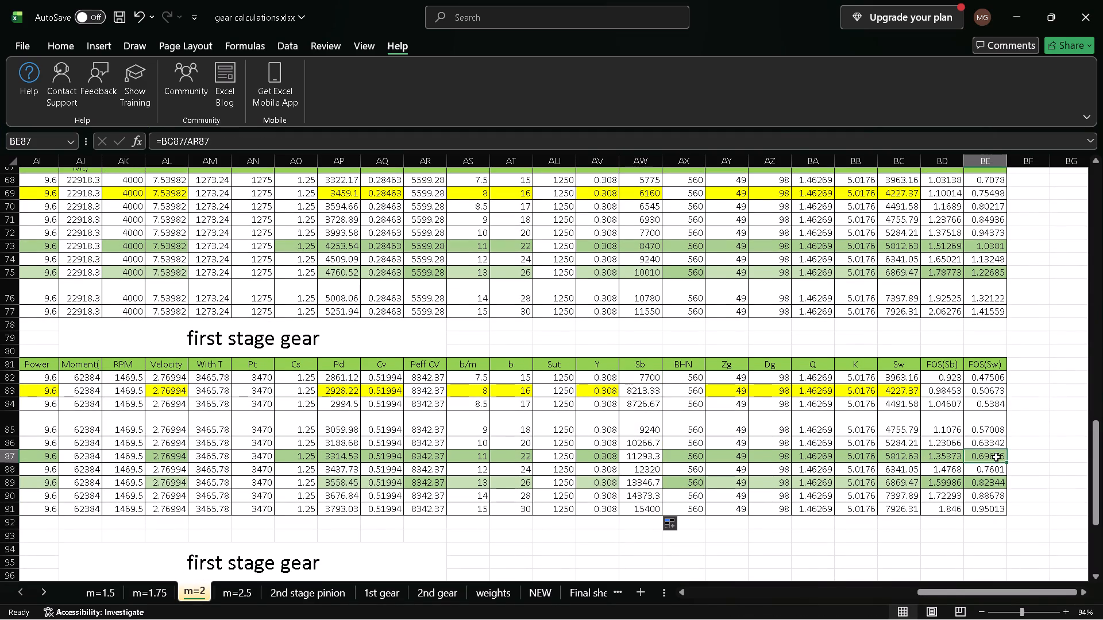
pyautogui.click(673, 379)
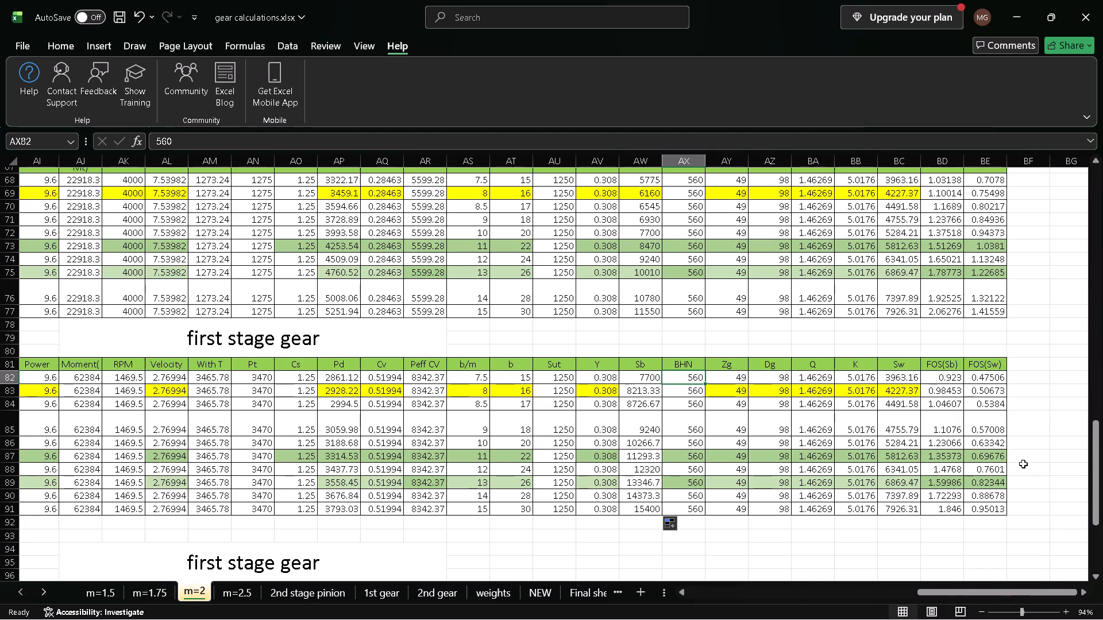
pyautogui.click(898, 377)
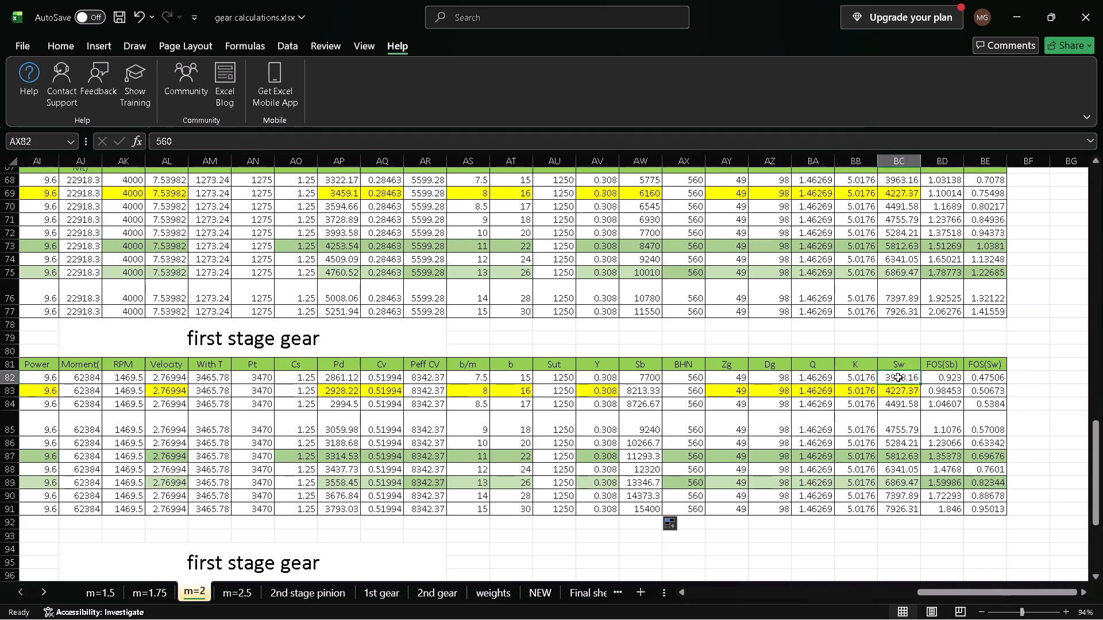
pyautogui.doubleClick(434, 230)
pyautogui.hscroll(1, 434, 230)
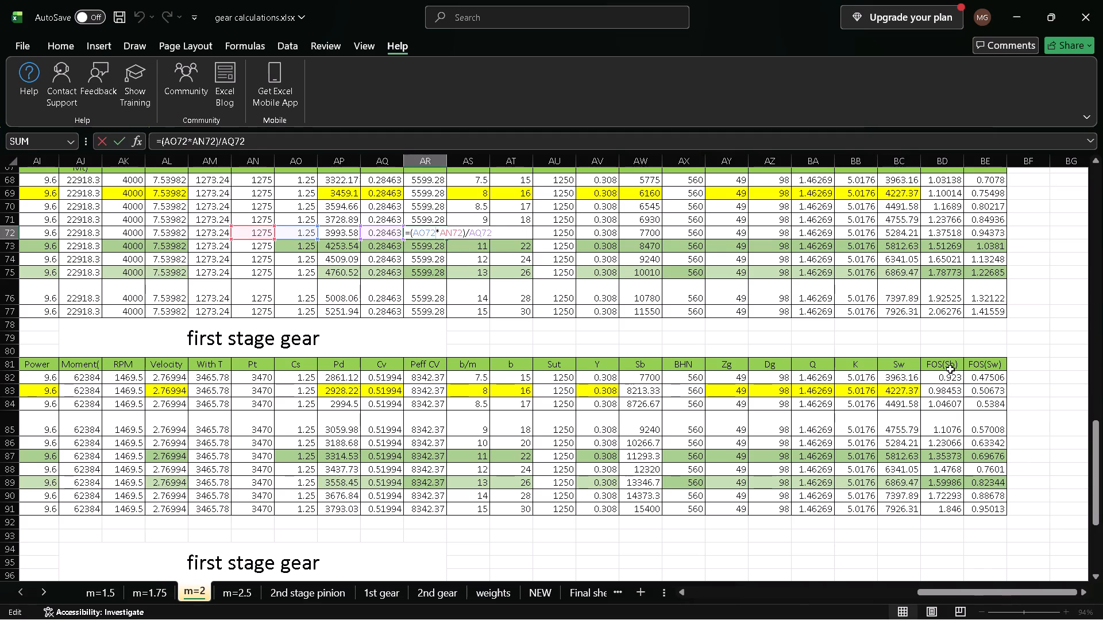
pyautogui.click(906, 395)
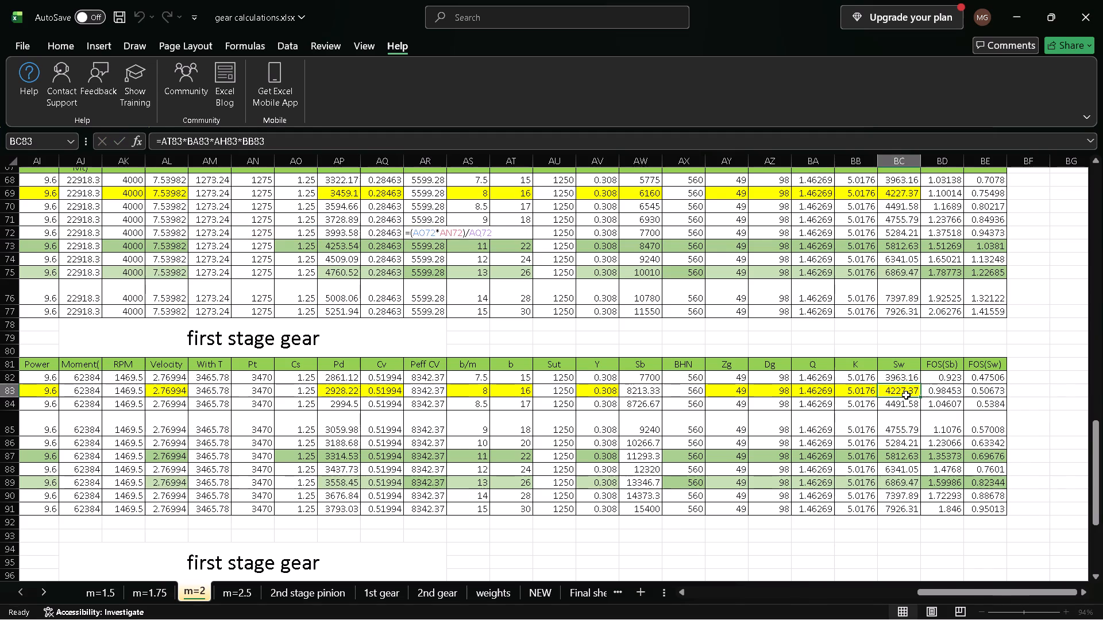
# Compare the first stage pinion and gear tables across their columns from Torque through Zg.
pyautogui.hscroll(1, 906, 395)
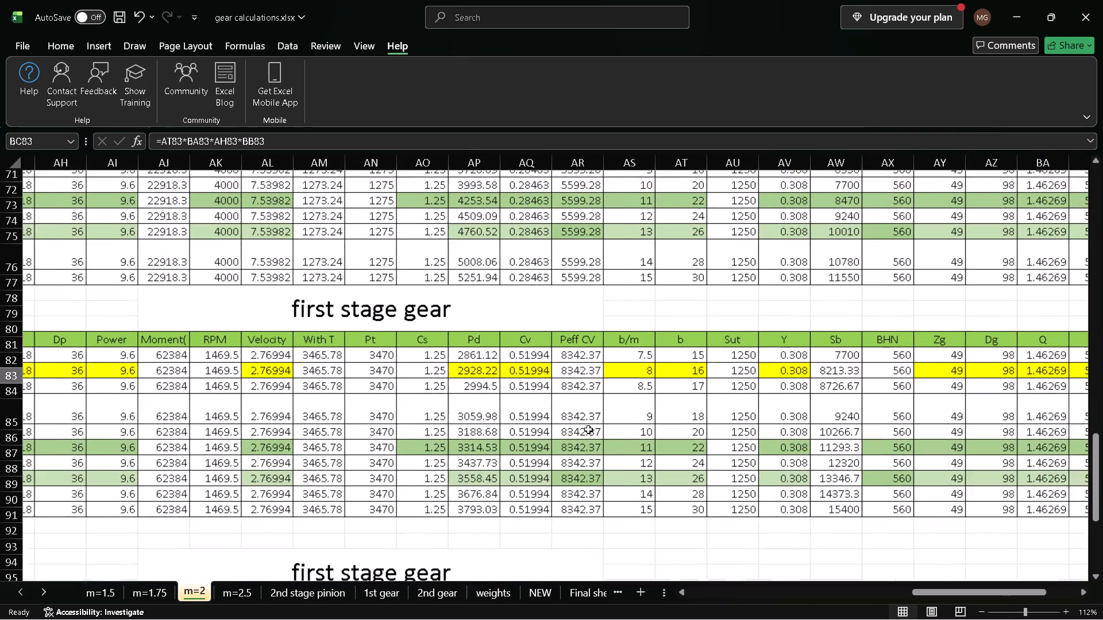
pyautogui.hscroll(1, 588, 429)
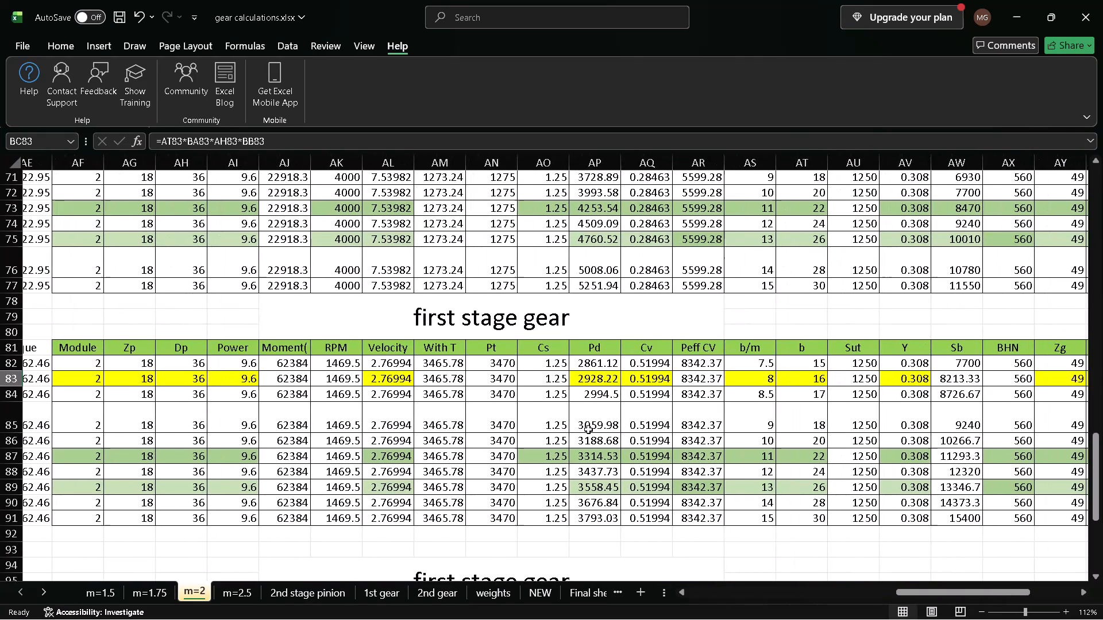
pyautogui.hscroll(-1, 643, 370)
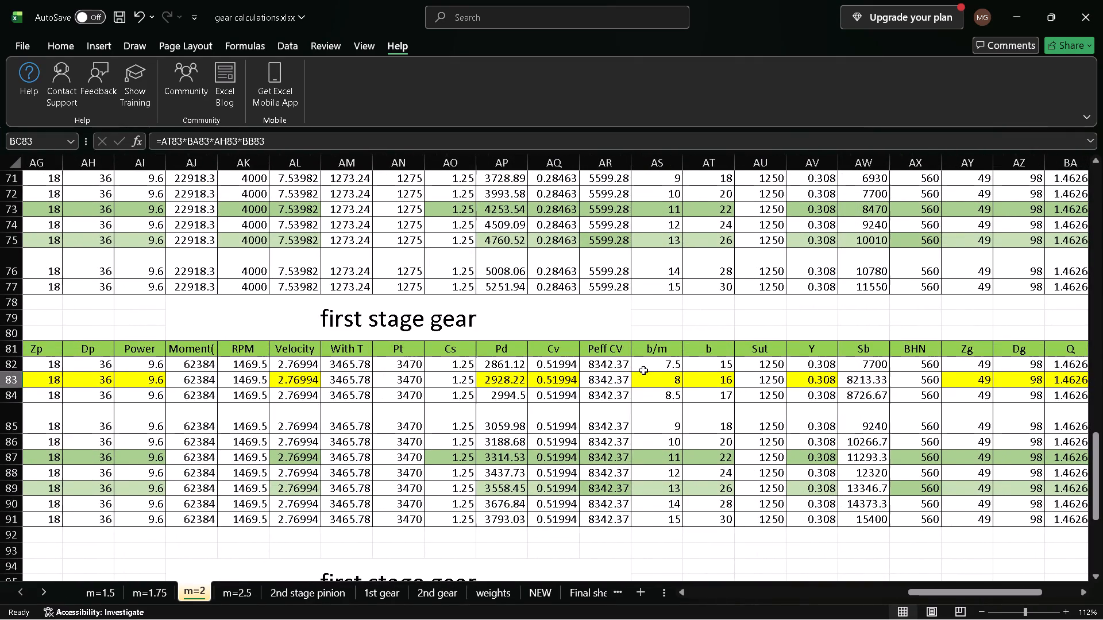
pyautogui.hscroll(2, 643, 370)
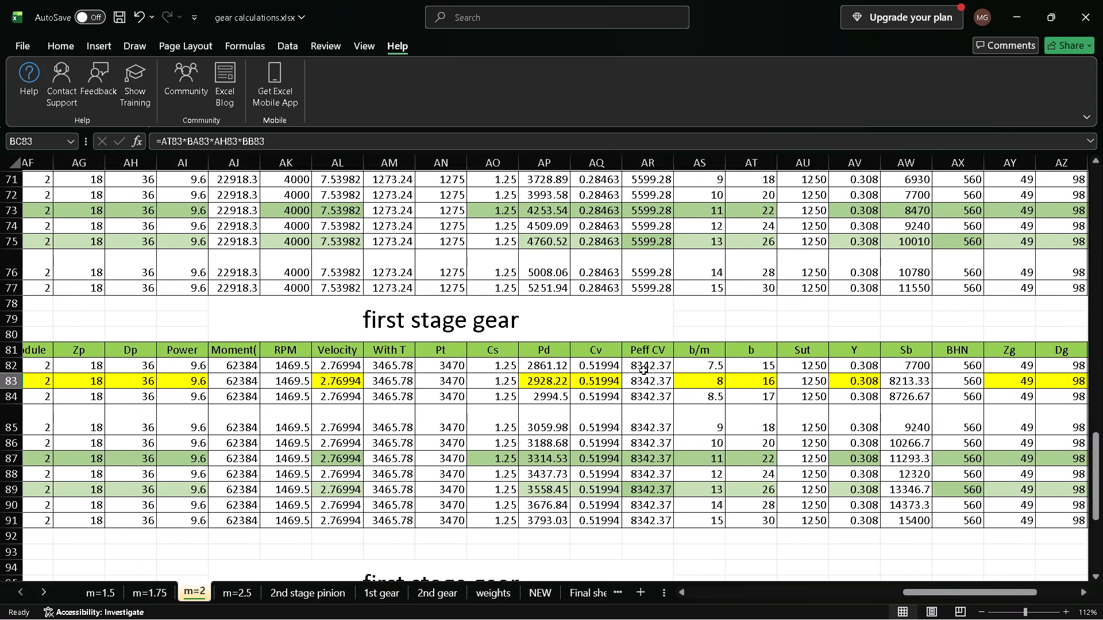
pyautogui.hscroll(1, 643, 370)
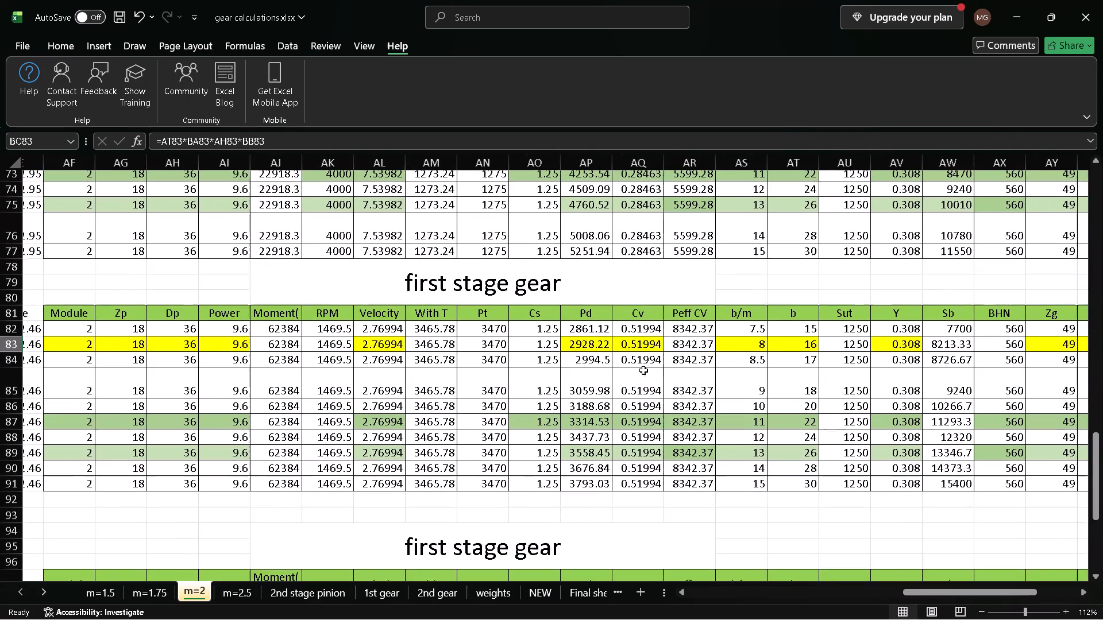
pyautogui.hscroll(2, 643, 370)
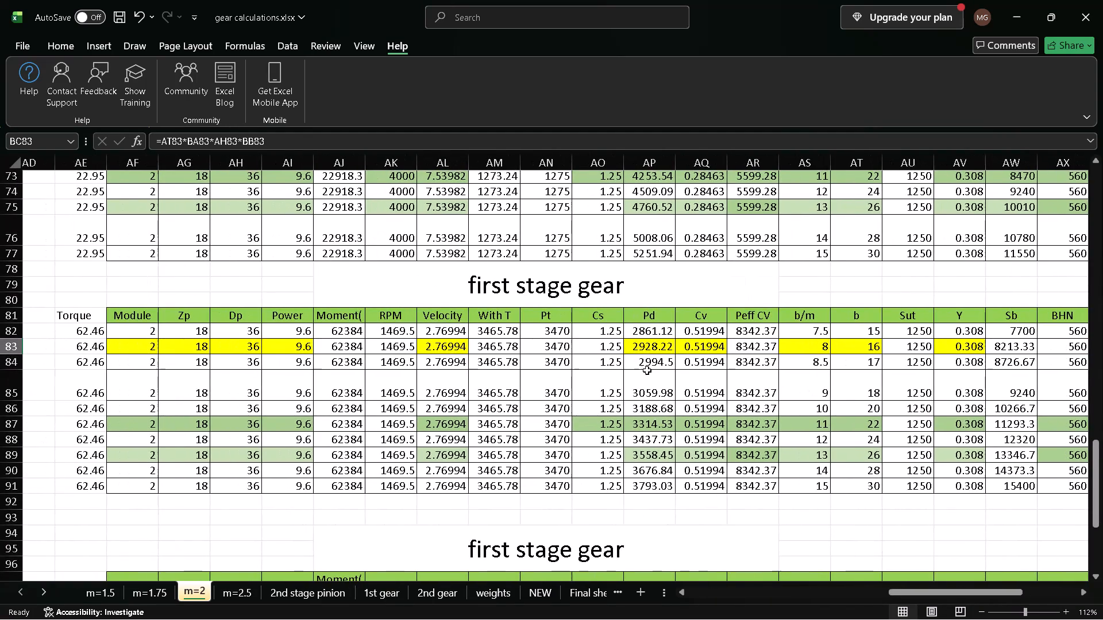
pyautogui.hscroll(-2, 647, 370)
pyautogui.scroll(1, 647, 370)
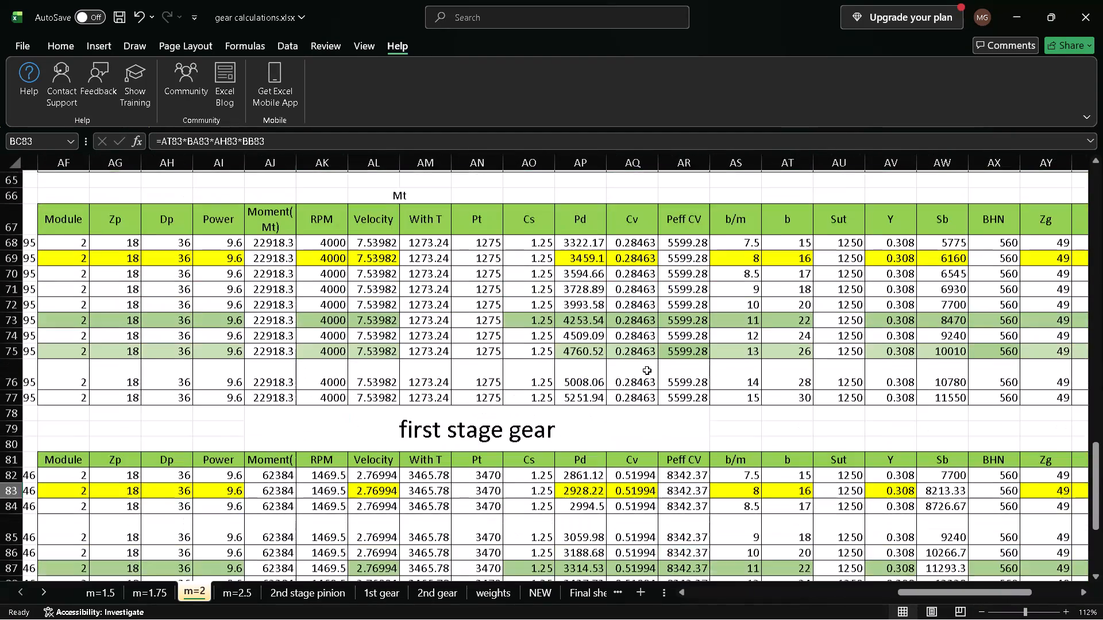
pyautogui.scroll(1, 647, 370)
pyautogui.hscroll(1, 647, 370)
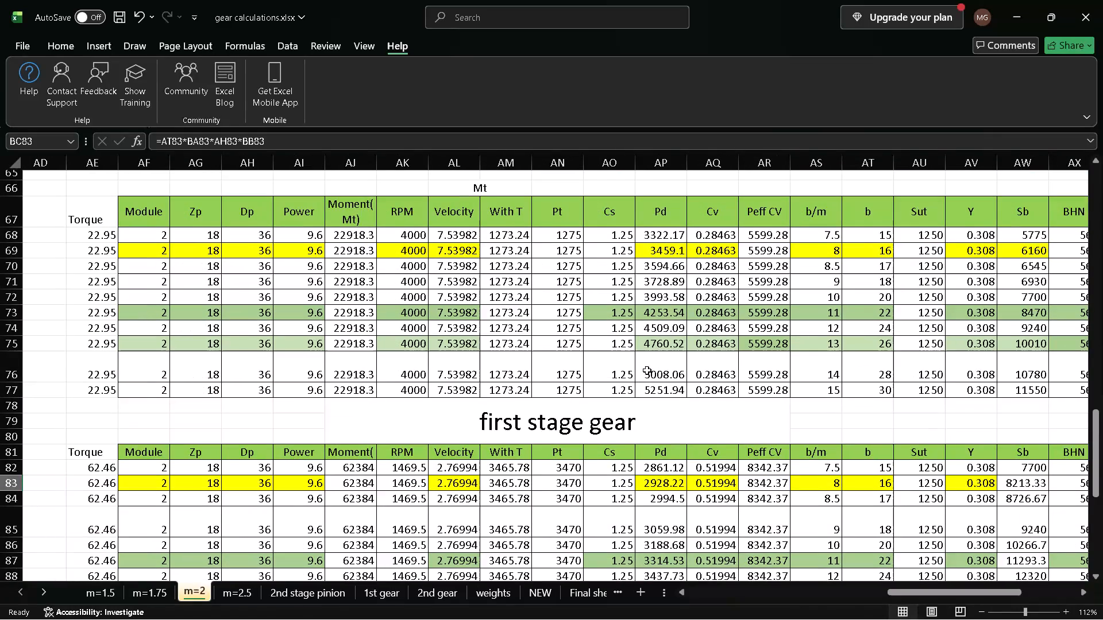
pyautogui.scroll(-1, 647, 370)
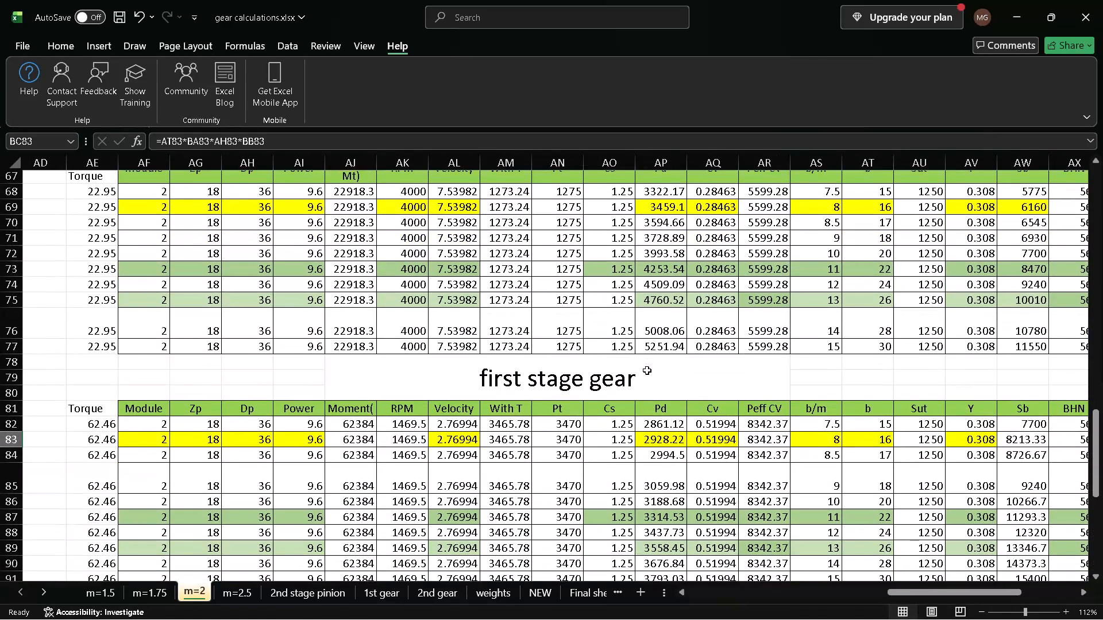
pyautogui.scroll(-2, 647, 370)
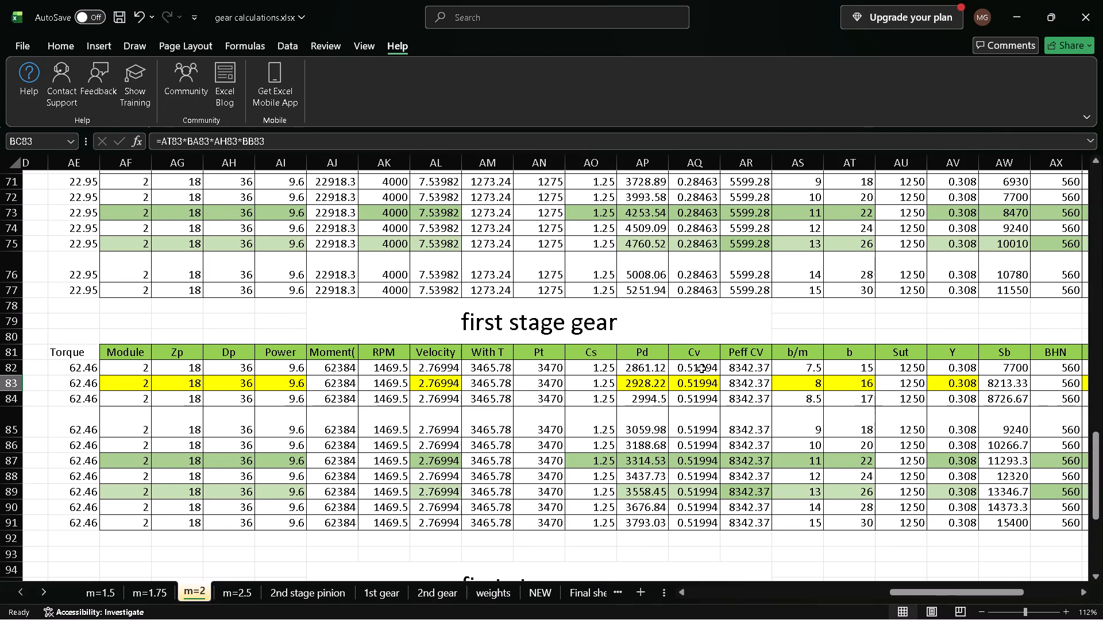
# Examine the gear table's Cv formula in AQ82 and the Velocity formula in AL82 that feeds it.
pyautogui.click(682, 367)
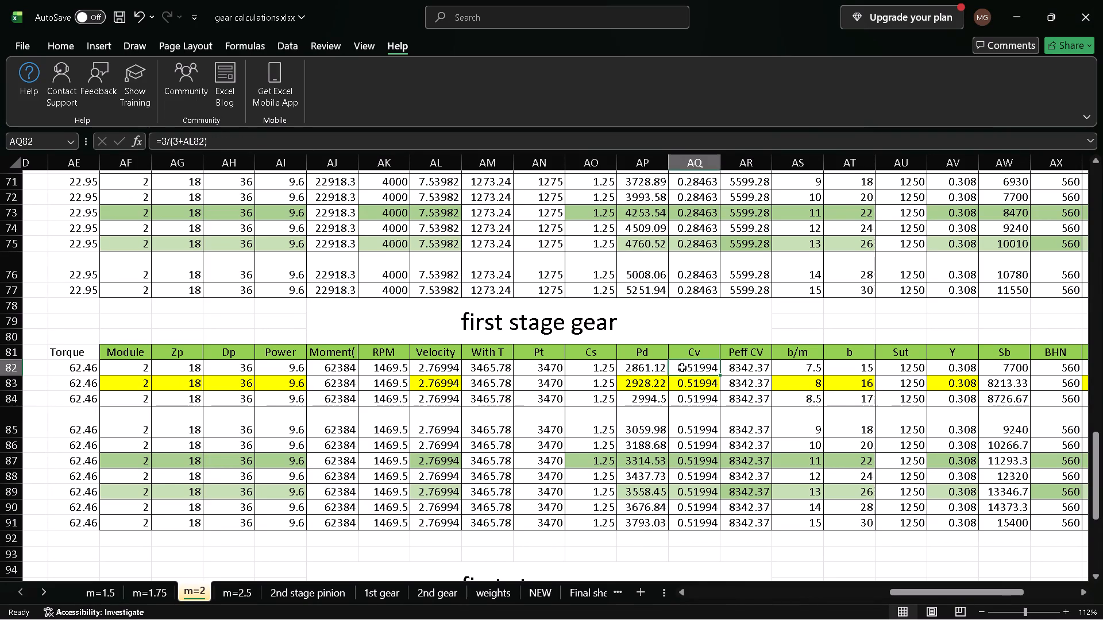
pyautogui.click(311, 142)
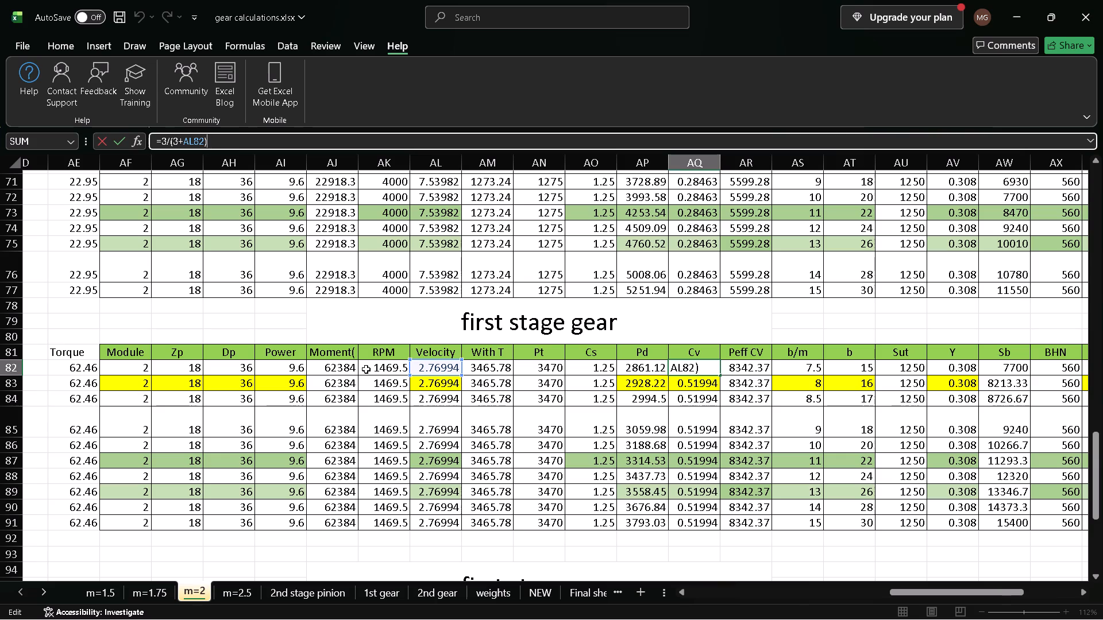
pyautogui.scroll(2, 431, 292)
pyautogui.scroll(-1, 431, 292)
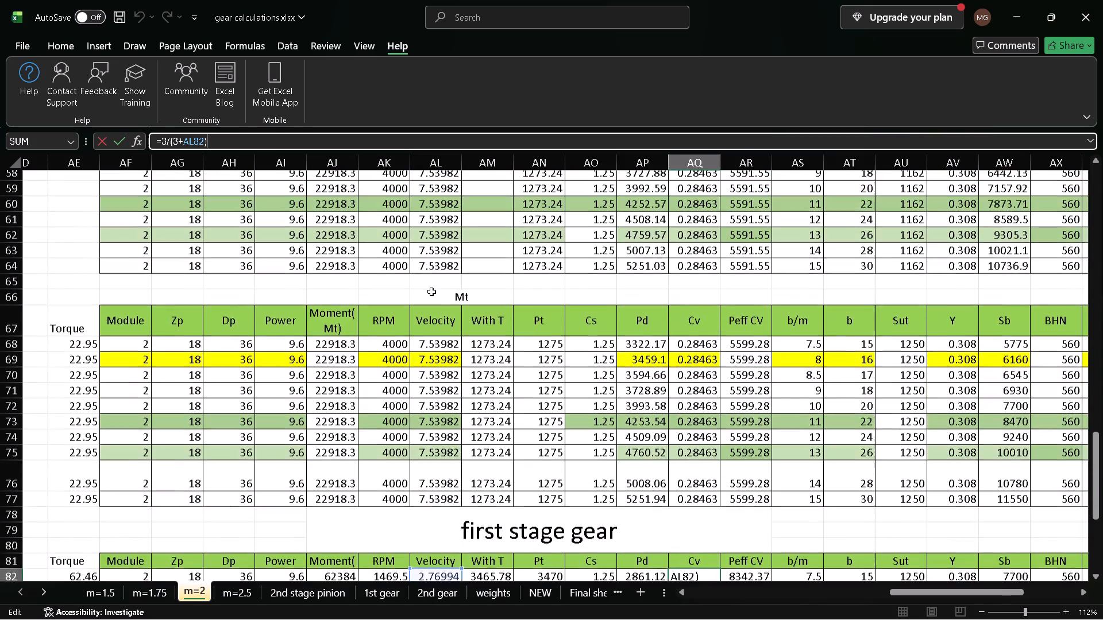
pyautogui.scroll(-1, 431, 292)
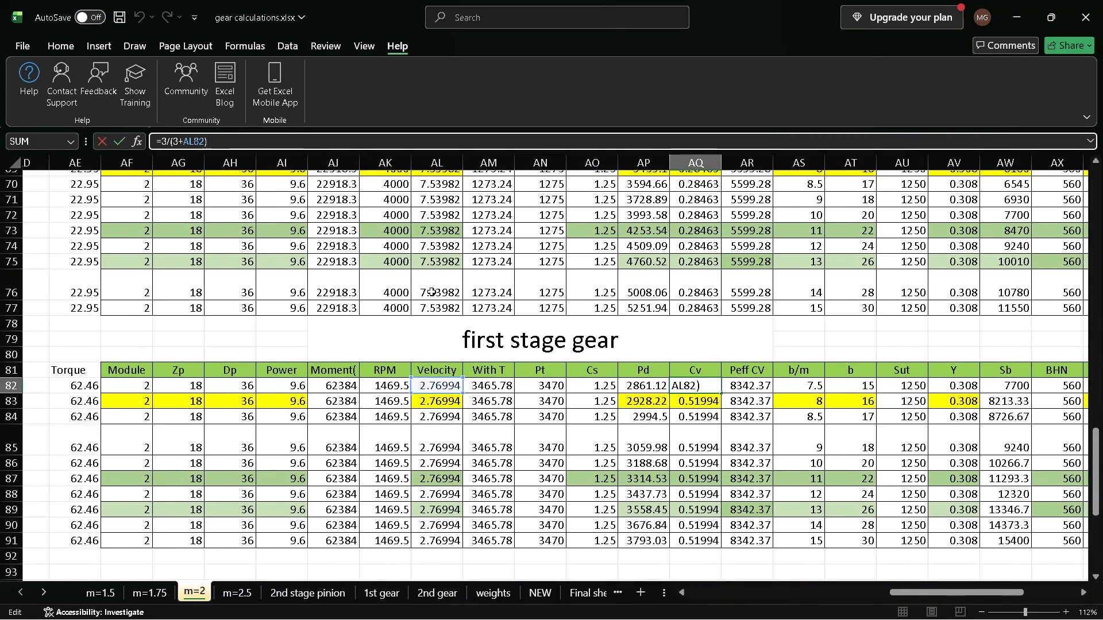
pyautogui.press('Return')
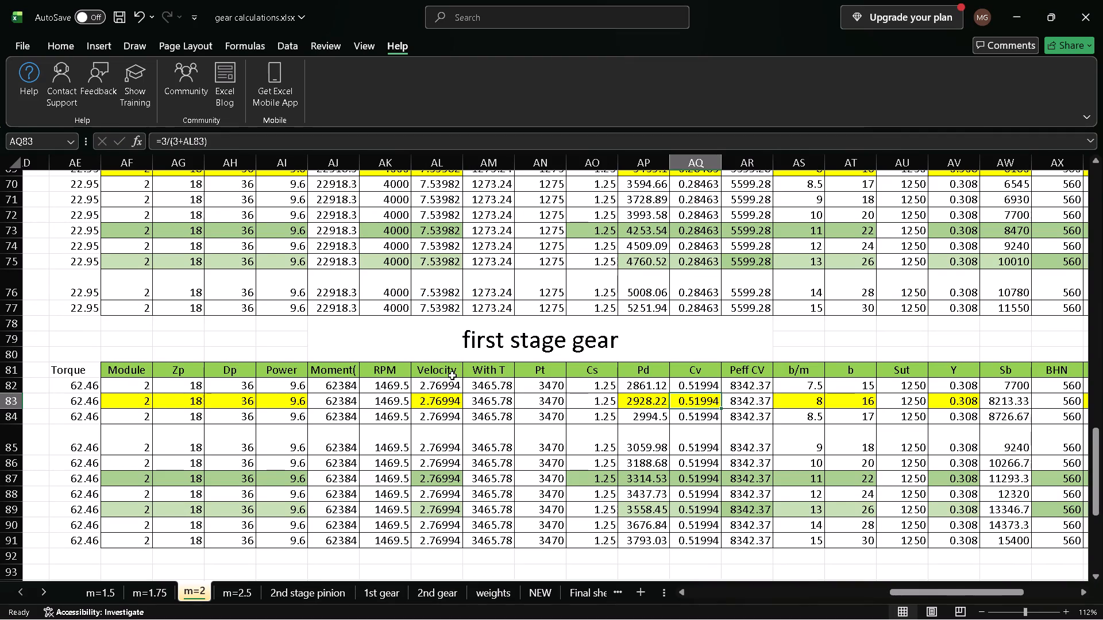
pyautogui.click(449, 386)
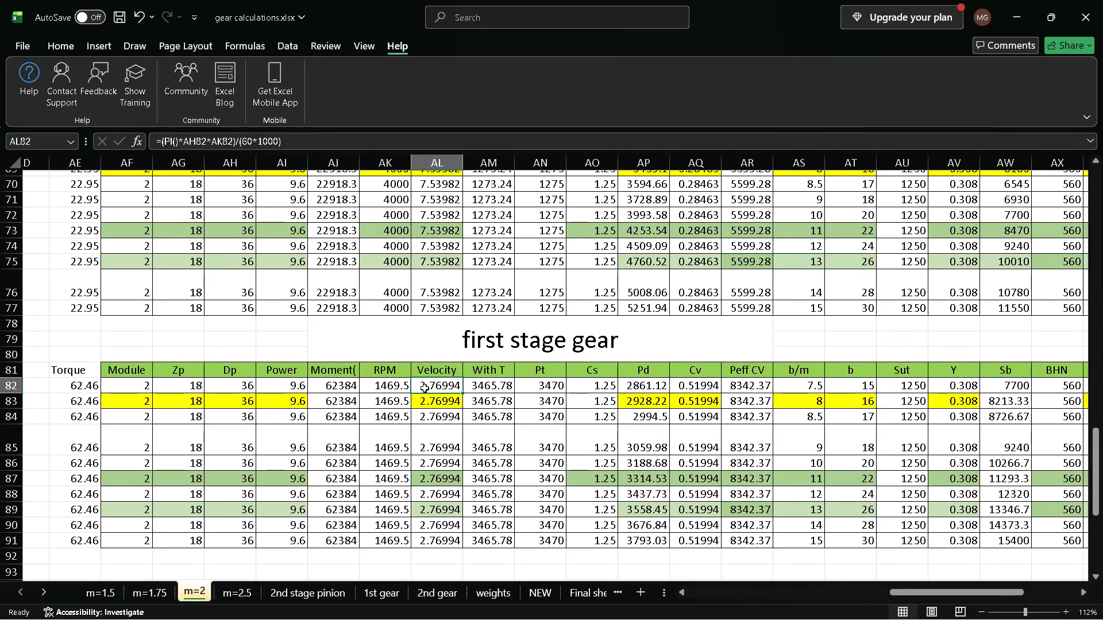
pyautogui.scroll(1, 425, 388)
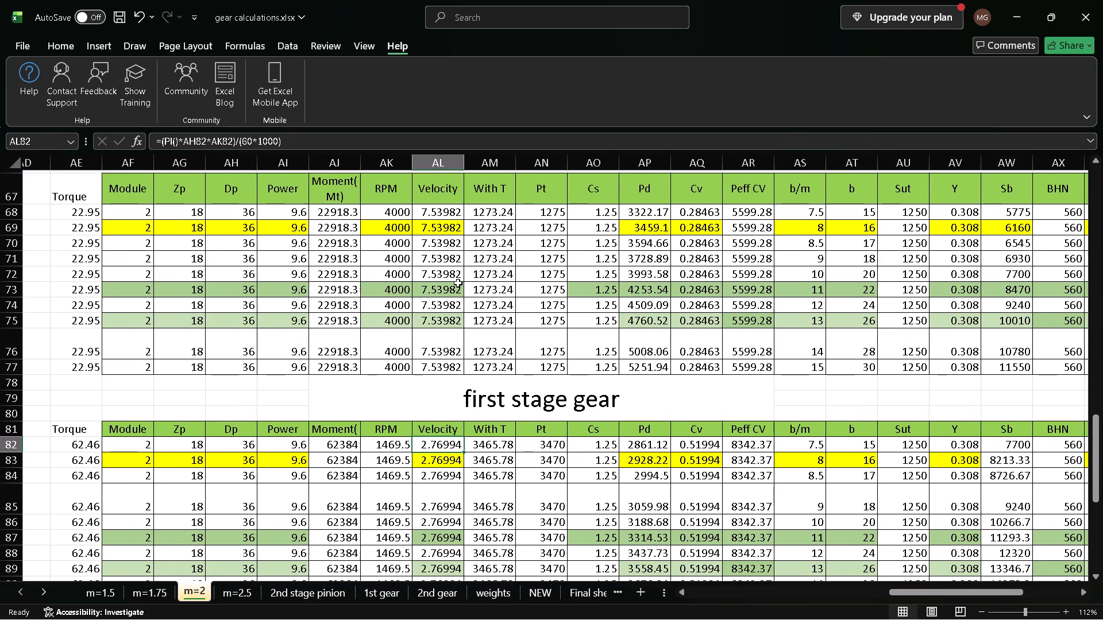
pyautogui.scroll(-1, 454, 295)
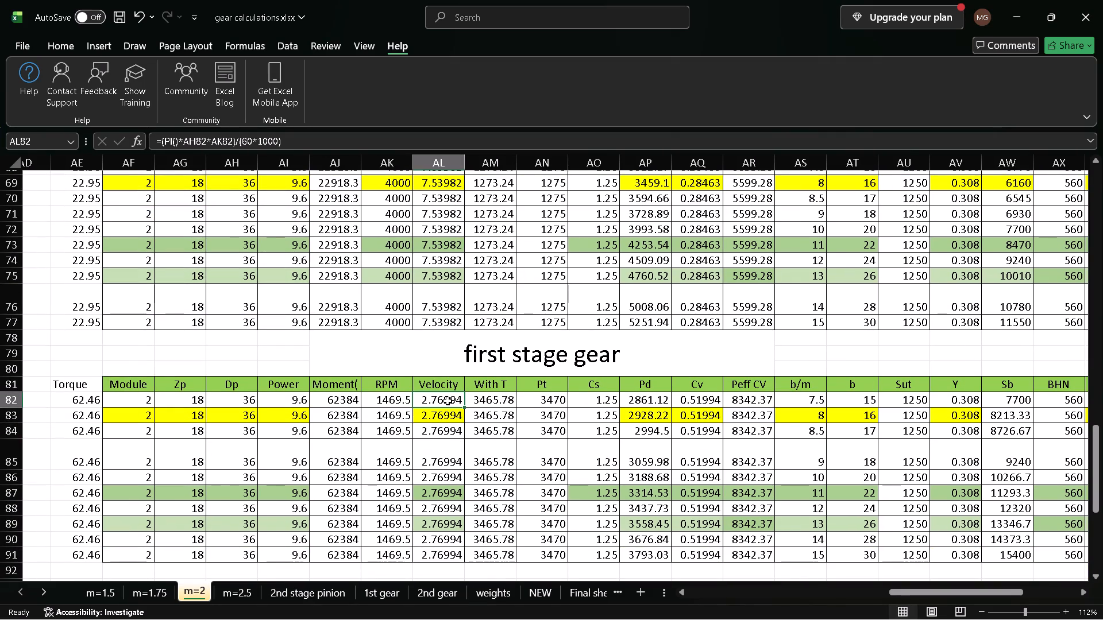
pyautogui.scroll(-1, 448, 400)
pyautogui.hscroll(1, 448, 400)
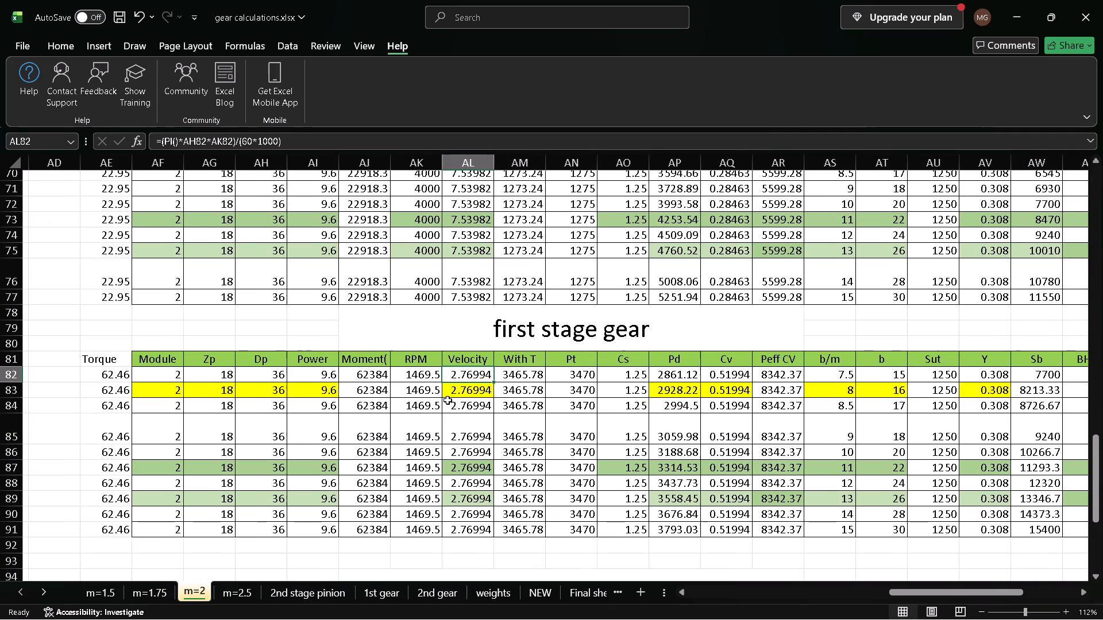
pyautogui.hscroll(1, 448, 400)
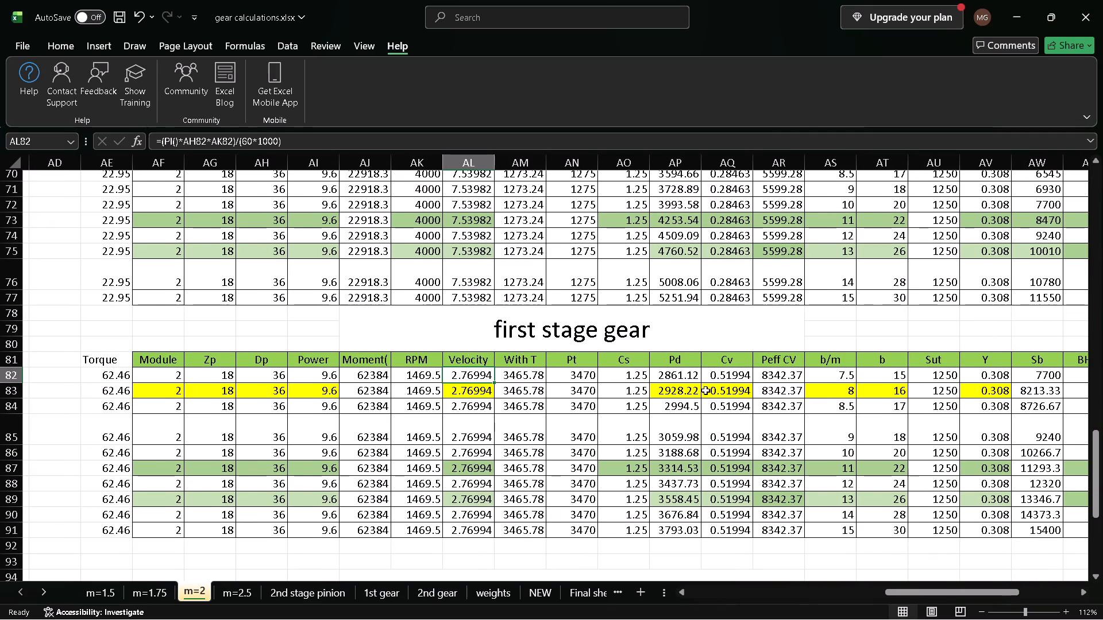
pyautogui.click(726, 381)
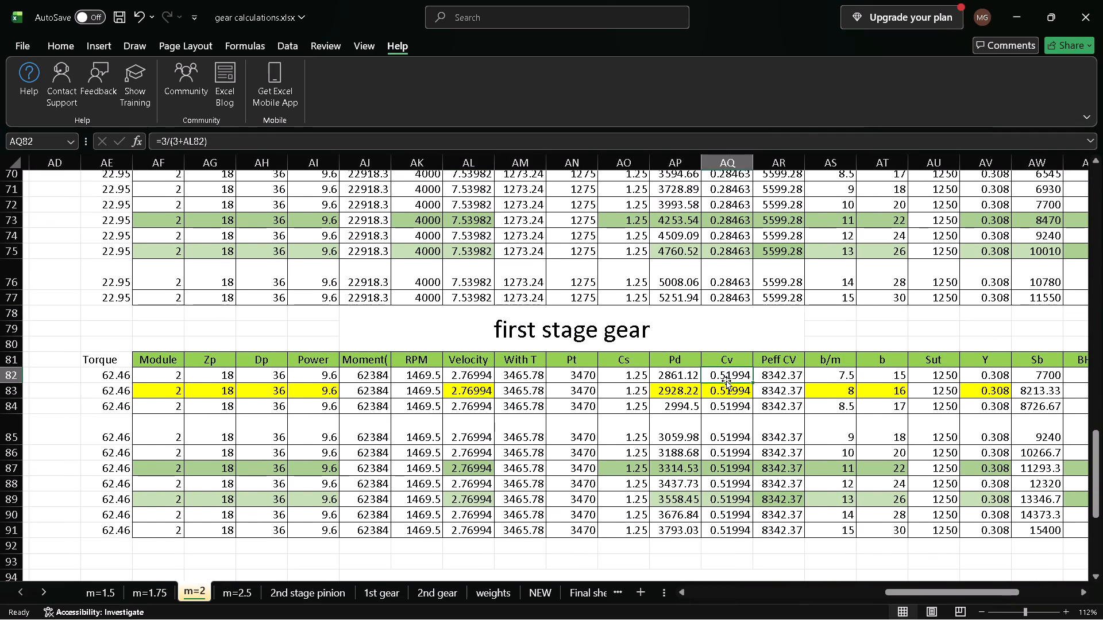
# Examine the gear table's K formula in BB82 and Sw formula in BC82, checking them against the input and safety factor columns.
pyautogui.hscroll(-3, 726, 381)
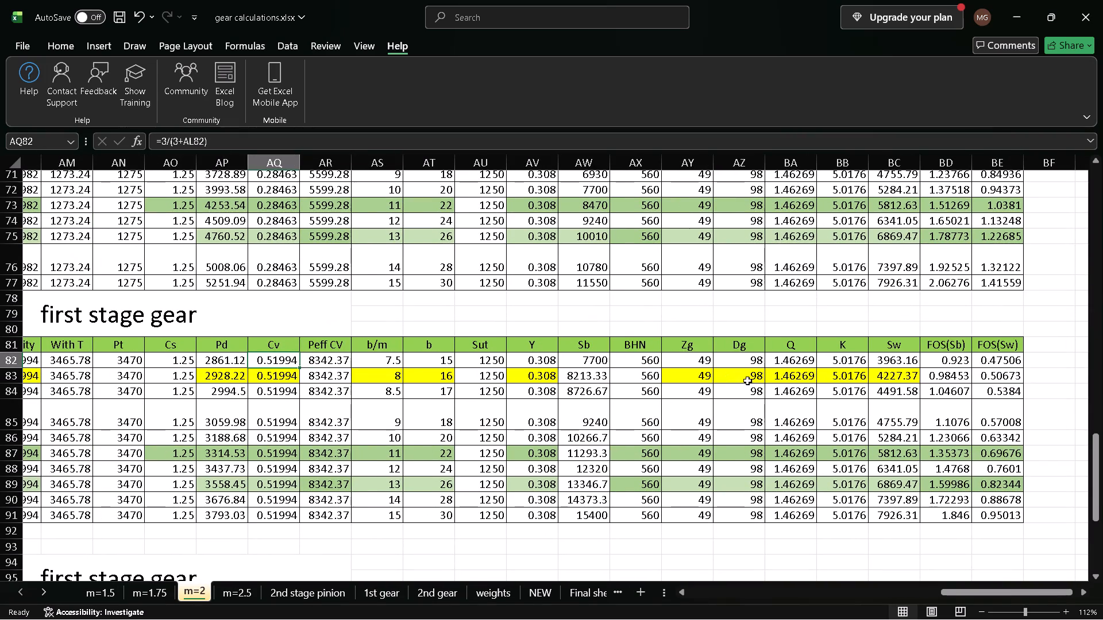
pyautogui.click(855, 361)
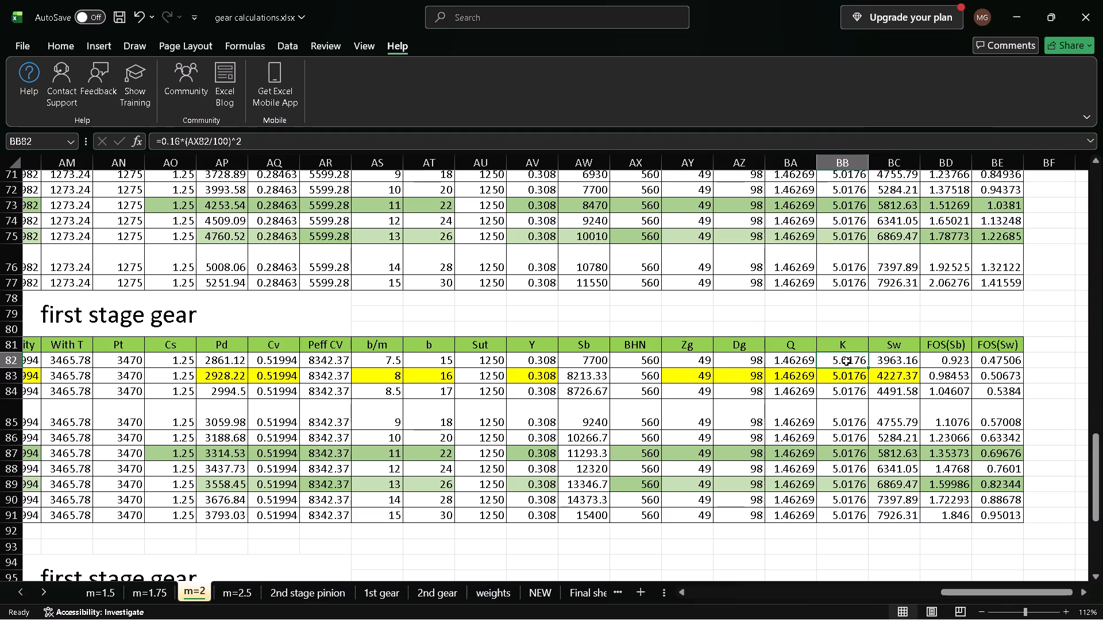
pyautogui.click(895, 361)
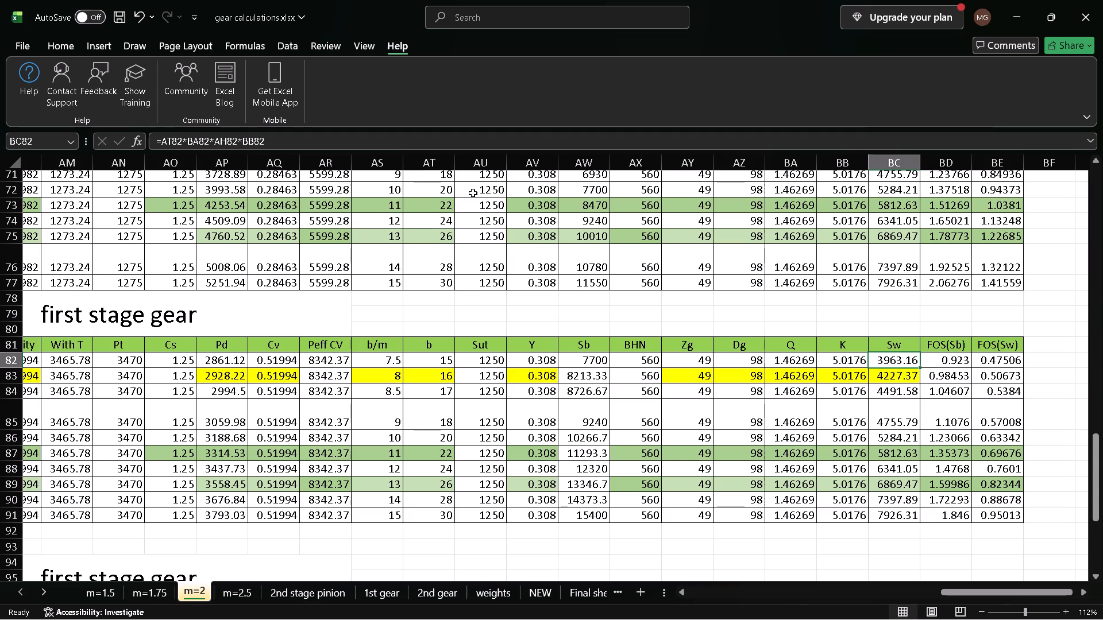
pyautogui.hscroll(4, 87, 193)
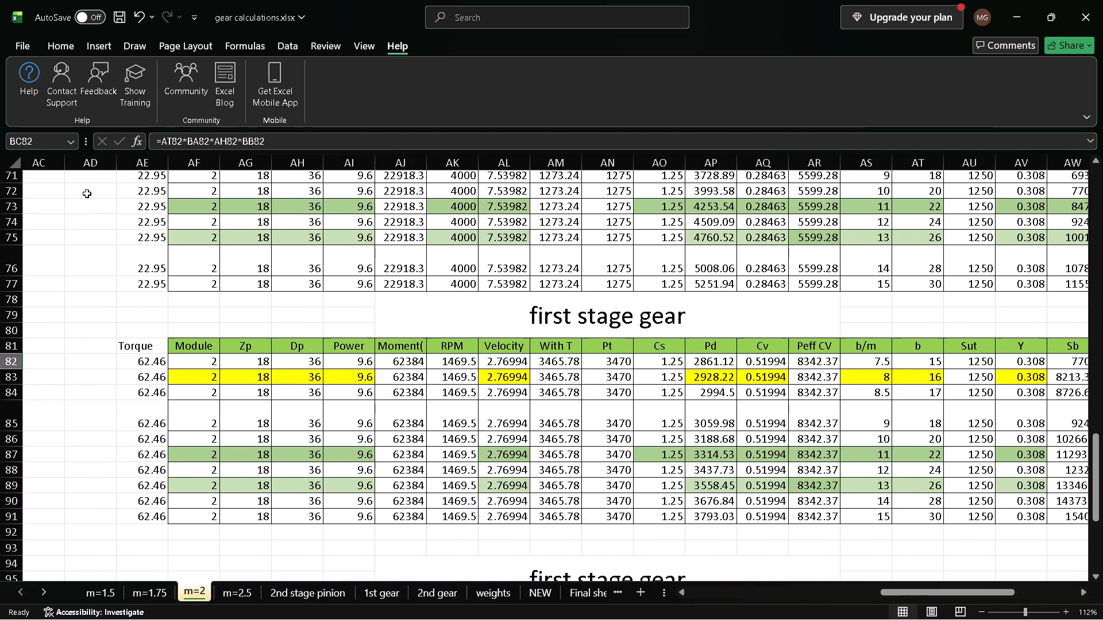
pyautogui.scroll(1, 306, 307)
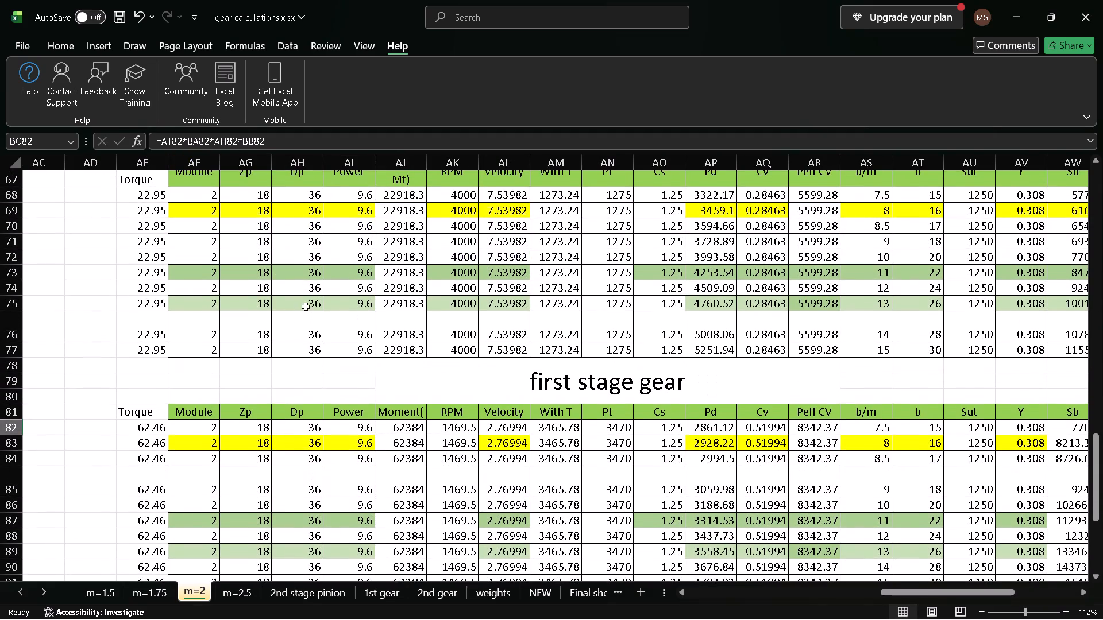
pyautogui.scroll(1, 306, 307)
pyautogui.hscroll(-4, 545, 363)
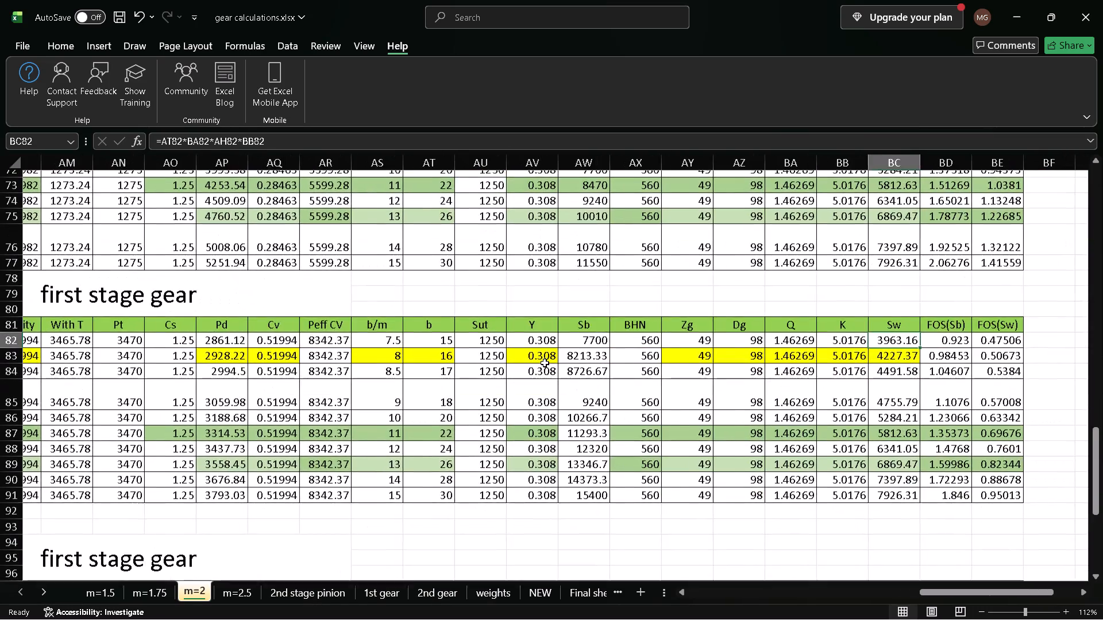
pyautogui.hscroll(-2, 545, 363)
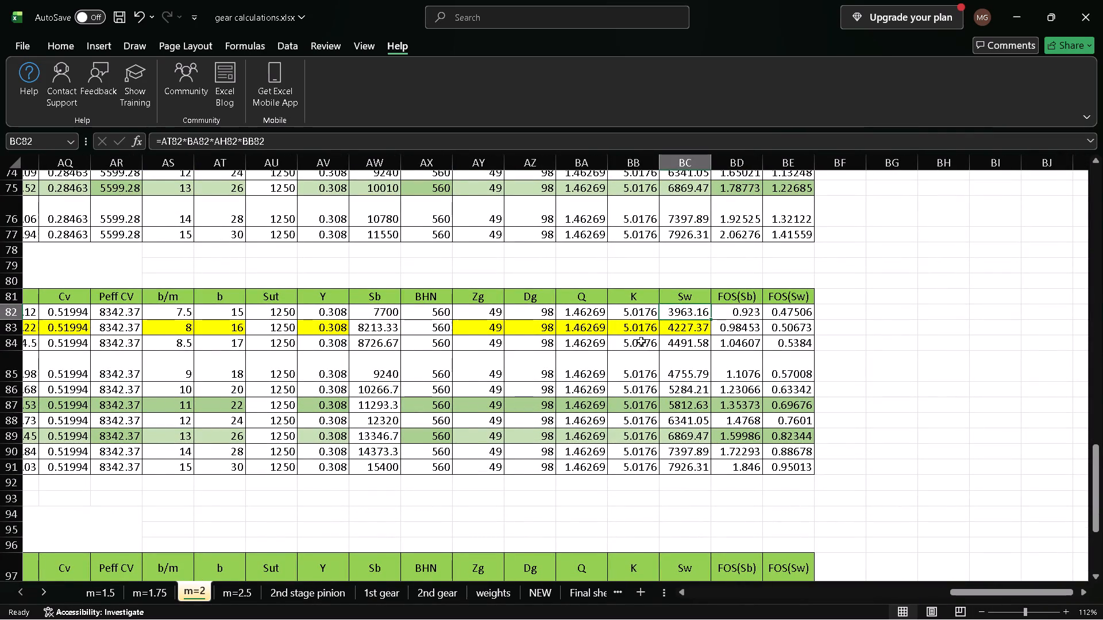
pyautogui.hscroll(1, 642, 341)
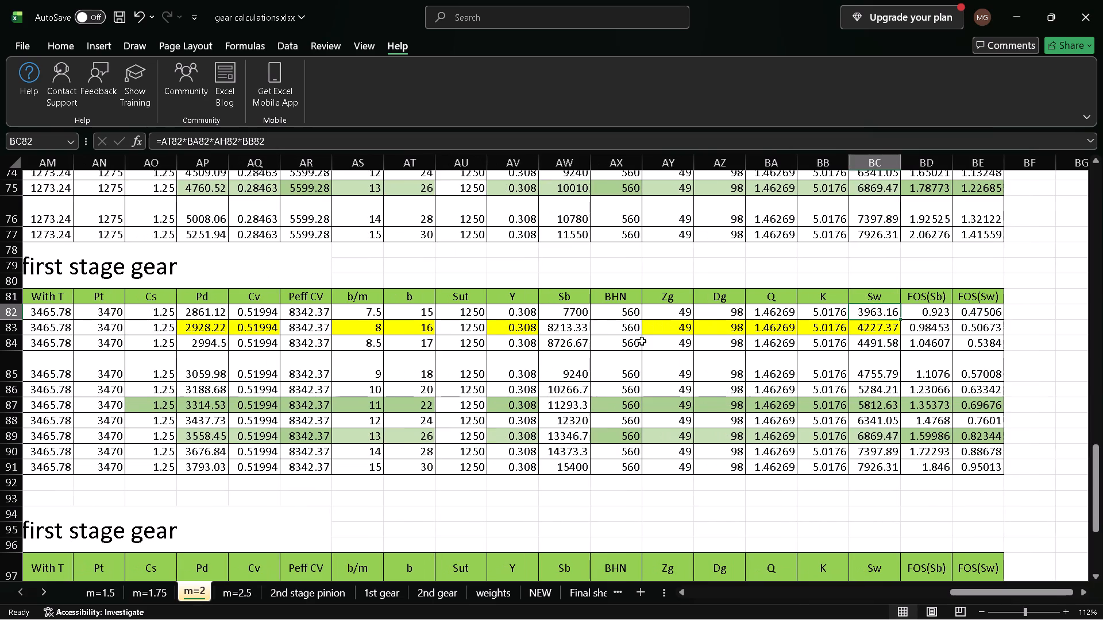
pyautogui.hscroll(2, 642, 341)
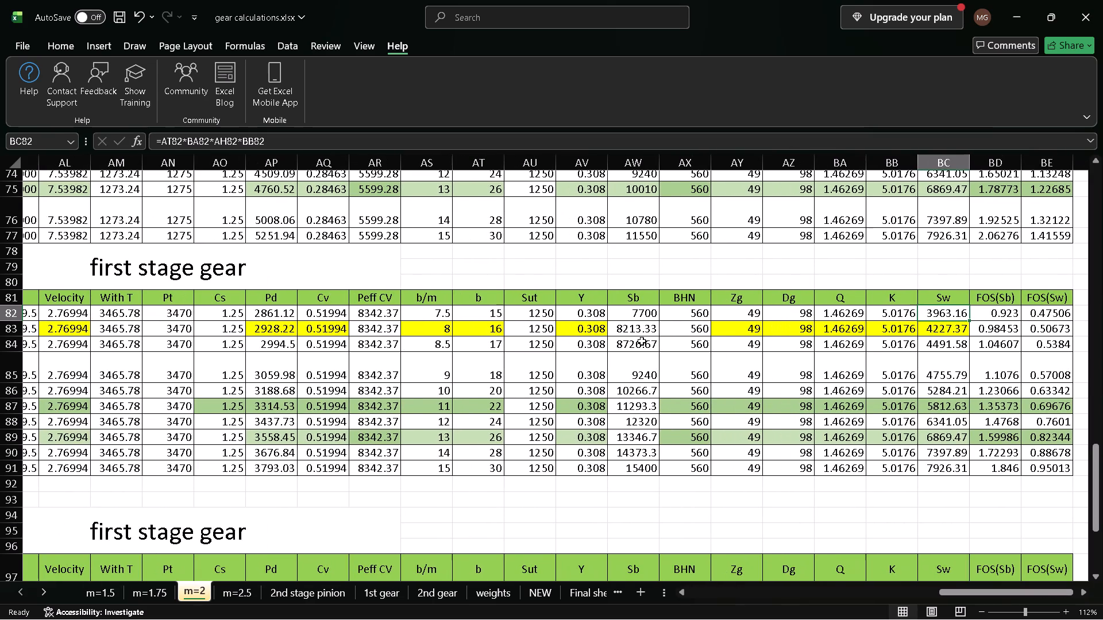
# Review the first stage gear table's width, strength and safety factor columns and inspect the FOS(Sb) formula in BD91.
pyautogui.hscroll(2, 642, 341)
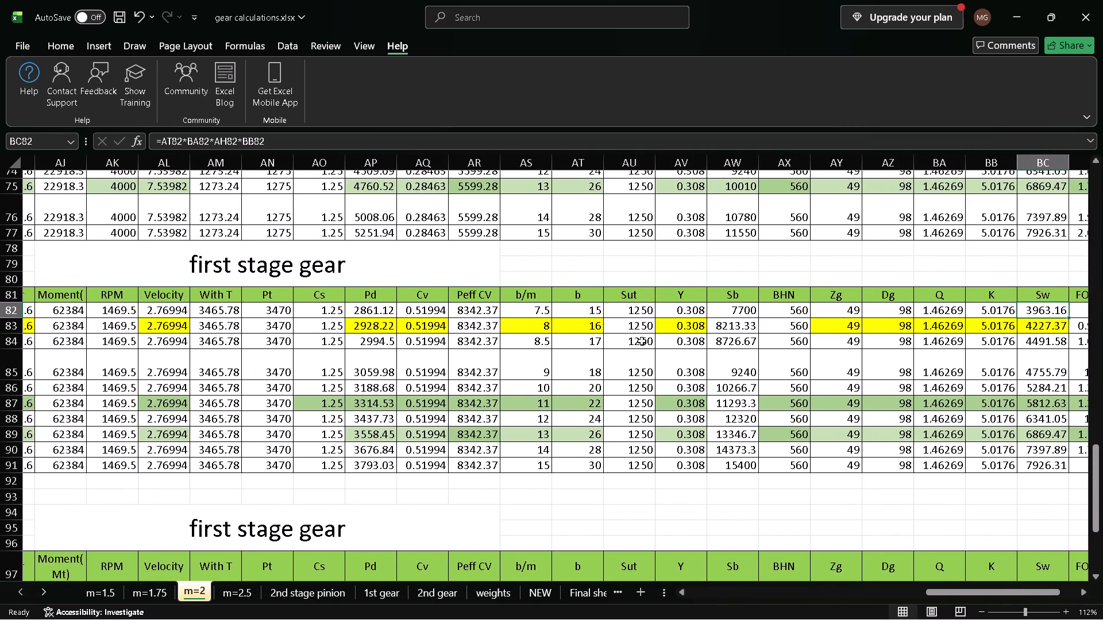
pyautogui.scroll(-1, 642, 341)
pyautogui.hscroll(-2, 597, 352)
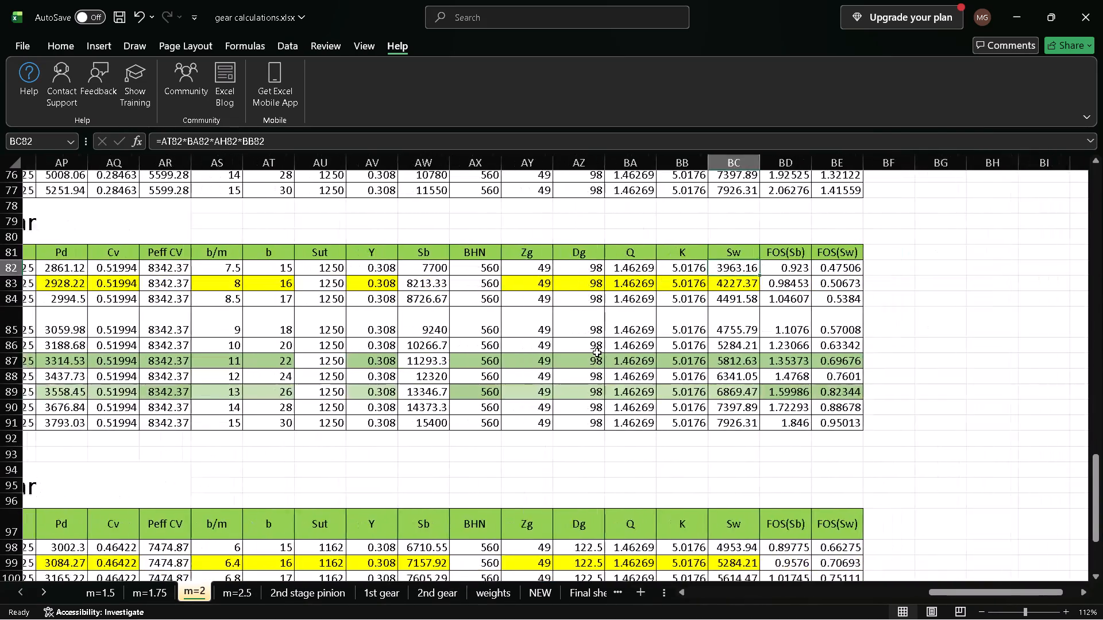
pyautogui.hscroll(-1, 597, 352)
pyautogui.hscroll(1, 597, 352)
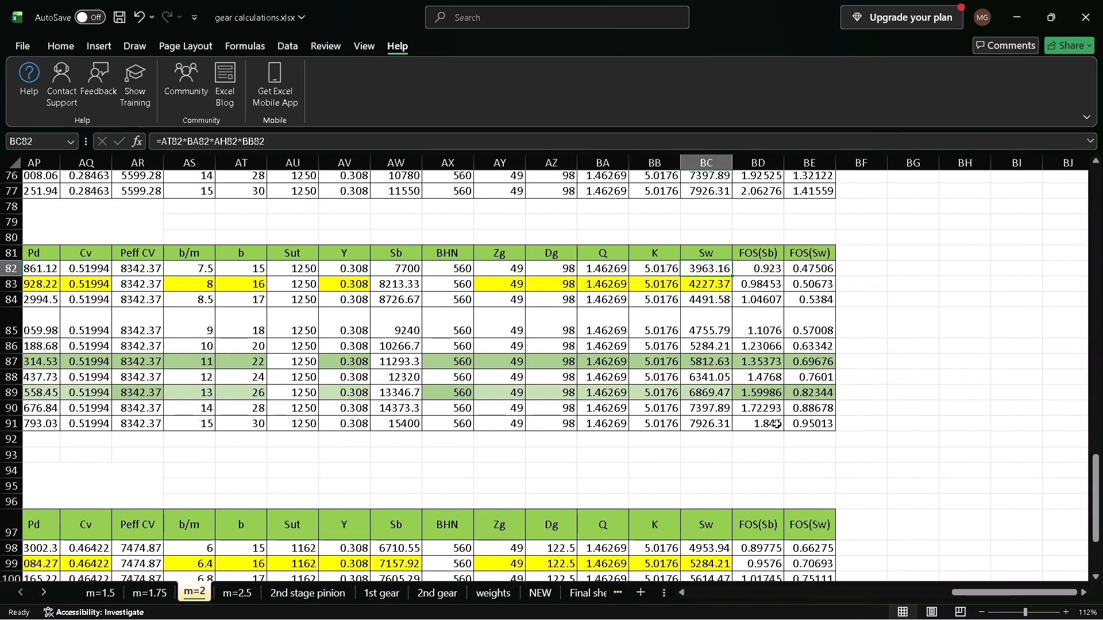
pyautogui.click(773, 427)
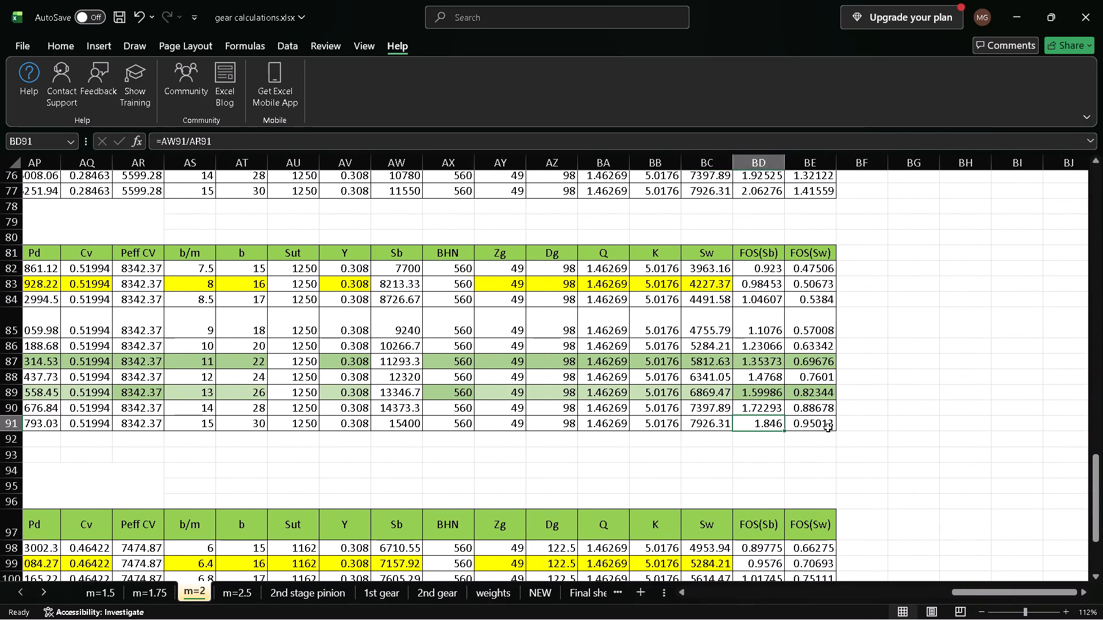
pyautogui.hscroll(1, 828, 428)
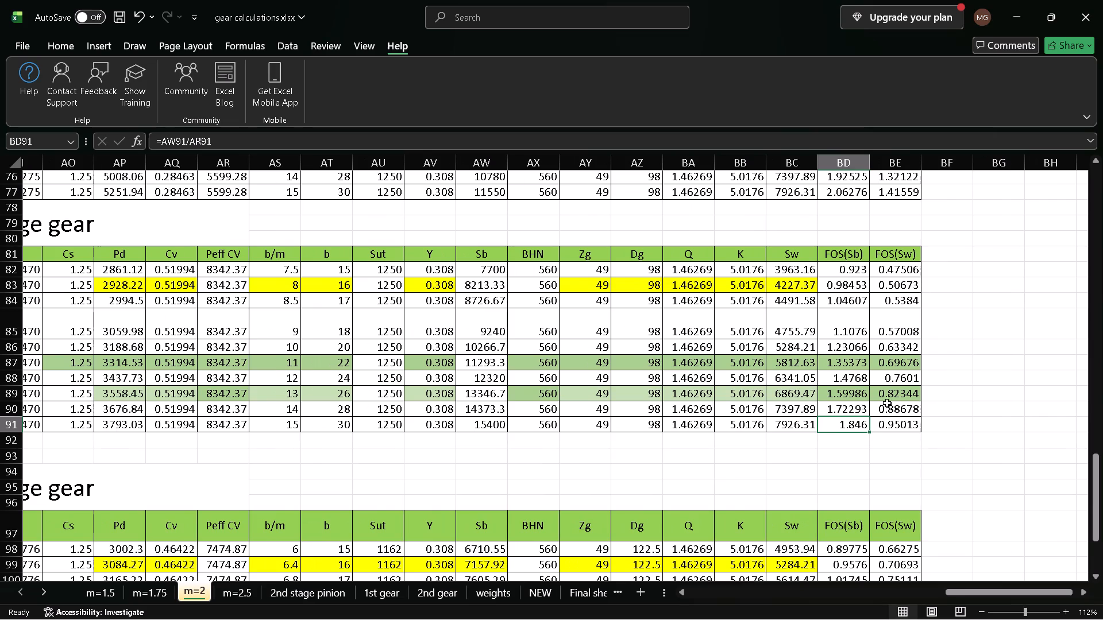
pyautogui.hscroll(6, 637, 350)
# Compare the first stage pinion table with the gear table below it, from the Torque and RPM columns across to the safety factors.
pyautogui.scroll(1, 637, 350)
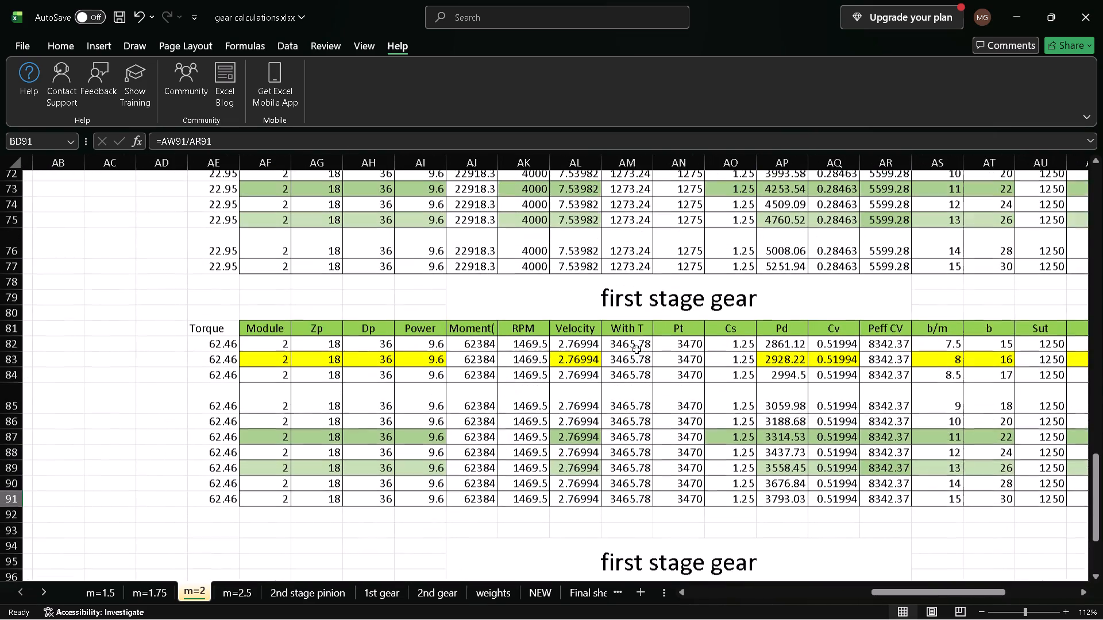
pyautogui.scroll(1, 637, 350)
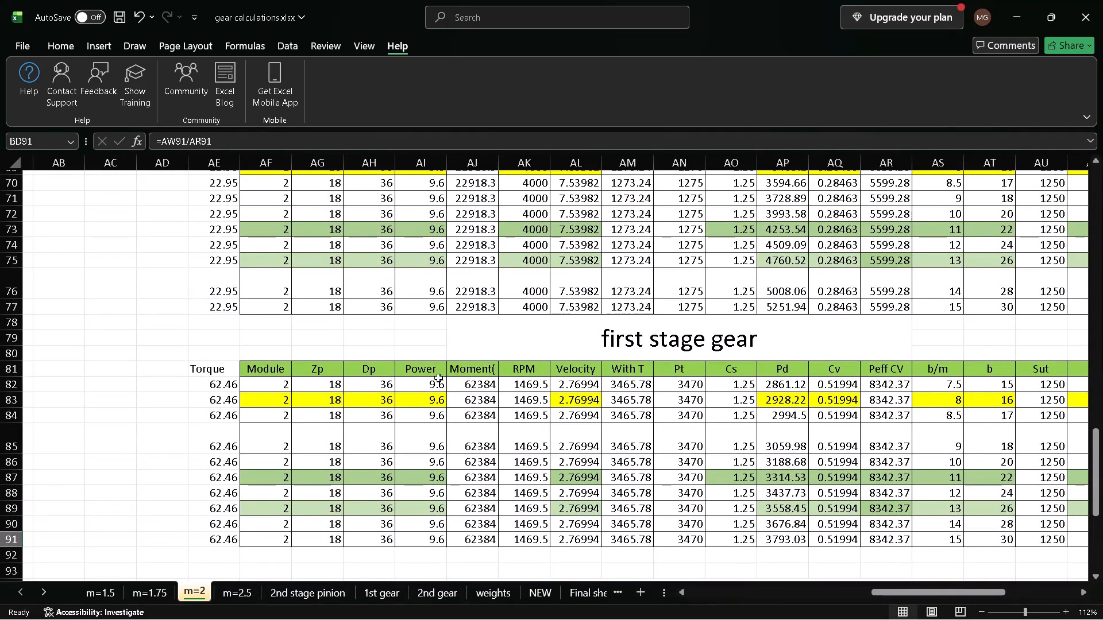
pyautogui.hscroll(-4, 438, 378)
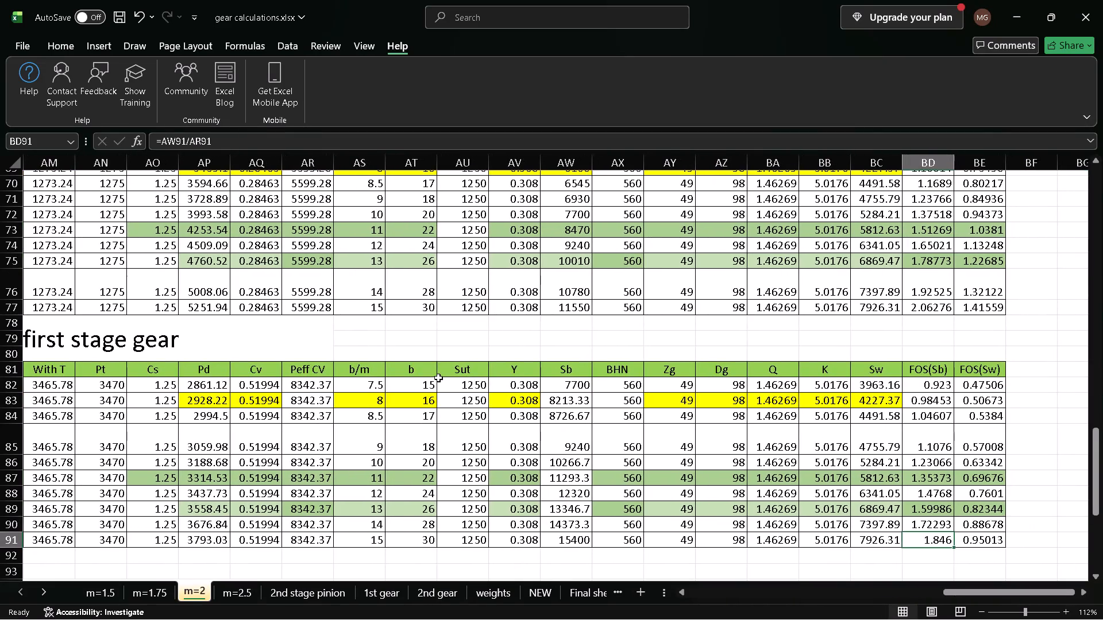
pyautogui.hscroll(2, 438, 378)
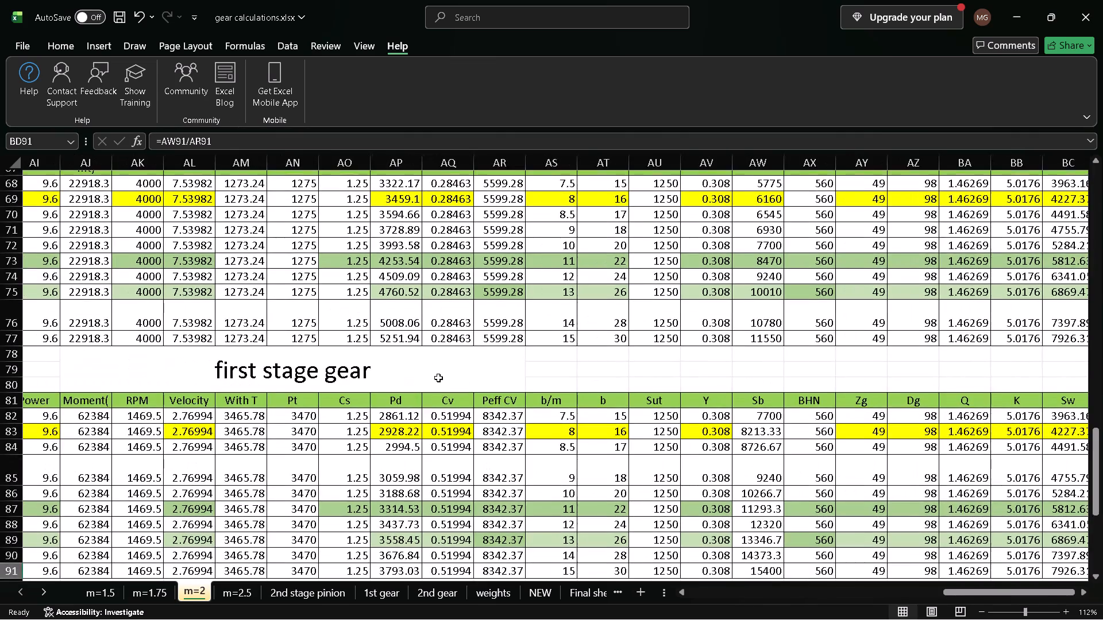
pyautogui.hscroll(2, 438, 378)
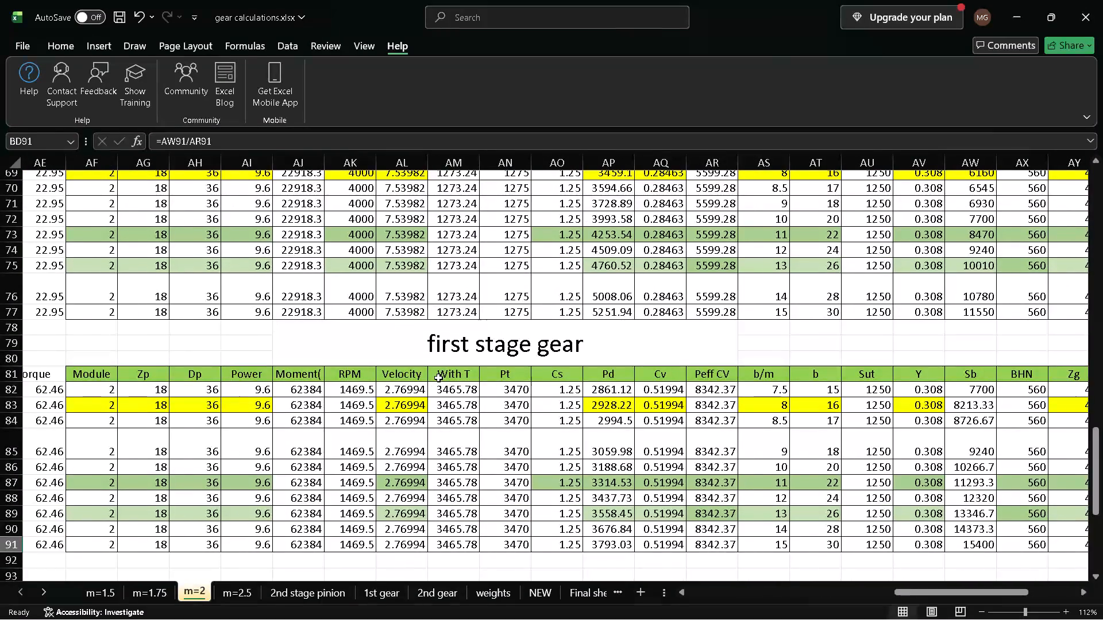
pyautogui.hscroll(1, 438, 378)
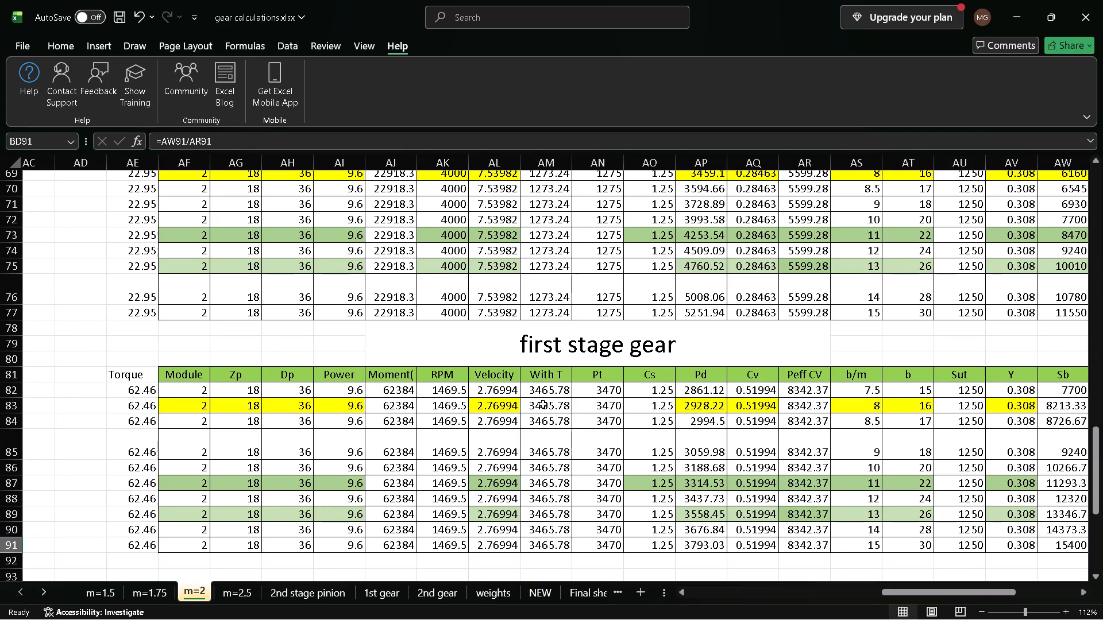
pyautogui.scroll(1, 543, 404)
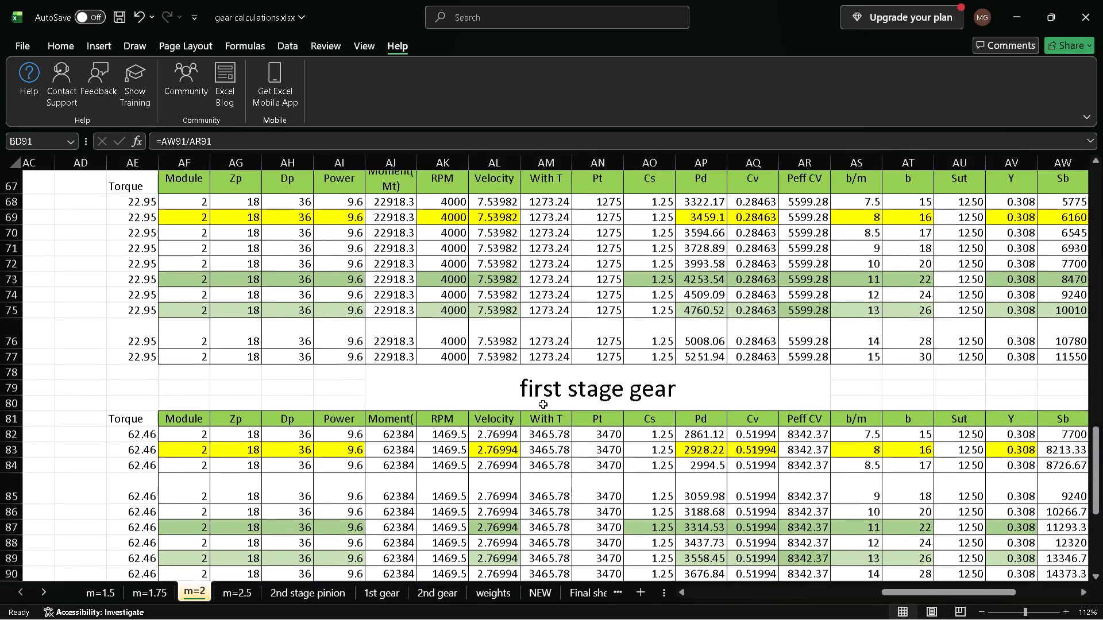
pyautogui.scroll(1, 543, 404)
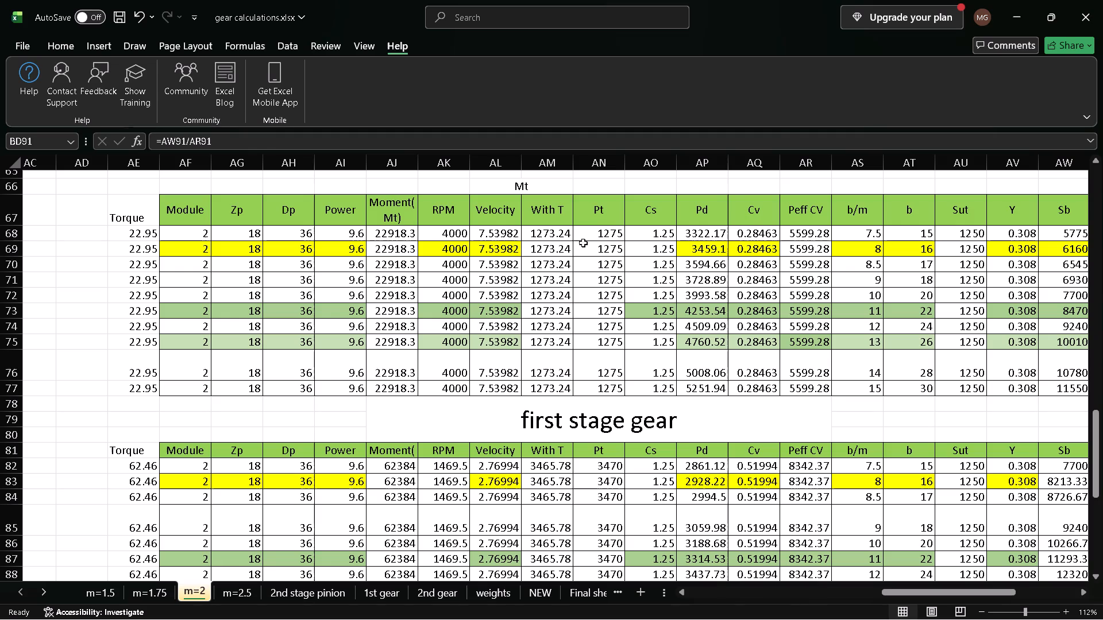
pyautogui.scroll(-1, 581, 250)
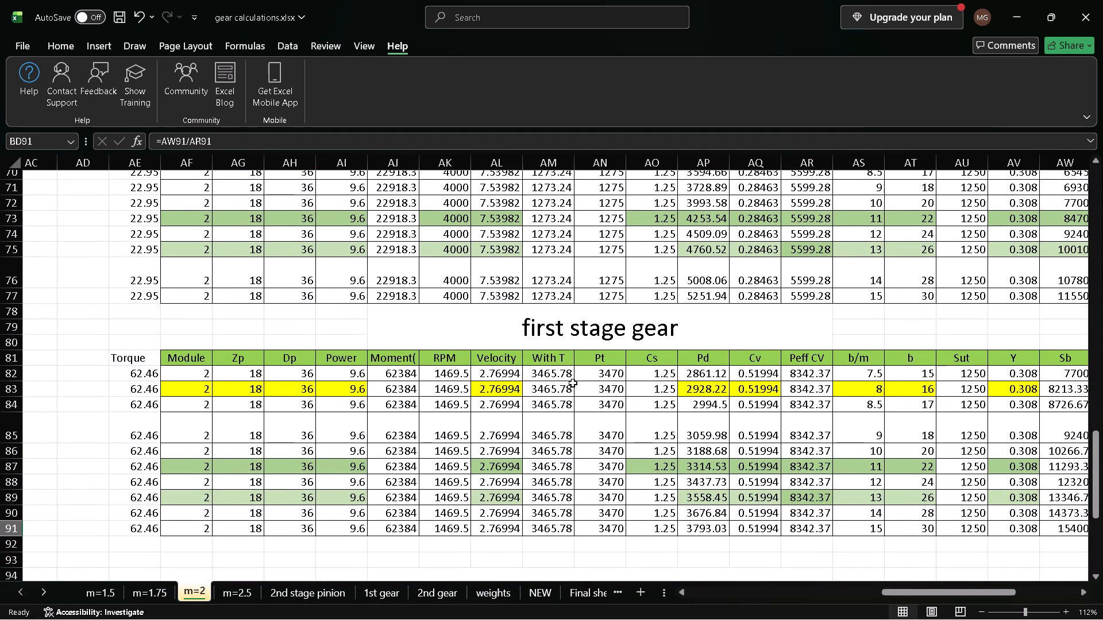
pyautogui.scroll(-1, 573, 383)
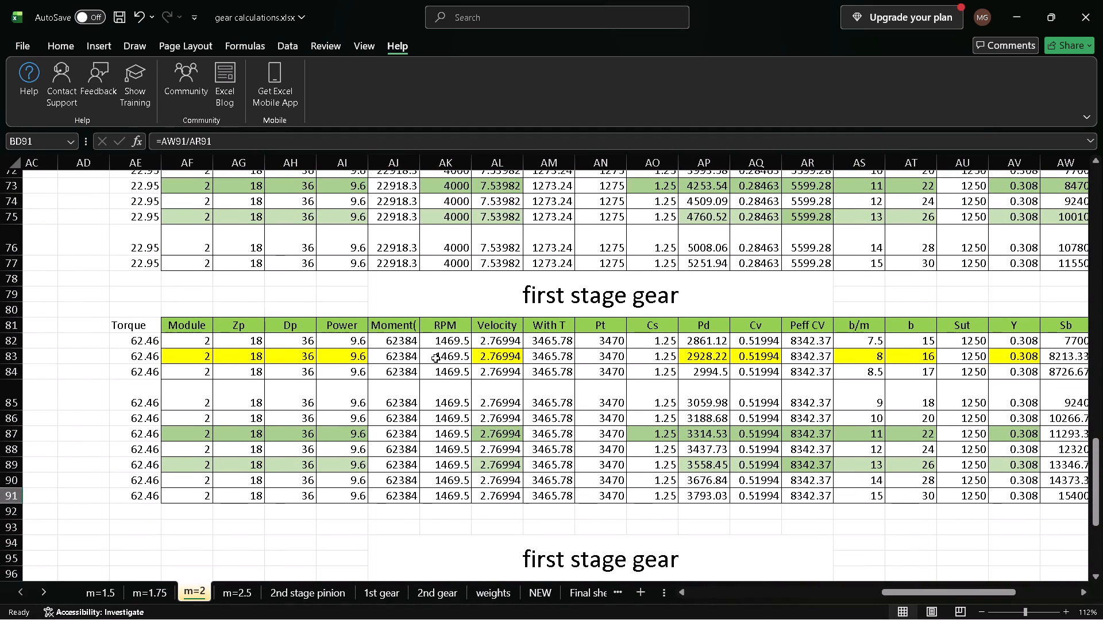
# Examine the second first stage gear table, starting at row 97, against the module 2 gear table above it.
pyautogui.scroll(-1, 443, 357)
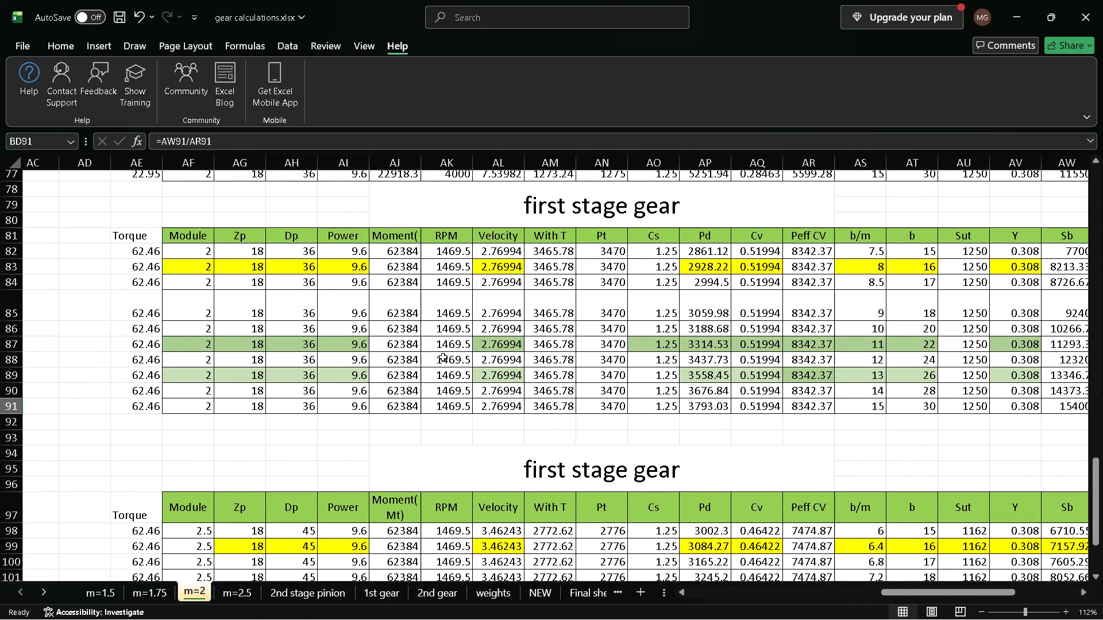
pyautogui.scroll(-1, 443, 357)
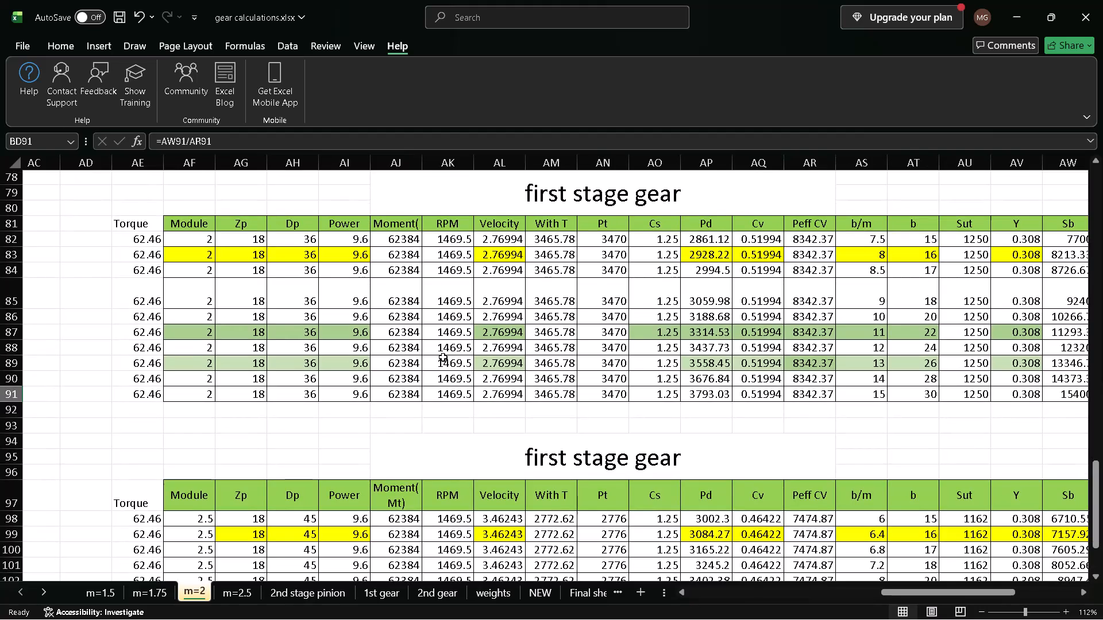
pyautogui.scroll(-2, 443, 357)
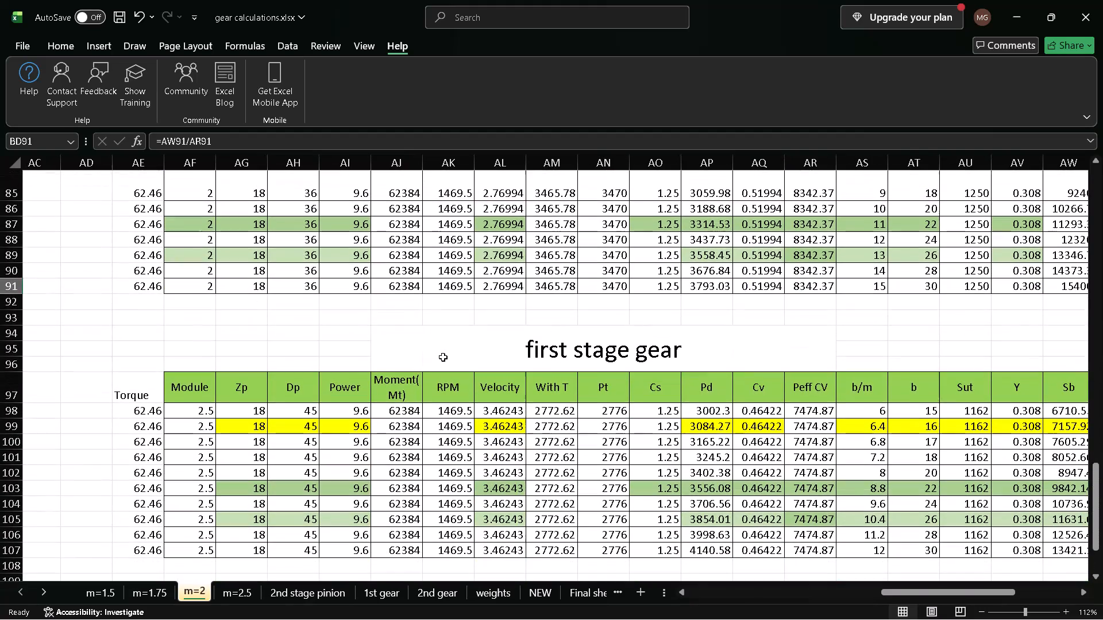
pyautogui.scroll(-1, 443, 357)
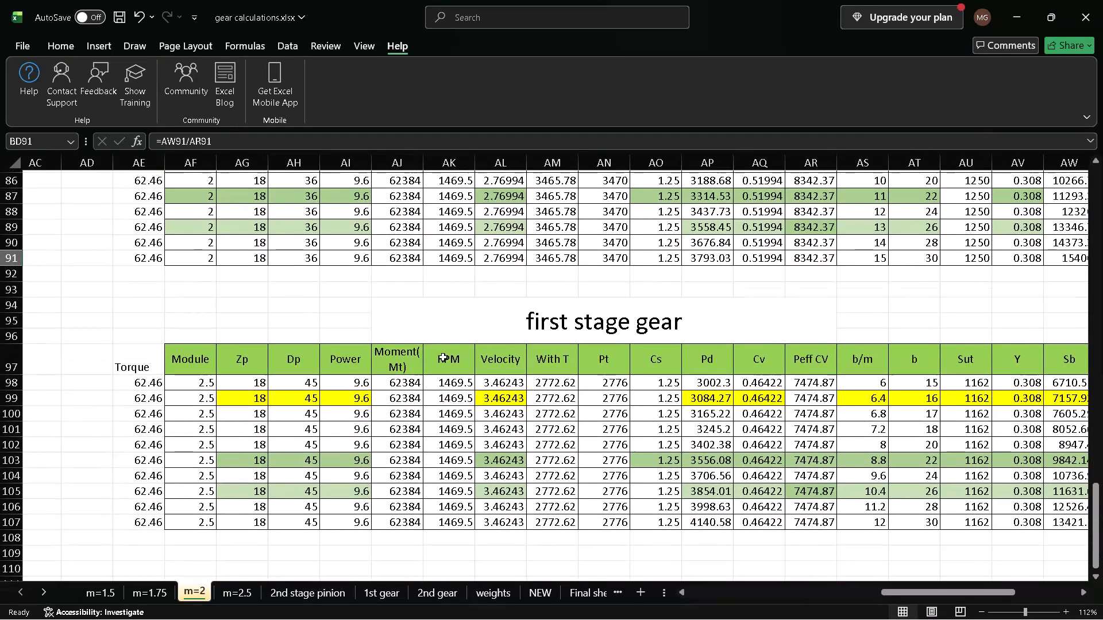
pyautogui.scroll(1, 443, 357)
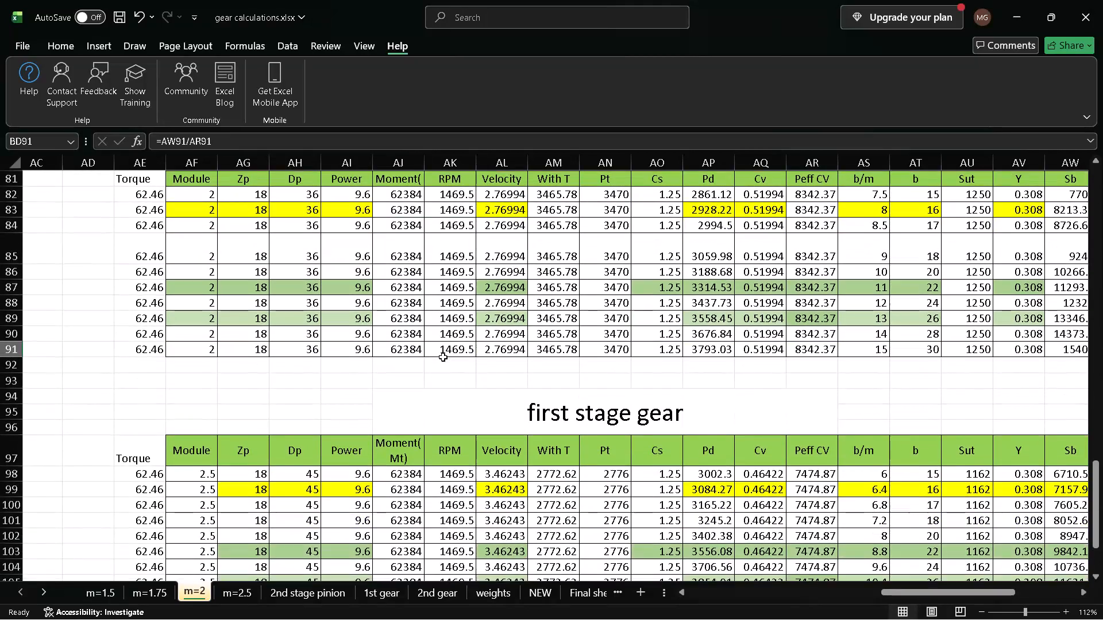
pyautogui.hscroll(-2, 443, 357)
pyautogui.scroll(-5, 443, 357)
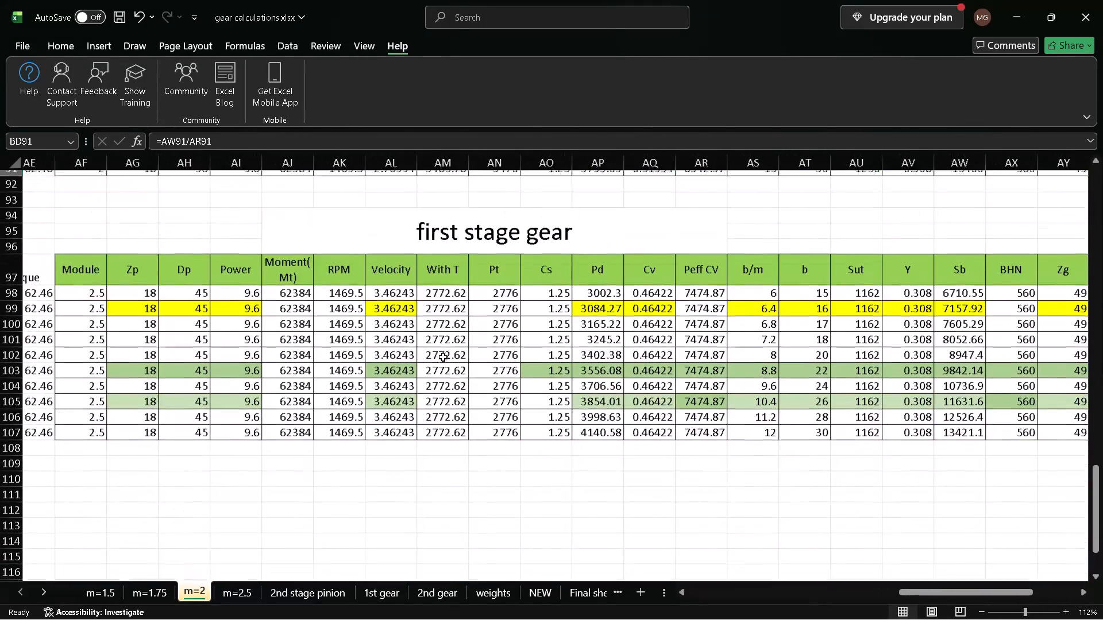
pyautogui.scroll(-2, 443, 357)
pyautogui.scroll(2, 443, 357)
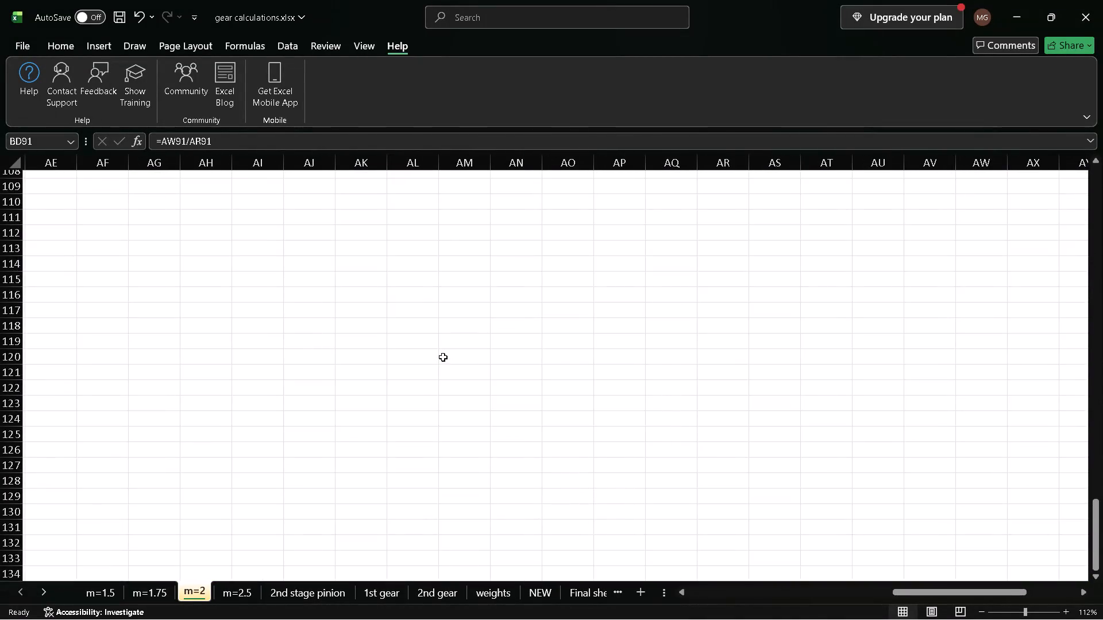
pyautogui.scroll(2, 443, 357)
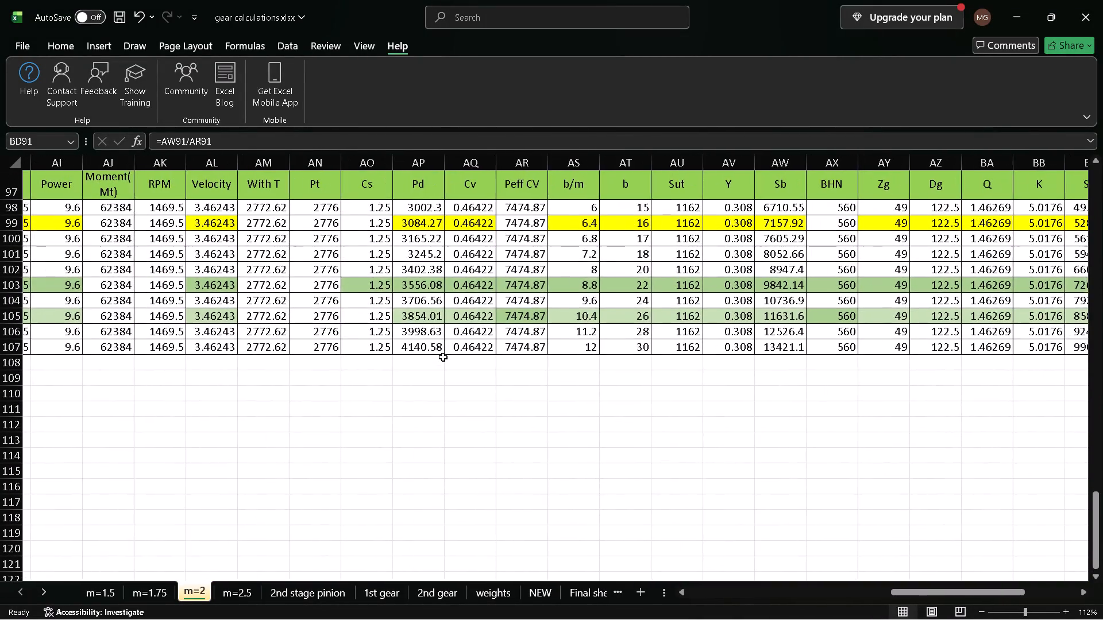
# Check the lower gear table's FOS(Sb) and FOS(Sw) columns, its input columns and the Module value in AF98.
pyautogui.hscroll(-2, 443, 357)
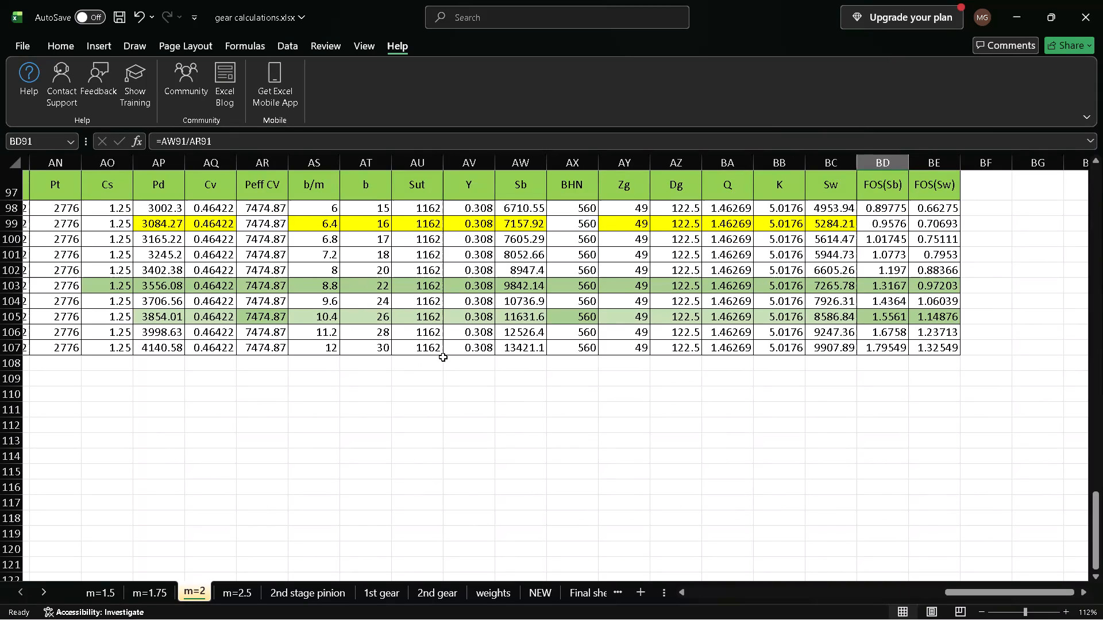
pyautogui.scroll(2, 443, 357)
pyautogui.hscroll(1, 443, 357)
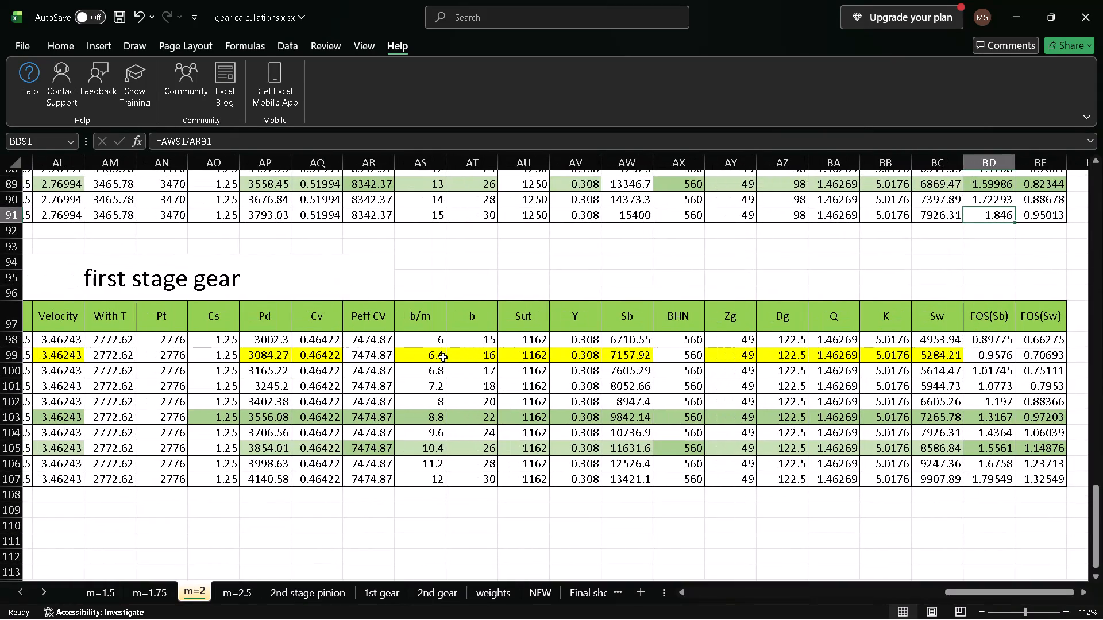
pyautogui.hscroll(3, 443, 357)
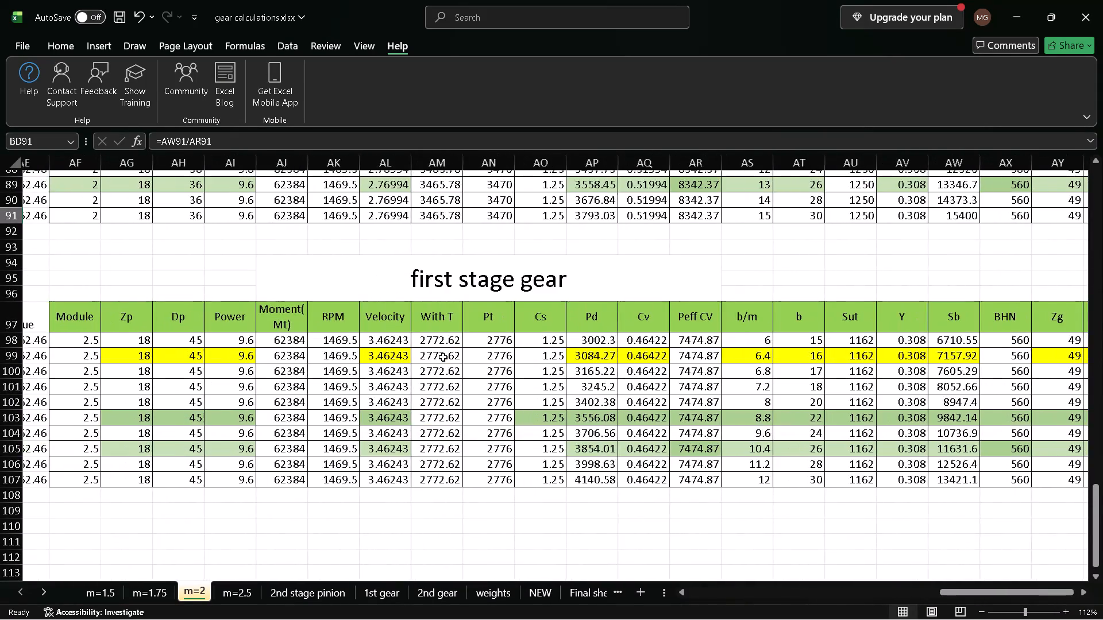
pyautogui.hscroll(2, 443, 357)
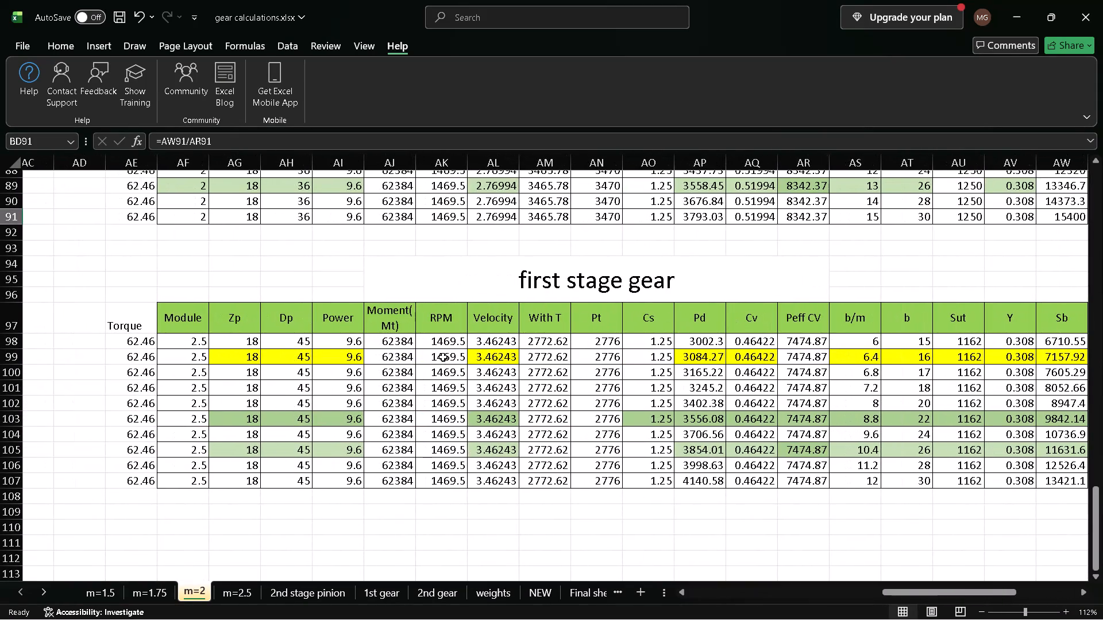
pyautogui.scroll(2, 443, 357)
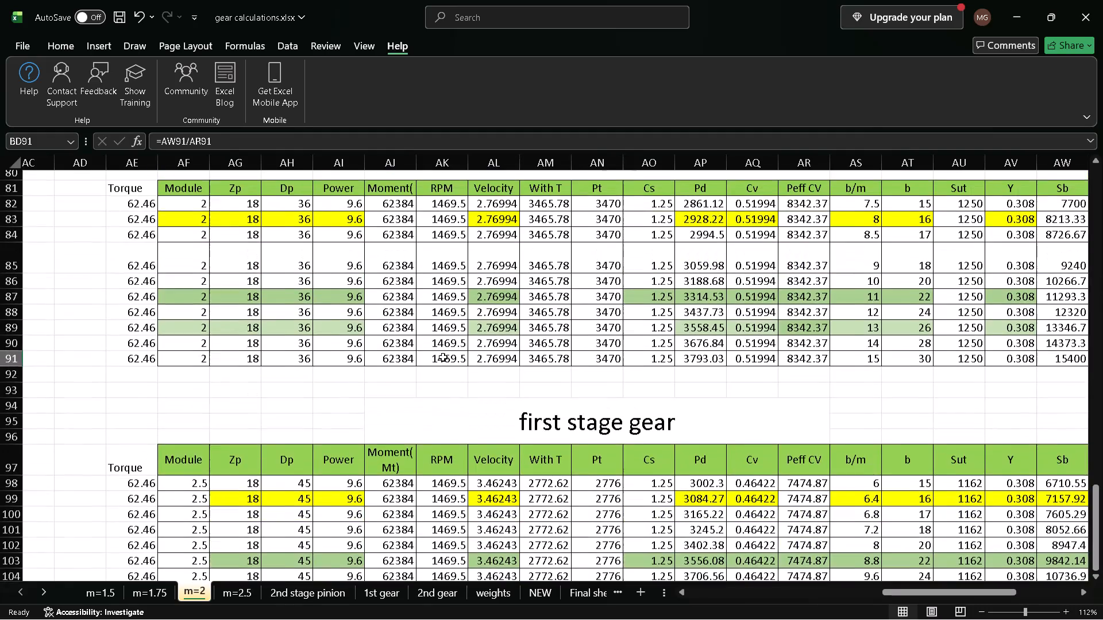
pyautogui.scroll(-2, 443, 357)
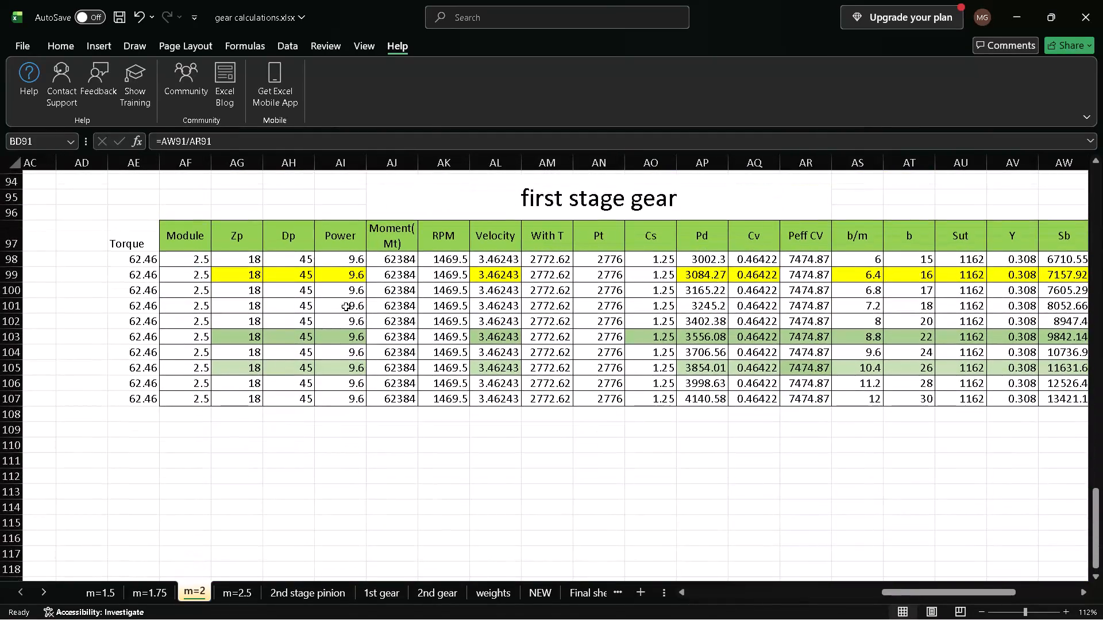
pyautogui.click(190, 261)
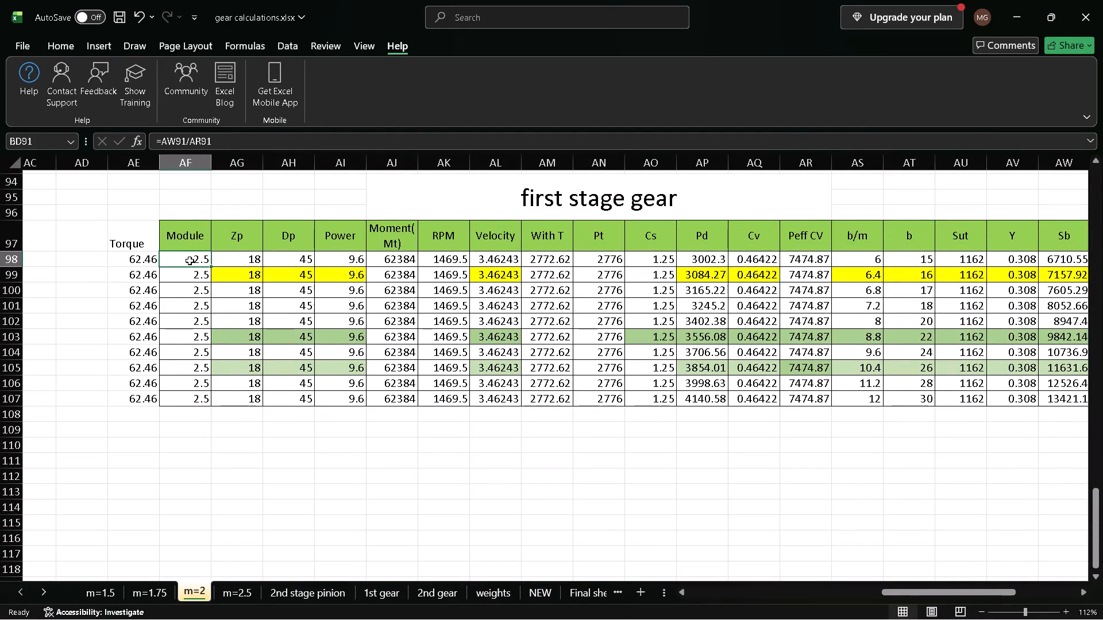
pyautogui.scroll(2, 190, 261)
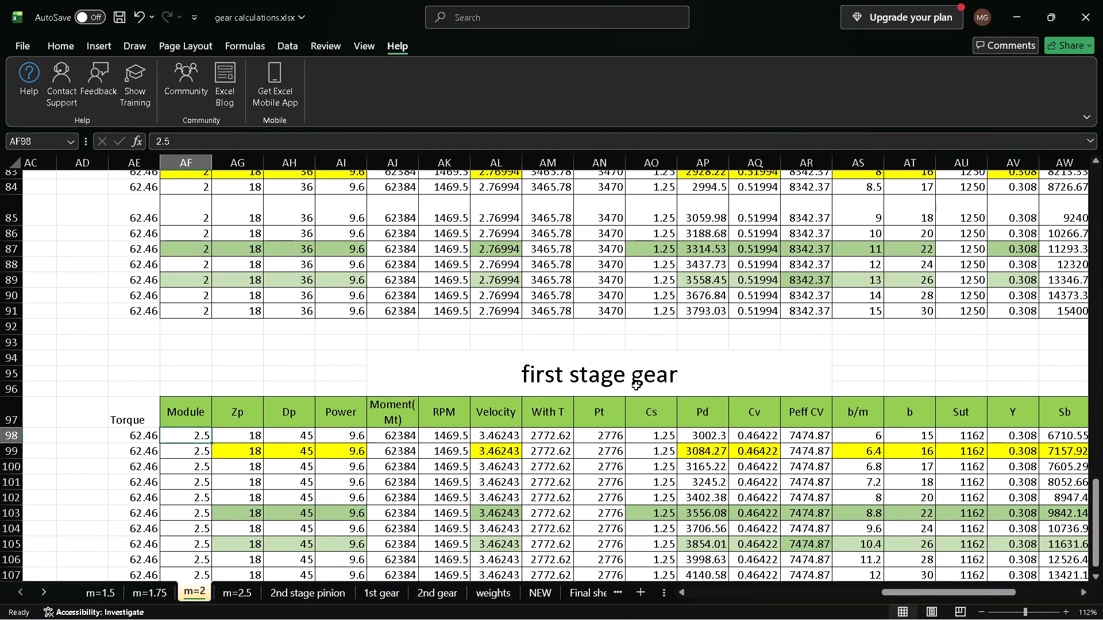
# Retitle the module 2.5 table from row 97 by replacing its heading in AJ94 with "second stage pinion".
pyautogui.doubleClick(648, 378)
pyautogui.click(693, 377)
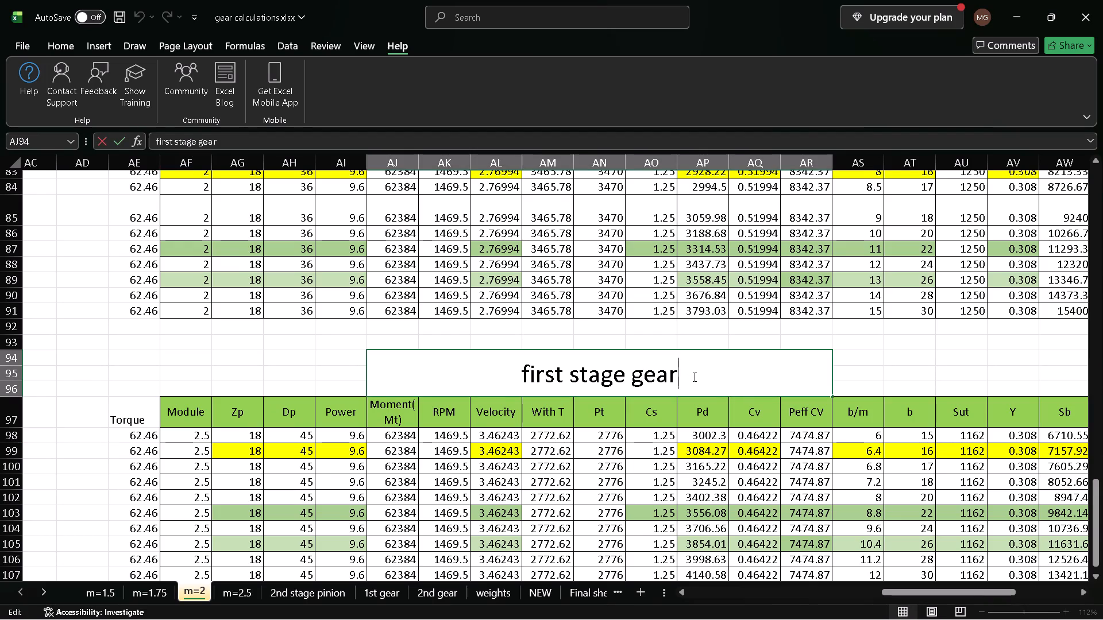
pyautogui.press('BackSpace')
pyautogui.press('BackSpace')
pyautogui.press('BackSpace')
pyautogui.press('BackSpace')
pyautogui.press('BackSpace')
pyautogui.press('BackSpace')
pyautogui.press('BackSpace')
pyautogui.press('BackSpace')
pyautogui.press('BackSpace')
pyautogui.press('BackSpace')
pyautogui.press('BackSpace')
pyautogui.press('BackSpace')
pyautogui.press('BackSpace')
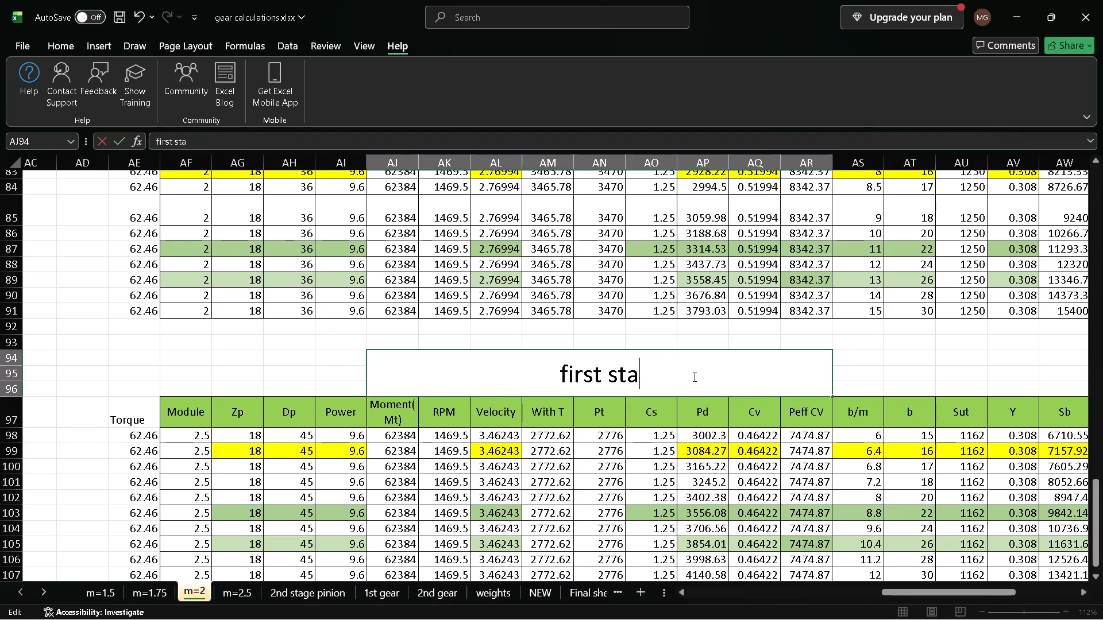
pyautogui.press('BackSpace')
pyautogui.press('BackSpace')
pyautogui.press('BackSpace')
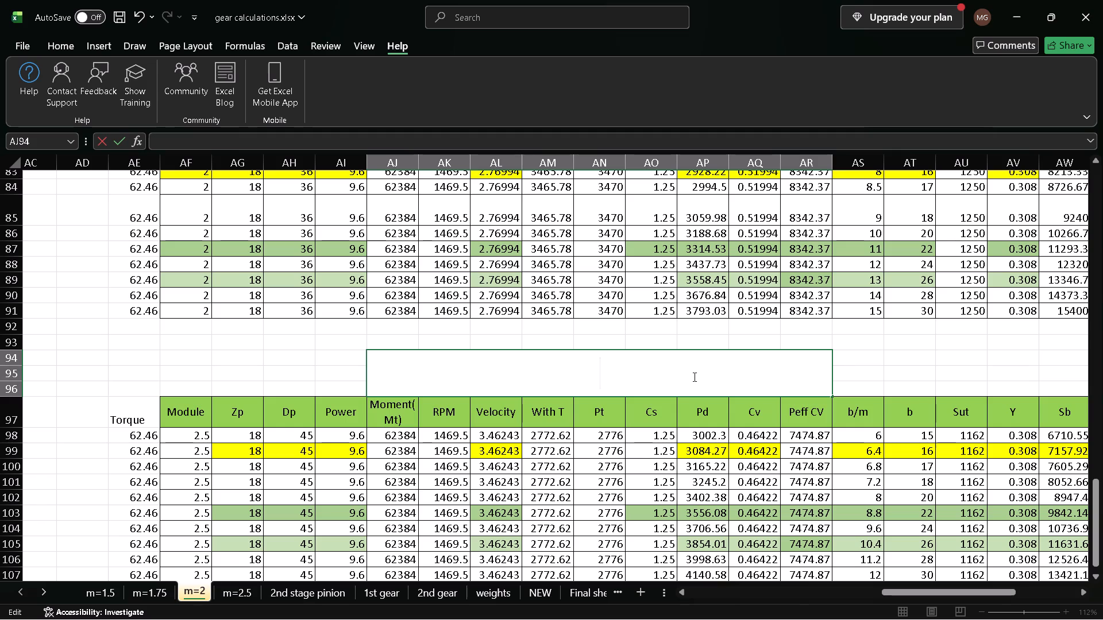
pyautogui.press('s')
pyautogui.write('econd stage pinuon')
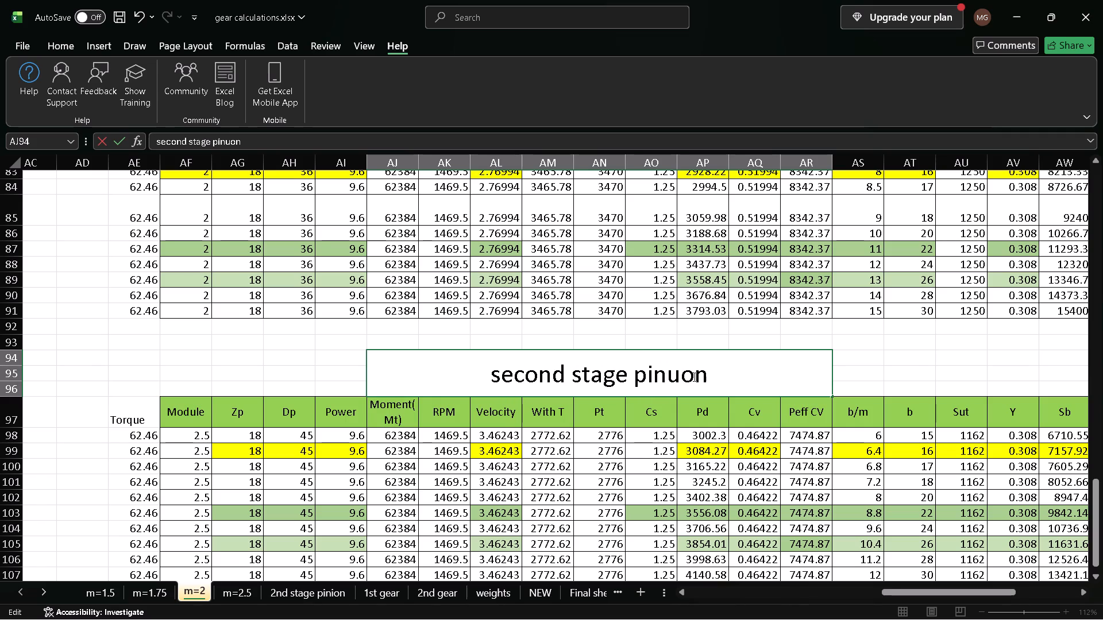
pyautogui.press('BackSpace')
pyautogui.press('BackSpace')
pyautogui.press('BackSpace')
pyautogui.press('BackSpace')
pyautogui.write('nion')
pyautogui.press('Return')
# Compare the first stage gear and second stage pinion tables, and inspect the gear table's Velocity formulas in AL83 and AL82.
pyautogui.scroll(-2, 693, 377)
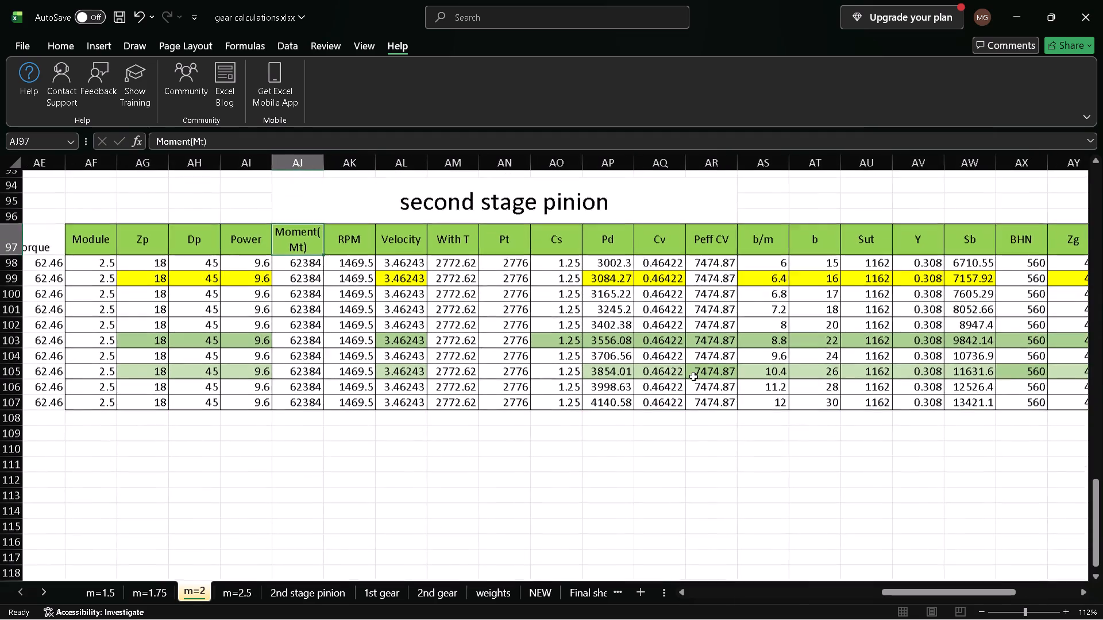
pyautogui.hscroll(-1, 693, 377)
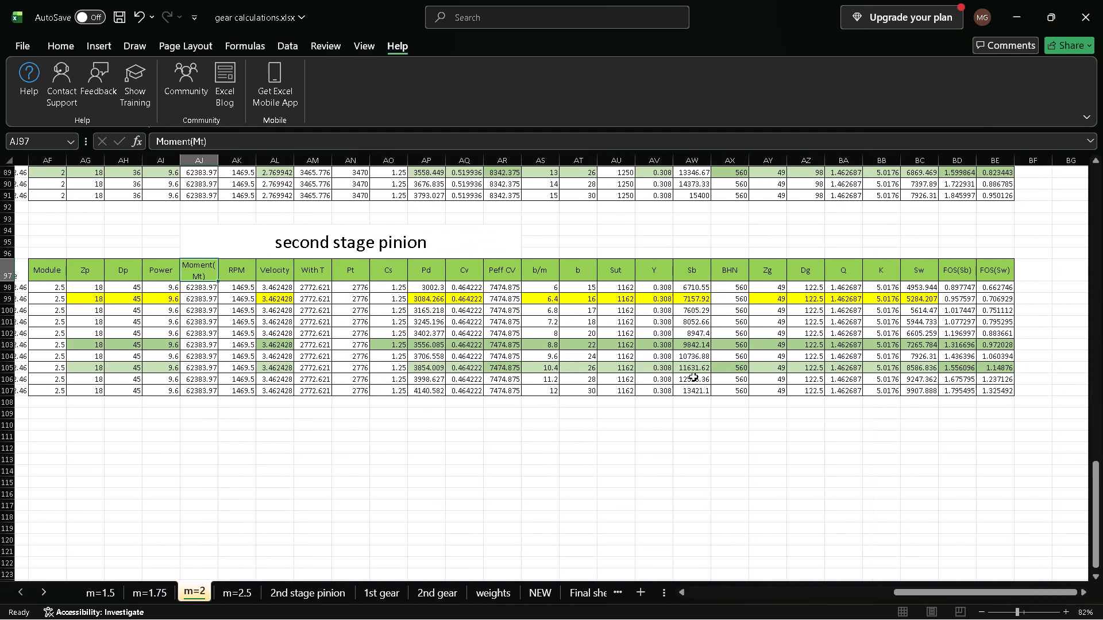
pyautogui.scroll(1, 693, 377)
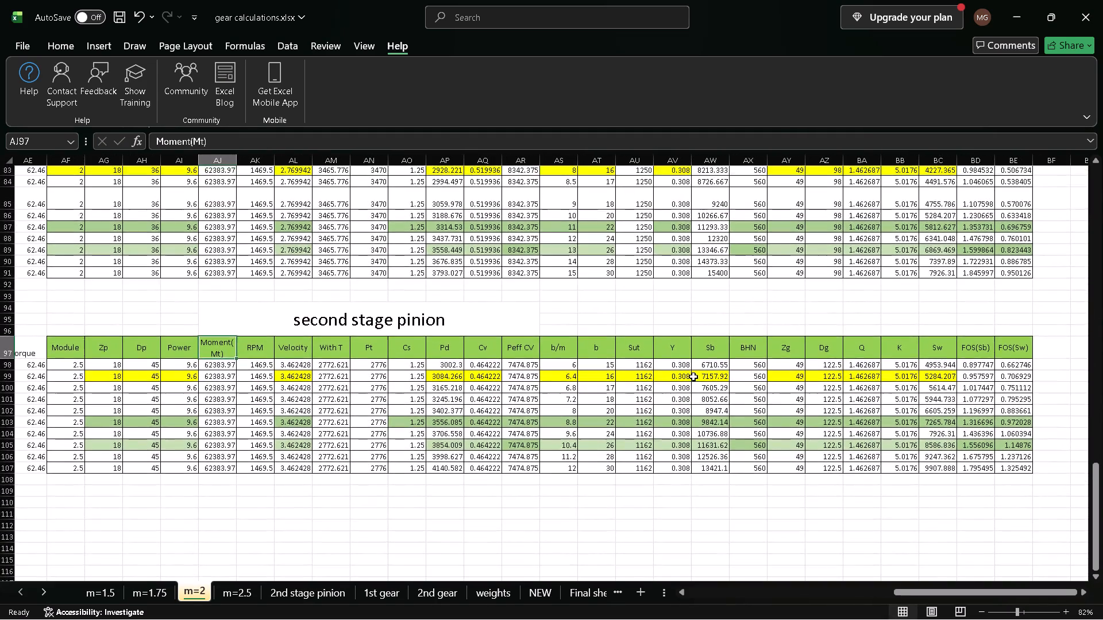
pyautogui.scroll(1, 693, 377)
pyautogui.hscroll(1, 693, 377)
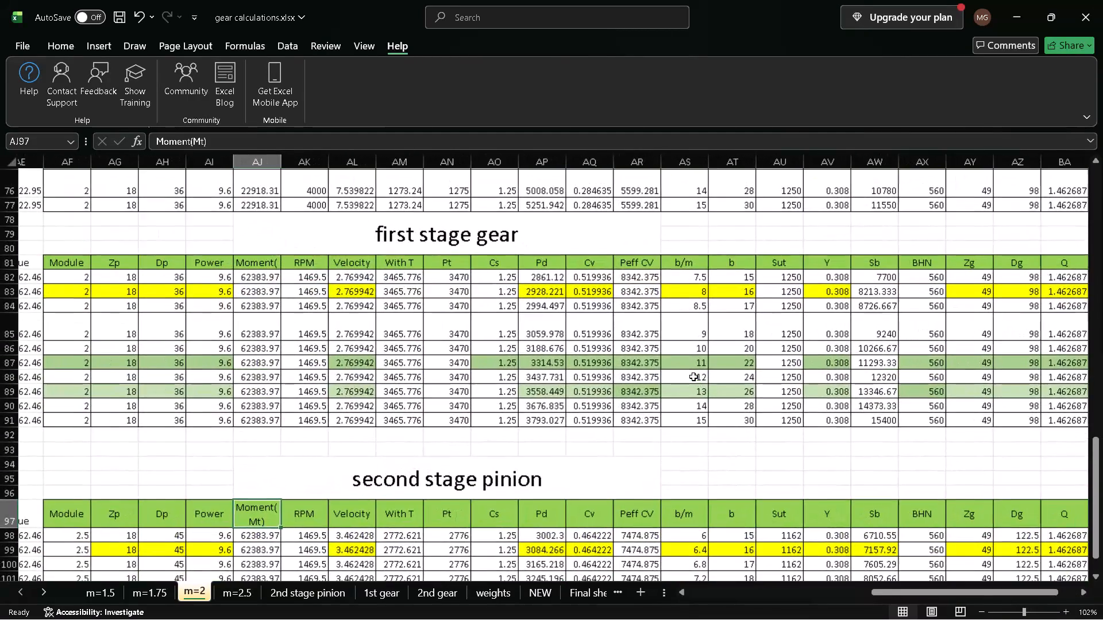
pyautogui.hscroll(2, 693, 377)
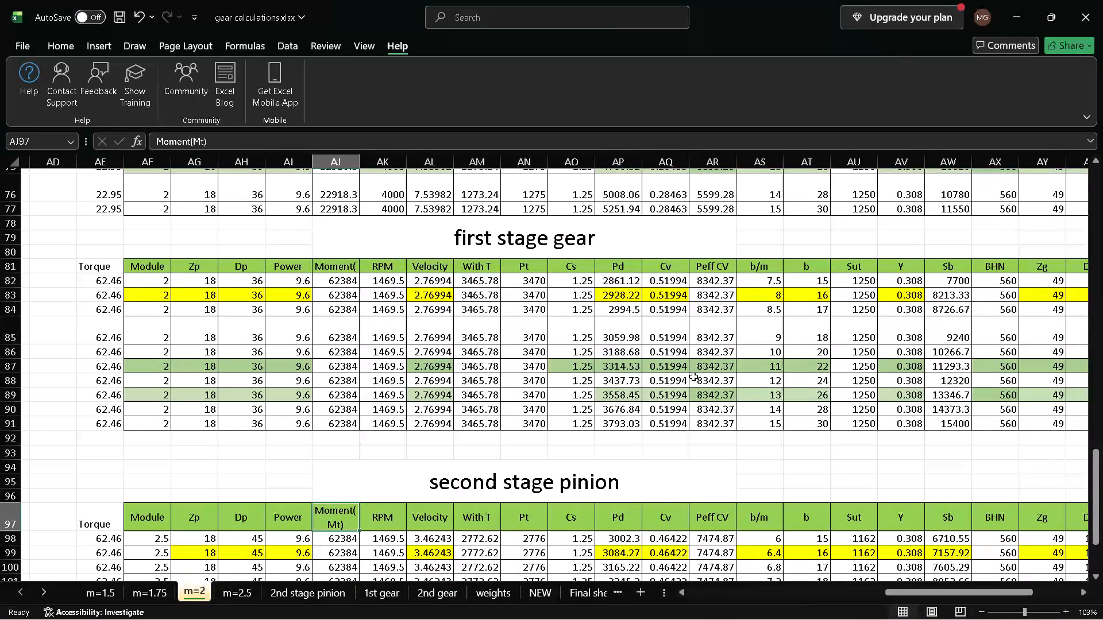
pyautogui.scroll(-1, 693, 377)
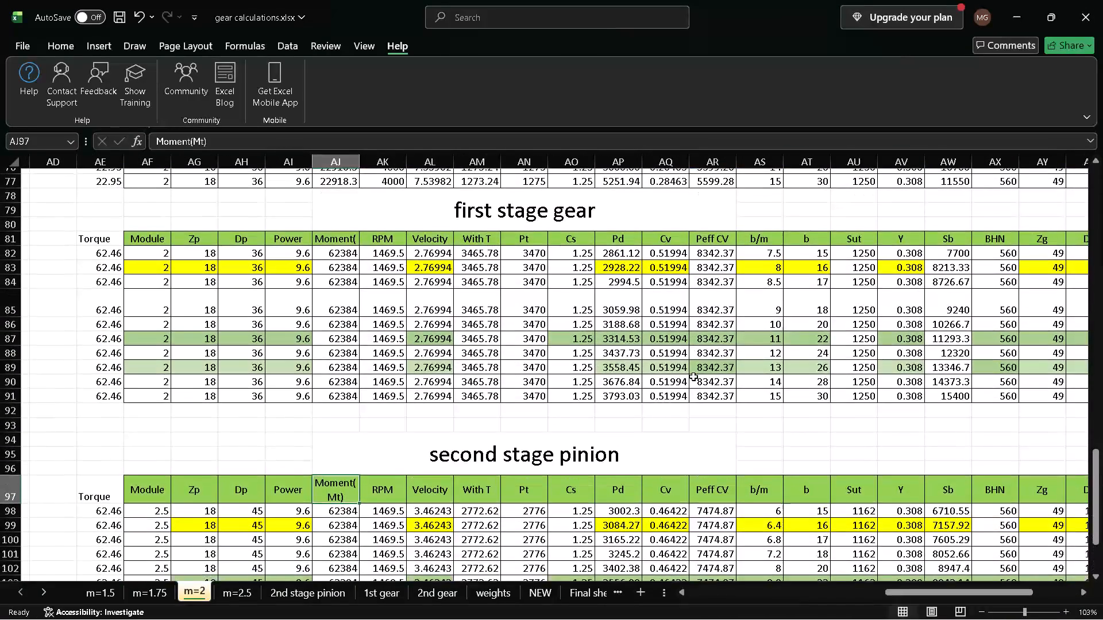
pyautogui.scroll(-1, 693, 377)
pyautogui.hscroll(-1, 693, 377)
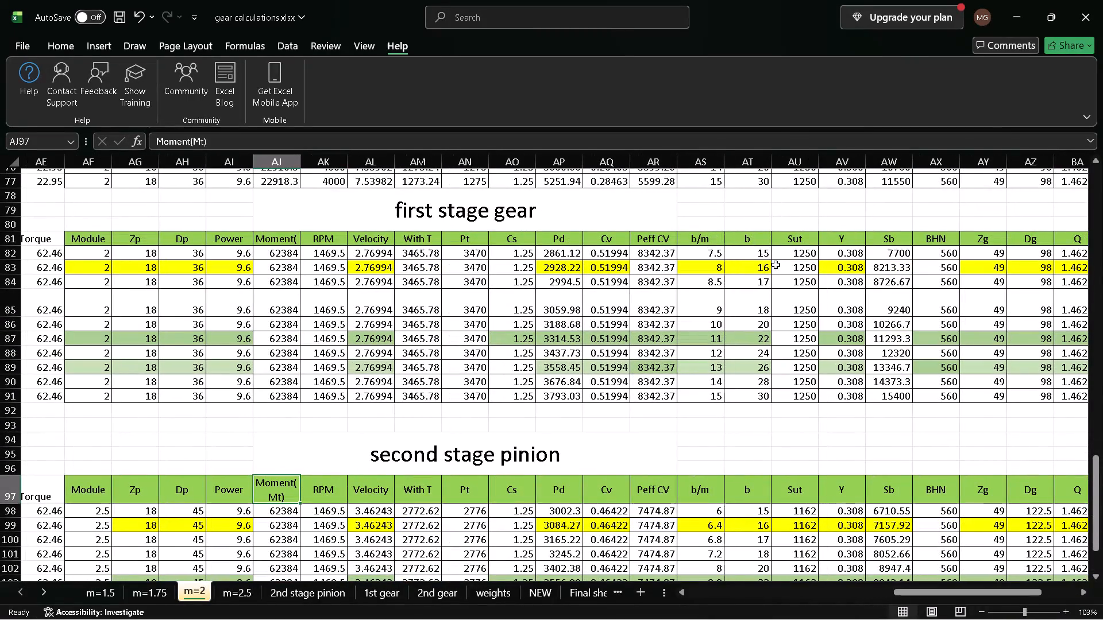
pyautogui.click(358, 267)
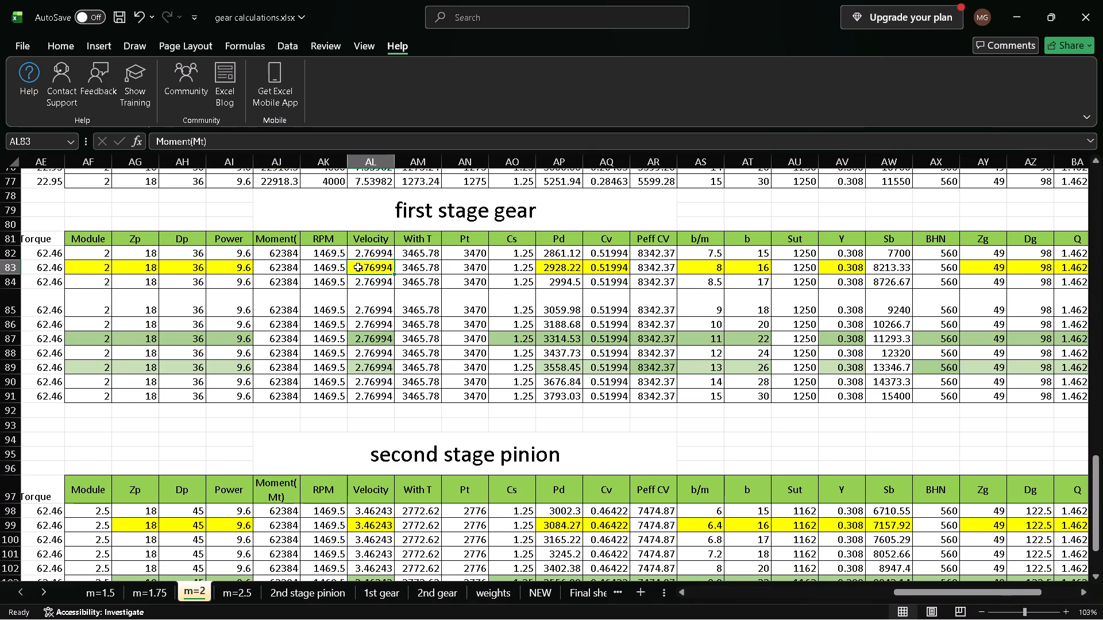
pyautogui.hscroll(1, 358, 267)
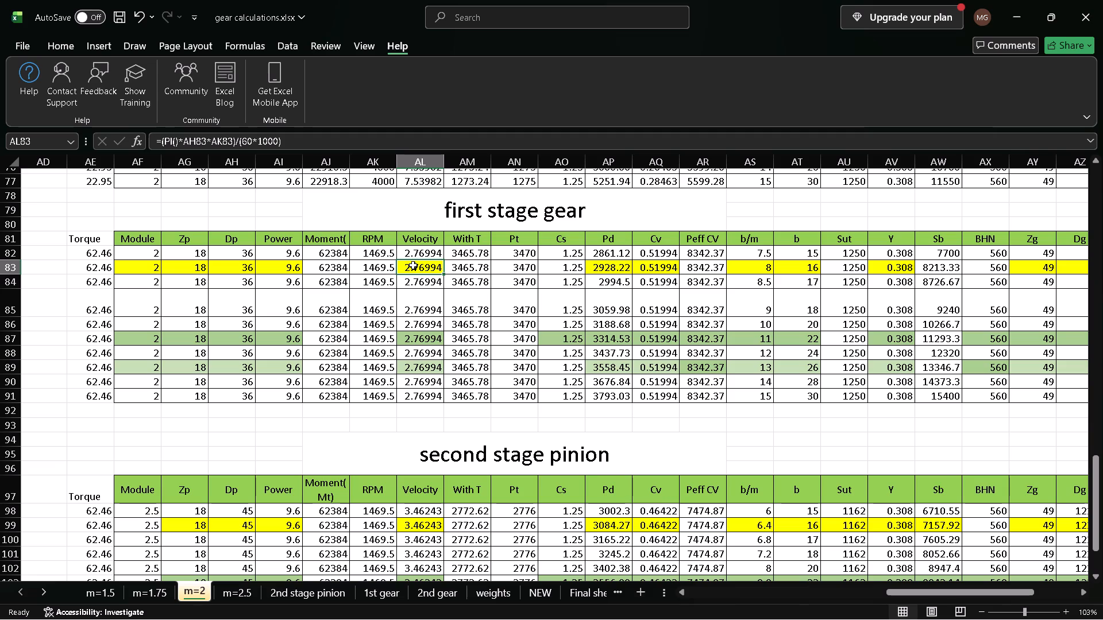
pyautogui.click(408, 252)
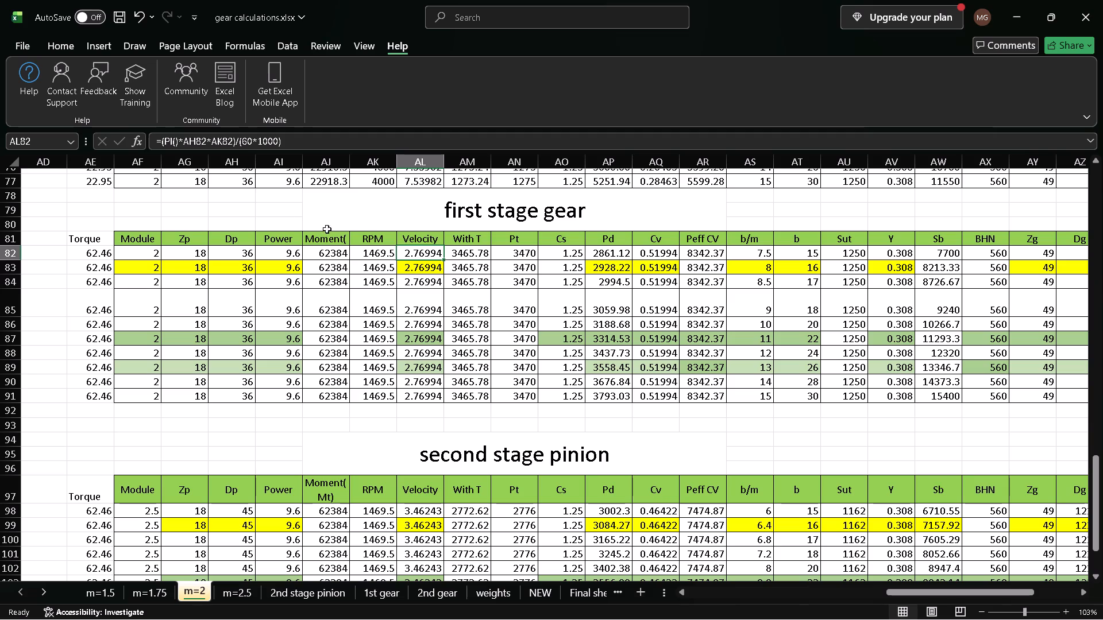
# Set Zp to 49 in AG82 of the first stage gear table and fill it down through row 91.
pyautogui.click(181, 253)
pyautogui.write('49')
pyautogui.press('Return')
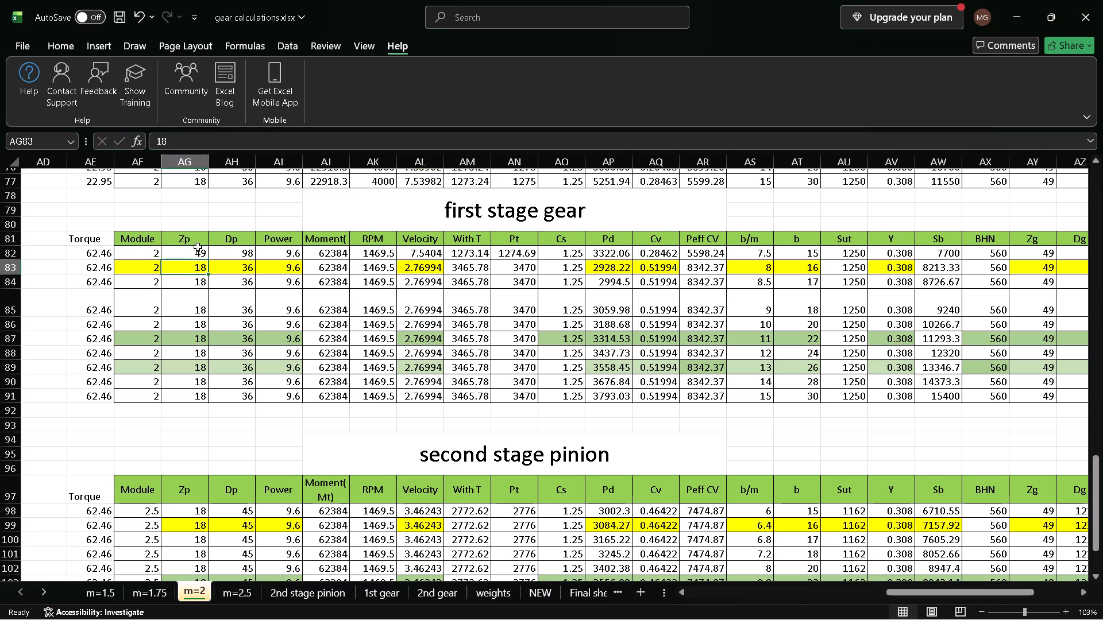
pyautogui.click(196, 257)
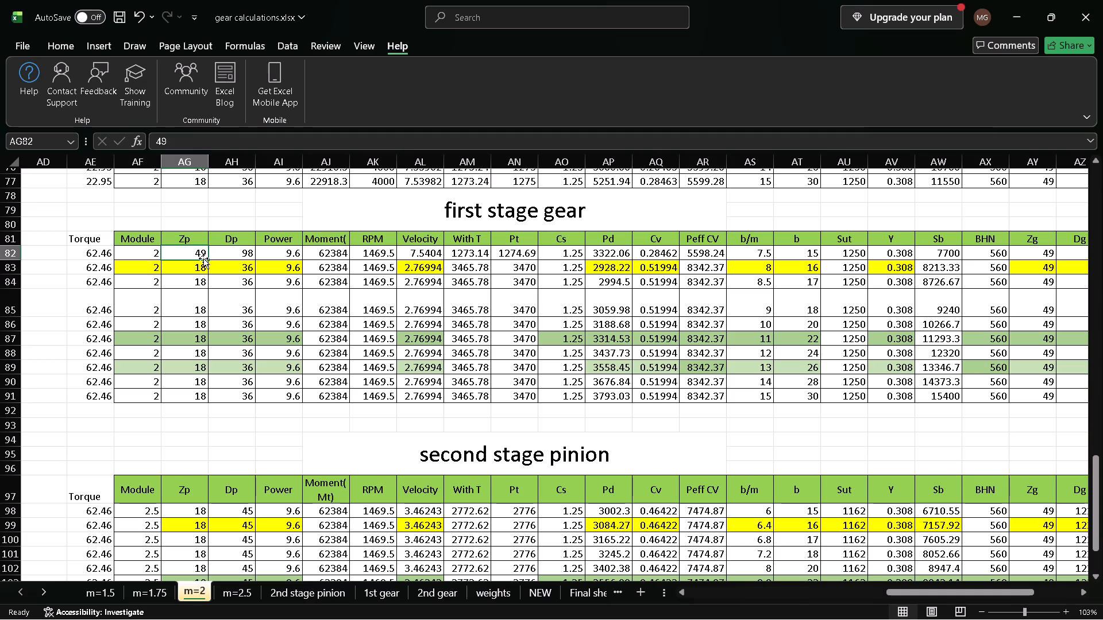
pyautogui.doubleClick(207, 259)
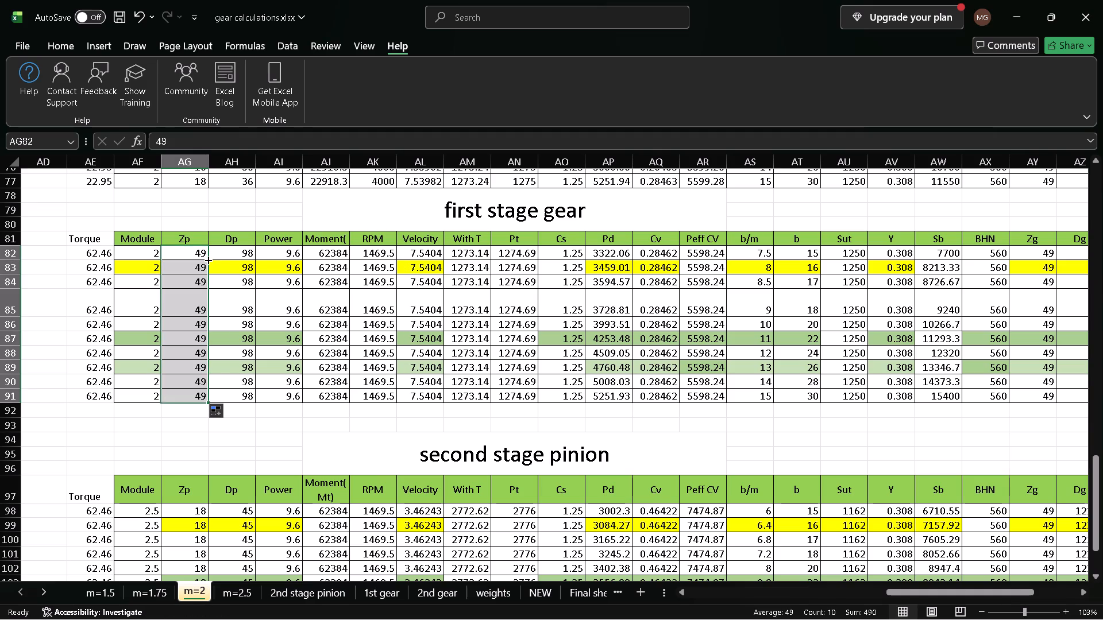
# Check the first stage gear table's columns and the Q formula in BA82 against the pinion table above it.
pyautogui.hscroll(-2, 244, 259)
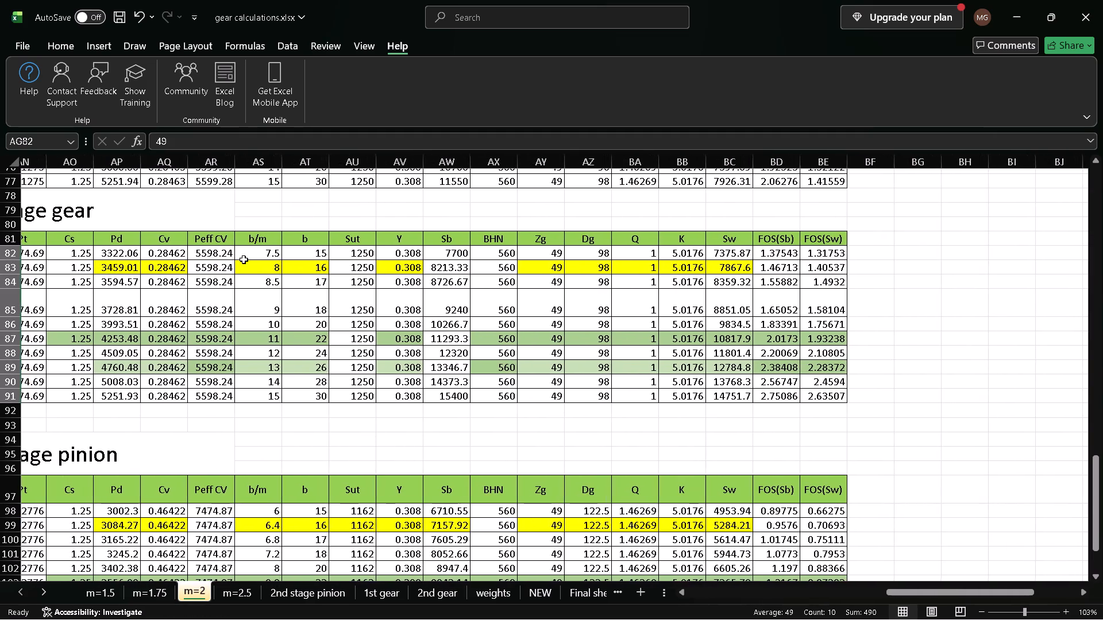
pyautogui.hscroll(3, 353, 297)
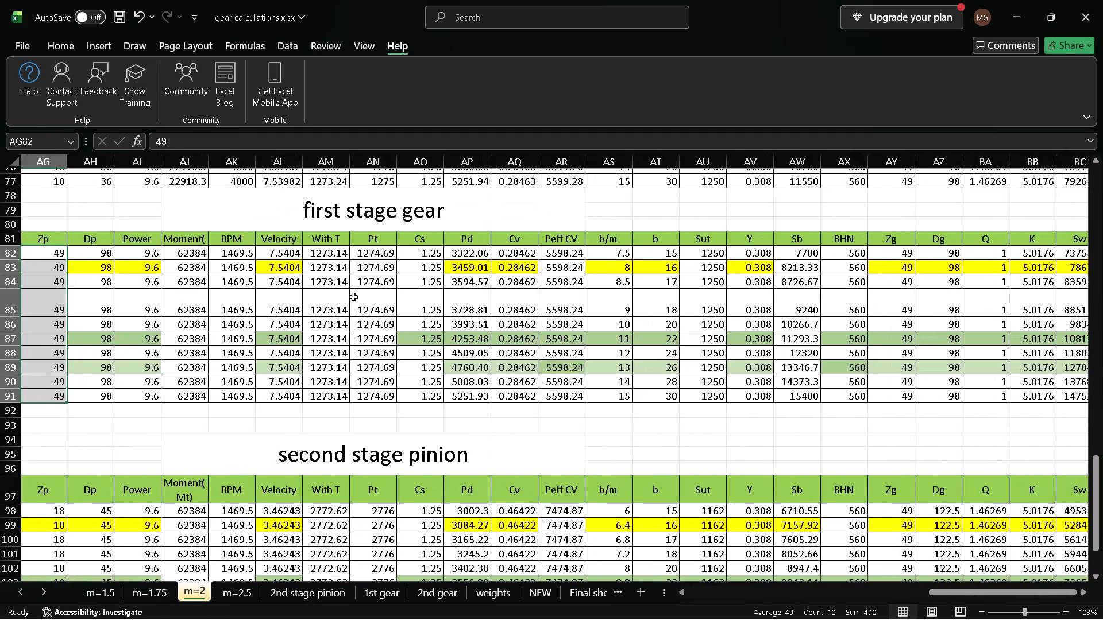
pyautogui.hscroll(3, 353, 297)
pyautogui.hscroll(-4, 505, 348)
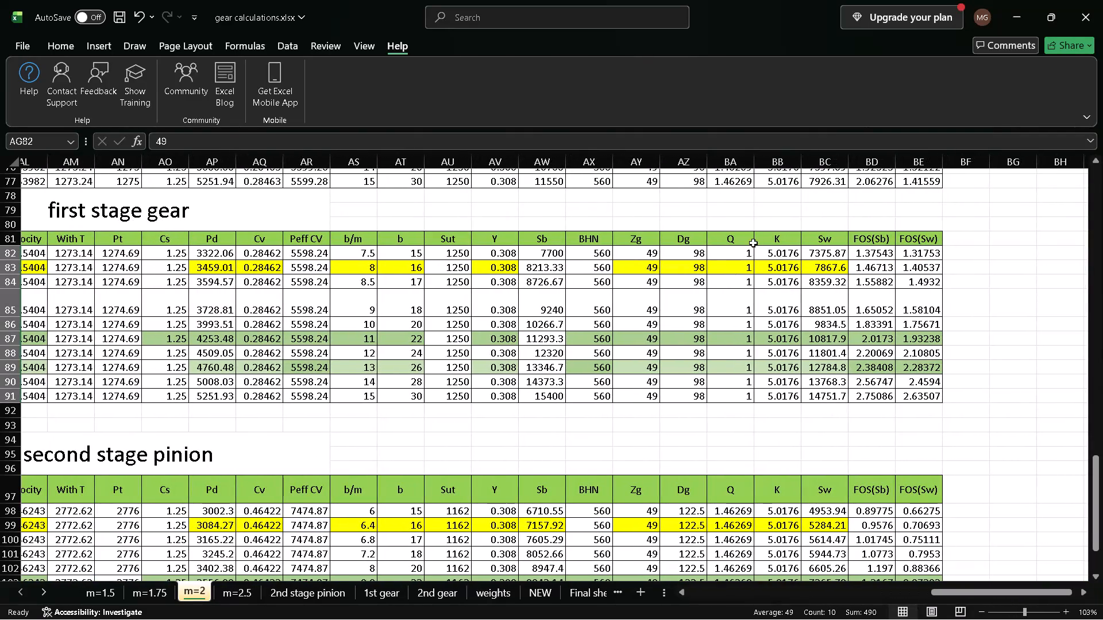
pyautogui.click(747, 250)
pyautogui.scroll(1, 747, 250)
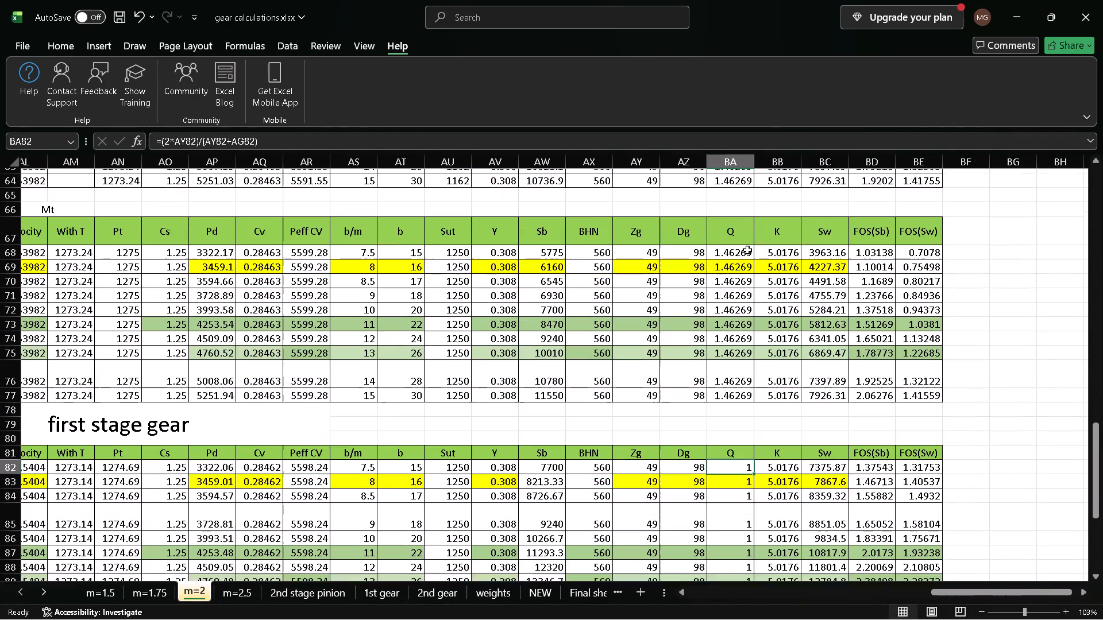
pyautogui.scroll(2, 747, 250)
pyautogui.hscroll(4, 727, 264)
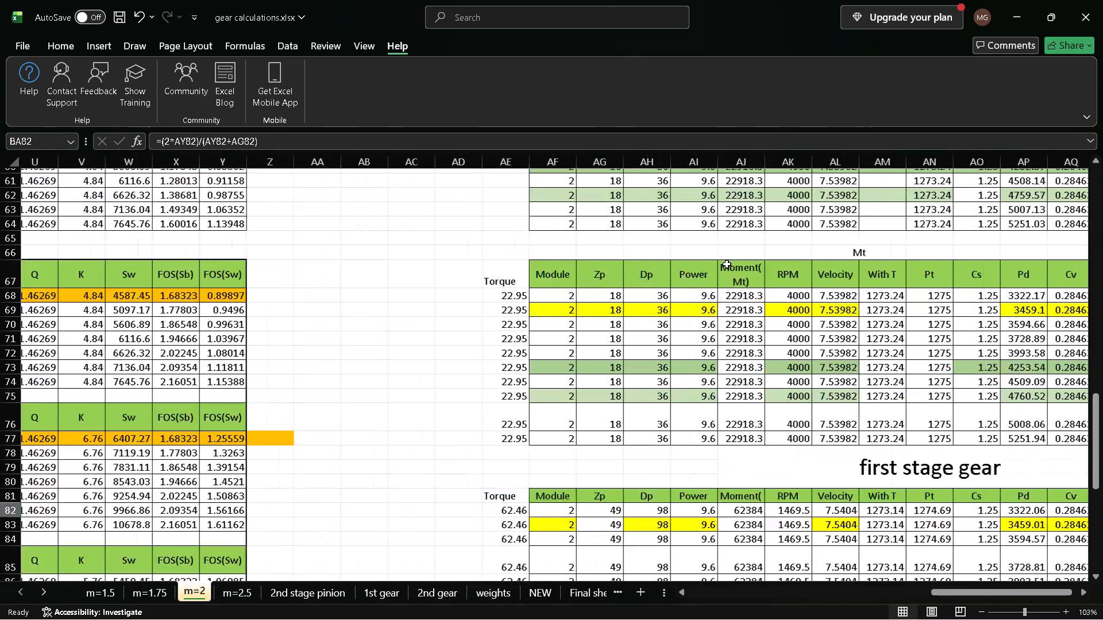
pyautogui.hscroll(2, 727, 264)
pyautogui.hscroll(-4, 727, 264)
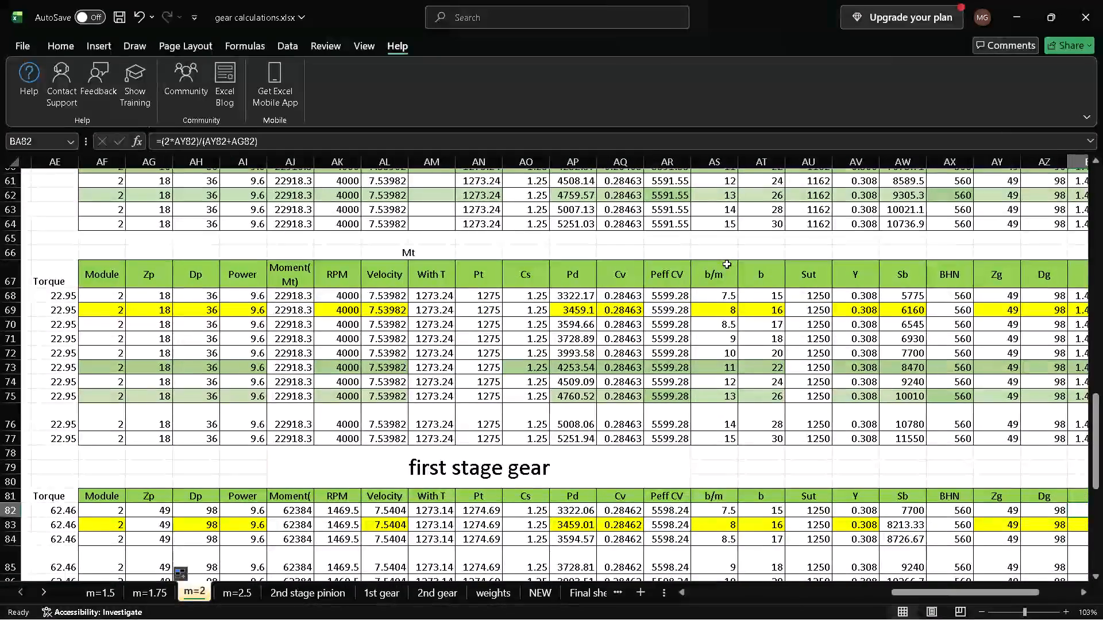
pyautogui.hscroll(-1, 727, 264)
pyautogui.scroll(-1, 727, 264)
pyautogui.hscroll(-2, 727, 264)
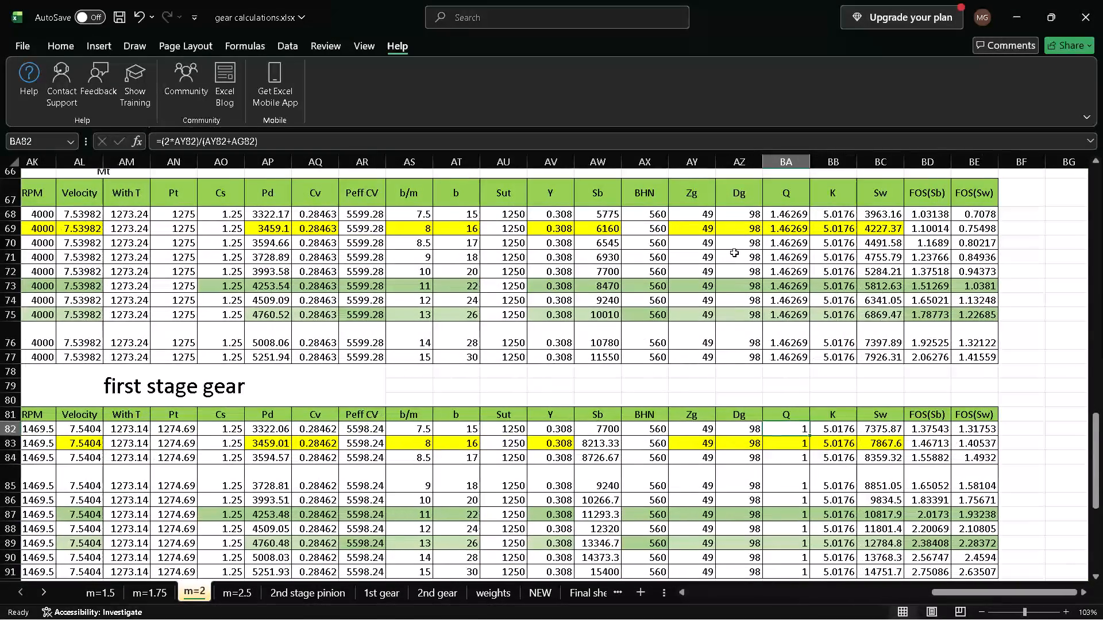
# Copy the pinion table's Q values from BA68:BA77 and paste them as links into the first stage gear's Q column from BA82.
pyautogui.click(786, 213)
pyautogui.hotkey('ctrl', 'shift', 'Down')
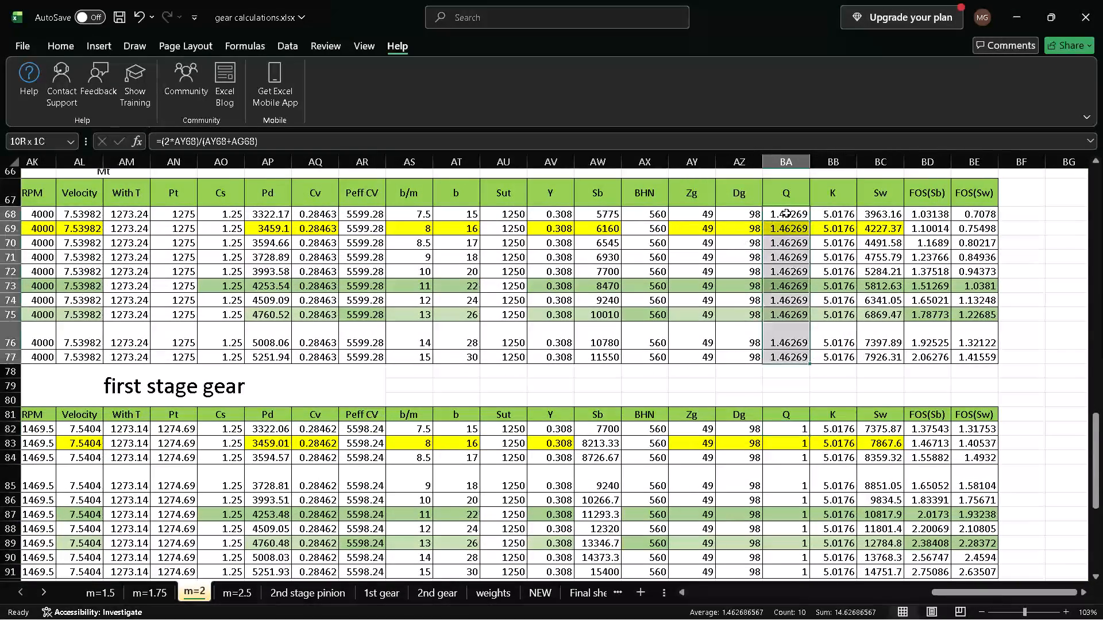
pyautogui.hotkey('ctrl', 'x')
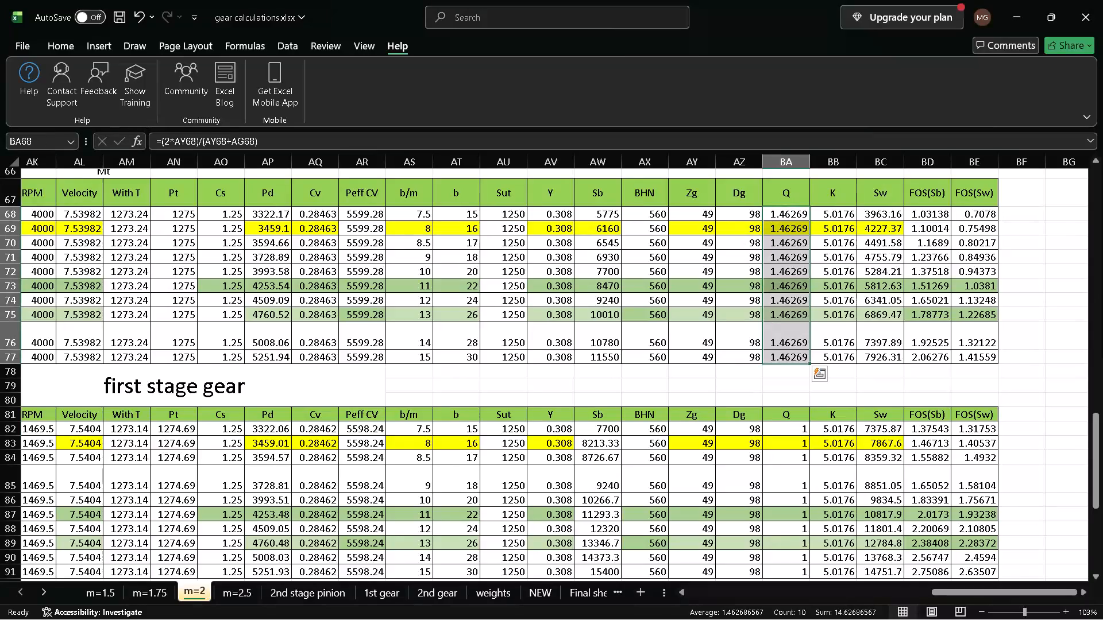
pyautogui.hotkey('ctrl', 'c')
pyautogui.keyDown('ctrl'); pyautogui.click(786, 213); pyautogui.keyUp('ctrl')
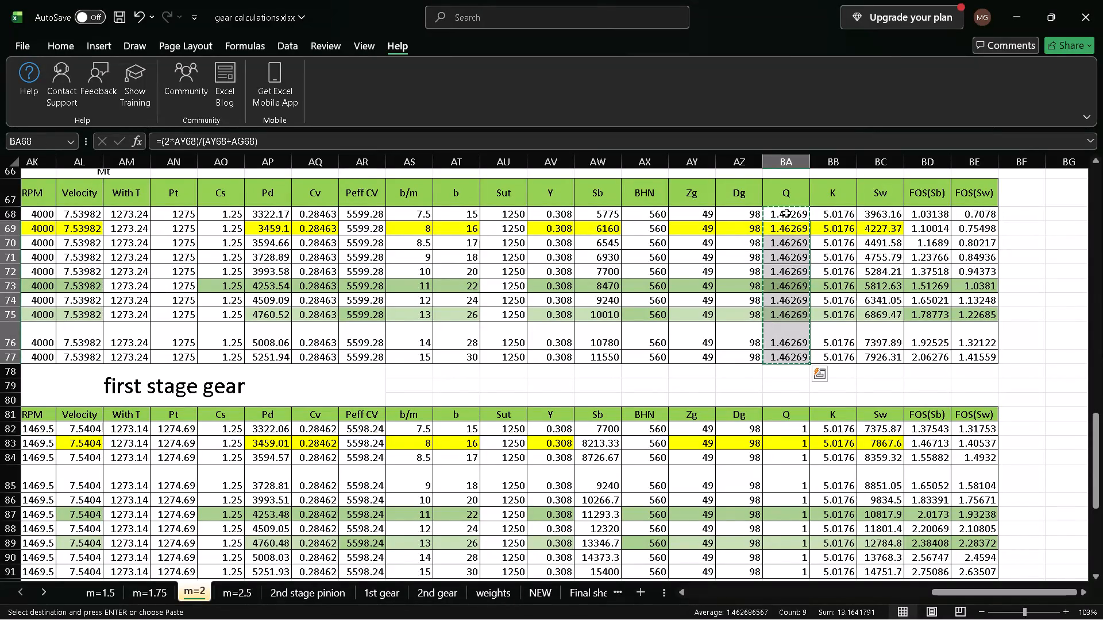
pyautogui.click(790, 425)
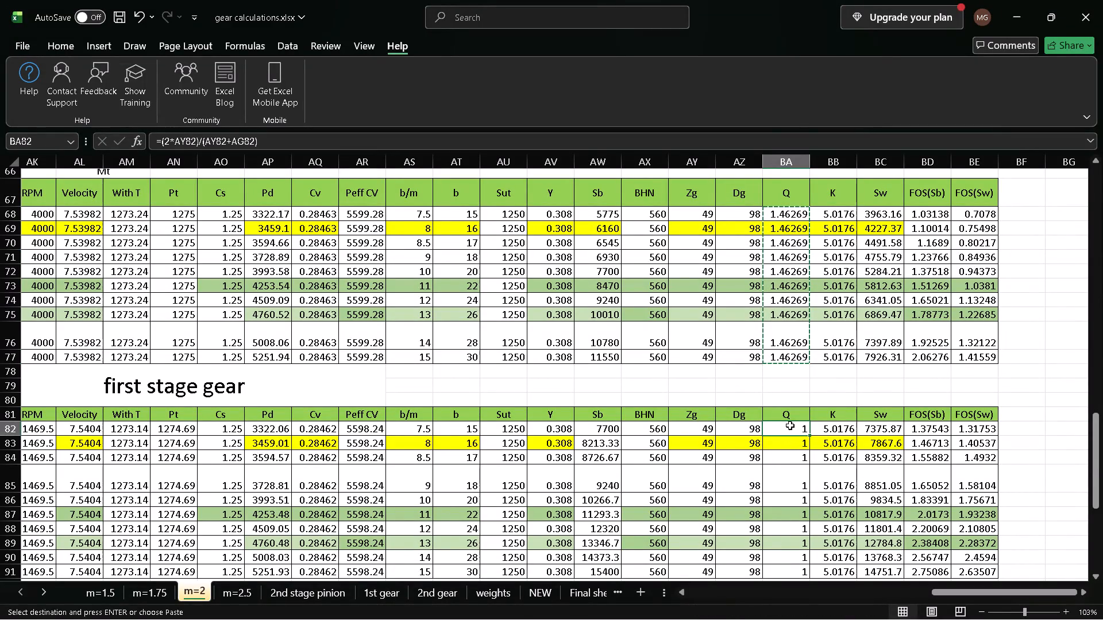
pyautogui.hotkey('ctrl', 'v')
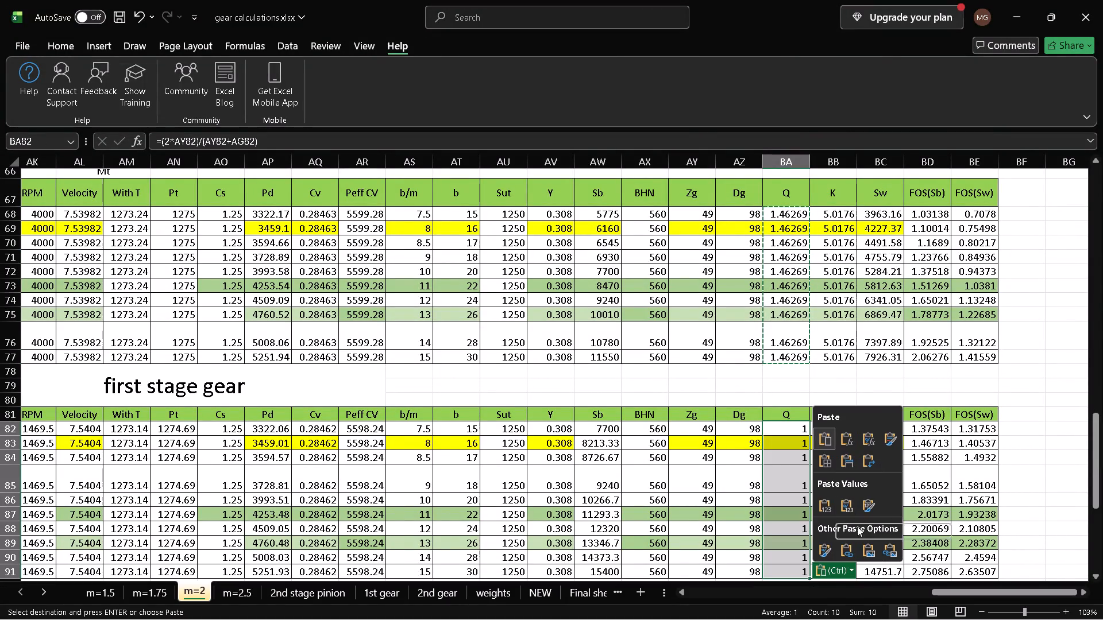
pyautogui.click(853, 552)
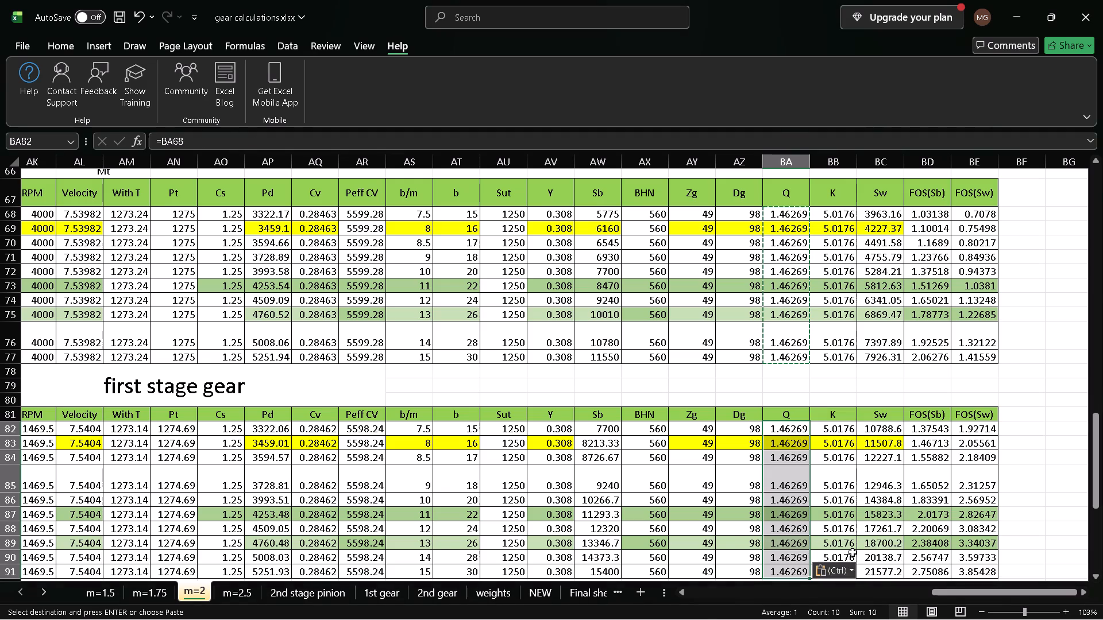
# Review the first stage gear table's columns against the first stage pinion and second stage pinion tables.
pyautogui.scroll(-1, 853, 552)
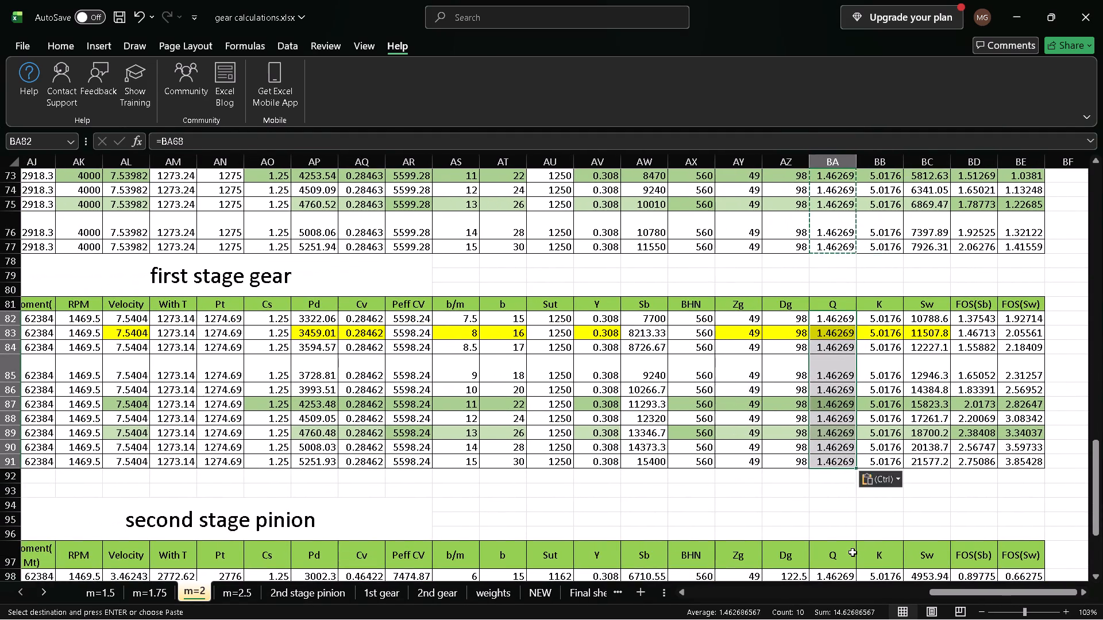
pyautogui.hscroll(2, 853, 552)
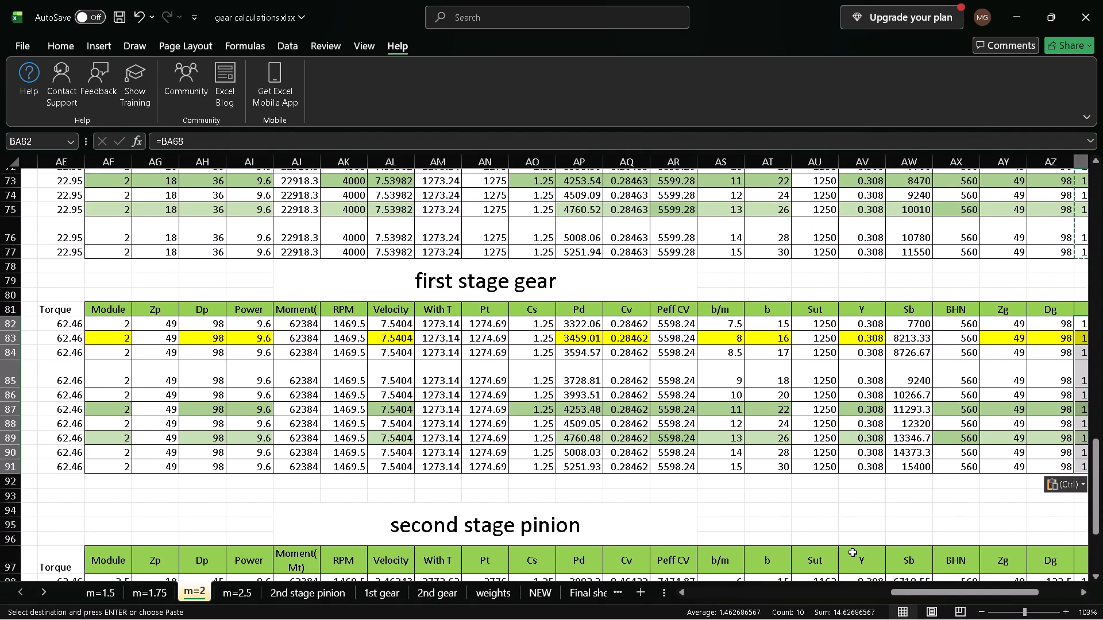
pyautogui.hscroll(1, 853, 552)
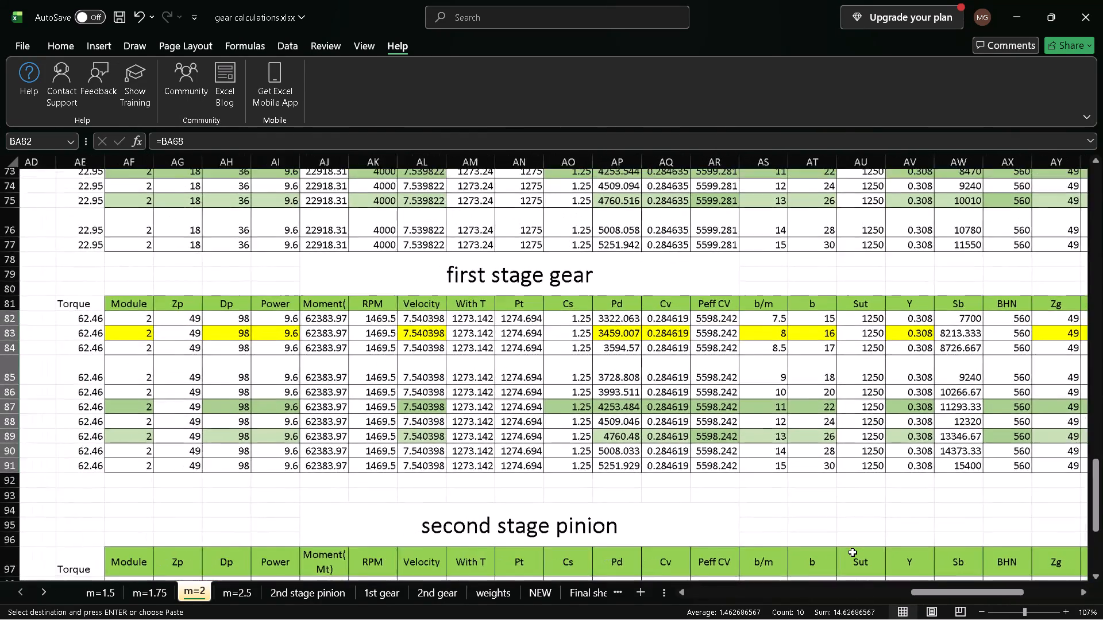
pyautogui.scroll(3, 853, 552)
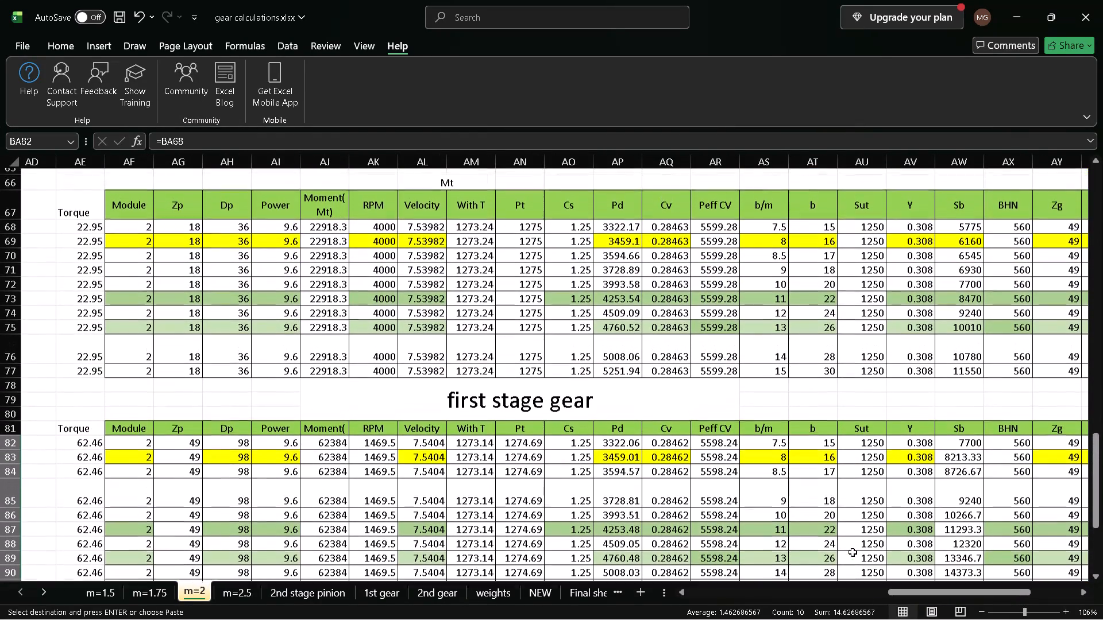
pyautogui.scroll(-2, 853, 552)
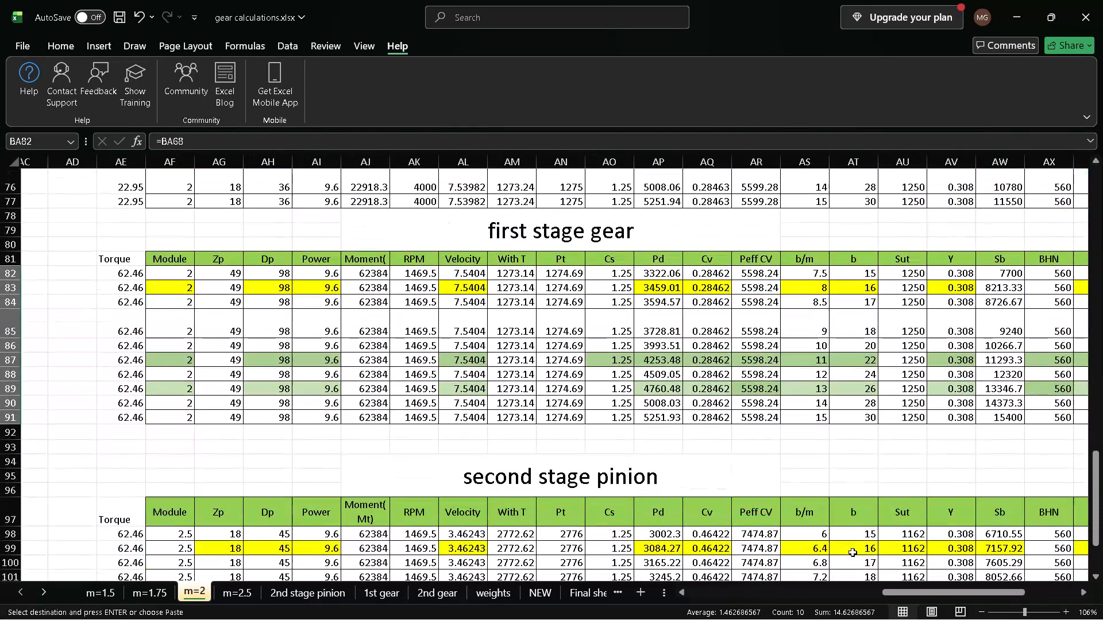
pyautogui.hscroll(1, 755, 516)
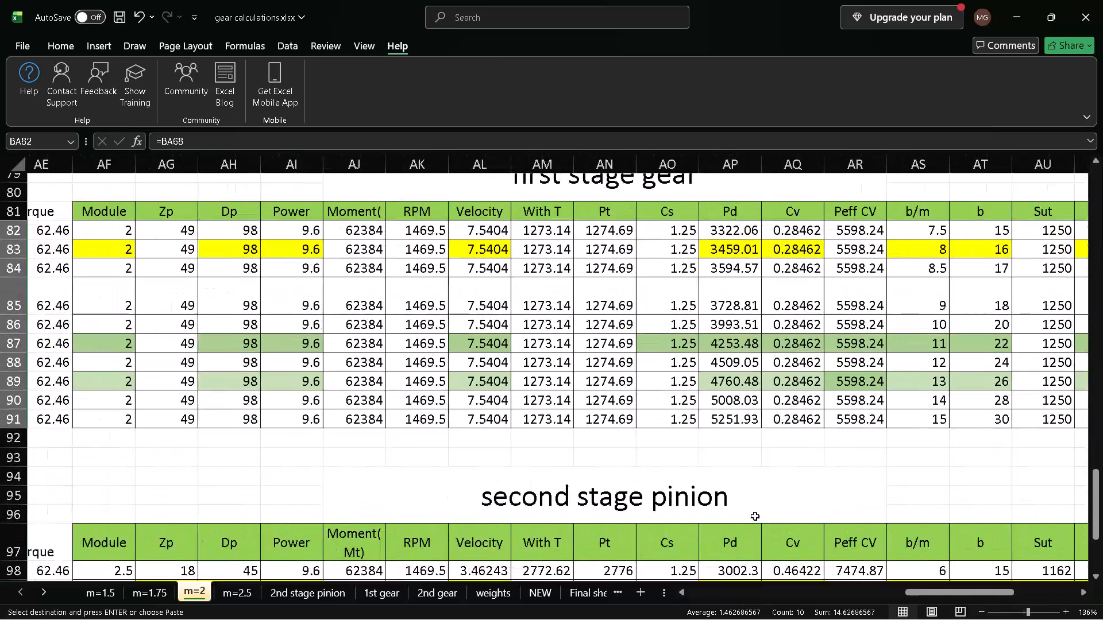
pyautogui.hscroll(1, 755, 516)
pyautogui.hscroll(-1, 755, 516)
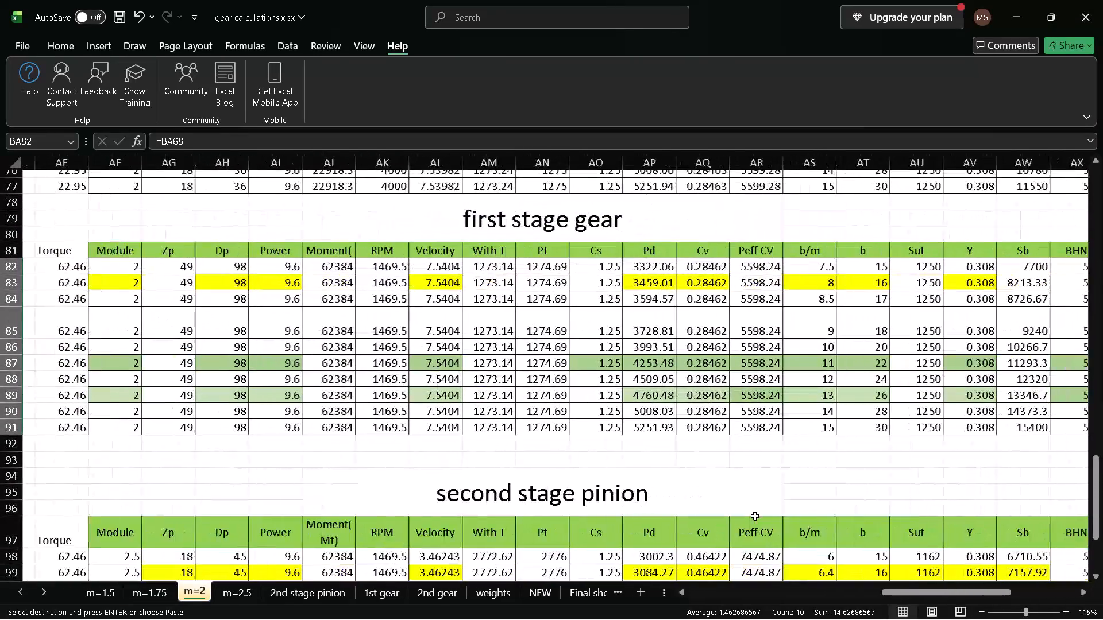
pyautogui.hscroll(-1, 755, 516)
pyautogui.scroll(-1, 755, 516)
pyautogui.hscroll(-1, 755, 516)
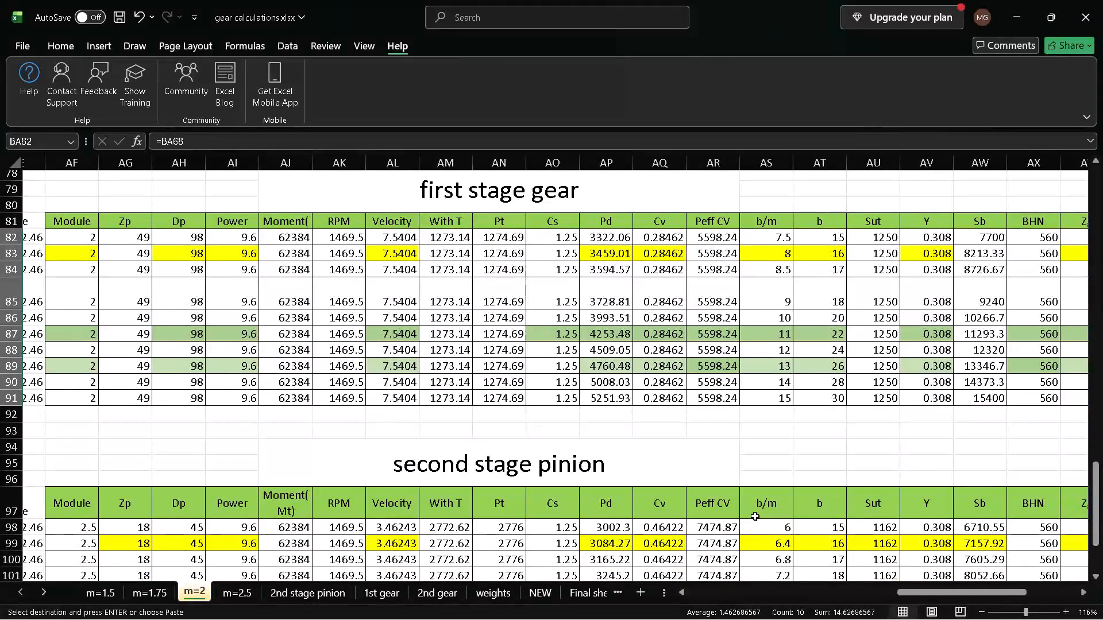
pyautogui.hscroll(-1, 755, 516)
pyautogui.hscroll(1, 755, 516)
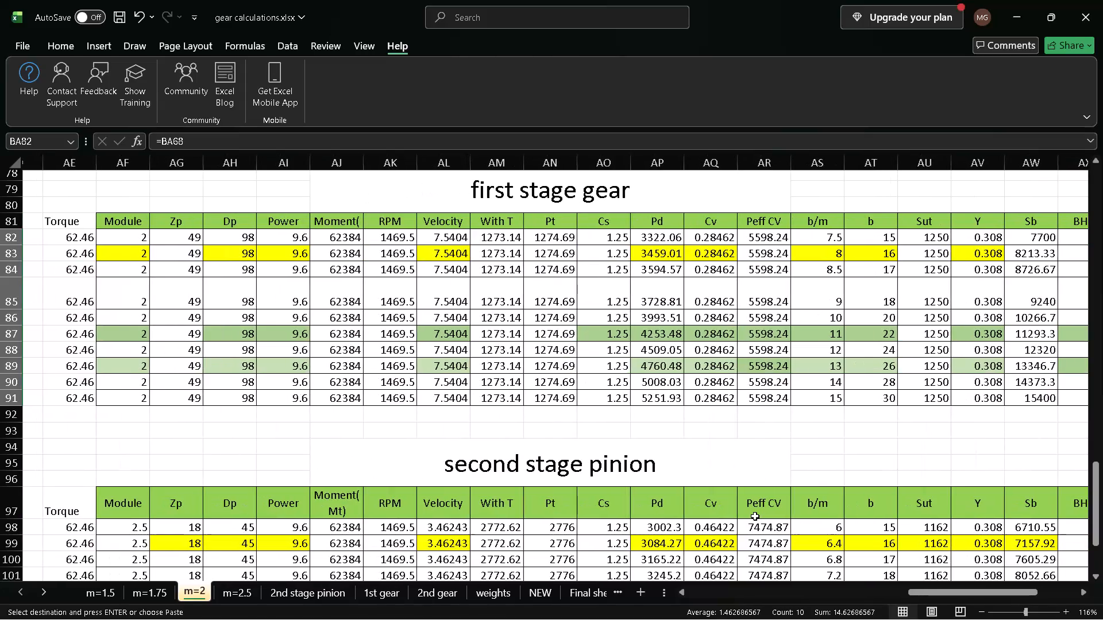
pyautogui.hscroll(1, 755, 516)
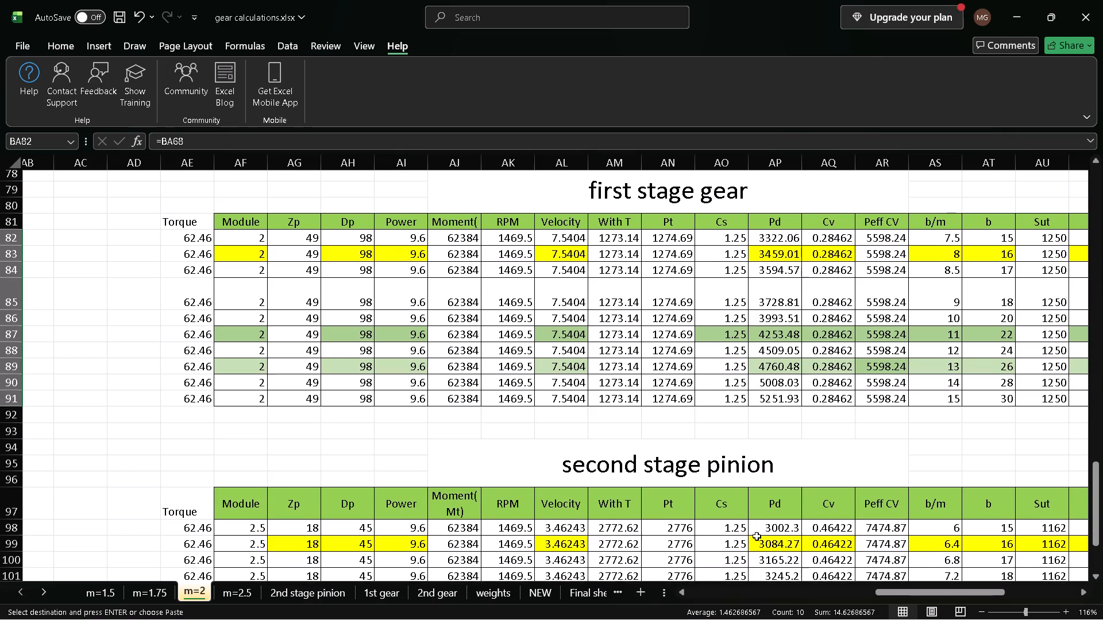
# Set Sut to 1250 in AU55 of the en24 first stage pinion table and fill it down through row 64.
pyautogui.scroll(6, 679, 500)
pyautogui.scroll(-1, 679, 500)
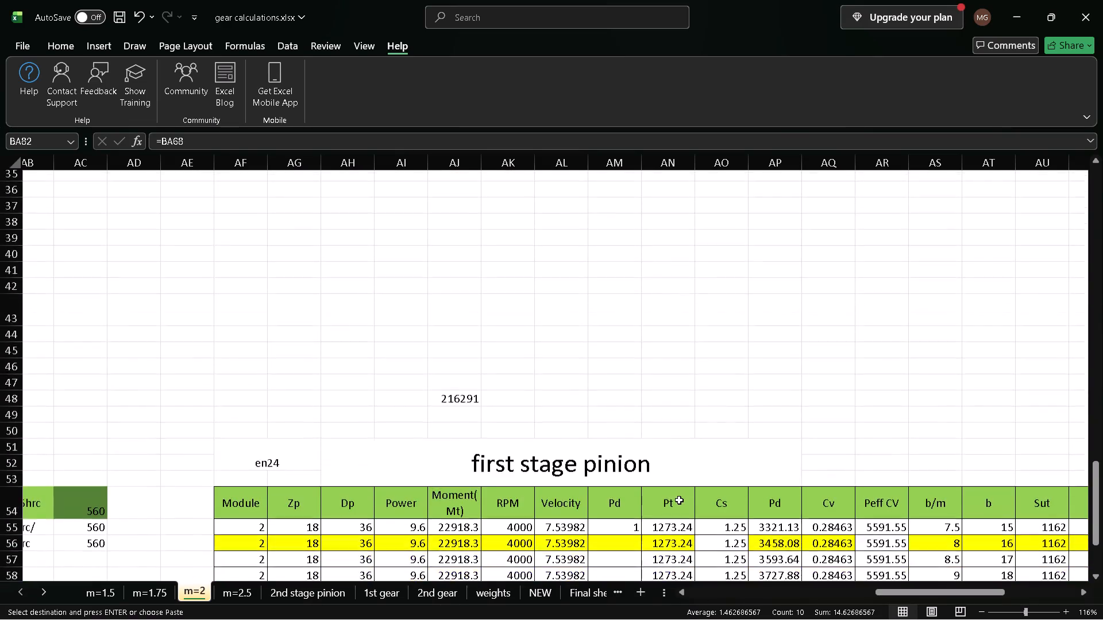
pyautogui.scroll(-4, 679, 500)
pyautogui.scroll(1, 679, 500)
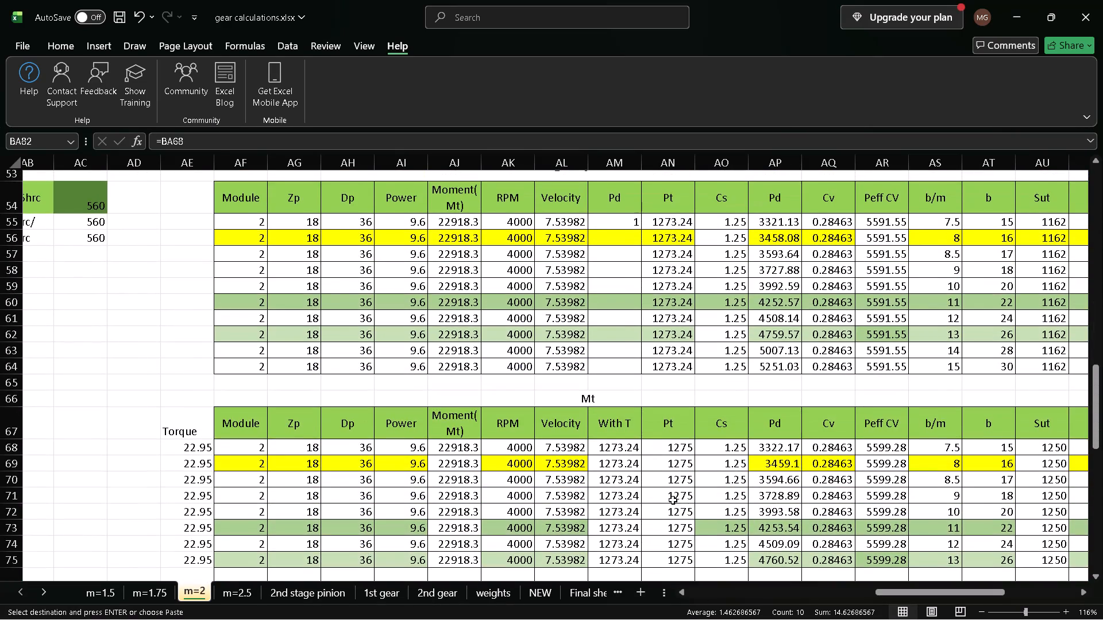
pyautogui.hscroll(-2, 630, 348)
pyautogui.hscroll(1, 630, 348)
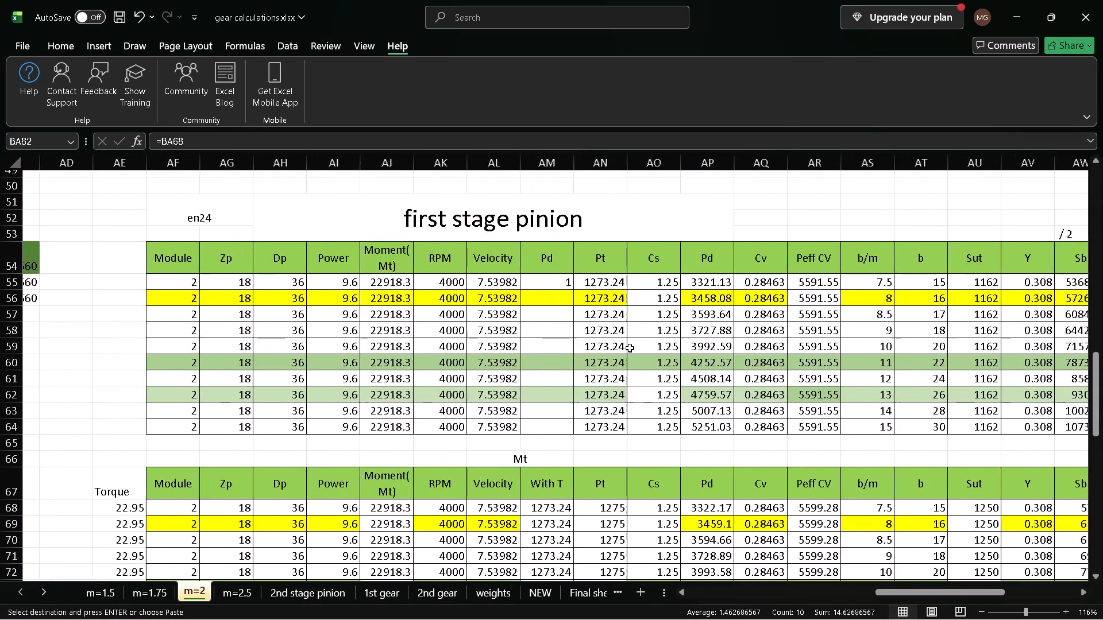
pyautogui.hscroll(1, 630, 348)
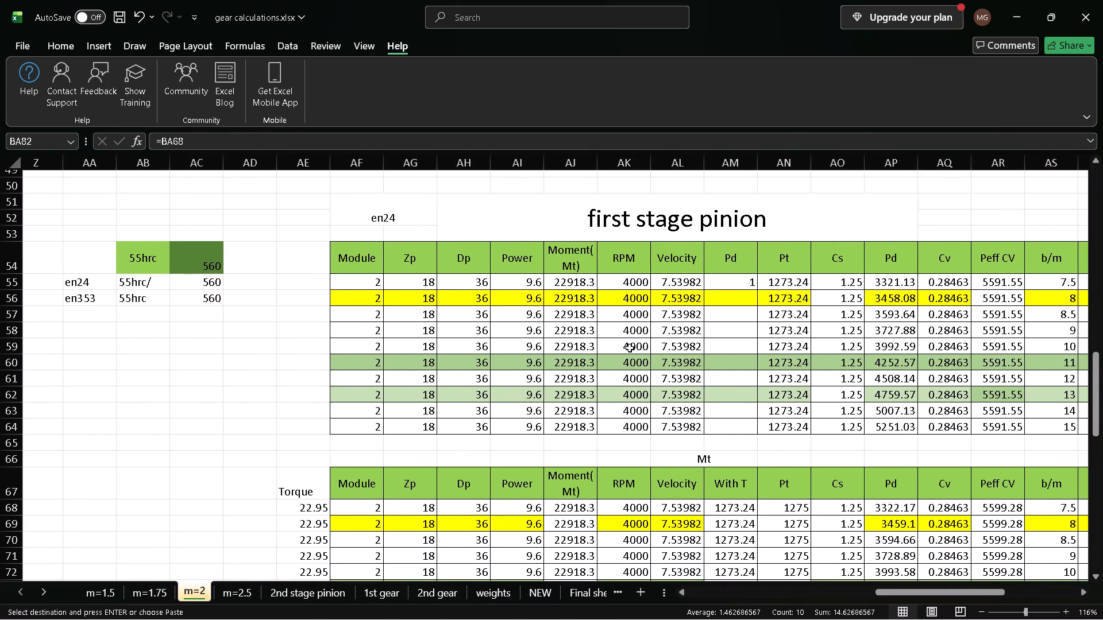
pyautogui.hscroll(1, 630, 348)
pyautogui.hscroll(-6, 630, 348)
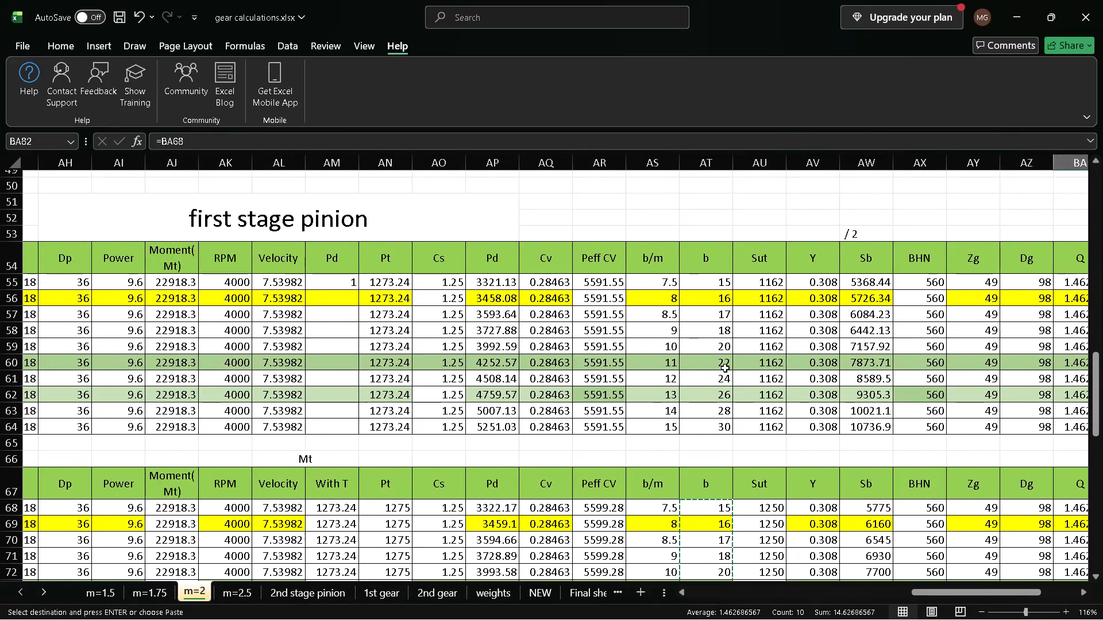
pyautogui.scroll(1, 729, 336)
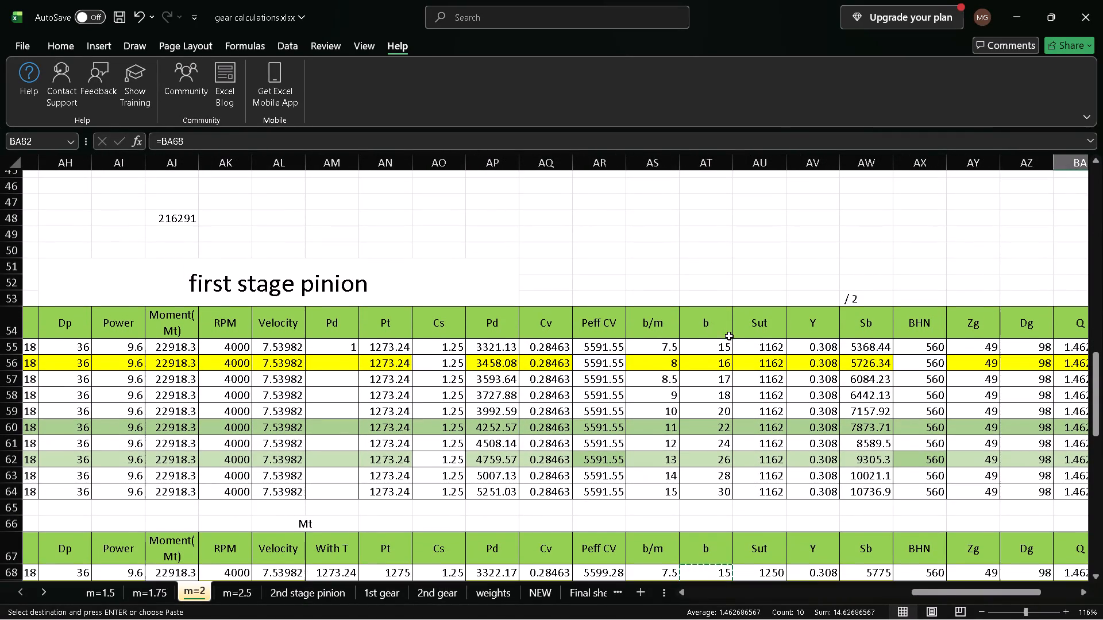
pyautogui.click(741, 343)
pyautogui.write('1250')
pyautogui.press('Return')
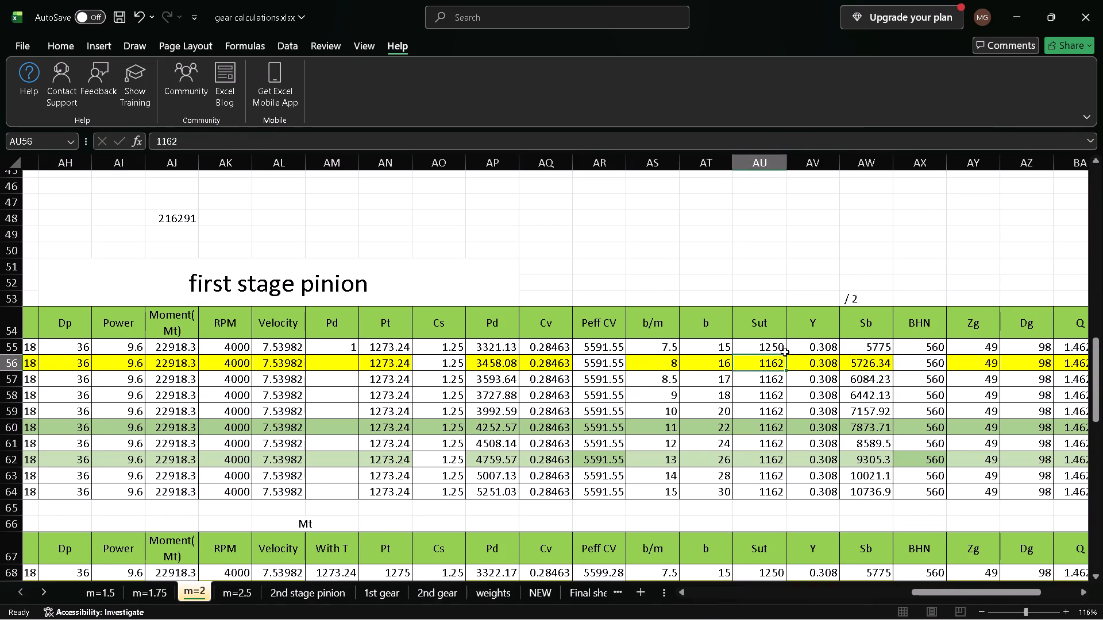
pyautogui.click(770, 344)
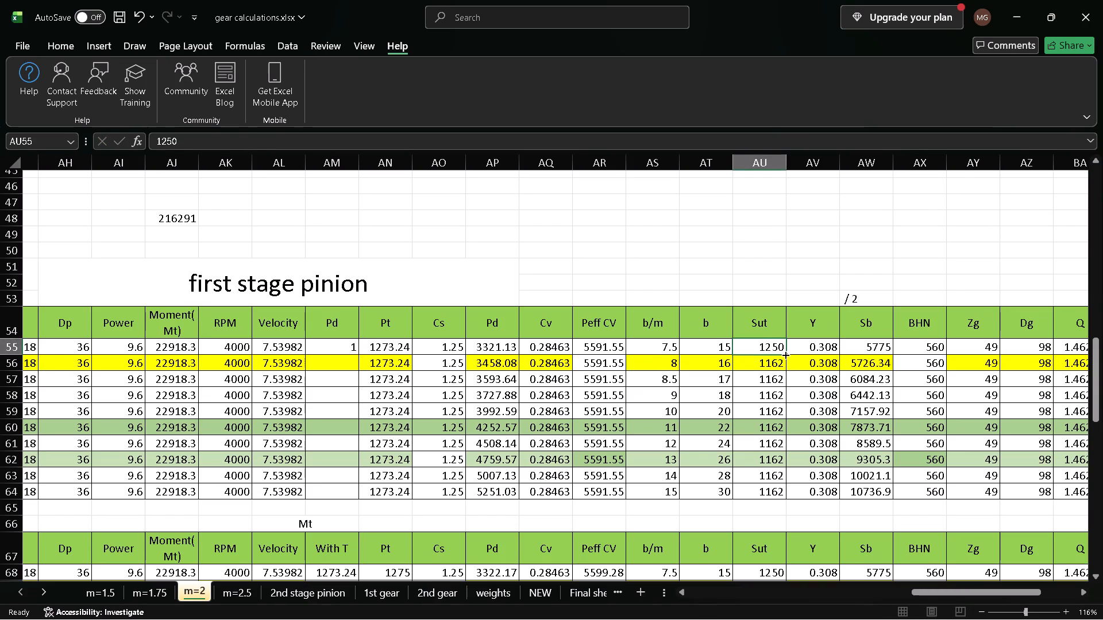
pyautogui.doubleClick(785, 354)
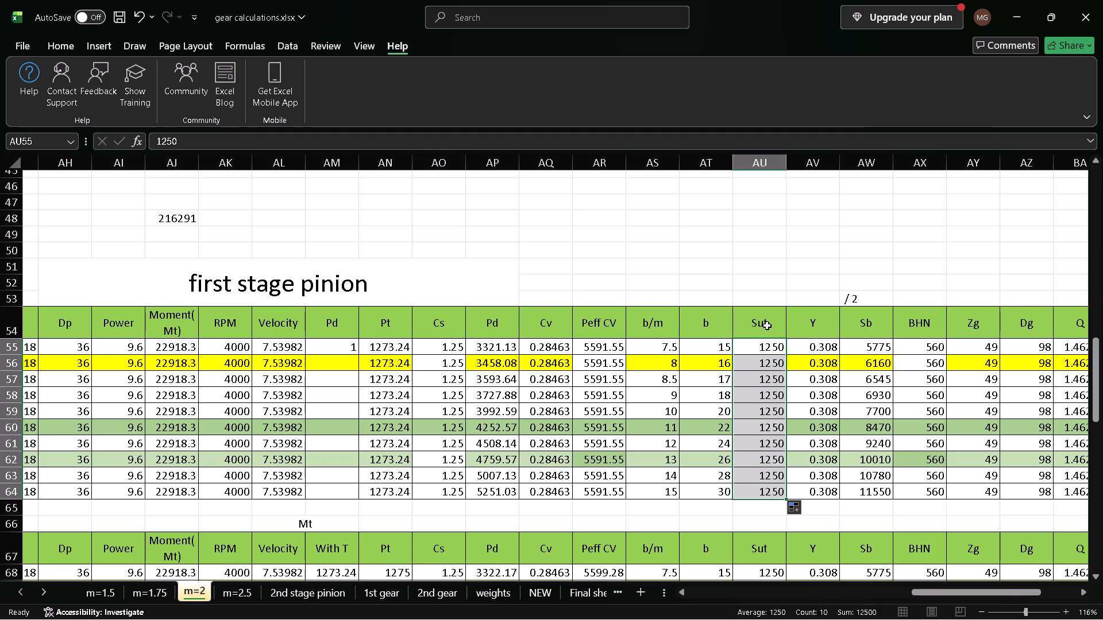
# Set Sut to 1200 in AU55 of the en24 first stage pinion table and fill it down through row 64.
pyautogui.hscroll(-4, 751, 356)
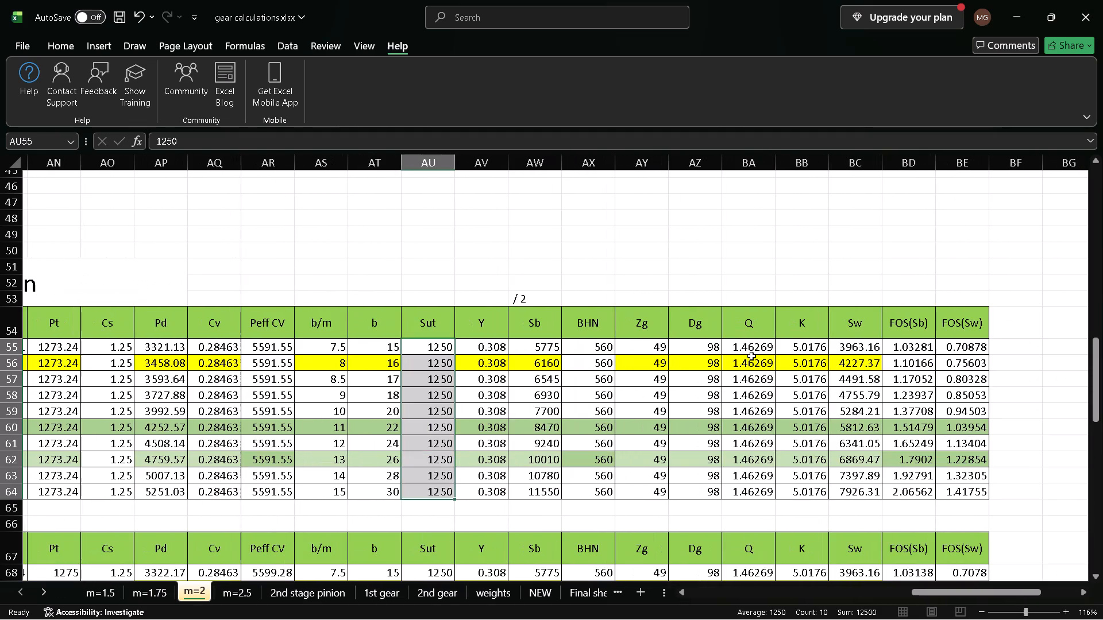
pyautogui.hscroll(-2, 751, 356)
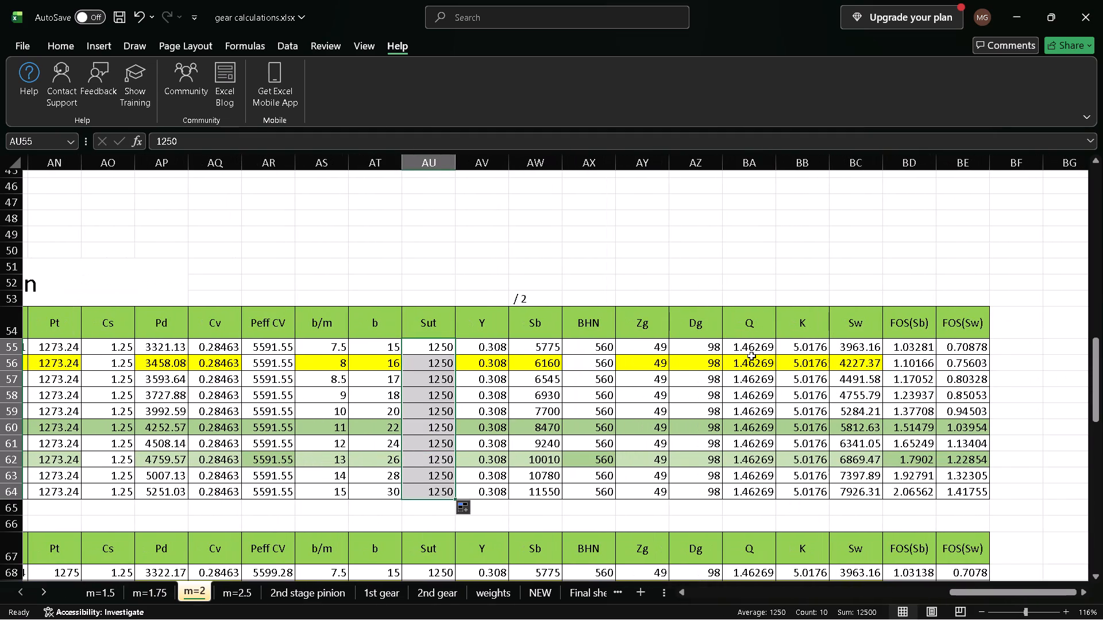
pyautogui.hscroll(1, 751, 356)
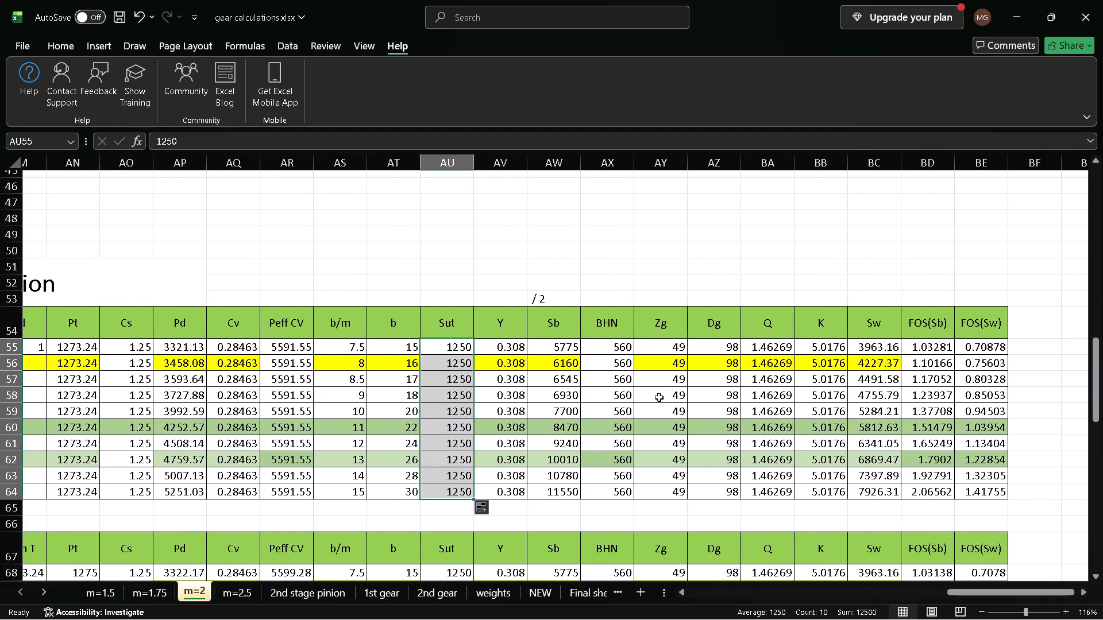
pyautogui.click(577, 266)
pyautogui.scroll(-1, 577, 266)
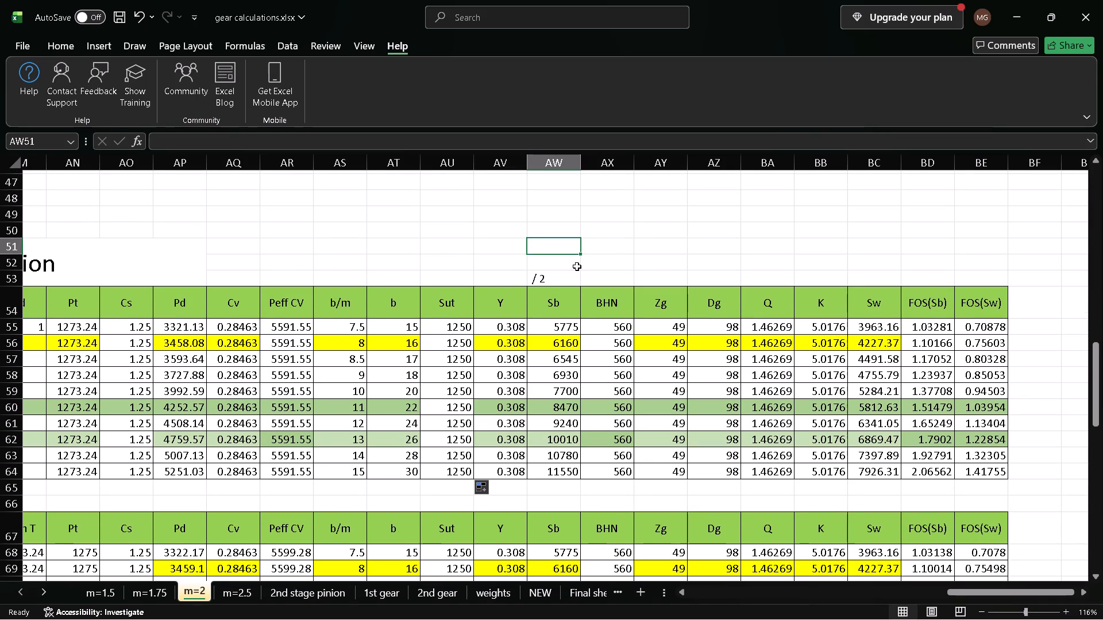
pyautogui.click(466, 325)
pyautogui.write('1200')
pyautogui.press('Return')
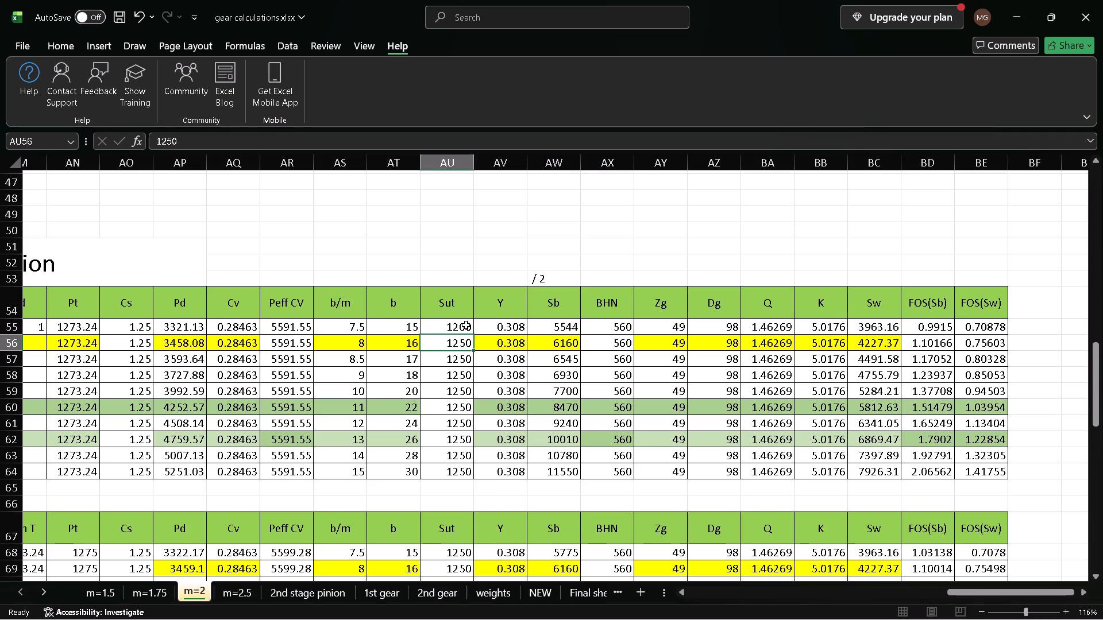
pyautogui.press('Up')
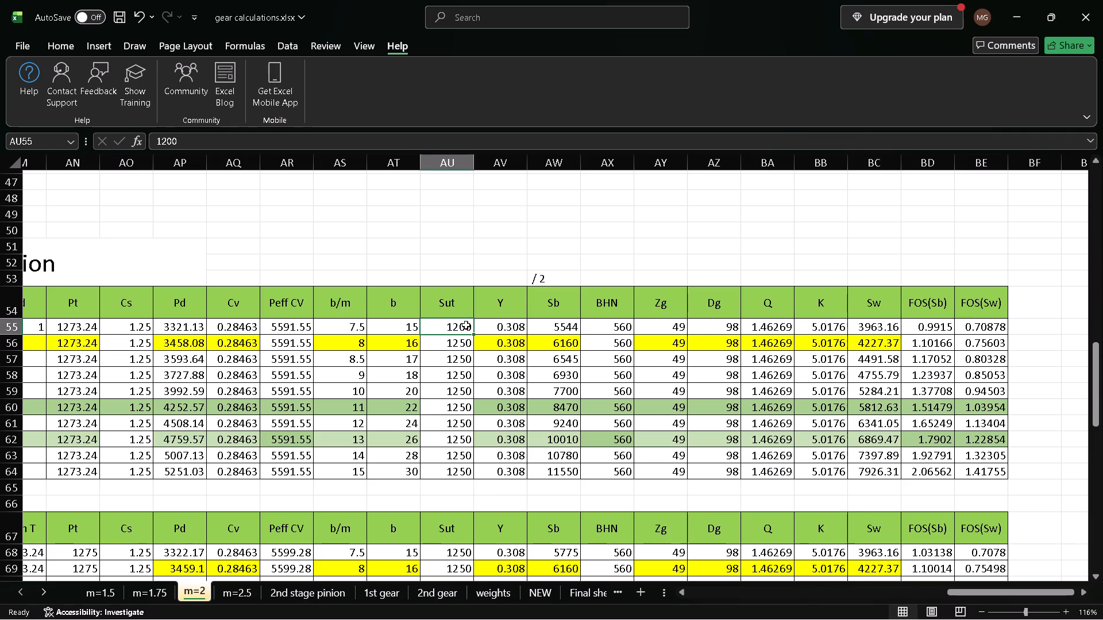
pyautogui.doubleClick(476, 334)
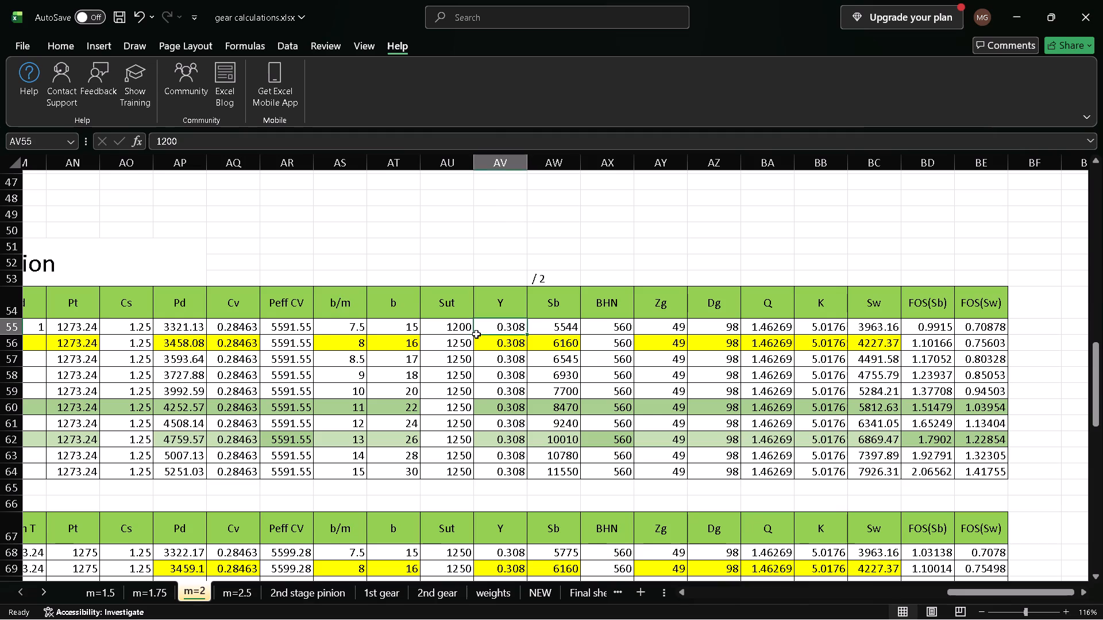
pyautogui.click(464, 331)
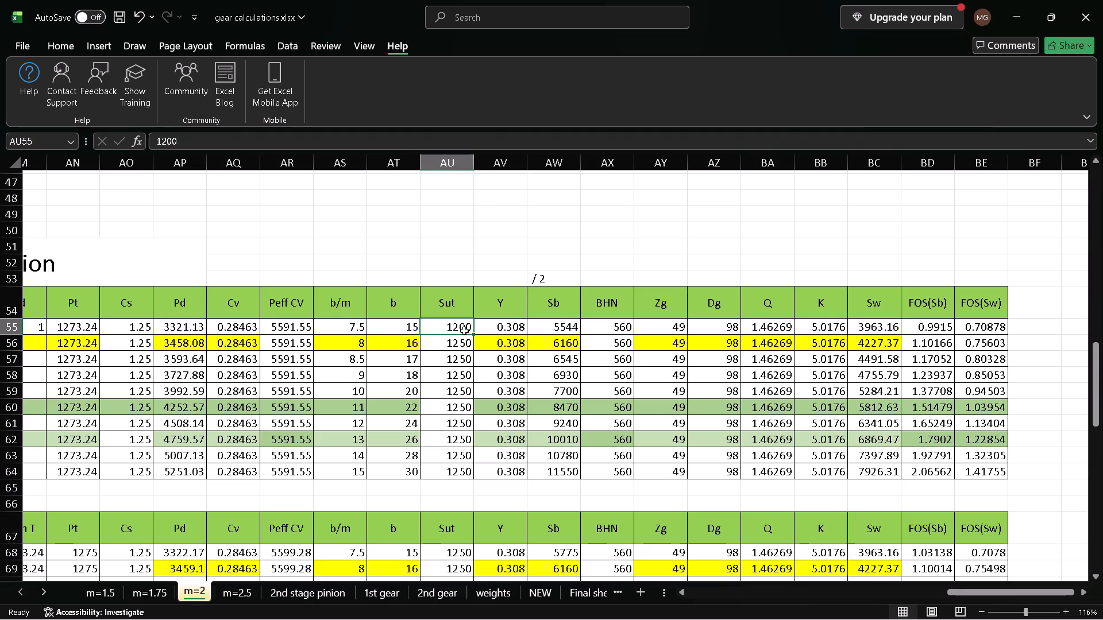
pyautogui.doubleClick(473, 331)
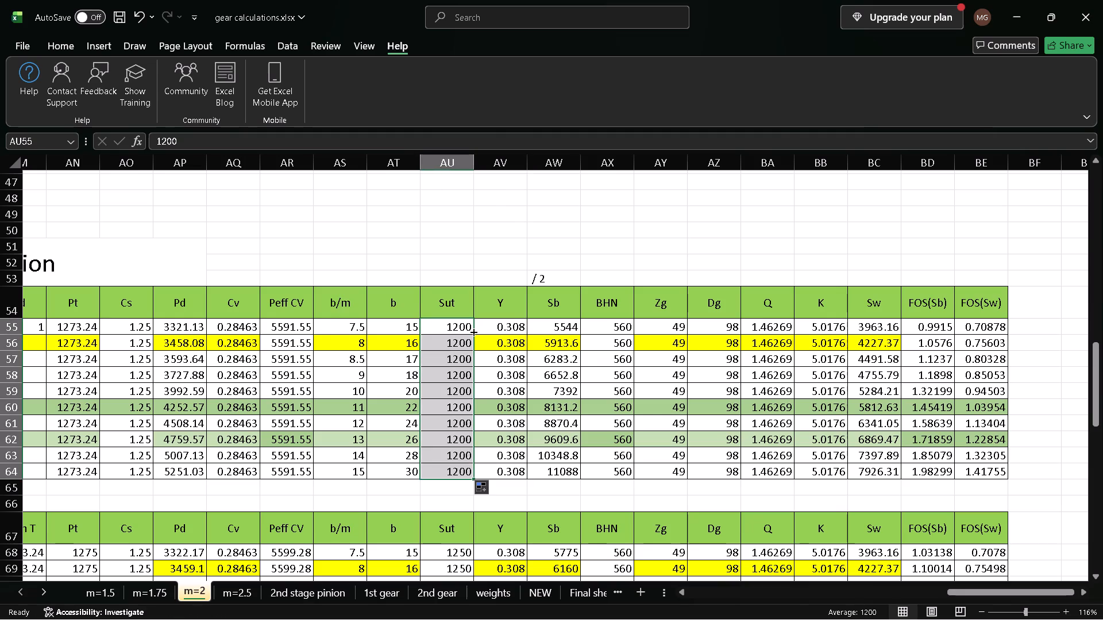
# Check the first stage gear table across all its columns, from Torque to the FOS(Sb) and FOS(Sw) values.
pyautogui.scroll(-1, 473, 331)
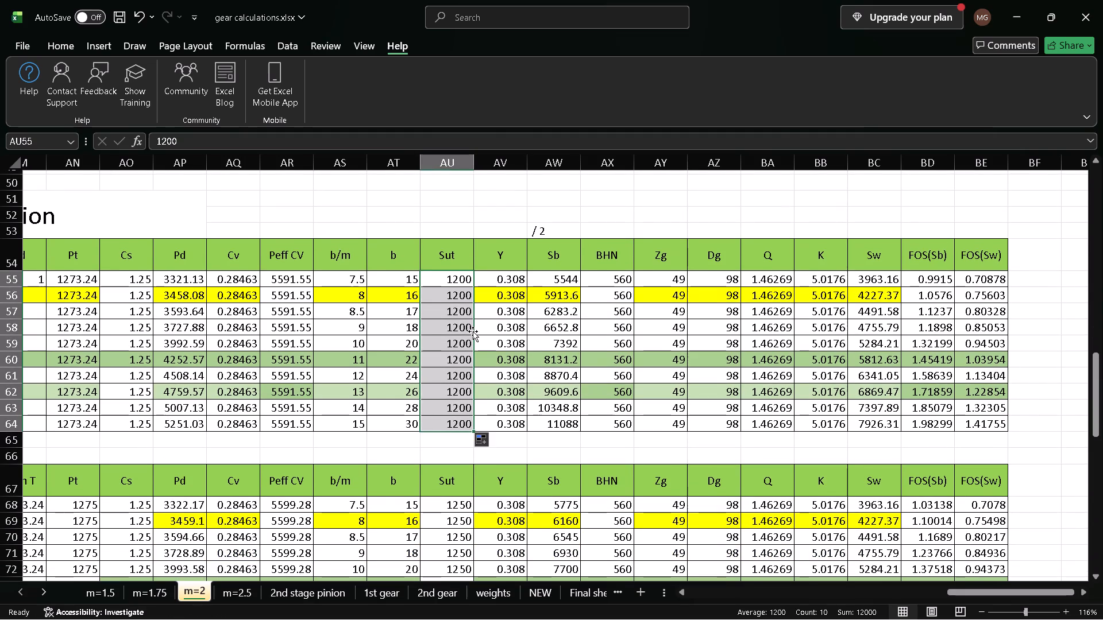
pyautogui.hscroll(1, 473, 331)
pyautogui.scroll(-1, 473, 331)
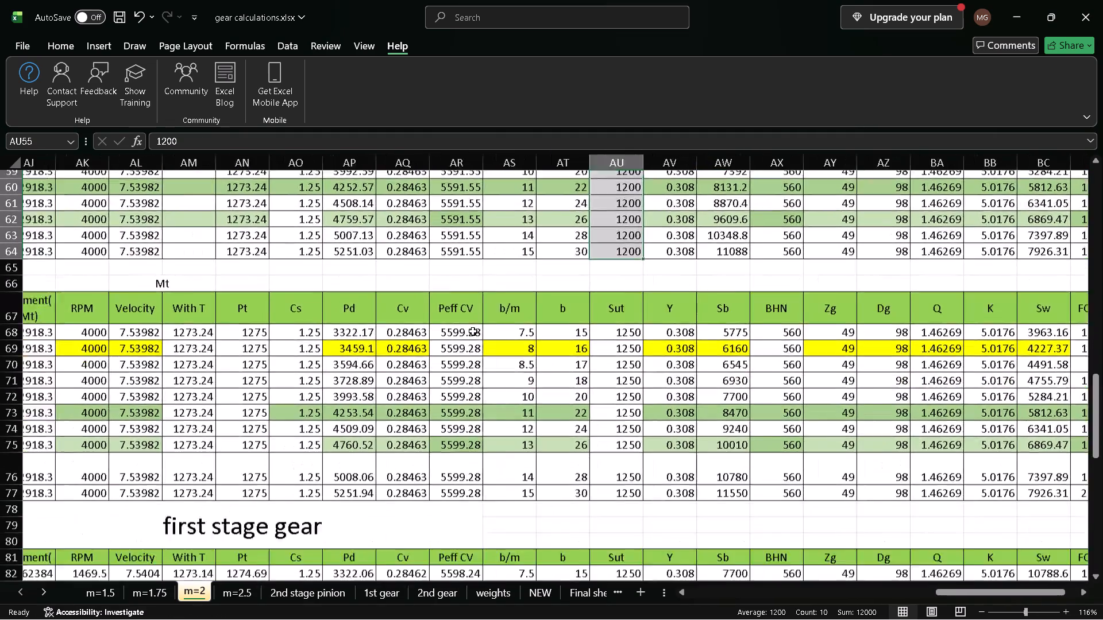
pyautogui.scroll(-1, 473, 331)
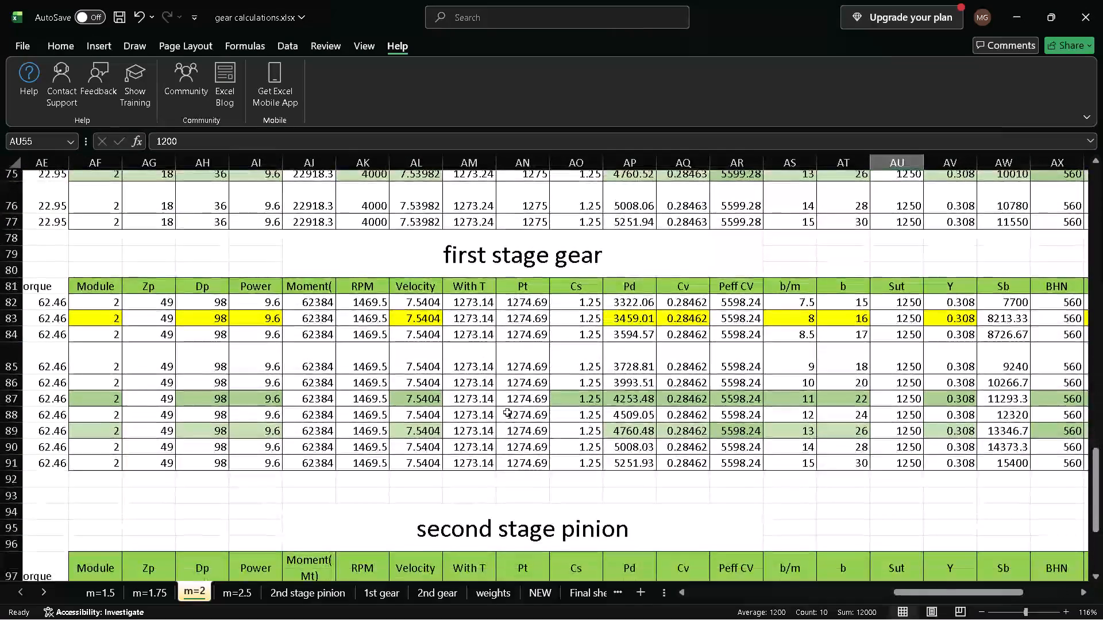
pyautogui.scroll(-1, 504, 406)
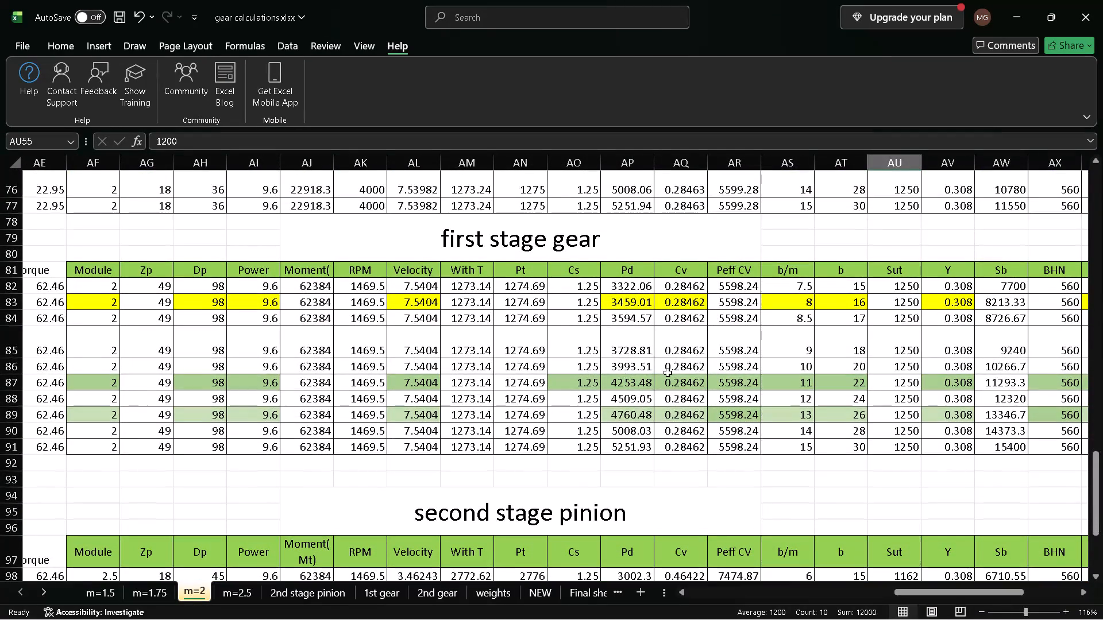
pyautogui.hscroll(-3, 672, 373)
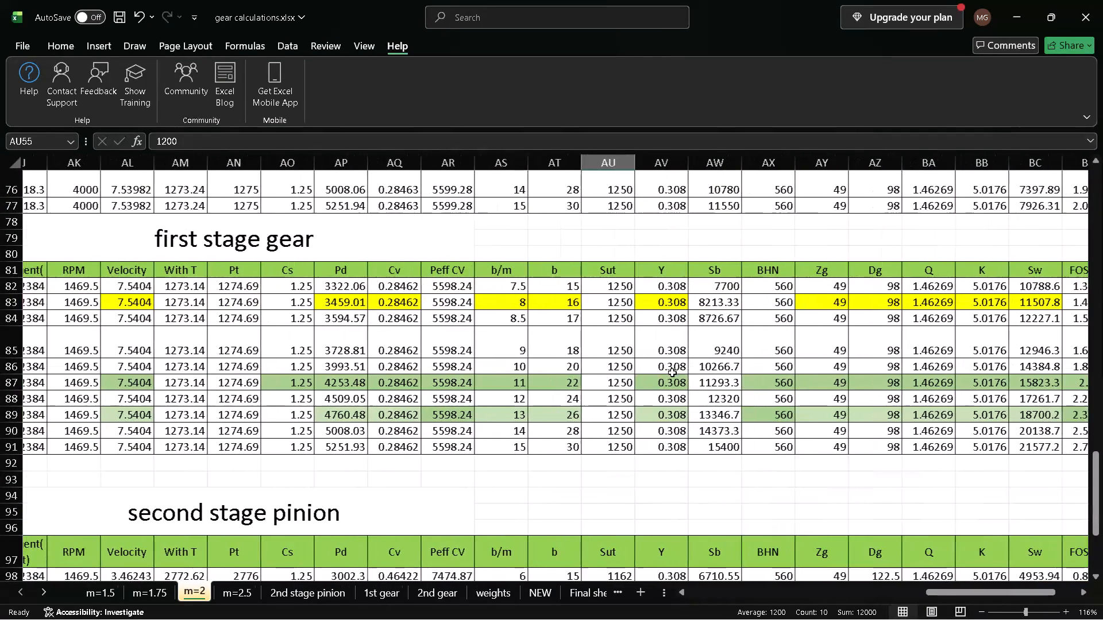
pyautogui.hscroll(-3, 672, 373)
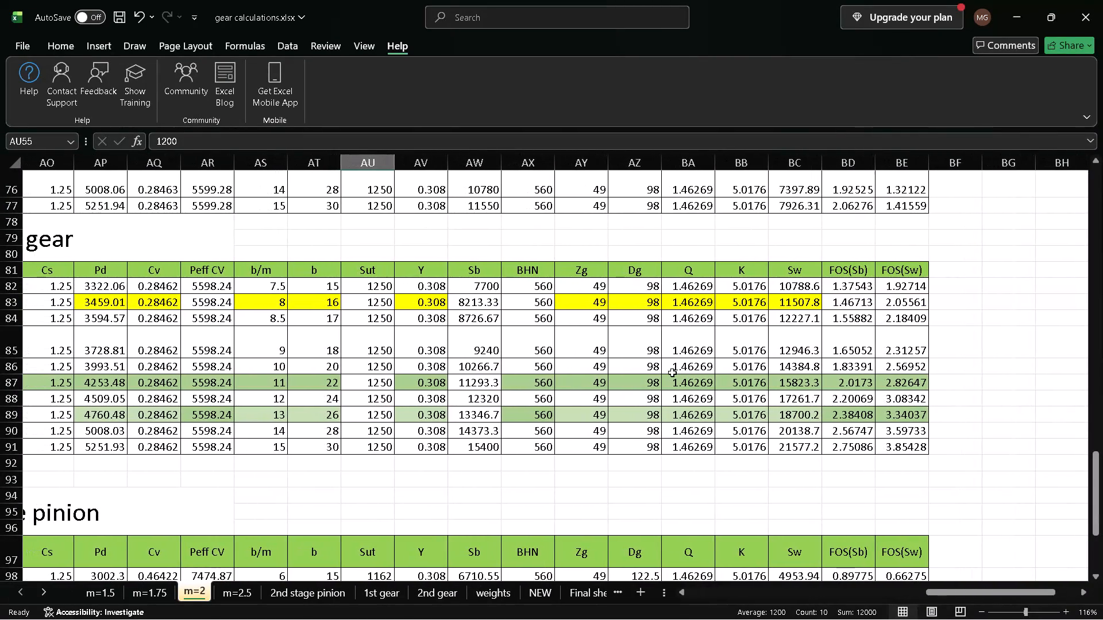
pyautogui.hscroll(4, 672, 373)
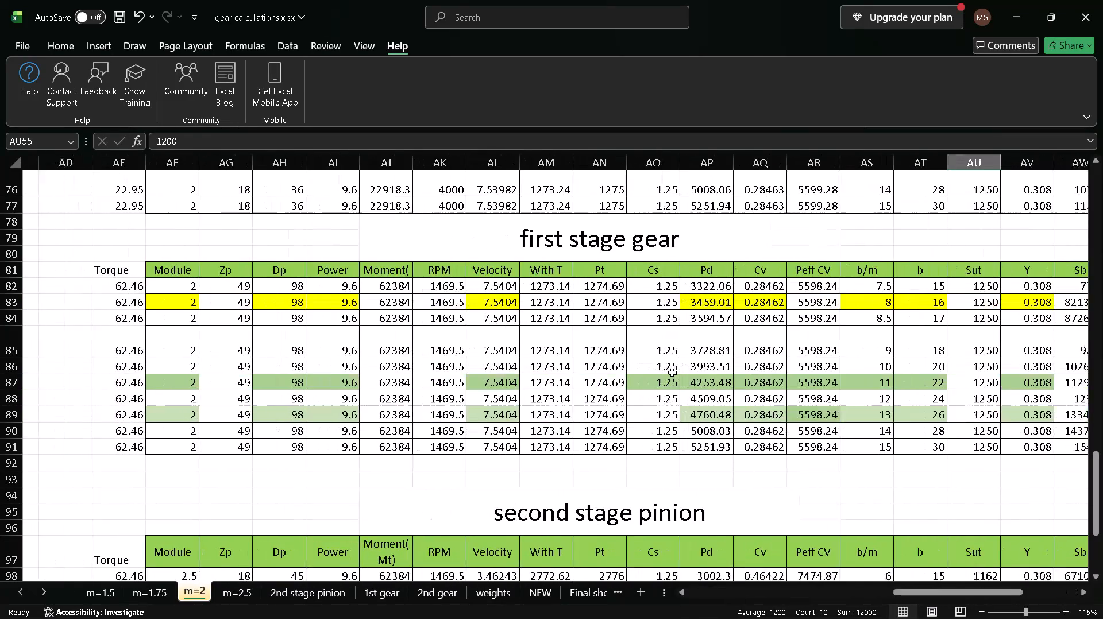
# Examine the first stage gear table in rows 82 to 91 across its columns, from Torque to FOS(Sw).
pyautogui.hscroll(1, 672, 373)
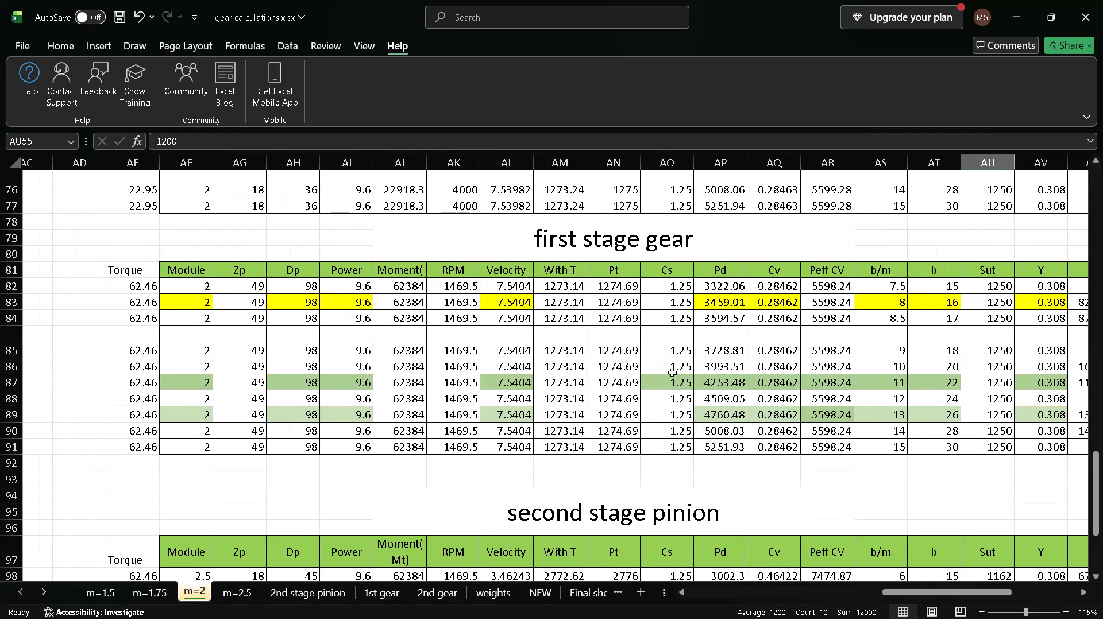
pyautogui.hscroll(-2, 672, 373)
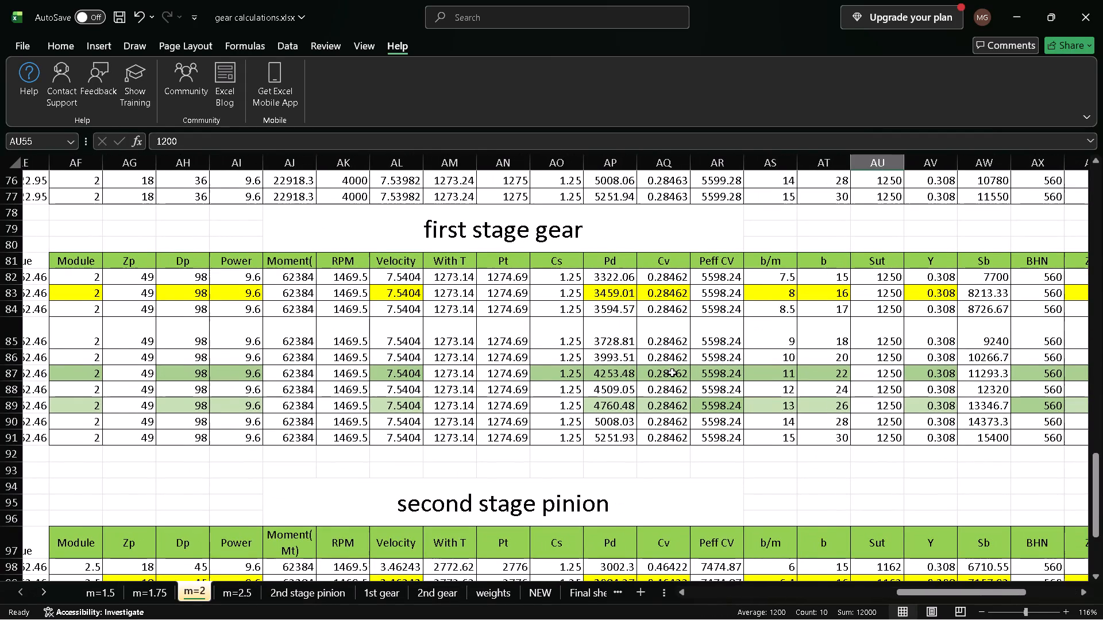
pyautogui.hscroll(-2, 672, 373)
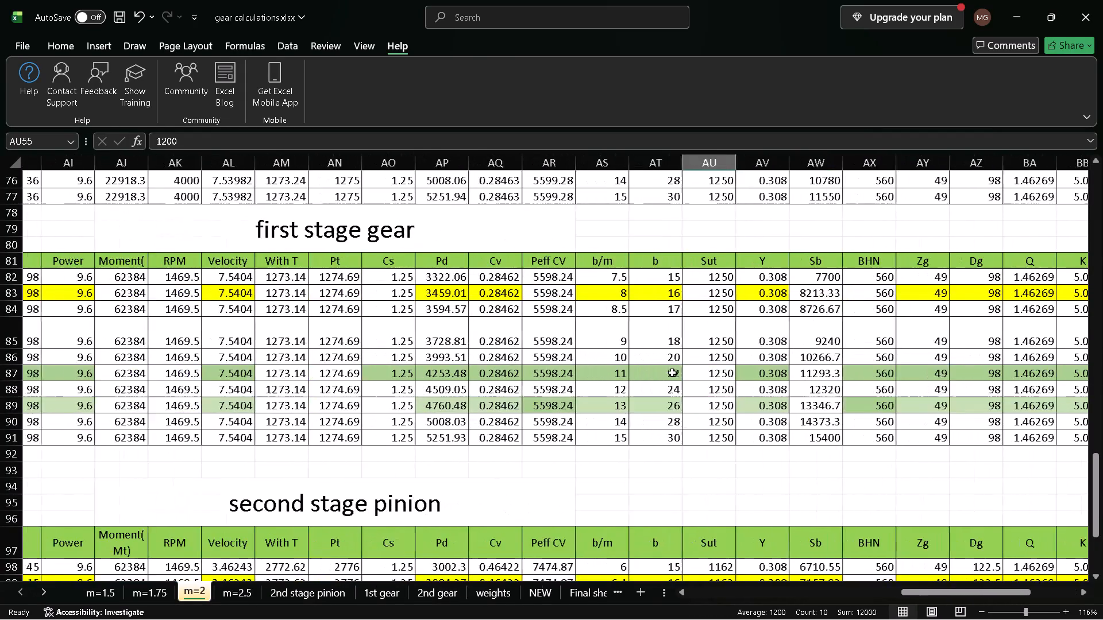
pyautogui.hscroll(-2, 672, 373)
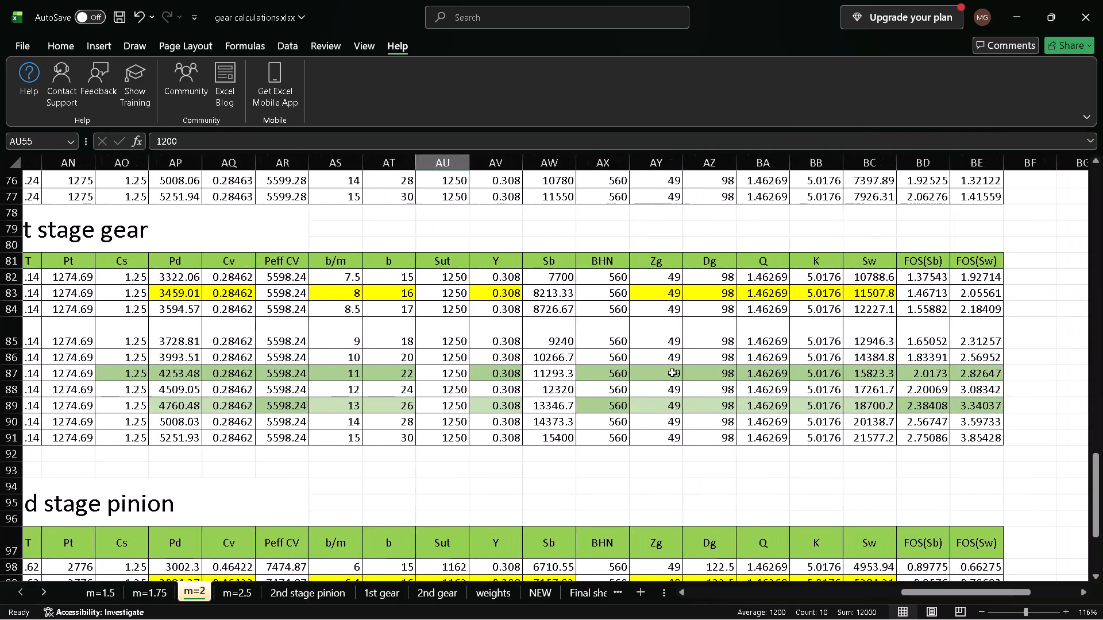
pyautogui.hscroll(7, 672, 373)
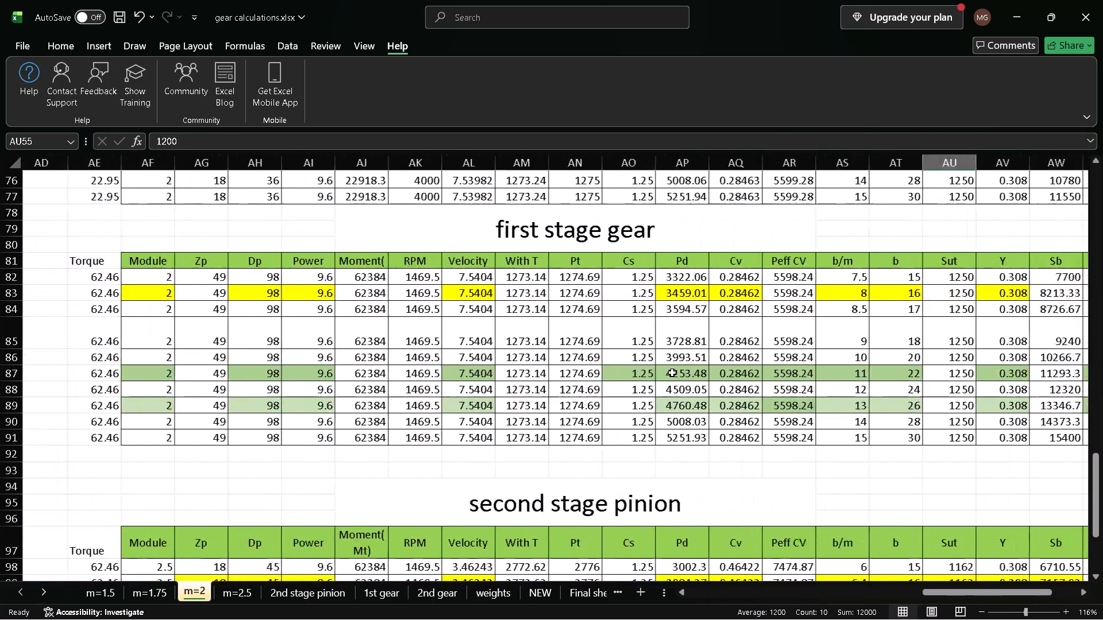
pyautogui.hscroll(-4, 672, 373)
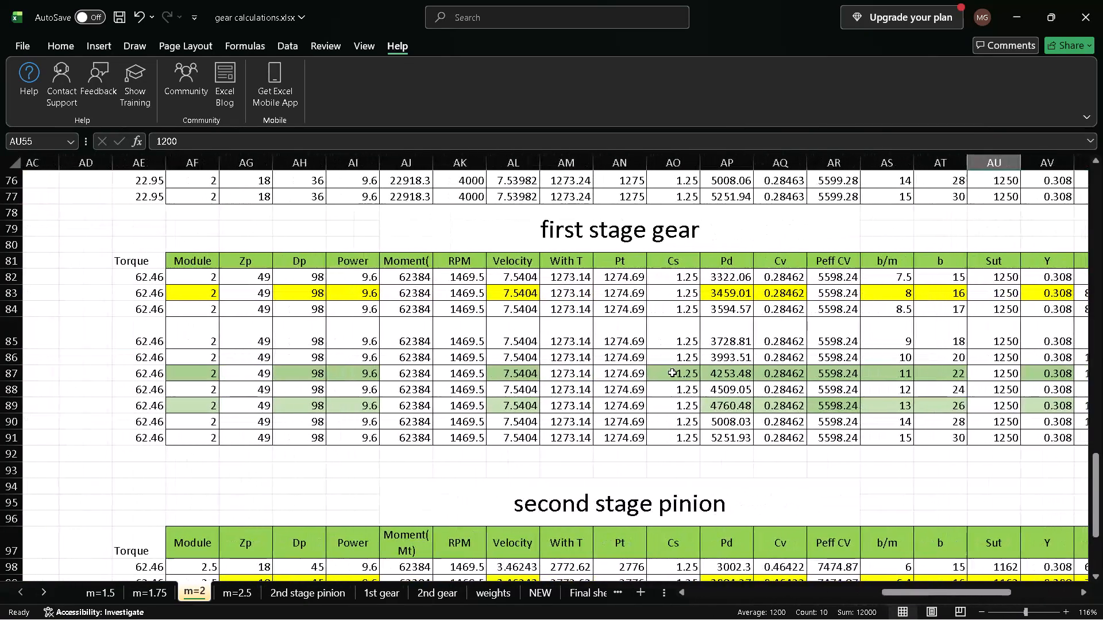
pyautogui.hscroll(-5, 672, 373)
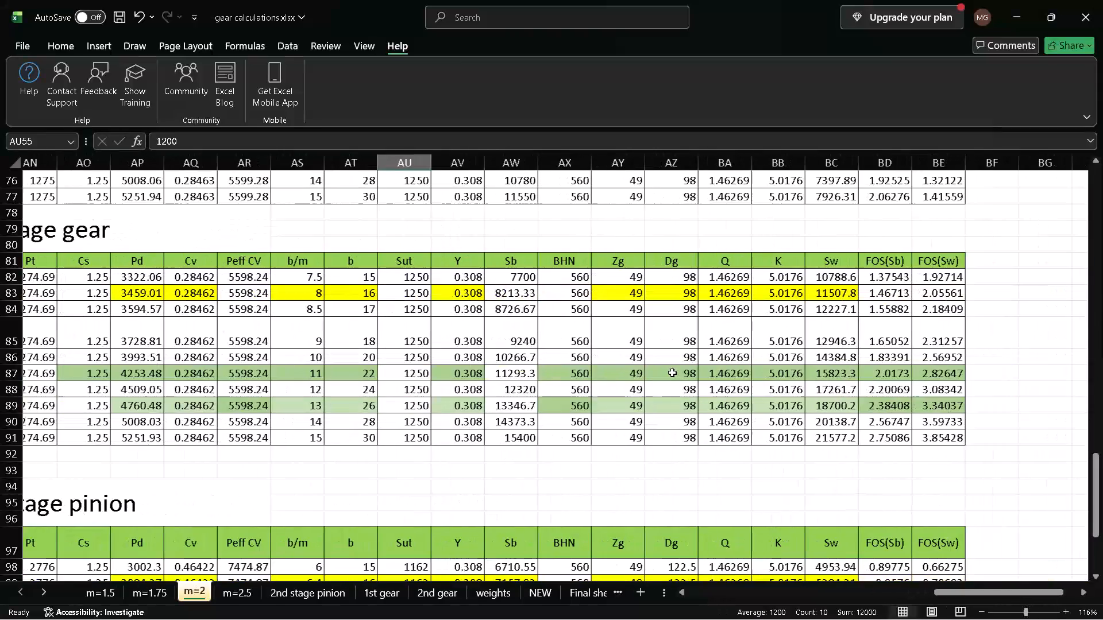
pyautogui.hscroll(-1, 672, 373)
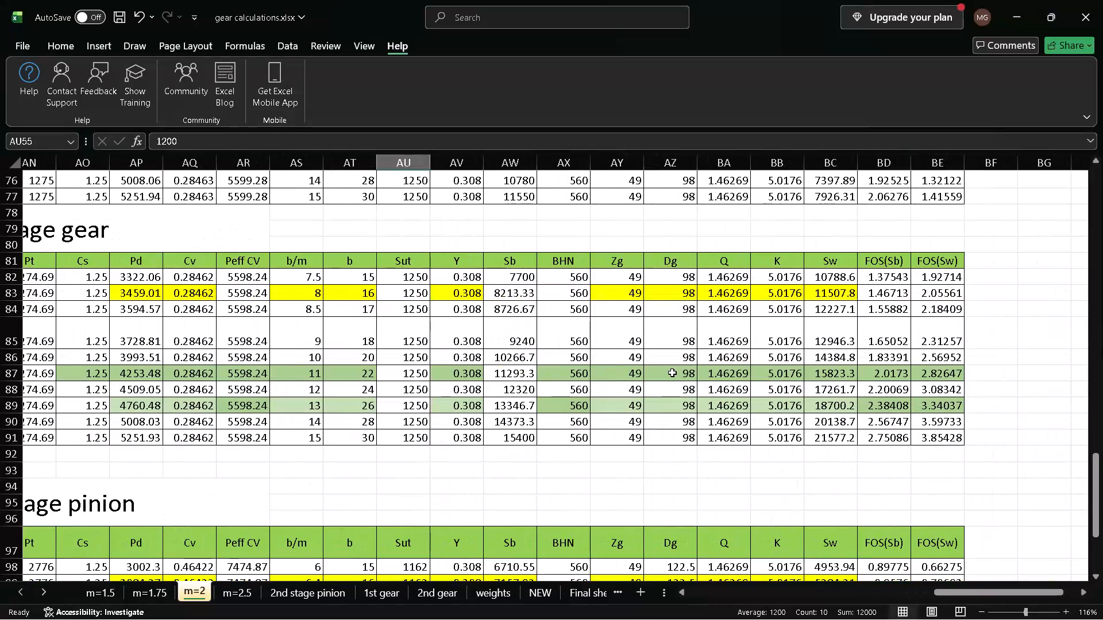
pyautogui.hscroll(5, 672, 373)
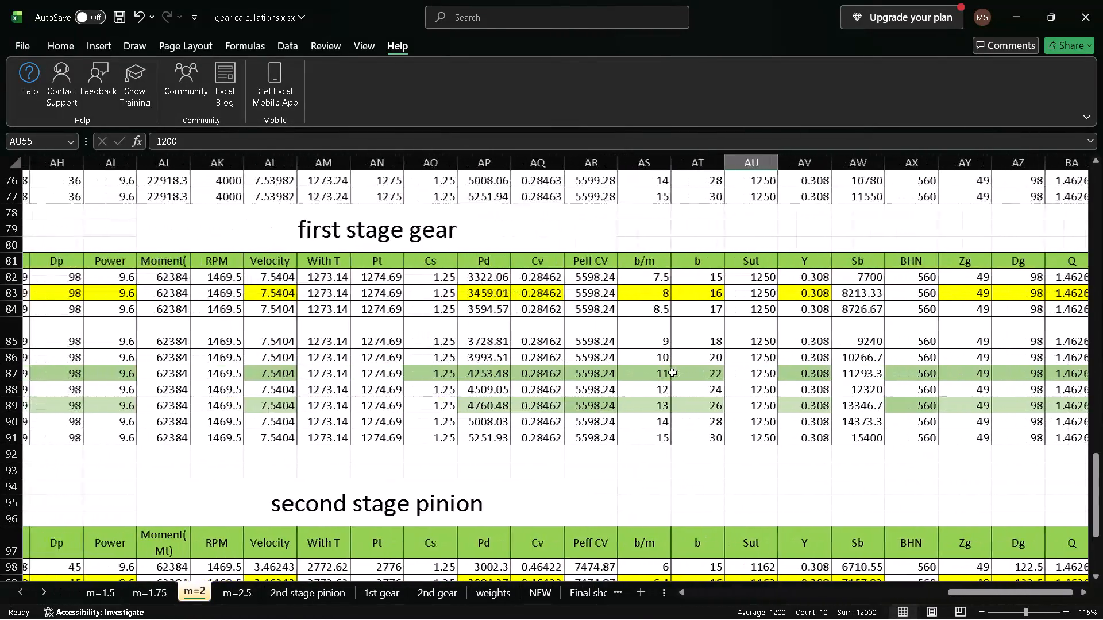
pyautogui.hscroll(1, 672, 373)
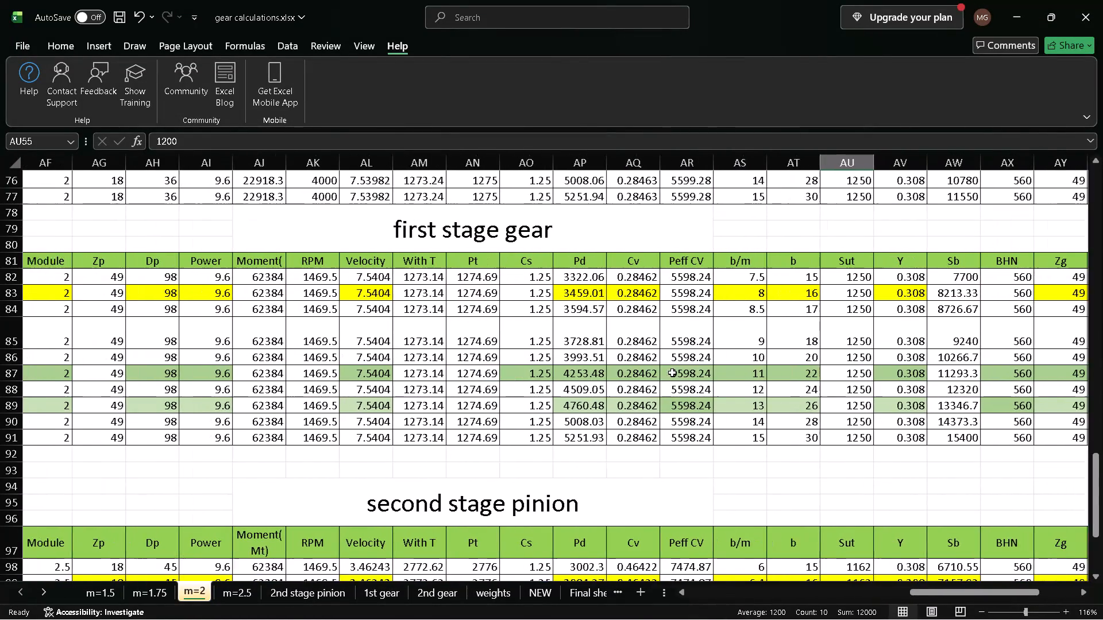
pyautogui.hscroll(-1, 672, 373)
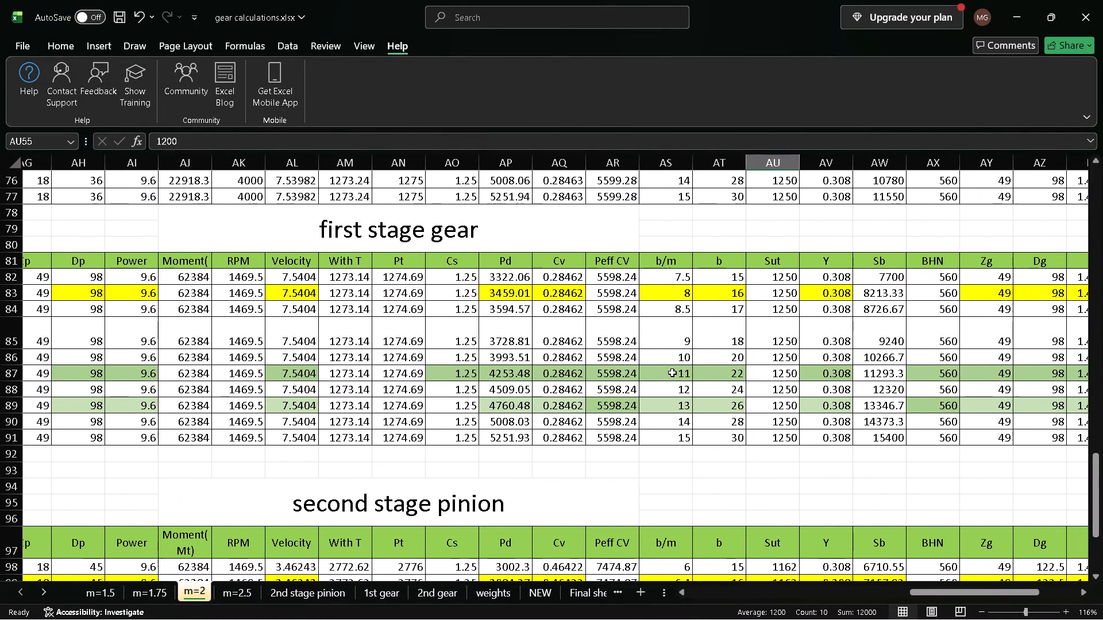
pyautogui.hscroll(-1, 672, 373)
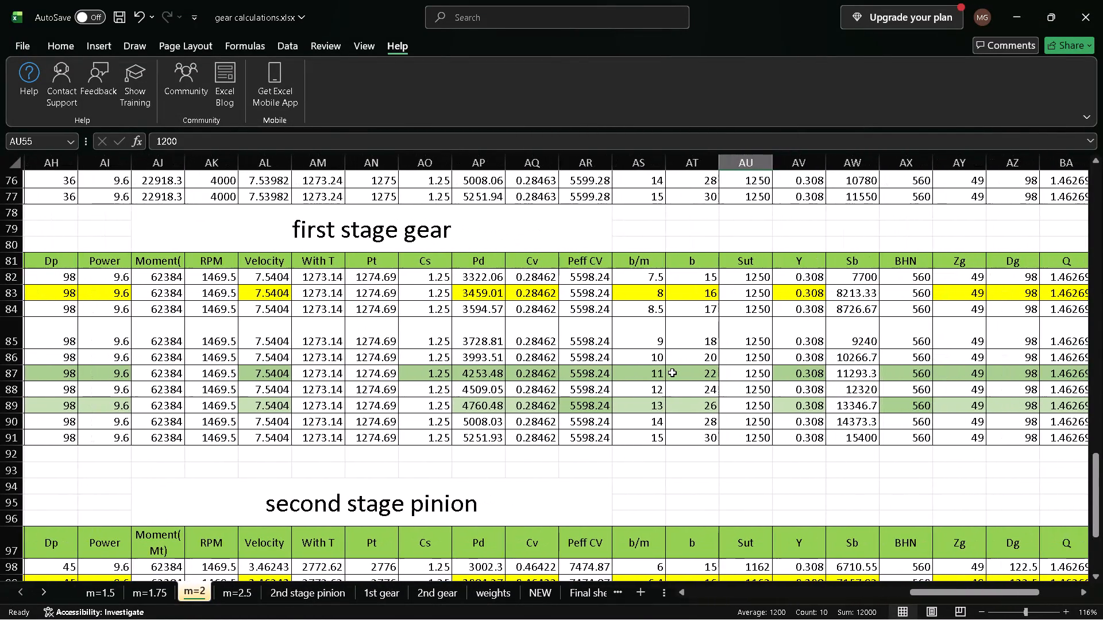
pyautogui.hscroll(-2, 672, 373)
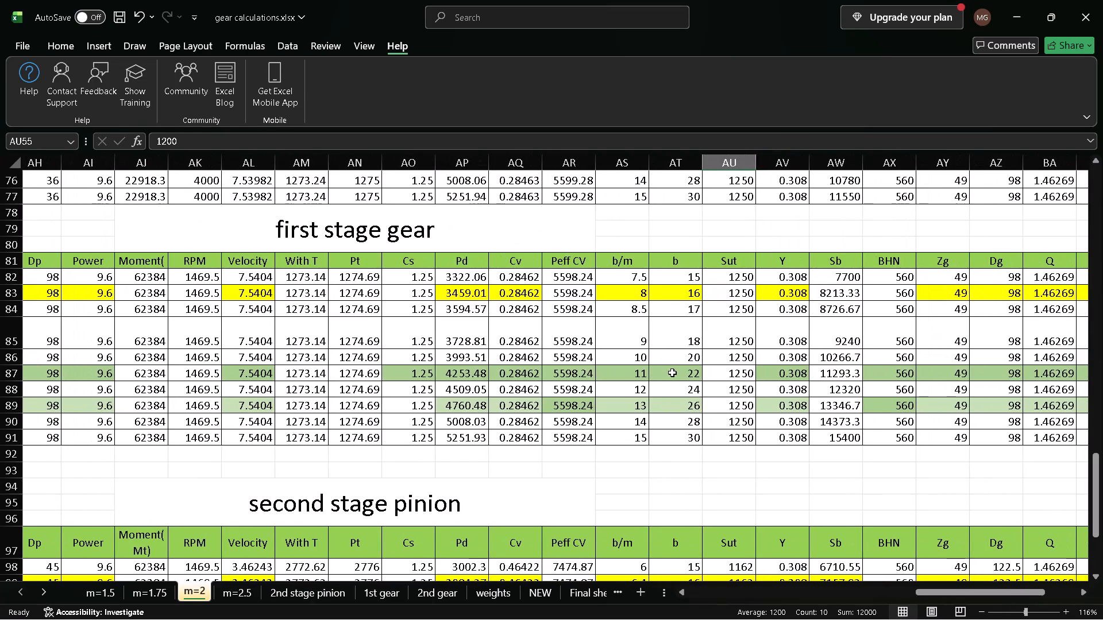
# Inspect the Peff CV formula in AR82 of the first stage gear table and review the columns through FOS(Sw).
pyautogui.click(573, 278)
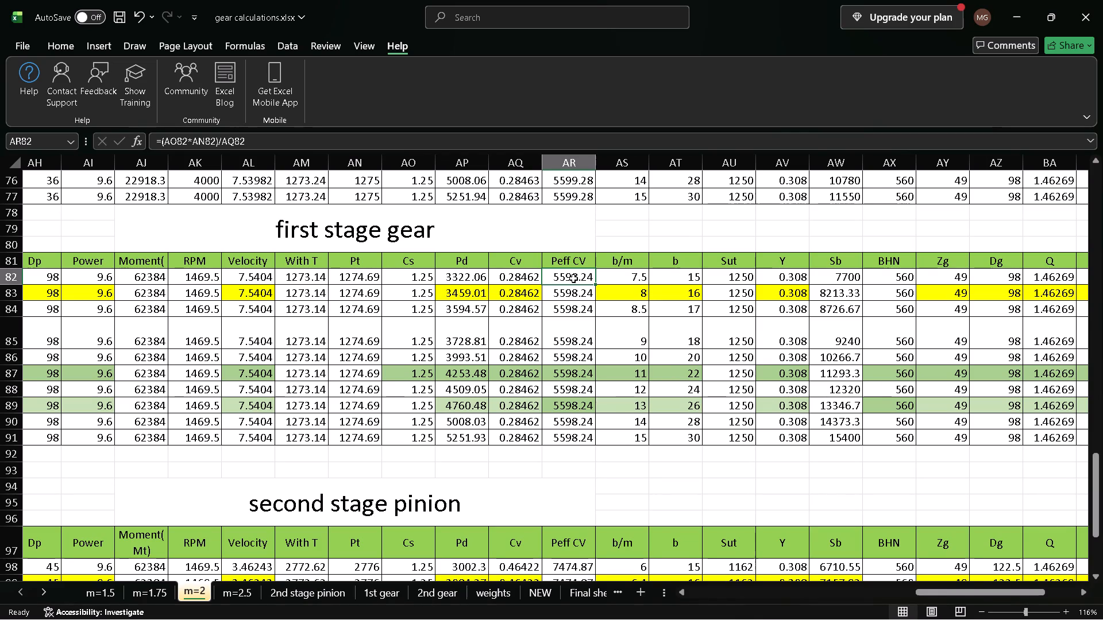
pyautogui.hscroll(-2, 573, 278)
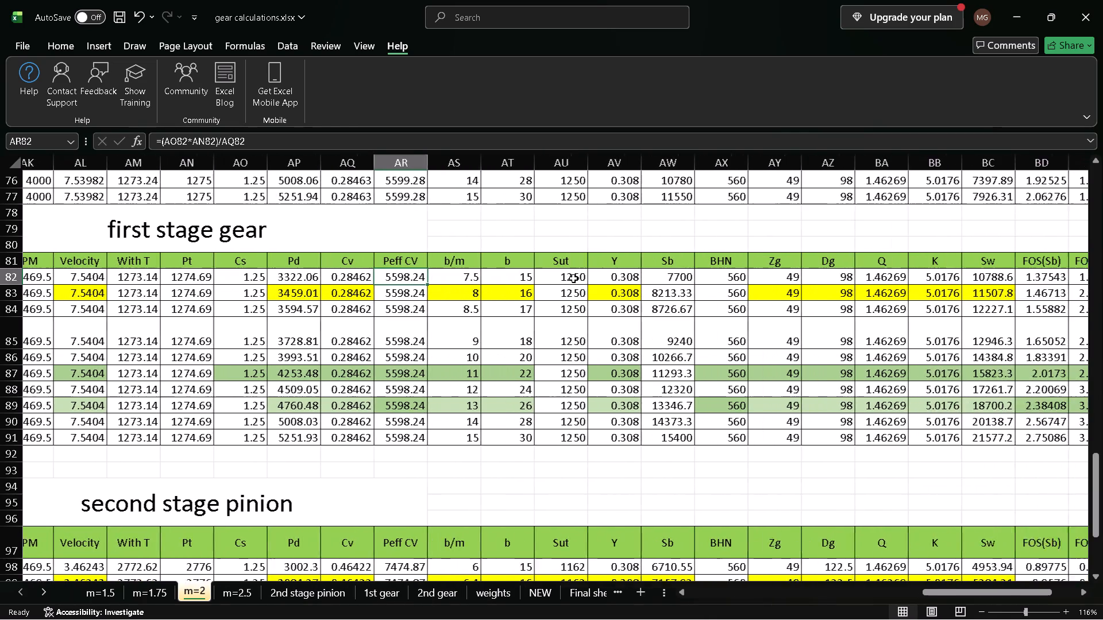
pyautogui.hscroll(-2, 573, 278)
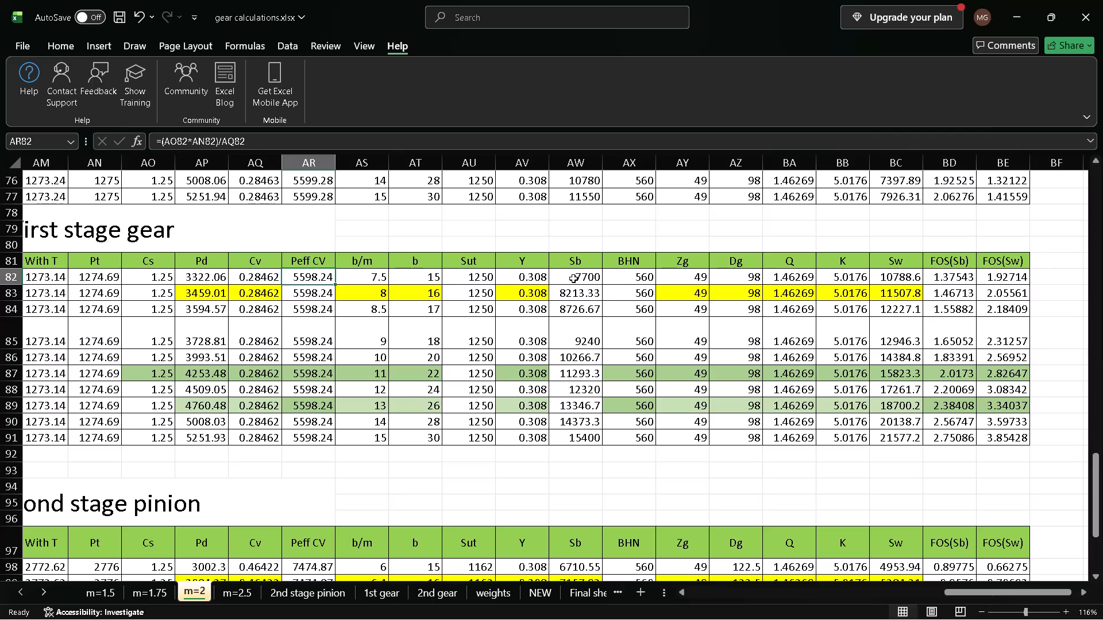
pyautogui.hscroll(1, 573, 278)
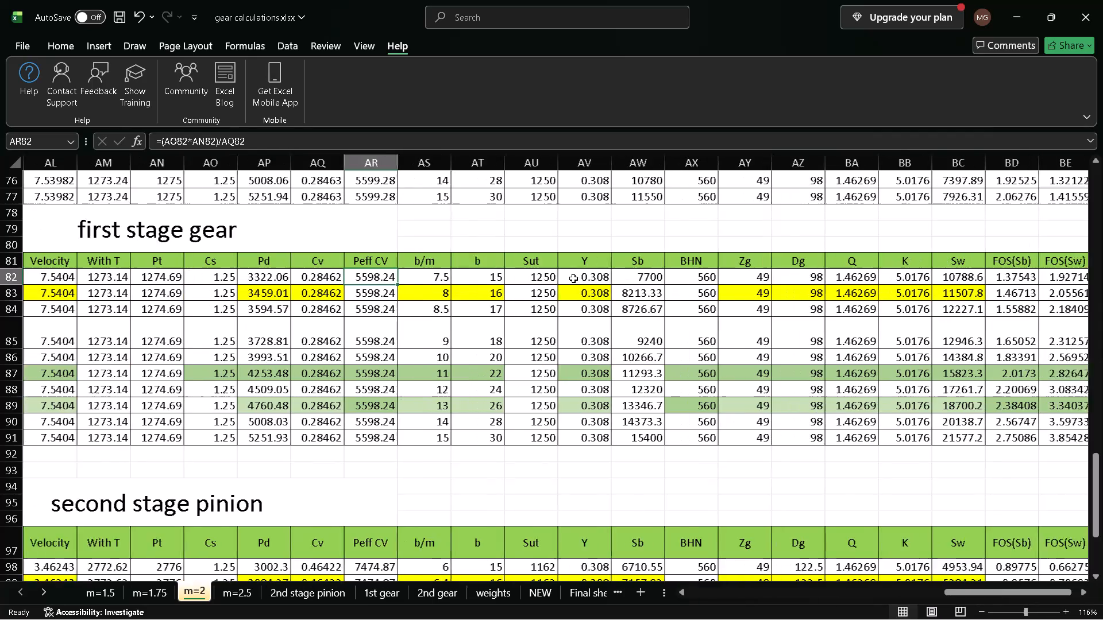
pyautogui.hscroll(1, 573, 278)
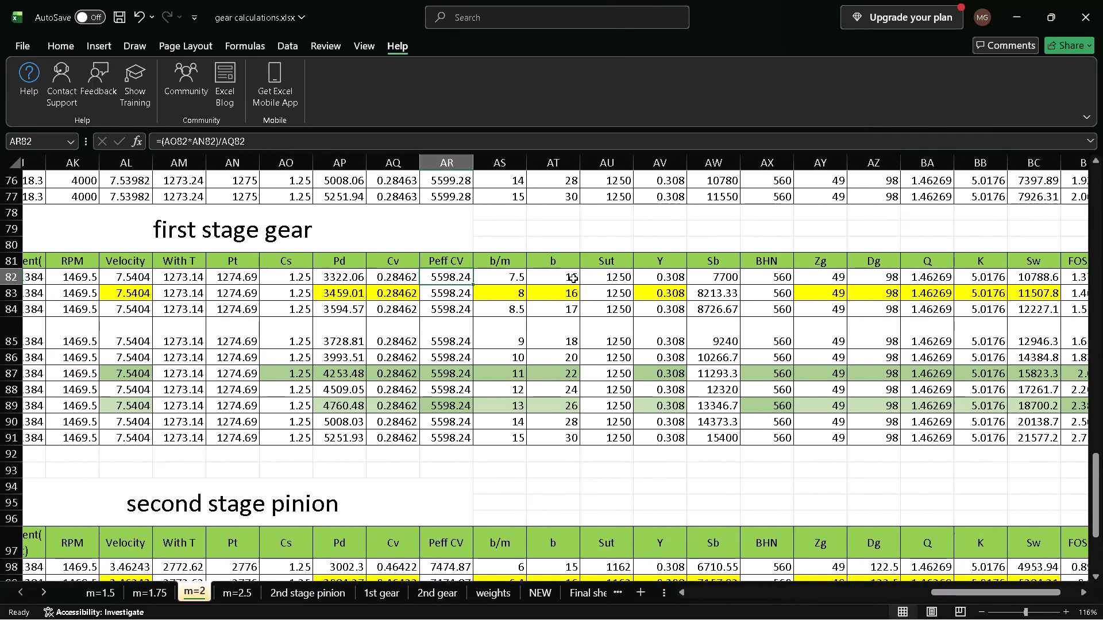
pyautogui.hscroll(2, 573, 278)
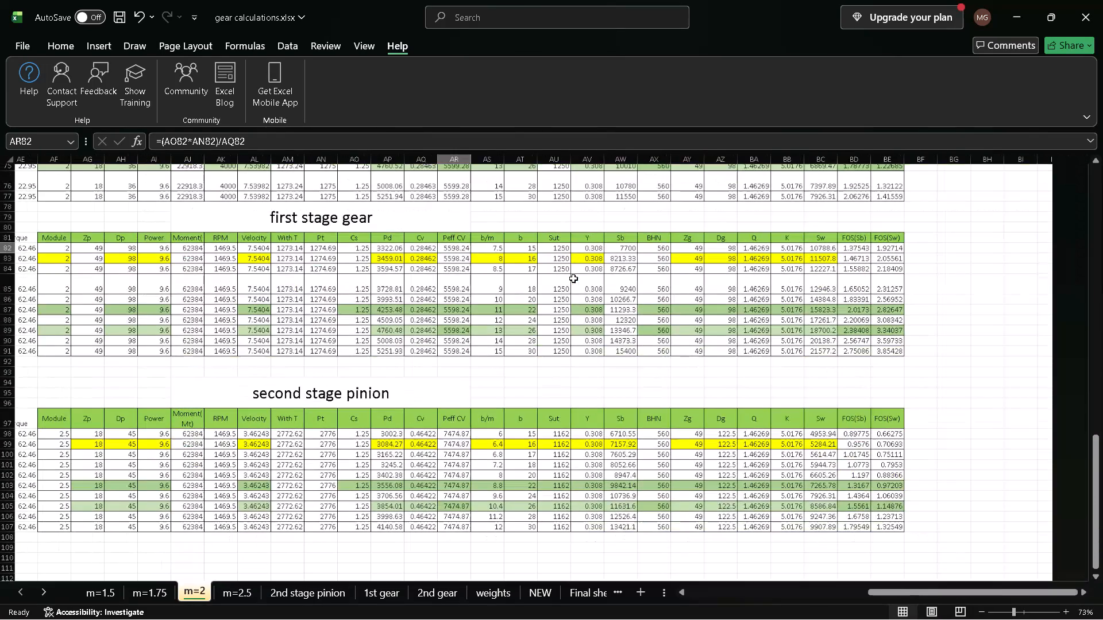
# Compare the first stage pinion and first stage gear tables with the second stage pinion table in rows 98 to 107.
pyautogui.scroll(2, 573, 278)
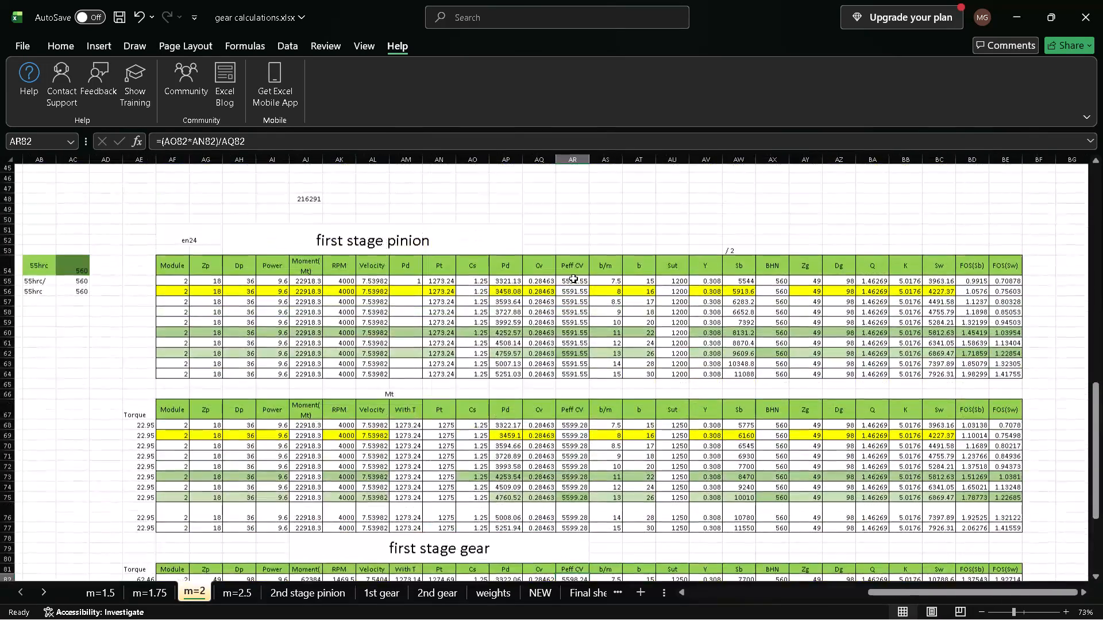
pyautogui.scroll(1, 573, 278)
pyautogui.scroll(-1, 573, 278)
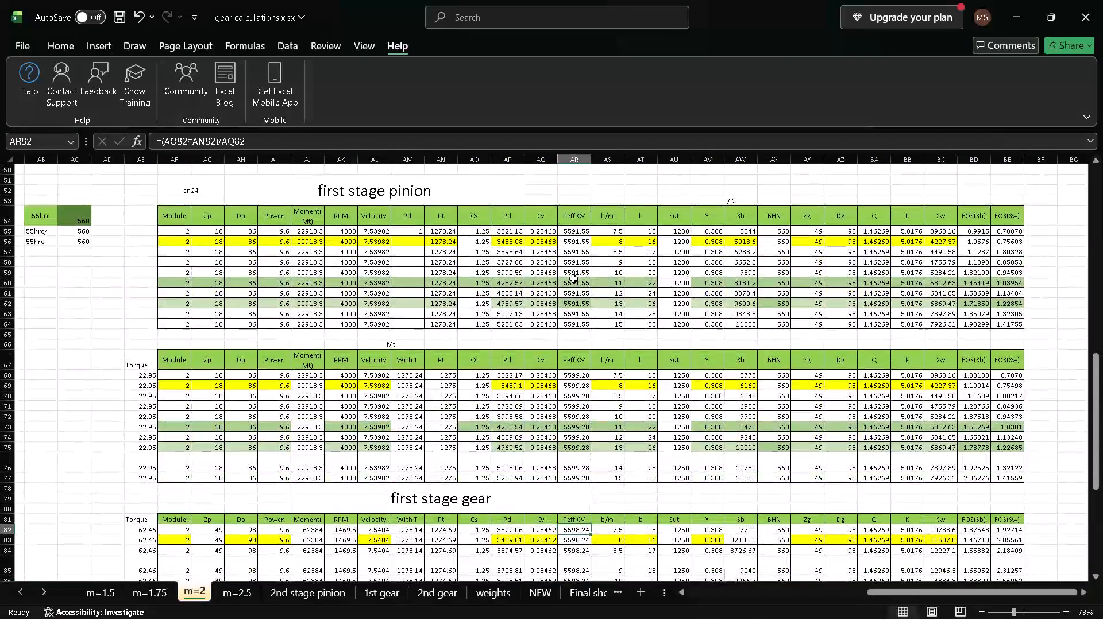
pyautogui.scroll(-2, 248, 267)
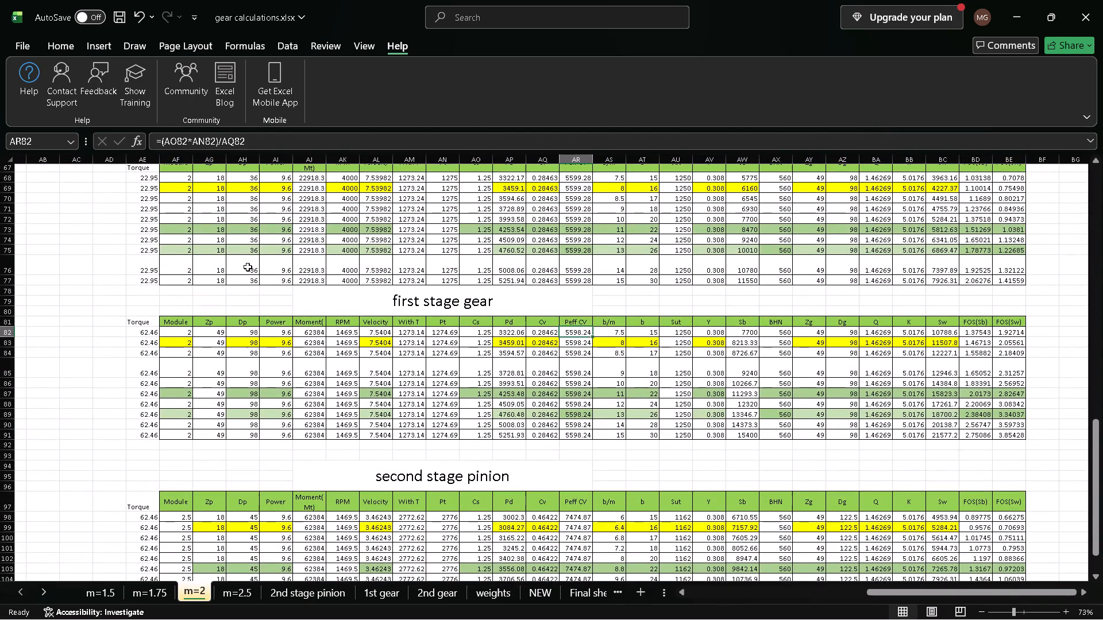
pyautogui.scroll(-2, 248, 267)
pyautogui.scroll(1, 248, 267)
pyautogui.scroll(-1, 248, 267)
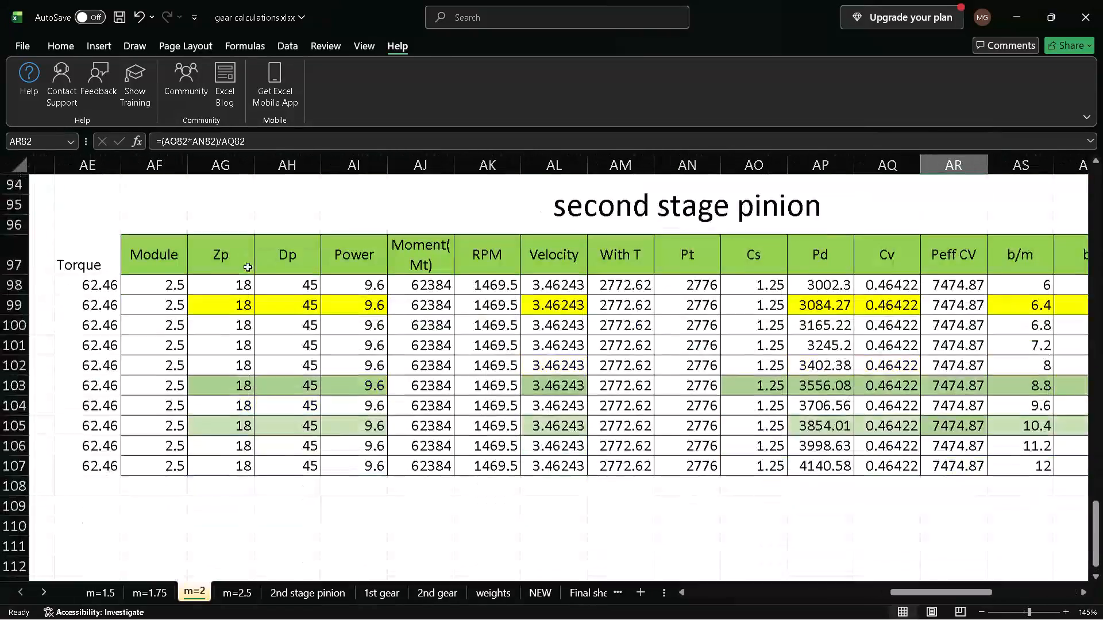
pyautogui.scroll(-1, 248, 267)
pyautogui.hscroll(-3, 248, 267)
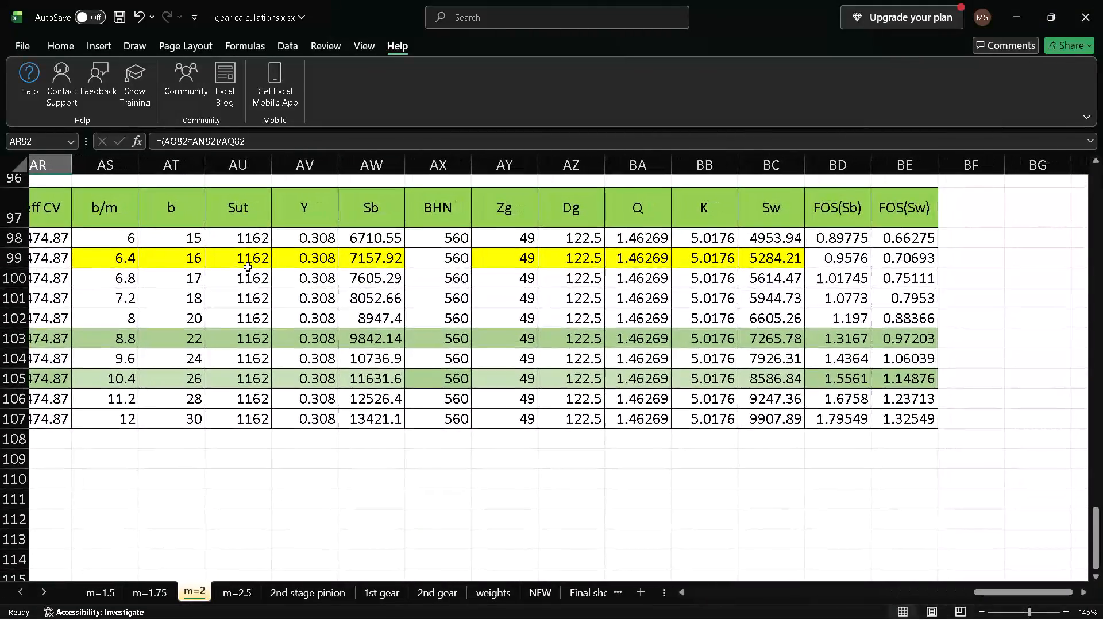
pyautogui.hscroll(6, 248, 267)
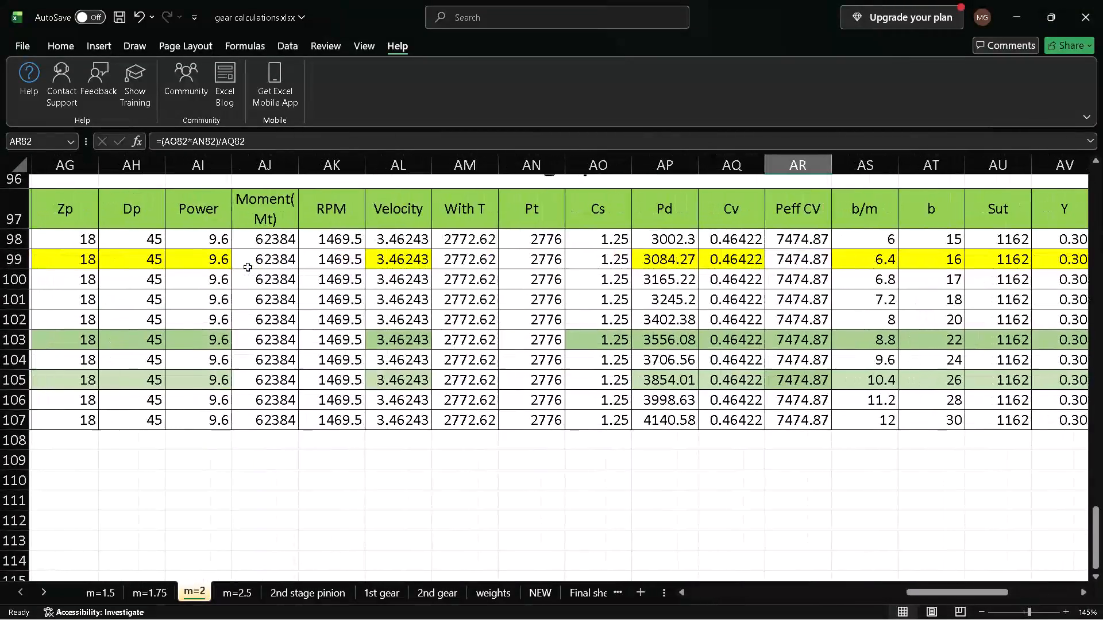
# Recheck the first stage gear table's columns and inspect the Velocity formula in AL82.
pyautogui.scroll(1, 248, 267)
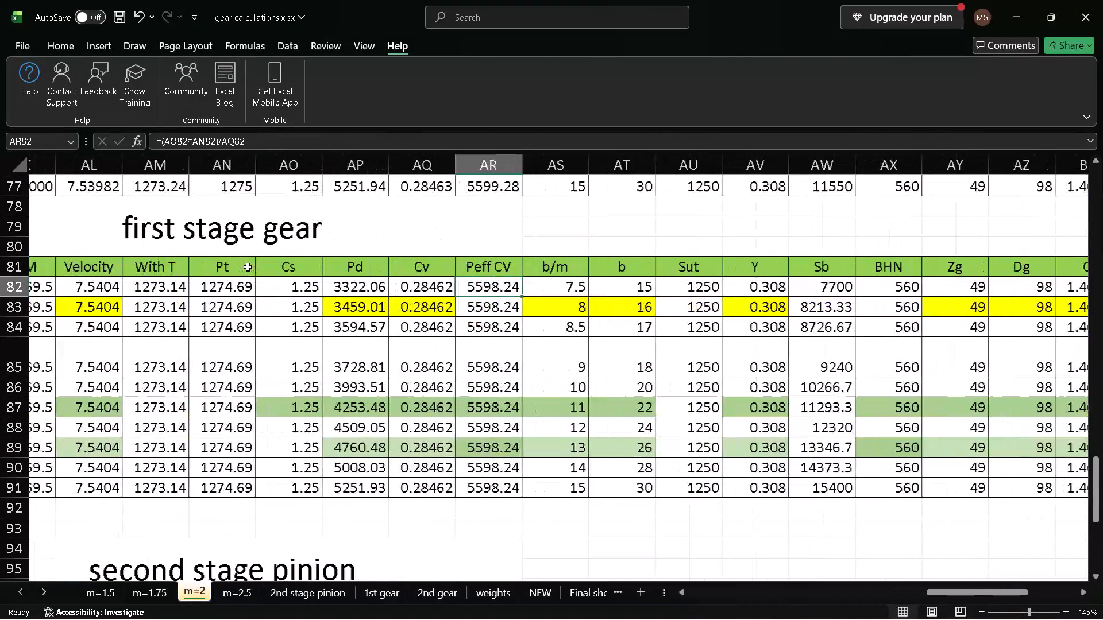
pyautogui.scroll(1, 248, 267)
pyautogui.hscroll(-2, 248, 267)
pyautogui.hscroll(1, 248, 267)
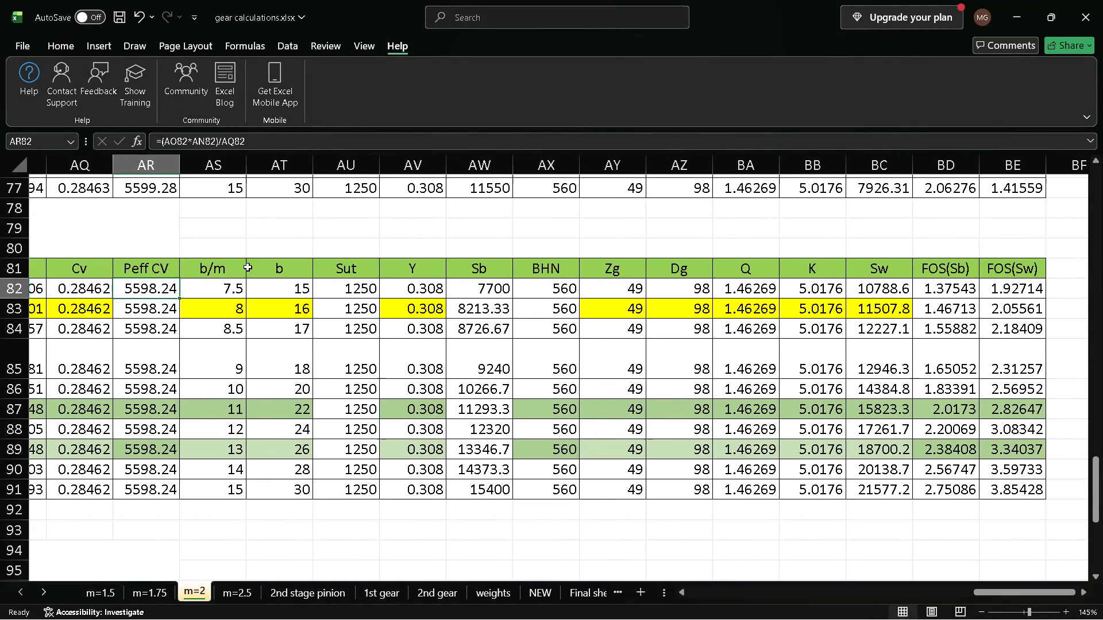
pyautogui.hscroll(4, 248, 267)
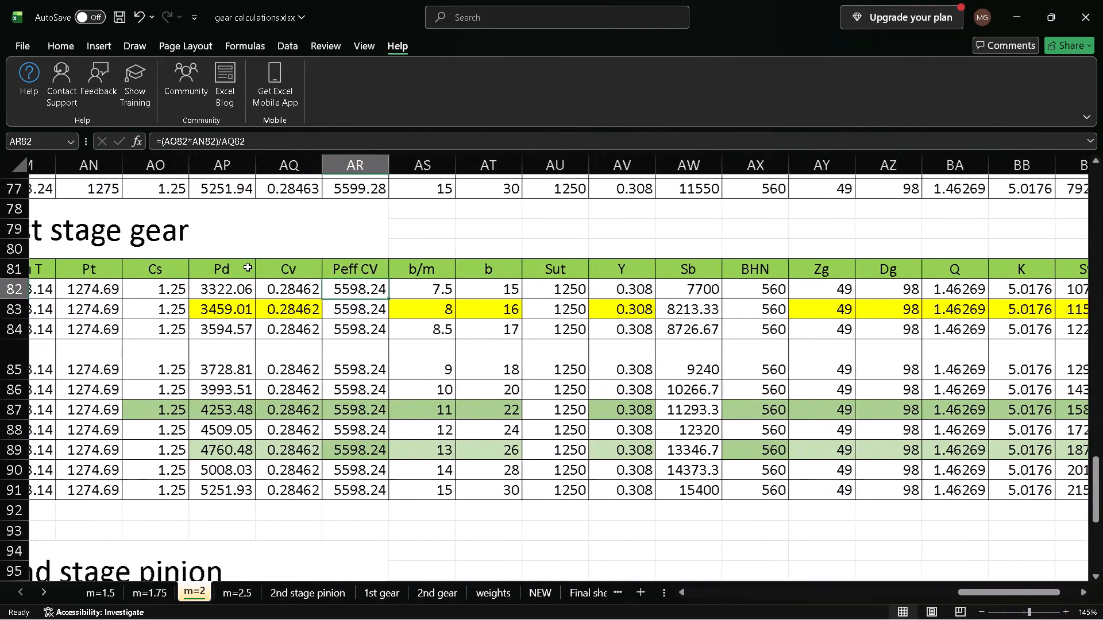
pyautogui.hscroll(4, 248, 267)
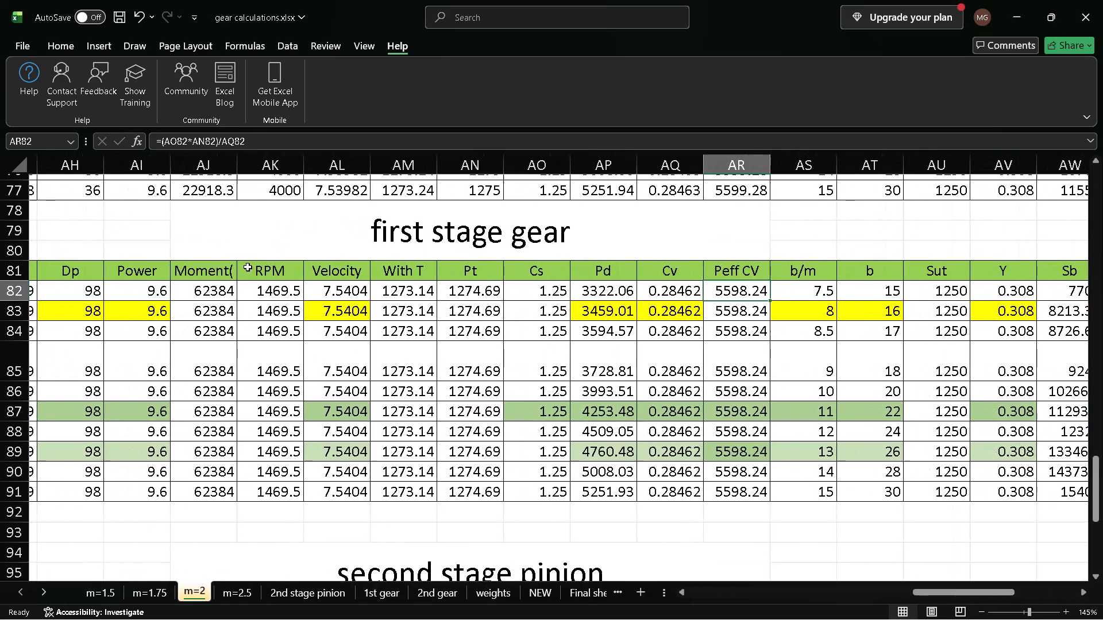
pyautogui.click(334, 289)
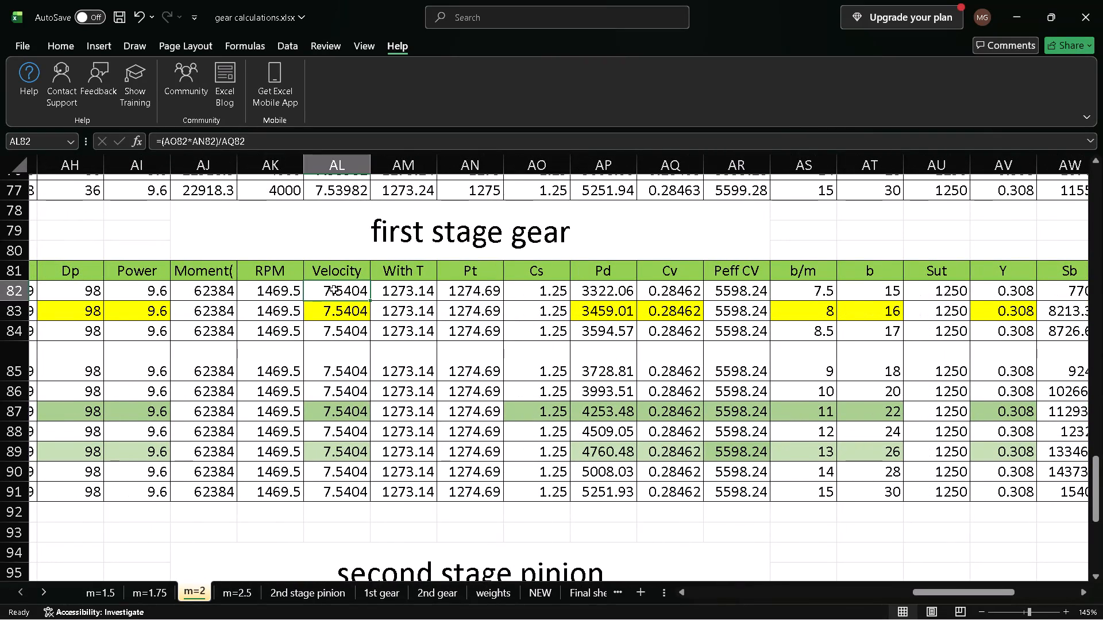
pyautogui.hscroll(3, 334, 289)
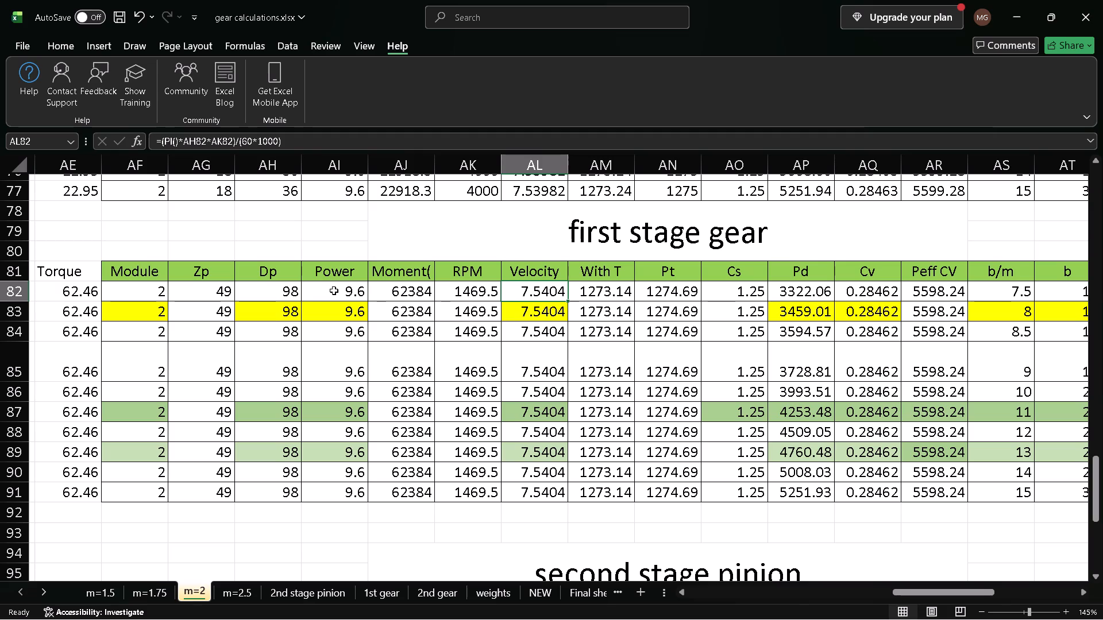
# Review the two first stage pinion tables above the first stage gear table.
pyautogui.scroll(2, 334, 290)
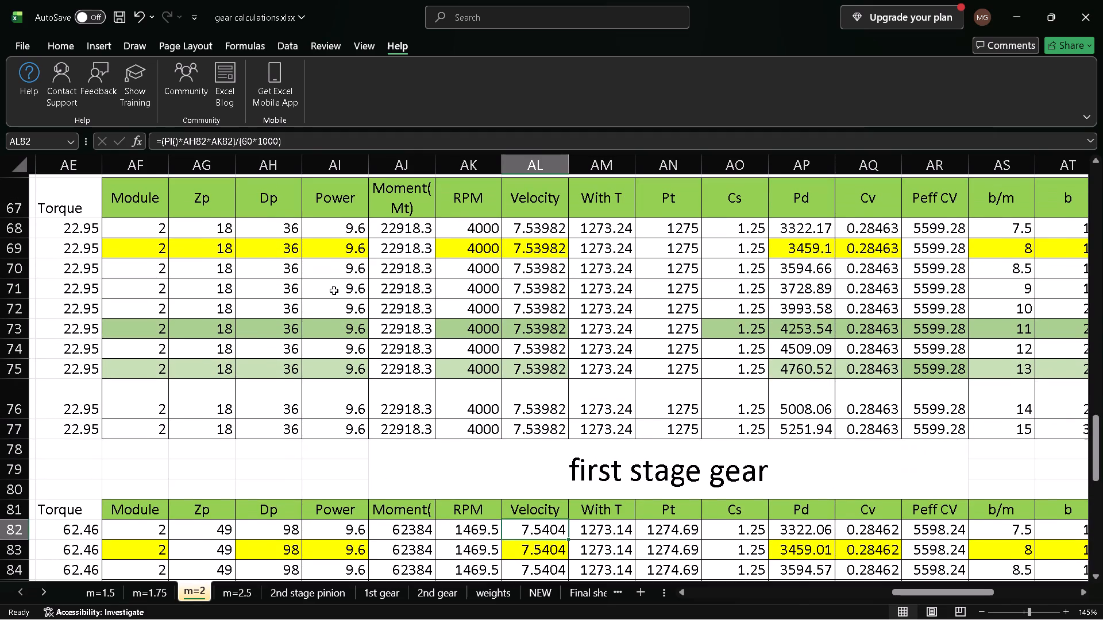
pyautogui.hscroll(-3, 334, 290)
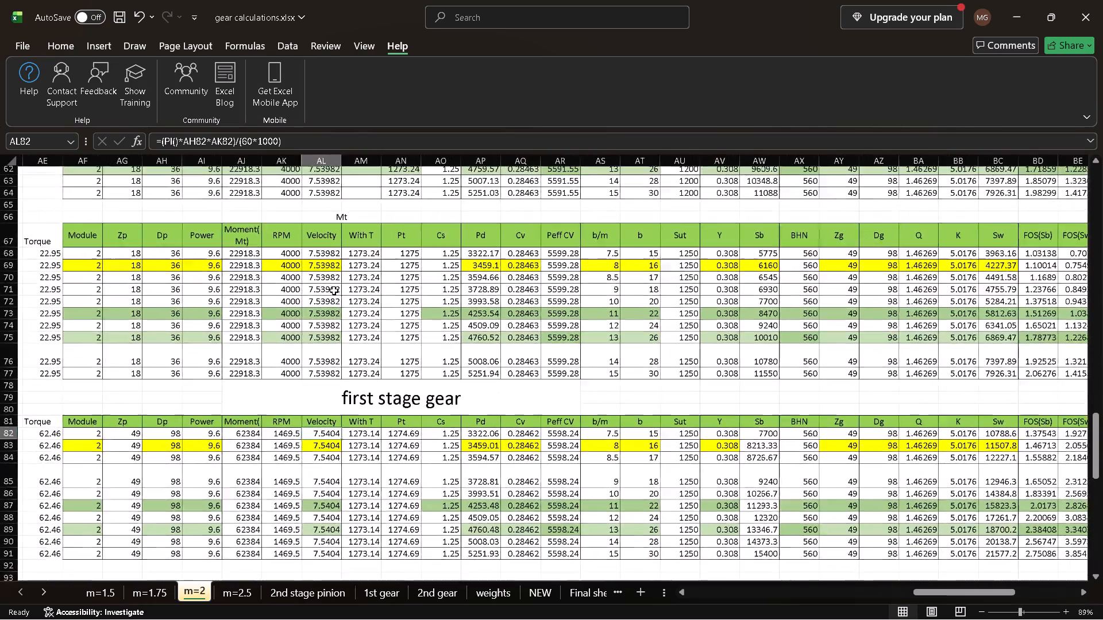
pyautogui.scroll(2, 334, 290)
pyautogui.scroll(-1, 334, 290)
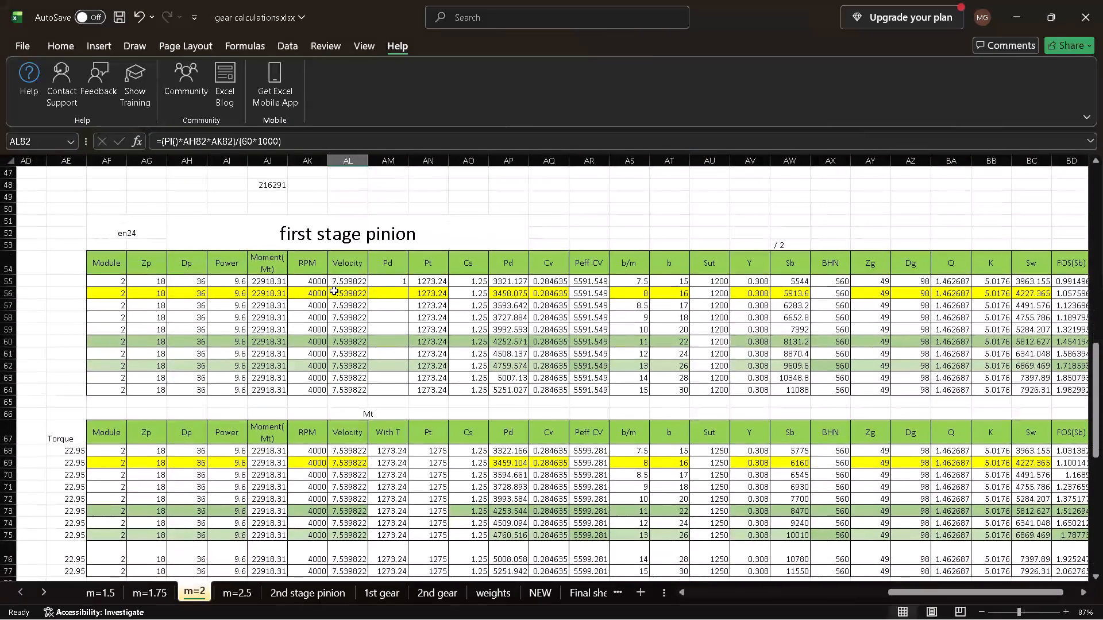
pyautogui.scroll(5, 334, 290)
pyautogui.scroll(-4, 334, 290)
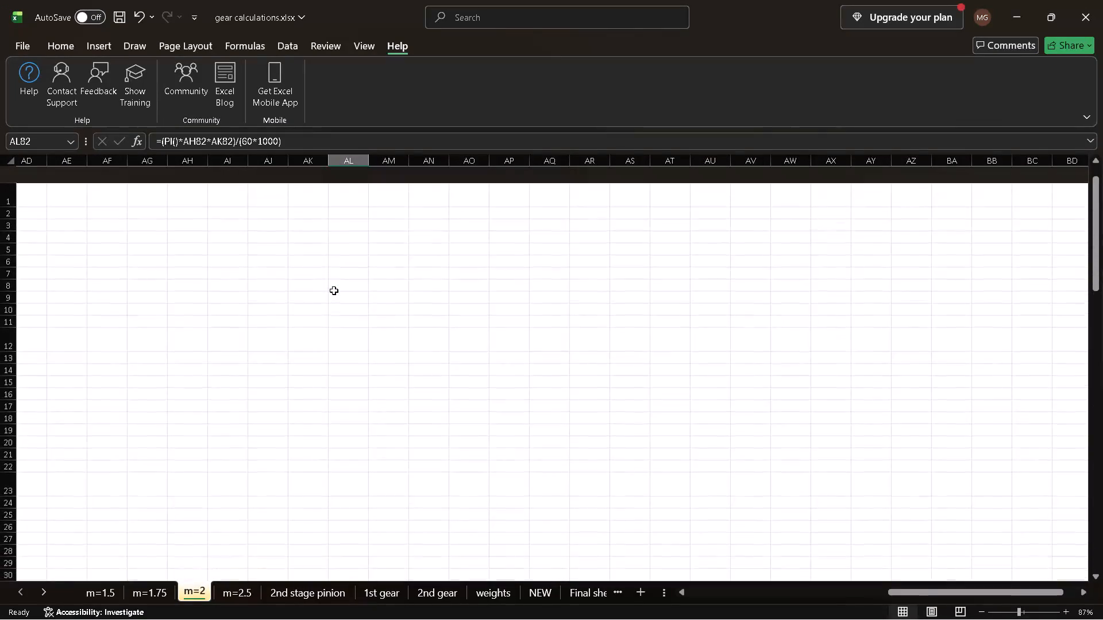
# Review the first stage pinion and gear tables again and inspect the Moment(Mt) formula in AJ82.
pyautogui.scroll(-4, 334, 290)
pyautogui.scroll(3, 334, 290)
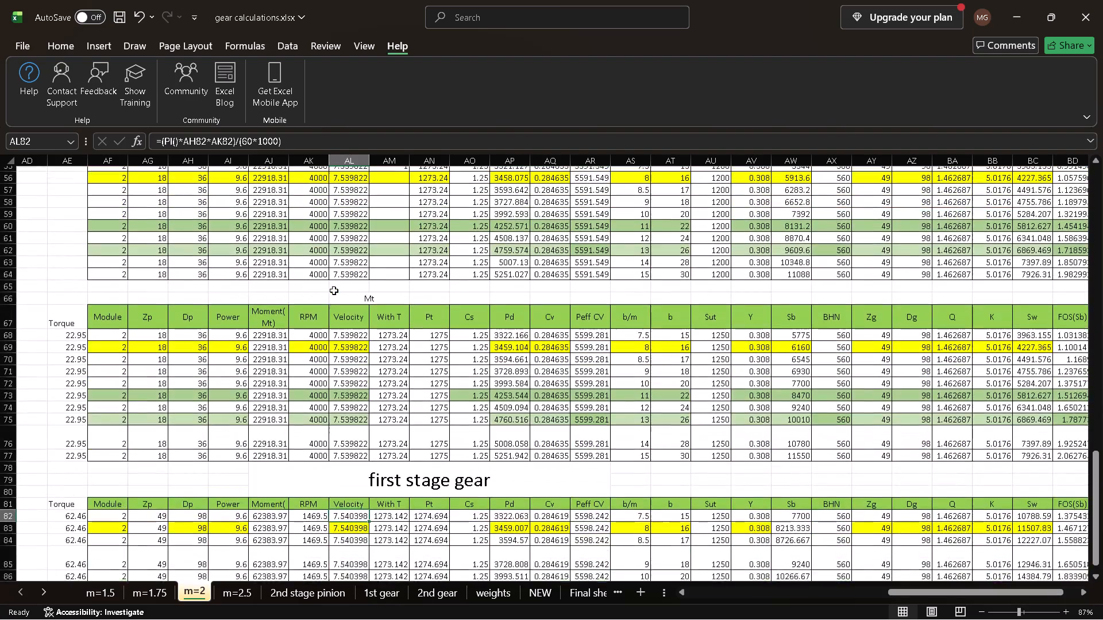
pyautogui.scroll(1, 334, 290)
pyautogui.scroll(-3, 334, 290)
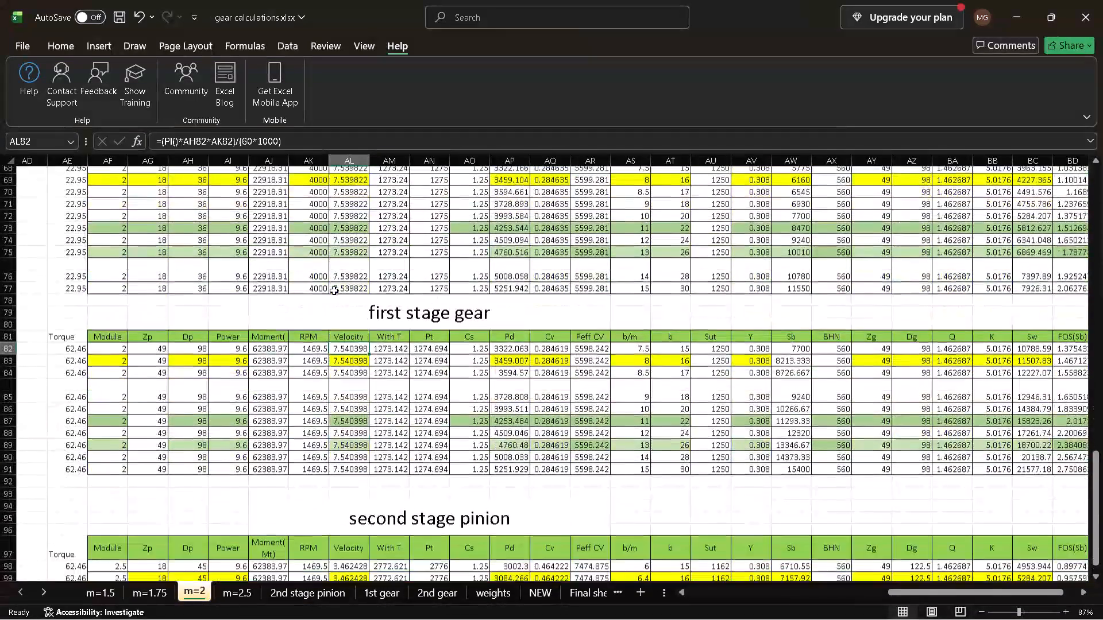
pyautogui.scroll(-1, 334, 290)
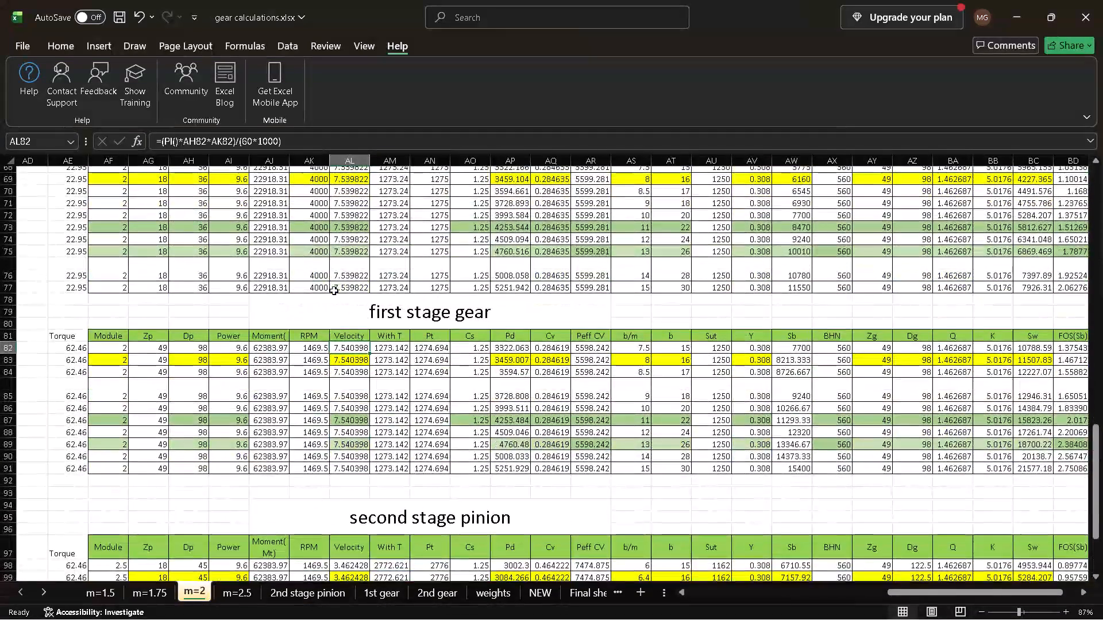
pyautogui.click(272, 352)
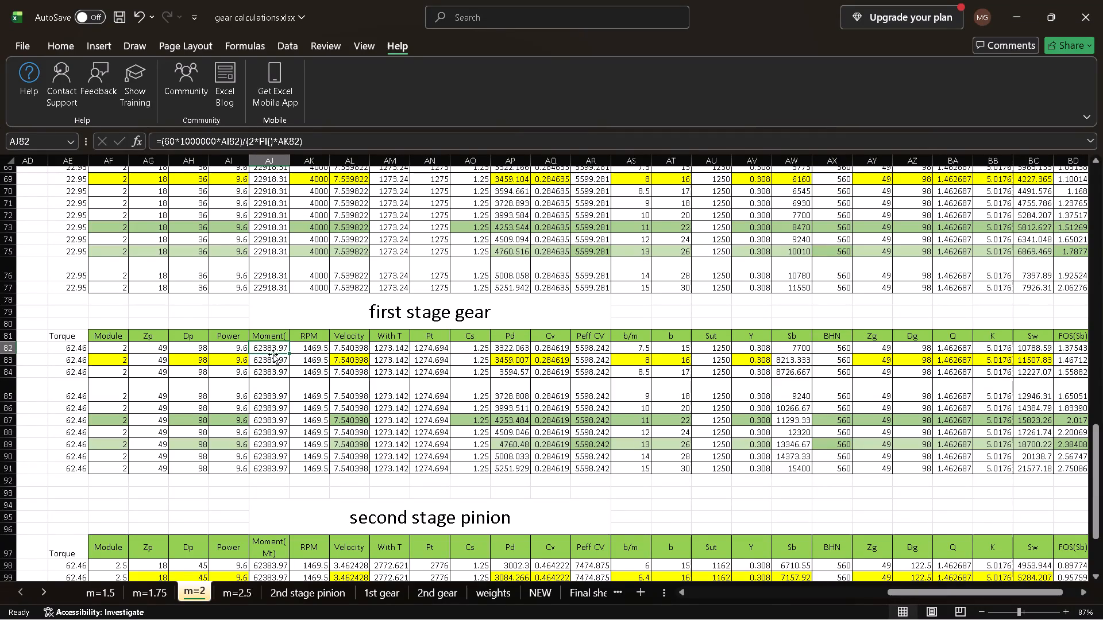
pyautogui.scroll(1, 381, 379)
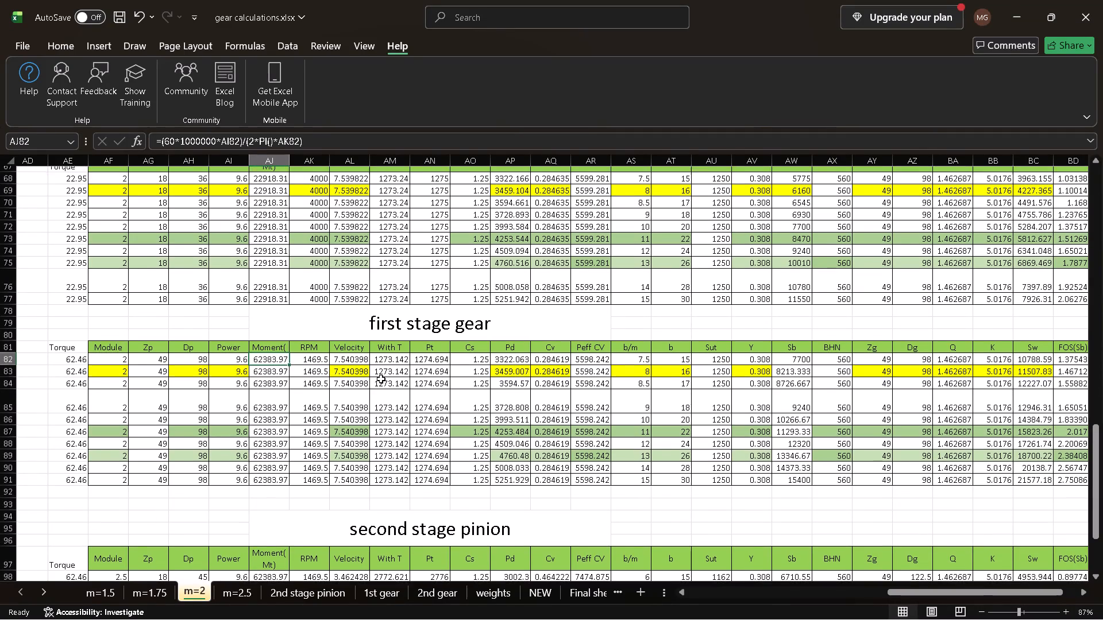
pyautogui.scroll(1, 381, 379)
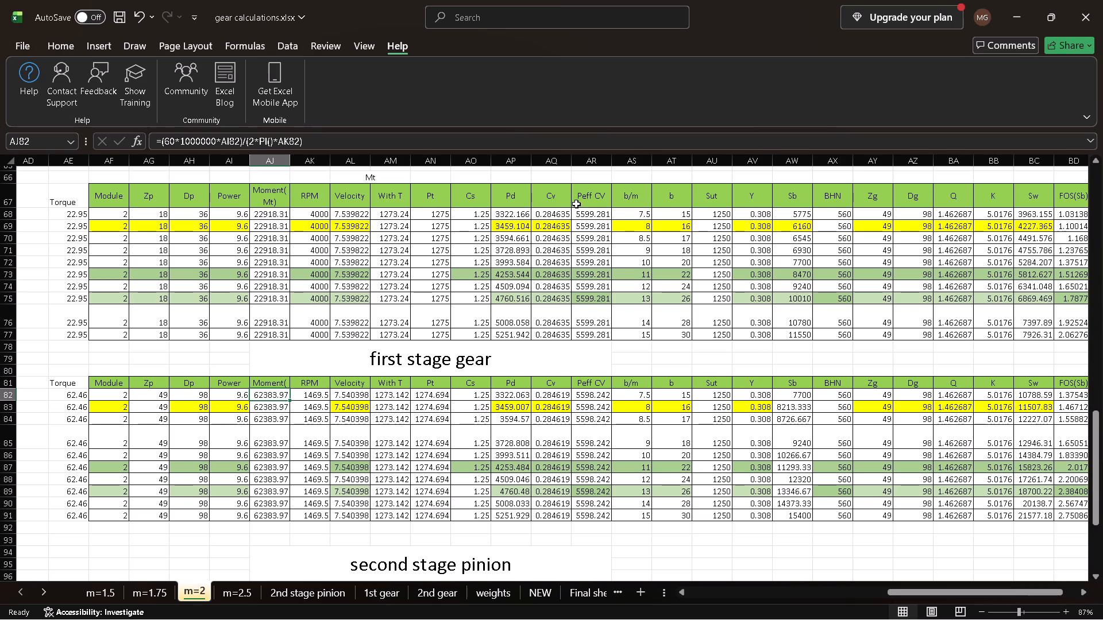
# Insert a new sheet column between Cv and Peff CV, starting from the header row of the upper first stage pinion table.
pyautogui.scroll(3, 584, 279)
pyautogui.click(579, 278)
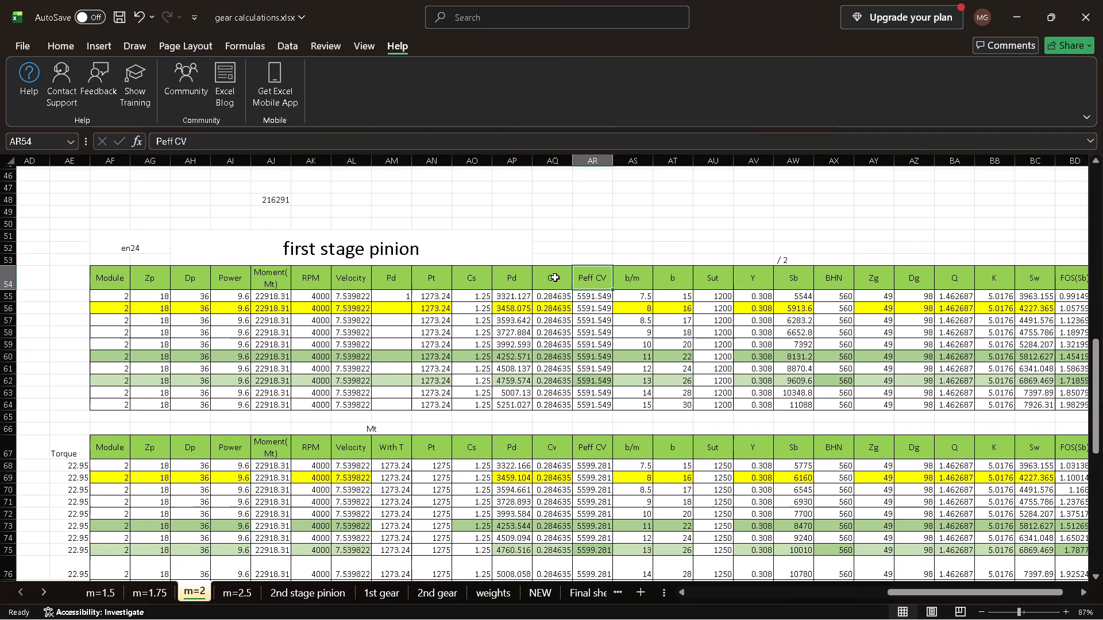
pyautogui.click(554, 277)
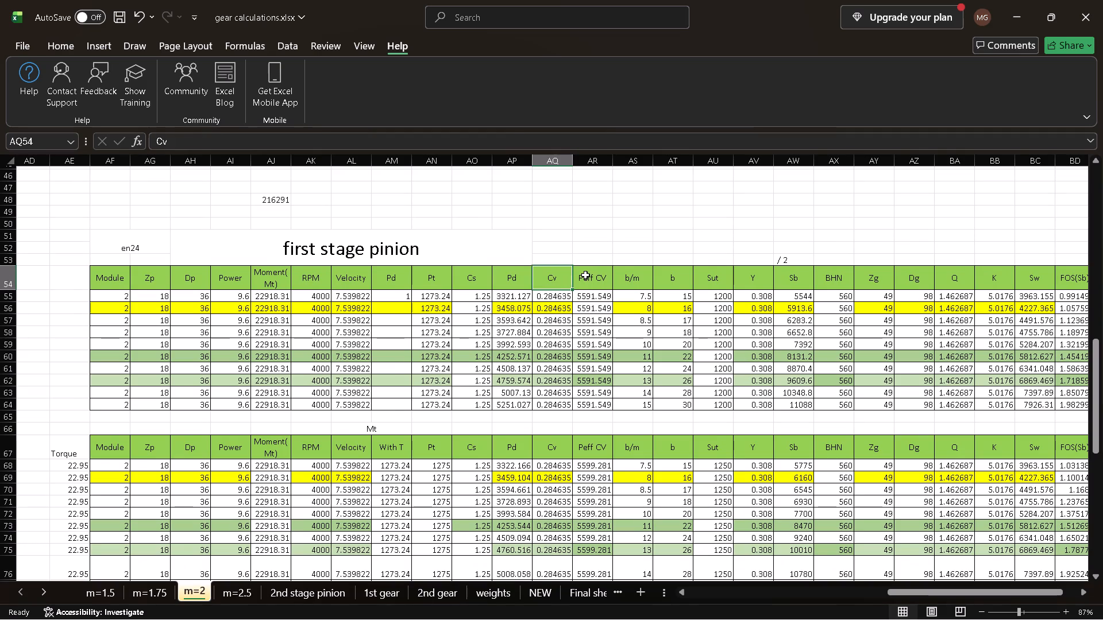
pyautogui.click(68, 46)
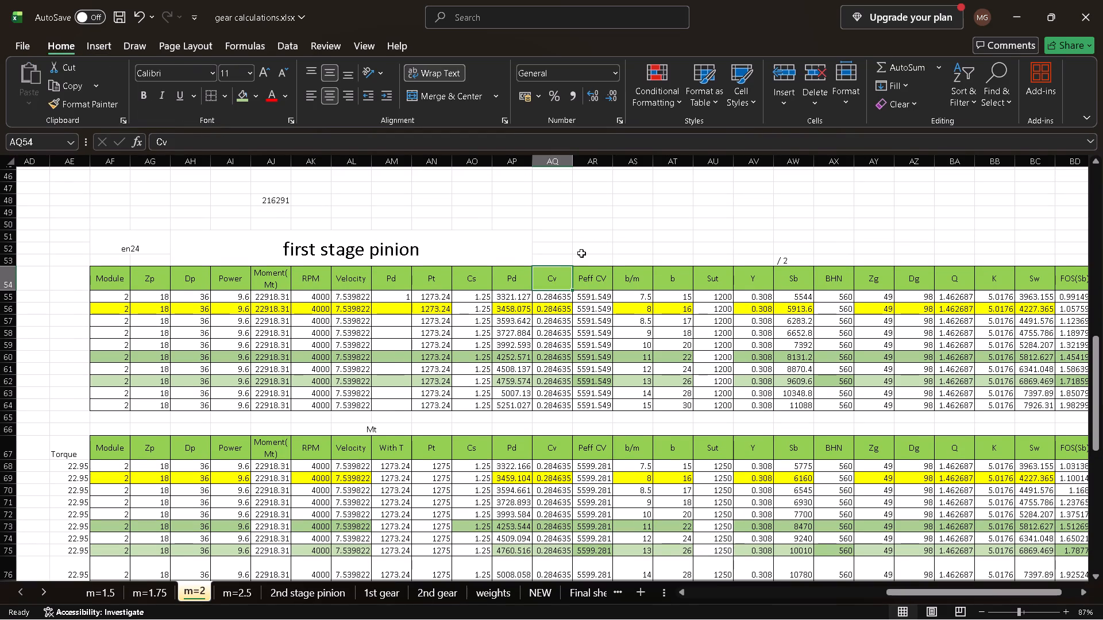
pyautogui.click(589, 286)
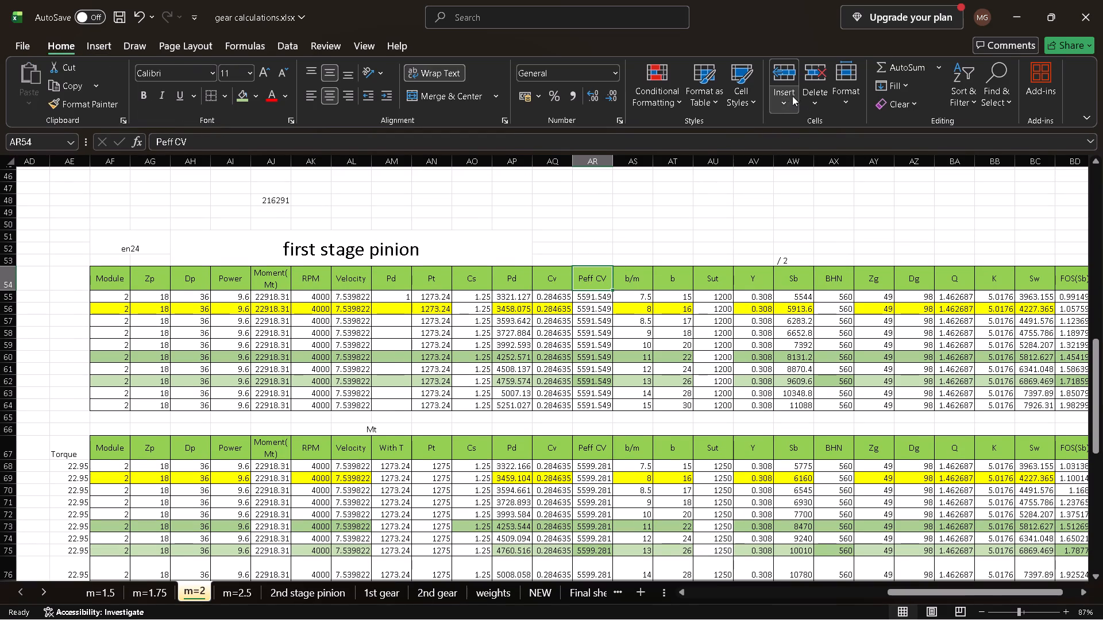
pyautogui.click(783, 95)
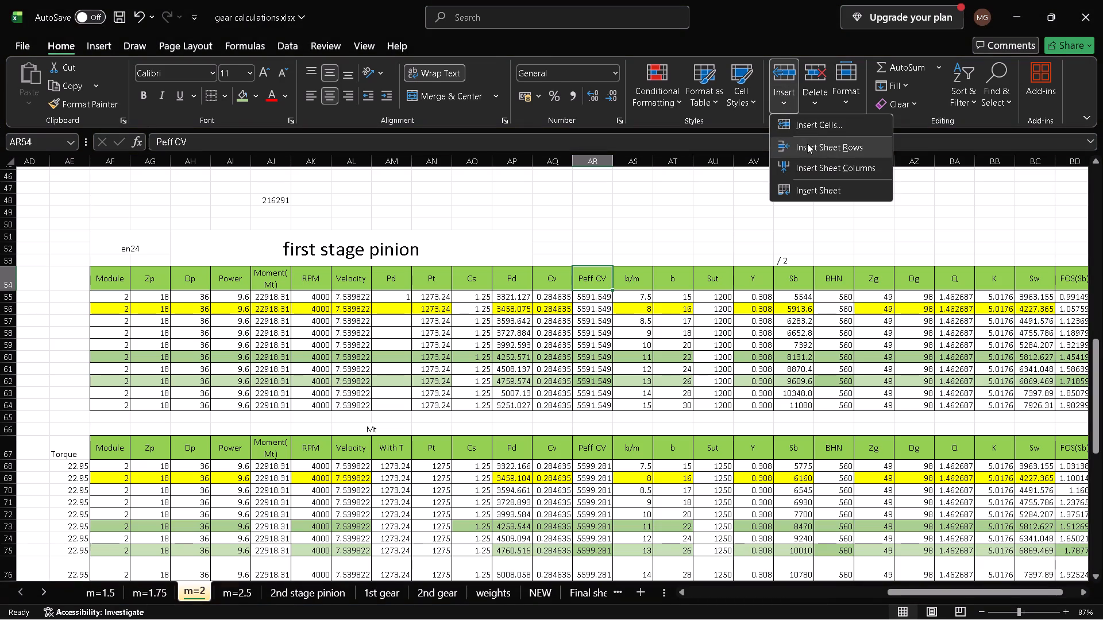
pyautogui.click(809, 168)
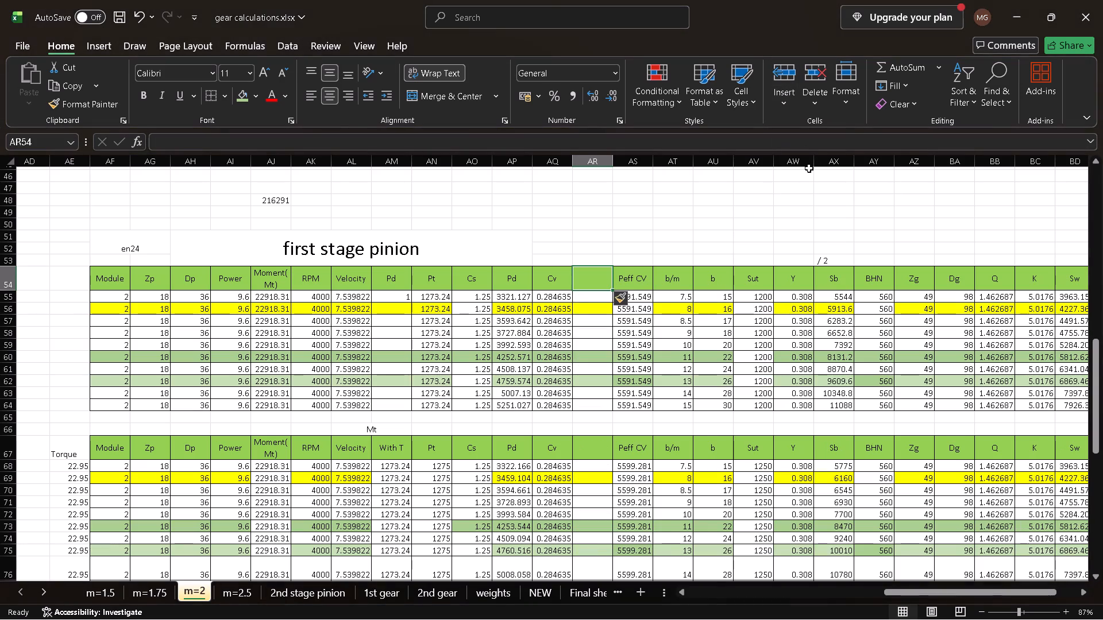
# Enter the header Peff Dy in AR54, above the new column of the upper first stage pinion table.
pyautogui.click(589, 284)
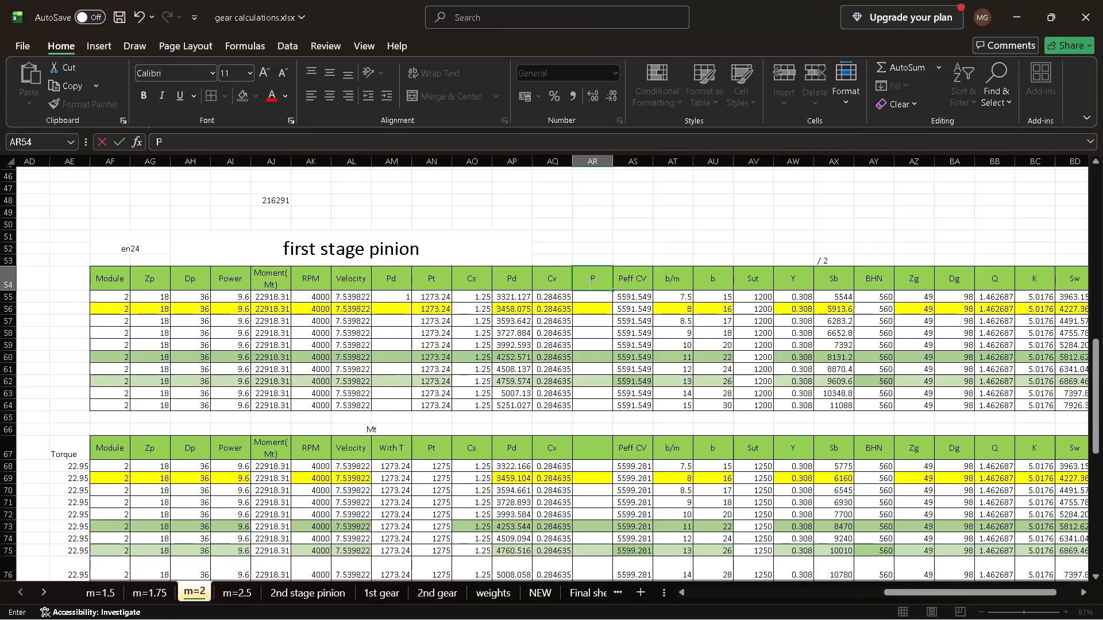
pyautogui.write('eff')
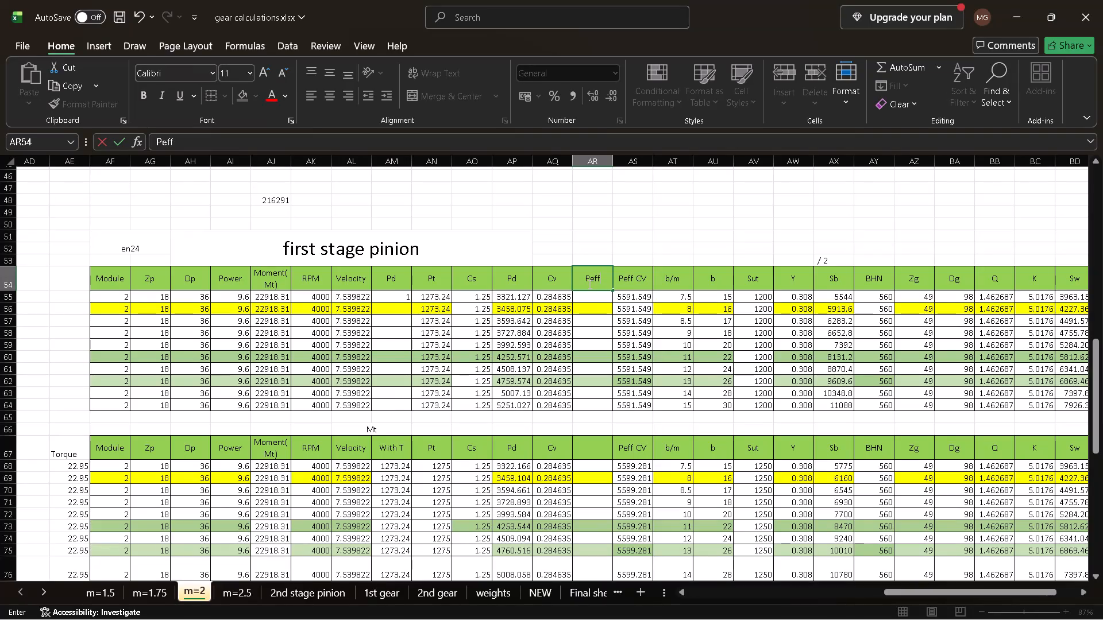
pyautogui.press('space')
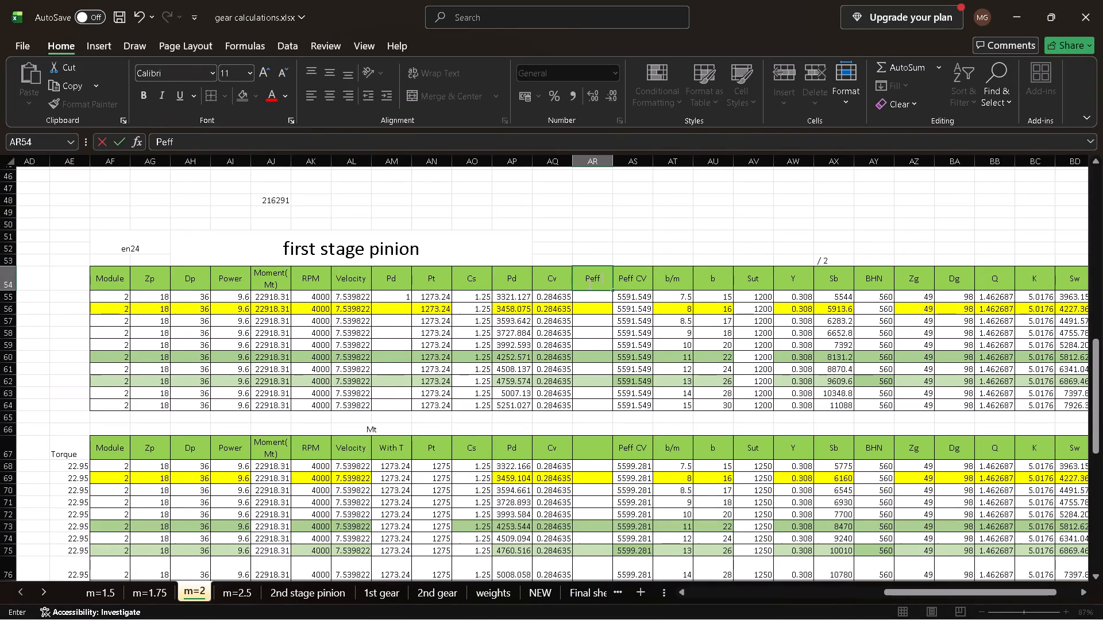
pyautogui.press('d')
pyautogui.press('y')
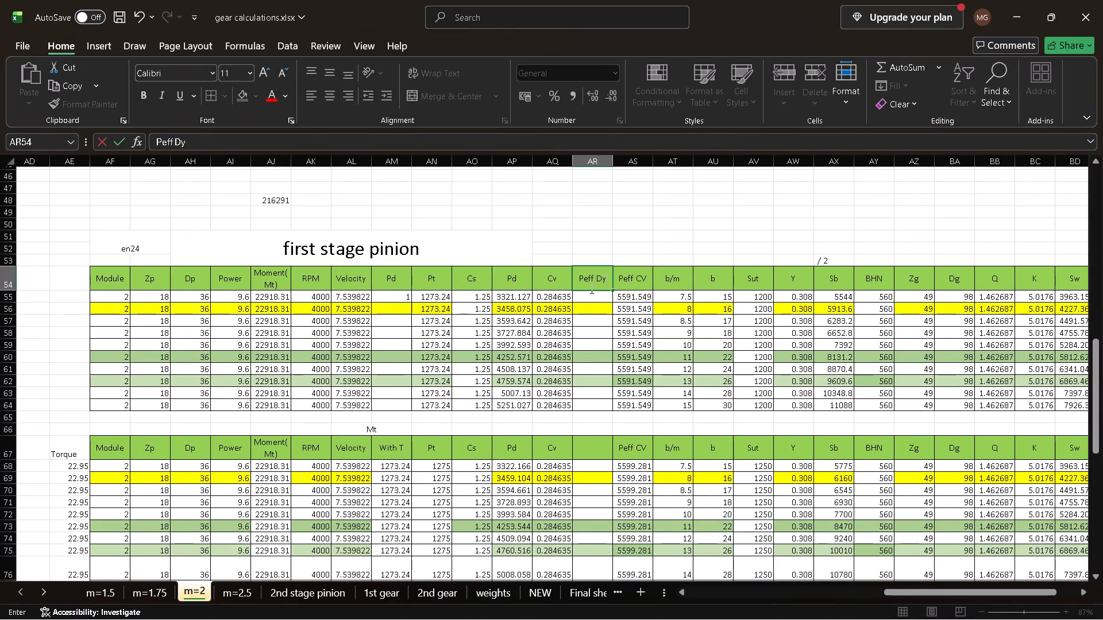
# Start a formula in AR55 under Peff Dy, trying a reference to AM55, and leave only the equals sign in the cell.
pyautogui.click(593, 293)
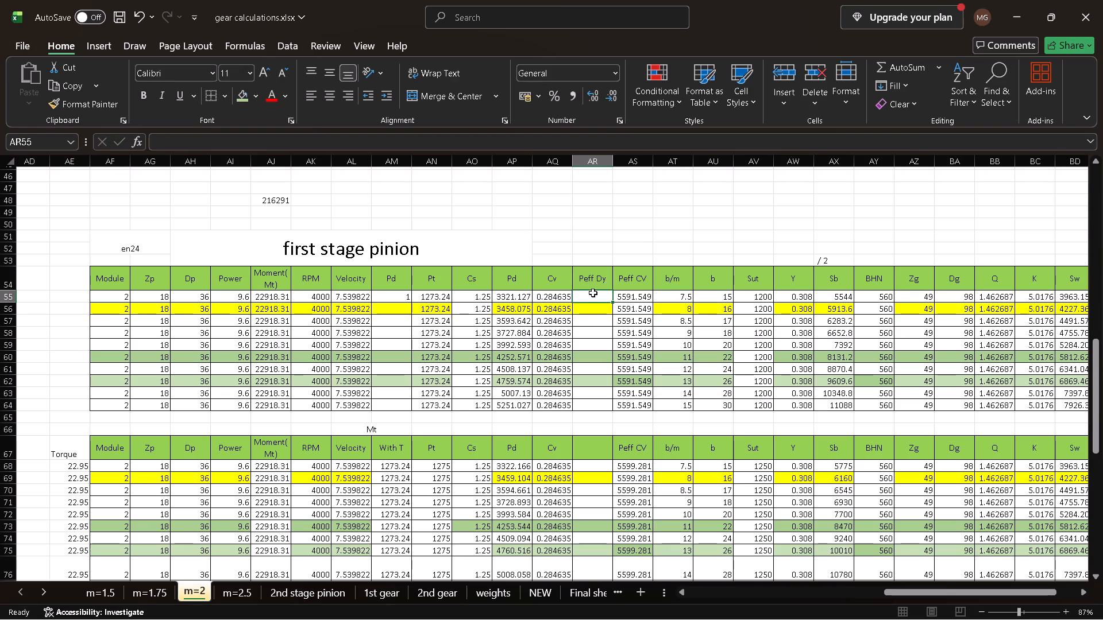
pyautogui.press('=')
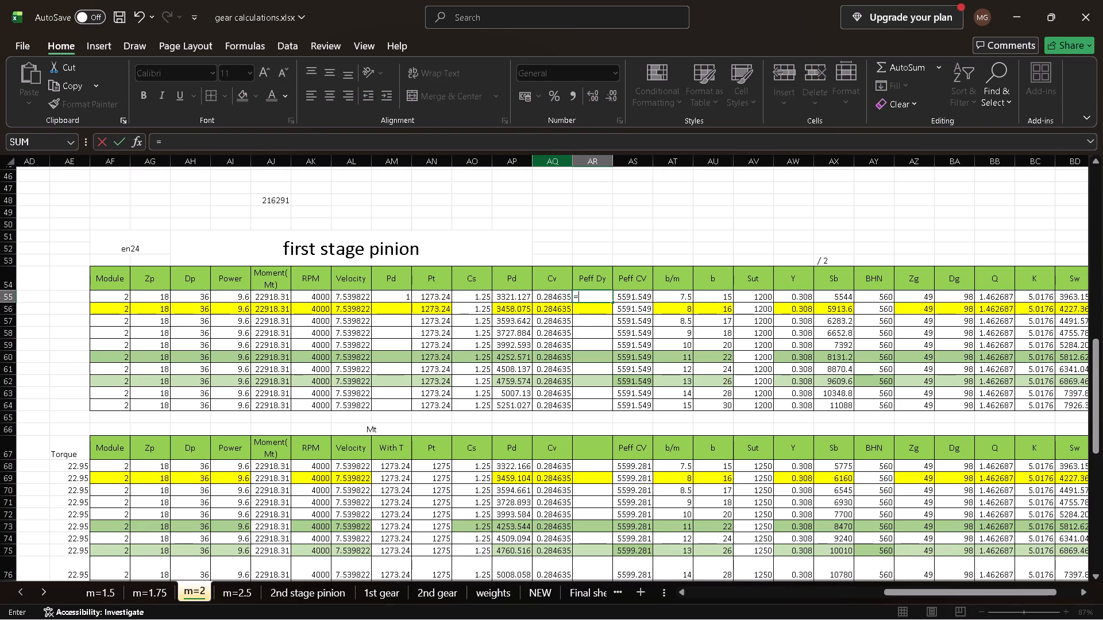
pyautogui.click(249, 144)
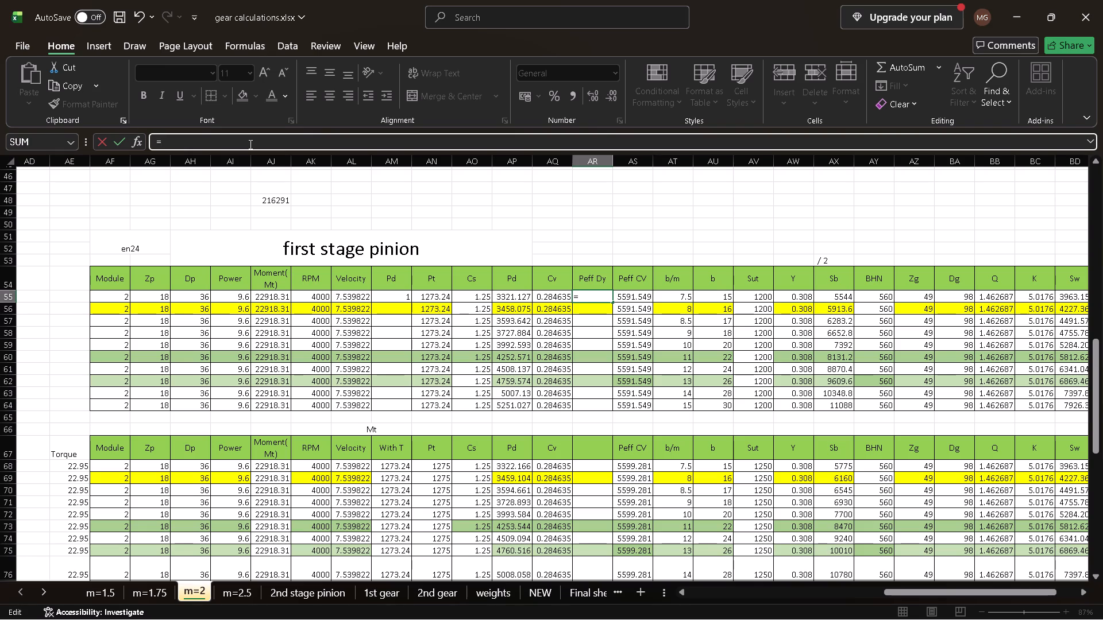
pyautogui.press('2')
pyautogui.press('BackSpace')
pyautogui.click(400, 300)
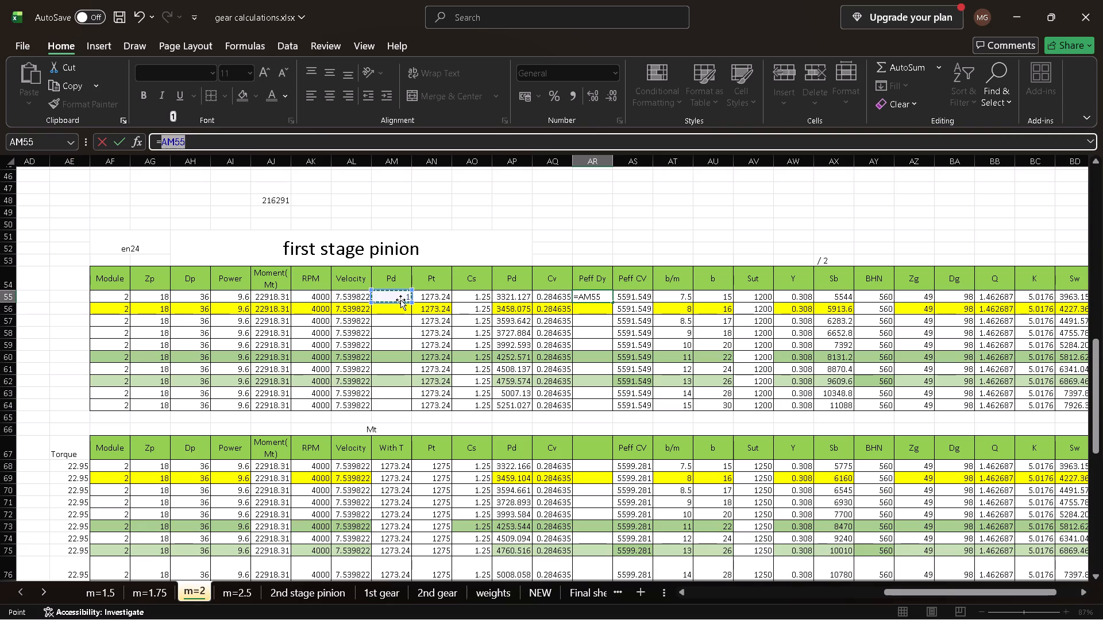
pyautogui.press('BackSpace')
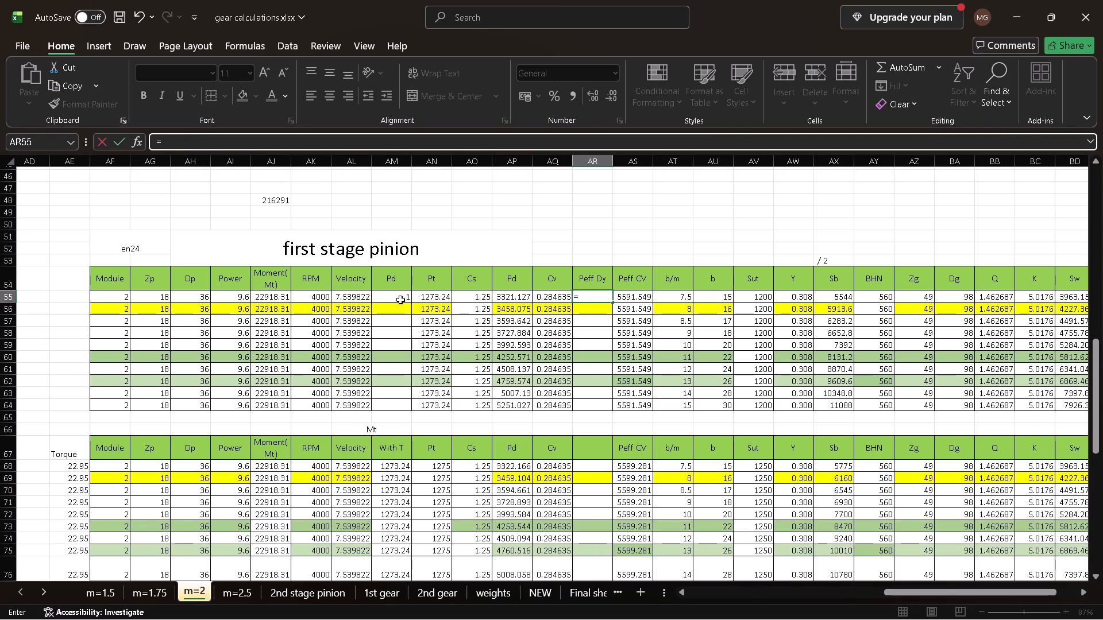
pyautogui.click(400, 300)
pyautogui.press('BackSpace')
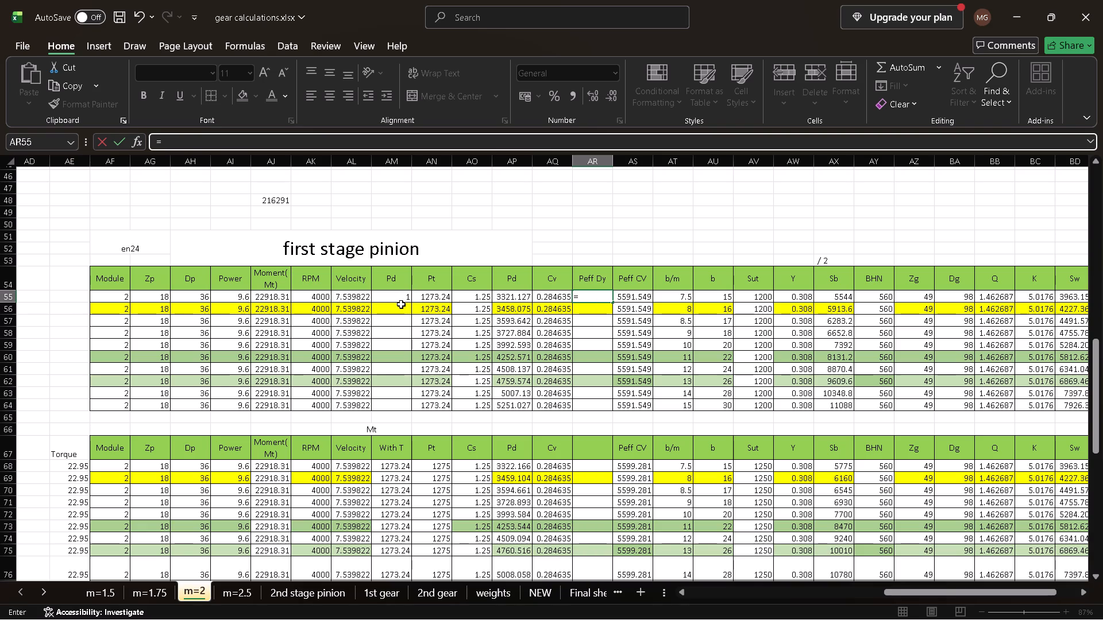
pyautogui.click(401, 305)
pyautogui.click(402, 291)
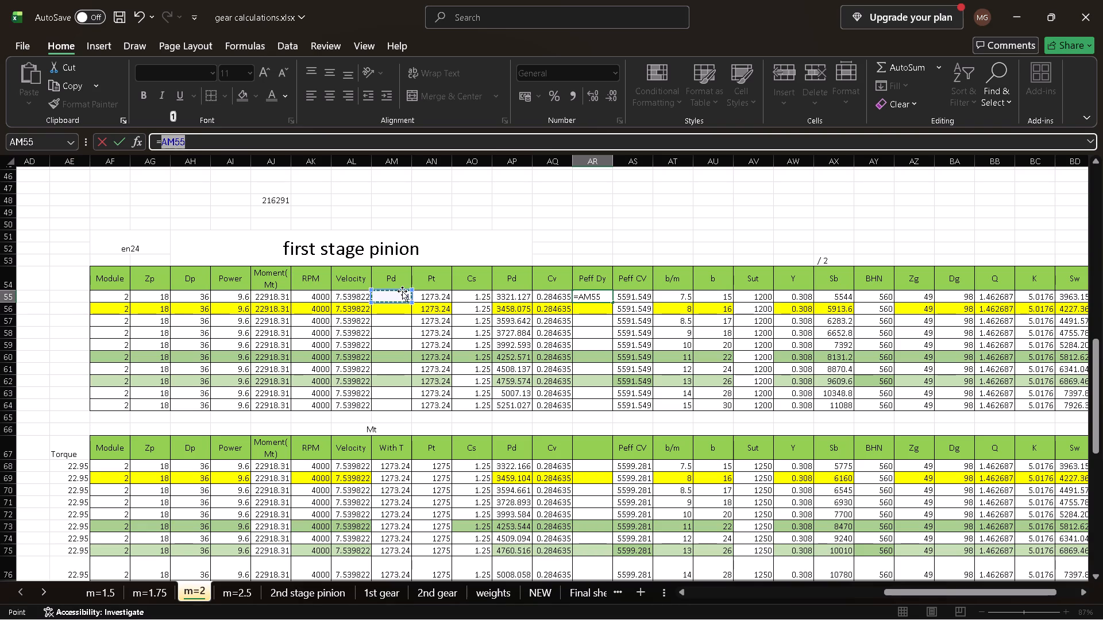
pyautogui.press('BackSpace')
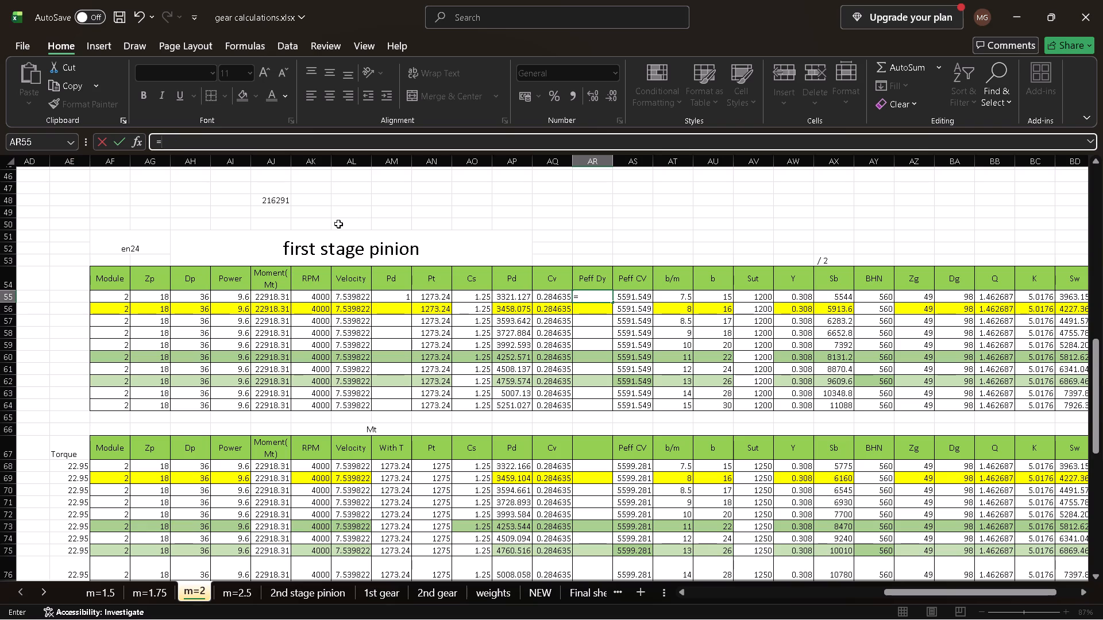
pyautogui.press('Return')
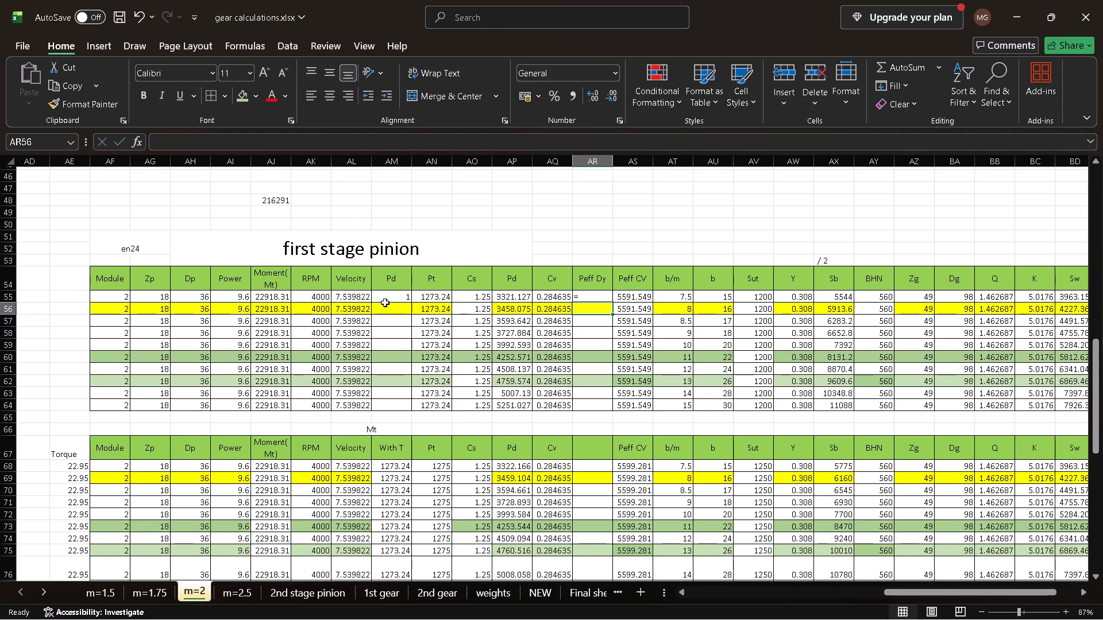
# Correct the Pd formula in AM55 so its denominator reads (21*AL55)+SQRT((11655*0.02*AU55)+AN55), and reselect the cell.
pyautogui.click(387, 301)
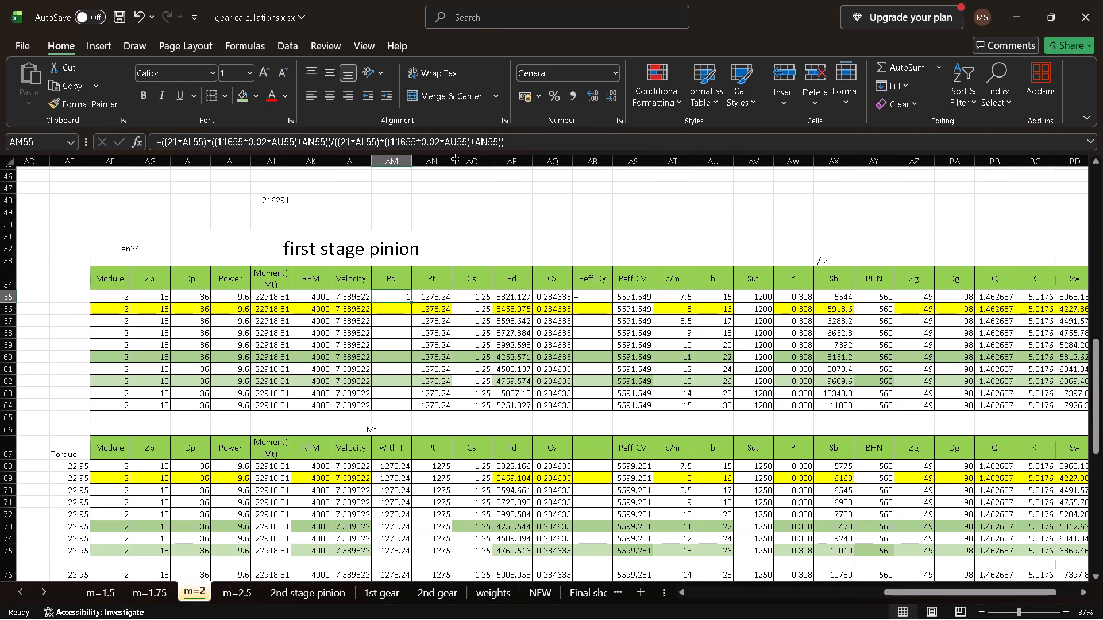
pyautogui.hscroll(2, 436, 152)
pyautogui.click(384, 141)
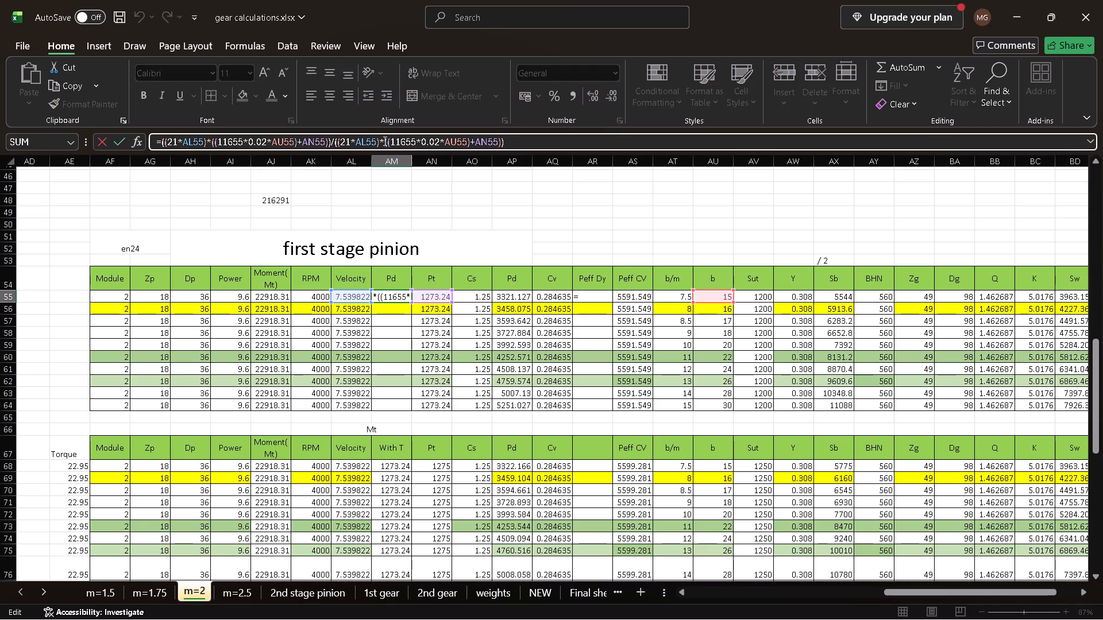
pyautogui.press('BackSpace')
pyautogui.hotkey('shift', '+')
pyautogui.write('SQRT')
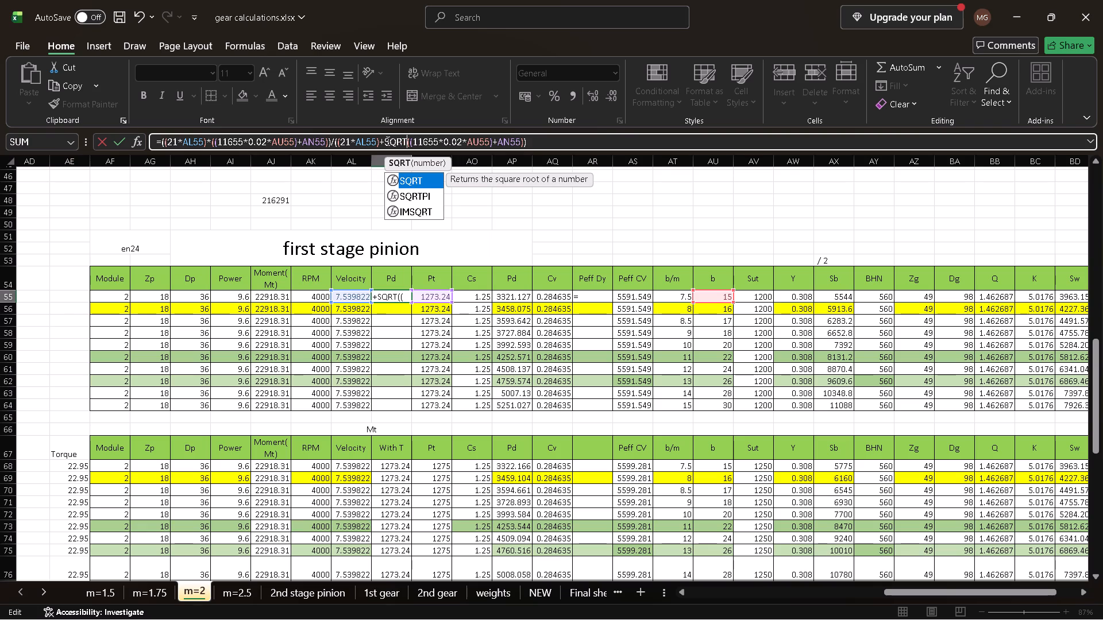
pyautogui.click(414, 177)
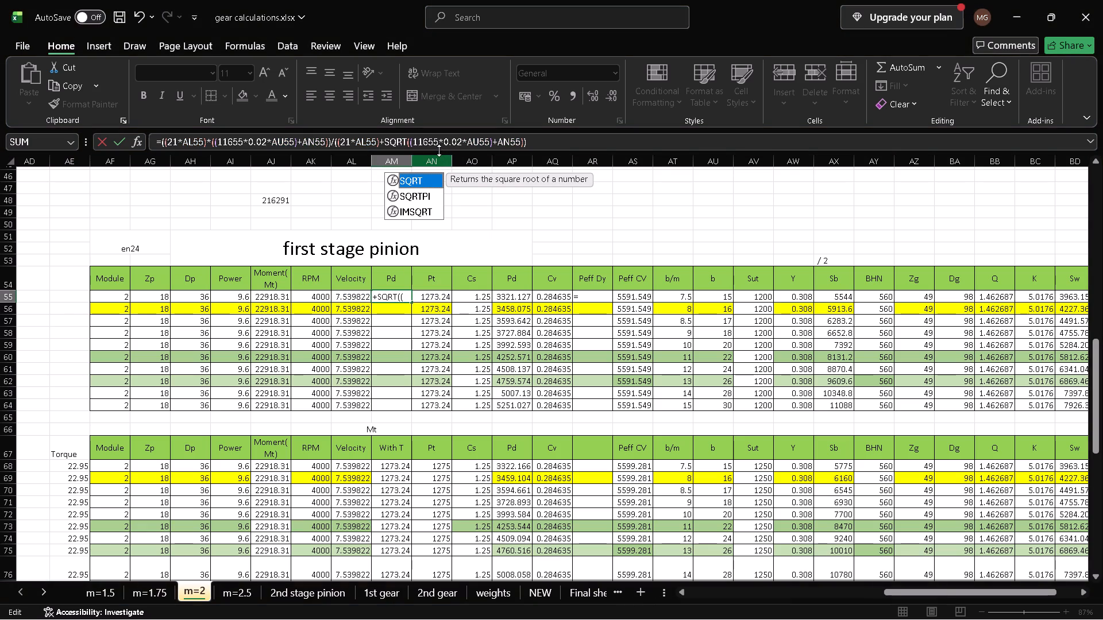
pyautogui.press('Return')
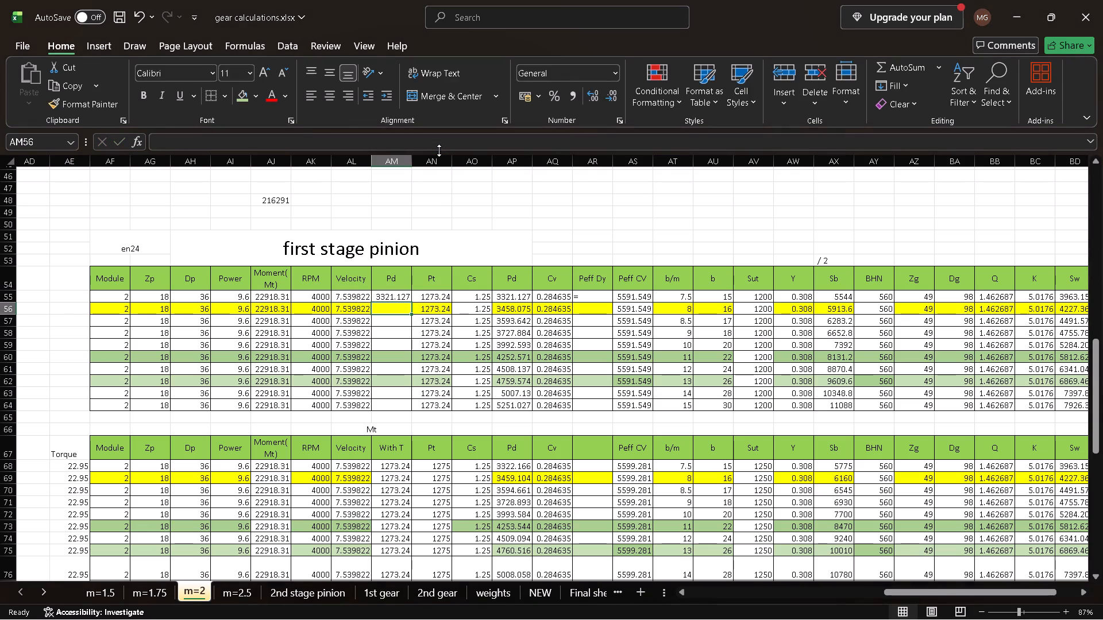
pyautogui.click(389, 299)
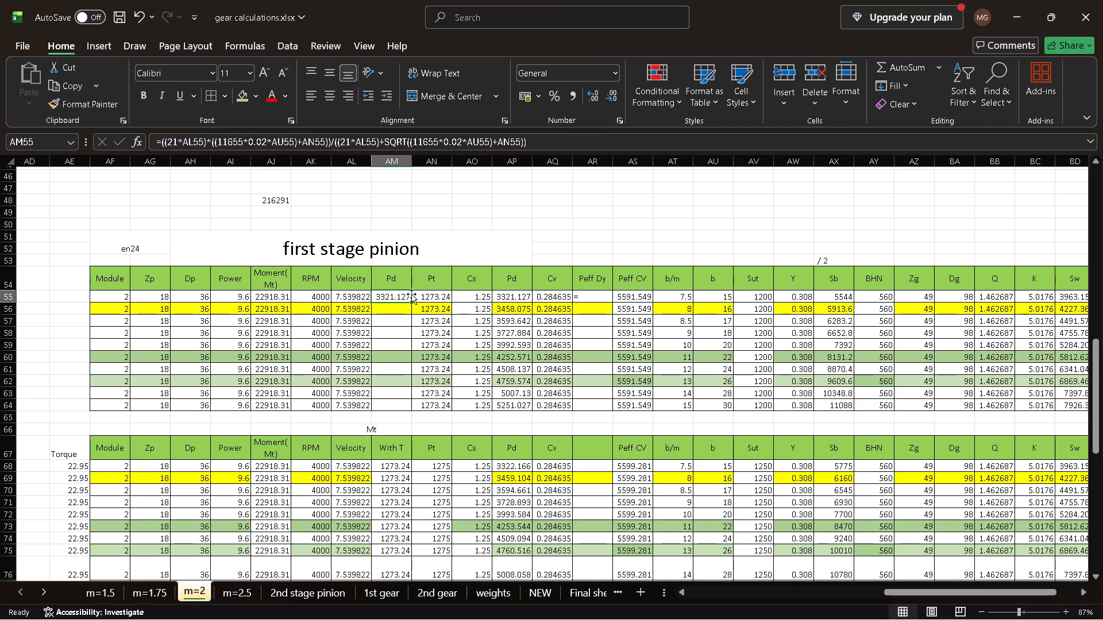
# Fill the corrected Pd formula from AM55 down through AM64 in the upper first stage pinion table.
pyautogui.doubleClick(414, 301)
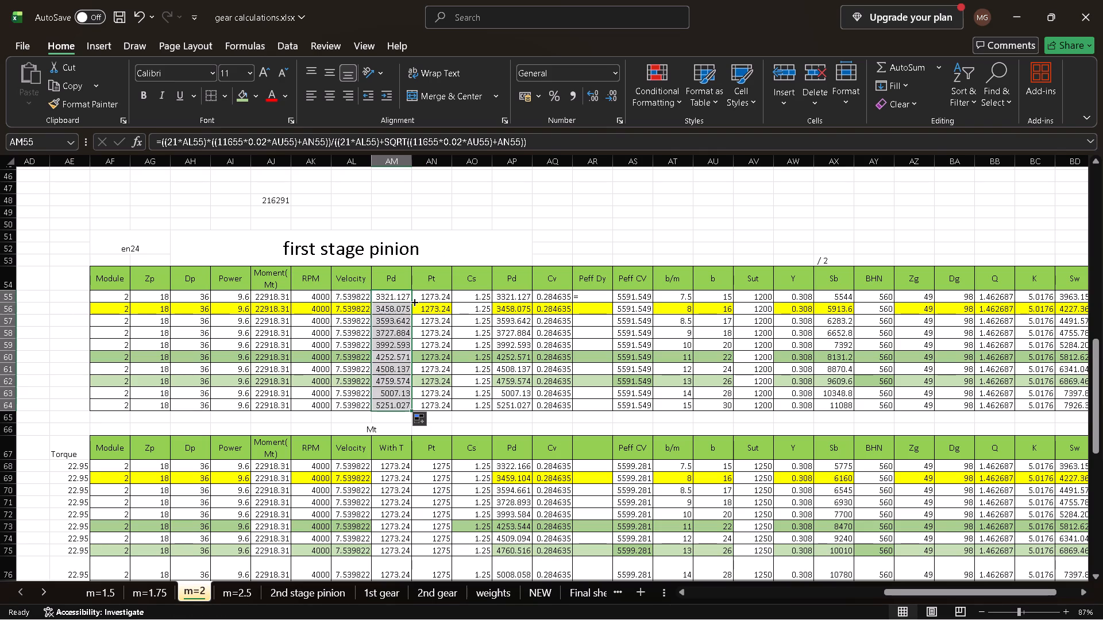
# Complete the Peff Dy formula in AR55 as =(AO55*AN55)+AP55.
pyautogui.click(595, 299)
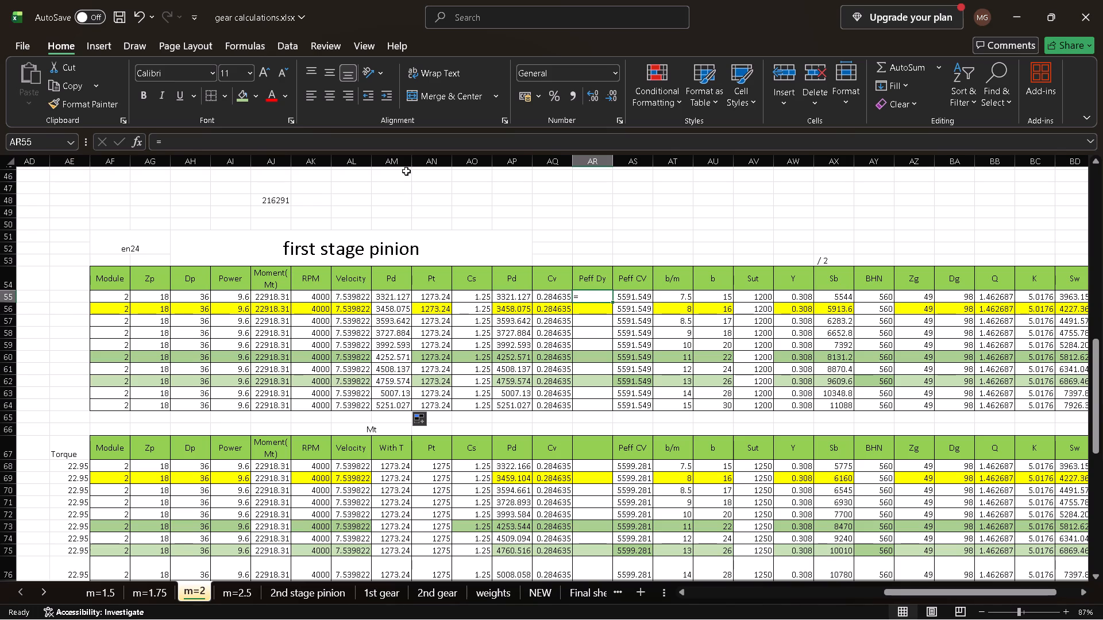
pyautogui.click(407, 146)
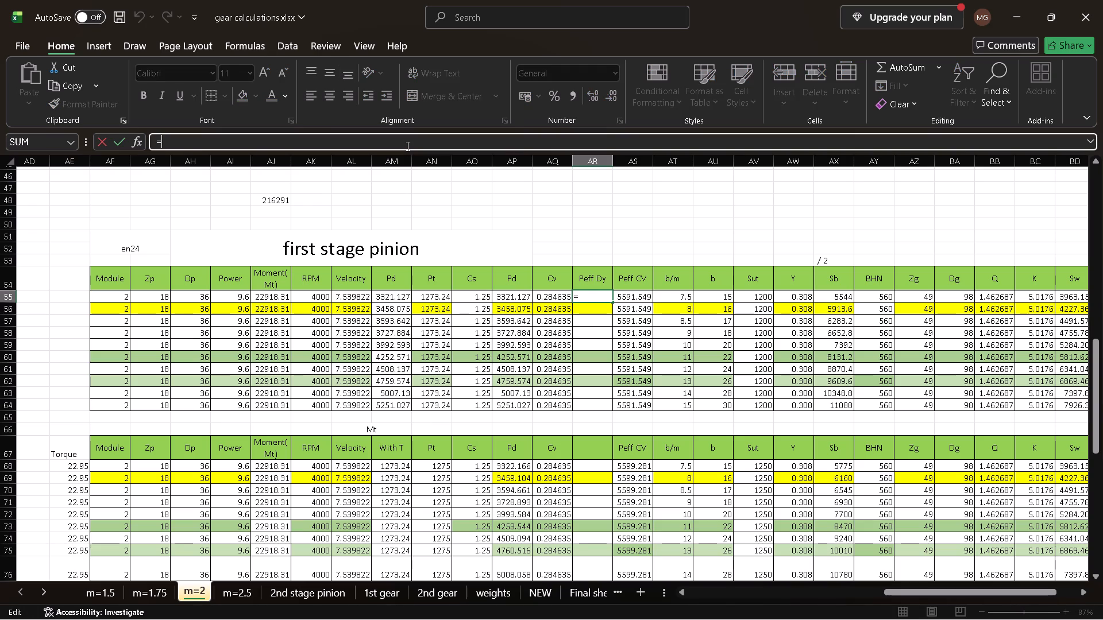
pyautogui.click(483, 297)
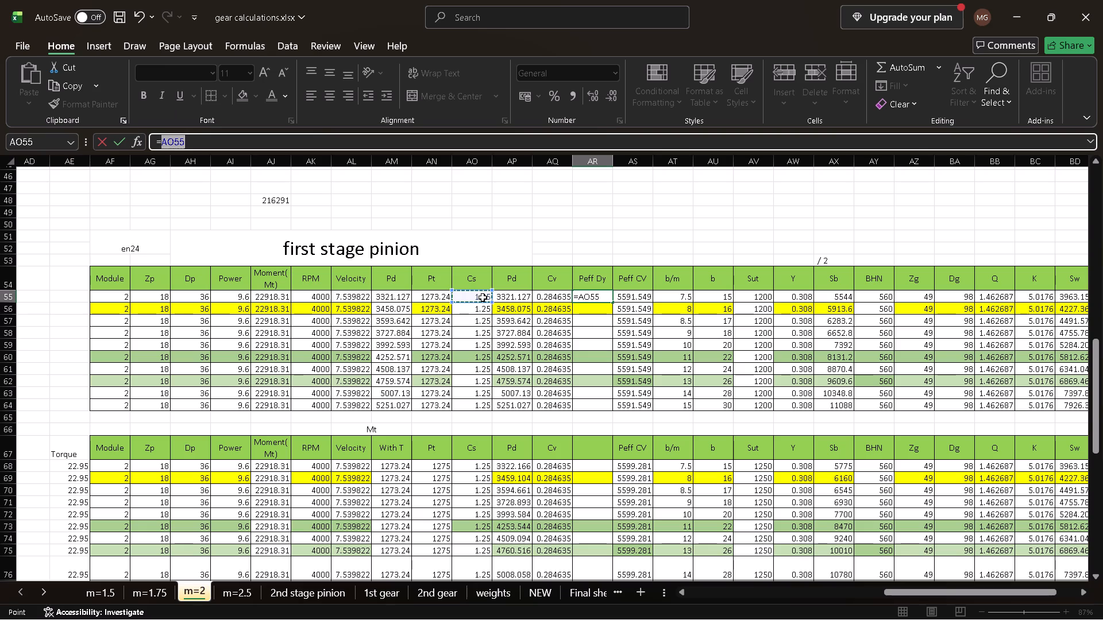
pyautogui.hotkey('shift', '*')
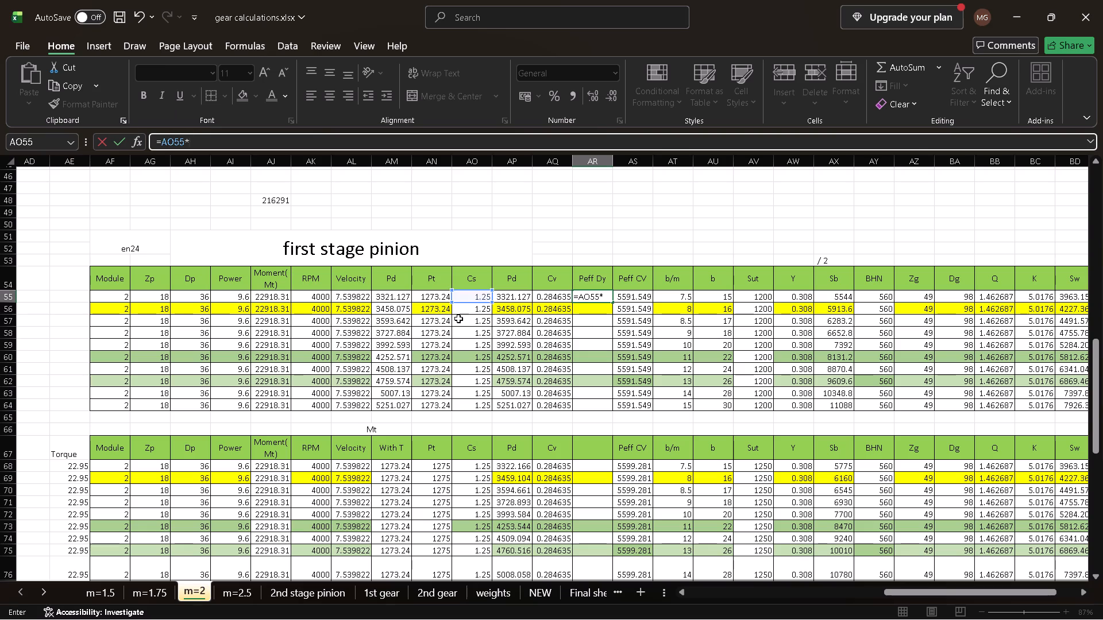
pyautogui.click(439, 301)
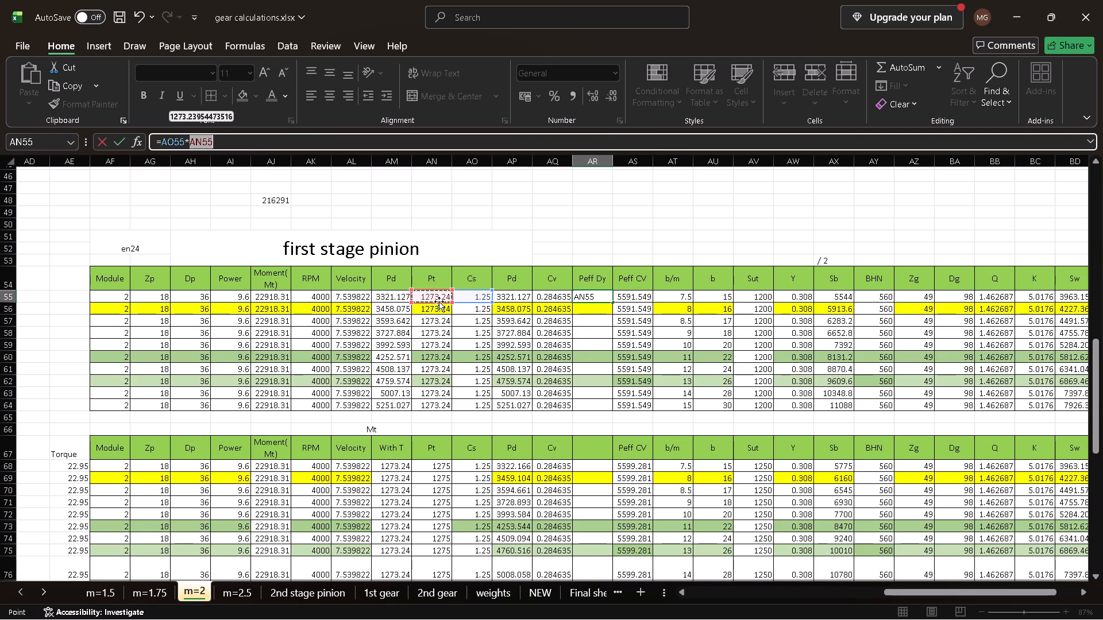
pyautogui.hotkey('shift', ')')
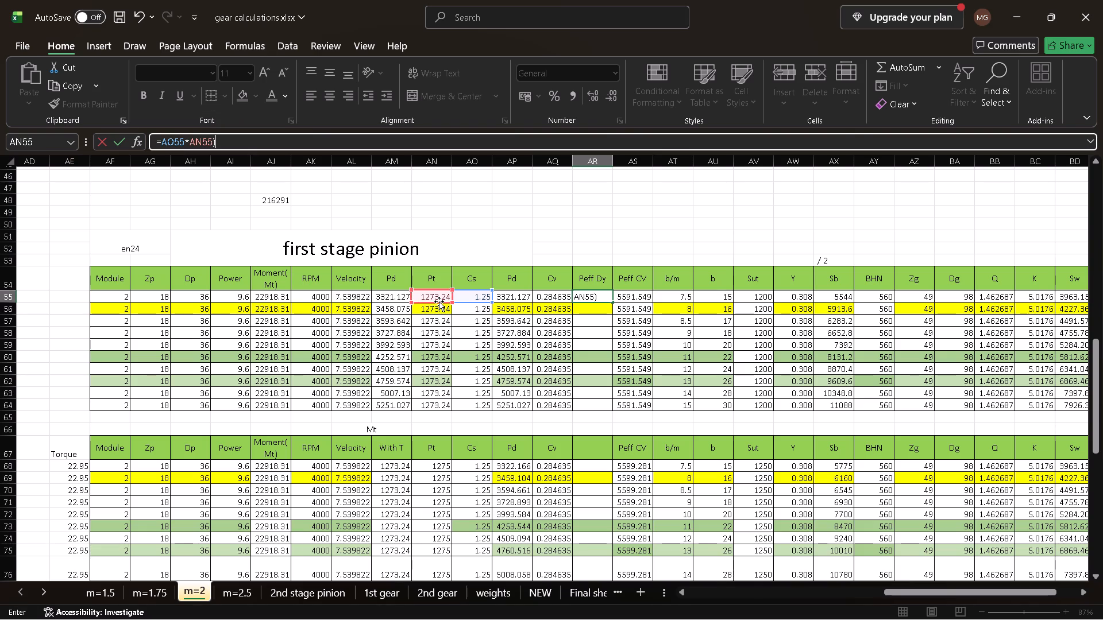
pyautogui.press('Left')
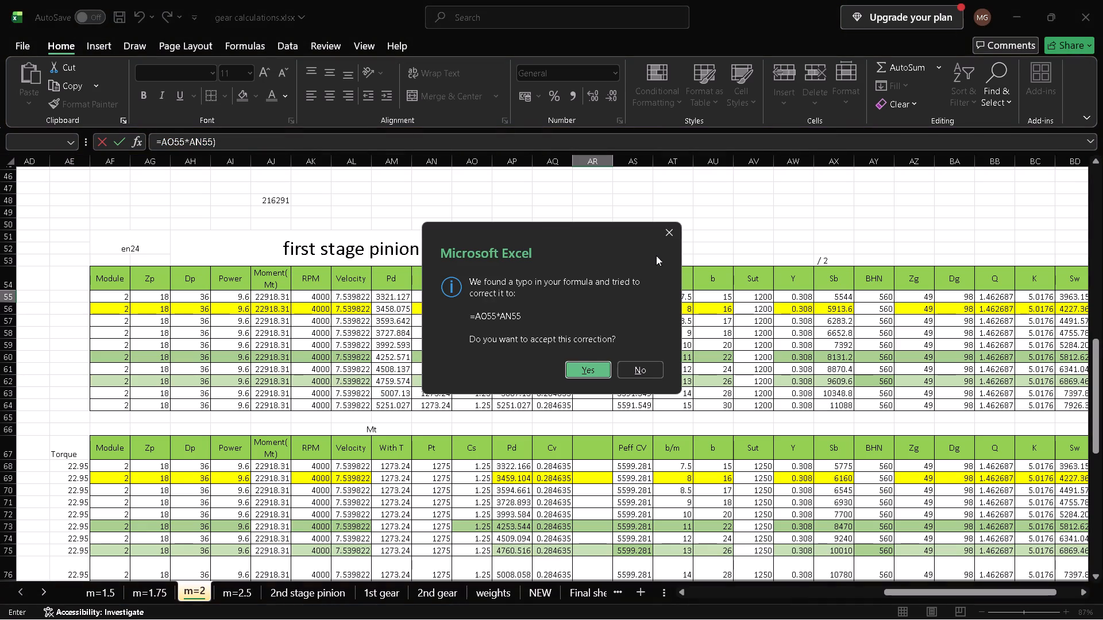
pyautogui.click(670, 232)
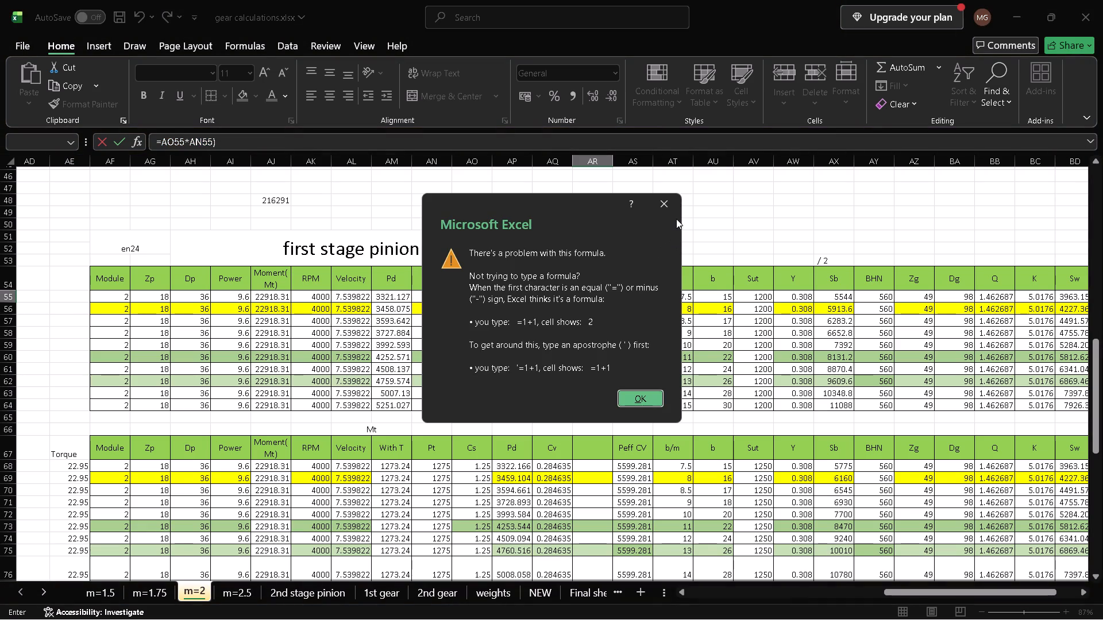
pyautogui.click(665, 203)
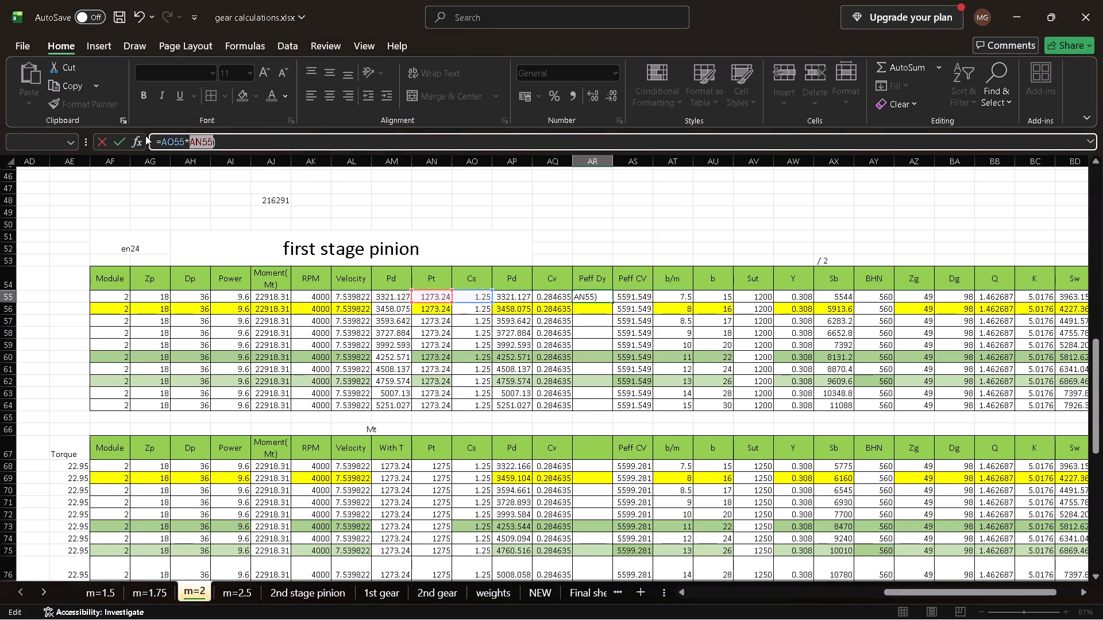
pyautogui.click(163, 138)
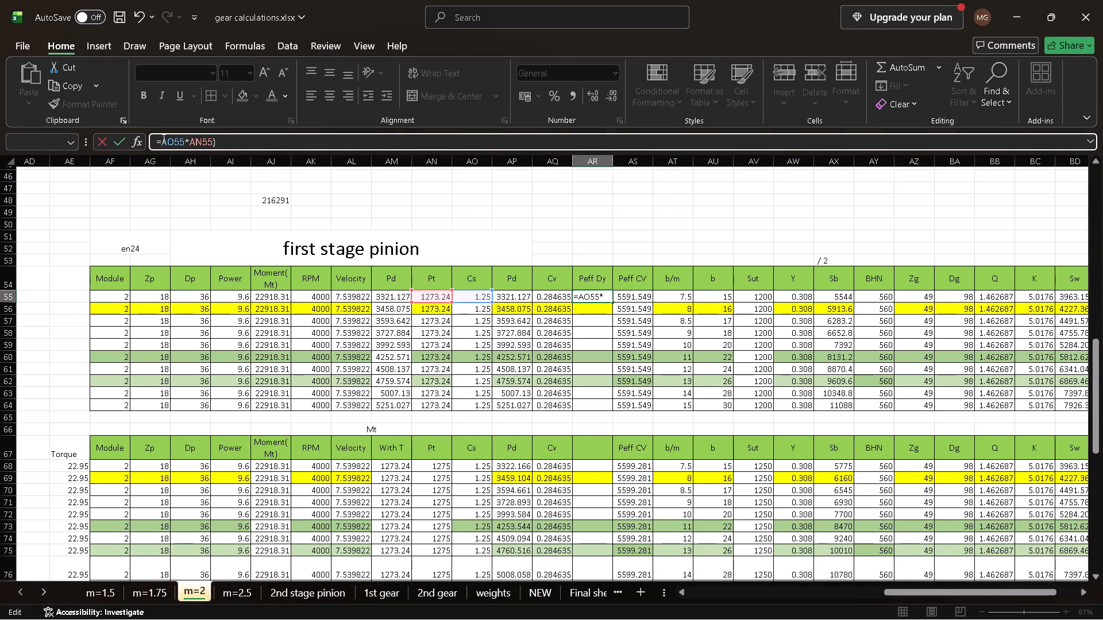
pyautogui.hotkey('shift', '(')
pyautogui.click(226, 141)
pyautogui.hotkey('shift', '+')
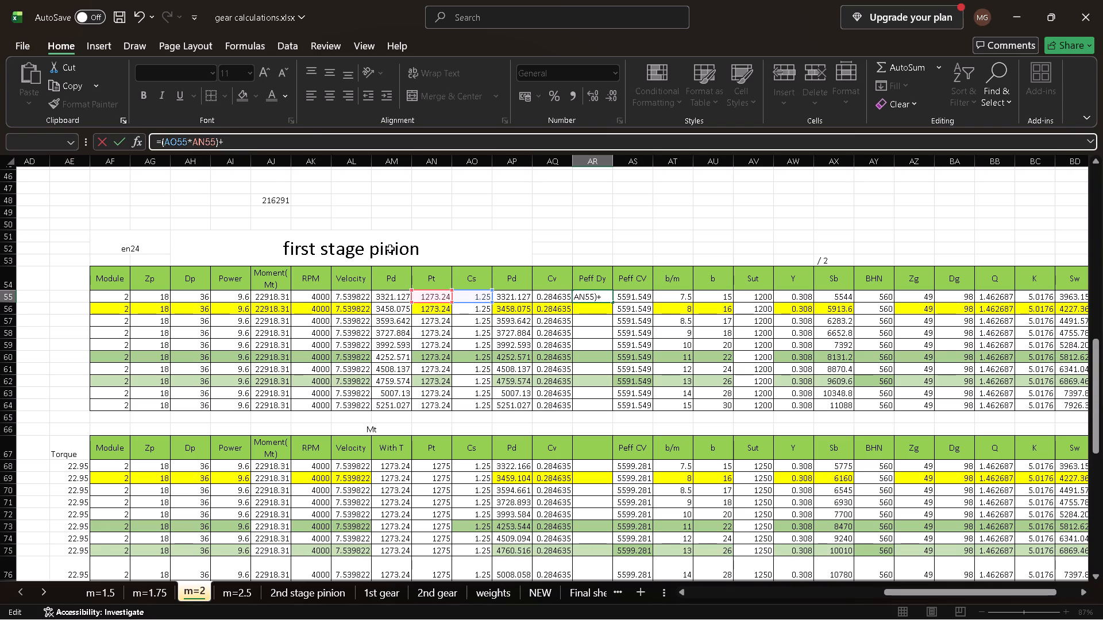
pyautogui.click(512, 299)
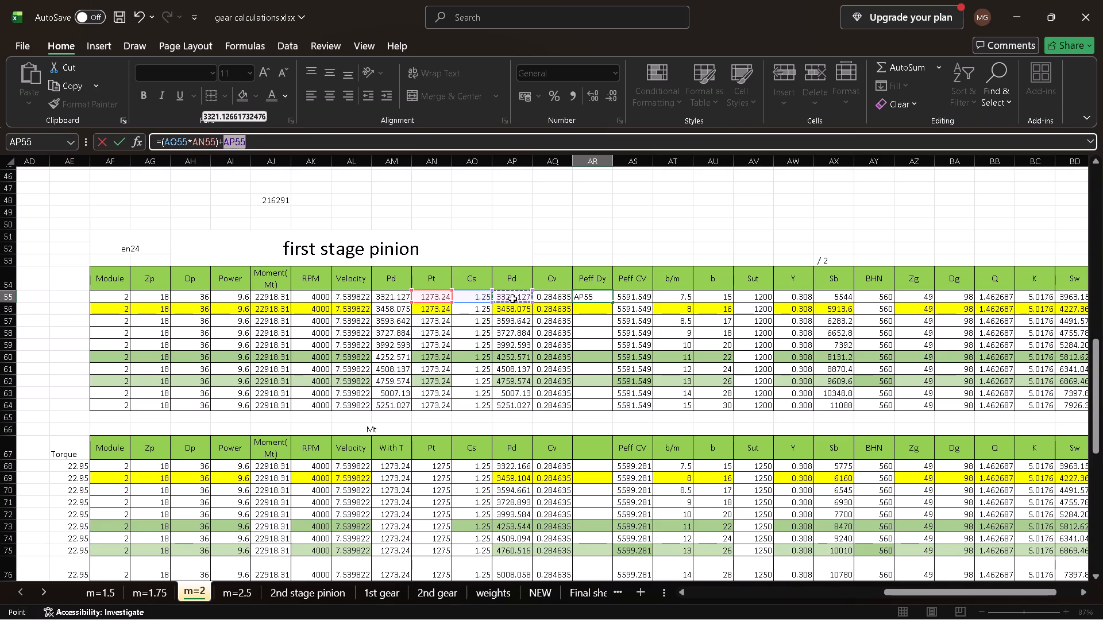
pyautogui.press('Return')
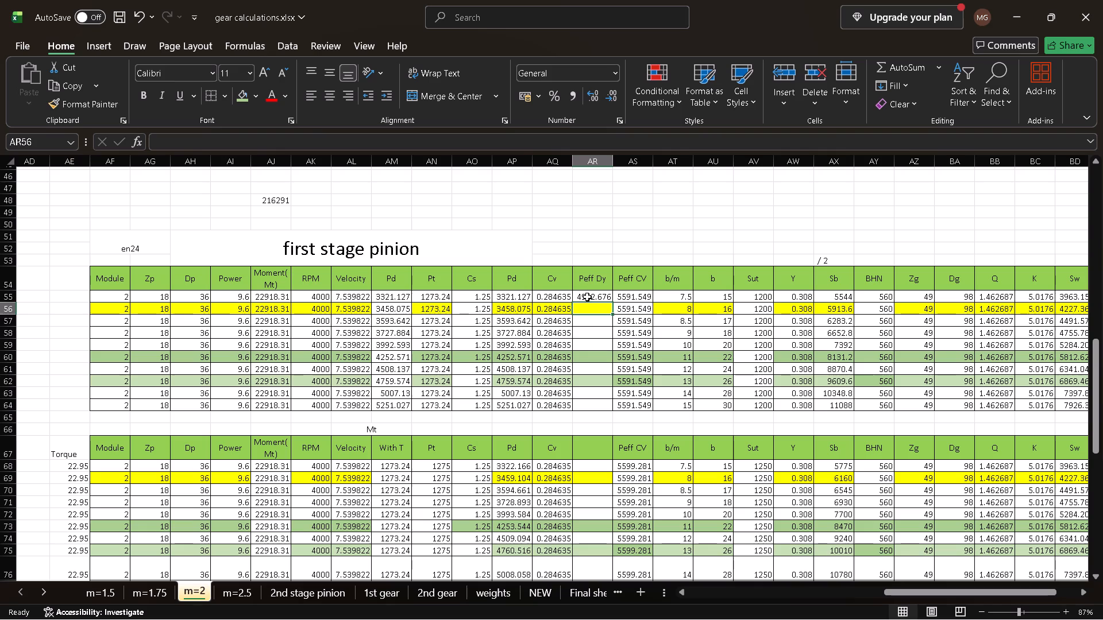
# Fill the Peff Dy formula from AR55 down through AR64.
pyautogui.click(588, 297)
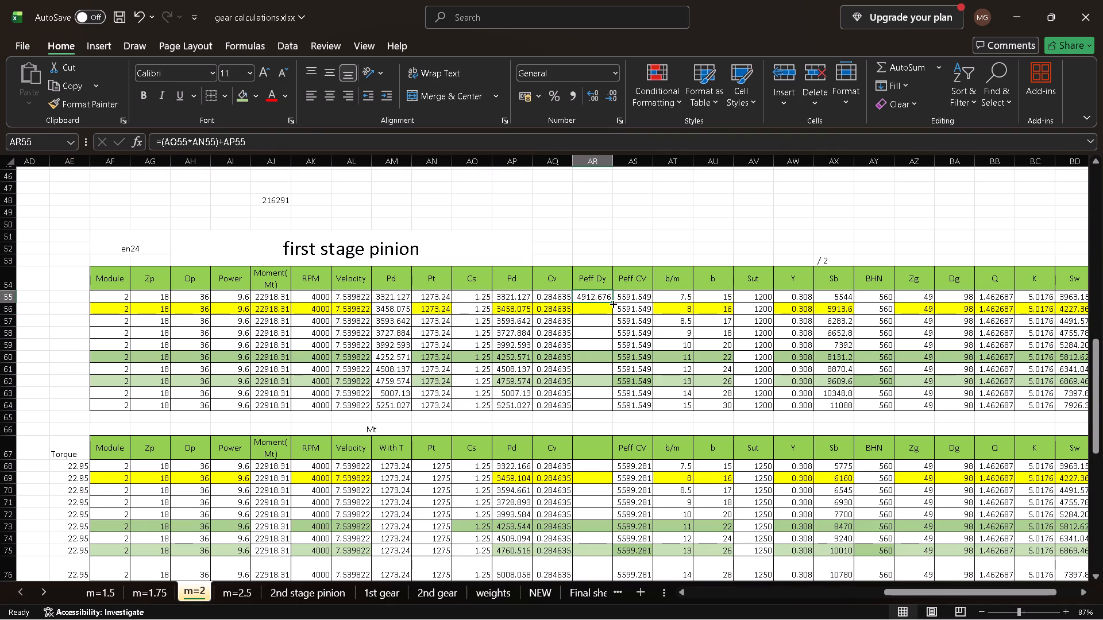
pyautogui.doubleClick(611, 302)
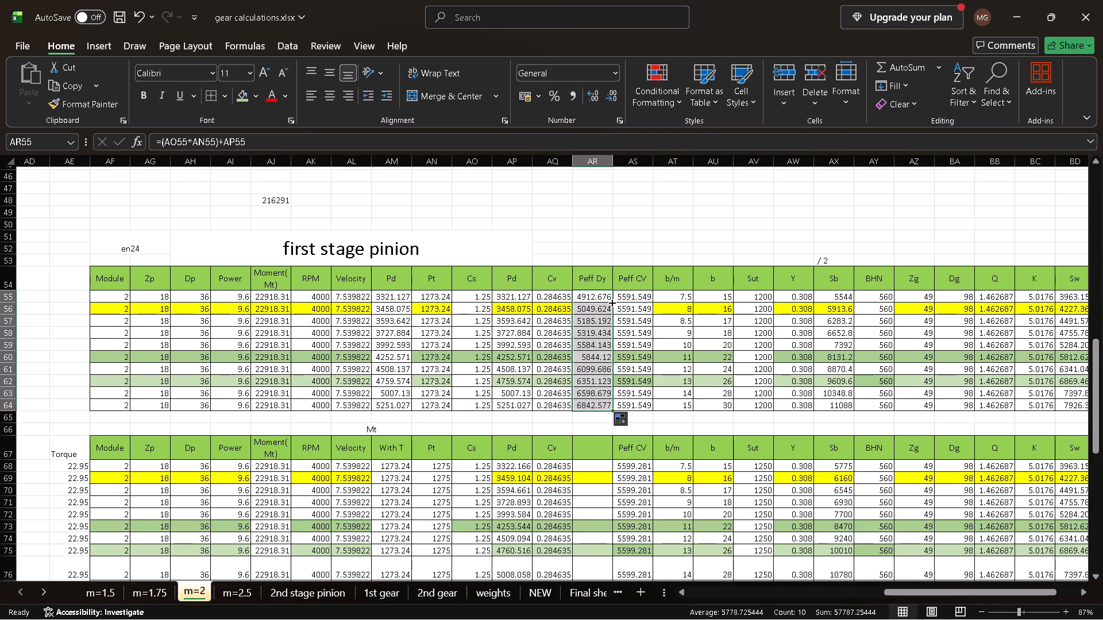
# Merge and center BE53:BF53 above the FOS(Sb) and FOS(Sw) headers and enter the label Static.
pyautogui.hscroll(-2, 611, 302)
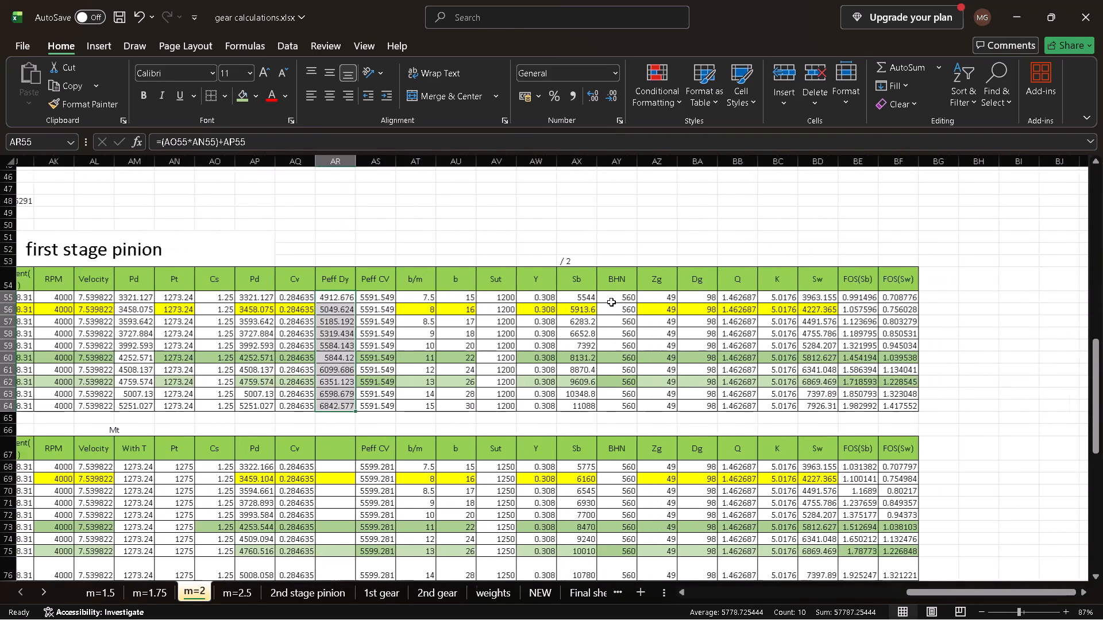
pyautogui.hscroll(-1, 611, 302)
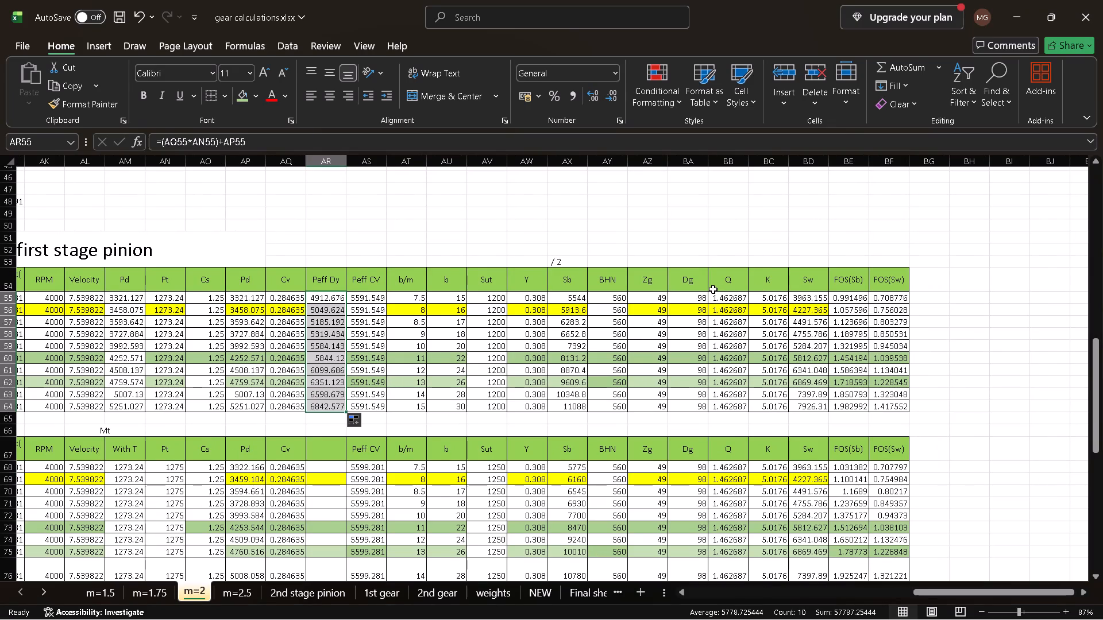
pyautogui.hscroll(-1, 920, 263)
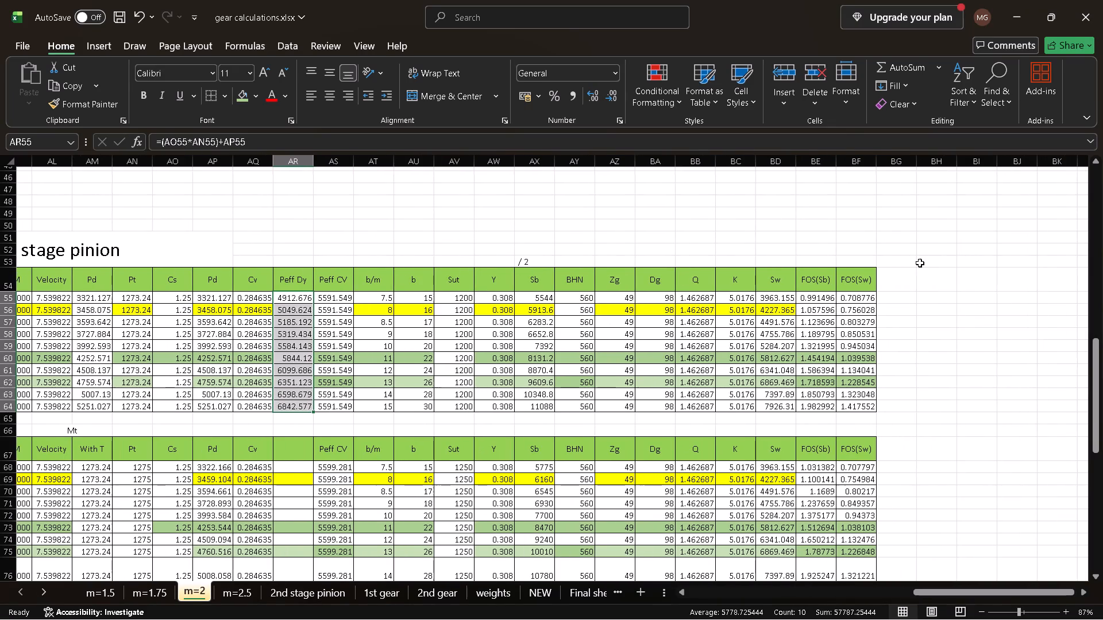
pyautogui.hscroll(-1, 920, 263)
pyautogui.click(811, 258)
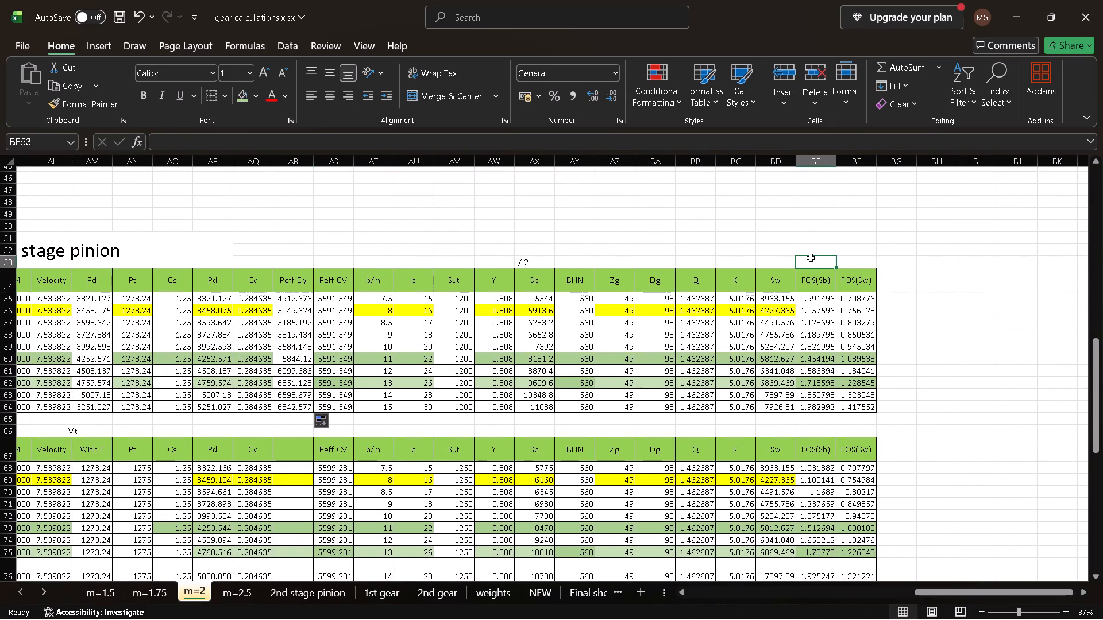
pyautogui.hotkey('shift', 'Right')
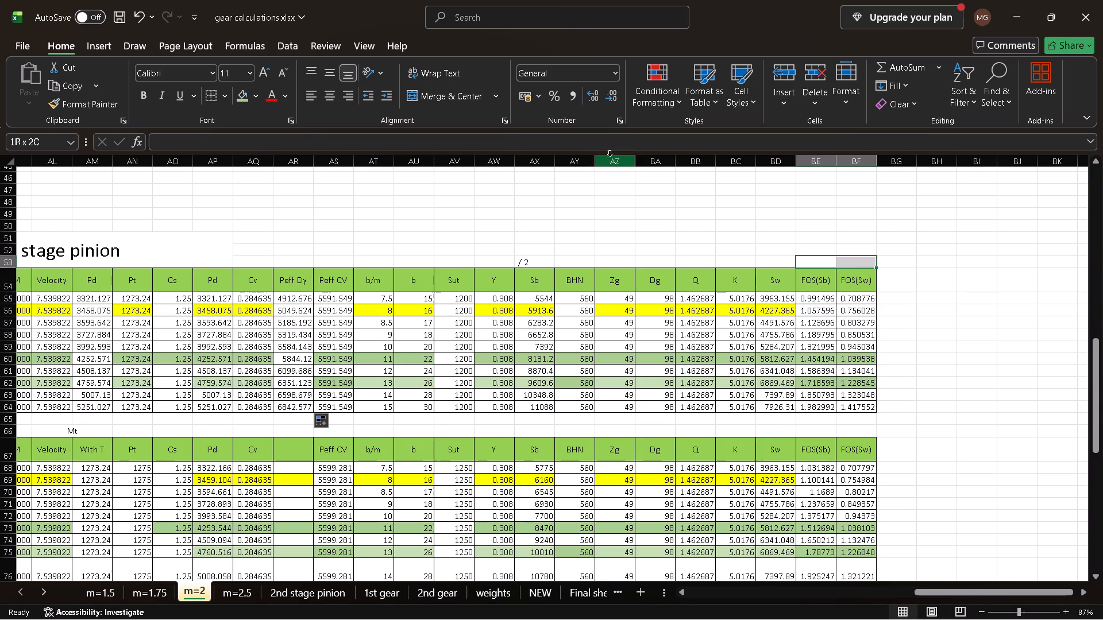
pyautogui.click(452, 92)
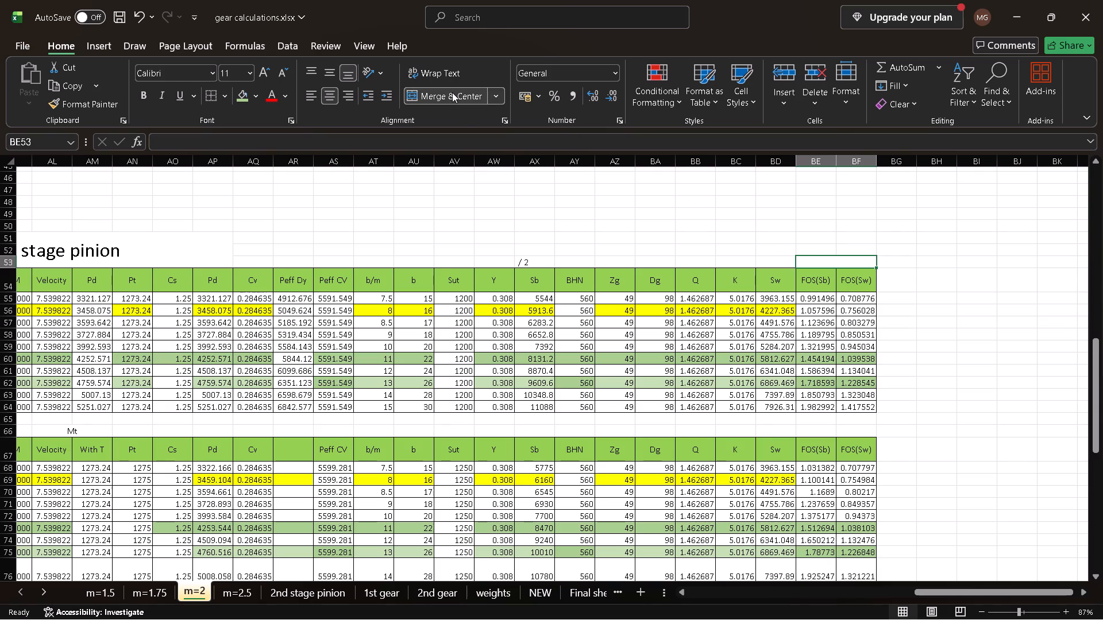
pyautogui.click(841, 261)
pyautogui.press('s')
pyautogui.write('tatic')
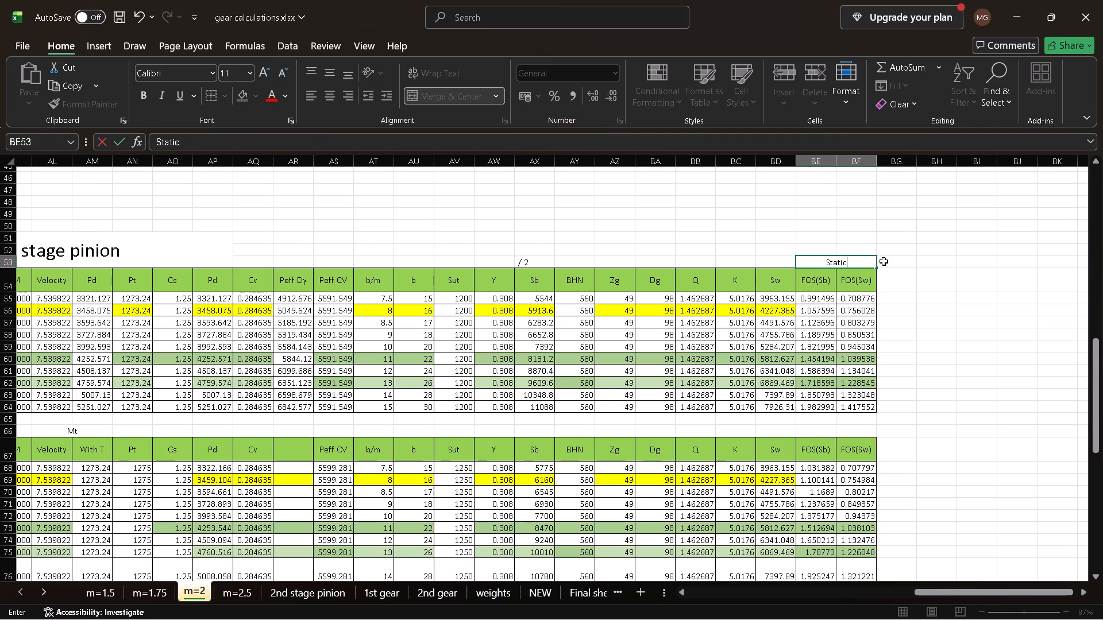
# Merge and center BG53:BH53 beside the Static label and enter the label Dynamic.
pyautogui.click(899, 260)
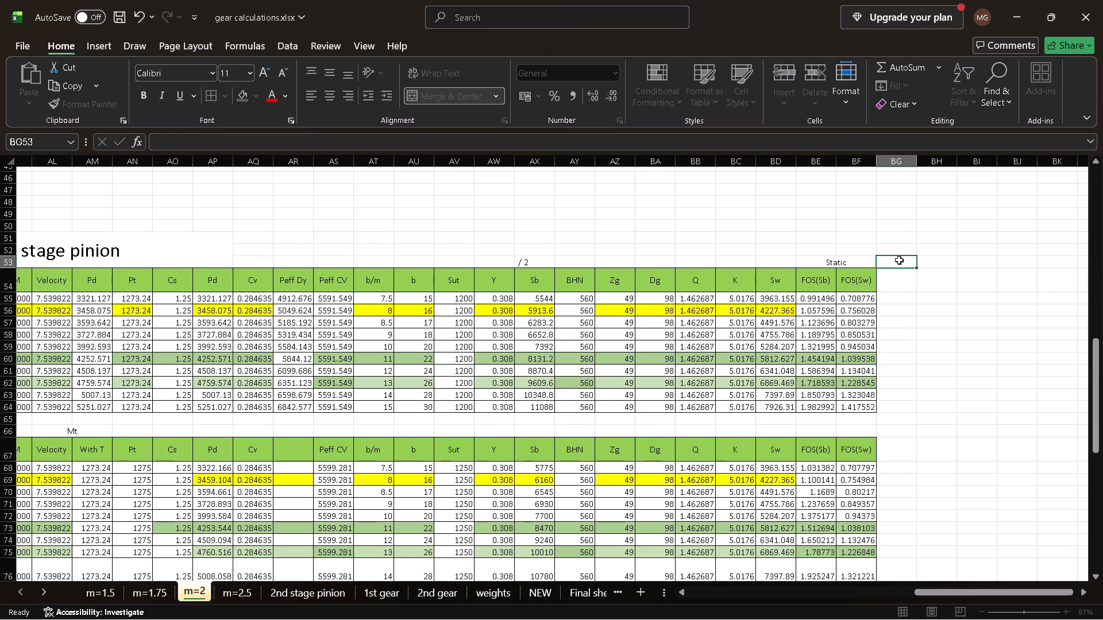
pyautogui.hotkey('shift', 'Right')
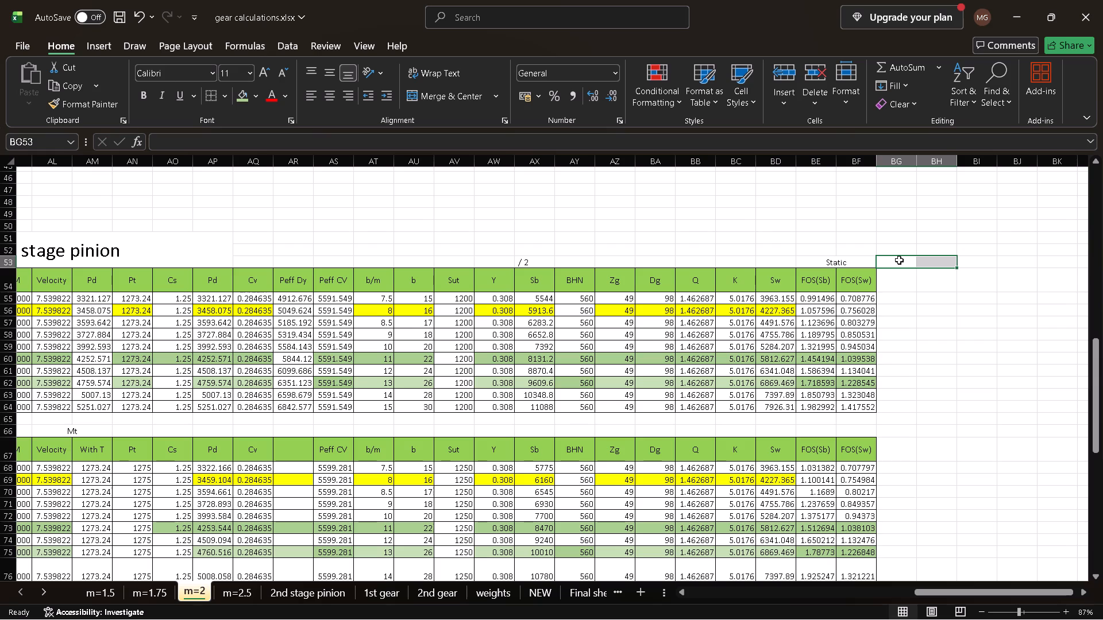
pyautogui.click(475, 89)
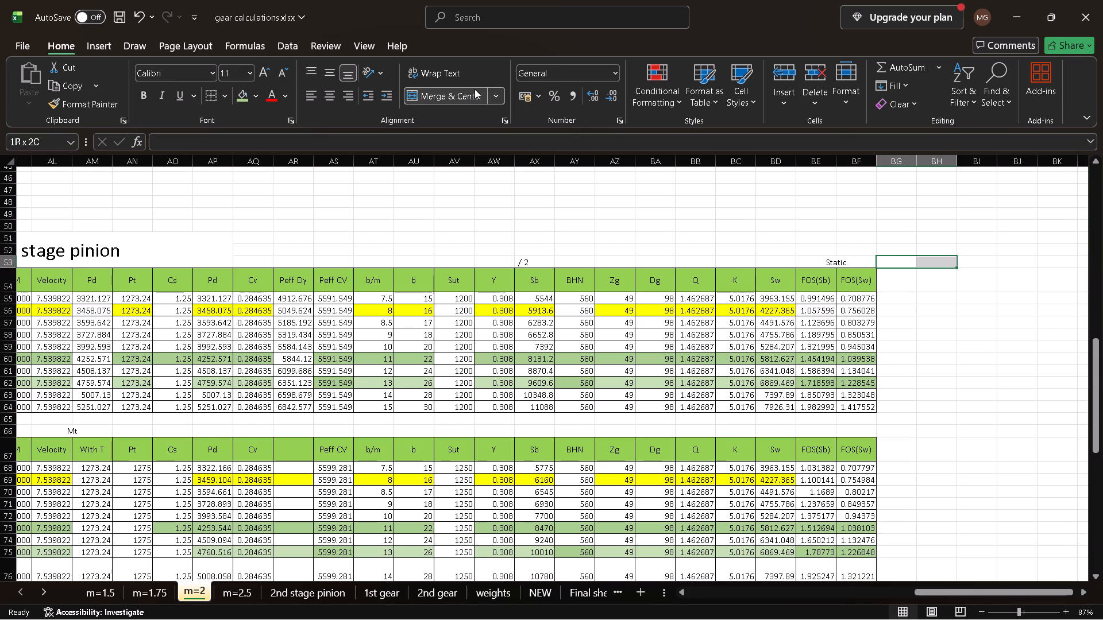
pyautogui.write('ynamic')
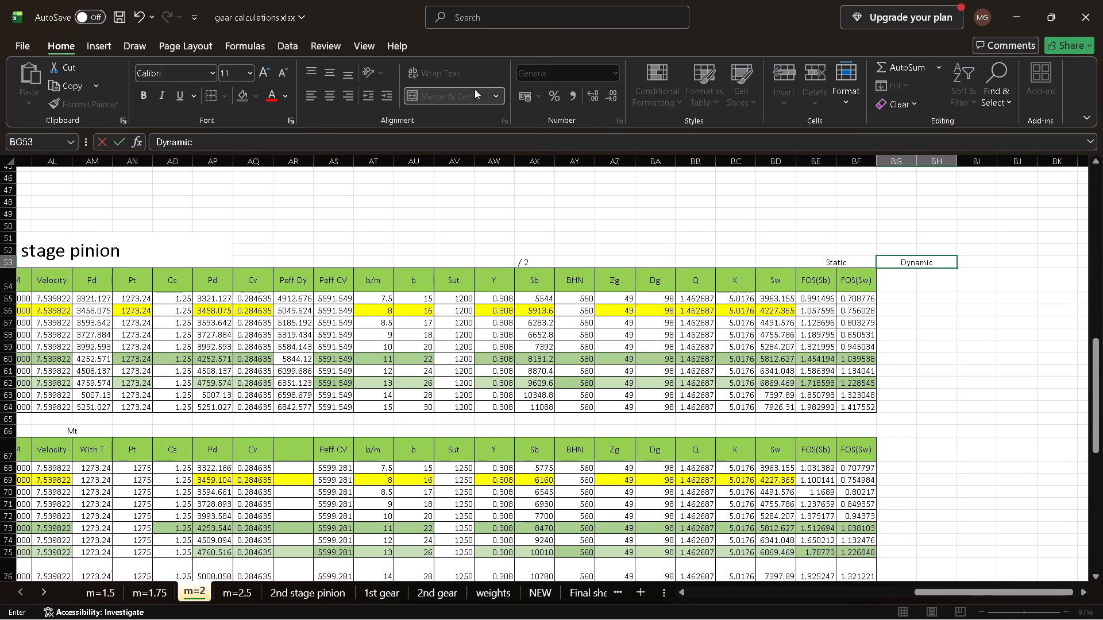
# Enter the headers FOS(Sb) in BG54 and FOS(Sw) in BH54 under the Dynamic label.
pyautogui.click(896, 278)
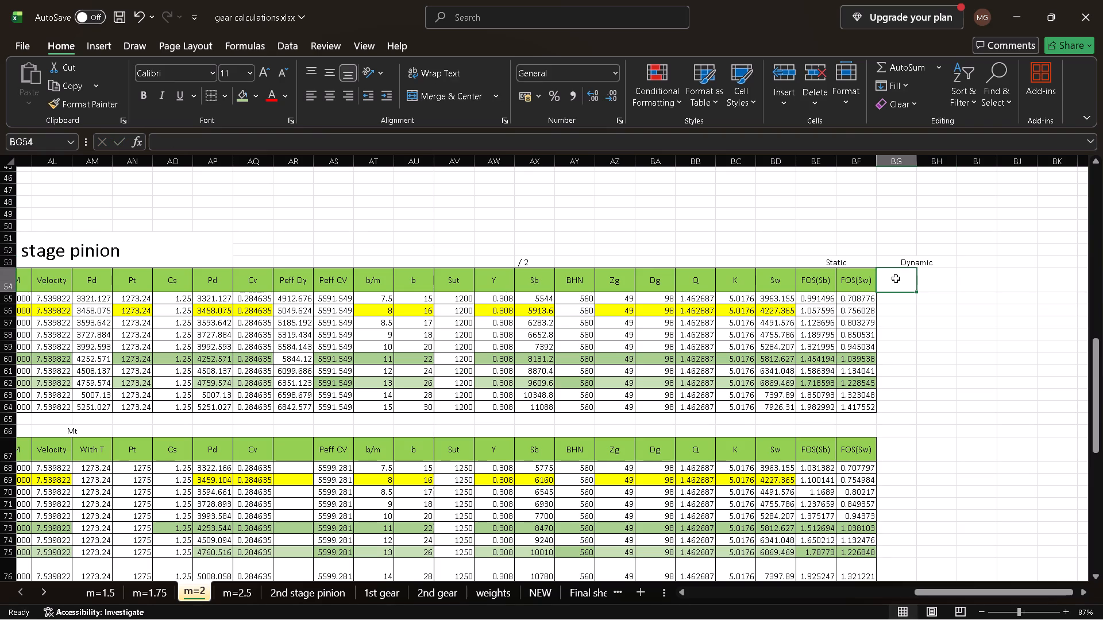
pyautogui.write('OS')
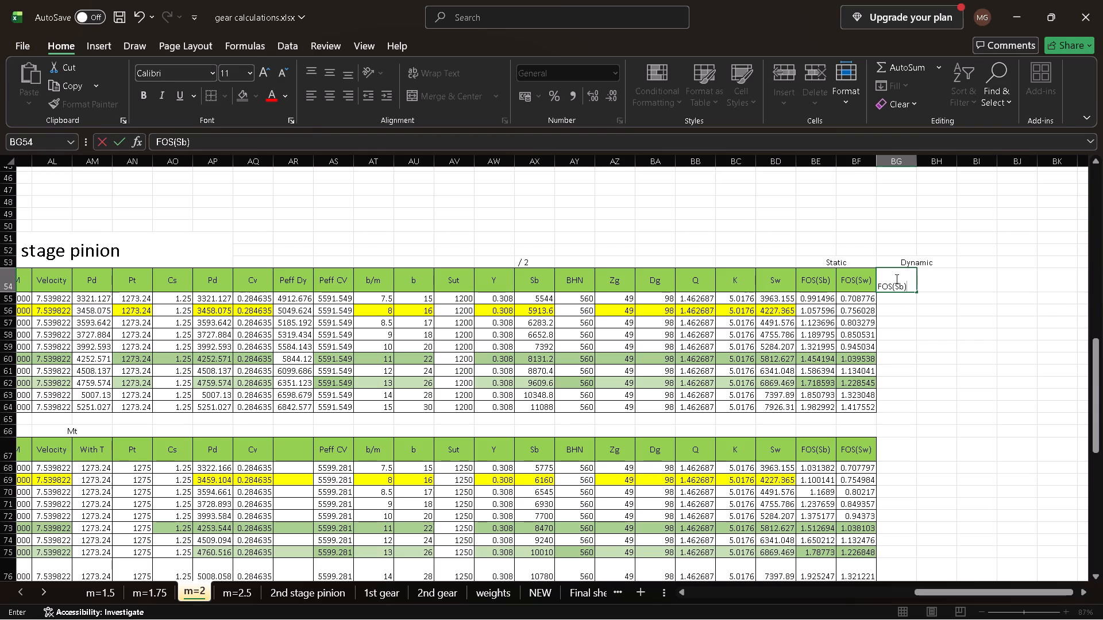
pyautogui.press('Right')
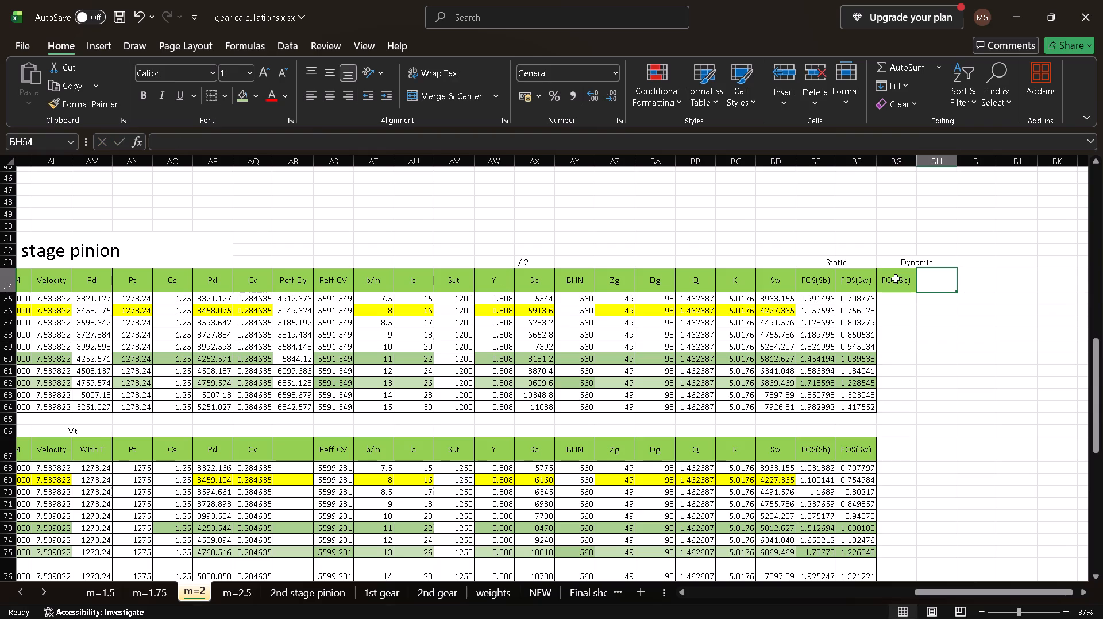
pyautogui.write('FOS')
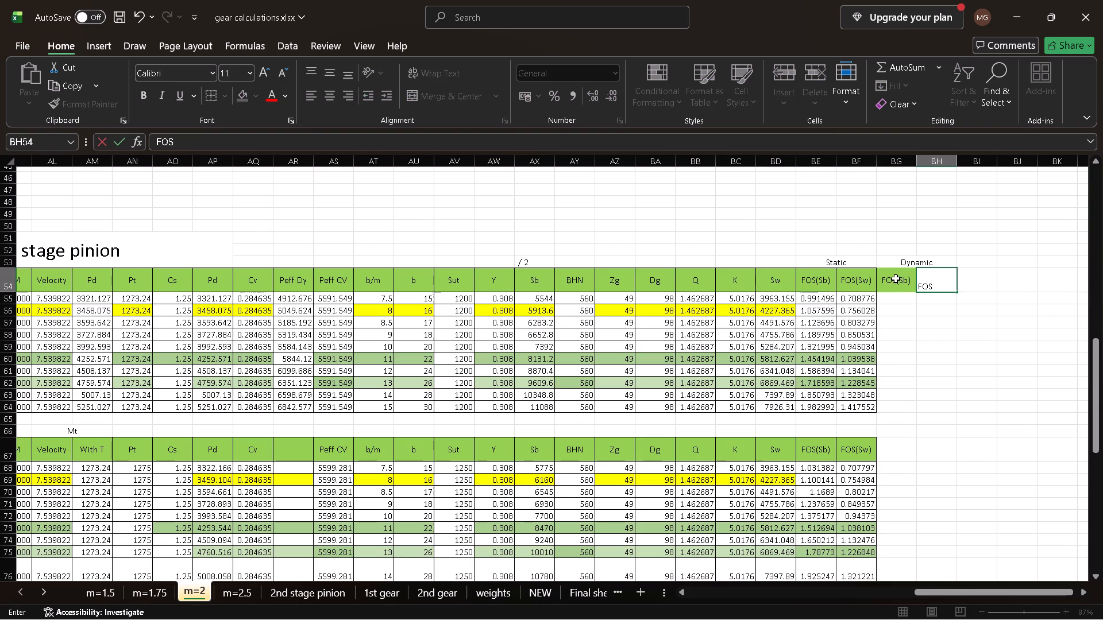
pyautogui.hotkey('shift', '(')
pyautogui.hotkey('shift', ')')
pyautogui.press('Return')
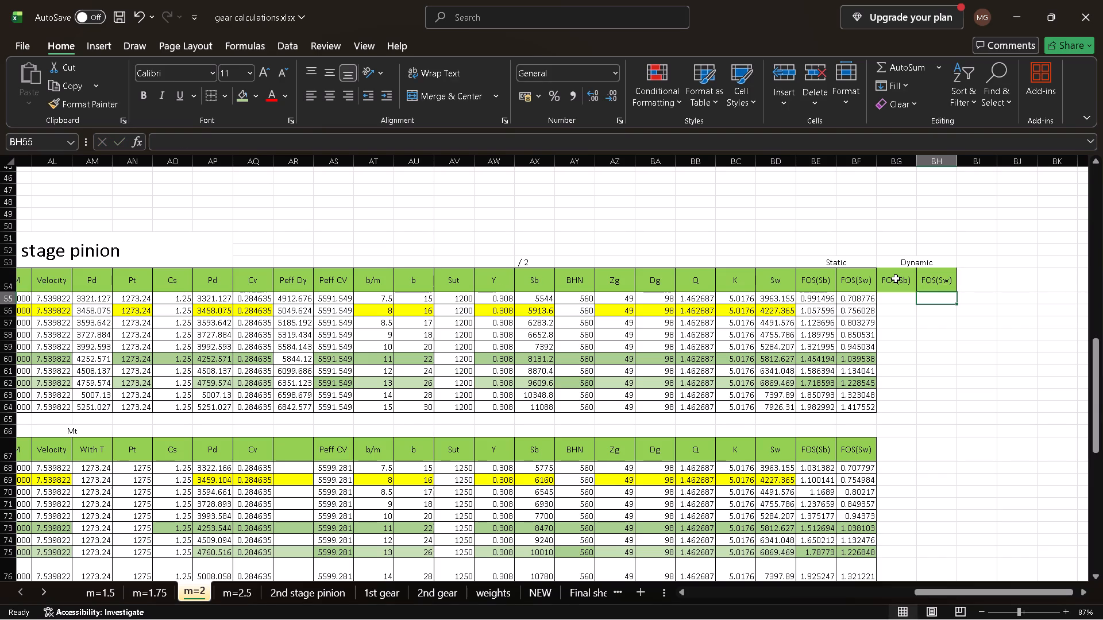
# Enter the dynamic FOS(Sb) formula =AX55/AR55 in BG55, dividing Sb by Peff Dy.
pyautogui.click(894, 298)
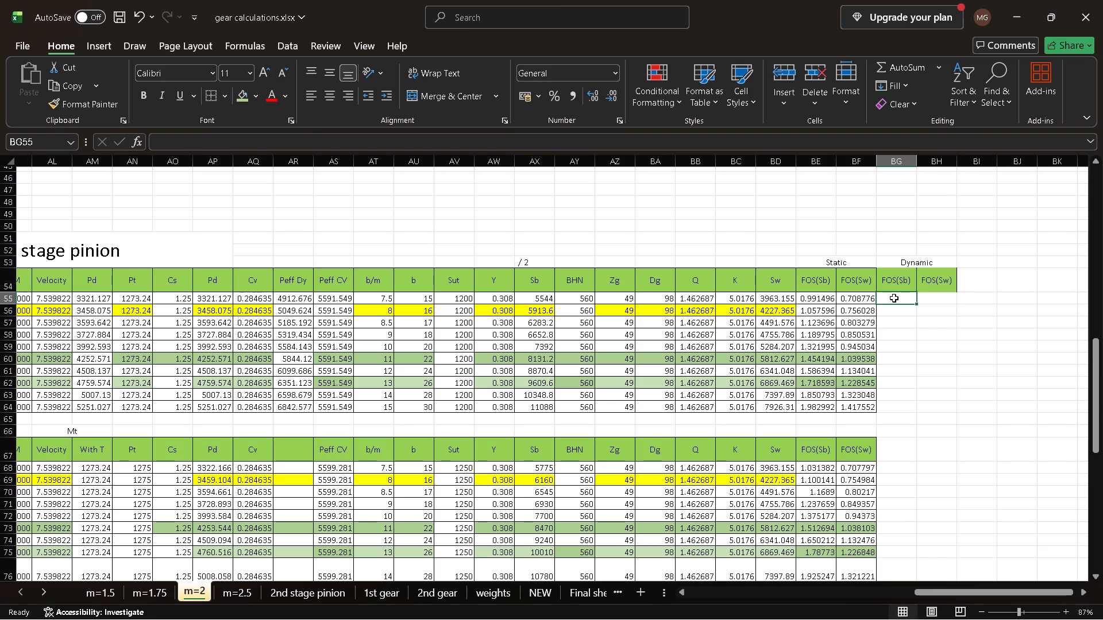
pyautogui.press('=')
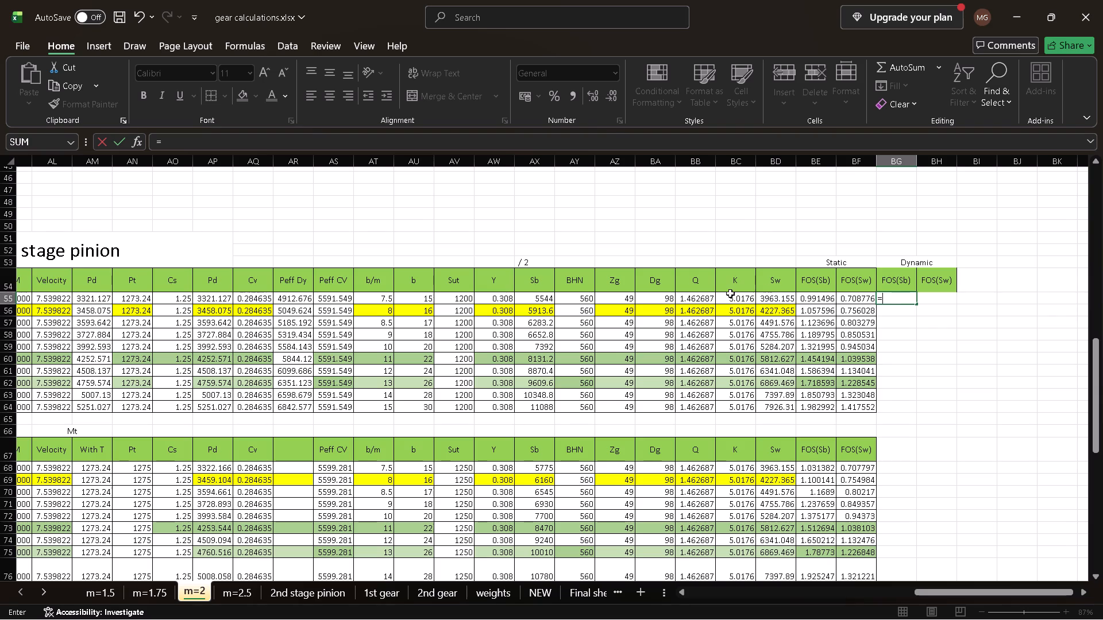
pyautogui.click(551, 297)
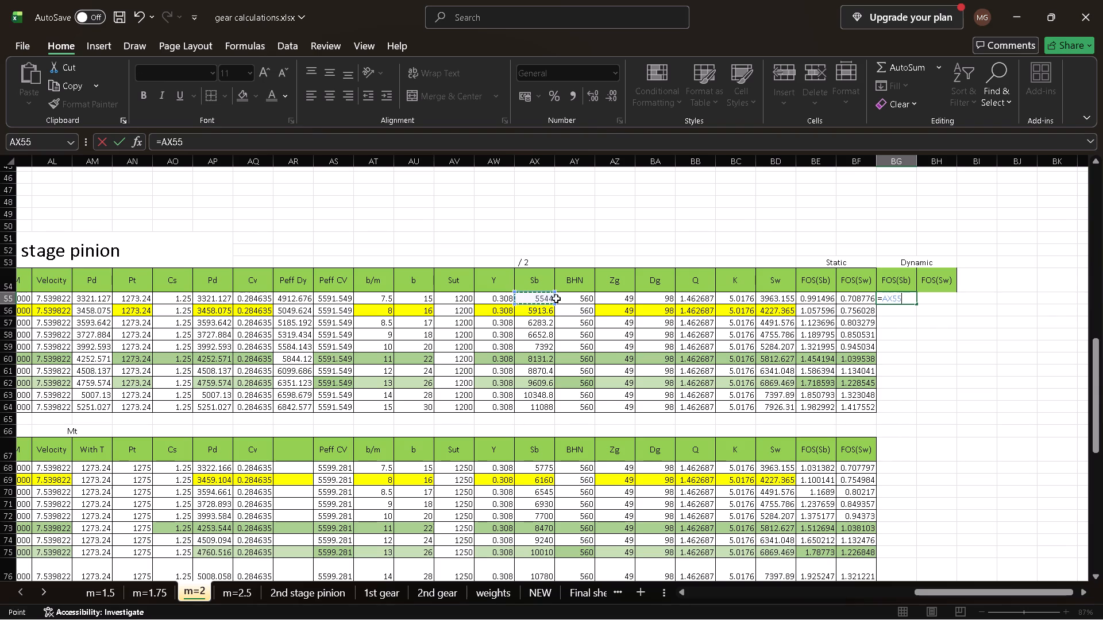
pyautogui.press('/')
pyautogui.click(300, 298)
pyautogui.press('Return')
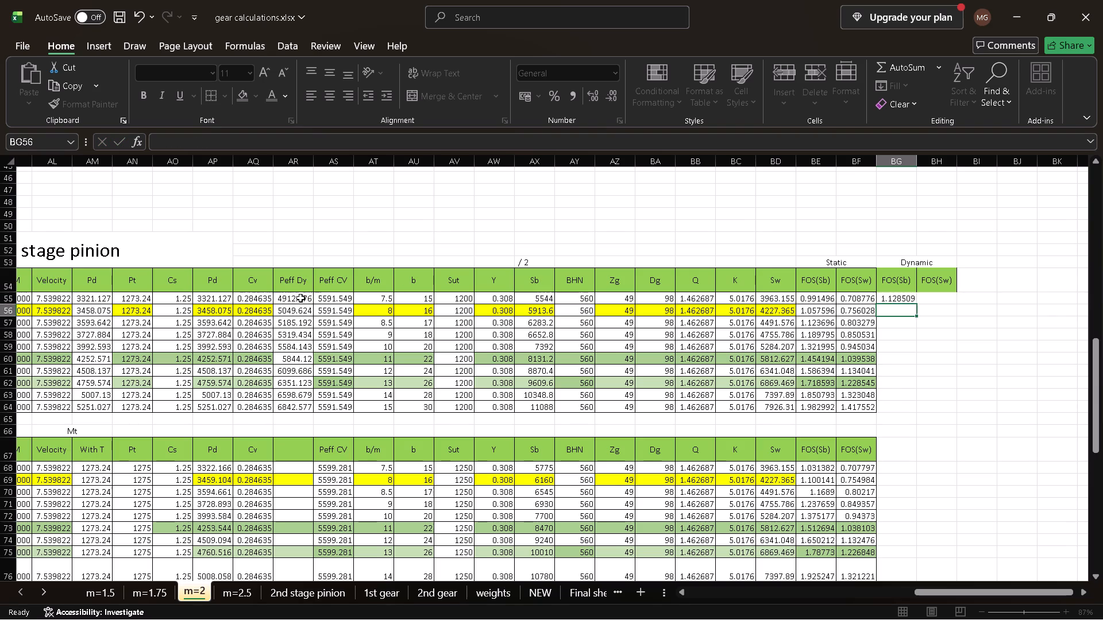
# Enter the dynamic FOS(Sw) formula =BD55/AR55 in BH55, dividing Sw by Peff Dy.
pyautogui.click(934, 301)
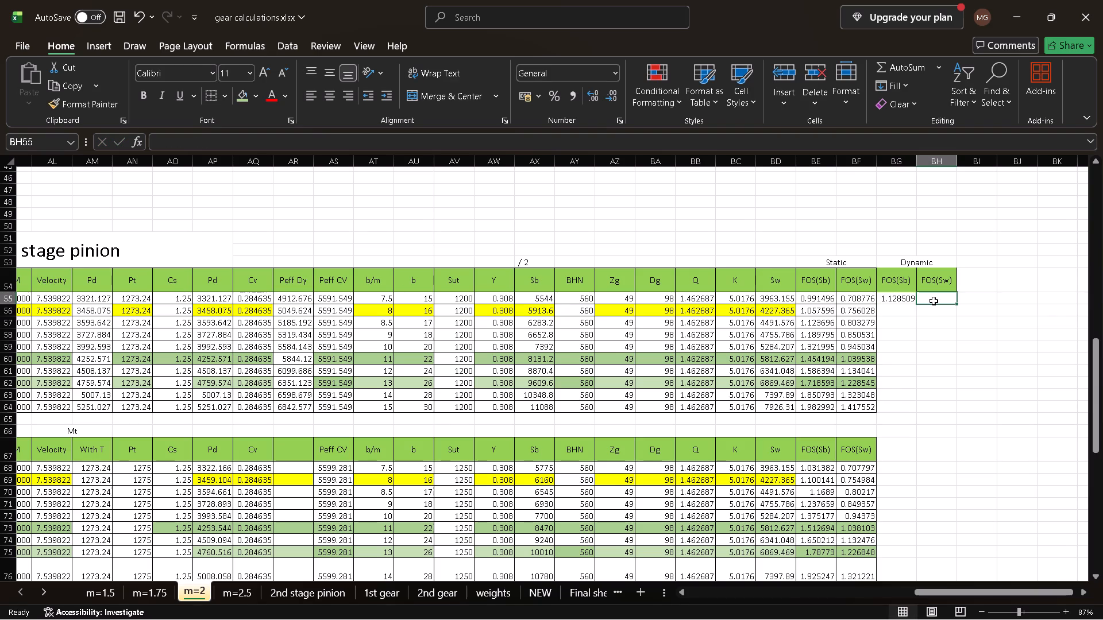
pyautogui.press('=')
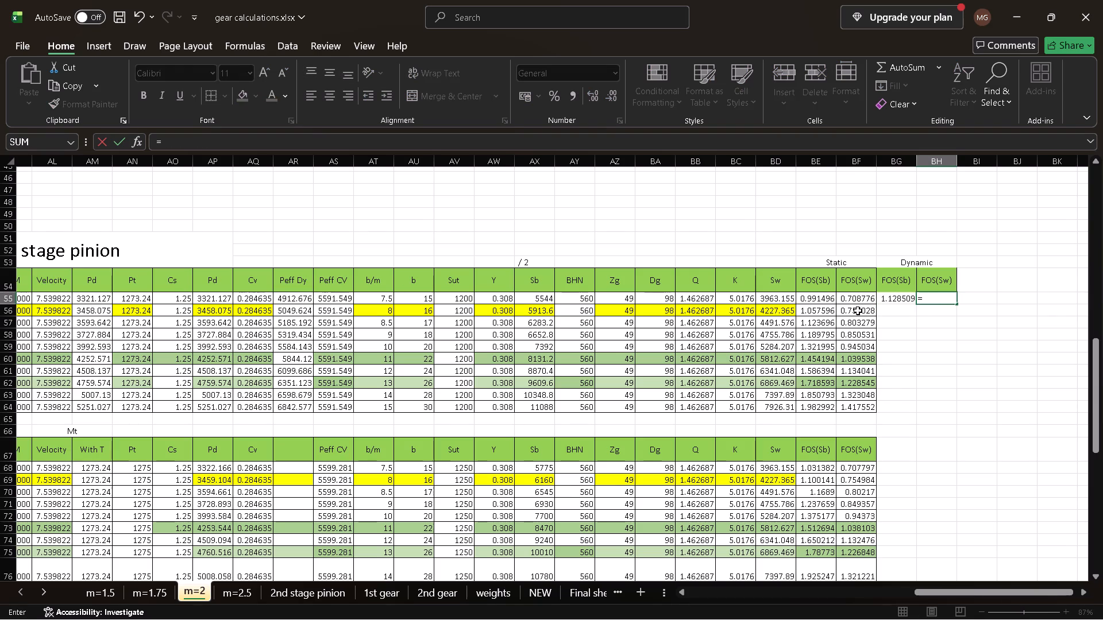
pyautogui.click(770, 300)
pyautogui.press('/')
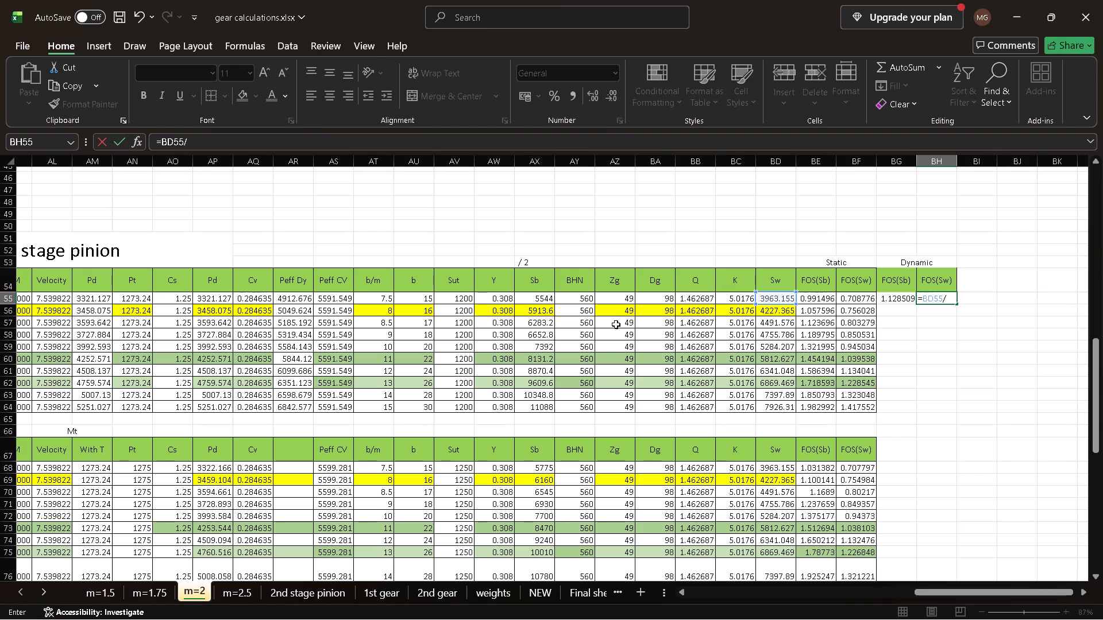
pyautogui.click(300, 302)
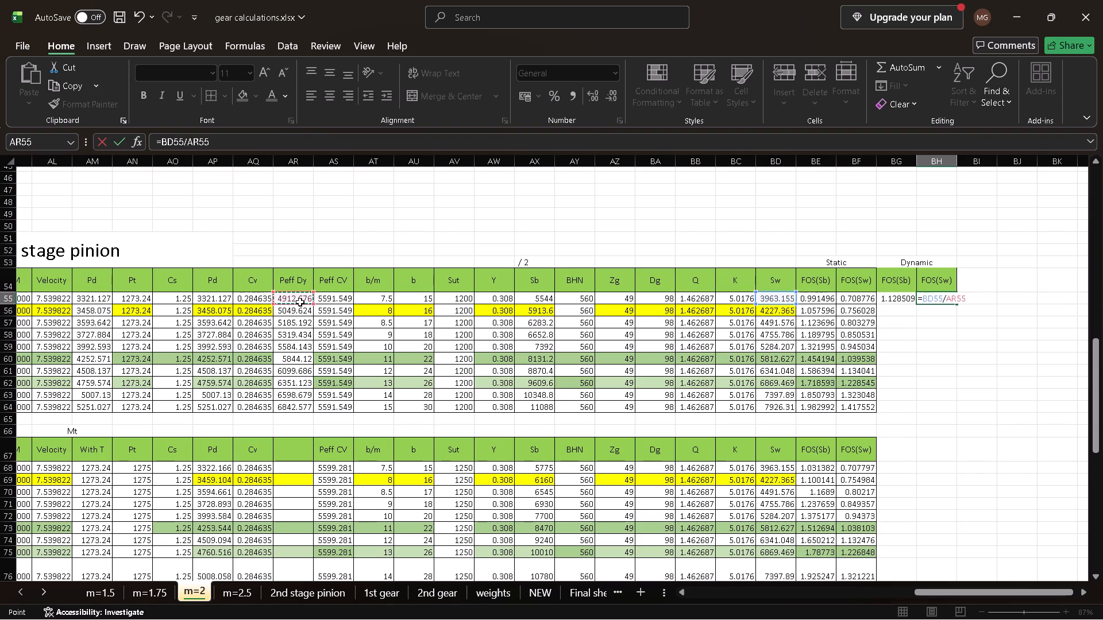
pyautogui.press('Return')
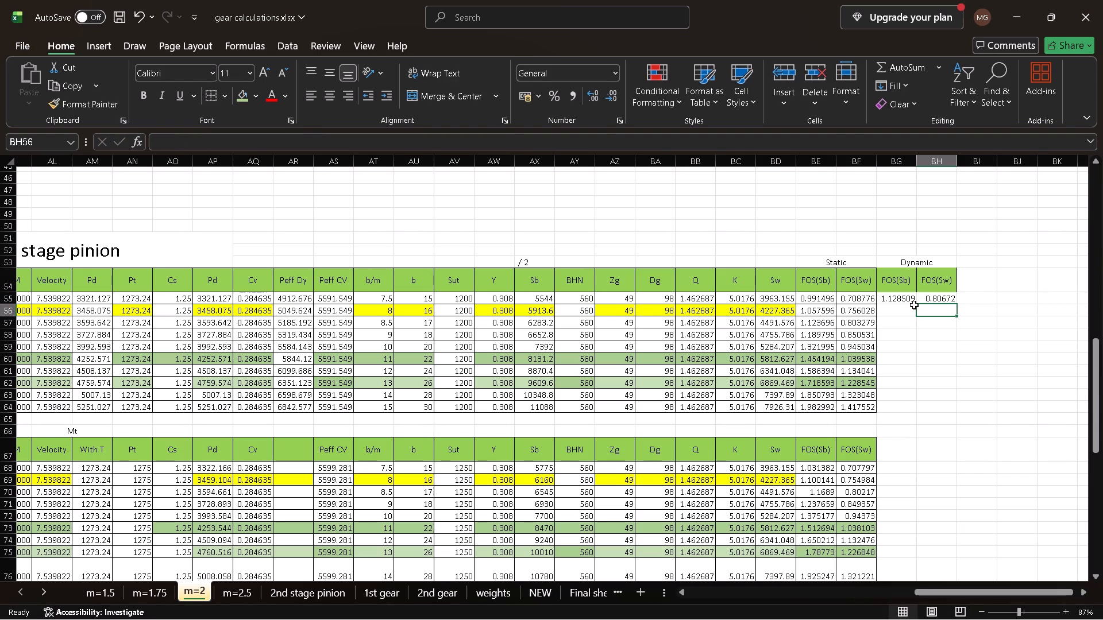
# Fill the dynamic FOS(Sb) and FOS(Sw) formulas from BG55 and BH55 down through row 64.
pyautogui.click(912, 300)
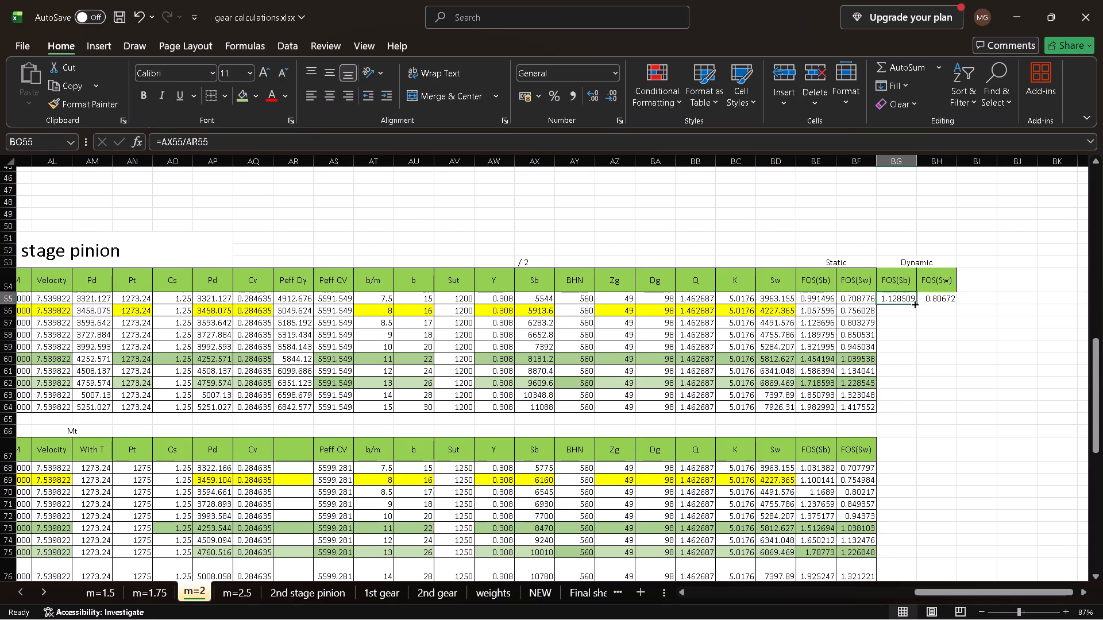
pyautogui.doubleClick(914, 304)
pyautogui.click(960, 297)
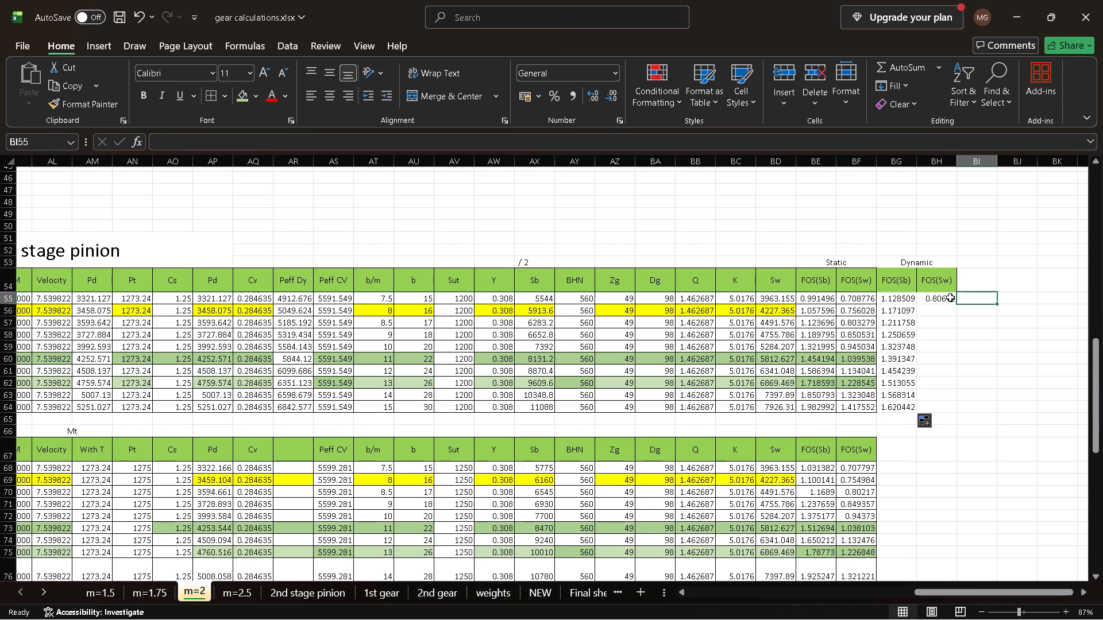
pyautogui.click(948, 297)
pyautogui.doubleClick(957, 303)
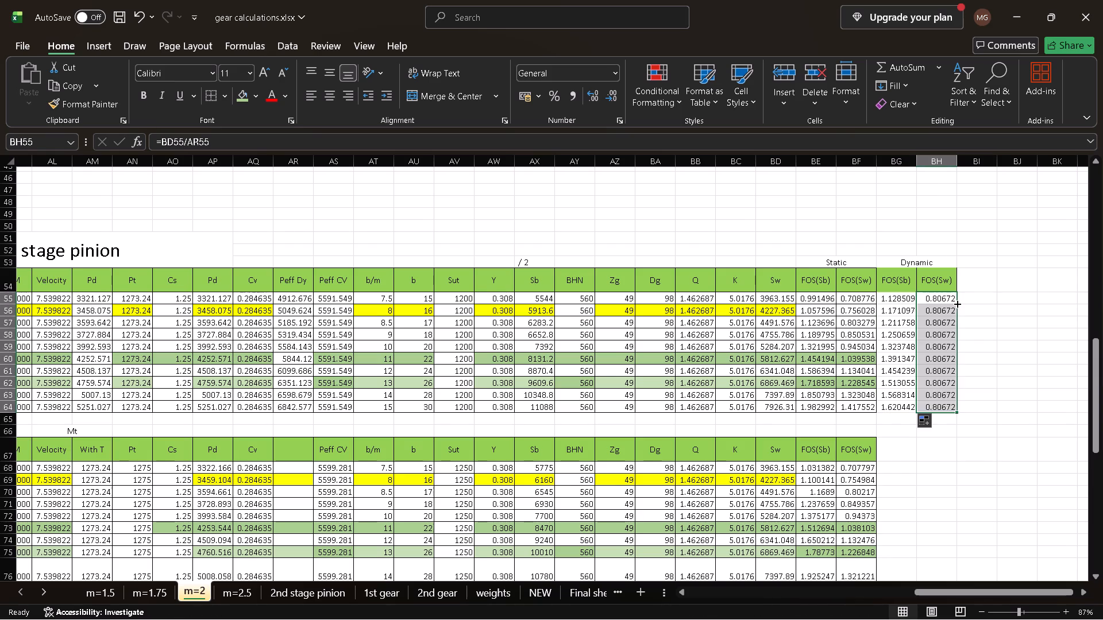
pyautogui.click(1029, 357)
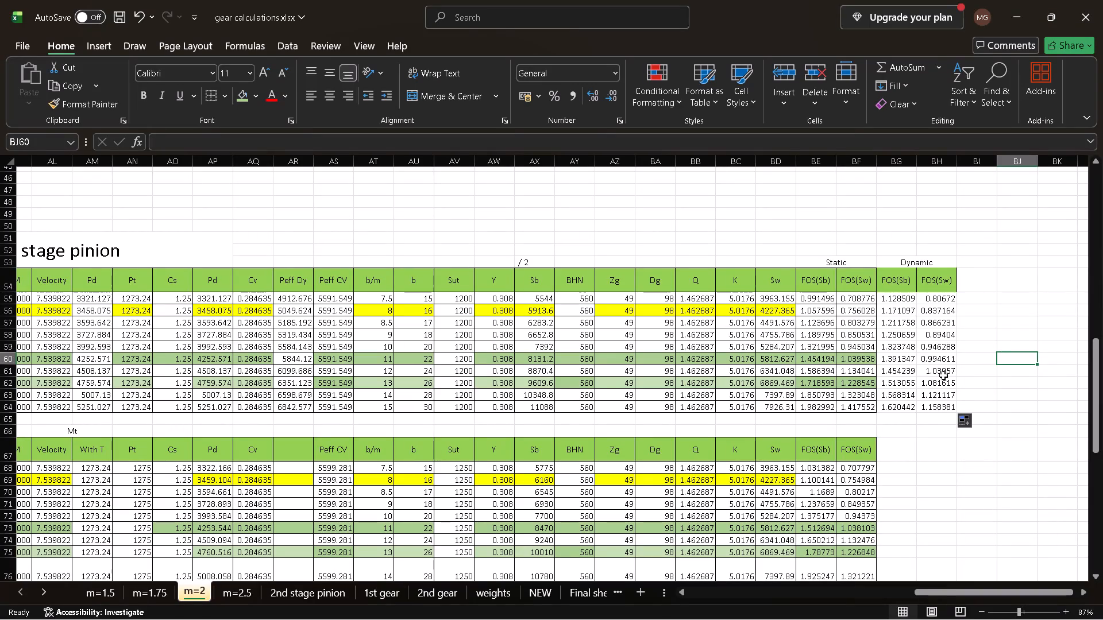
# Examine the dynamic FOS(Sw) value in row 60 and the pinion and gear tables below the first stage pinion table.
pyautogui.click(935, 362)
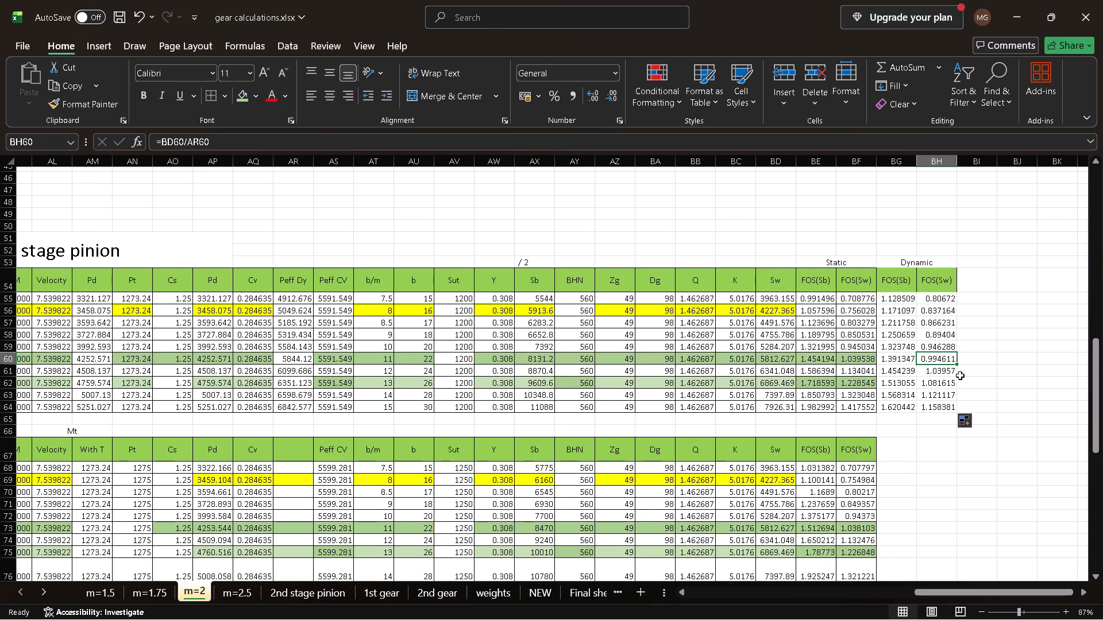
pyautogui.scroll(-2, 960, 375)
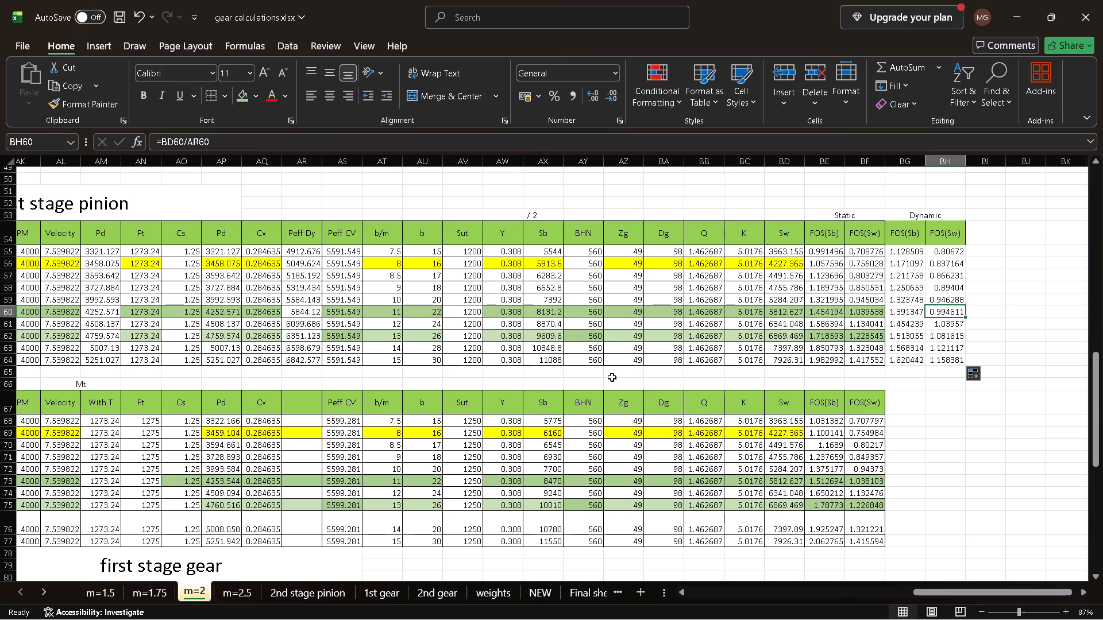
pyautogui.scroll(-1, 494, 390)
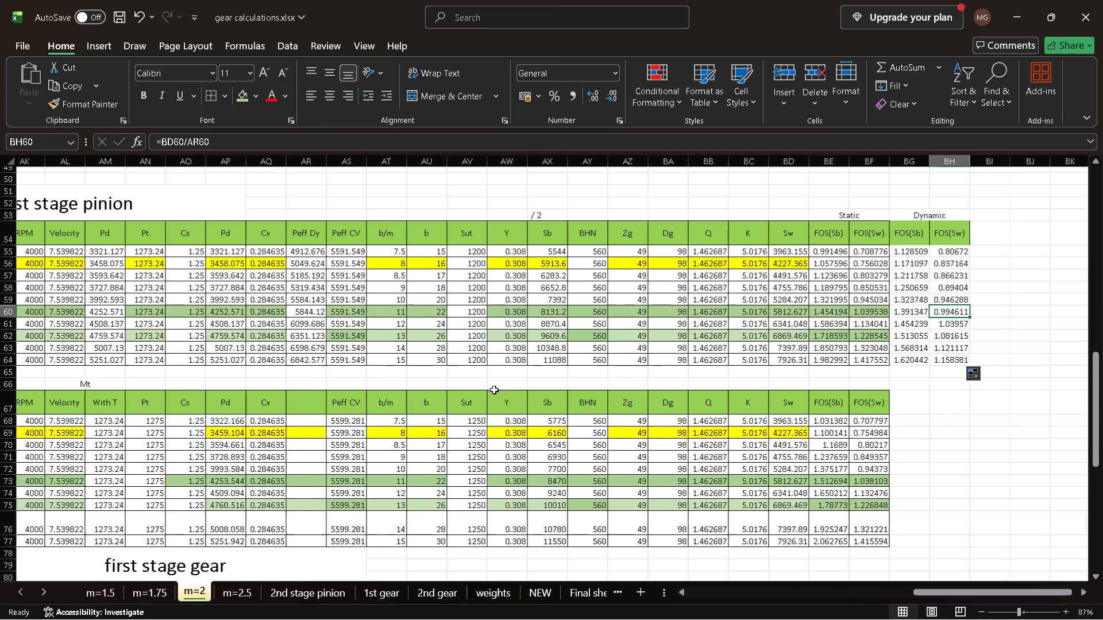
pyautogui.scroll(-1, 494, 390)
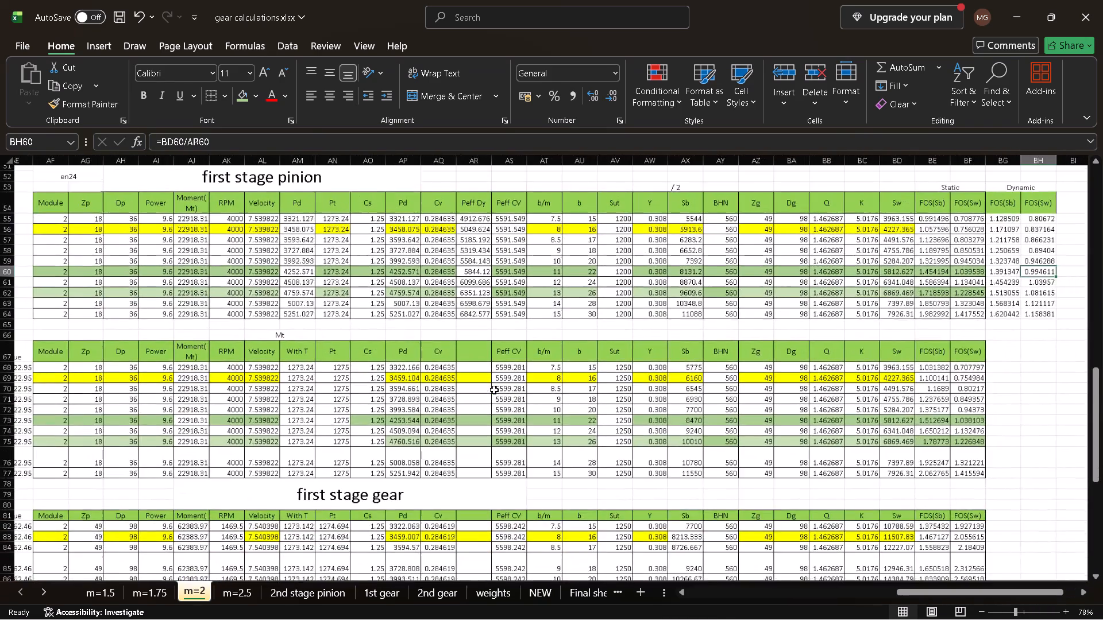
pyautogui.hscroll(1, 494, 390)
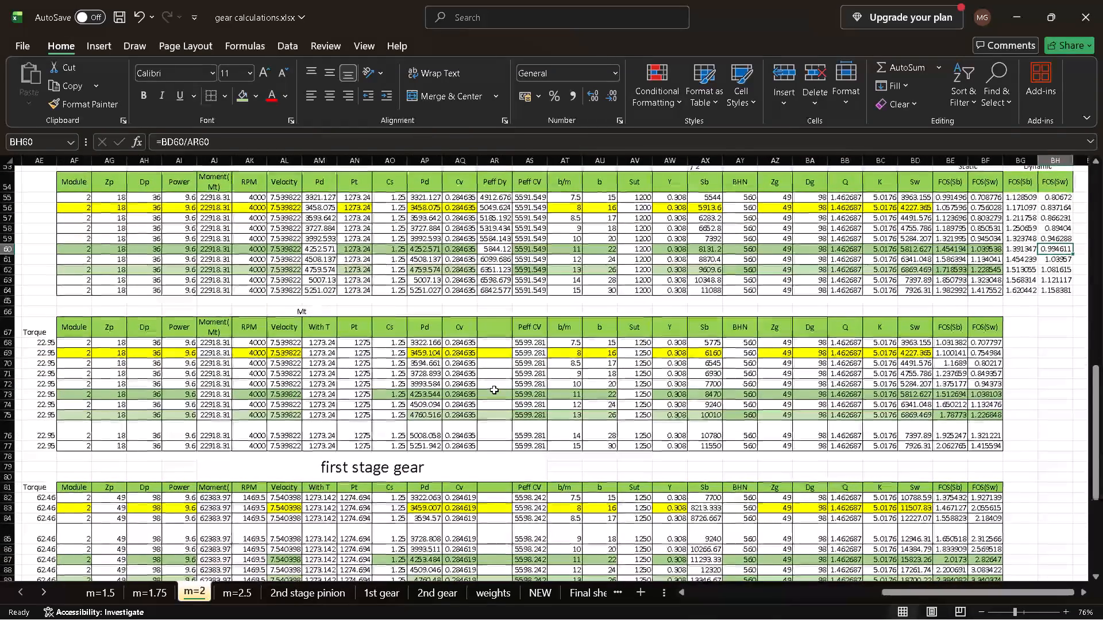
pyautogui.scroll(-1, 494, 390)
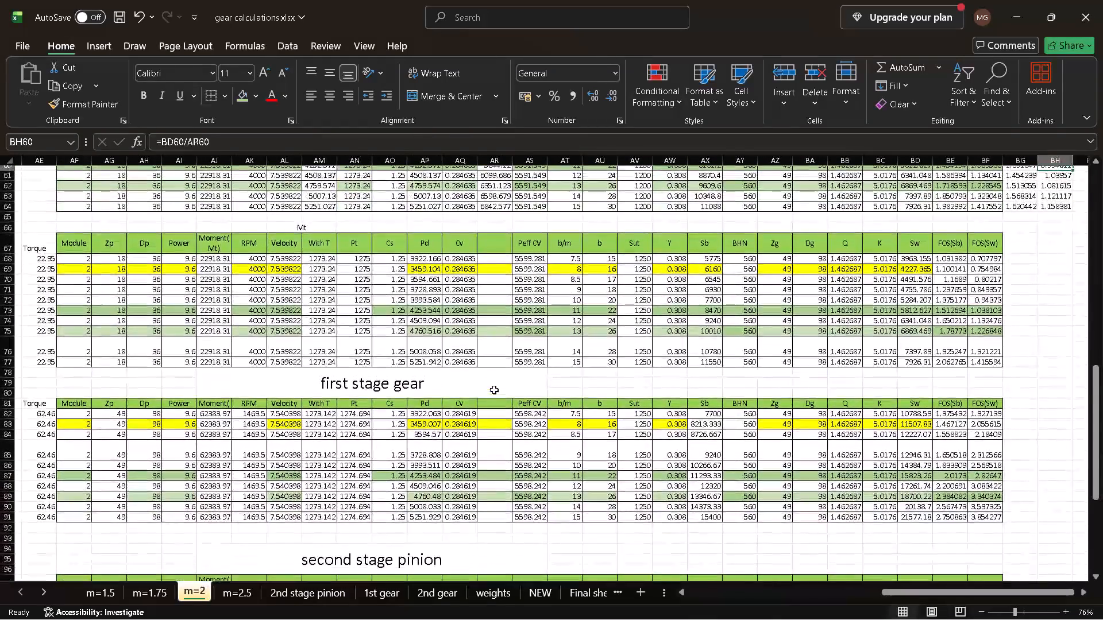
pyautogui.scroll(-1, 494, 390)
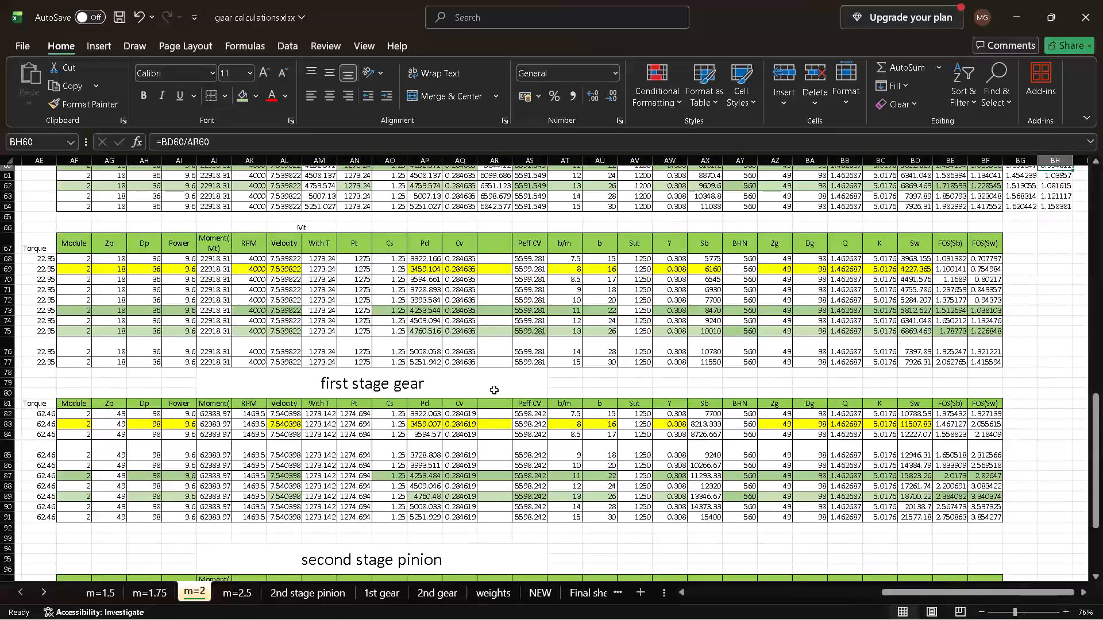
pyautogui.scroll(-3, 494, 390)
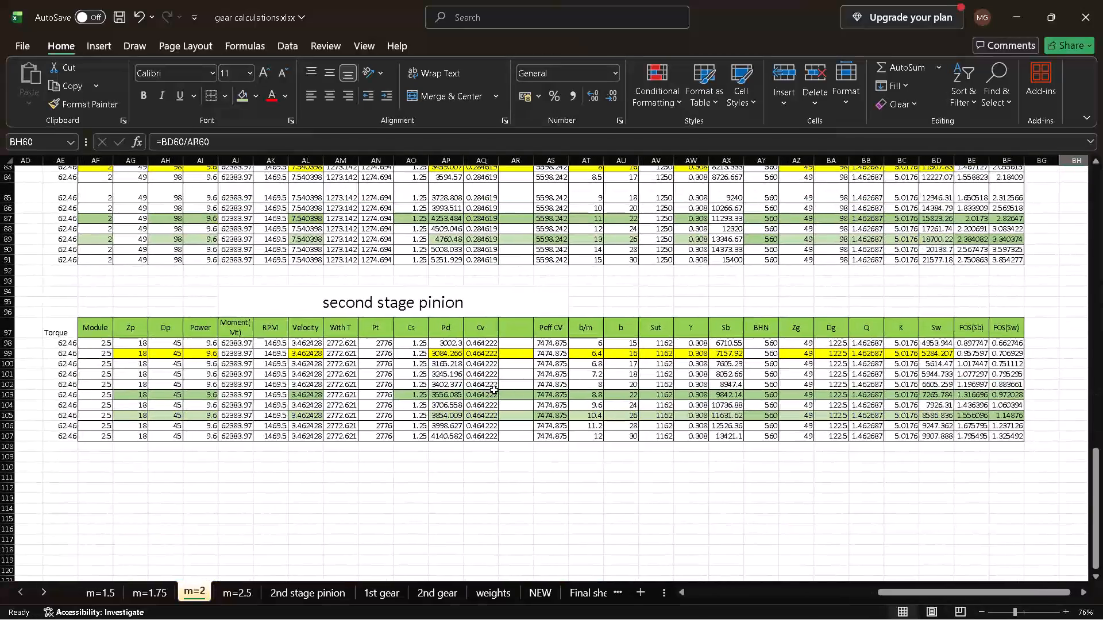
# Copy the Peff Dy header from AR54 into the blank header cells AR67 and AR81 of the two tables below.
pyautogui.scroll(3, 494, 390)
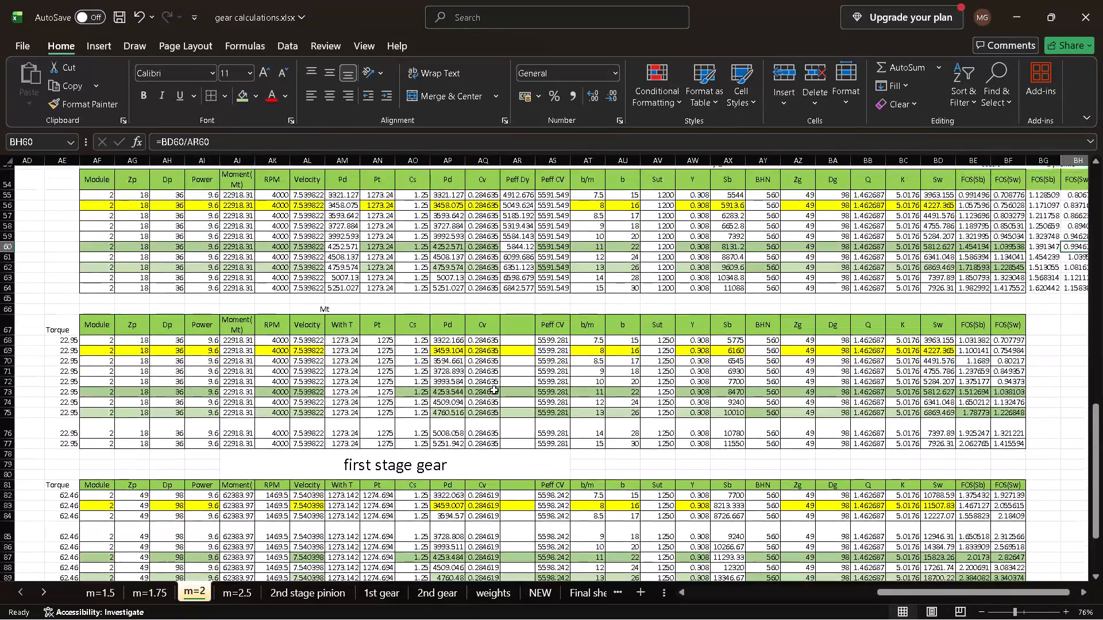
pyautogui.scroll(2, 494, 390)
pyautogui.click(519, 340)
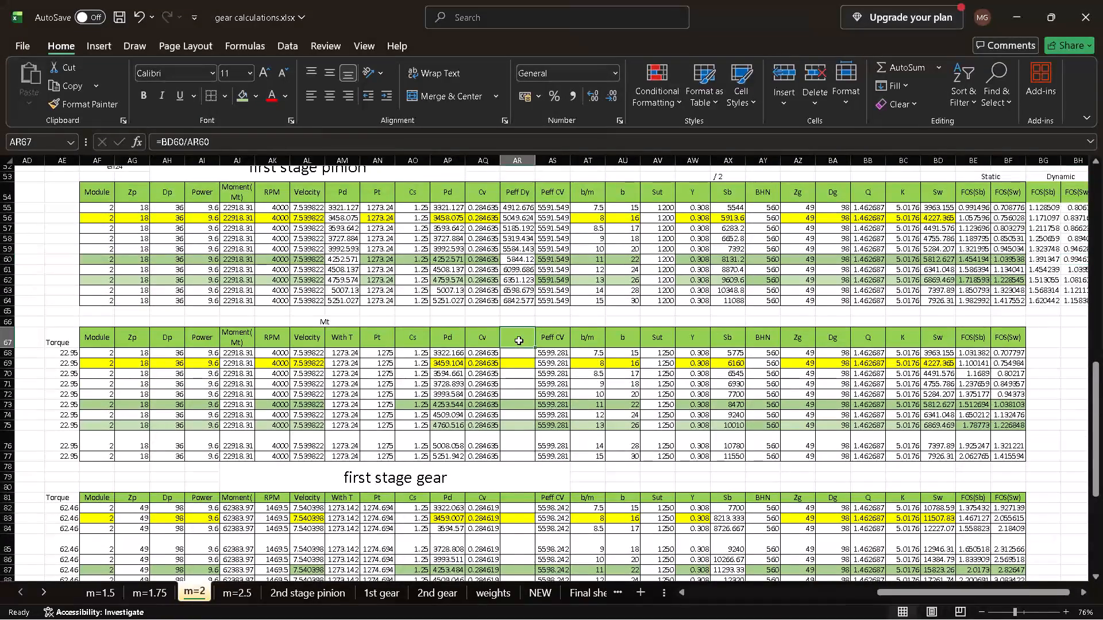
pyautogui.click(514, 192)
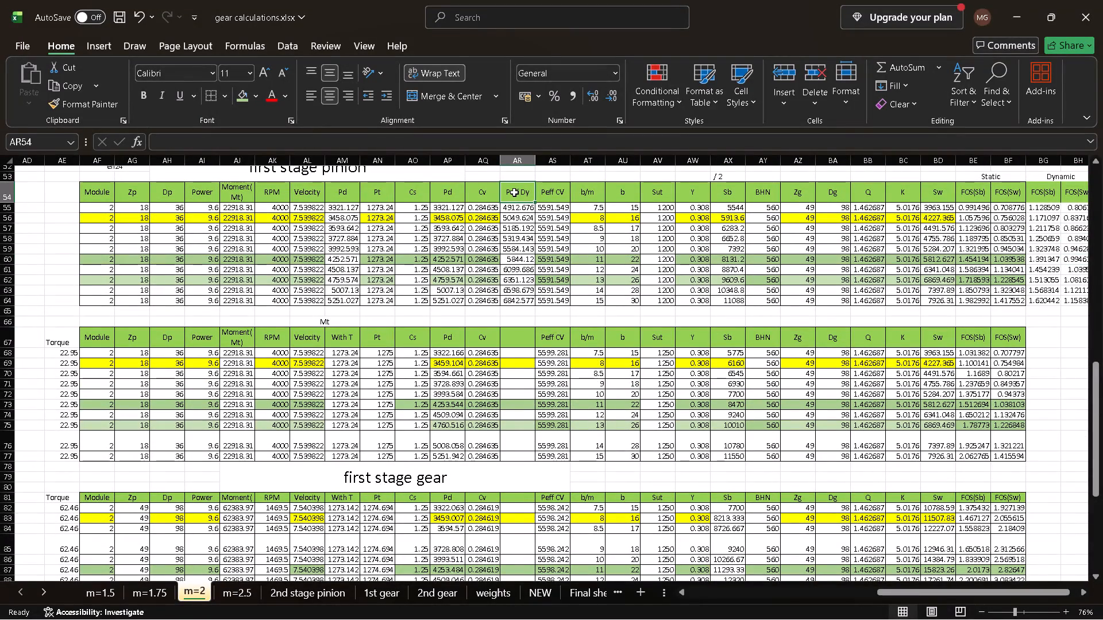
pyautogui.hotkey('ctrl', 'c')
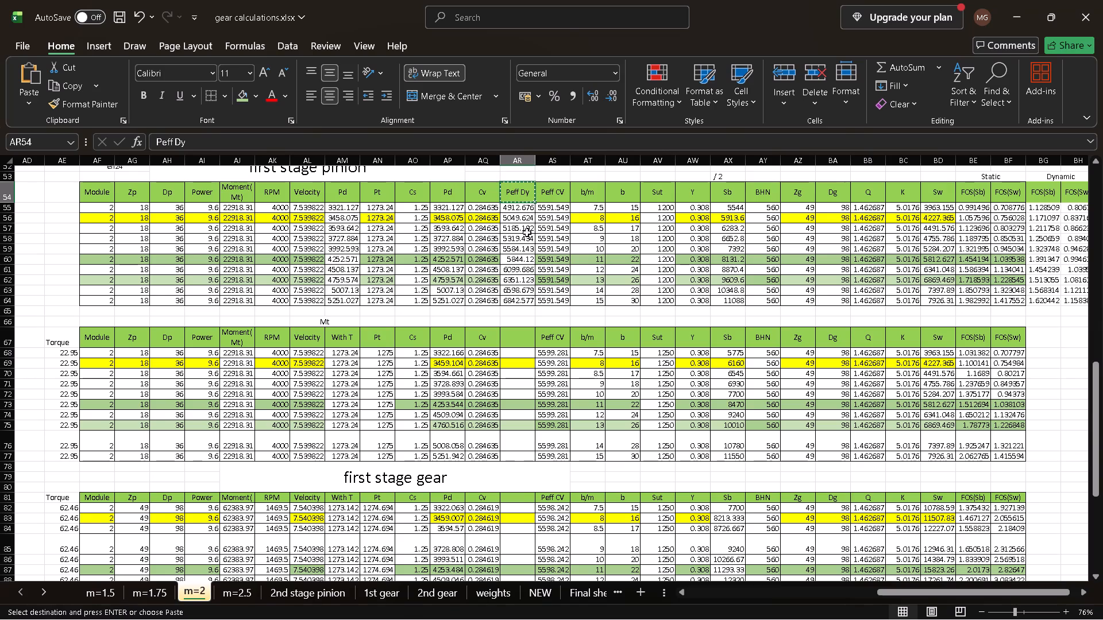
pyautogui.click(512, 339)
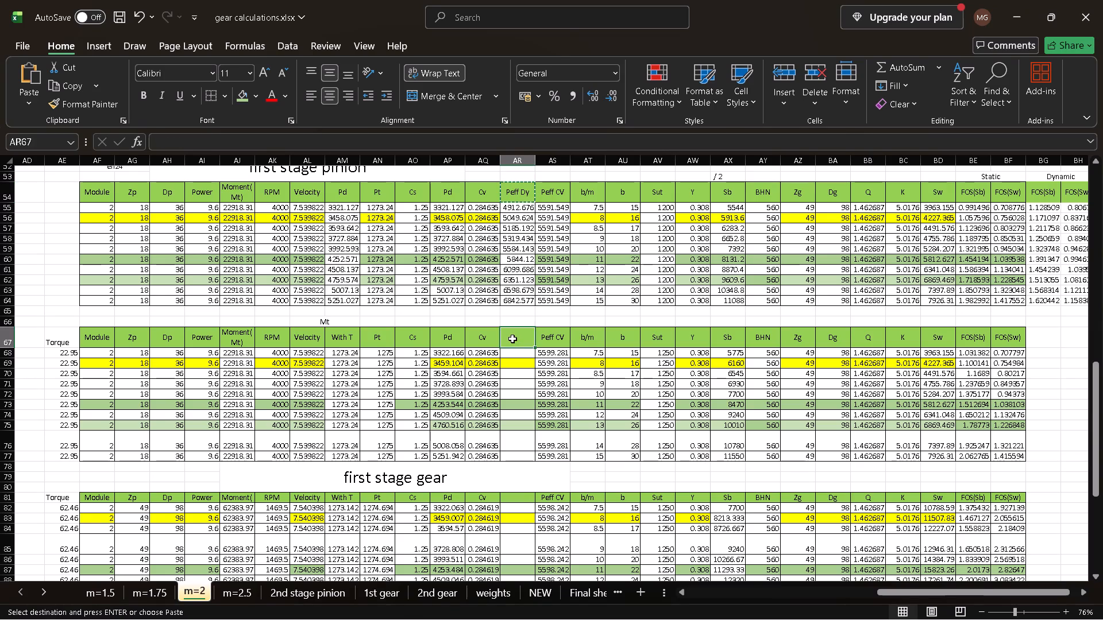
pyautogui.hotkey('ctrl', 'v')
pyautogui.scroll(-1, 517, 479)
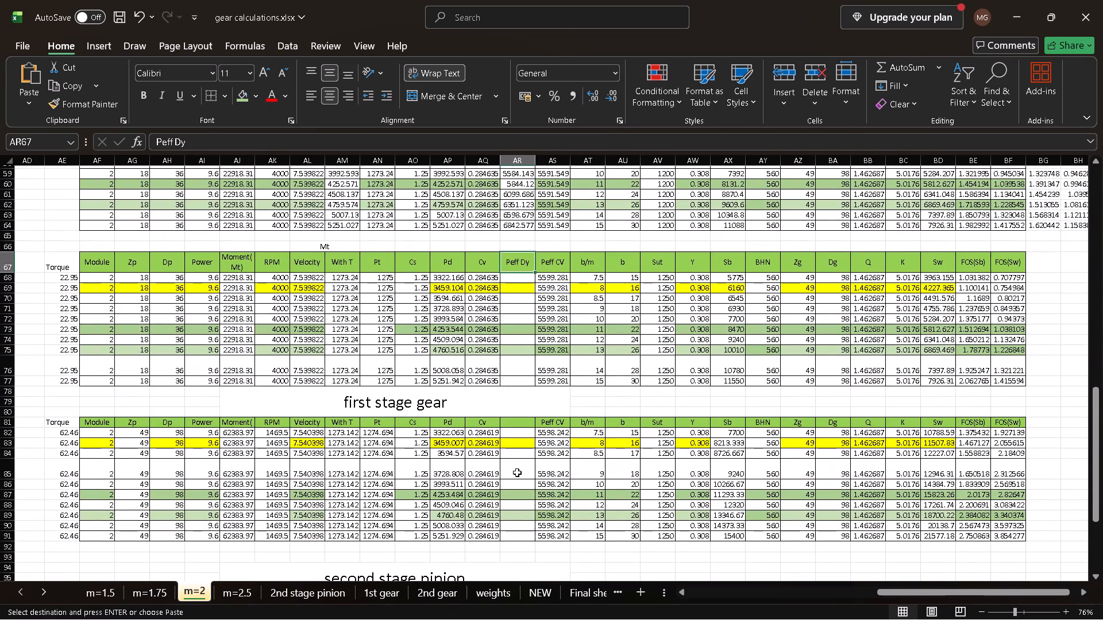
pyautogui.click(511, 422)
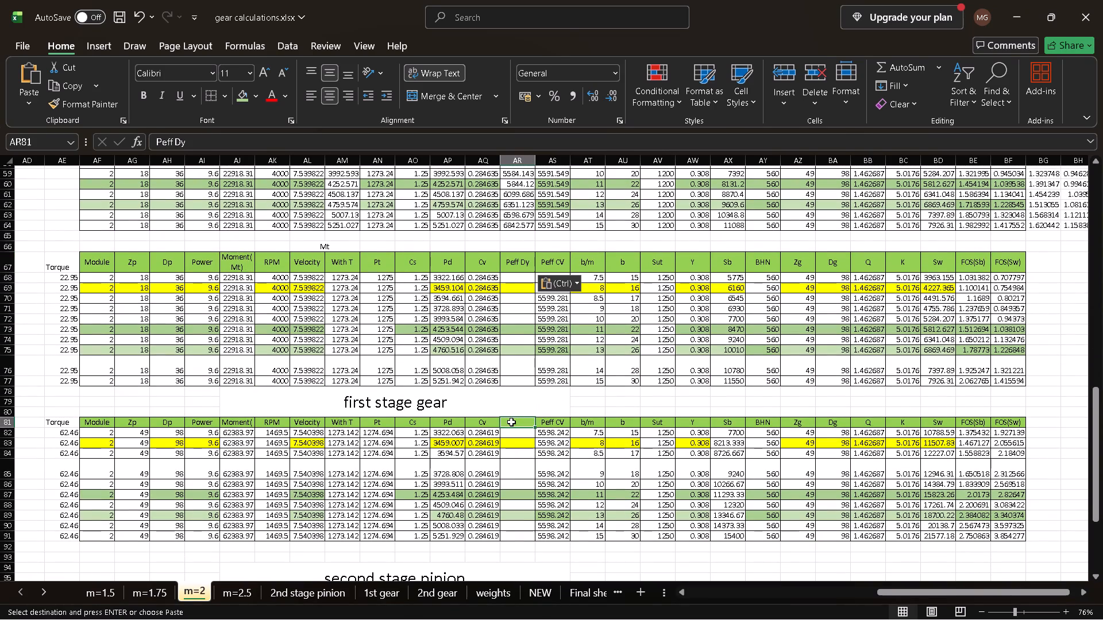
pyautogui.hotkey('ctrl', 'v')
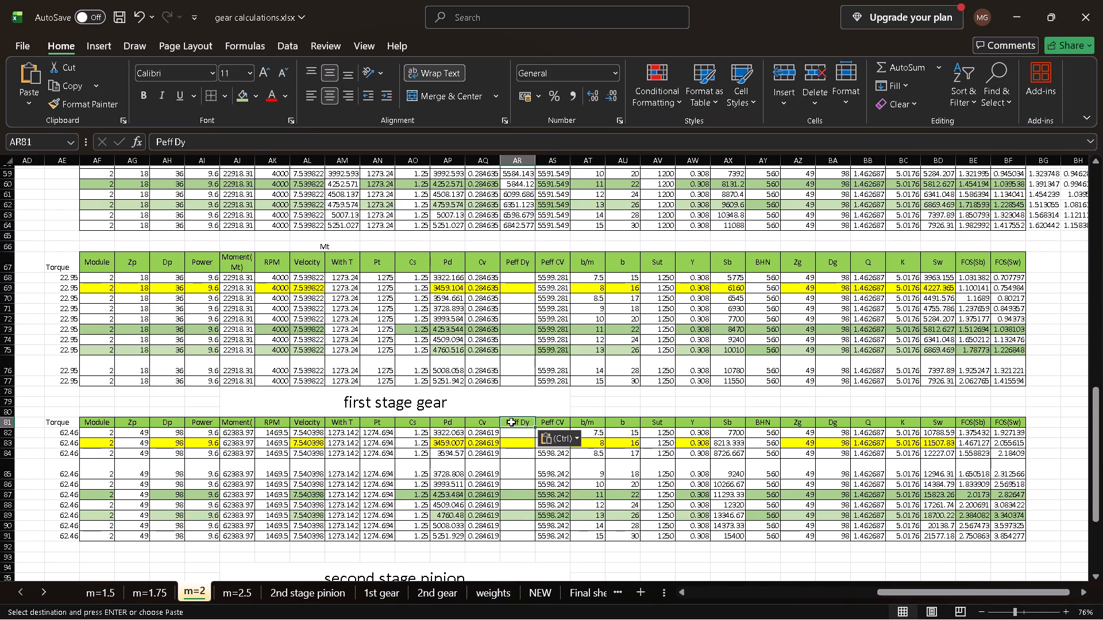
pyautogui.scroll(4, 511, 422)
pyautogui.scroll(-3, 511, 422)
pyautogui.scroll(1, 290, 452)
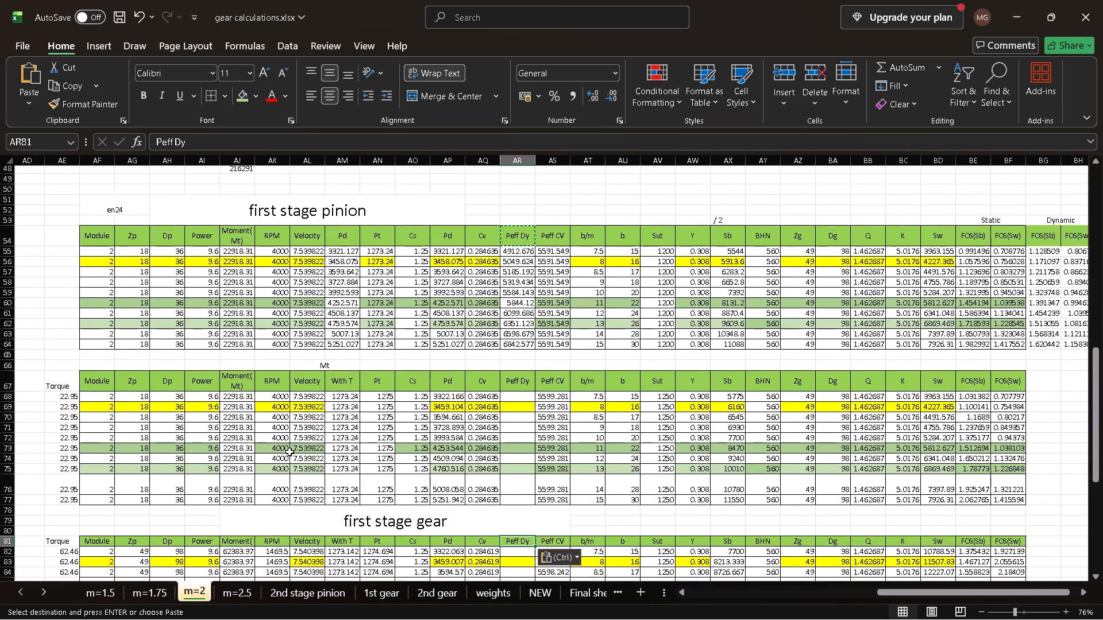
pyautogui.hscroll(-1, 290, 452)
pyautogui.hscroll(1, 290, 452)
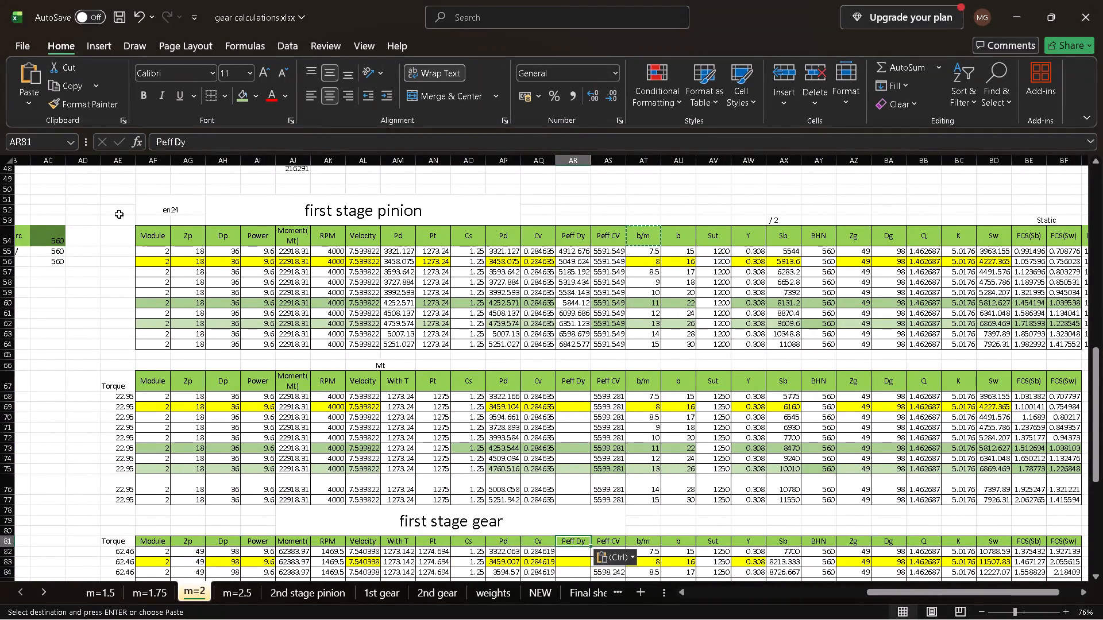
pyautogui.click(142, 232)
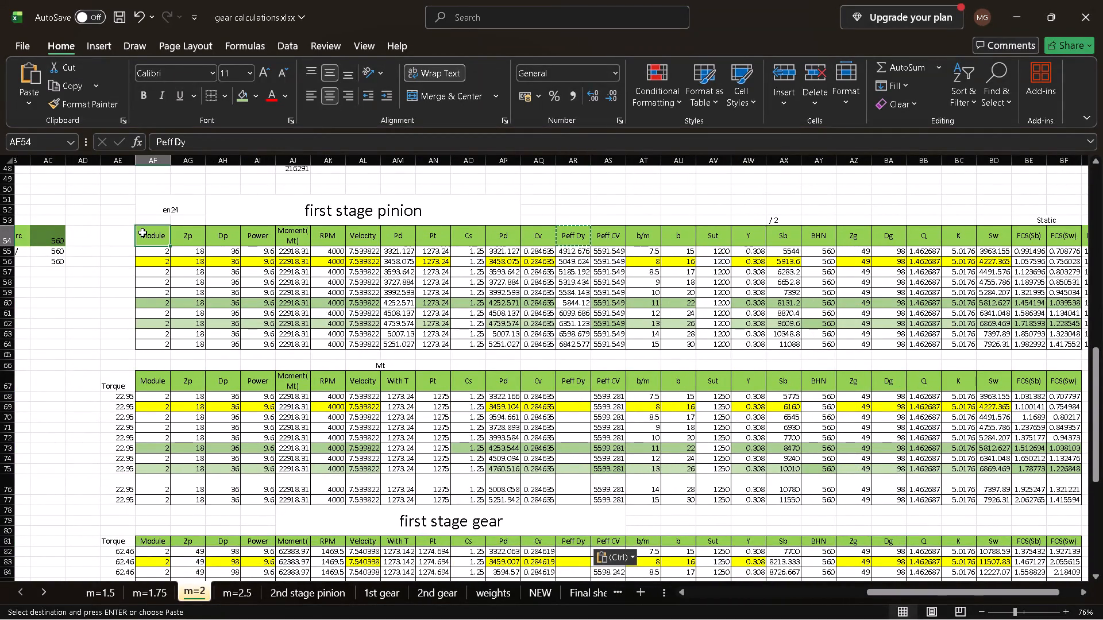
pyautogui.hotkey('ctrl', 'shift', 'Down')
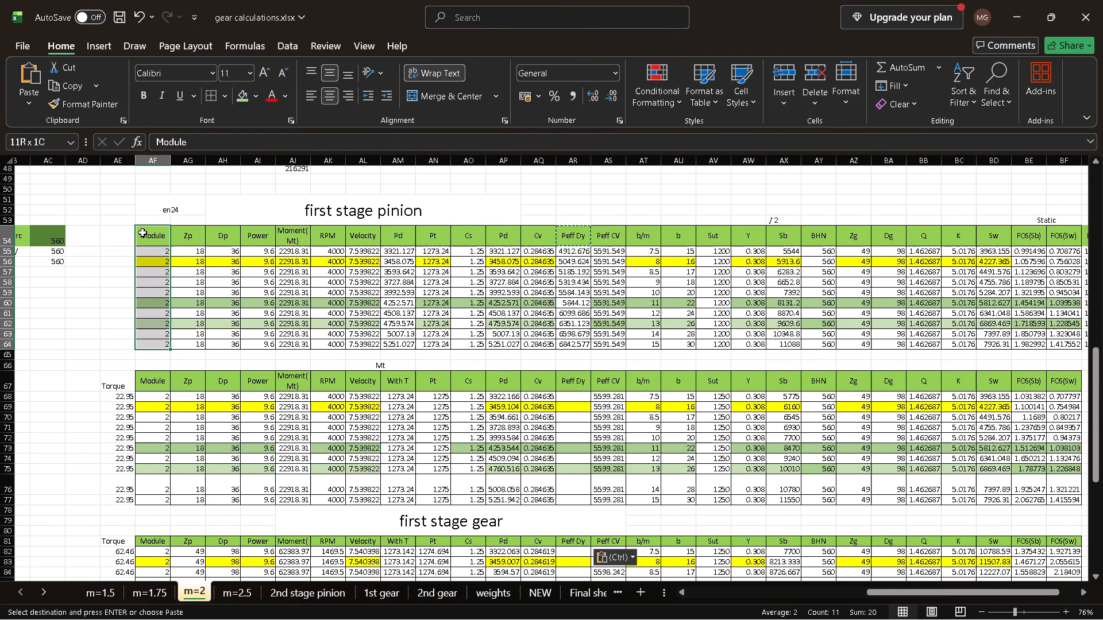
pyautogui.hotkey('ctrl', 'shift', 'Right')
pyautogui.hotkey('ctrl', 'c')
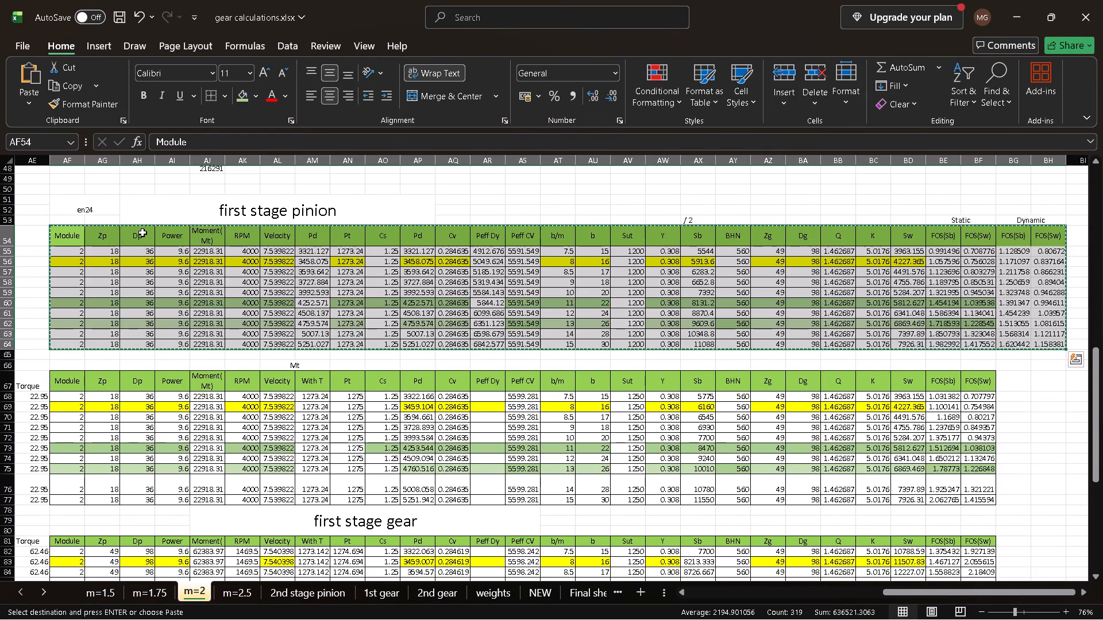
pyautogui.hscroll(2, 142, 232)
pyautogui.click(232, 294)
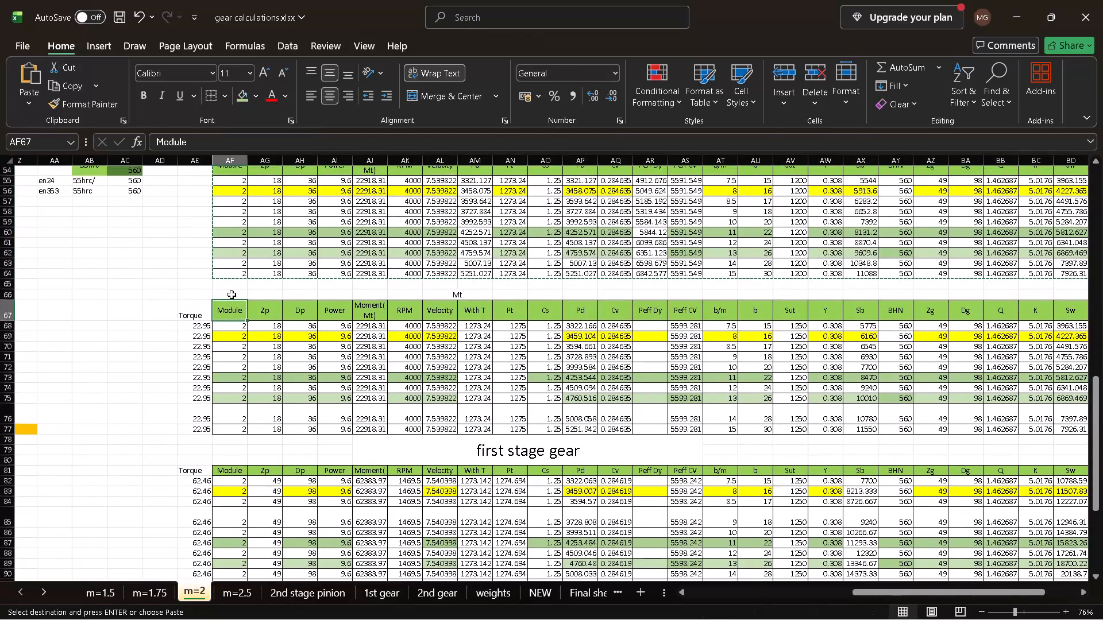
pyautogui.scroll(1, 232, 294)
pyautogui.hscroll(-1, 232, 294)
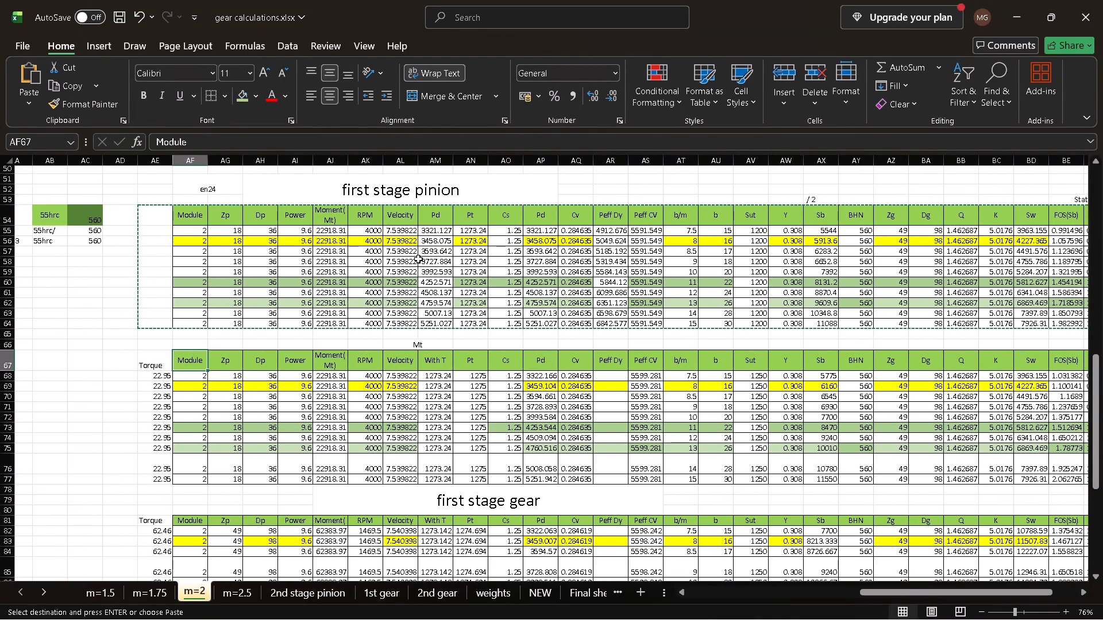
# Examine the Pt formulas in AN55 and AN68 to compare the first stage pinion table with the torque-based table below it.
pyautogui.click(306, 335)
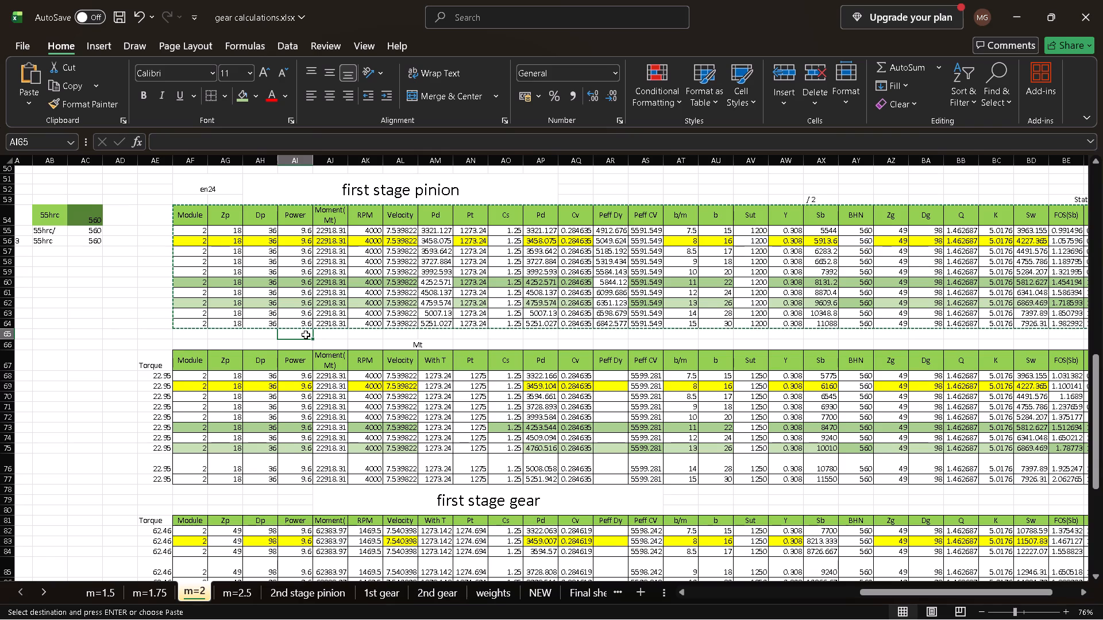
pyautogui.click(157, 308)
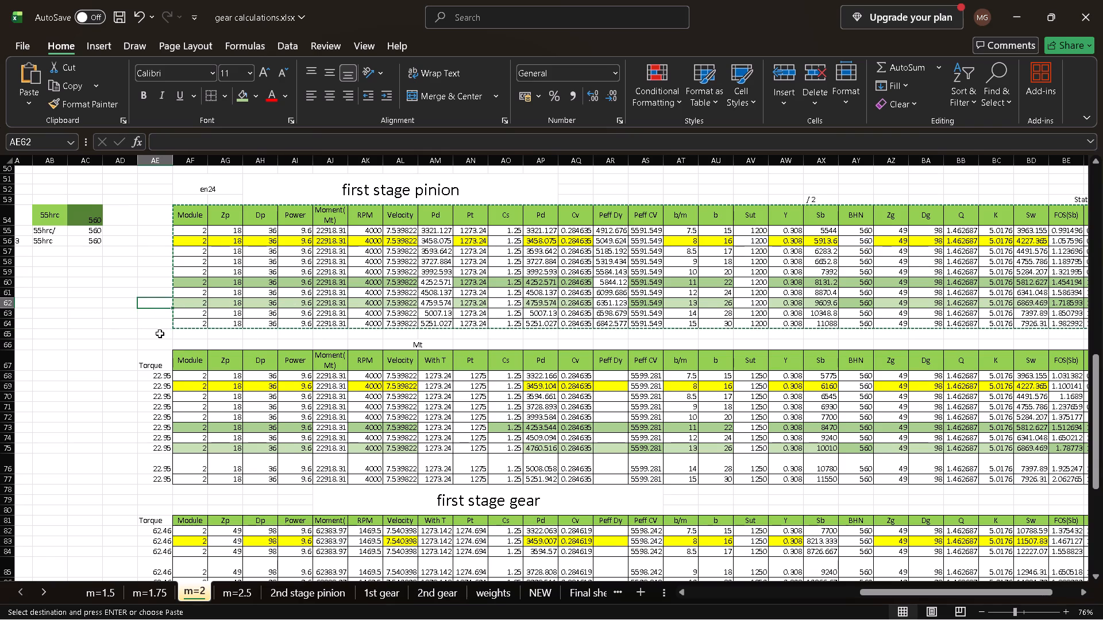
pyautogui.click(159, 334)
pyautogui.click(134, 346)
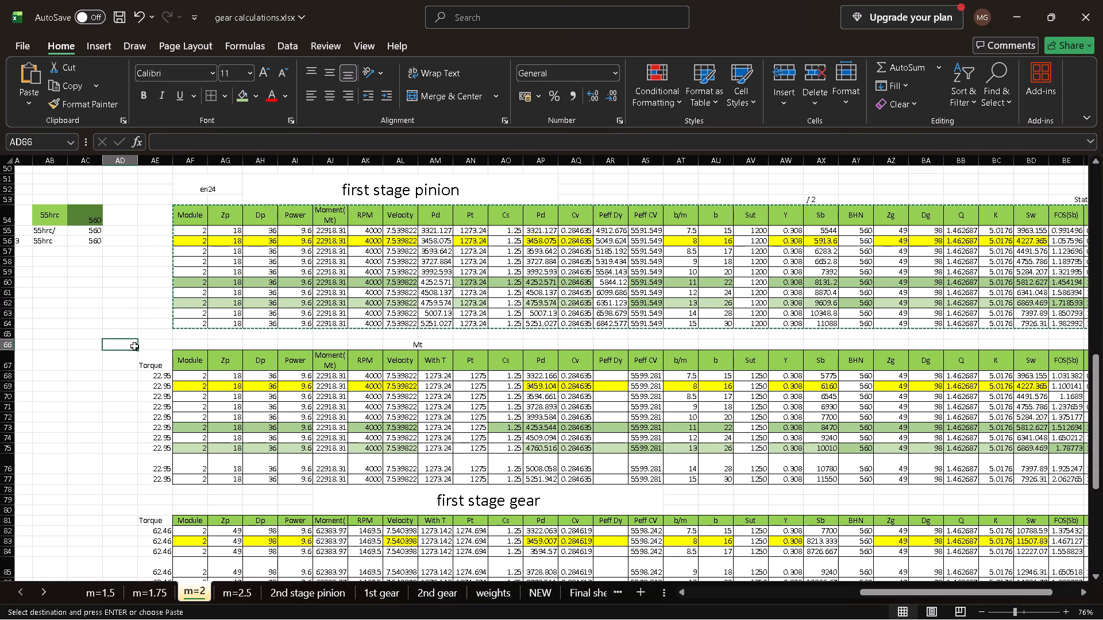
pyautogui.click(114, 367)
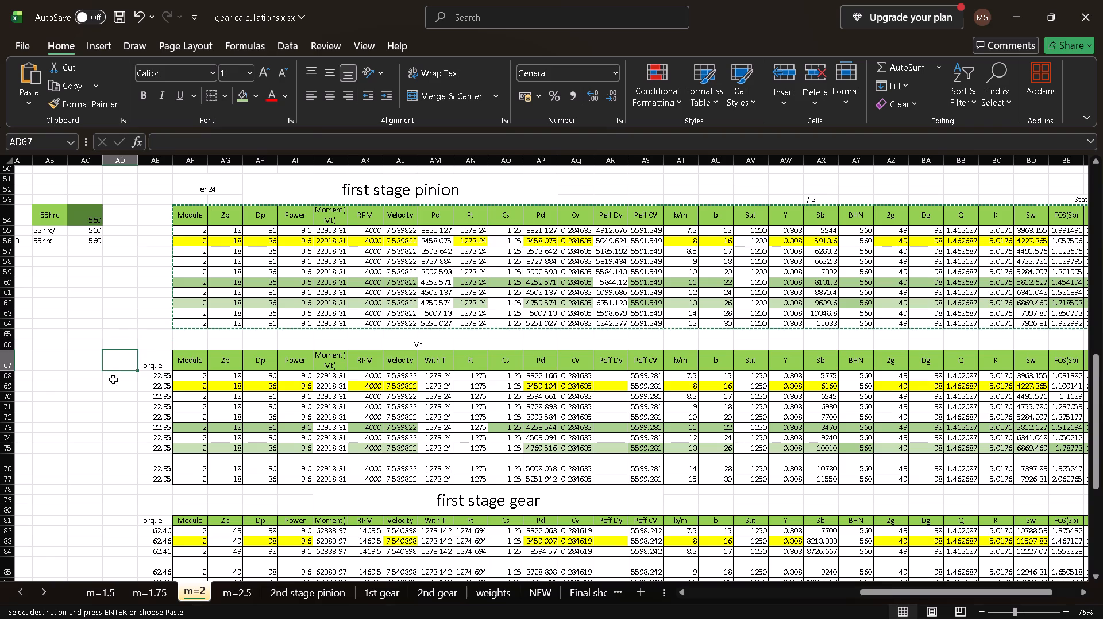
pyautogui.click(113, 381)
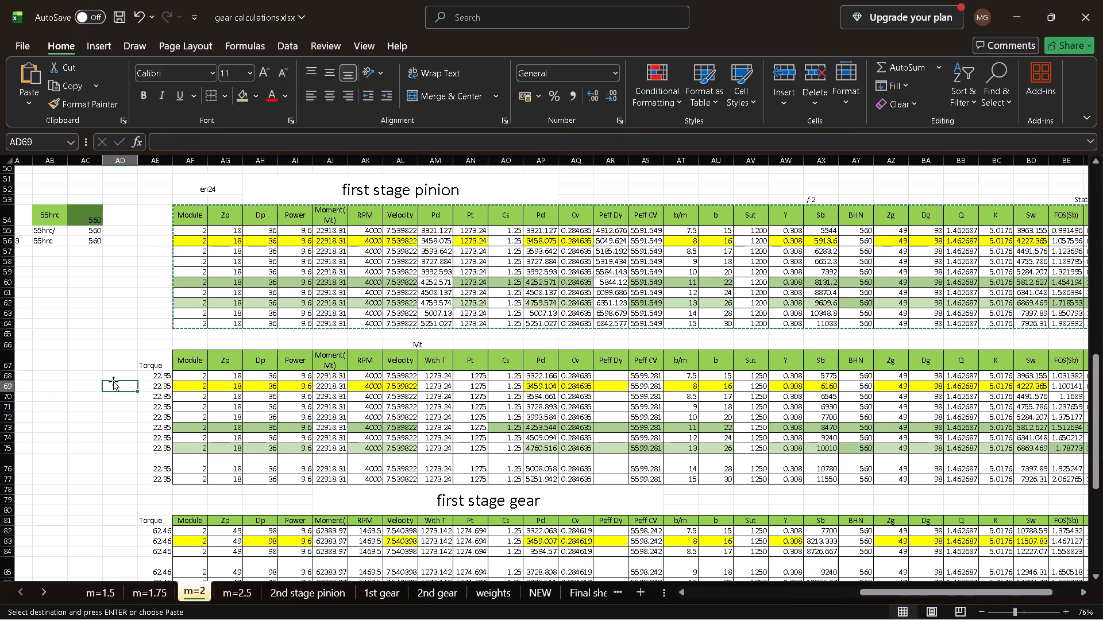
pyautogui.click(130, 361)
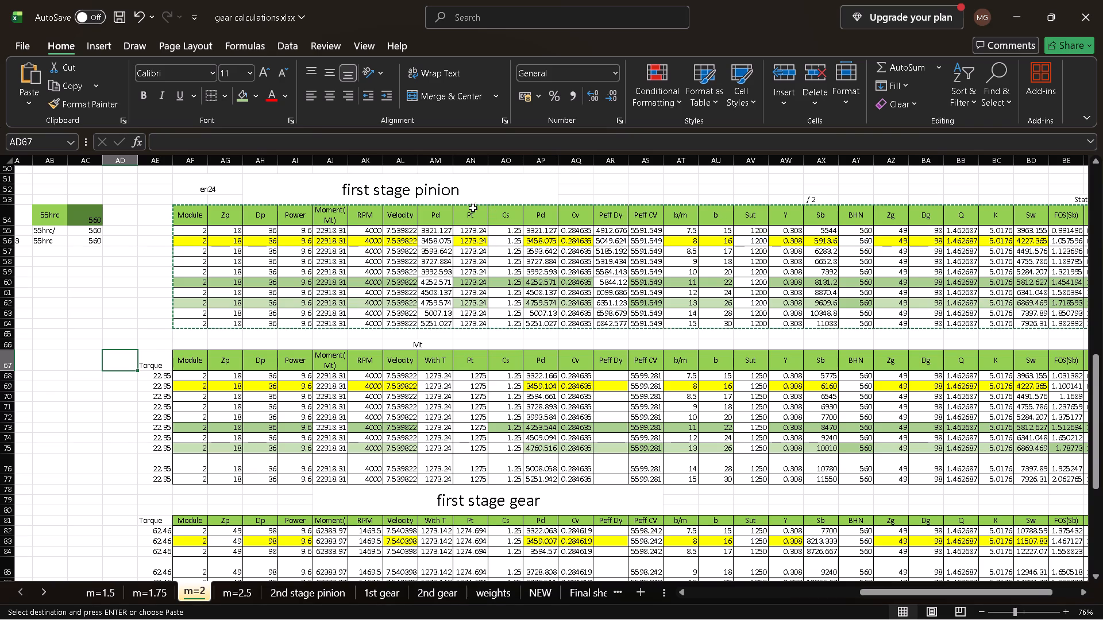
pyautogui.click(442, 211)
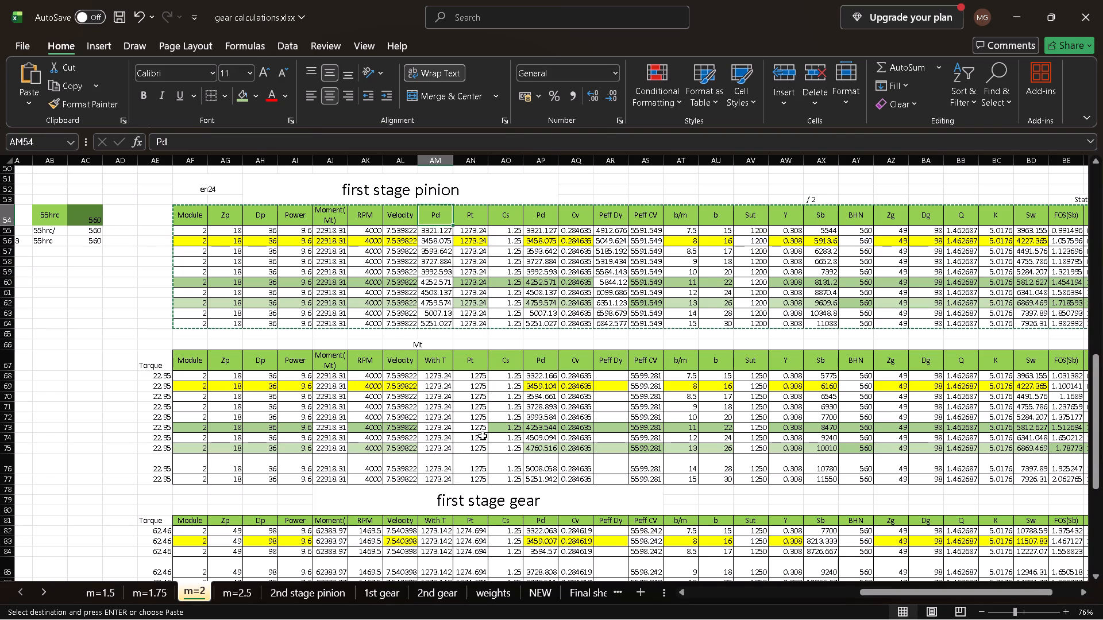
pyautogui.click(469, 228)
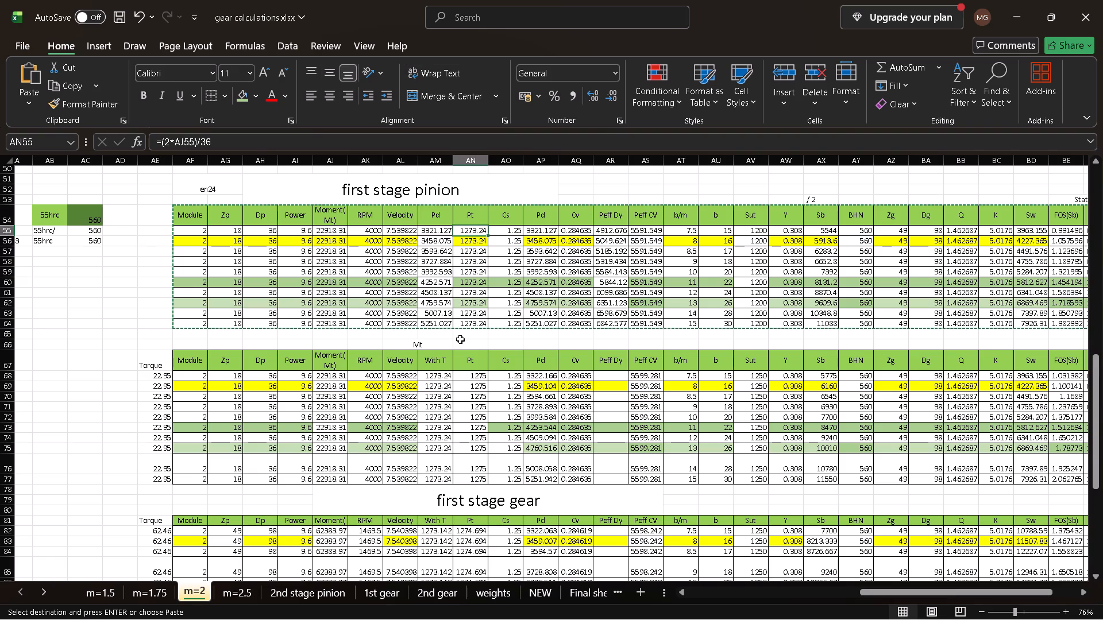
pyautogui.click(470, 378)
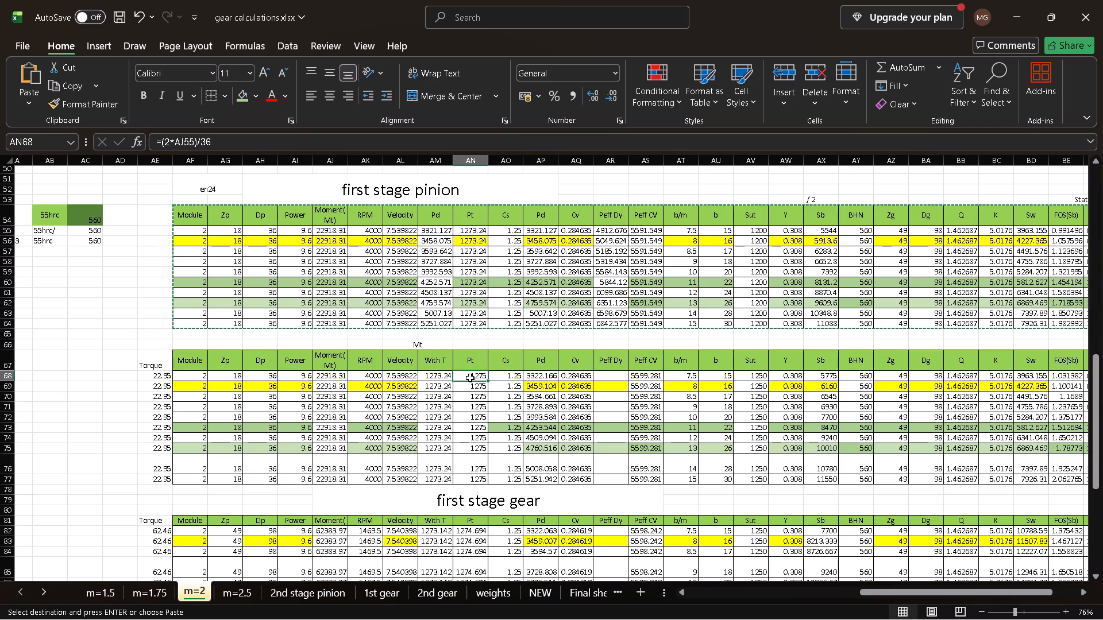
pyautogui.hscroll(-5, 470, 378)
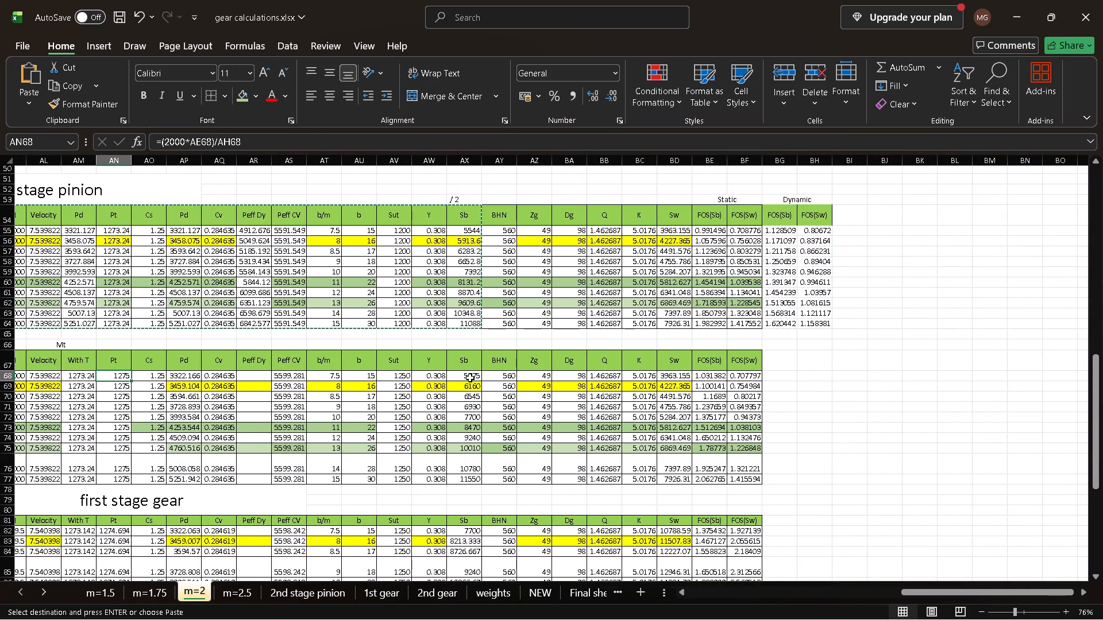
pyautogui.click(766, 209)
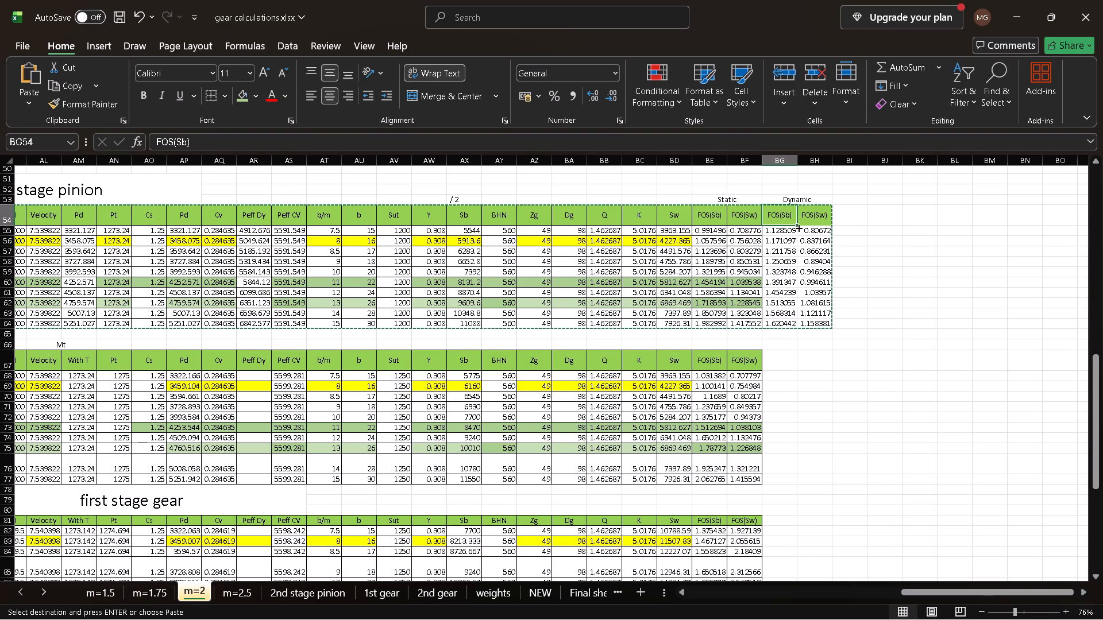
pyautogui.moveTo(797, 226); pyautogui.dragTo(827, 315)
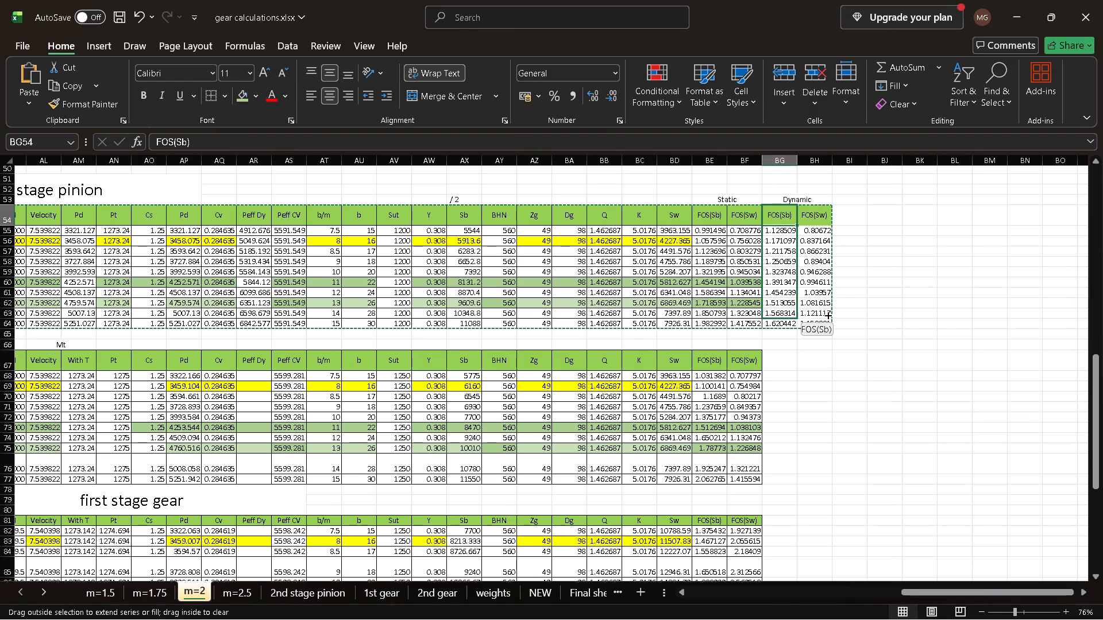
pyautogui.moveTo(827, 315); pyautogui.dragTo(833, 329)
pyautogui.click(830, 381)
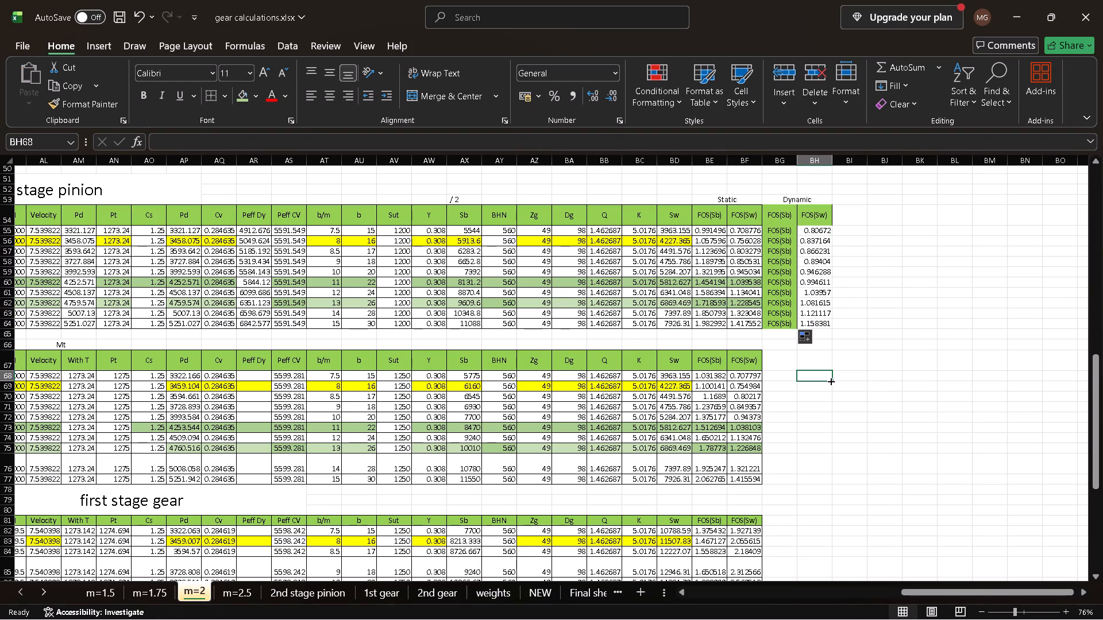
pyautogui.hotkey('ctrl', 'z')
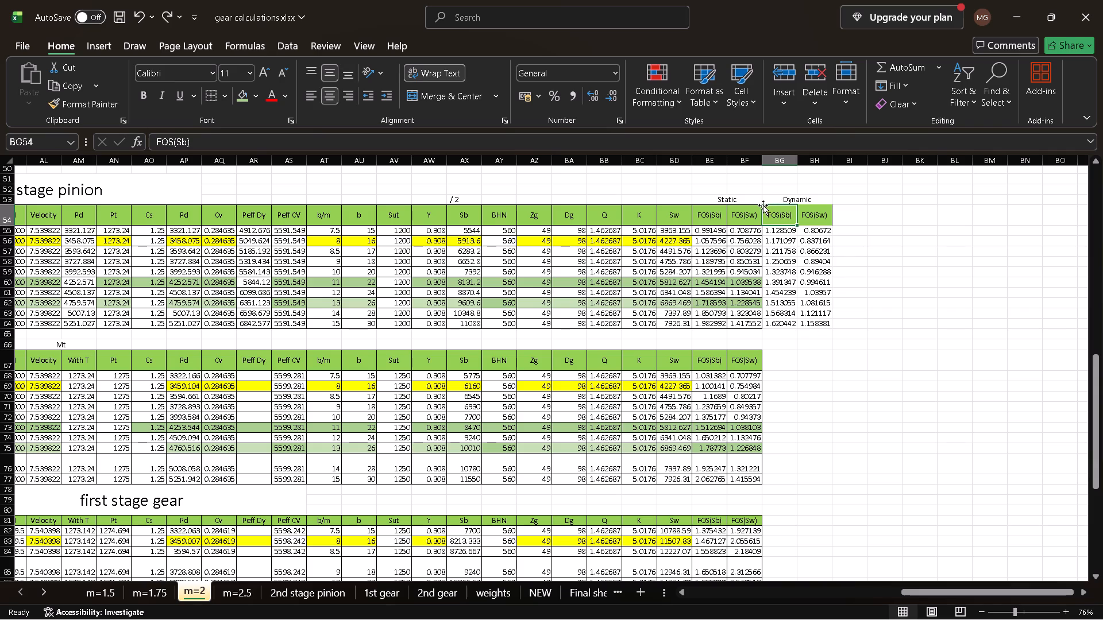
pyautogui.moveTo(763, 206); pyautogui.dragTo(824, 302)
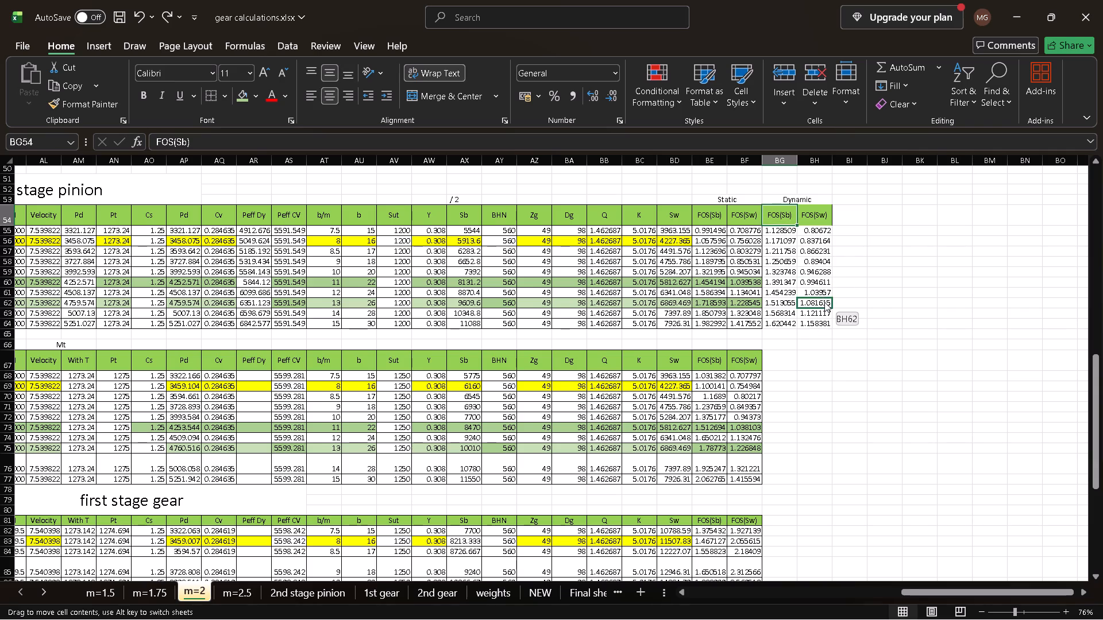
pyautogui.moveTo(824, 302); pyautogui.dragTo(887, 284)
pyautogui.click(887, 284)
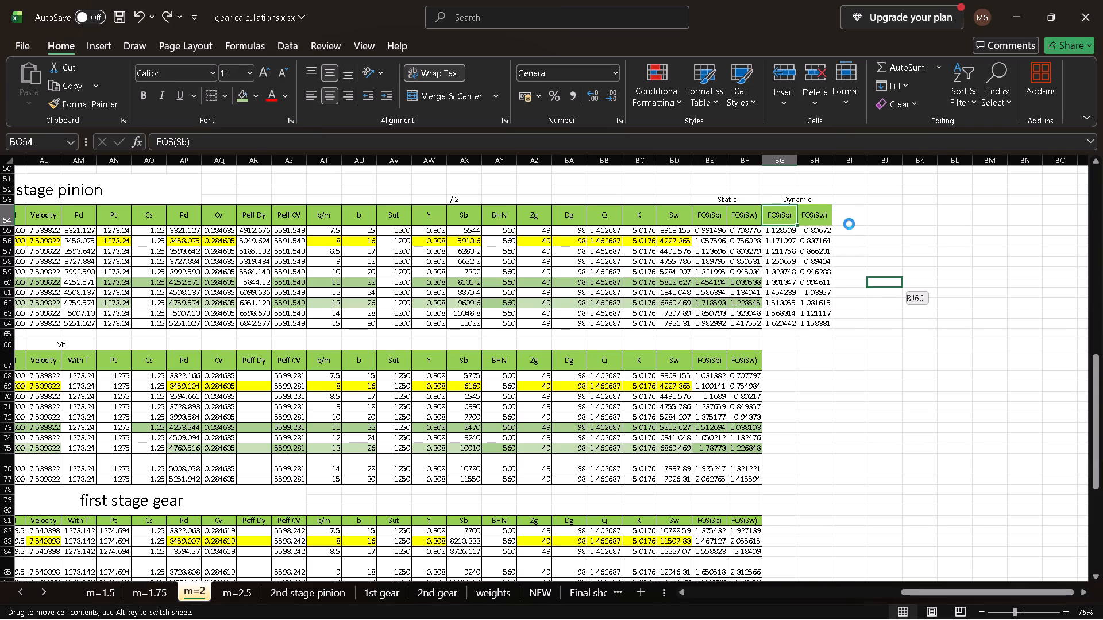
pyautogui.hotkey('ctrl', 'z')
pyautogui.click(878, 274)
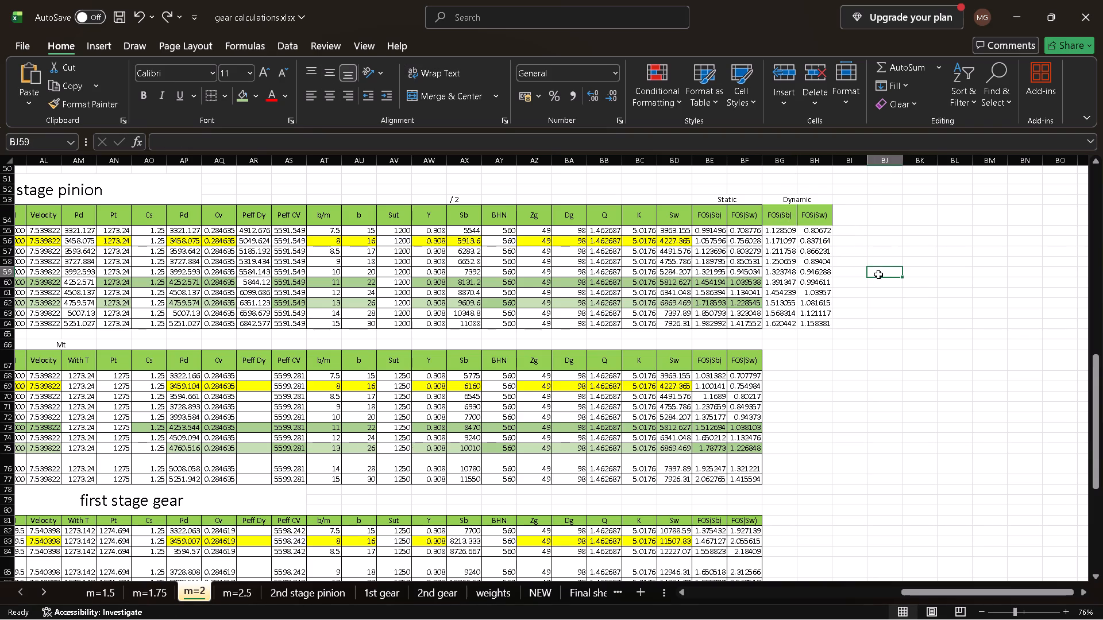
# Copy the dynamic FOS(Sb) and FOS(Sw) columns BG54:BH64 to the torque-based pinion table, starting at BG67.
pyautogui.moveTo(765, 206); pyautogui.dragTo(814, 318)
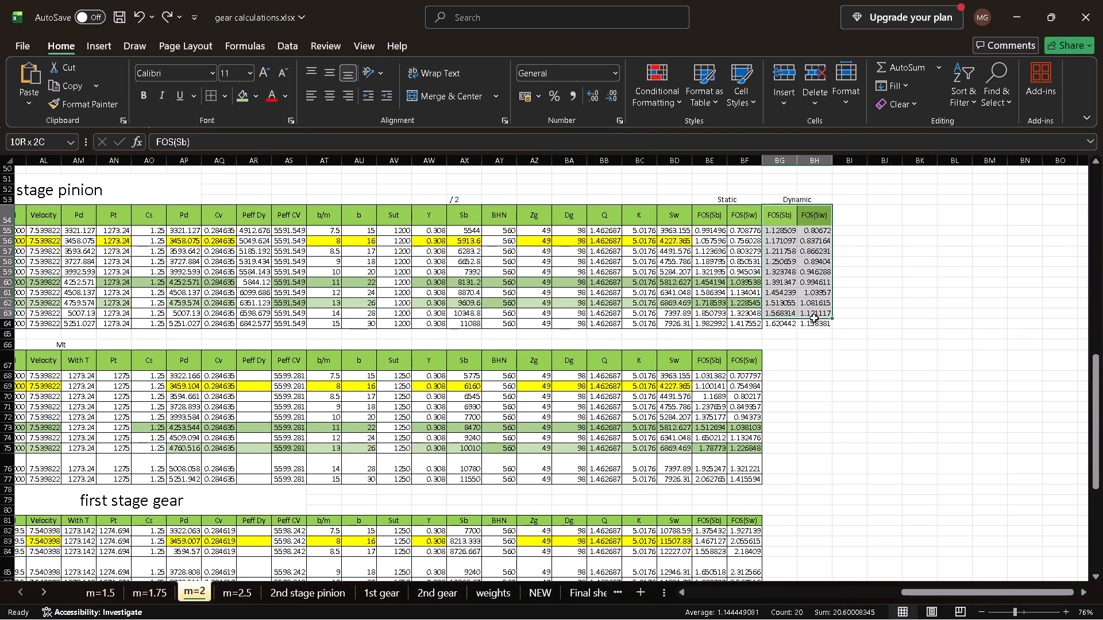
pyautogui.moveTo(814, 318); pyautogui.dragTo(816, 320)
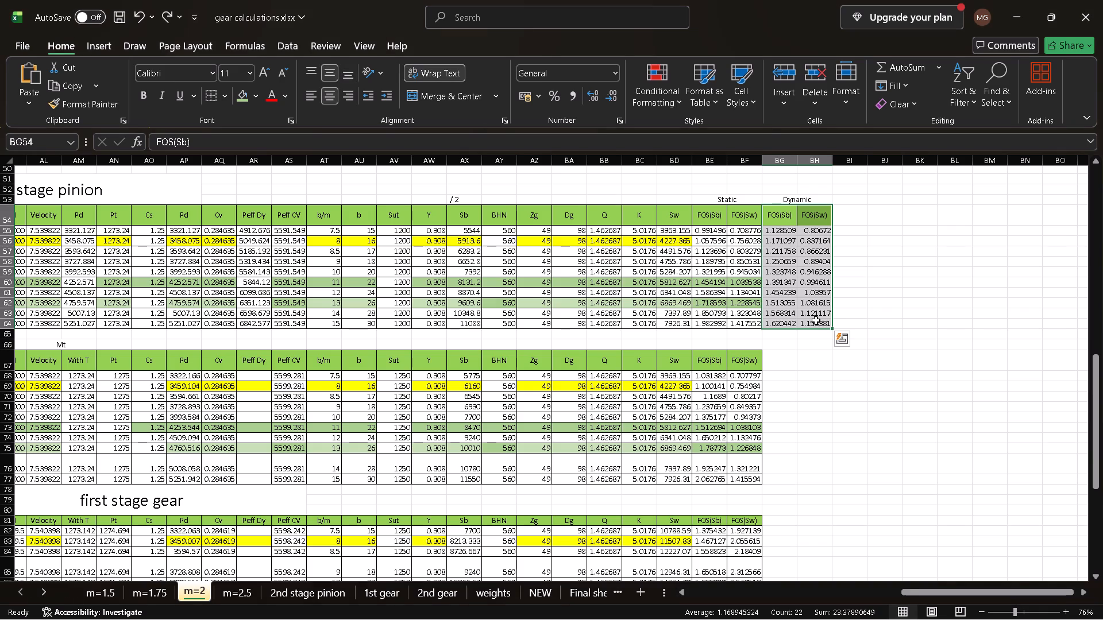
pyautogui.hotkey('ctrl', 'c')
pyautogui.click(776, 359)
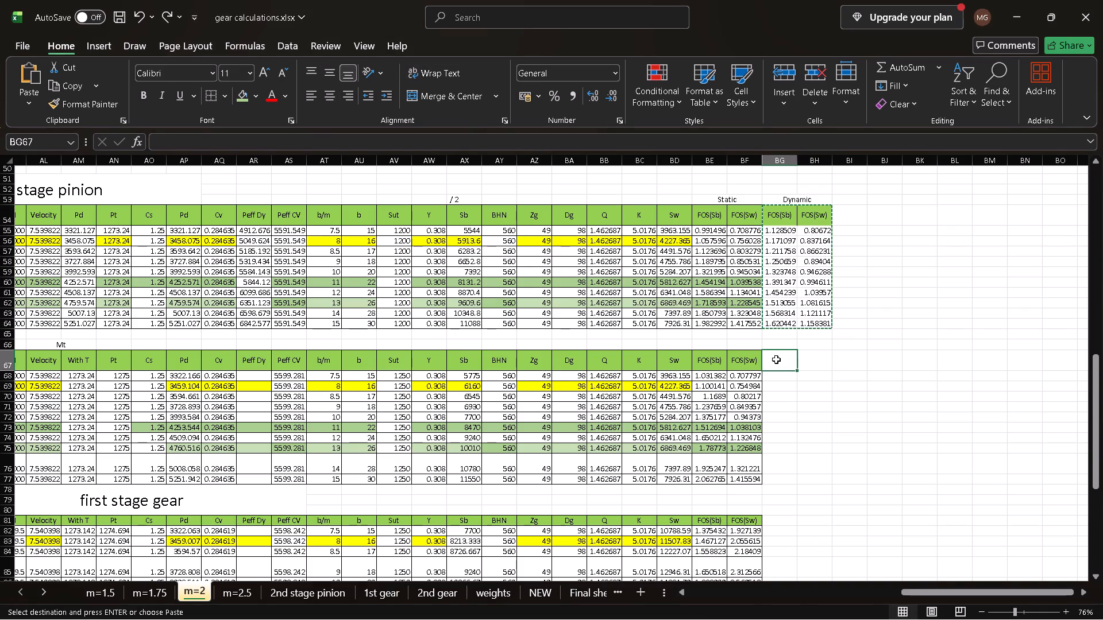
pyautogui.hotkey('ctrl', 'v')
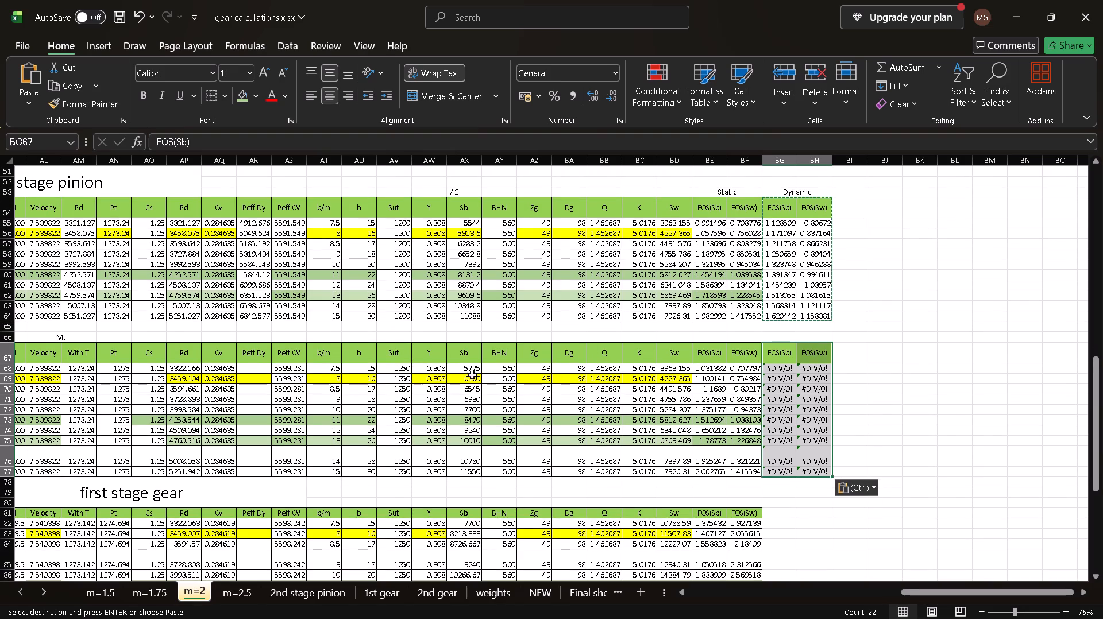
# Copy the first stage pinion's Peff Dy column AR54:AR64 into the torque-based table, starting at AR67.
pyautogui.click(256, 367)
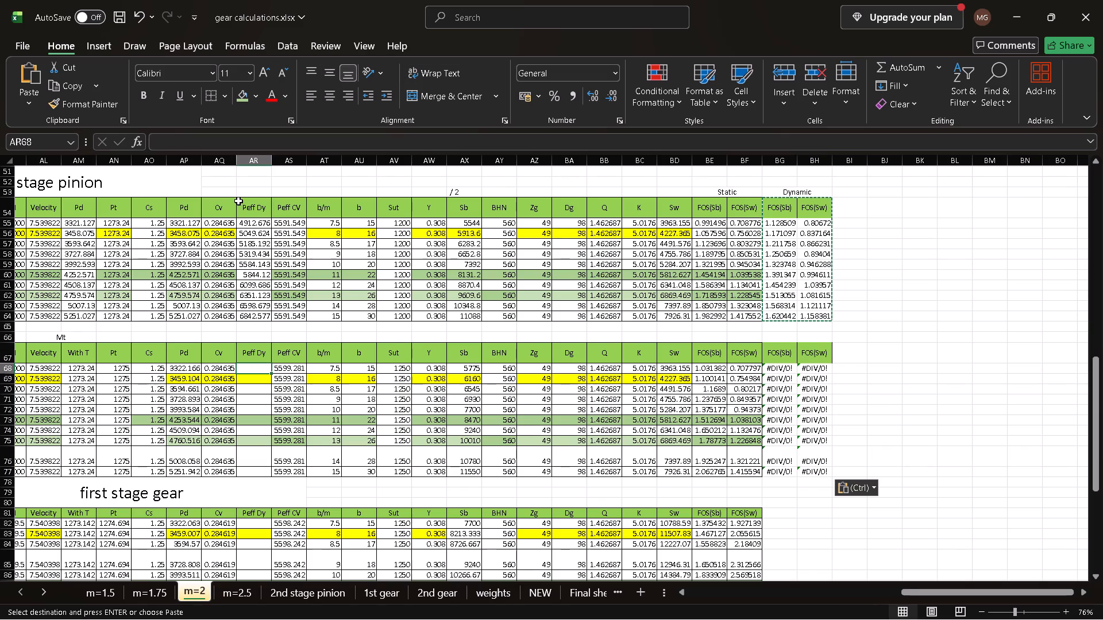
pyautogui.moveTo(238, 201); pyautogui.dragTo(260, 317)
pyautogui.hotkey('ctrl', 'c')
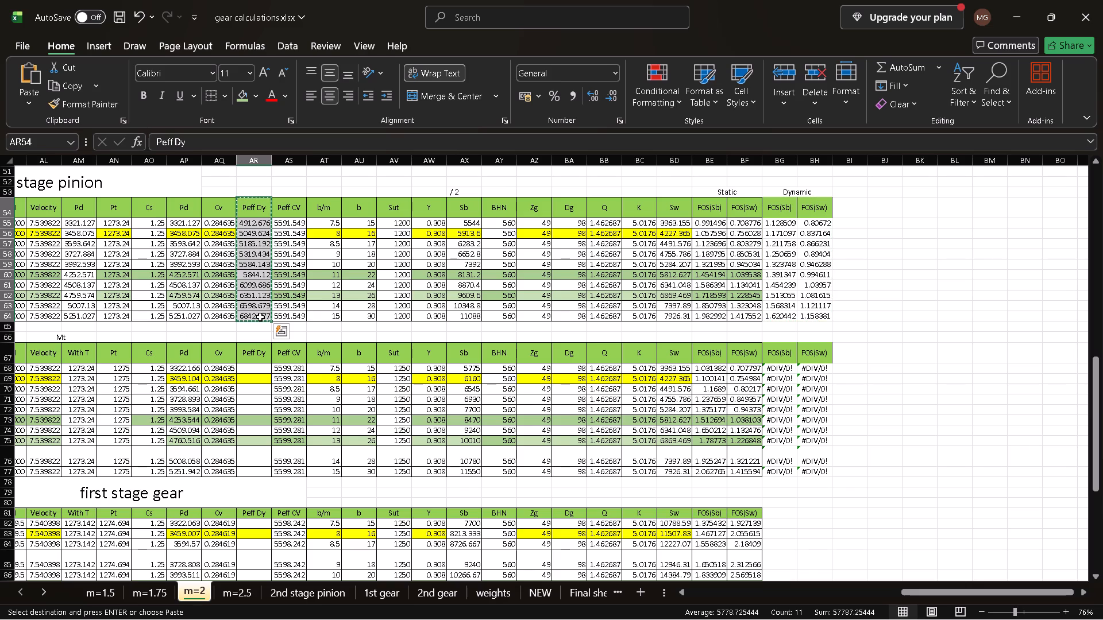
pyautogui.click(249, 347)
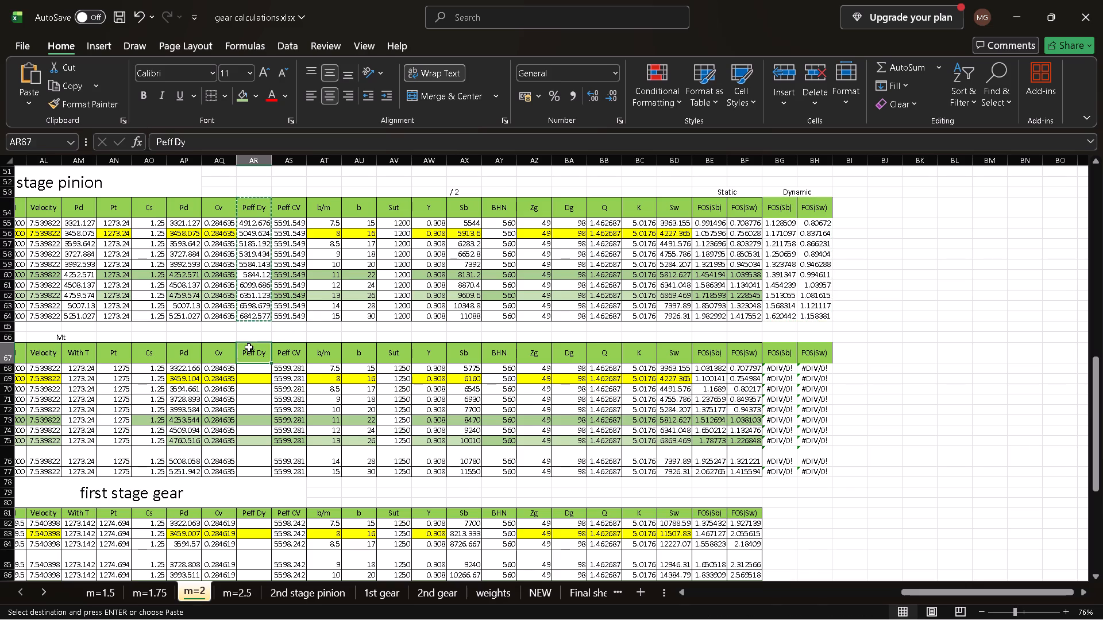
pyautogui.hotkey('ctrl', 'v')
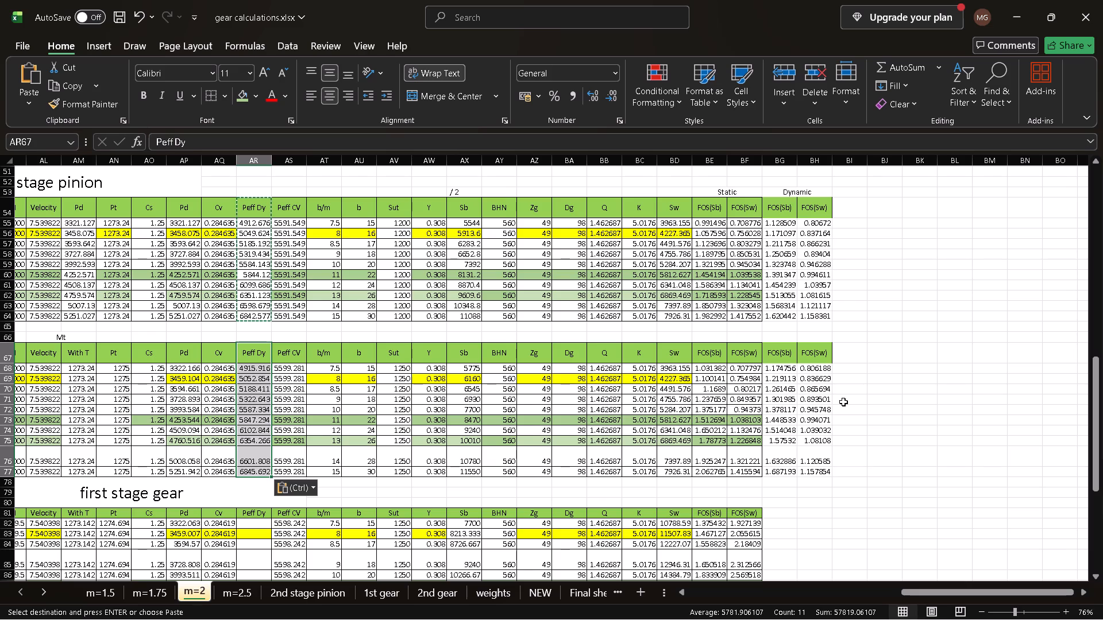
# Copy the dynamic FOS columns BG67:BH77 to the first stage gear table at BG81 and the second stage pinion table at BG97.
pyautogui.hscroll(5, 867, 392)
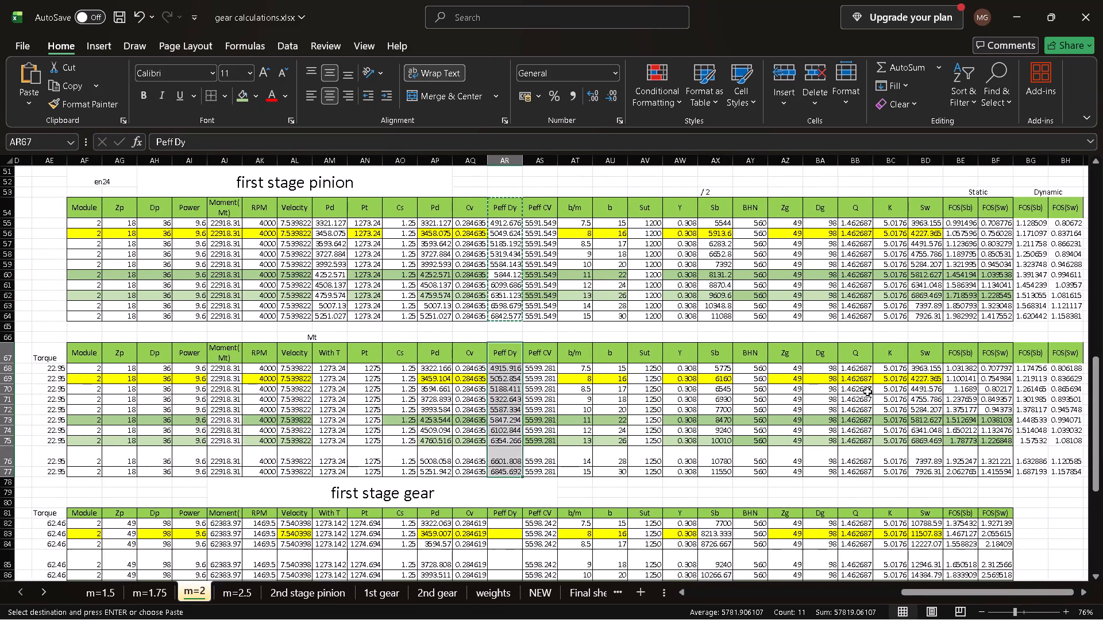
pyautogui.hscroll(1, 867, 392)
pyautogui.scroll(-1, 867, 392)
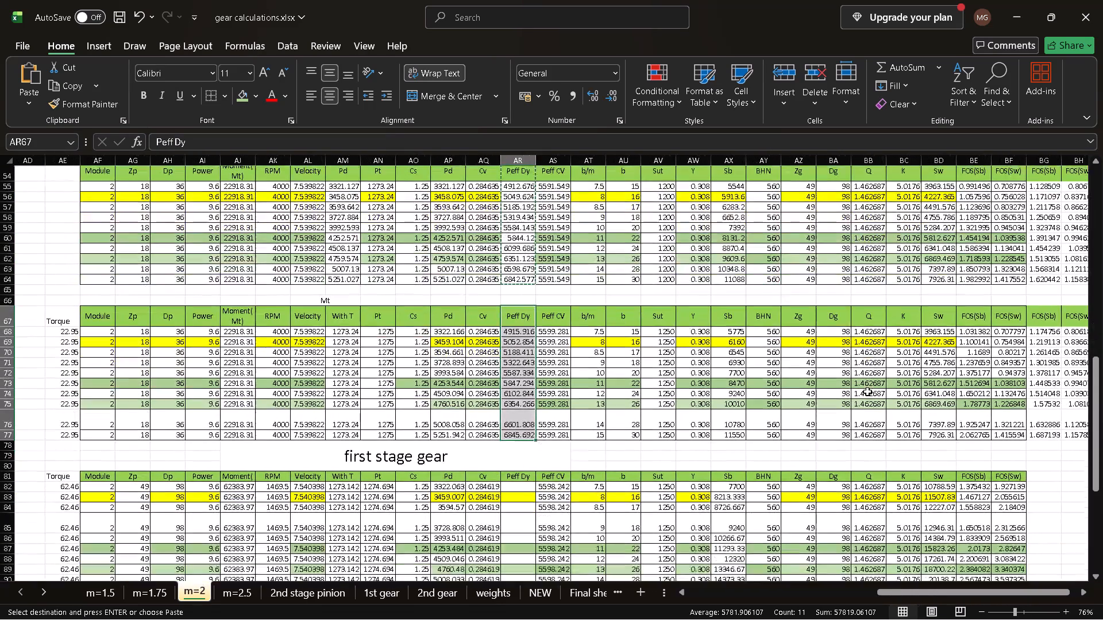
pyautogui.scroll(-1, 867, 392)
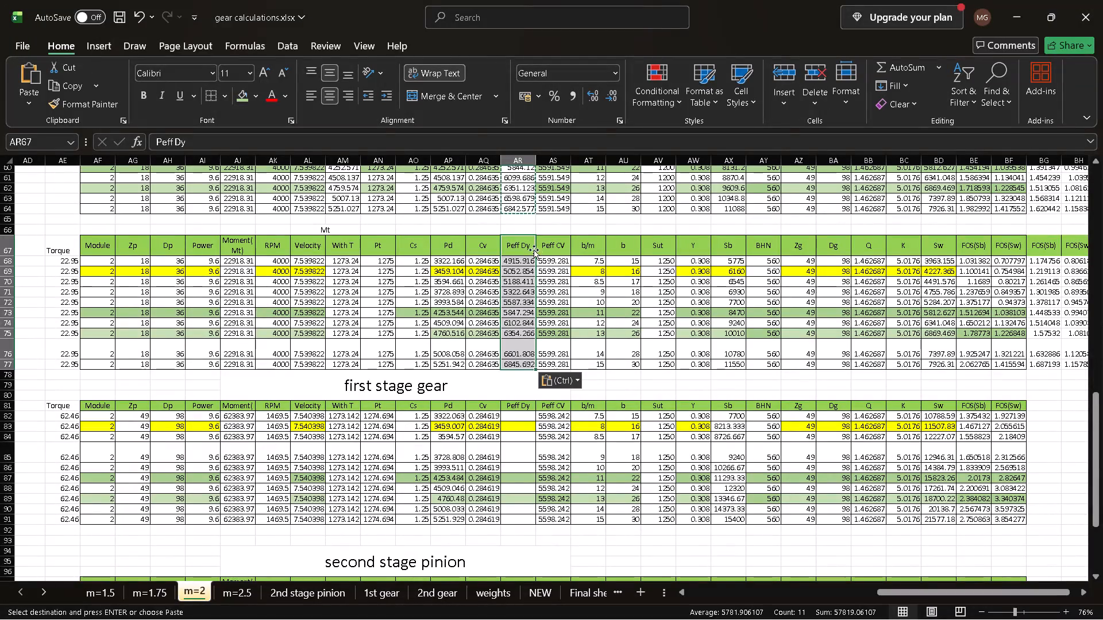
pyautogui.hscroll(-2, 676, 274)
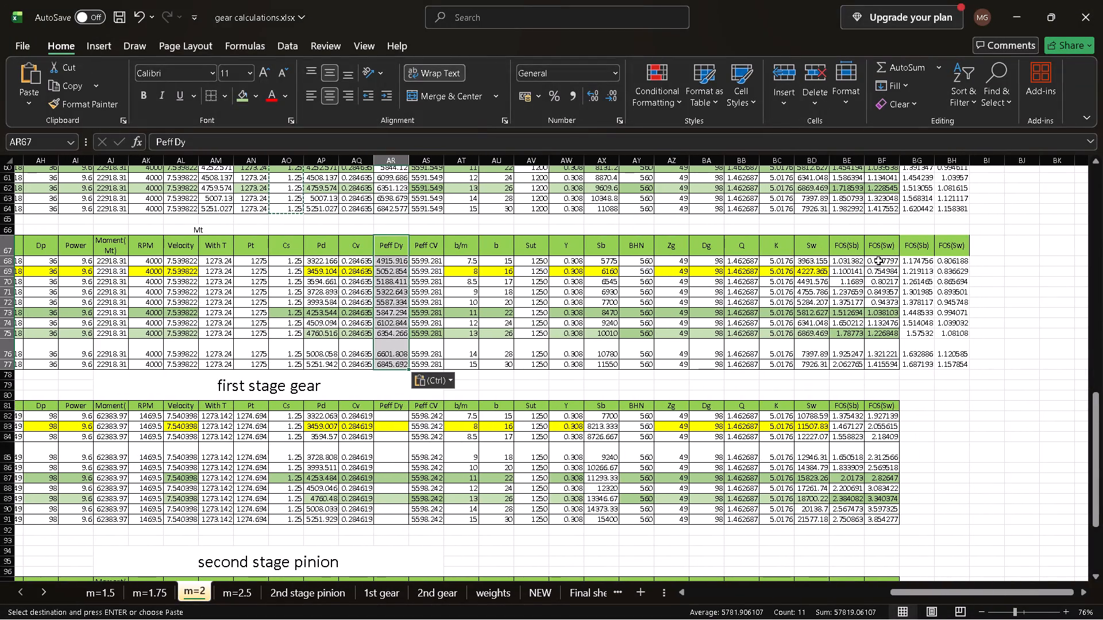
pyautogui.moveTo(903, 238); pyautogui.dragTo(952, 315)
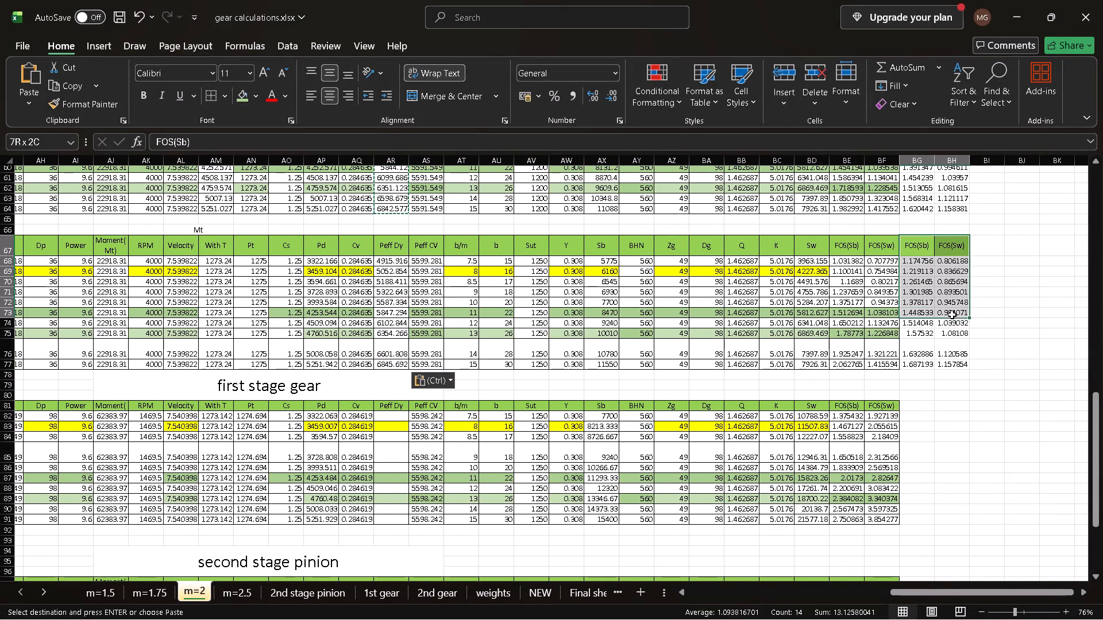
pyautogui.moveTo(952, 315); pyautogui.dragTo(960, 369)
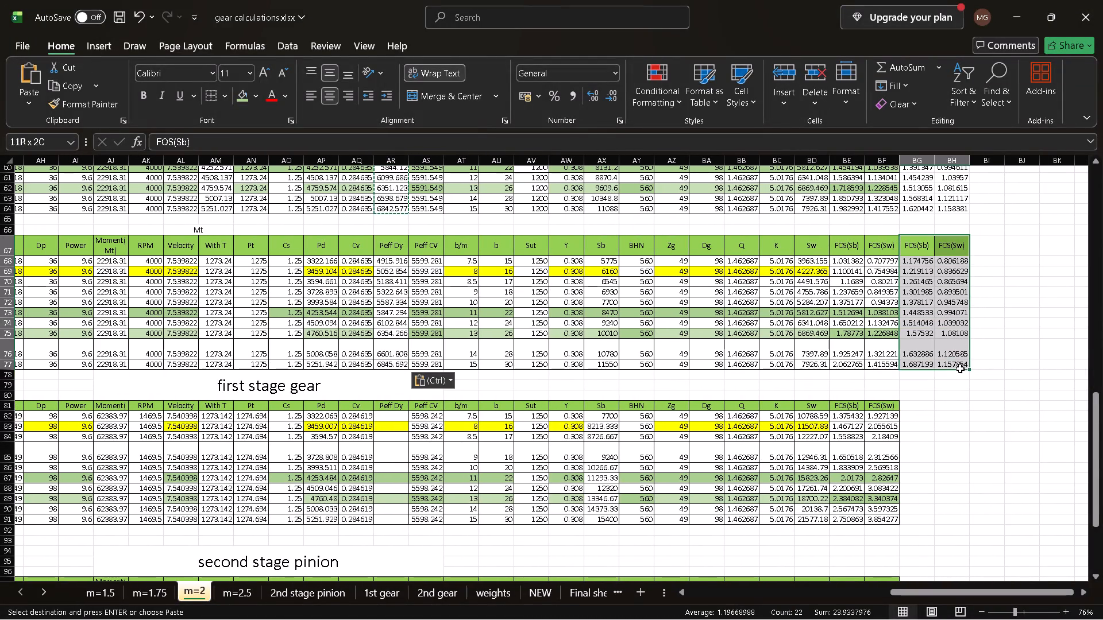
pyautogui.moveTo(960, 369); pyautogui.dragTo(957, 362)
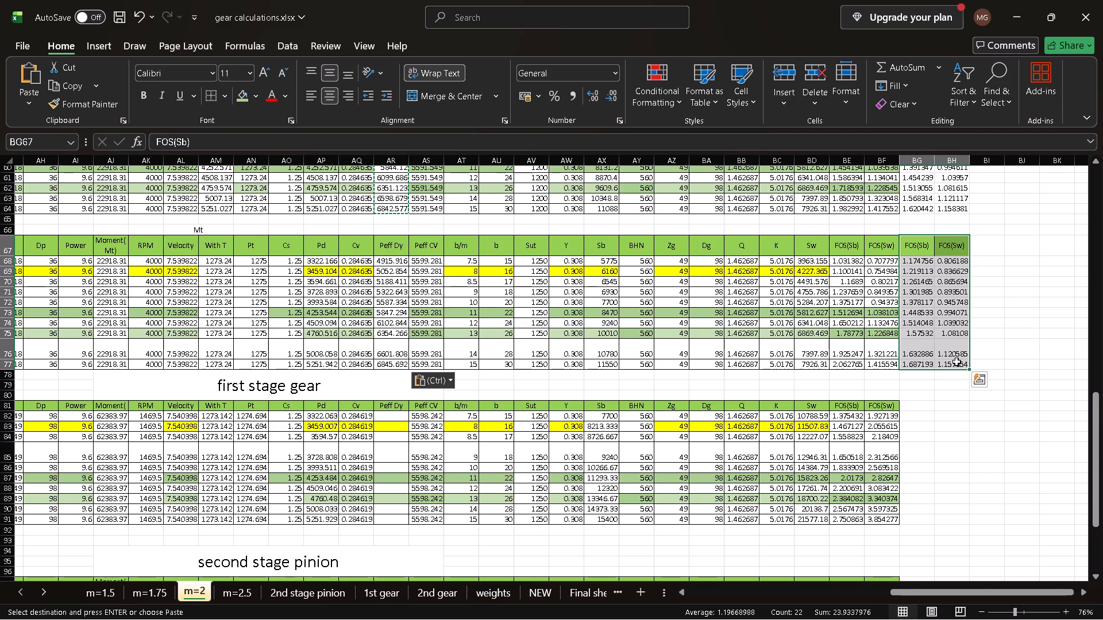
pyautogui.hotkey('ctrl', 'c')
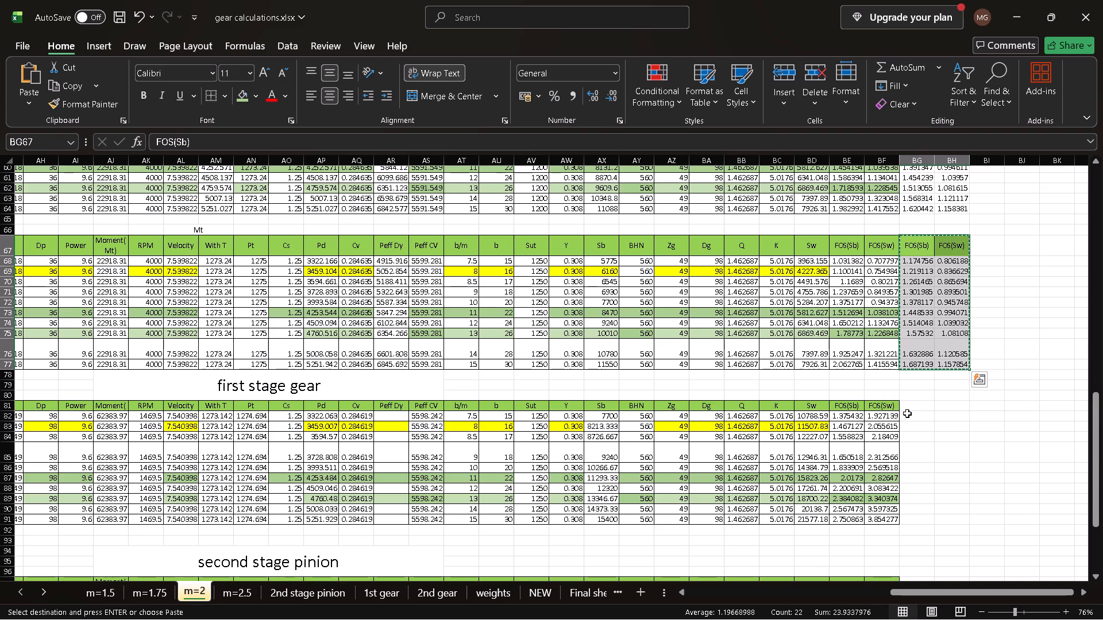
pyautogui.click(908, 409)
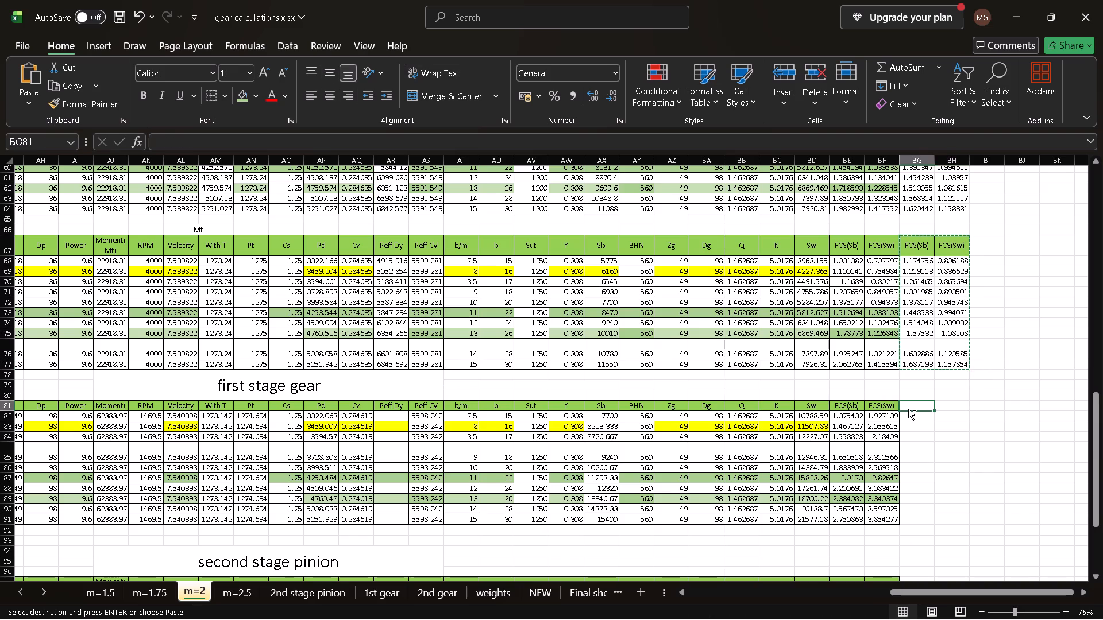
pyautogui.hotkey('ctrl', 'v')
pyautogui.scroll(-2, 908, 409)
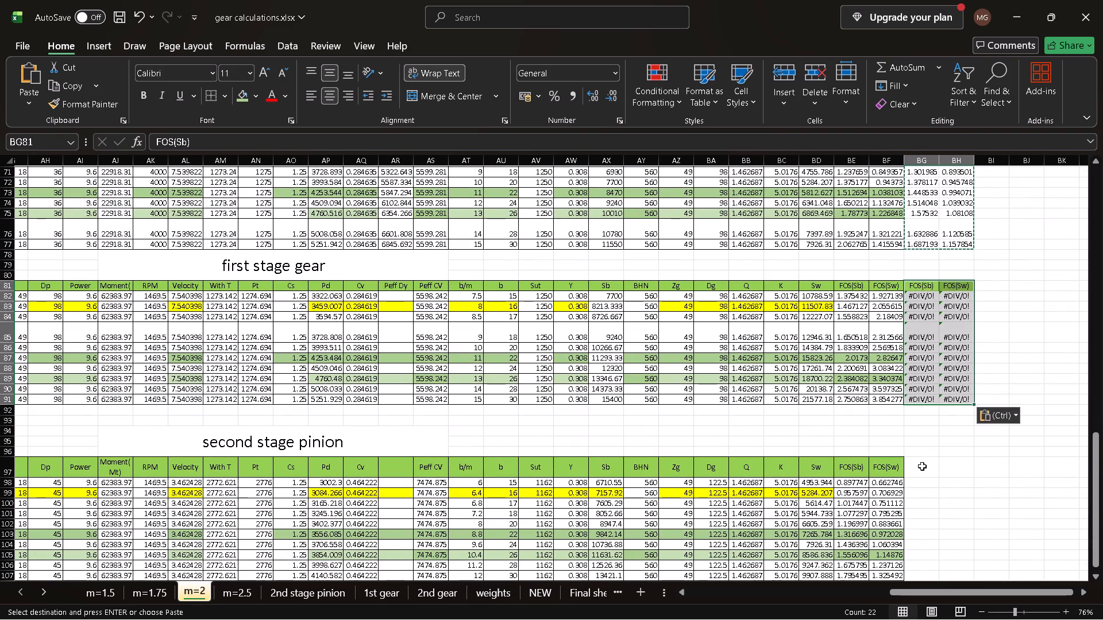
pyautogui.click(922, 466)
pyautogui.hotkey('ctrl', 'v')
# Copy the Peff Dy column AR67:AR77 to AR82 in the first stage gear table and AR97 in the second stage pinion table.
pyautogui.scroll(-2, 922, 466)
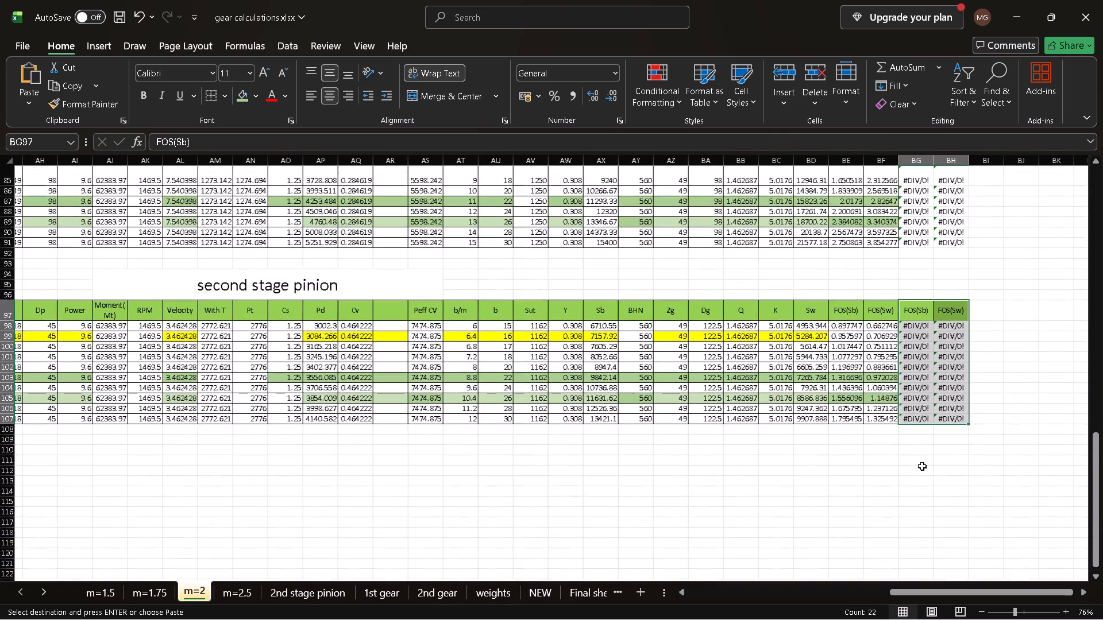
pyautogui.scroll(-1, 922, 466)
pyautogui.scroll(2, 922, 466)
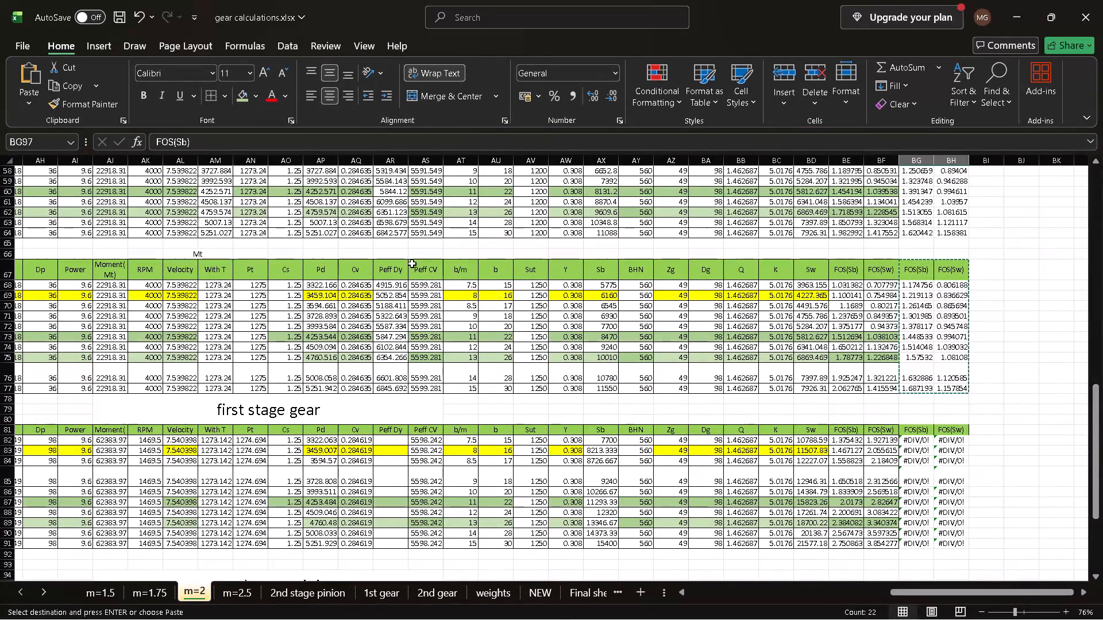
pyautogui.moveTo(374, 263); pyautogui.dragTo(403, 378)
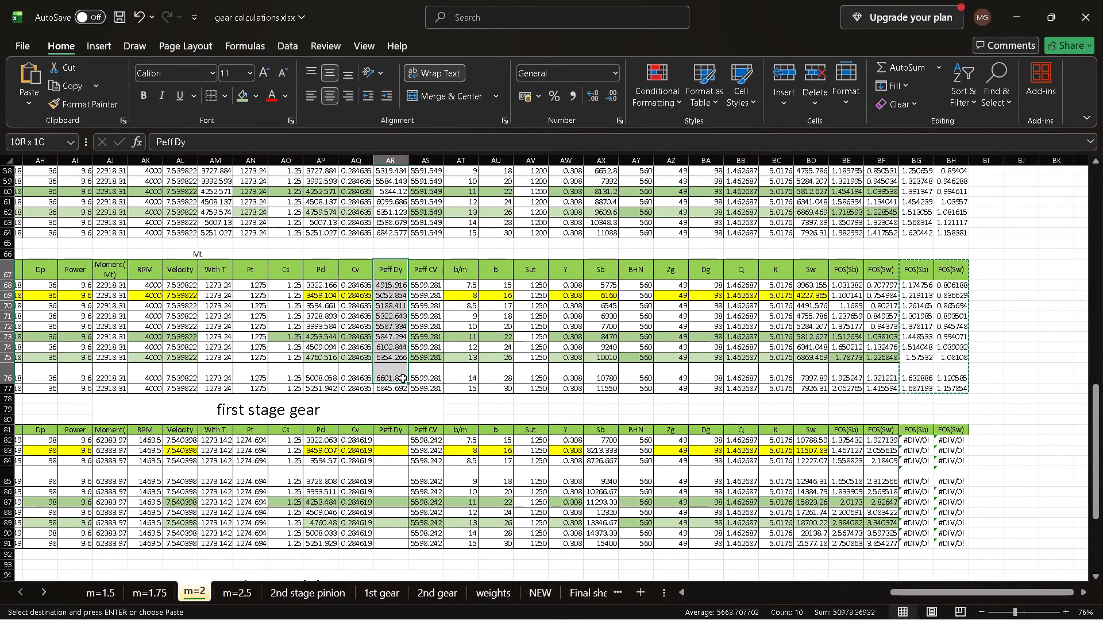
pyautogui.moveTo(403, 378); pyautogui.dragTo(403, 386)
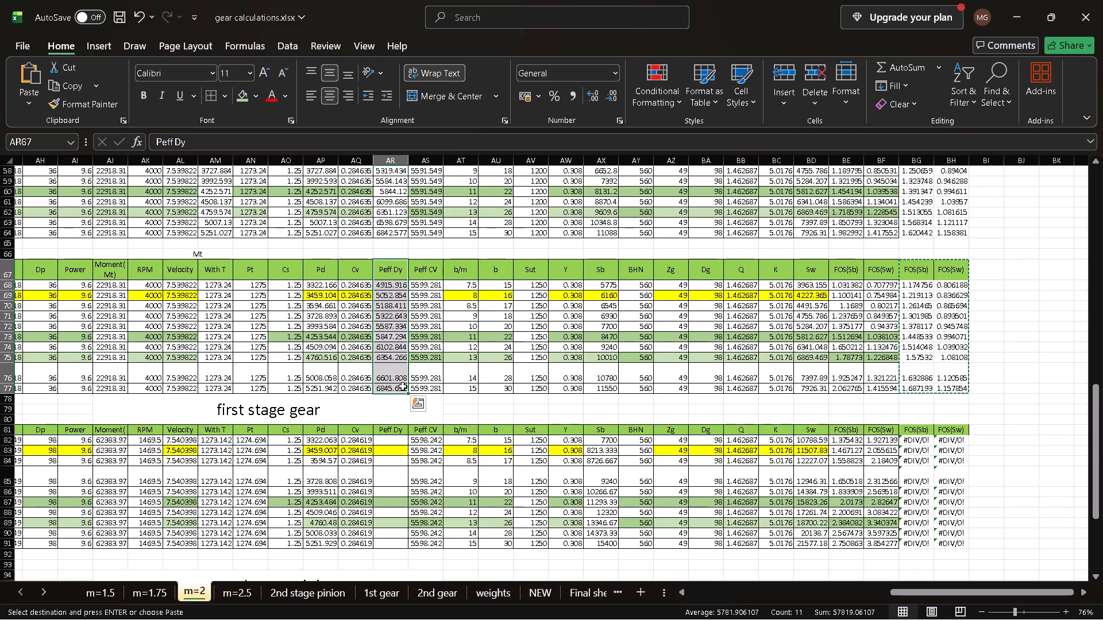
pyautogui.hotkey('ctrl', 'c')
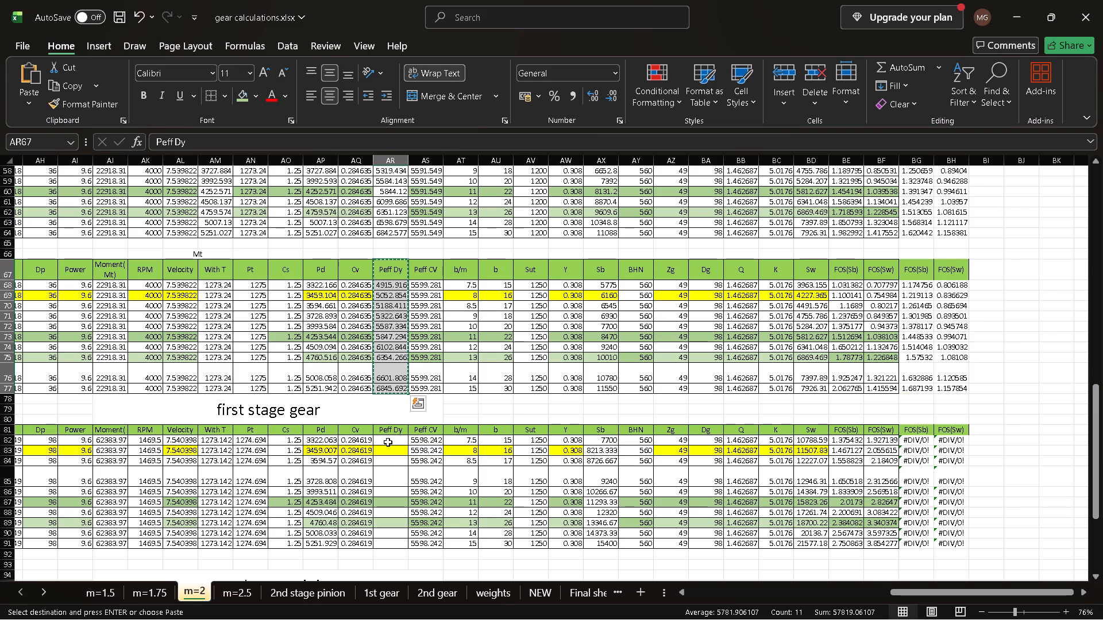
pyautogui.click(388, 442)
pyautogui.hotkey('ctrl', 'v')
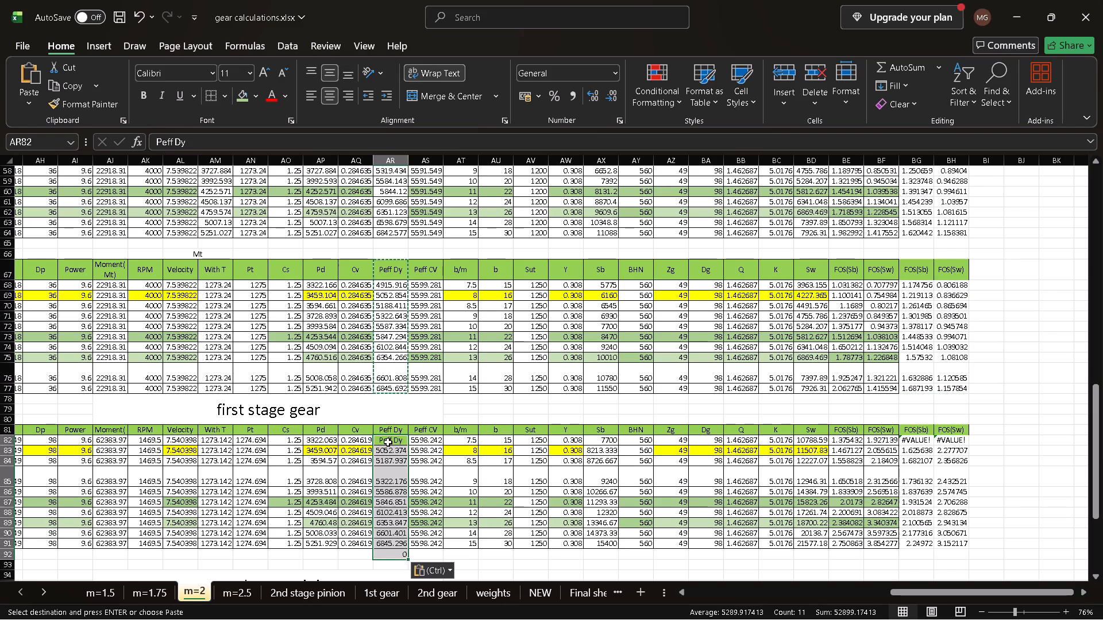
pyautogui.scroll(-3, 388, 442)
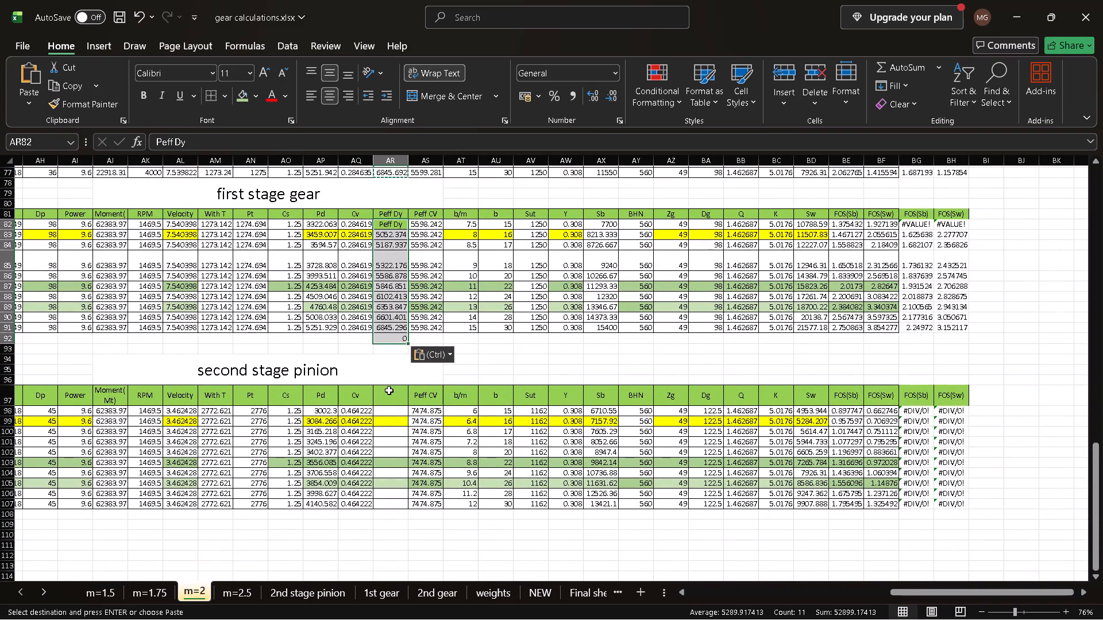
pyautogui.click(389, 389)
pyautogui.hotkey('ctrl', 'v')
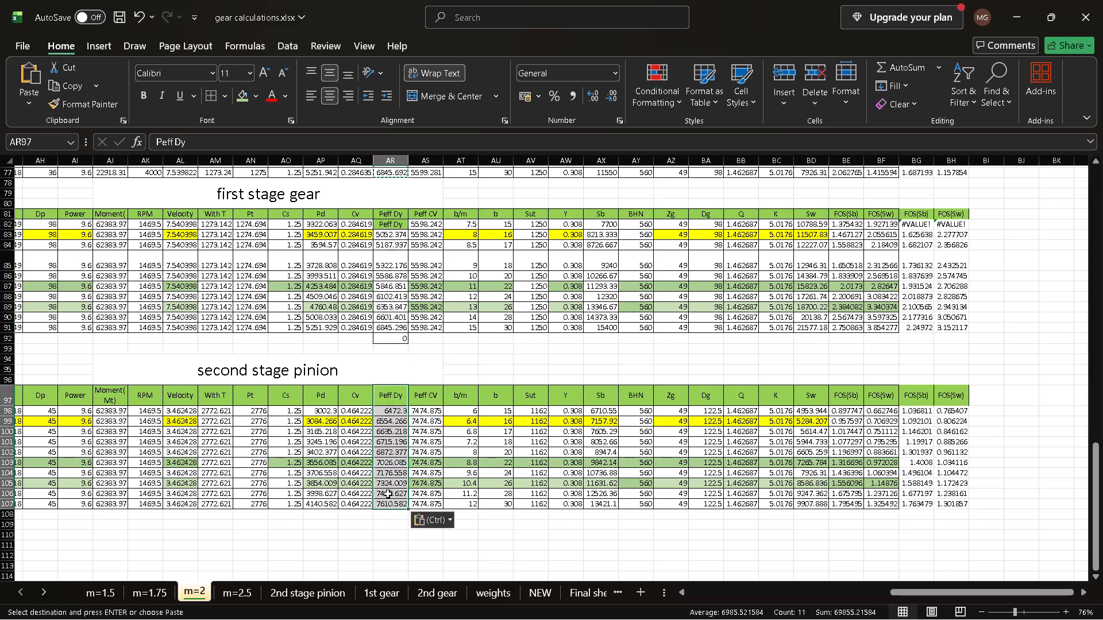
pyautogui.click(389, 529)
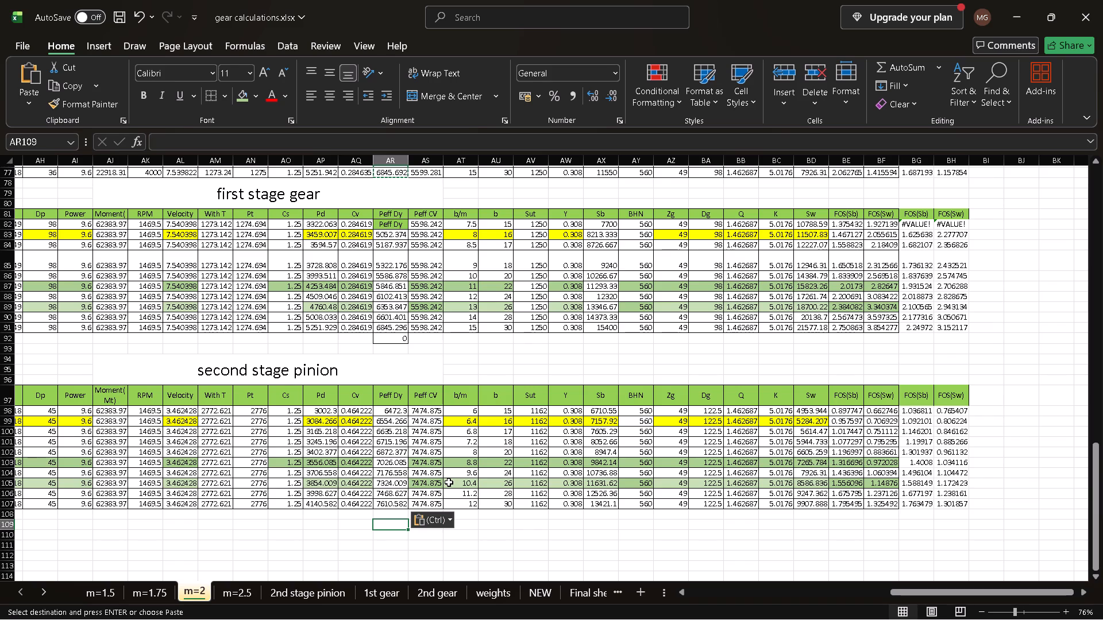
# Examine the first stage gear and second stage pinion tables, checking the dynamic FOS(Sw) and FOS(Sb) formulas in BH103 and BG103.
pyautogui.hscroll(1, 449, 482)
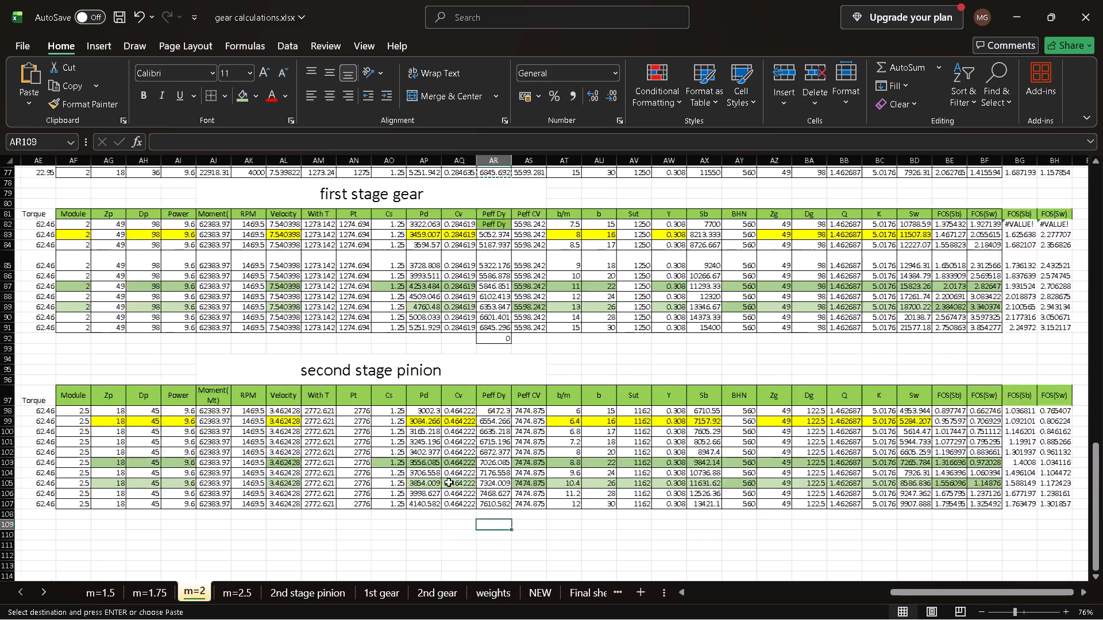
pyautogui.hscroll(1, 449, 482)
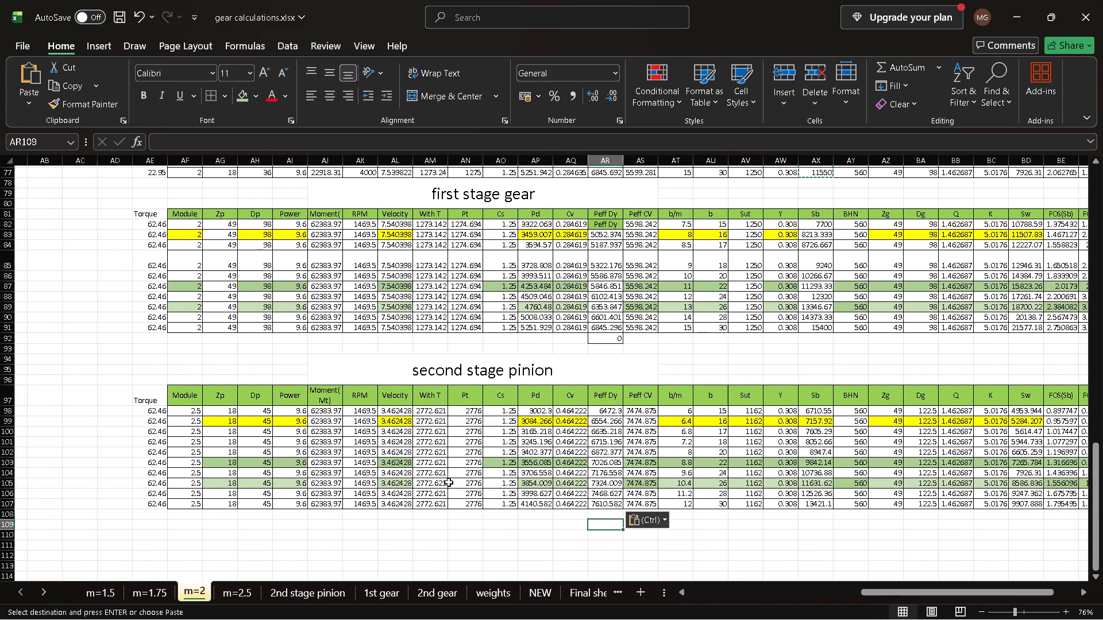
pyautogui.hscroll(-2, 449, 482)
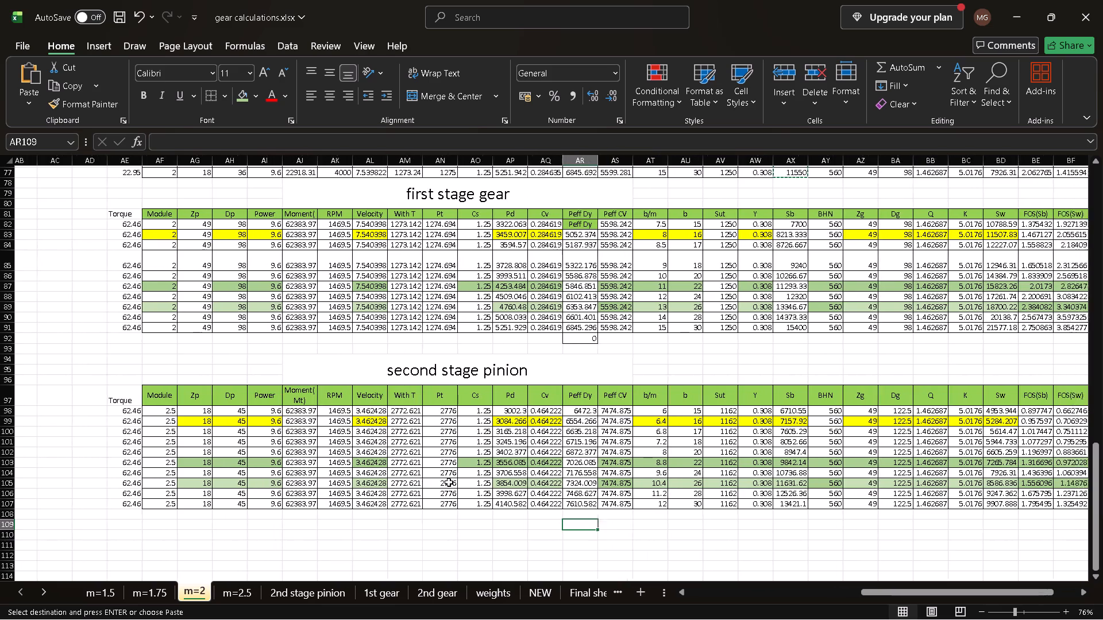
pyautogui.hscroll(-4, 449, 482)
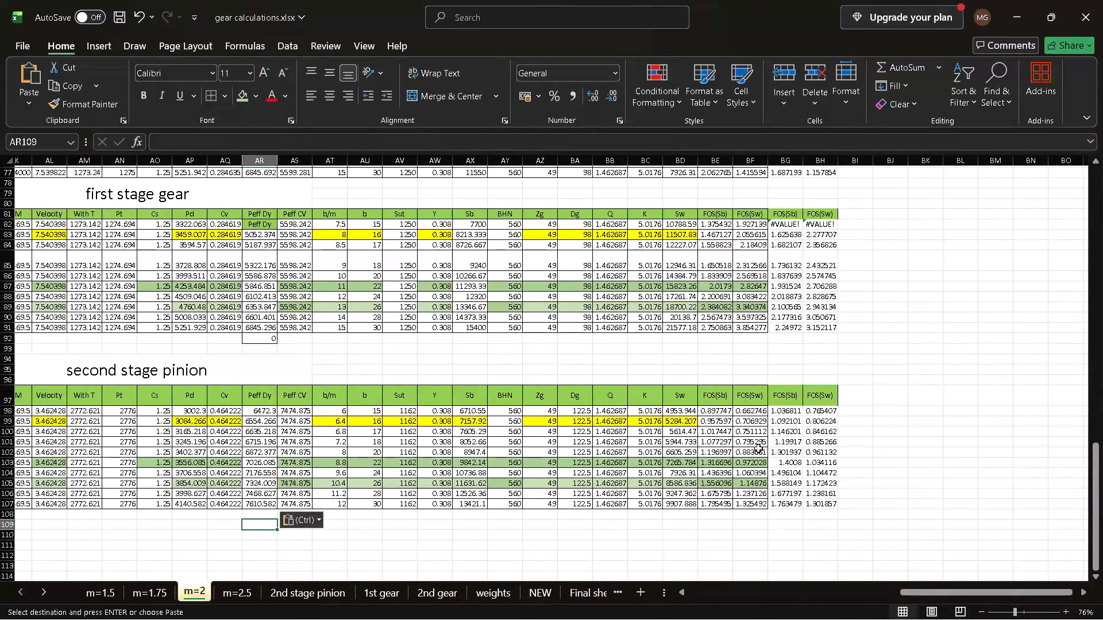
pyautogui.click(826, 464)
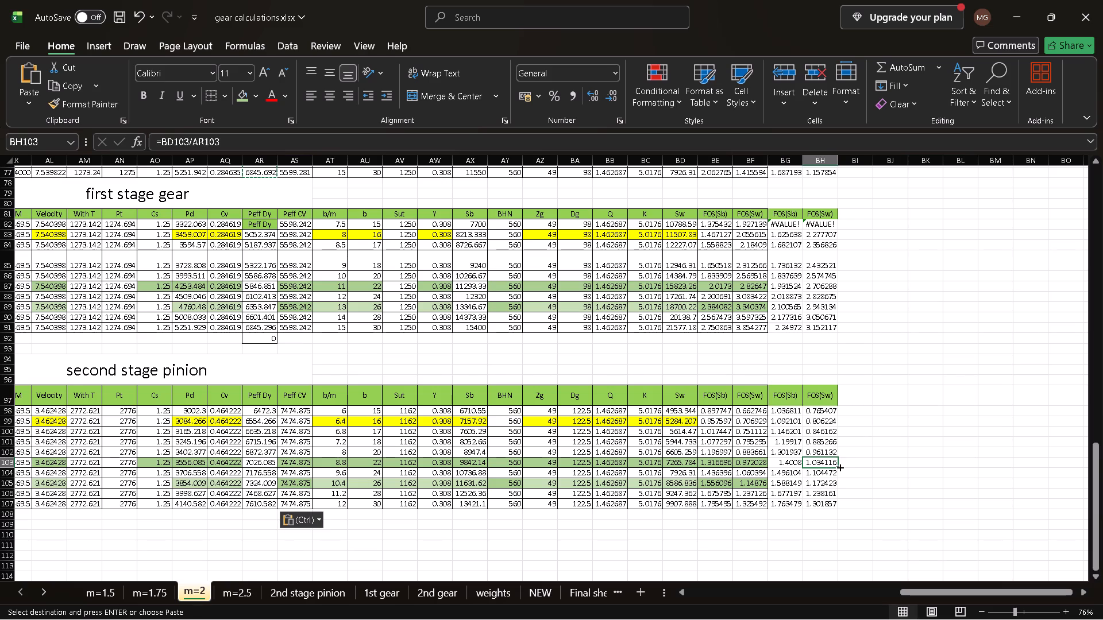
pyautogui.click(843, 467)
pyautogui.scroll(1, 843, 467)
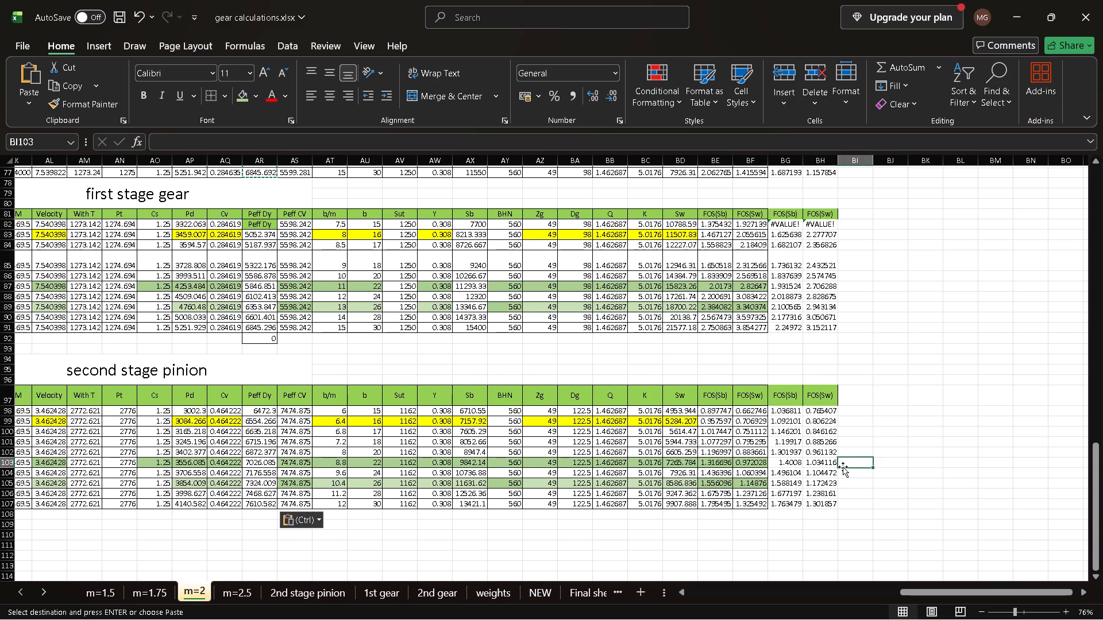
pyautogui.scroll(1, 843, 467)
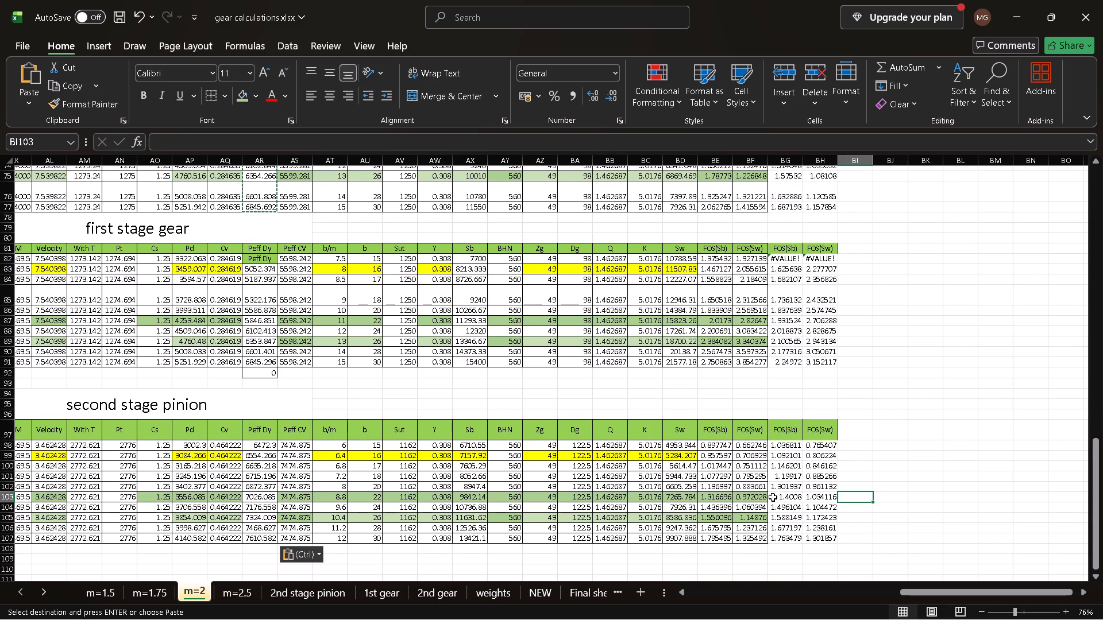
pyautogui.click(772, 498)
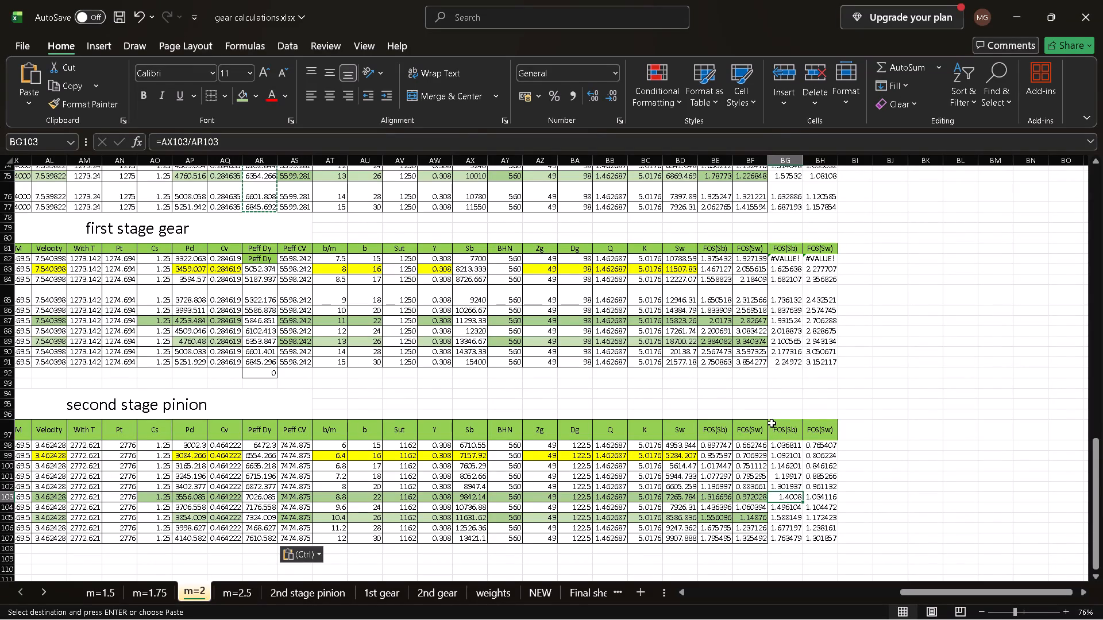
# Apply all borders to the dynamic FOS columns BG97:BH107 in the second stage pinion table and BG81:BH91 in the first stage gear table.
pyautogui.moveTo(772, 423); pyautogui.dragTo(820, 552)
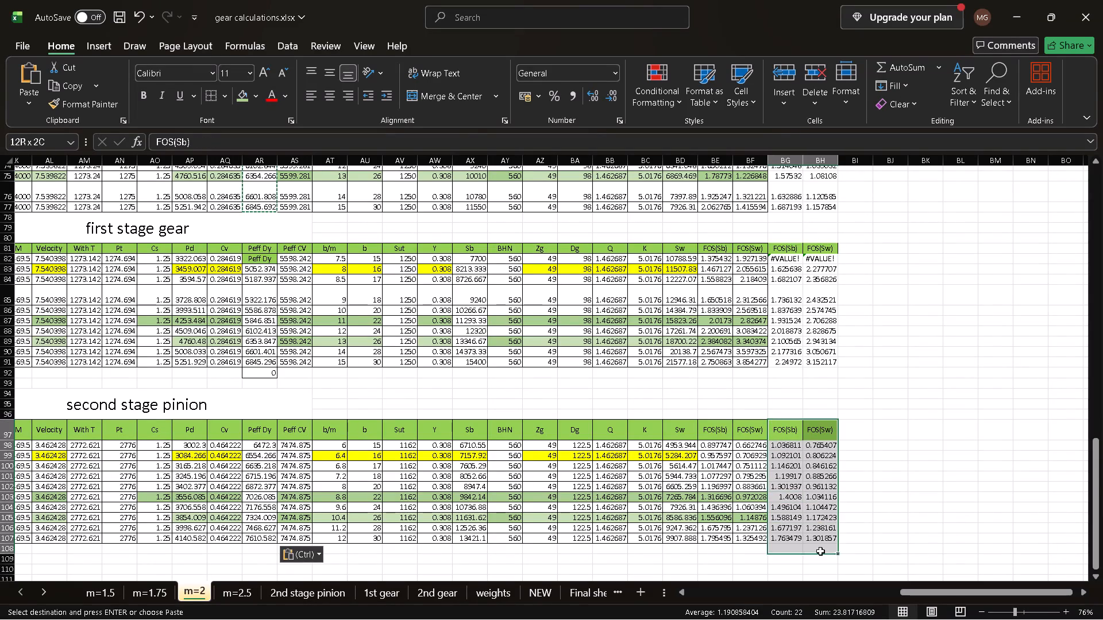
pyautogui.moveTo(820, 552); pyautogui.dragTo(830, 539)
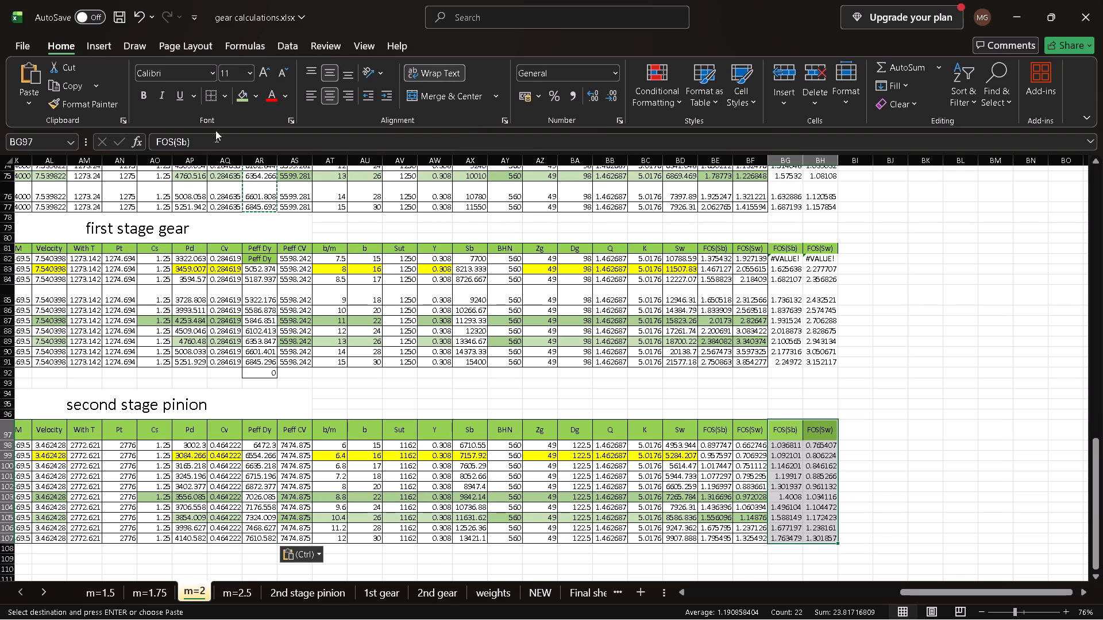
pyautogui.click(211, 92)
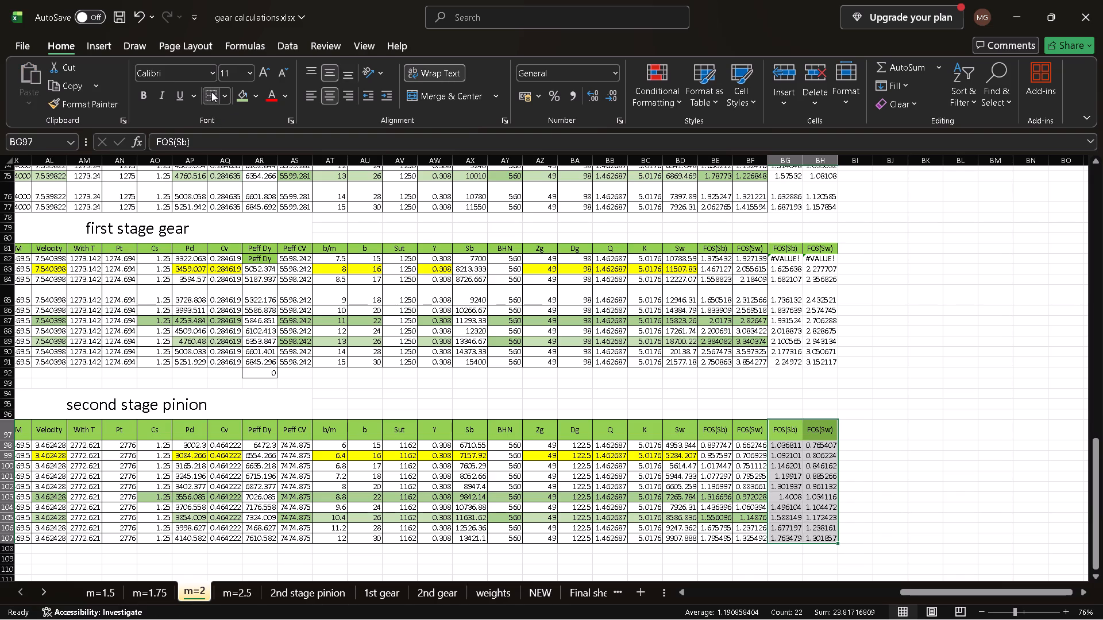
pyautogui.click(768, 377)
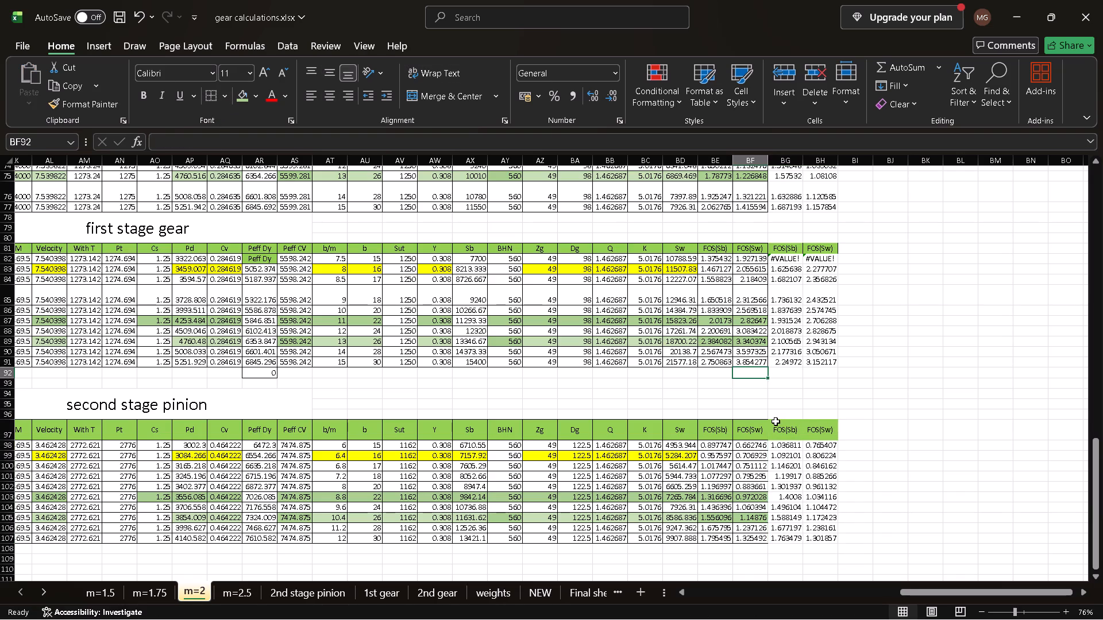
pyautogui.moveTo(772, 421); pyautogui.dragTo(817, 535)
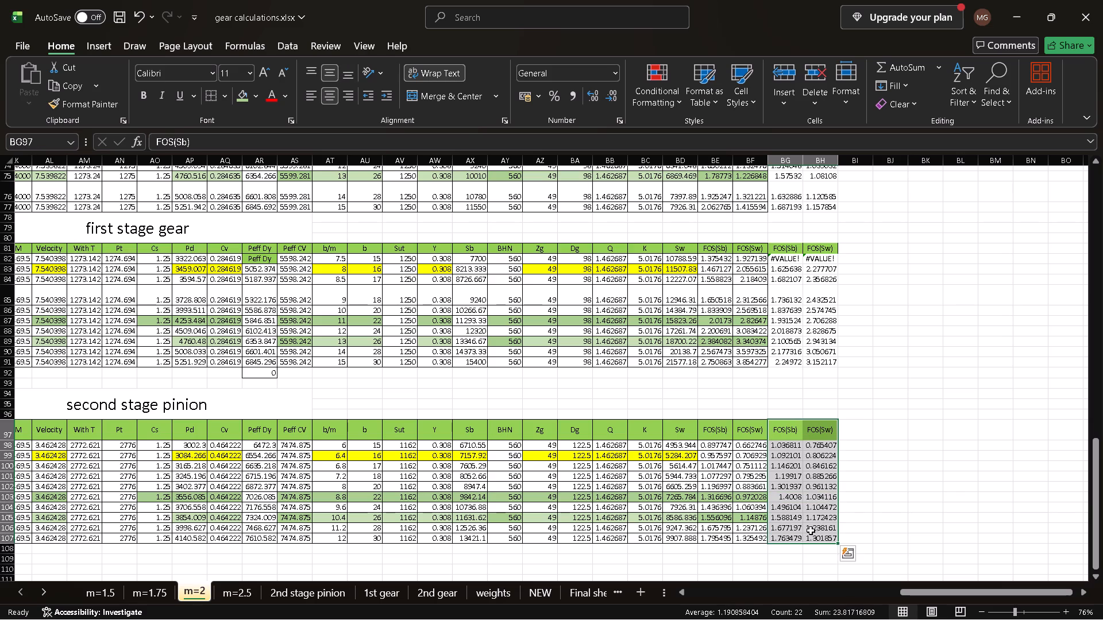
pyautogui.click(214, 94)
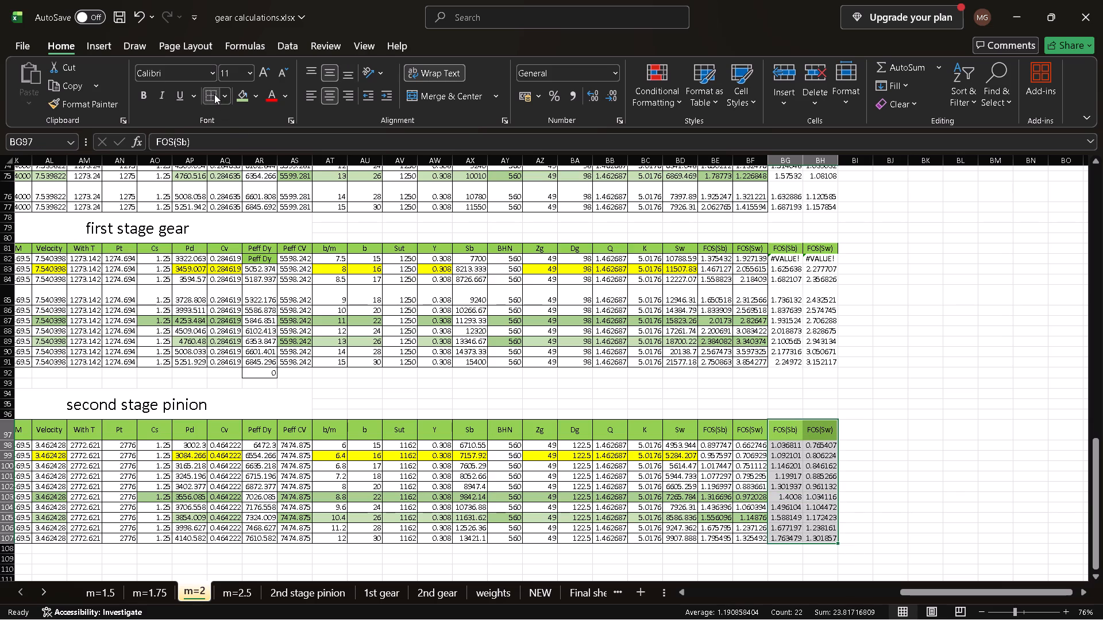
pyautogui.click(222, 95)
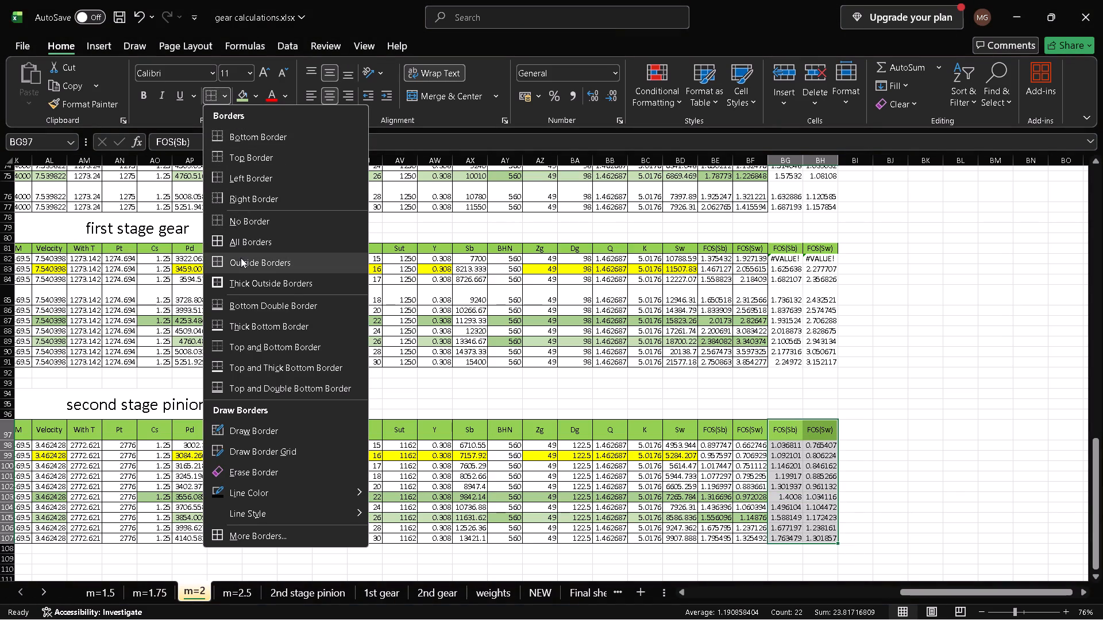
pyautogui.click(238, 241)
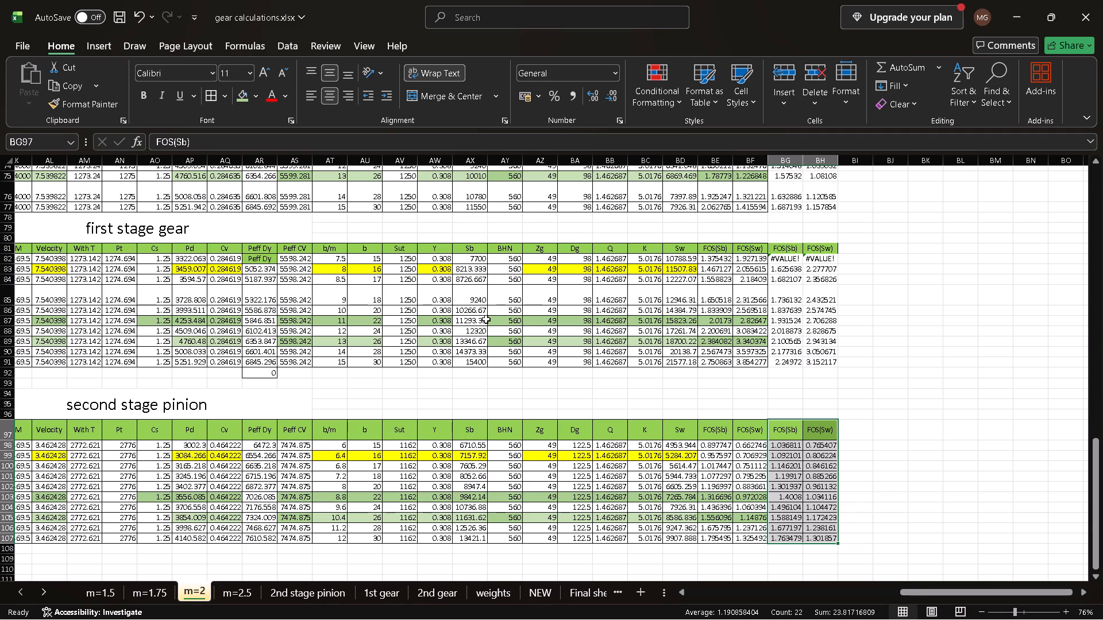
pyautogui.moveTo(772, 248); pyautogui.dragTo(839, 367)
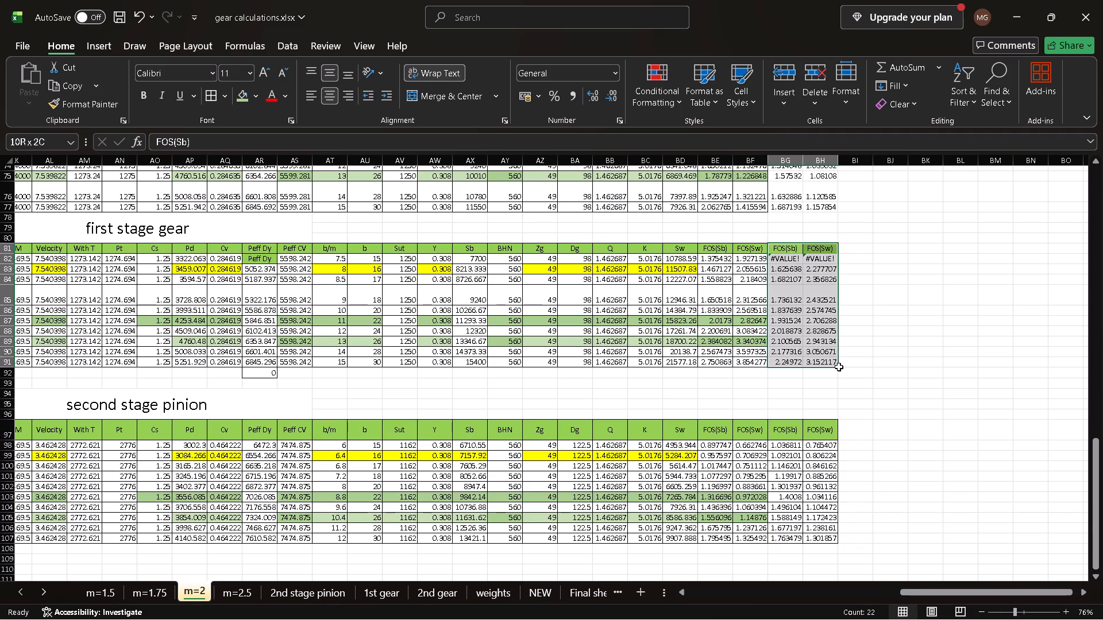
pyautogui.moveTo(839, 367); pyautogui.dragTo(822, 361)
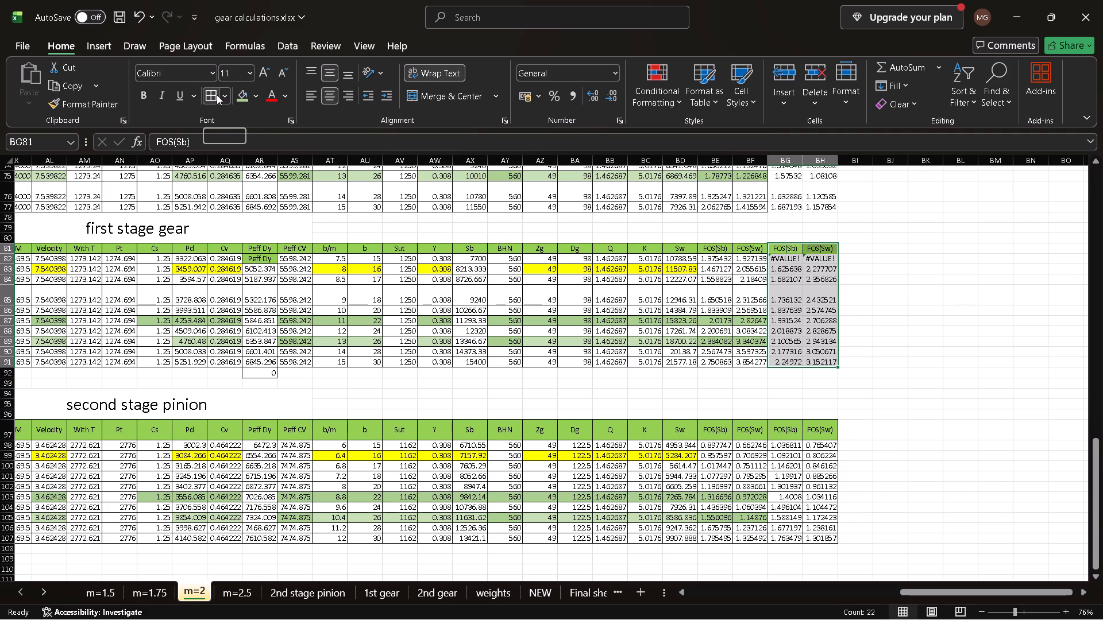
pyautogui.click(217, 95)
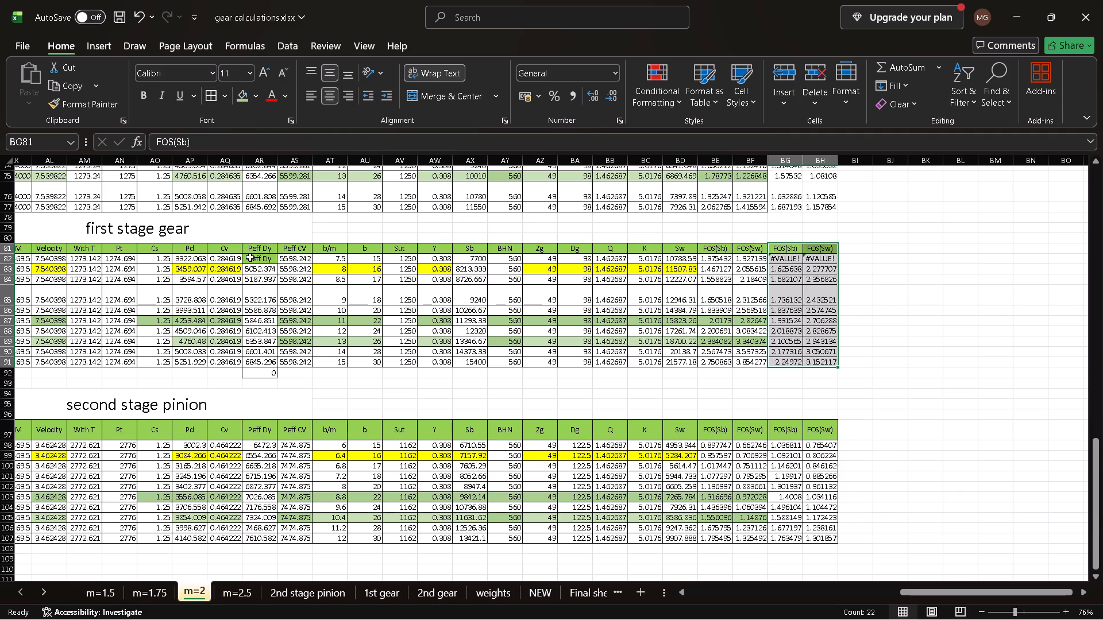
# Copy the Peff Dy column AR67:AR77 to AR81 in the first stage gear table and clear the leftover cell AR92.
pyautogui.scroll(2, 250, 257)
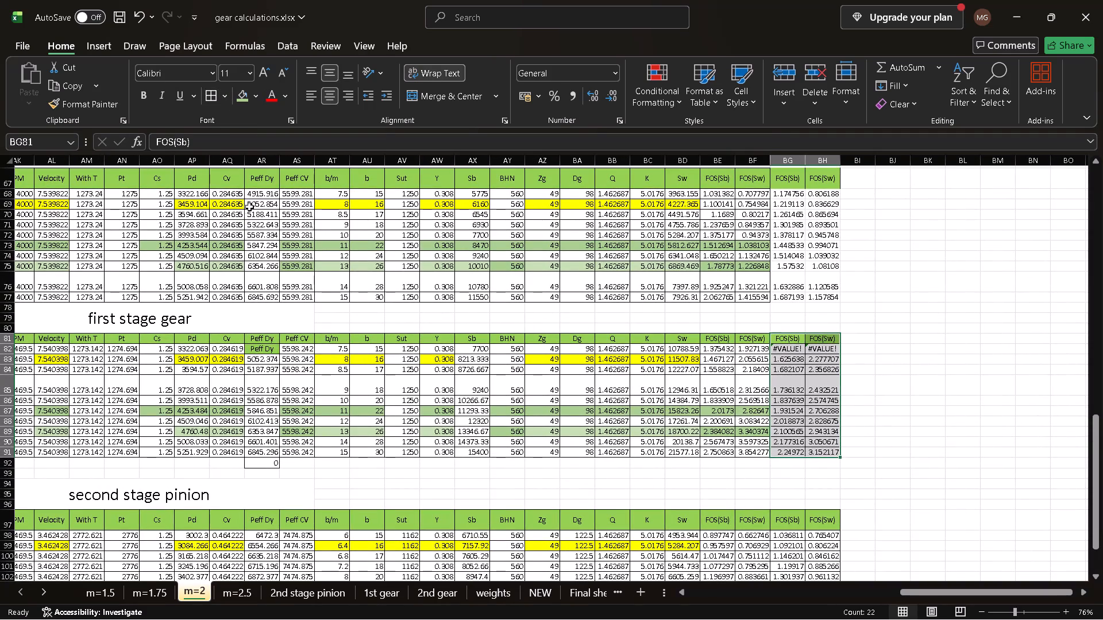
pyautogui.moveTo(250, 174); pyautogui.dragTo(268, 288)
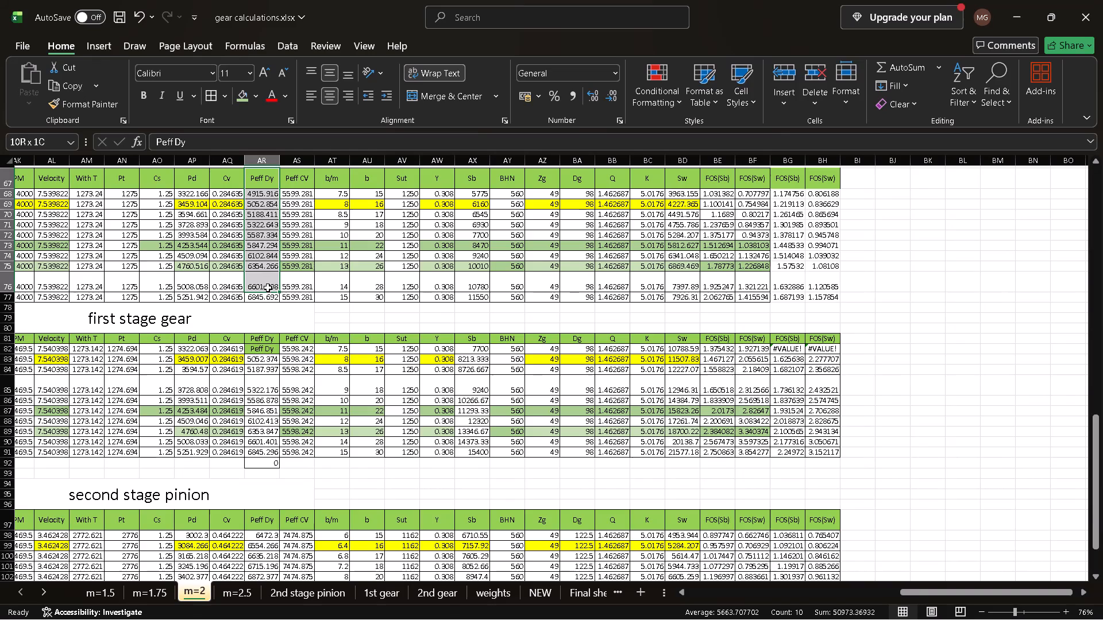
pyautogui.moveTo(268, 288); pyautogui.dragTo(268, 294)
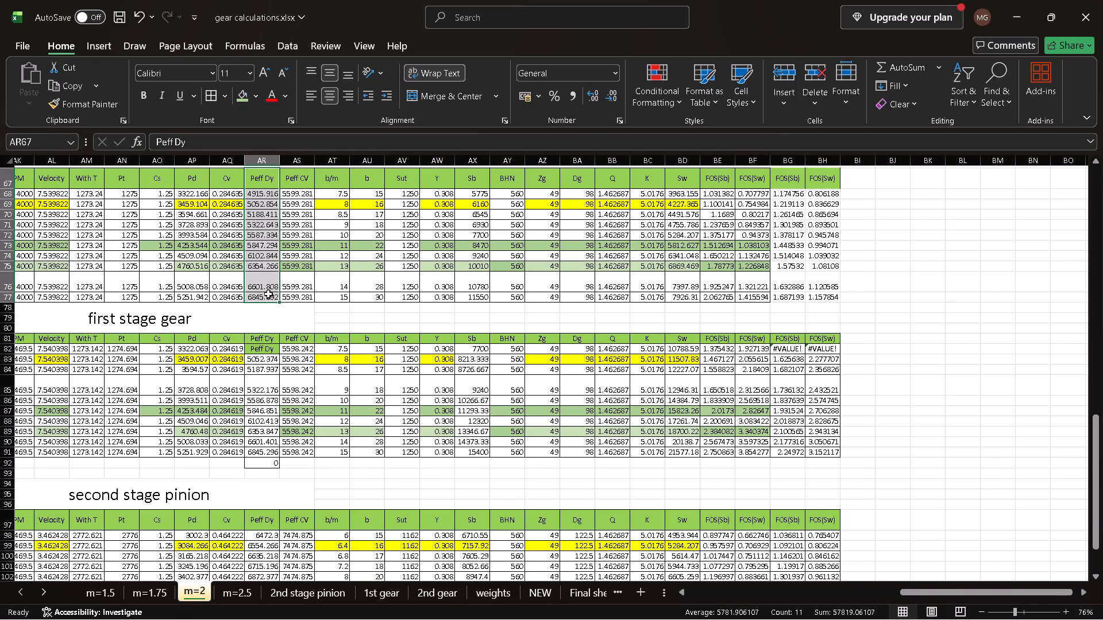
pyautogui.hotkey('ctrl', 'c')
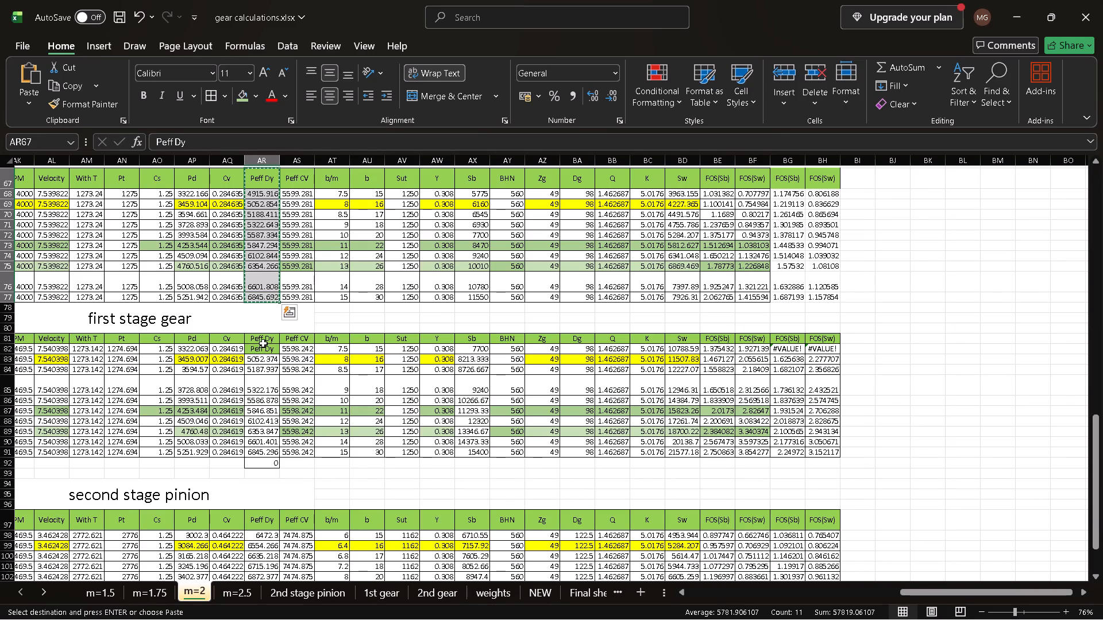
pyautogui.click(261, 339)
pyautogui.hotkey('ctrl', 'v')
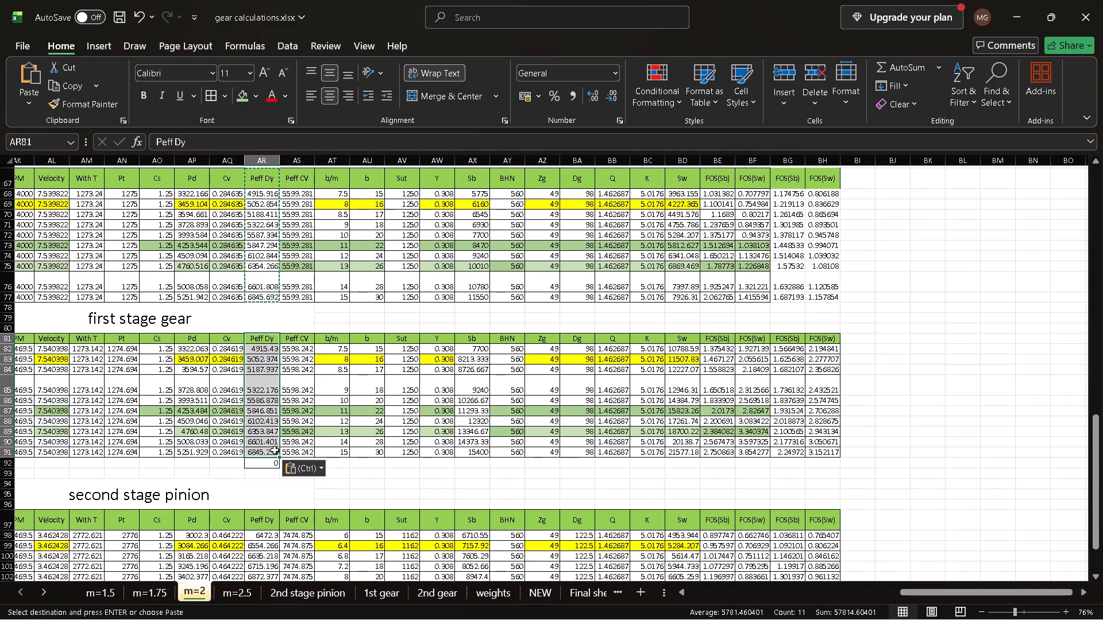
pyautogui.click(268, 468)
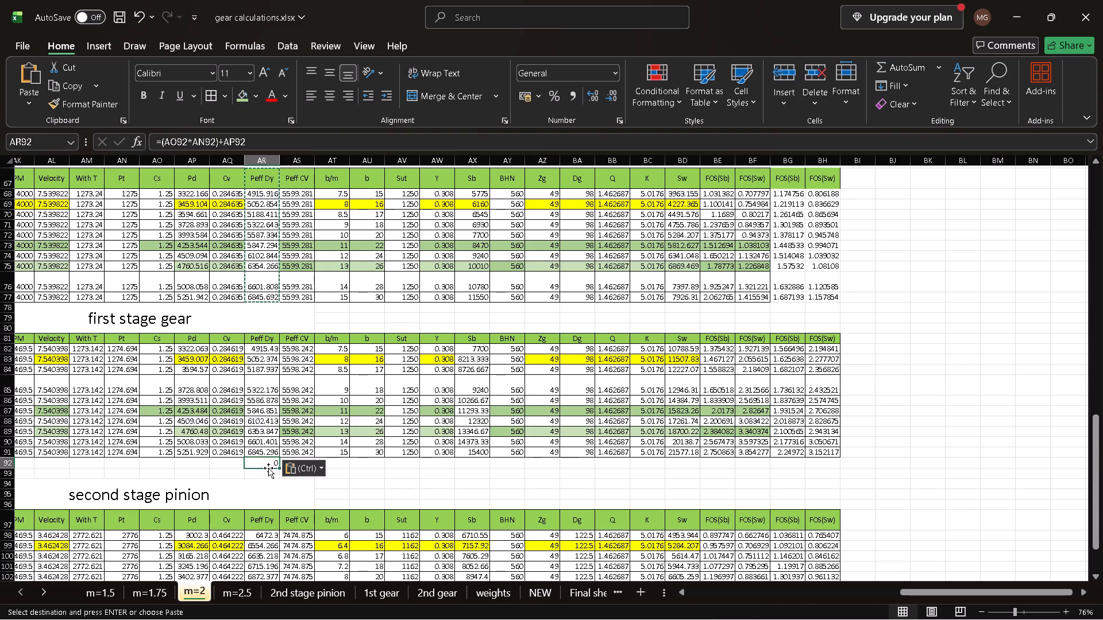
pyautogui.press('Delete')
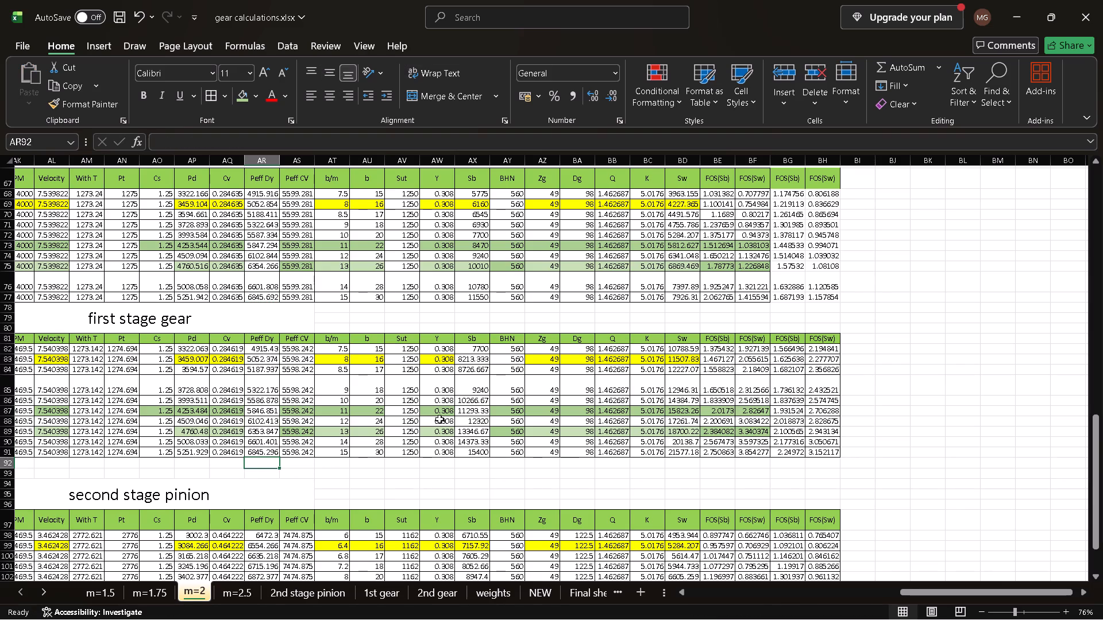
# Apply all borders to the dynamic FOS columns BG54:BH64 and BG67:BH77 in the two first stage pinion tables.
pyautogui.scroll(2, 440, 419)
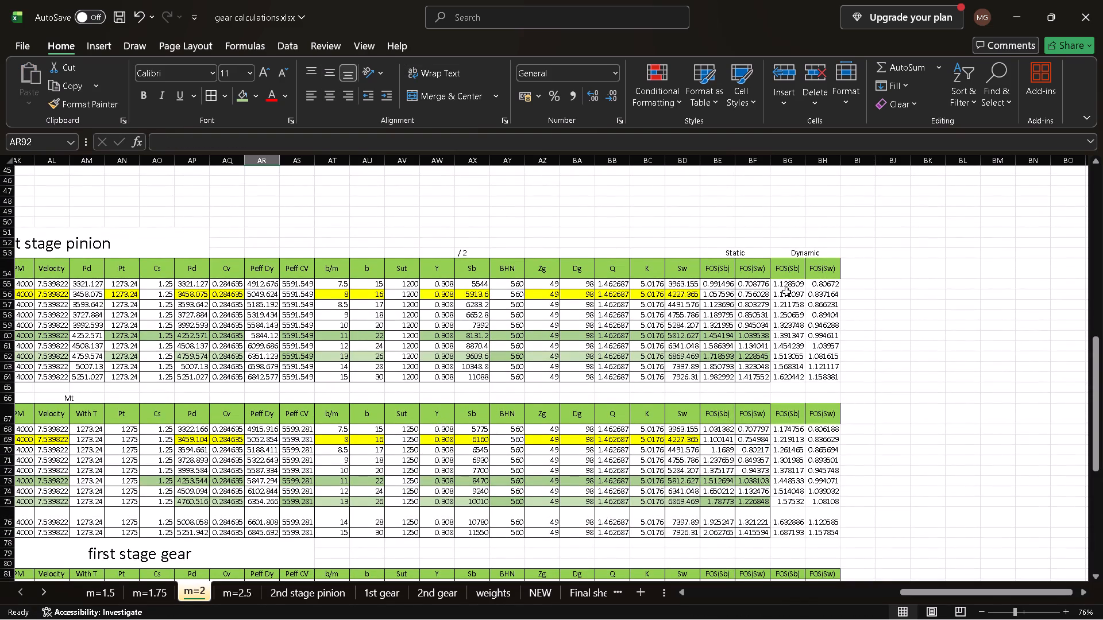
pyautogui.moveTo(776, 261); pyautogui.dragTo(820, 367)
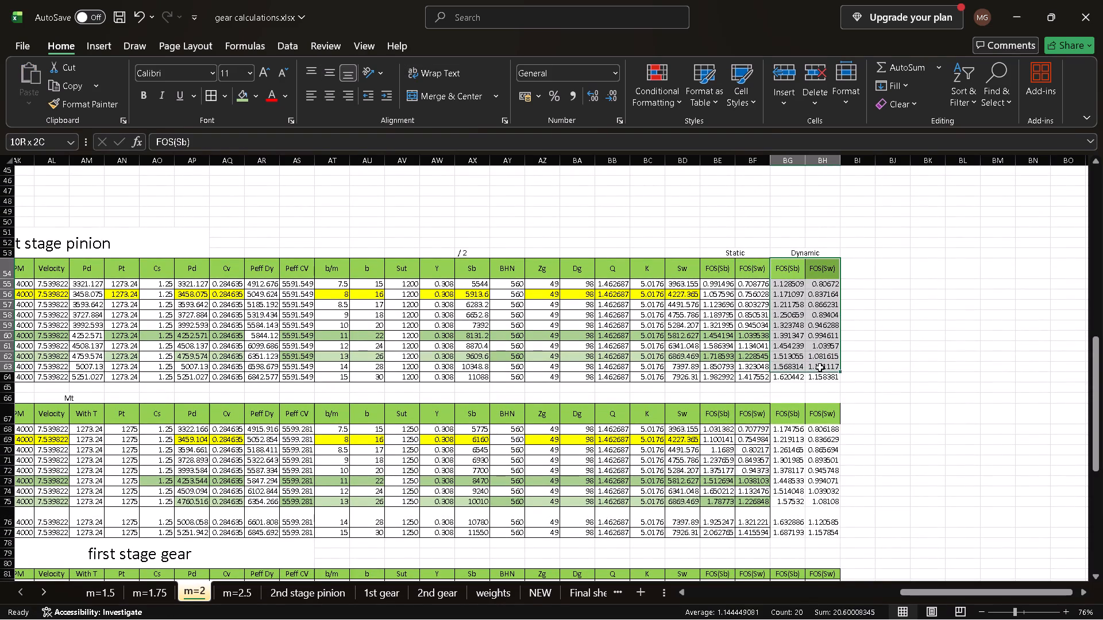
pyautogui.moveTo(820, 367); pyautogui.dragTo(820, 373)
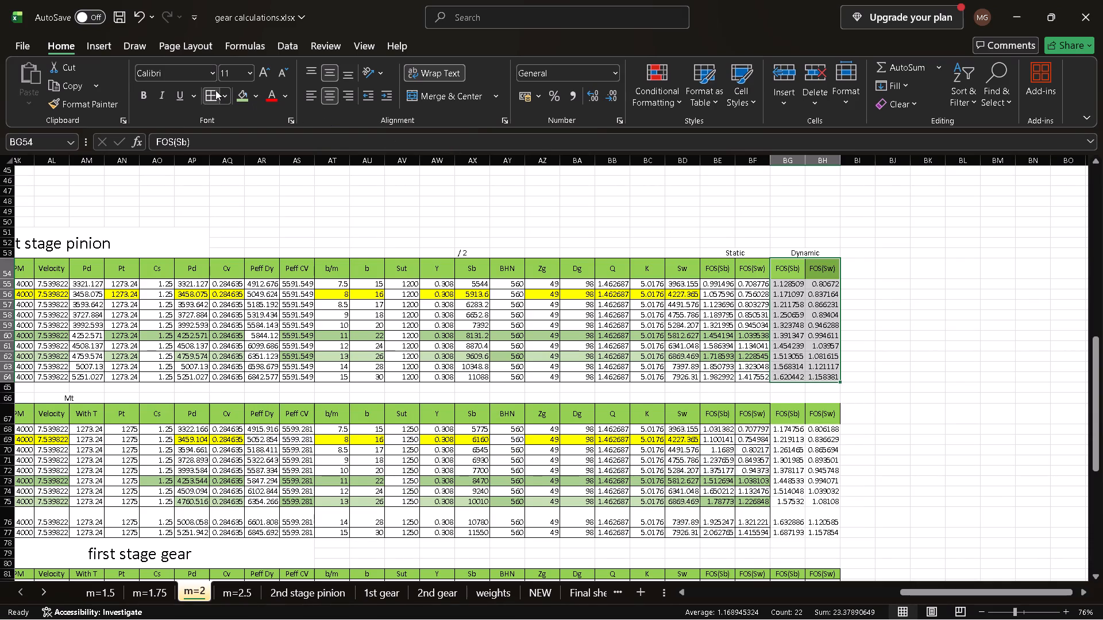
pyautogui.click(215, 90)
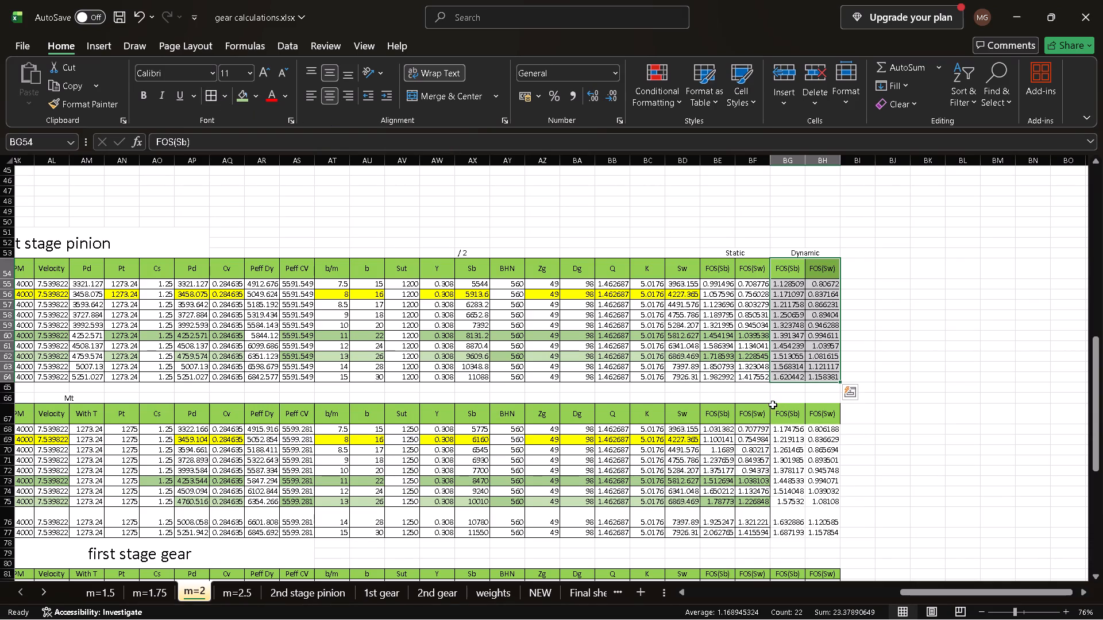
pyautogui.moveTo(771, 402); pyautogui.dragTo(776, 398)
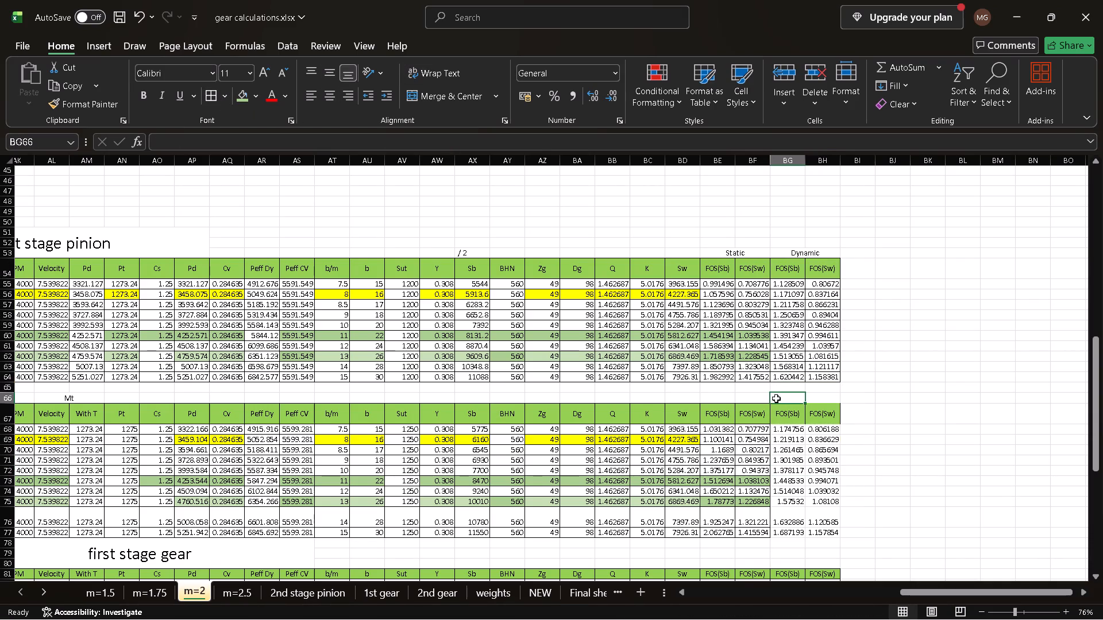
pyautogui.moveTo(773, 406); pyautogui.dragTo(828, 539)
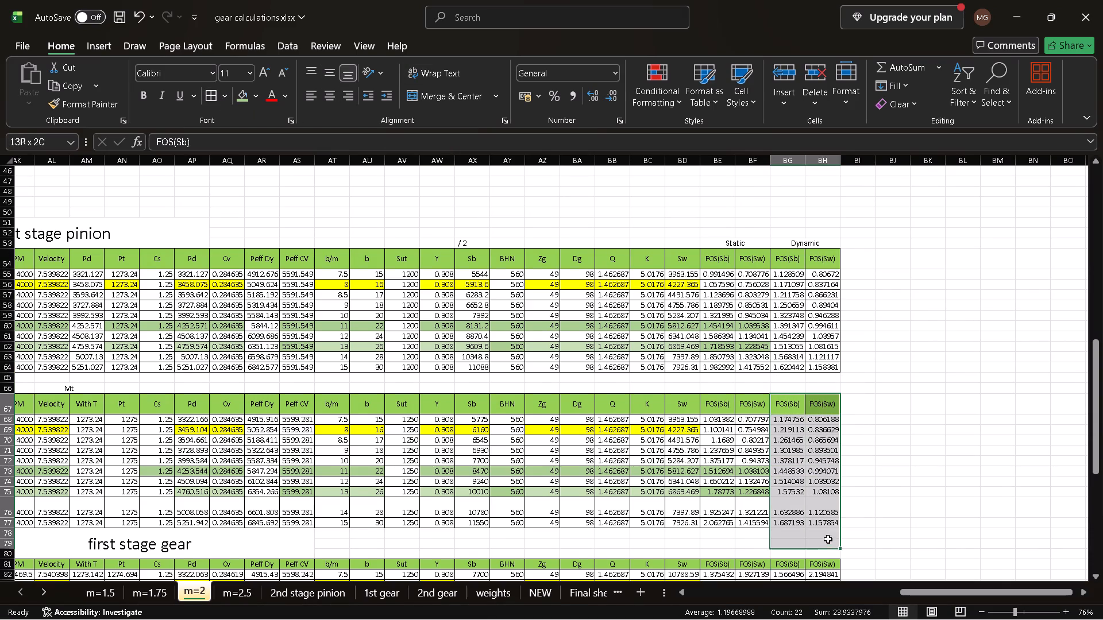
pyautogui.moveTo(828, 539); pyautogui.dragTo(828, 524)
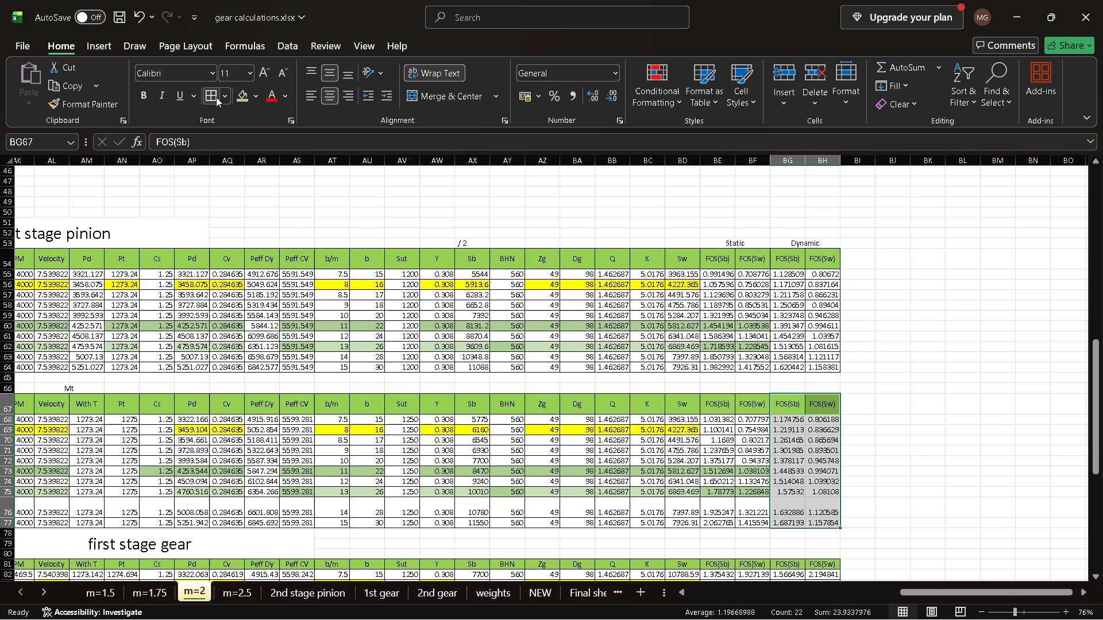
pyautogui.click(216, 97)
pyautogui.scroll(-1, 426, 128)
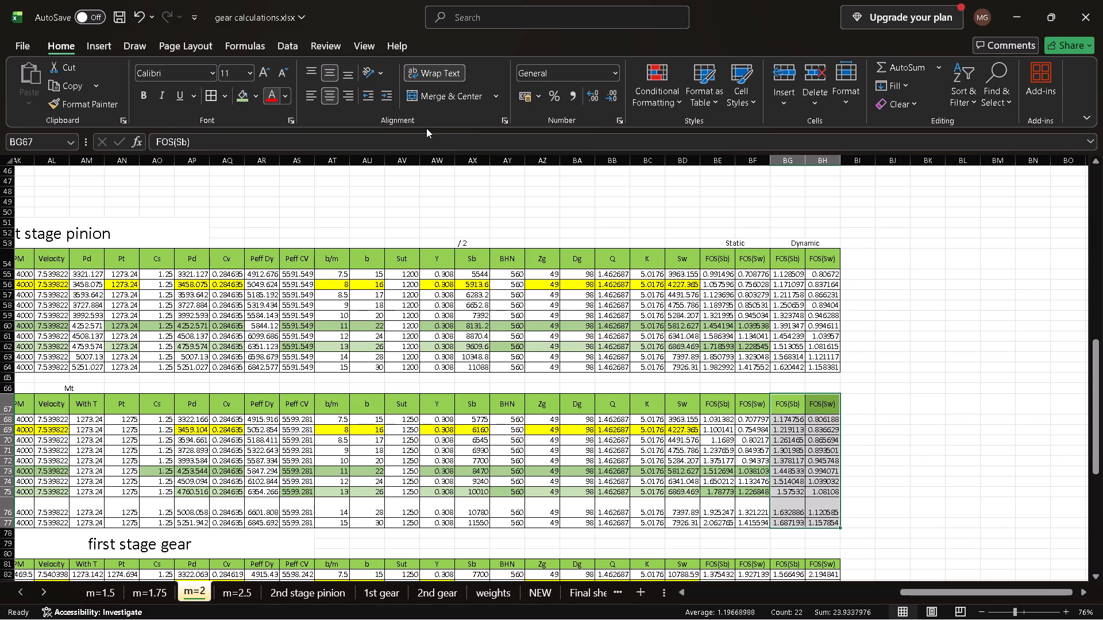
pyautogui.scroll(-1, 426, 128)
pyautogui.click(904, 343)
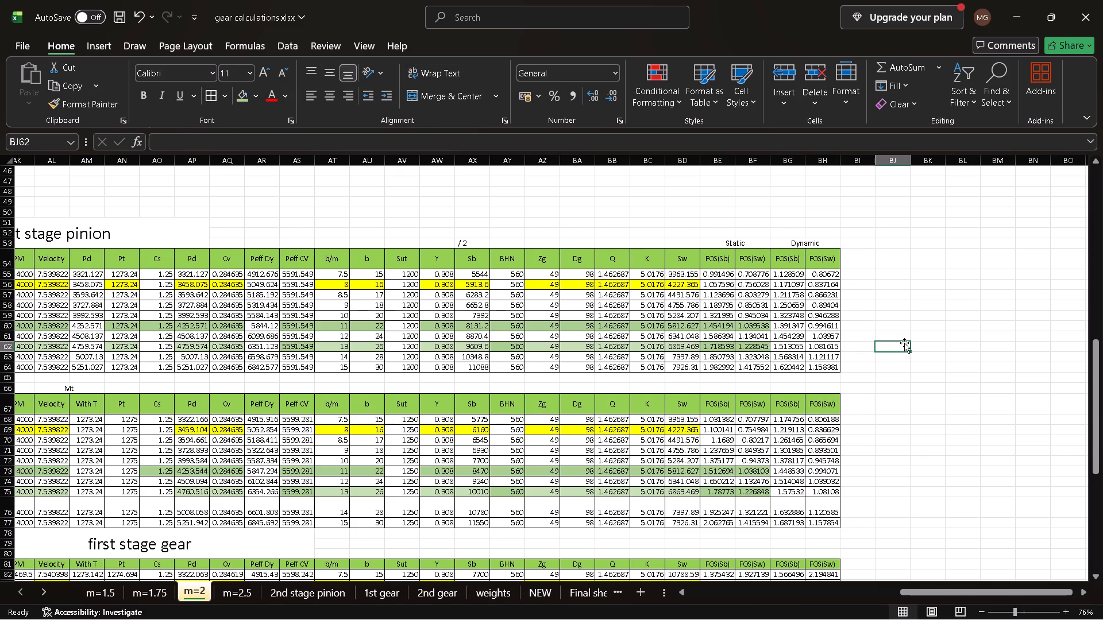
# Fill row 73 (AE73:BH73) of the lower first stage pinion table with the current green, including the dynamic FOS cells.
pyautogui.scroll(-1, 908, 489)
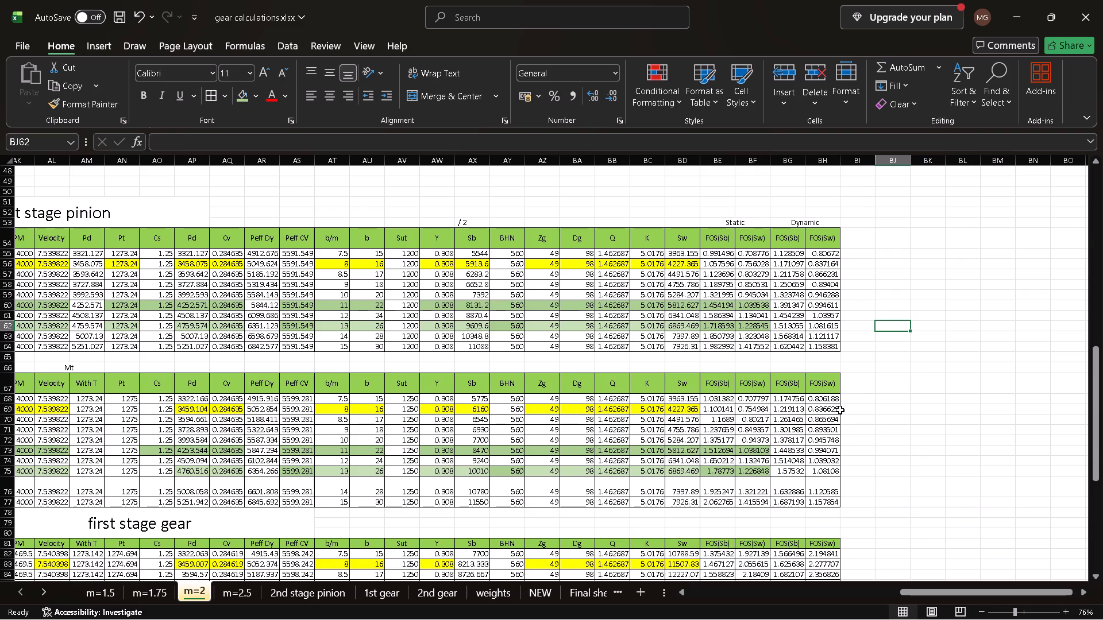
pyautogui.scroll(-1, 841, 412)
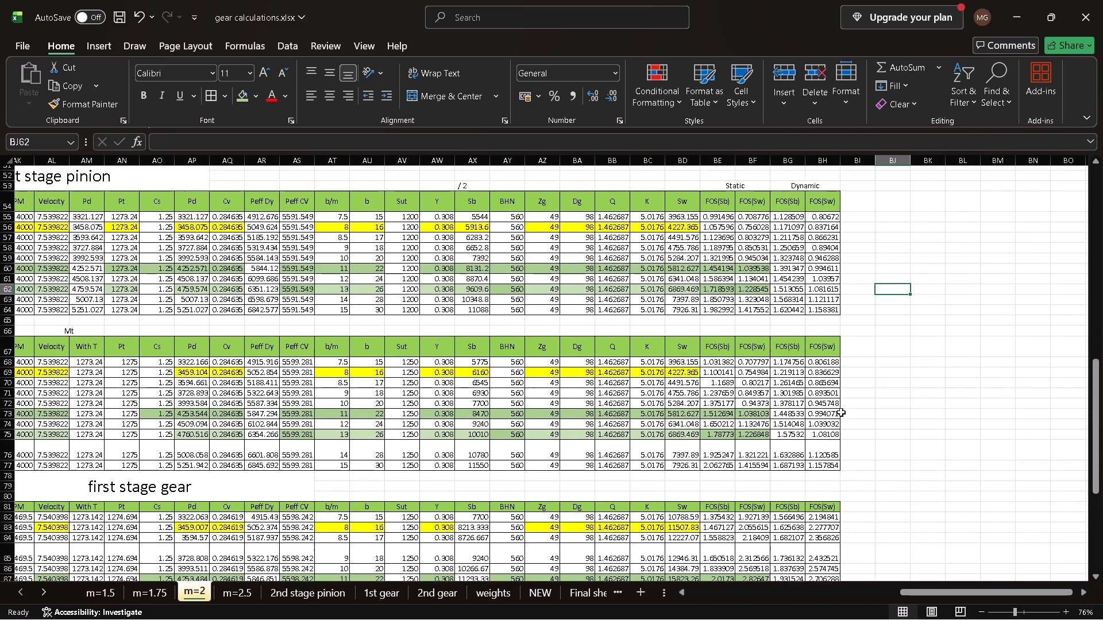
pyautogui.scroll(-1, 820, 417)
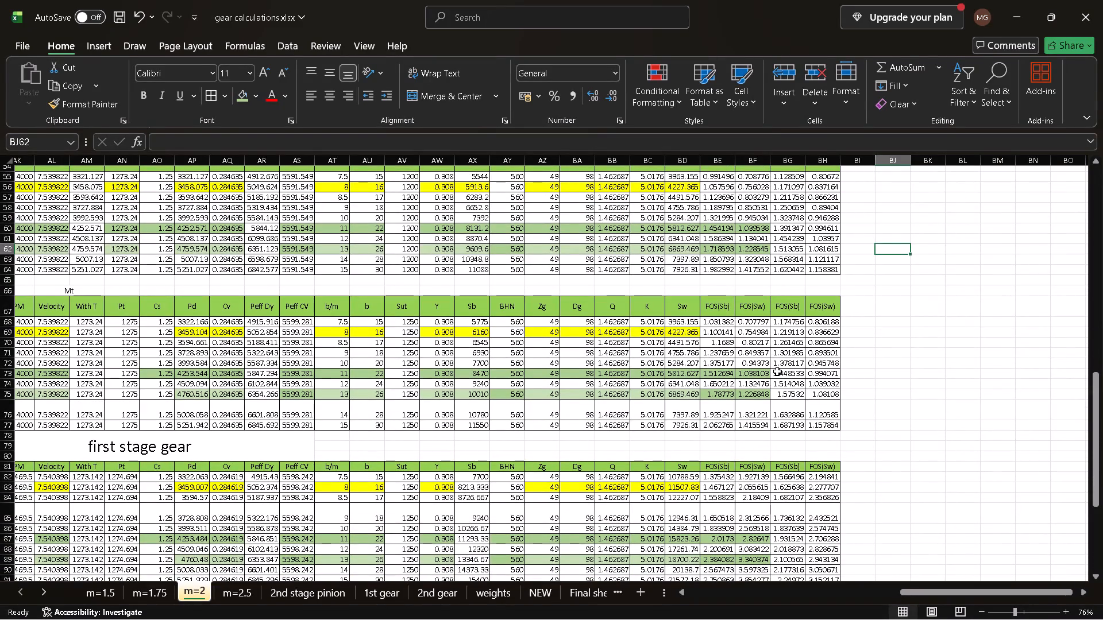
pyautogui.click(777, 371)
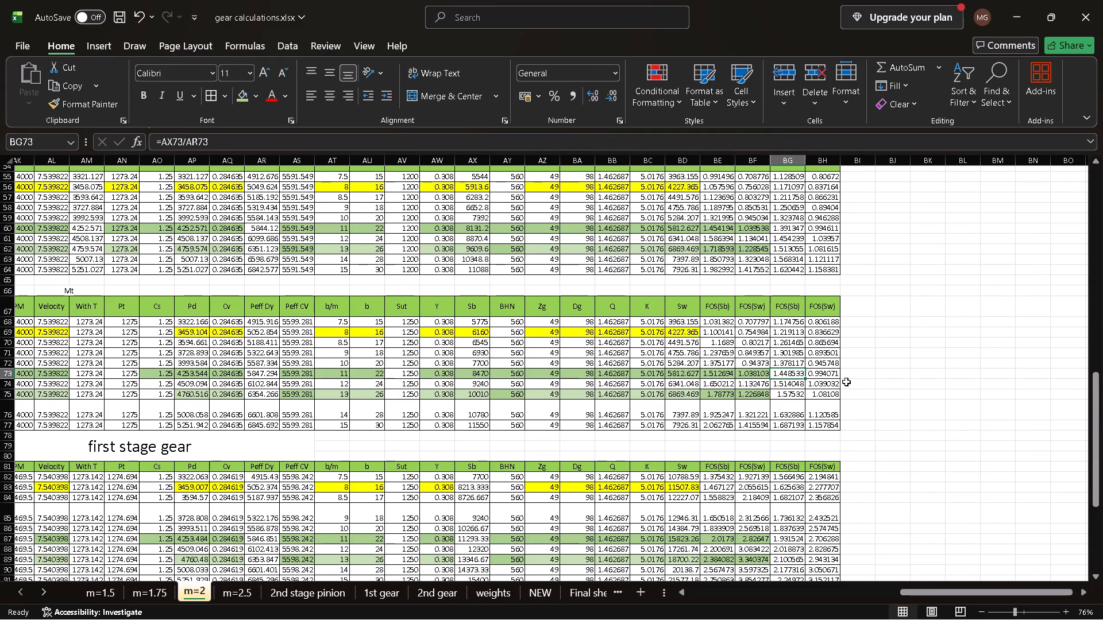
pyautogui.moveTo(837, 374); pyautogui.dragTo(789, 369)
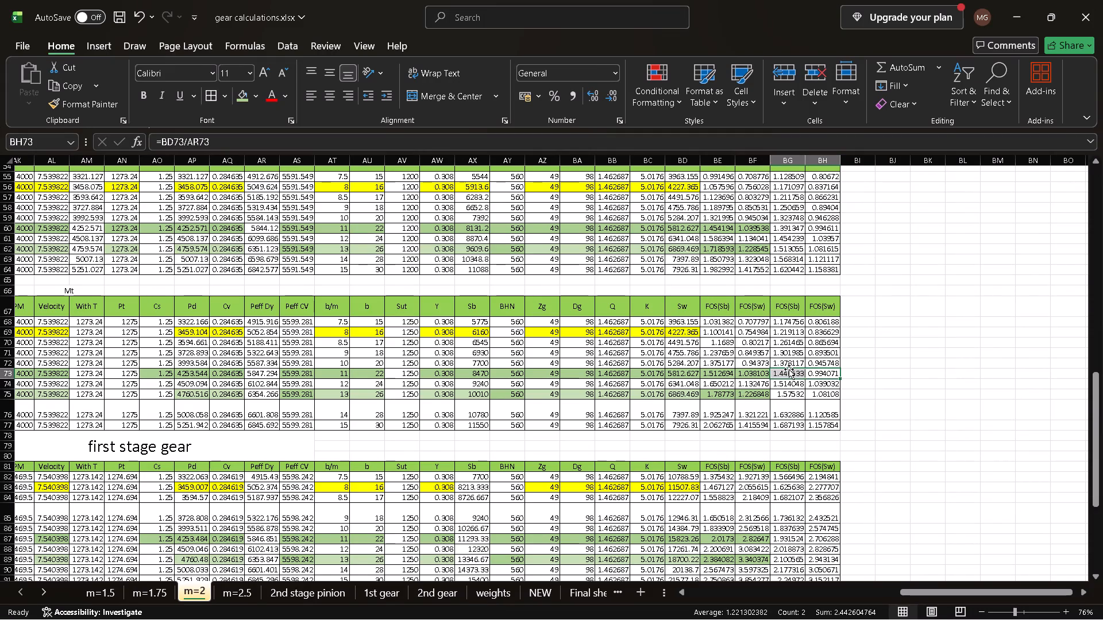
pyautogui.hotkey('shift', 'Left')
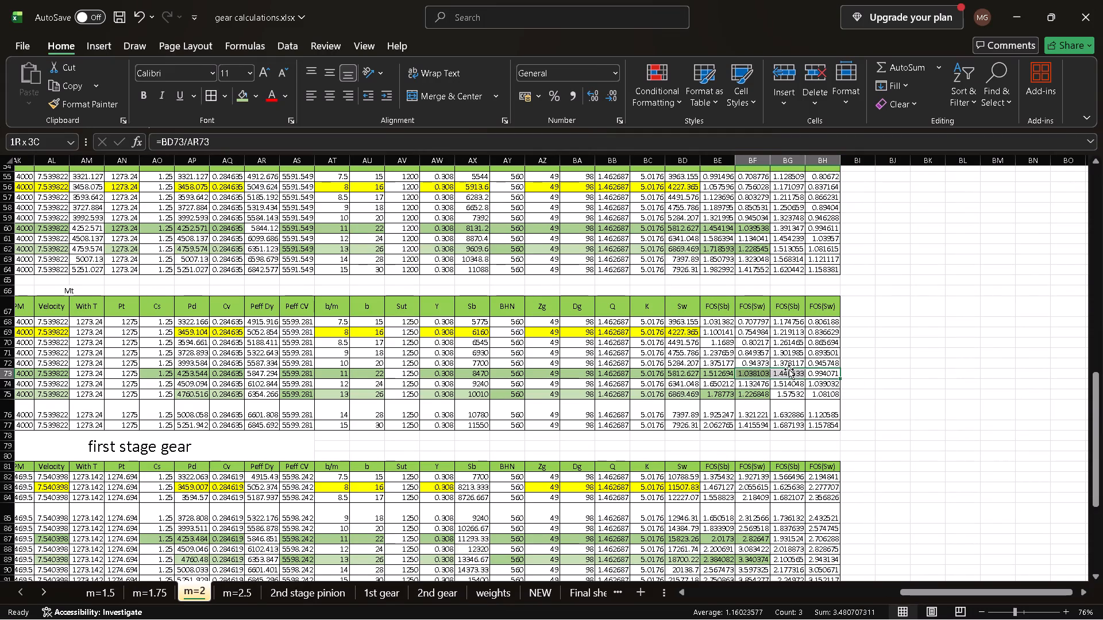
pyautogui.hotkey('shift', 'Left')
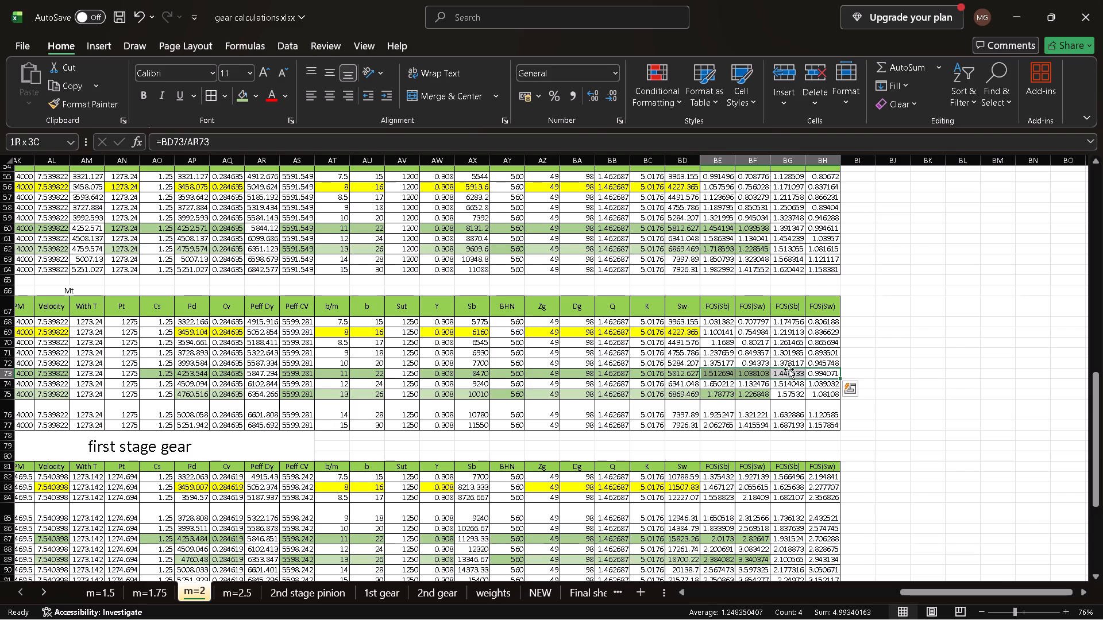
pyautogui.hotkey('shift', 'Left')
pyautogui.hotkey('ctrl', 'shift', 'Left')
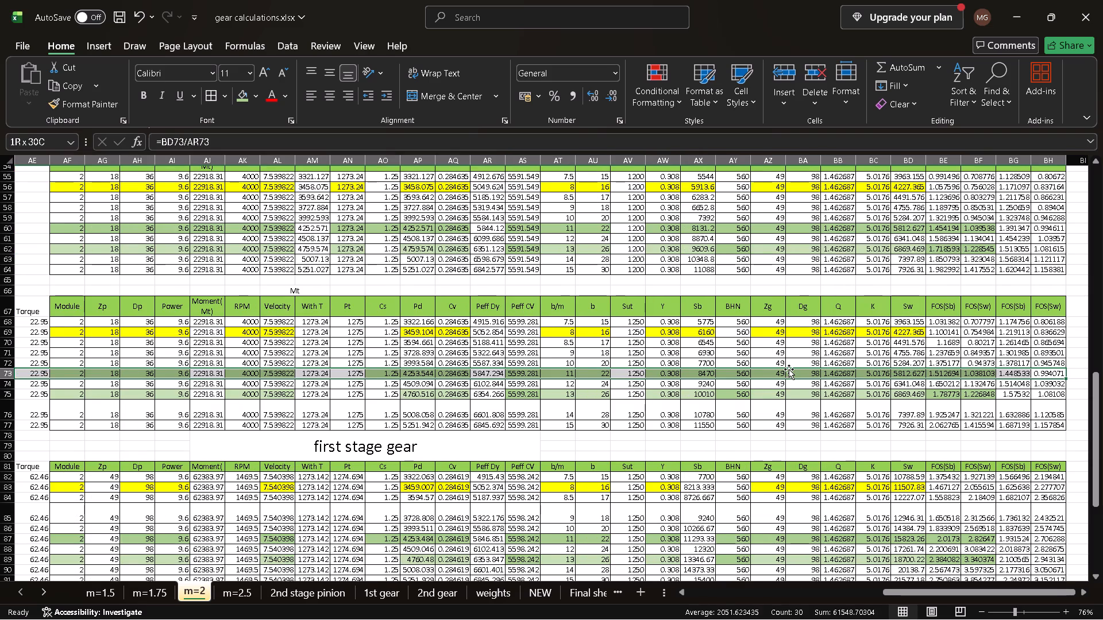
pyautogui.hscroll(3, 789, 369)
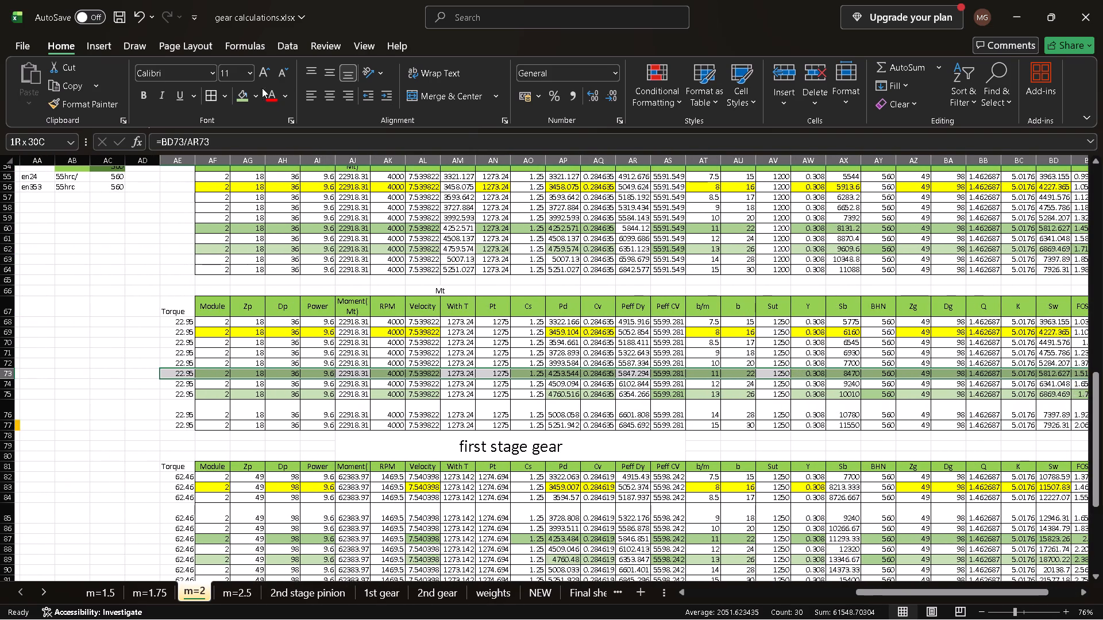
pyautogui.click(245, 91)
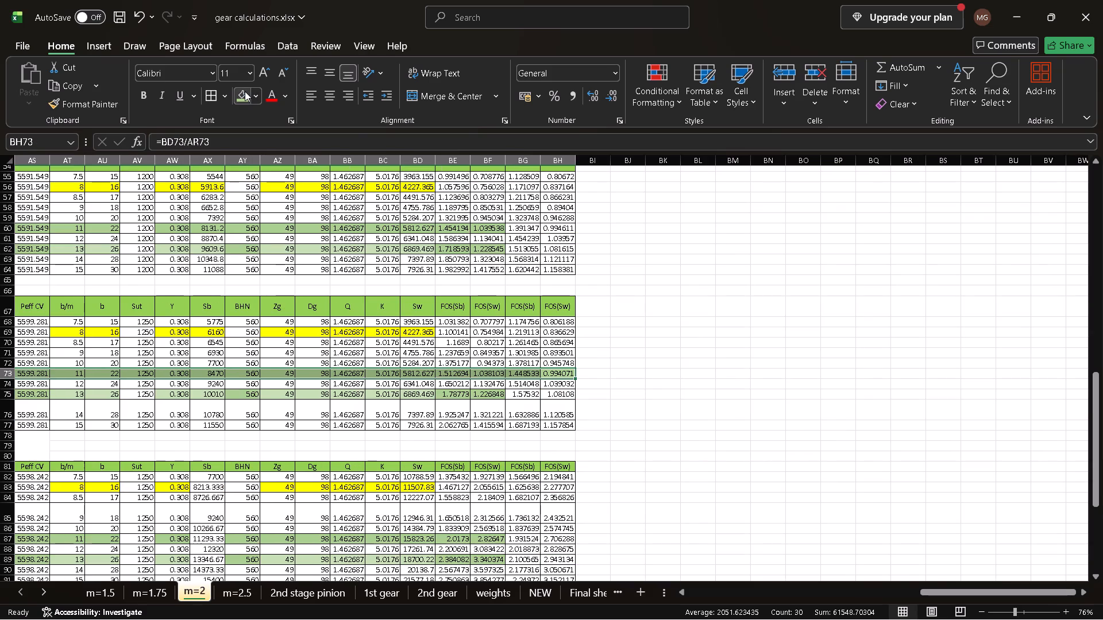
pyautogui.click(644, 408)
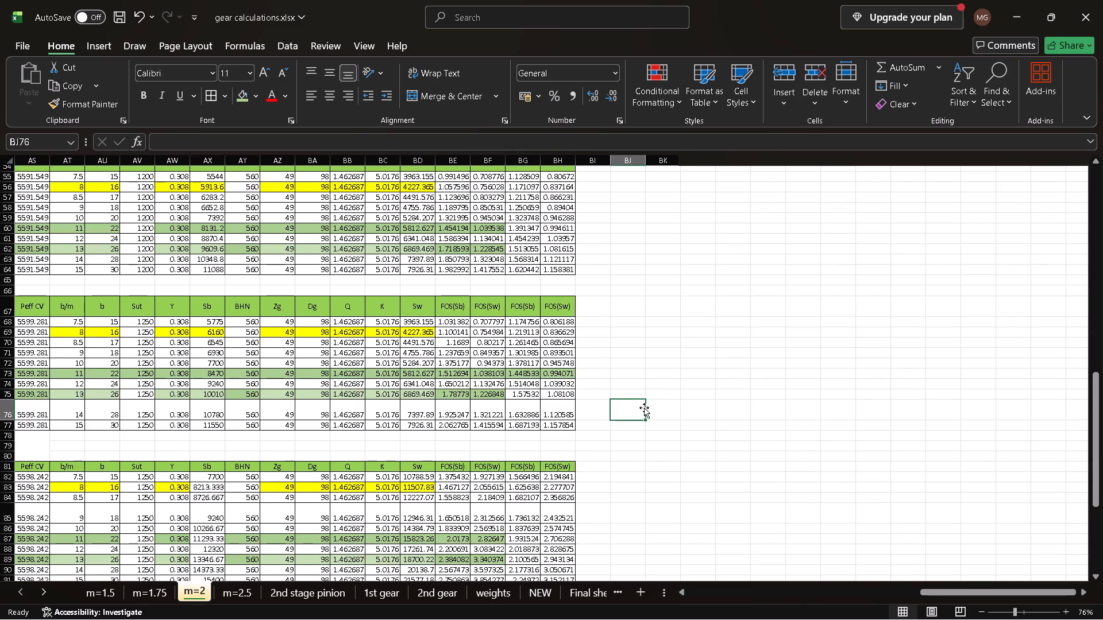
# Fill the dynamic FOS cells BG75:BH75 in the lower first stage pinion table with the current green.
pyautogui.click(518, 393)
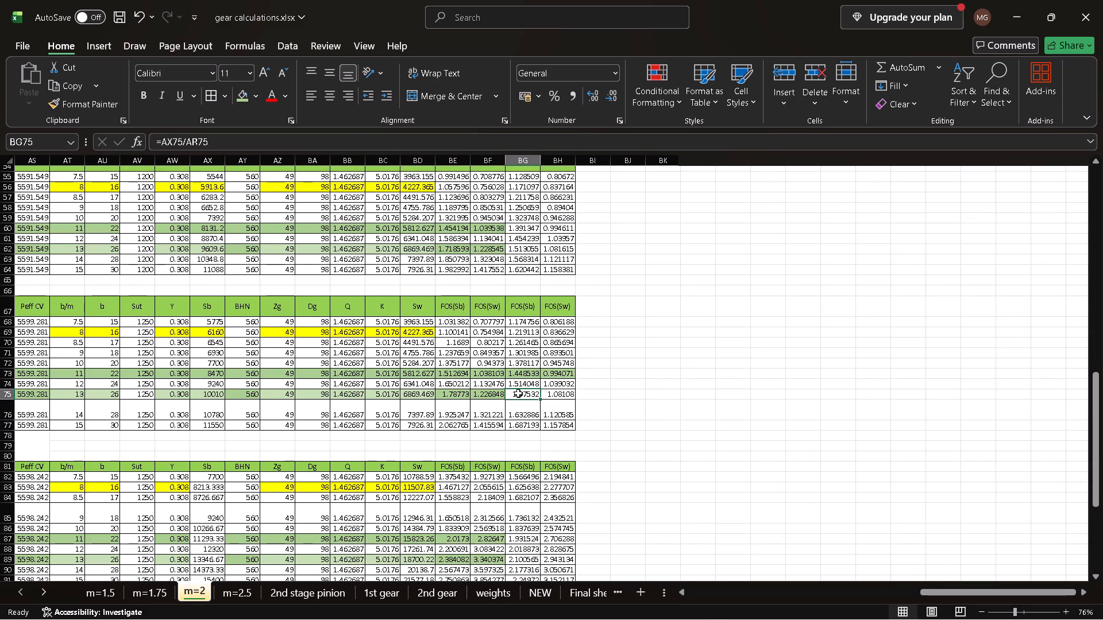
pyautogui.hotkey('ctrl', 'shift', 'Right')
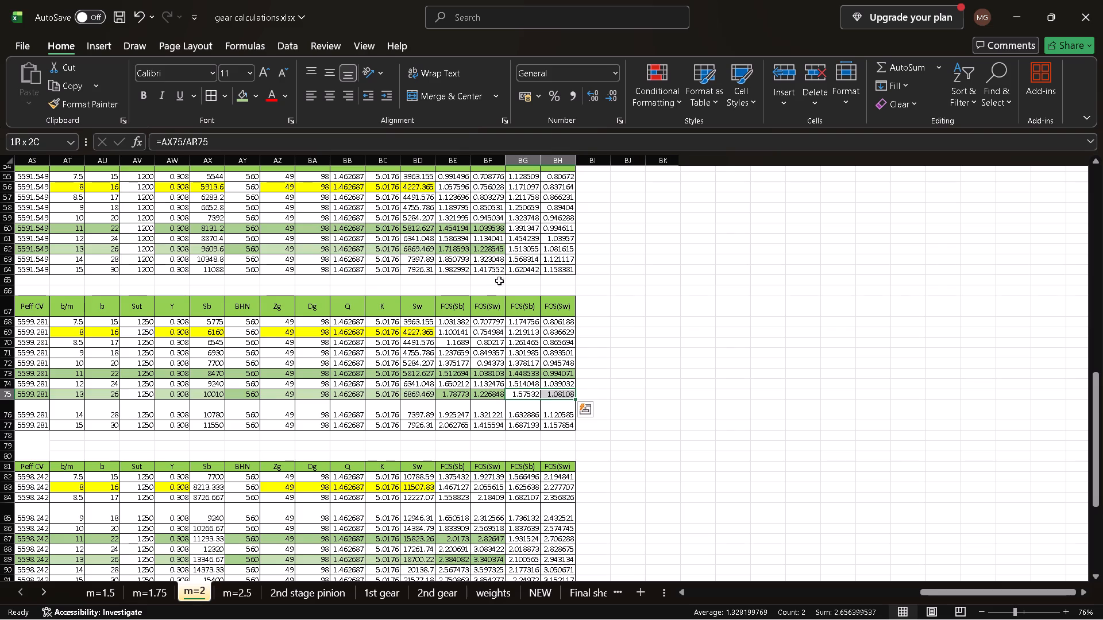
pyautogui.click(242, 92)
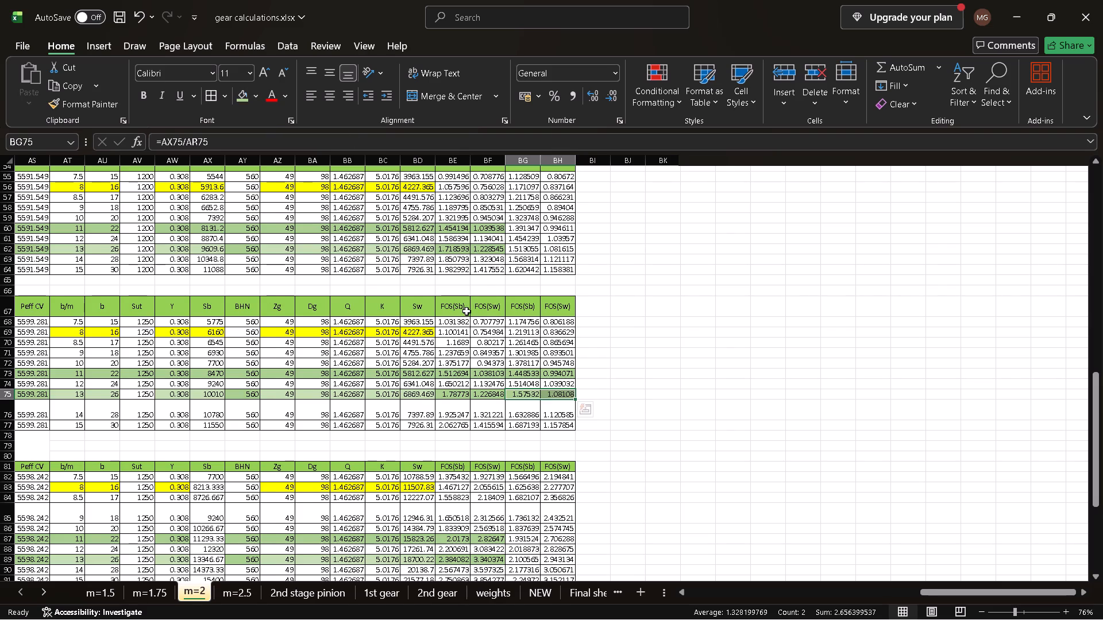
# Set row 75 (AE75:BH75) of the lower first stage pinion table to no fill.
pyautogui.hscroll(6, 481, 331)
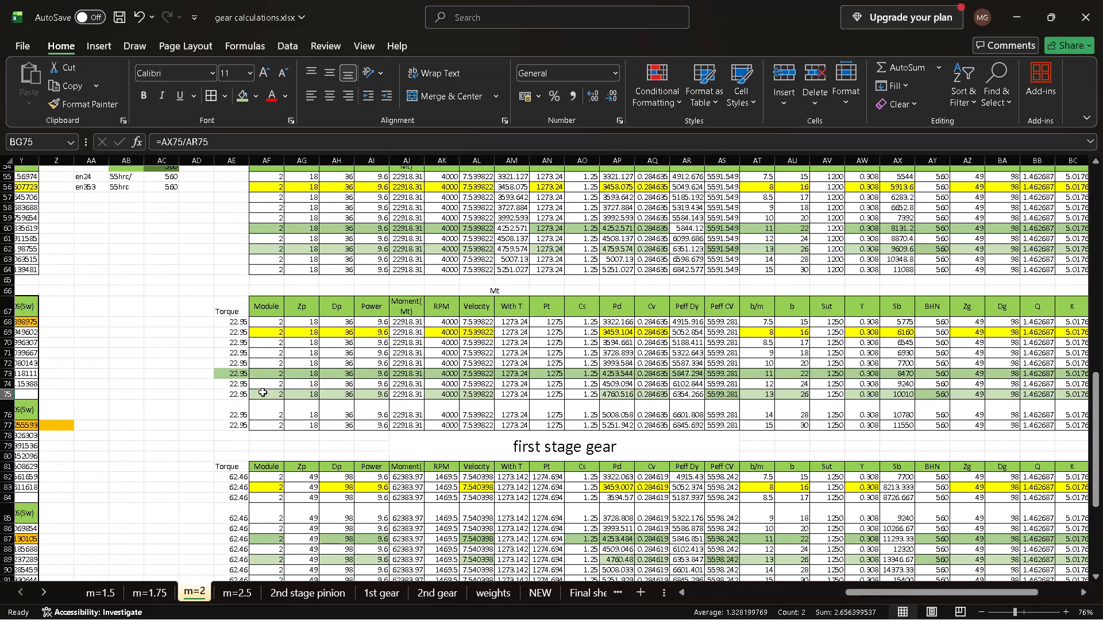
pyautogui.click(262, 392)
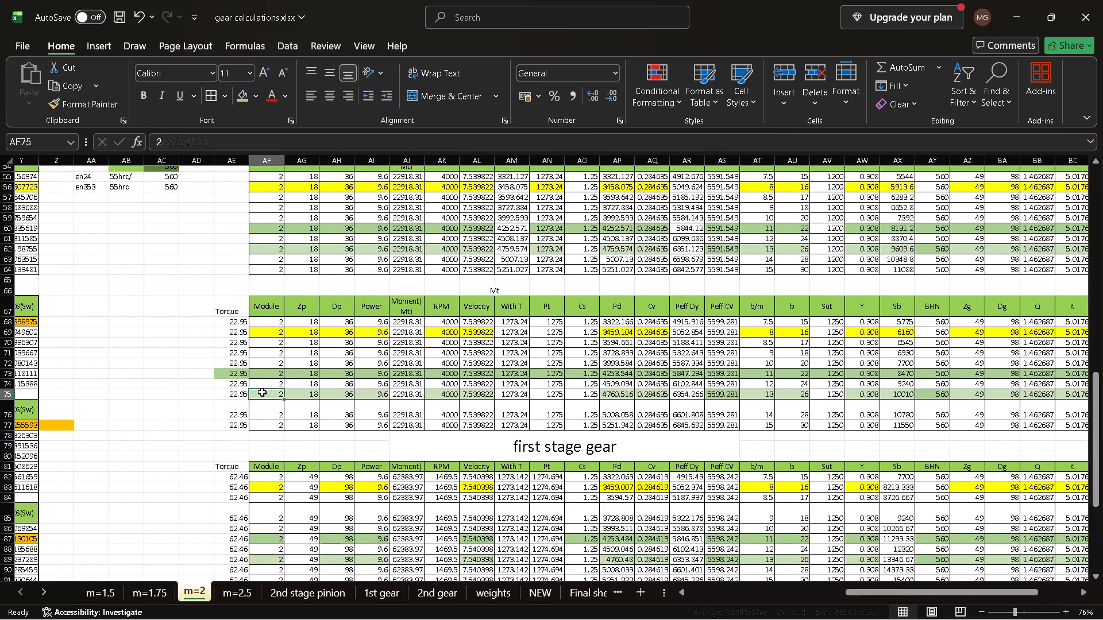
pyautogui.click(239, 394)
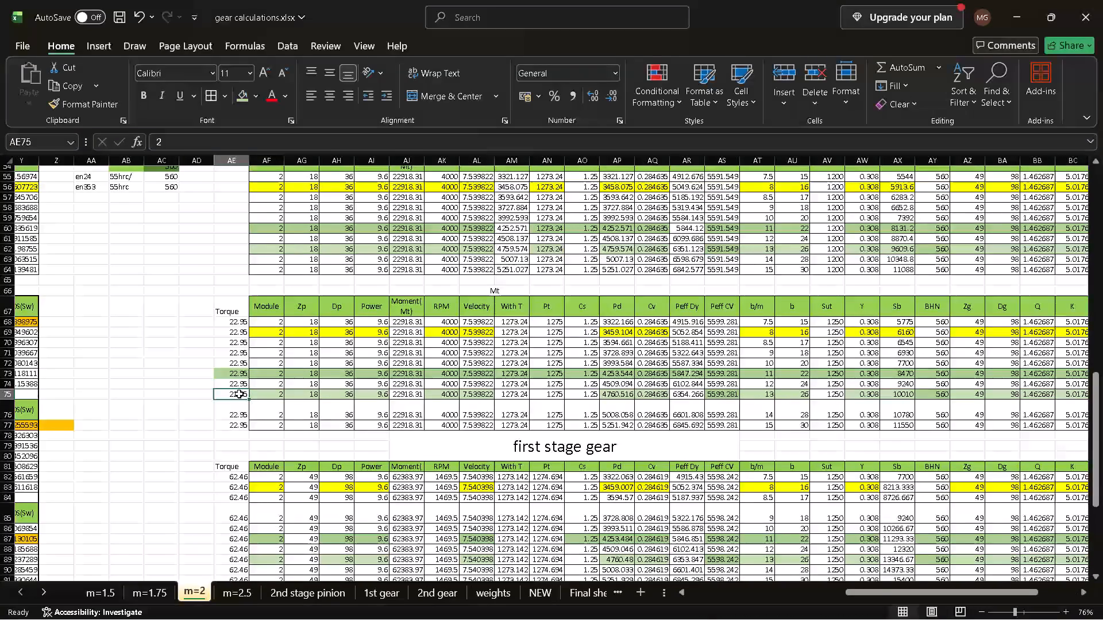
pyautogui.hotkey('ctrl', 'shift', 'Right')
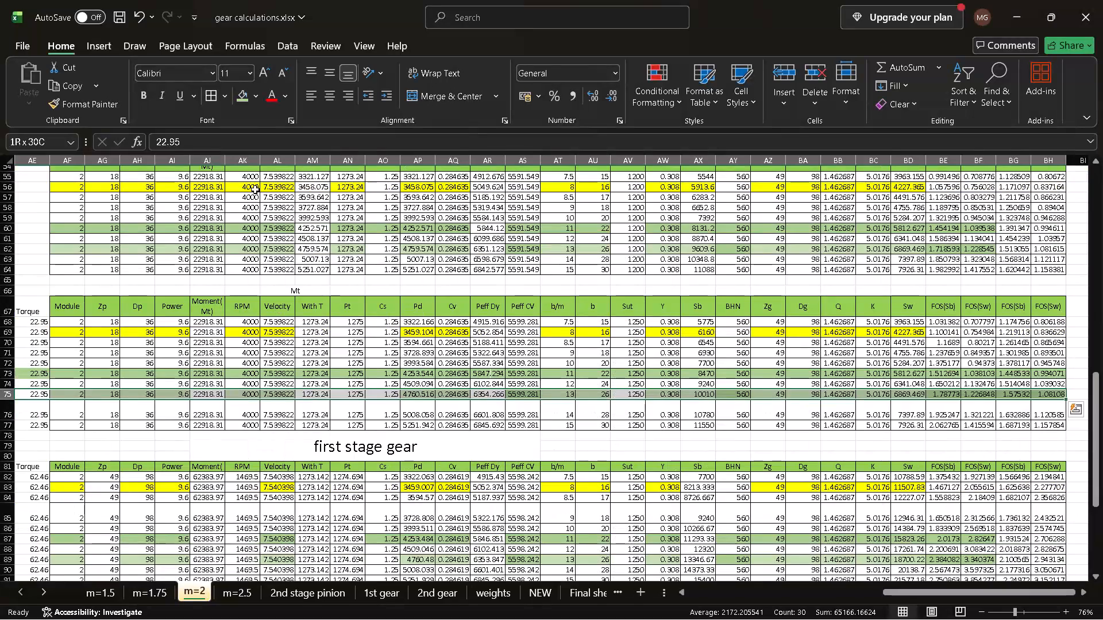
pyautogui.click(243, 99)
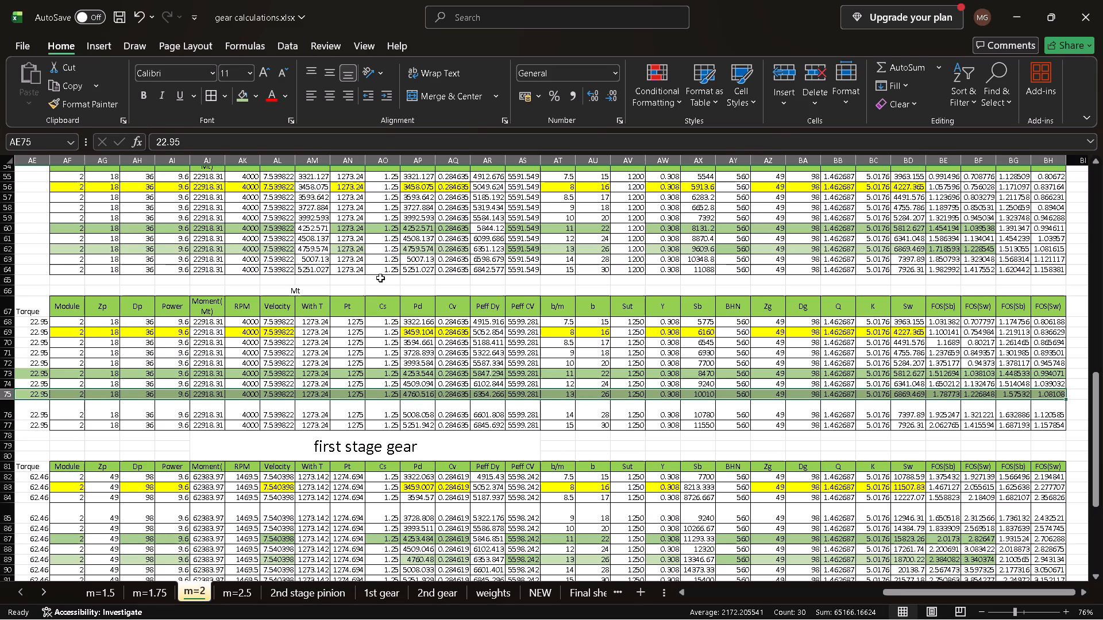
pyautogui.click(251, 100)
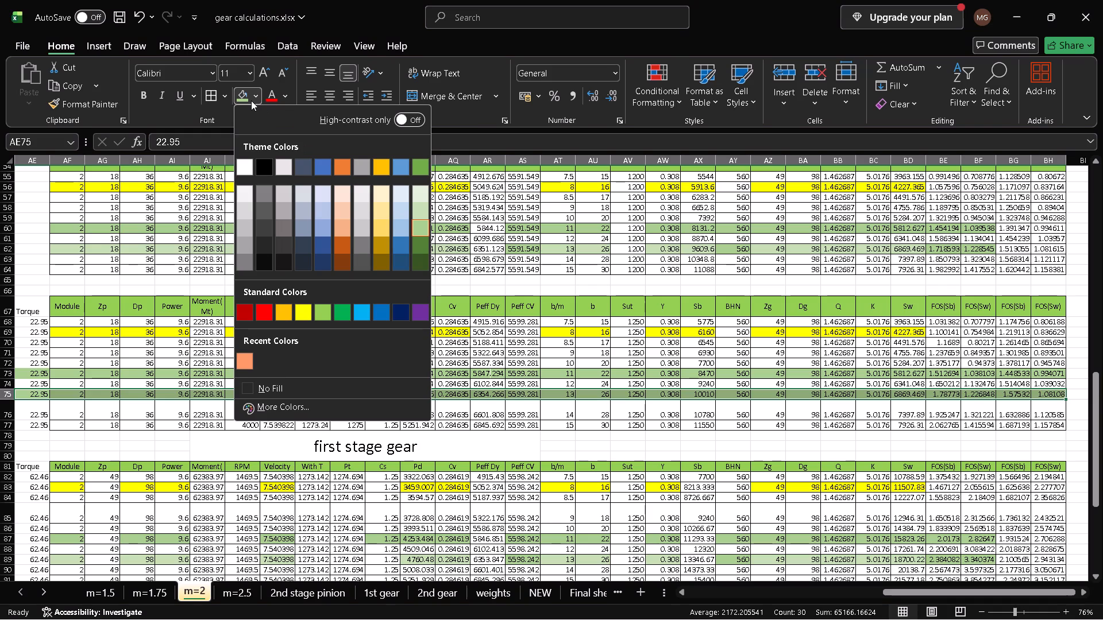
pyautogui.click(249, 385)
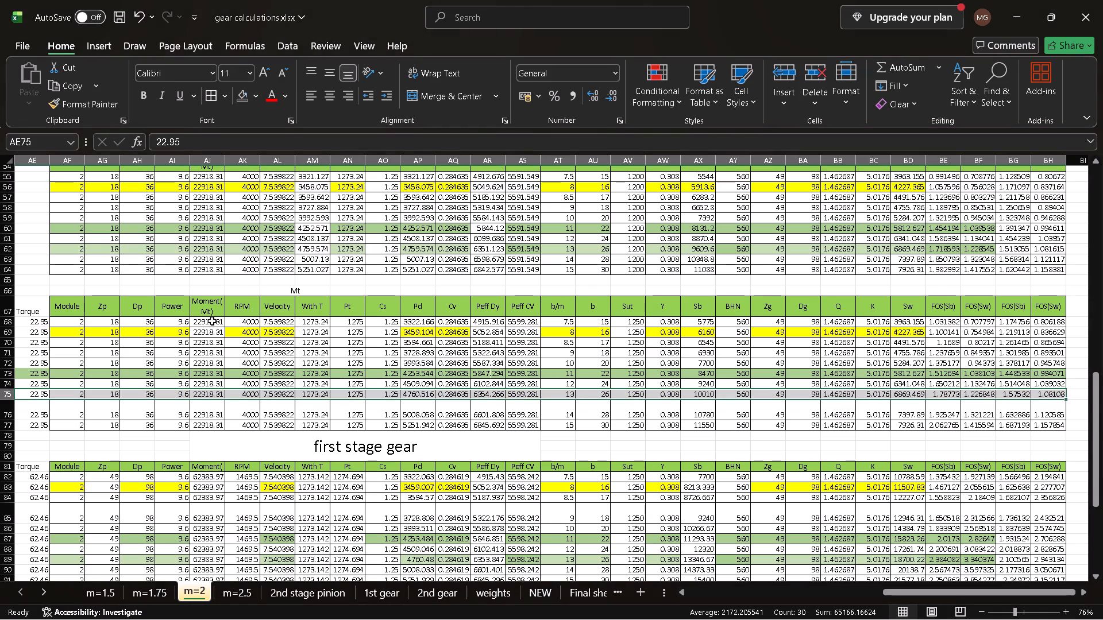
# Fill row 103 (AE103:BH103) of the second stage pinion table with the same green shade as row 73.
pyautogui.scroll(-2, 212, 327)
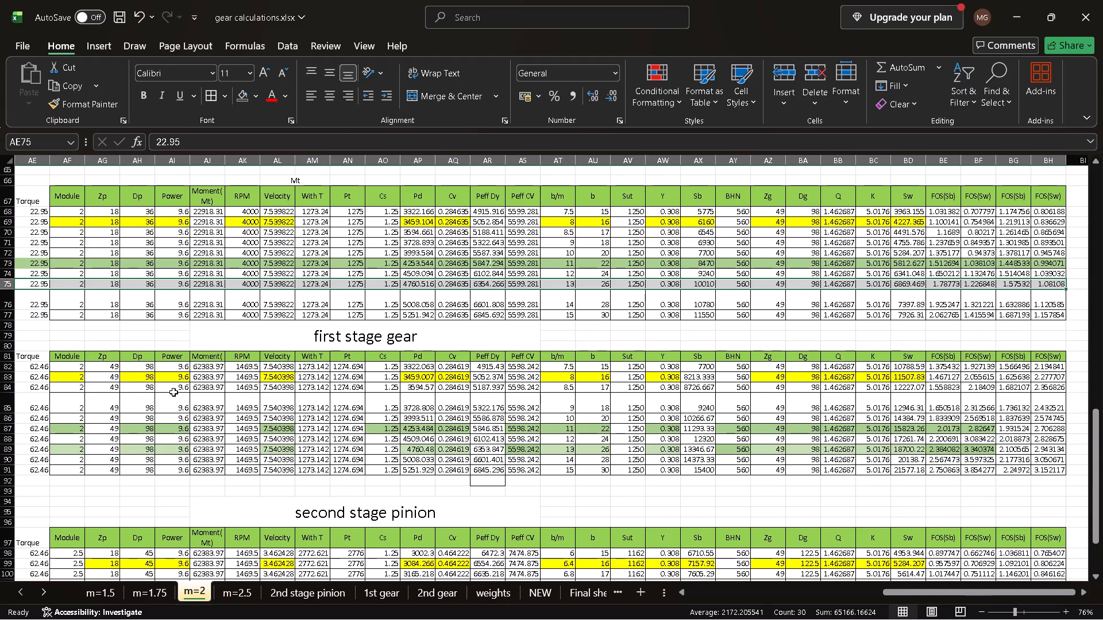
pyautogui.hscroll(-2, 234, 414)
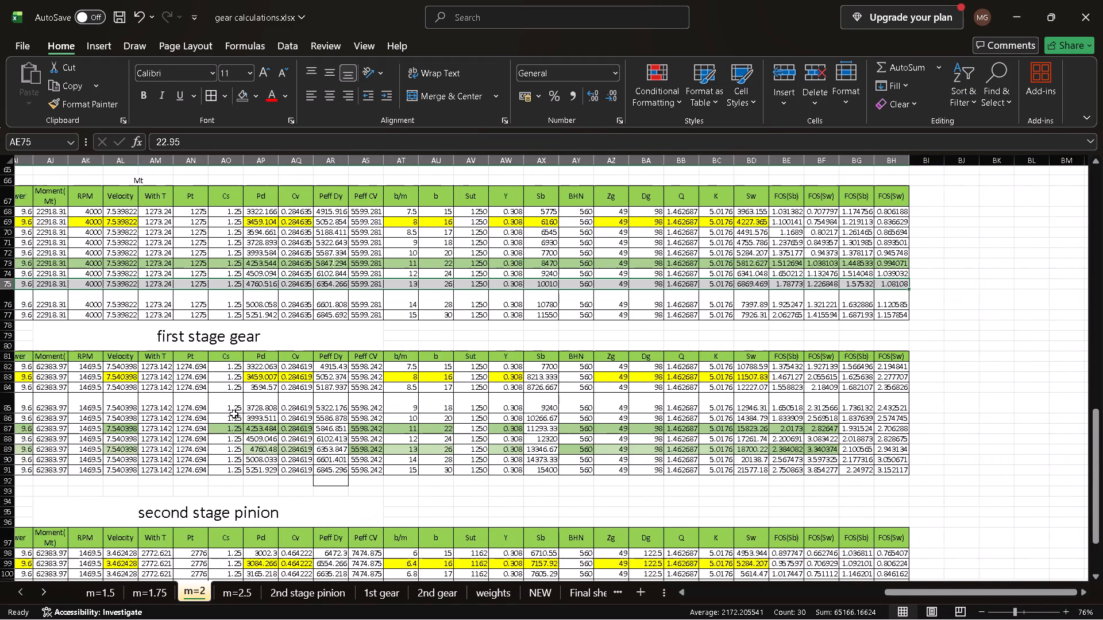
pyautogui.hscroll(-1, 234, 414)
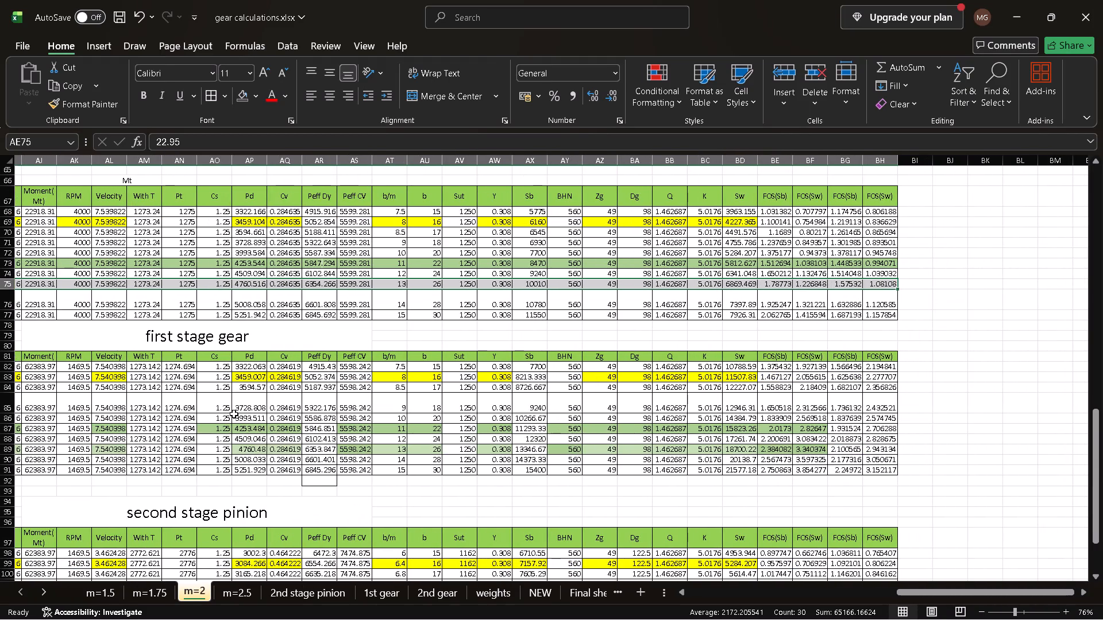
pyautogui.hscroll(1, 234, 414)
pyautogui.hscroll(1, 196, 278)
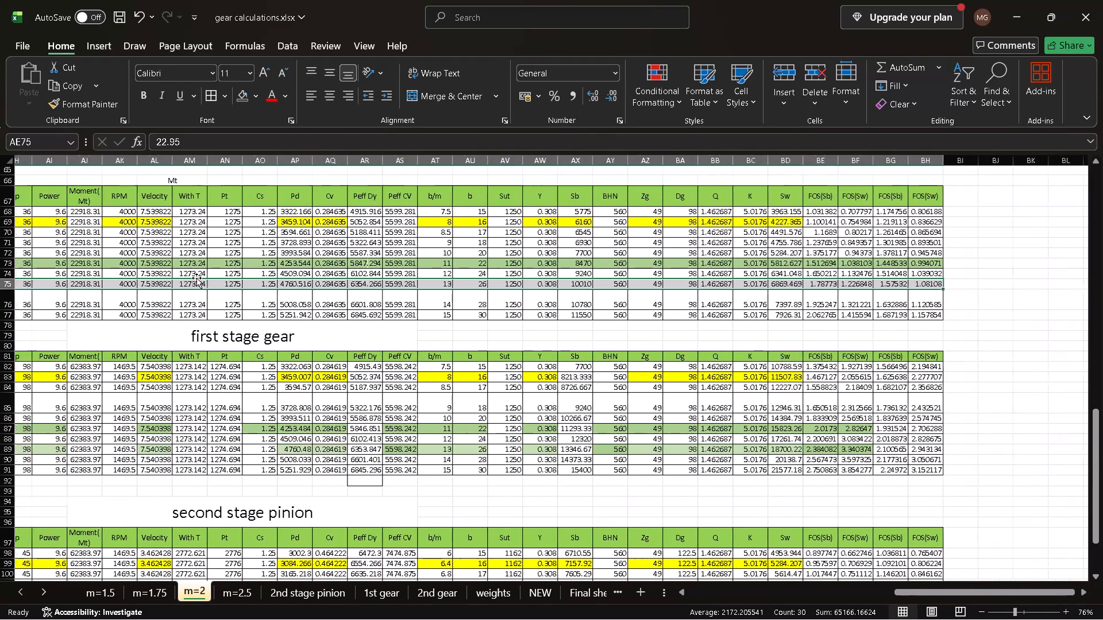
pyautogui.hscroll(1, 196, 278)
pyautogui.scroll(1, 196, 278)
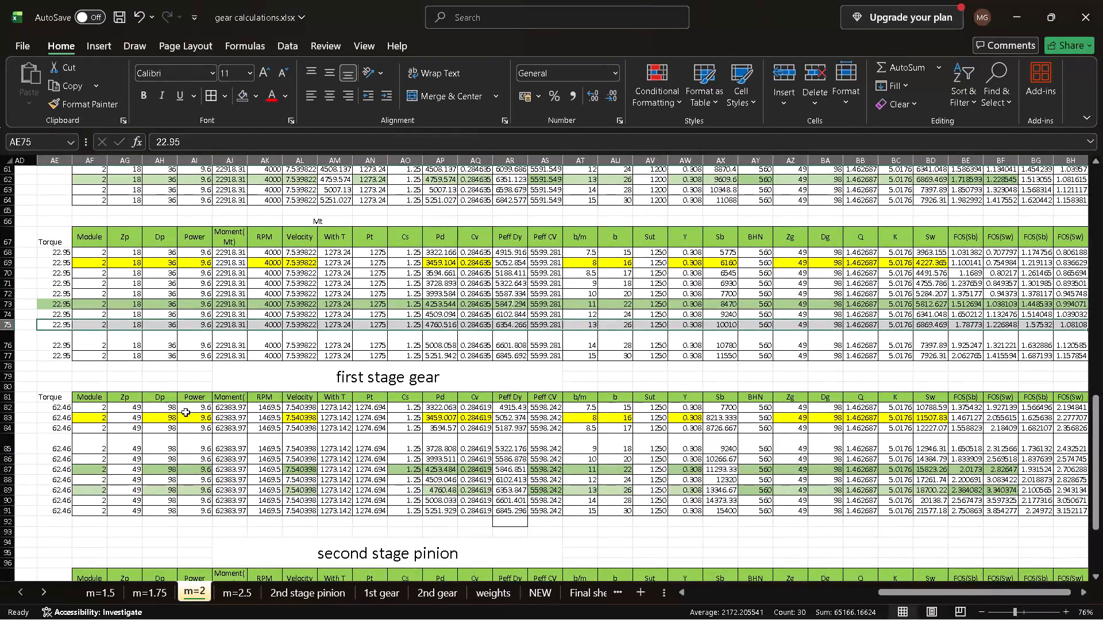
pyautogui.scroll(-1, 186, 413)
pyautogui.hscroll(-2, 186, 413)
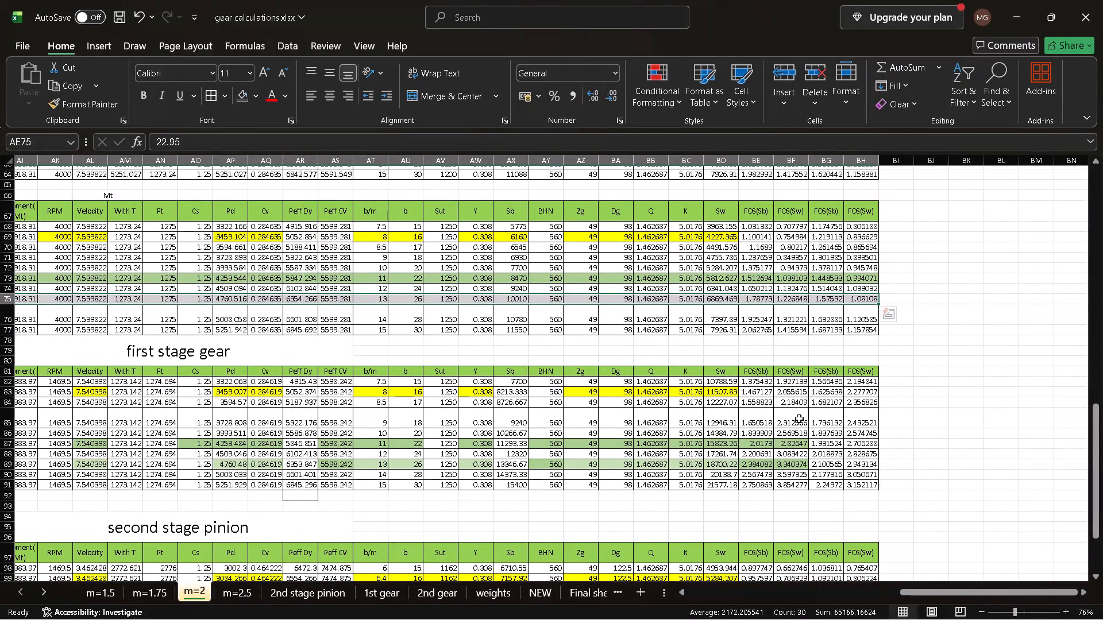
pyautogui.scroll(-3, 799, 418)
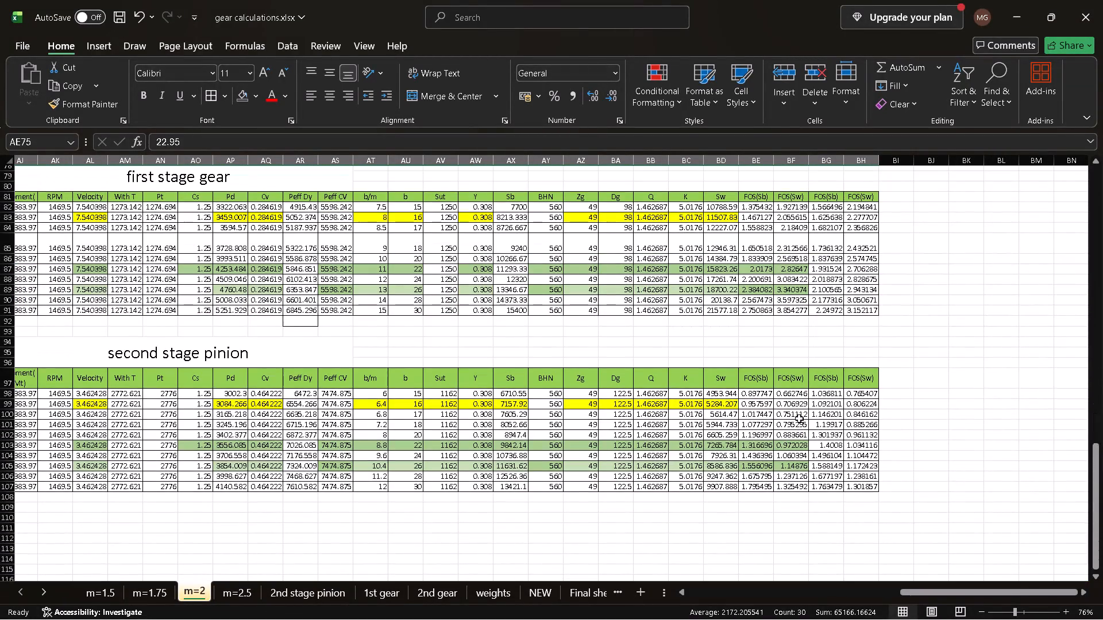
pyautogui.click(859, 448)
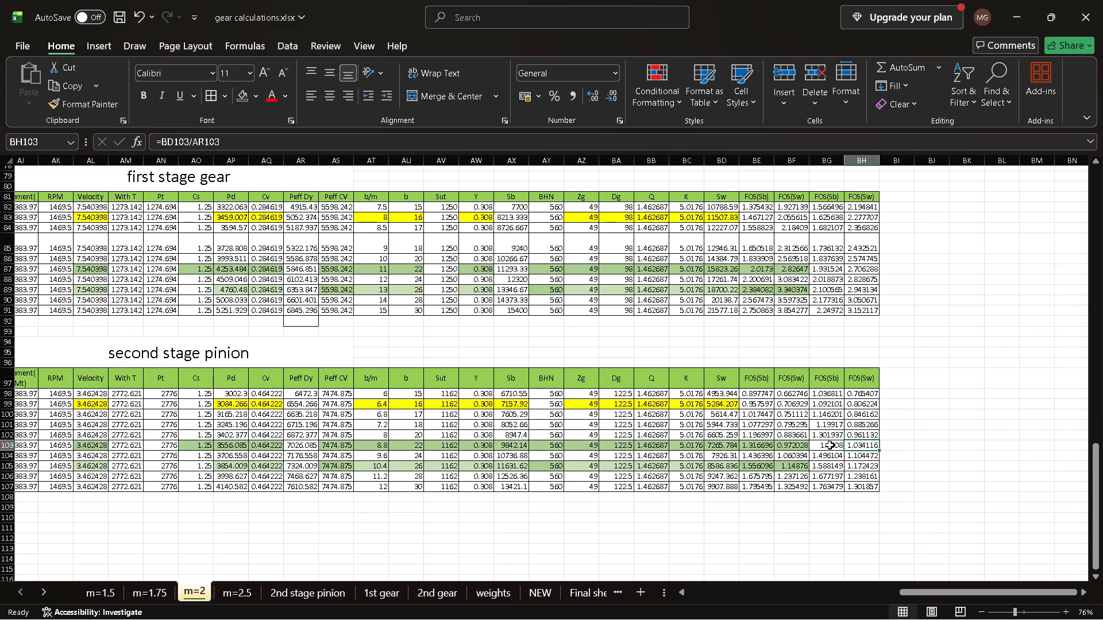
pyautogui.hotkey('ctrl', 'shift', 'Left')
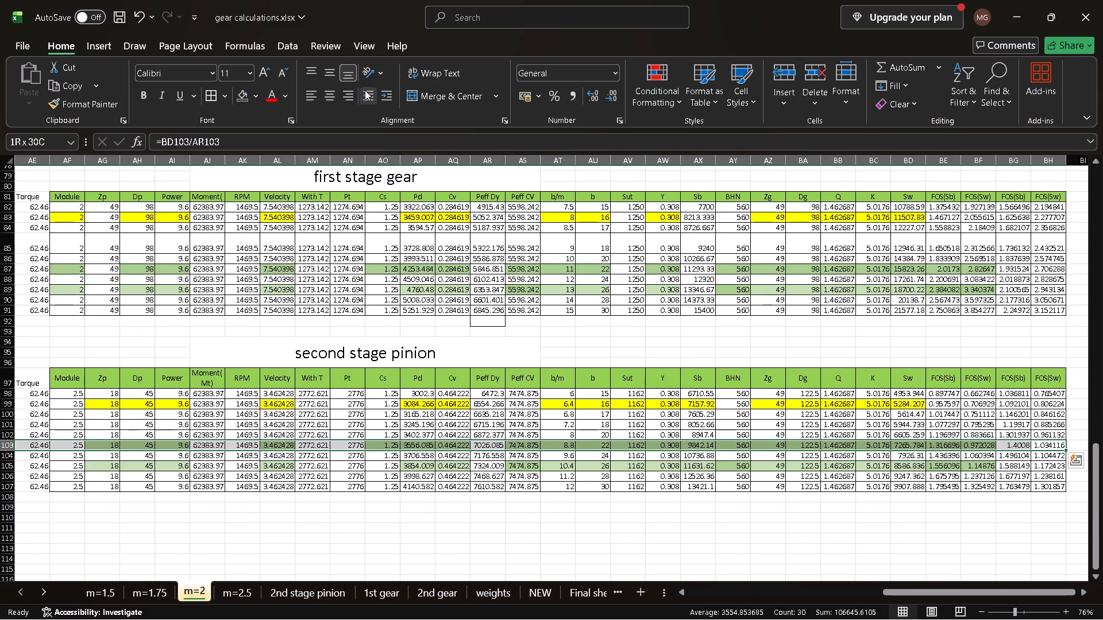
pyautogui.click(259, 94)
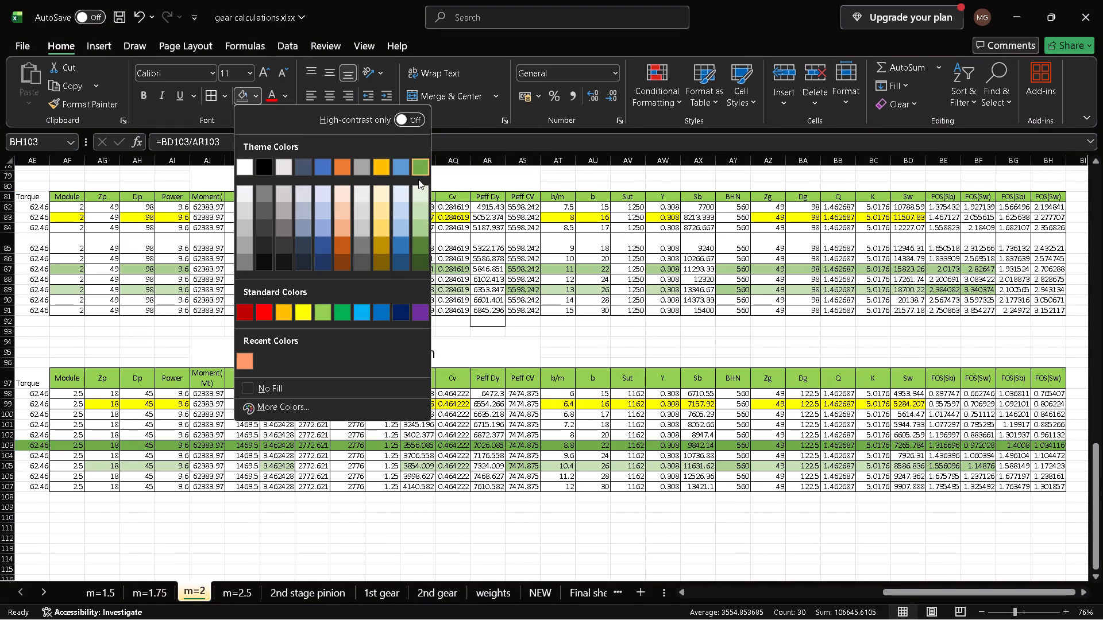
pyautogui.click(418, 231)
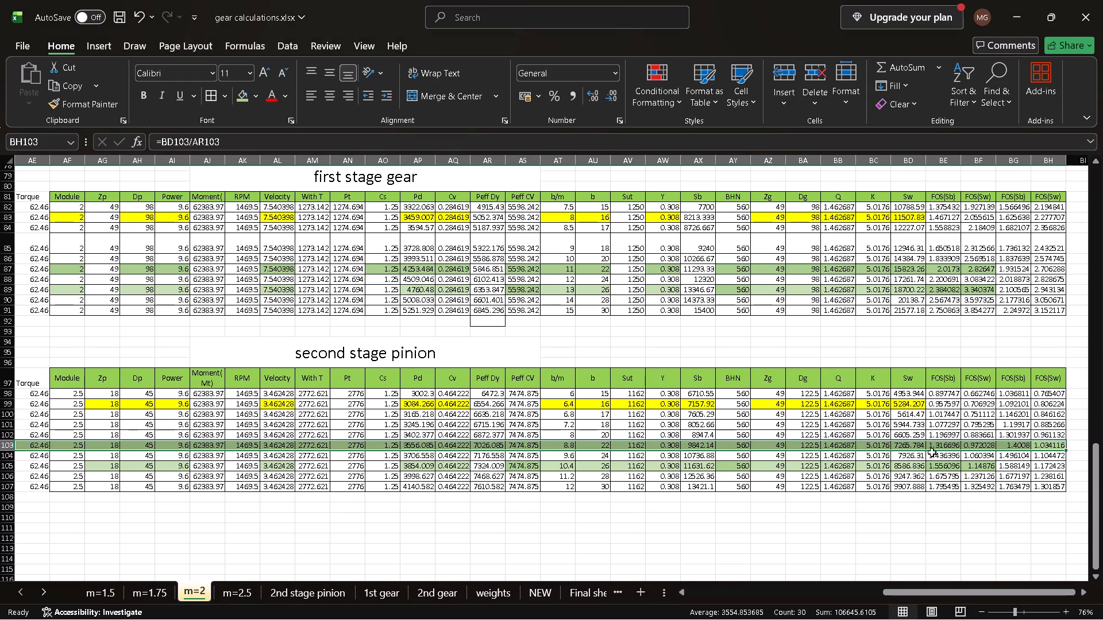
# Set row 105 (AE105:BH105) of the second stage pinion table to no fill.
pyautogui.click(1044, 467)
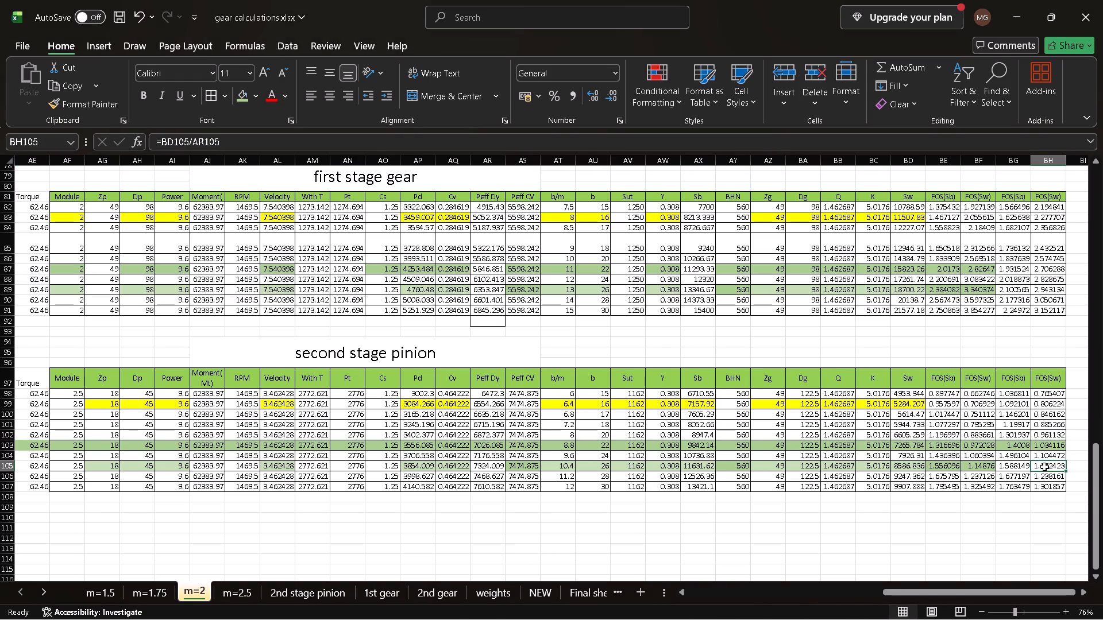
pyautogui.hotkey('ctrl', 'shift', 'Left')
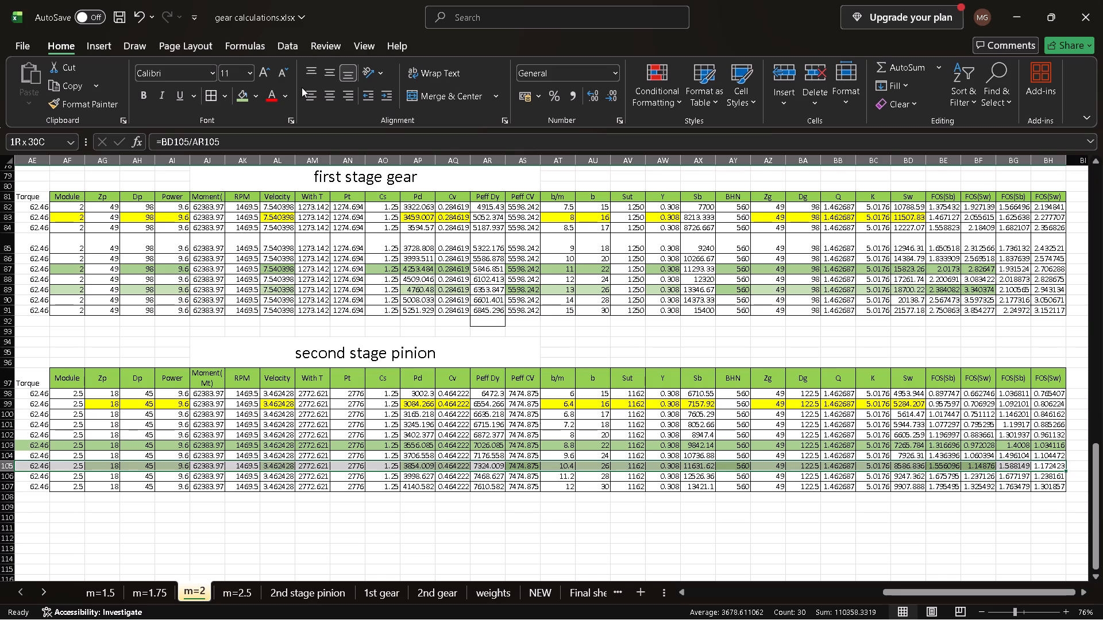
pyautogui.click(256, 94)
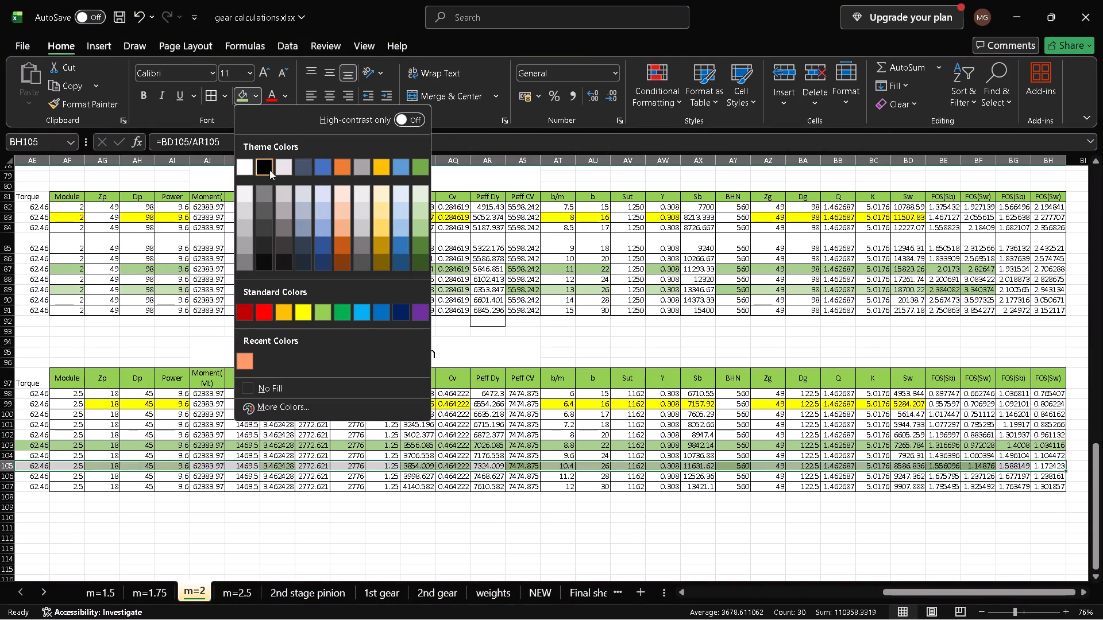
pyautogui.click(248, 169)
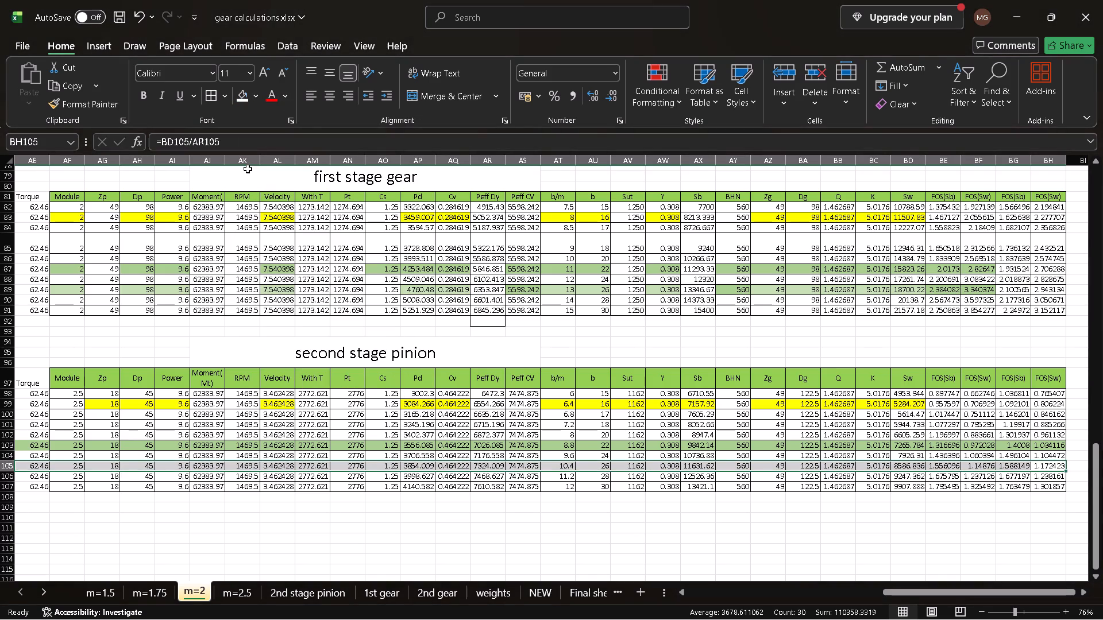
pyautogui.click(253, 95)
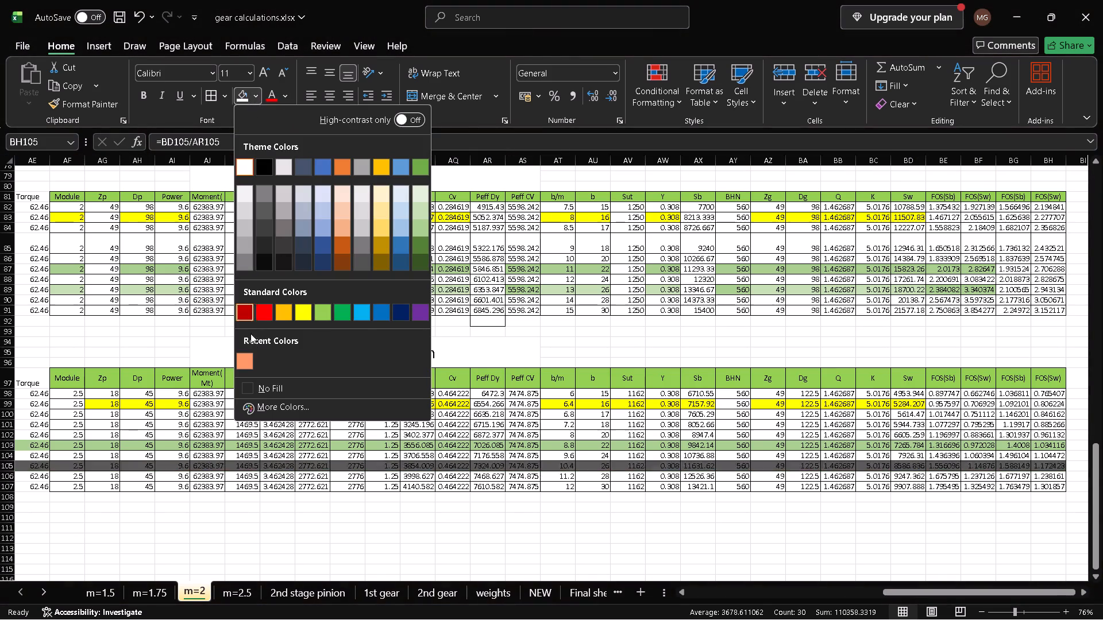
pyautogui.click(248, 382)
# Remove the yellow fill from row 99 (AE99:BH99) of the second stage pinion table.
pyautogui.hscroll(2, 687, 363)
pyautogui.hscroll(-7, 687, 363)
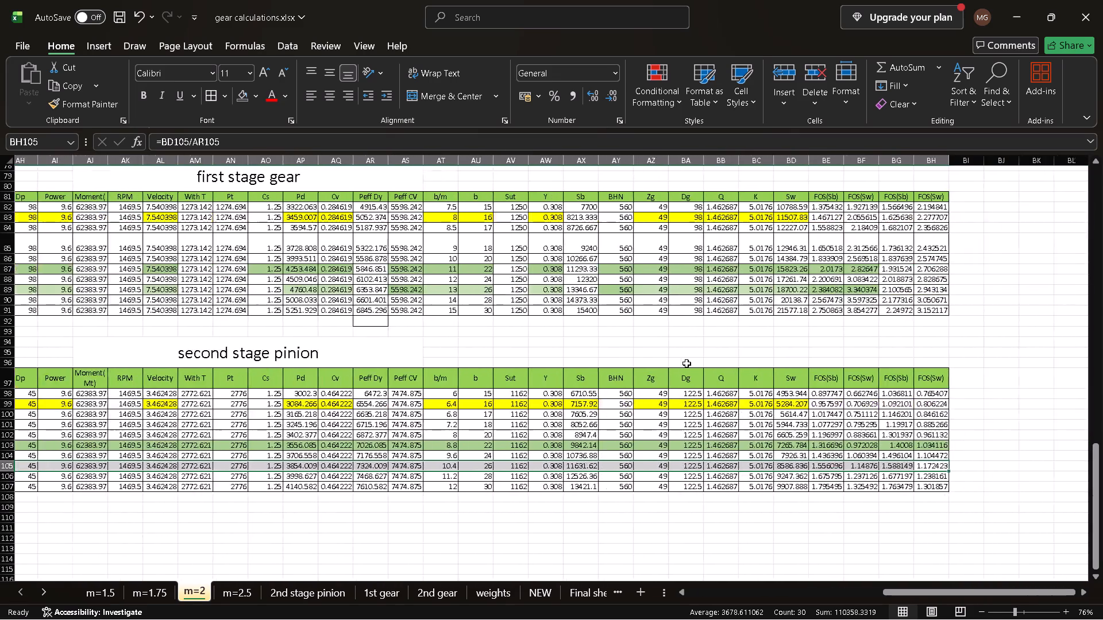
pyautogui.hscroll(-1, 687, 363)
pyautogui.click(766, 406)
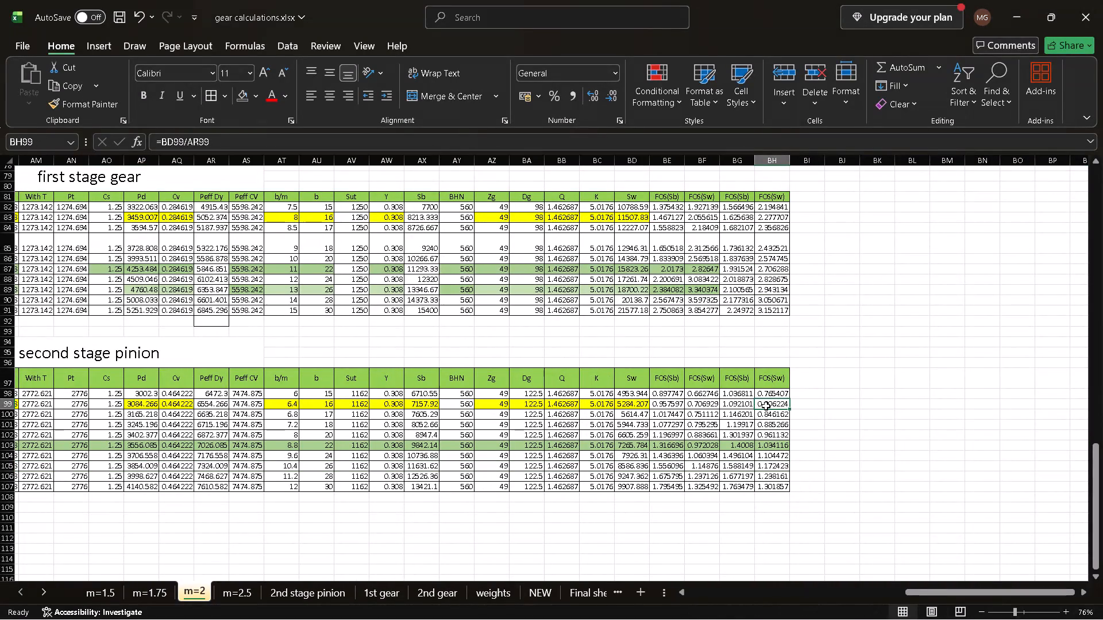
pyautogui.hotkey('ctrl', 'shift', 'Left')
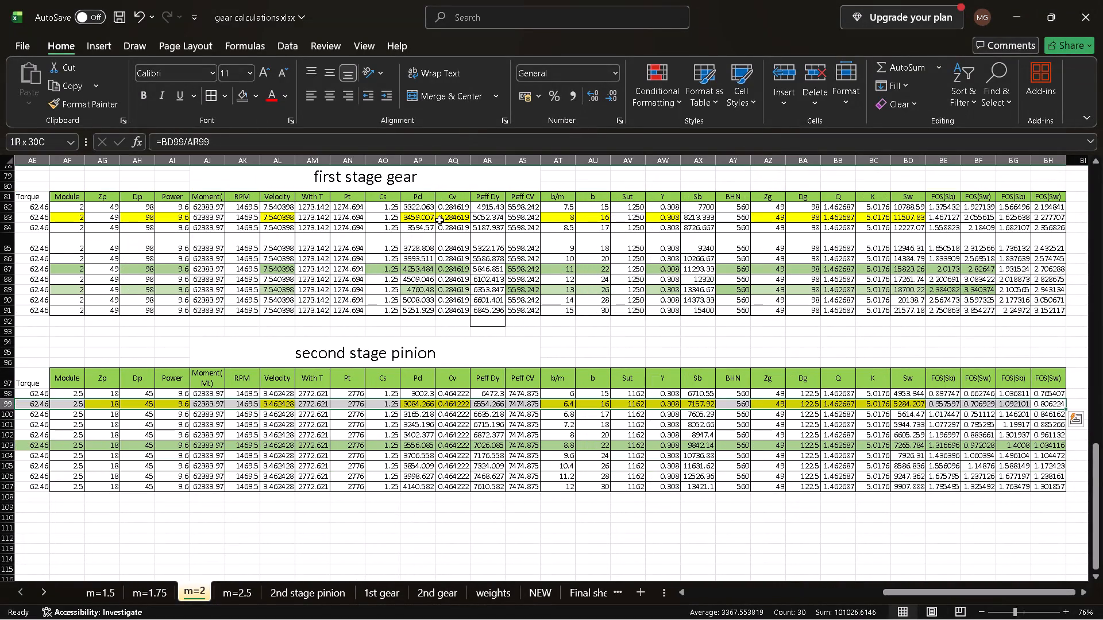
pyautogui.click(239, 94)
# Remove the yellow fill from row 83 (AE83:BH83) of the first stage gear table.
pyautogui.hscroll(-1, 709, 282)
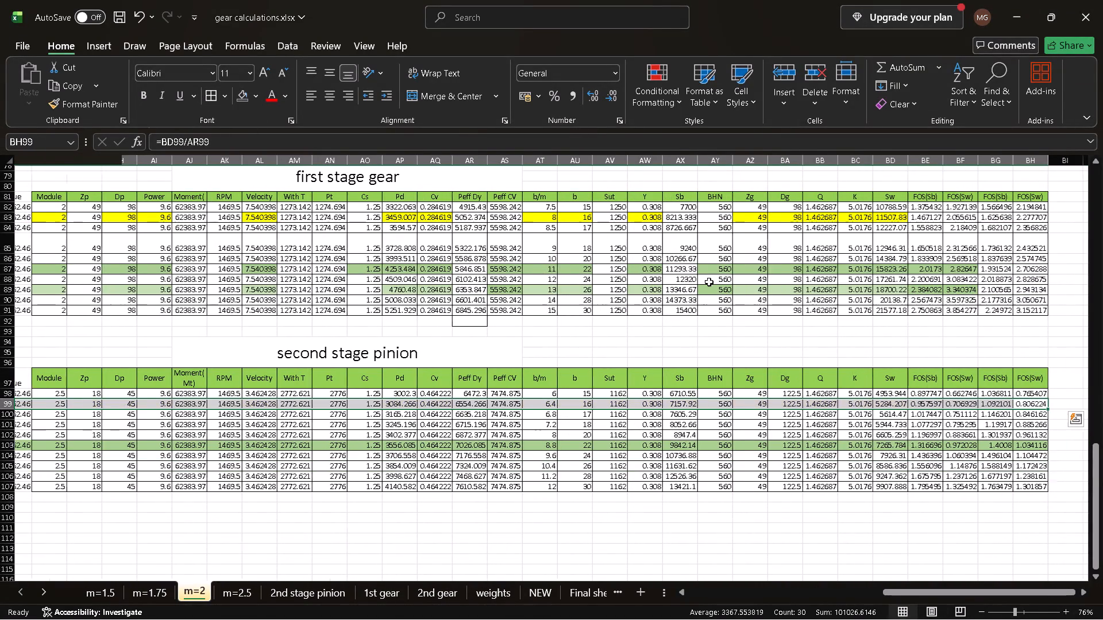
pyautogui.hscroll(-1, 709, 282)
pyautogui.scroll(1, 843, 304)
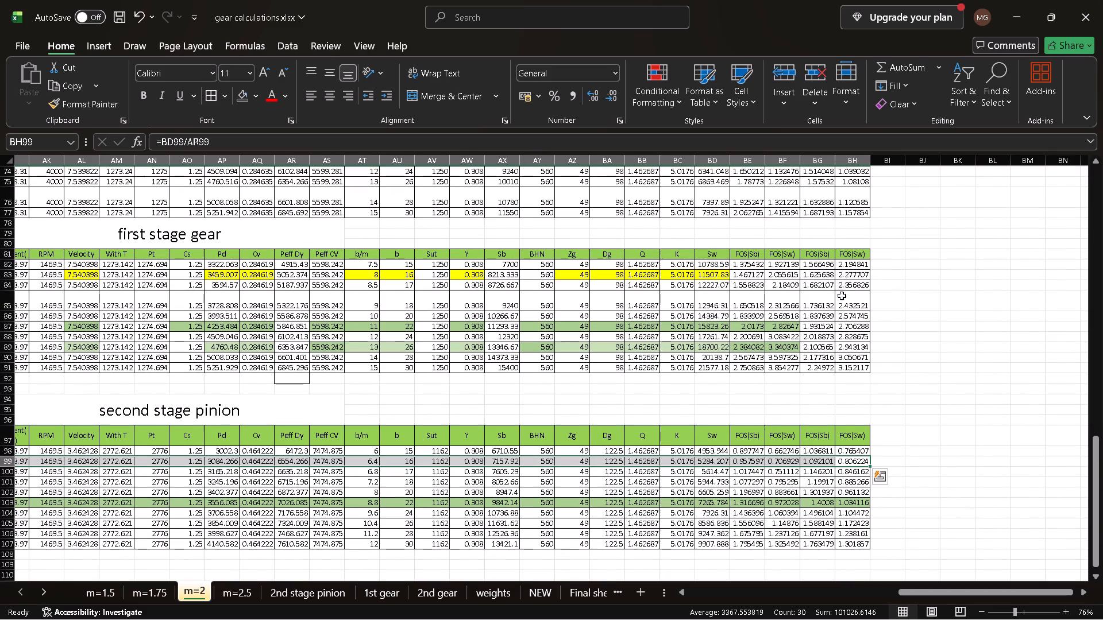
pyautogui.click(847, 277)
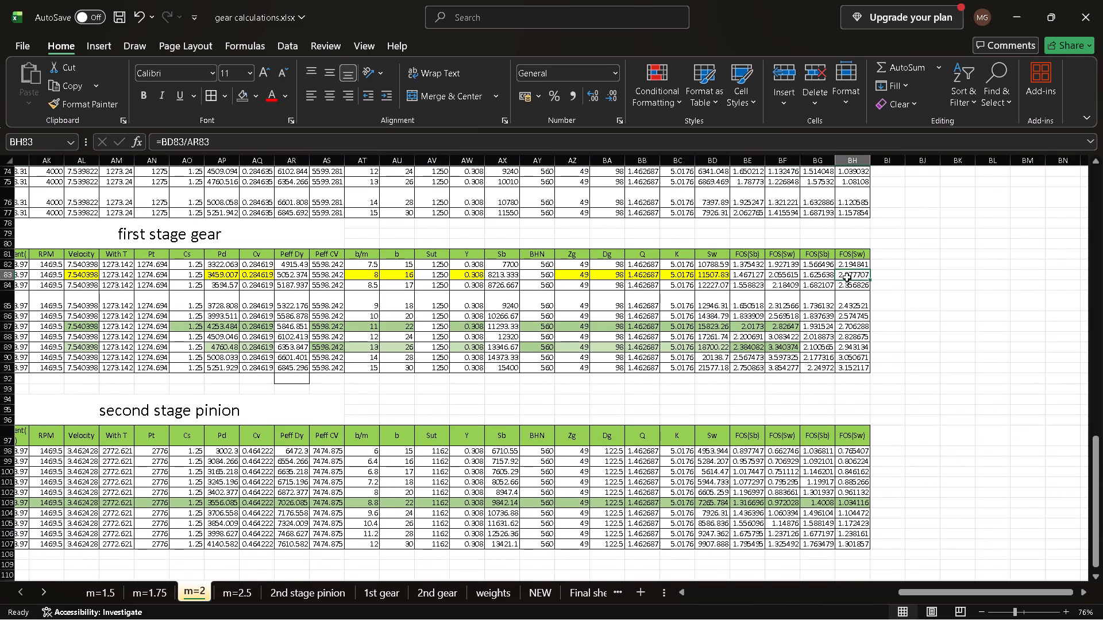
pyautogui.hotkey('ctrl', 'shift', 'Left')
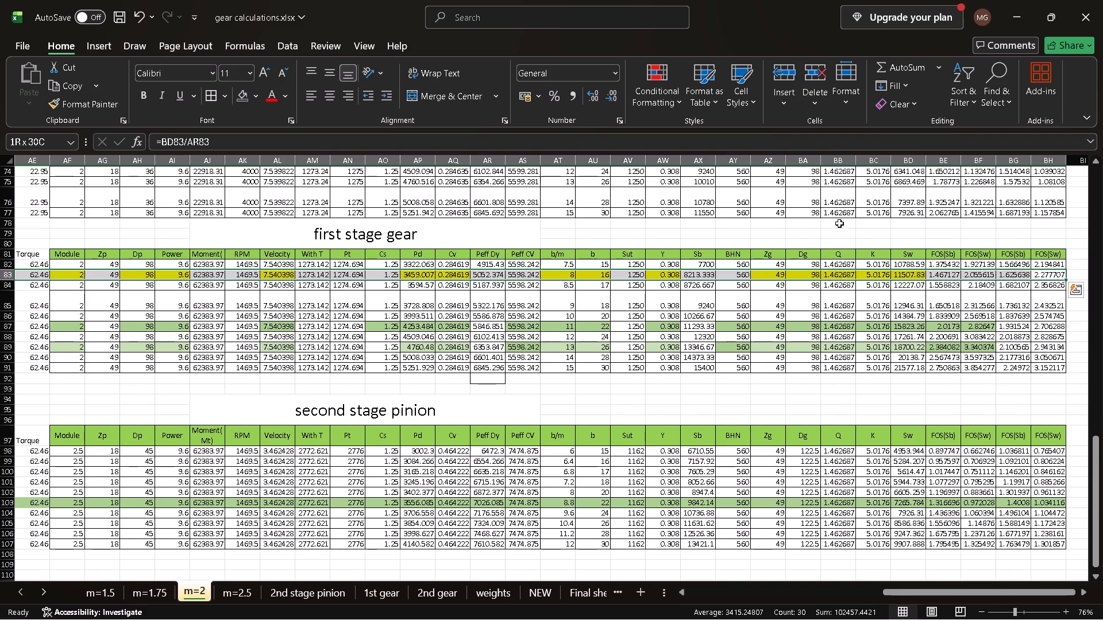
pyautogui.click(246, 93)
# Remove the yellow fill from row 69 (AE69:BH69) of the lower first stage pinion table.
pyautogui.scroll(2, 512, 274)
pyautogui.hscroll(-1, 512, 274)
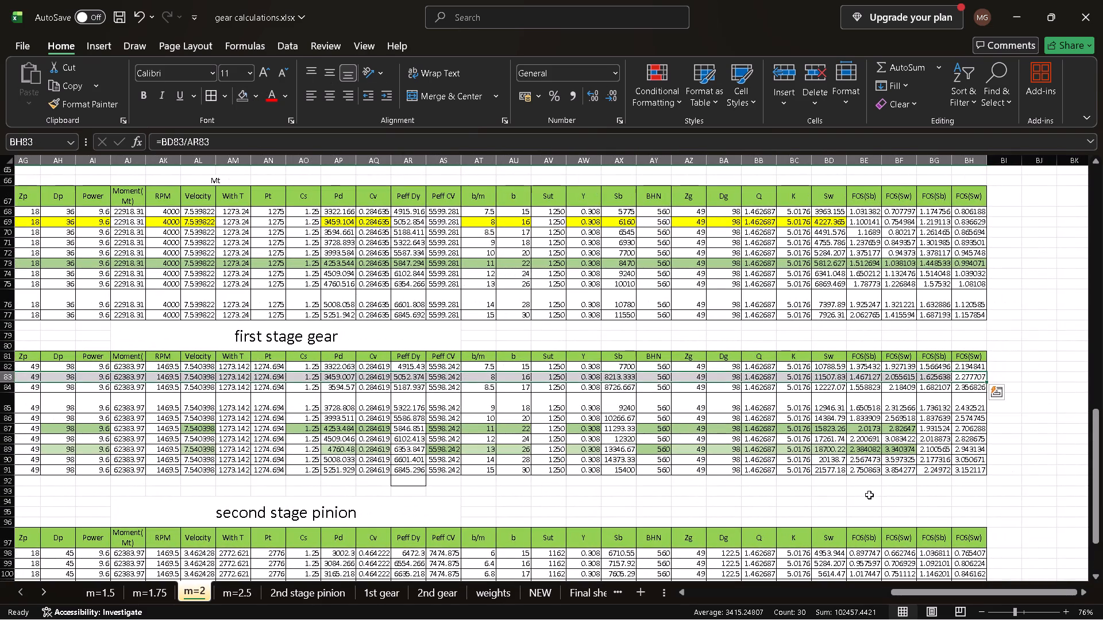
pyautogui.scroll(1, 938, 358)
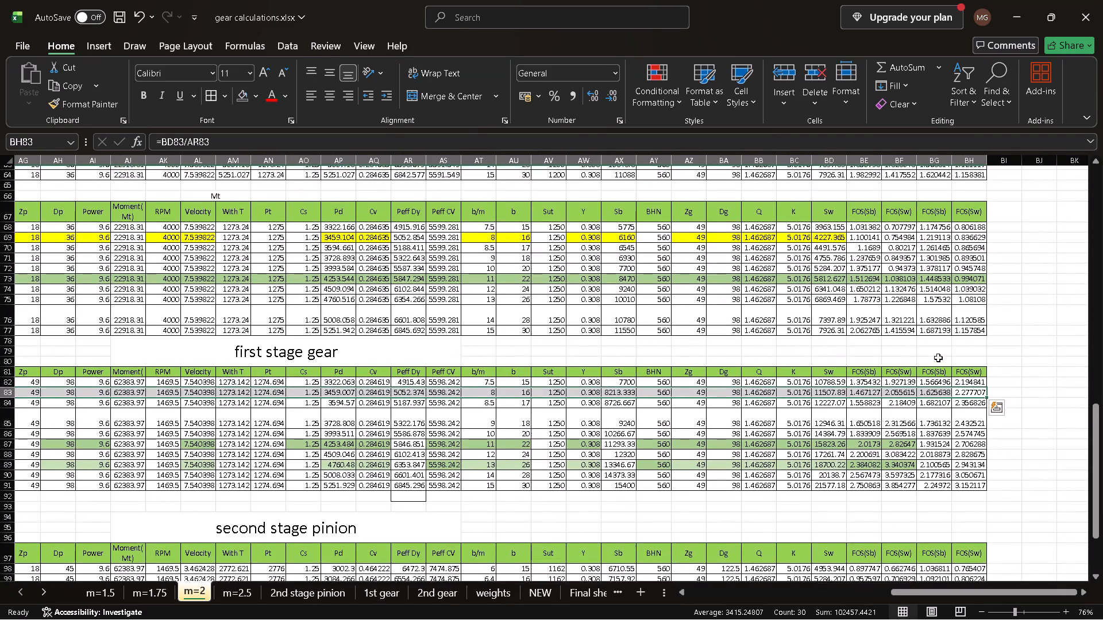
pyautogui.scroll(1, 938, 358)
pyautogui.click(965, 263)
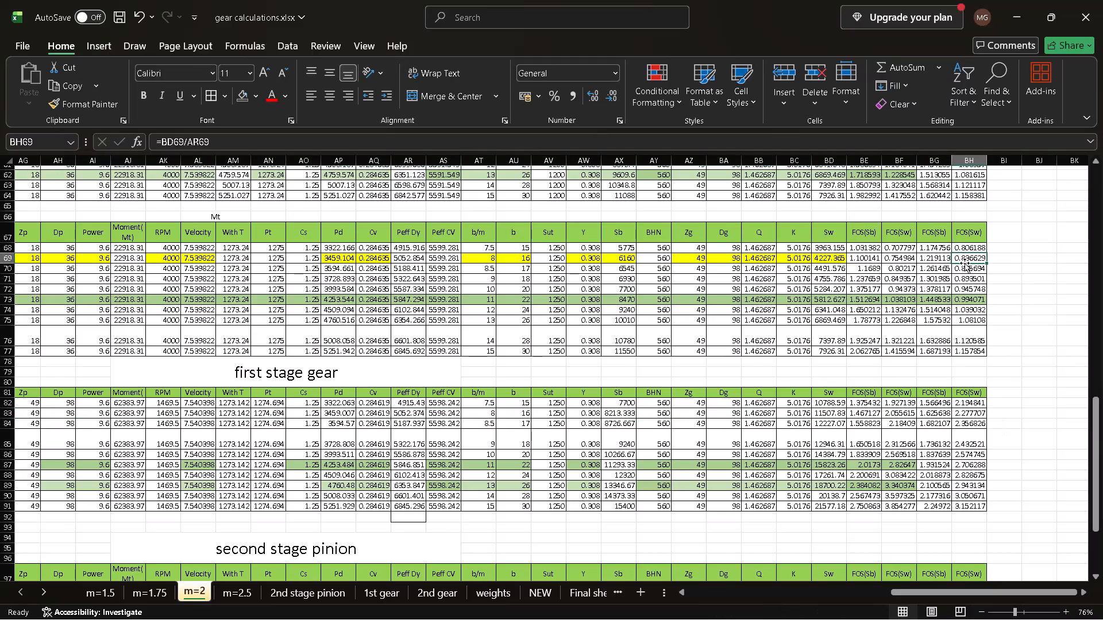
pyautogui.hotkey('ctrl', 'shift', 'Left')
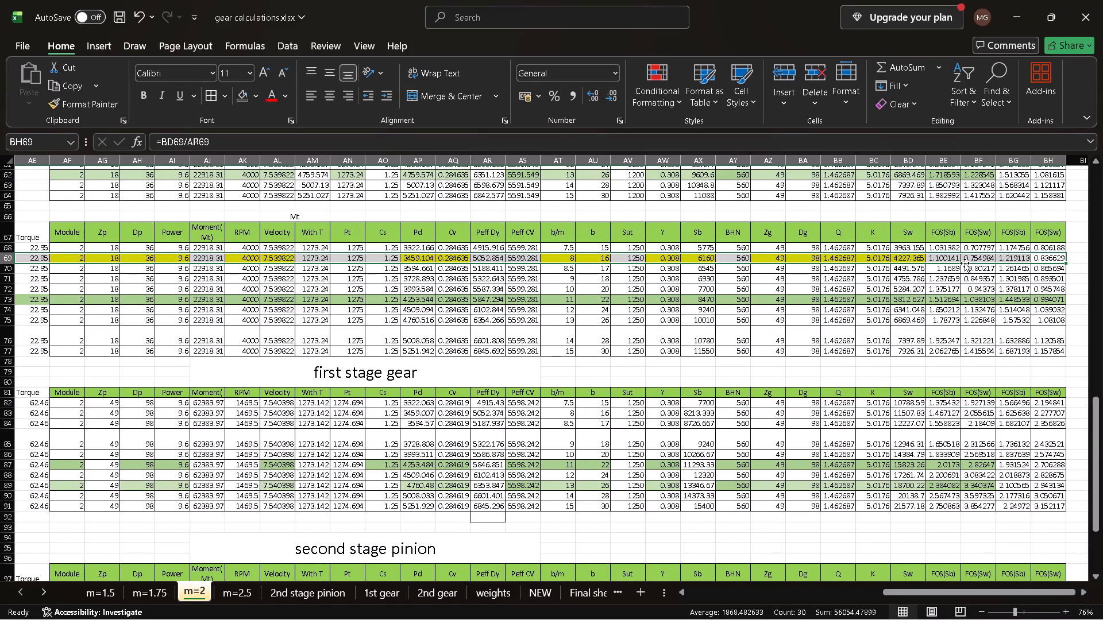
pyautogui.click(249, 94)
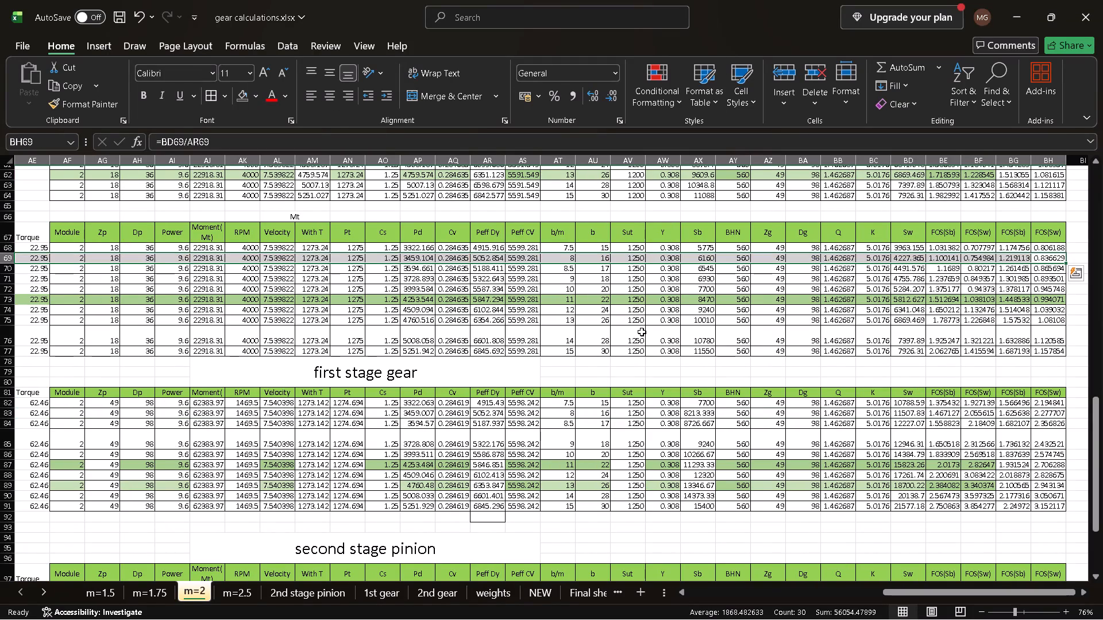
# Remove the green fill from row 62 (AF62:BH62) of the upper first stage pinion table.
pyautogui.scroll(1, 642, 332)
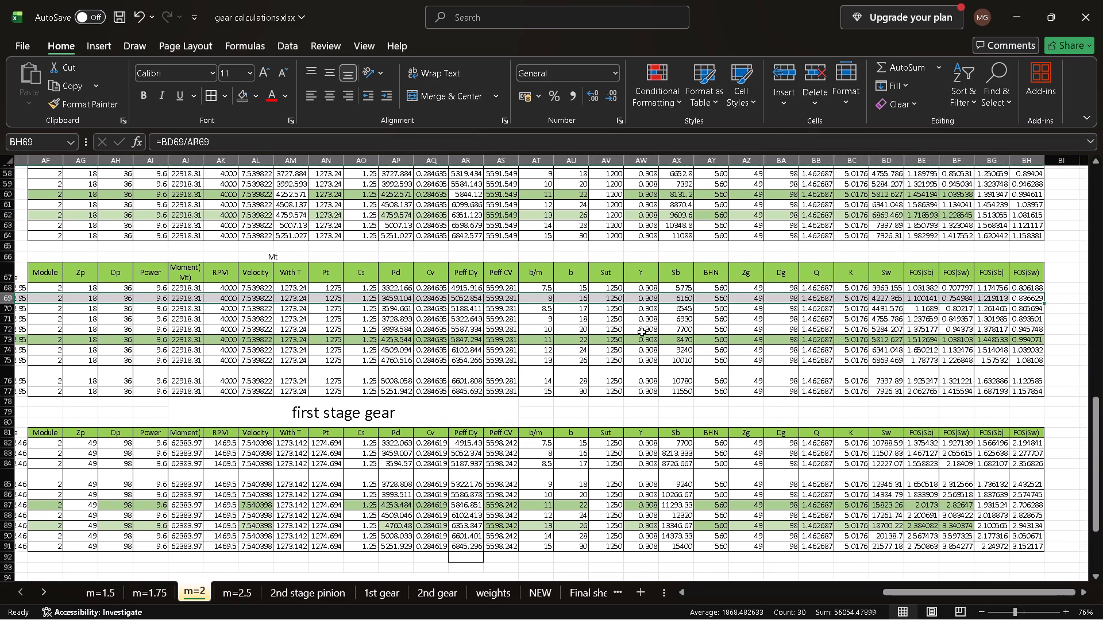
pyautogui.scroll(2, 642, 332)
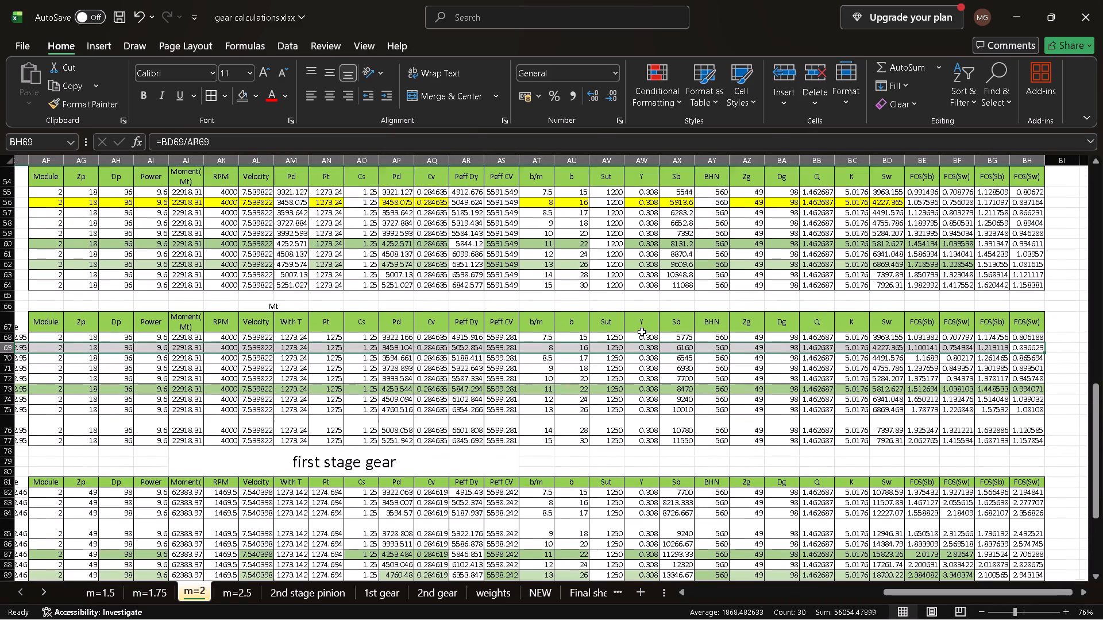
pyautogui.scroll(1, 642, 332)
pyautogui.click(1020, 244)
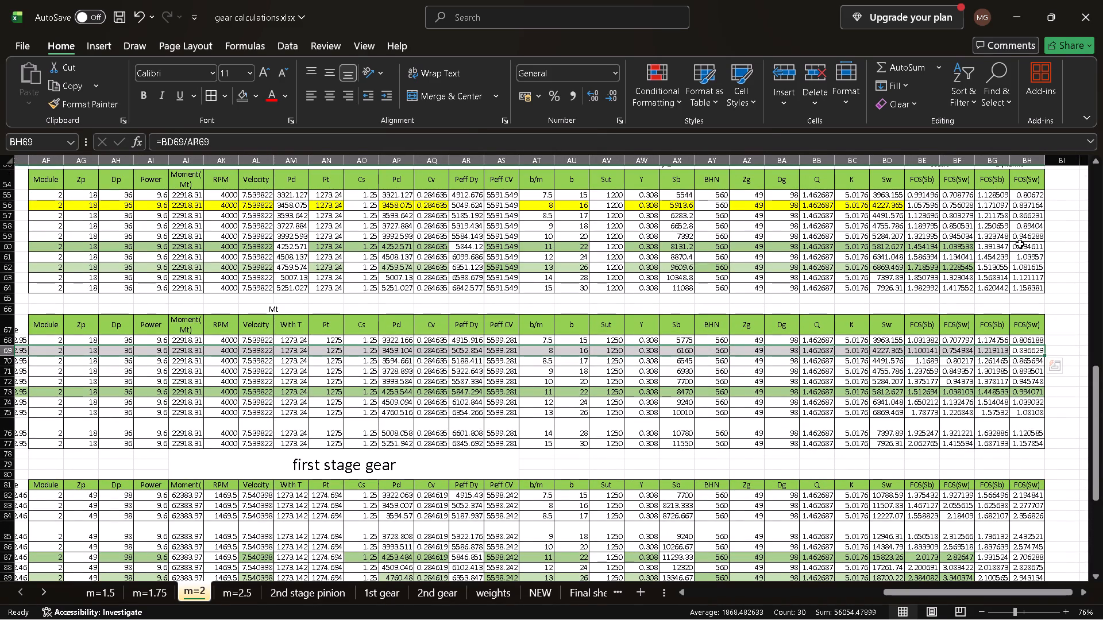
pyautogui.hotkey('ctrl', 'shift', 'Left')
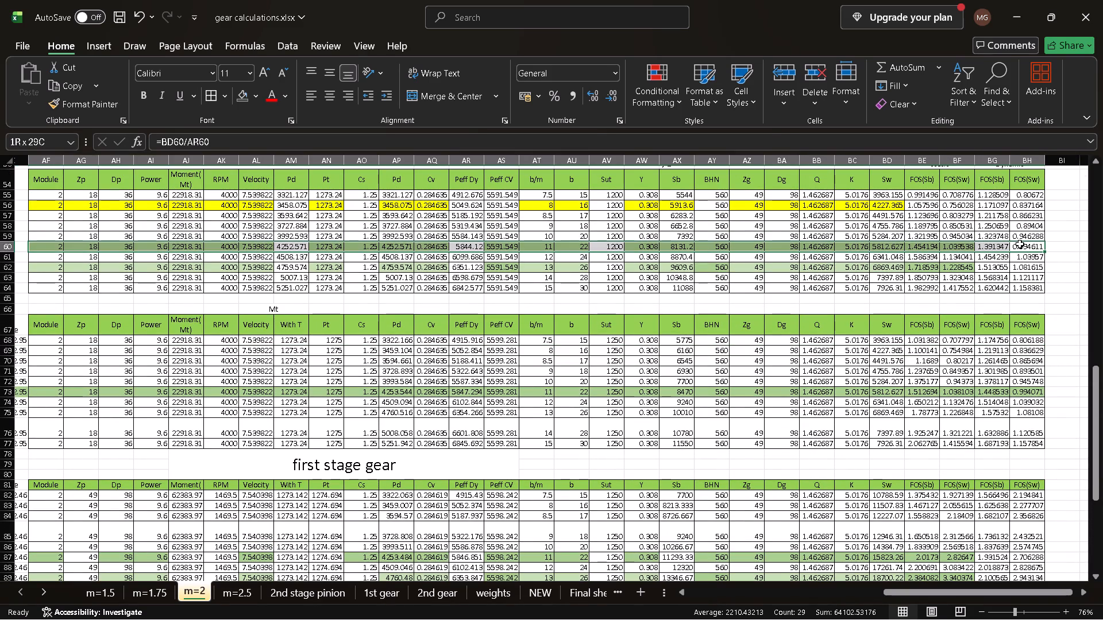
pyautogui.click(1032, 269)
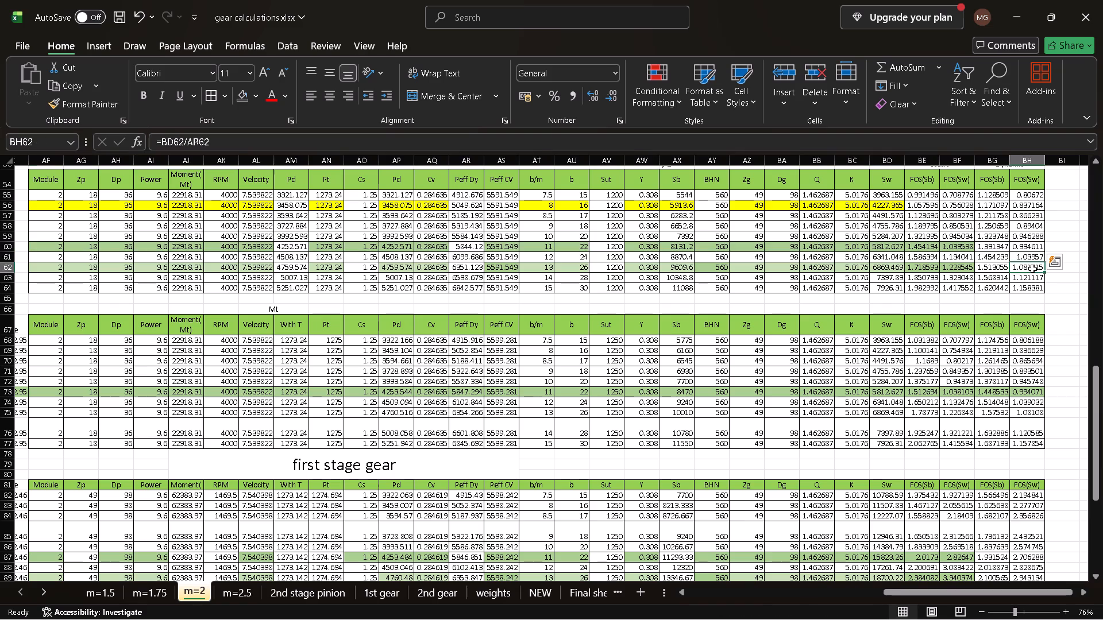
pyautogui.hotkey('ctrl', 'shift', 'Left')
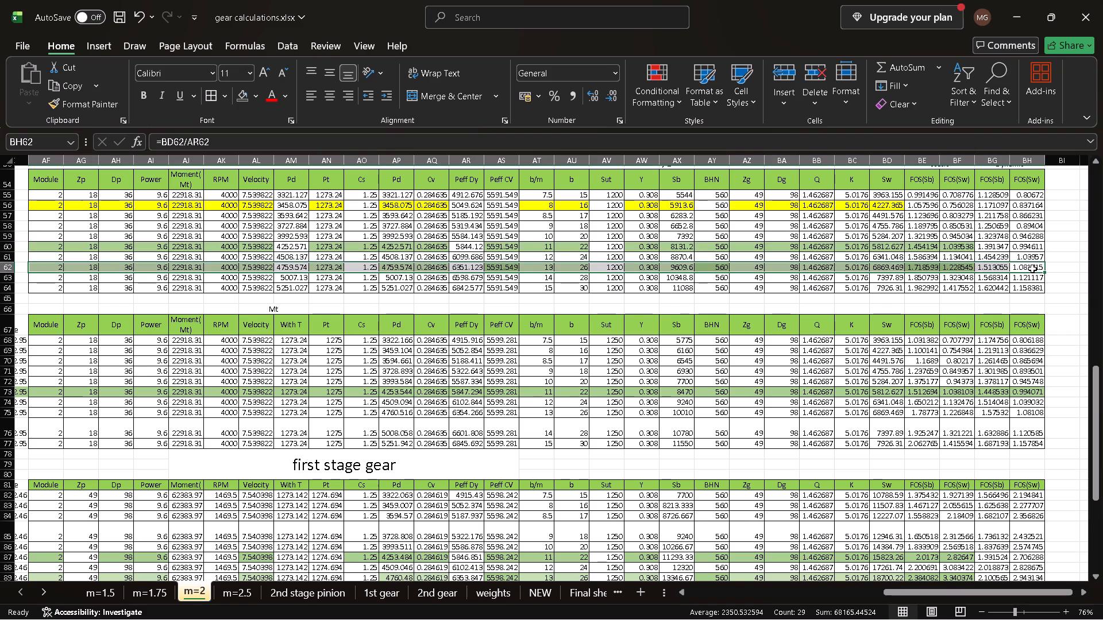
pyautogui.click(247, 94)
# Remove the yellow fill from row 56 (AF56:BH56) of the upper first stage pinion table.
pyautogui.hscroll(-1, 822, 255)
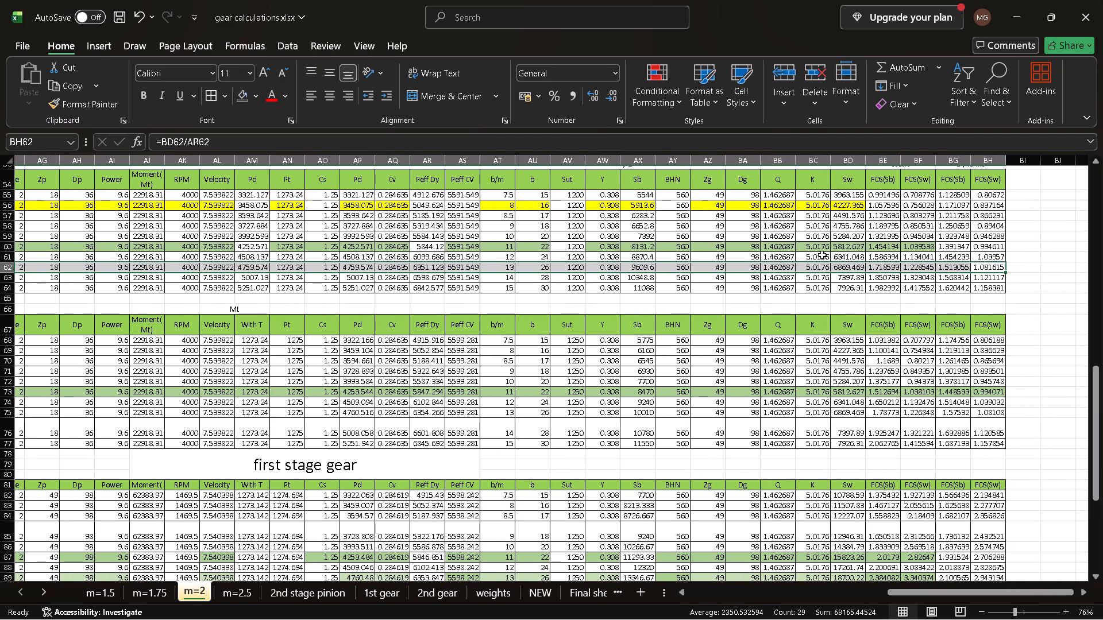
pyautogui.click(982, 208)
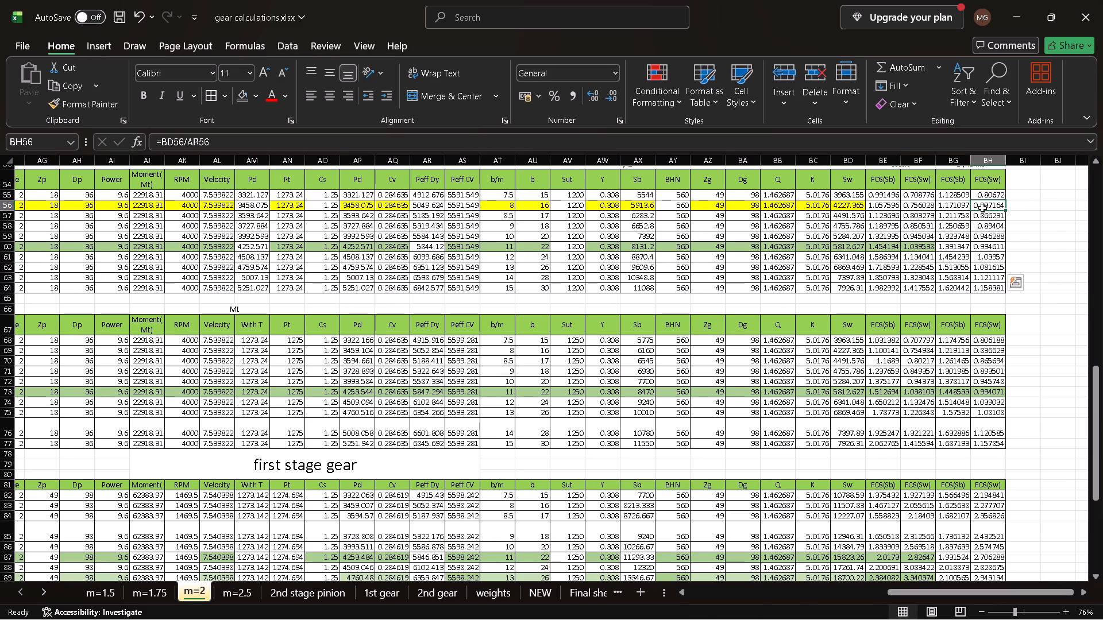
pyautogui.hotkey('ctrl', 'shift', 'Left')
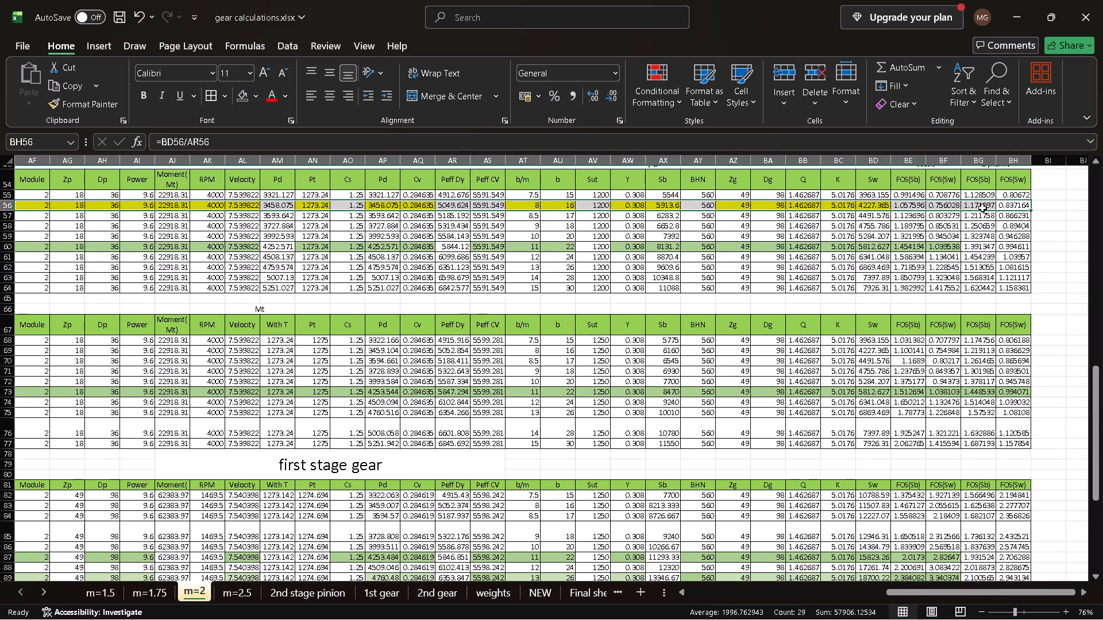
pyautogui.click(250, 94)
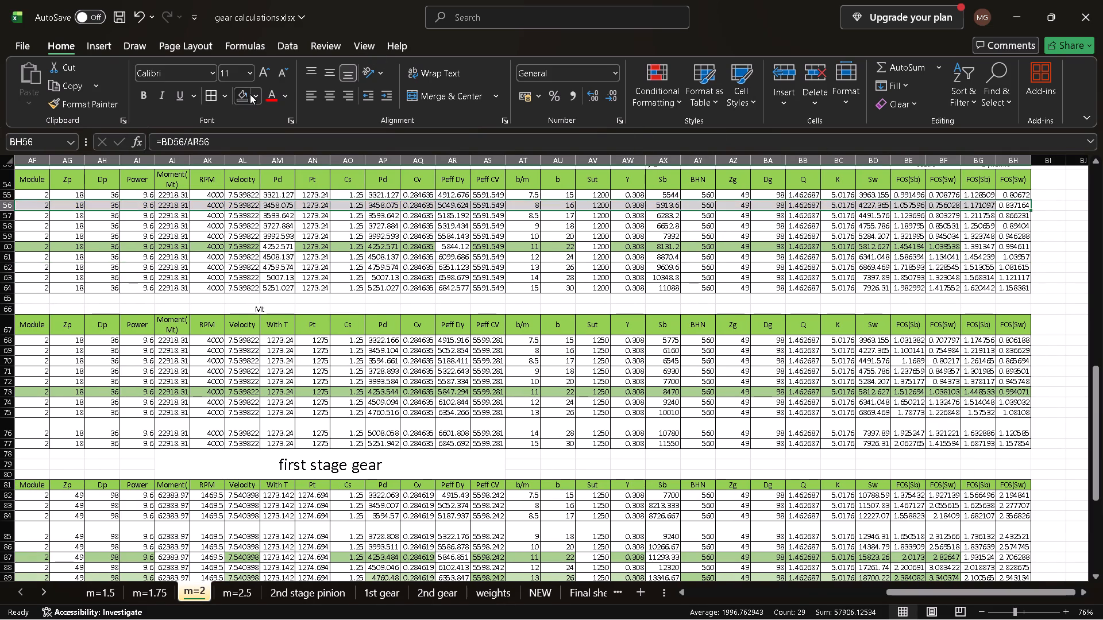
# Examine the row highlighting across the first stage pinion, first stage gear and second stage pinion tables.
pyautogui.scroll(-3, 457, 362)
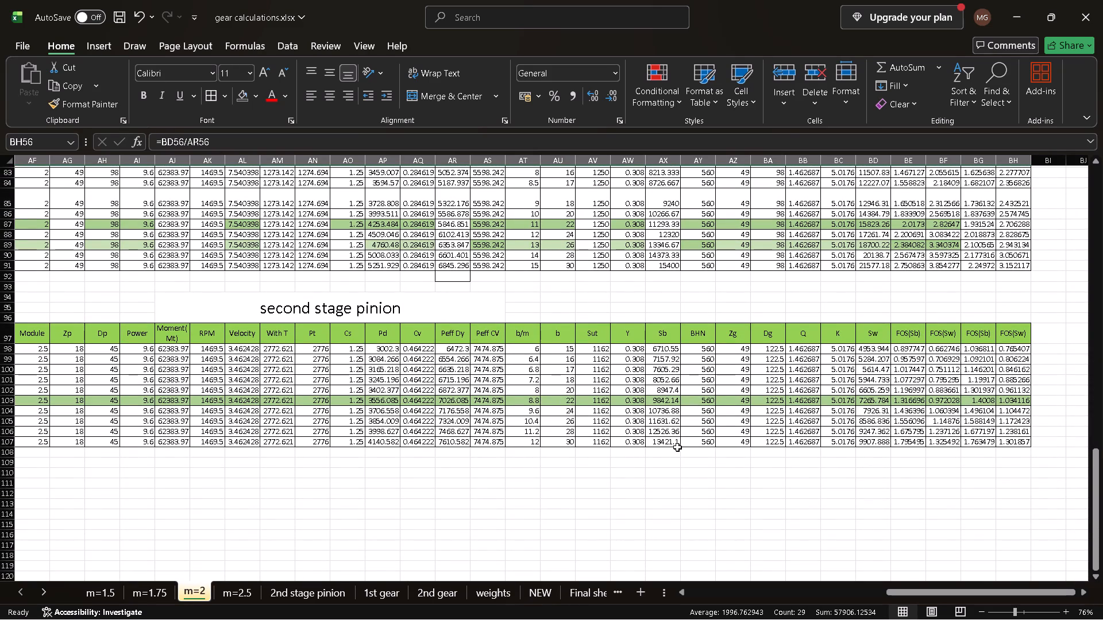
pyautogui.hscroll(-1, 531, 443)
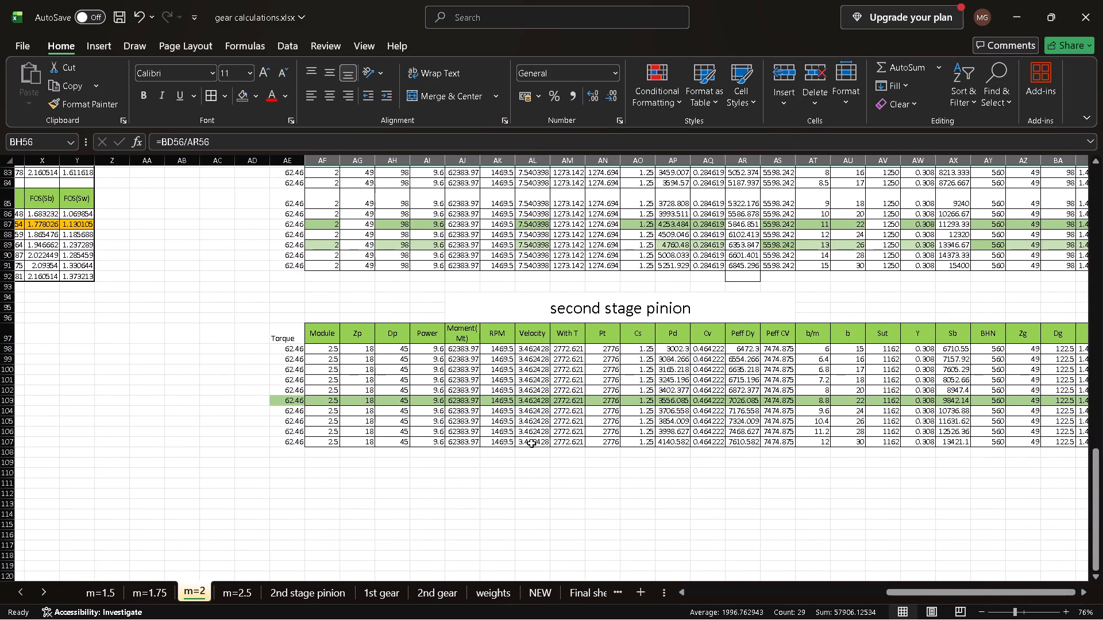
pyautogui.hscroll(-1, 531, 443)
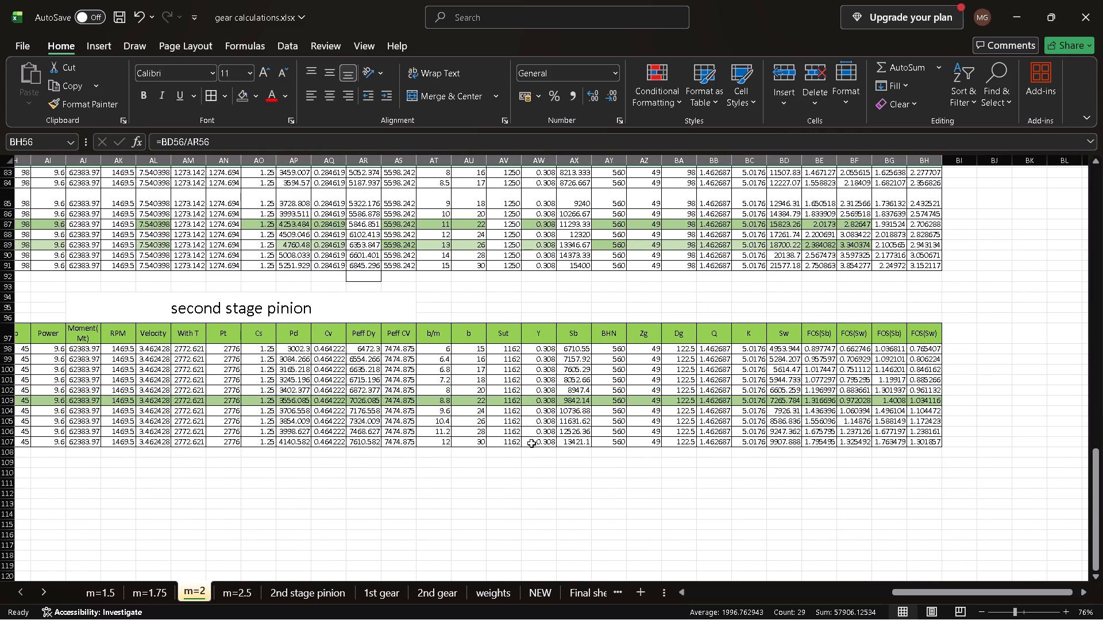
pyautogui.scroll(1, 531, 443)
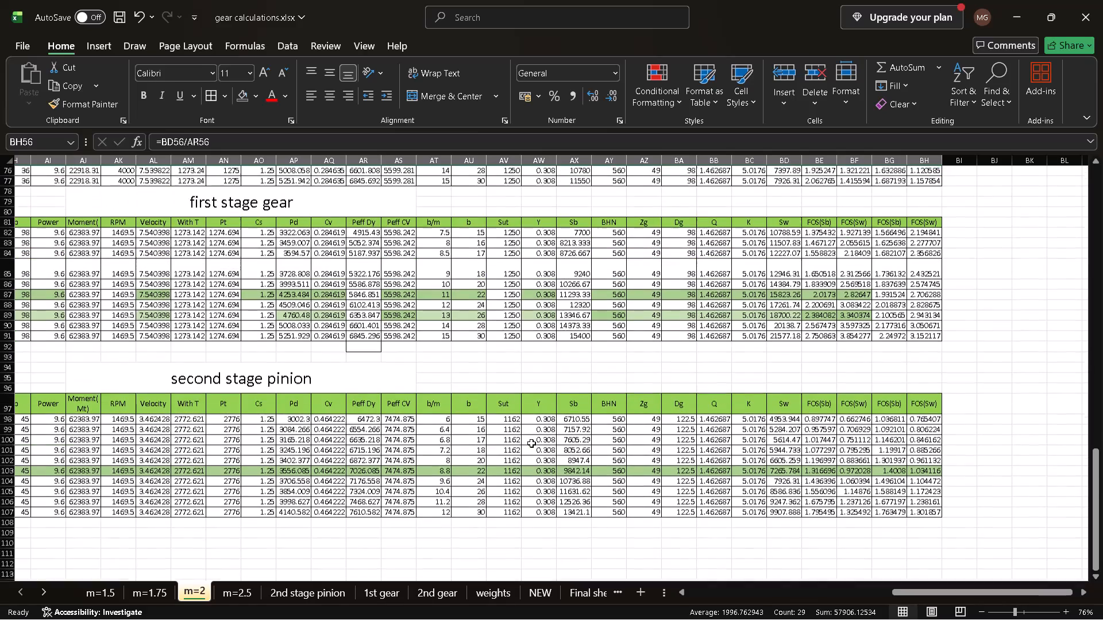
pyautogui.scroll(1, 531, 443)
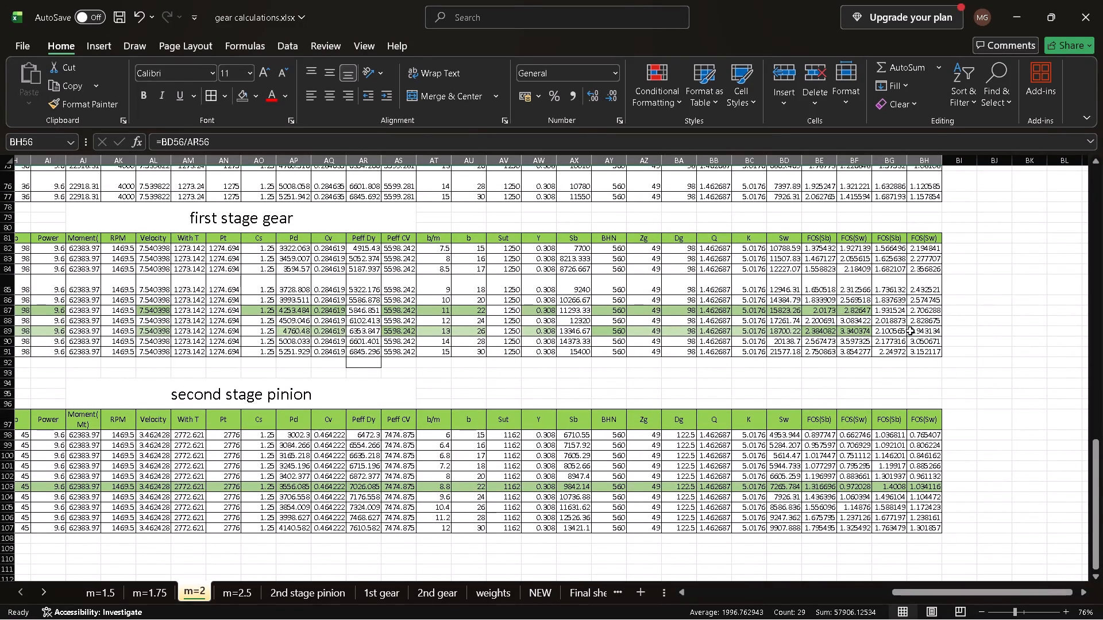
pyautogui.scroll(4, 910, 331)
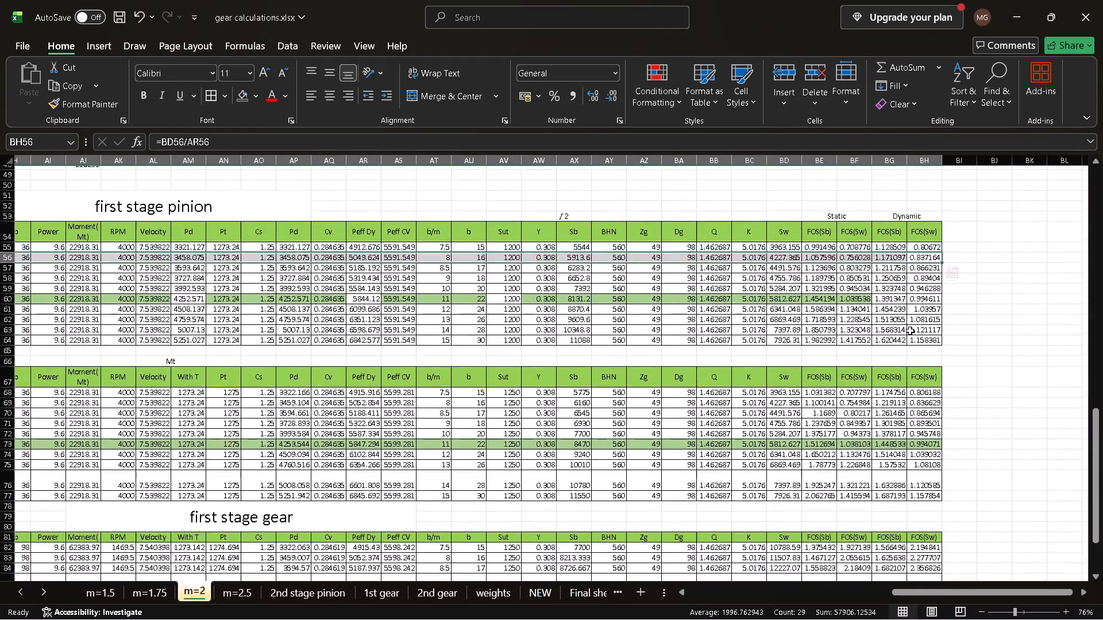
pyautogui.hscroll(4, 910, 331)
pyautogui.scroll(-3, 910, 331)
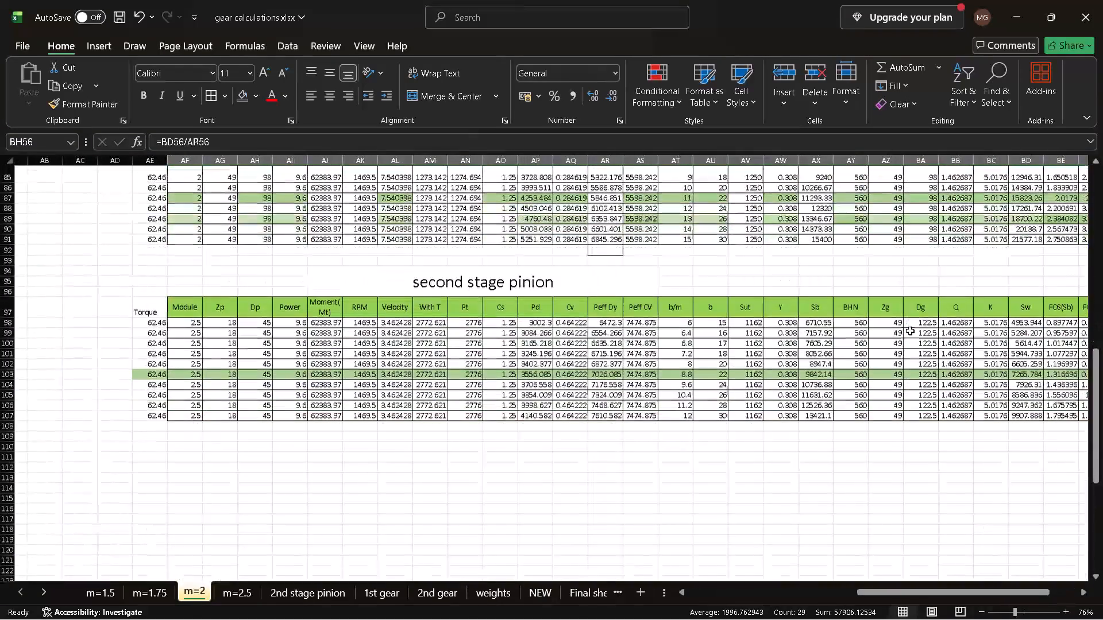
# Review the highlighted rows in the first stage pinion and first stage gear tables and the extent of the second stage pinion table.
pyautogui.scroll(-1, 910, 331)
pyautogui.scroll(3, 910, 331)
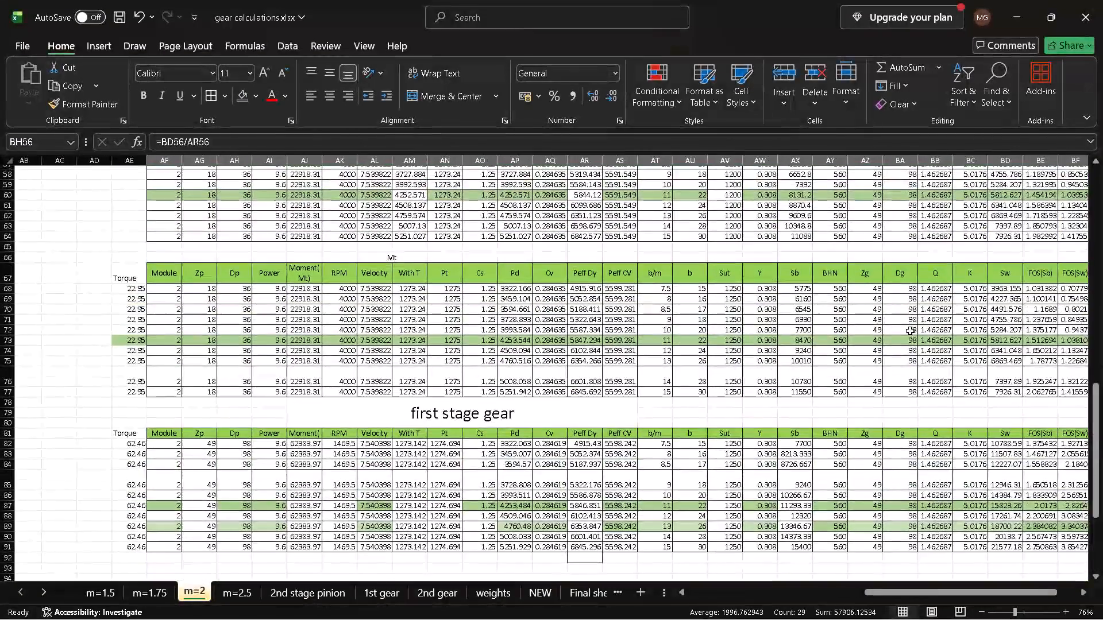
pyautogui.scroll(1, 910, 331)
pyautogui.scroll(-4, 910, 331)
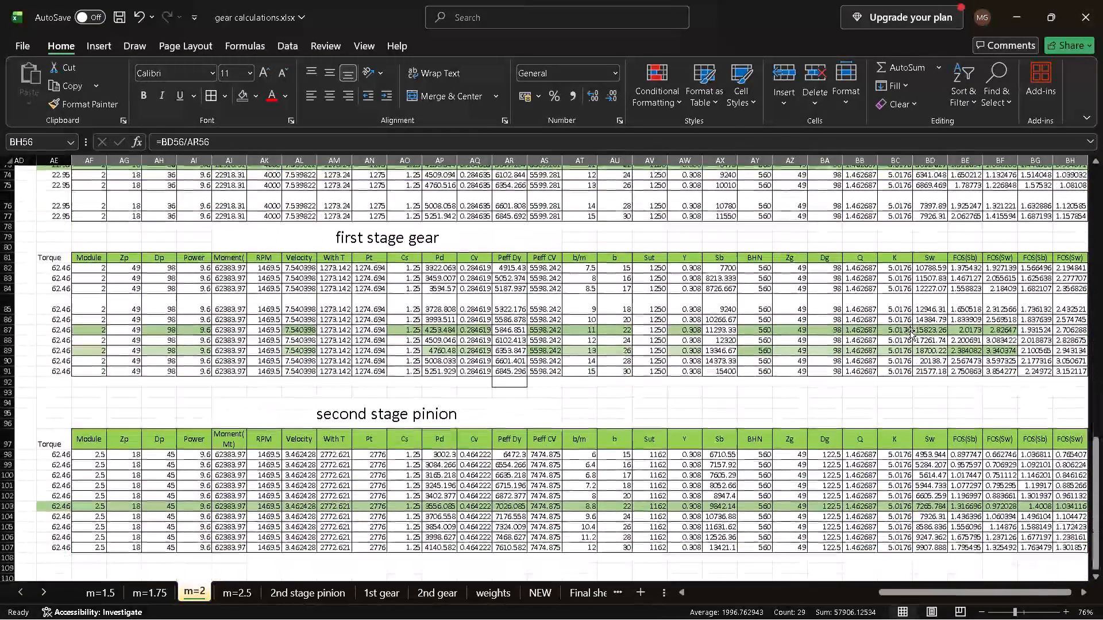
pyautogui.scroll(-2, 910, 331)
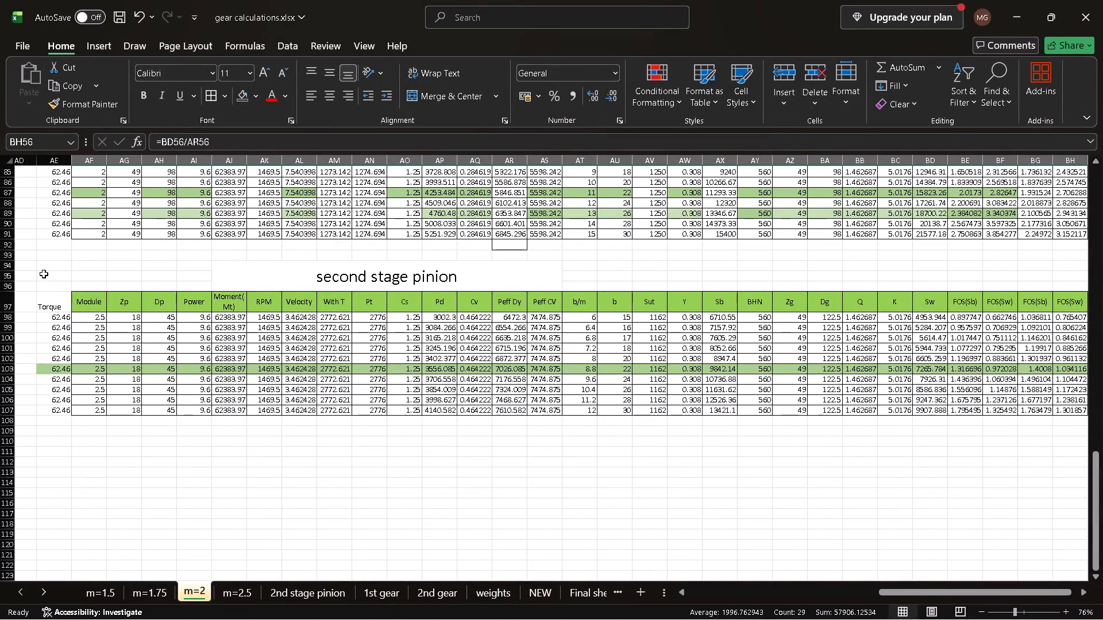
pyautogui.moveTo(38, 259); pyautogui.dragTo(803, 402)
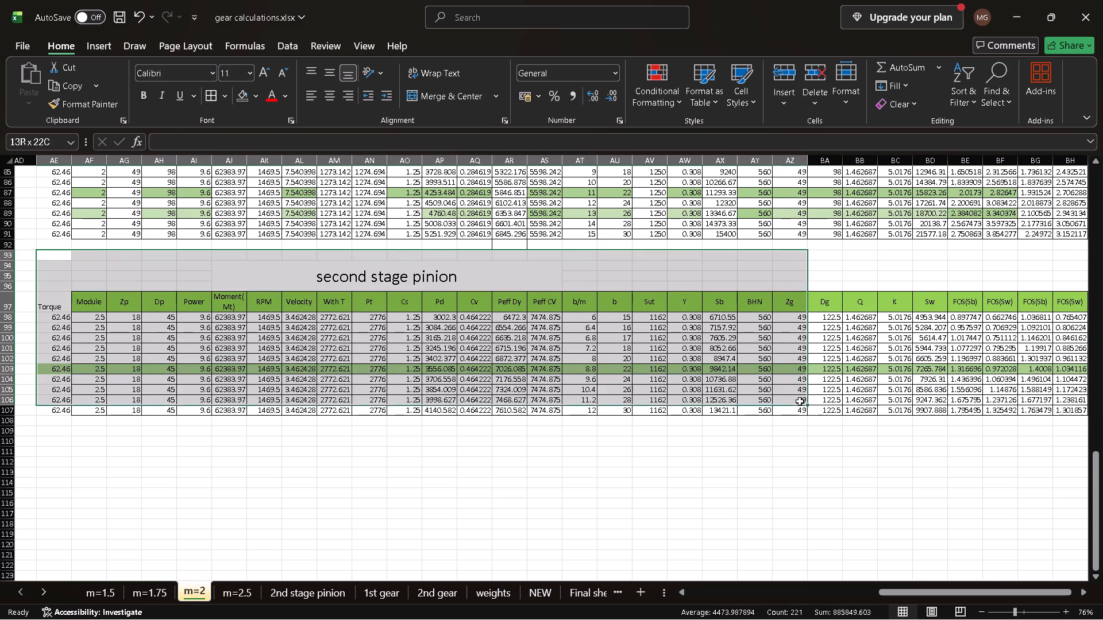
pyautogui.moveTo(803, 402); pyautogui.dragTo(876, 424)
pyautogui.click(876, 424)
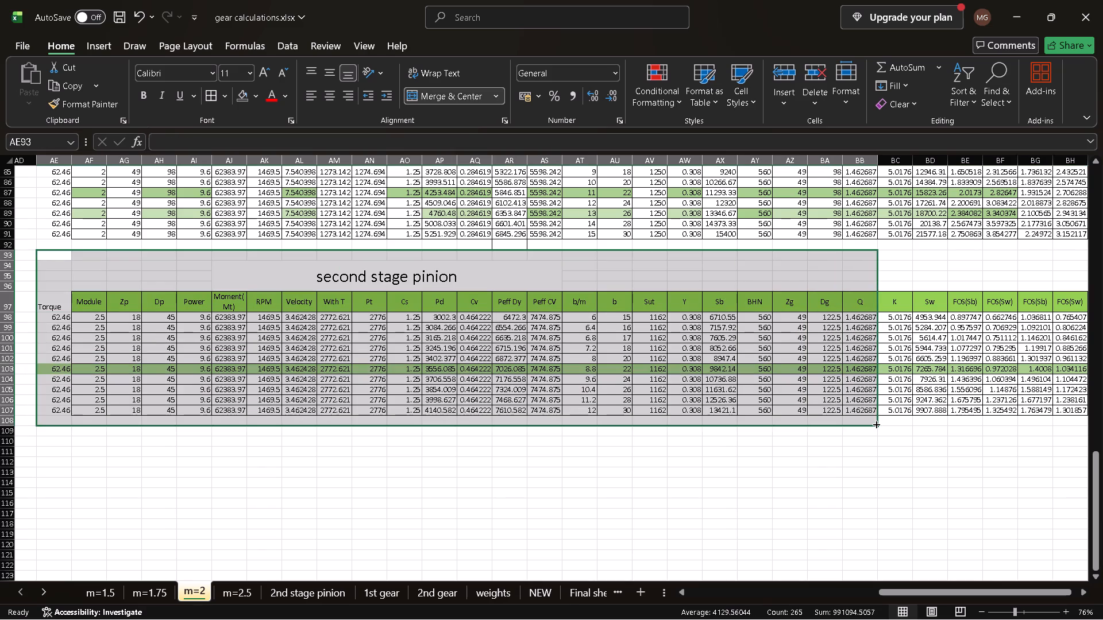
pyautogui.click(887, 445)
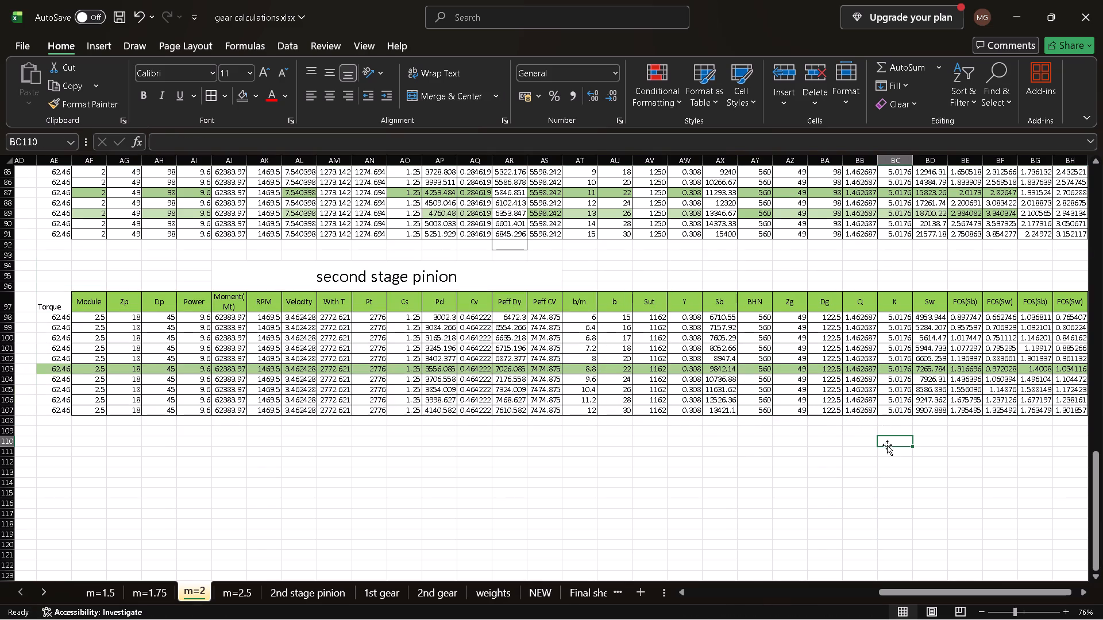
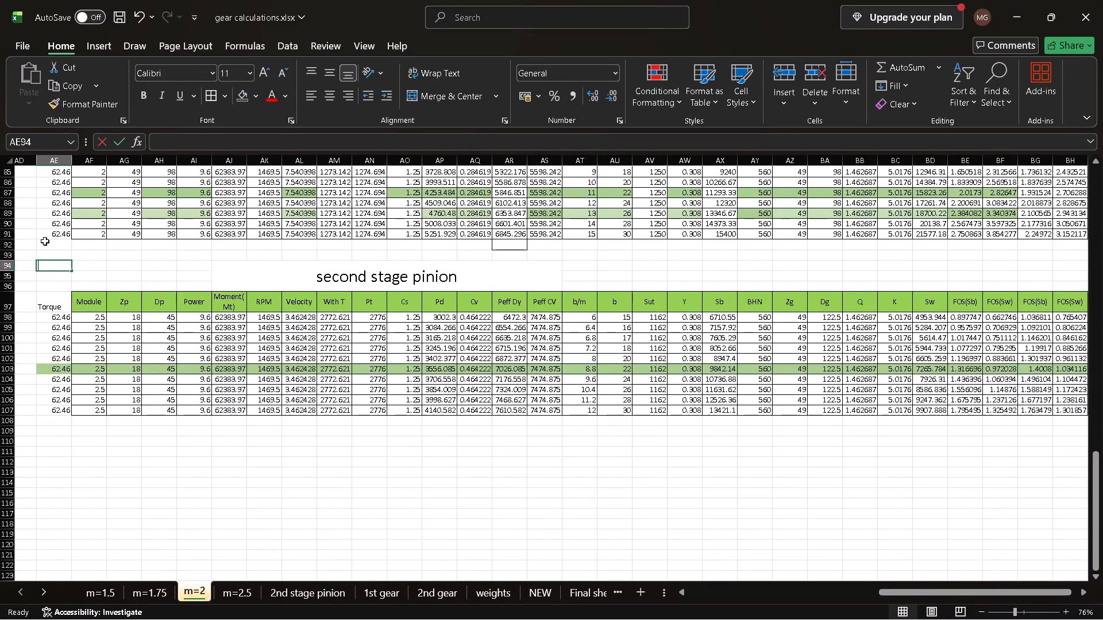
# Copy the whole second stage pinion table with its title (AE94:BH107) to the empty area starting at AE111.
pyautogui.click(45, 241)
pyautogui.moveTo(39, 262); pyautogui.dragTo(503, 301)
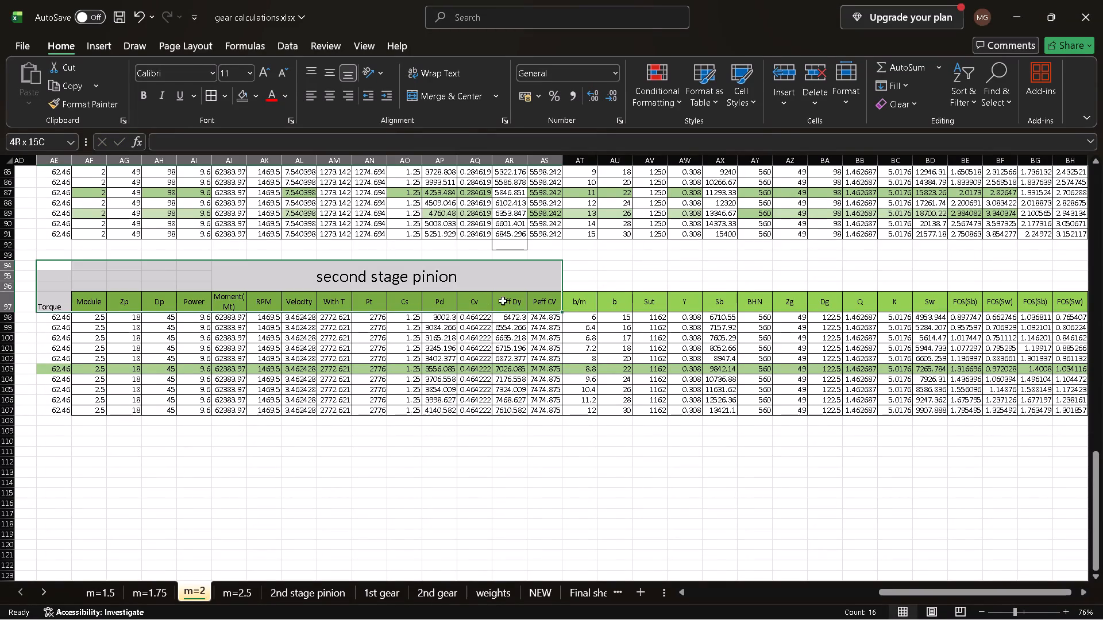
pyautogui.moveTo(503, 301); pyautogui.dragTo(832, 324)
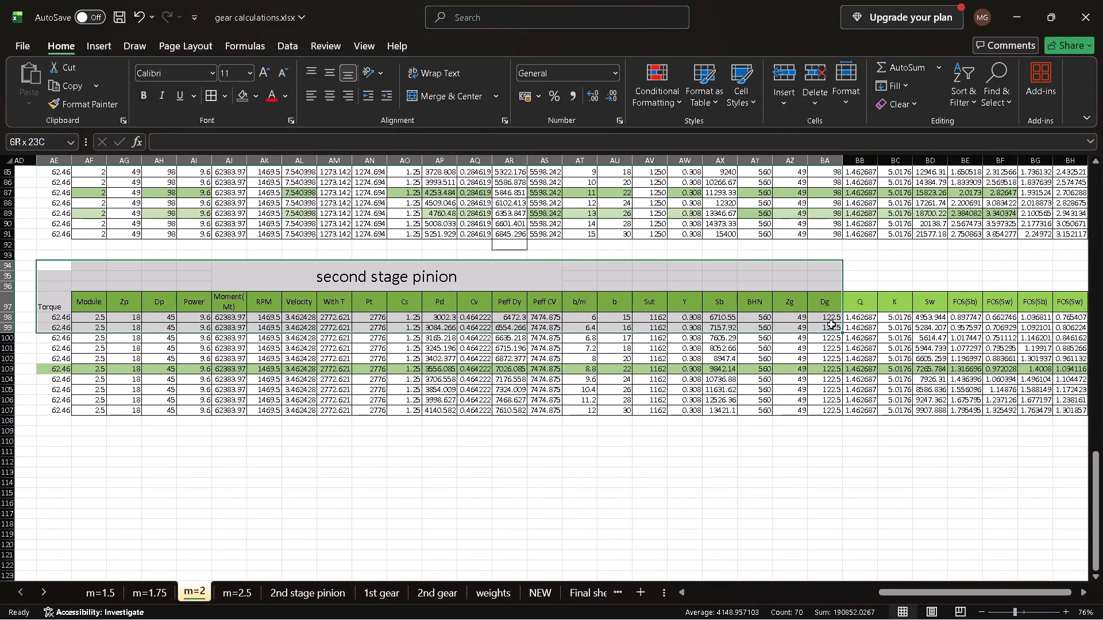
pyautogui.moveTo(832, 324); pyautogui.dragTo(1020, 330)
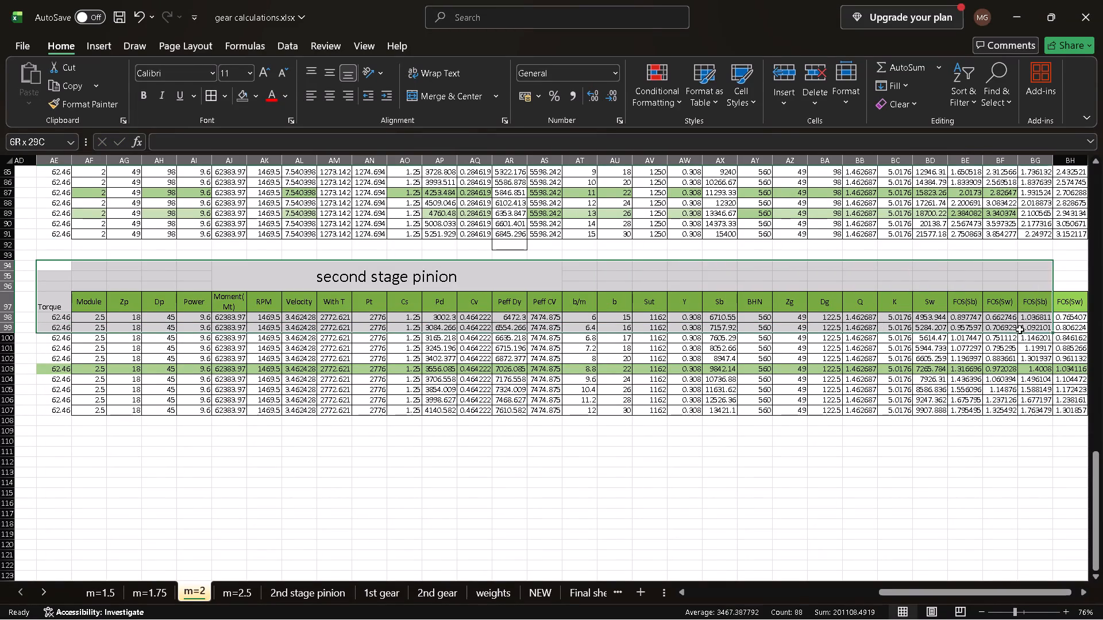
pyautogui.moveTo(1020, 330); pyautogui.dragTo(892, 334)
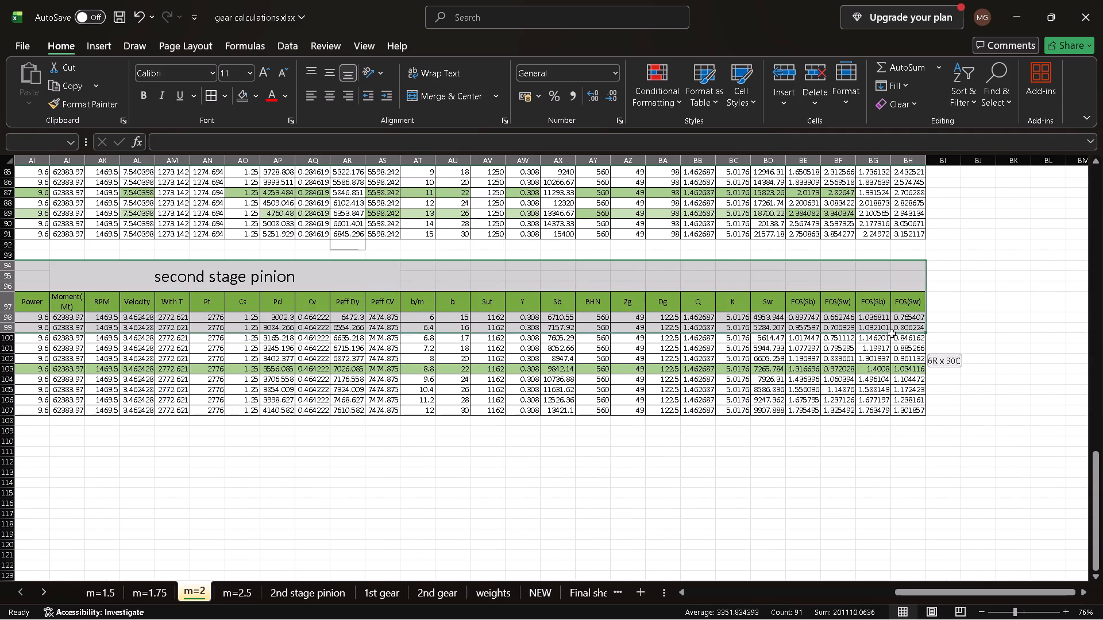
pyautogui.moveTo(892, 334); pyautogui.dragTo(909, 417)
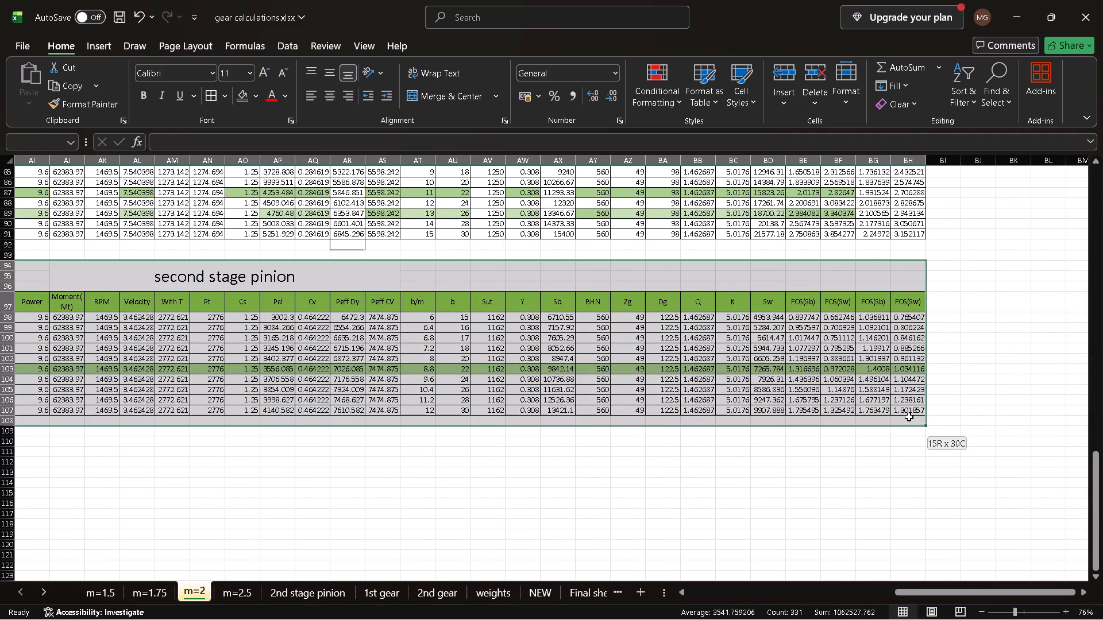
pyautogui.moveTo(909, 417); pyautogui.dragTo(909, 413)
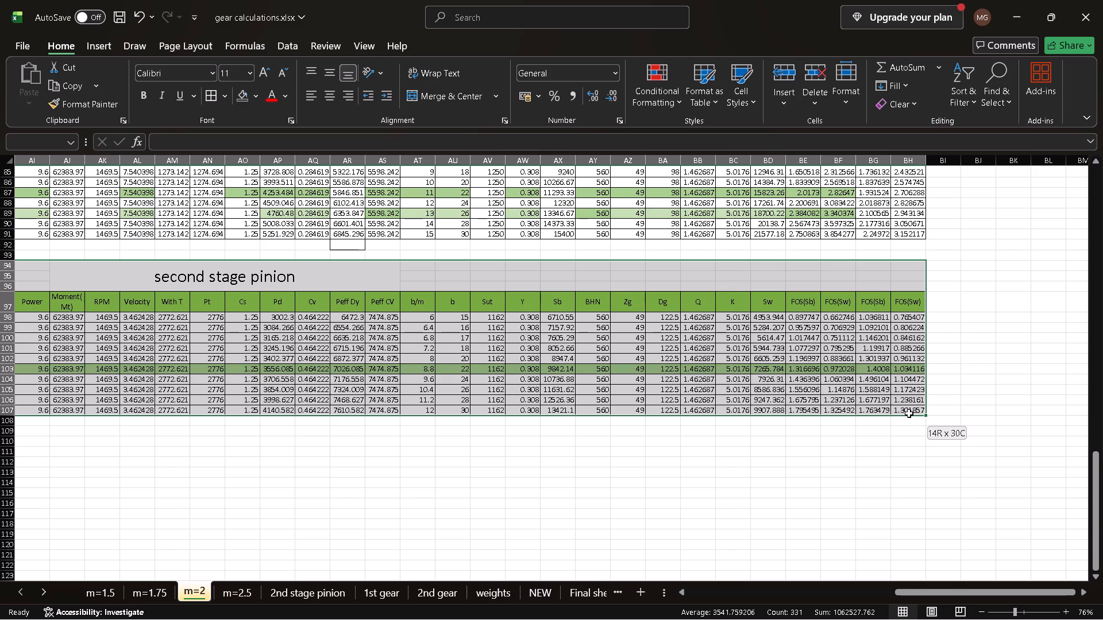
pyautogui.moveTo(909, 413); pyautogui.dragTo(909, 413)
pyautogui.hotkey('ctrl', 'c')
pyautogui.hscroll(1, 909, 413)
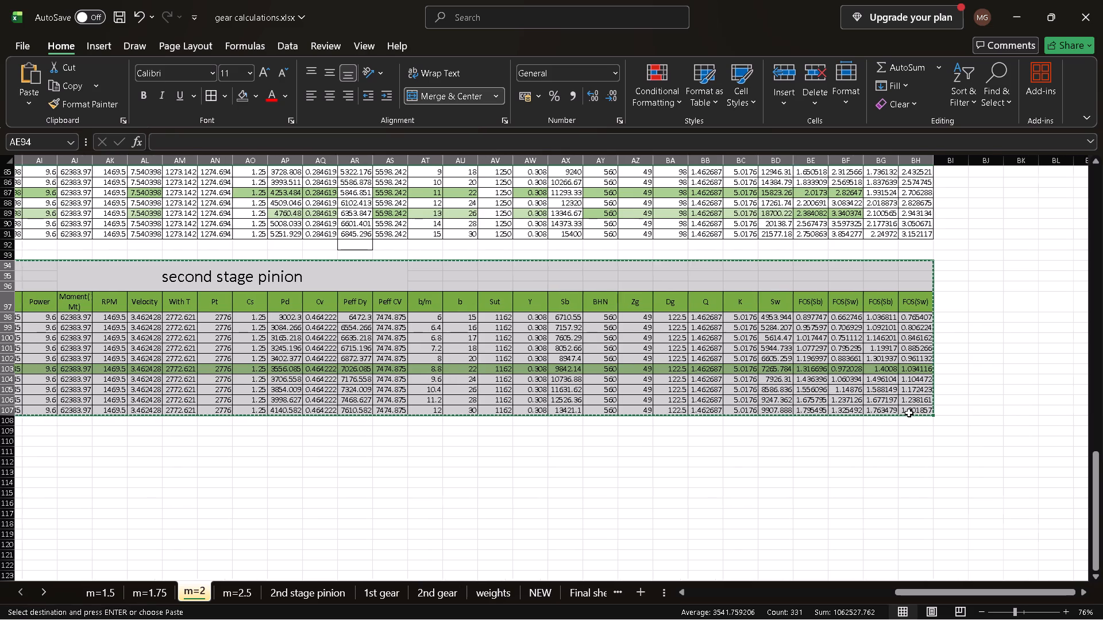
pyautogui.hscroll(2, 909, 413)
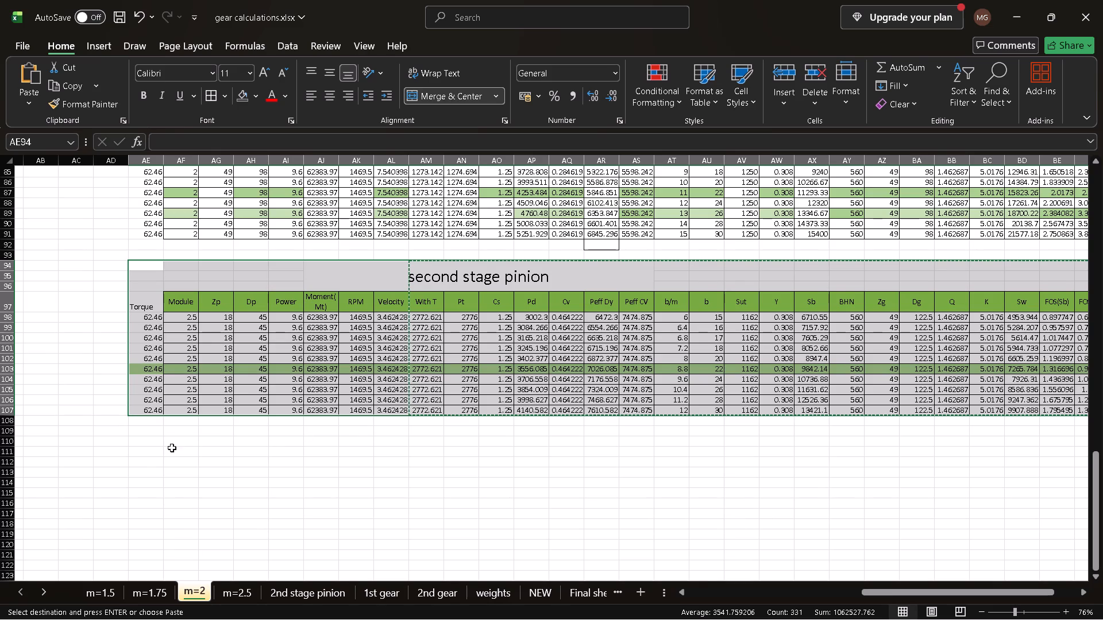
pyautogui.click(152, 447)
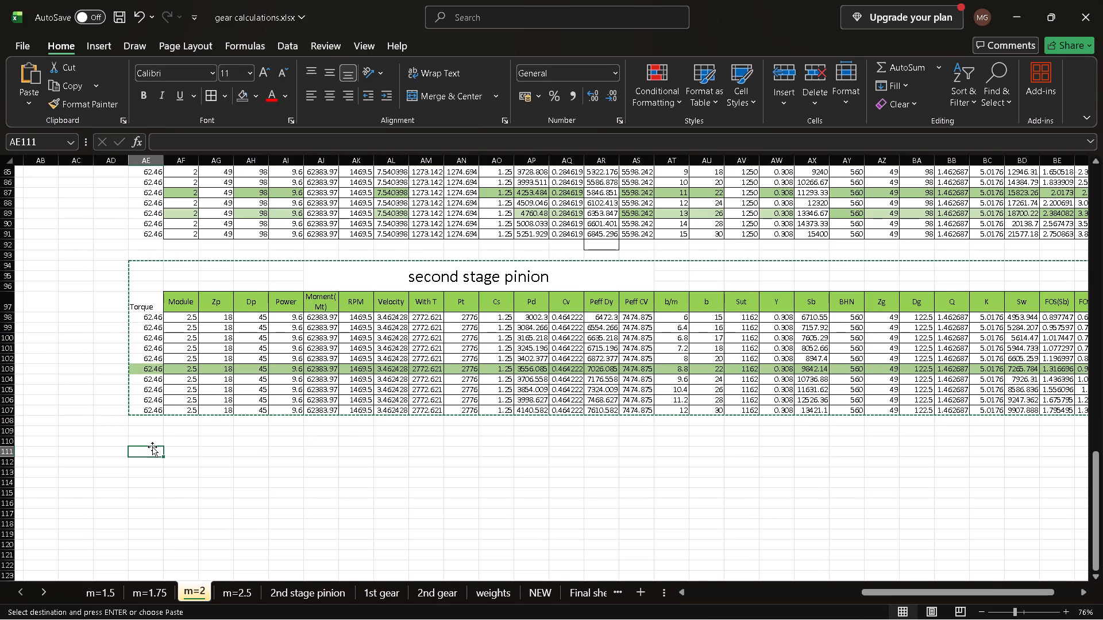
pyautogui.hotkey('ctrl', 'v')
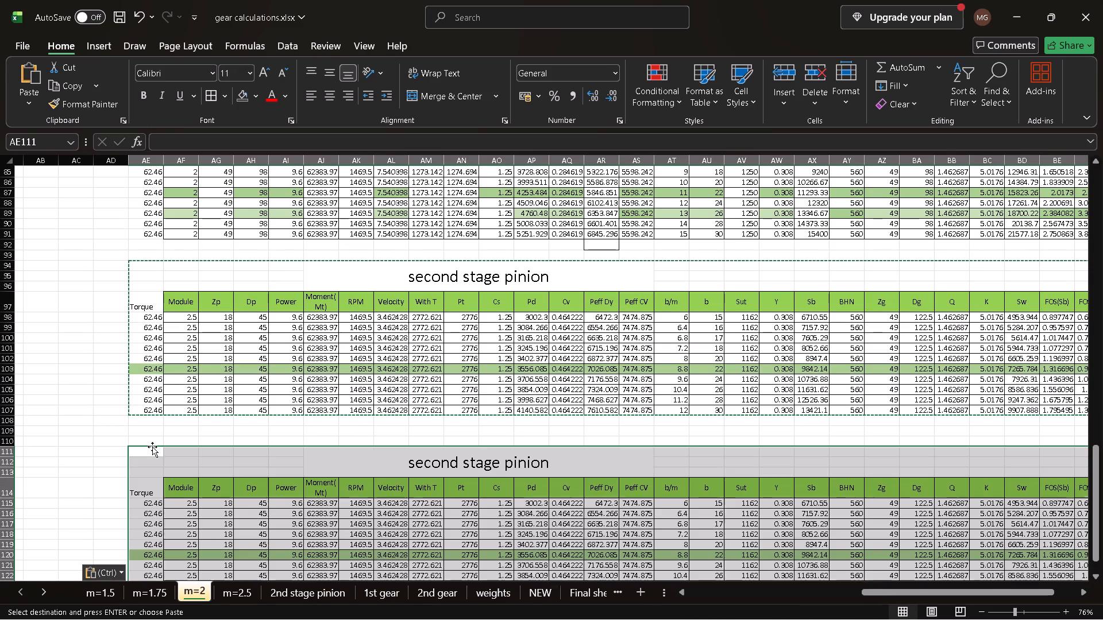
# Change the title of the copied table in AJ111 to "second stage gear".
pyautogui.click(553, 468)
pyautogui.click(553, 468)
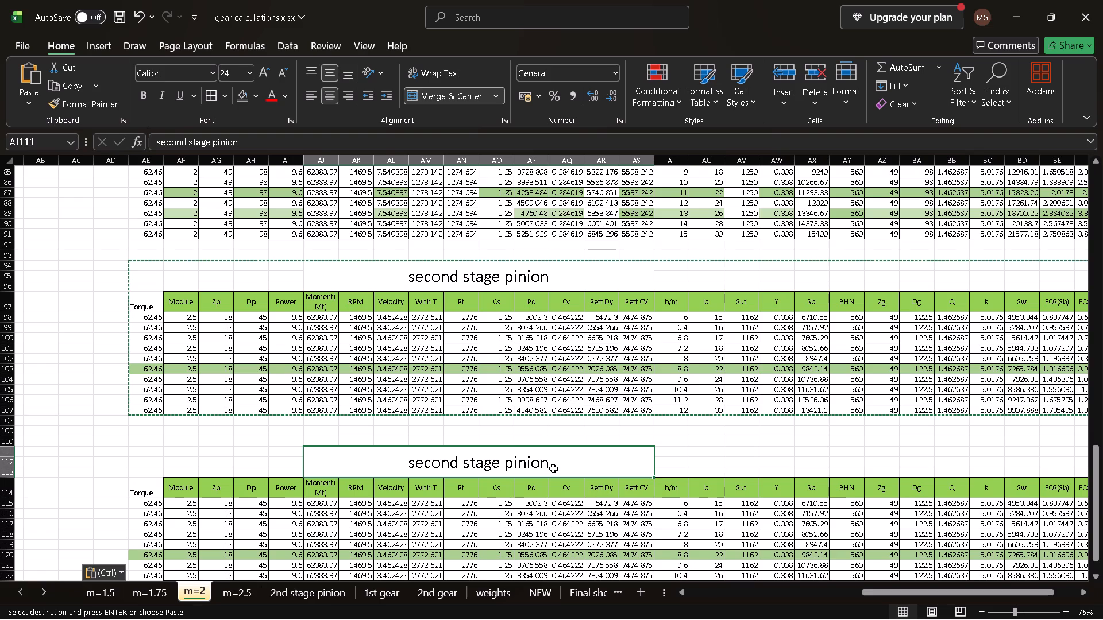
pyautogui.click(296, 144)
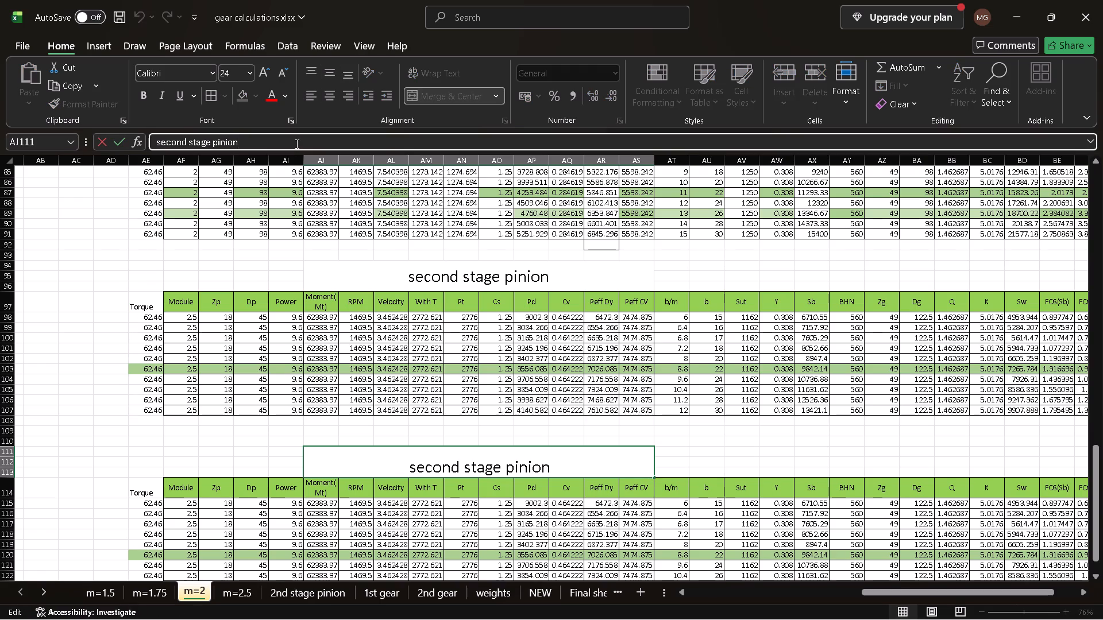
pyautogui.press('BackSpace')
pyautogui.press('BackSpace')
pyautogui.press('BackSpace')
pyautogui.press('BackSpace')
pyautogui.press('BackSpace')
pyautogui.press('BackSpace')
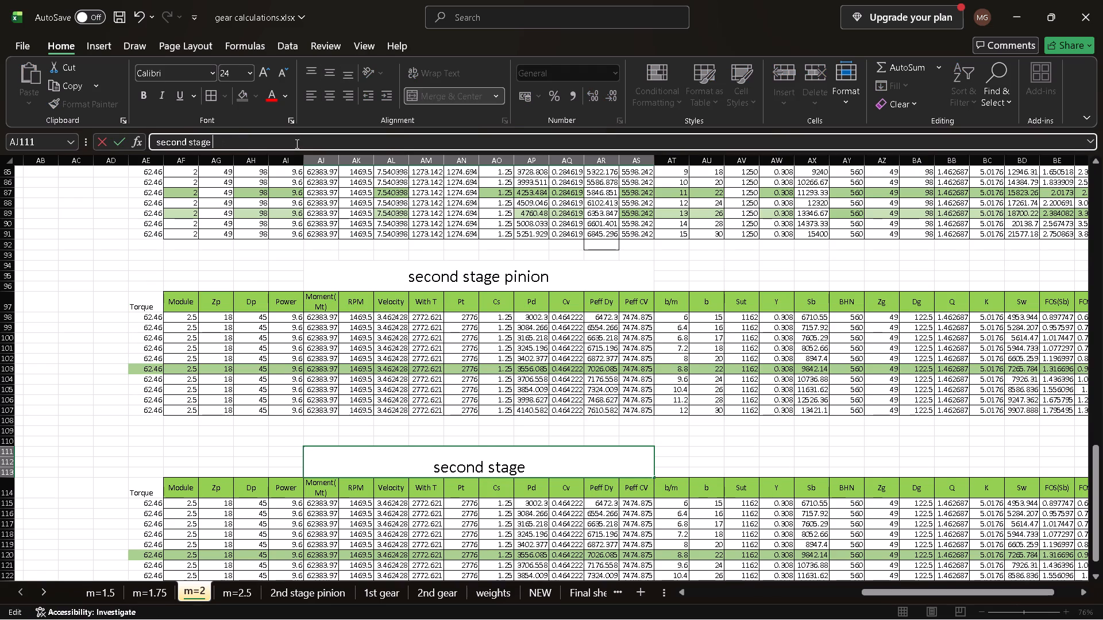
pyautogui.write('gear')
pyautogui.scroll(-1, 296, 144)
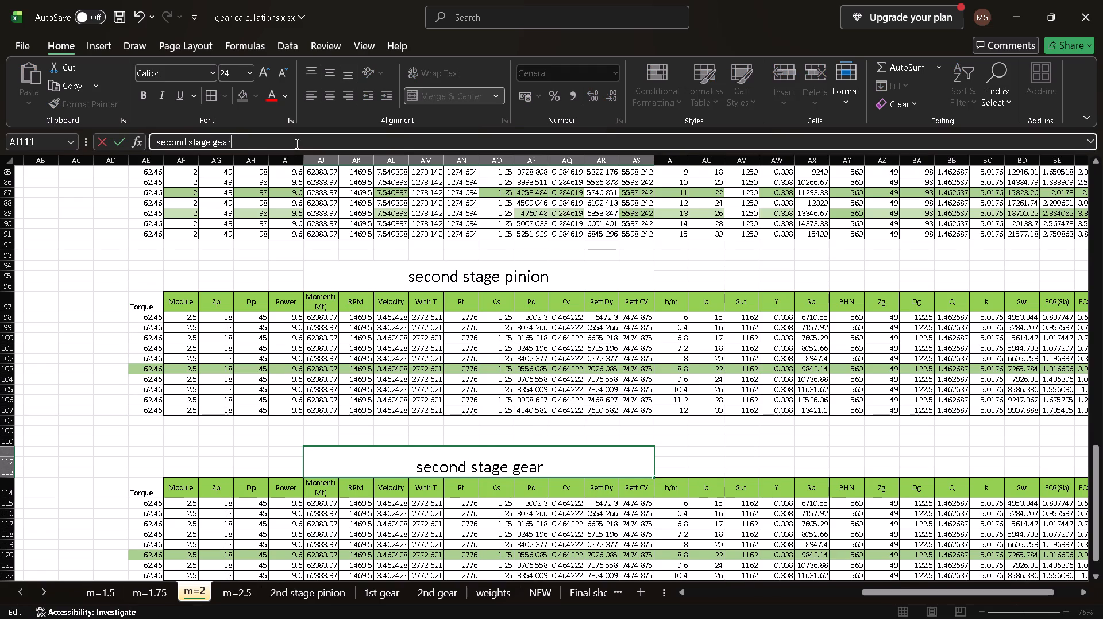
pyautogui.scroll(-1, 296, 144)
pyautogui.click(113, 441)
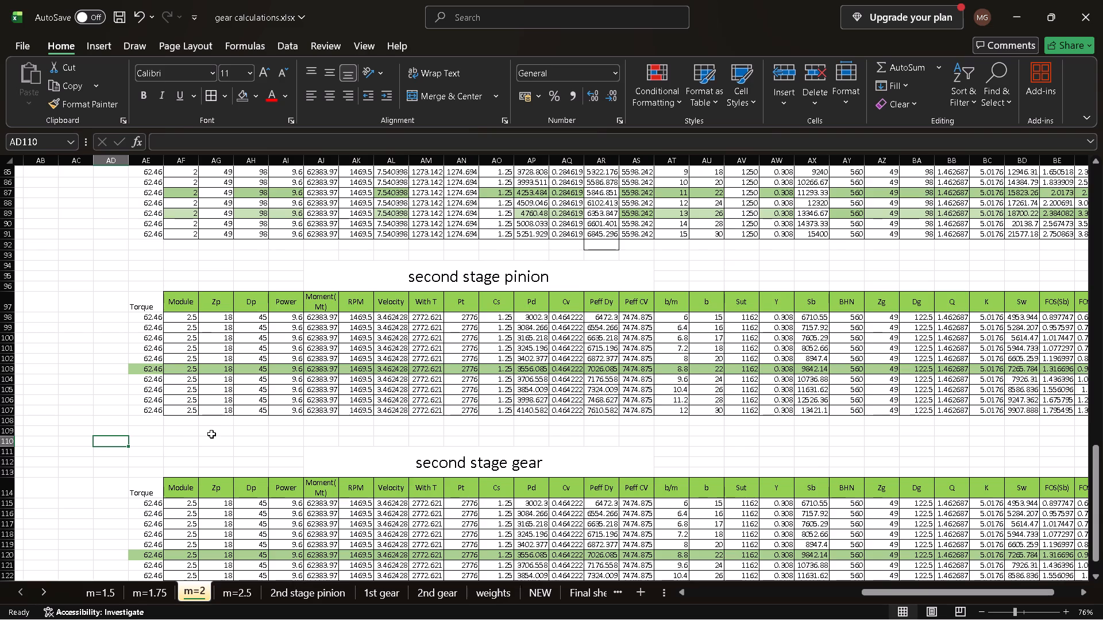
# Set the torque to 170.016 in every row of the second stage gear table (AE115:AE124).
pyautogui.scroll(-1, 213, 434)
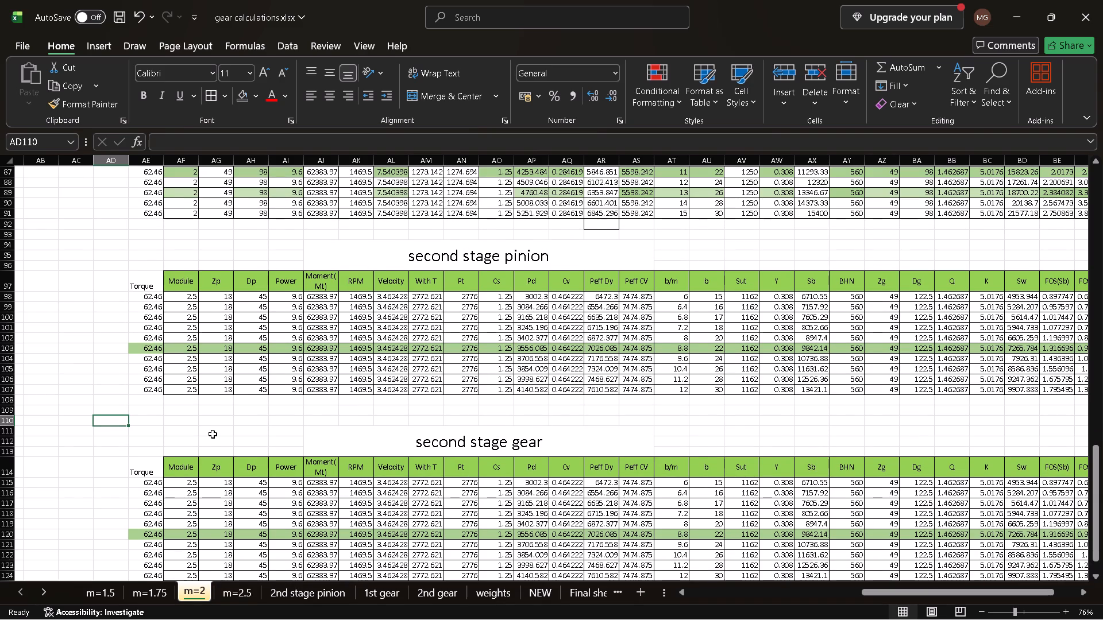
pyautogui.scroll(-3, 213, 434)
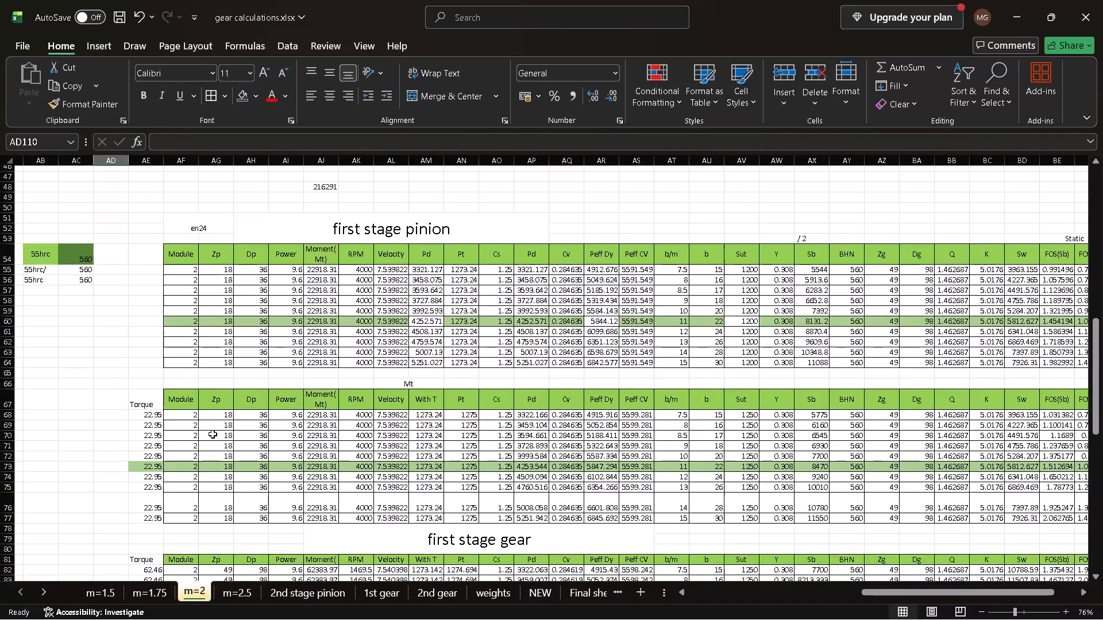
pyautogui.scroll(-4, 213, 434)
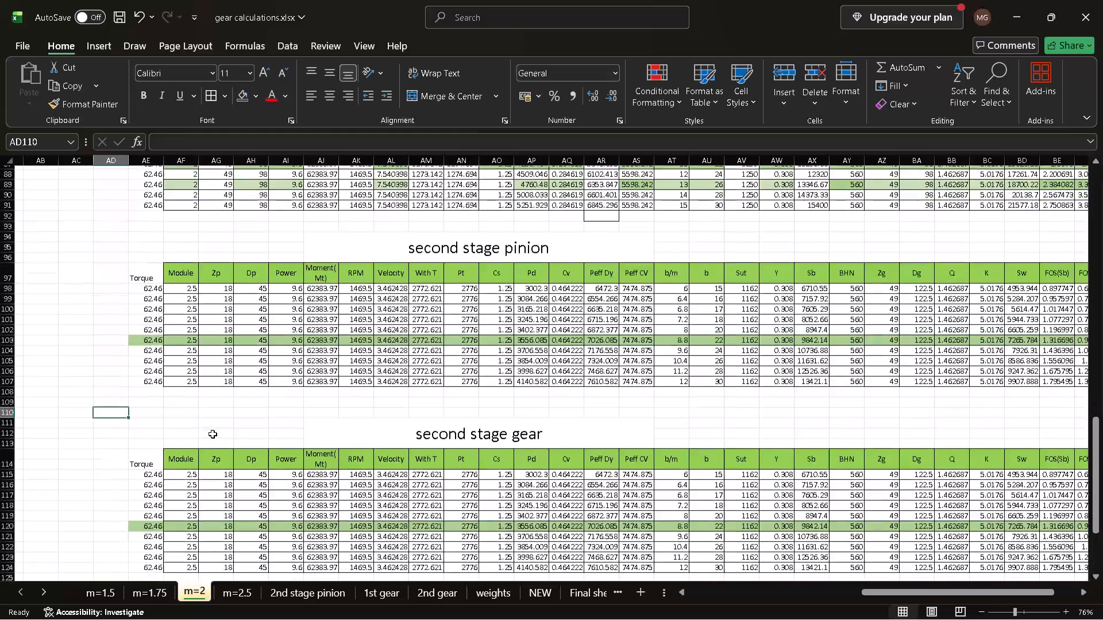
pyautogui.scroll(-2, 213, 434)
pyautogui.click(151, 424)
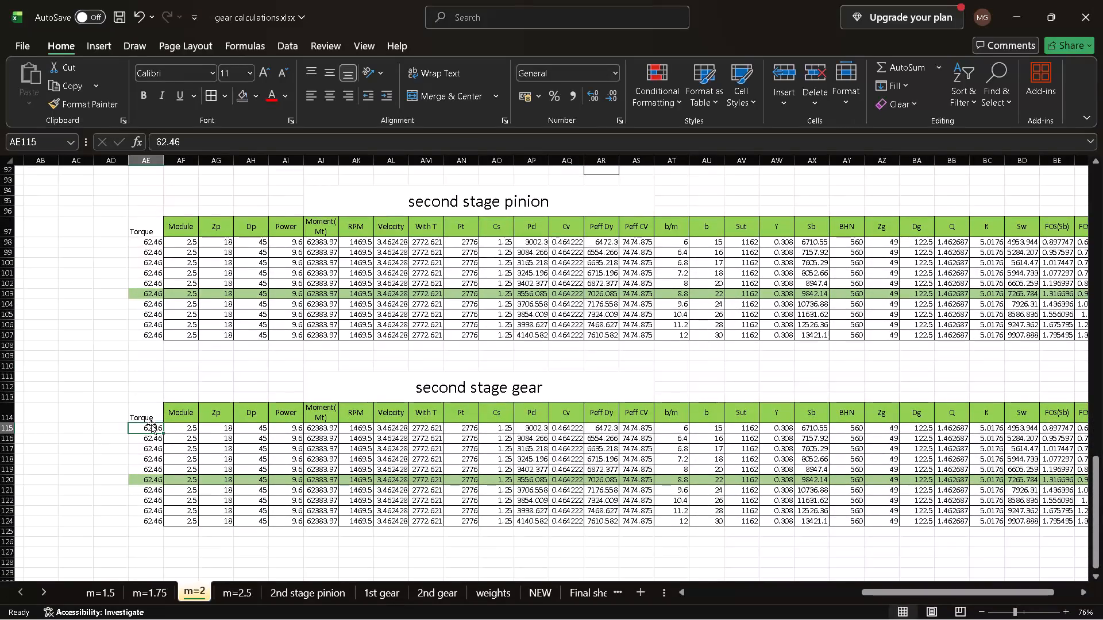
pyautogui.write('17')
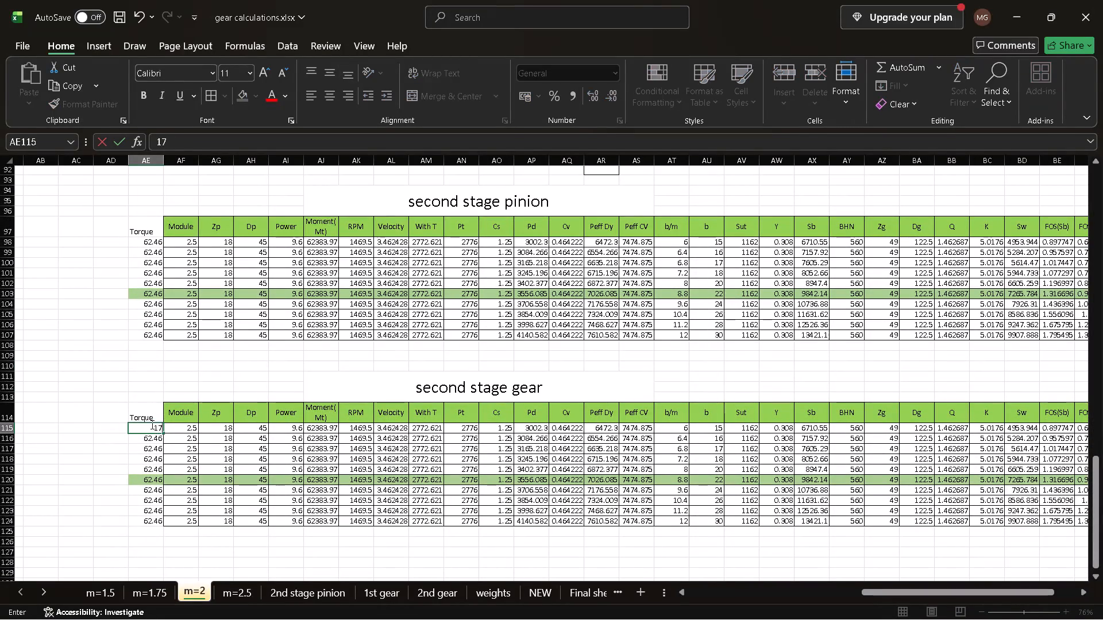
pyautogui.press('0')
pyautogui.write('.0')
pyautogui.write('16')
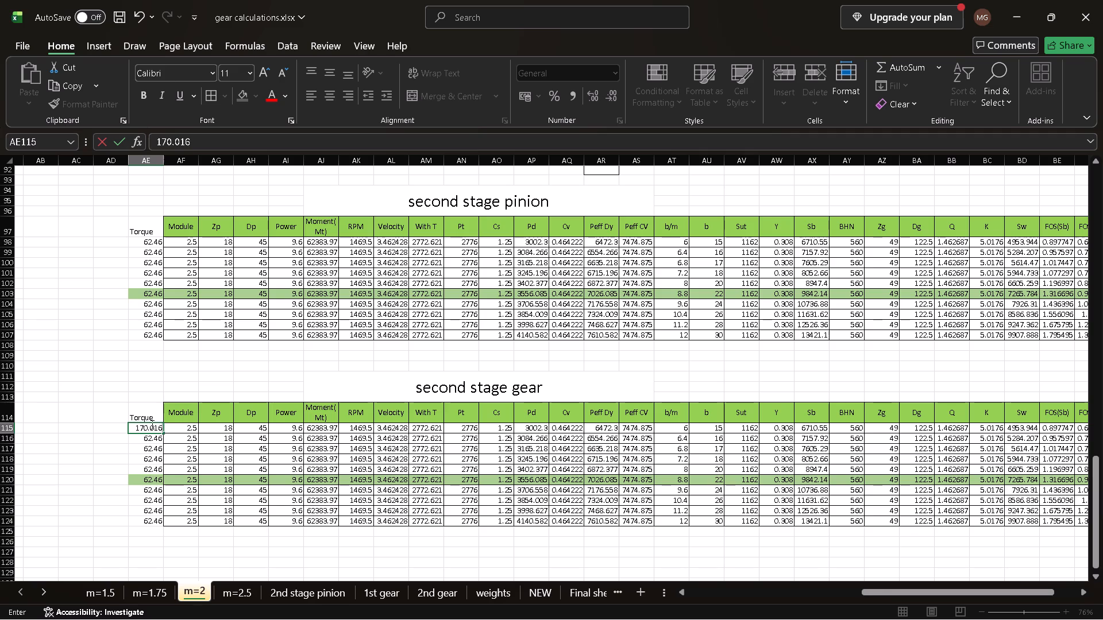
pyautogui.press('Return')
pyautogui.click(156, 427)
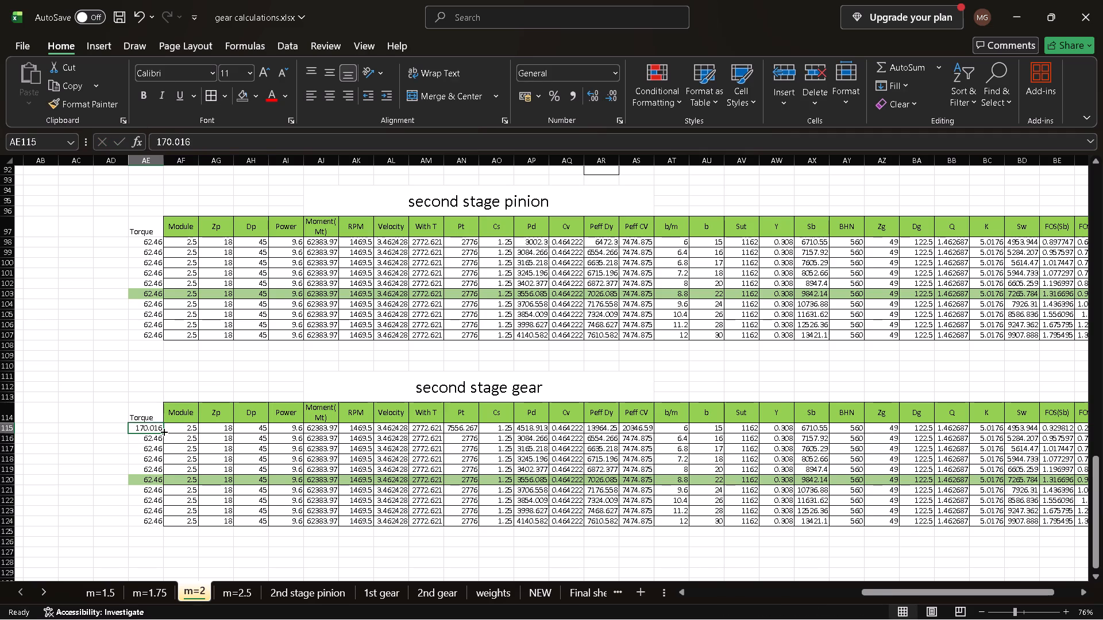
pyautogui.doubleClick(163, 431)
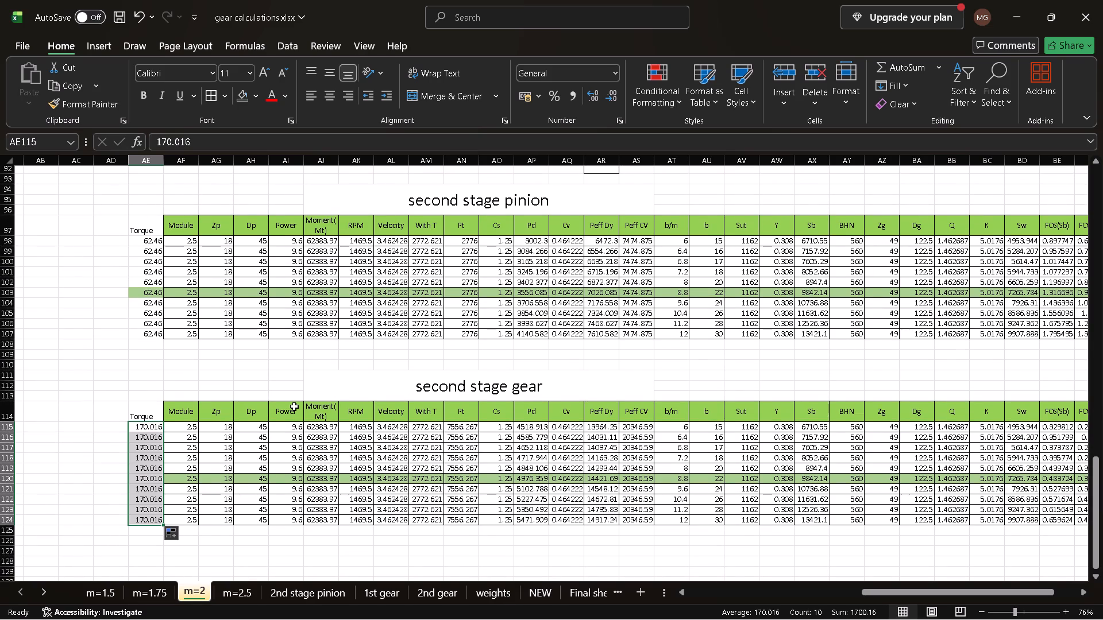
# Copy the Zp and Dp columns of the first stage gear table (AG81:AH91) over those of the second stage gear table, starting at AG114.
pyautogui.scroll(3, 294, 406)
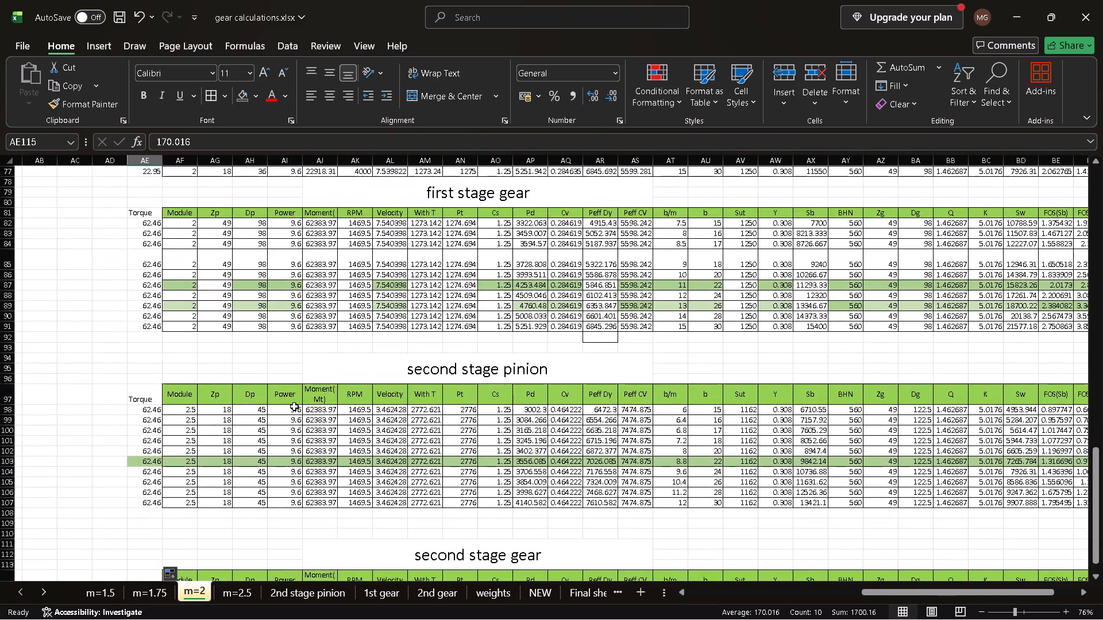
pyautogui.moveTo(205, 214); pyautogui.dragTo(254, 303)
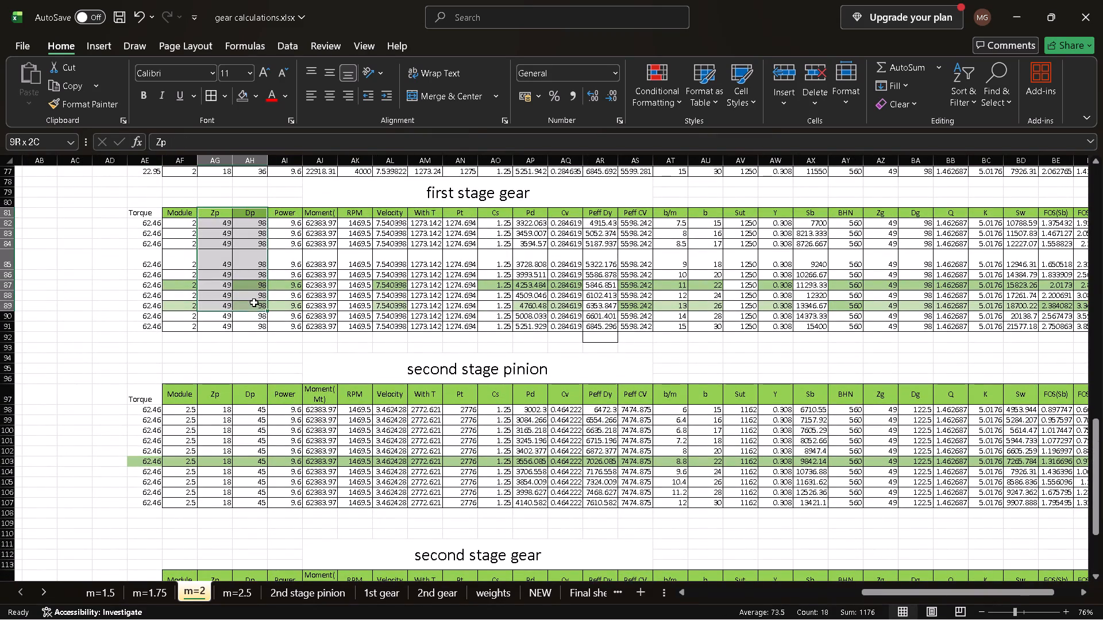
pyautogui.moveTo(254, 303); pyautogui.dragTo(257, 330)
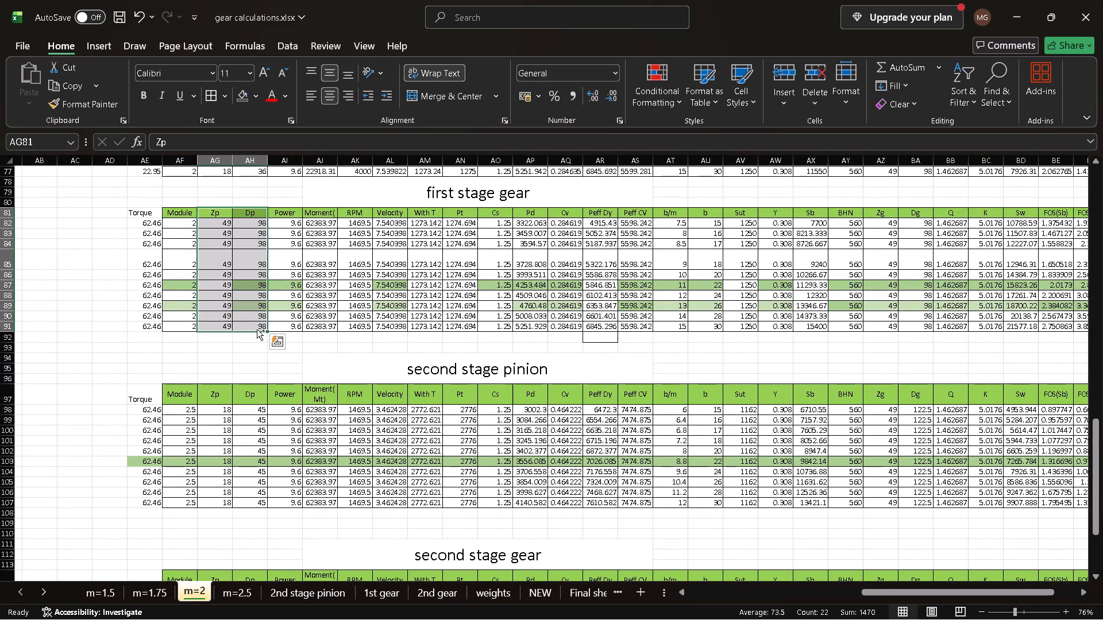
pyautogui.hotkey('ctrl', 'c')
pyautogui.scroll(-1, 257, 330)
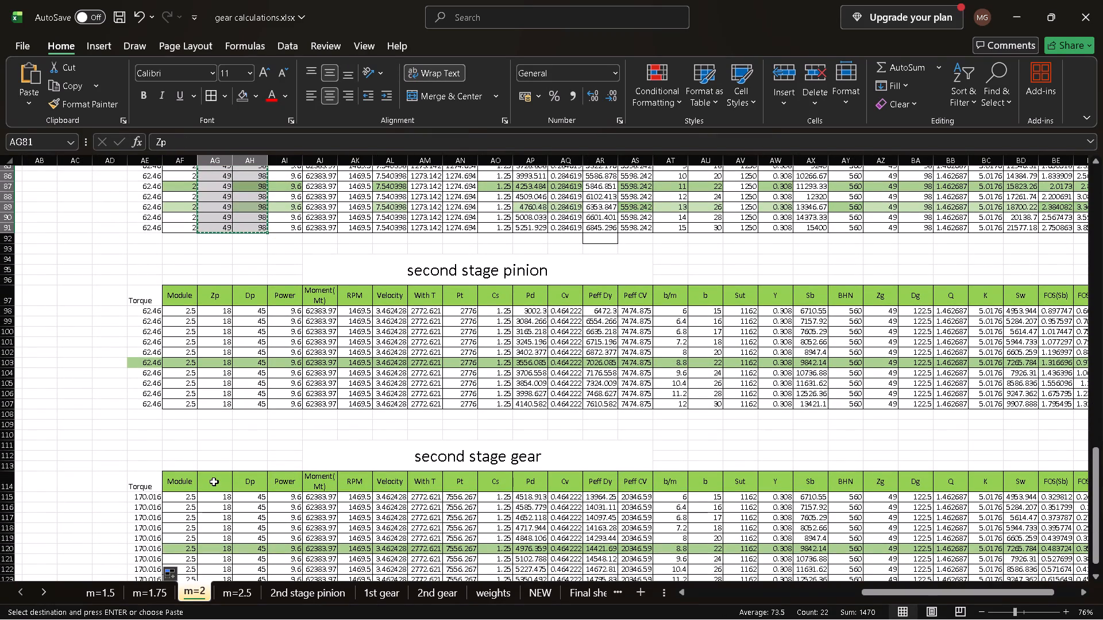
pyautogui.click(214, 482)
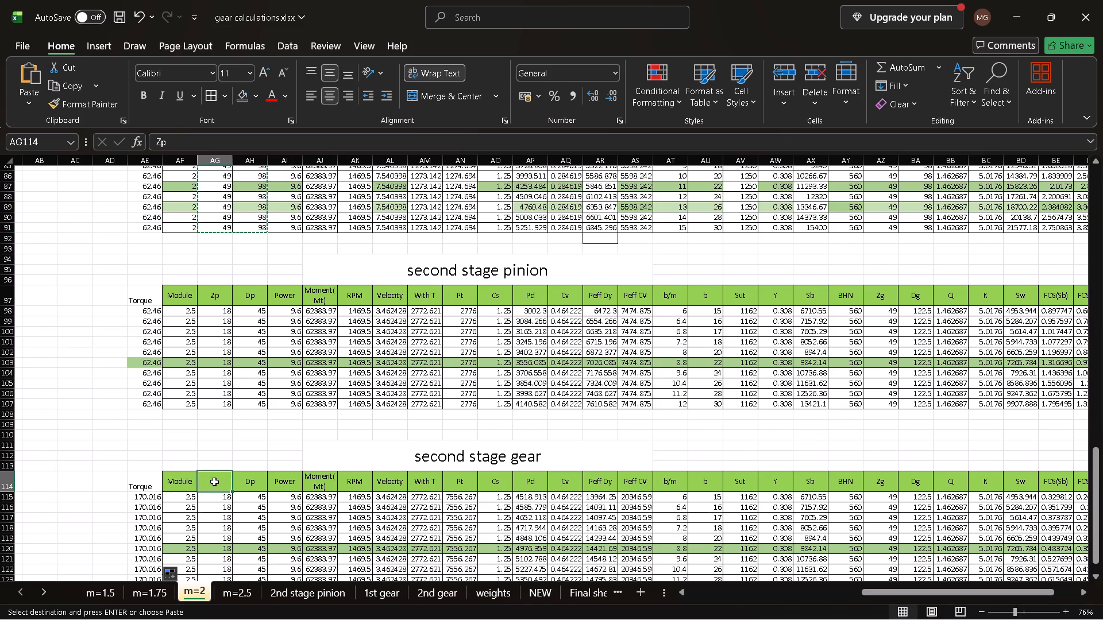
pyautogui.hotkey('ctrl', 'v')
# Rename the Zp and Dp headers of the first stage gear table (AG81 and AH81) as Zg and Dg.
pyautogui.hscroll(-2, 292, 461)
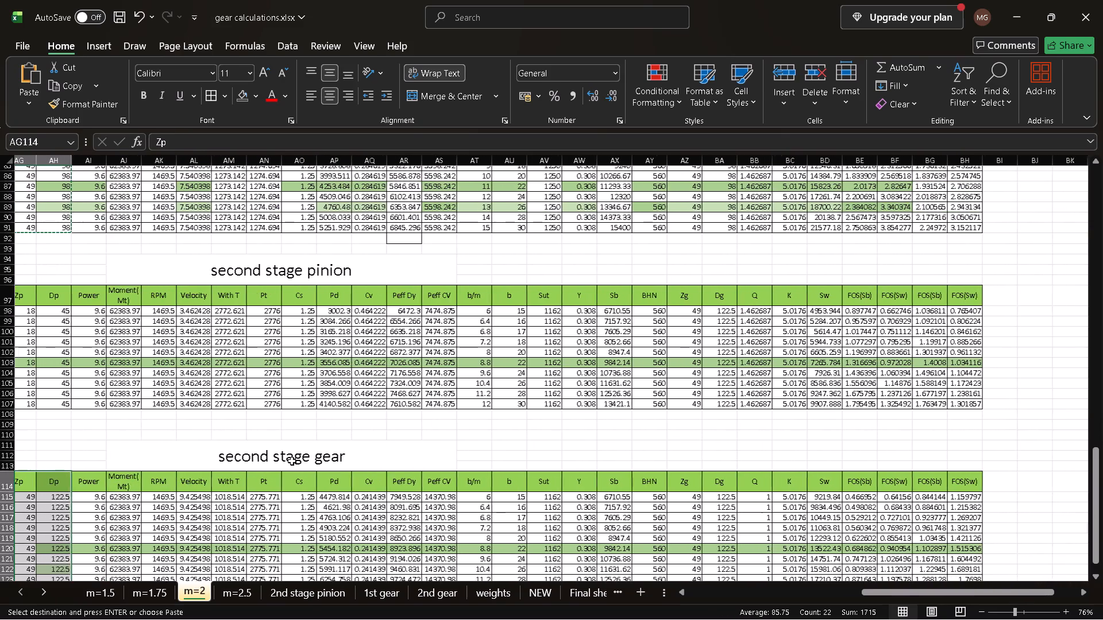
pyautogui.hscroll(-2, 292, 461)
pyautogui.scroll(1, 292, 461)
pyautogui.scroll(1, 419, 430)
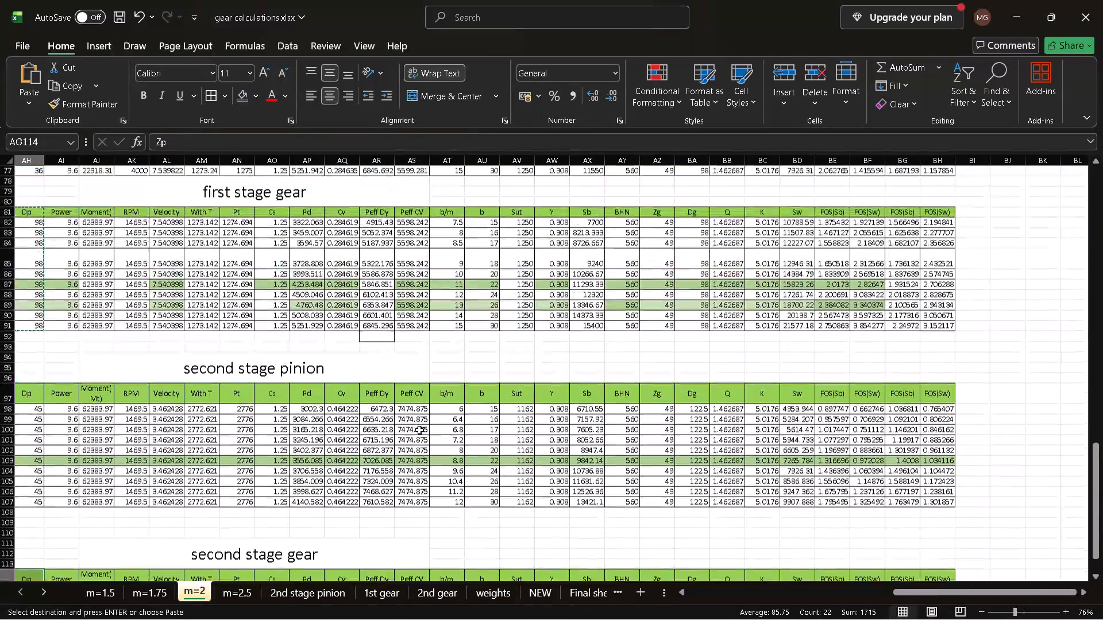
pyautogui.scroll(1, 419, 430)
pyautogui.hscroll(1, 419, 430)
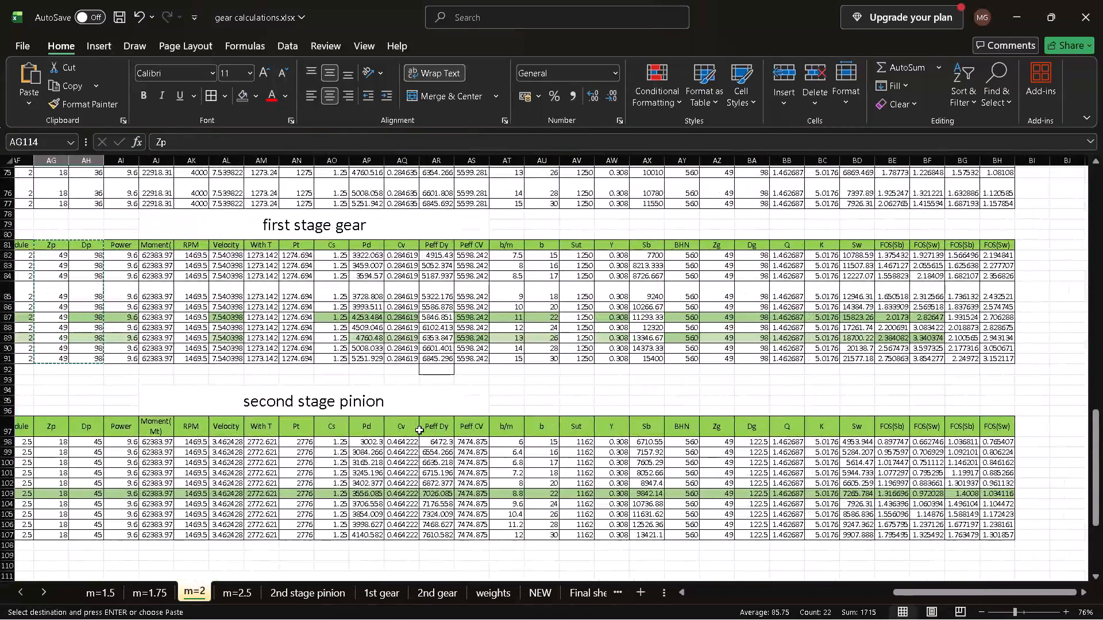
pyautogui.hscroll(2, 419, 430)
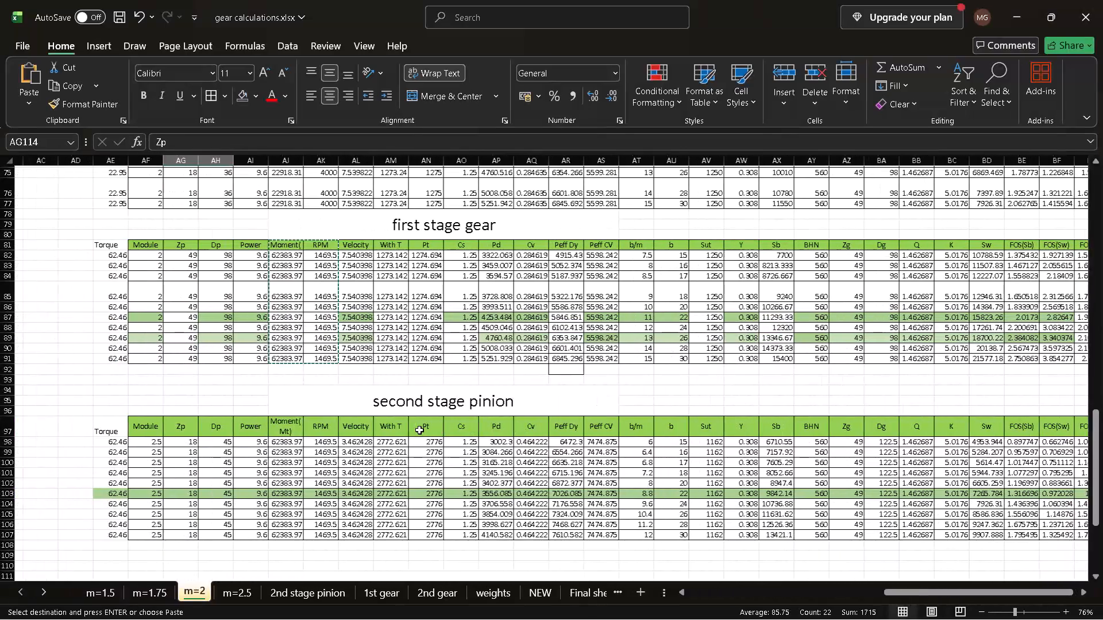
pyautogui.hscroll(1, 419, 430)
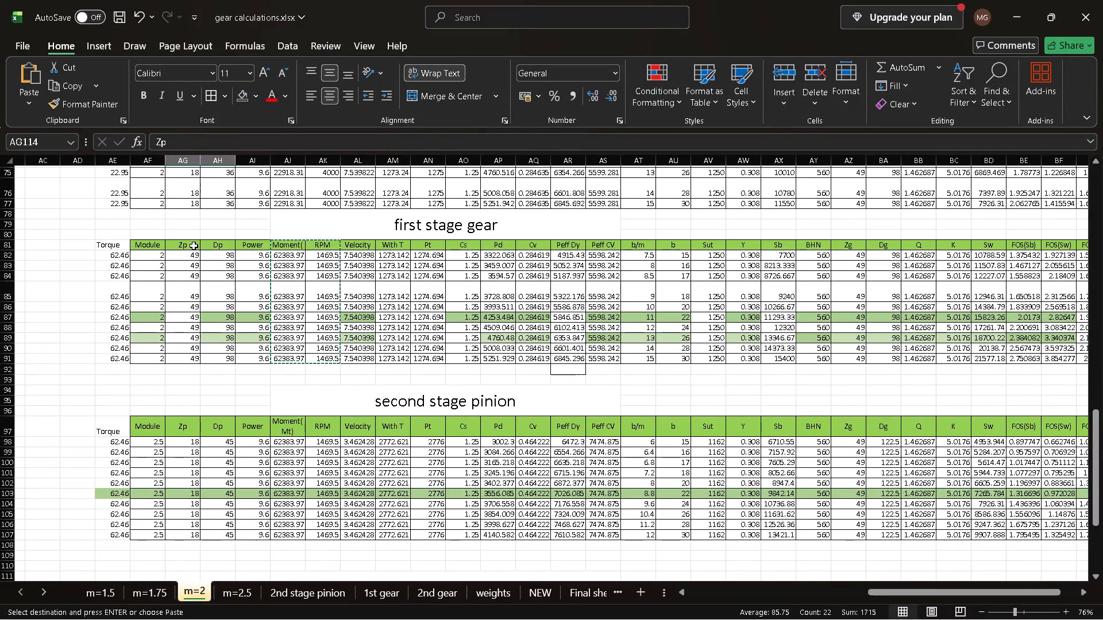
pyautogui.click(193, 246)
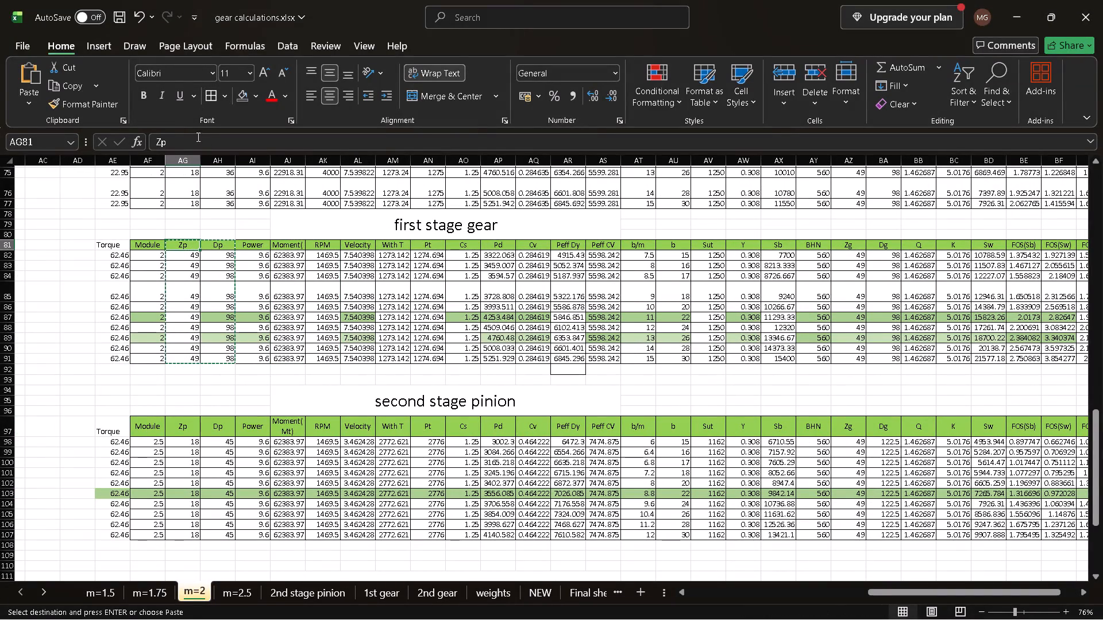
pyautogui.click(197, 138)
pyautogui.press('BackSpace')
pyautogui.press('g')
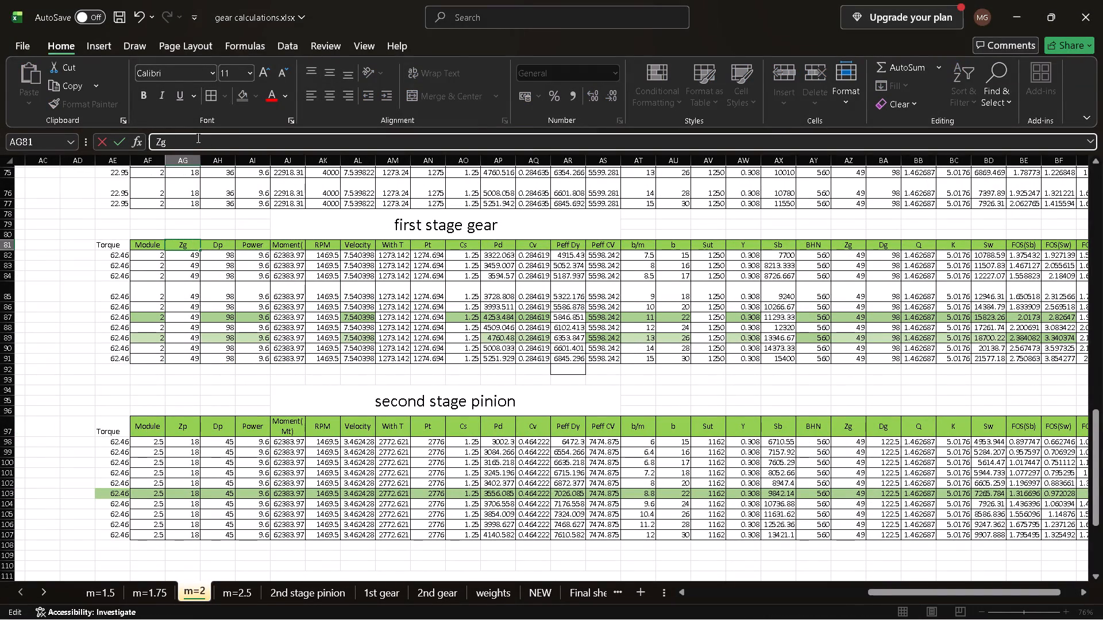
pyautogui.click(227, 243)
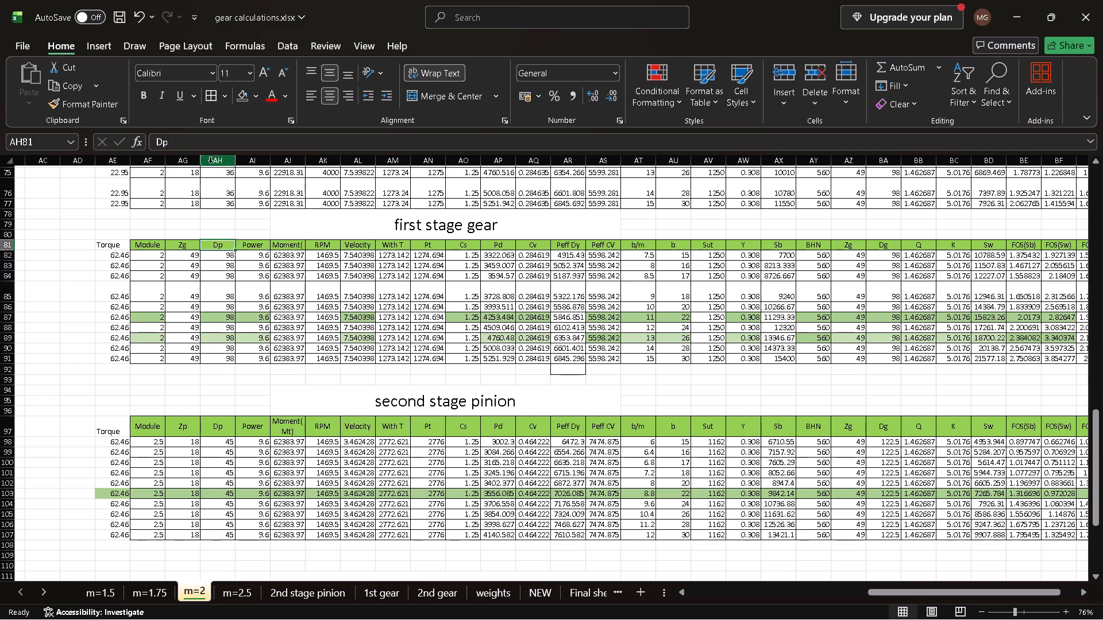
pyautogui.click(208, 147)
pyautogui.press('BackSpace')
pyautogui.press('g')
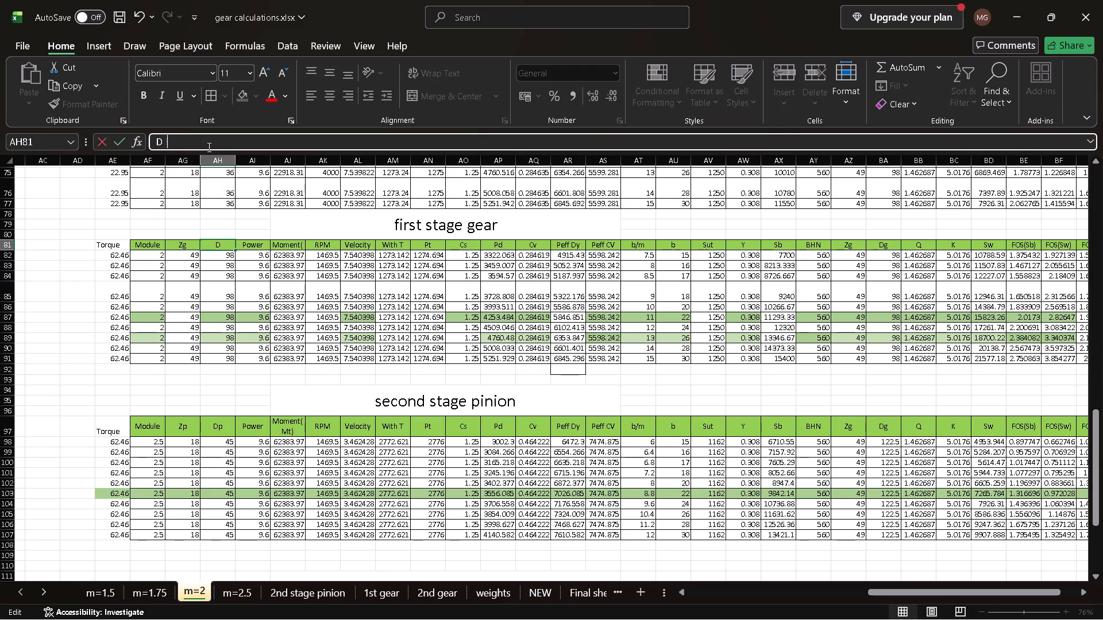
# Rename the Zp and Dp headers of the second stage gear table (AG114 and AH114) as Zg and Dg.
pyautogui.scroll(3, 208, 147)
pyautogui.scroll(1, 213, 243)
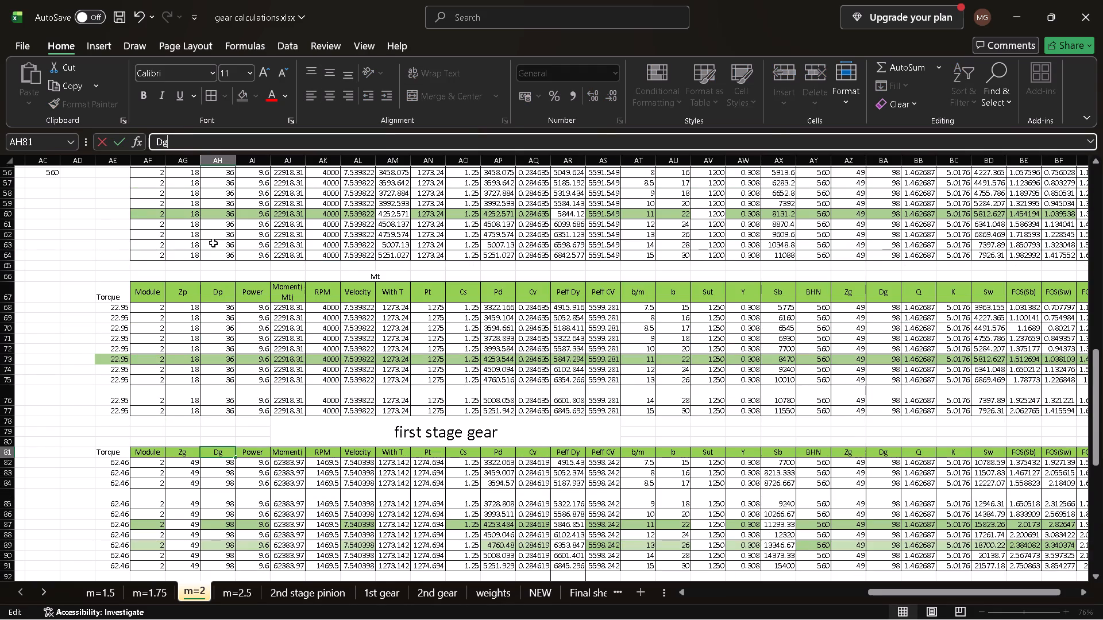
pyautogui.scroll(-1, 213, 243)
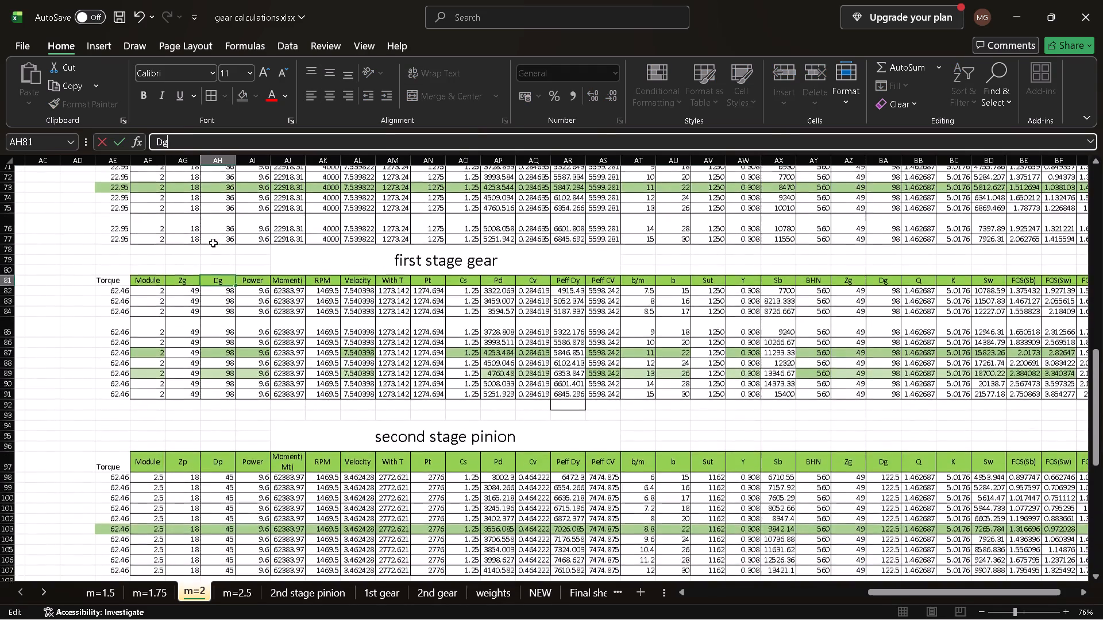
pyautogui.scroll(-3, 213, 243)
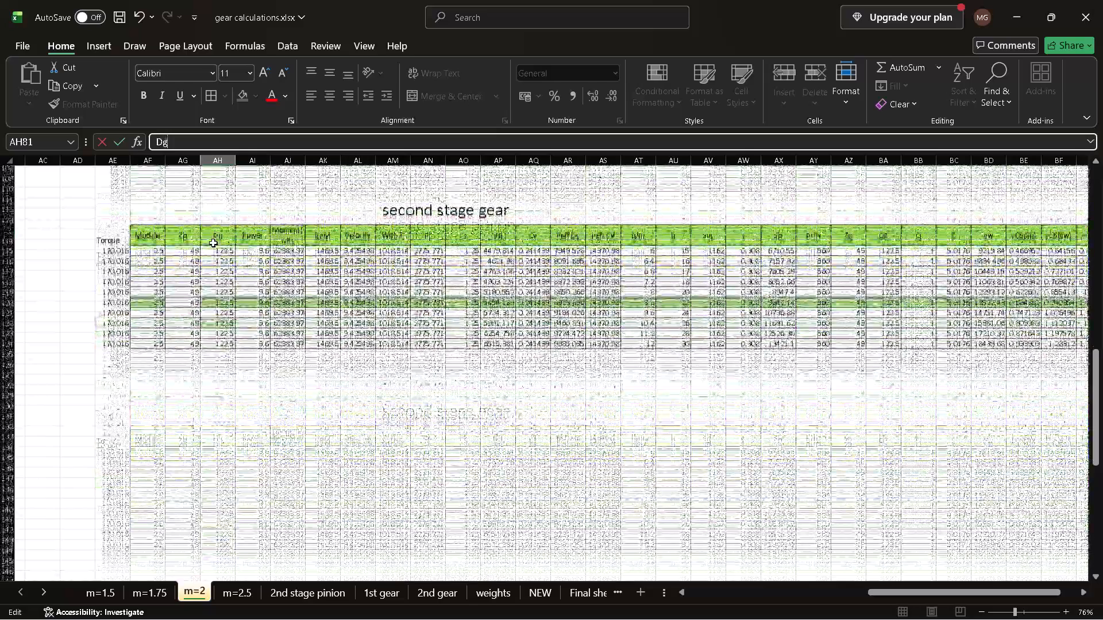
pyautogui.click(193, 236)
pyautogui.doubleClick(193, 236)
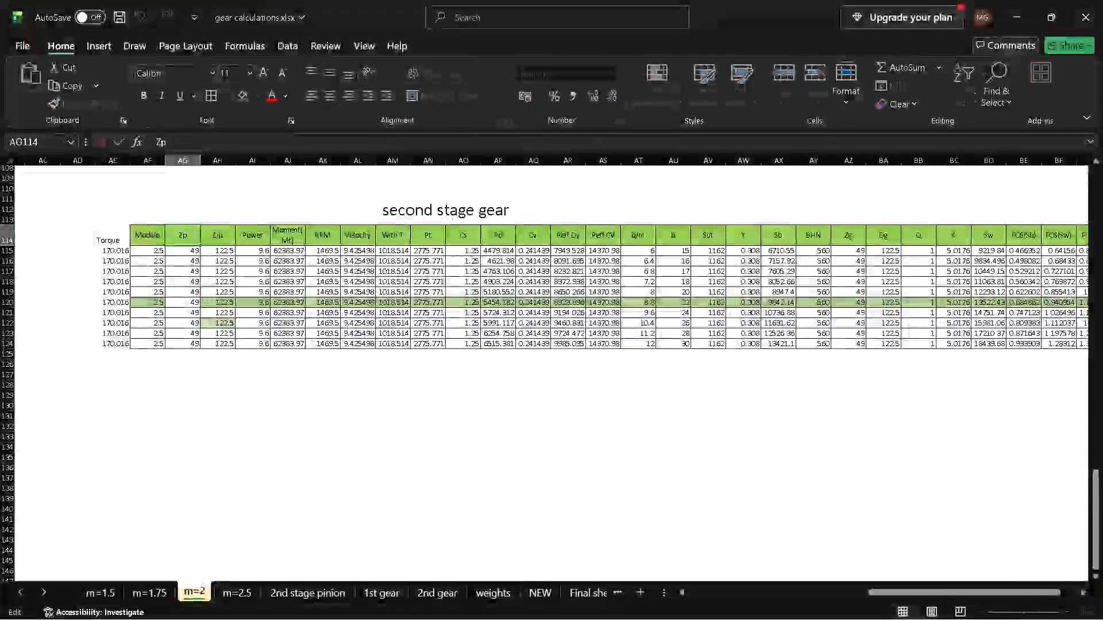
pyautogui.press('BackSpace')
pyautogui.press('g')
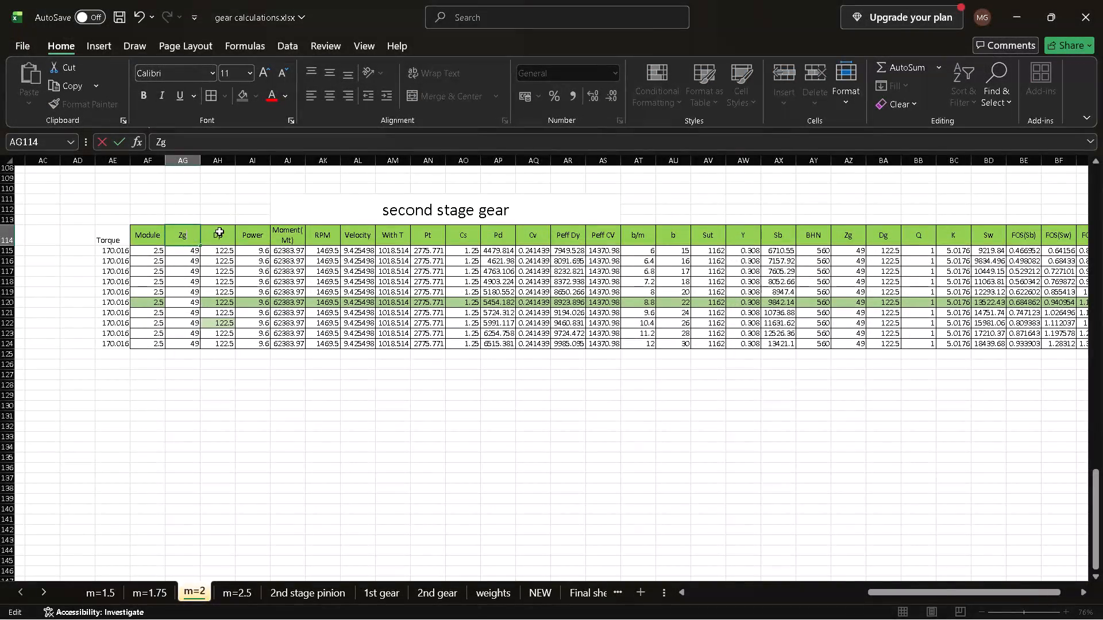
pyautogui.tripleClick(223, 233)
pyautogui.press('BackSpace')
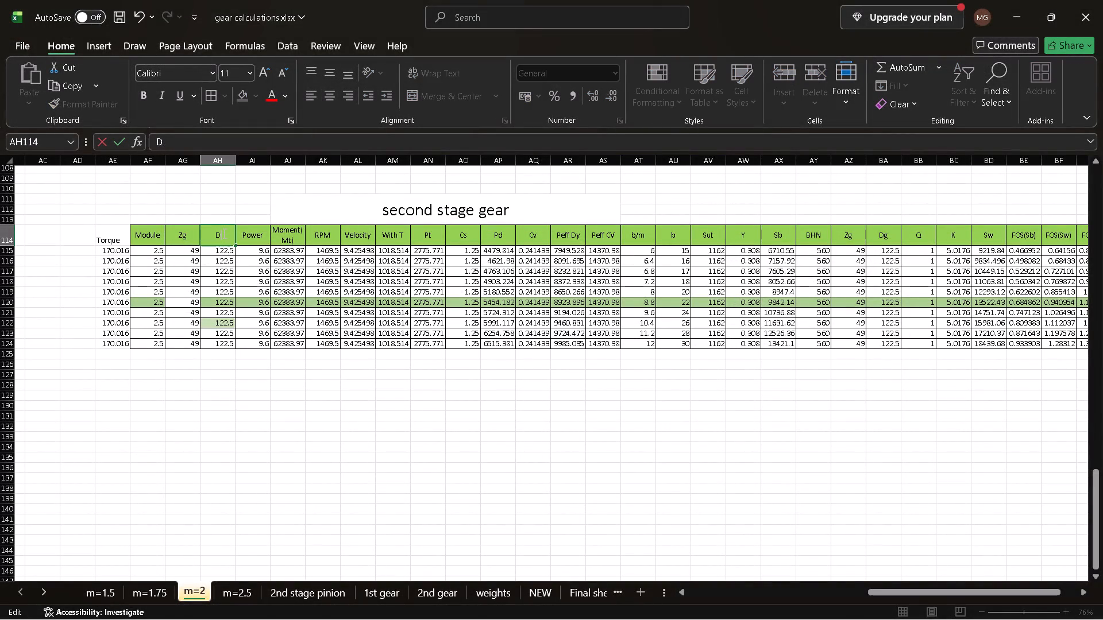
pyautogui.press('g')
pyautogui.press('Return')
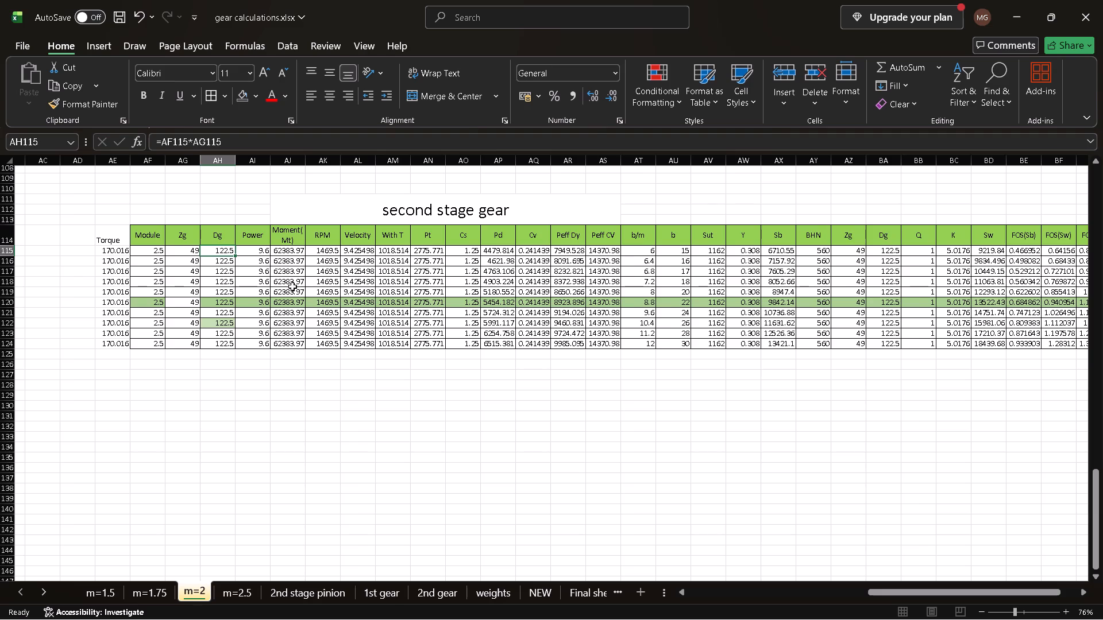
# Set the RPM to 529.811 in every row of the second stage gear table (AK115:AK124).
pyautogui.hscroll(-2, 294, 288)
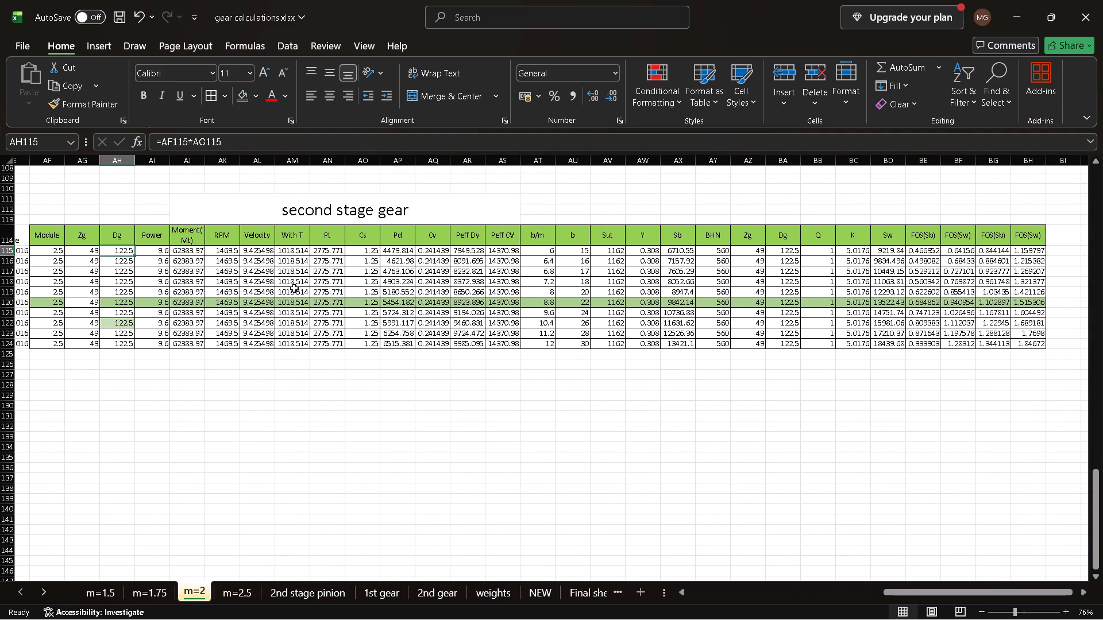
pyautogui.click(222, 254)
pyautogui.press('5')
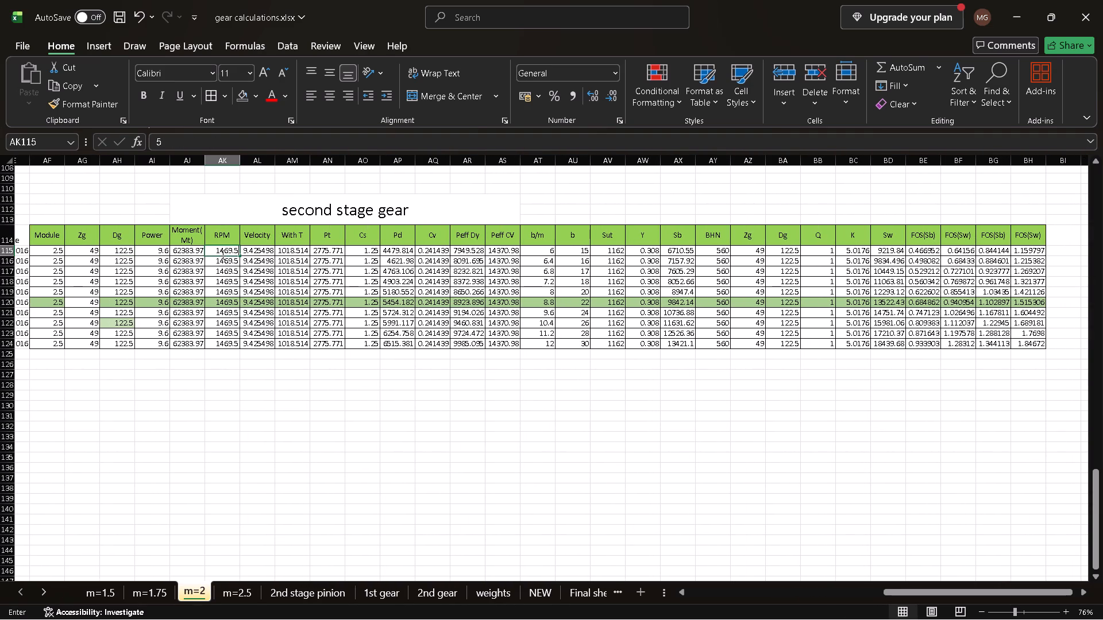
pyautogui.press('2')
pyautogui.press('9')
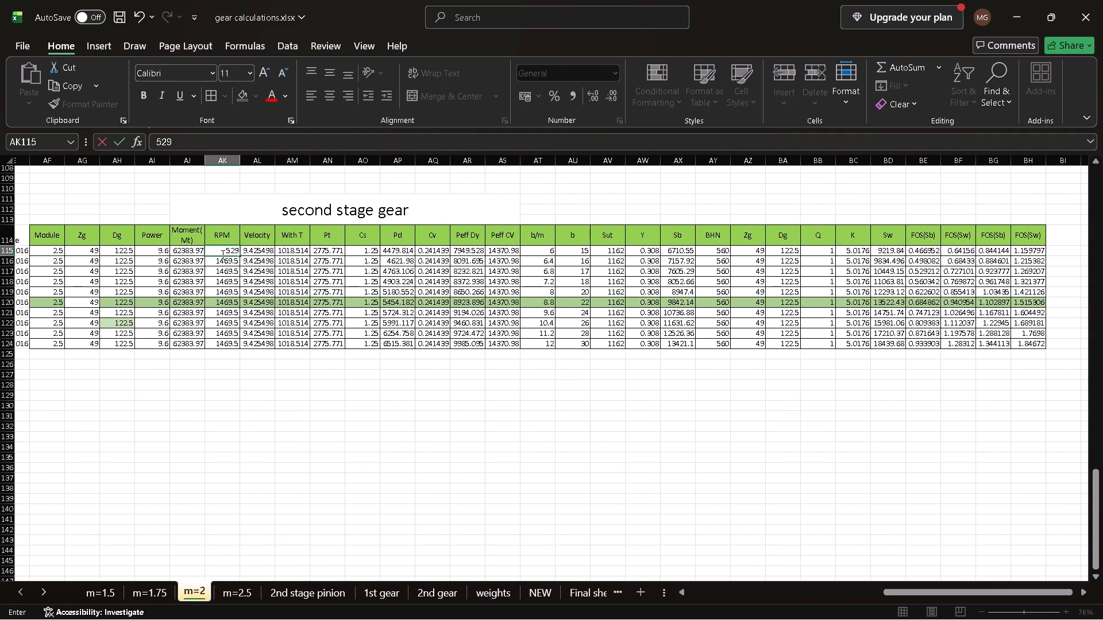
pyautogui.press('.')
pyautogui.write('811')
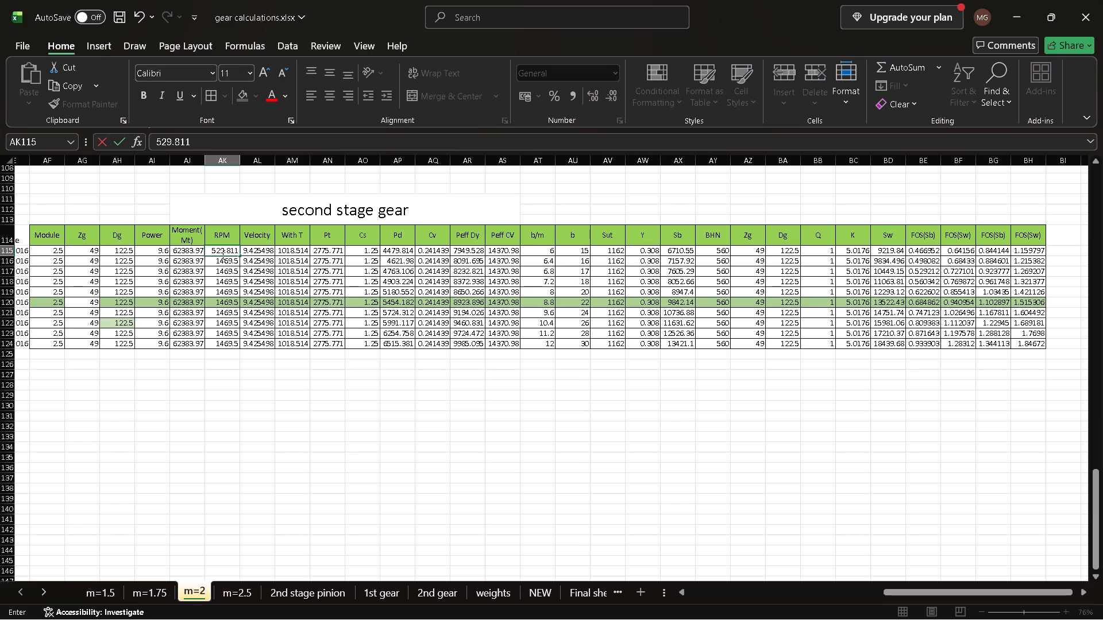
pyautogui.press('Return')
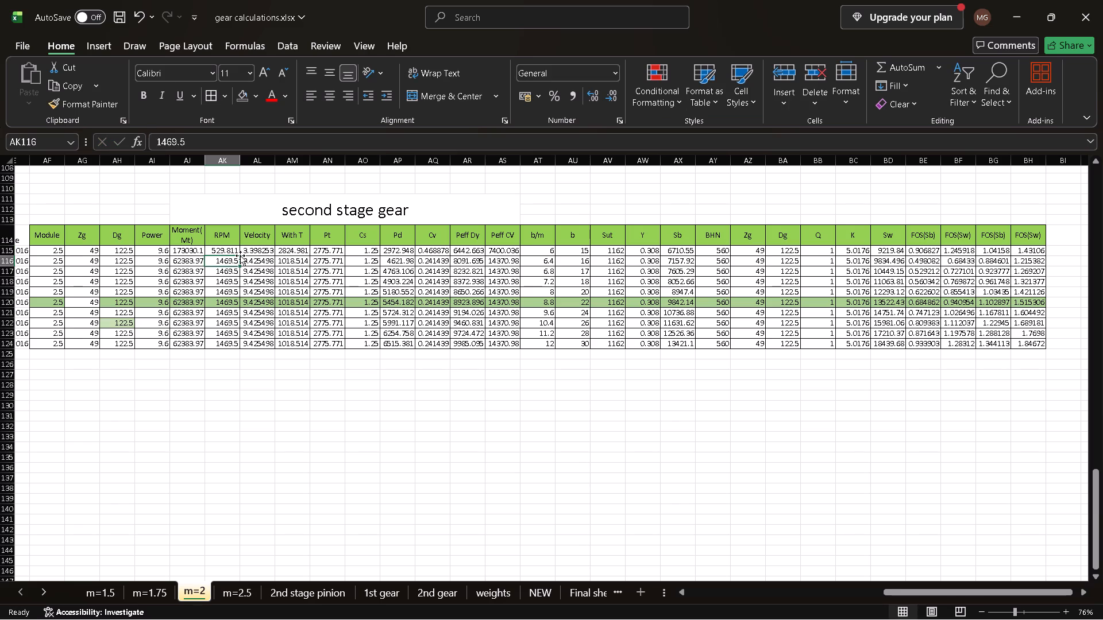
pyautogui.click(240, 255)
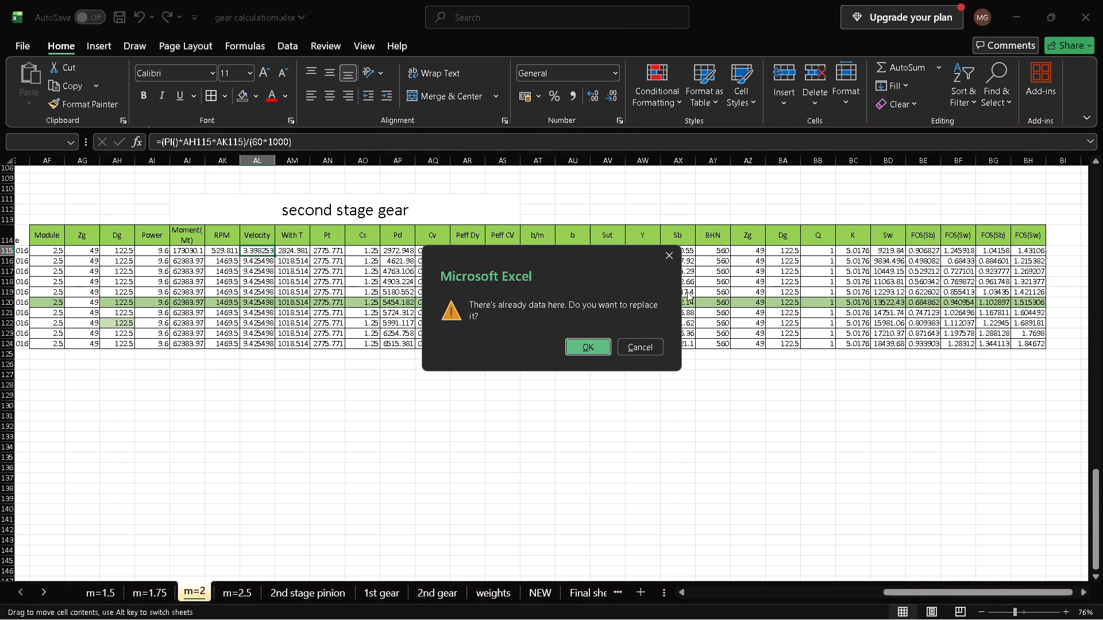
pyautogui.click(664, 259)
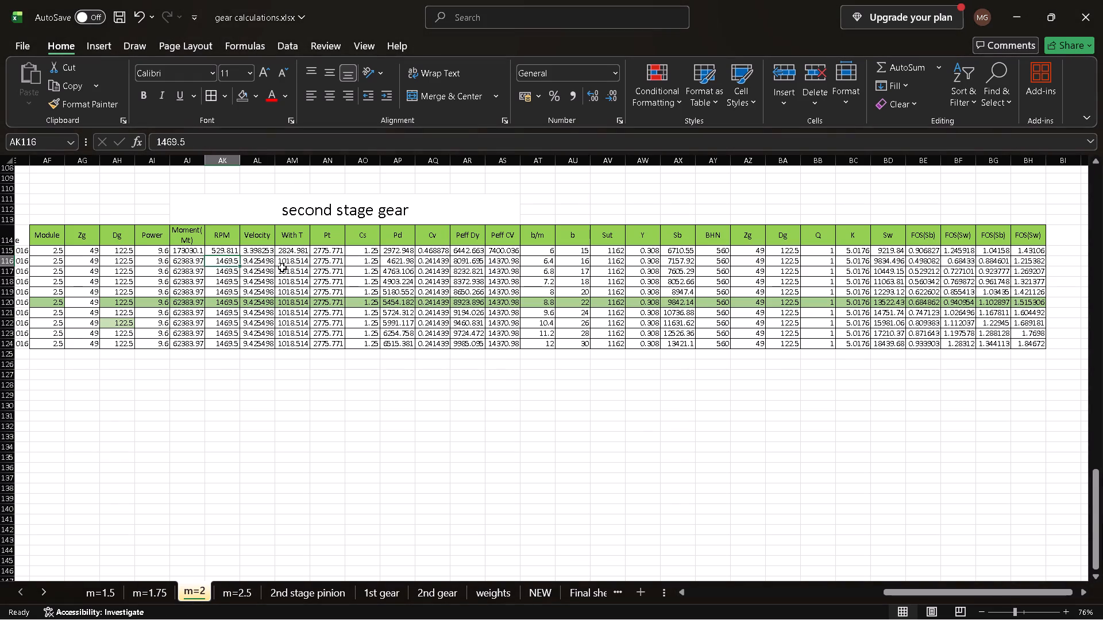
pyautogui.moveTo(235, 249); pyautogui.dragTo(238, 255)
pyautogui.click(238, 255)
pyautogui.doubleClick(238, 255)
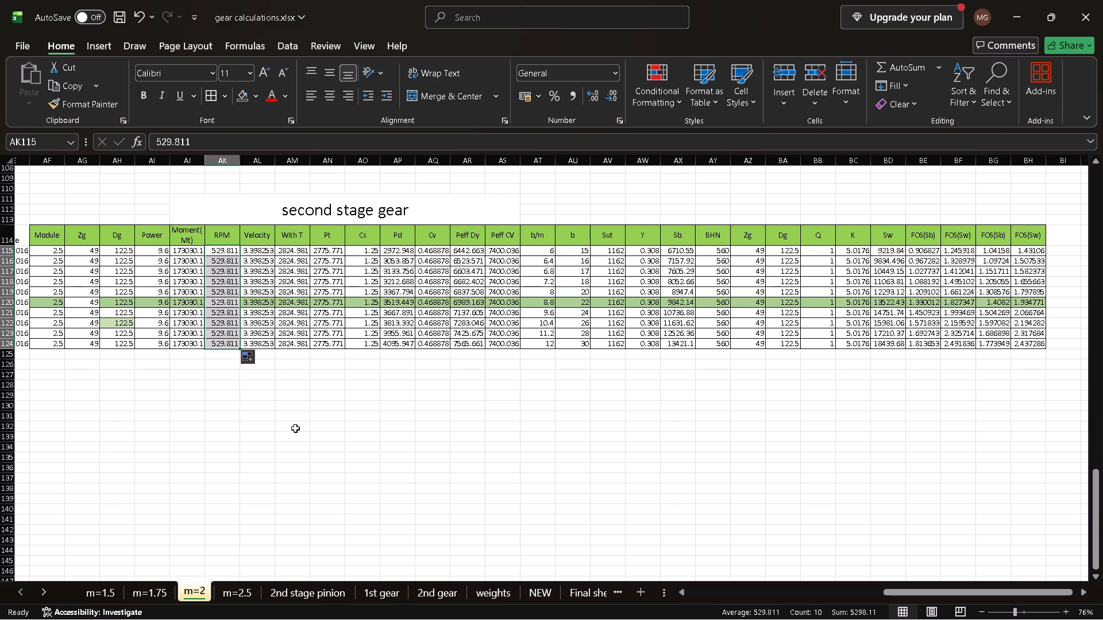
# Remove the green fill from row 120 (AE120:BH120) and from cell AH122 in the second stage gear table.
pyautogui.hscroll(-2, 379, 400)
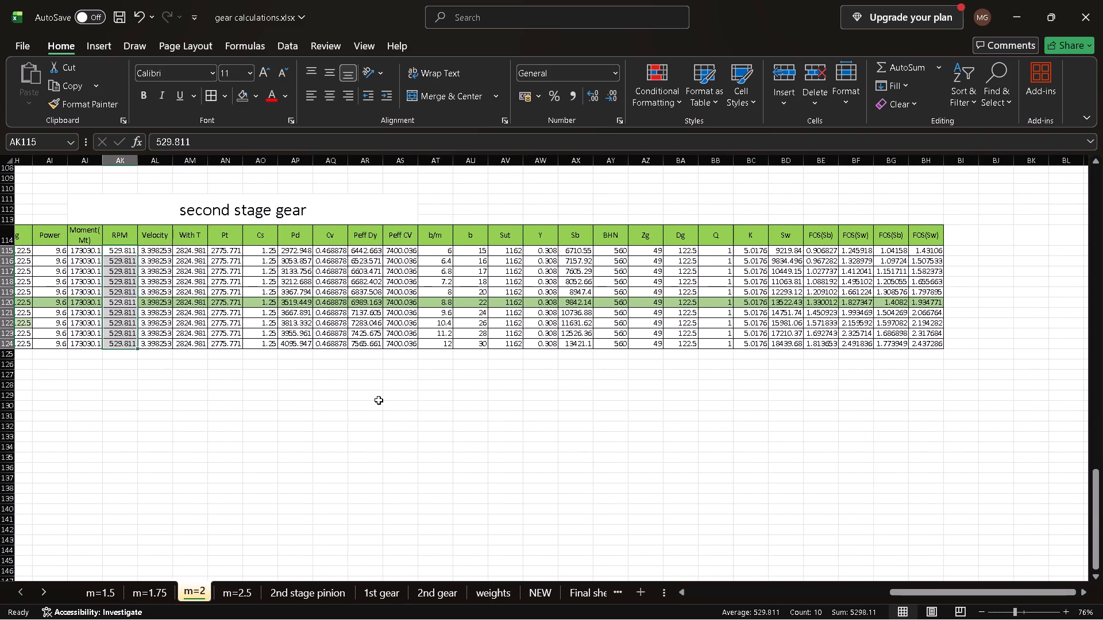
pyautogui.hscroll(-1, 379, 400)
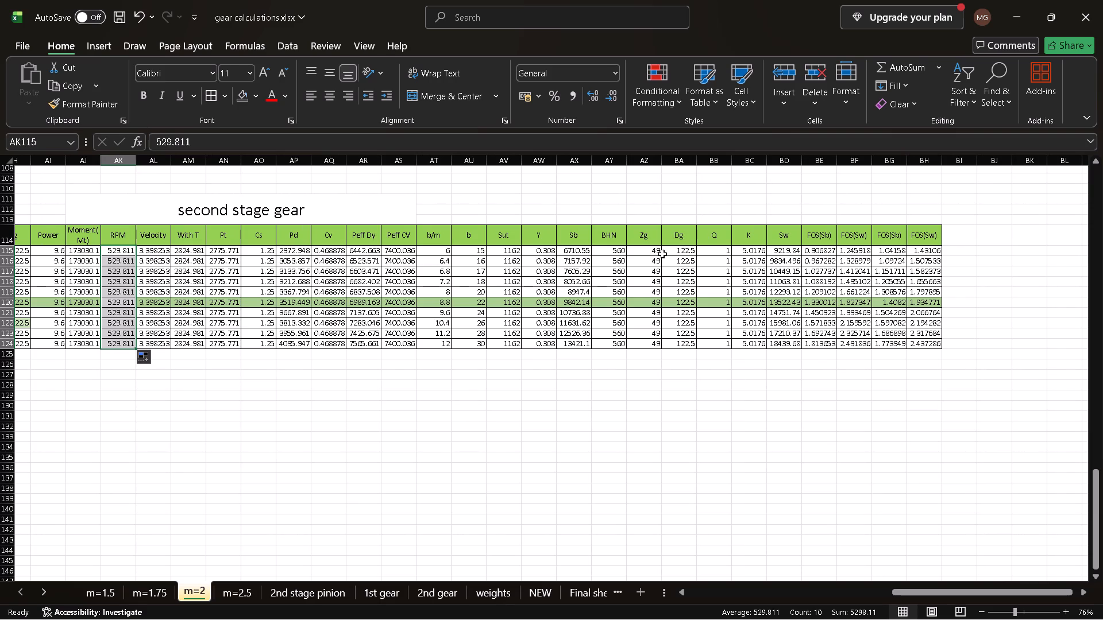
pyautogui.click(917, 305)
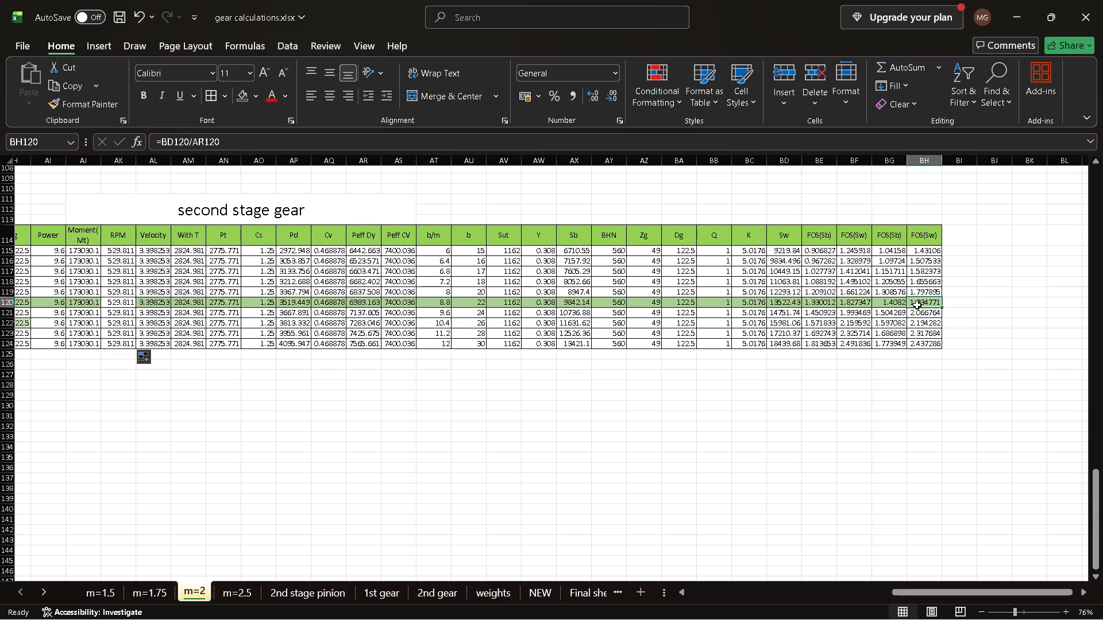
pyautogui.hotkey('ctrl', 'shift', 'Left')
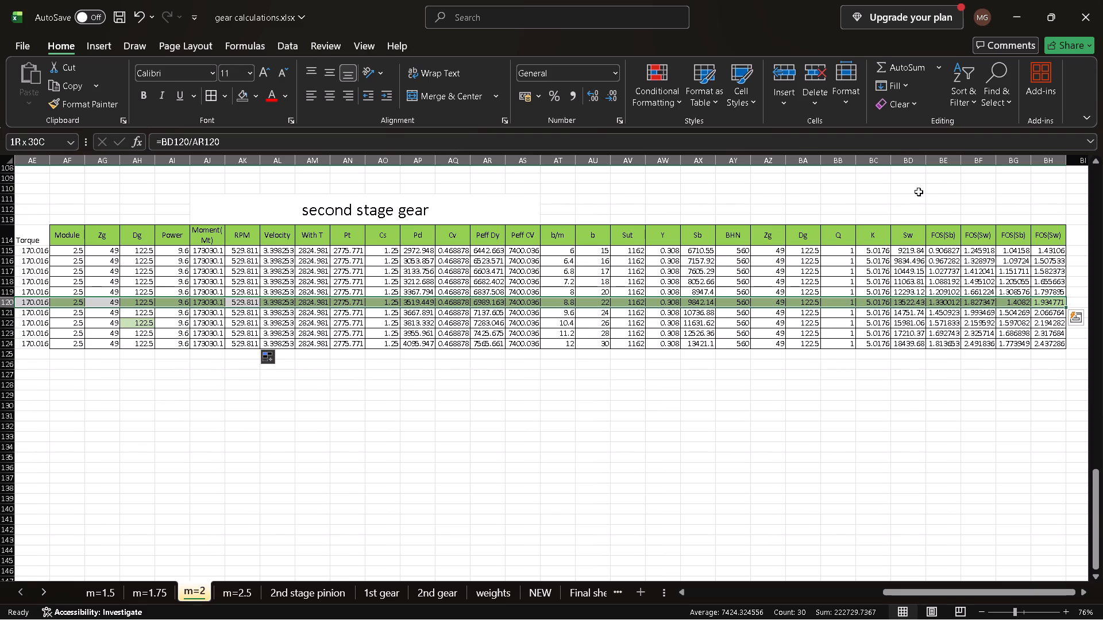
pyautogui.click(248, 96)
pyautogui.click(150, 329)
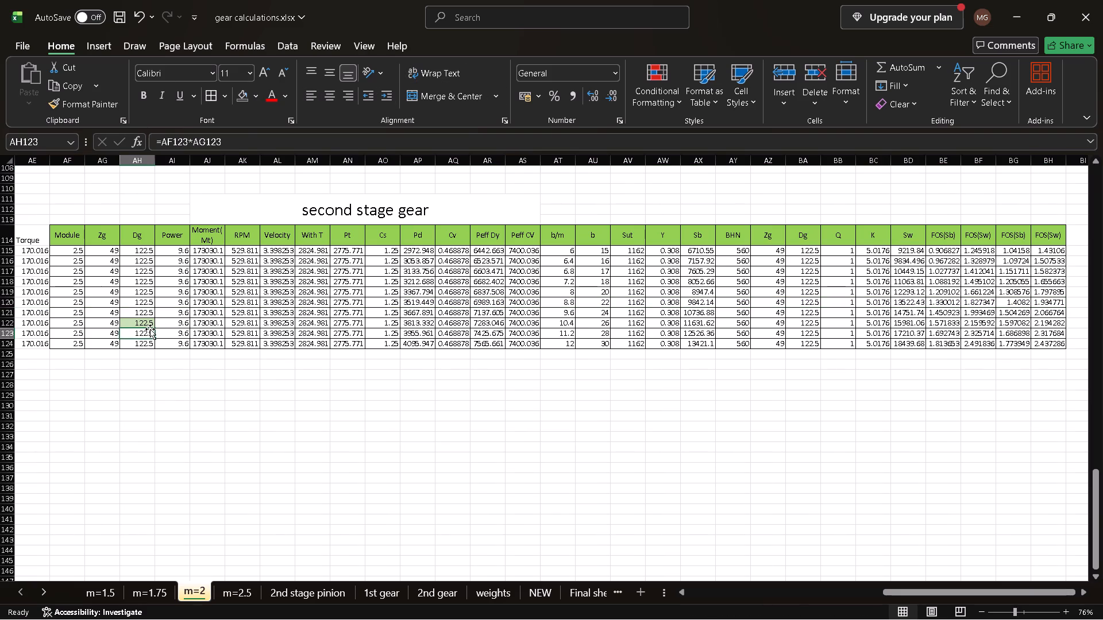
pyautogui.click(138, 323)
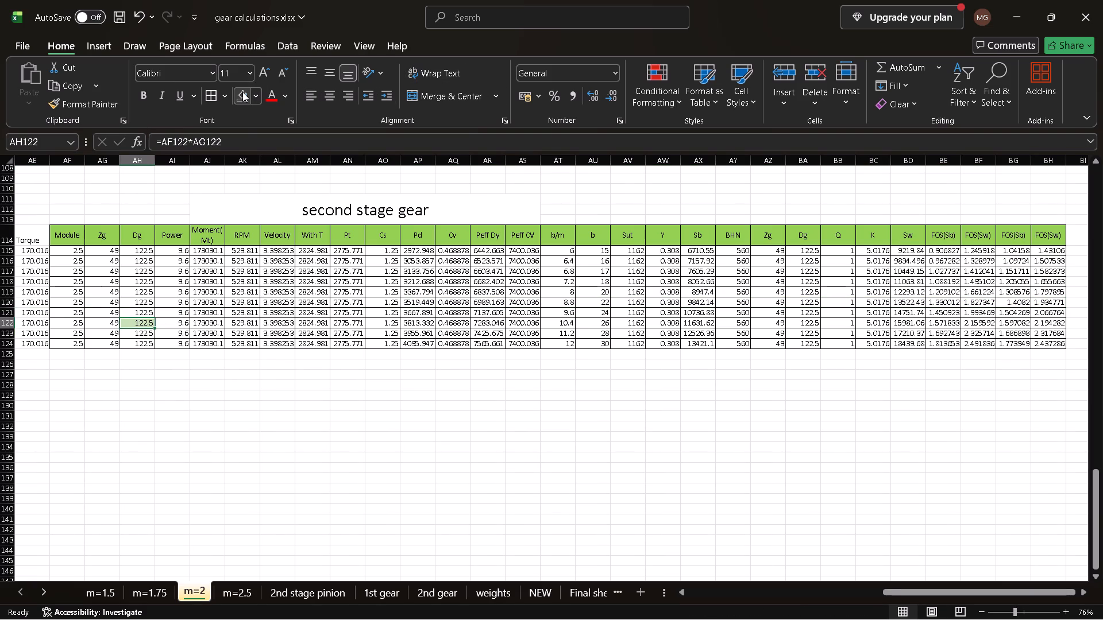
pyautogui.click(242, 92)
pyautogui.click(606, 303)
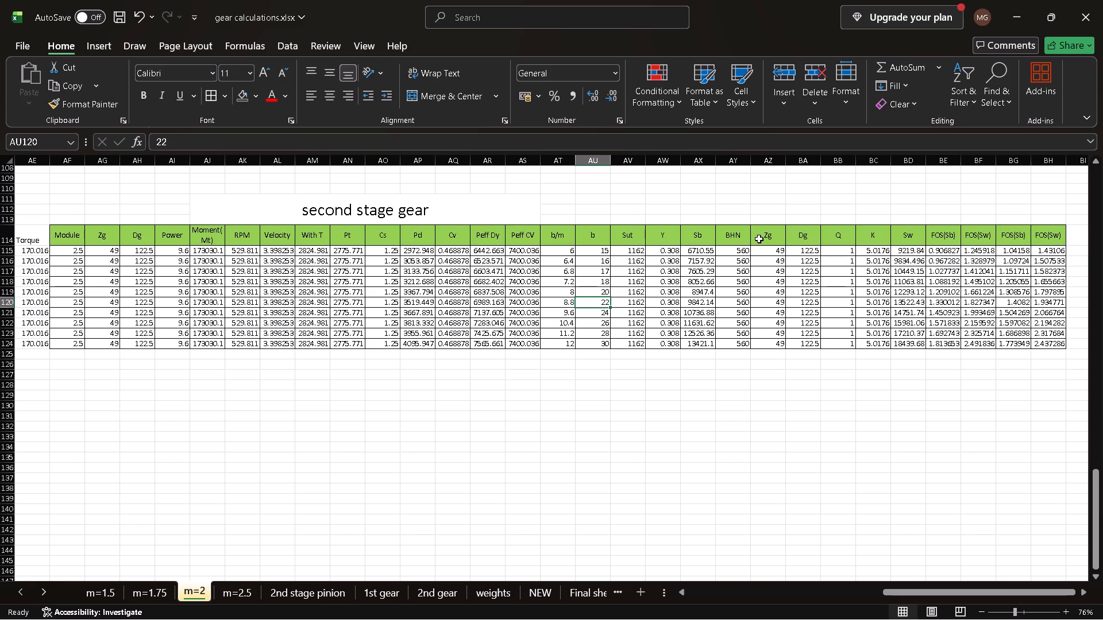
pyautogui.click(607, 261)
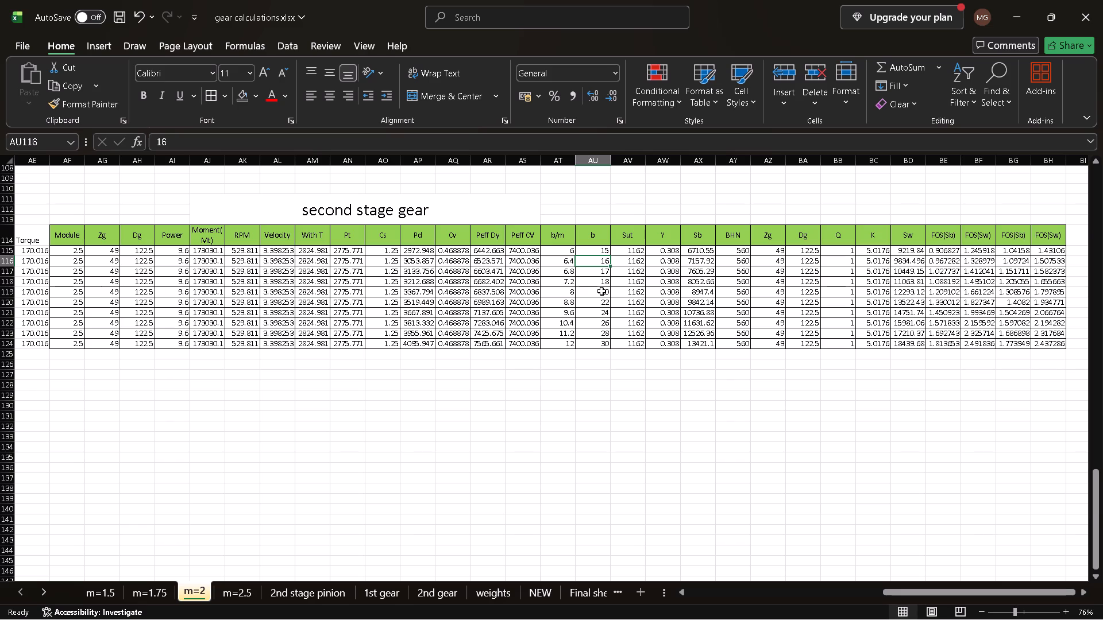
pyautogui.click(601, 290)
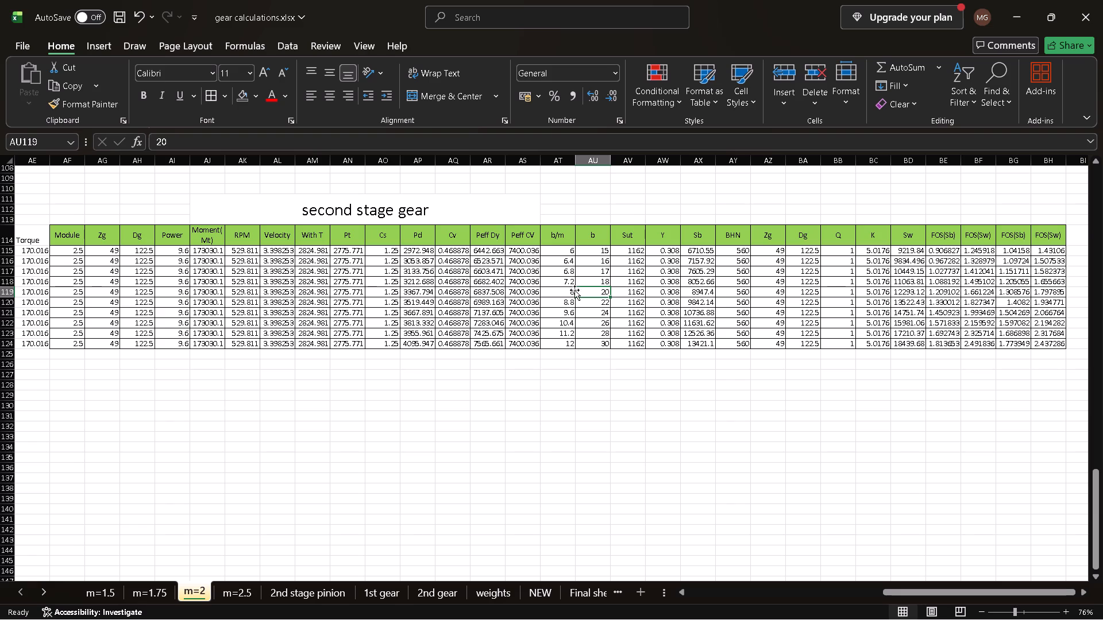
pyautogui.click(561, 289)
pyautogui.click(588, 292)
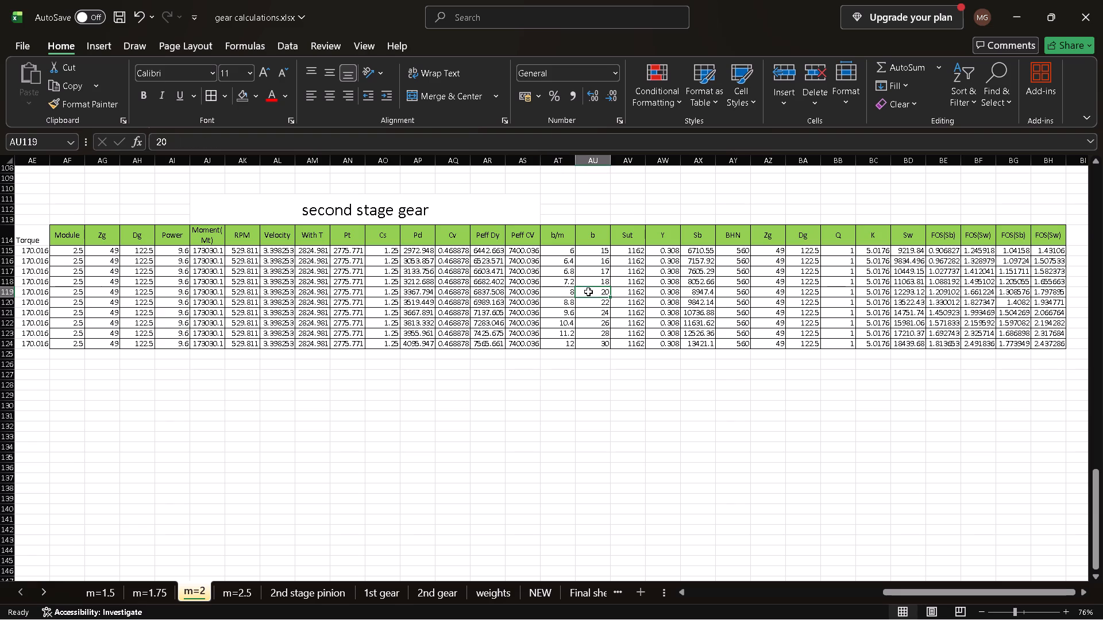
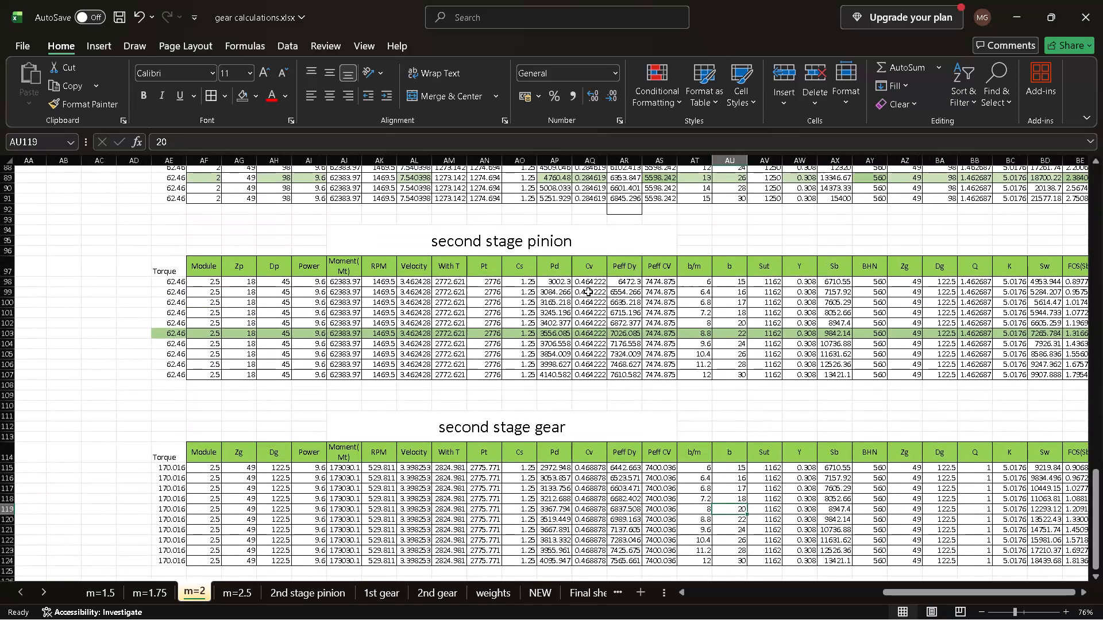
# Review the first and second stage pinion and gear tables on sheet m=2.
pyautogui.hscroll(-1, 588, 292)
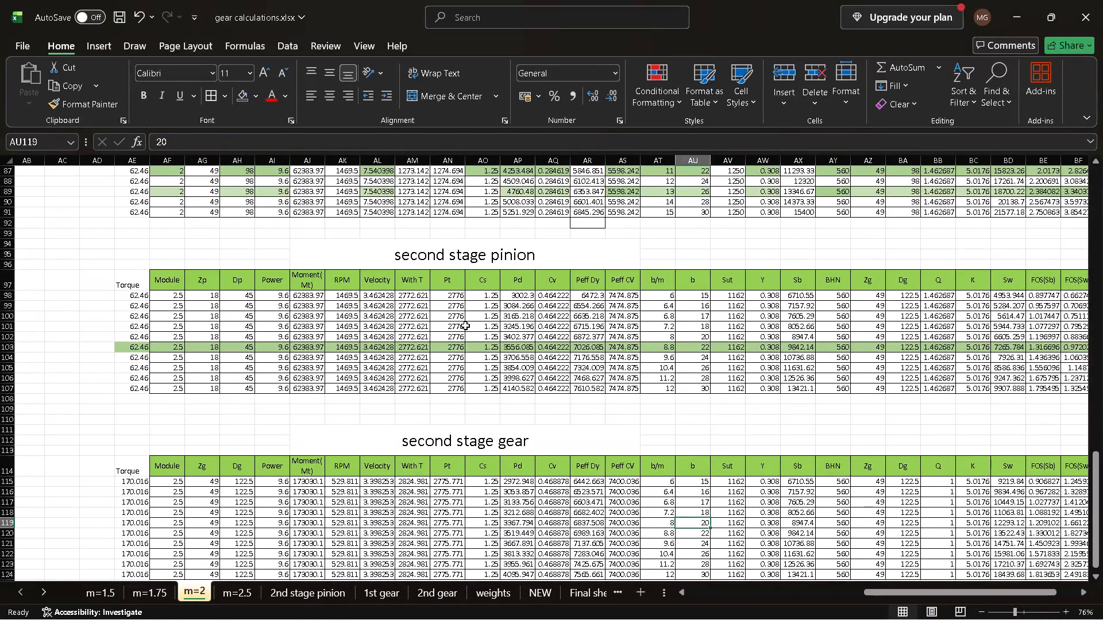
pyautogui.hscroll(-1, 449, 311)
pyautogui.scroll(2, 449, 311)
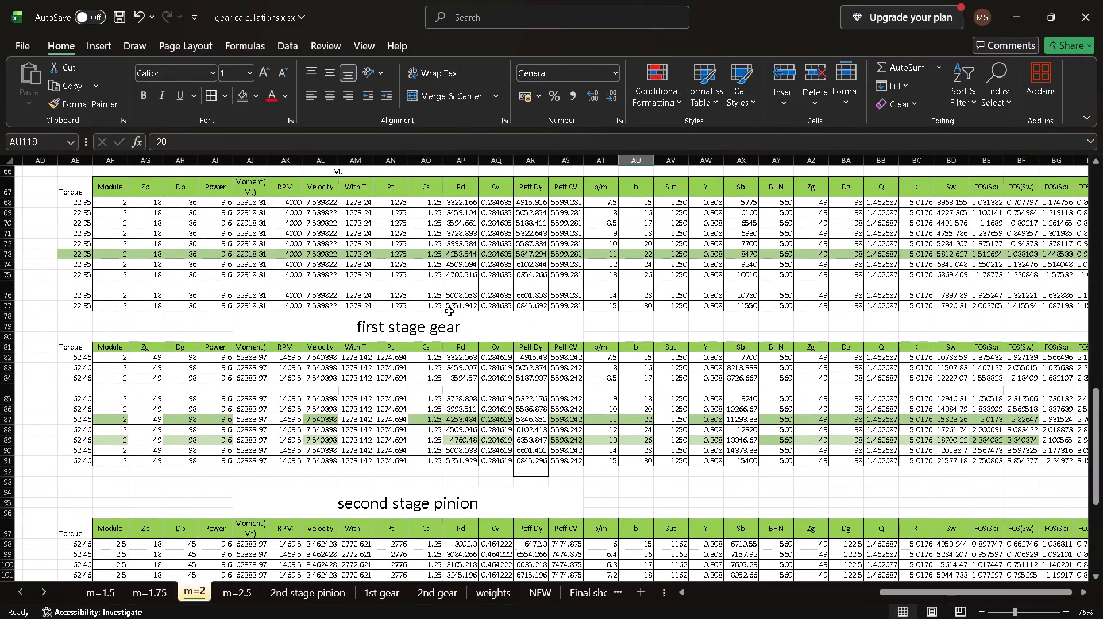
pyautogui.scroll(1, 449, 311)
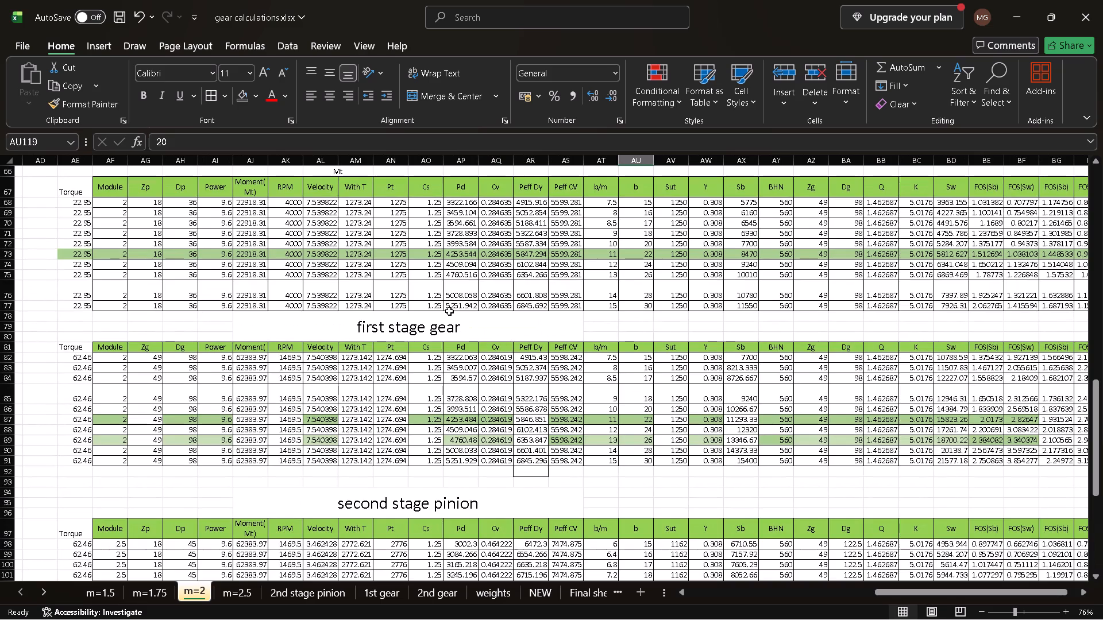
pyautogui.hscroll(-1, 449, 311)
pyautogui.hscroll(-1, 593, 358)
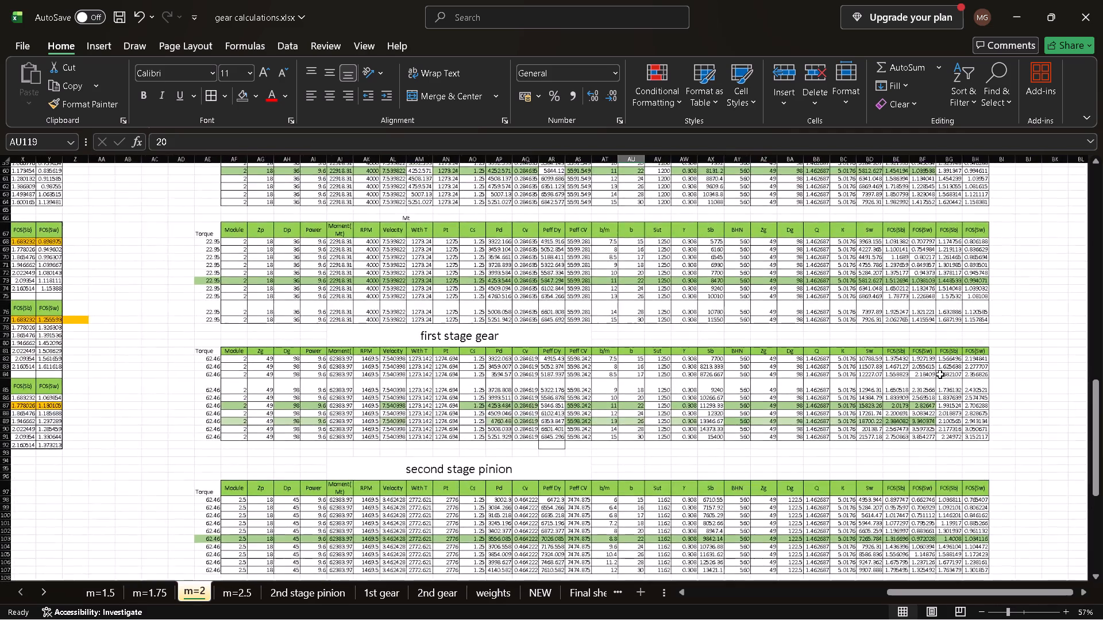
pyautogui.scroll(1, 940, 374)
pyautogui.hscroll(-2, 940, 374)
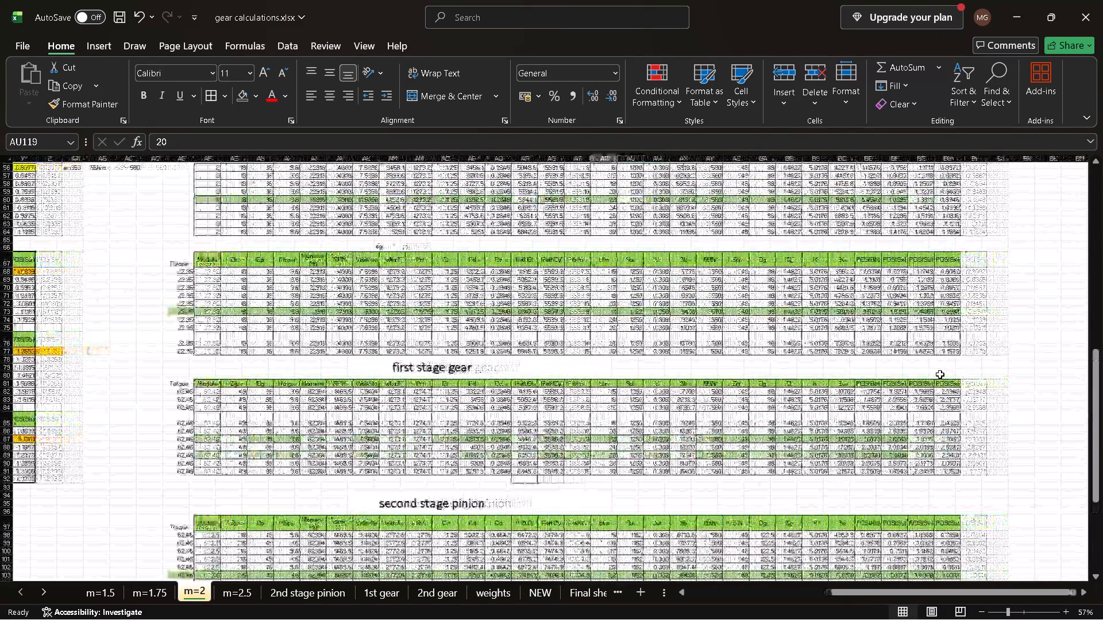
pyautogui.hscroll(-1, 940, 374)
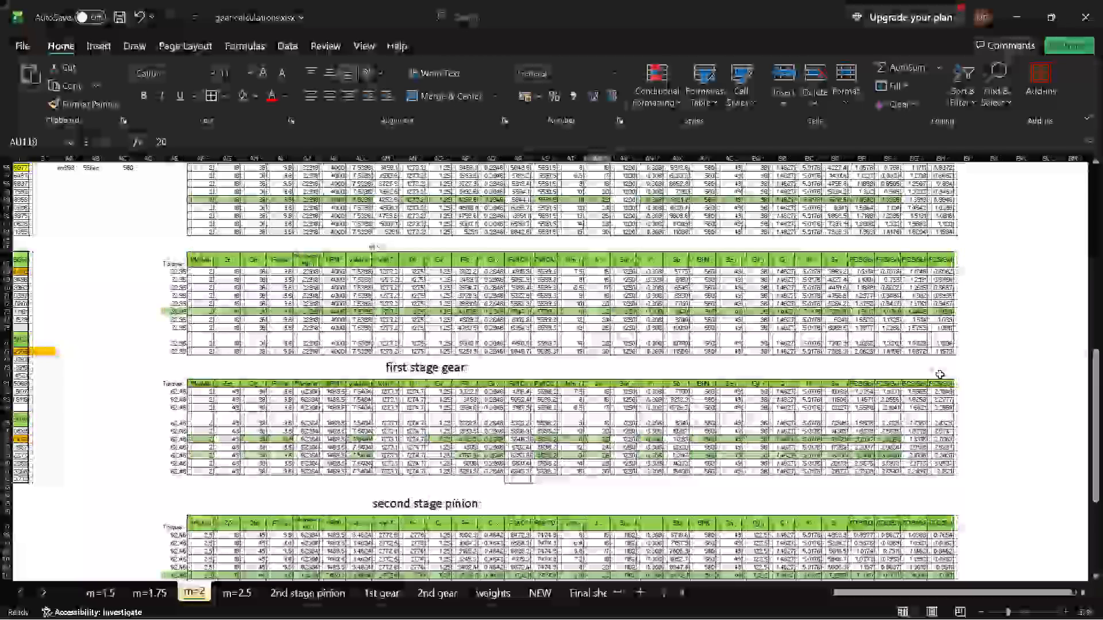
pyautogui.hscroll(-1, 940, 374)
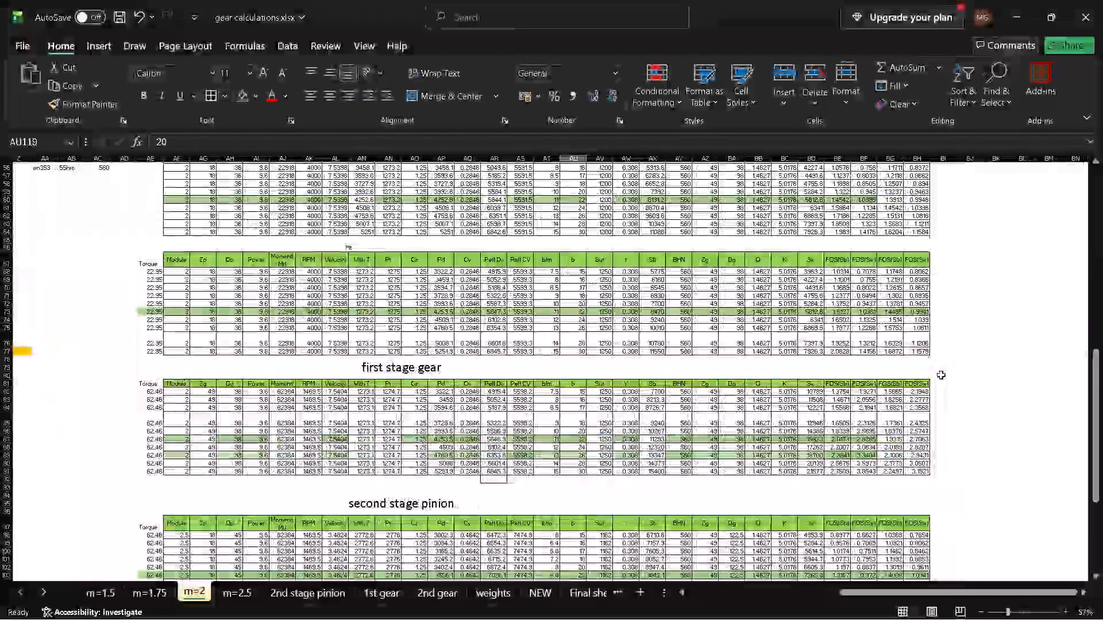
pyautogui.scroll(1, 942, 375)
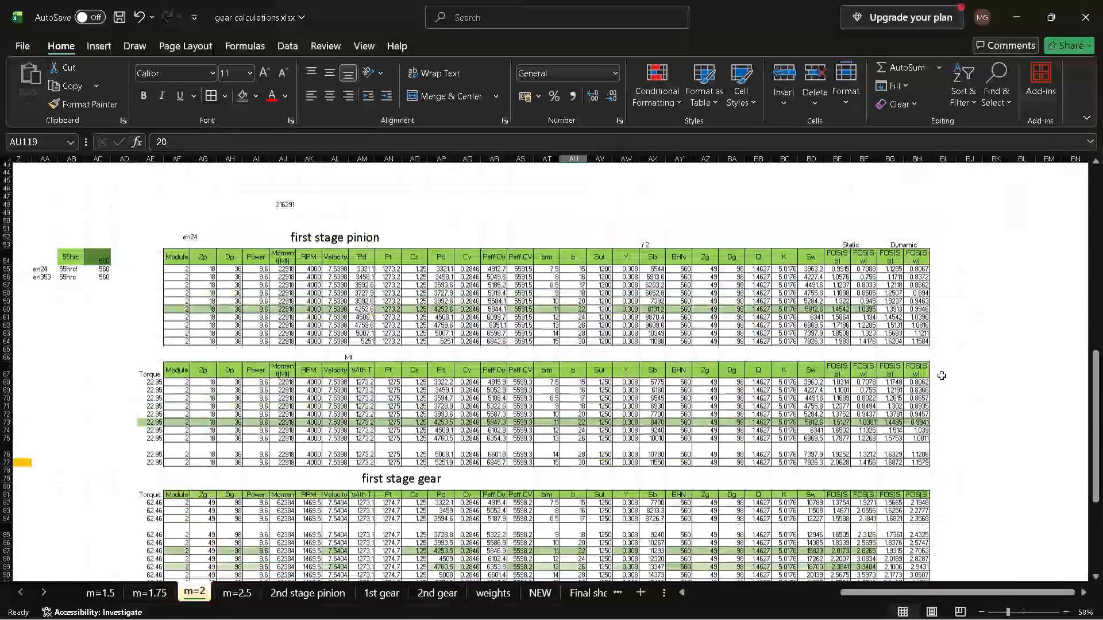
# Change the material label above the first stage pinion table (AF51) to EN353.
pyautogui.scroll(-2, 942, 375)
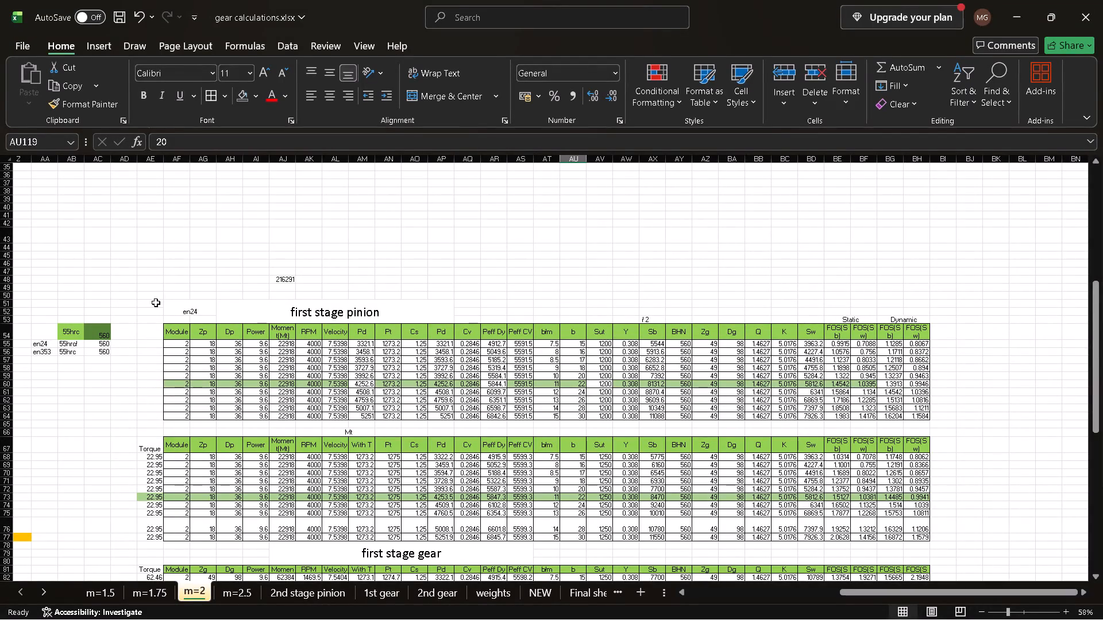
pyautogui.click(193, 308)
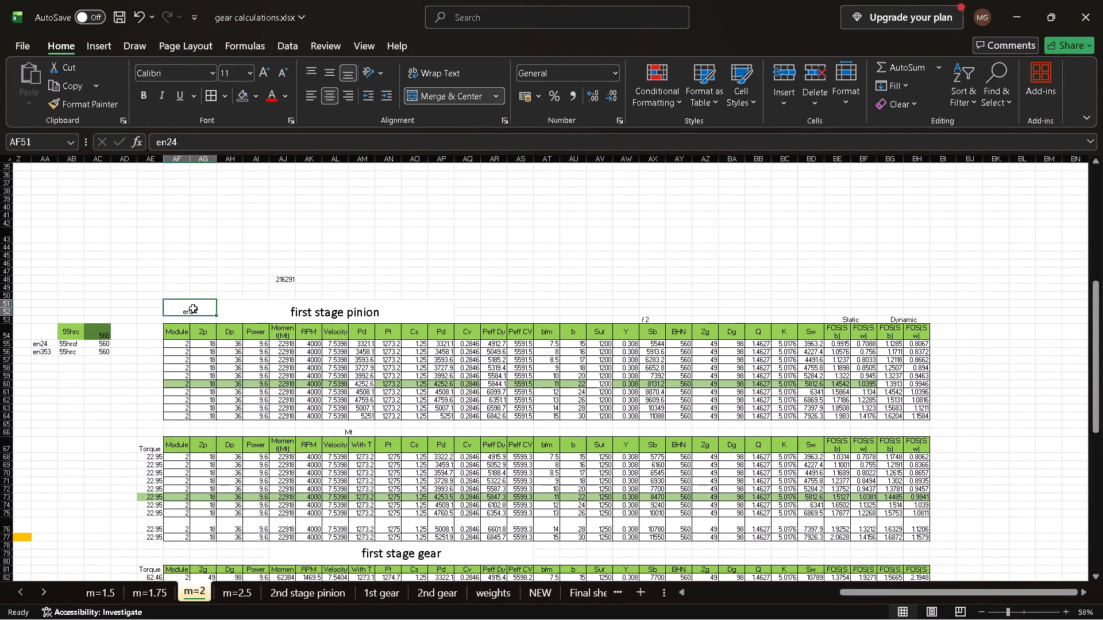
pyautogui.write('EN')
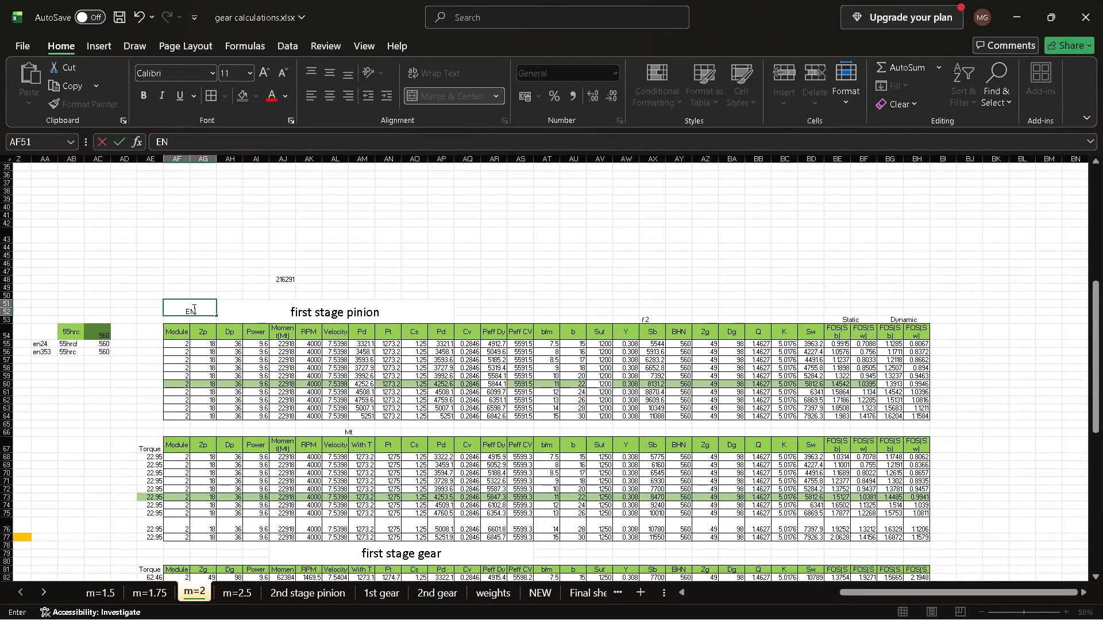
pyautogui.write('353')
pyautogui.press('Return')
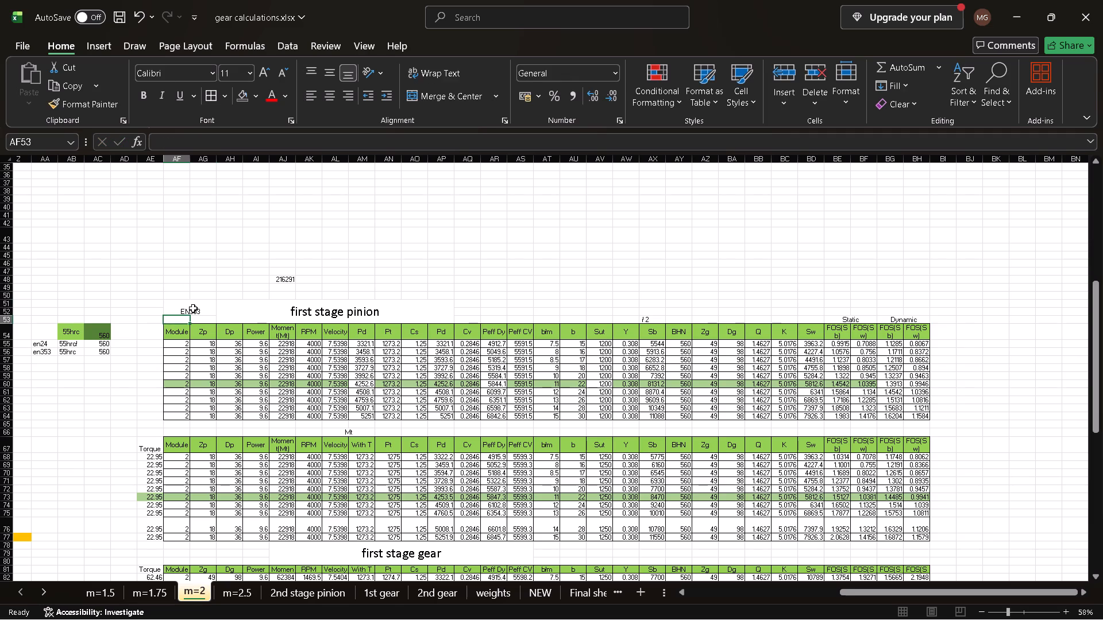
# Format the EN353 material label in AF51 as bold, font size 14 and vertically centred.
pyautogui.press('Up')
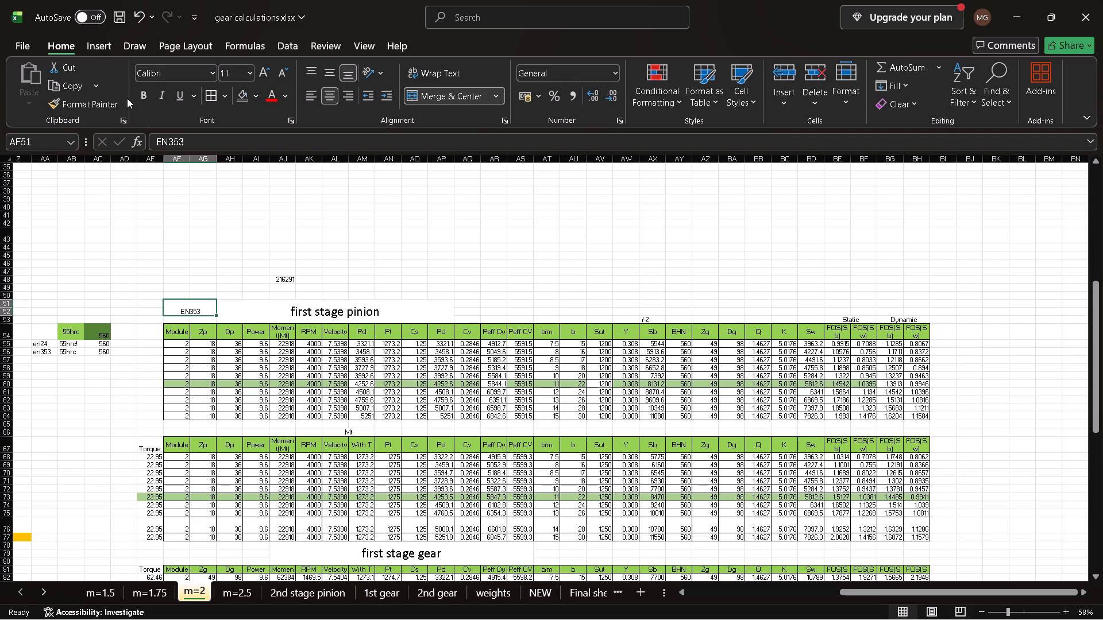
pyautogui.click(139, 95)
pyautogui.click(254, 71)
pyautogui.moveTo(250, 70); pyautogui.dragTo(237, 176)
pyautogui.click(237, 176)
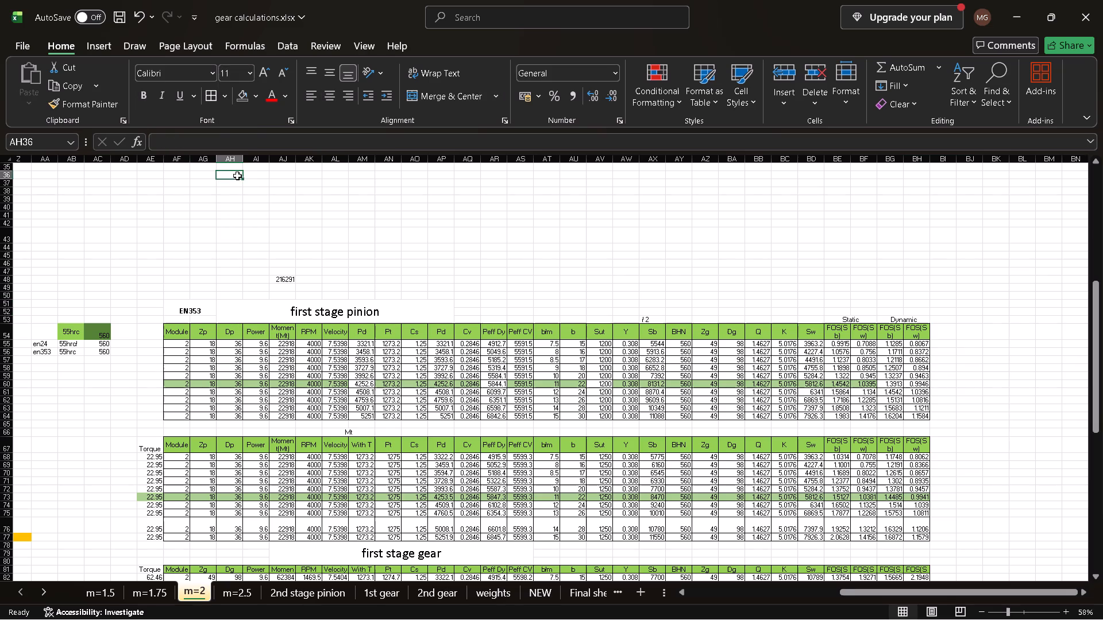
pyautogui.click(202, 311)
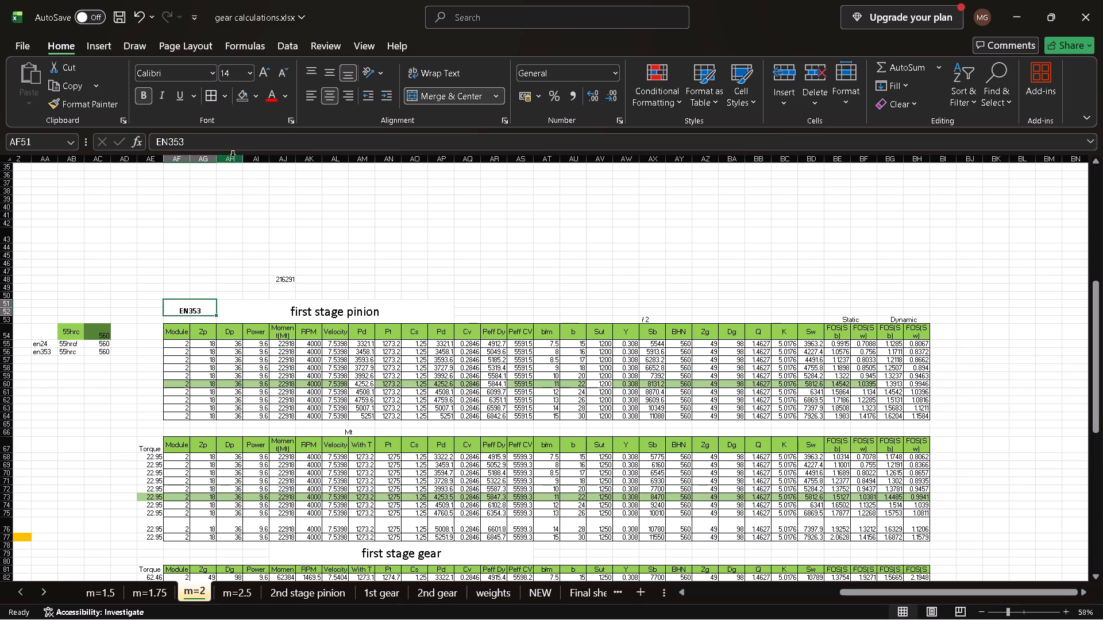
pyautogui.click(326, 67)
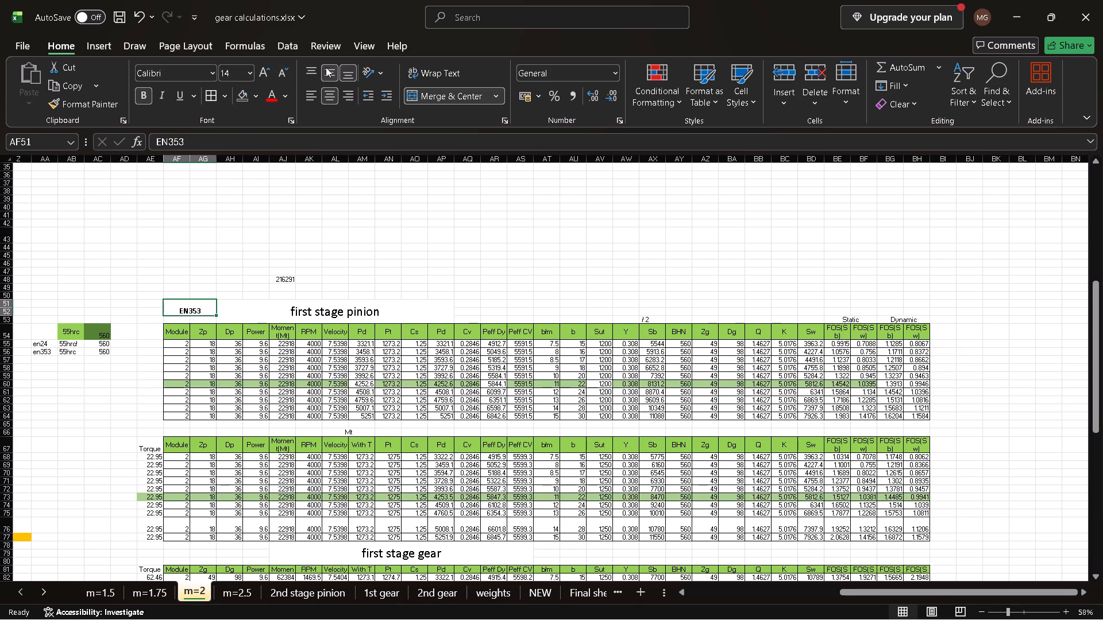
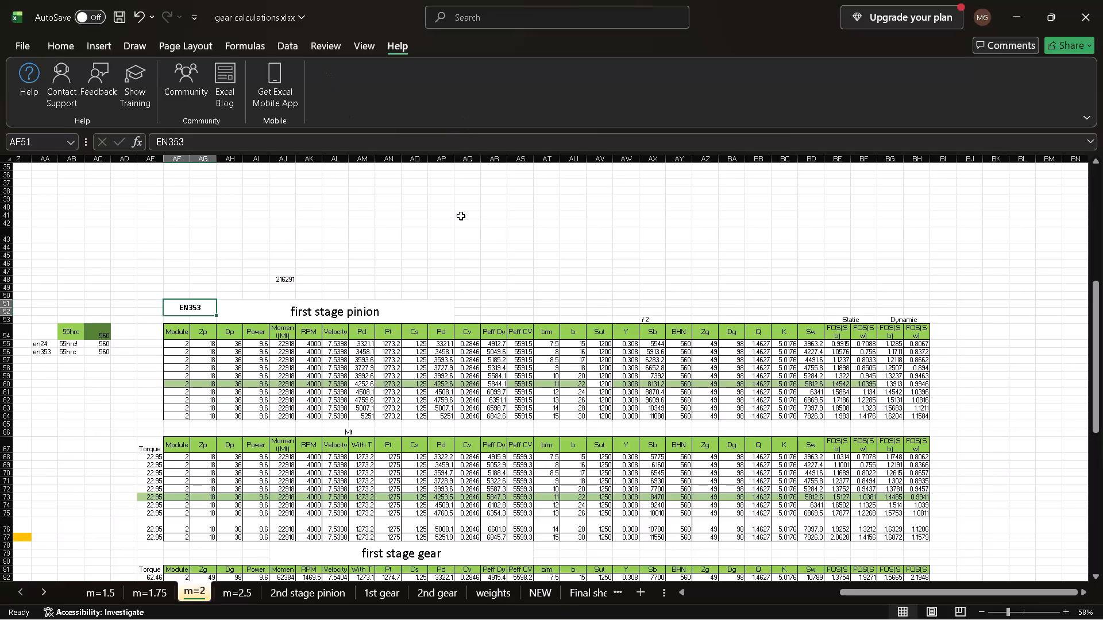
# Review the gear tables down to the second stage and inspect the second stage pinion's FOS(Sw) formulas in BF102 and BH101.
pyautogui.scroll(-3, 482, 252)
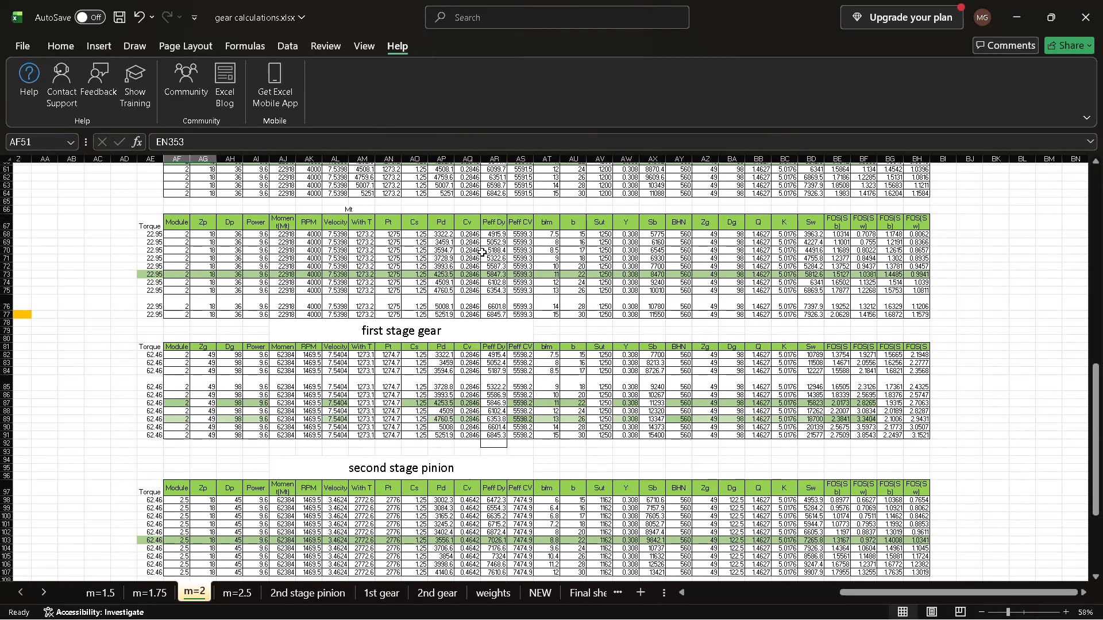
pyautogui.scroll(-1, 666, 402)
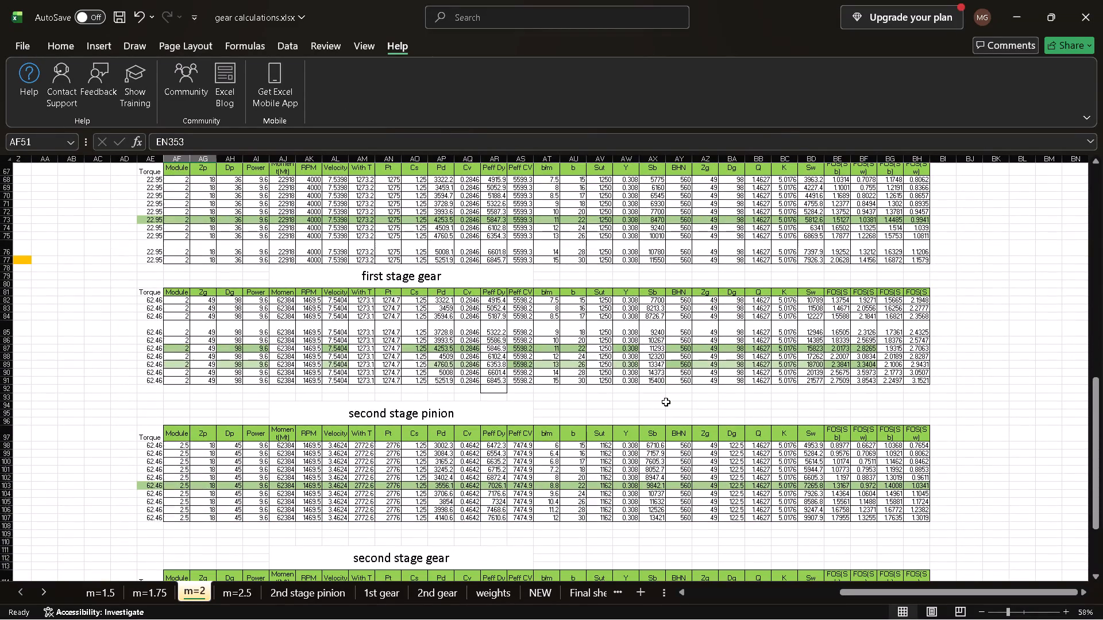
pyautogui.scroll(-2, 666, 402)
pyautogui.scroll(-1, 668, 354)
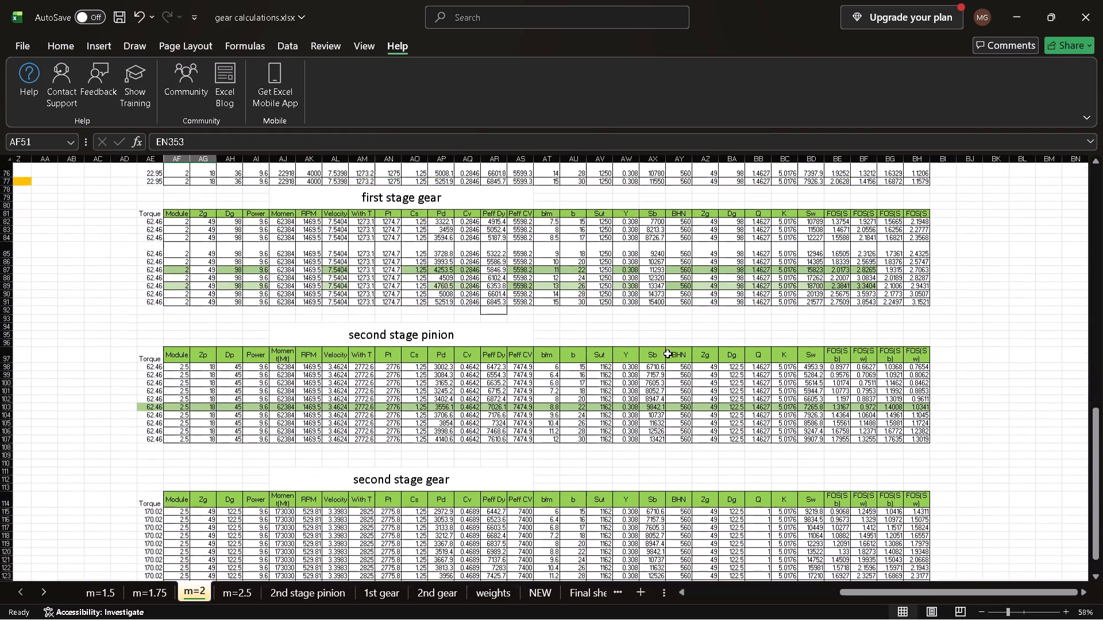
pyautogui.scroll(-2, 668, 354)
pyautogui.hscroll(-1, 668, 354)
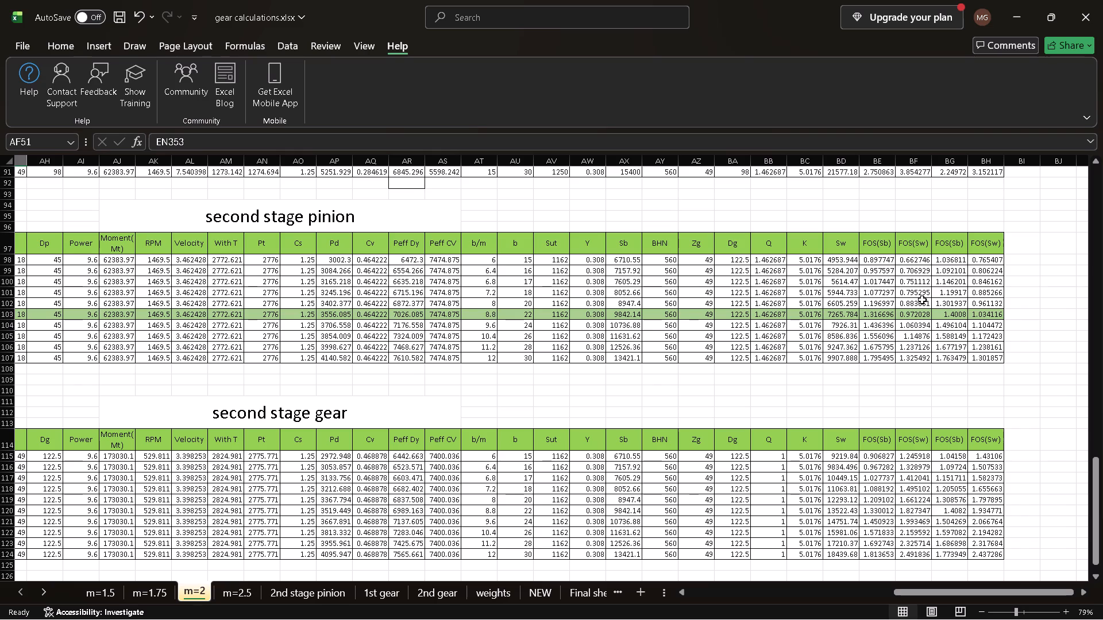
pyautogui.click(901, 305)
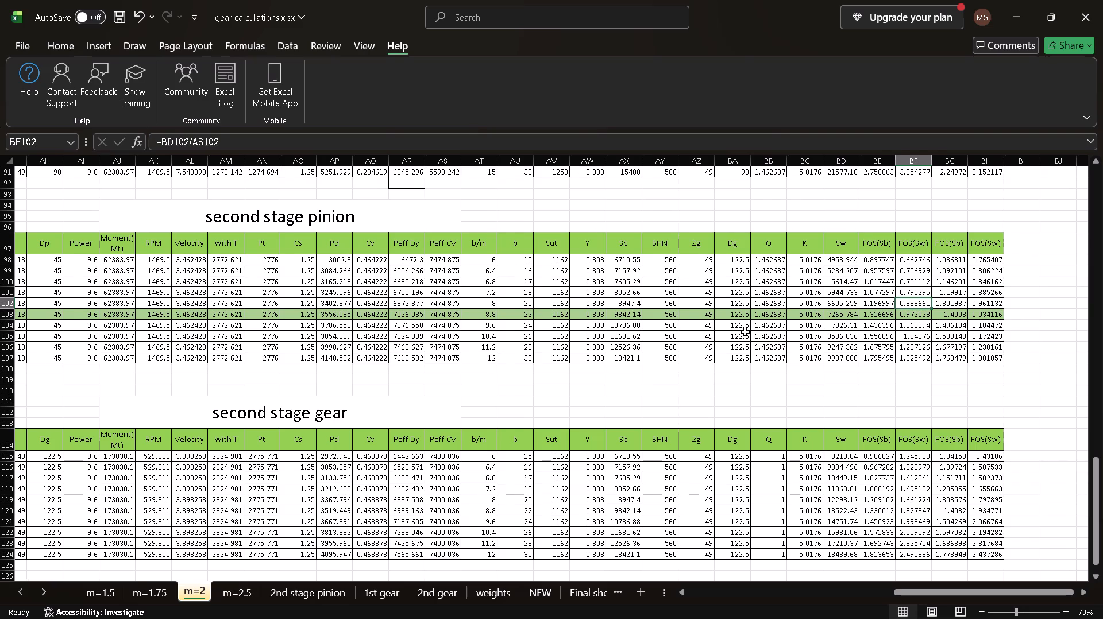
pyautogui.hscroll(1, 744, 331)
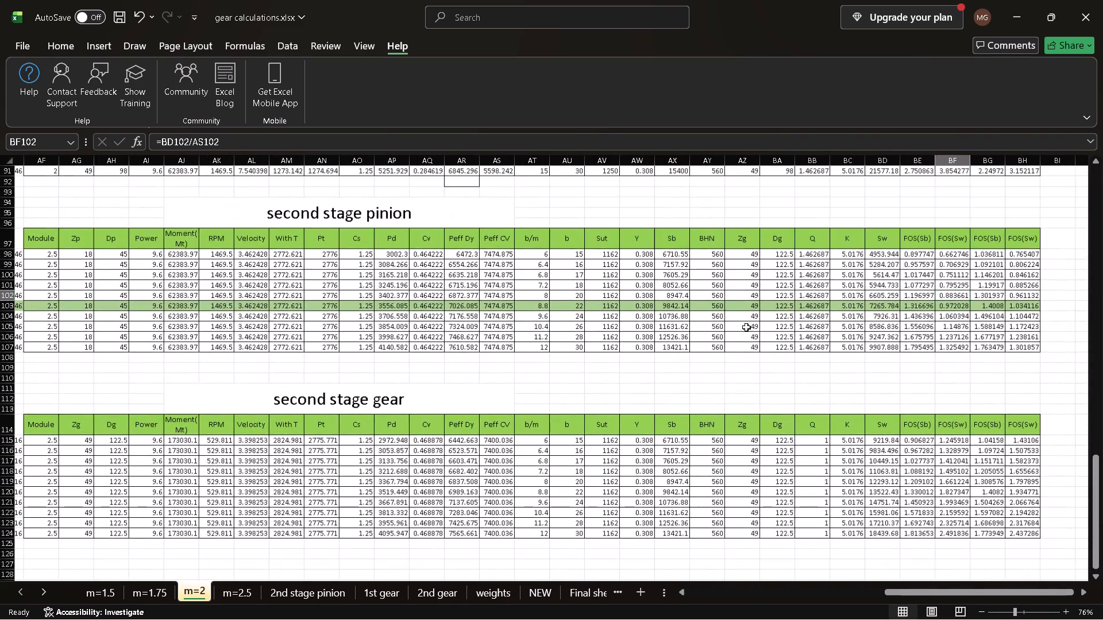
pyautogui.click(1032, 296)
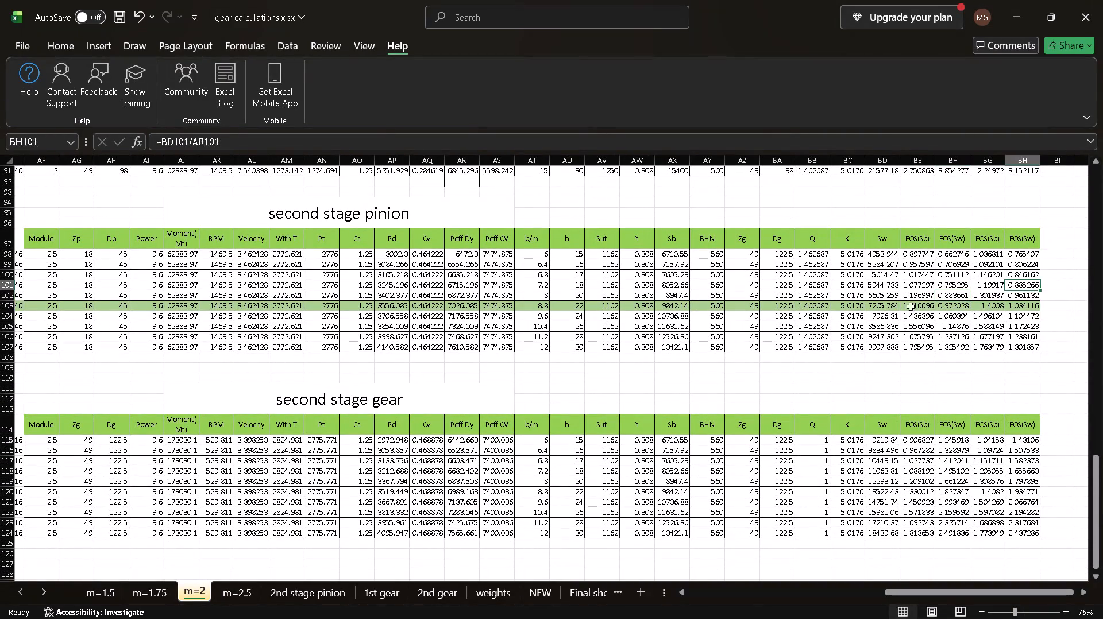
# Examine the second stage pinion and second stage gear tables across all columns, including their FOS(Sb) and FOS(Sw) values.
pyautogui.scroll(-1, 856, 356)
pyautogui.hscroll(1, 856, 356)
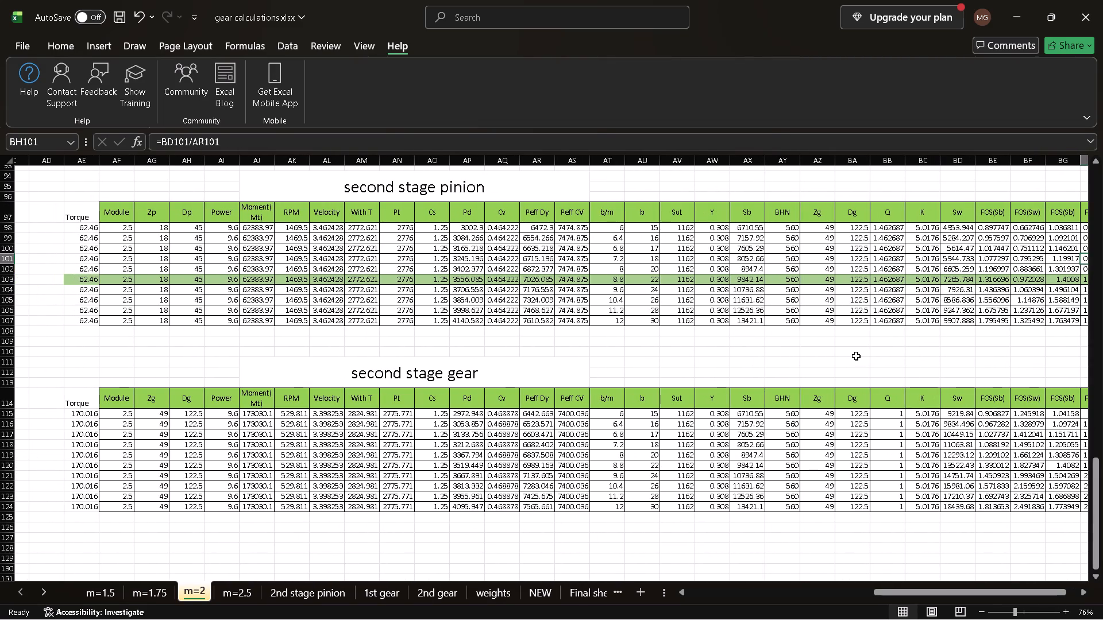
pyautogui.scroll(-1, 856, 356)
pyautogui.hscroll(-3, 856, 356)
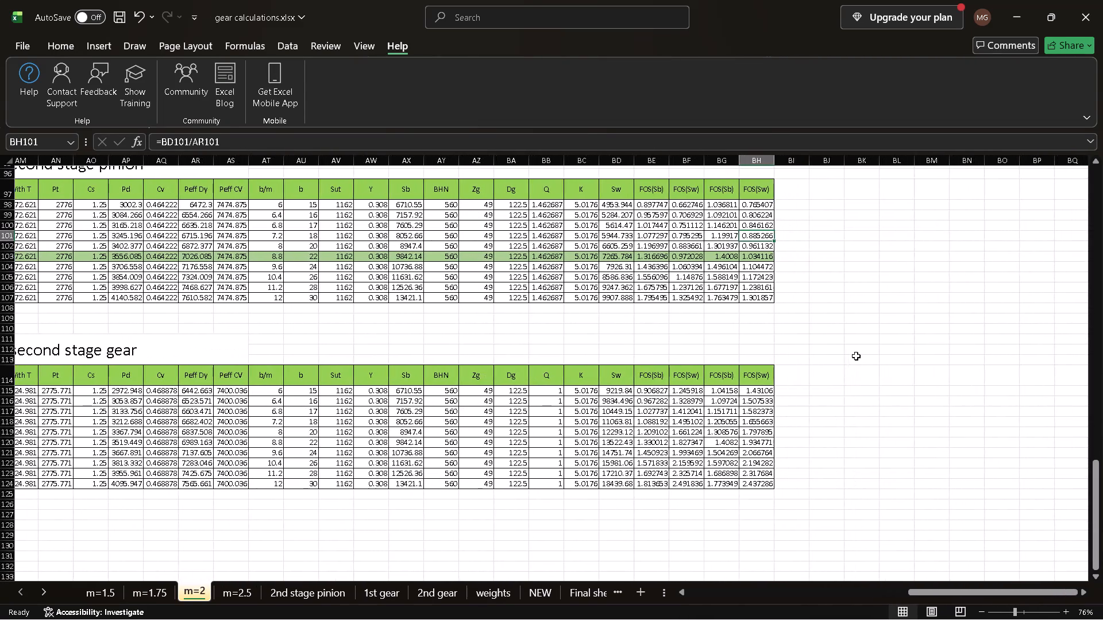
pyautogui.scroll(-1, 856, 356)
pyautogui.hscroll(1, 856, 356)
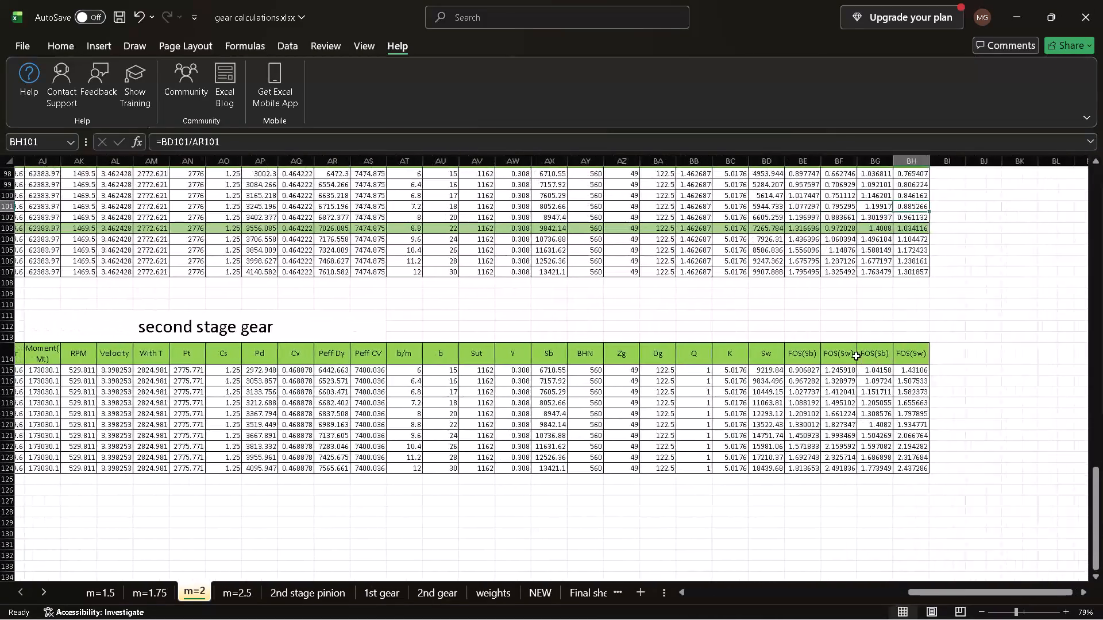
pyautogui.hscroll(1, 856, 356)
pyautogui.scroll(-1, 856, 356)
pyautogui.hscroll(1, 856, 356)
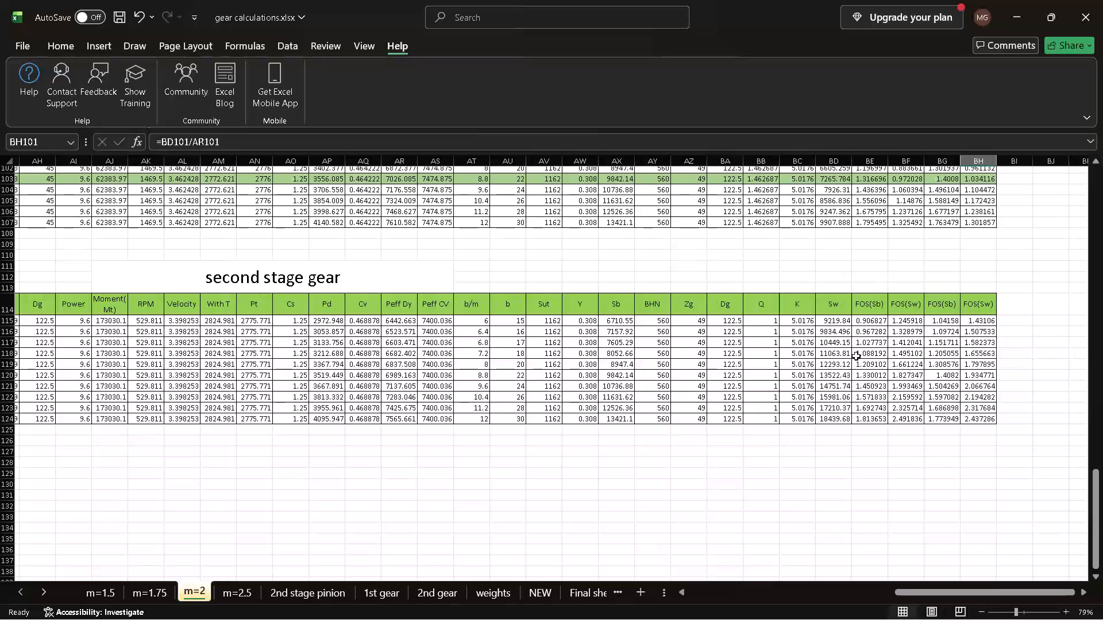
pyautogui.scroll(2, 856, 356)
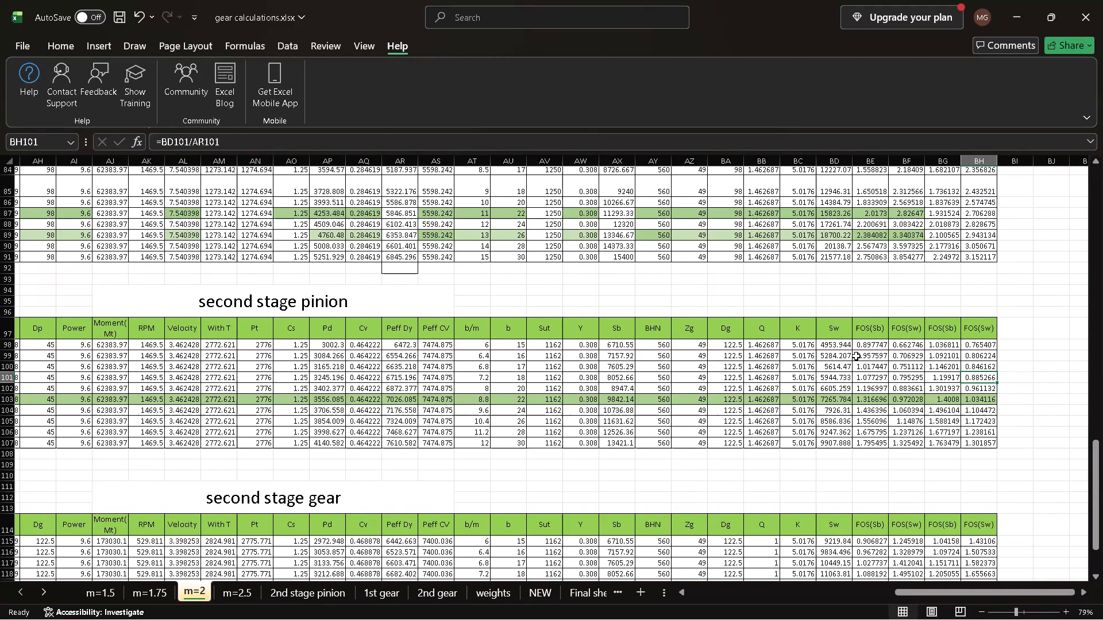
pyautogui.scroll(-2, 856, 356)
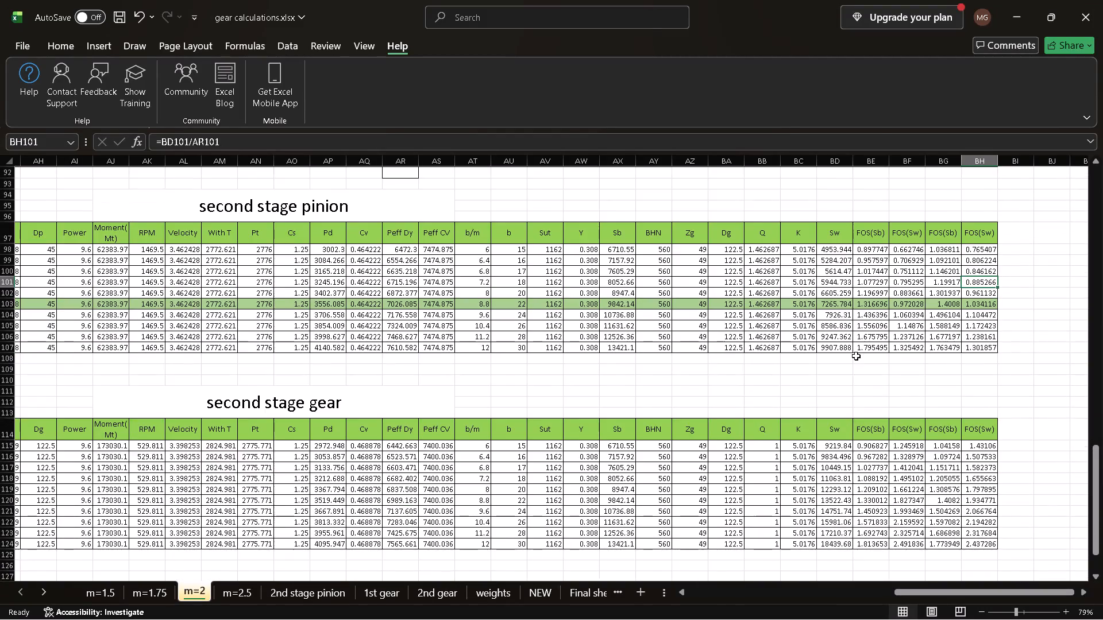
pyautogui.scroll(-2, 856, 356)
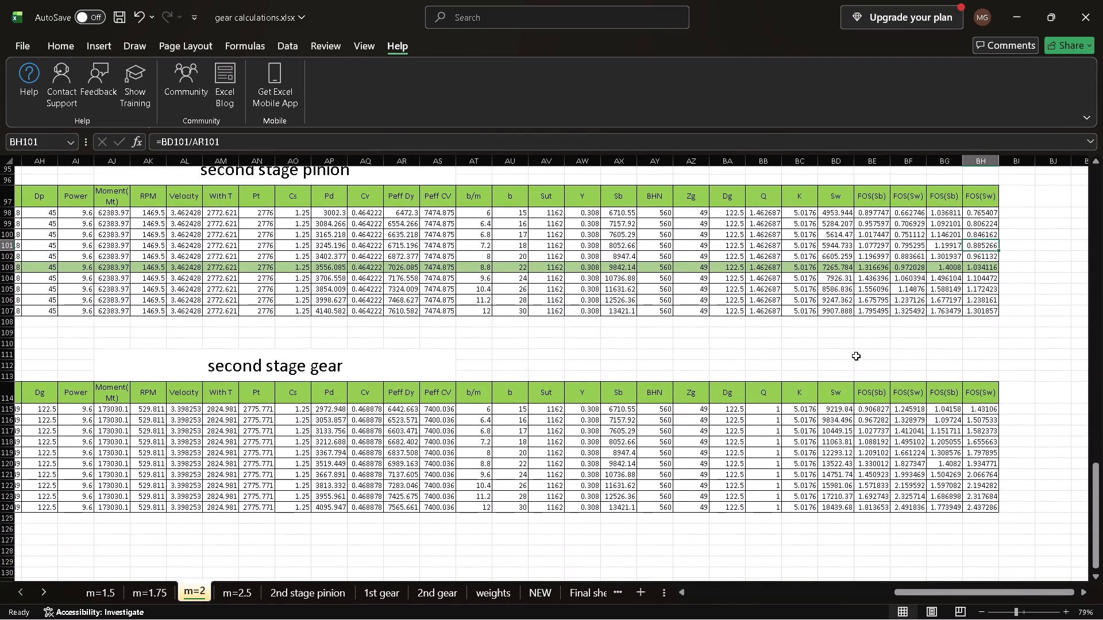
pyautogui.scroll(1, 856, 356)
pyautogui.hscroll(2, 856, 356)
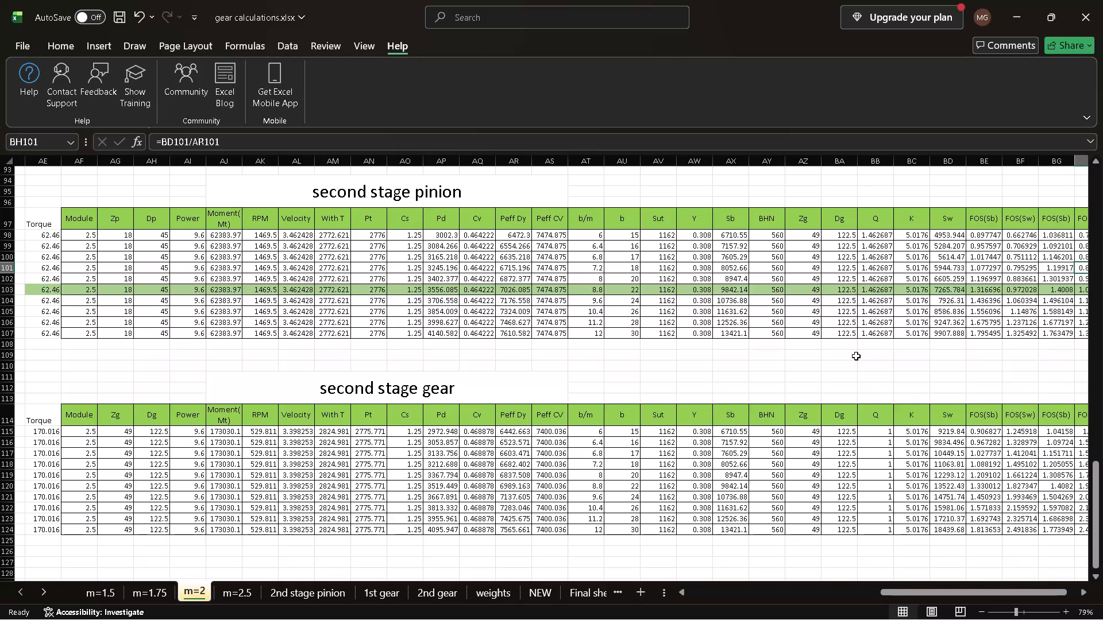
pyautogui.hscroll(-1, 856, 356)
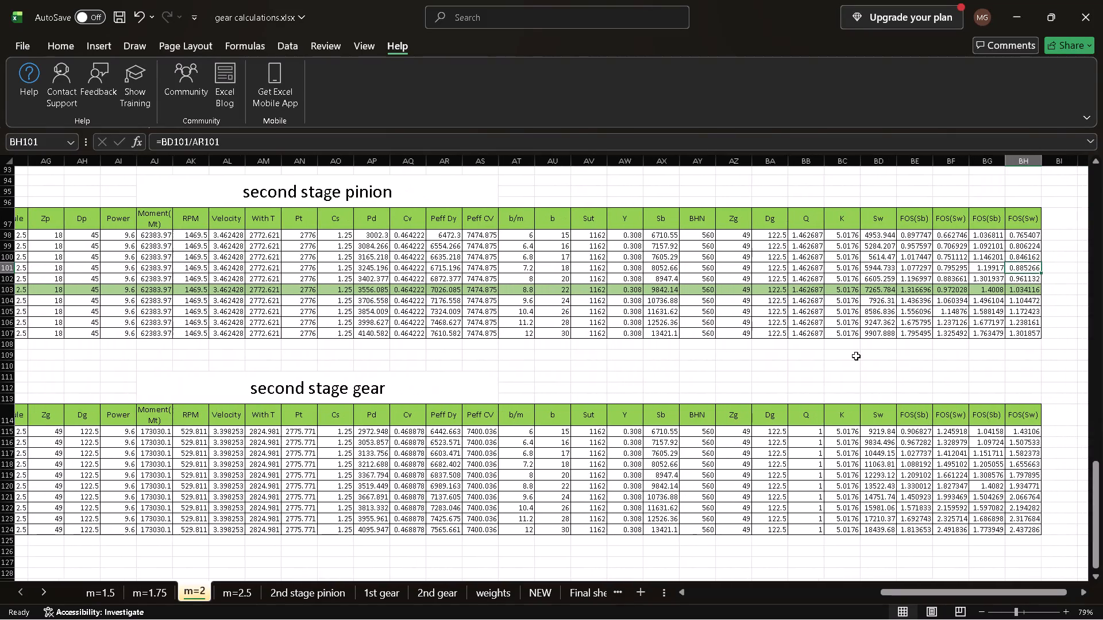
pyautogui.hscroll(-2, 856, 356)
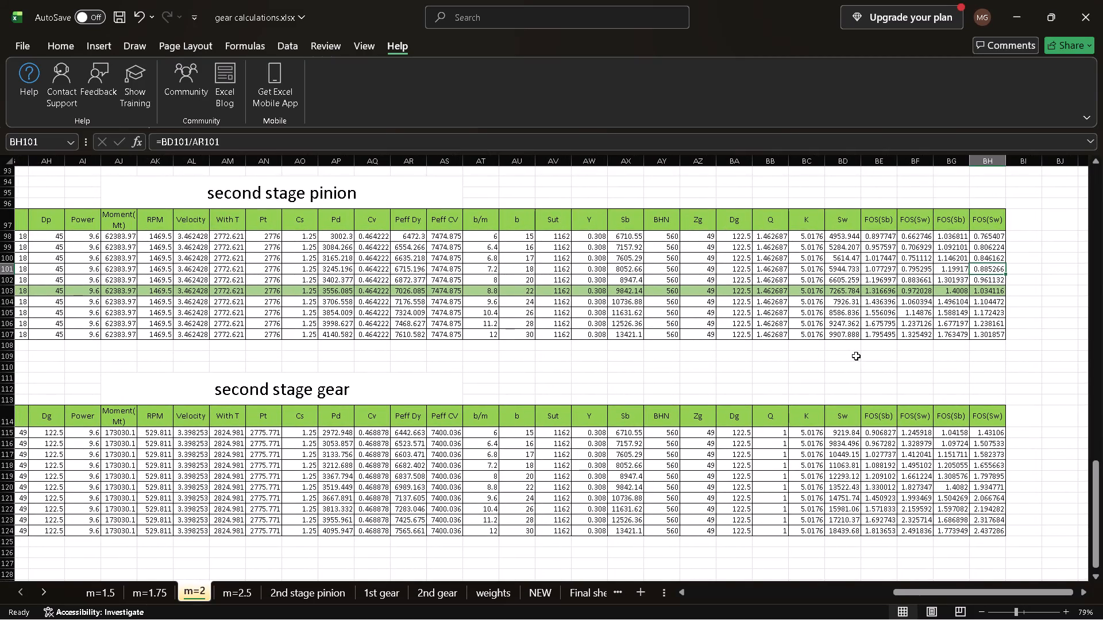
# Check the first stage pinion and gear tables against the second stage ones, inspecting the FOS(Sw) formula in BH73.
pyautogui.scroll(6, 856, 356)
pyautogui.scroll(-1, 856, 356)
pyautogui.hscroll(-2, 856, 356)
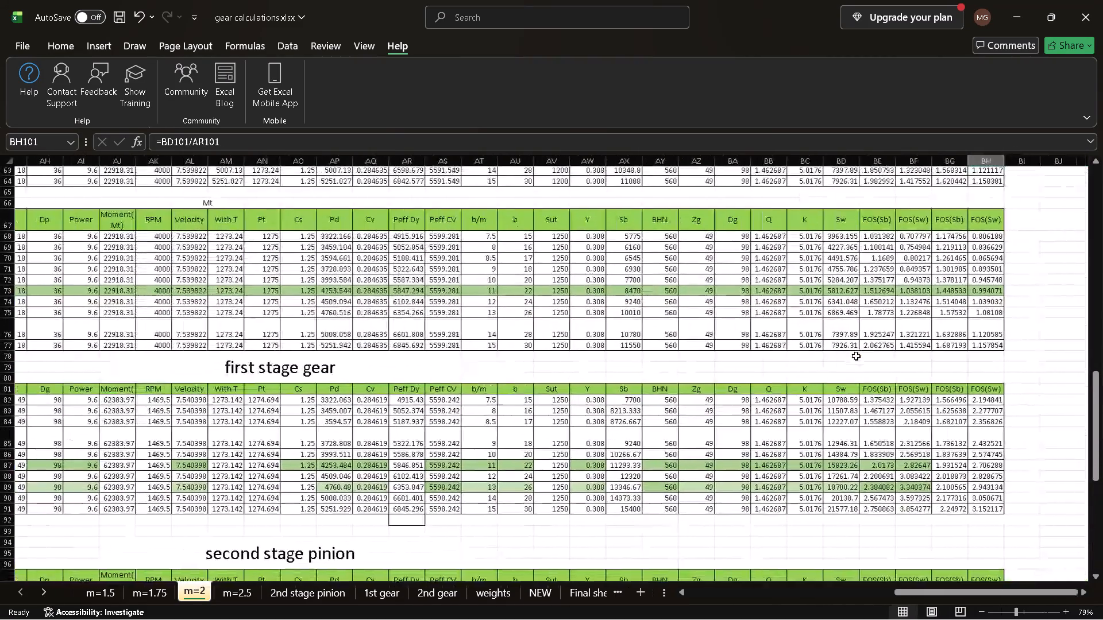
pyautogui.hscroll(-1, 856, 356)
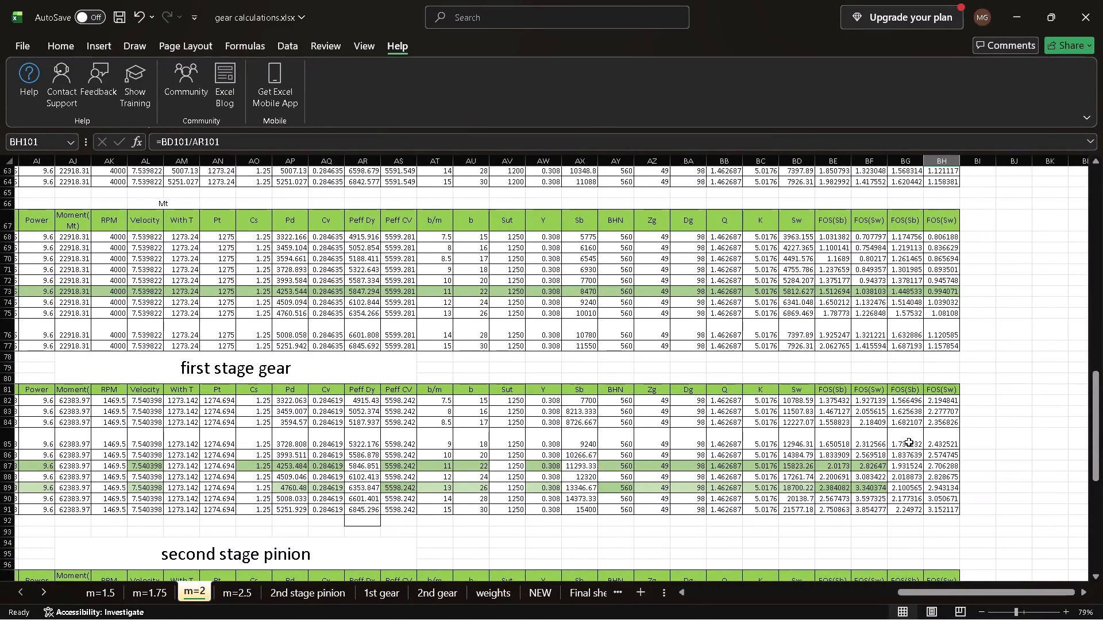
pyautogui.scroll(1, 909, 442)
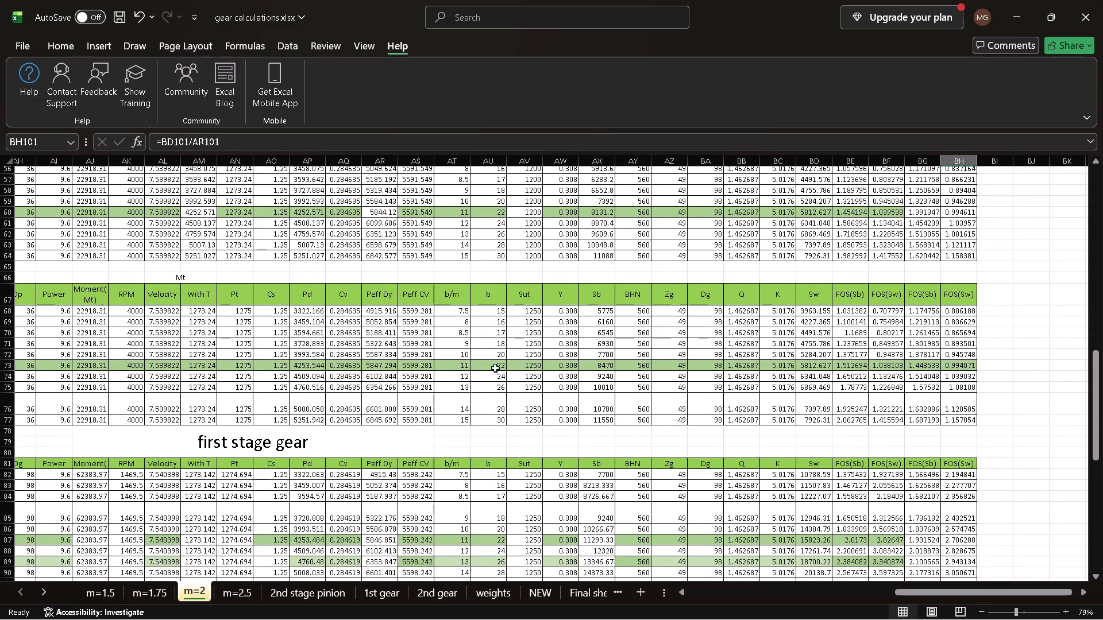
pyautogui.click(952, 367)
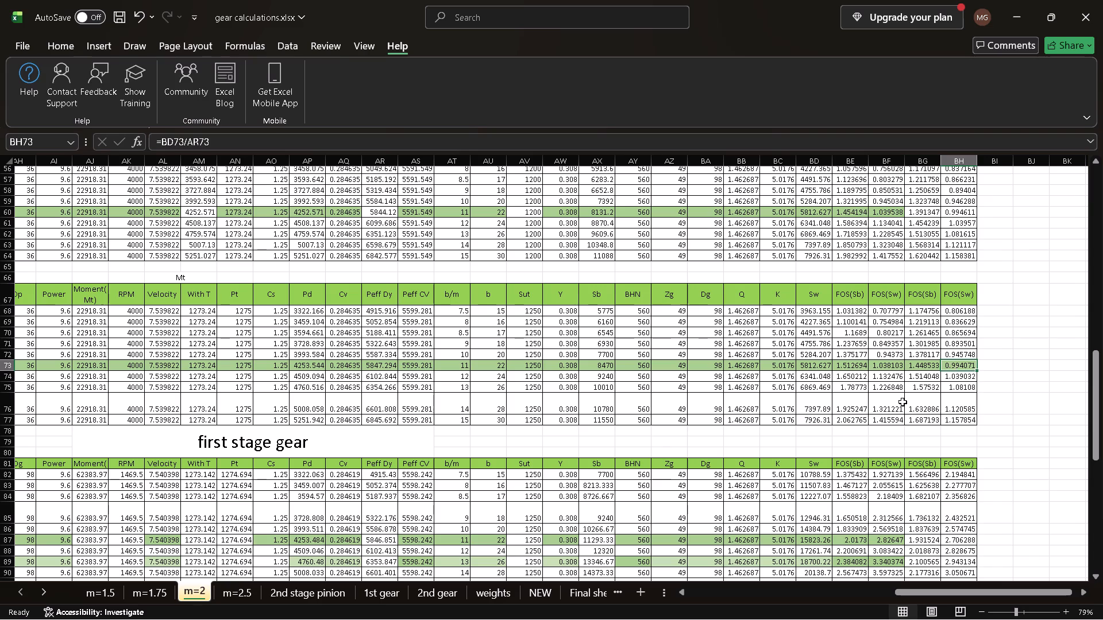
pyautogui.scroll(-2, 903, 401)
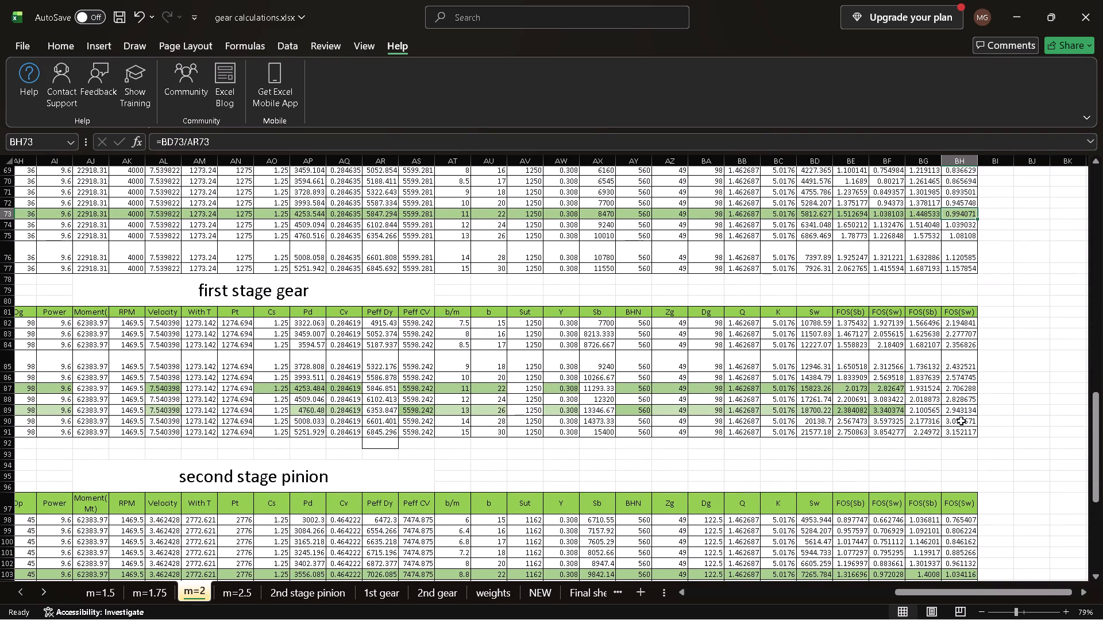
pyautogui.scroll(2, 961, 421)
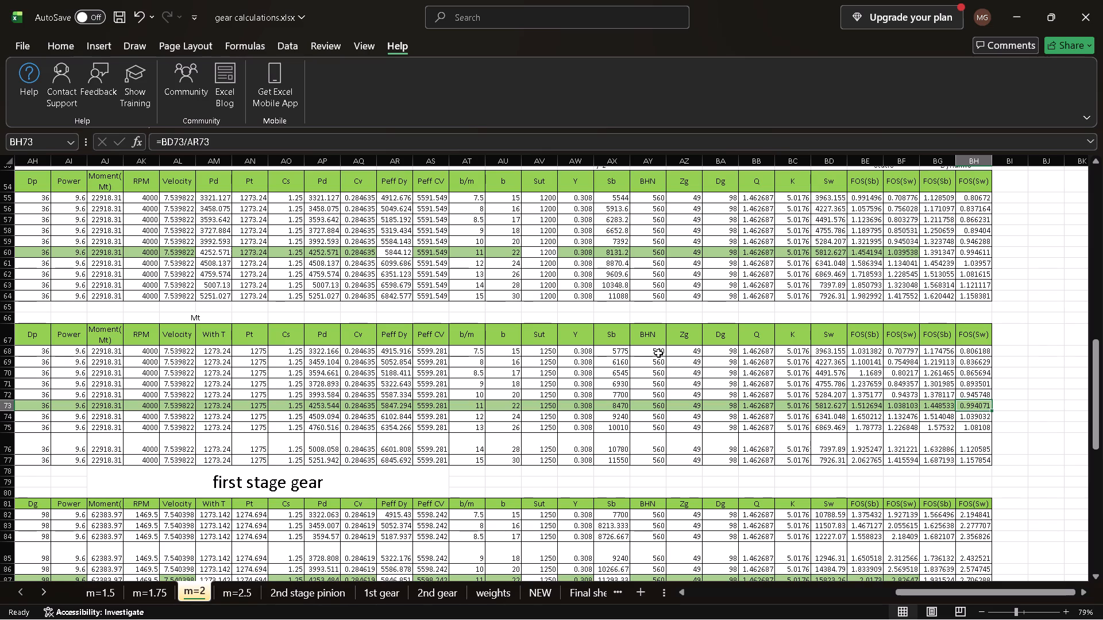
pyautogui.scroll(-3, 694, 393)
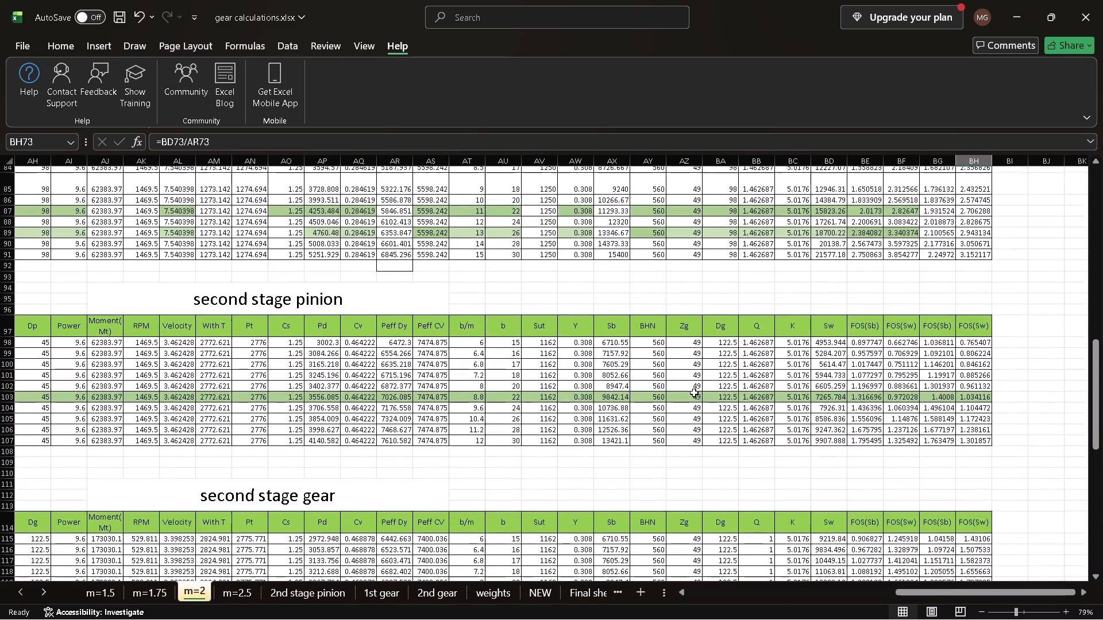
pyautogui.scroll(-2, 694, 393)
pyautogui.scroll(1, 694, 393)
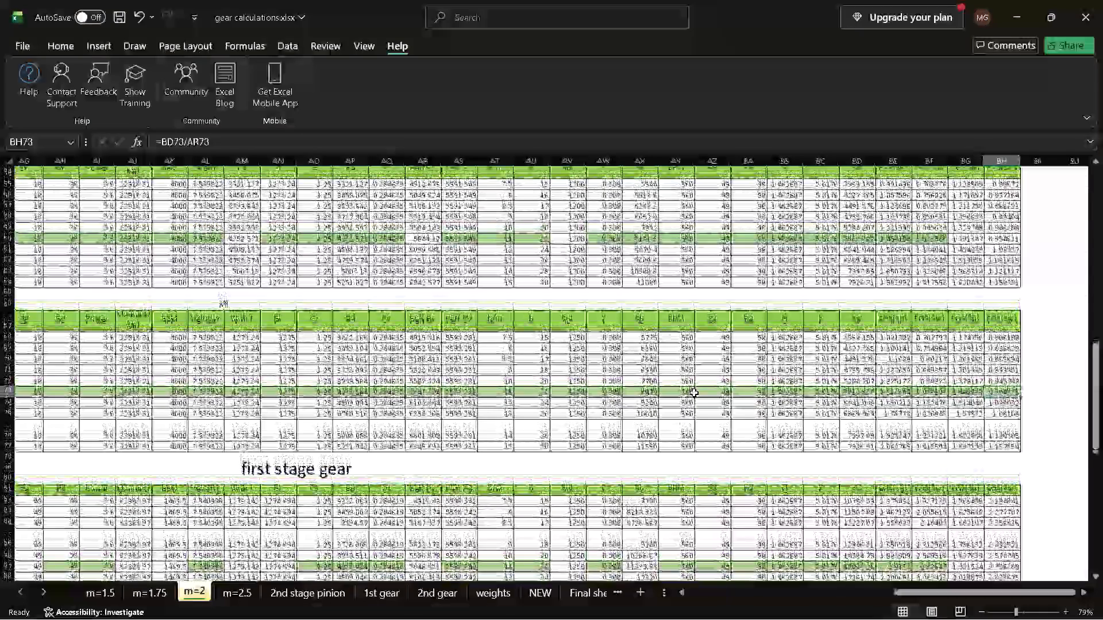
pyautogui.scroll(-2, 694, 393)
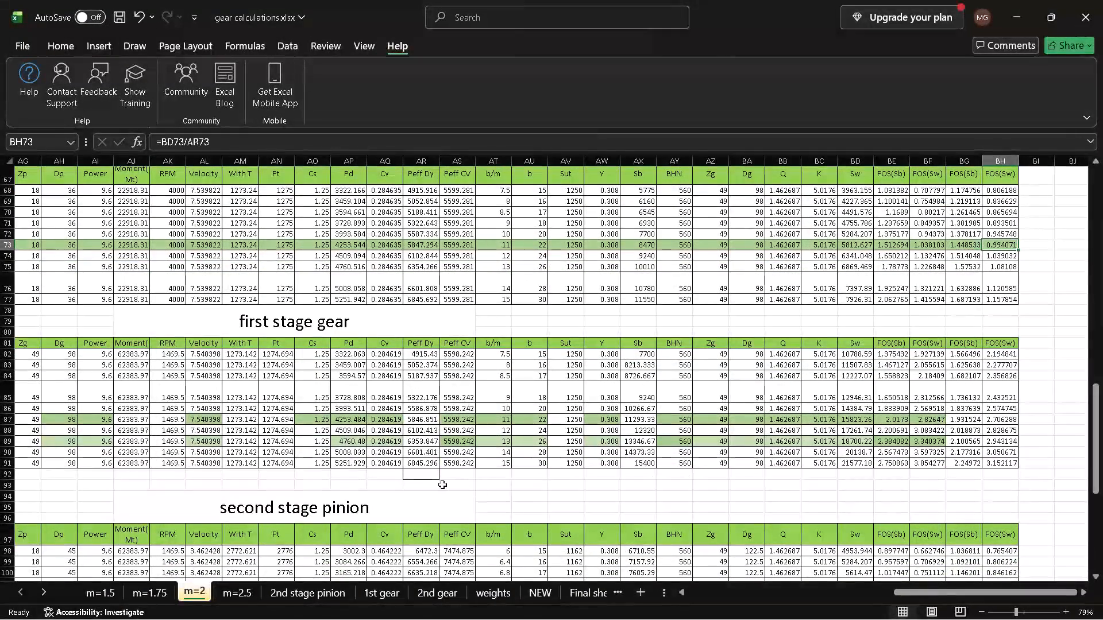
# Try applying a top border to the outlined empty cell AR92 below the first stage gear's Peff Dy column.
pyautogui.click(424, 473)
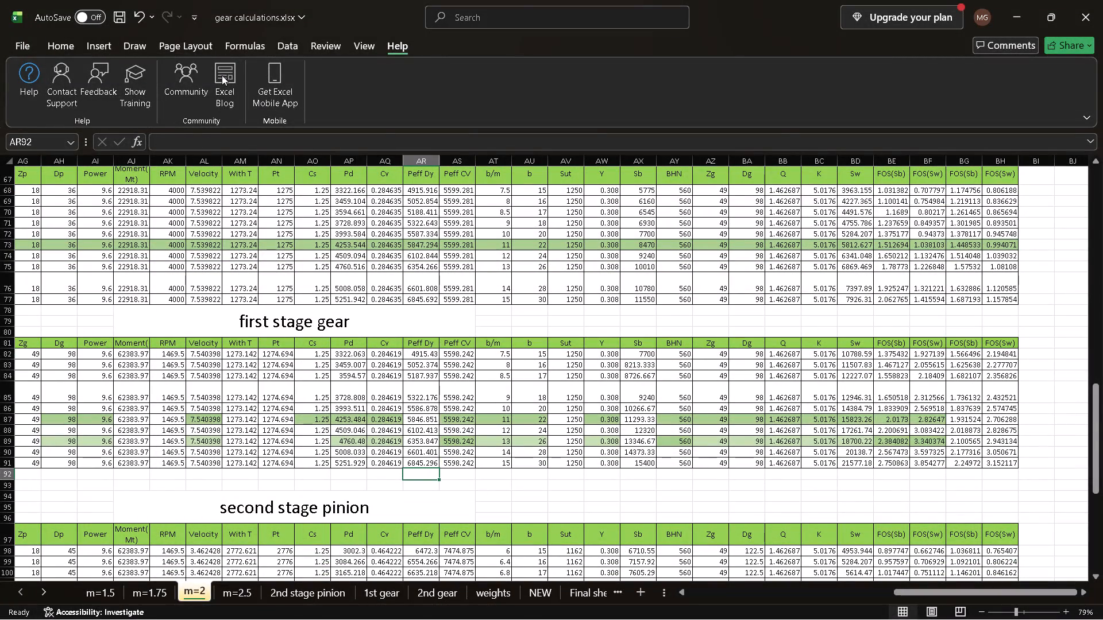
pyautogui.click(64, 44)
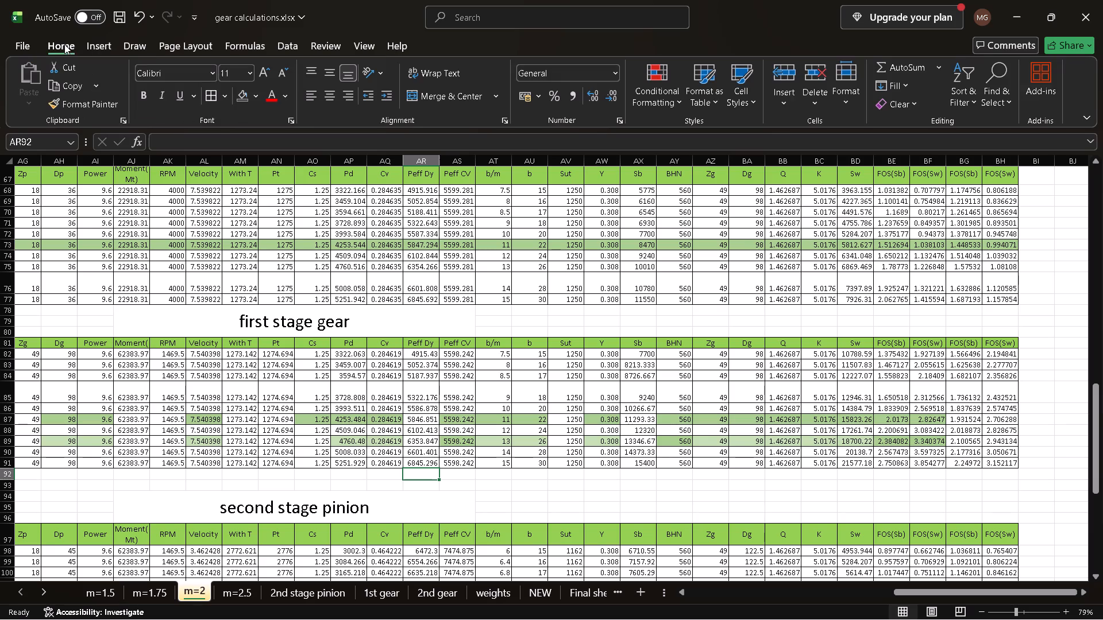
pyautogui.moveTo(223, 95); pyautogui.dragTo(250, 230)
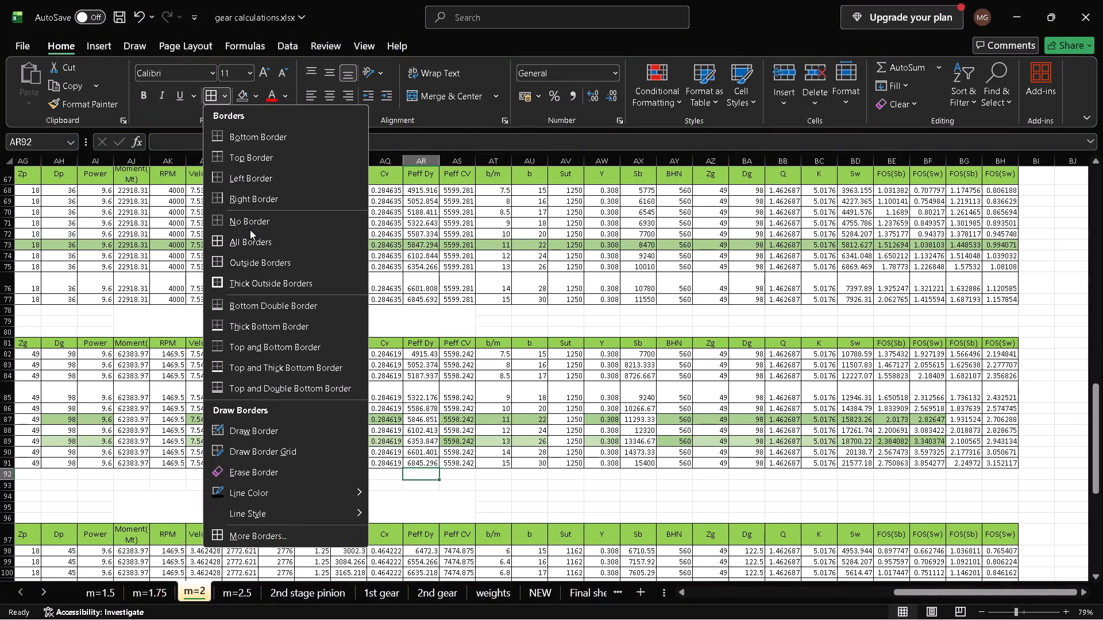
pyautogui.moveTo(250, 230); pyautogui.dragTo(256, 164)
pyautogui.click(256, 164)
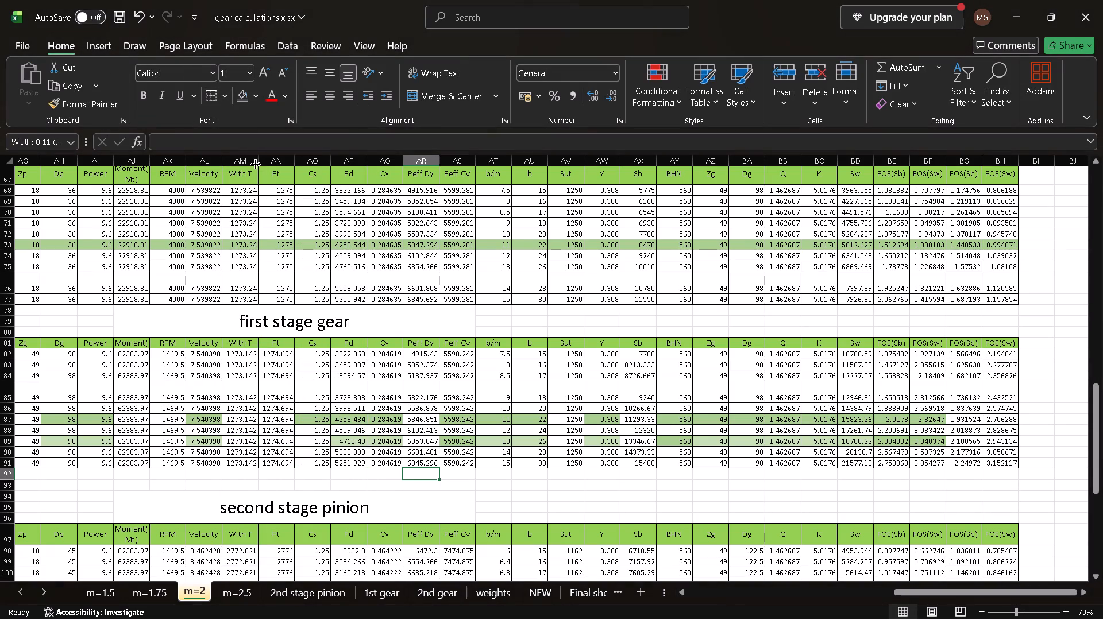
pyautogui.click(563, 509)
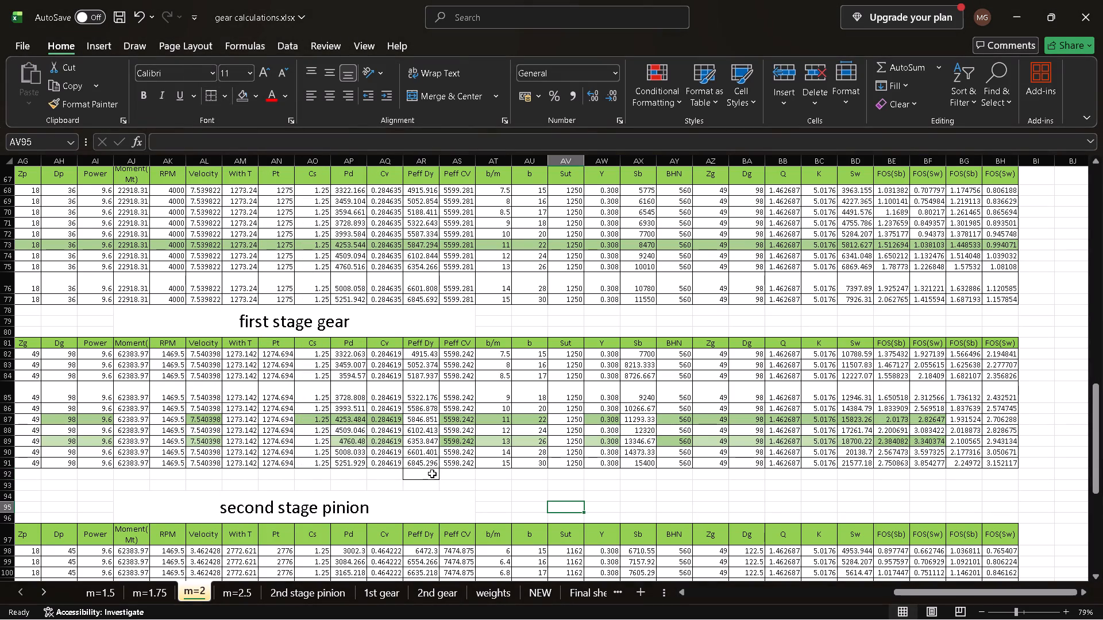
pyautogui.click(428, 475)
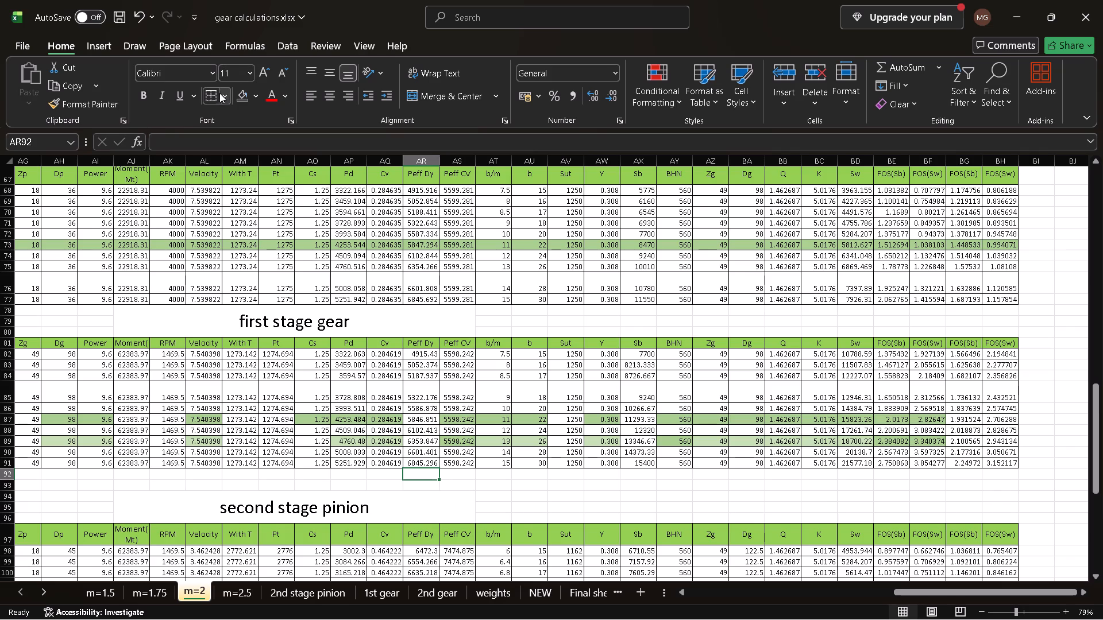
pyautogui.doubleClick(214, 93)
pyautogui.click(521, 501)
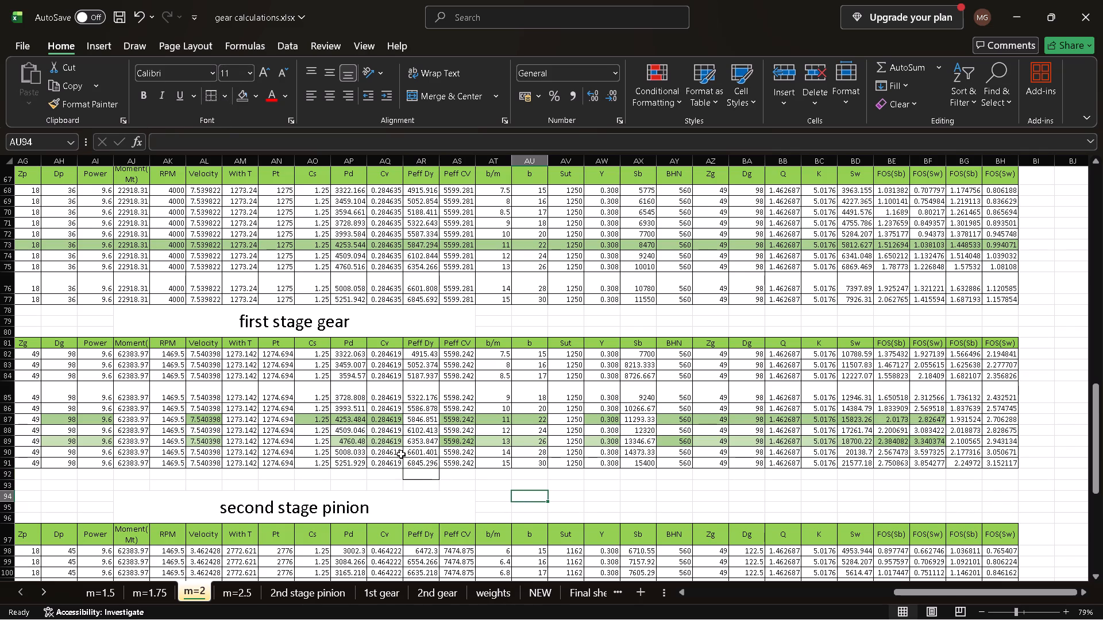
# Remove the stray border from cell AR92 below the first stage gear table using No Border.
pyautogui.click(415, 476)
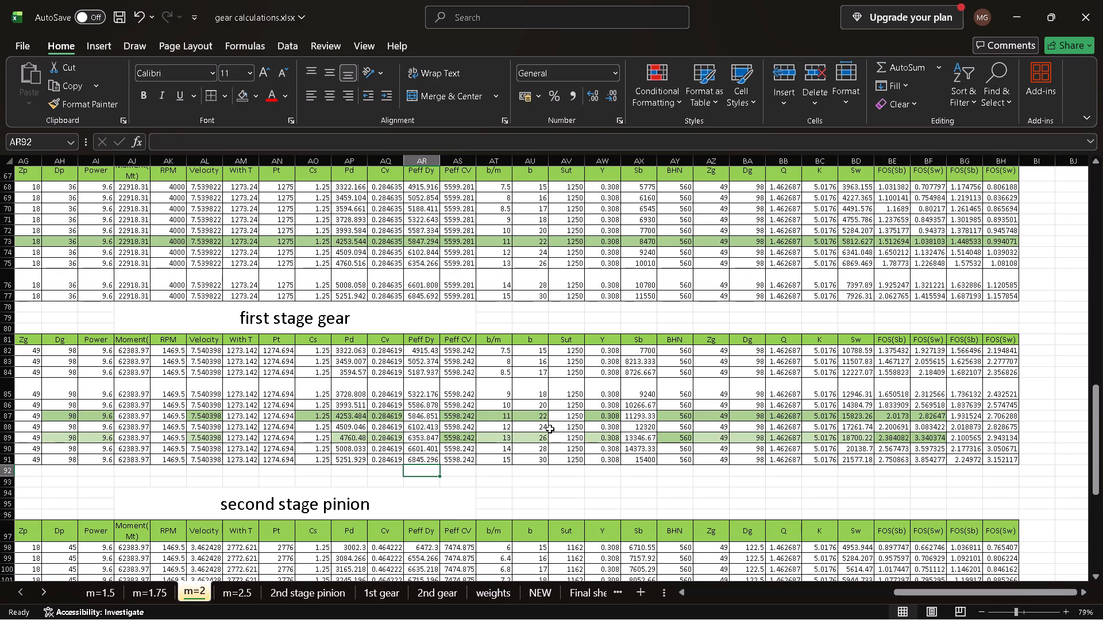
pyautogui.scroll(-1, 550, 429)
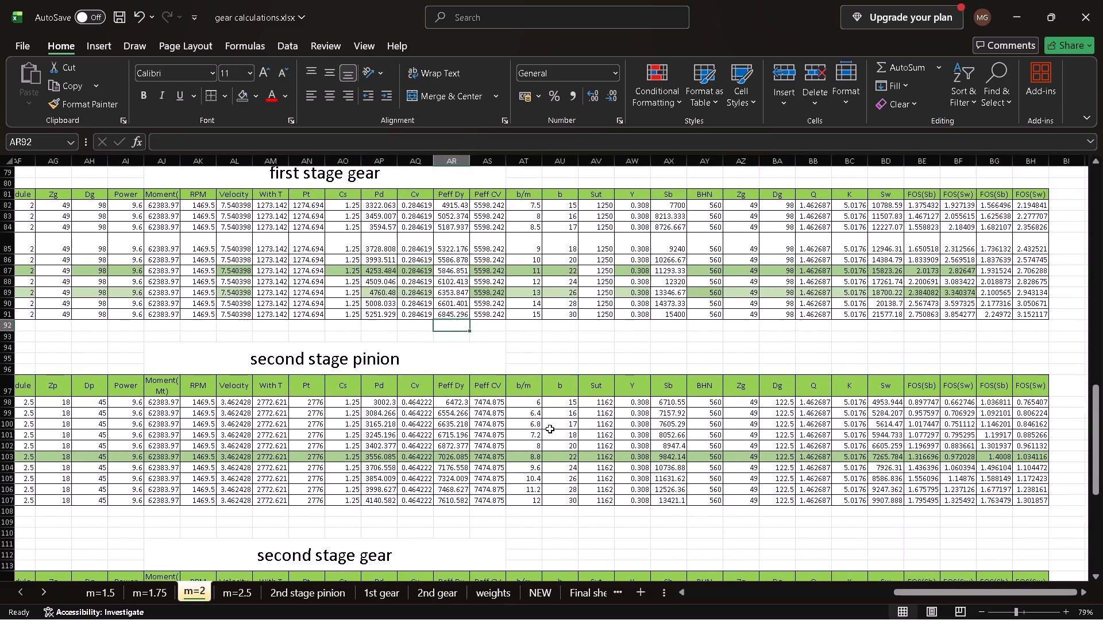
pyautogui.scroll(-1, 550, 429)
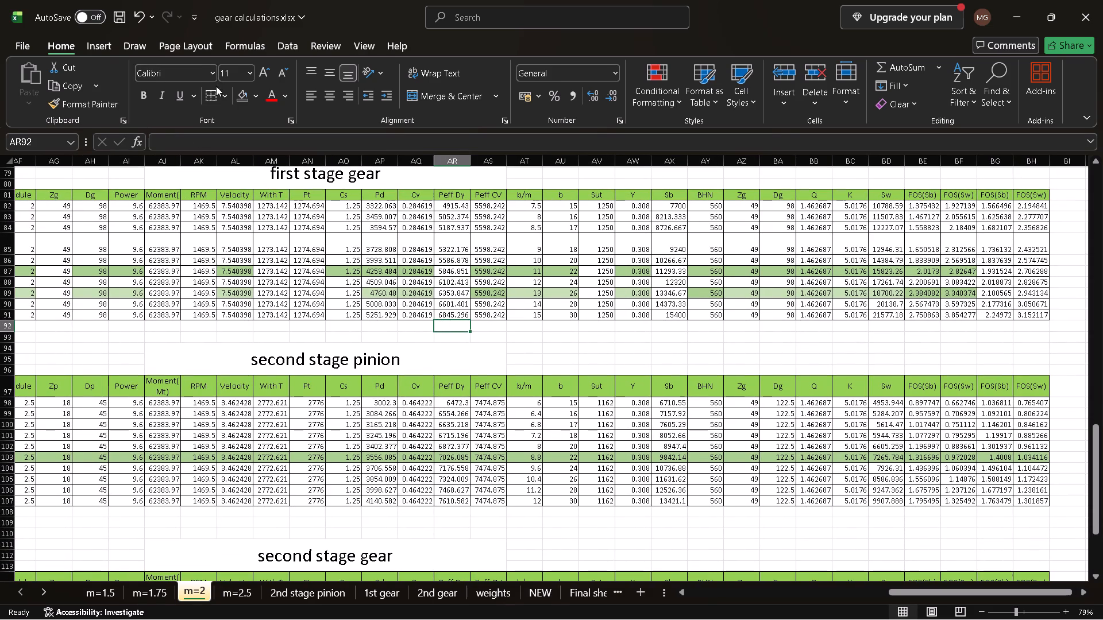
pyautogui.moveTo(226, 98); pyautogui.dragTo(233, 265)
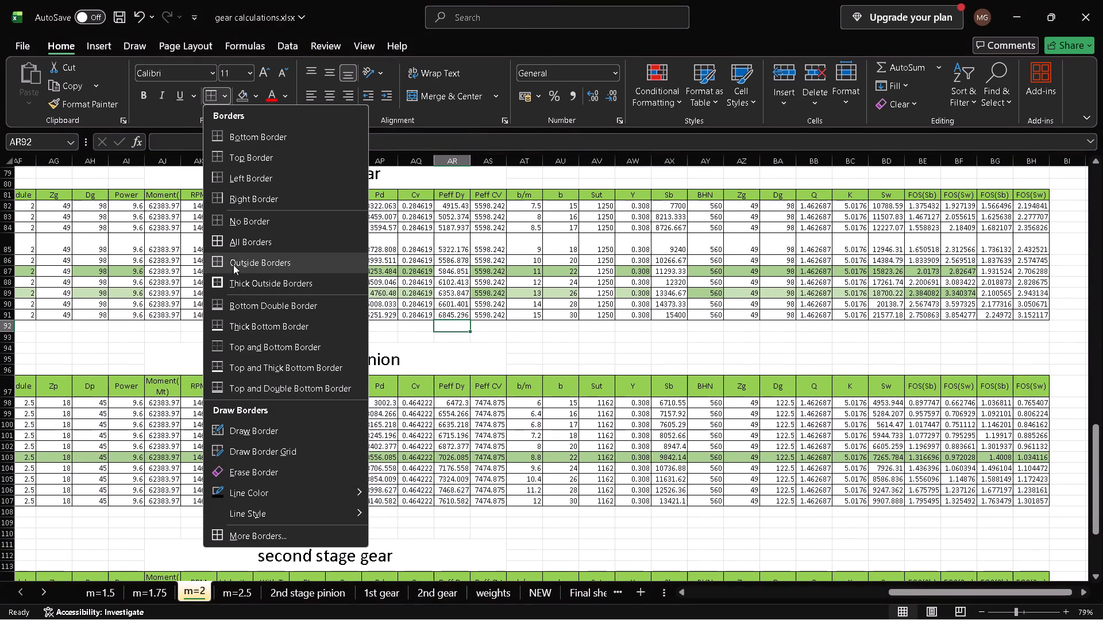
pyautogui.moveTo(233, 265); pyautogui.dragTo(245, 224)
pyautogui.click(245, 224)
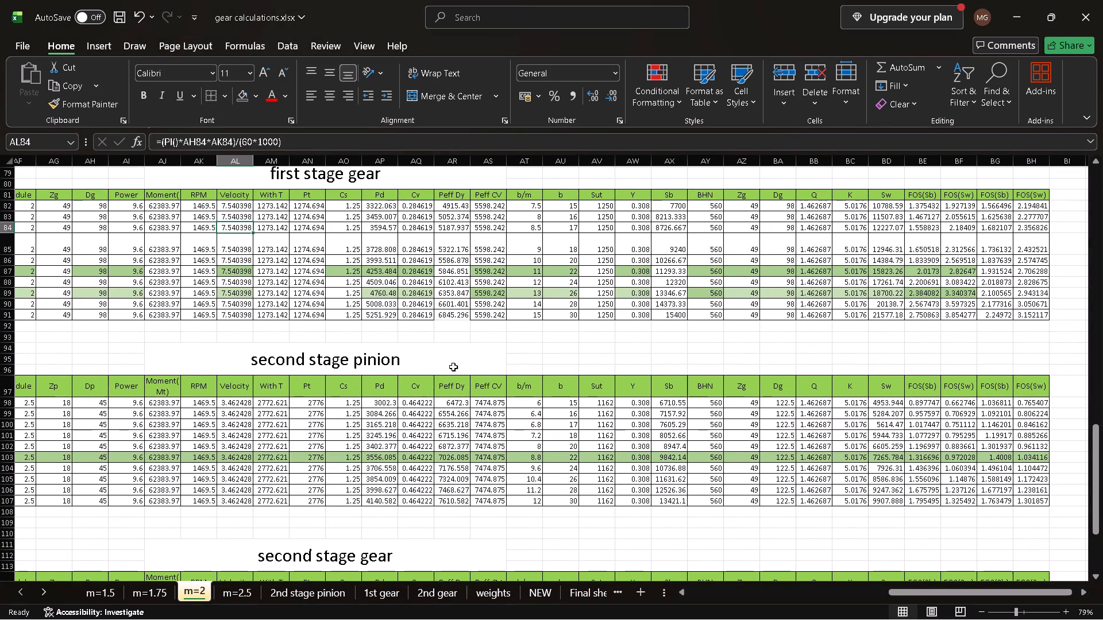
# Apply All Borders to range AN85:AR91 in the first stage gear table.
pyautogui.moveTo(449, 312); pyautogui.dragTo(319, 237)
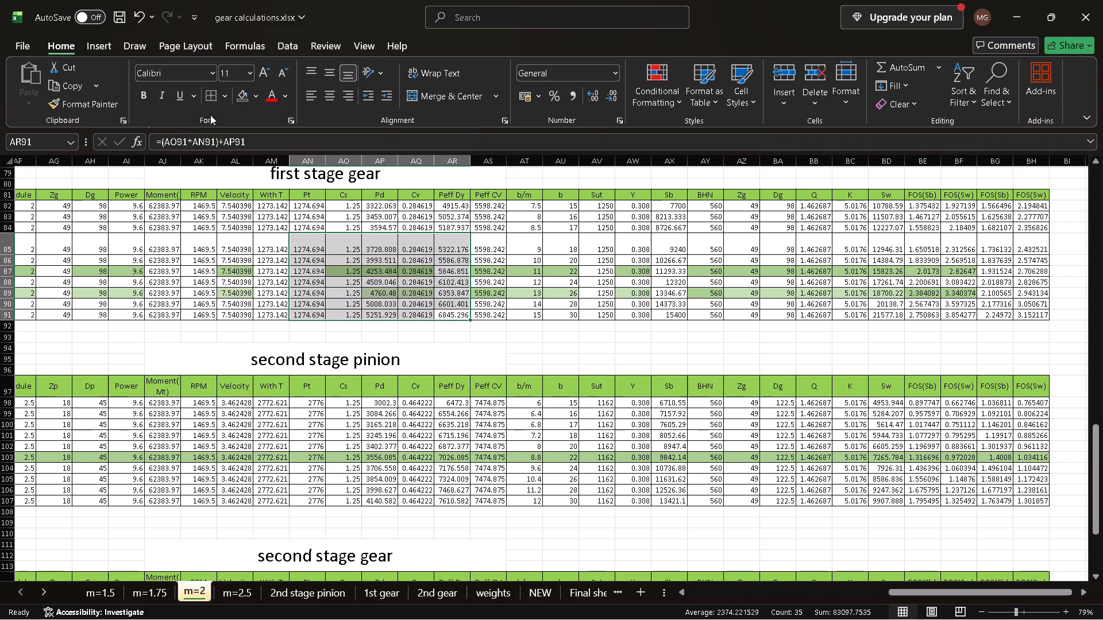
pyautogui.moveTo(227, 95); pyautogui.dragTo(235, 164)
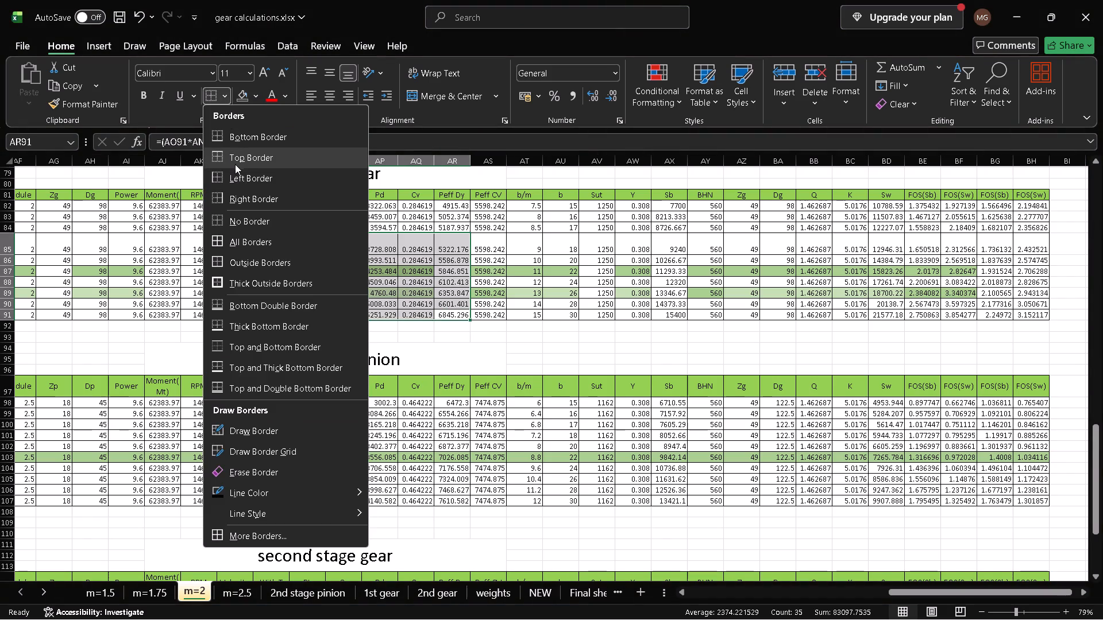
pyautogui.moveTo(235, 164); pyautogui.dragTo(236, 163)
pyautogui.moveTo(236, 163); pyautogui.dragTo(249, 237)
pyautogui.click(249, 237)
# Apply All Borders to row 87 of the first stage gear table, from Torque to the last FOS(Sw) column (AE87:BH87).
pyautogui.hscroll(-1, 597, 298)
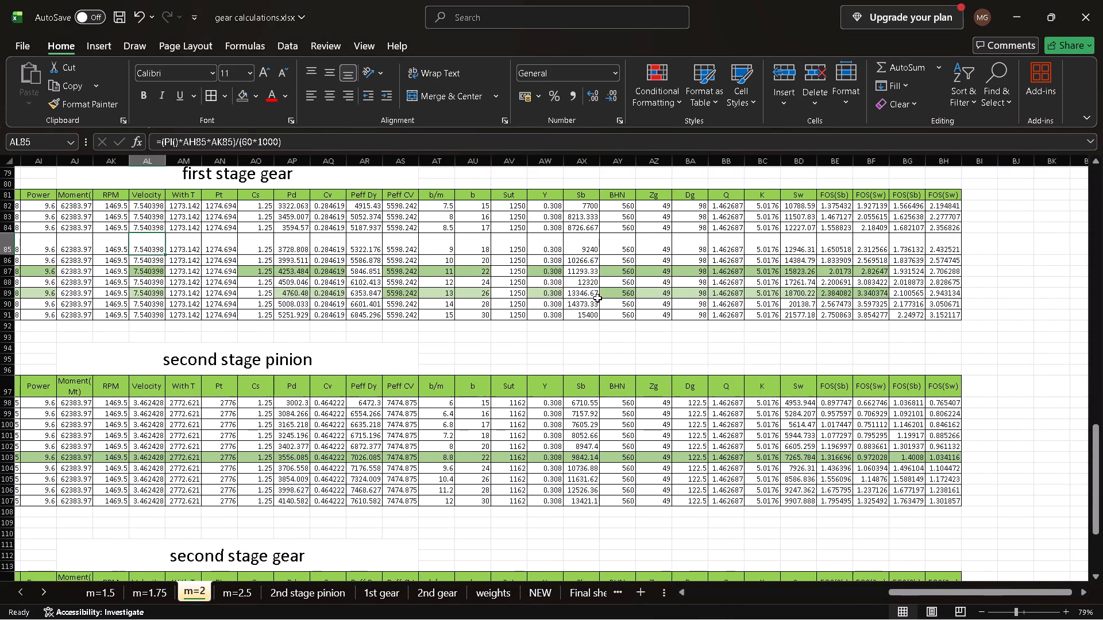
pyautogui.hscroll(-1, 597, 298)
pyautogui.hscroll(1, 597, 298)
pyautogui.click(998, 270)
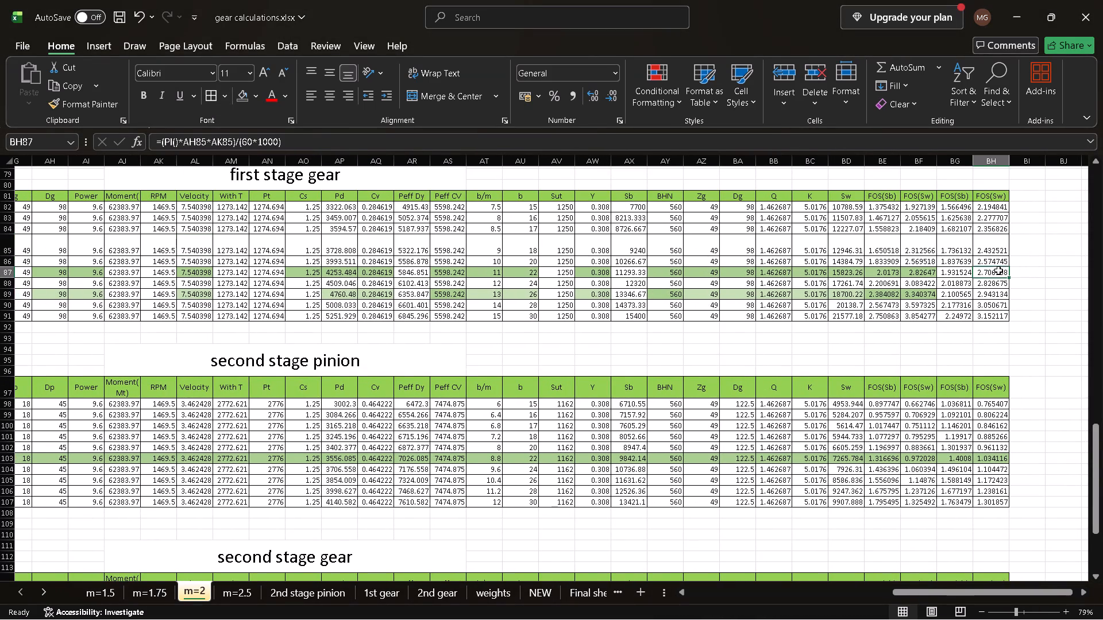
pyautogui.hotkey('ctrl', 'shift', 'Left')
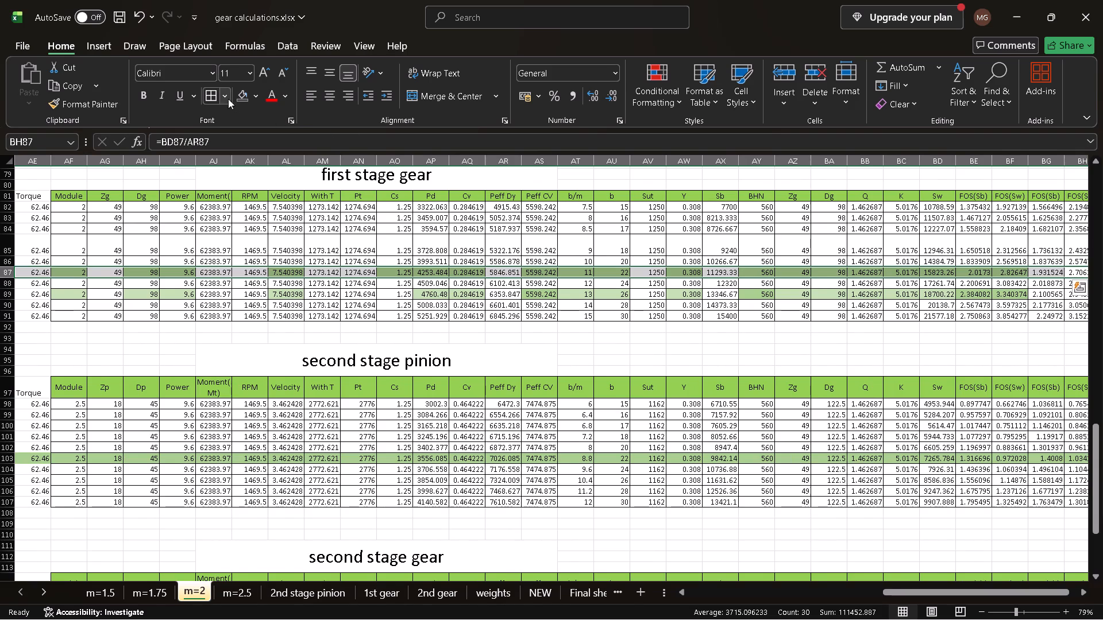
pyautogui.moveTo(223, 99); pyautogui.dragTo(244, 201)
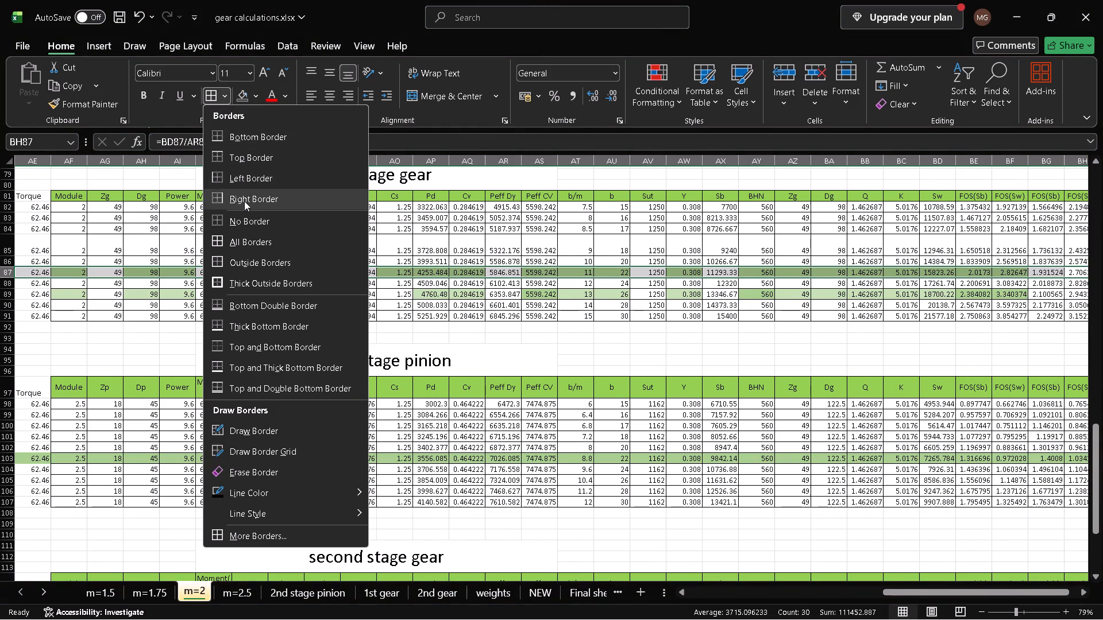
pyautogui.moveTo(244, 201); pyautogui.dragTo(248, 216)
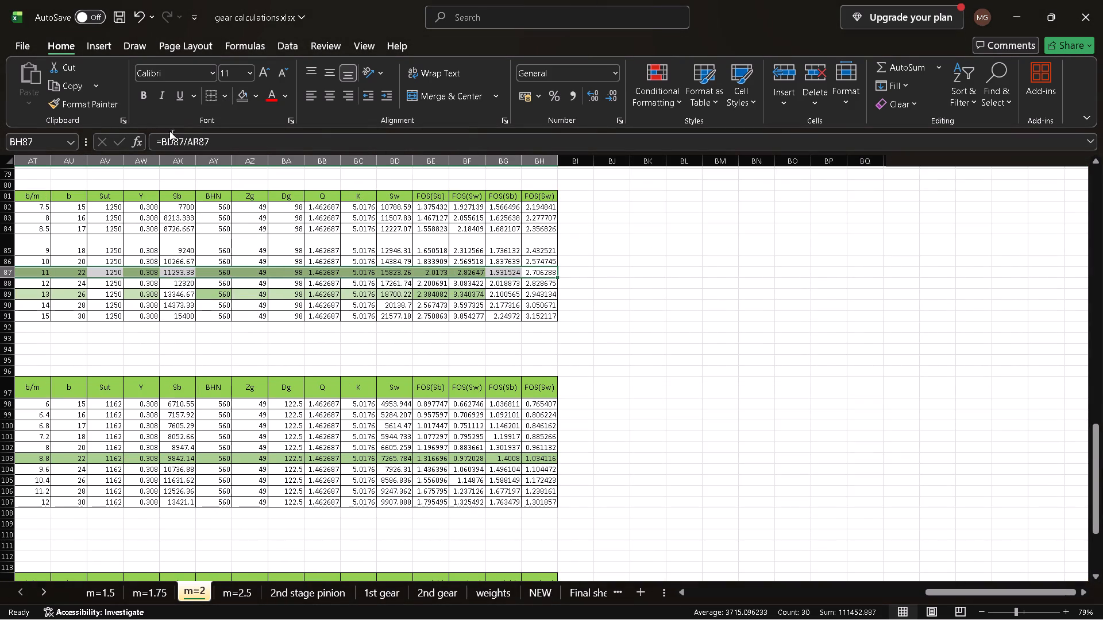
pyautogui.click(211, 98)
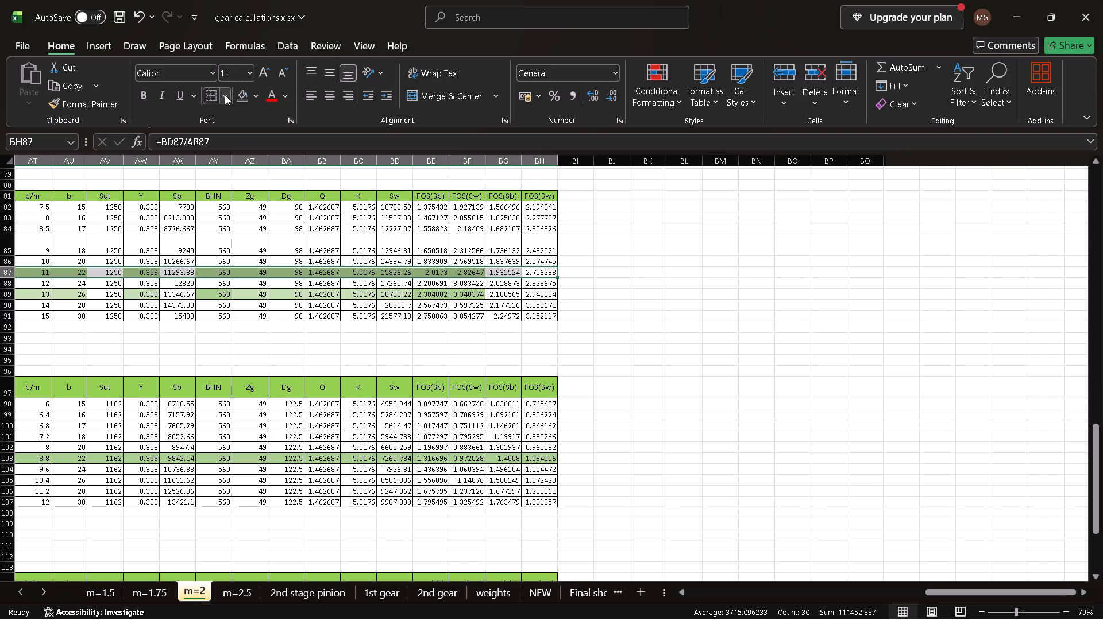
pyautogui.moveTo(225, 95); pyautogui.dragTo(230, 241)
pyautogui.click(230, 241)
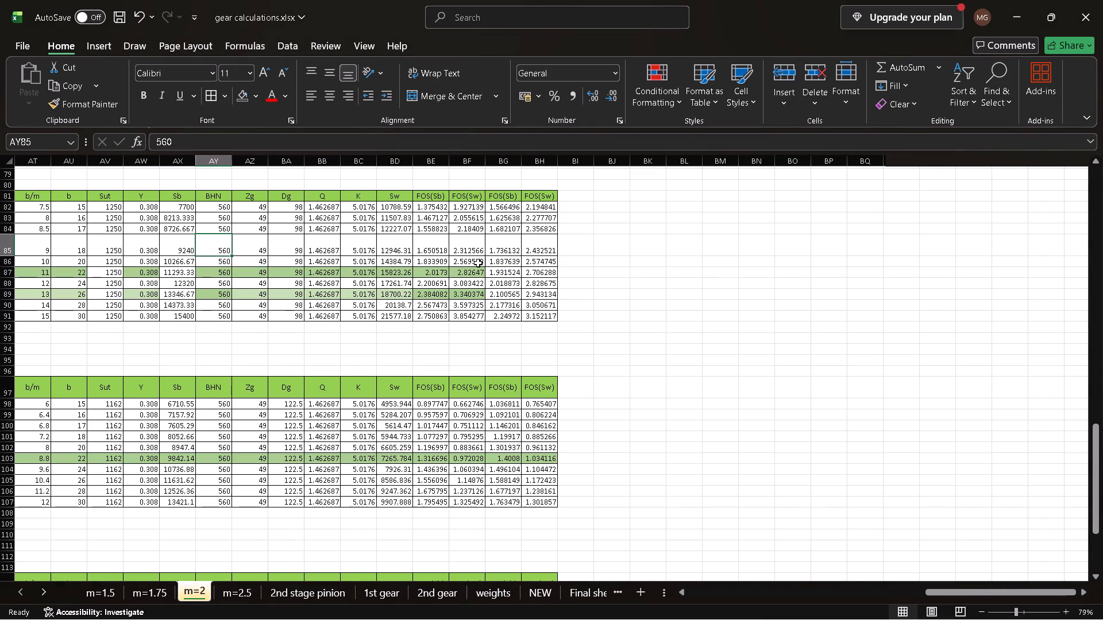
# Clear the green highlight fill from rows 87 to 89 of the first stage gear table, across AE87:BH89.
pyautogui.click(528, 274)
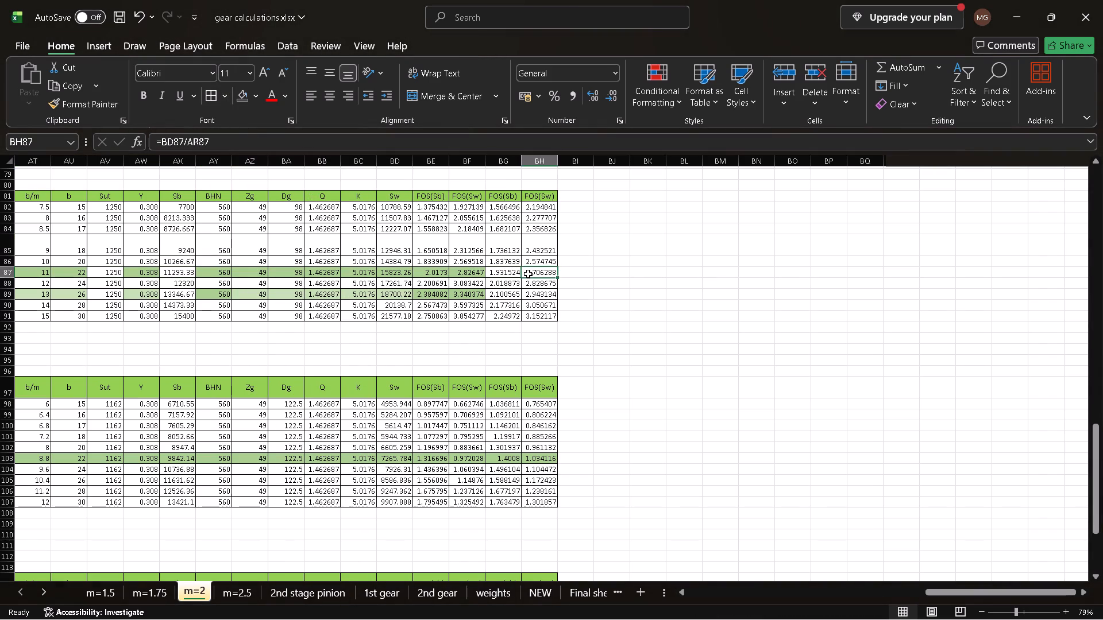
pyautogui.hotkey('shift', 'Down')
pyautogui.hotkey('shift', 'Down')
pyautogui.hotkey('ctrl', 'shift', 'Left')
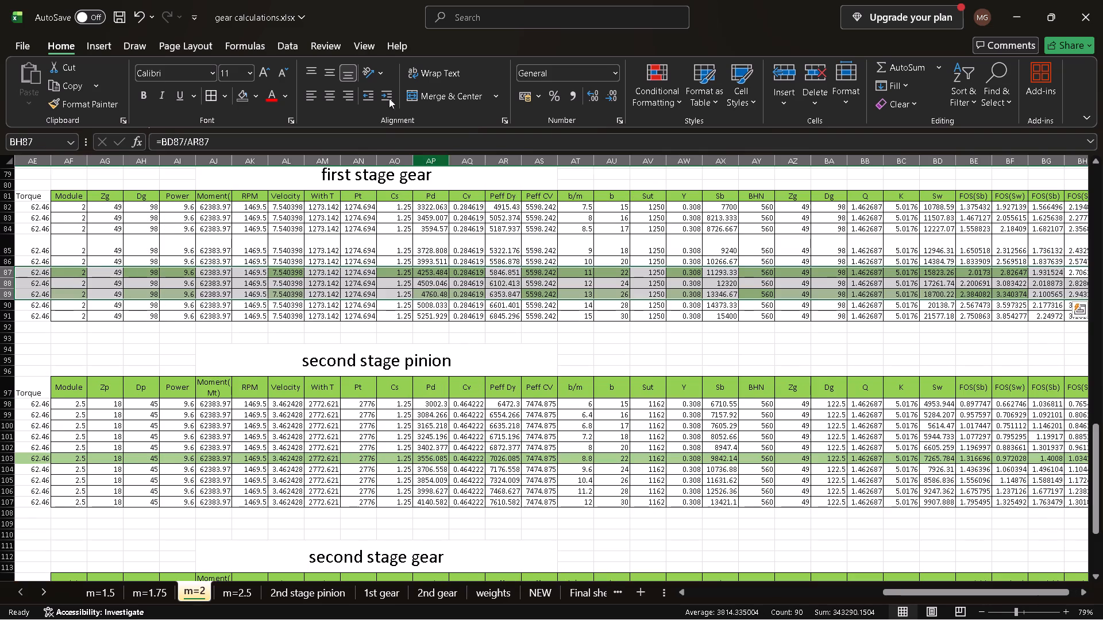
pyautogui.click(242, 100)
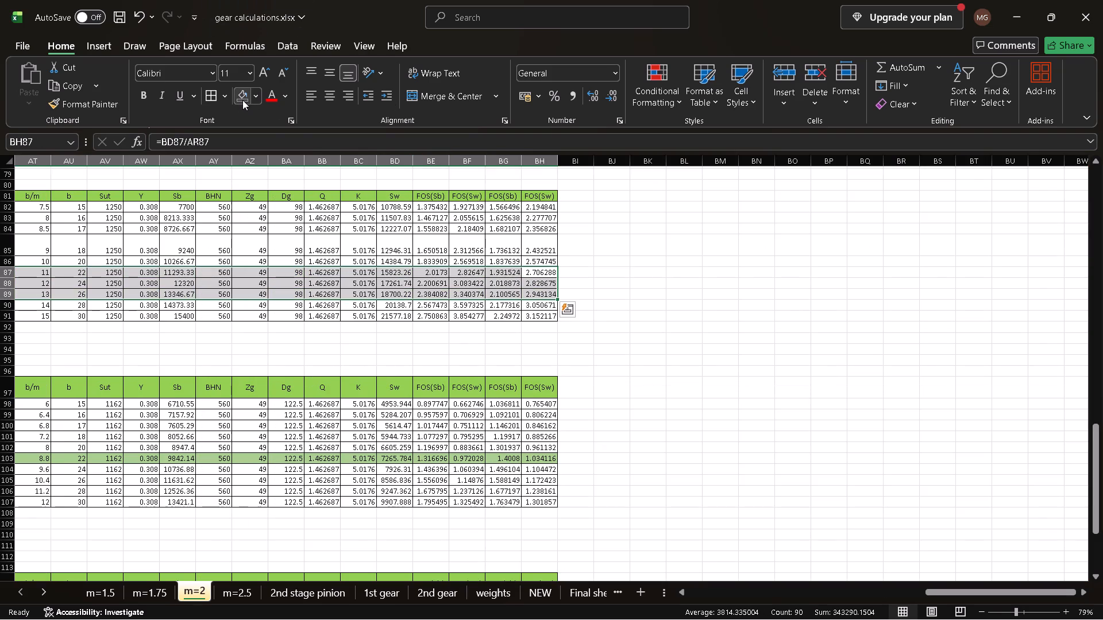
# Compare the first stage pinion and first stage gear tables across all columns, checking borders, highlighting and the Sb formula in AX74.
pyautogui.hscroll(4, 350, 222)
pyautogui.scroll(1, 350, 222)
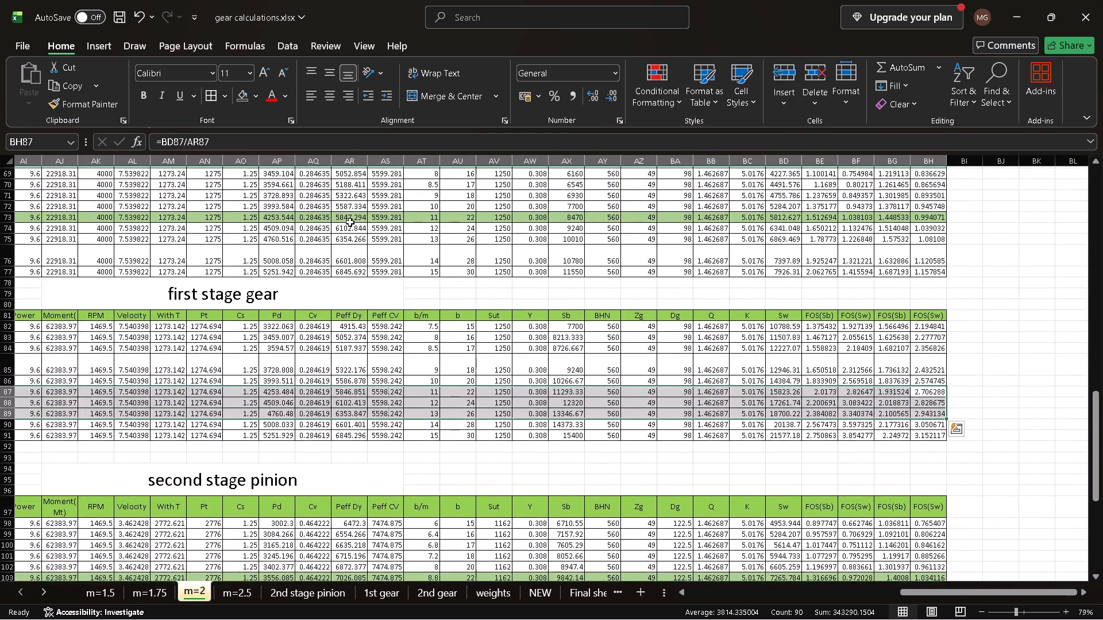
pyautogui.hscroll(1, 350, 222)
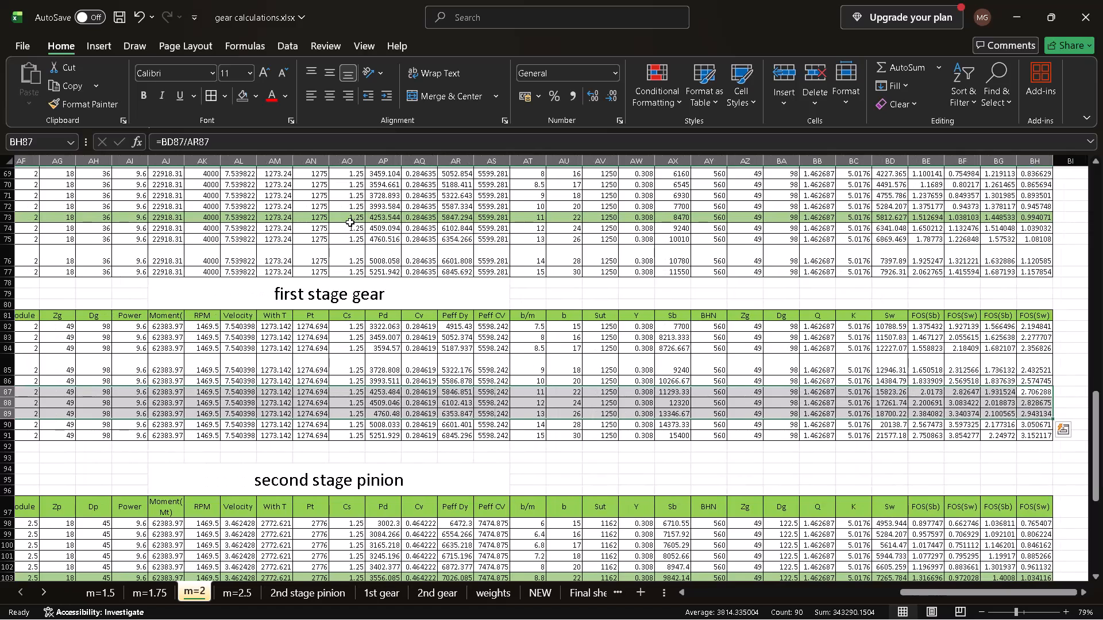
pyautogui.hscroll(2, 350, 222)
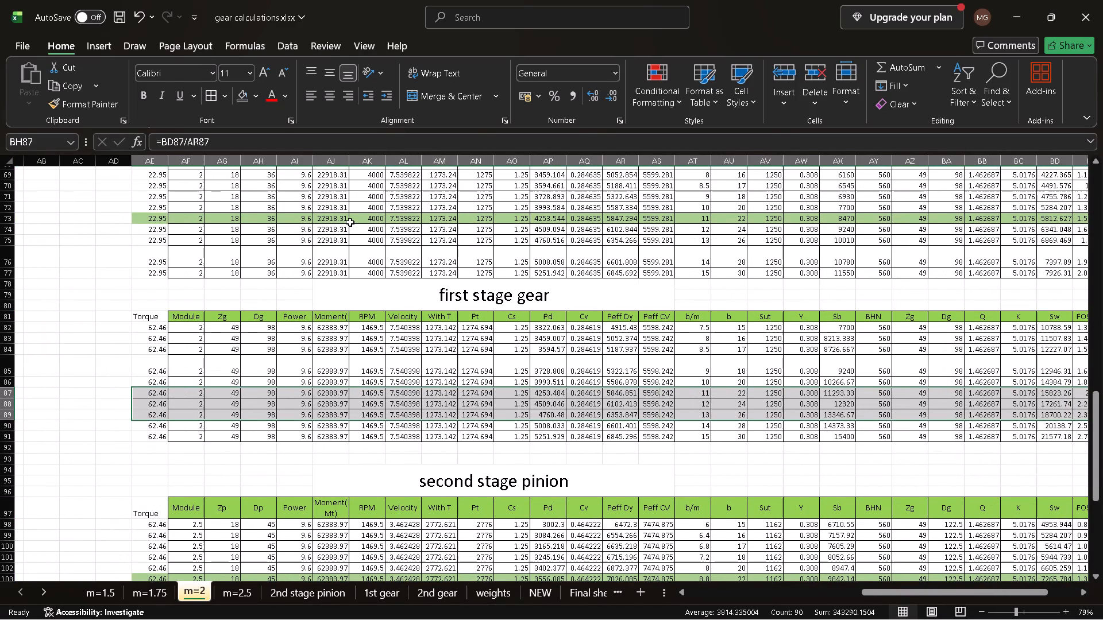
pyautogui.scroll(-1, 350, 222)
pyautogui.scroll(1, 350, 222)
pyautogui.hscroll(-1, 350, 222)
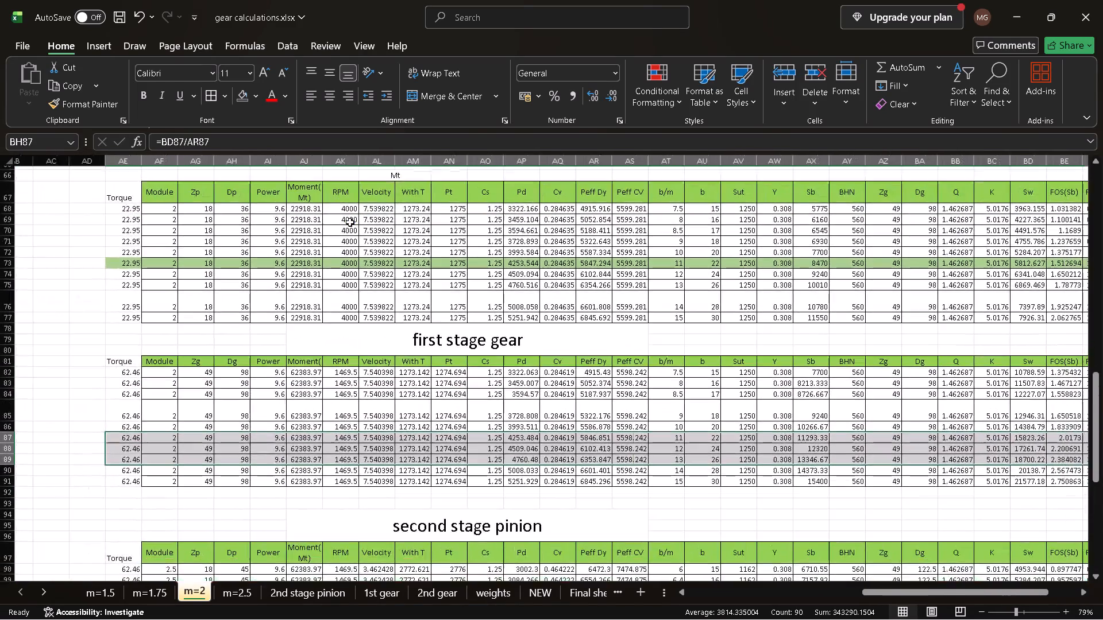
pyautogui.hscroll(-3, 350, 222)
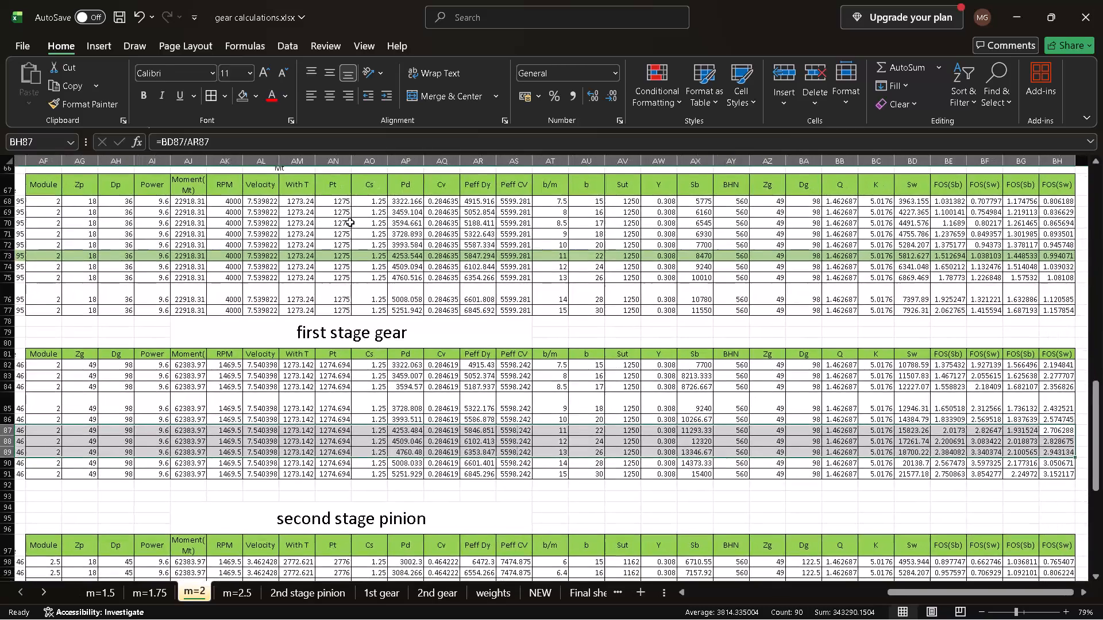
pyautogui.hscroll(-1, 547, 276)
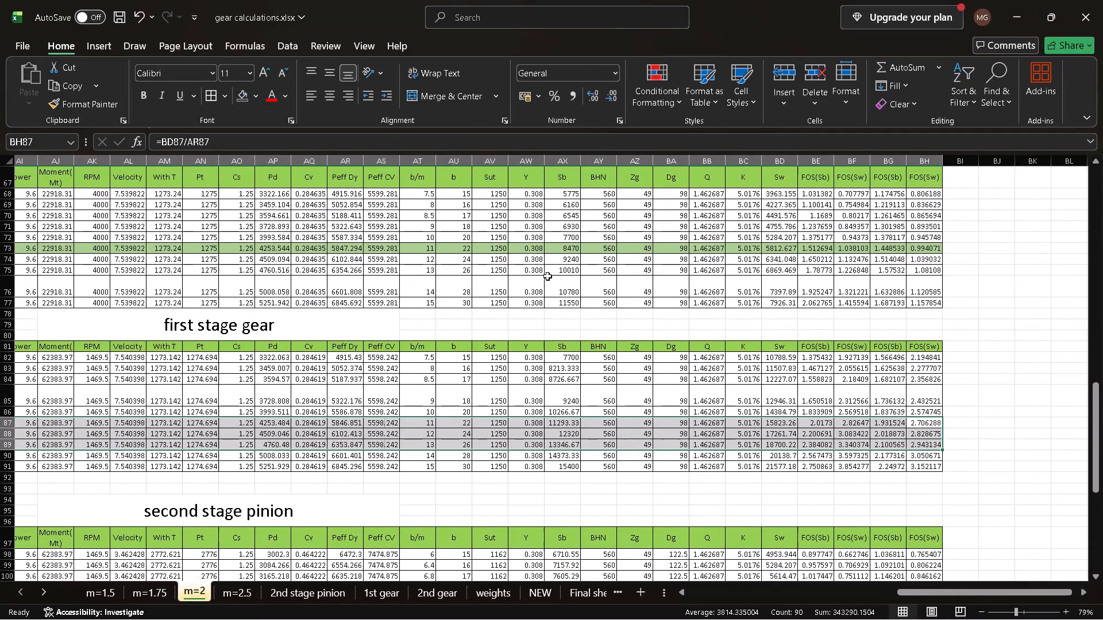
pyautogui.click(556, 259)
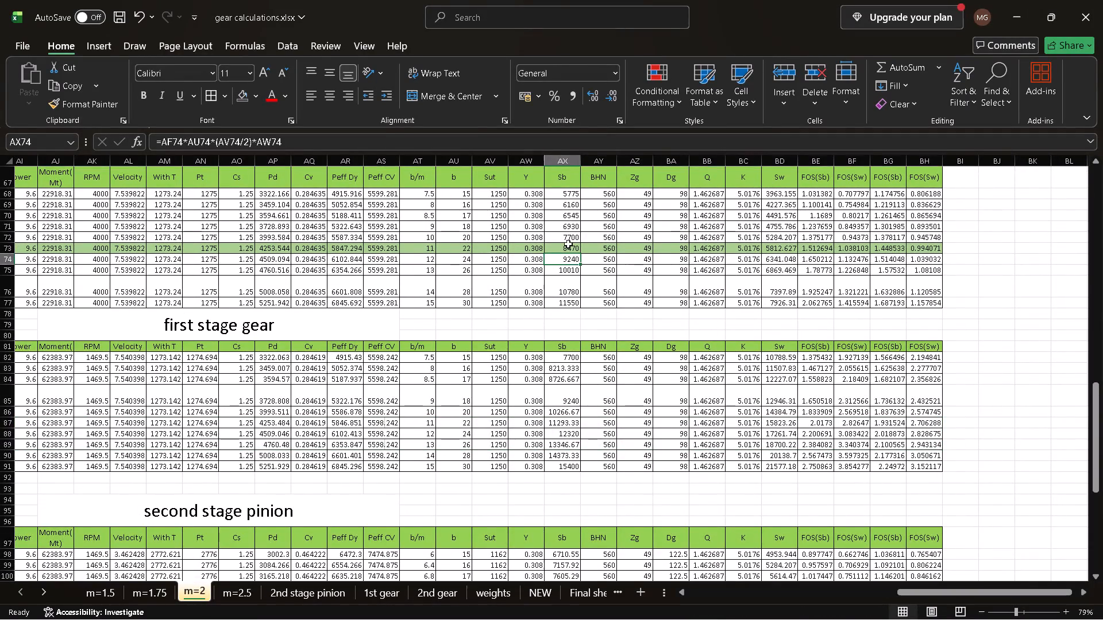
pyautogui.hscroll(2, 569, 244)
pyautogui.hscroll(-2, 569, 244)
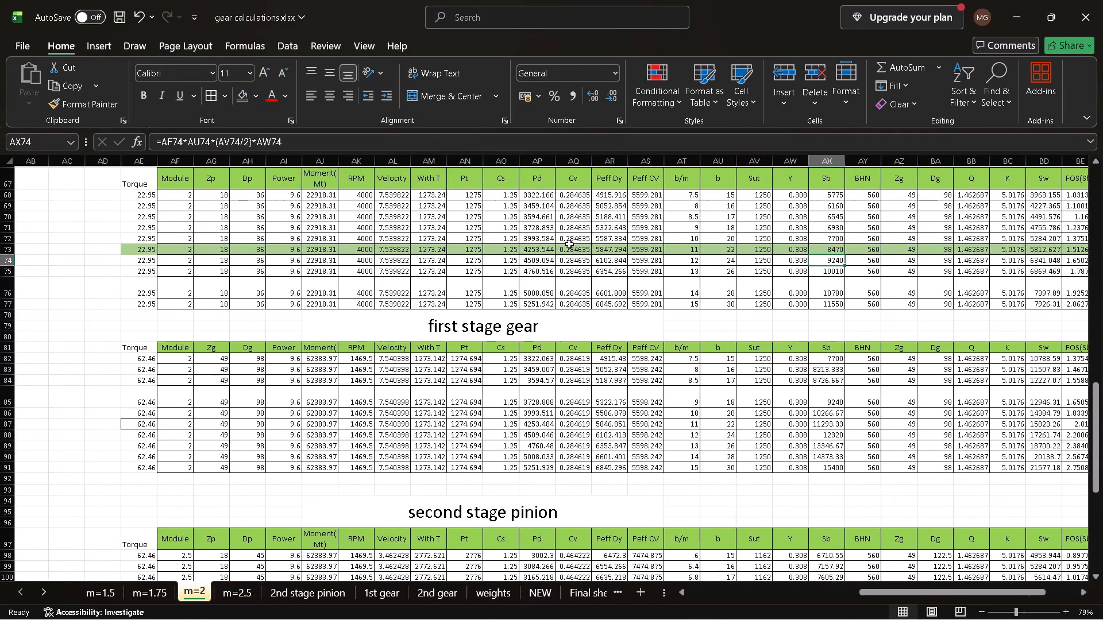
pyautogui.hscroll(-4, 569, 244)
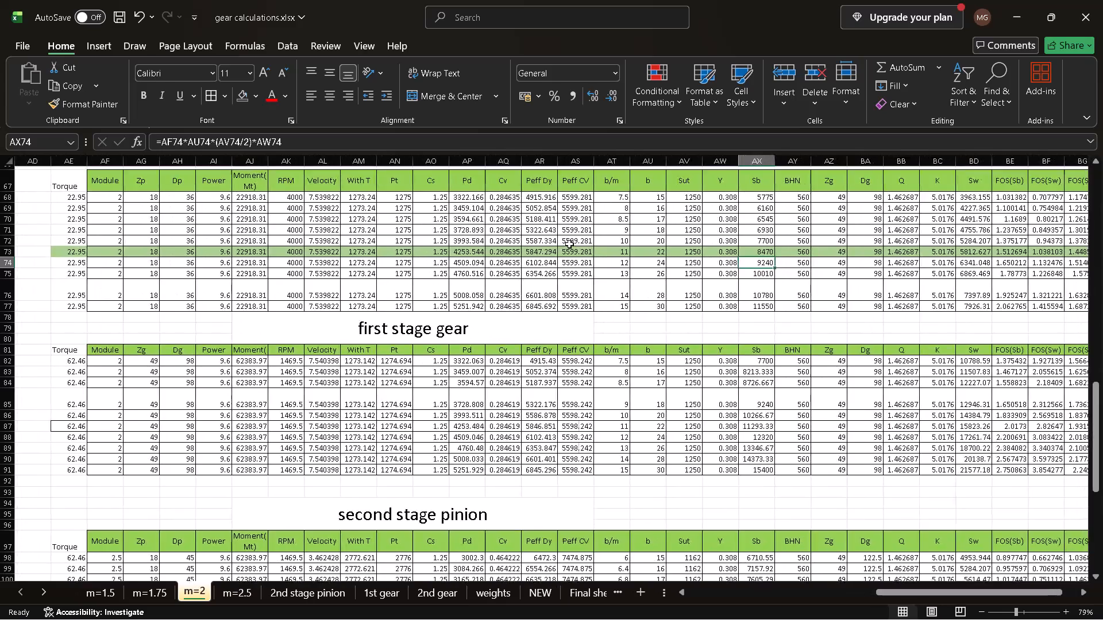
# Fill row 87 of the first stage gear table (AE87:BH87) with the light green theme colour used for row 73.
pyautogui.hscroll(-2, 569, 244)
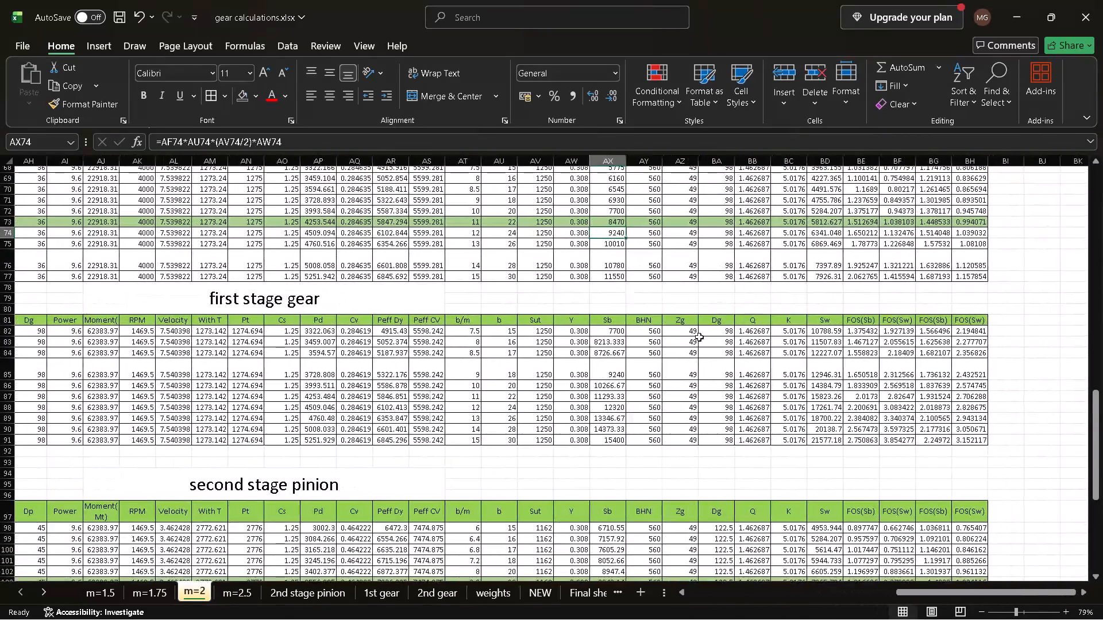
pyautogui.hscroll(1, 931, 394)
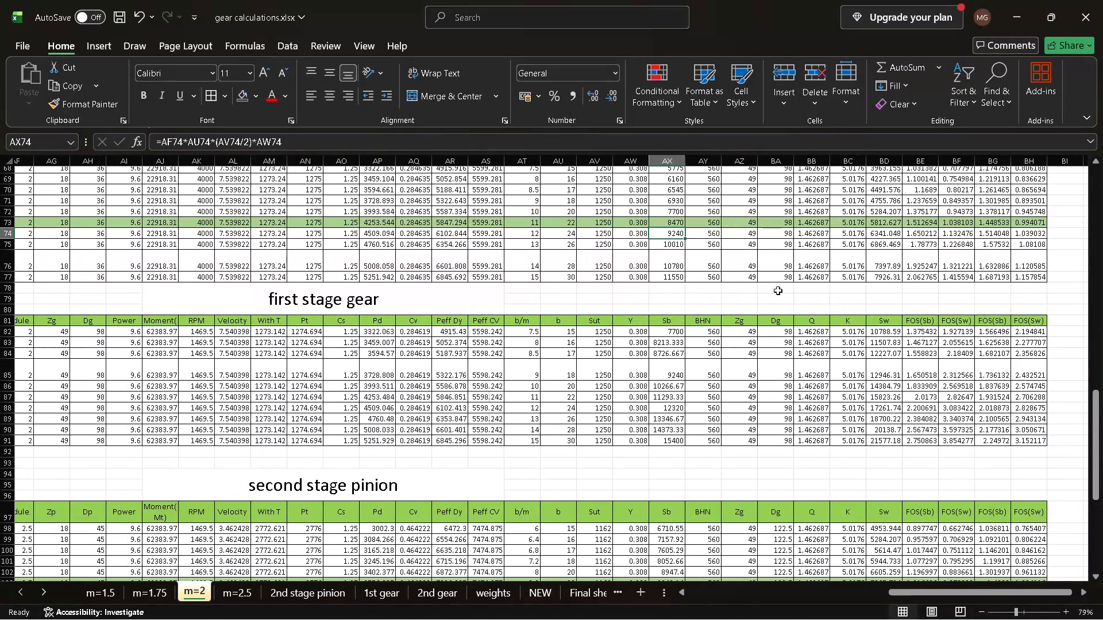
pyautogui.click(573, 398)
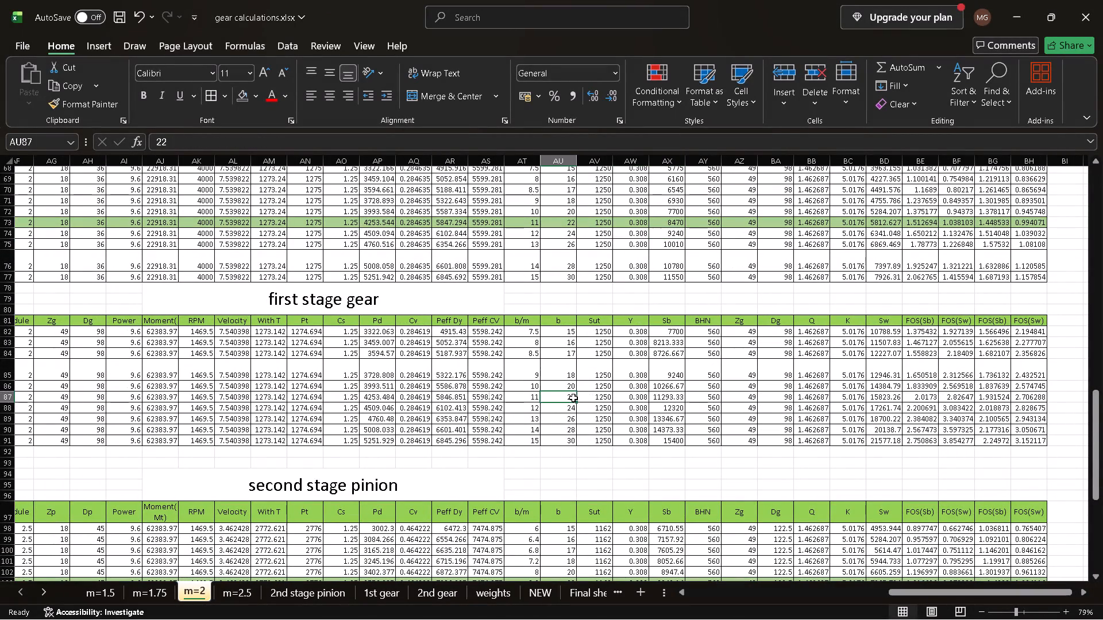
pyautogui.hotkey('ctrl', 'Right')
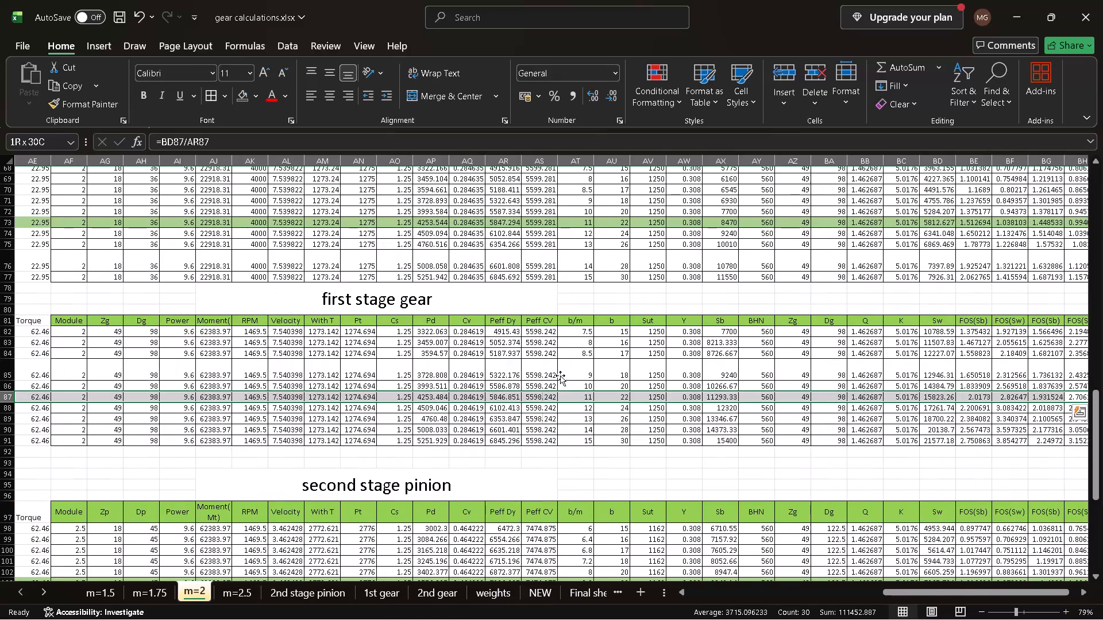
pyautogui.moveTo(257, 100); pyautogui.dragTo(388, 160)
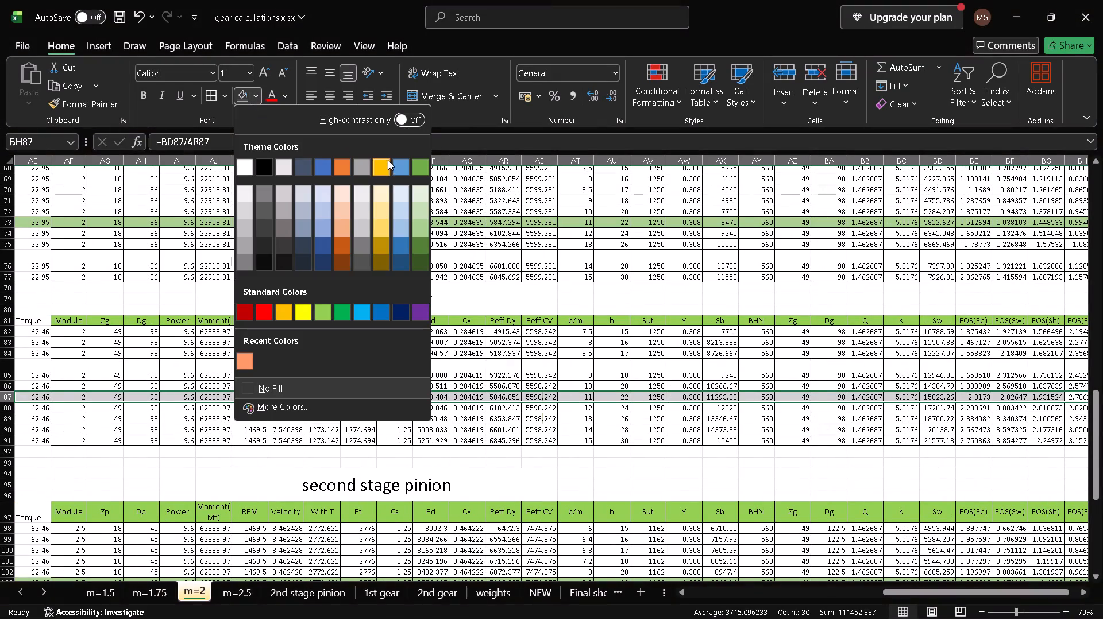
pyautogui.moveTo(388, 160); pyautogui.dragTo(429, 226)
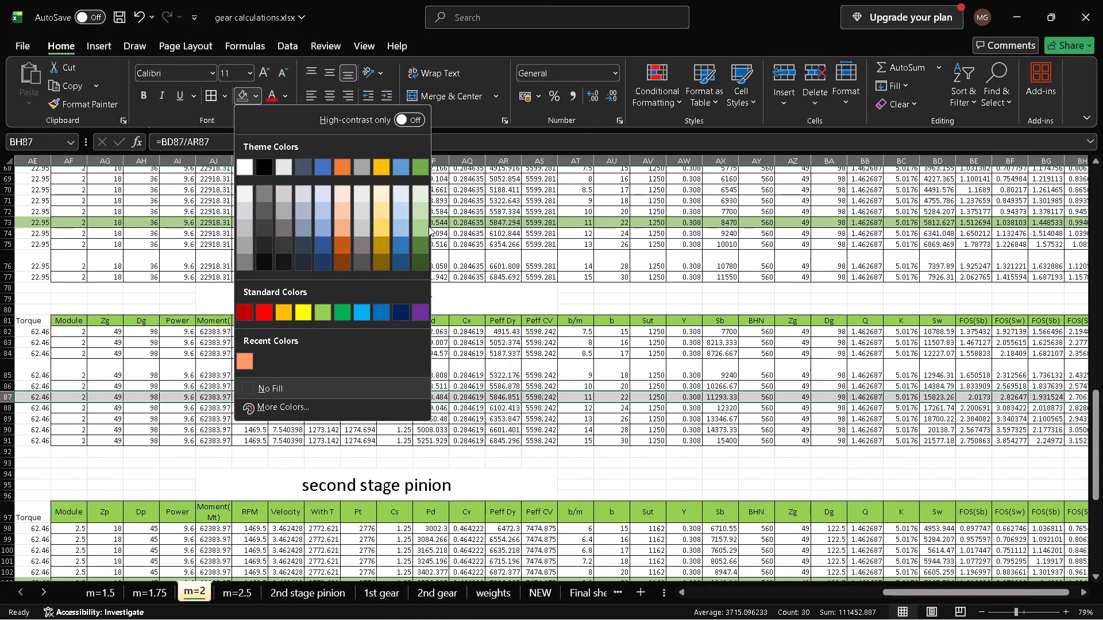
pyautogui.moveTo(429, 226); pyautogui.dragTo(426, 226)
pyautogui.click(426, 226)
# Review the first and second stage pinion and gear tables across all columns, comparing which rows are highlighted green.
pyautogui.hscroll(4, 426, 226)
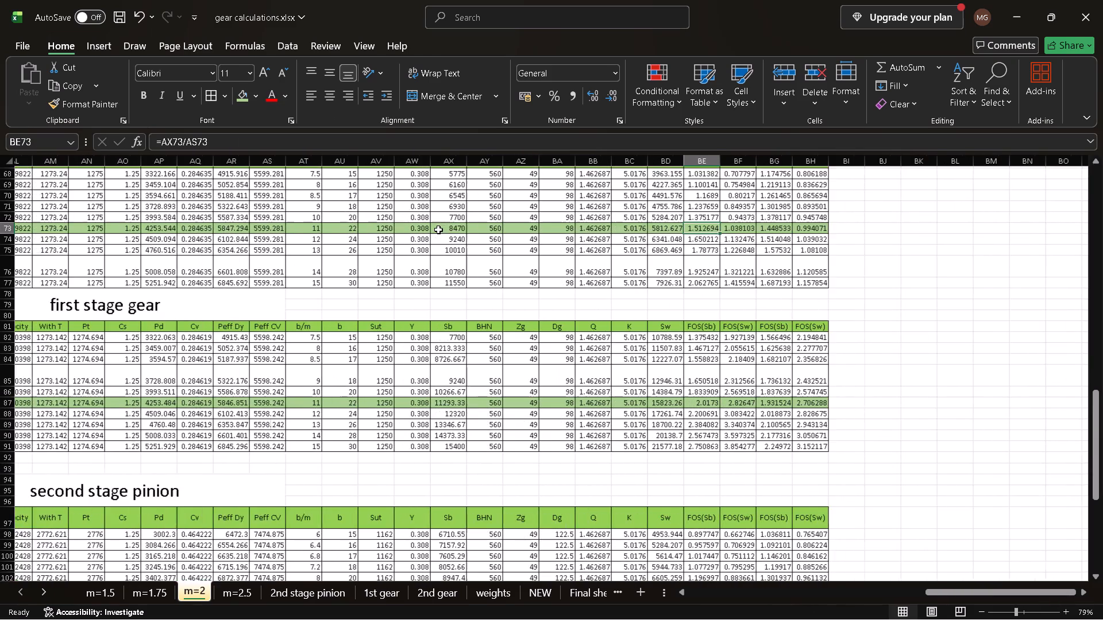
pyautogui.hscroll(-1, 438, 230)
pyautogui.hscroll(3, 438, 230)
pyautogui.scroll(-1, 438, 230)
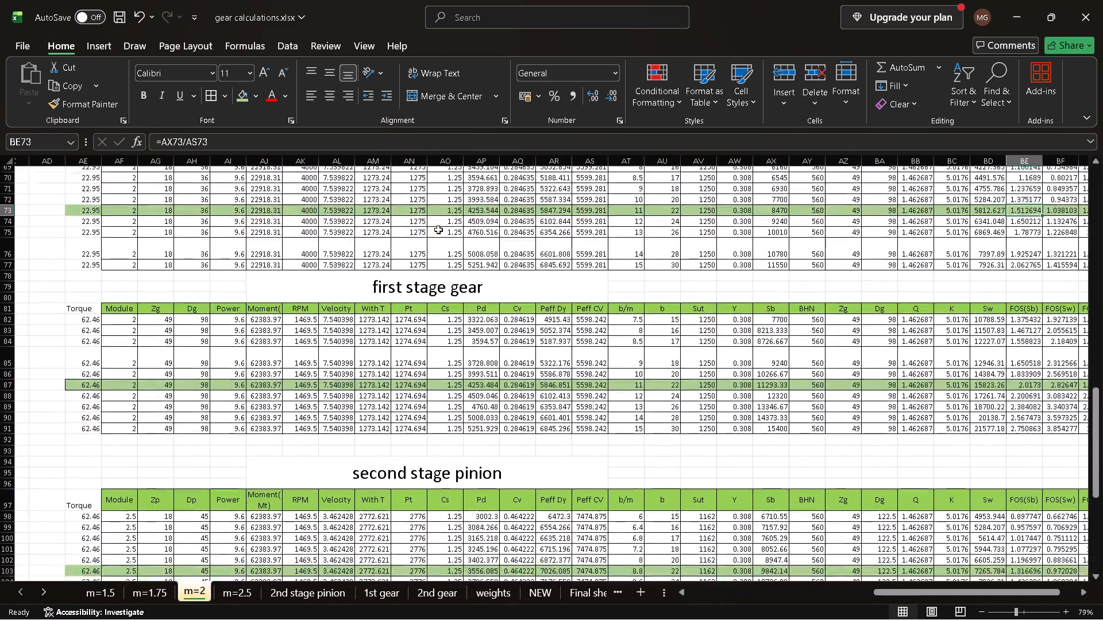
pyautogui.scroll(-1, 438, 230)
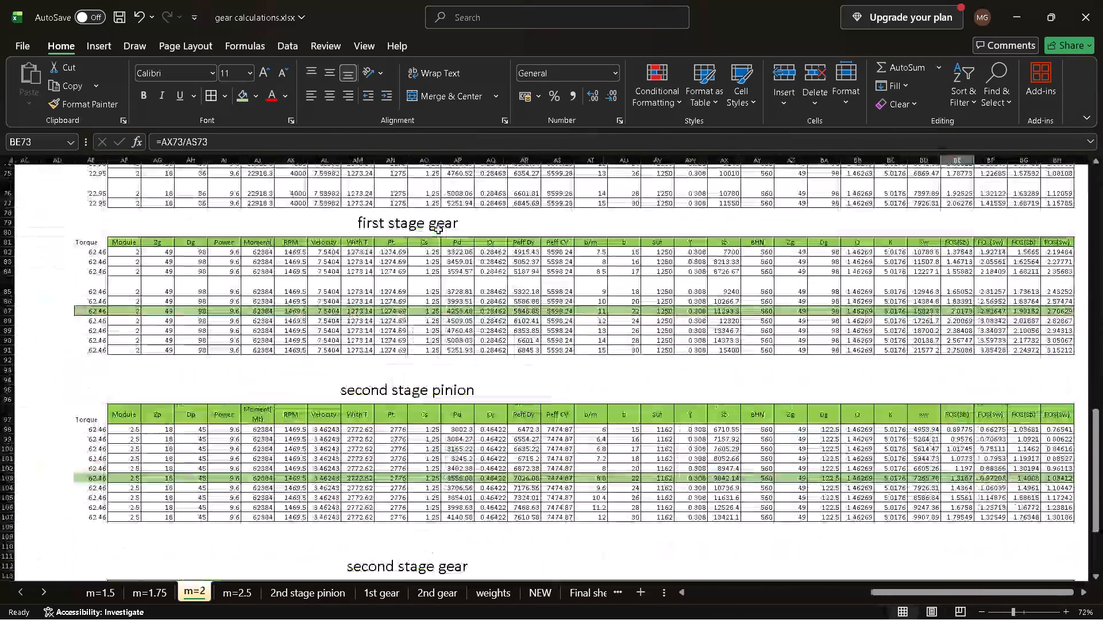
pyautogui.scroll(-1, 438, 230)
pyautogui.hscroll(-1, 438, 230)
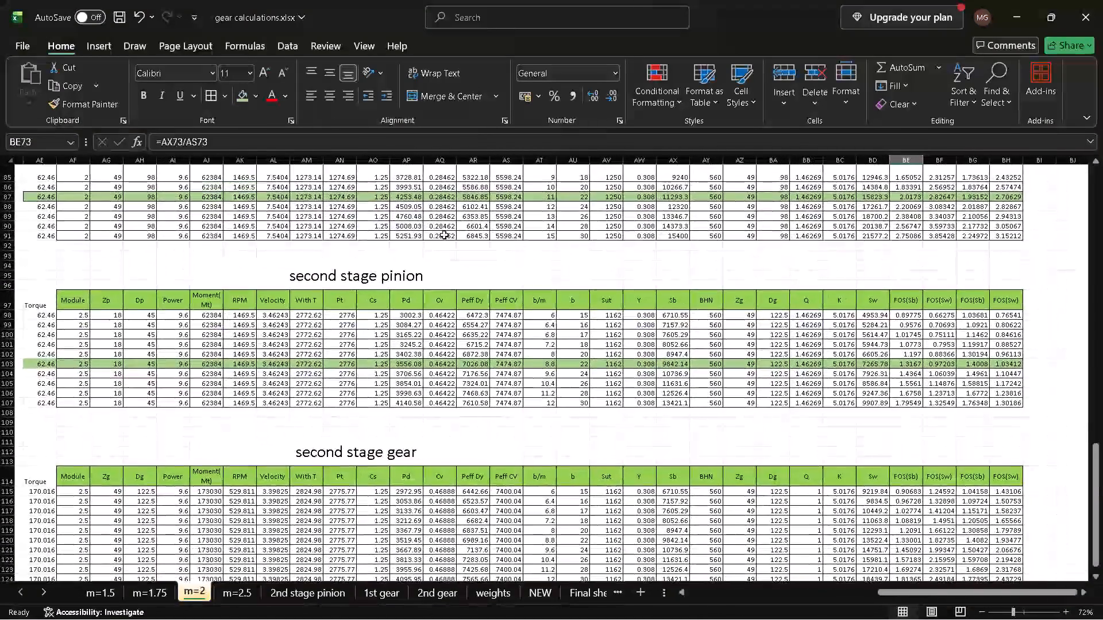
pyautogui.scroll(2, 538, 340)
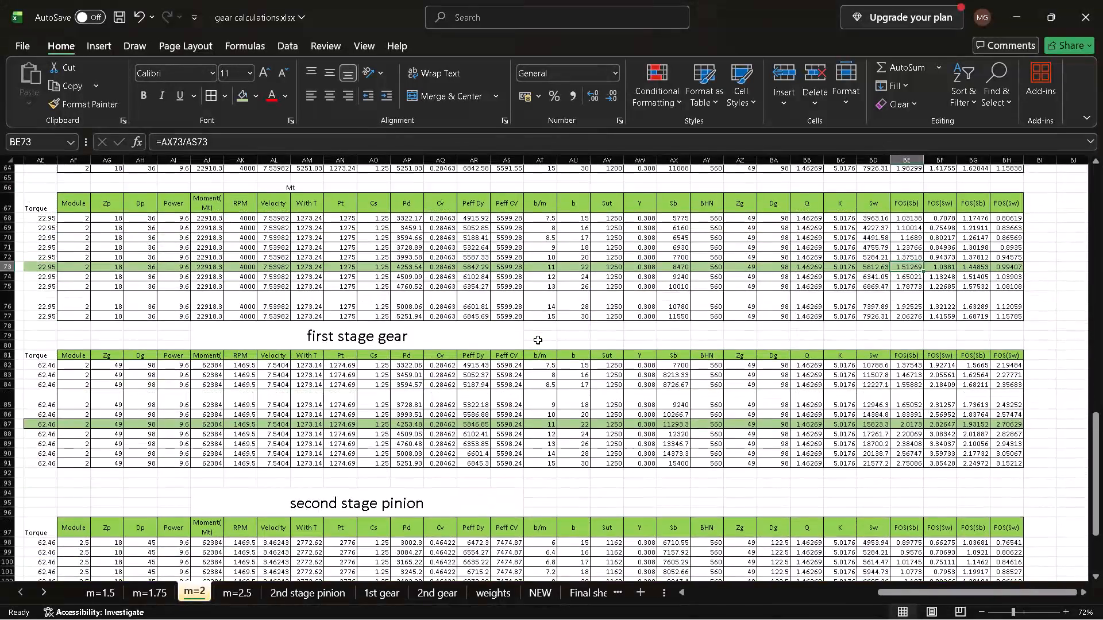
pyautogui.scroll(2, 538, 340)
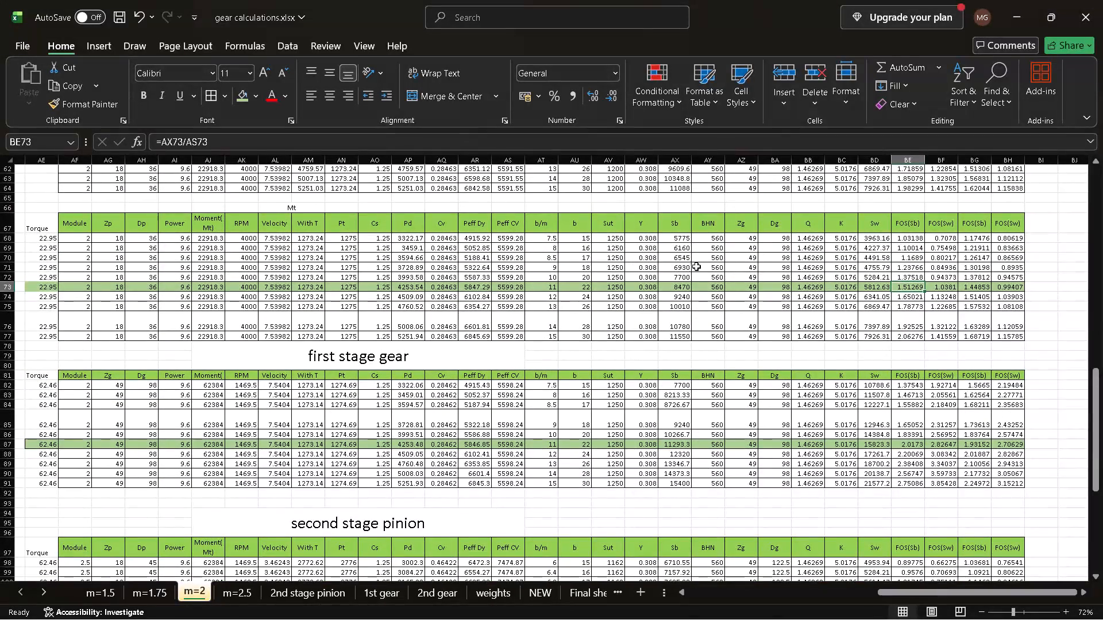
pyautogui.hscroll(1, 630, 305)
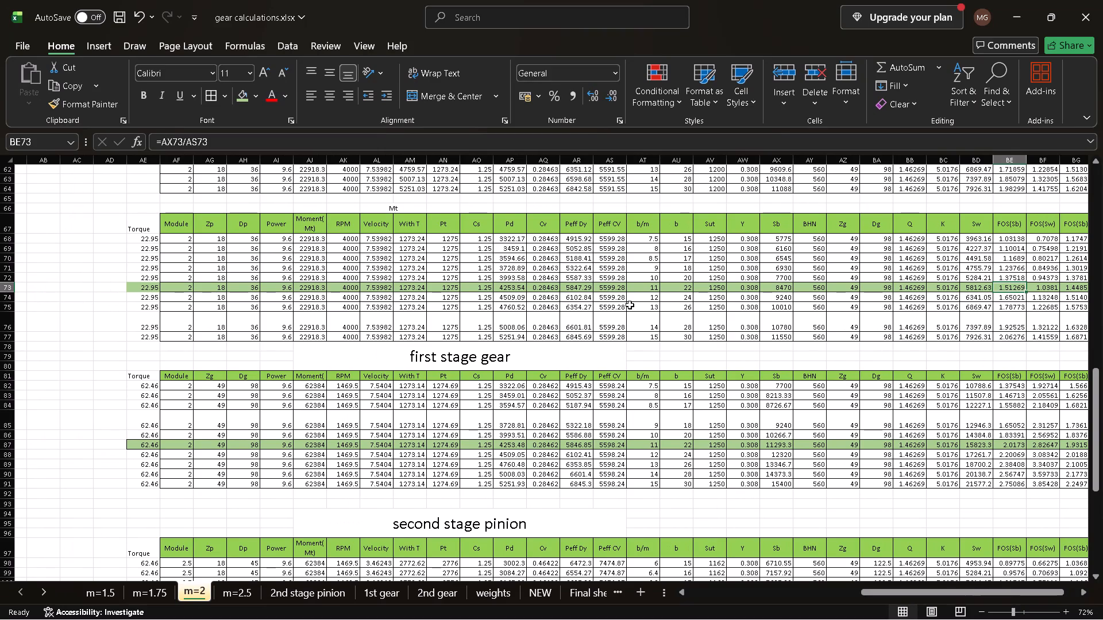
pyautogui.scroll(-4, 630, 305)
pyautogui.hscroll(-1, 630, 305)
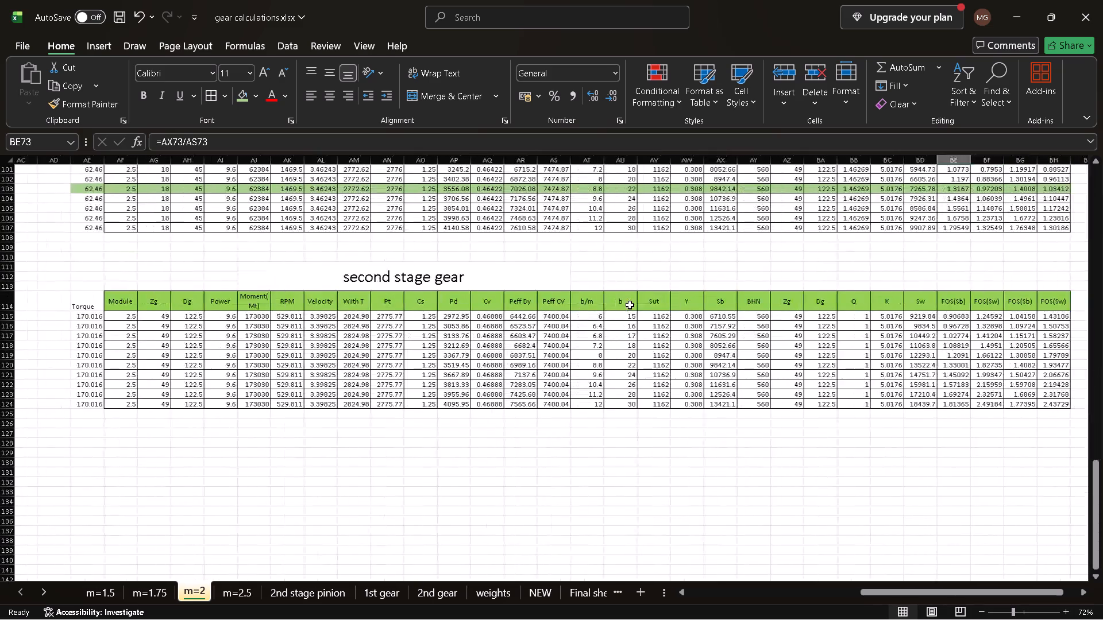
pyautogui.hscroll(-2, 630, 305)
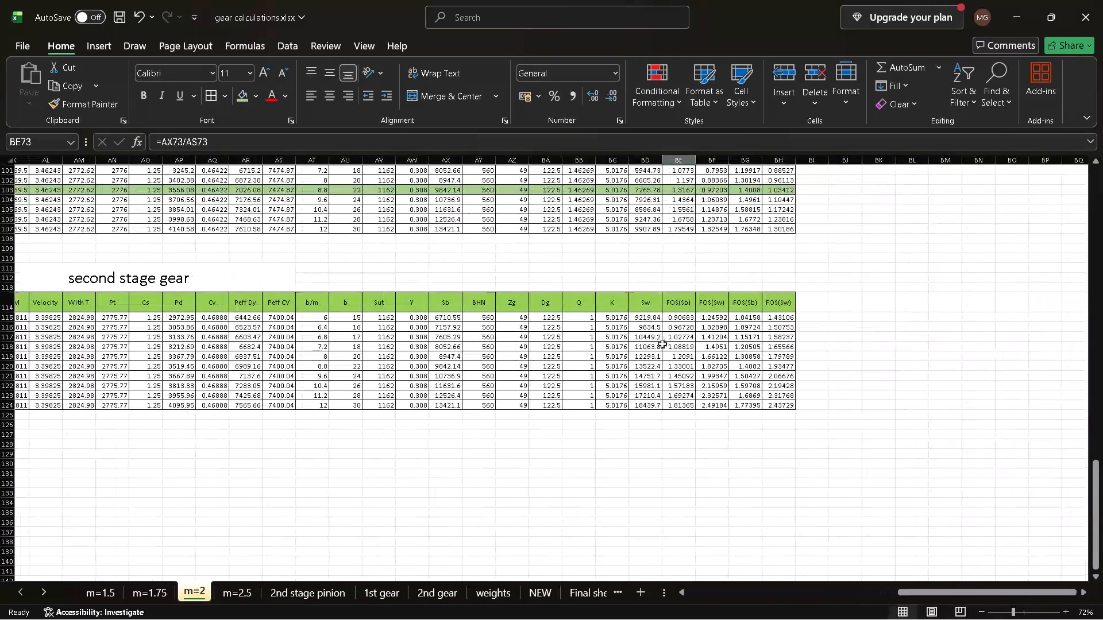
pyautogui.hscroll(1, 662, 348)
pyautogui.scroll(2, 662, 348)
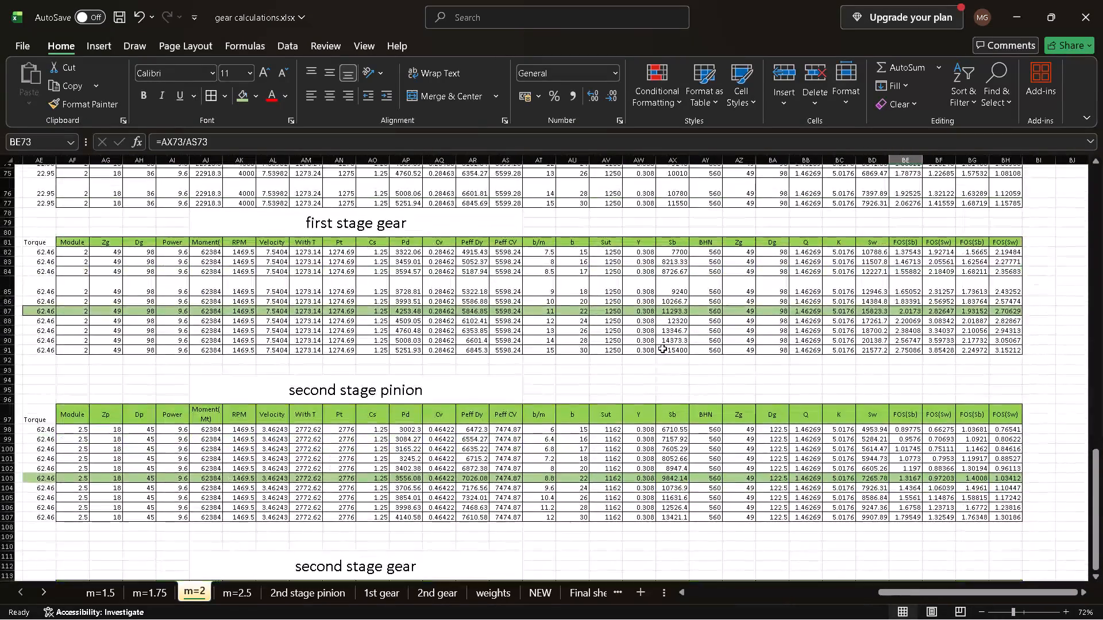
# Highlight row 120 of the second stage gear table, from Torque to the last FOS(Sw) column (AE120:BH120), in light green.
pyautogui.scroll(-2, 662, 348)
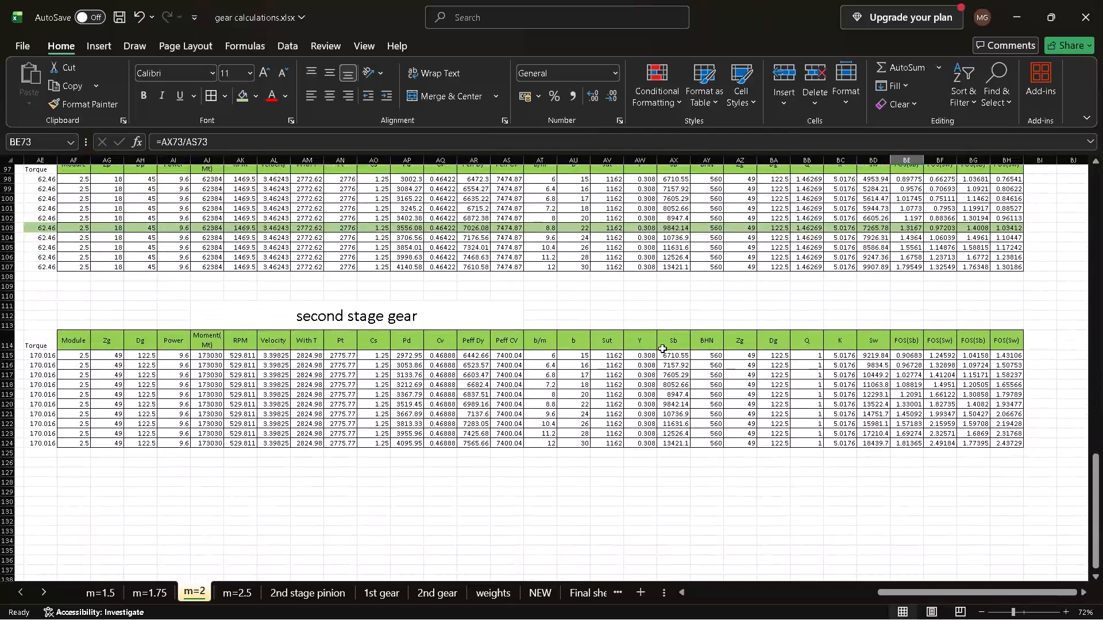
pyautogui.scroll(-1, 662, 348)
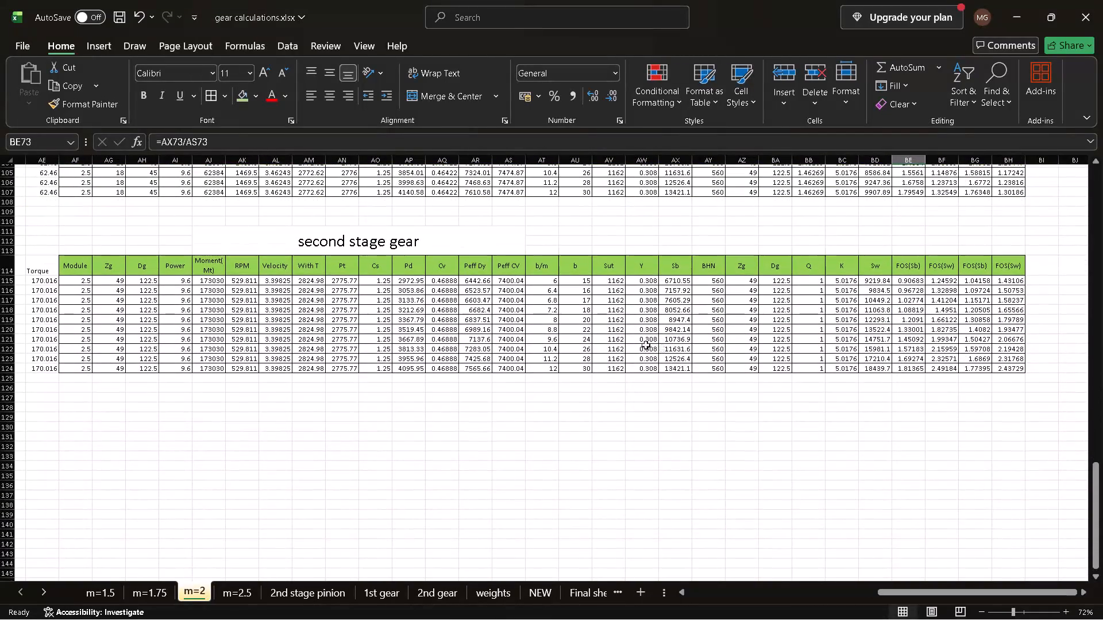
pyautogui.click(580, 327)
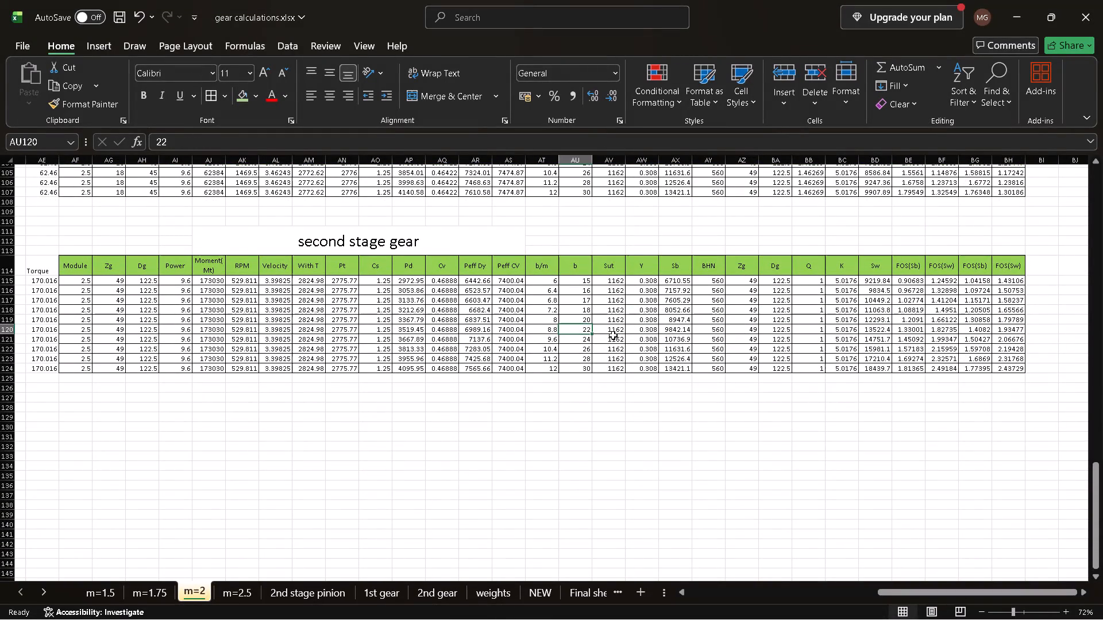
pyautogui.hotkey('ctrl', 'Right')
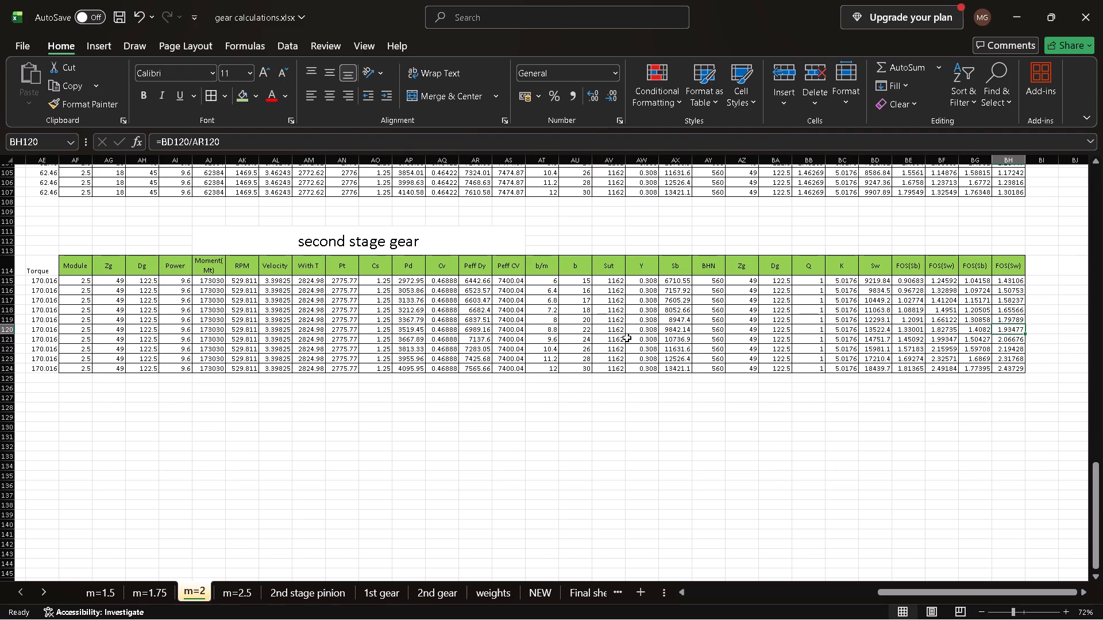
pyautogui.hotkey('ctrl', 'shift', 'Left')
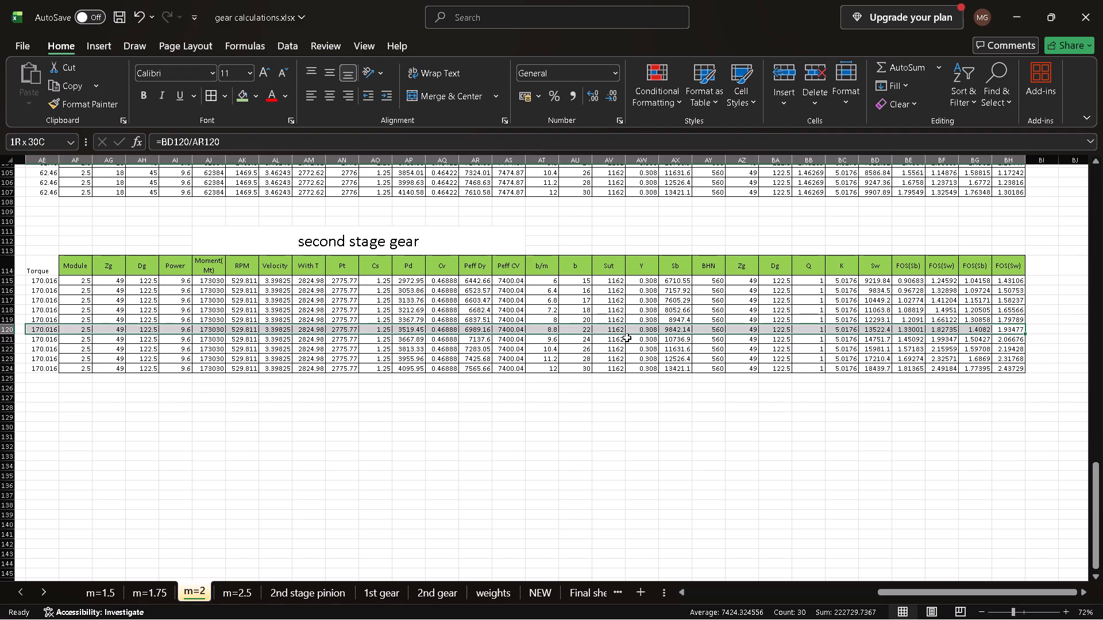
pyautogui.click(249, 87)
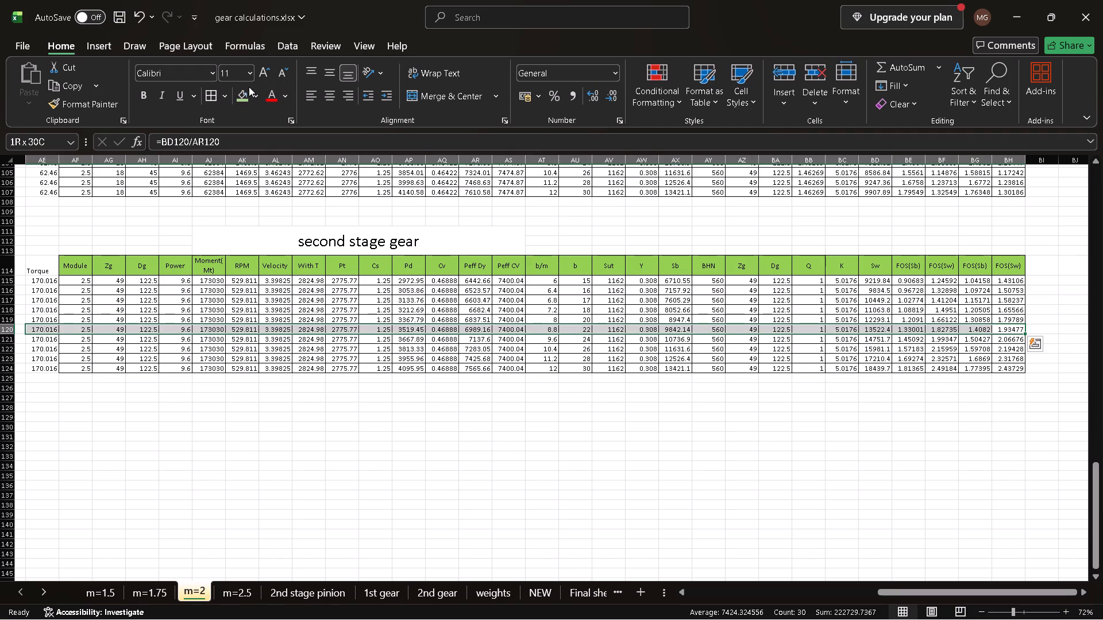
pyautogui.click(242, 95)
# Fill the Torque header cell AE114 of the second stage gear table with a dark green theme colour.
pyautogui.hscroll(1, 242, 95)
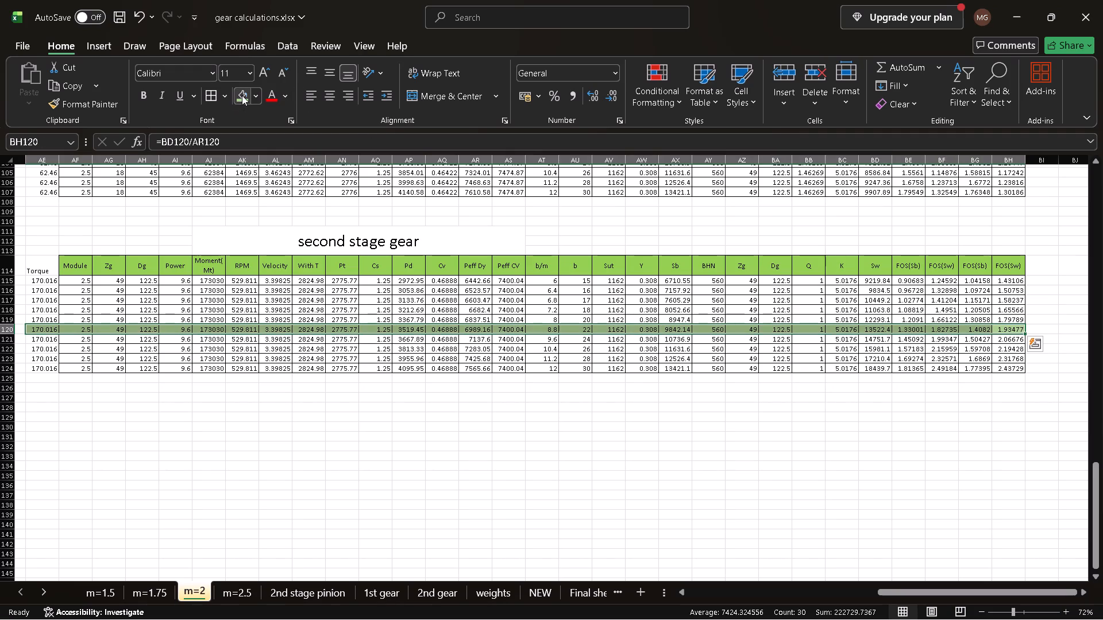
pyautogui.hscroll(3, 242, 95)
pyautogui.hscroll(3, 122, 226)
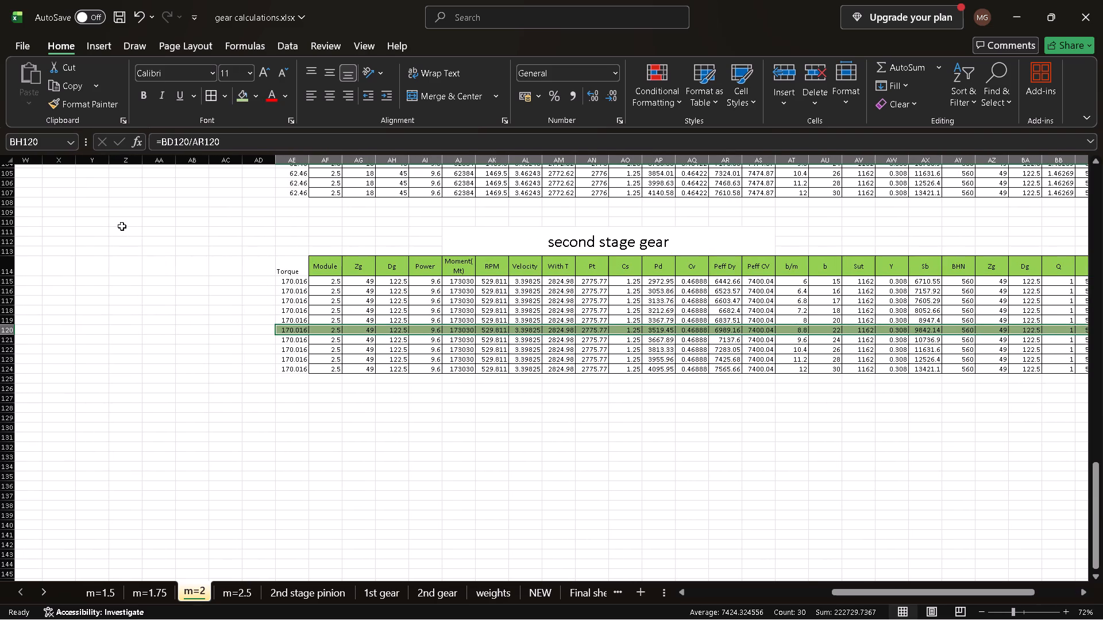
pyautogui.click(292, 273)
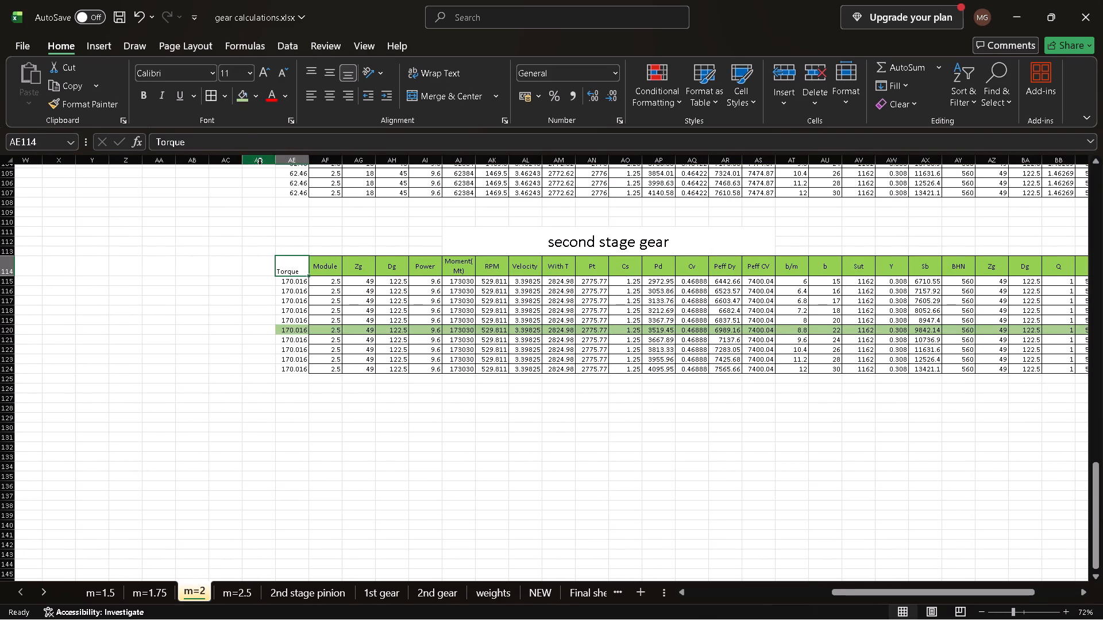
pyautogui.click(254, 98)
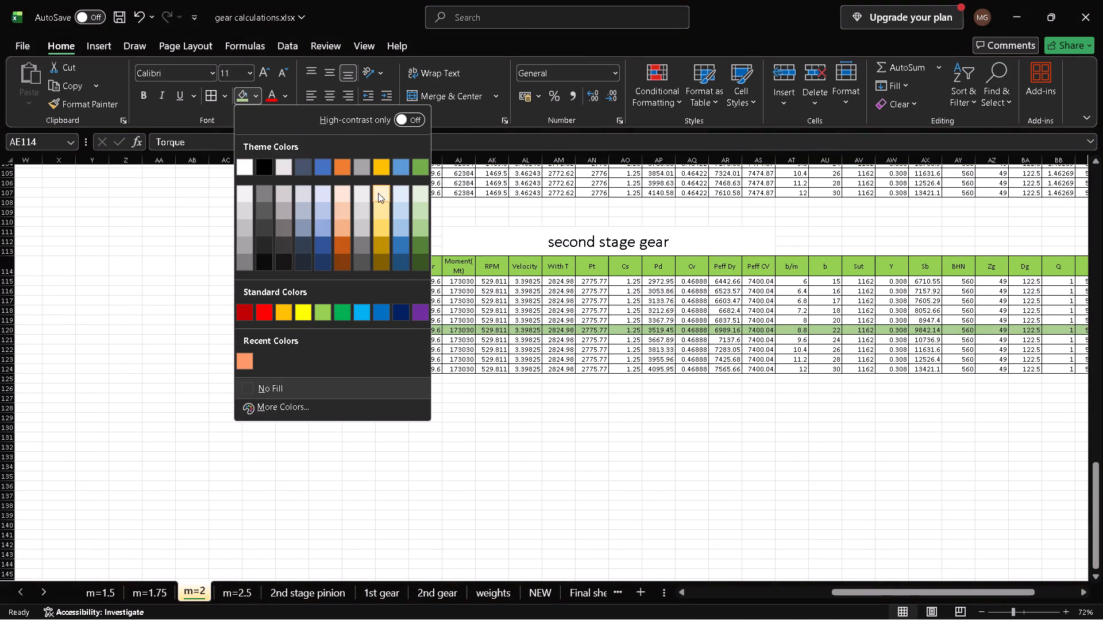
pyautogui.click(424, 242)
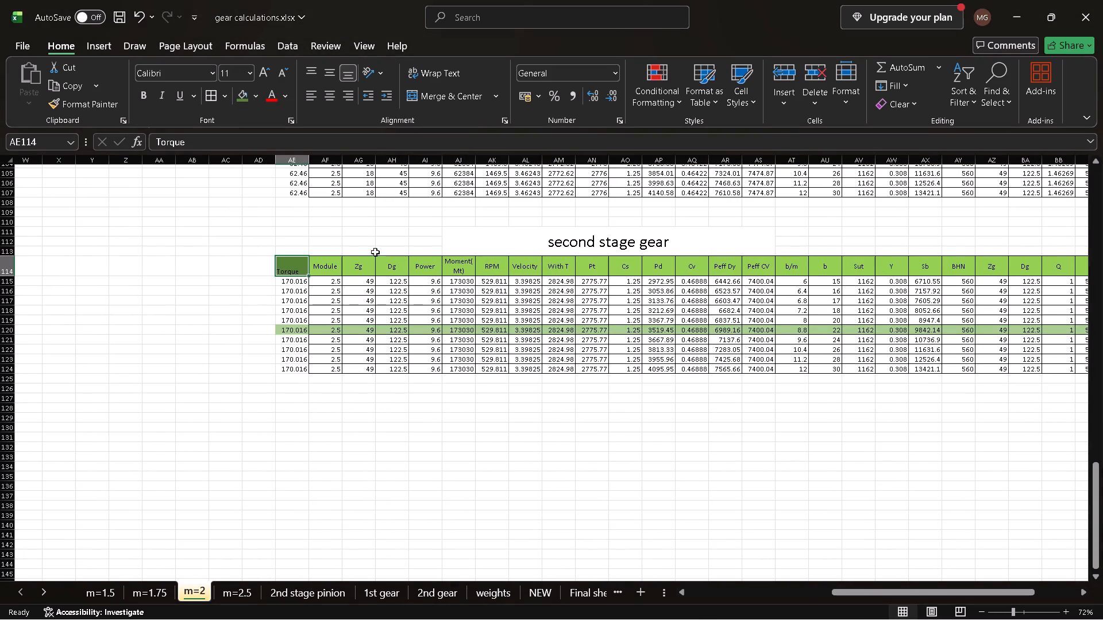
pyautogui.click(334, 231)
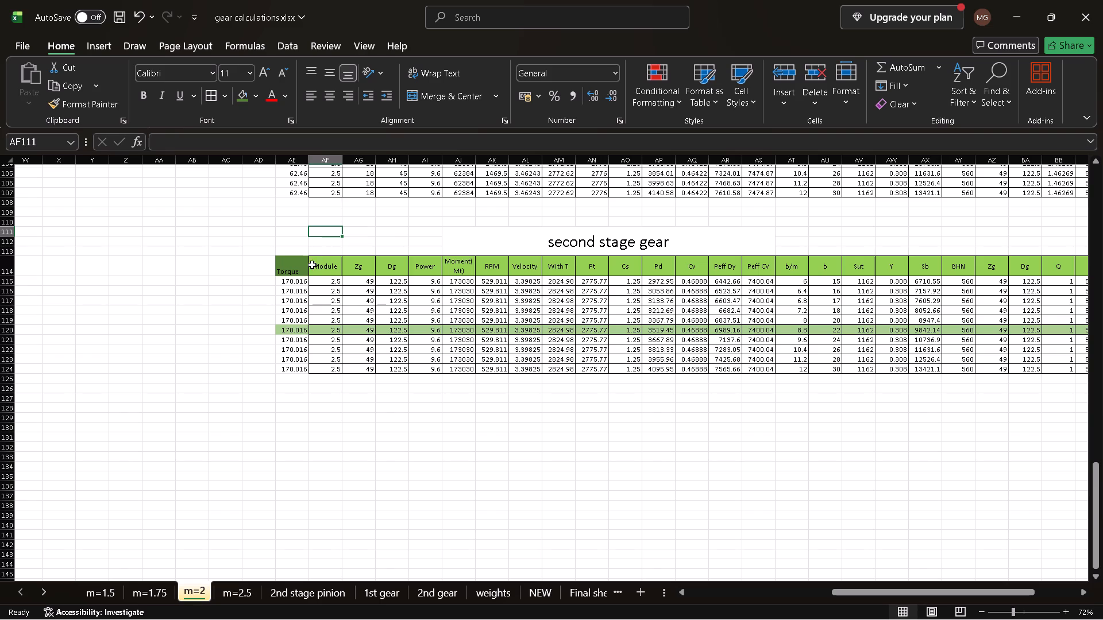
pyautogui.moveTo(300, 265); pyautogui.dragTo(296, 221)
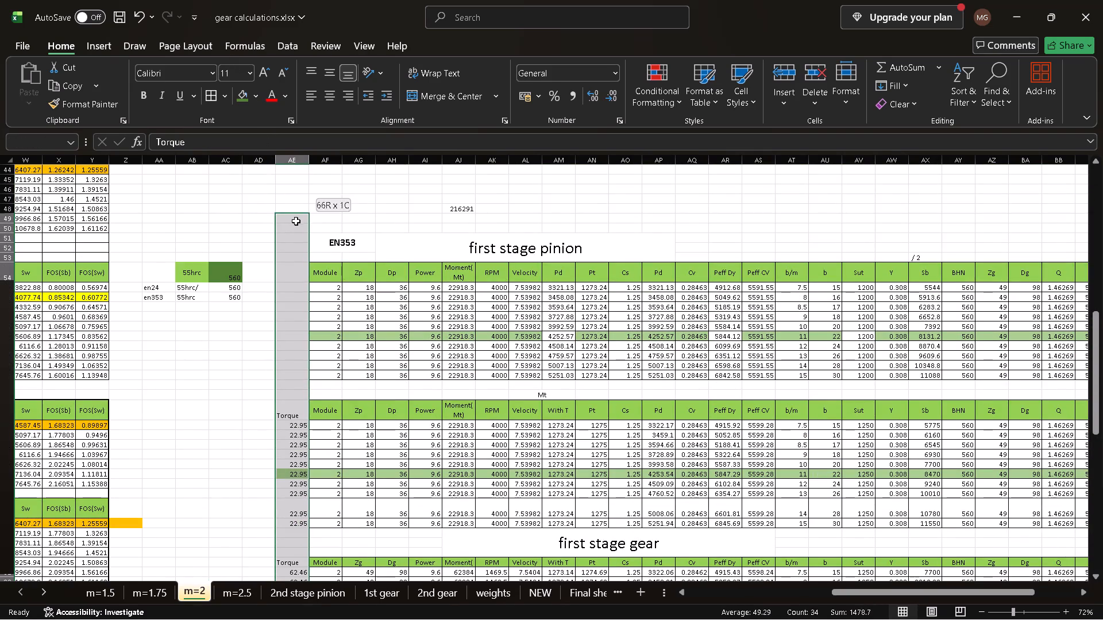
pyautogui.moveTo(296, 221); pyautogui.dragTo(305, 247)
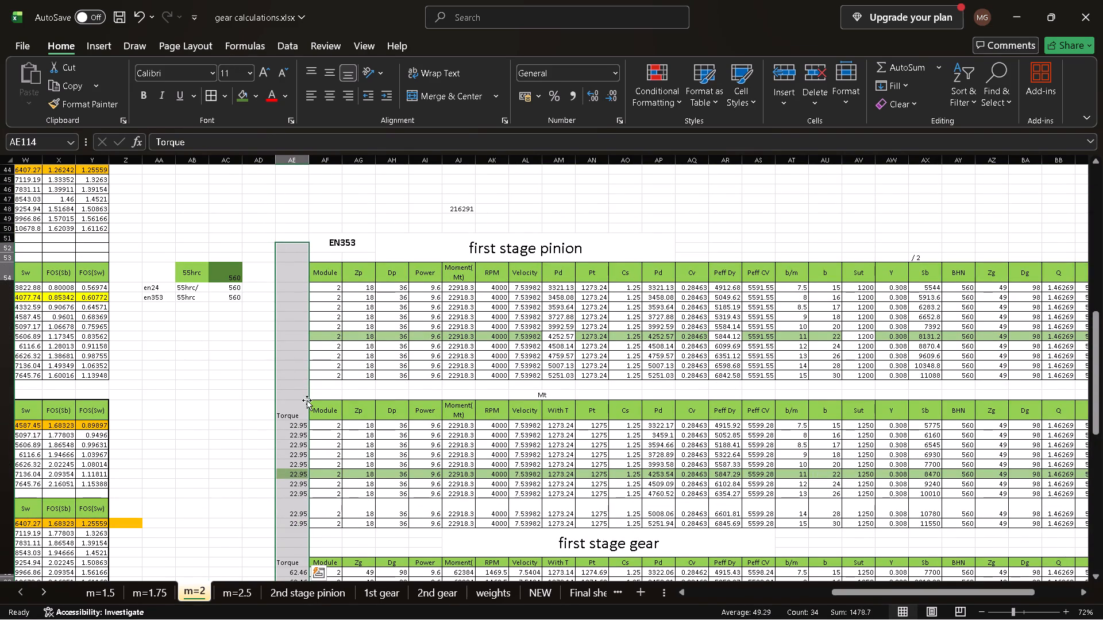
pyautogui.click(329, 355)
# Select the Torque header cell AE67 in the lower first stage pinion table.
pyautogui.click(300, 414)
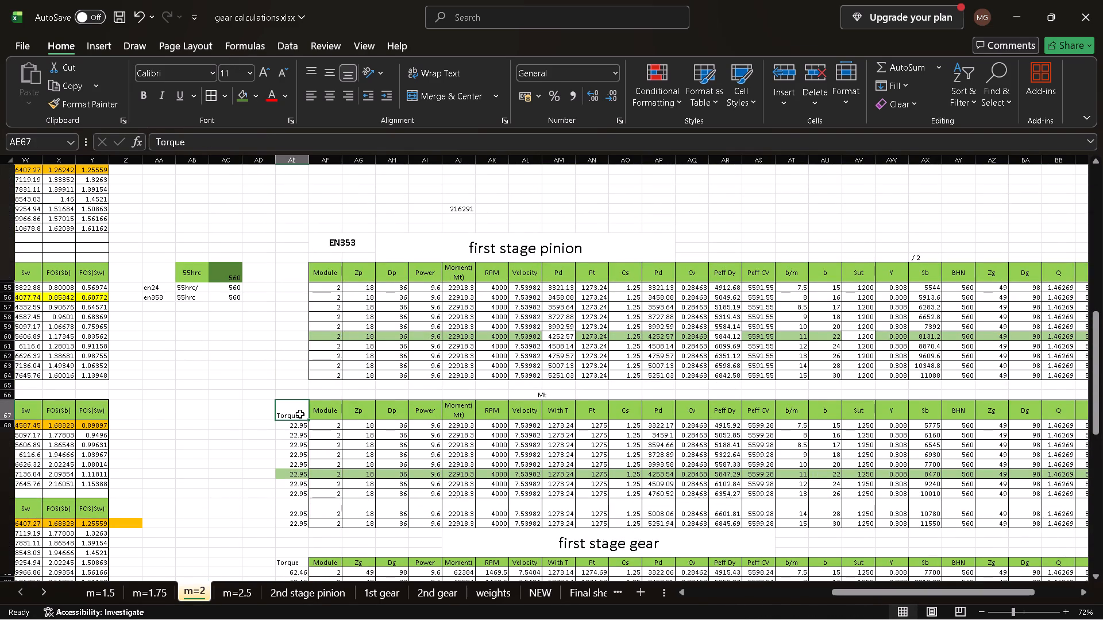
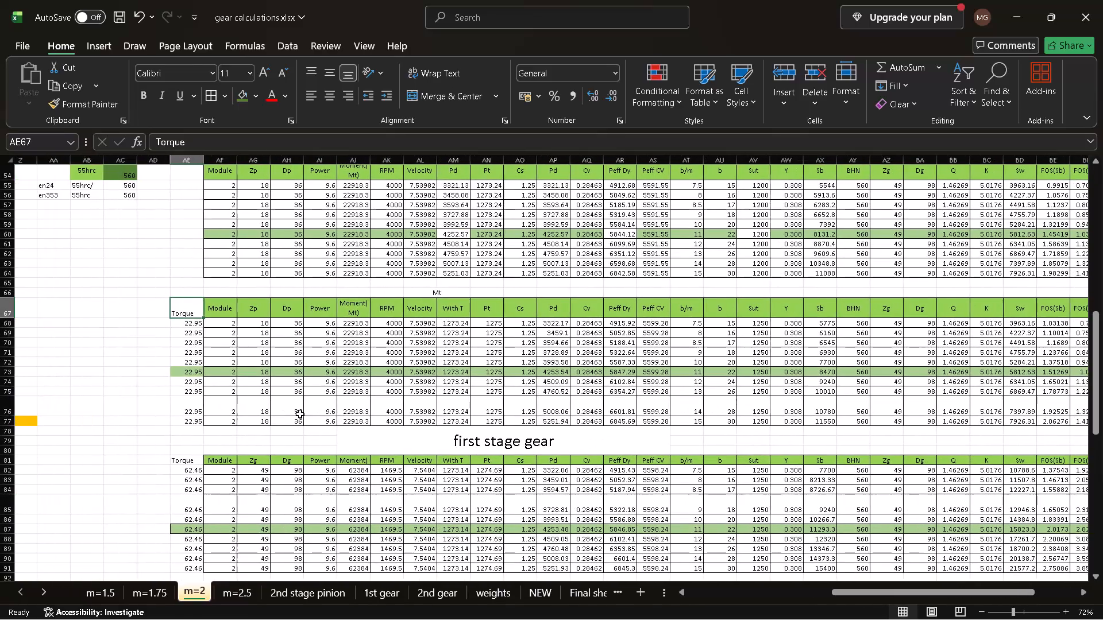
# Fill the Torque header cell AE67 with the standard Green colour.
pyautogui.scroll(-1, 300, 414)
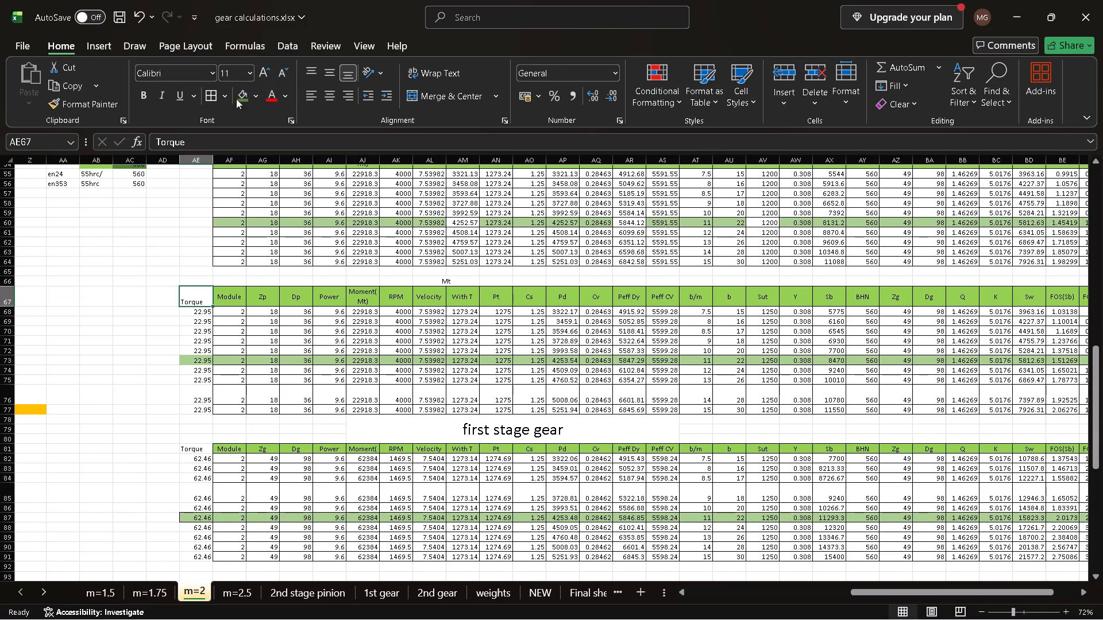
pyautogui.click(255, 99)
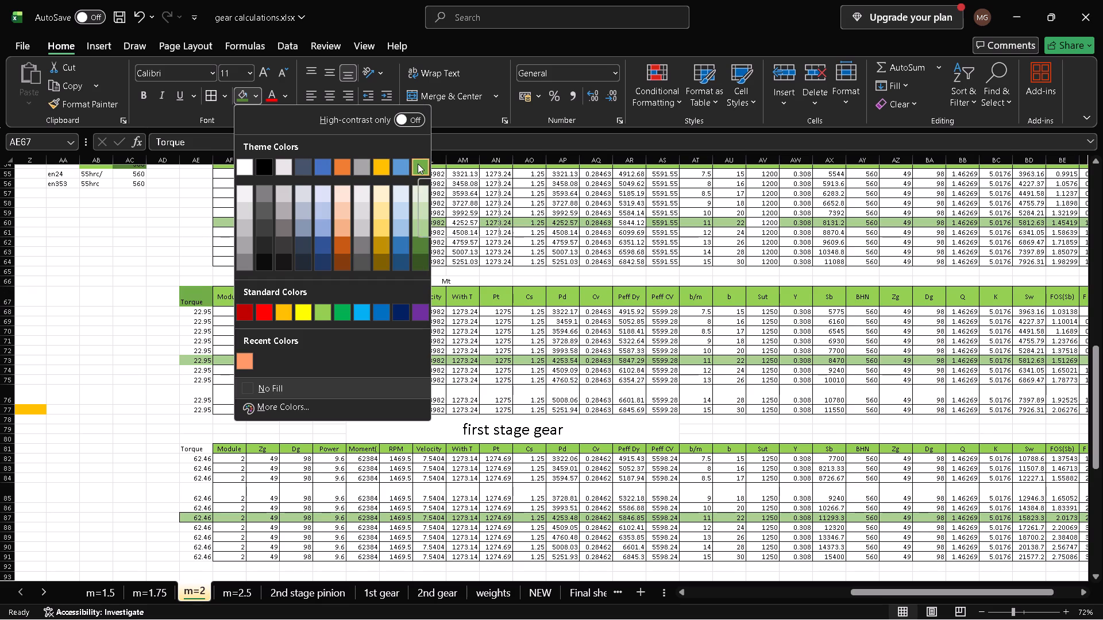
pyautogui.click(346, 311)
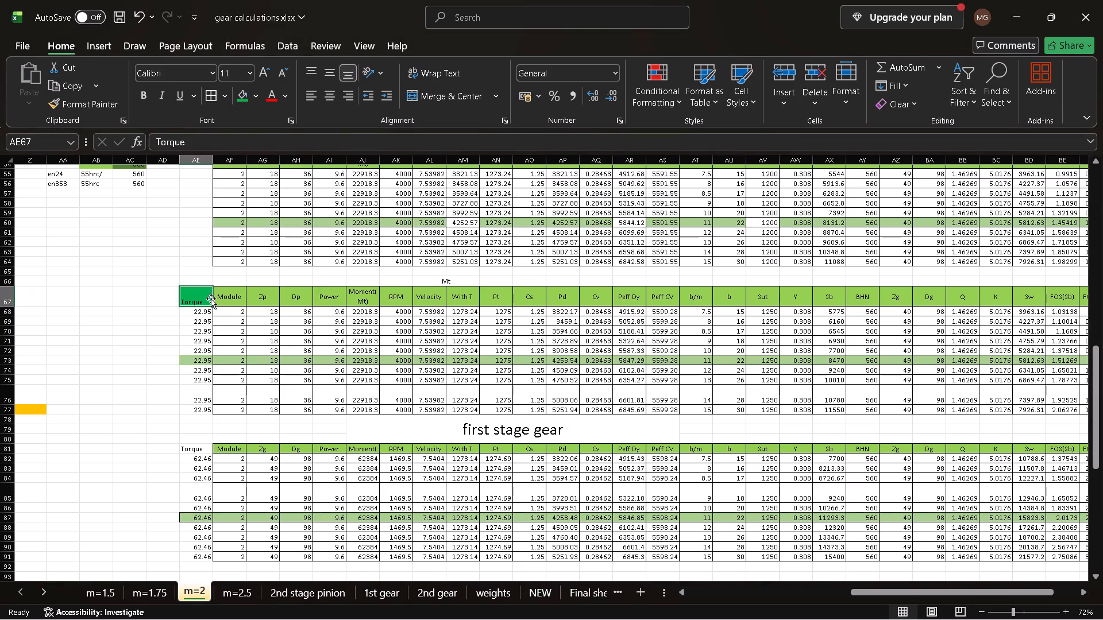
# Change the fill of the Torque header cell AE67 to standard Light Green to match the adjacent column headers.
pyautogui.click(236, 296)
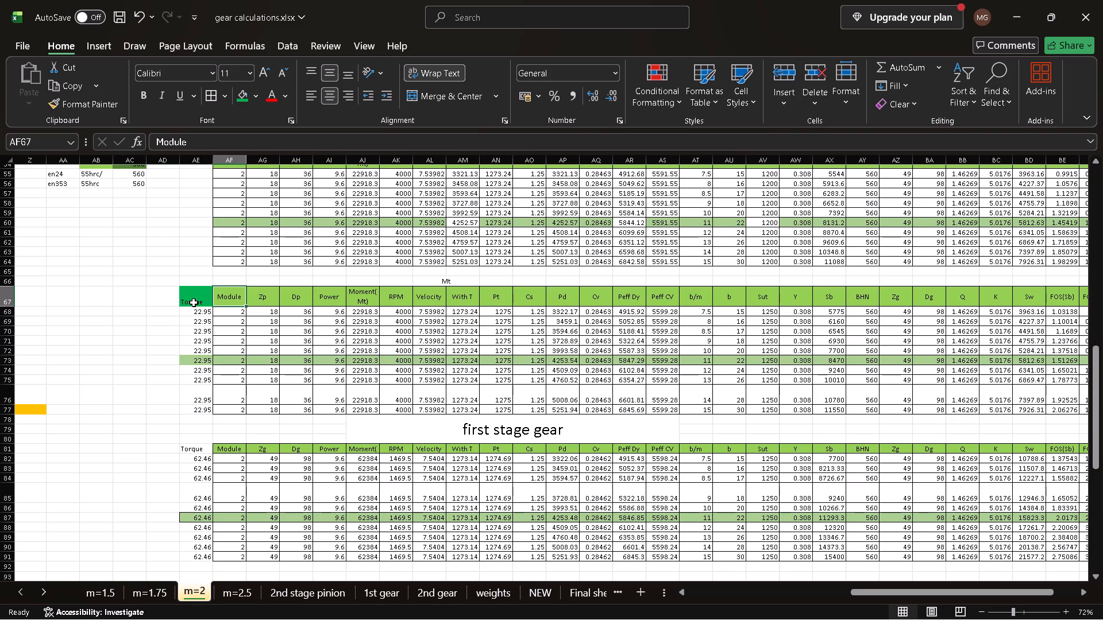
pyautogui.moveTo(194, 303); pyautogui.dragTo(208, 361)
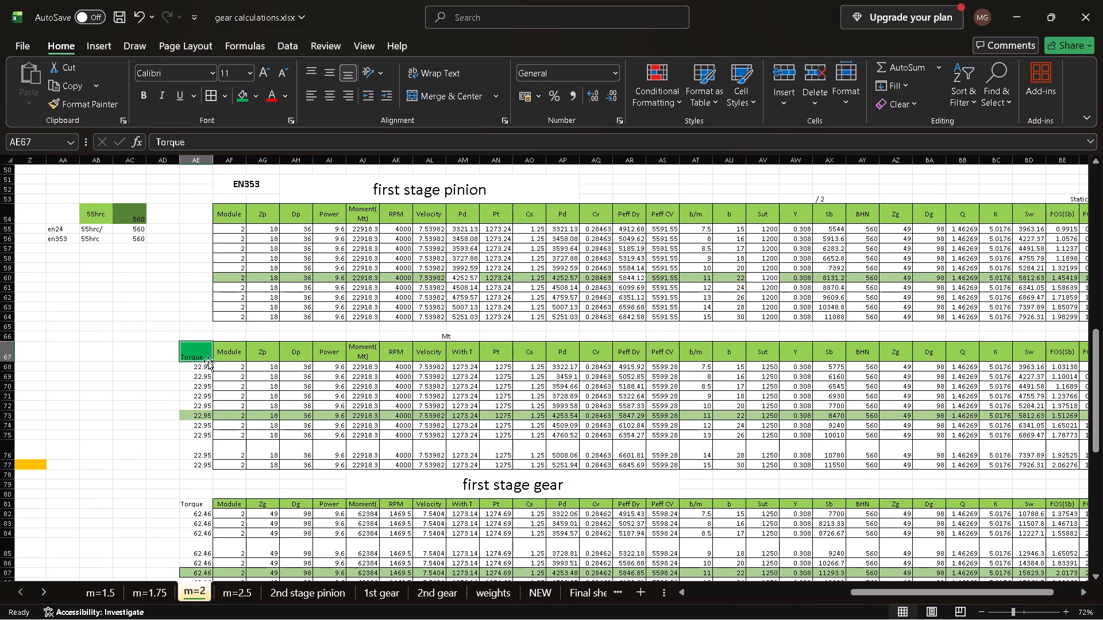
pyautogui.click(208, 361)
pyautogui.moveTo(252, 96); pyautogui.dragTo(327, 239)
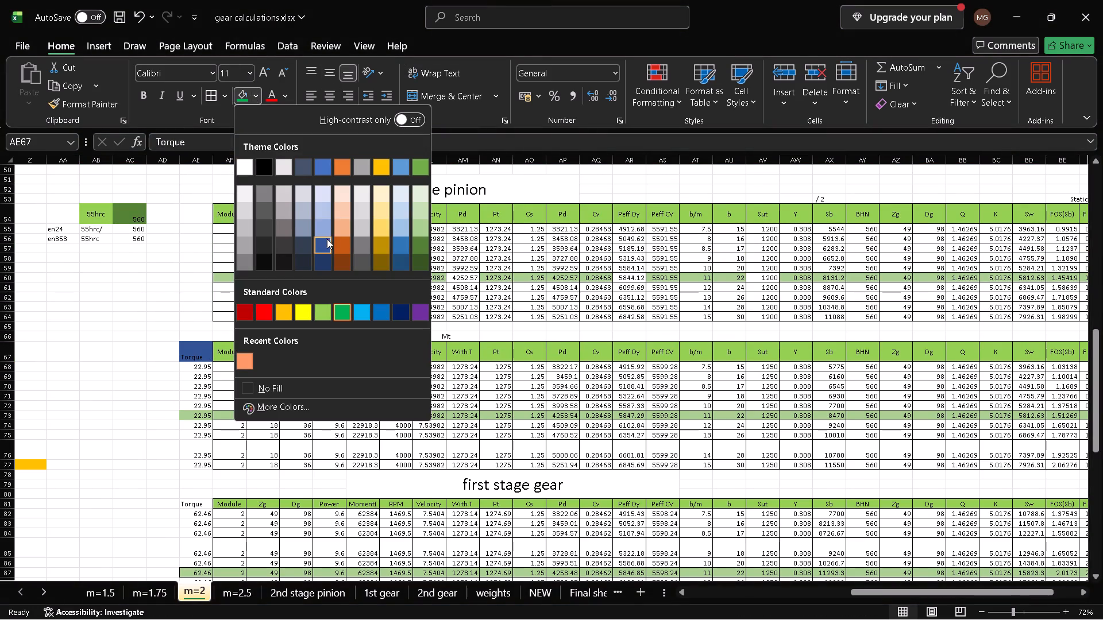
pyautogui.moveTo(327, 239); pyautogui.dragTo(406, 237)
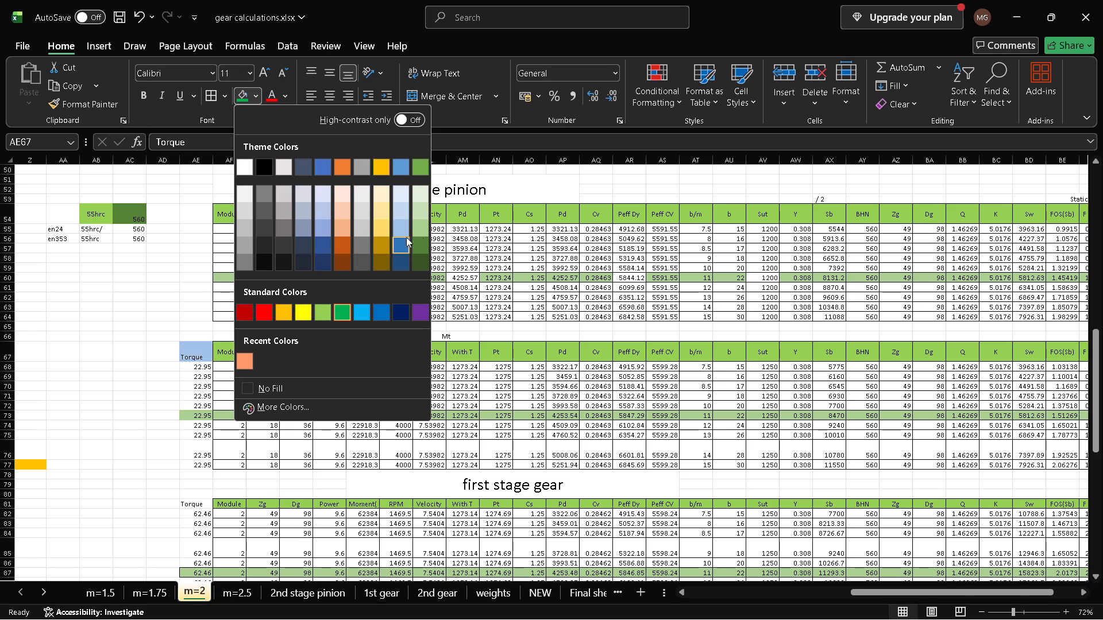
pyautogui.moveTo(406, 237); pyautogui.dragTo(537, 221)
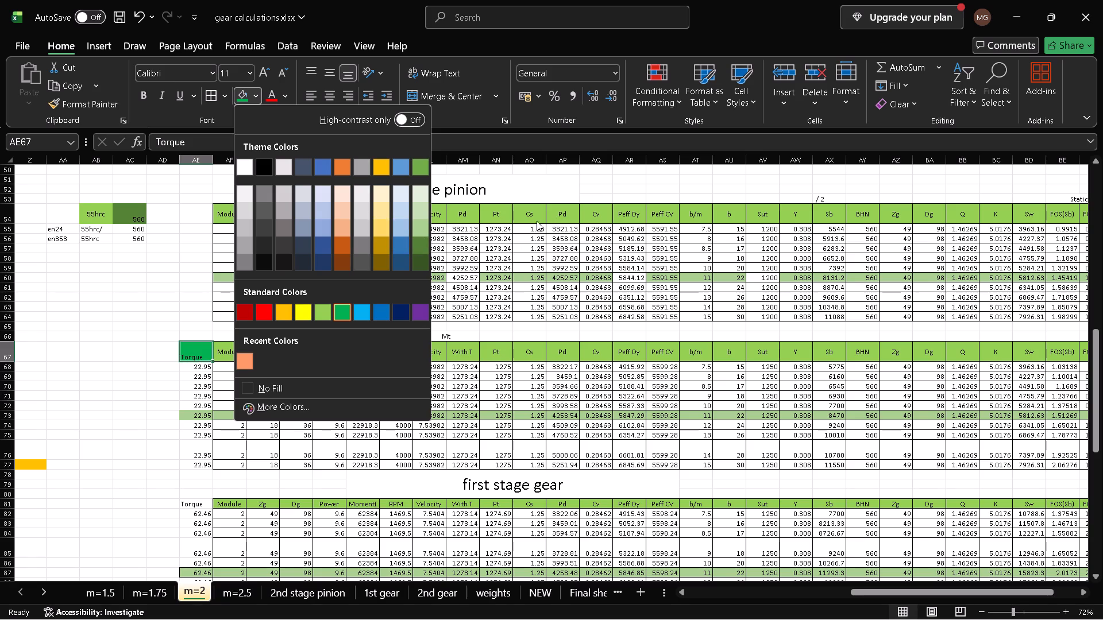
pyautogui.moveTo(537, 221); pyautogui.dragTo(423, 226)
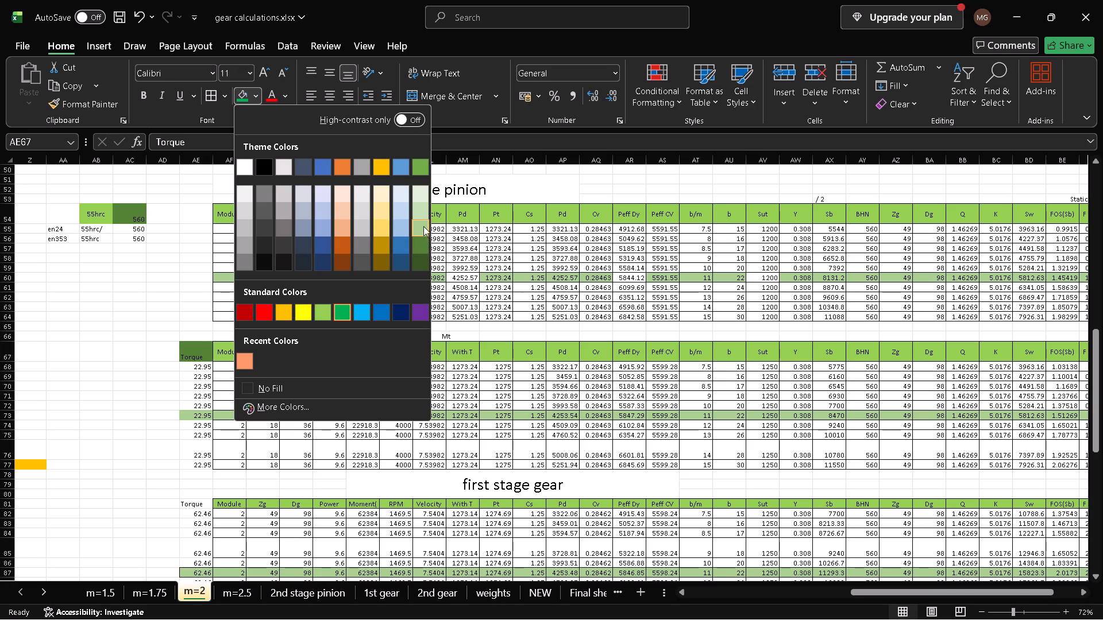
pyautogui.moveTo(423, 226); pyautogui.dragTo(420, 197)
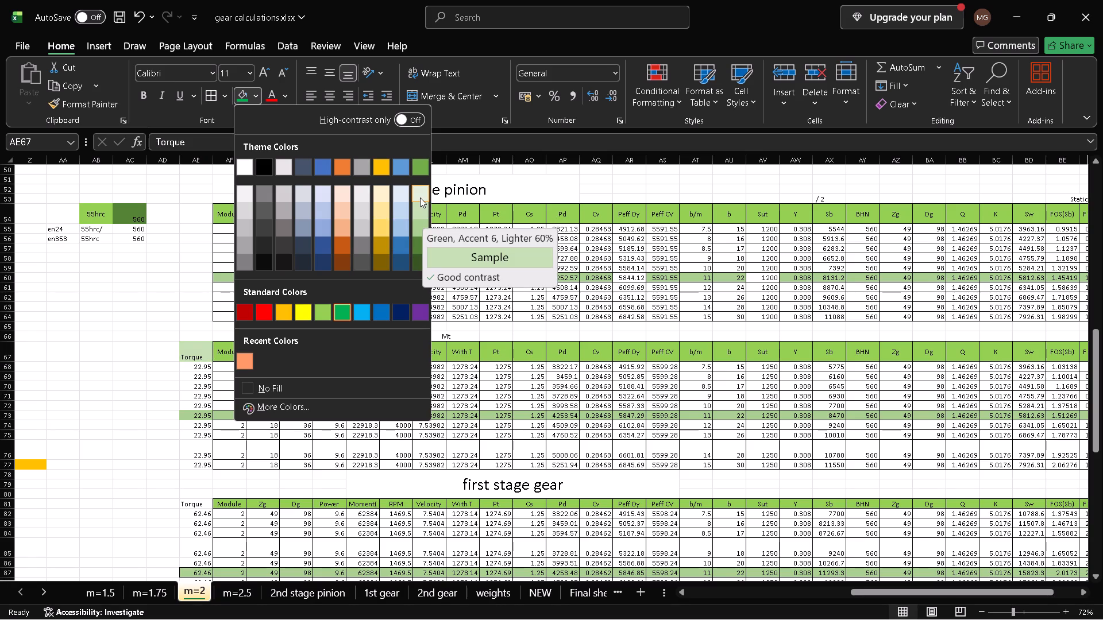
pyautogui.moveTo(420, 197); pyautogui.dragTo(426, 245)
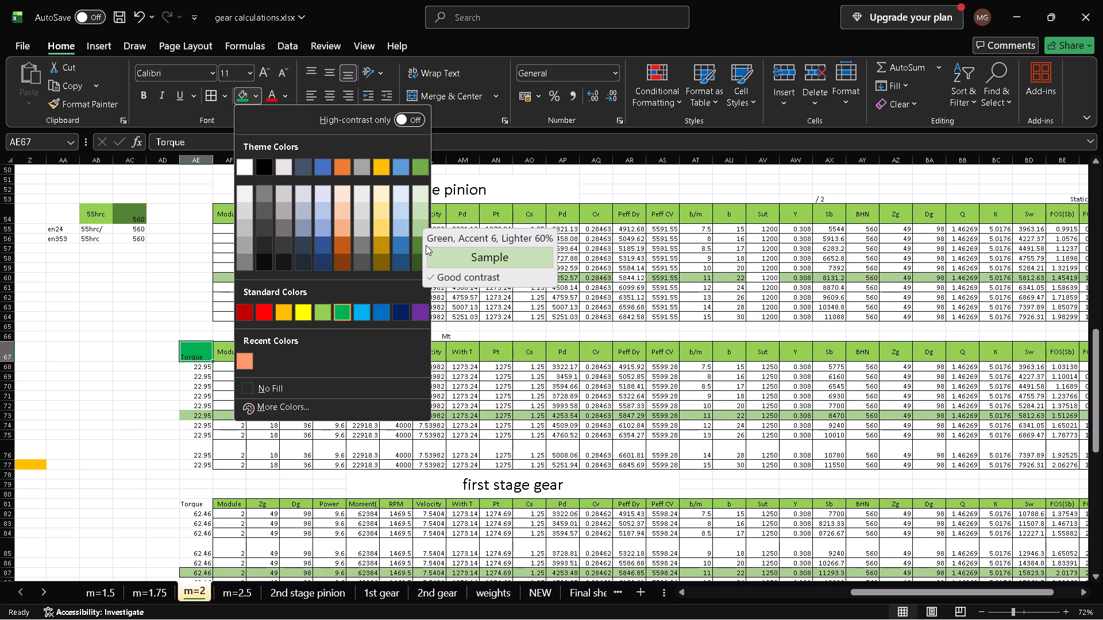
pyautogui.moveTo(426, 245); pyautogui.dragTo(419, 224)
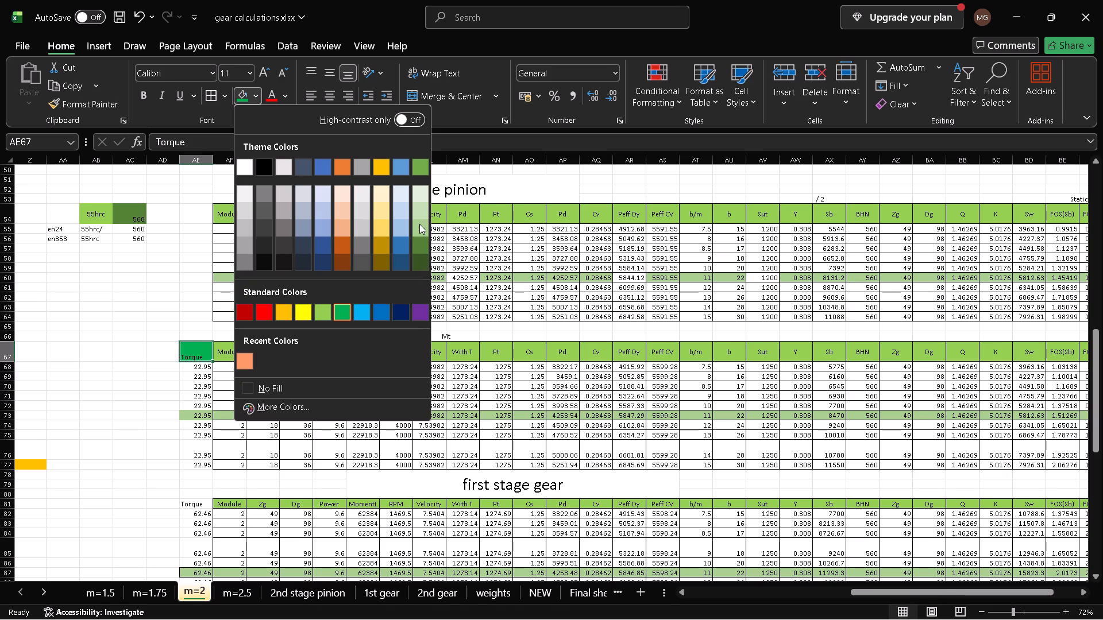
pyautogui.moveTo(419, 224); pyautogui.dragTo(325, 316)
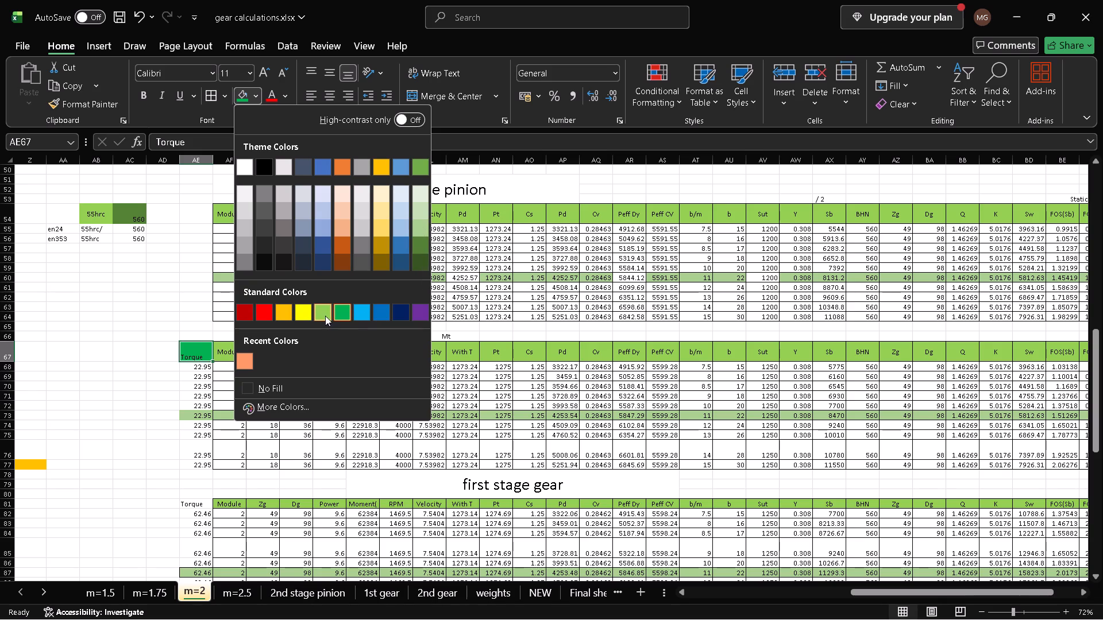
pyautogui.moveTo(325, 316); pyautogui.dragTo(322, 317)
pyautogui.click(322, 317)
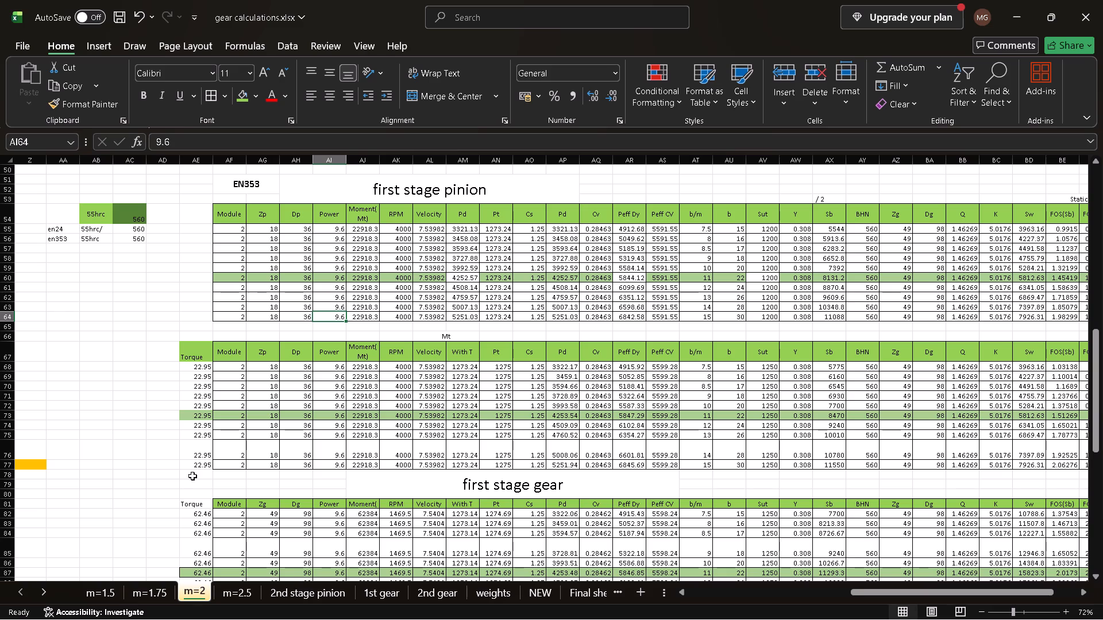
# Apply the same light green fill to the Torque headers of the first stage gear, second stage pinion and second stage gear tables.
pyautogui.scroll(-1, 193, 424)
pyautogui.click(194, 425)
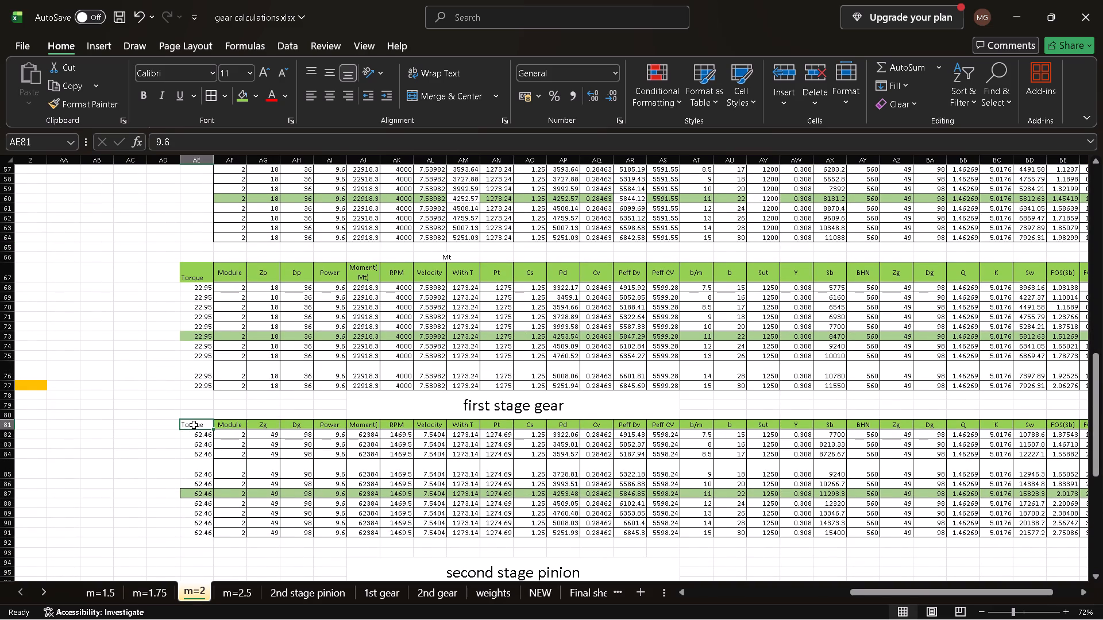
pyautogui.click(240, 96)
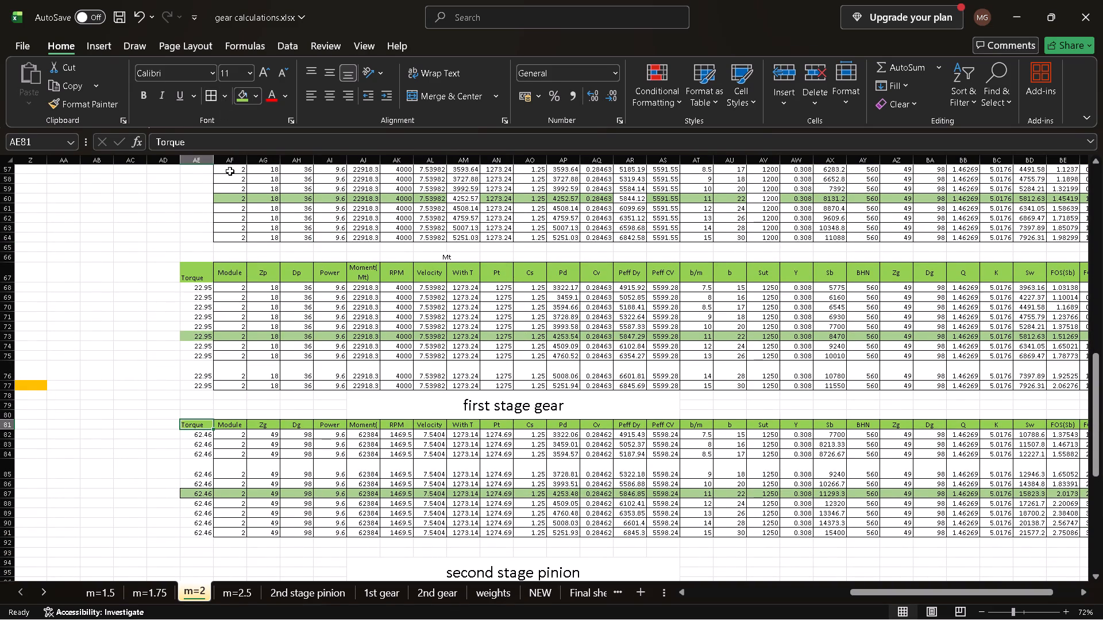
pyautogui.scroll(-3, 243, 351)
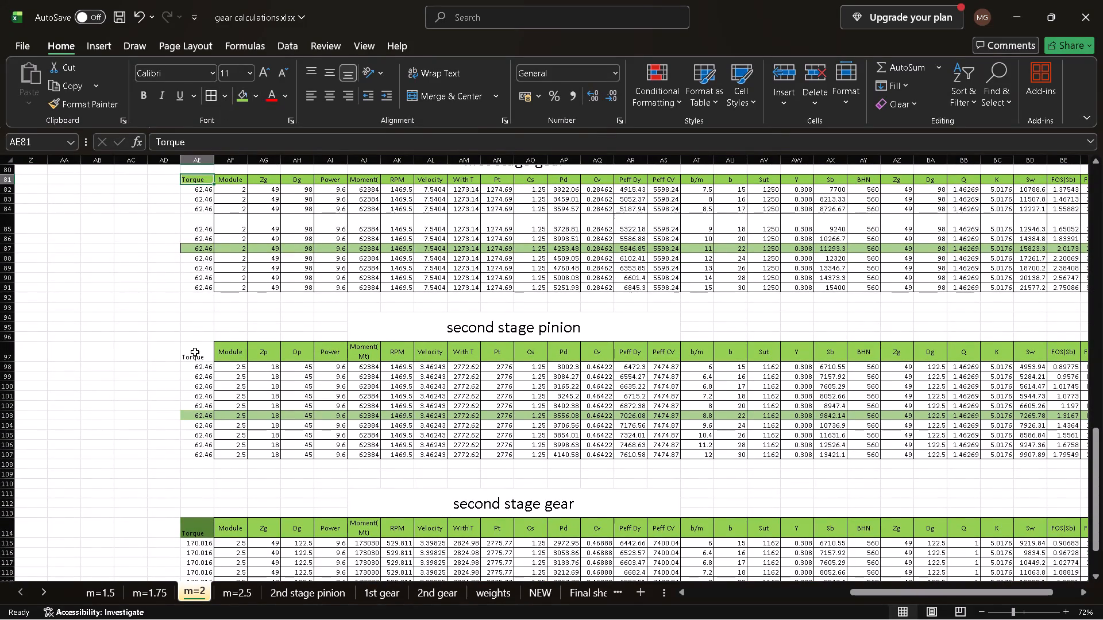
pyautogui.click(195, 352)
pyautogui.click(242, 95)
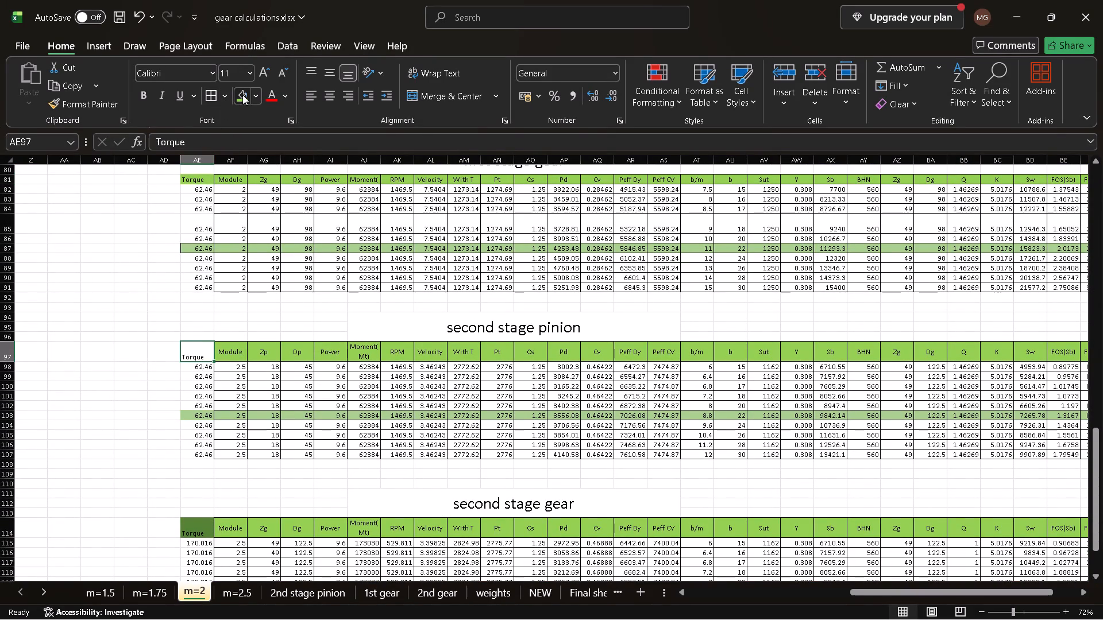
pyautogui.scroll(-2, 230, 351)
pyautogui.rightClick(230, 351)
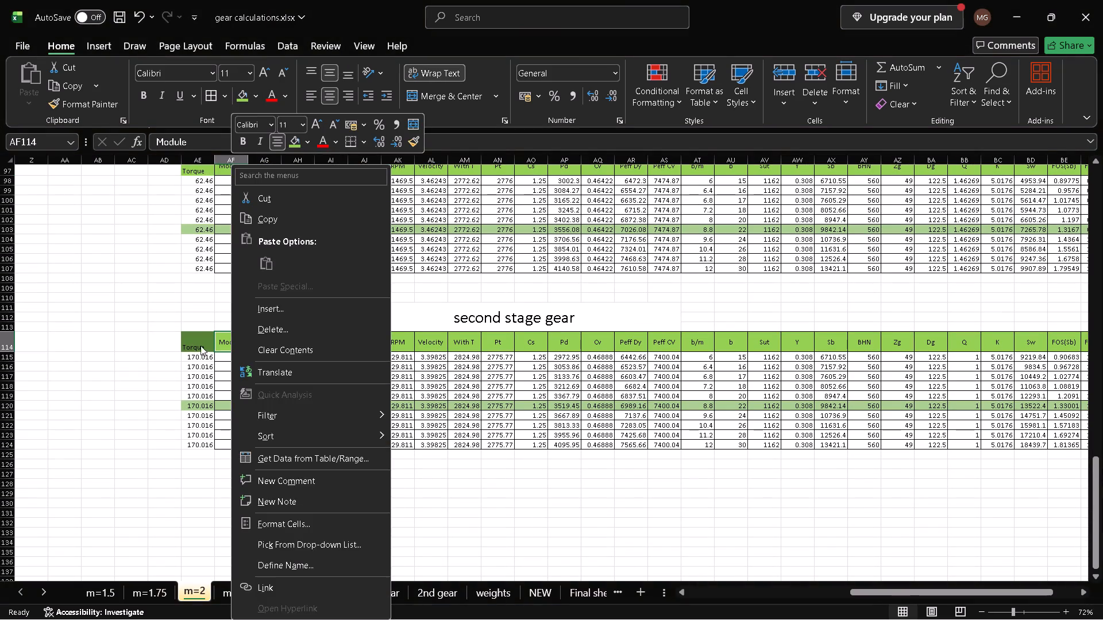
pyautogui.click(200, 346)
pyautogui.moveTo(200, 346); pyautogui.dragTo(198, 129)
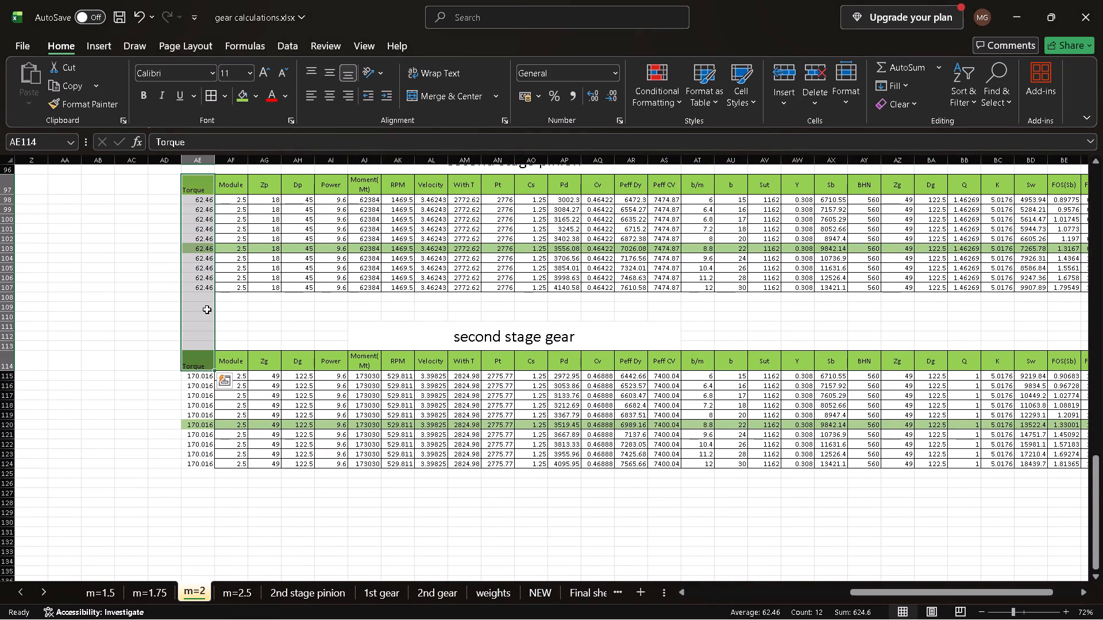
pyautogui.click(206, 356)
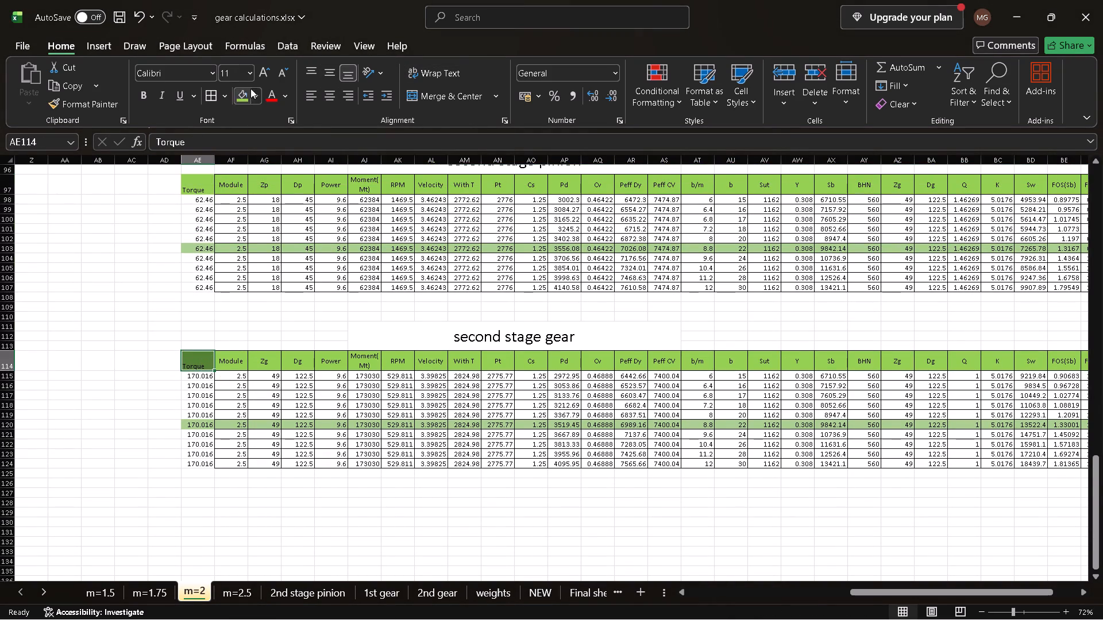
pyautogui.click(246, 94)
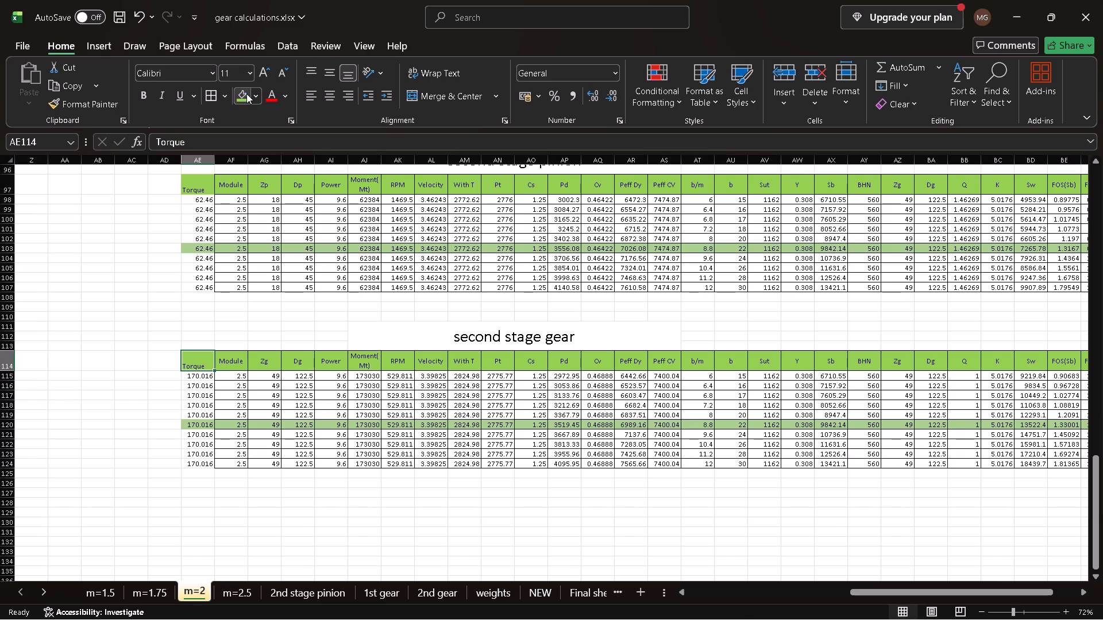
# Add cell borders to the Torque columns of the second stage gear and second stage pinion tables, headers included.
pyautogui.hotkey('ctrl', 'shift', 'Down')
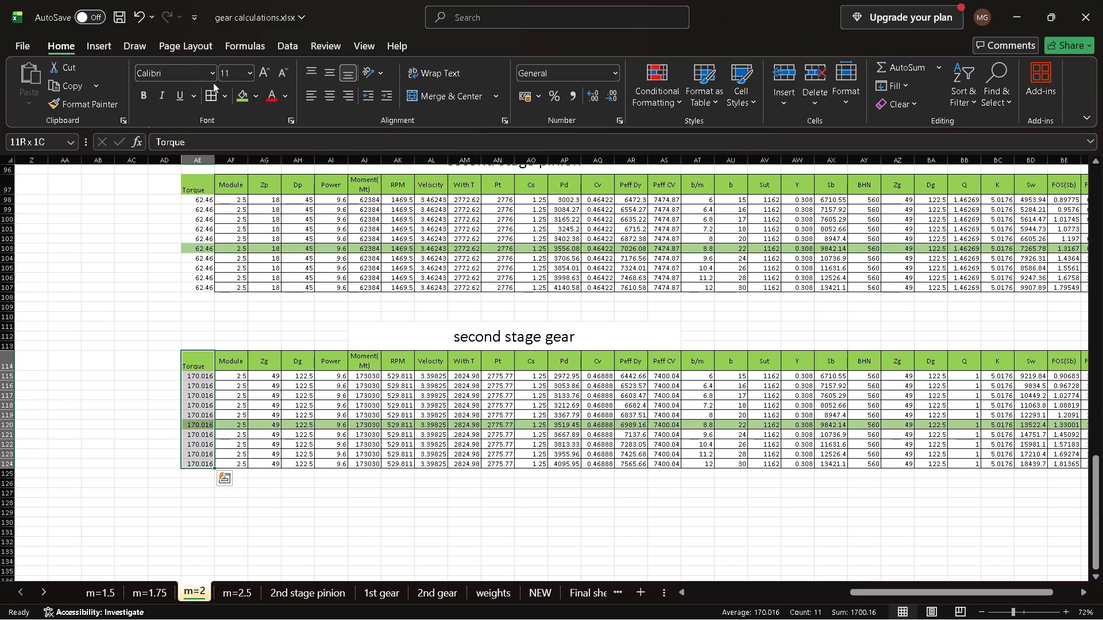
pyautogui.click(213, 90)
pyautogui.scroll(1, 275, 270)
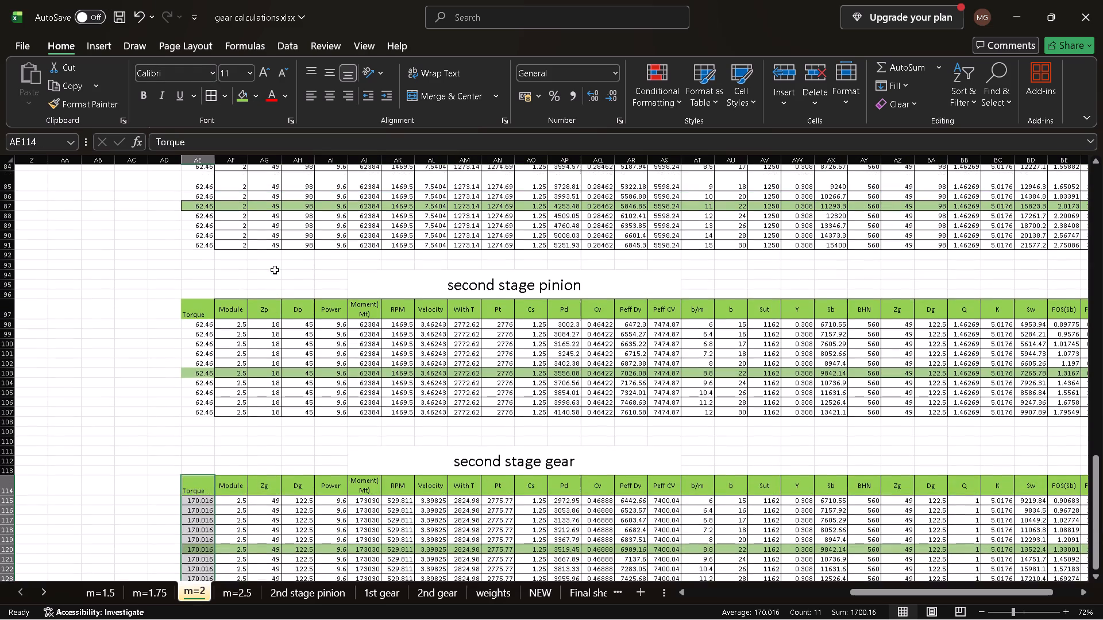
pyautogui.click(205, 317)
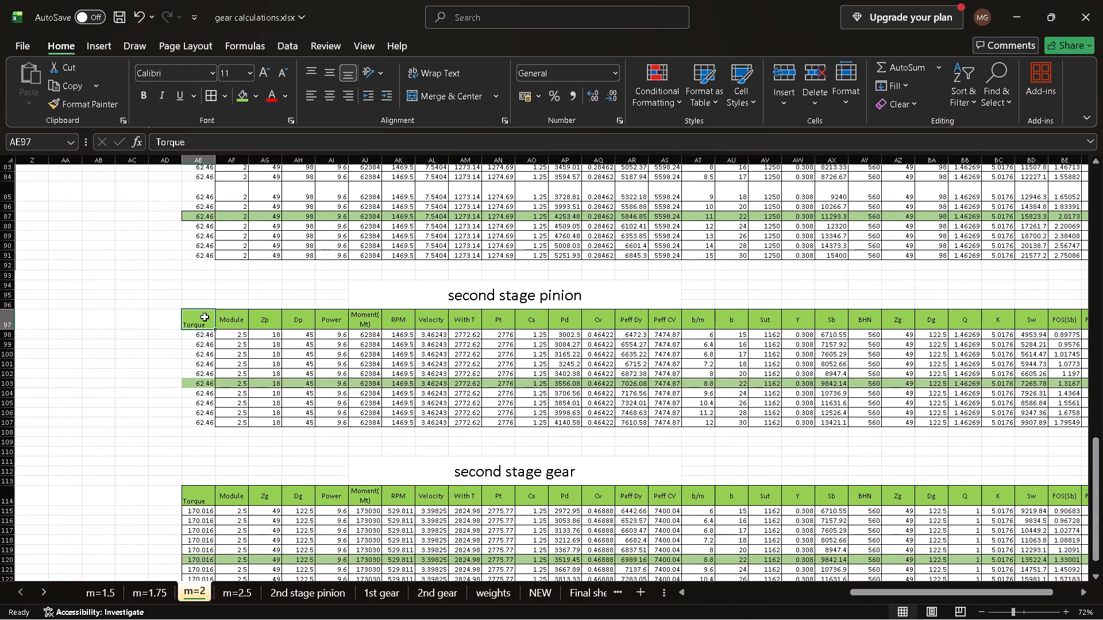
pyautogui.hotkey('ctrl', 'shift', 'Down')
pyautogui.click(210, 98)
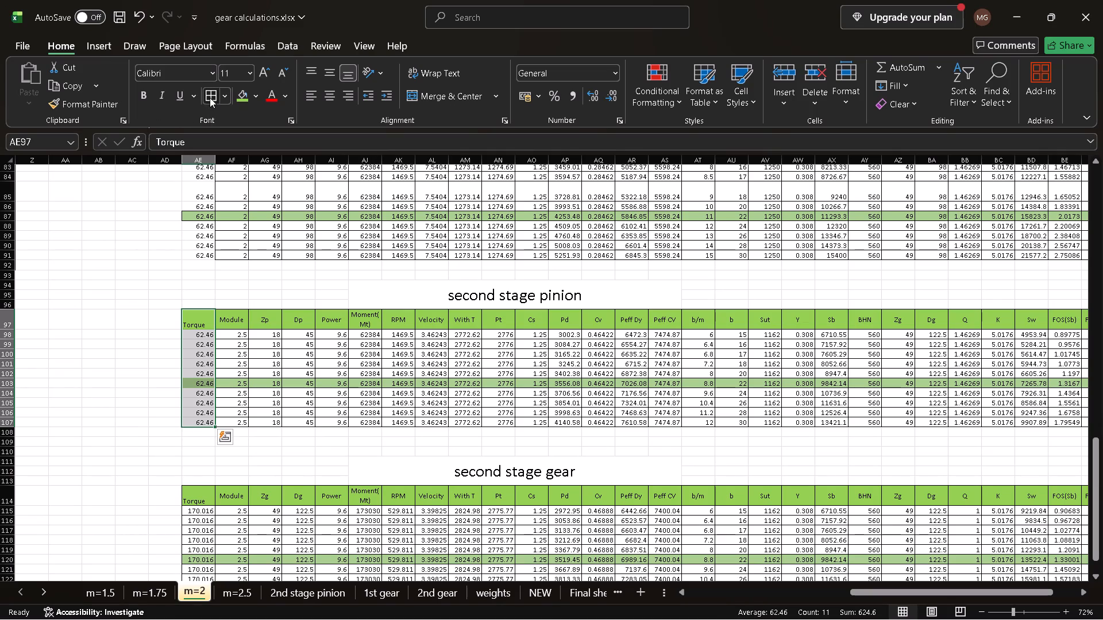
# Add cell borders to the Torque columns of the first stage gear table and the pinion table above it, AE67 to AE77.
pyautogui.scroll(1, 214, 257)
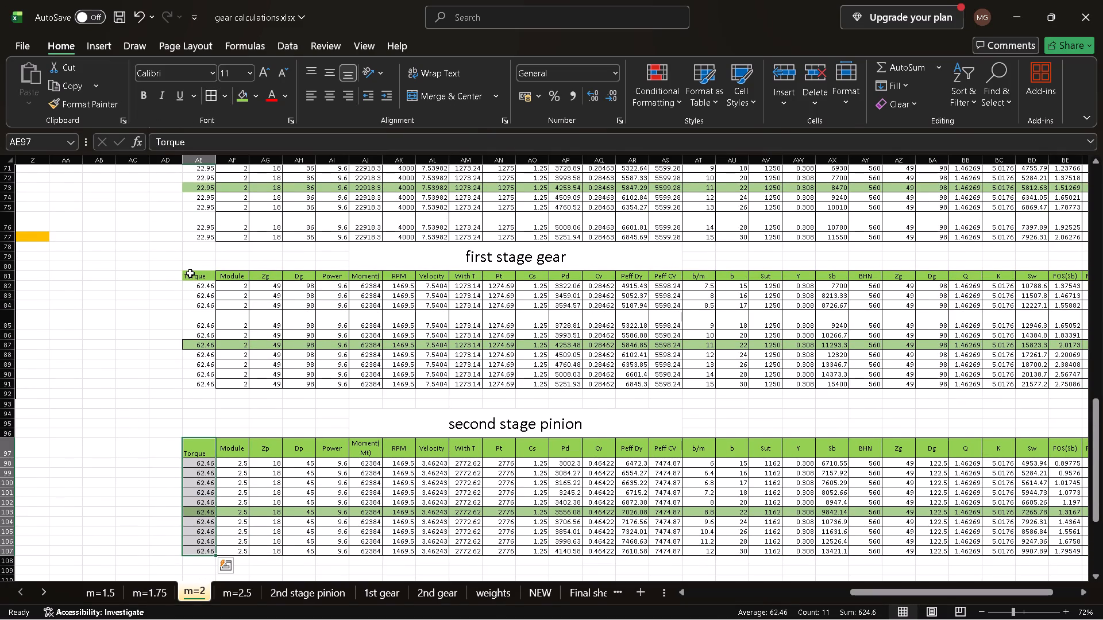
pyautogui.click(190, 274)
pyautogui.hotkey('ctrl', 'shift', 'Down')
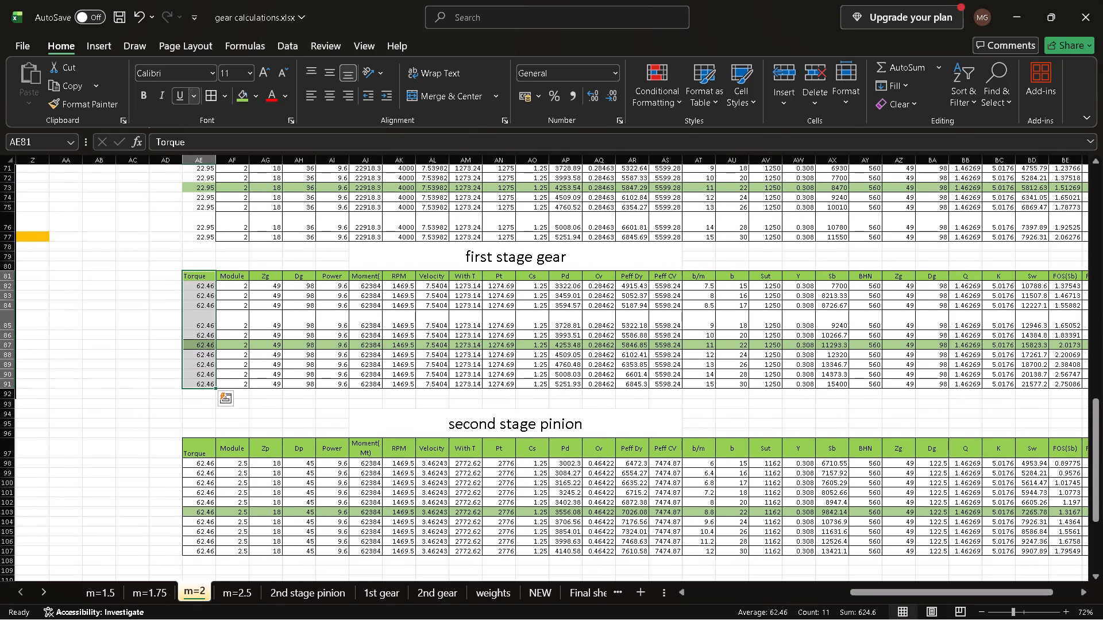
pyautogui.click(215, 92)
pyautogui.scroll(3, 215, 92)
pyautogui.scroll(1, 245, 205)
pyautogui.click(200, 252)
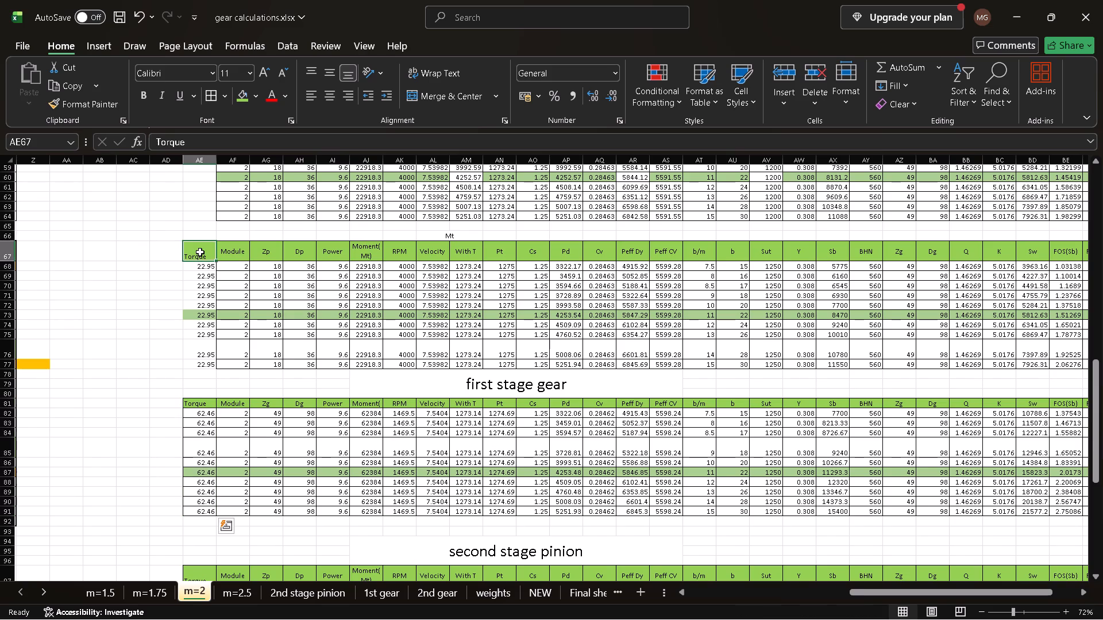
pyautogui.hotkey('ctrl', 'shift', 'Down')
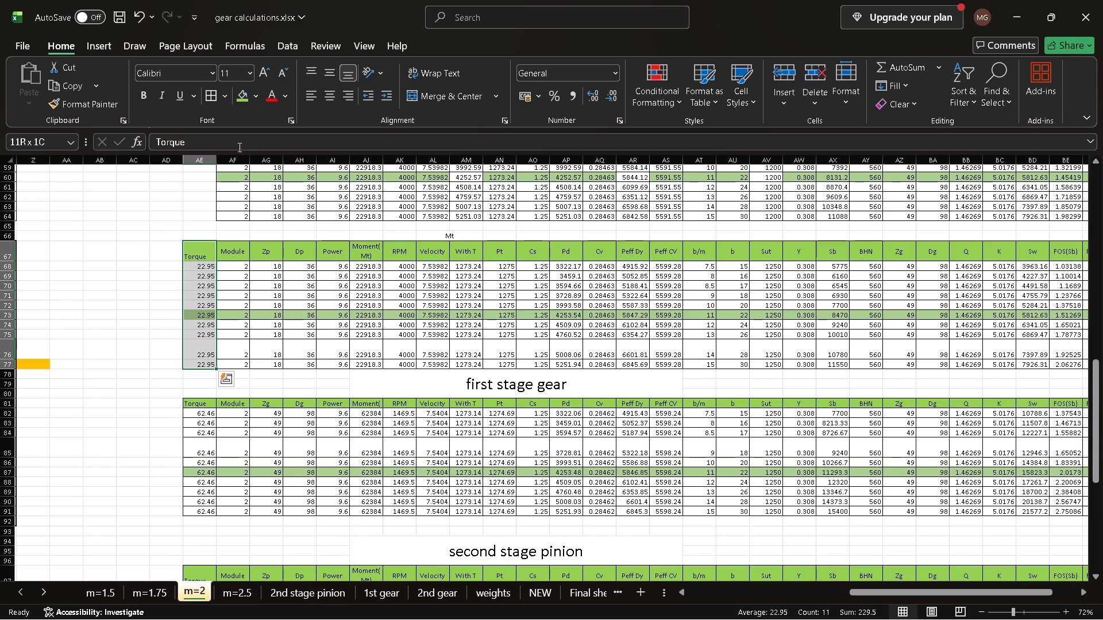
pyautogui.click(210, 94)
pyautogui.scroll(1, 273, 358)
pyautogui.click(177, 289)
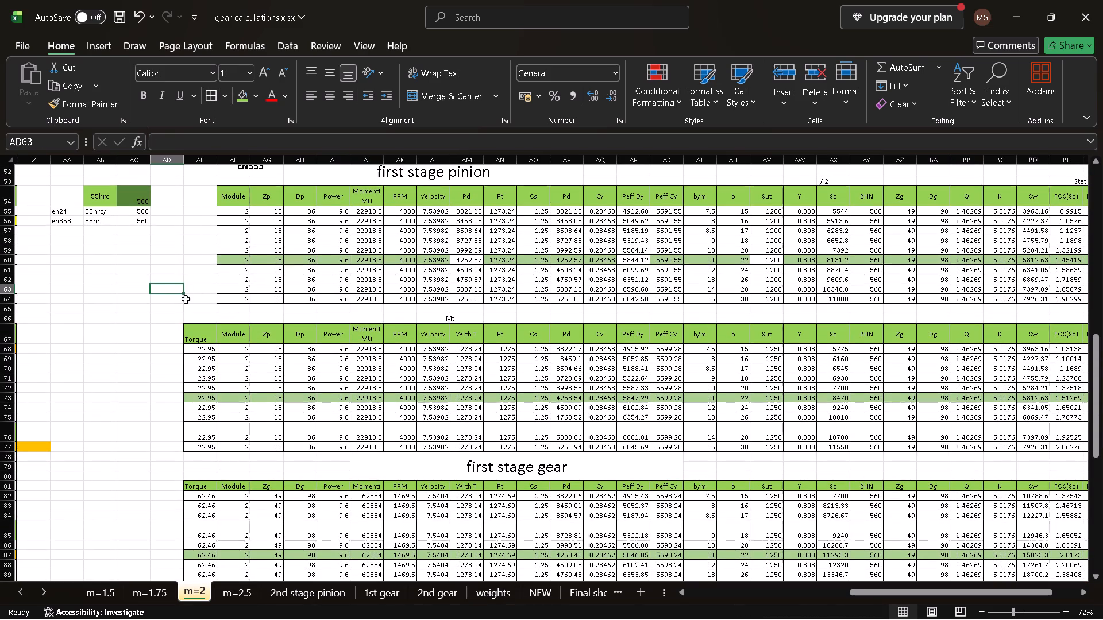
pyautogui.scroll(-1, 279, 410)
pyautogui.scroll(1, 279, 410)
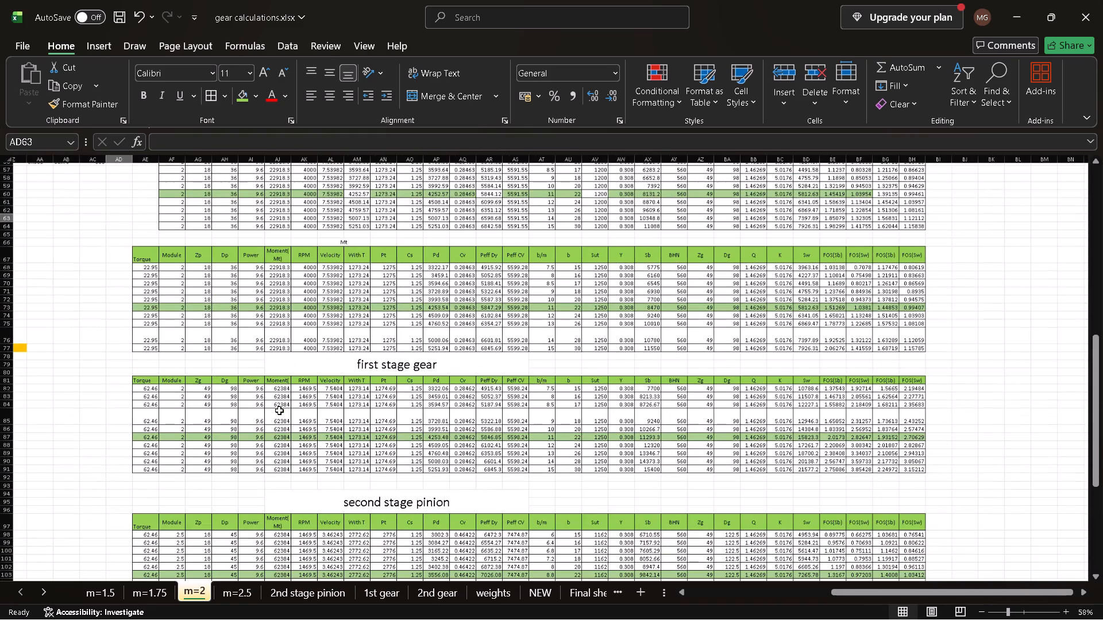
# Insert a blank sheet row at row 65, between the first stage pinion table and the pinion table below it.
pyautogui.scroll(1, 279, 410)
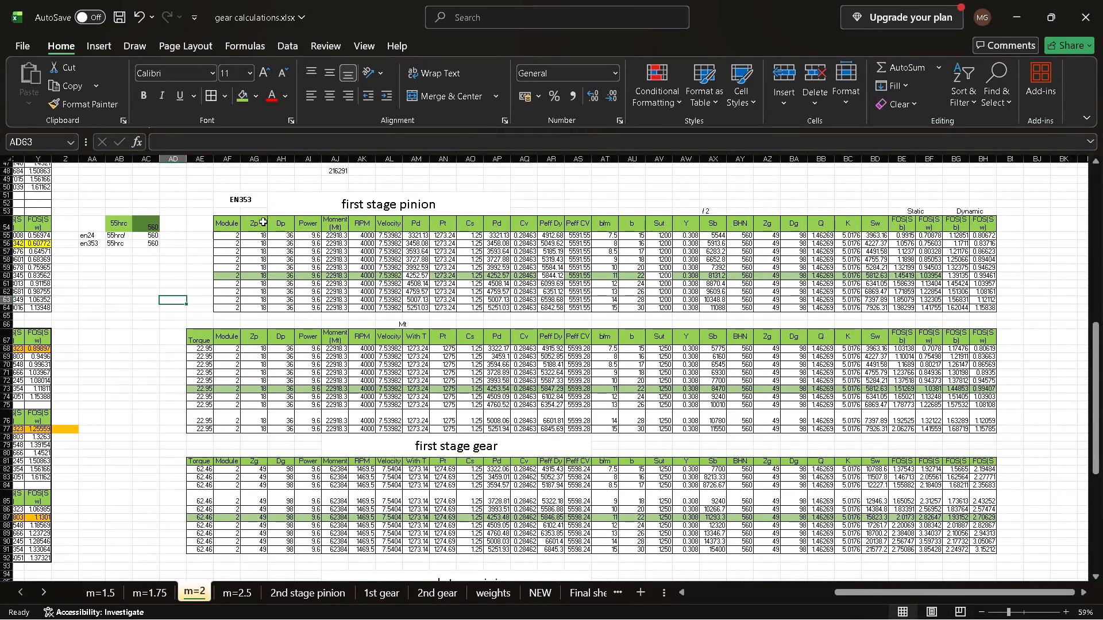
pyautogui.click(331, 198)
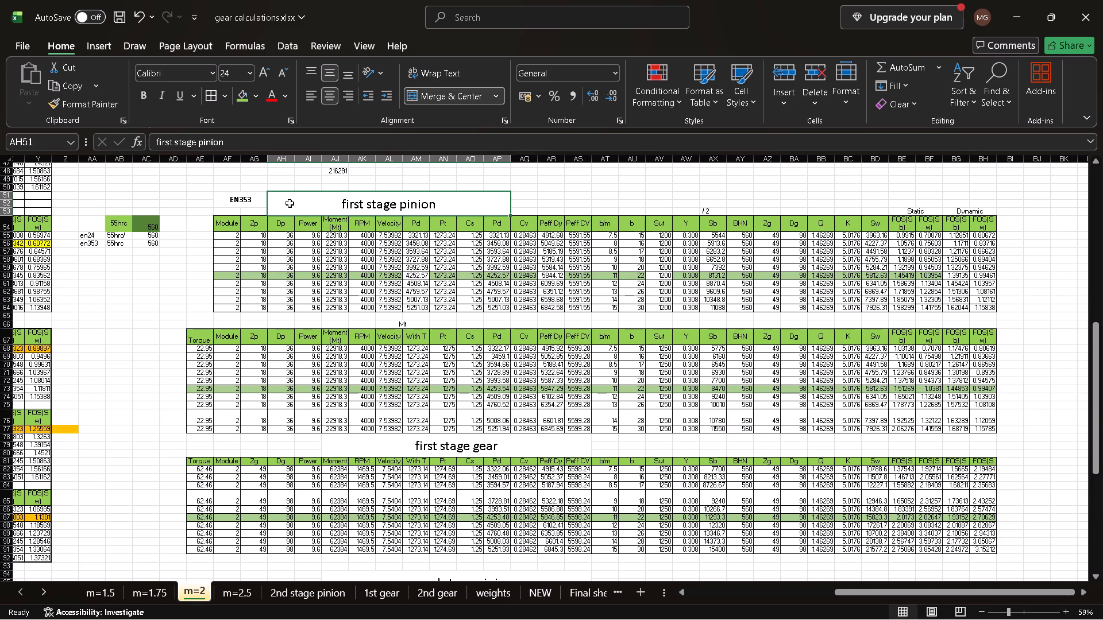
pyautogui.hotkey('ctrl', 'c')
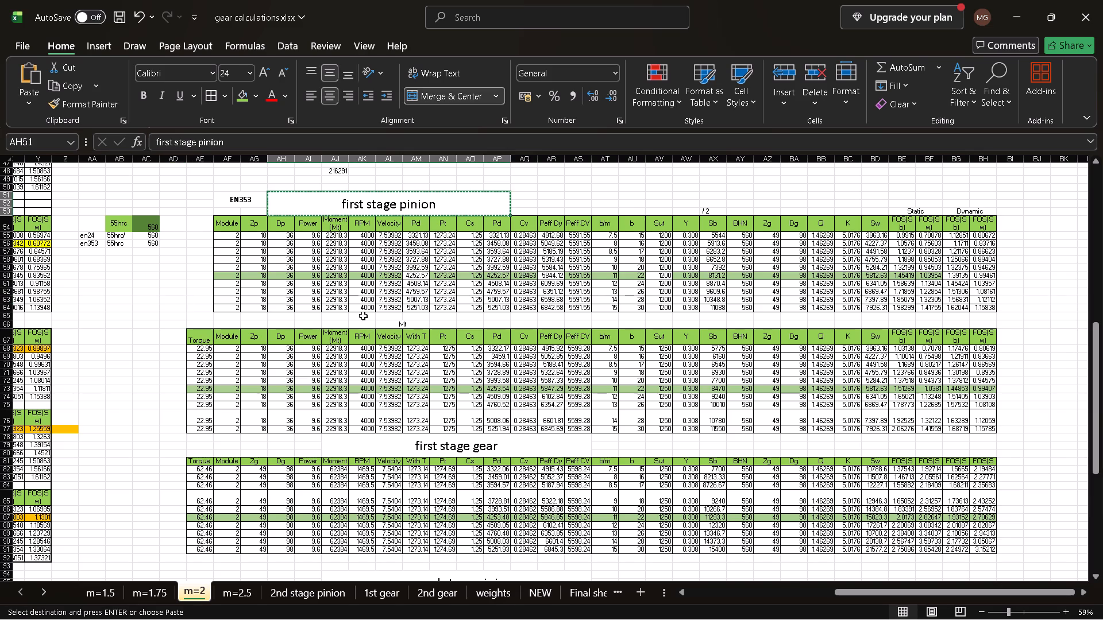
pyautogui.click(2, 323)
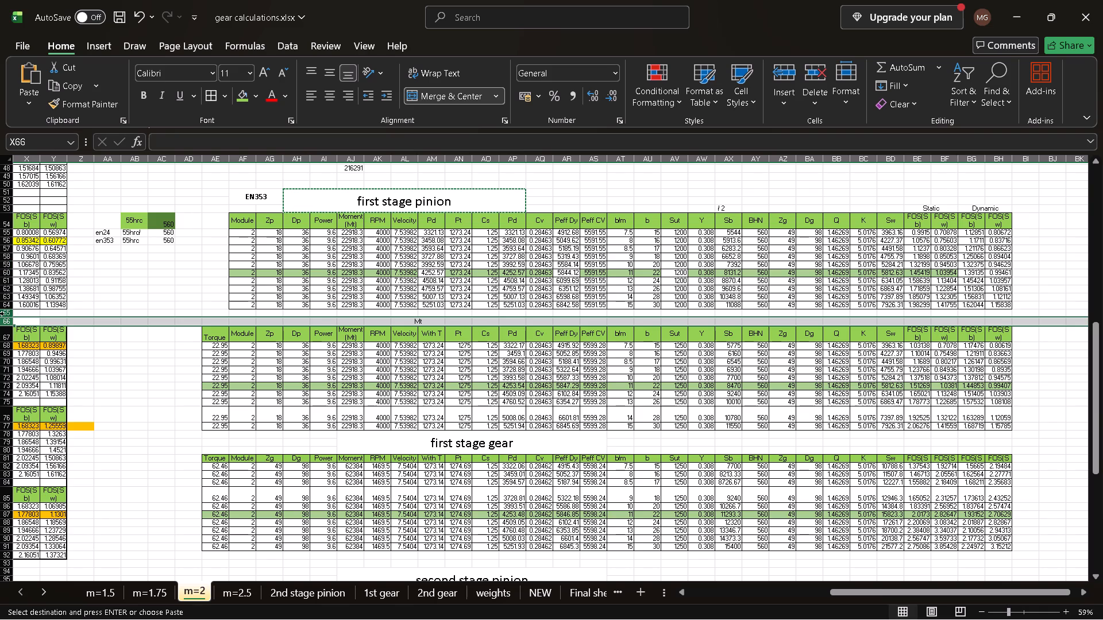
pyautogui.click(4, 313)
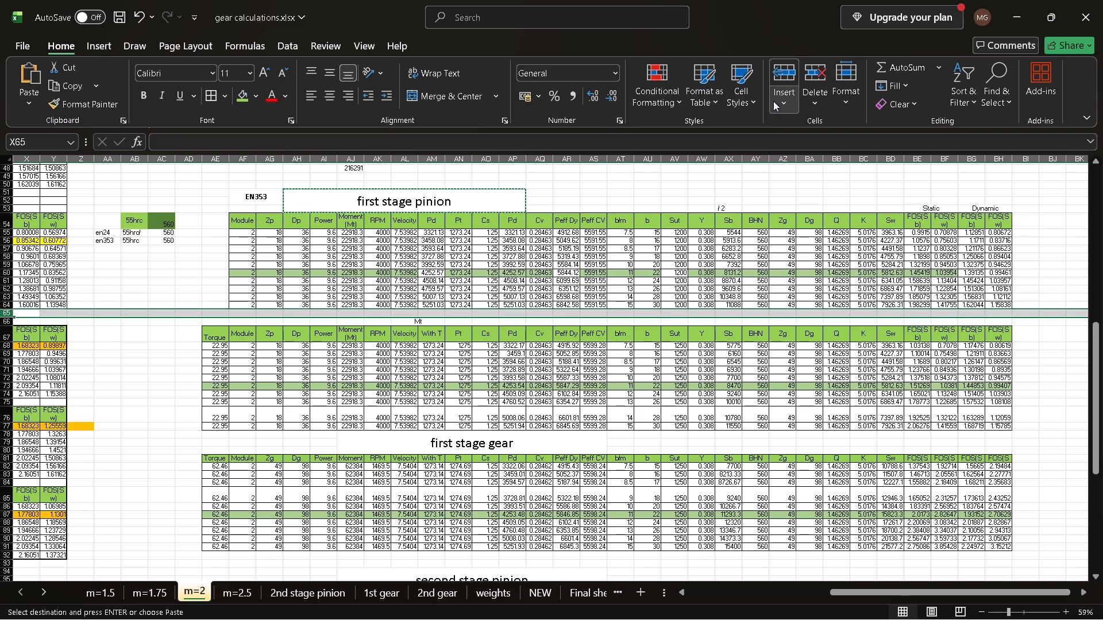
pyautogui.click(784, 101)
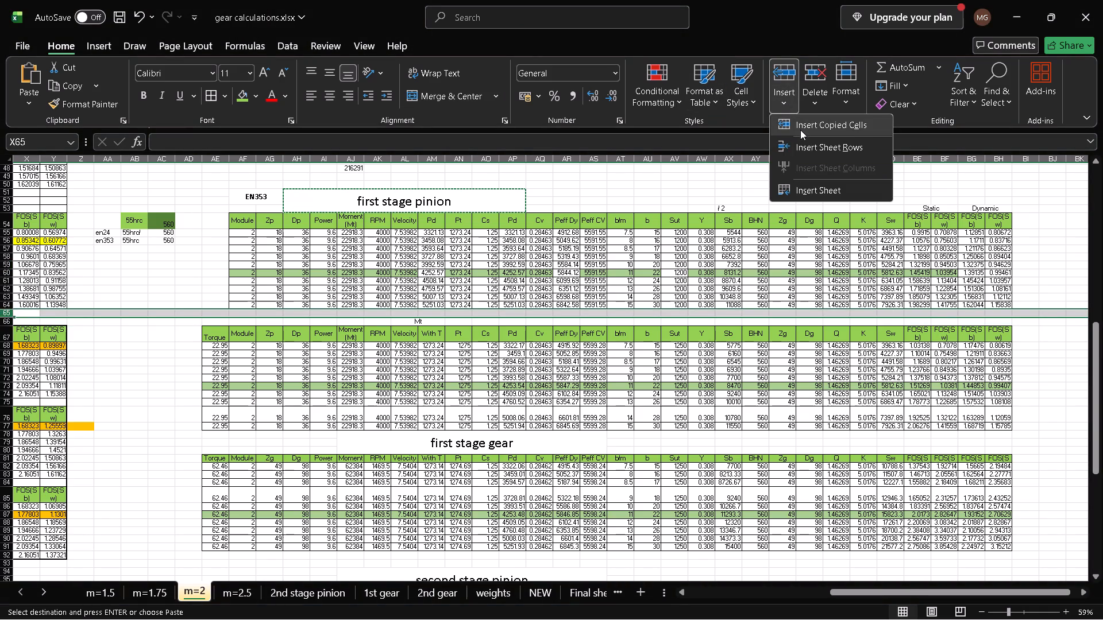
pyautogui.click(803, 142)
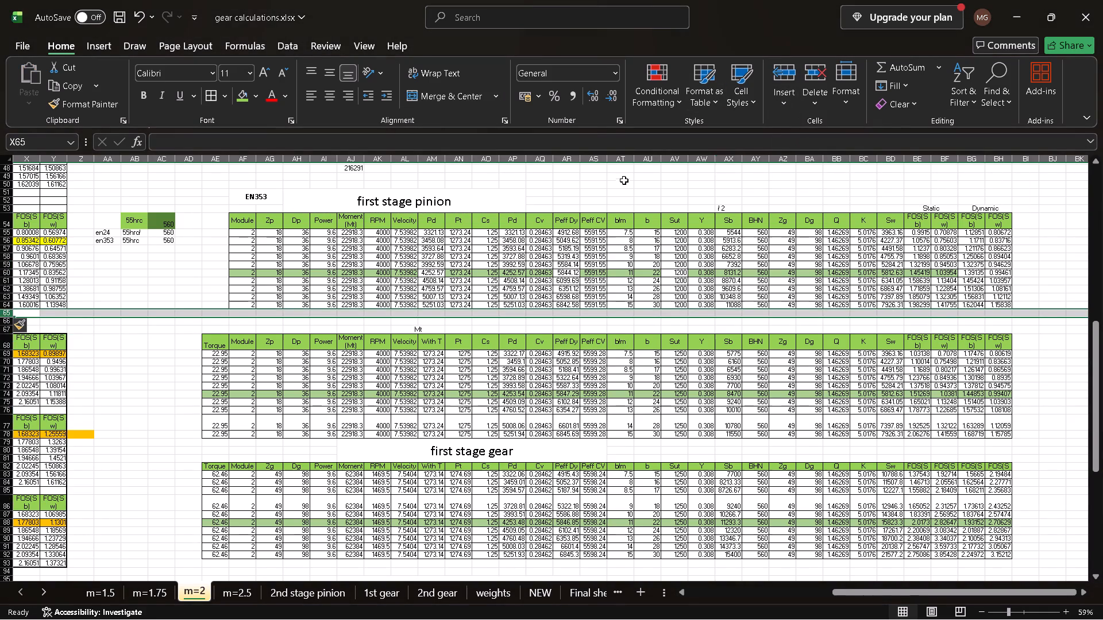
# Copy the merged "first stage pinion" title at AH51 and paste it at AH65, above the pinion table with the Torque column.
pyautogui.click(447, 203)
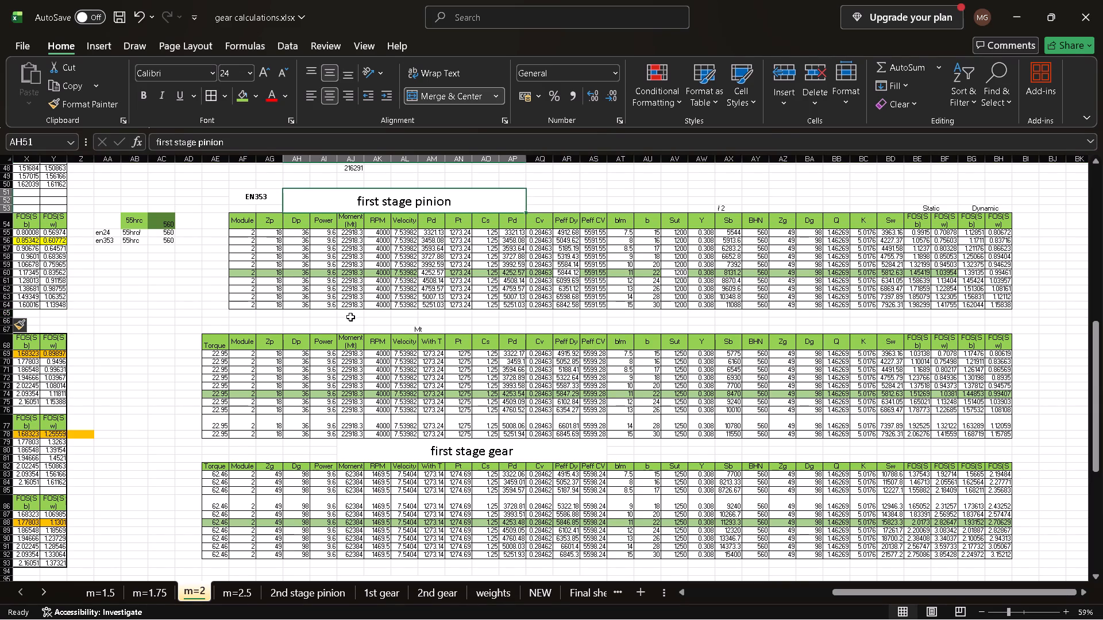
pyautogui.click(295, 313)
pyautogui.hotkey('ctrl', 'v')
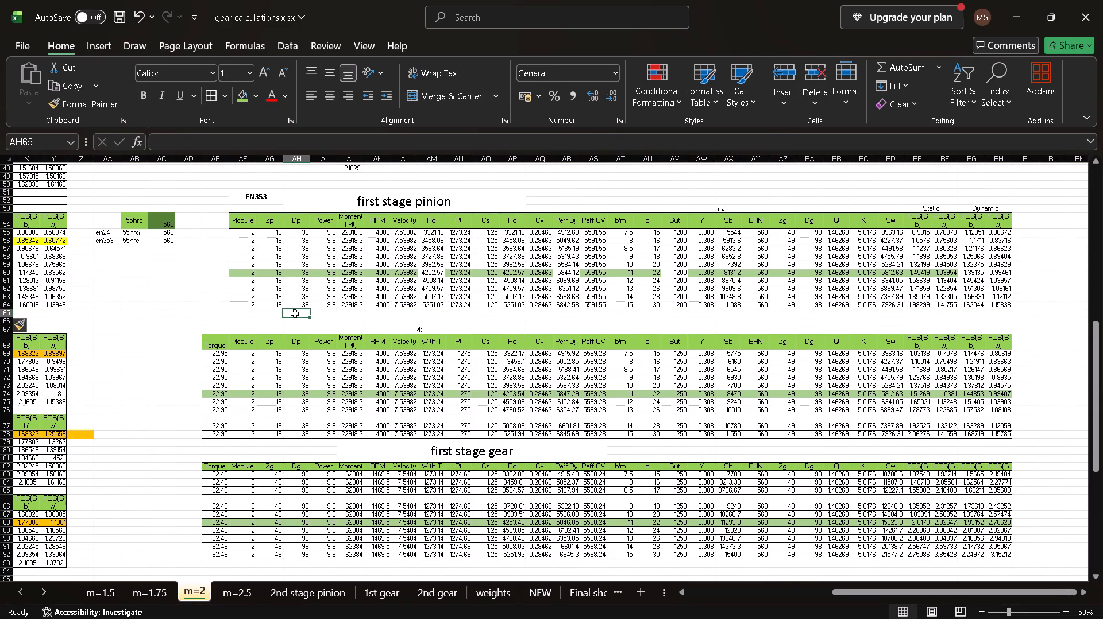
pyautogui.hotkey('ctrl', 'v')
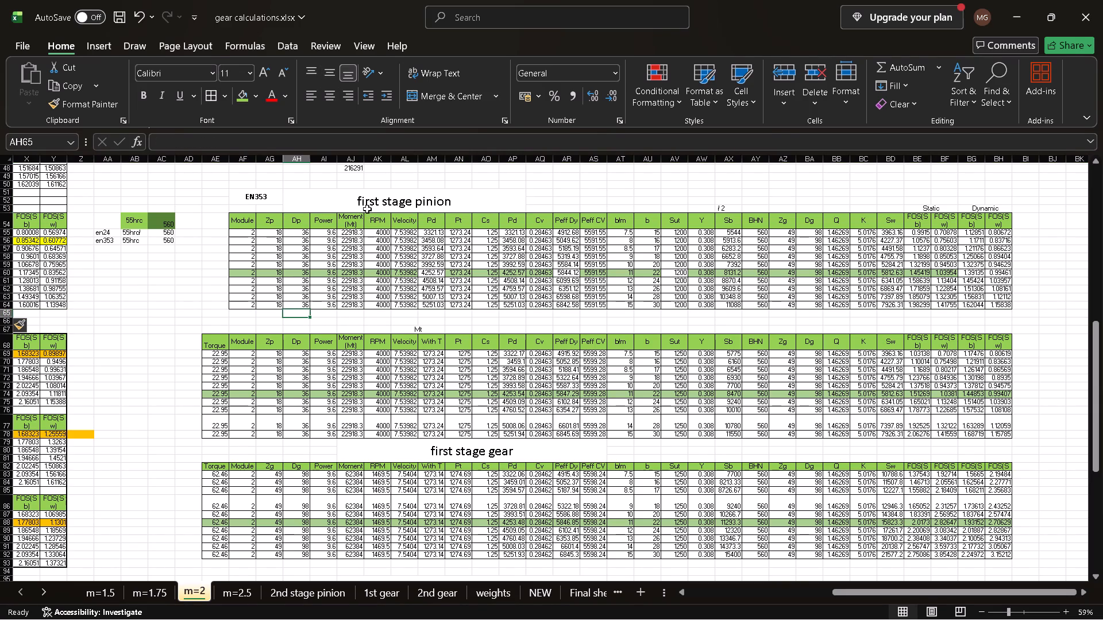
pyautogui.click(367, 206)
pyautogui.hotkey('ctrl', 'c')
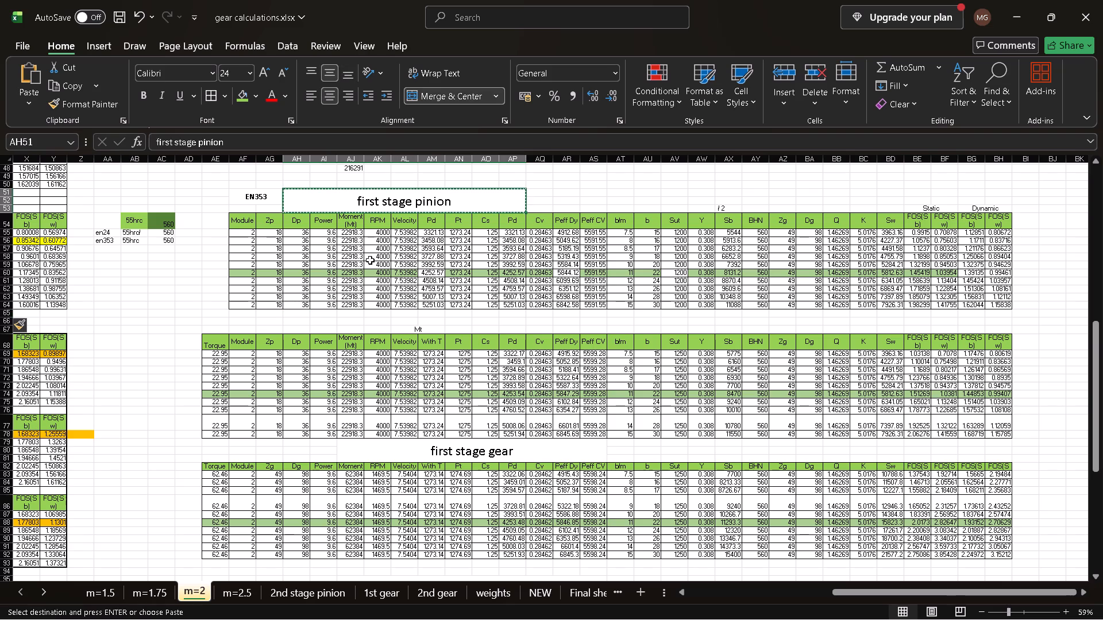
pyautogui.click(292, 316)
pyautogui.hotkey('ctrl', 'v')
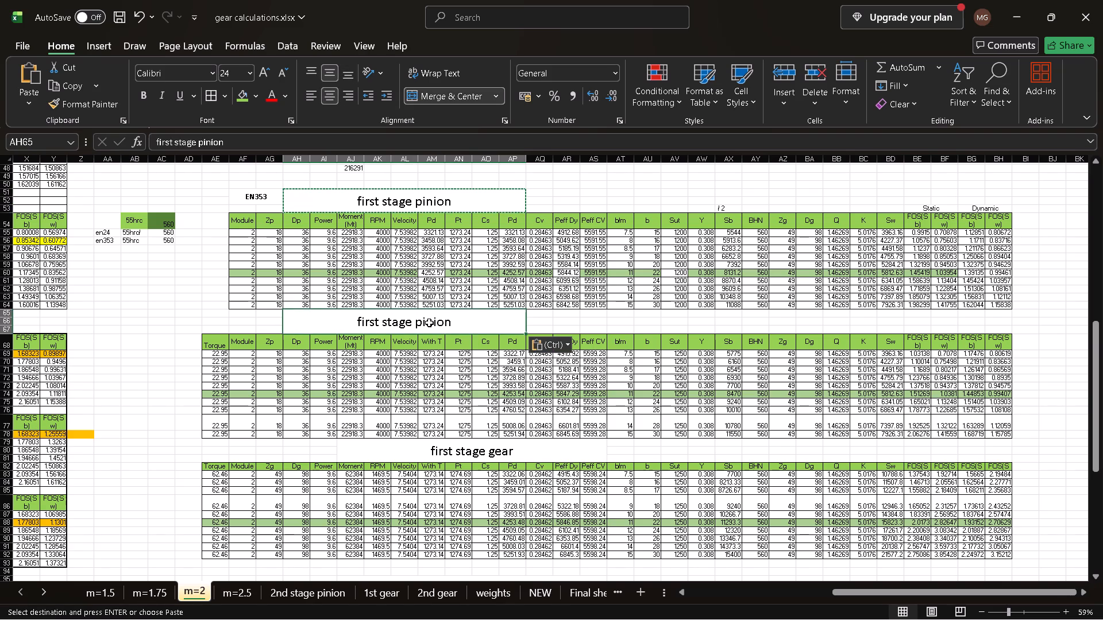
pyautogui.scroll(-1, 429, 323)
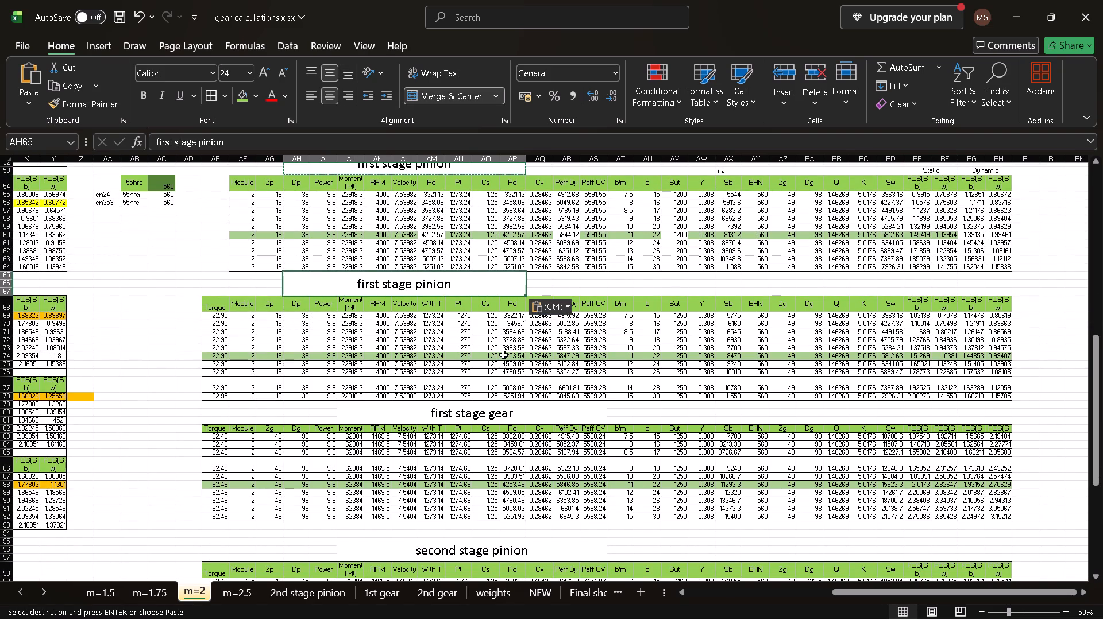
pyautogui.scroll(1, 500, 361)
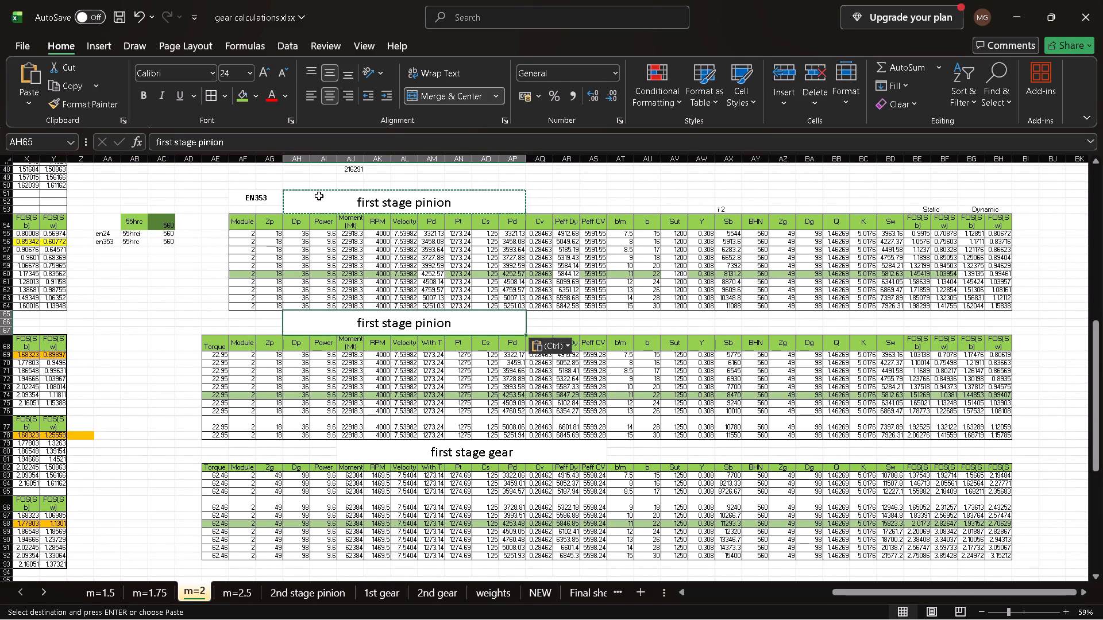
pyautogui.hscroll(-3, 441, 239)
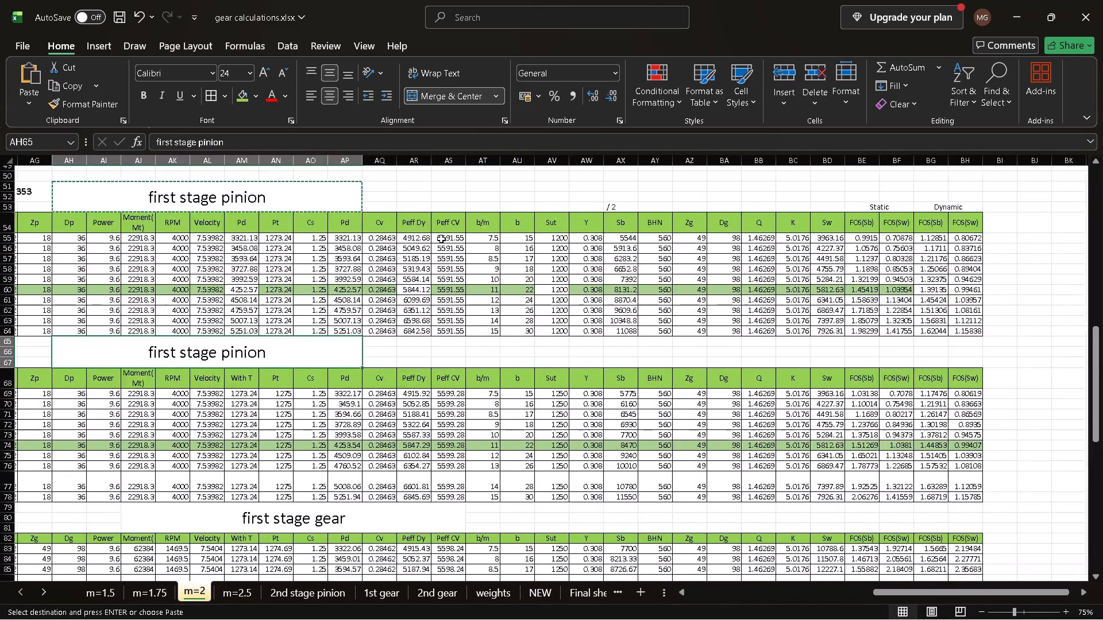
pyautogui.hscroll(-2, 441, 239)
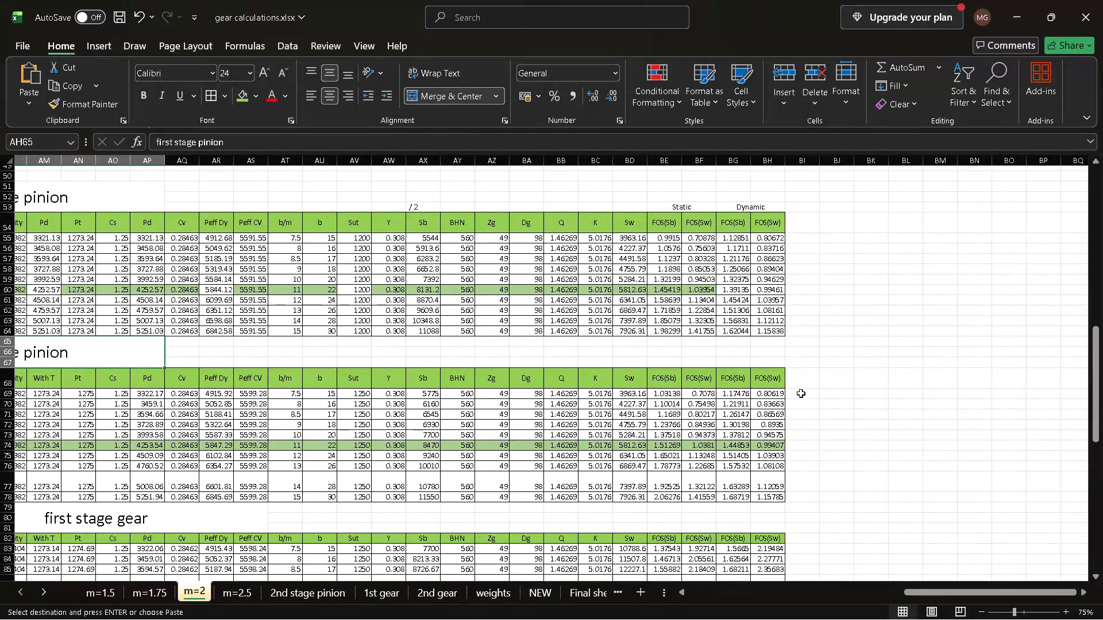
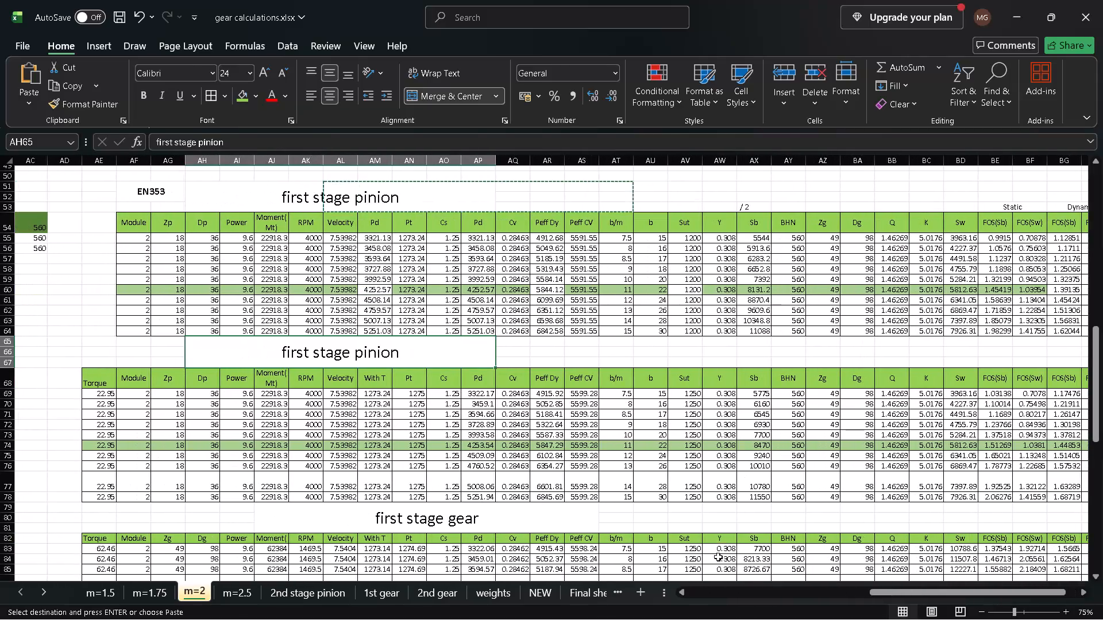
# Compare the Peff Dy formulas of the two first stage pinion tables and inspect the lower table's Pt and With T formulas.
pyautogui.scroll(-2, 719, 557)
pyautogui.scroll(1, 719, 557)
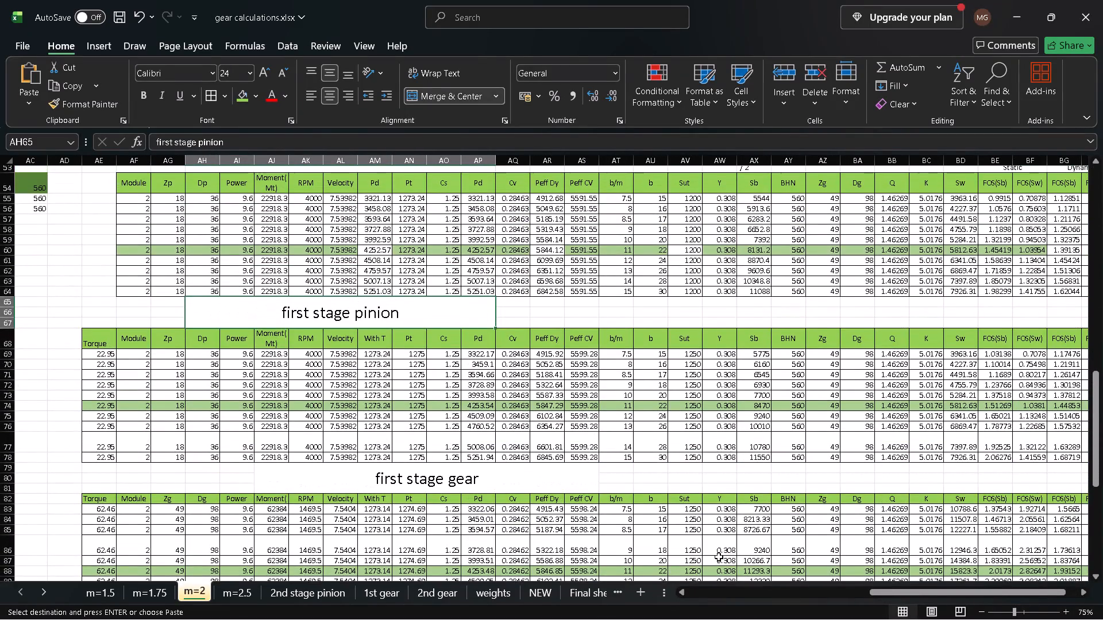
pyautogui.scroll(1, 719, 557)
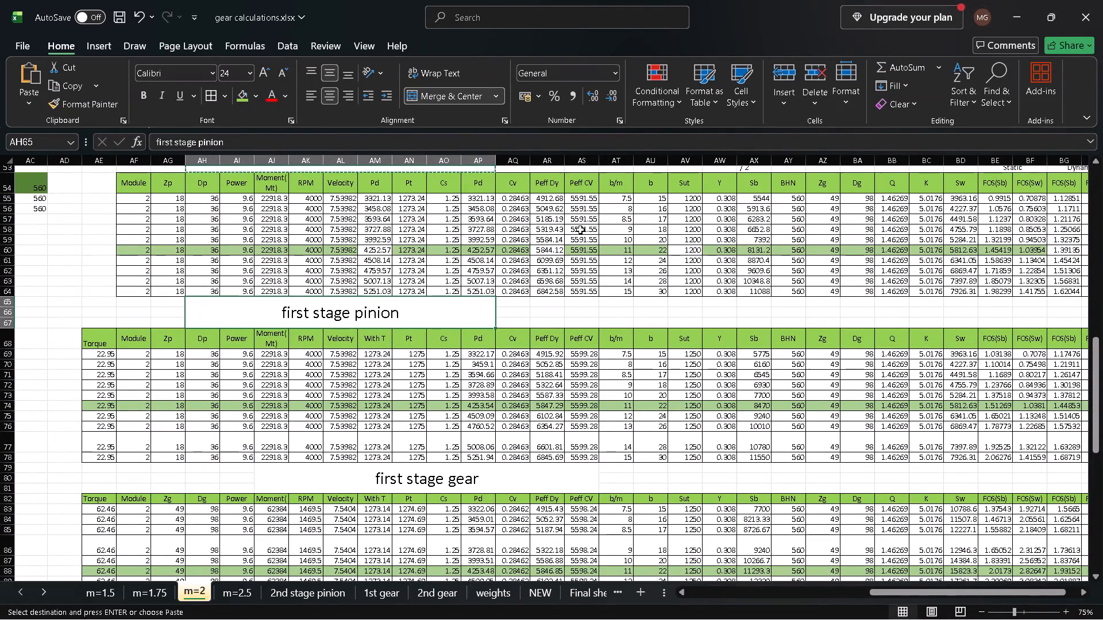
pyautogui.click(550, 201)
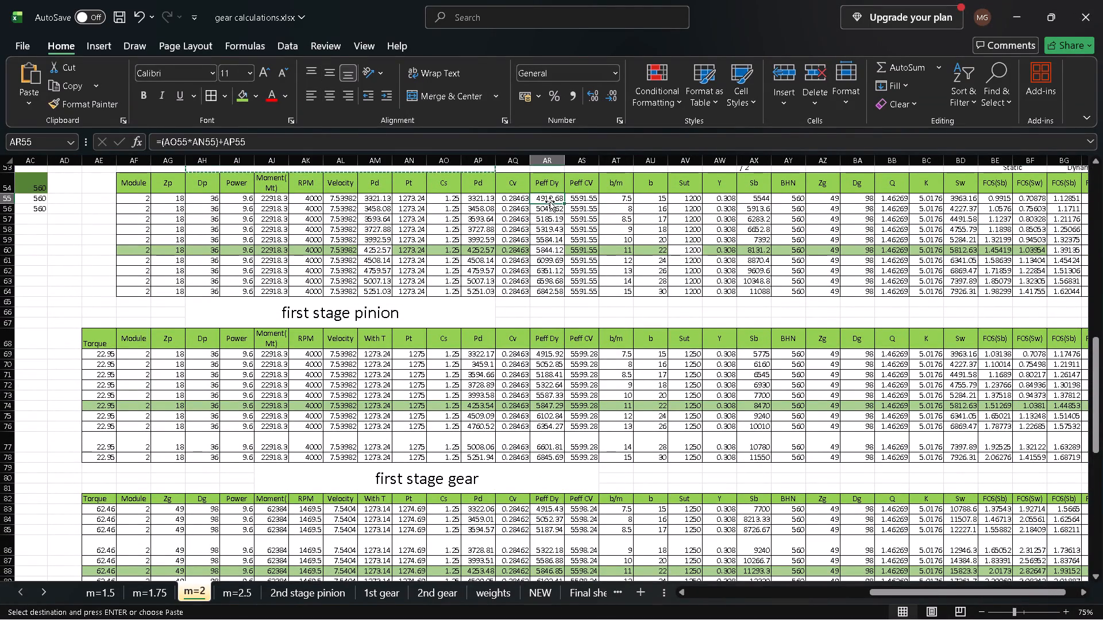
pyautogui.scroll(1, 550, 201)
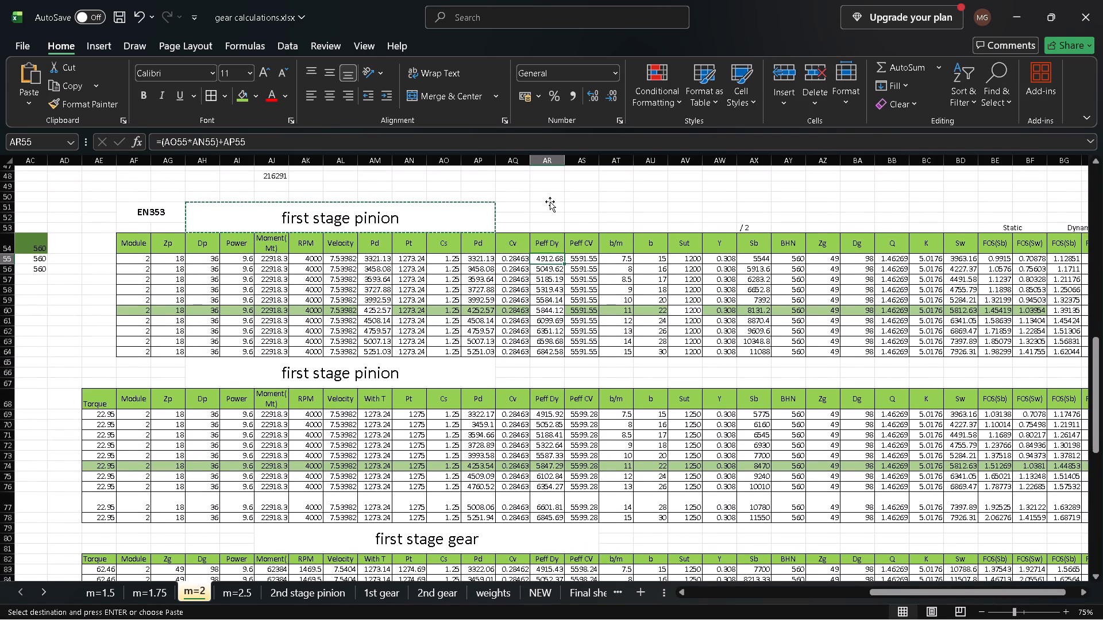
pyautogui.scroll(1, 550, 201)
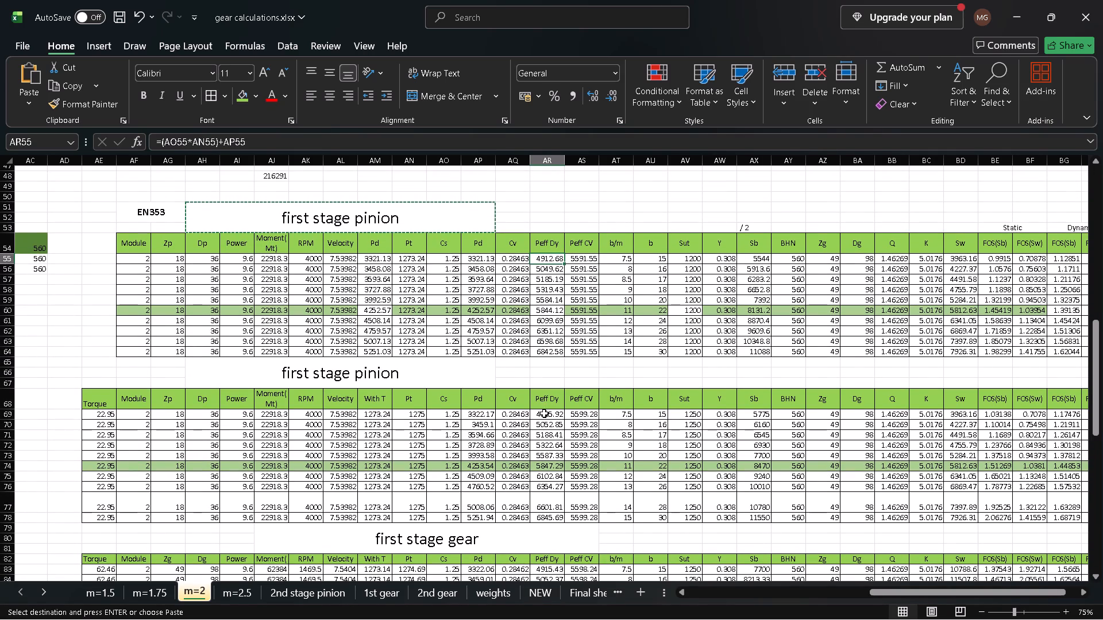
pyautogui.click(544, 413)
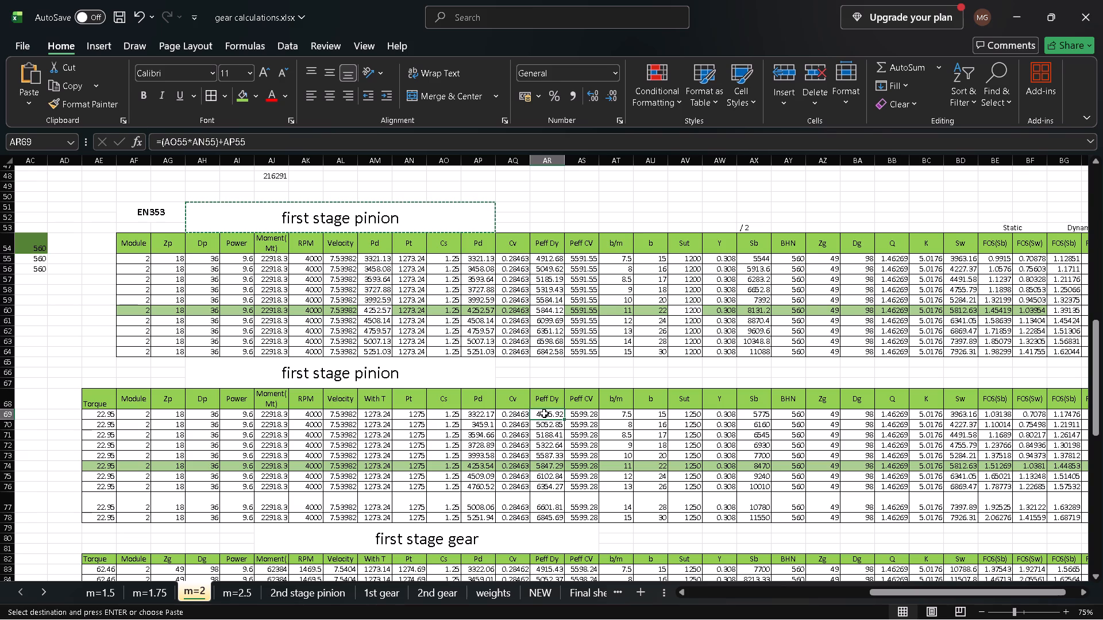
pyautogui.click(545, 255)
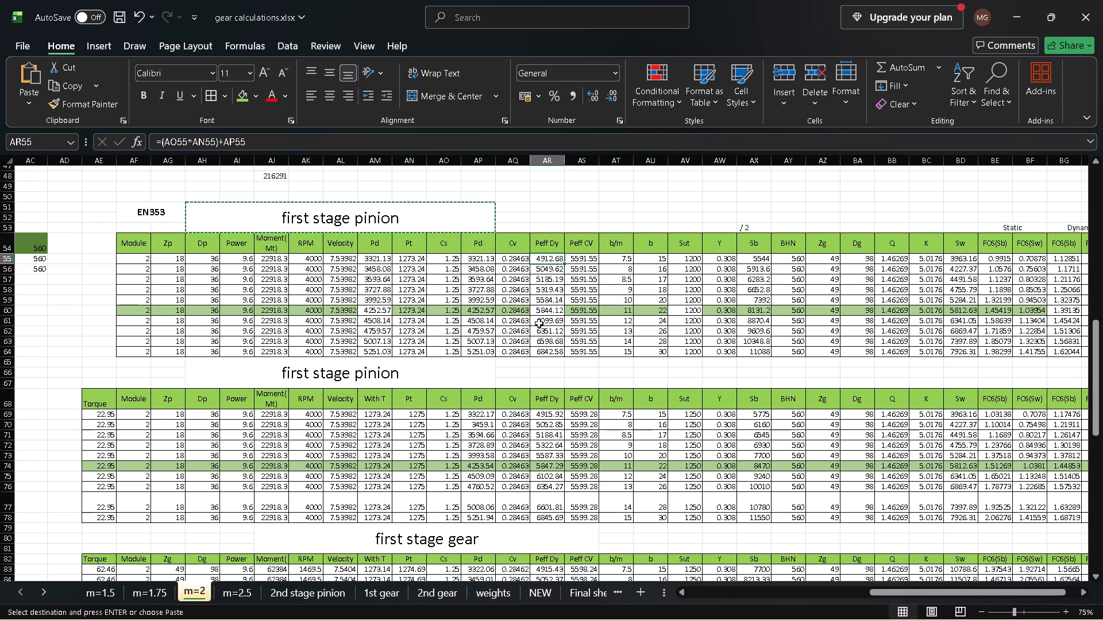
pyautogui.click(553, 412)
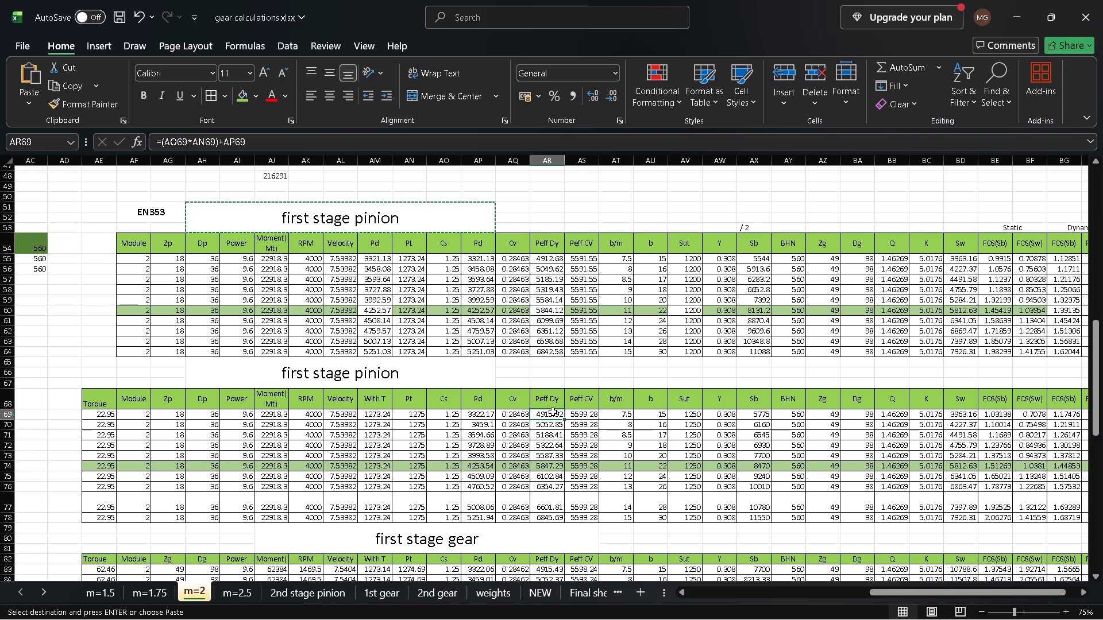
pyautogui.scroll(-1, 492, 402)
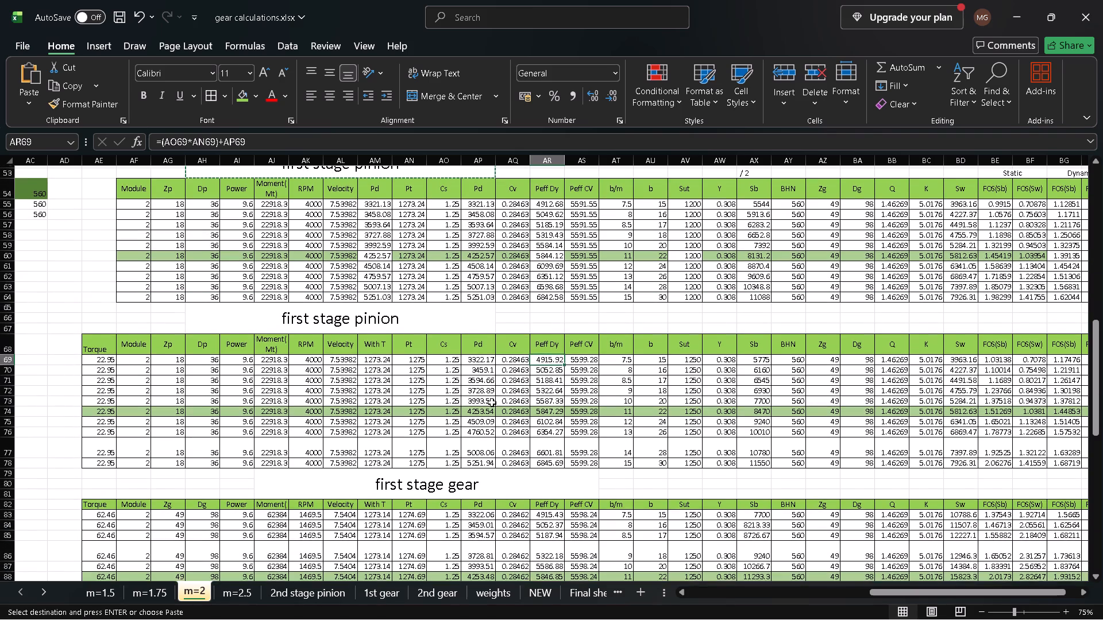
pyautogui.scroll(-1, 492, 402)
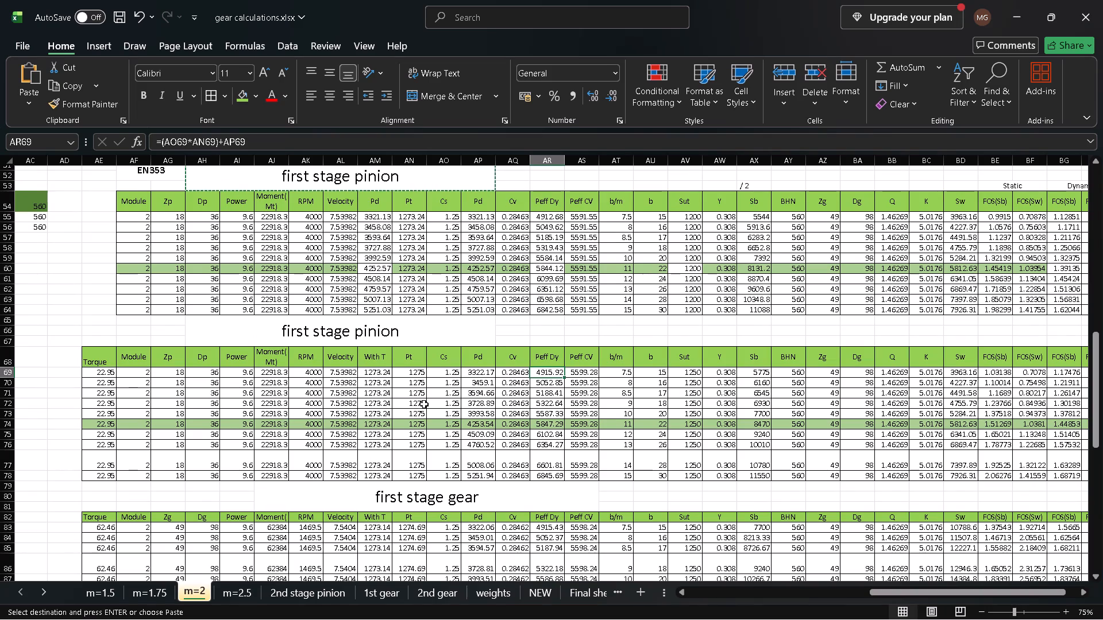
pyautogui.click(409, 372)
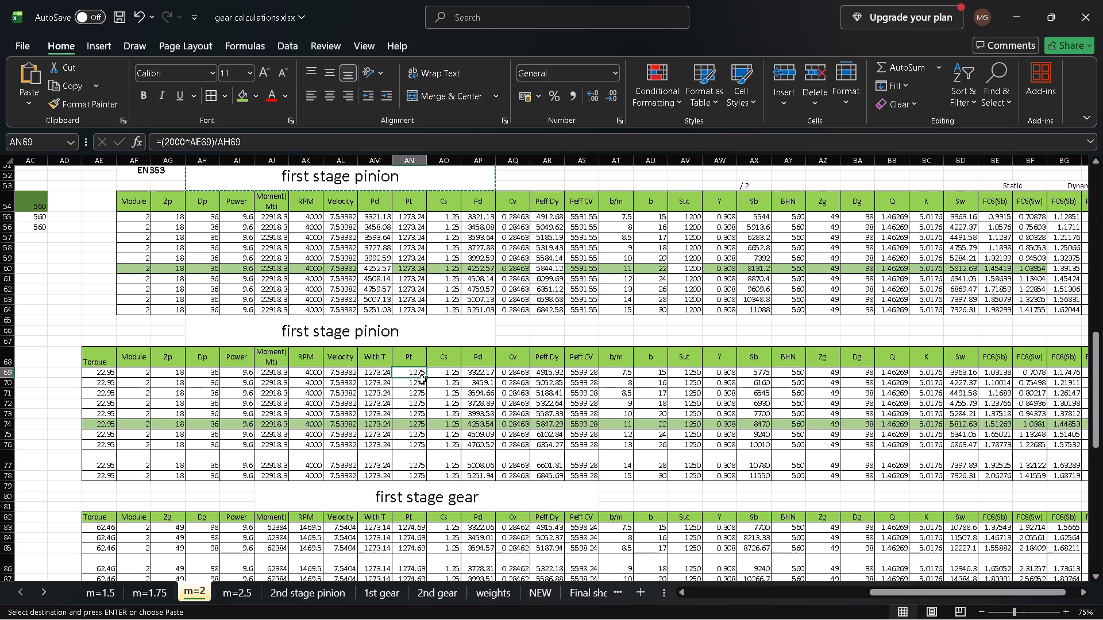
pyautogui.click(380, 373)
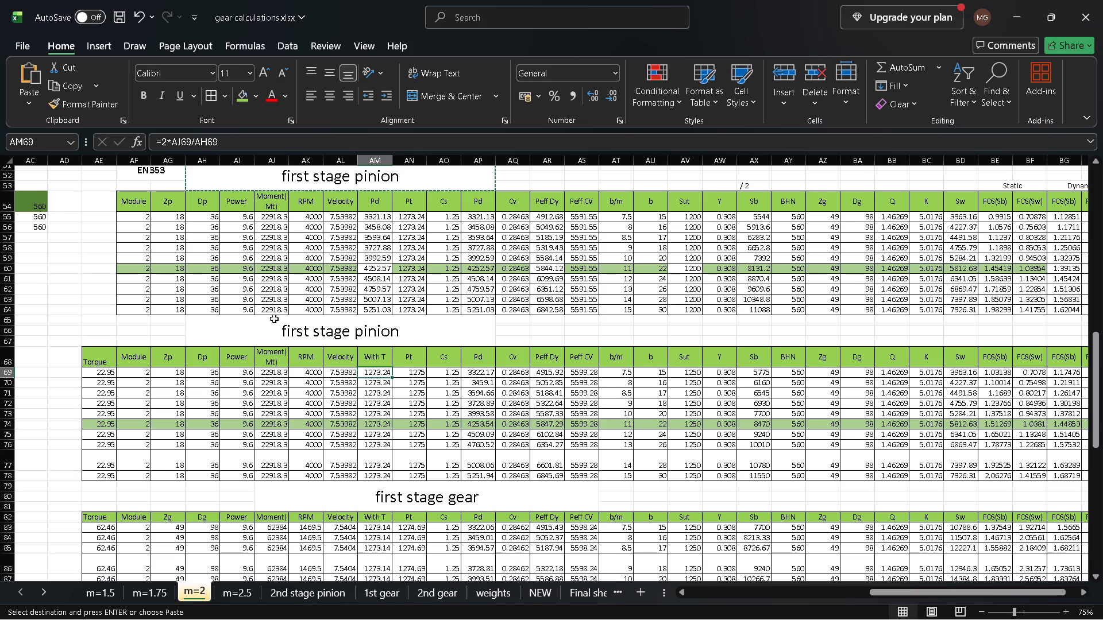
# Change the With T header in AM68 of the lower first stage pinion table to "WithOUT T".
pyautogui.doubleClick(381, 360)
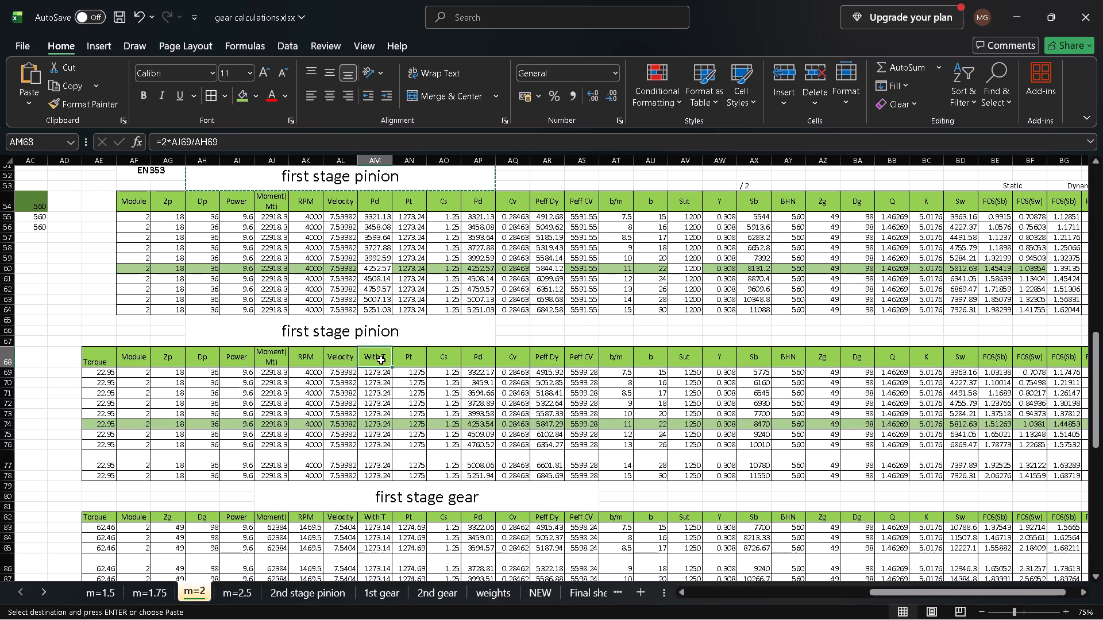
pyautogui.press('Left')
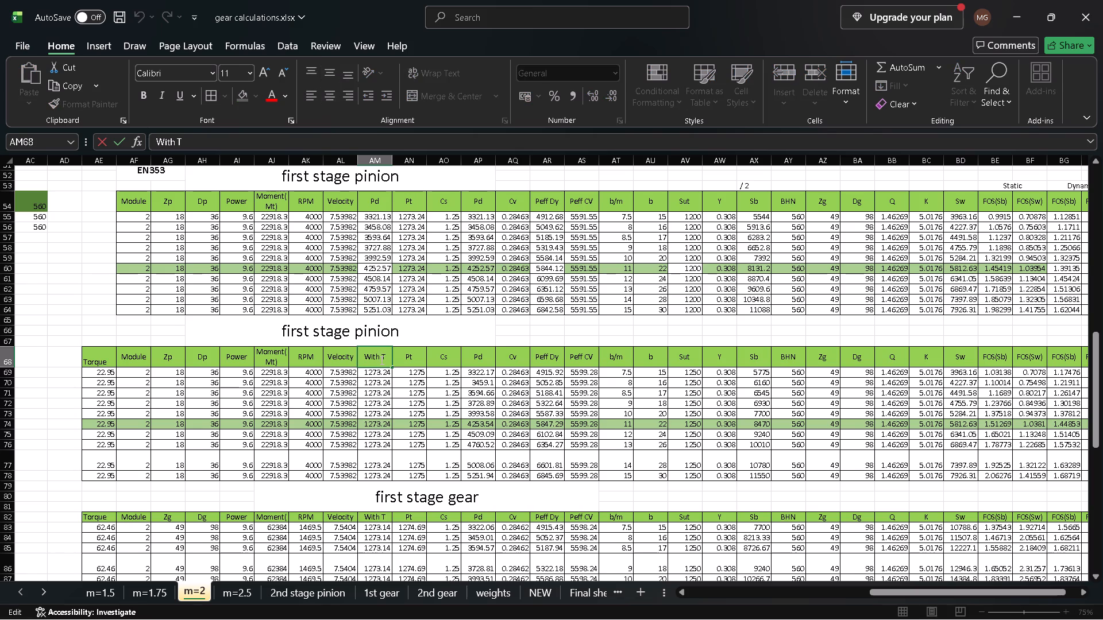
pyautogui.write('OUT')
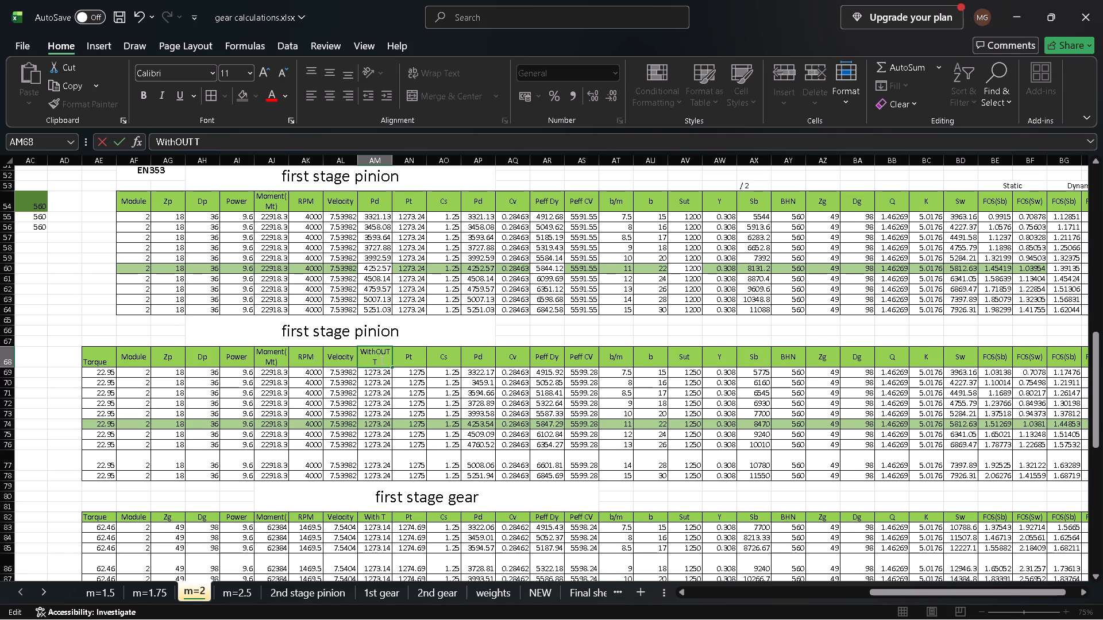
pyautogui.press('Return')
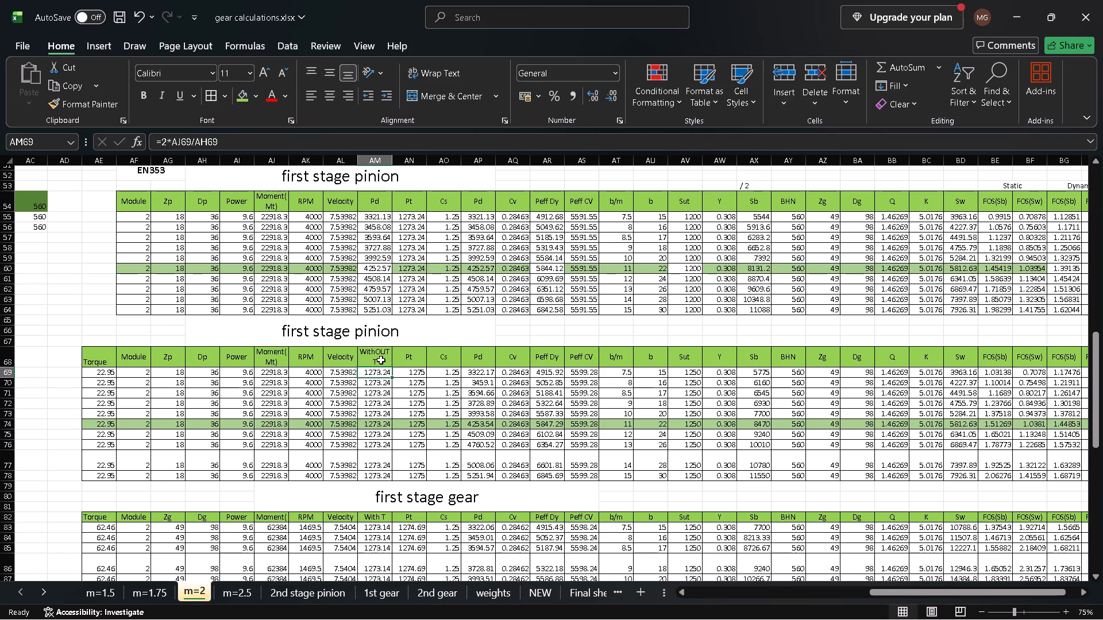
# Replace the header in AM68 of the lower first stage pinion table with "With Mt".
pyautogui.press('Up')
pyautogui.press('=')
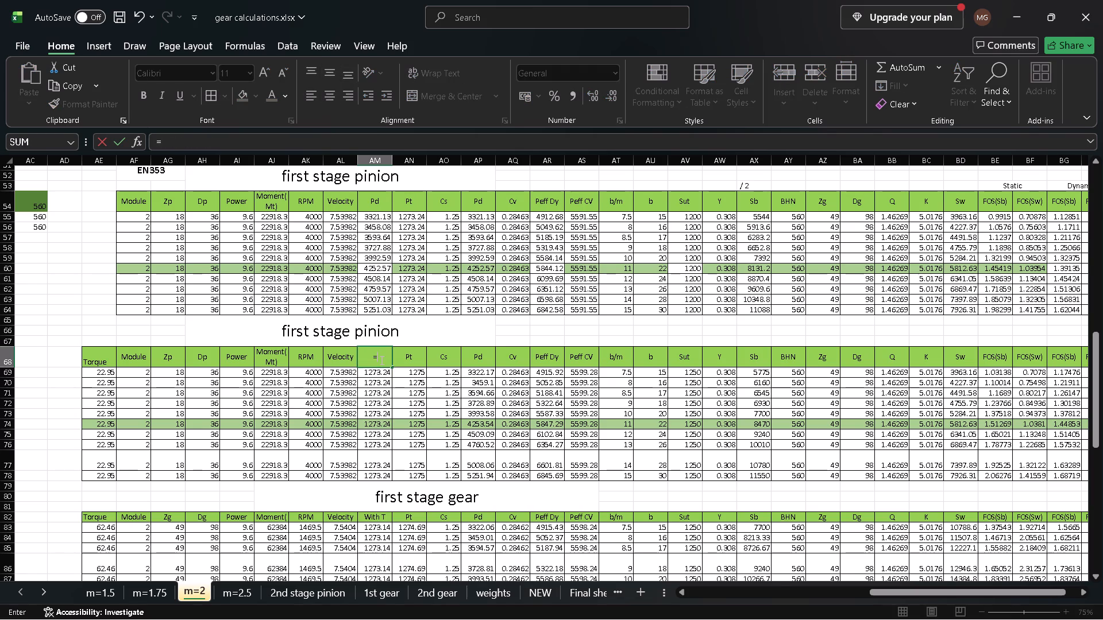
pyautogui.press('BackSpace')
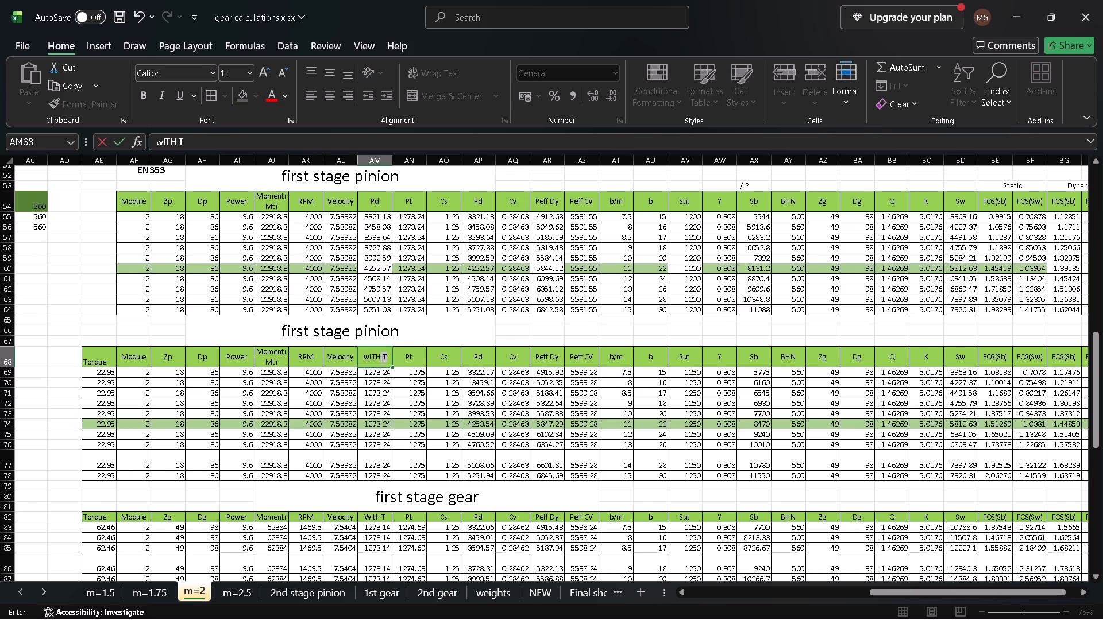
pyautogui.write('Mt')
pyautogui.press('Return')
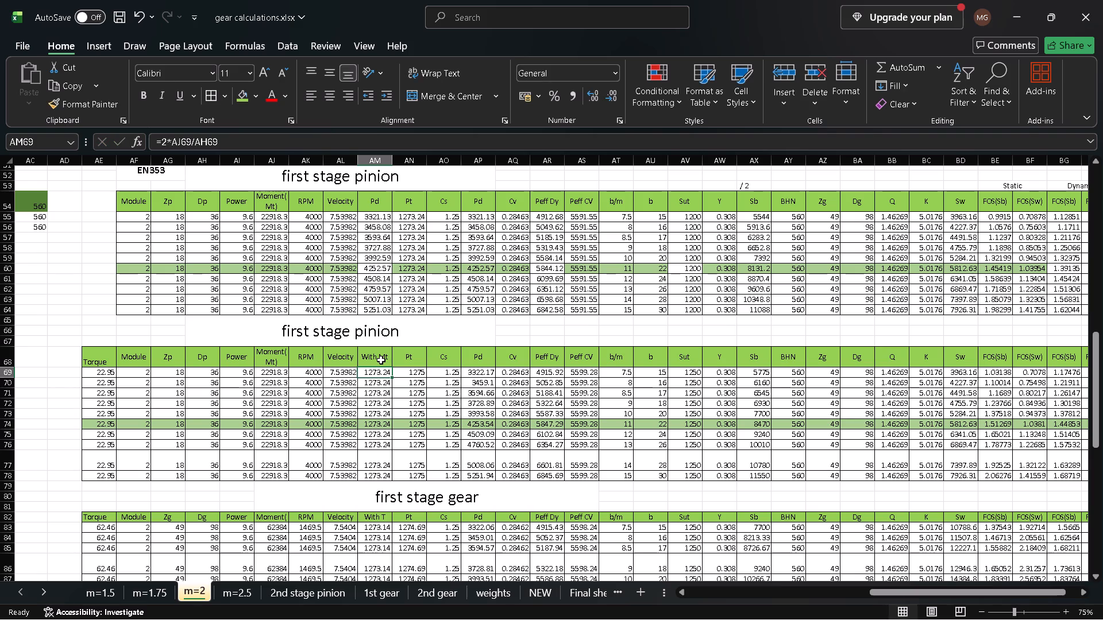
# Add "Pt" in front of the AM68 header so that it reads "Pt With Mt".
pyautogui.click(406, 359)
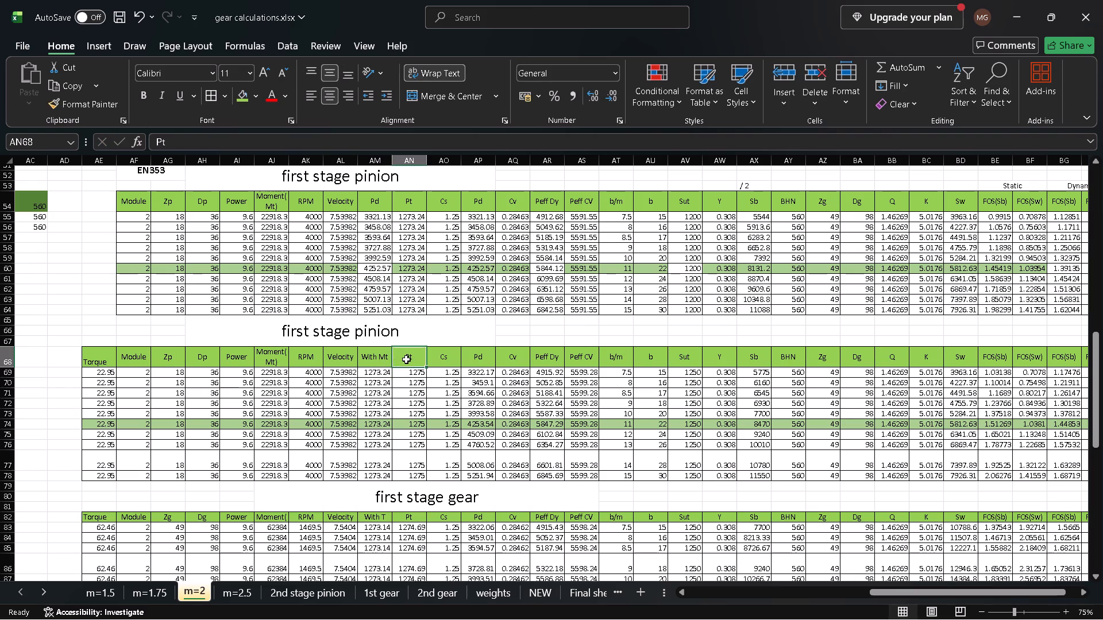
pyautogui.click(366, 355)
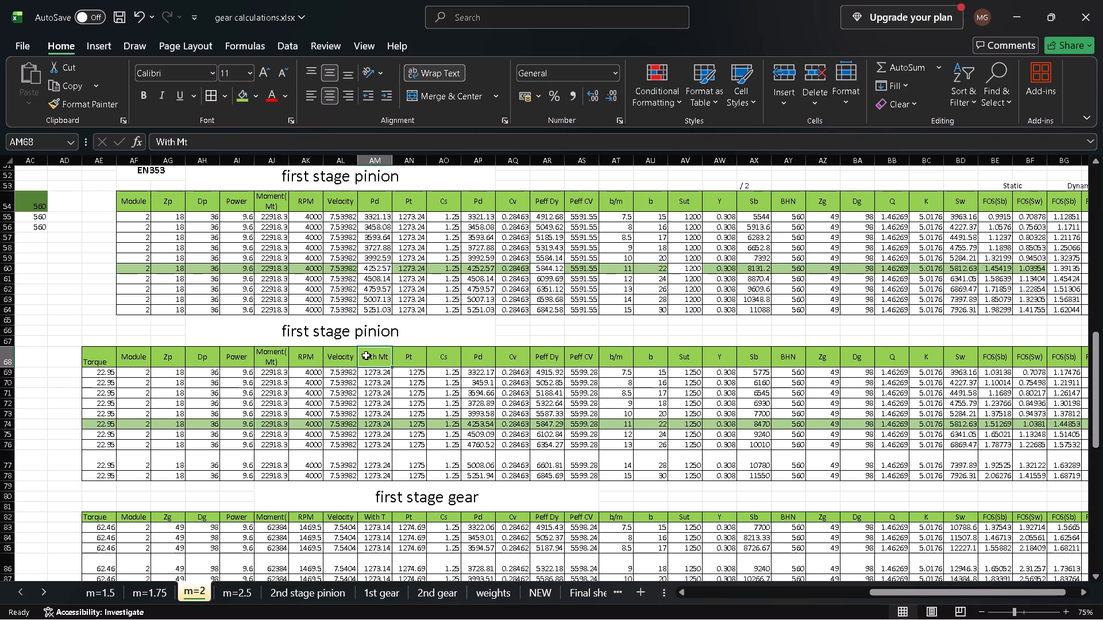
pyautogui.doubleClick(366, 355)
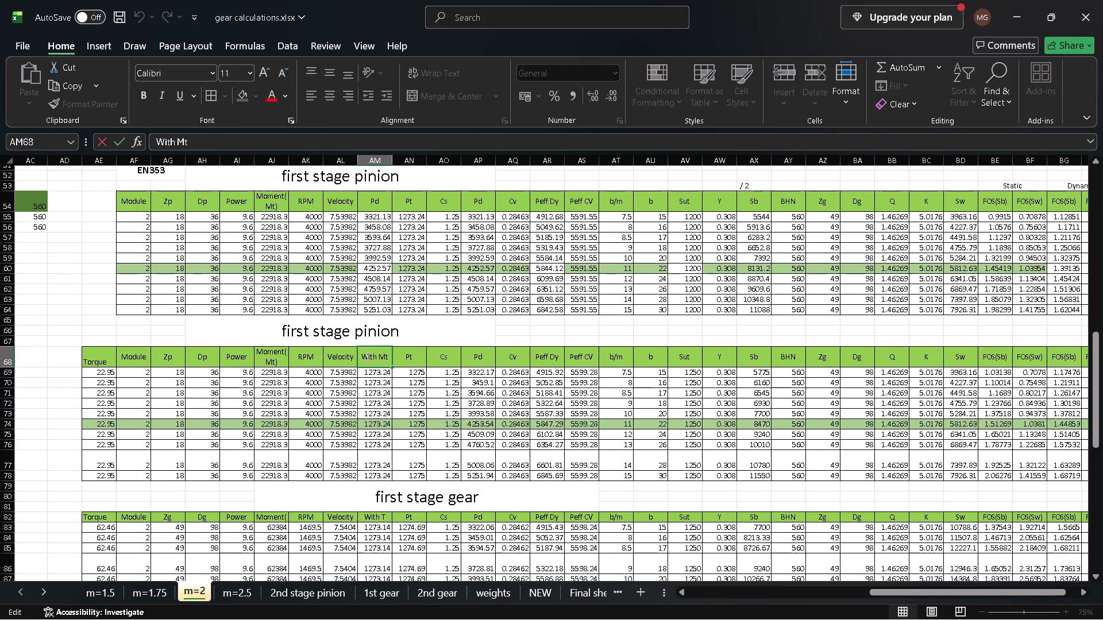
pyautogui.press('Left')
pyautogui.write('t')
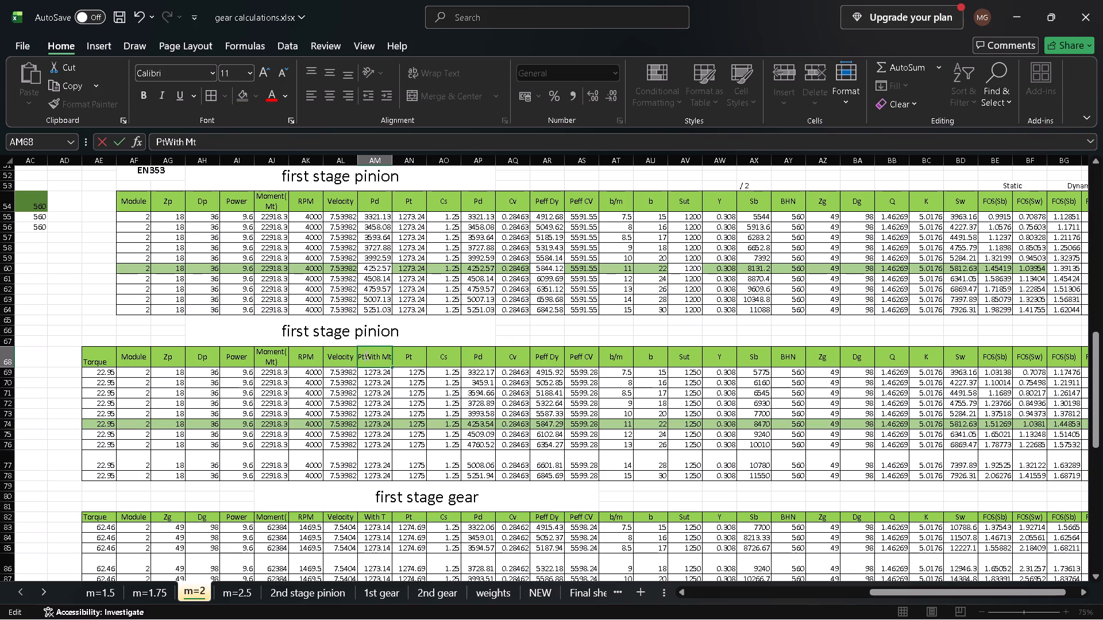
pyautogui.press('space')
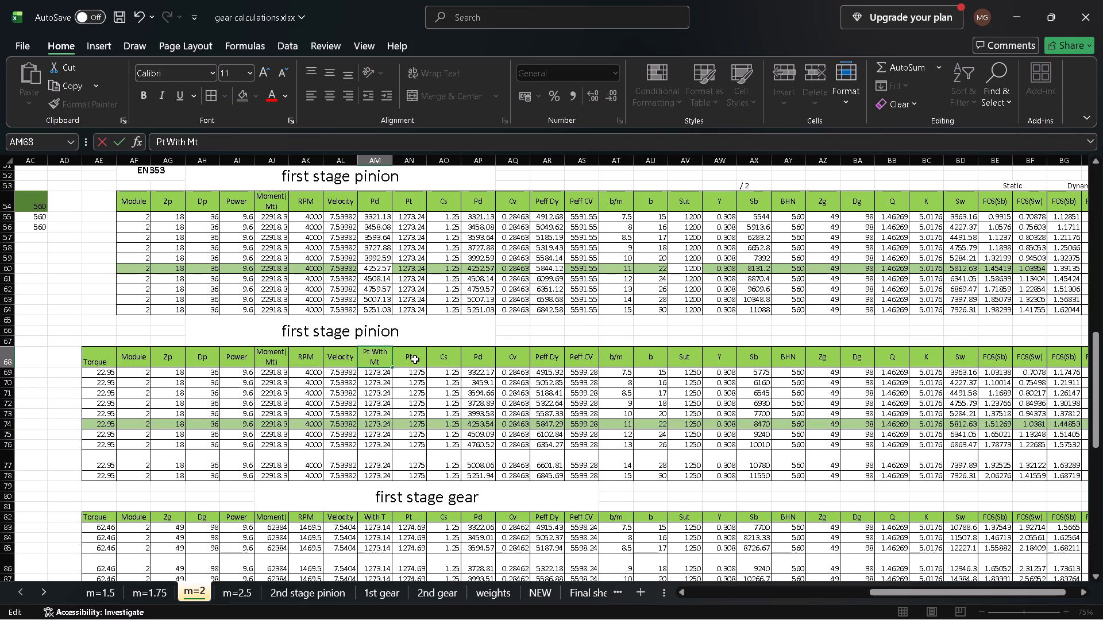
# Extend the adjacent Pt header in AN68 to read "Pt with T".
pyautogui.click(415, 359)
pyautogui.doubleClick(415, 359)
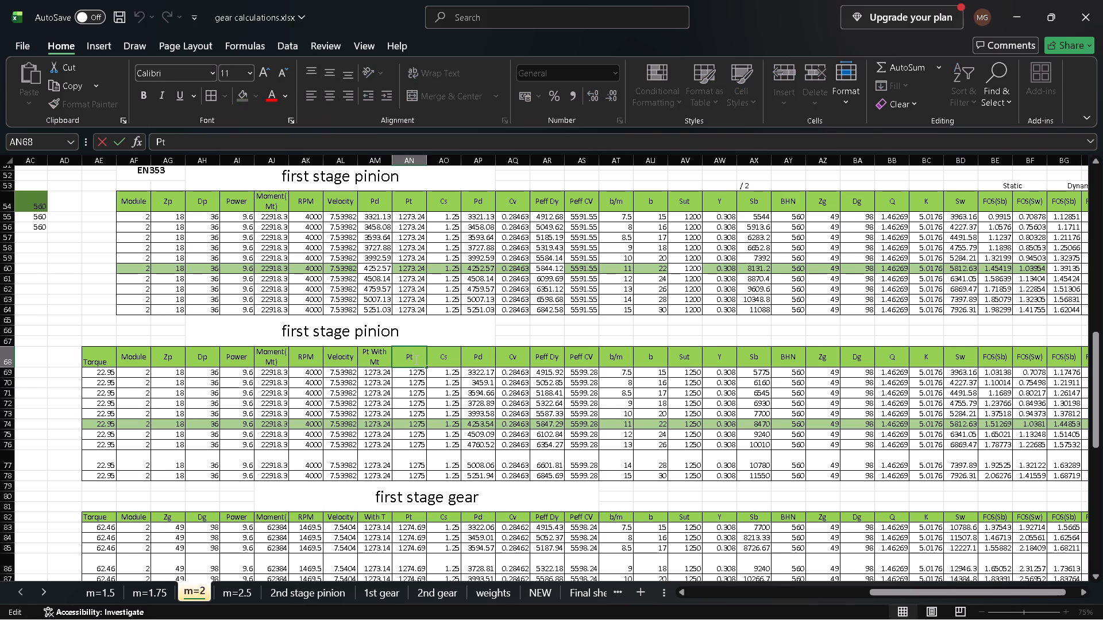
pyautogui.press('space')
pyautogui.write('with')
pyautogui.press('space')
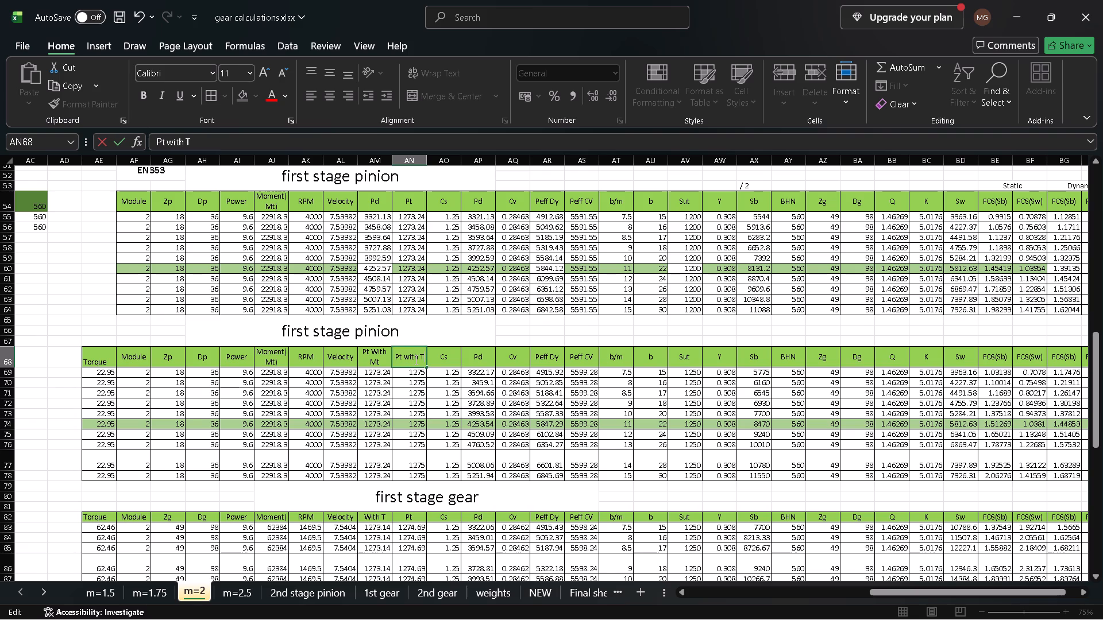
pyautogui.press('Return')
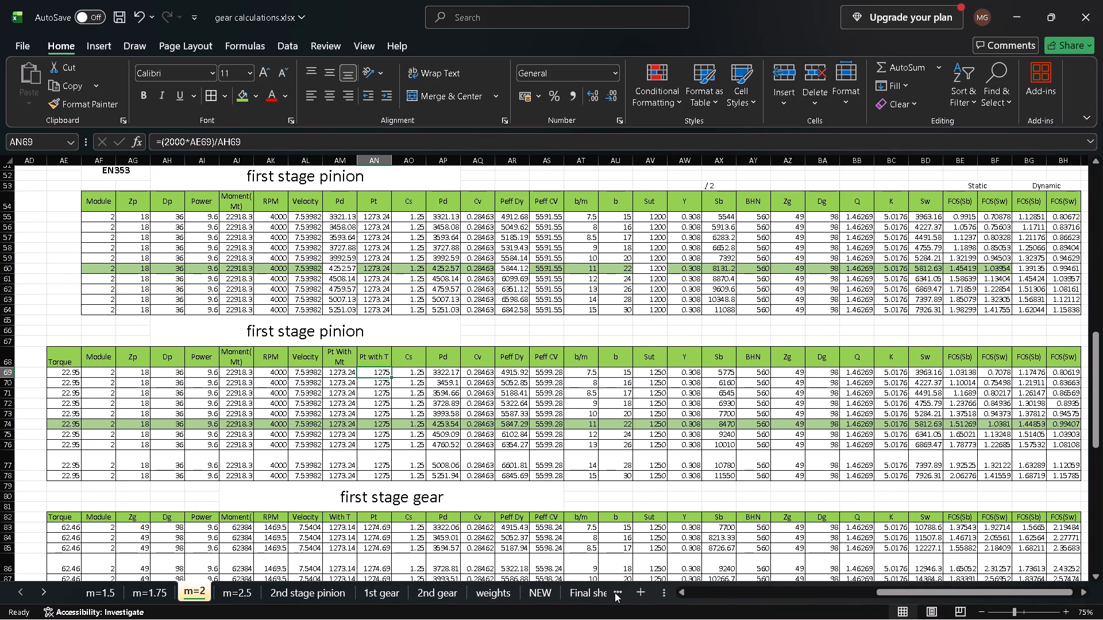
# Look over the gear calculation tables on the Final sheet and the NEW sheet.
pyautogui.click(618, 592)
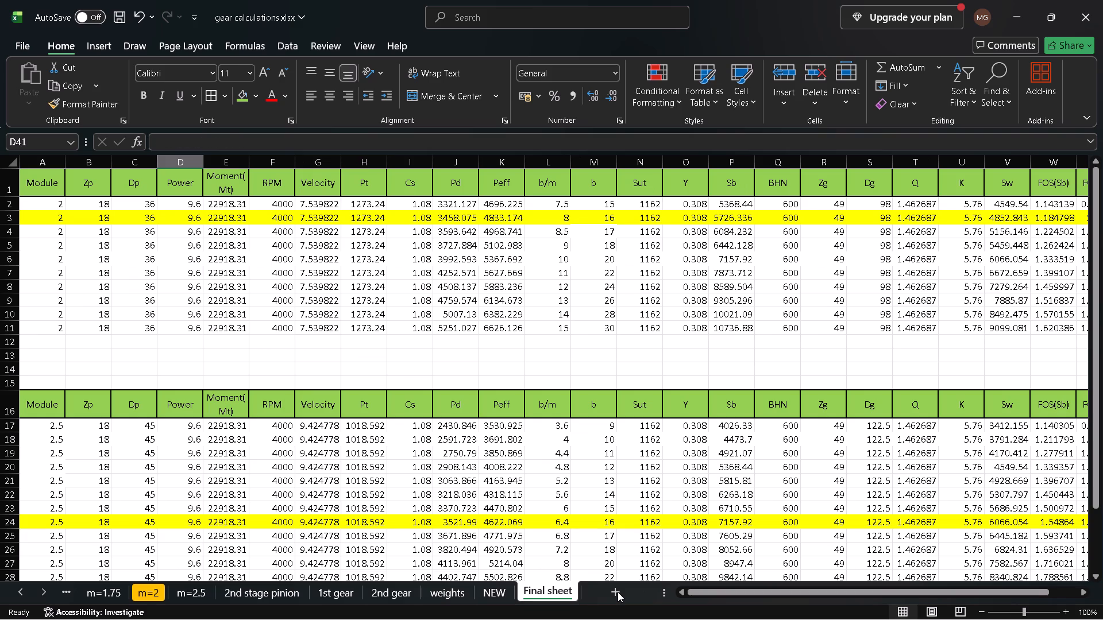
pyautogui.hscroll(-1, 432, 593)
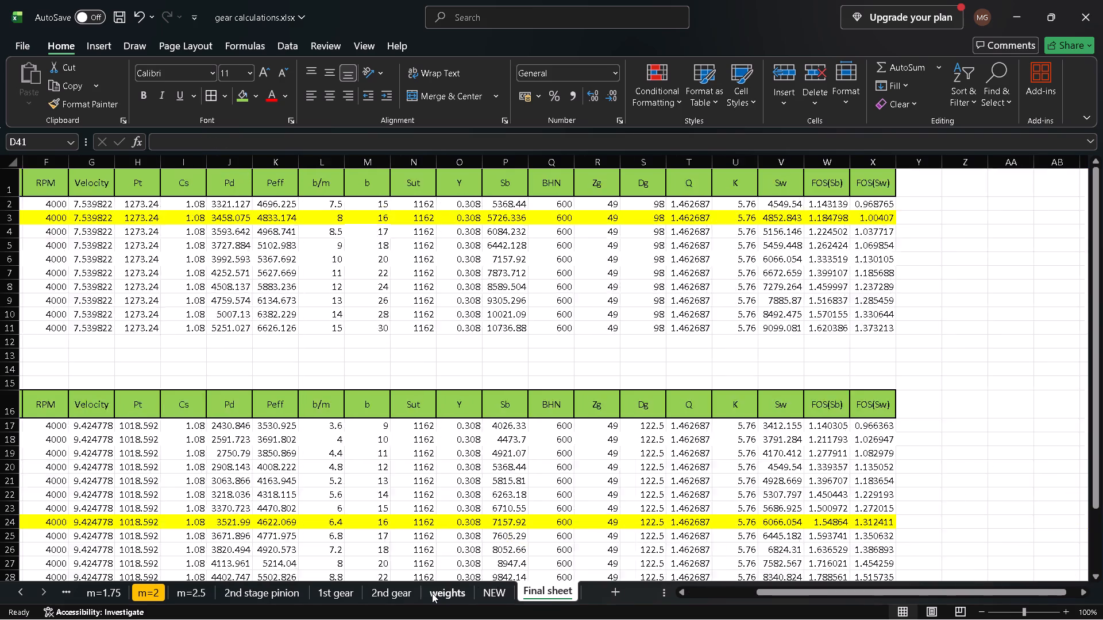
pyautogui.hscroll(-1, 432, 593)
pyautogui.hscroll(1, 432, 593)
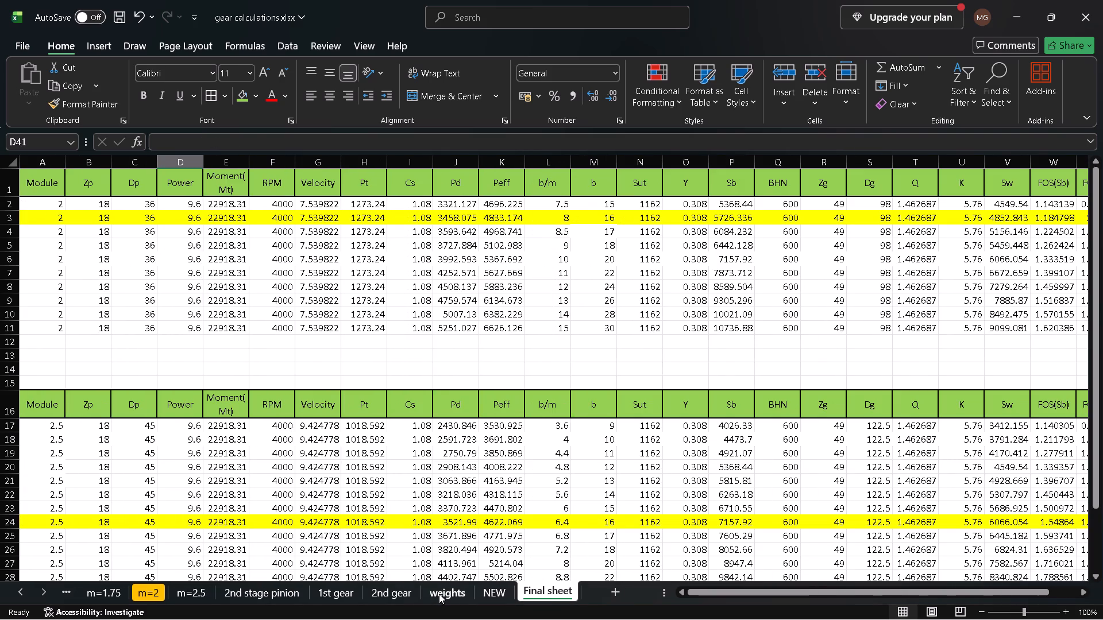
pyautogui.click(484, 590)
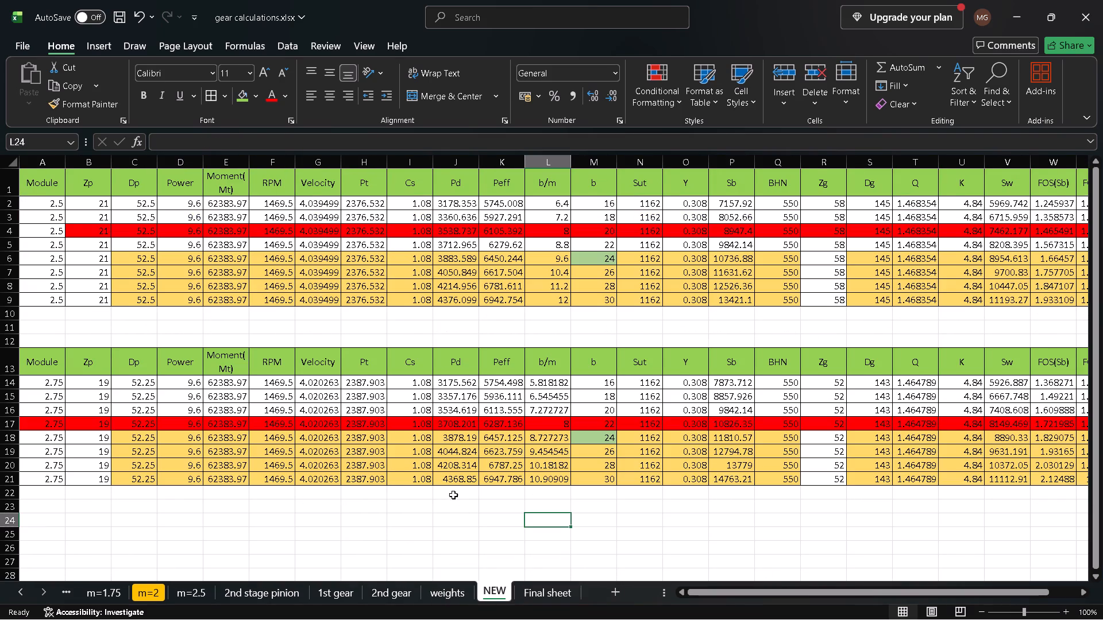
pyautogui.scroll(2, 453, 492)
pyautogui.scroll(-1, 453, 492)
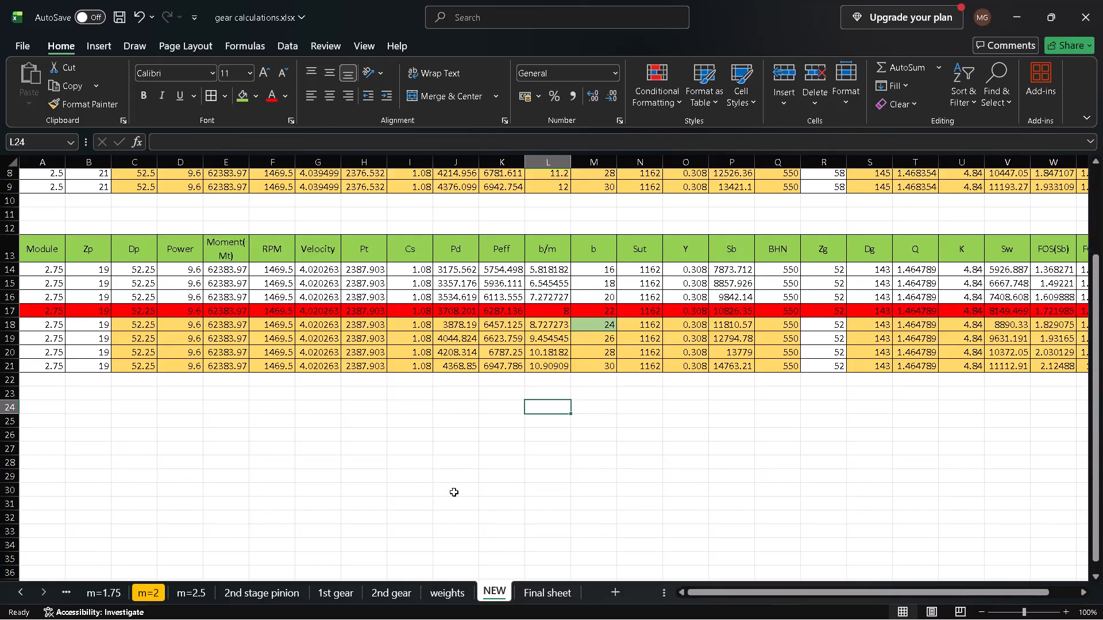
pyautogui.scroll(2, 492, 489)
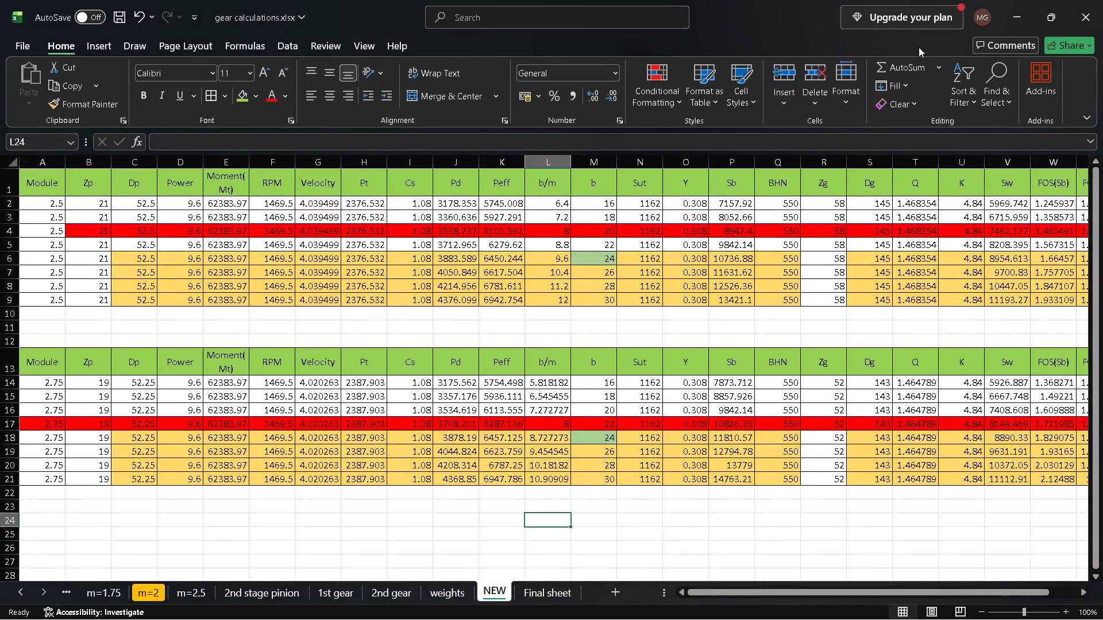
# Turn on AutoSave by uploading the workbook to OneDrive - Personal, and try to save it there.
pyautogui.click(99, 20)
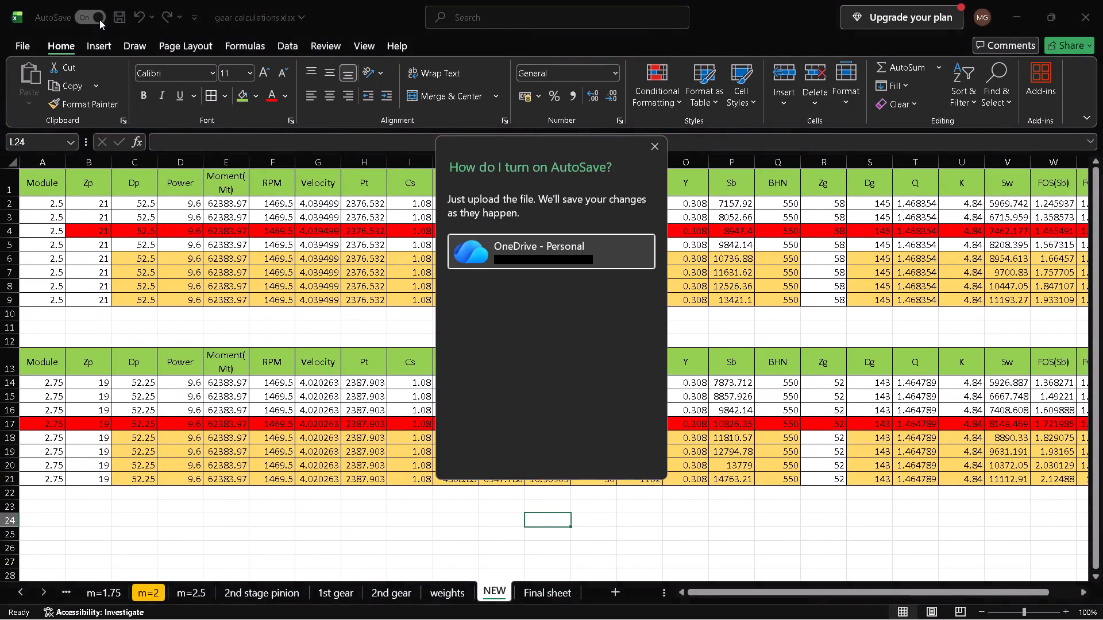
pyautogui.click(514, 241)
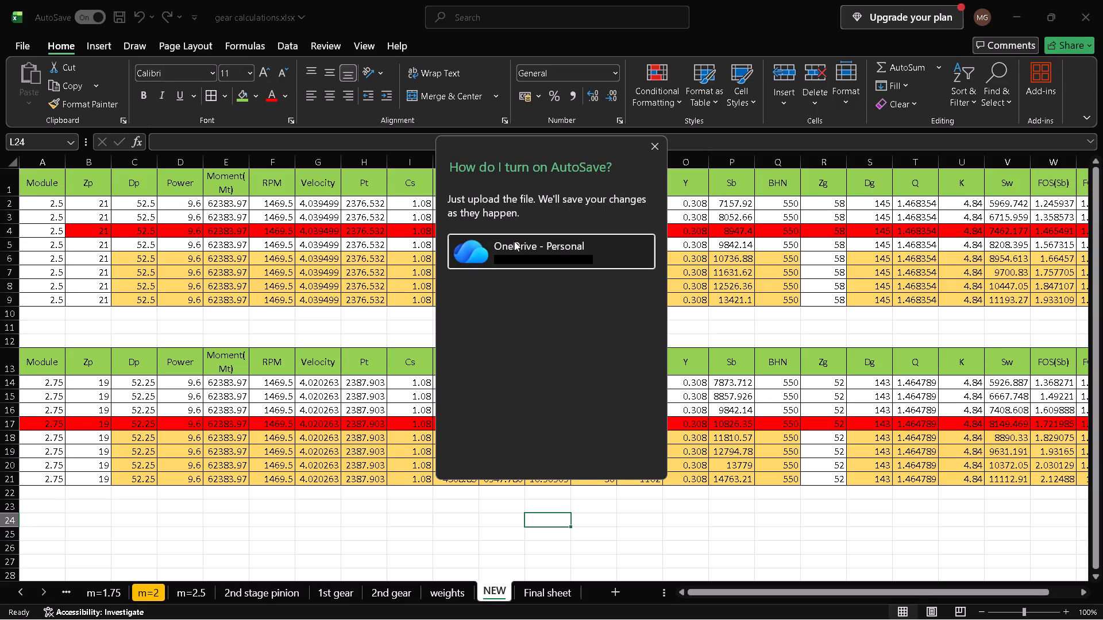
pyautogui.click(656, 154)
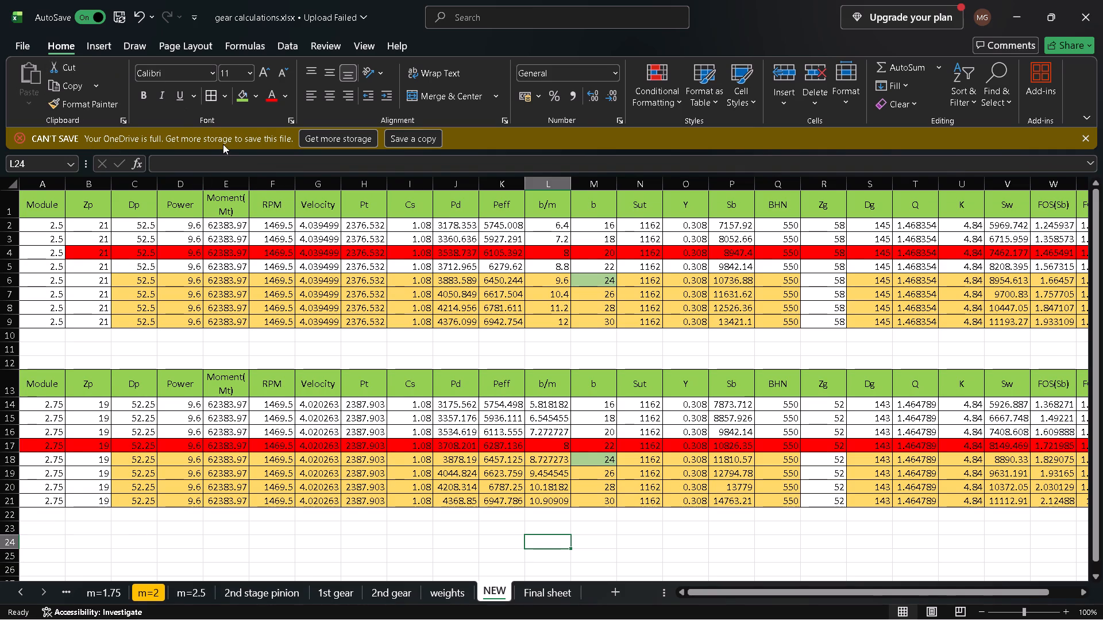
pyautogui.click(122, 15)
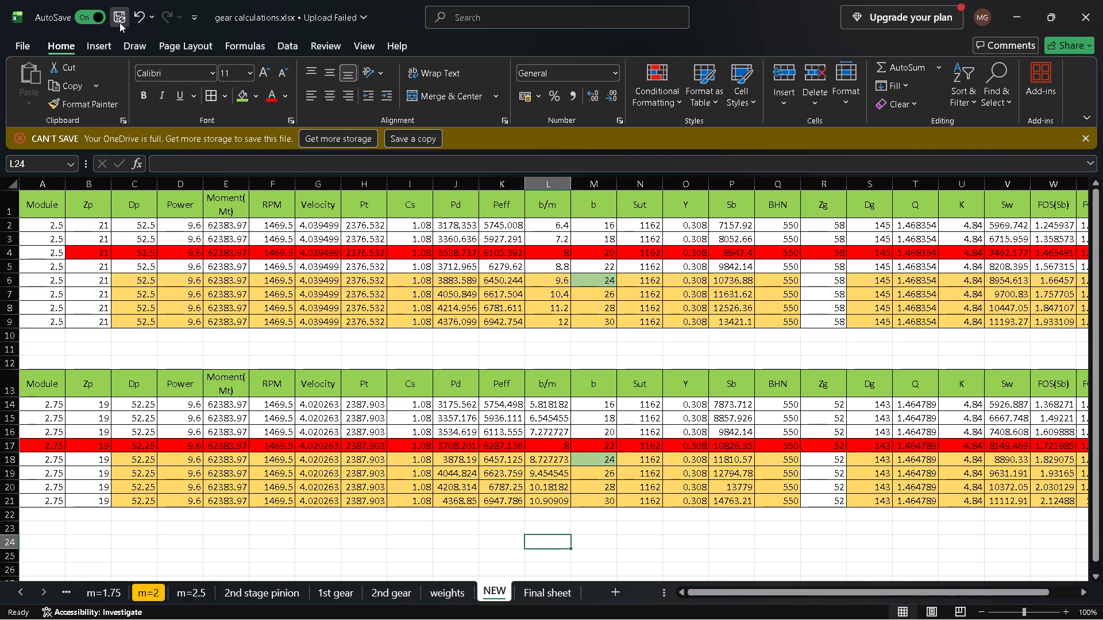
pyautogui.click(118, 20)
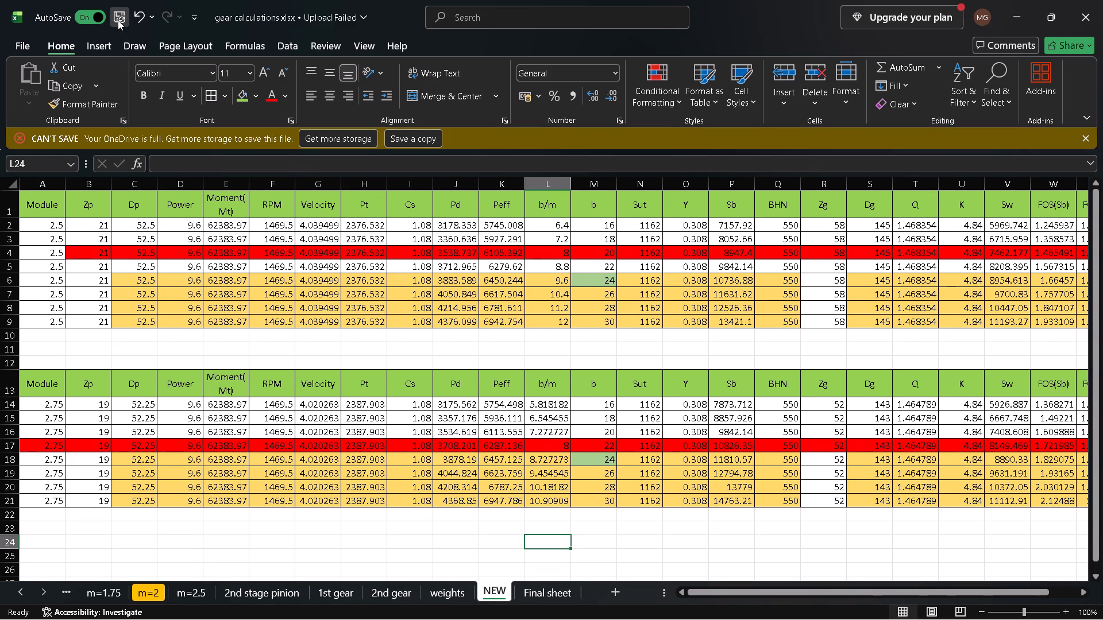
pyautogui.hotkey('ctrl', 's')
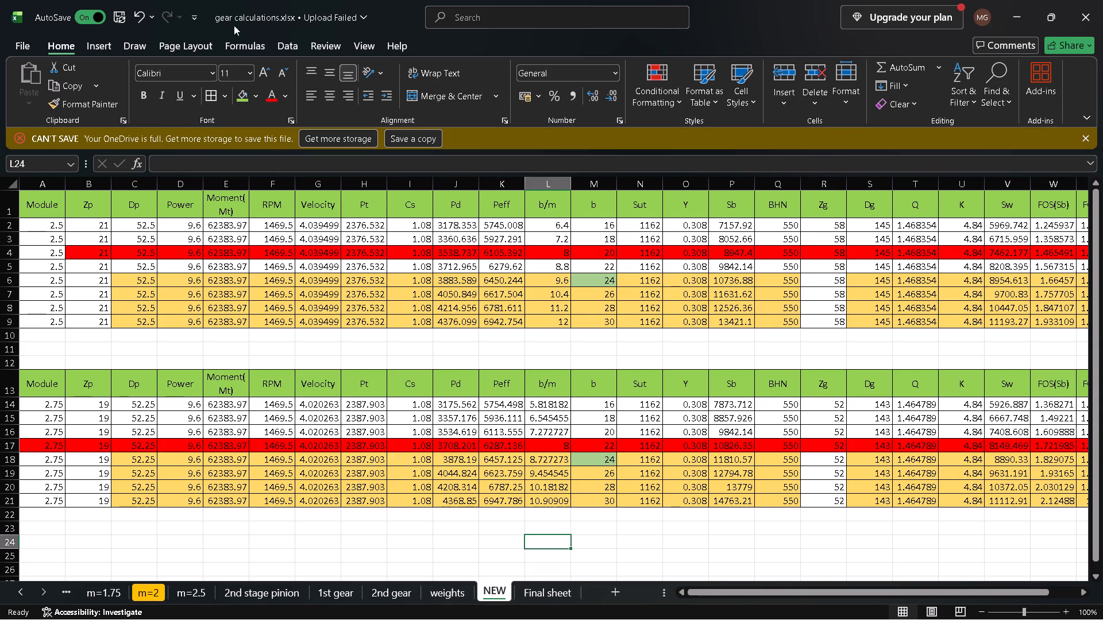
# Check the file name and storage location details of the gear calculations workbook.
pyautogui.click(364, 14)
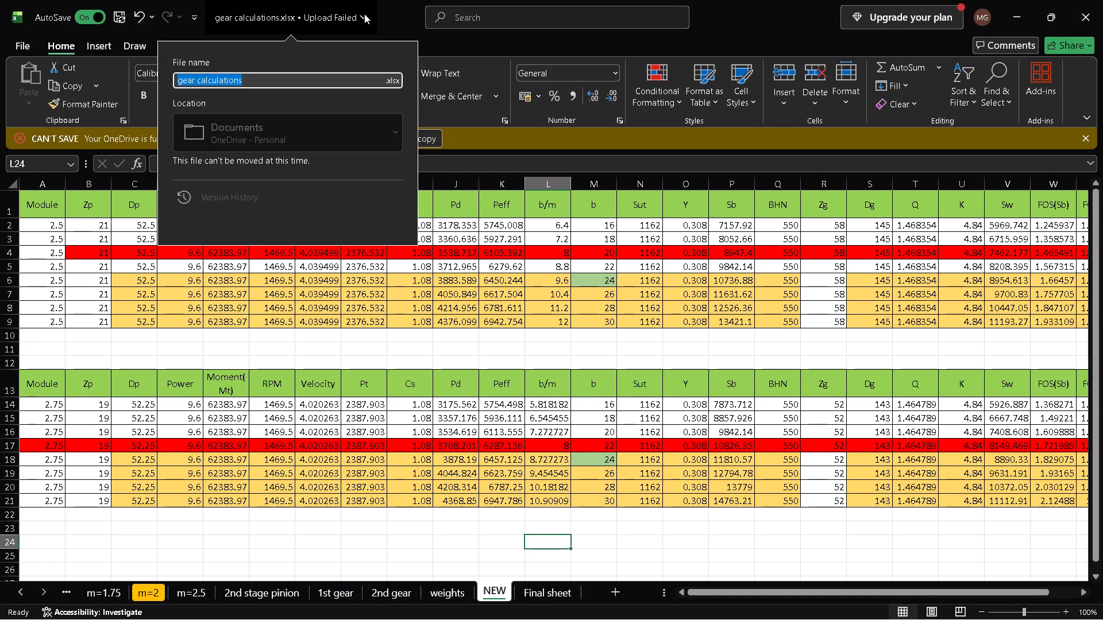
pyautogui.click(364, 14)
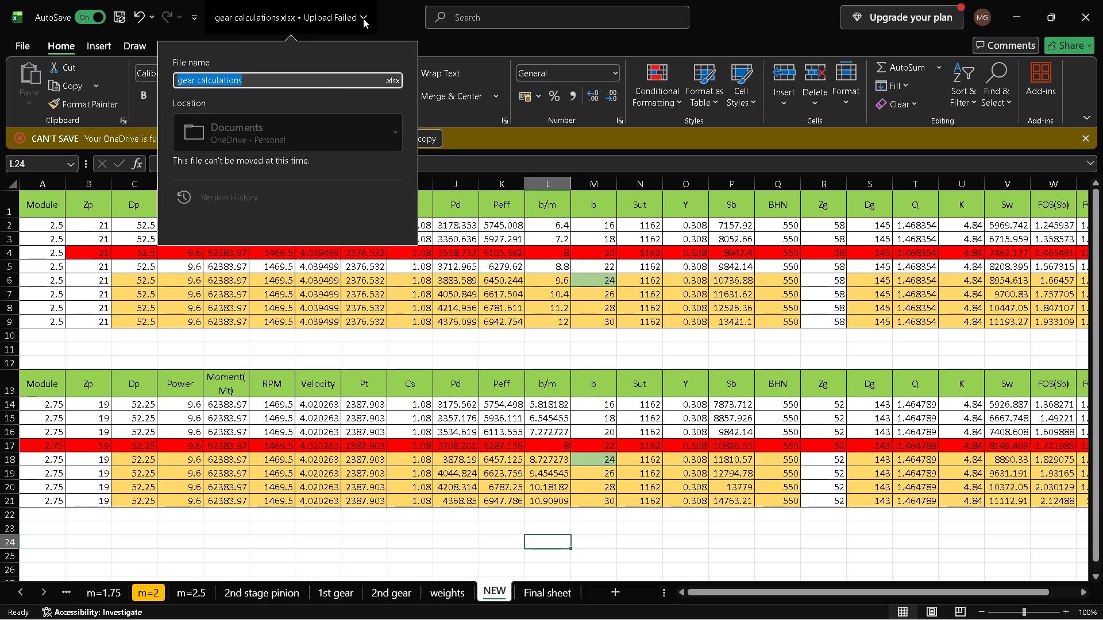
pyautogui.click(363, 18)
pyautogui.click(363, 18)
pyautogui.click(363, 18)
pyautogui.click(666, 259)
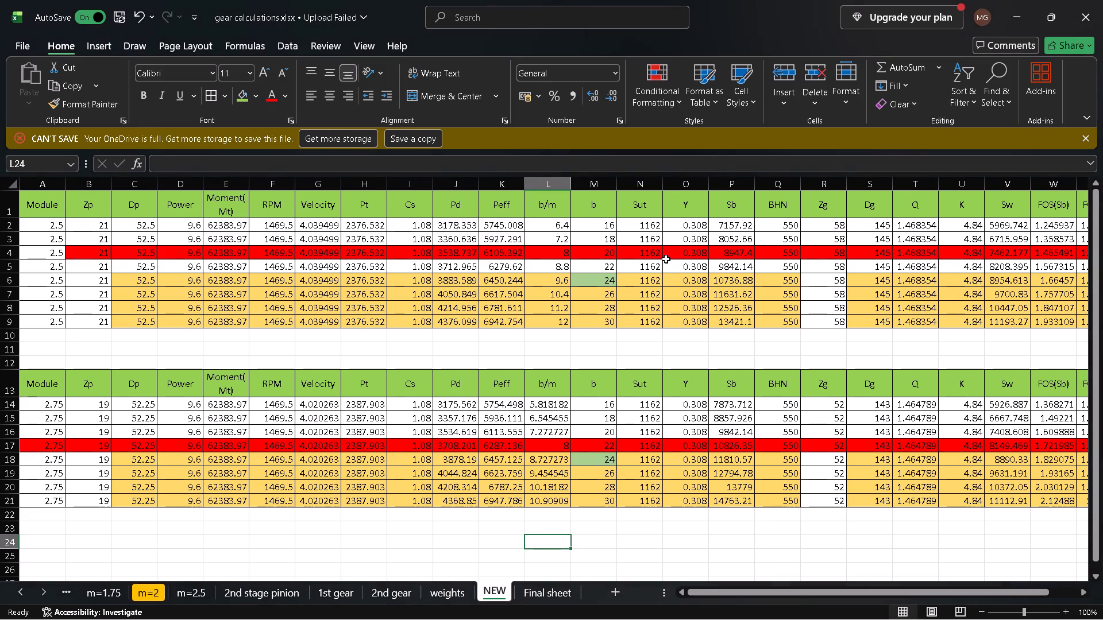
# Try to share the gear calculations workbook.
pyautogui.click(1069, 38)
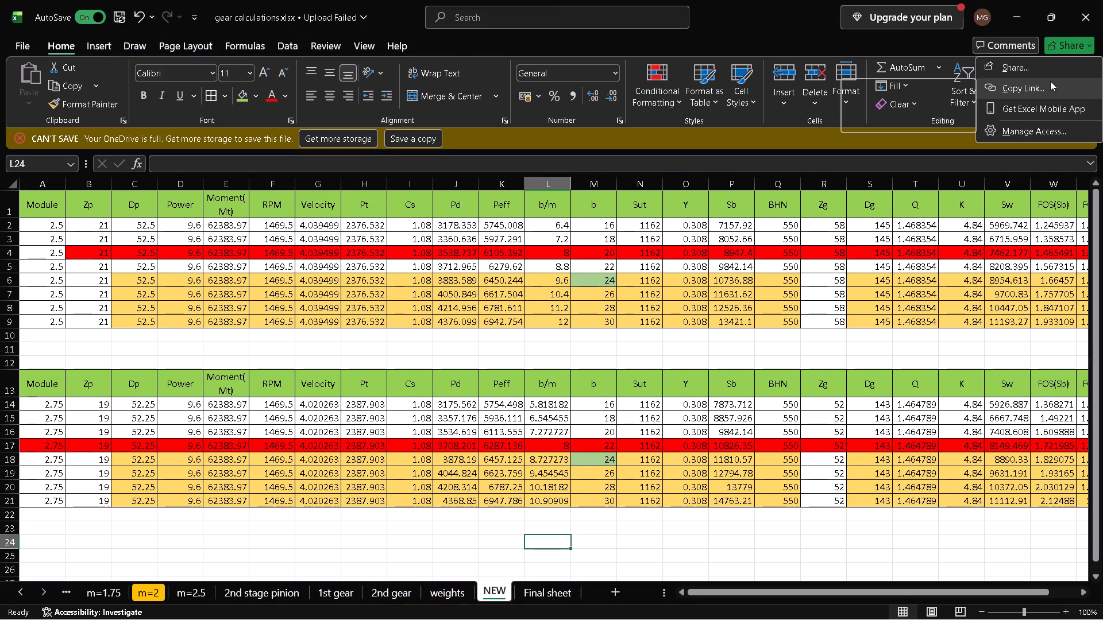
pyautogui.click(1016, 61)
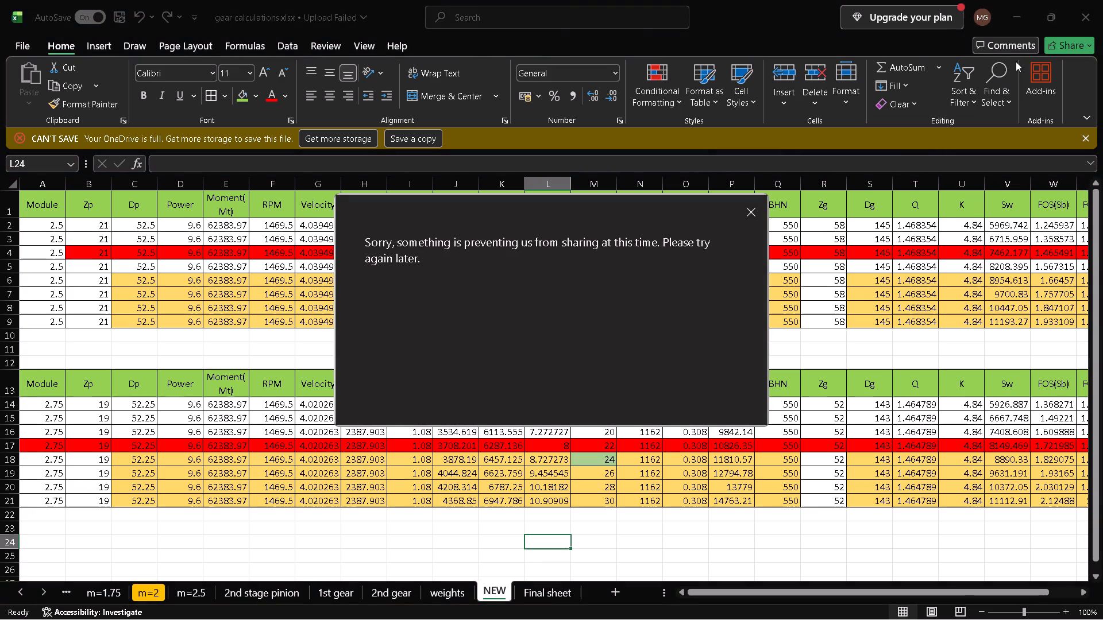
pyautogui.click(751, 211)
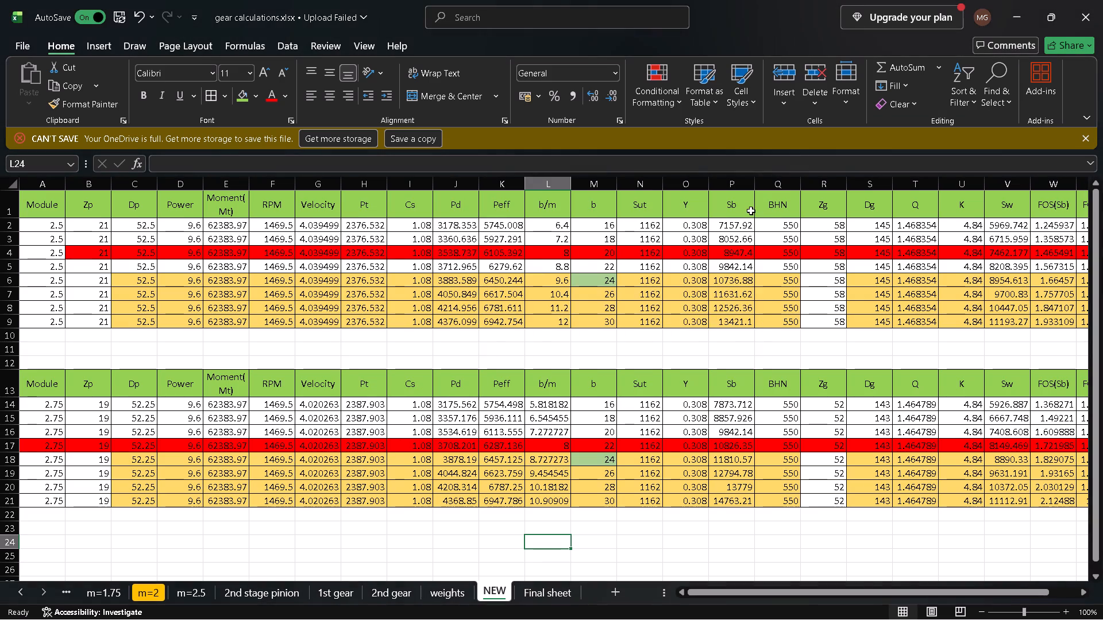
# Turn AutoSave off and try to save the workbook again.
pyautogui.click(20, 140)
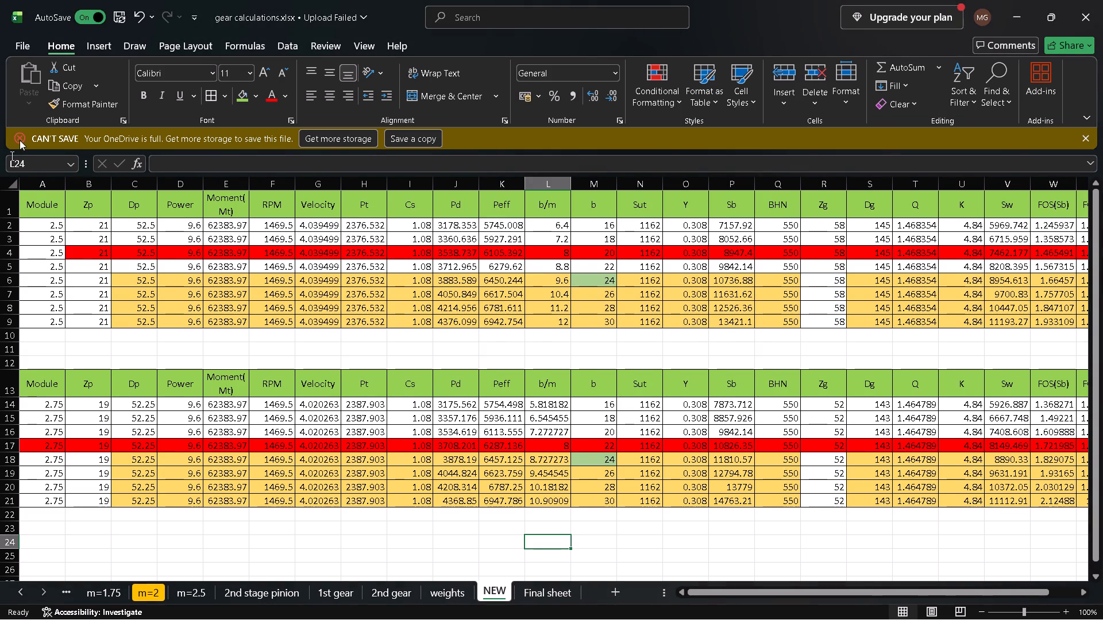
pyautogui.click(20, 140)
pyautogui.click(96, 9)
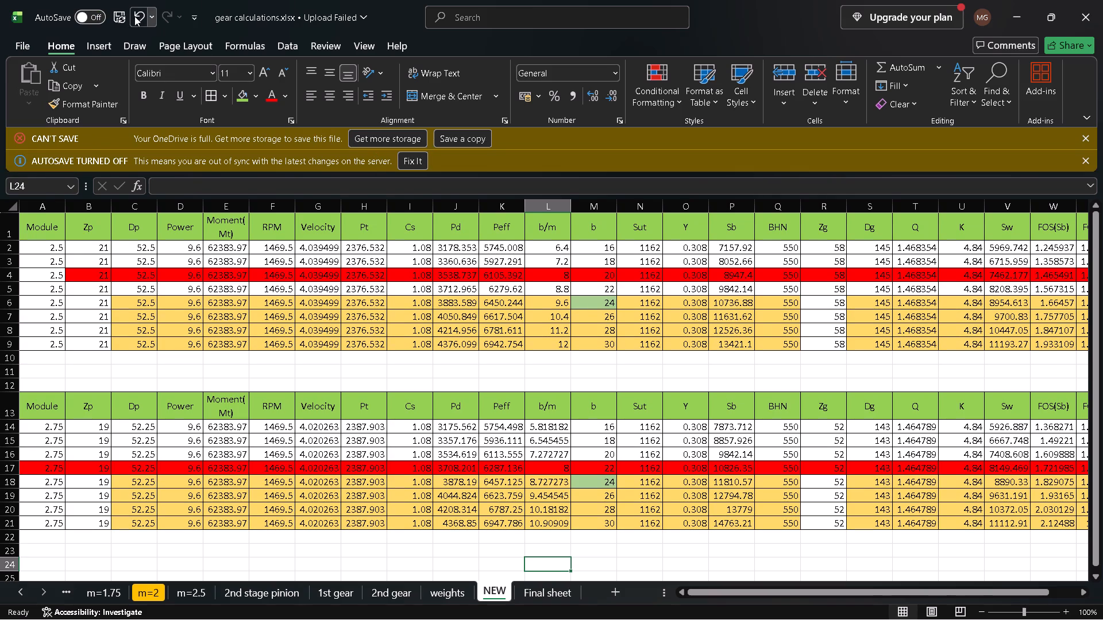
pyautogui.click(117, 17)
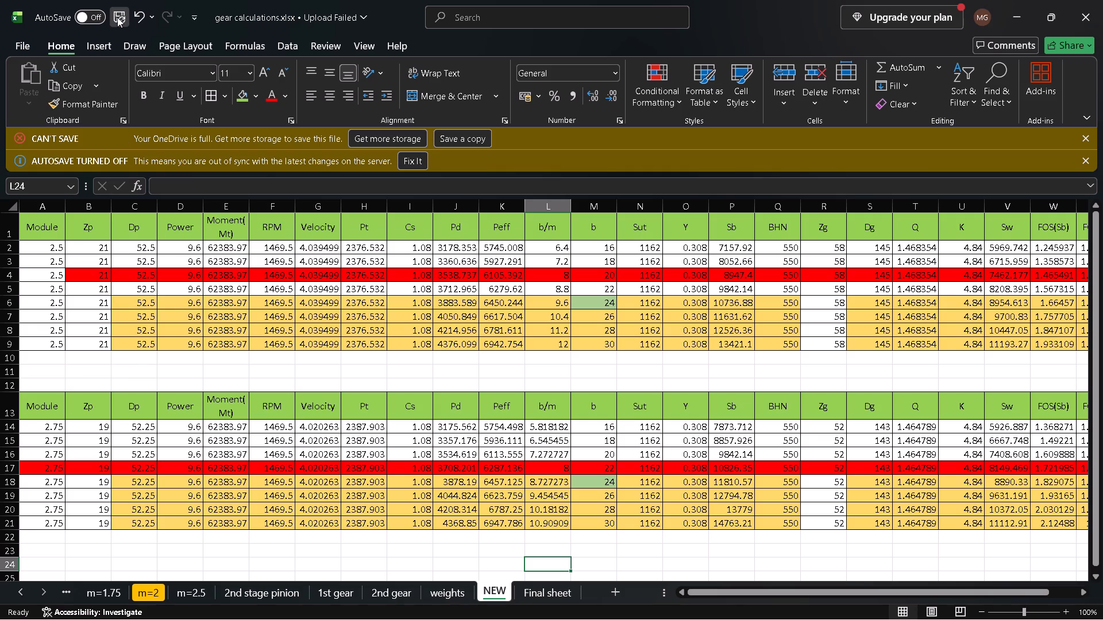
# Save a copy of the workbook on this PC in the BAJA 53 Transmission folder as "gear calculations_0001.xlsx".
pyautogui.click(21, 39)
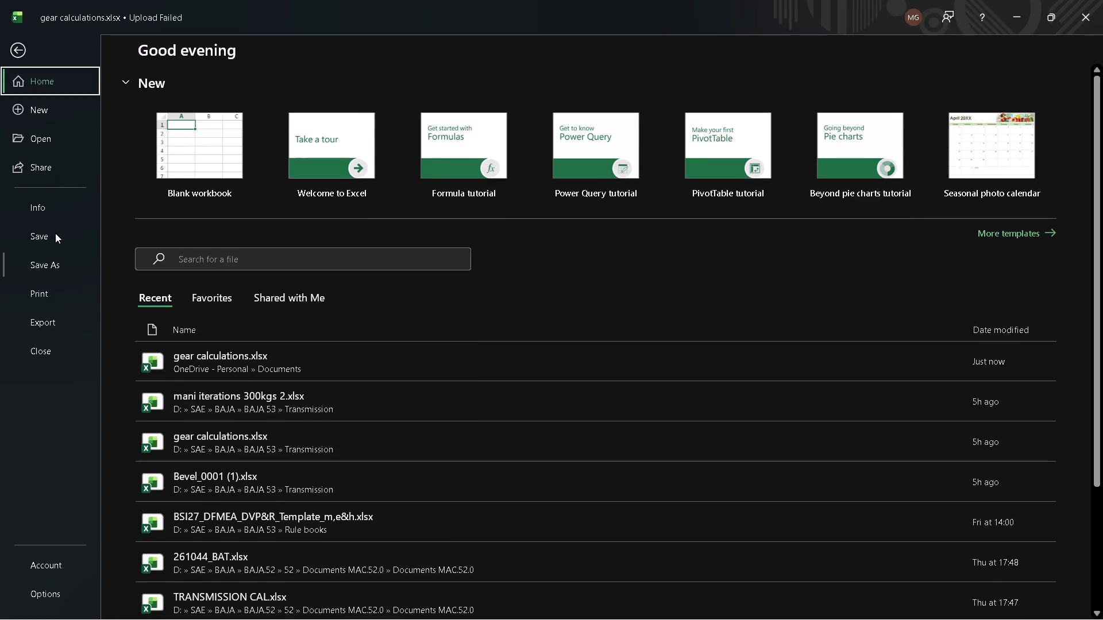
pyautogui.click(52, 260)
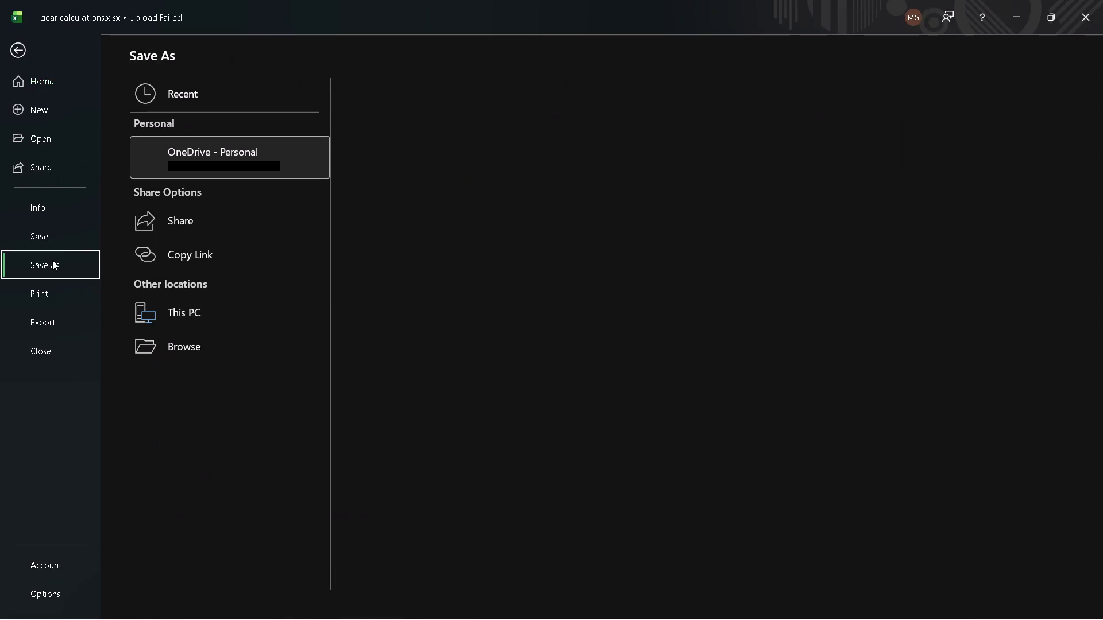
pyautogui.click(166, 312)
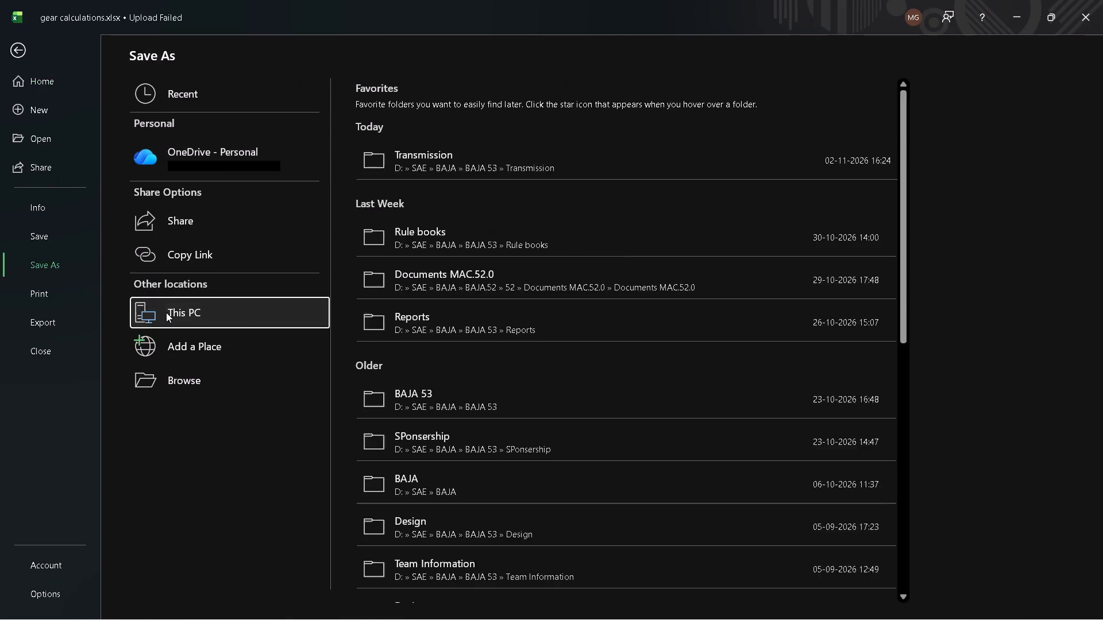
pyautogui.scroll(-1, 423, 268)
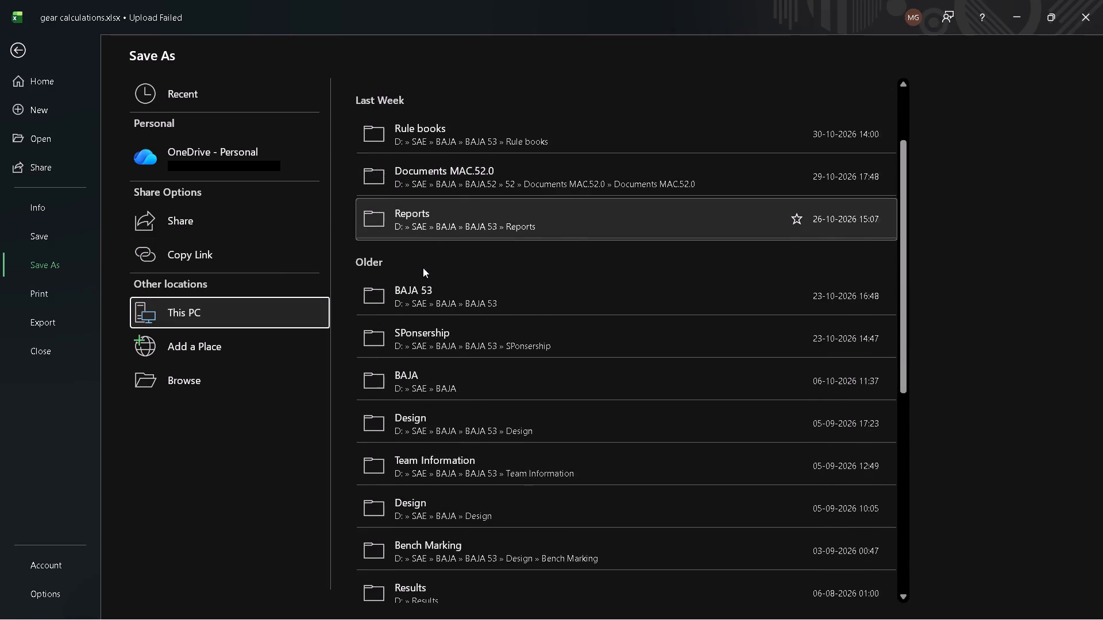
pyautogui.scroll(-1, 423, 268)
pyautogui.scroll(2, 423, 268)
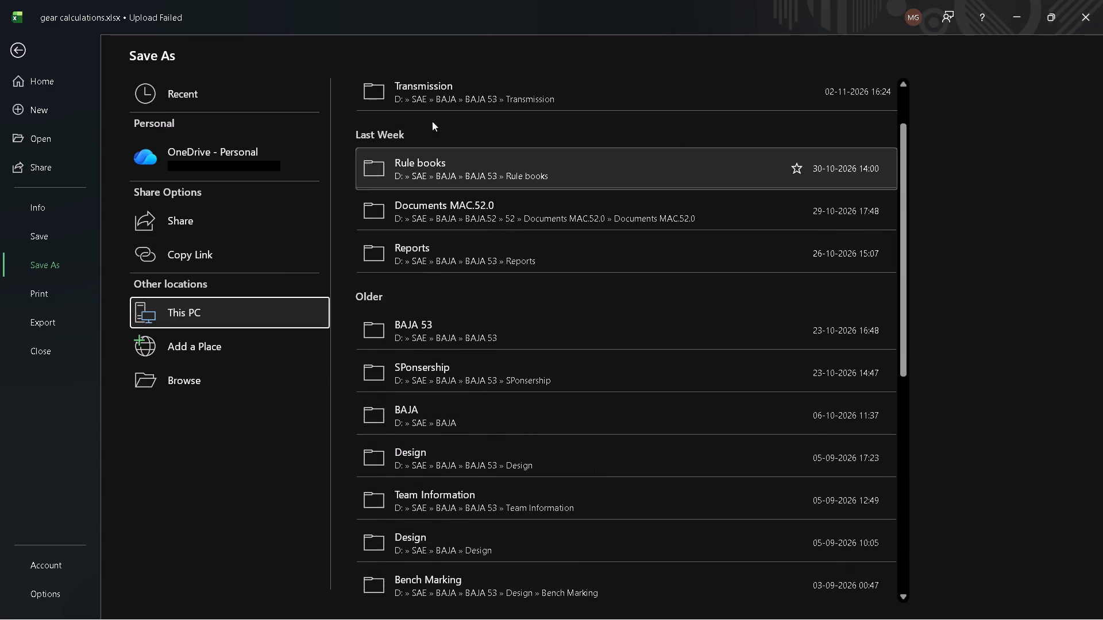
pyautogui.click(437, 94)
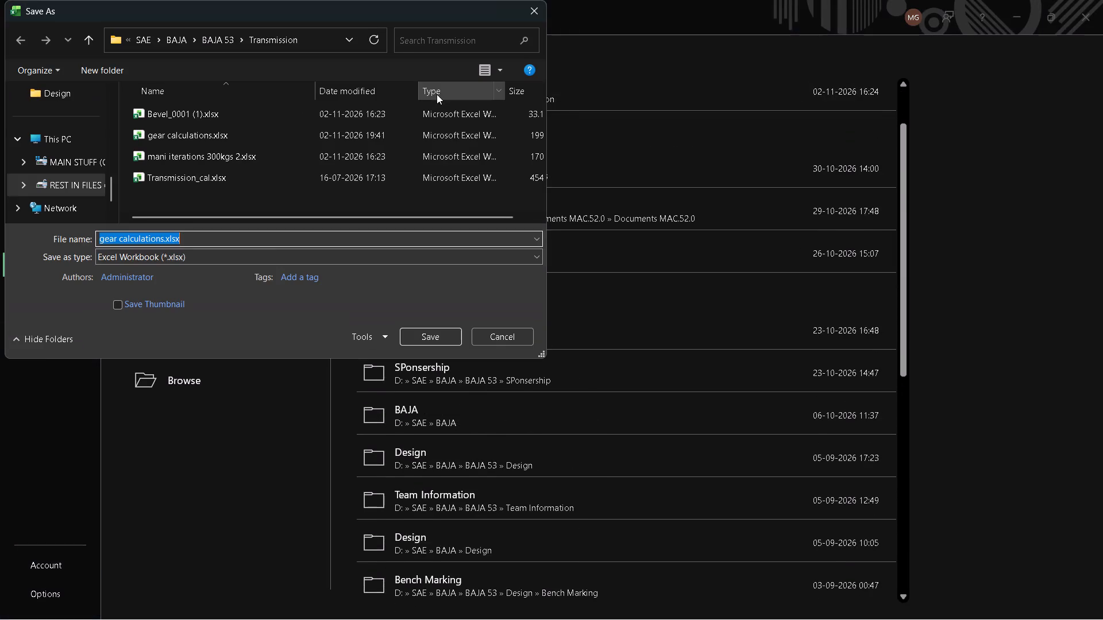
pyautogui.click(281, 240)
pyautogui.press('Left')
pyautogui.press('Left')
pyautogui.press('Left')
pyautogui.press('Left')
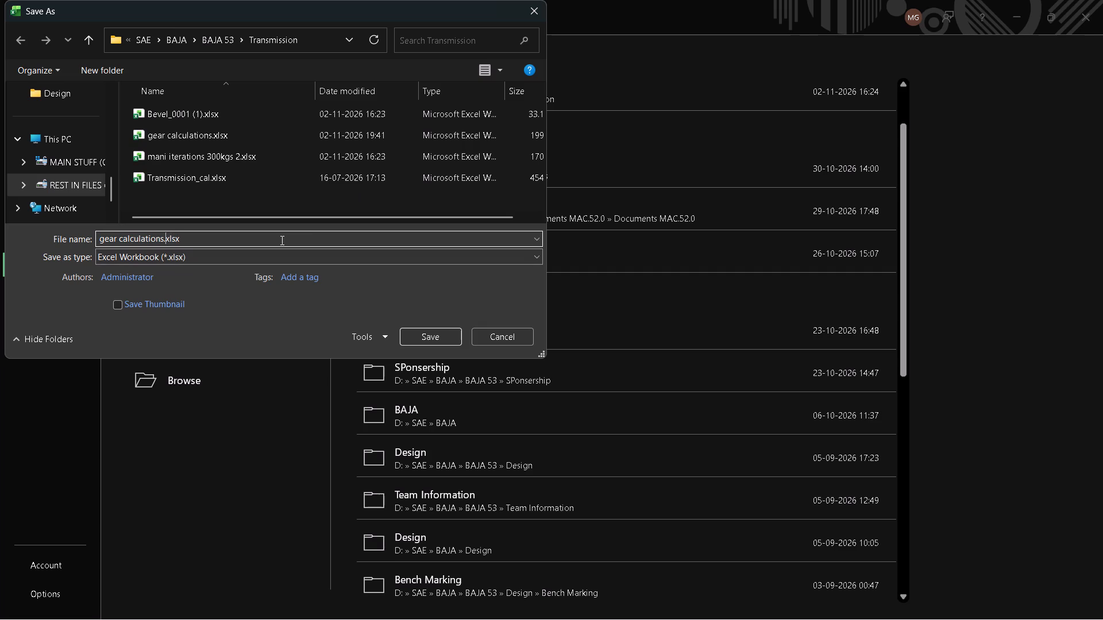
pyautogui.press('Left')
pyautogui.hotkey('shift', '_')
pyautogui.write('0001')
pyautogui.click(431, 330)
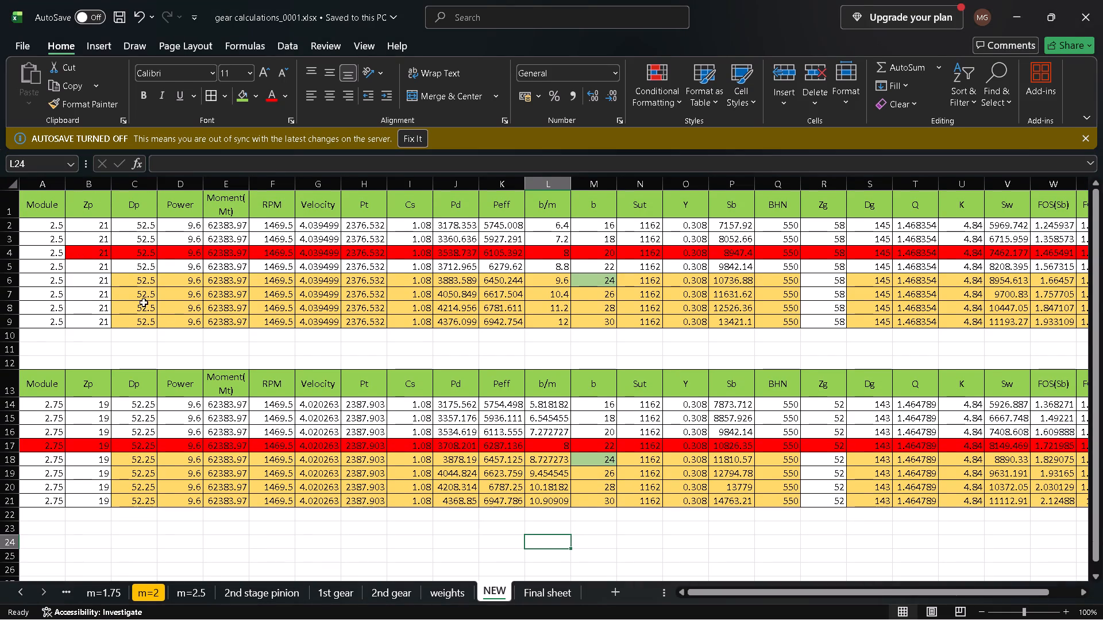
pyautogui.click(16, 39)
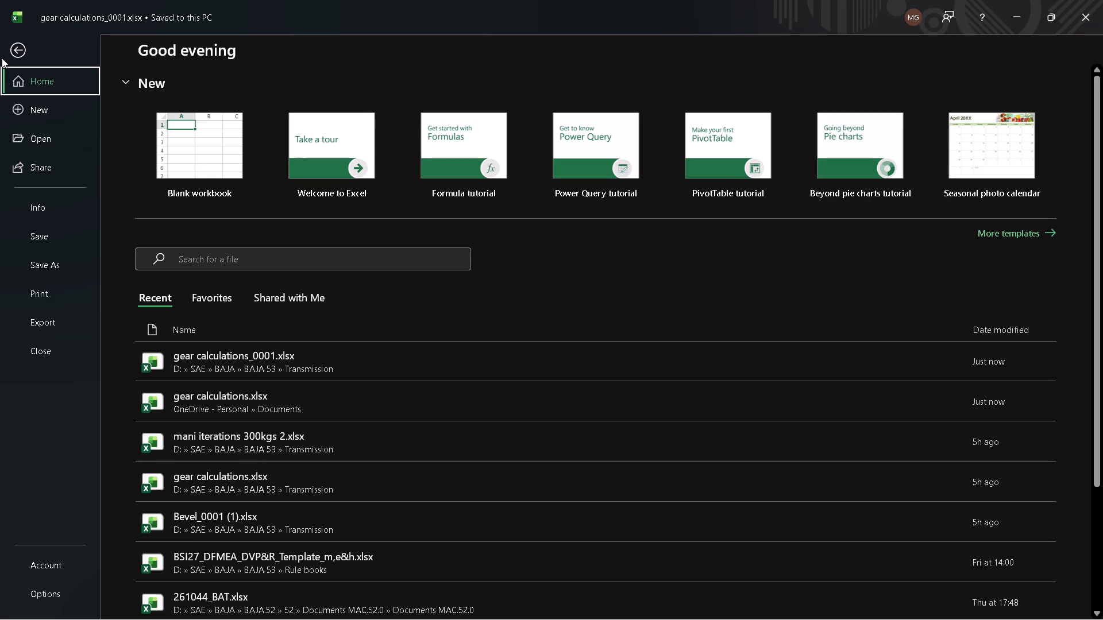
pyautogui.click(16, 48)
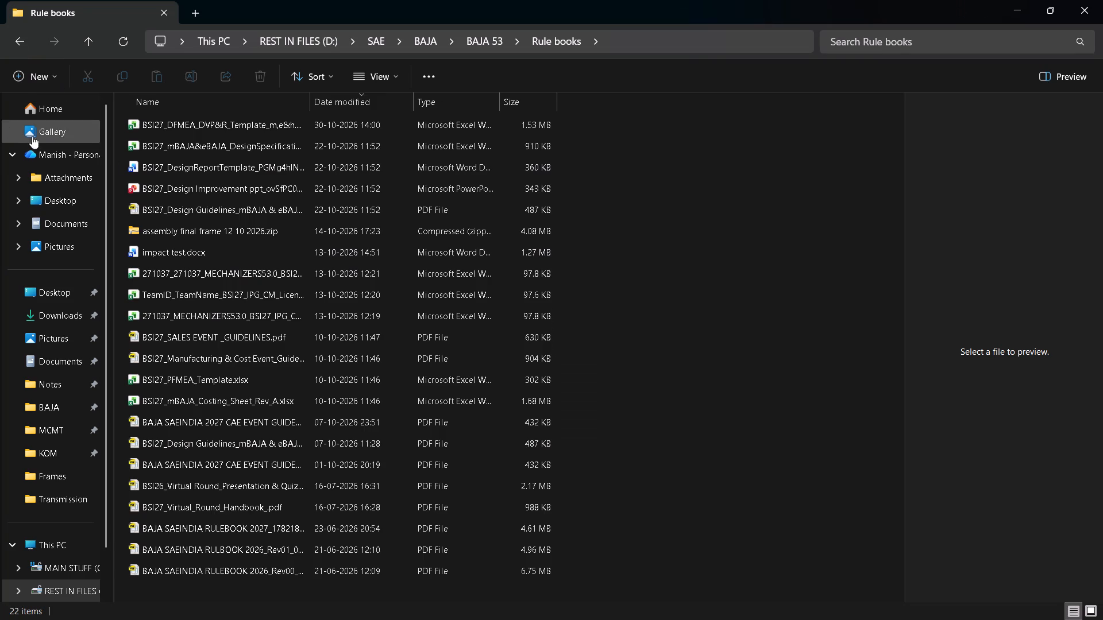
# In File Explorer, go to SAE > BAJA > BAJA 53 > Transmission and open the workbook "Bevel_0001 (1).xlsx".
pyautogui.click(382, 45)
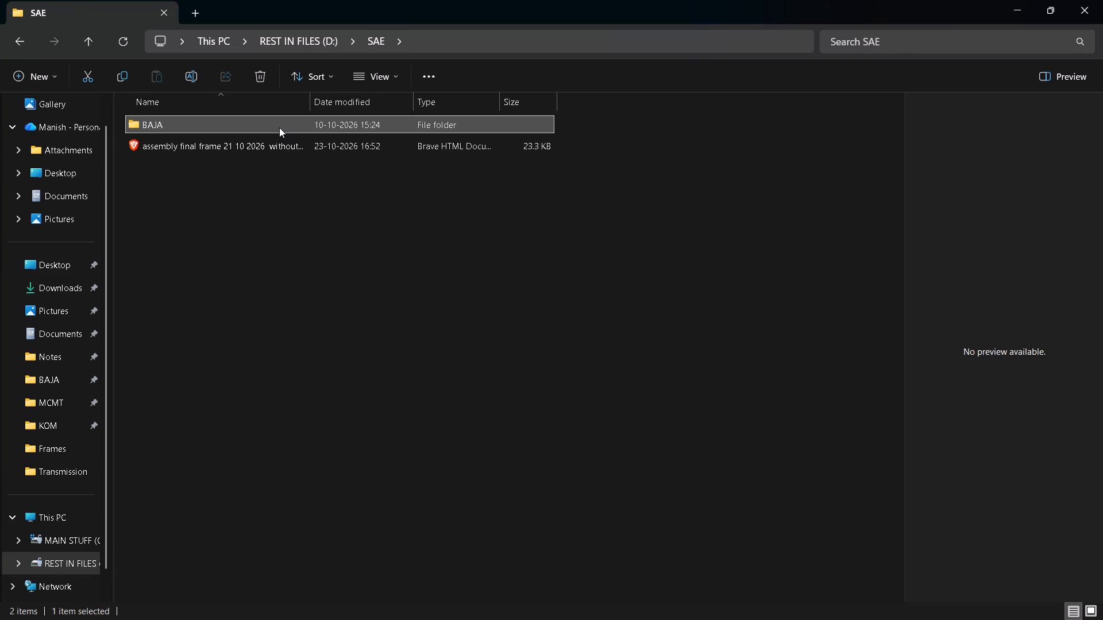
pyautogui.click(279, 127)
pyautogui.doubleClick(279, 127)
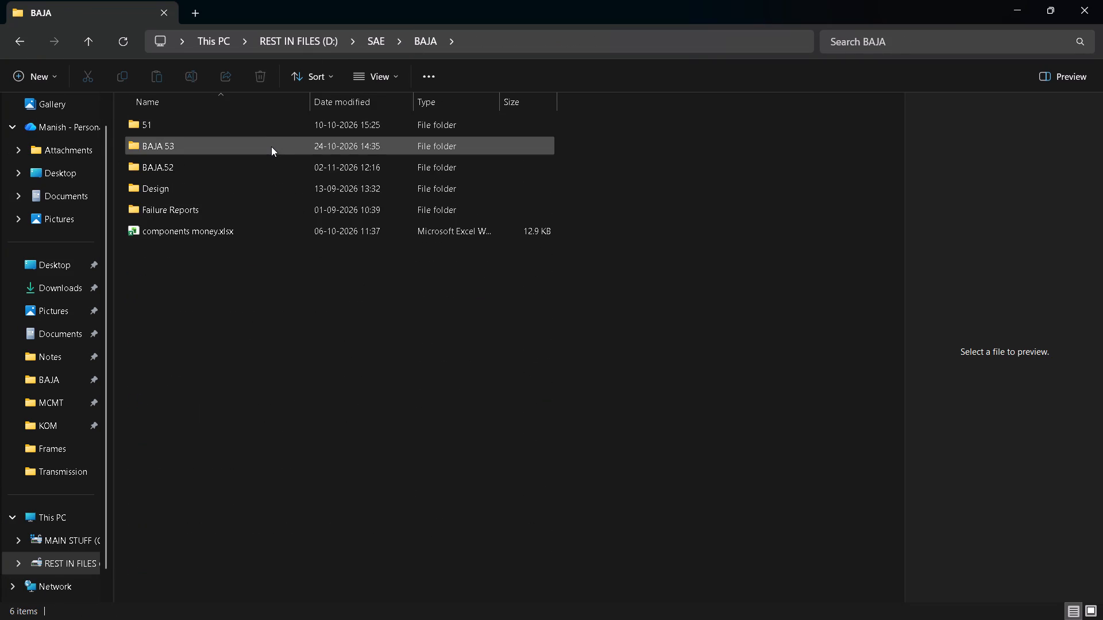
pyautogui.doubleClick(271, 146)
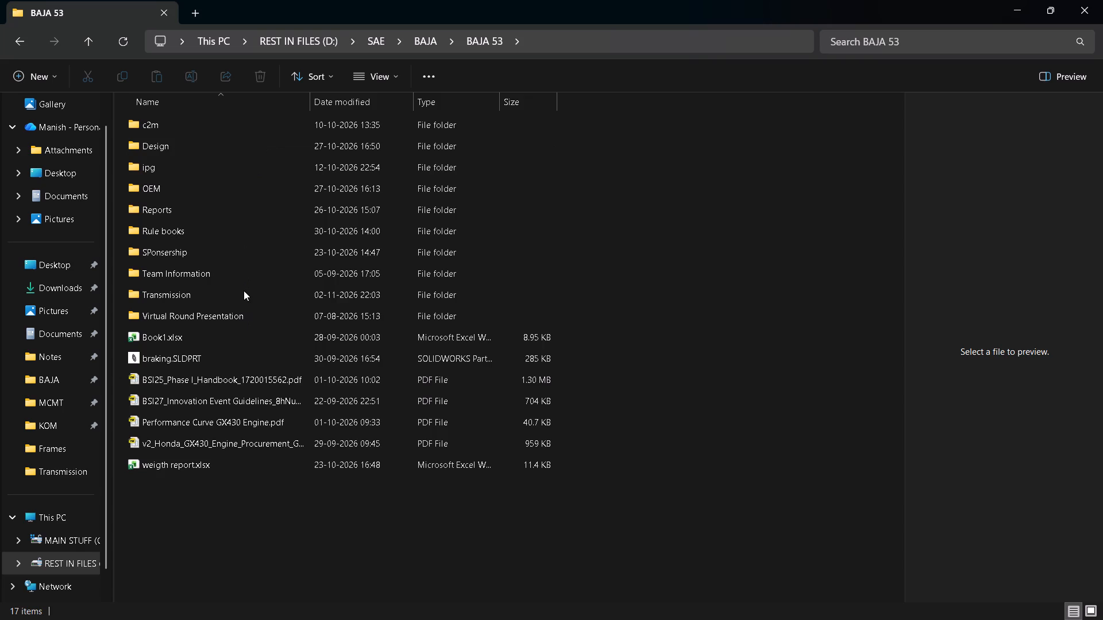
pyautogui.doubleClick(244, 290)
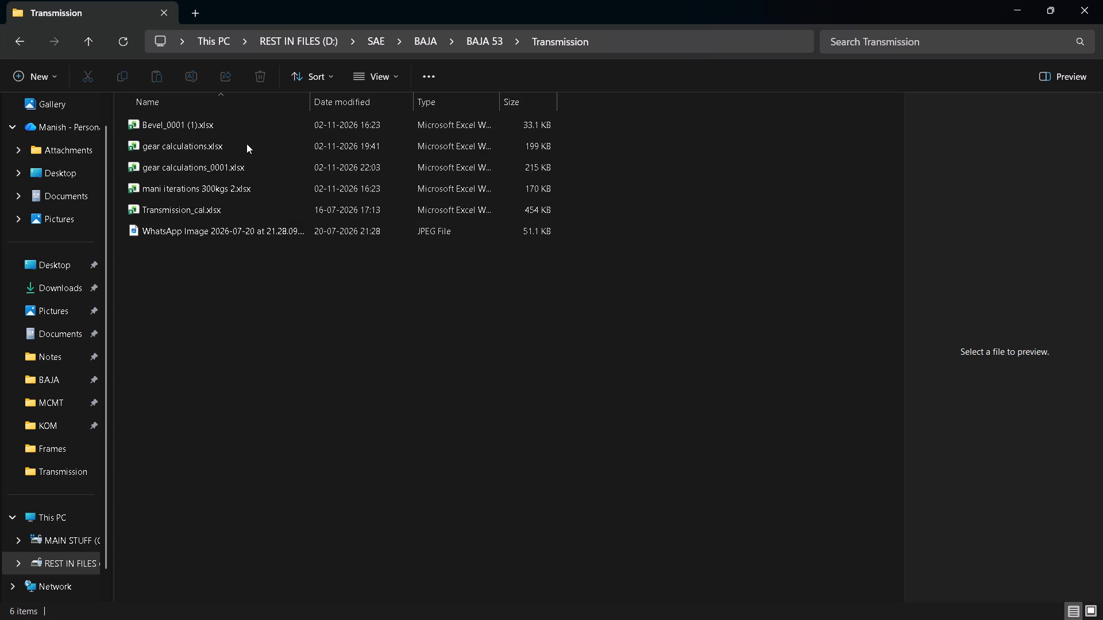
pyautogui.doubleClick(245, 129)
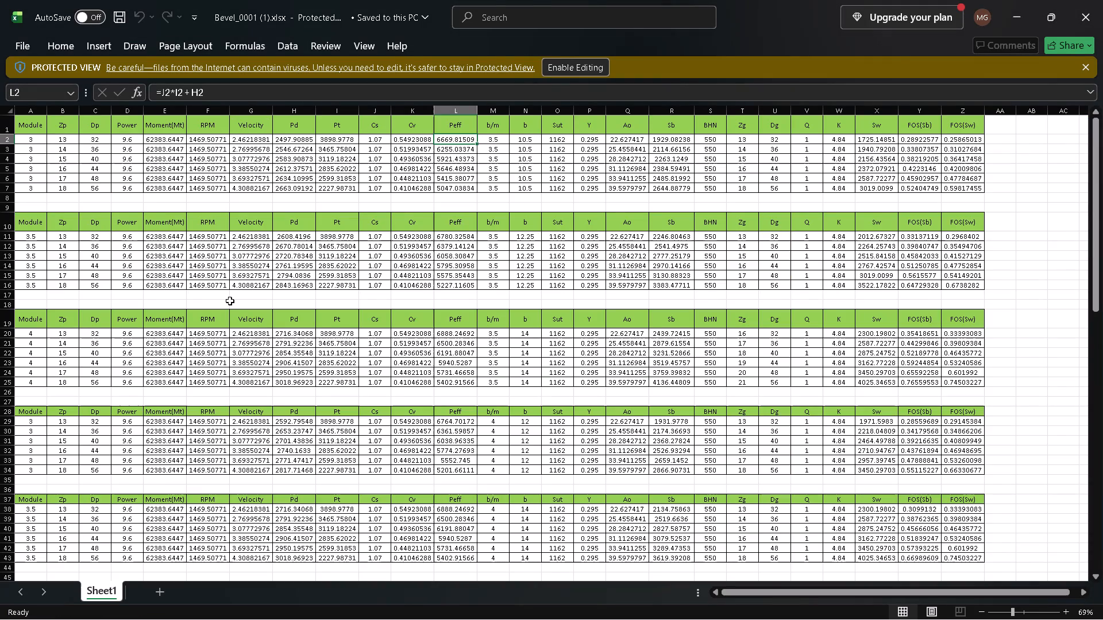
# Examine the bevel gear calculation tables across Sheet1, including the Moment(Mt) formula in cell E101 of the last table.
pyautogui.scroll(7, 229, 301)
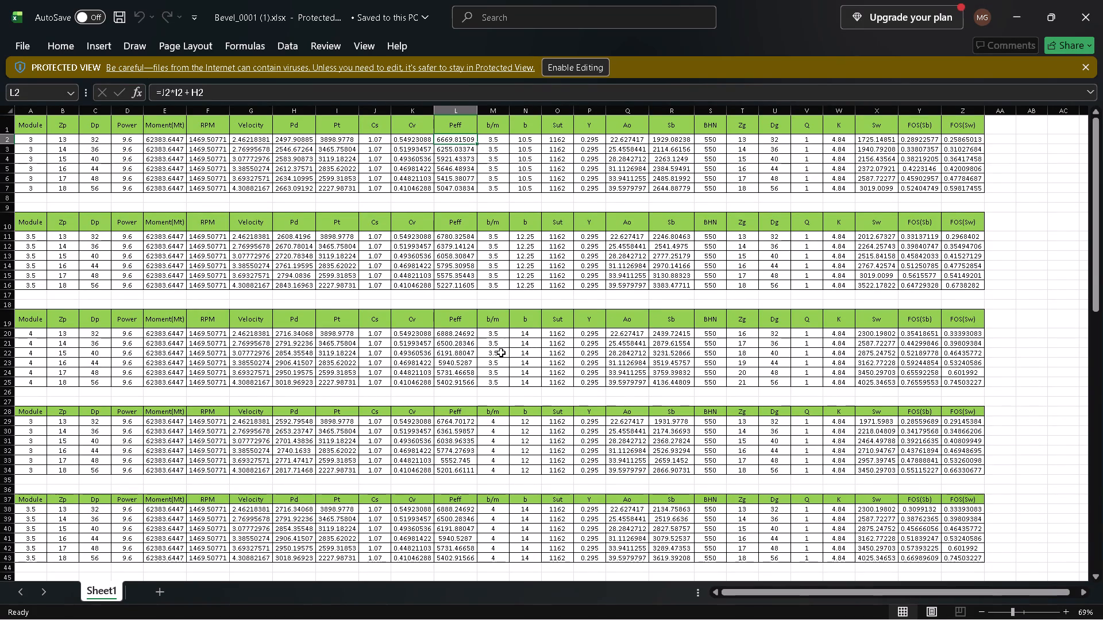
pyautogui.scroll(1, 502, 354)
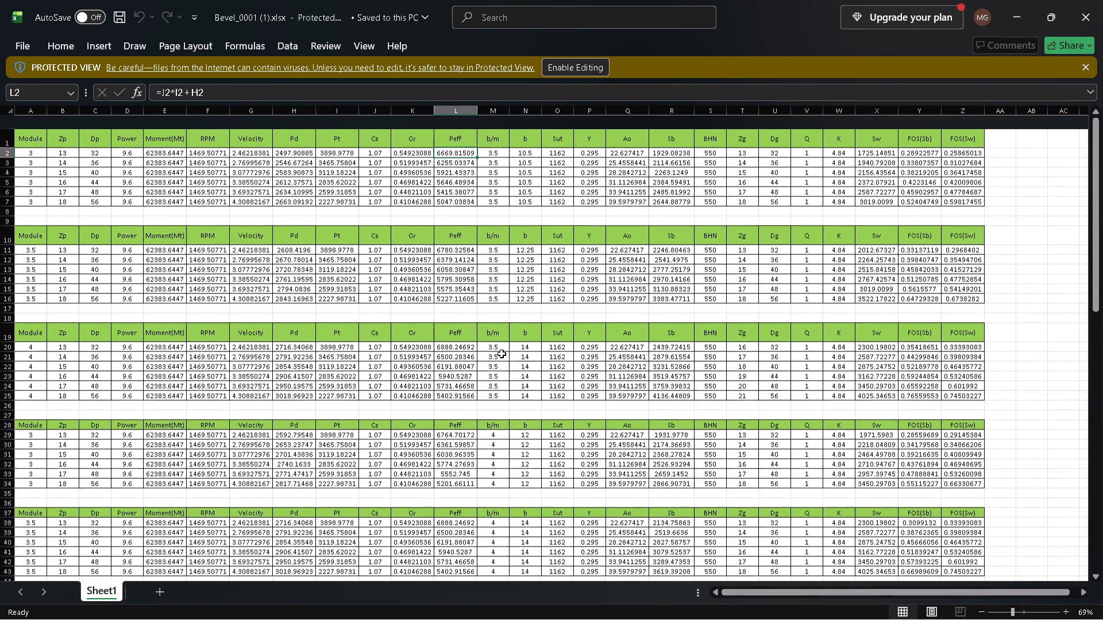
pyautogui.scroll(1, 502, 354)
pyautogui.scroll(-1, 502, 354)
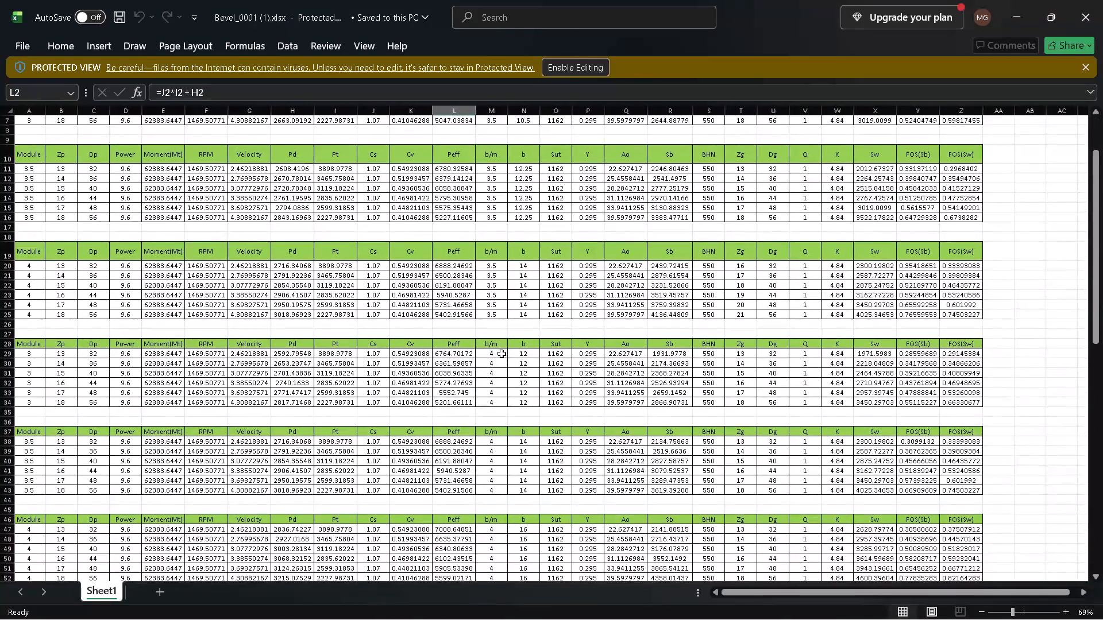
pyautogui.scroll(4, 502, 354)
pyautogui.scroll(-4, 502, 354)
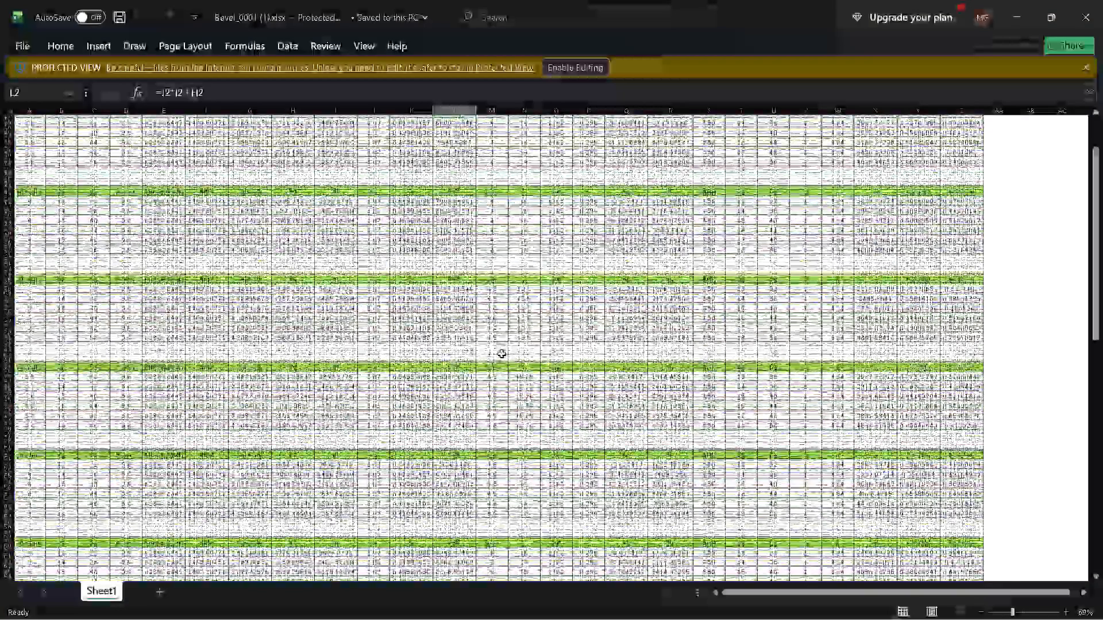
pyautogui.scroll(-4, 502, 354)
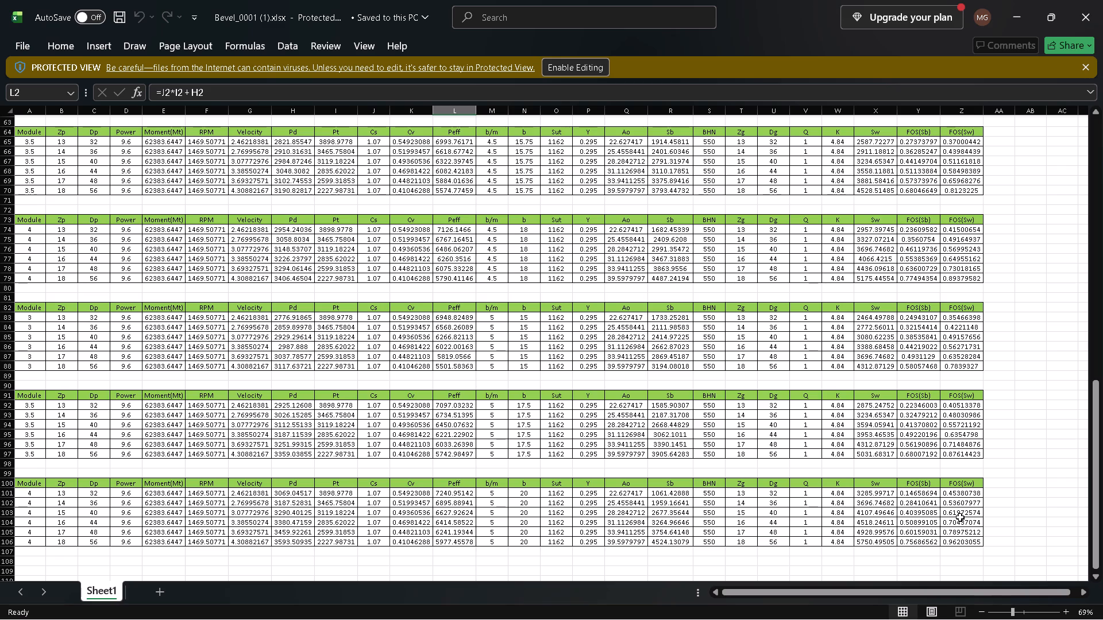
pyautogui.click(151, 491)
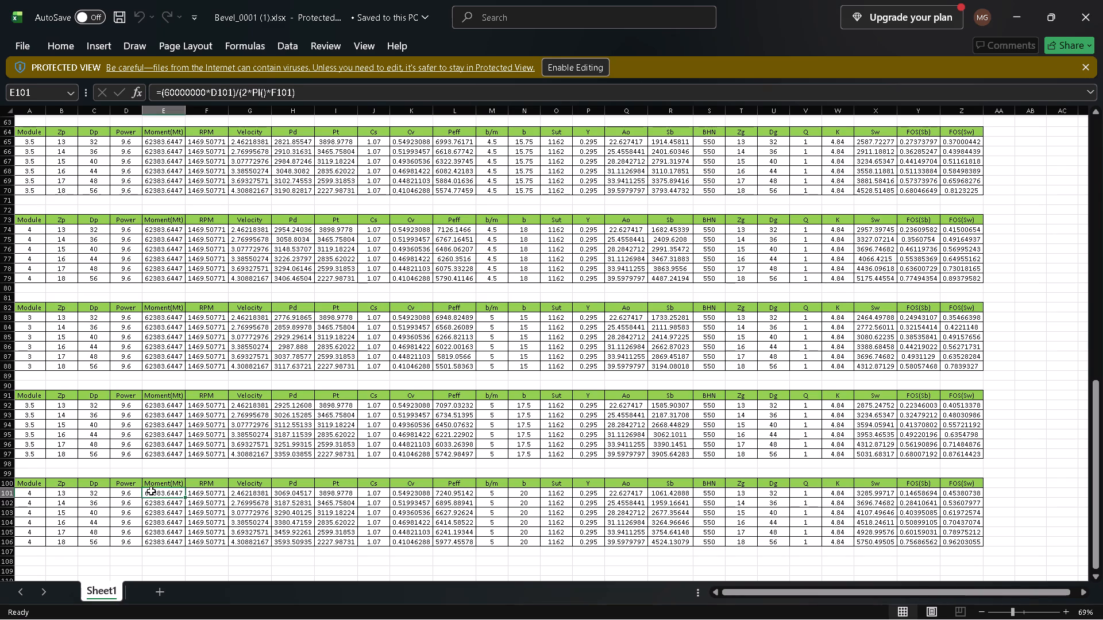
pyautogui.scroll(1, 151, 491)
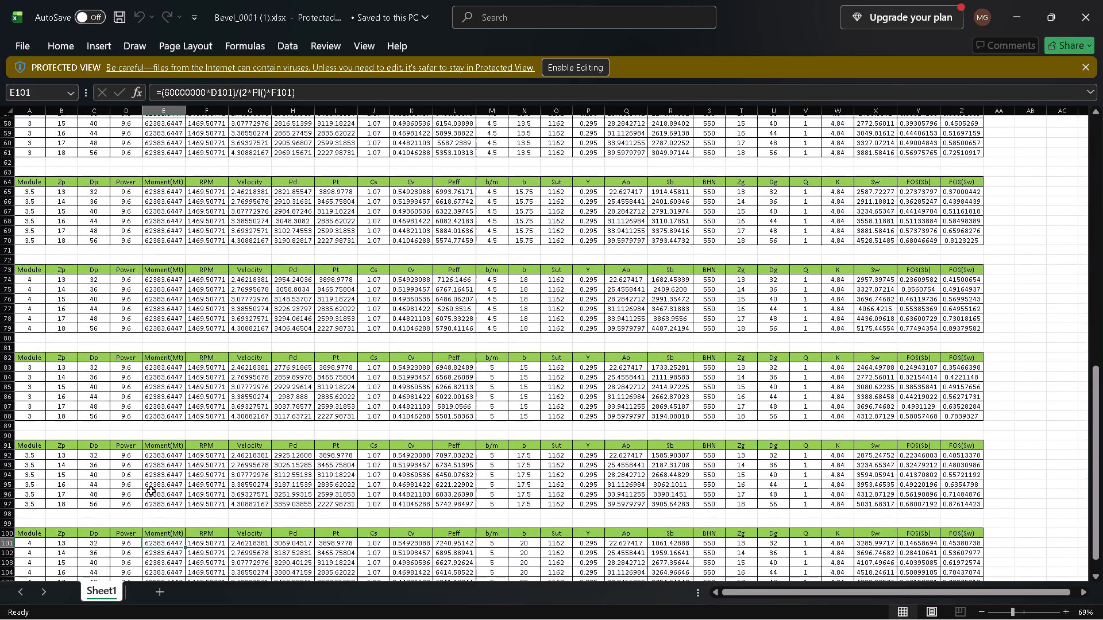
pyautogui.scroll(3, 151, 491)
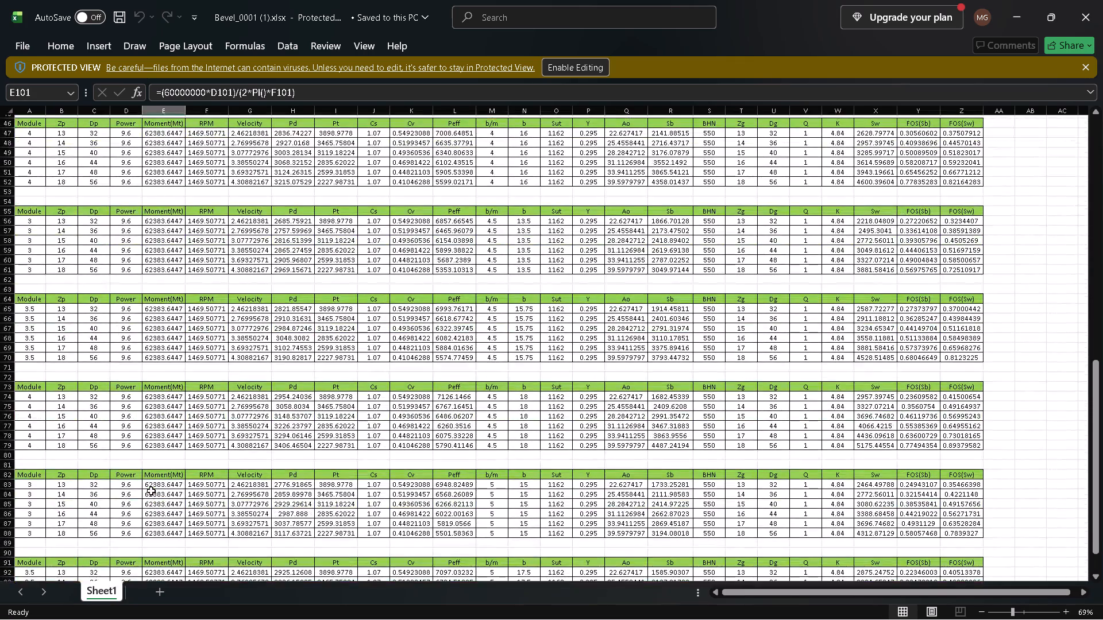
pyautogui.scroll(1, 151, 491)
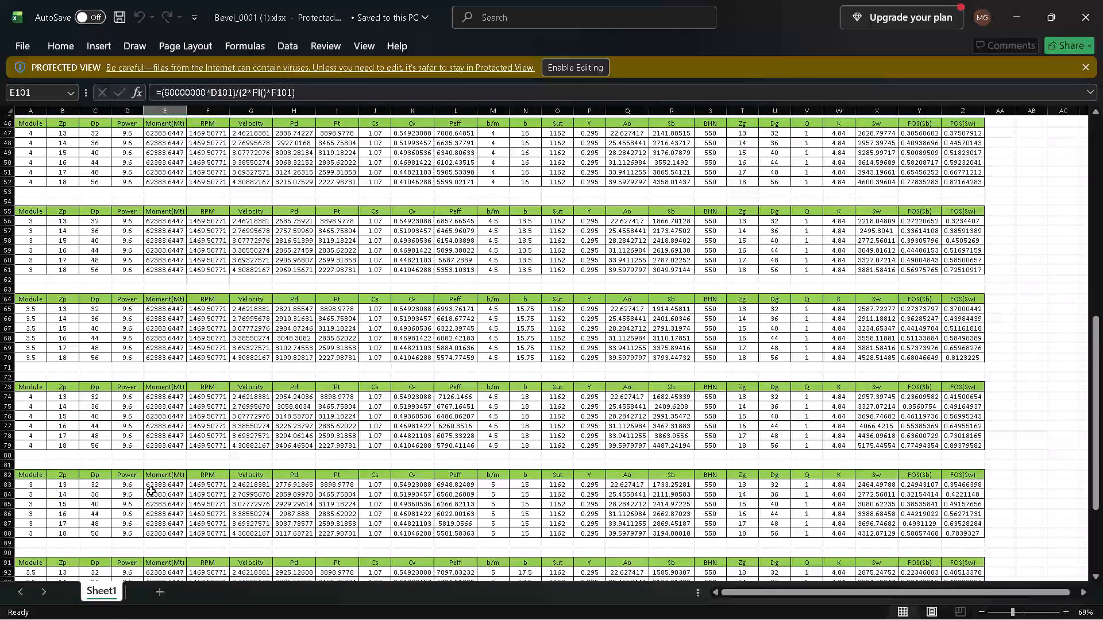
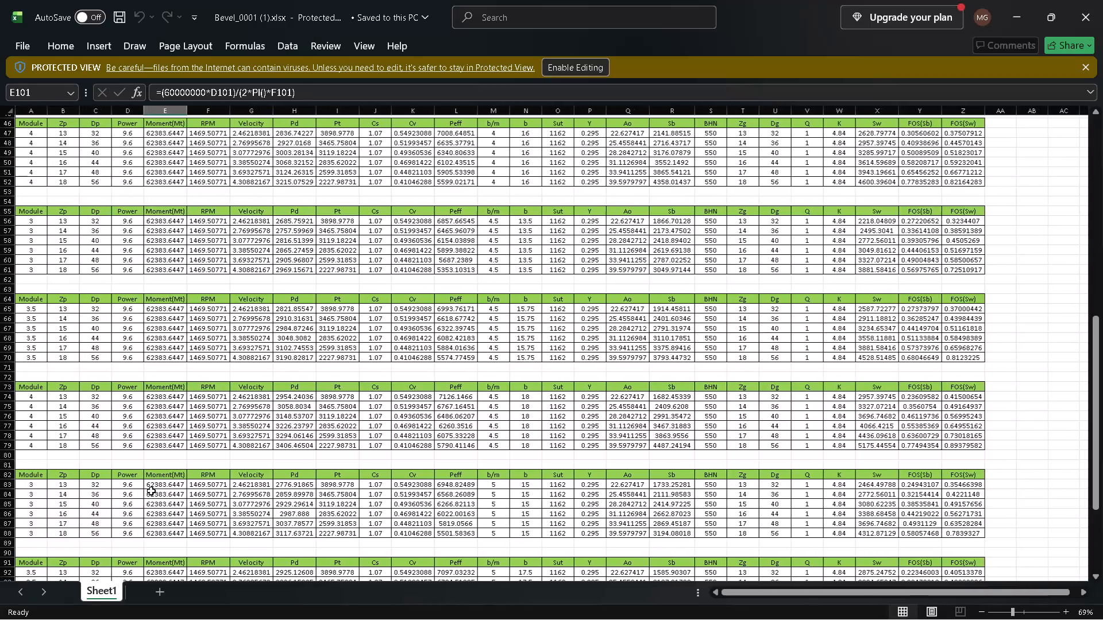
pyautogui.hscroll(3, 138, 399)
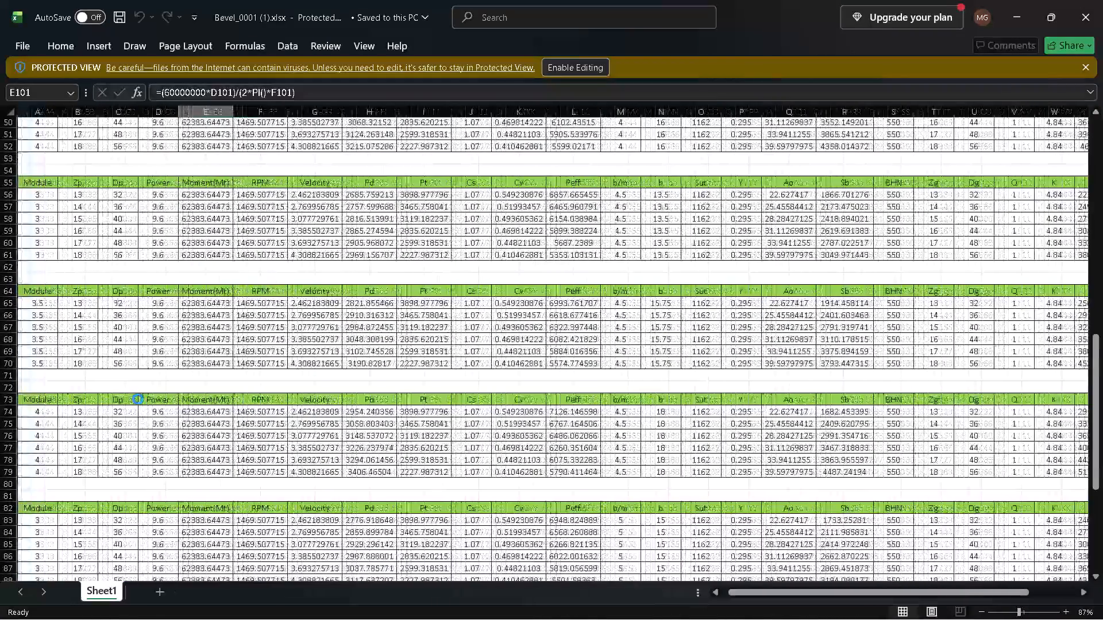
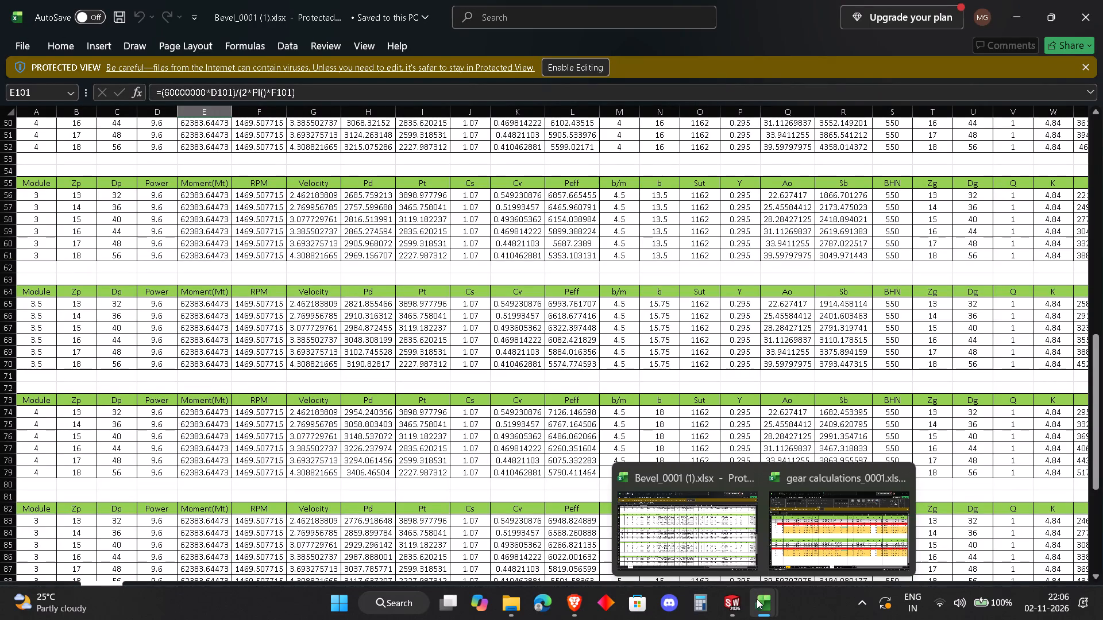
# Switch to the gear calculations_0001.xlsx workbook and examine the b values in the highlighted first stage pinion rows on sheet m=2.
pyautogui.click(794, 536)
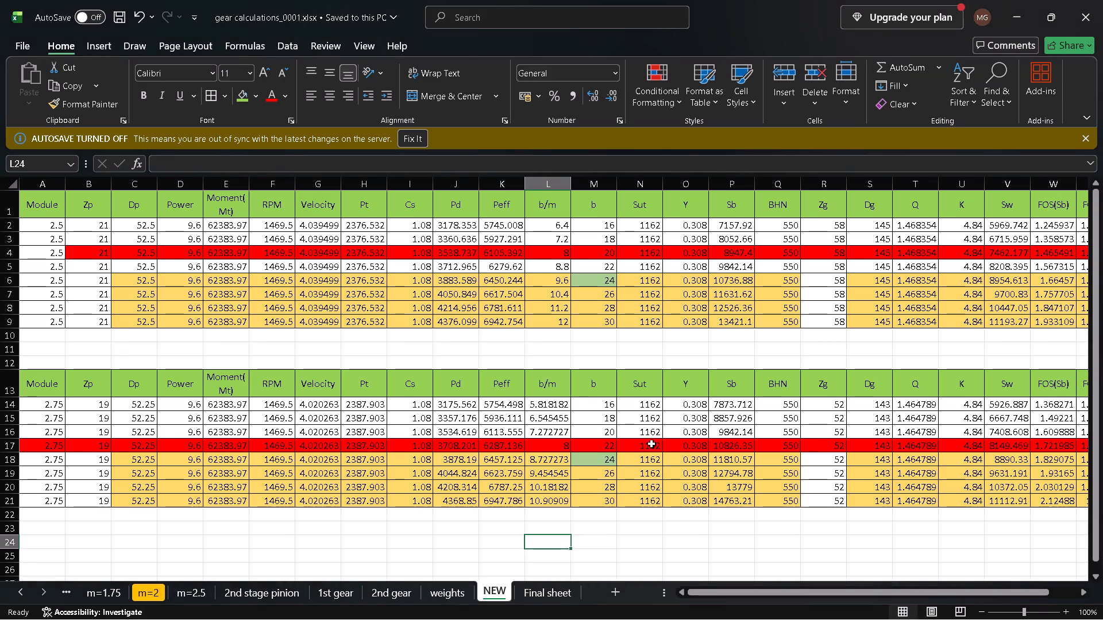
pyautogui.scroll(-1, 638, 436)
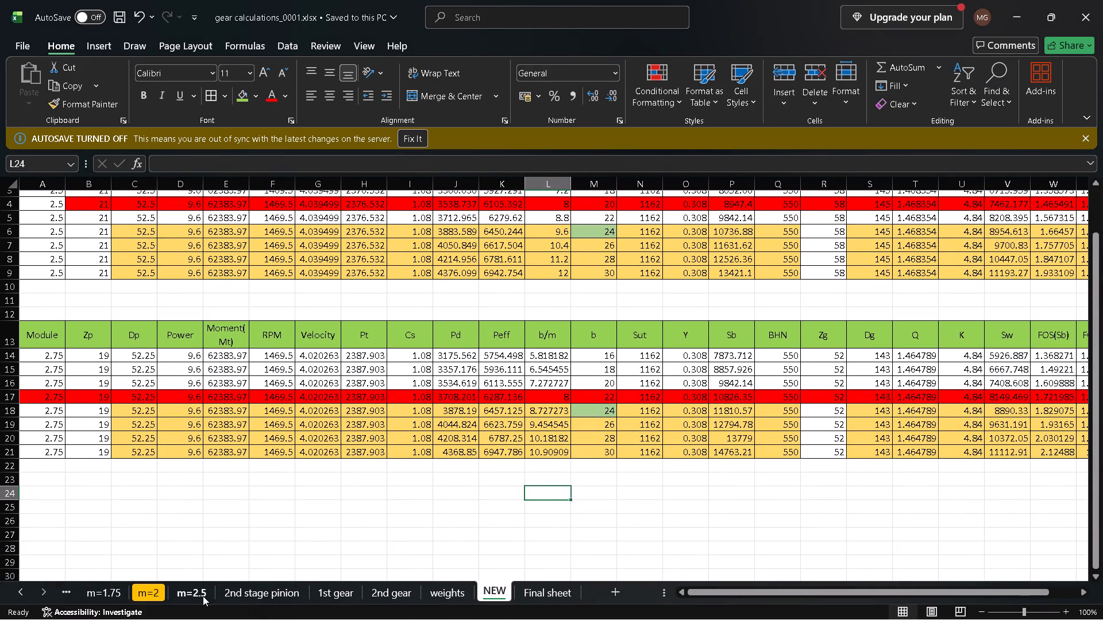
pyautogui.click(152, 594)
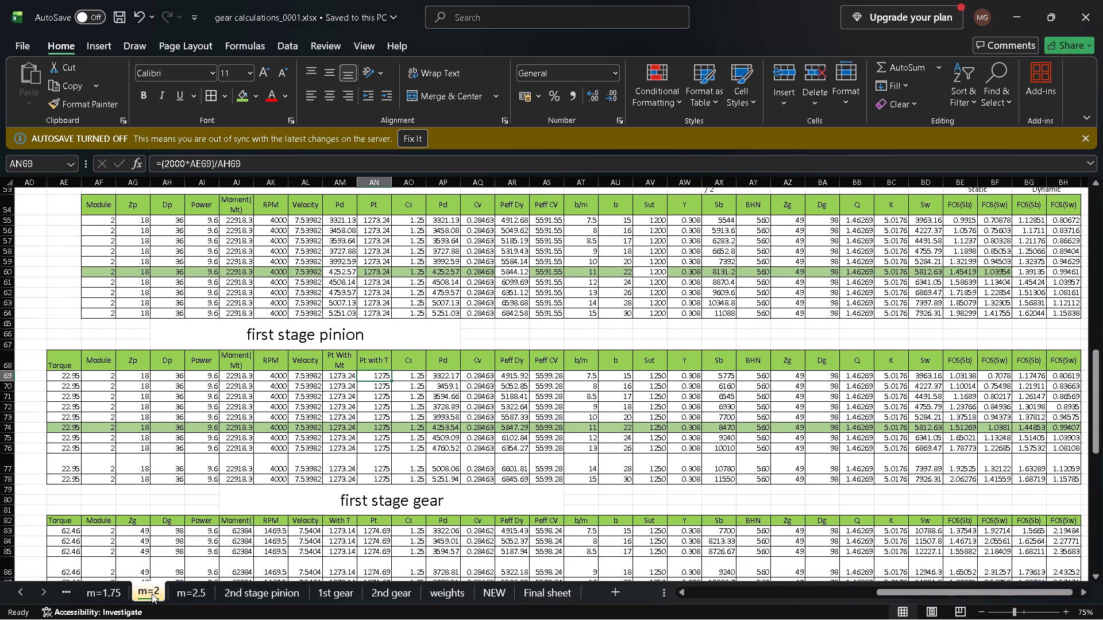
pyautogui.scroll(1, 217, 443)
pyautogui.scroll(-1, 217, 443)
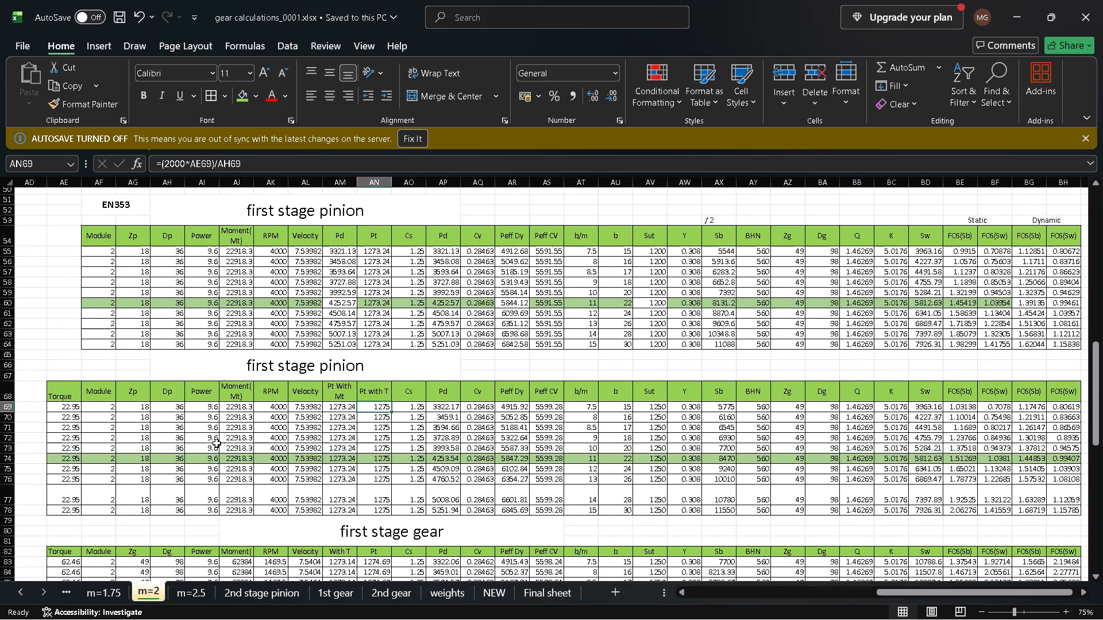
pyautogui.hscroll(-3, 217, 443)
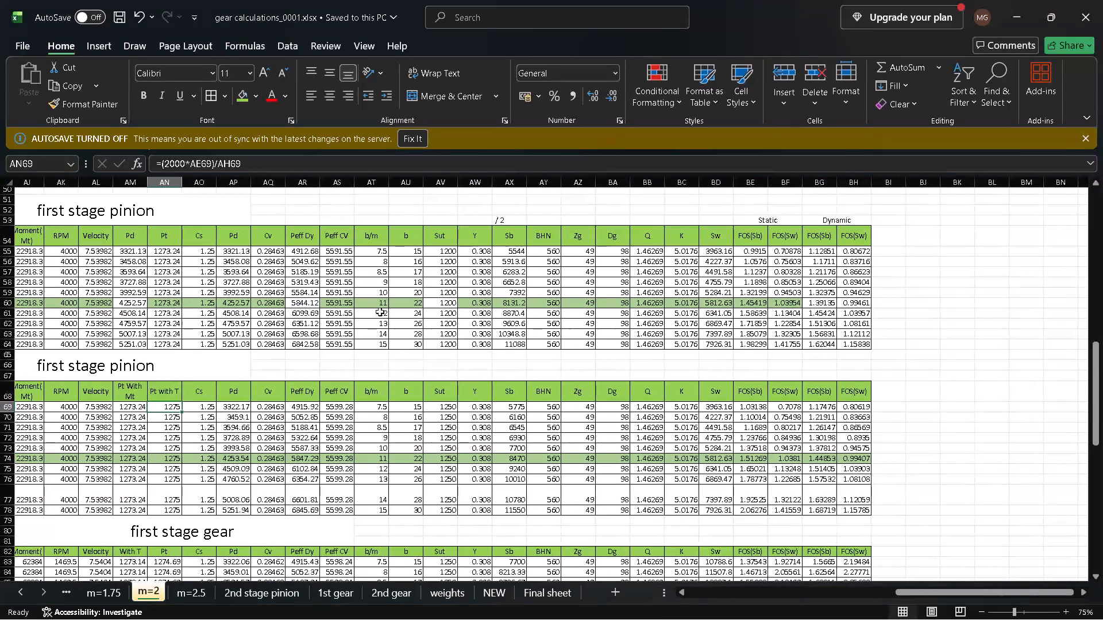
pyautogui.click(418, 306)
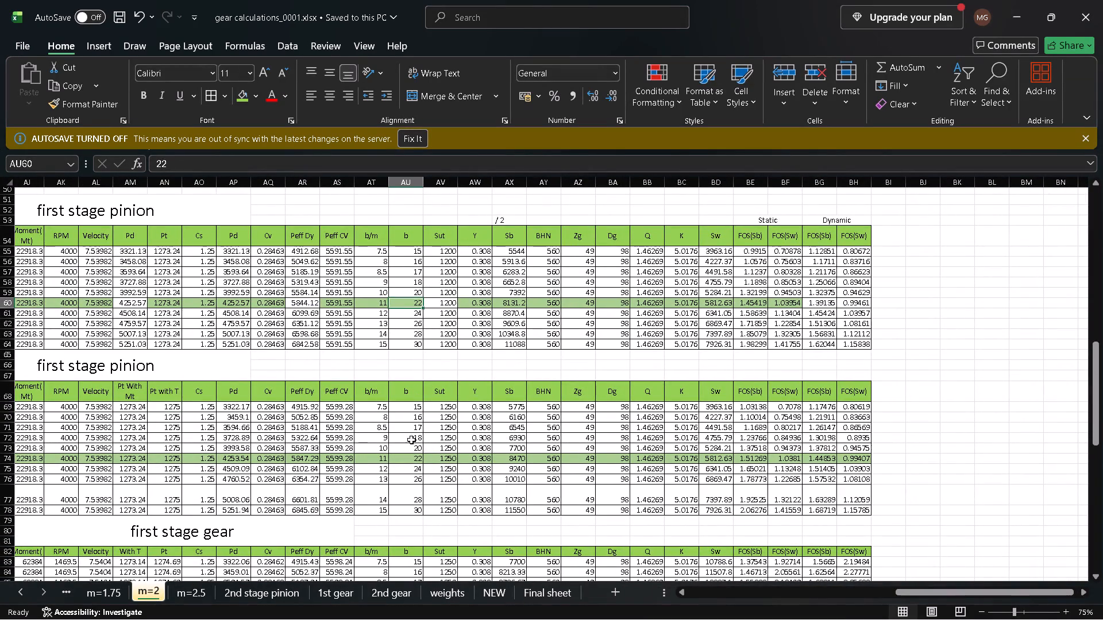
pyautogui.click(413, 458)
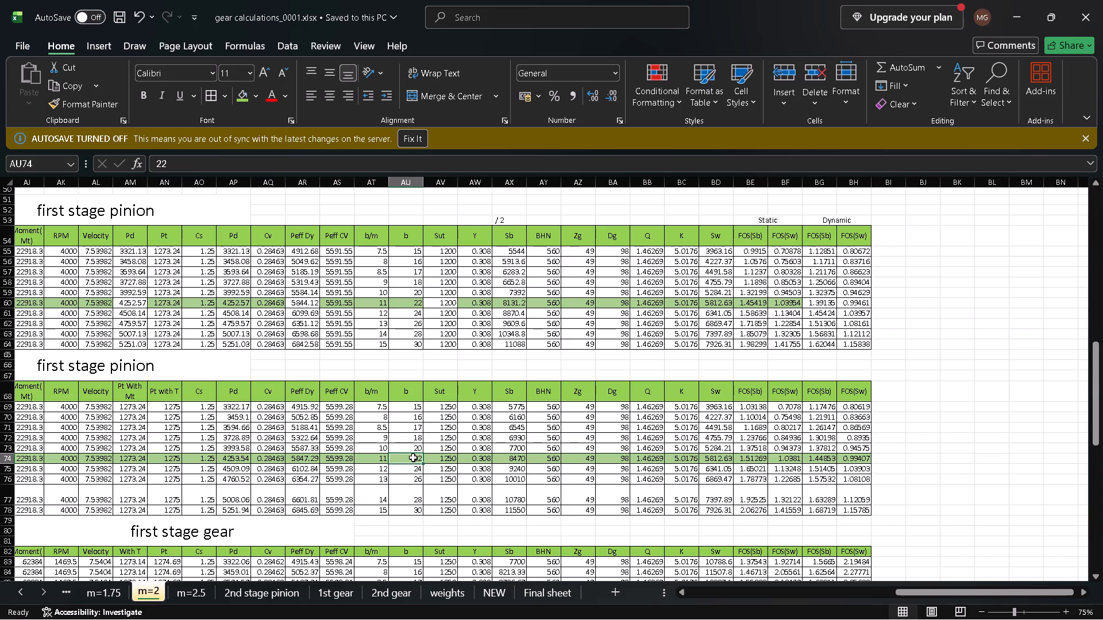
# Review the first stage gear, second stage pinion and second stage gear tables on sheet m=2, including their highlighted rows.
pyautogui.hscroll(3, 413, 458)
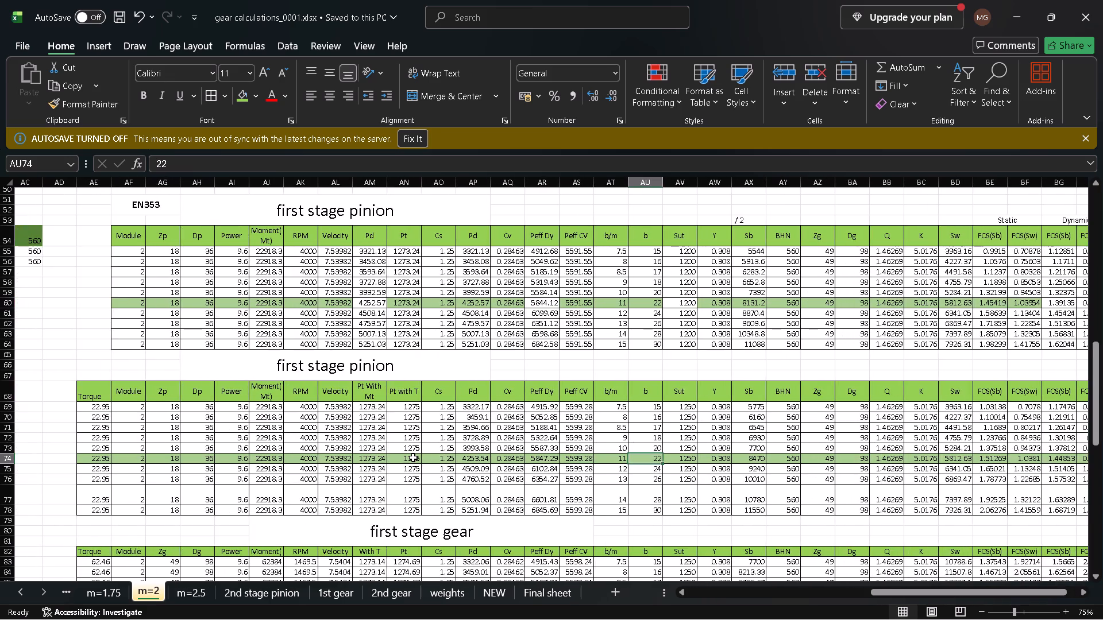
pyautogui.scroll(-3, 413, 458)
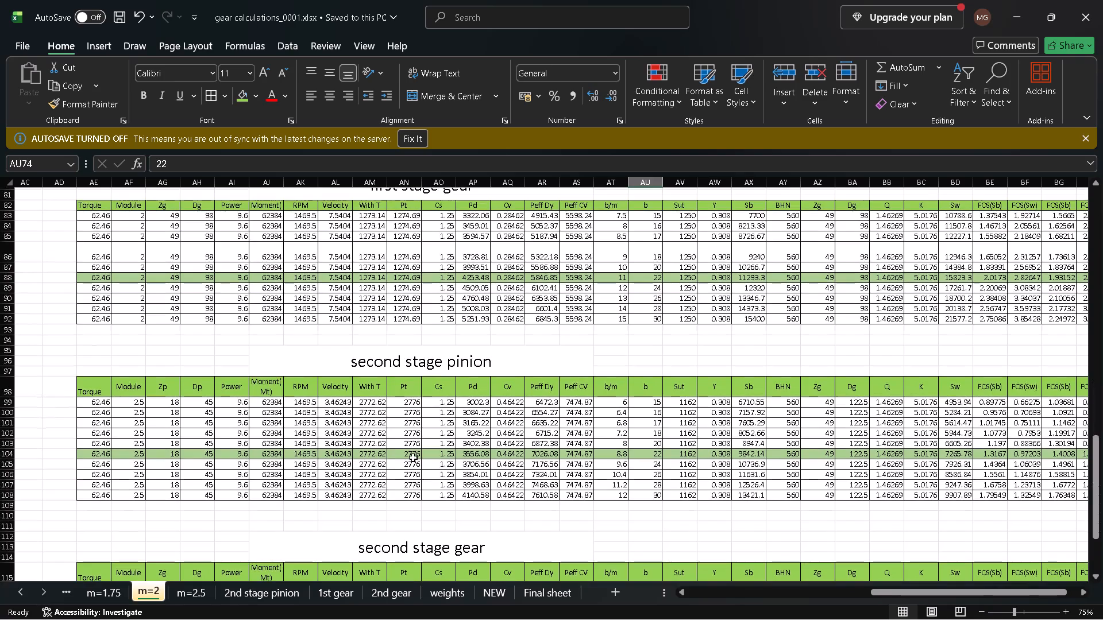
pyautogui.scroll(1, 408, 567)
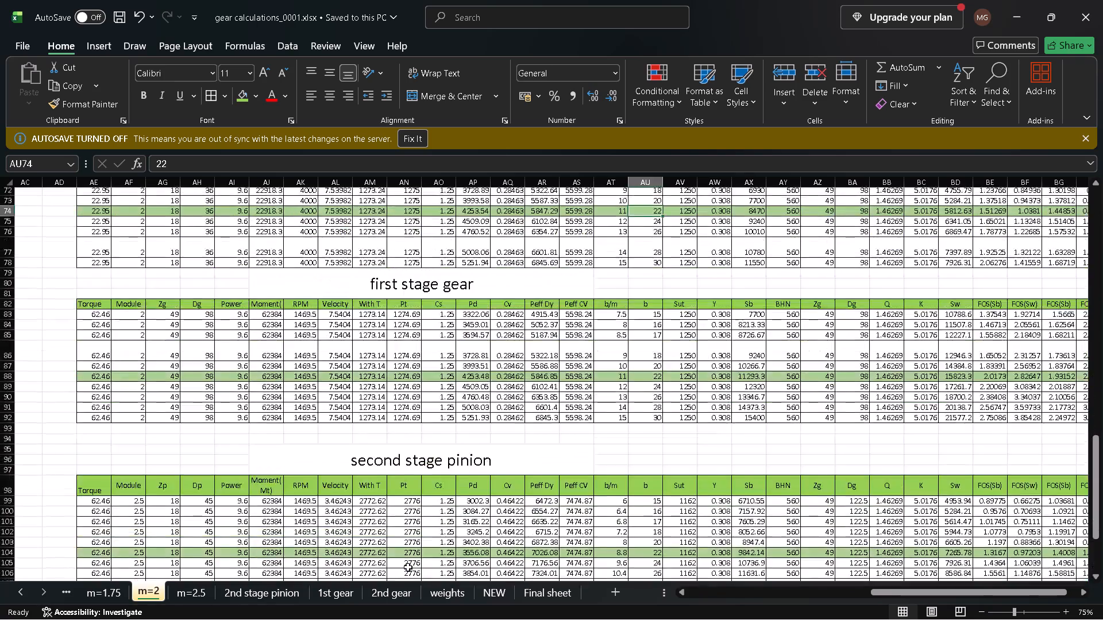
pyautogui.scroll(1, 408, 567)
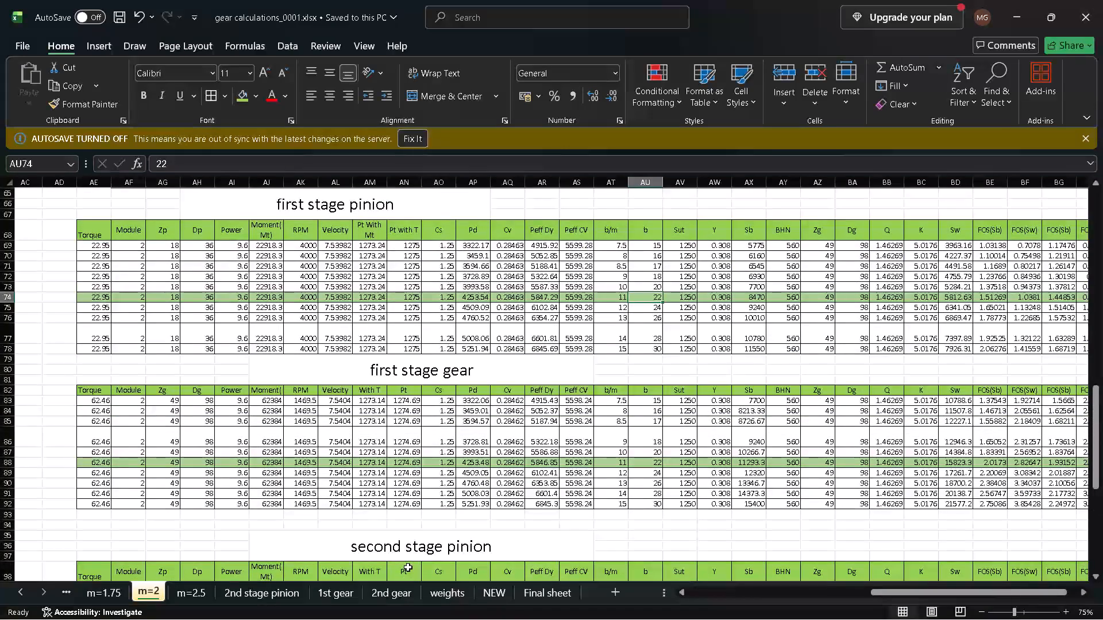
pyautogui.scroll(-2, 408, 567)
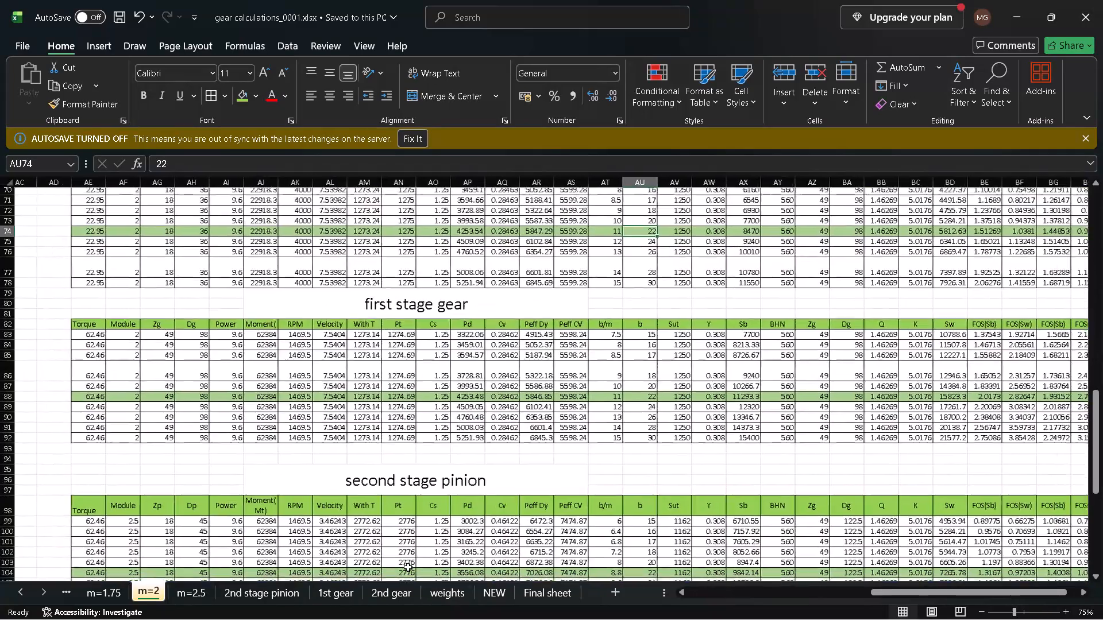
pyautogui.scroll(-1, 408, 567)
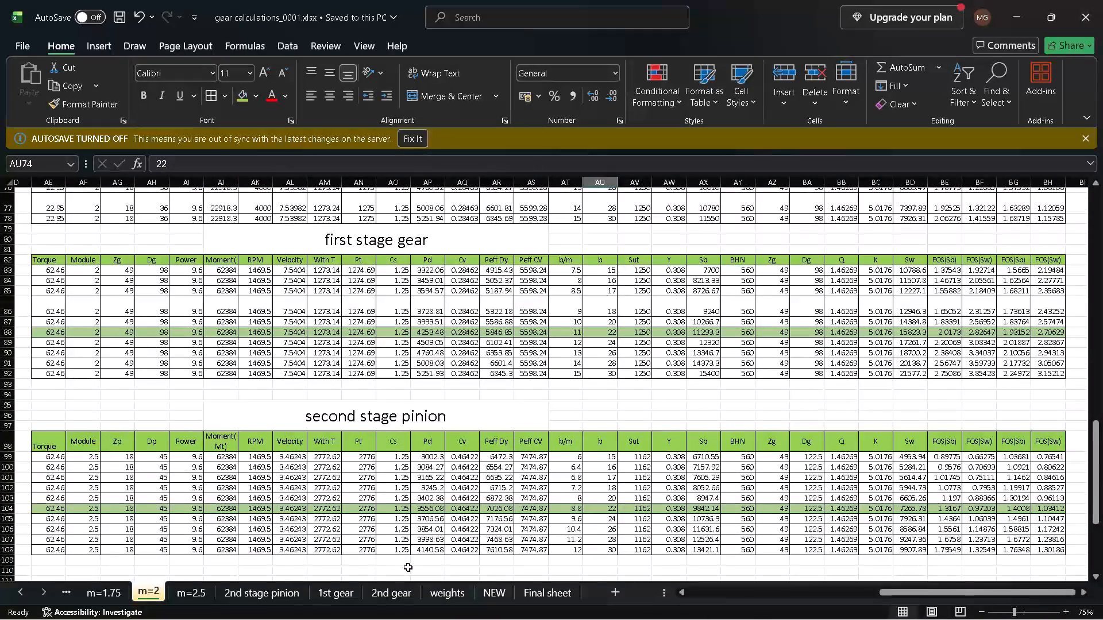
pyautogui.scroll(-3, 408, 567)
pyautogui.scroll(1, 408, 567)
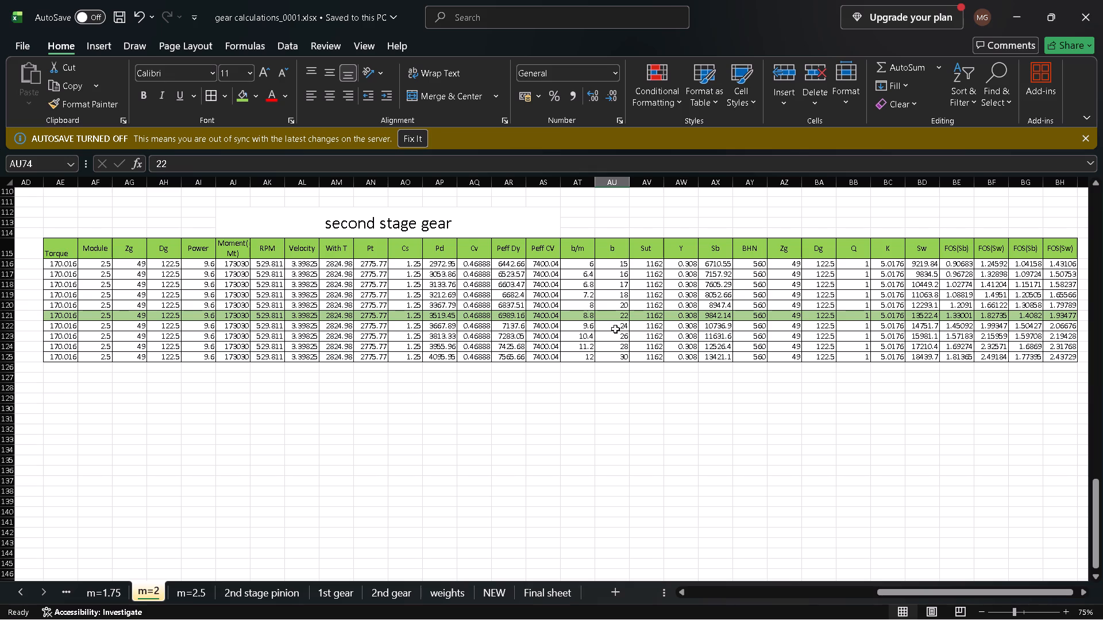
pyautogui.hscroll(-3, 629, 324)
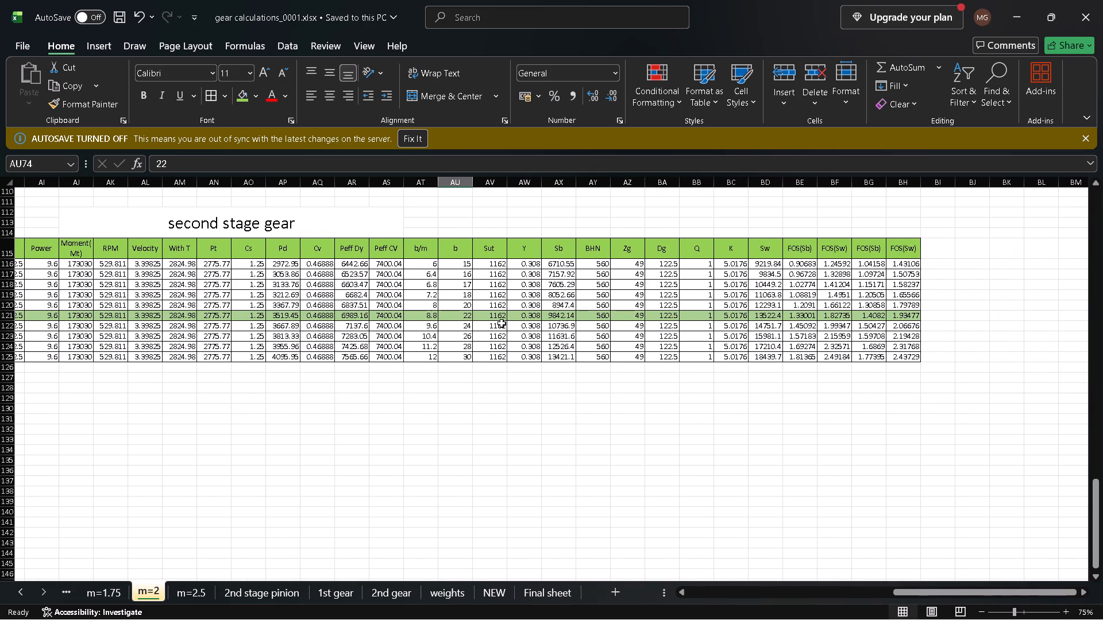
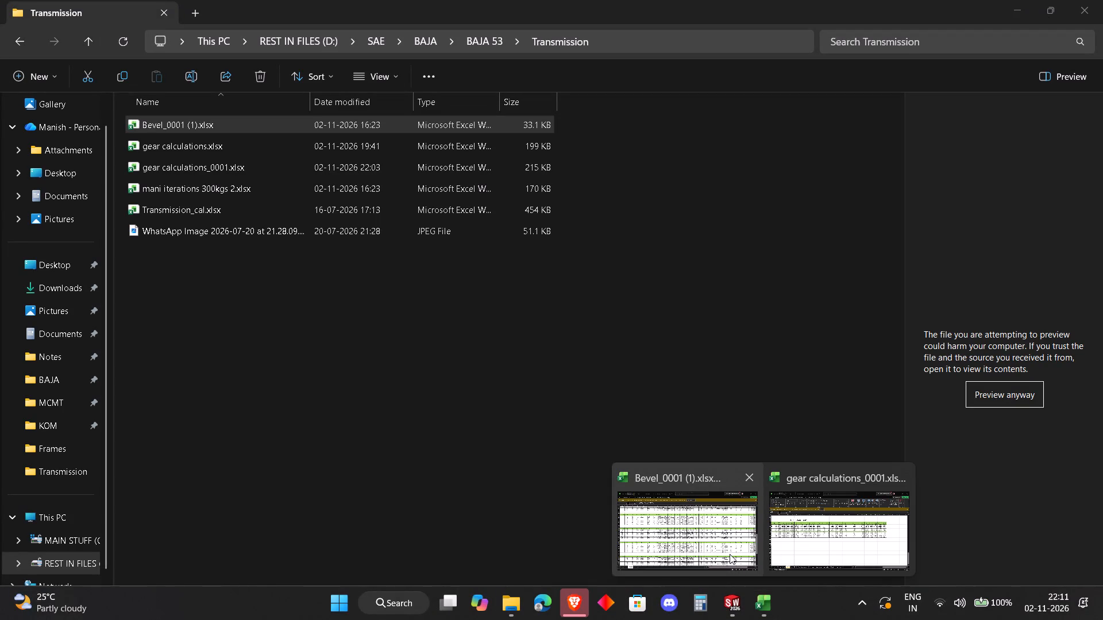
# Switch to the Bevel_0001 (1).xlsx workbook to view its bevel gear calculation tables.
pyautogui.click(730, 554)
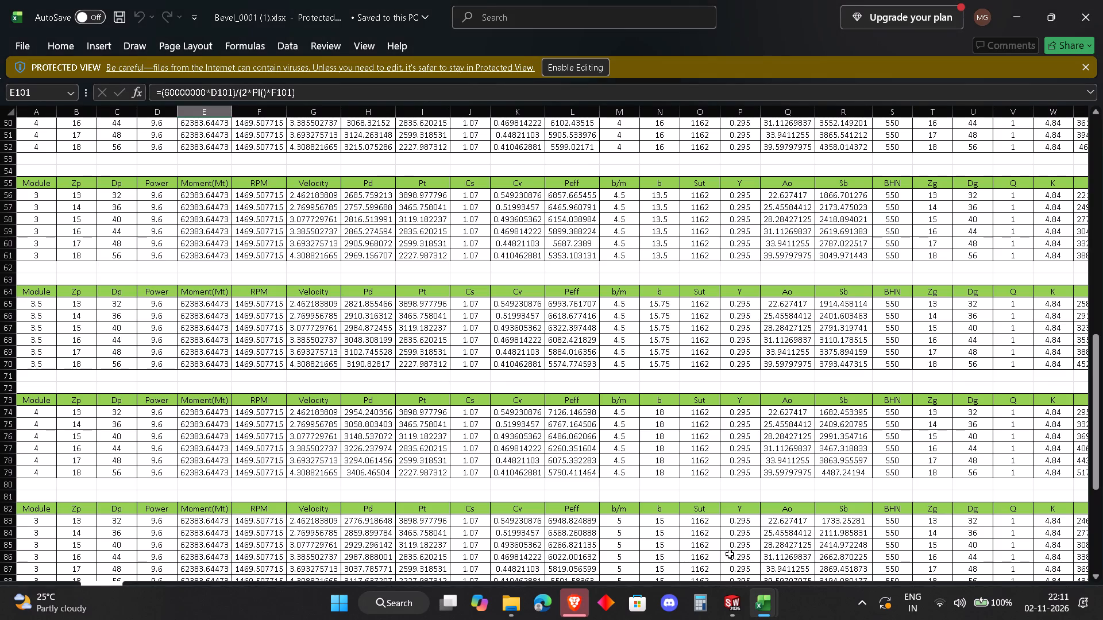
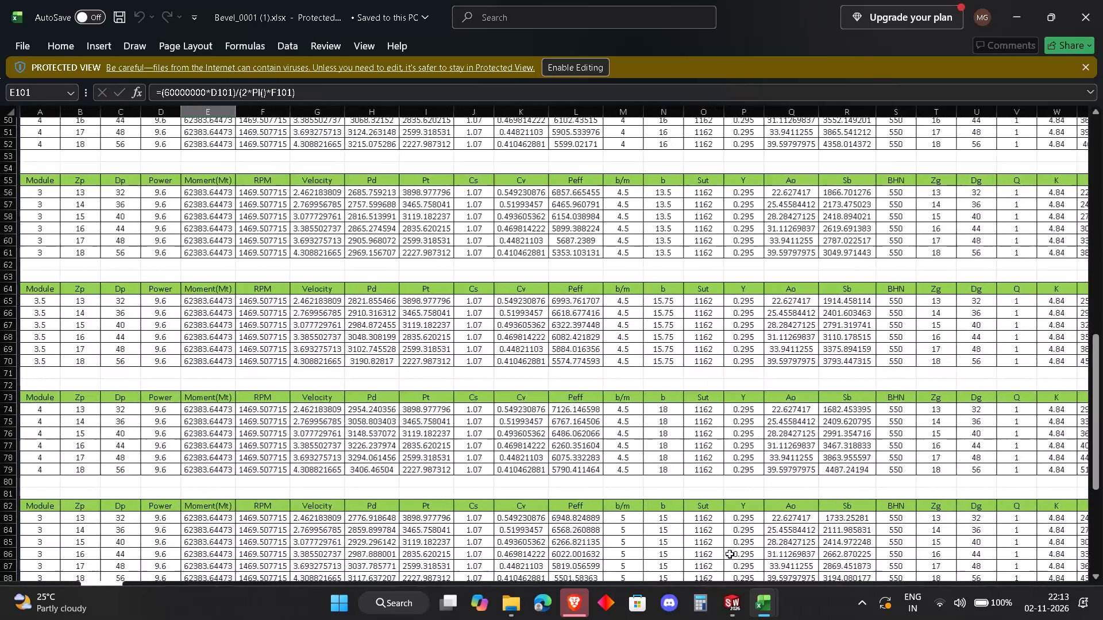
# Review the bevel gear calculation tables back to the first one and inspect the Moment(Mt) formula in cell E3.
pyautogui.scroll(-2, 730, 554)
pyautogui.scroll(2, 730, 554)
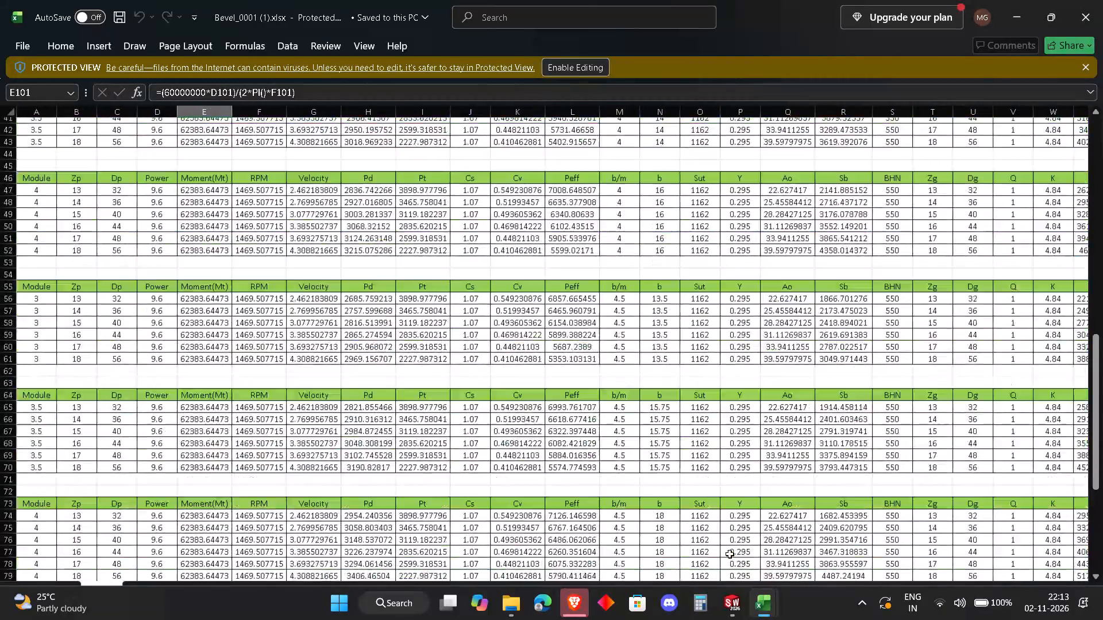
pyautogui.scroll(2, 730, 554)
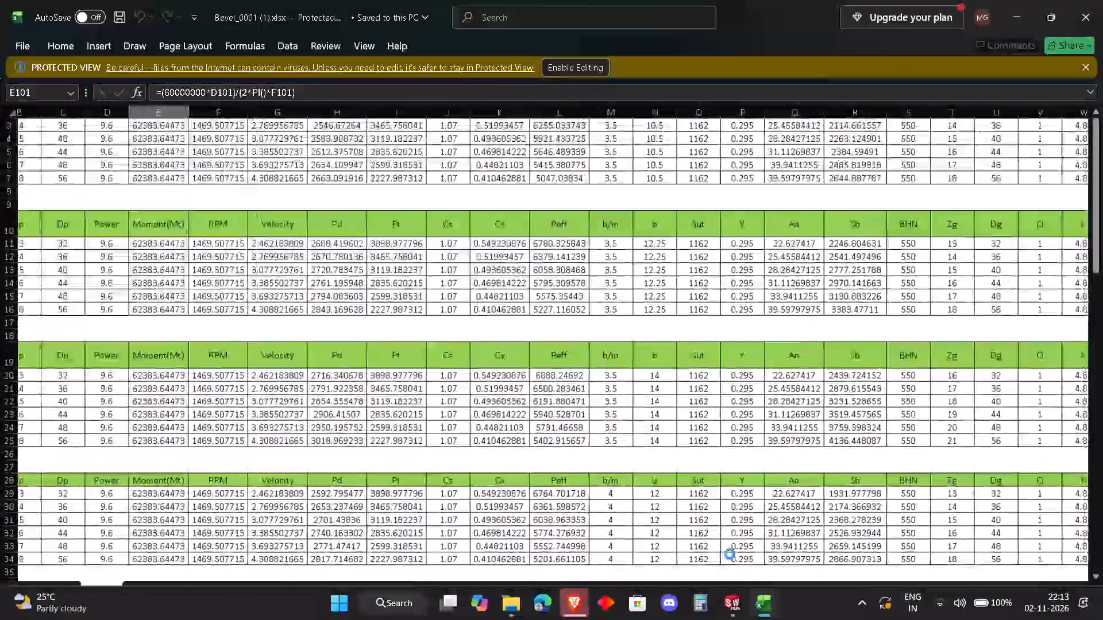
pyautogui.hscroll(1, 730, 554)
pyautogui.scroll(1, 730, 554)
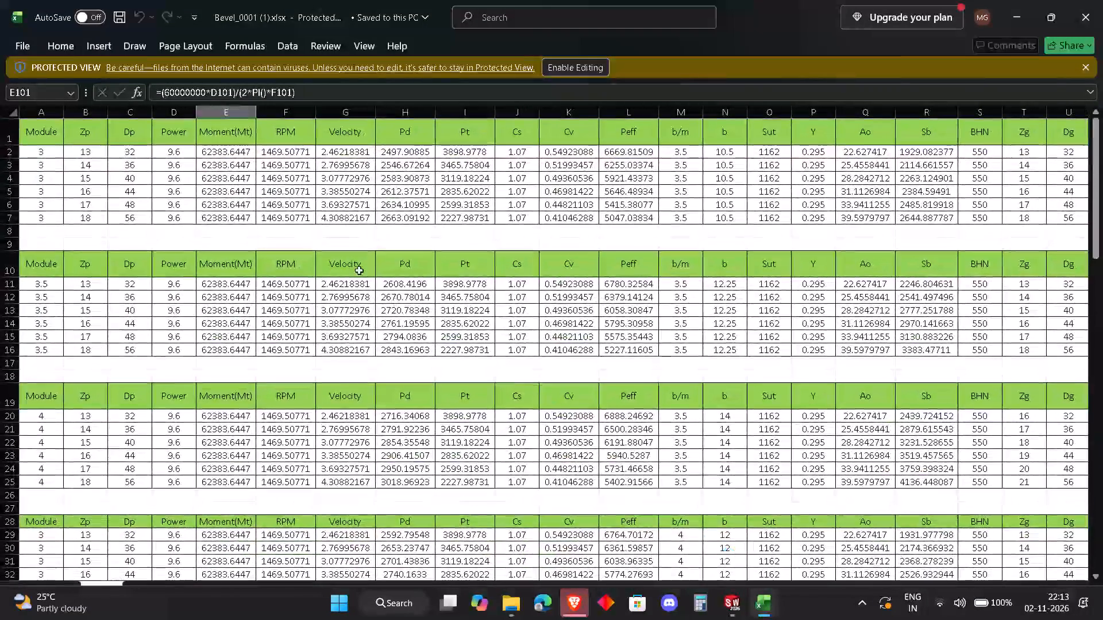
pyautogui.click(248, 159)
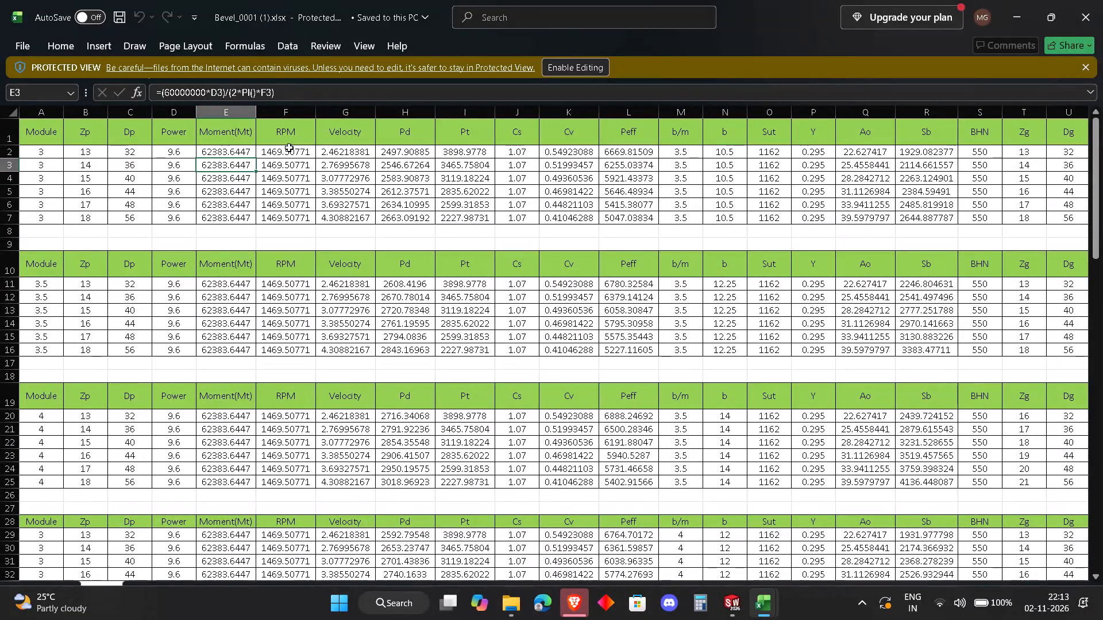
# Enable editing for the protected Bevel_0001 (1).xlsx workbook.
pyautogui.click(584, 69)
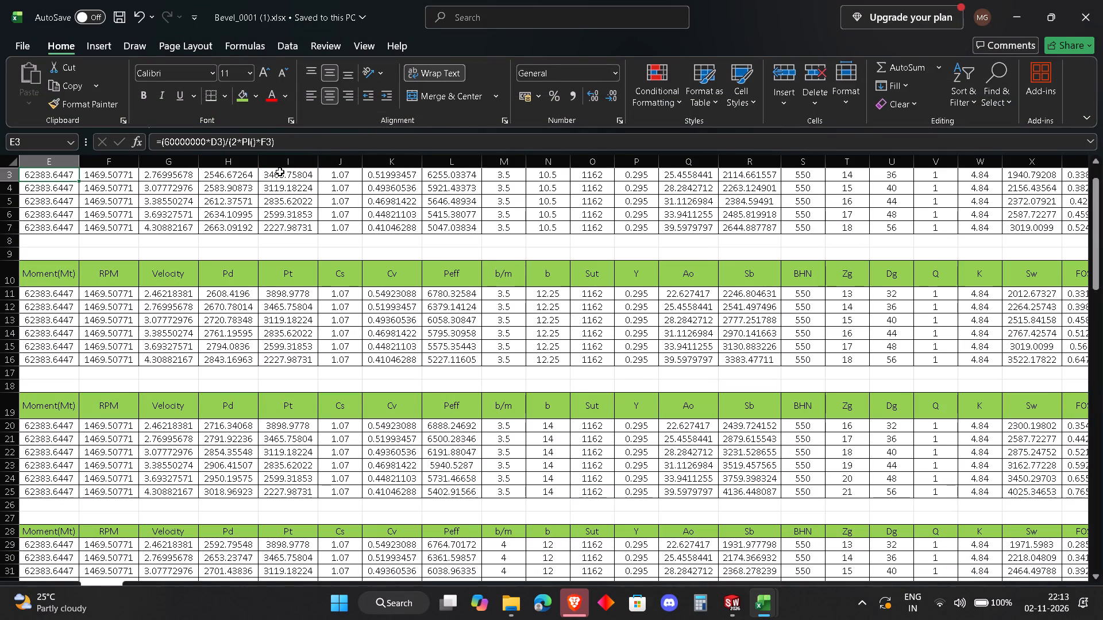
# Examine the module 3, 3.5 and 4 bevel gear tables at the start of the sheet.
pyautogui.scroll(1, 283, 199)
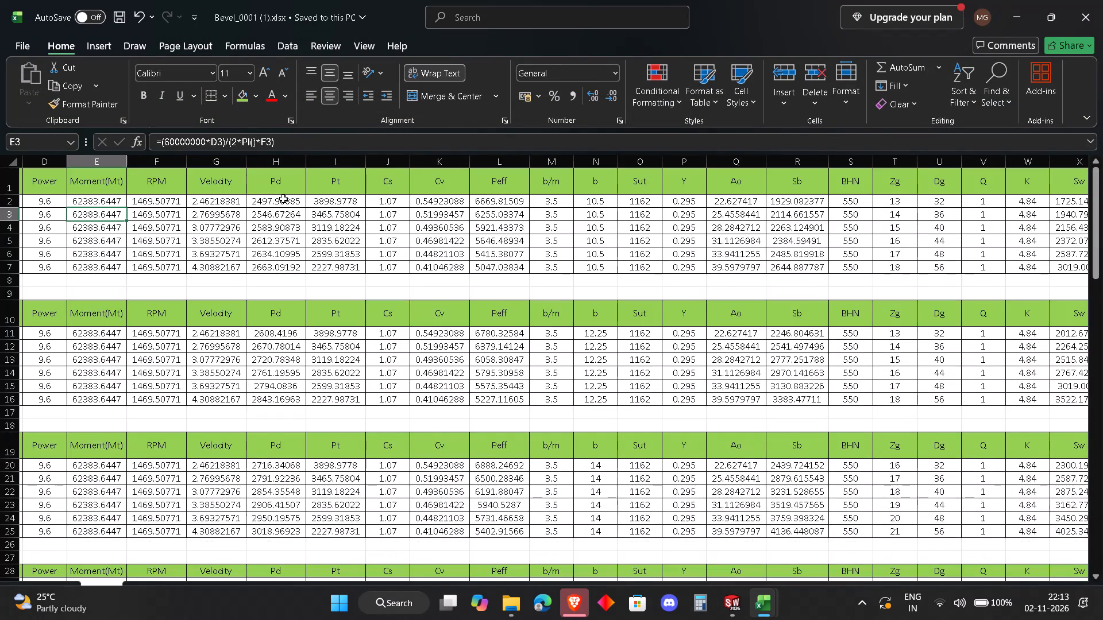
pyautogui.scroll(-2, 283, 199)
pyautogui.hscroll(1, 283, 199)
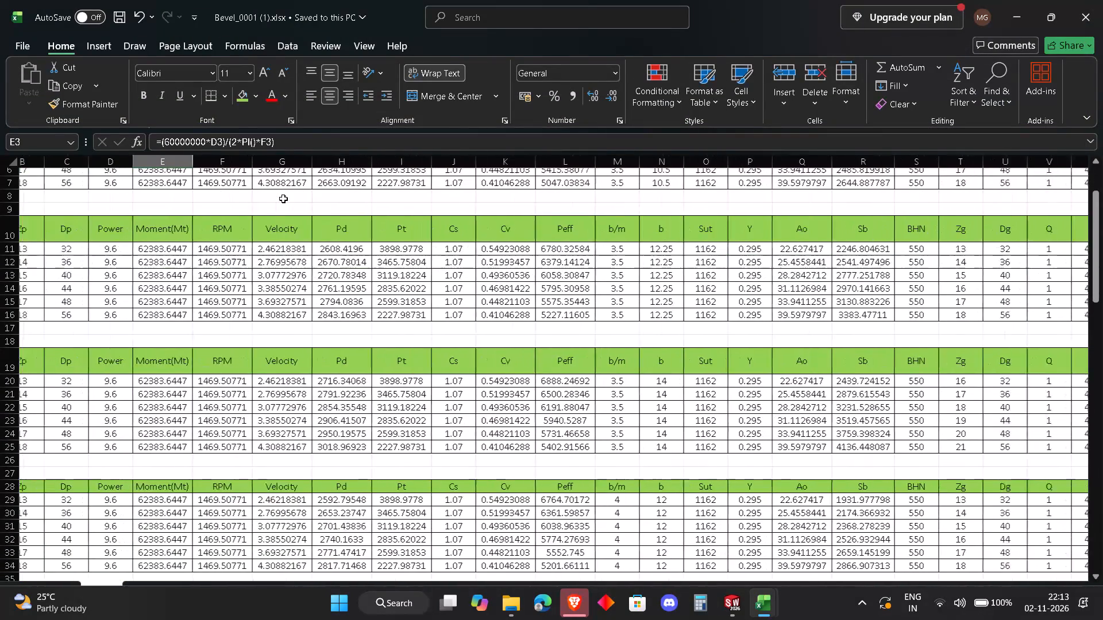
pyautogui.scroll(1, 283, 199)
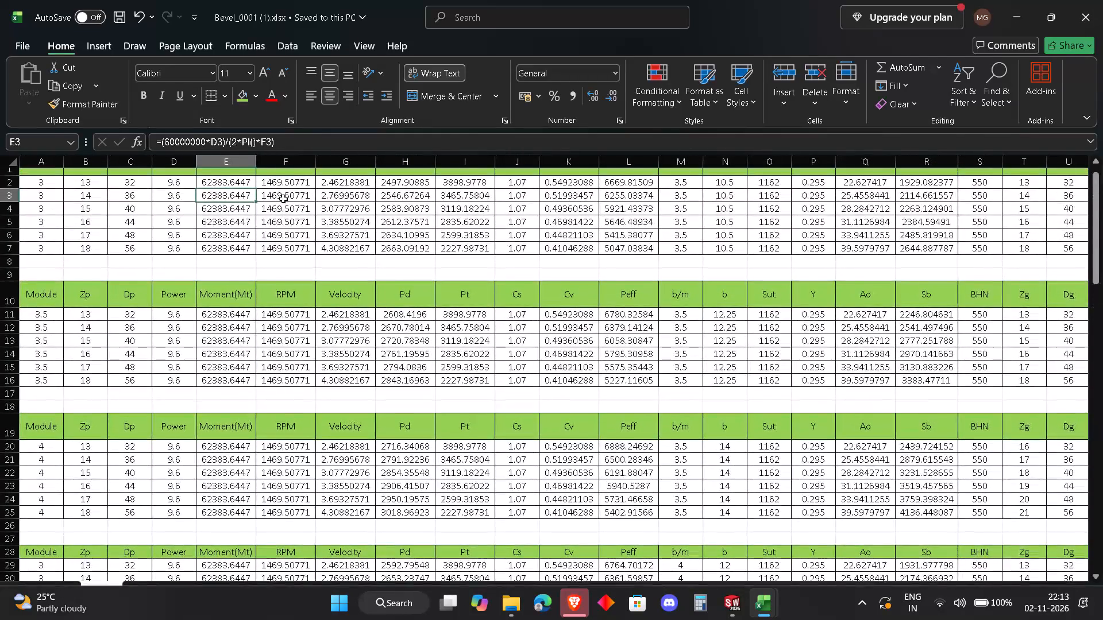
pyautogui.scroll(2, 283, 199)
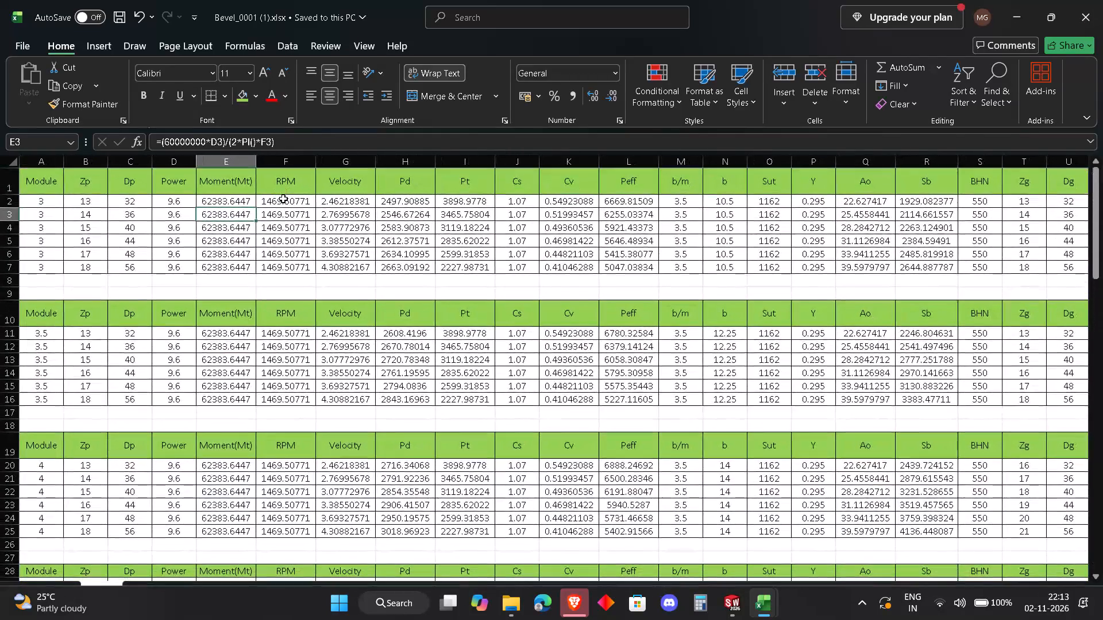
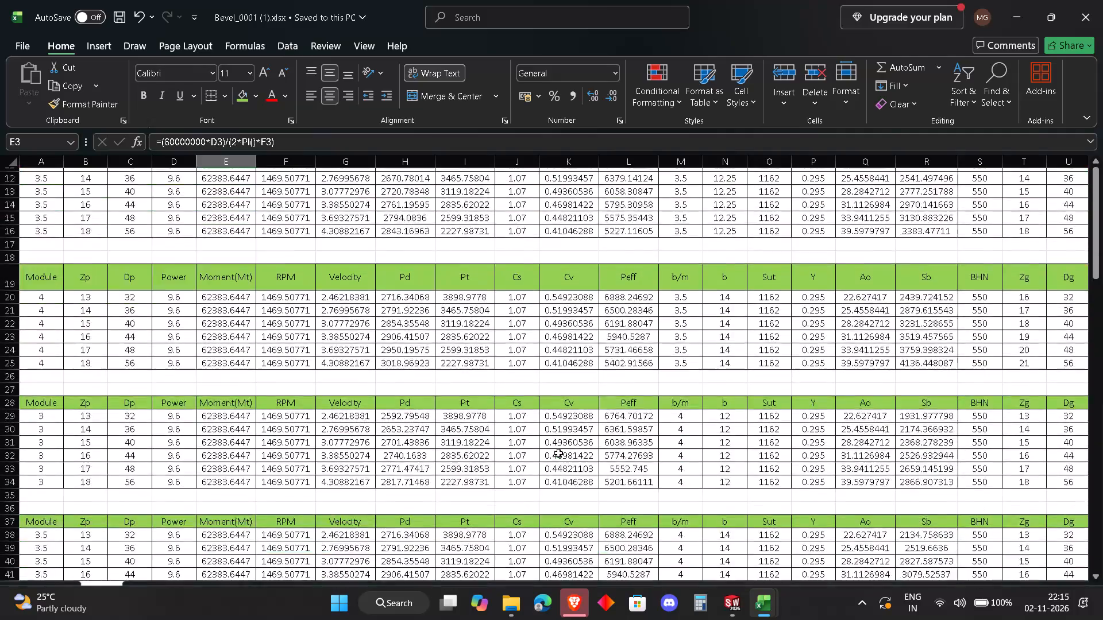
# Set the Cs factor to 1.25 in all rows of the first module 3 table, cells J2 to J7.
pyautogui.scroll(2, 558, 453)
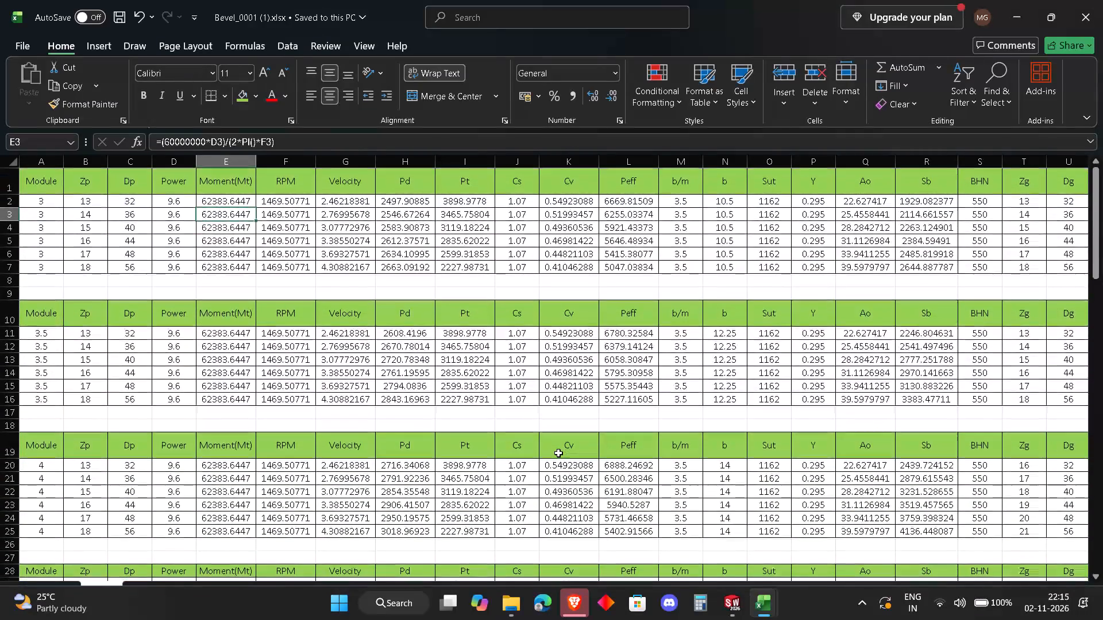
pyautogui.click(524, 203)
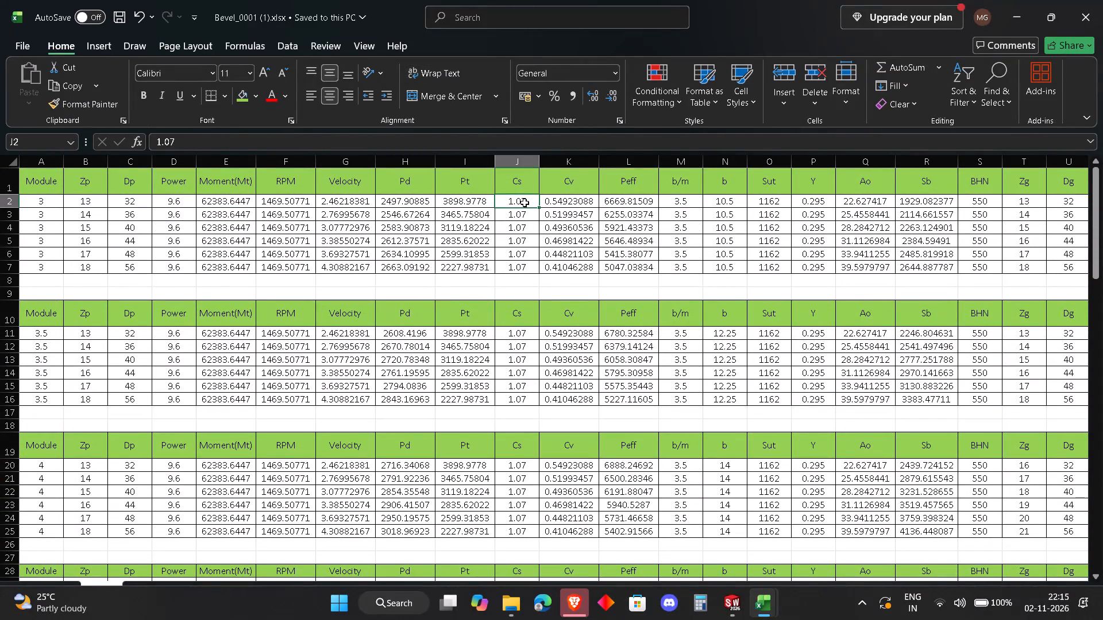
pyautogui.write('1.25')
pyautogui.press('Return')
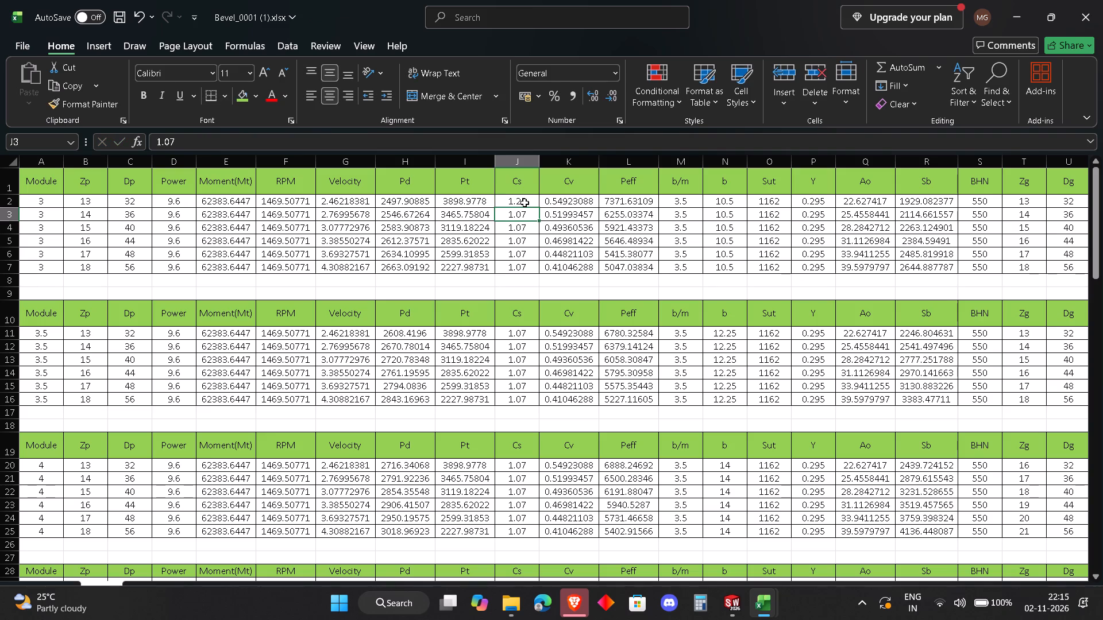
pyautogui.click(524, 203)
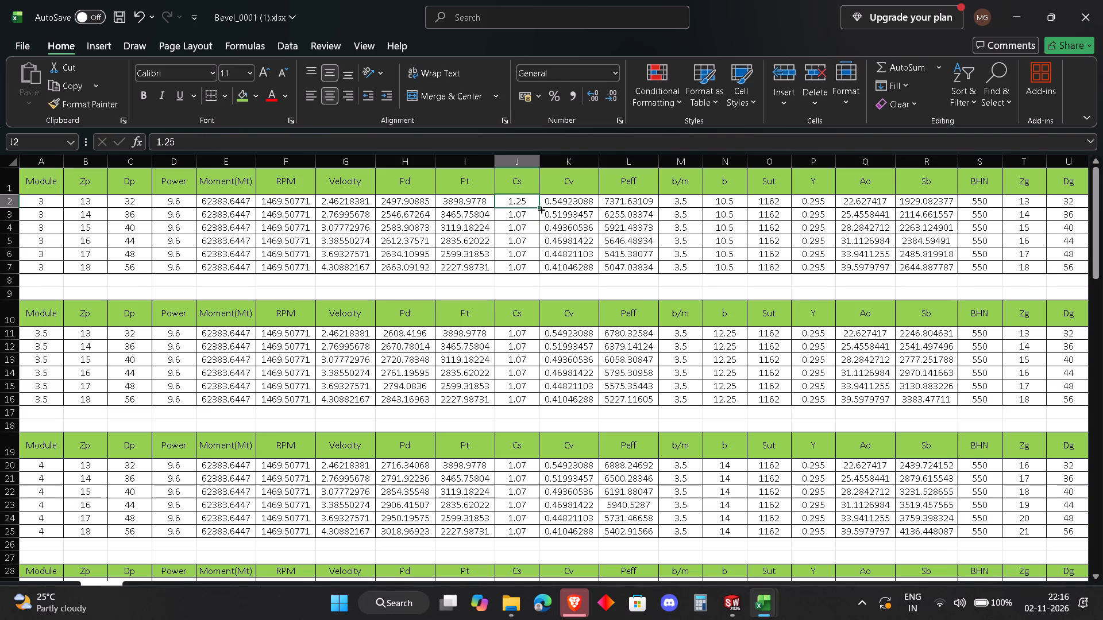
pyautogui.doubleClick(541, 209)
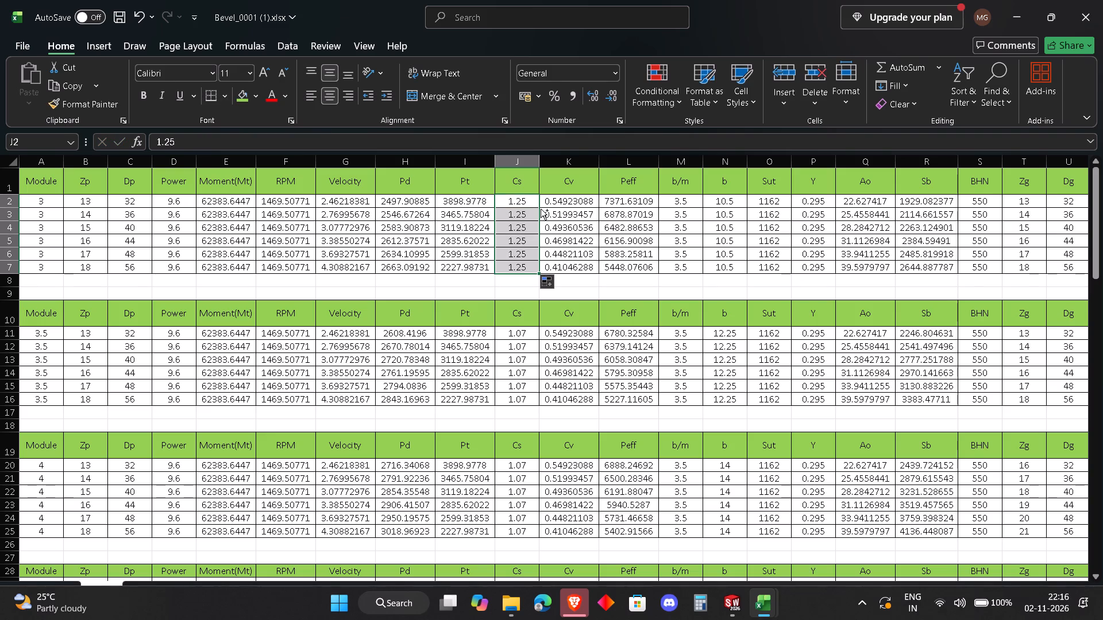
# Copy the first table's Cs values into the Cs columns of the module 3.5 and 4 tables with b/m 3.5.
pyautogui.hotkey('ctrl', 'c')
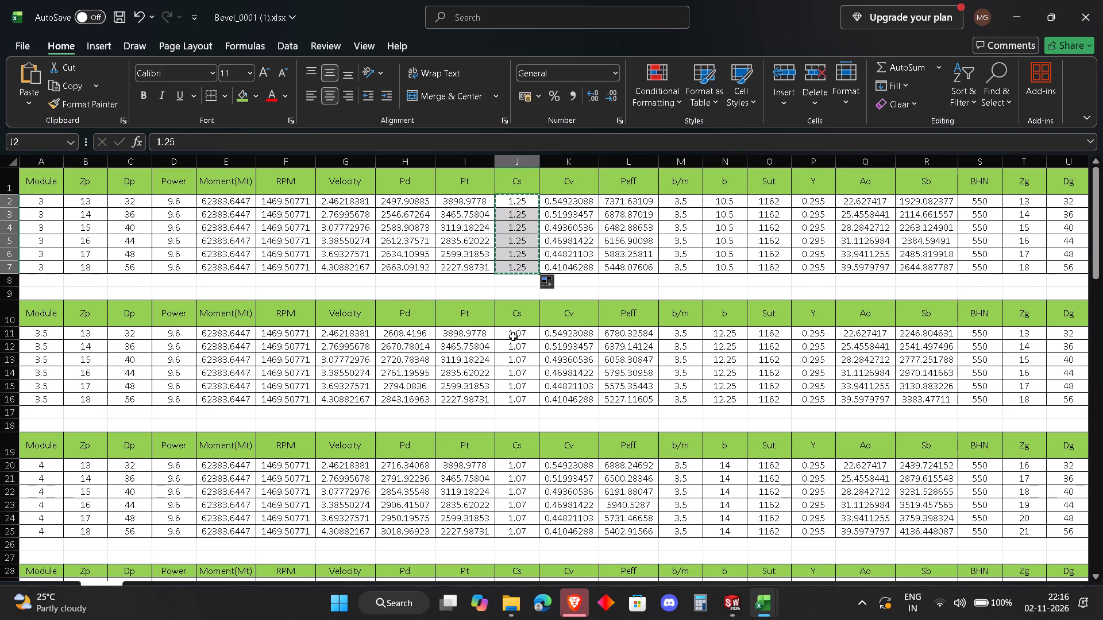
pyautogui.click(513, 334)
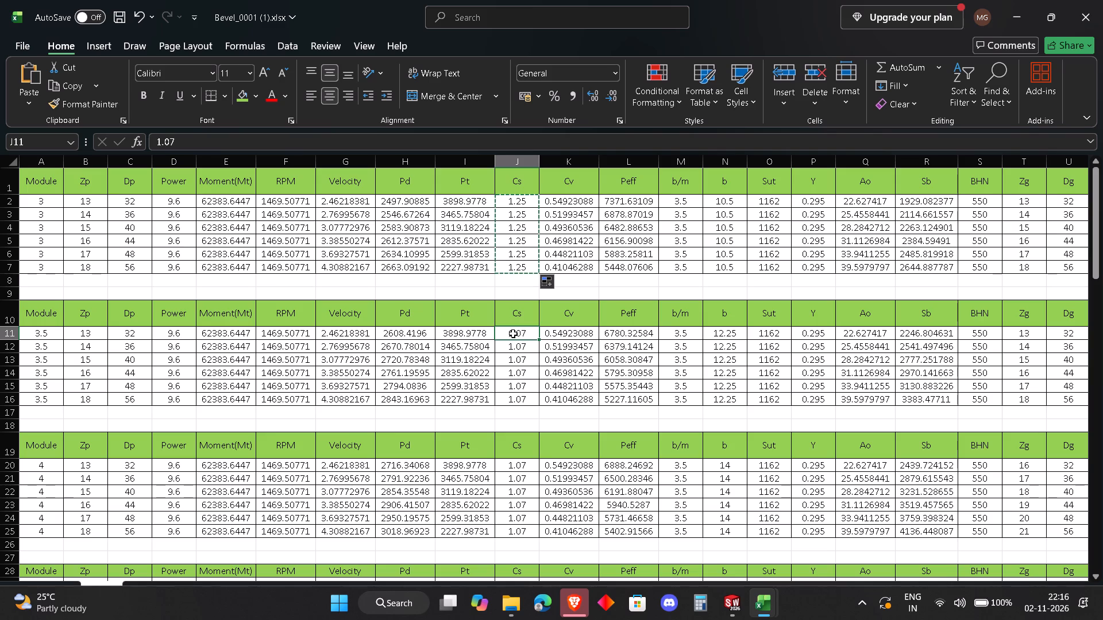
pyautogui.hotkey('ctrl', 'v')
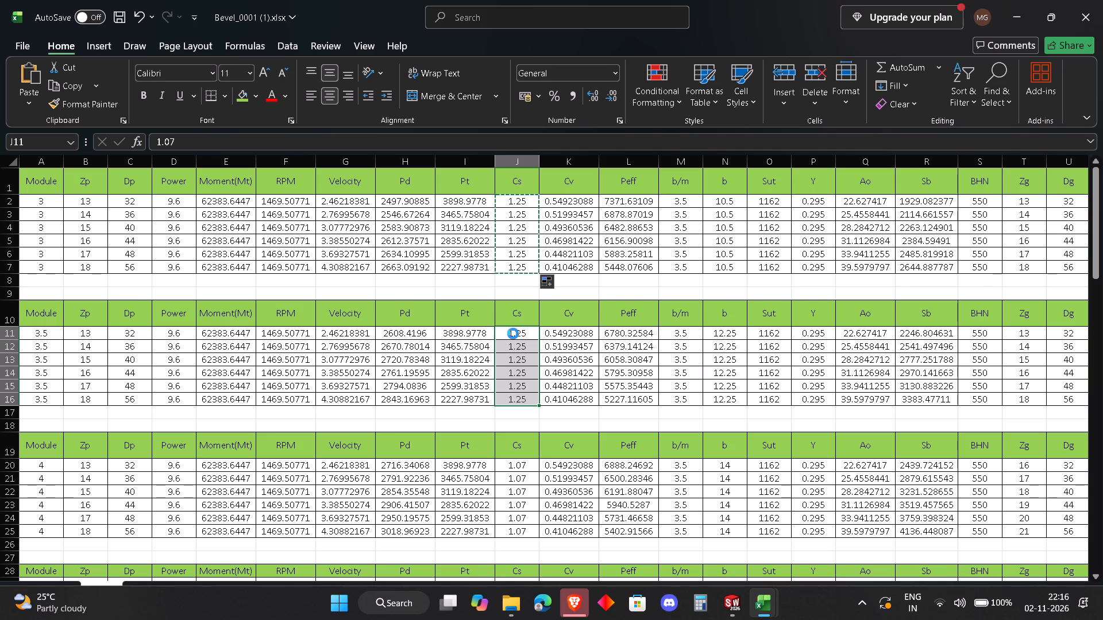
pyautogui.click(513, 462)
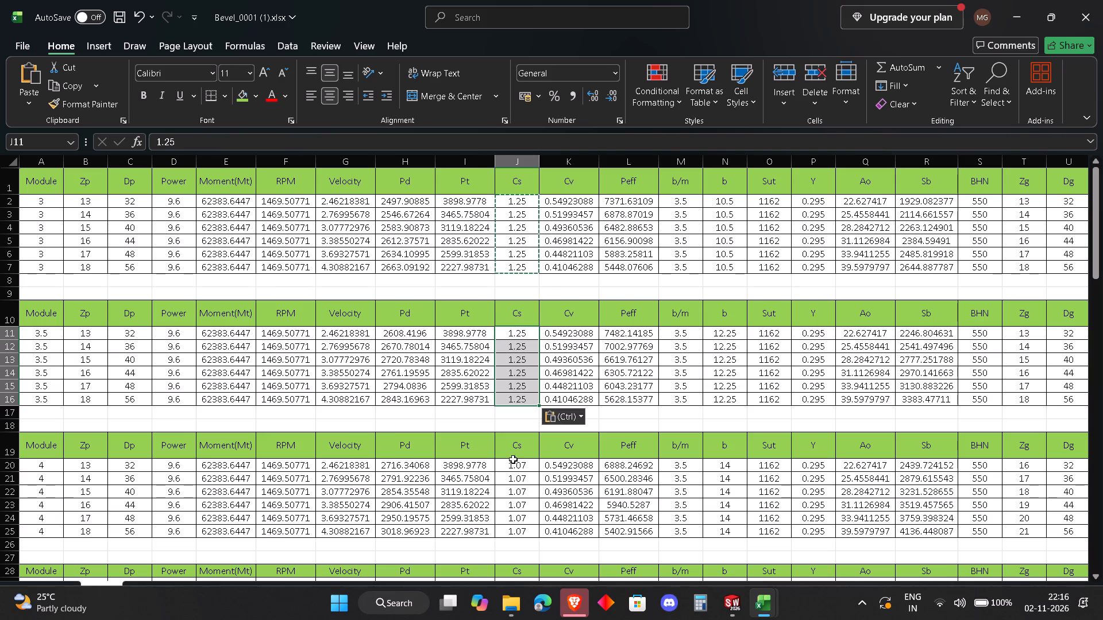
pyautogui.hotkey('ctrl', 'v')
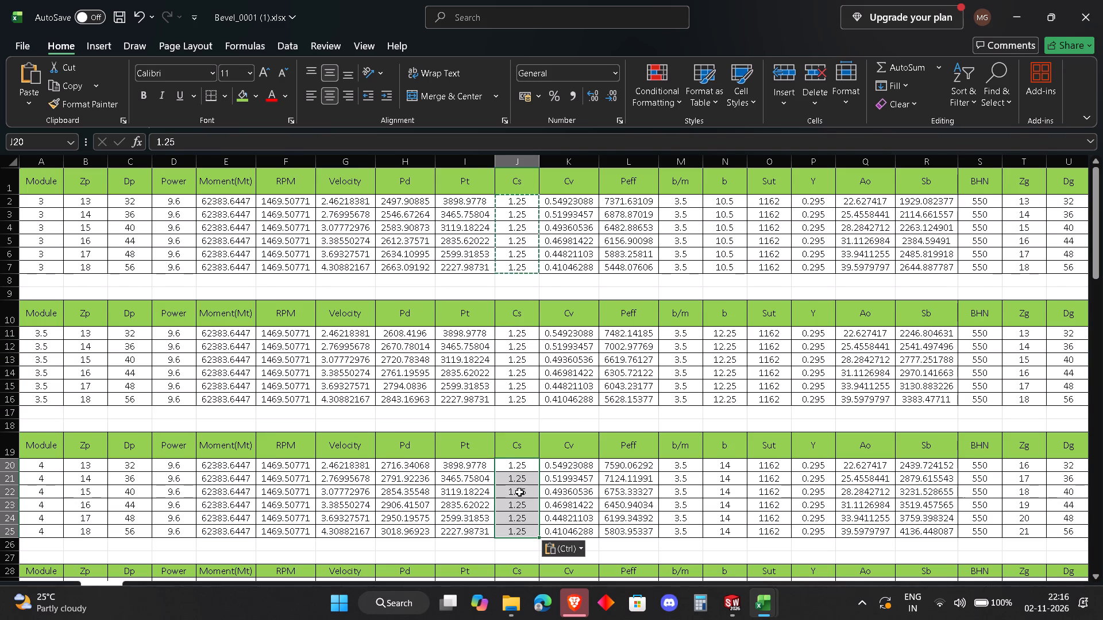
# Paste the copied 1.25 Cs values into the module 3, 3.5 and 4 tables with b/m 4.
pyautogui.scroll(-4, 520, 492)
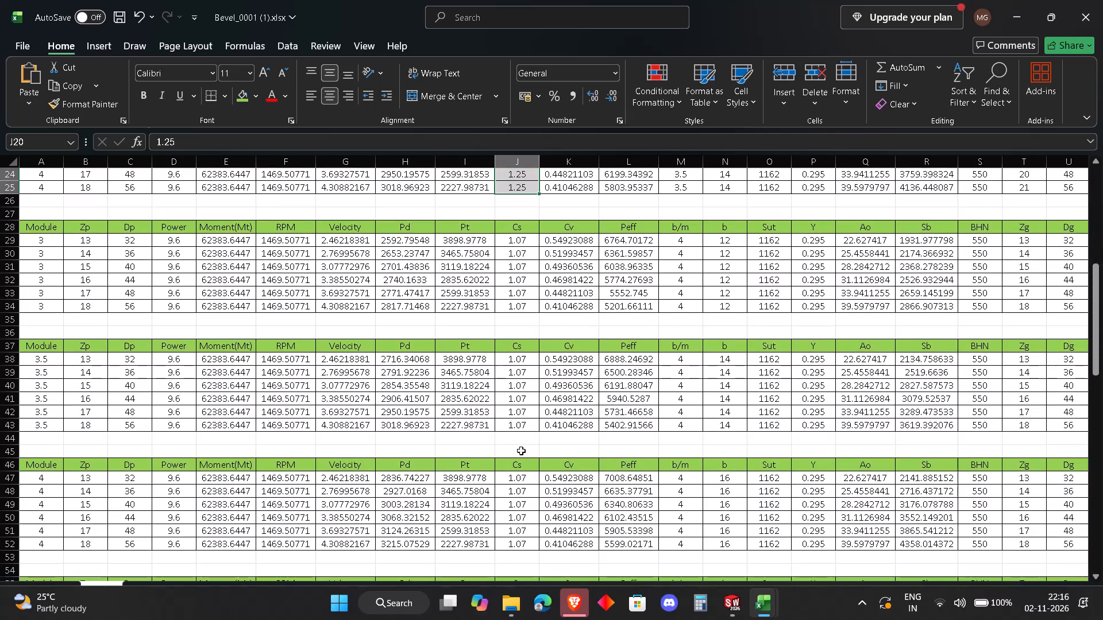
pyautogui.click(523, 243)
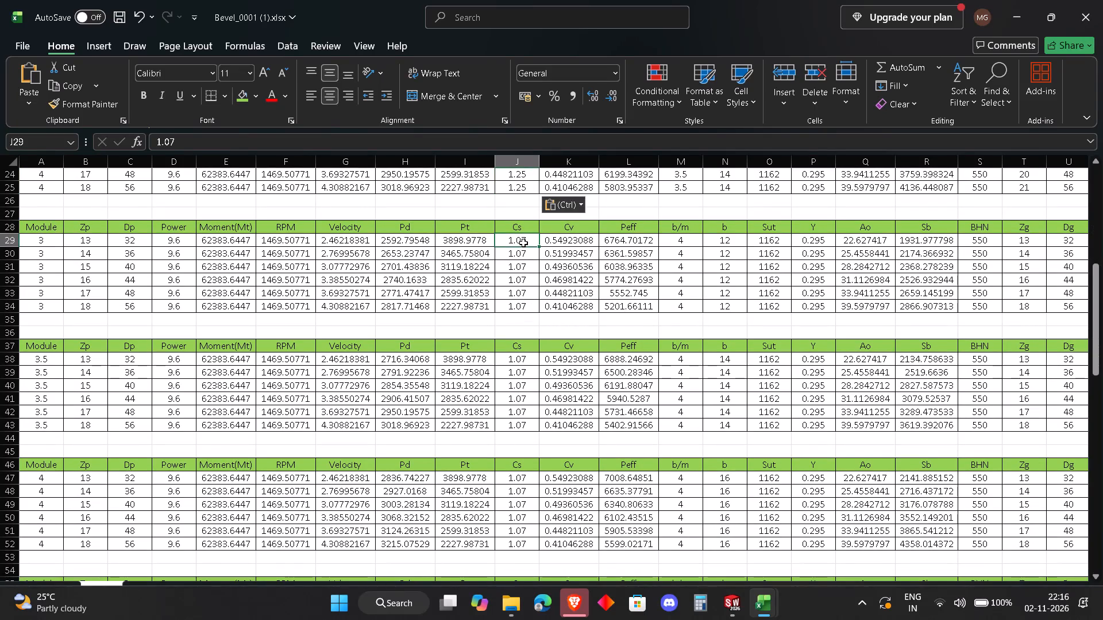
pyautogui.hotkey('ctrl', 'v')
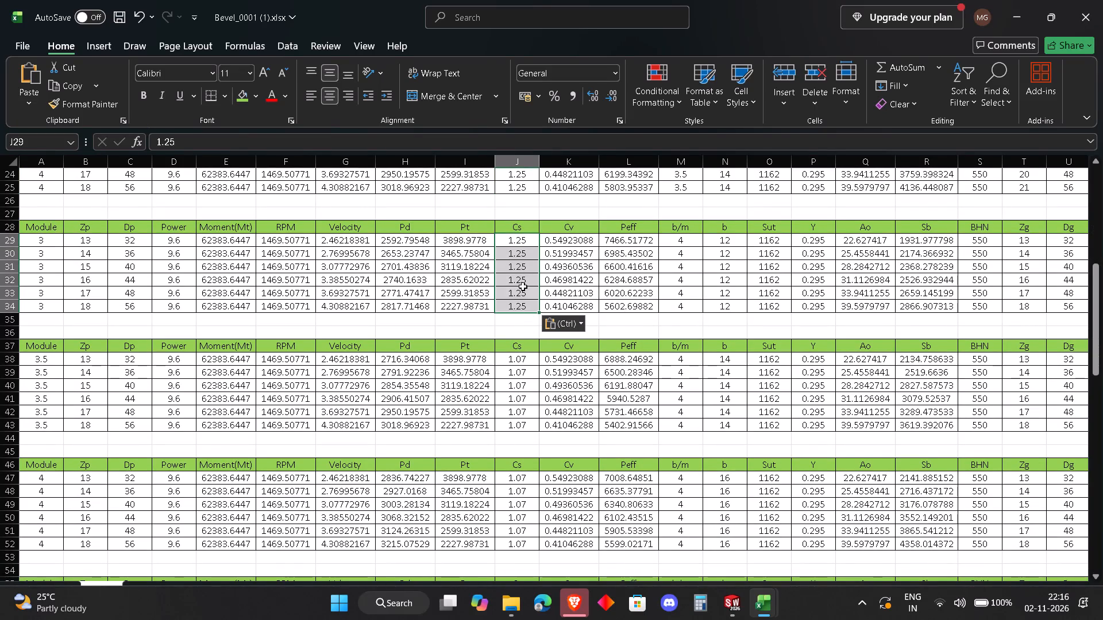
pyautogui.click(513, 358)
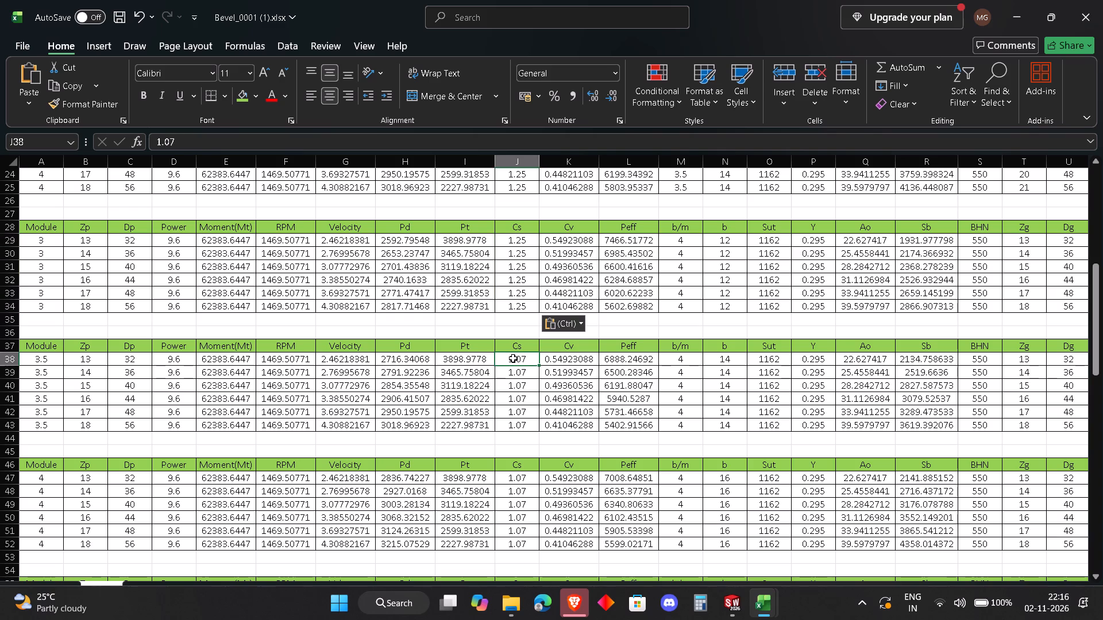
pyautogui.hotkey('ctrl', 'v')
pyautogui.scroll(-1, 538, 451)
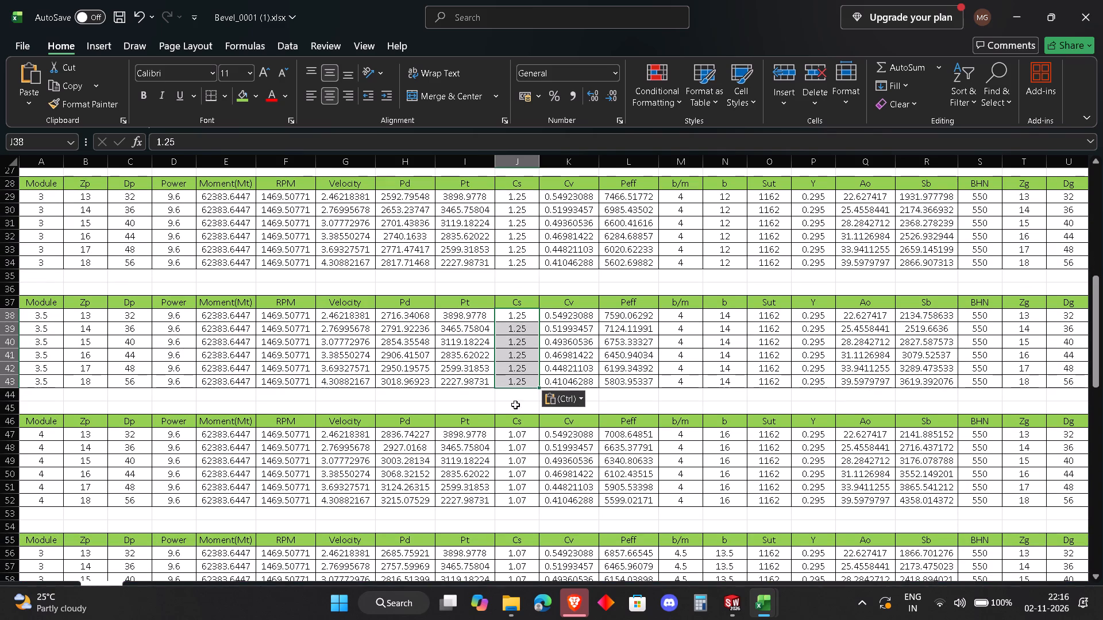
pyautogui.click(504, 432)
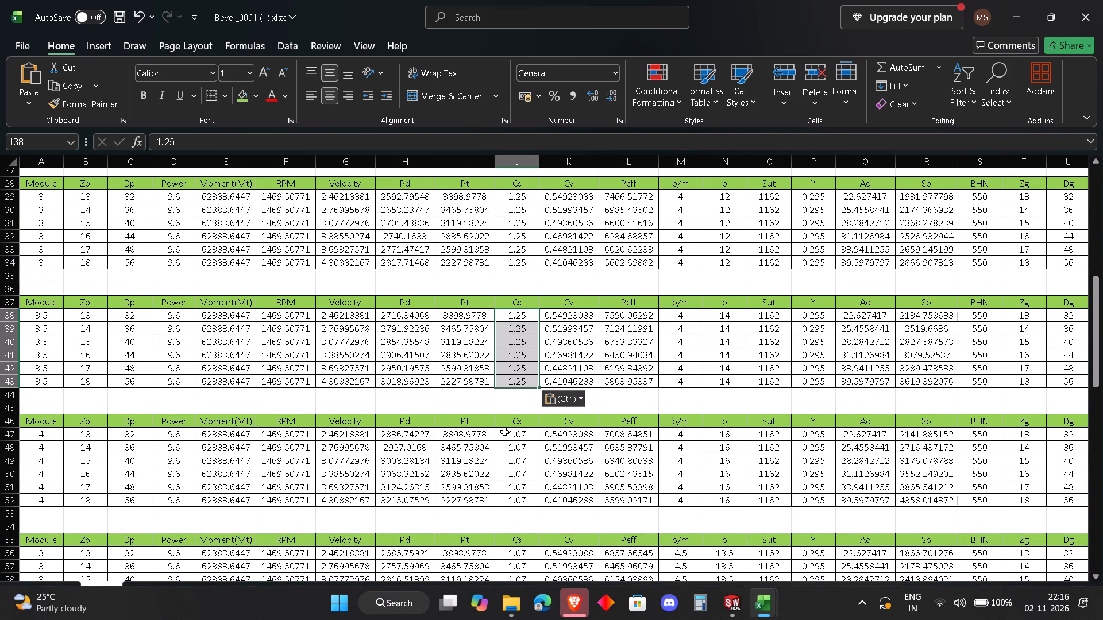
pyautogui.hotkey('ctrl', 'v')
# Paste the copied 1.25 Cs values into the module 3, 3.5 and 4 tables with b/m 4.5.
pyautogui.scroll(-3, 504, 432)
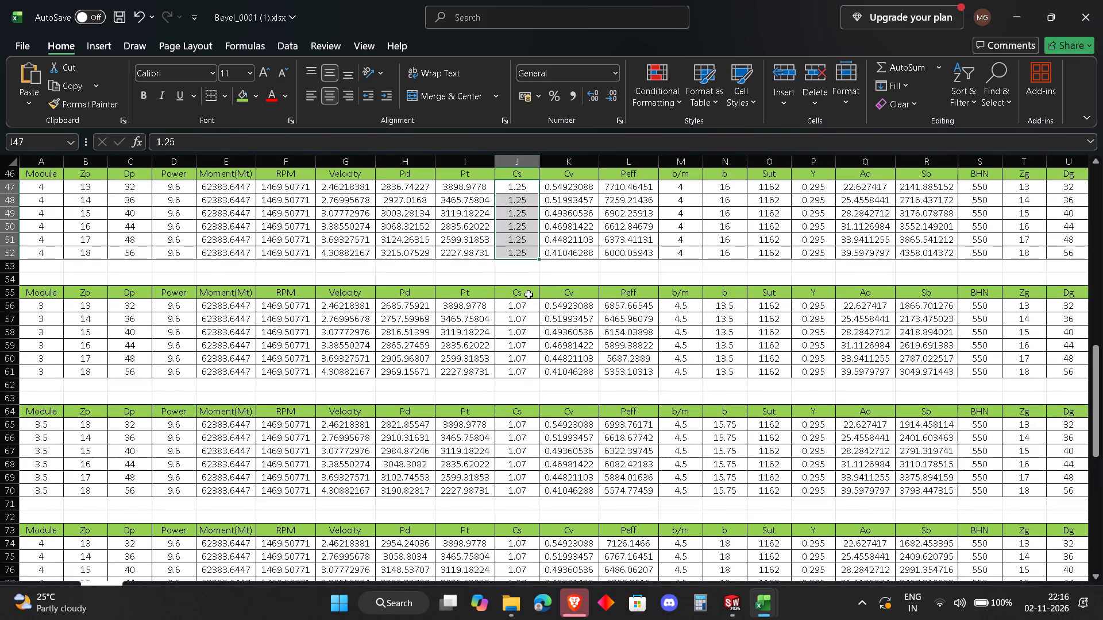
pyautogui.click(520, 305)
pyautogui.hotkey('ctrl', 'v')
pyautogui.scroll(-1, 520, 305)
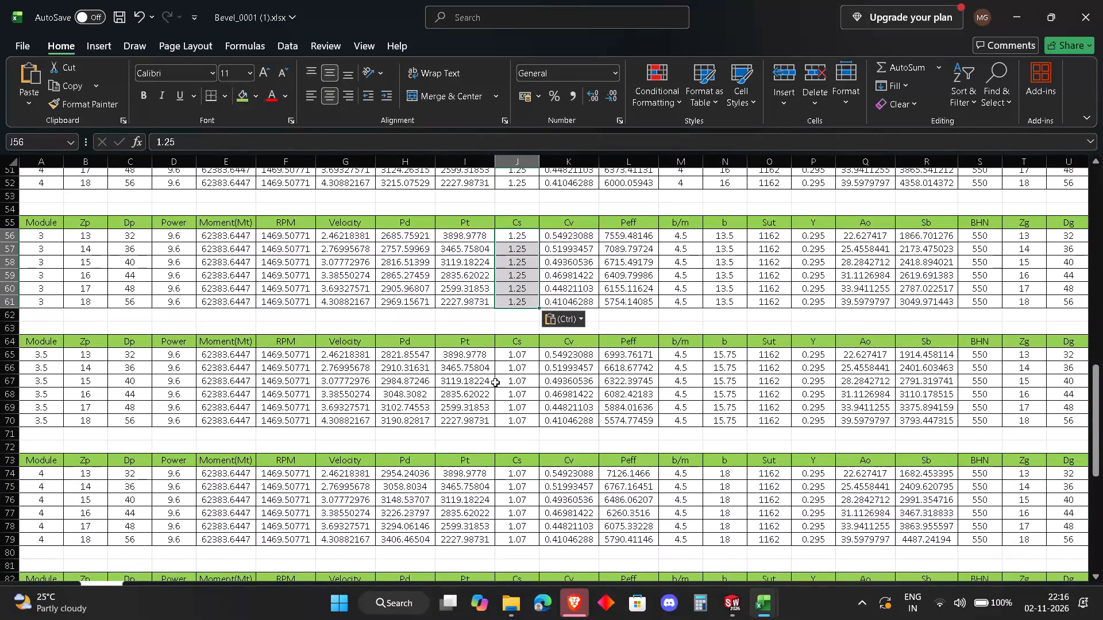
pyautogui.click(502, 356)
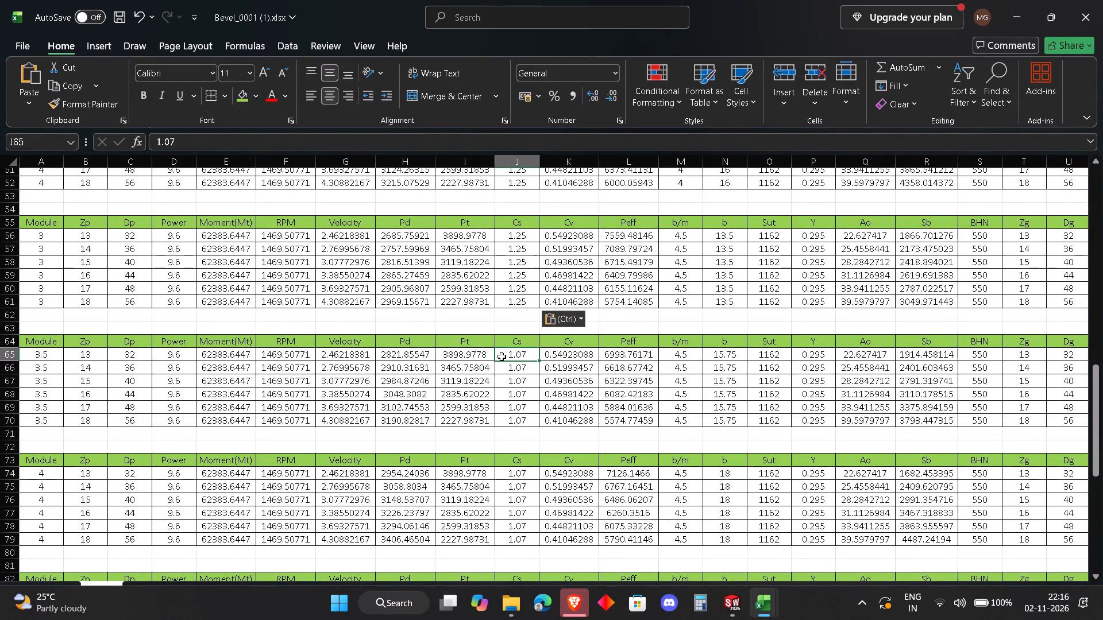
pyautogui.hotkey('ctrl', 'v')
pyautogui.scroll(-1, 502, 356)
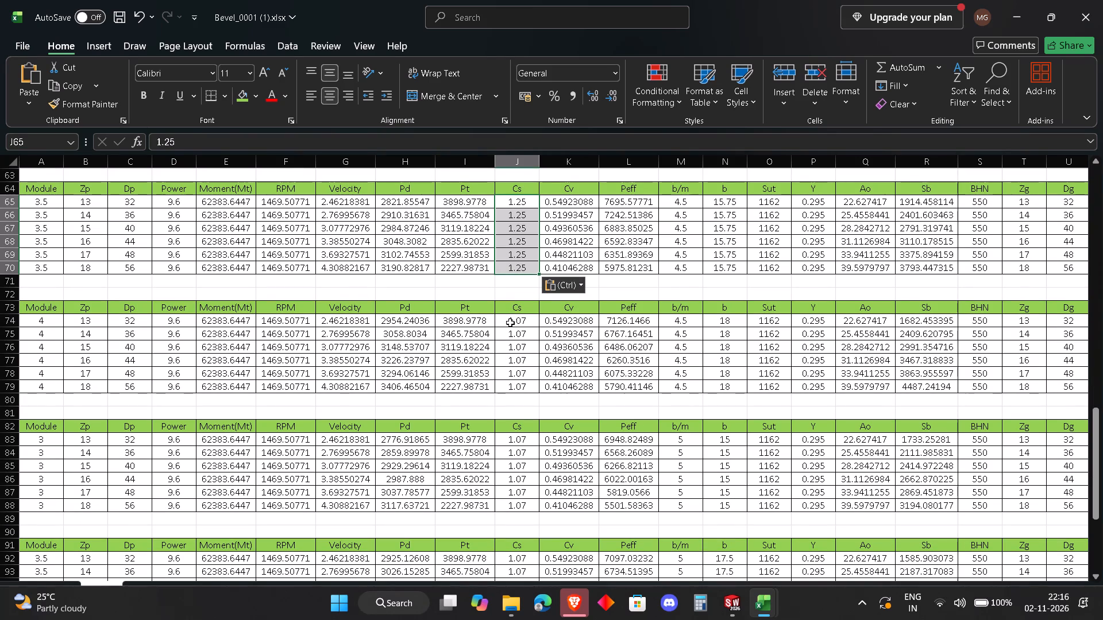
pyautogui.click(509, 323)
pyautogui.hotkey('ctrl', 'v')
# Paste the copied 1.25 Cs values into the module 3, 3.5 and 4 tables with b/m 5.
pyautogui.scroll(-1, 509, 323)
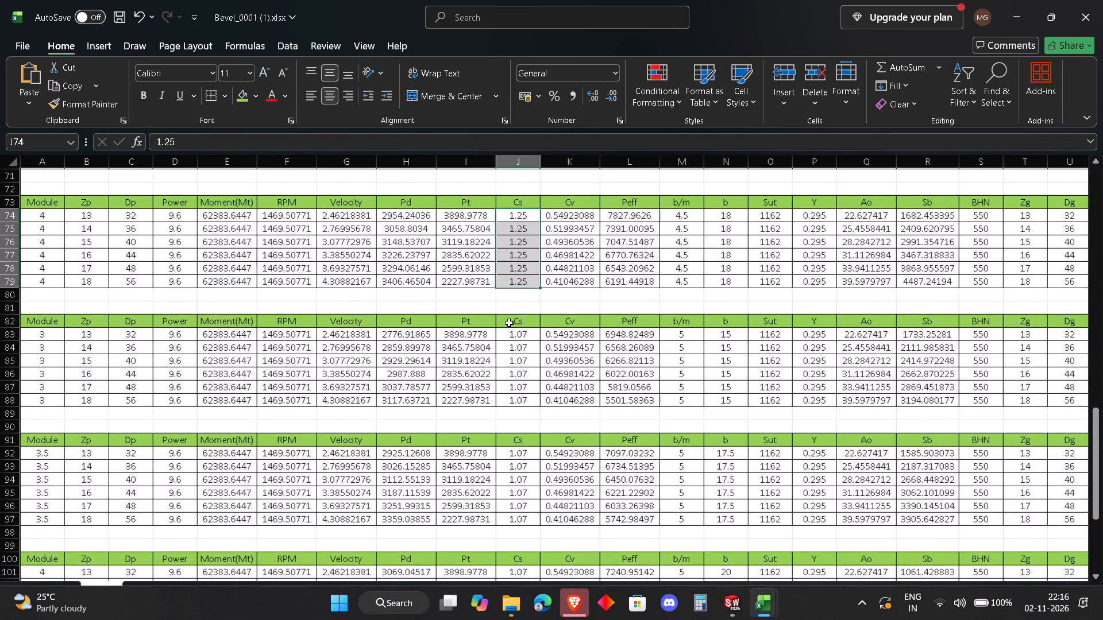
pyautogui.click(519, 335)
pyautogui.hotkey('ctrl', 'v')
pyautogui.scroll(-1, 519, 335)
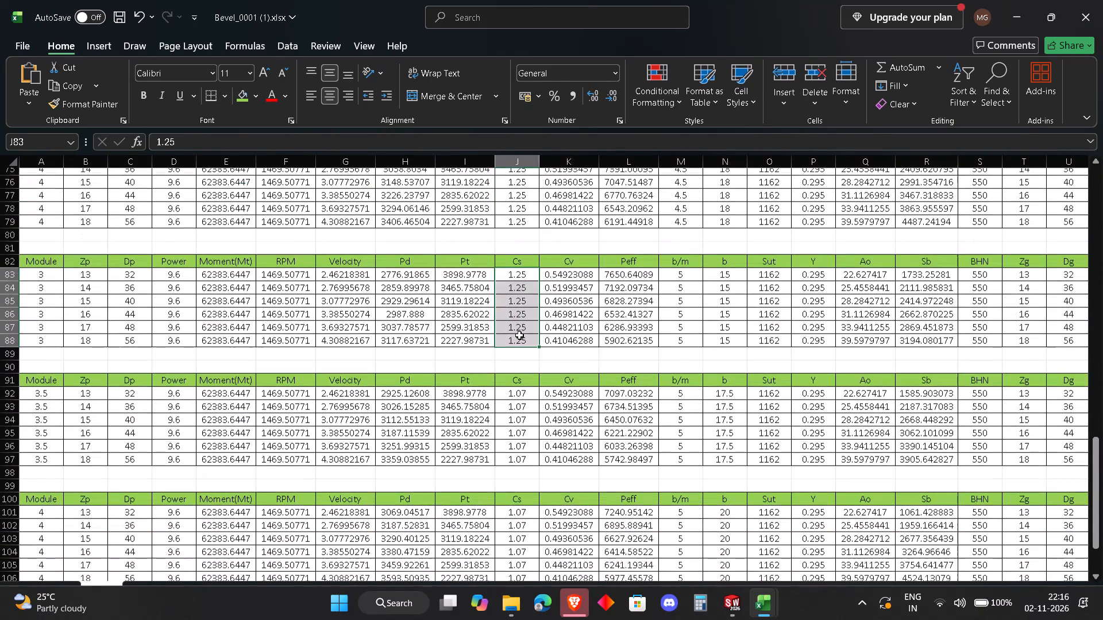
pyautogui.scroll(-1, 519, 335)
pyautogui.click(523, 391)
pyautogui.hotkey('ctrl', 'v')
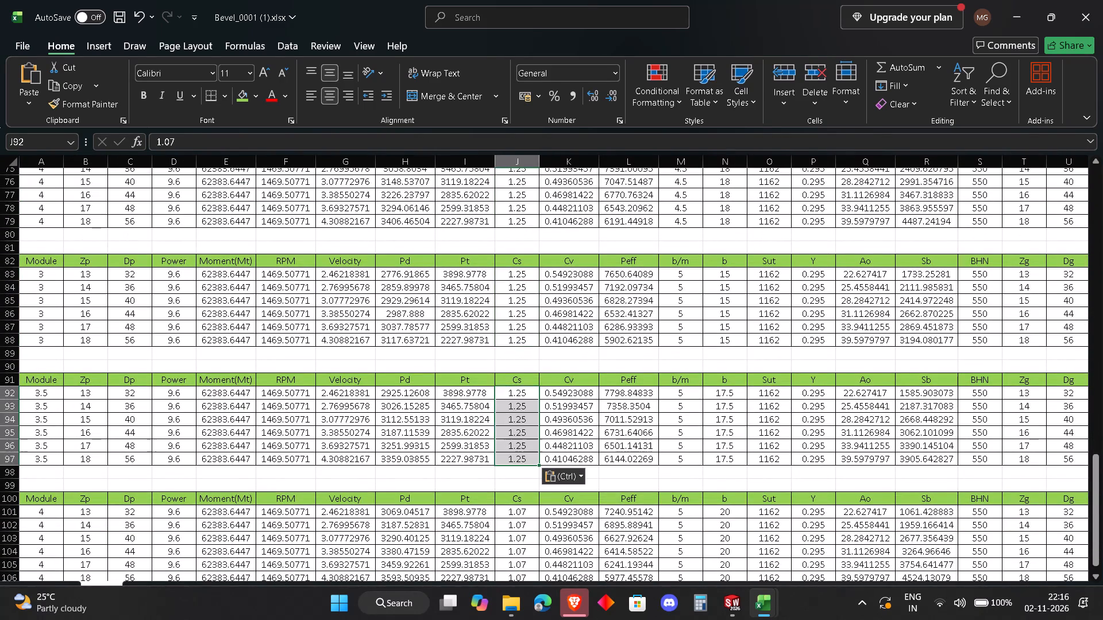
pyautogui.scroll(-1, 523, 391)
pyautogui.click(523, 391)
pyautogui.hotkey('ctrl', 'v')
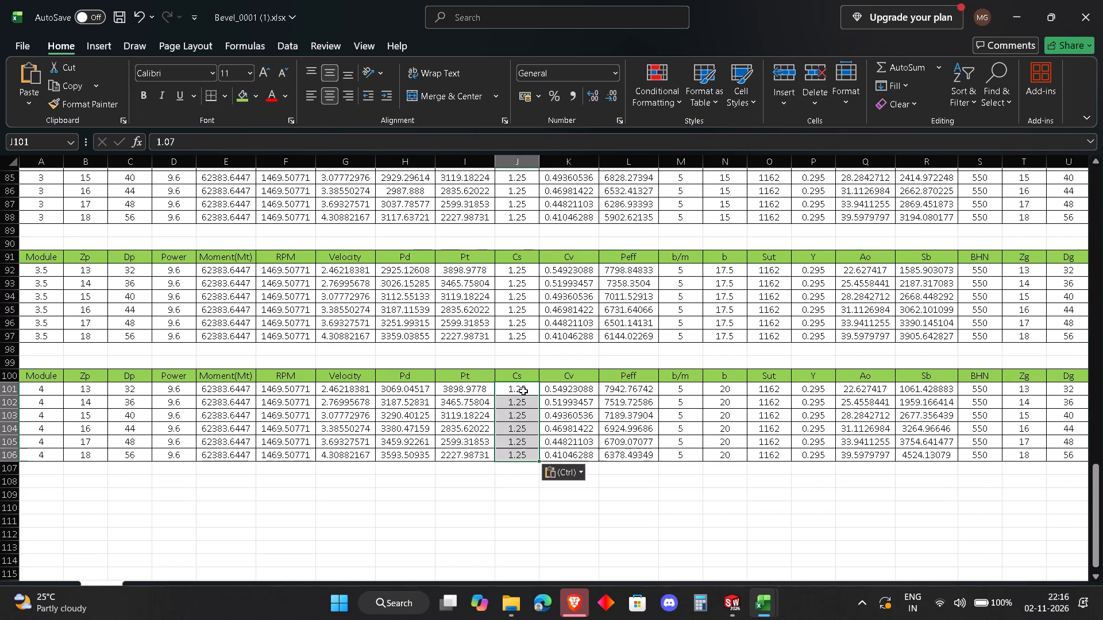
# Examine the FOS(Sb) and FOS(Sw) columns of the b/m 5 tables, then return to the start of the sheet.
pyautogui.scroll(1, 523, 391)
pyautogui.hscroll(1, 523, 391)
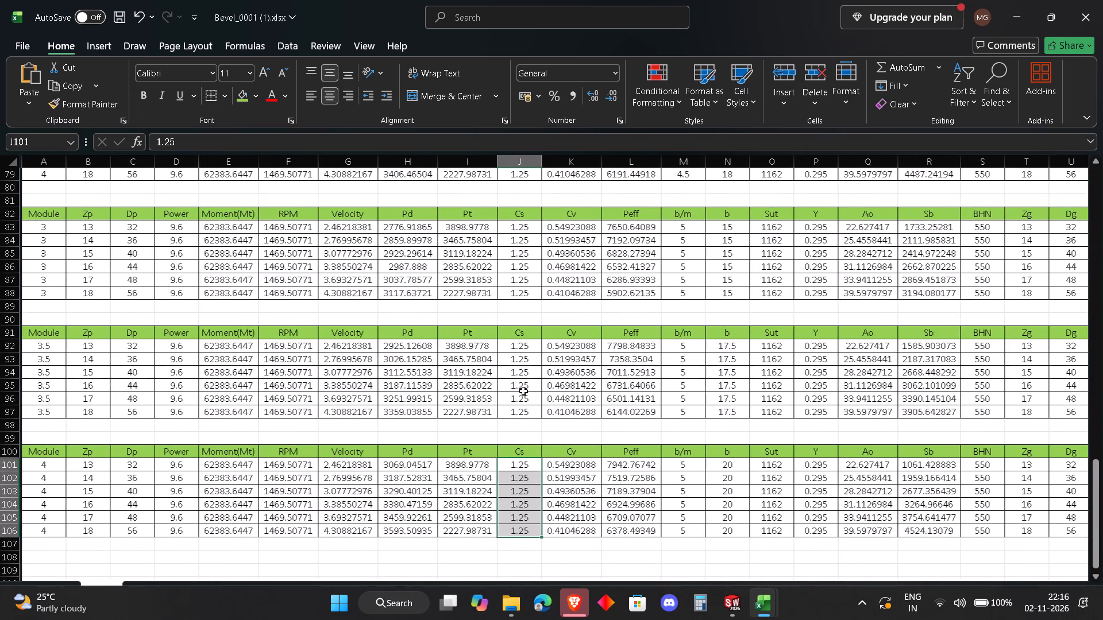
pyautogui.hscroll(-2, 523, 391)
pyautogui.hscroll(1, 523, 391)
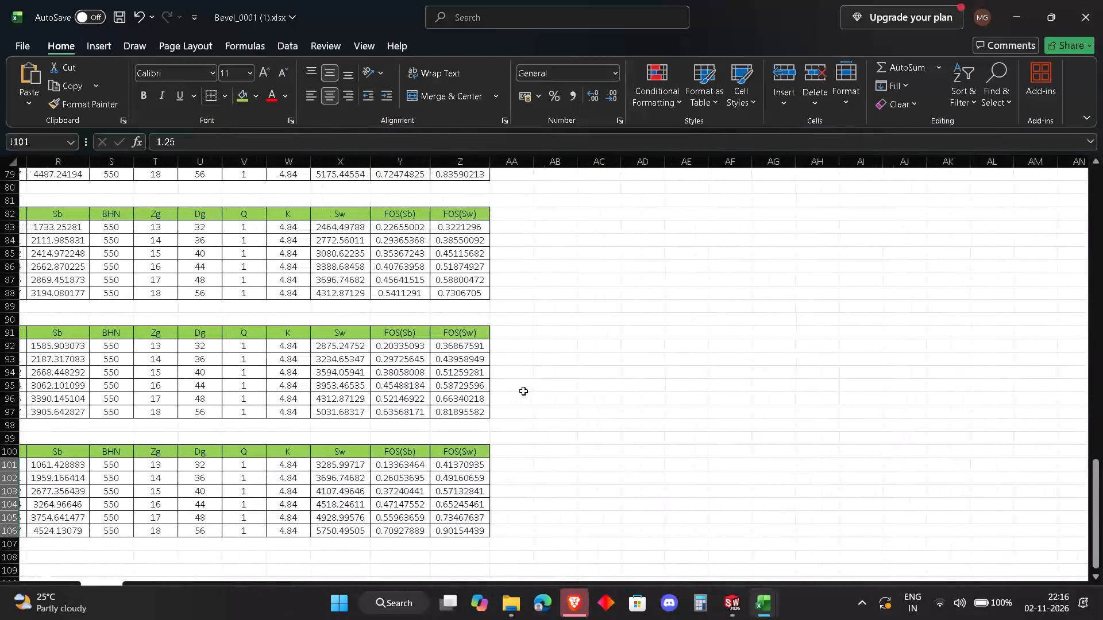
pyautogui.hscroll(7, 523, 391)
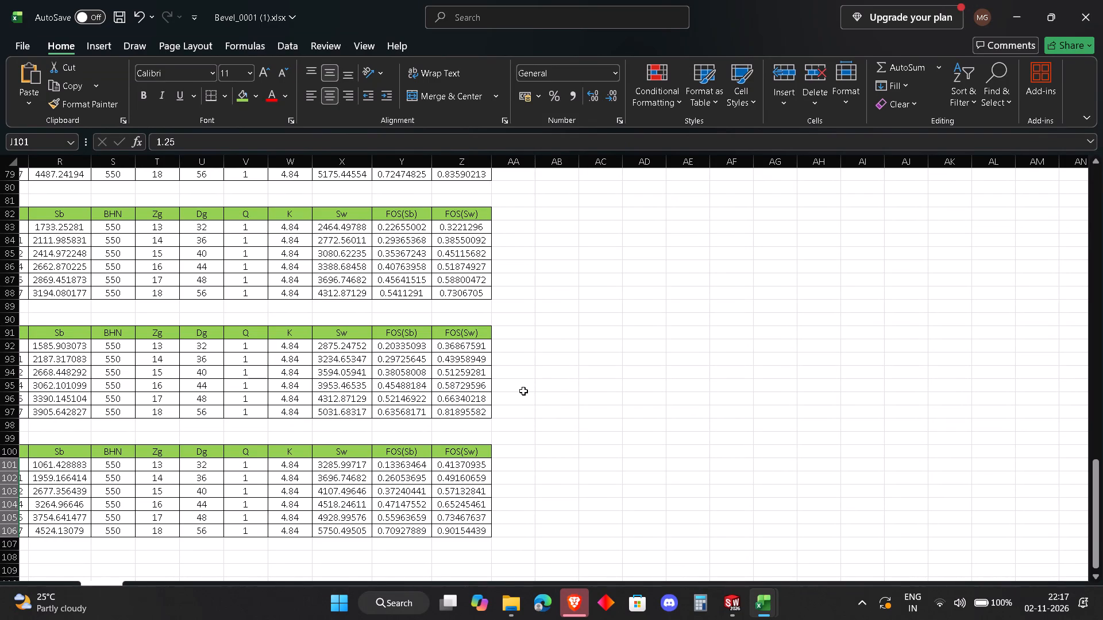
pyautogui.hscroll(4, 523, 391)
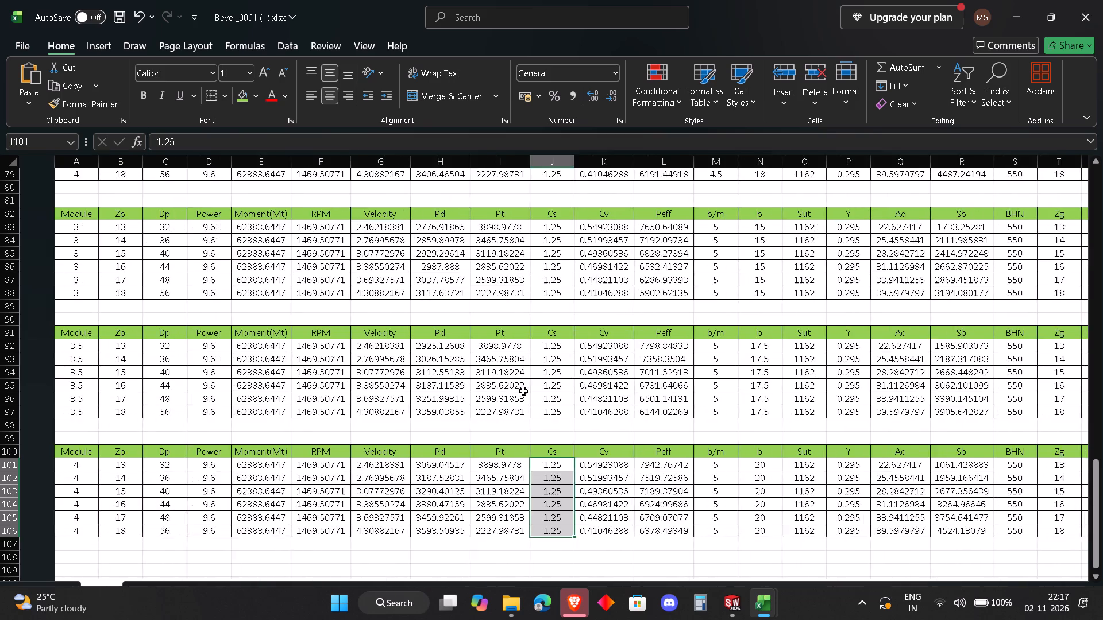
pyautogui.scroll(5, 523, 391)
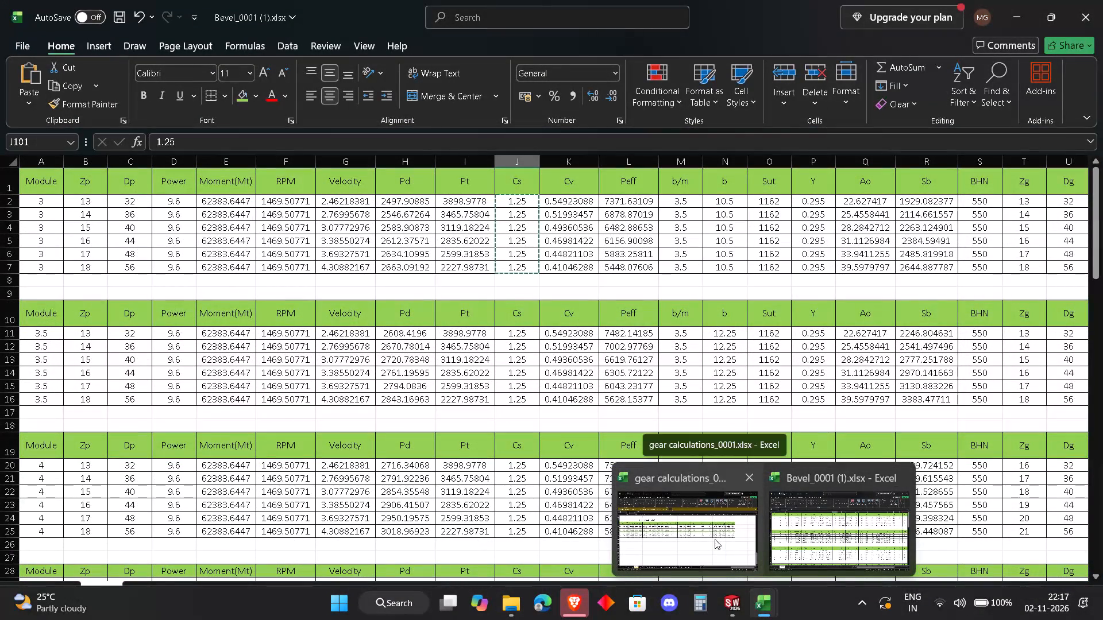
# Switch to gear calculations_0001.xlsx and review its first stage and second stage pinion and gear tables.
pyautogui.click(715, 539)
pyautogui.hscroll(1, 715, 539)
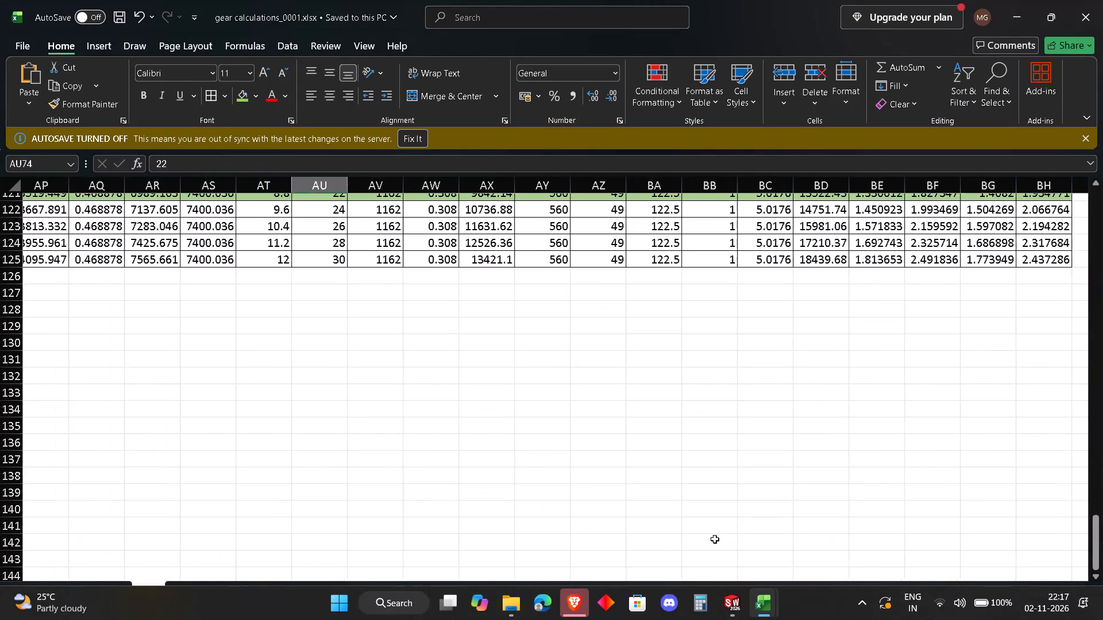
pyautogui.hscroll(1, 715, 539)
pyautogui.scroll(1, 715, 539)
pyautogui.scroll(-1, 715, 539)
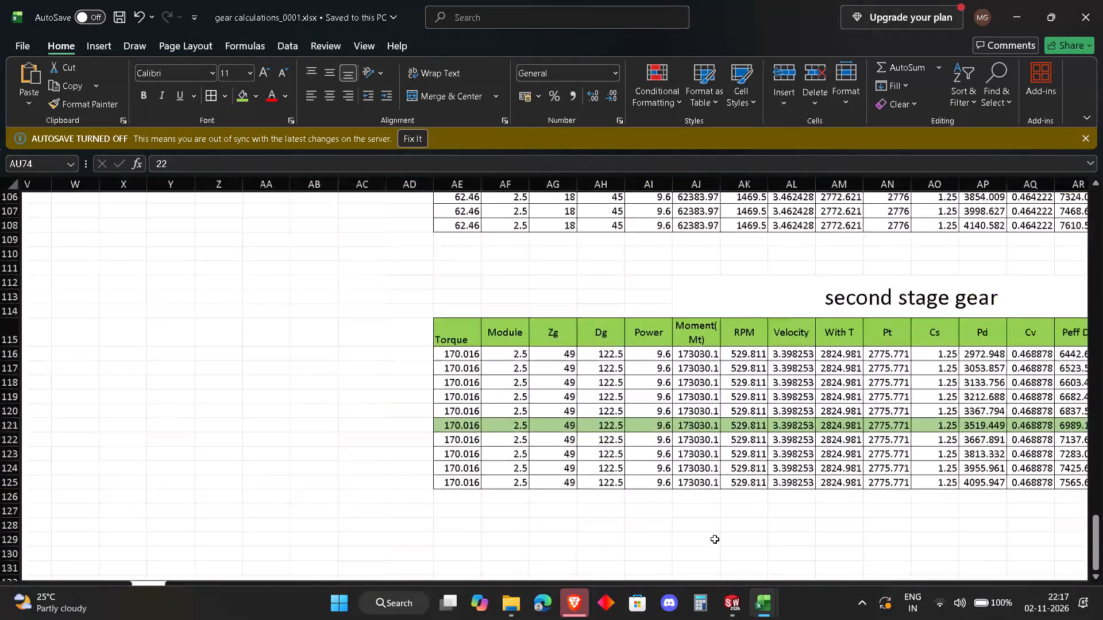
pyautogui.hscroll(-1, 715, 539)
pyautogui.scroll(1, 715, 539)
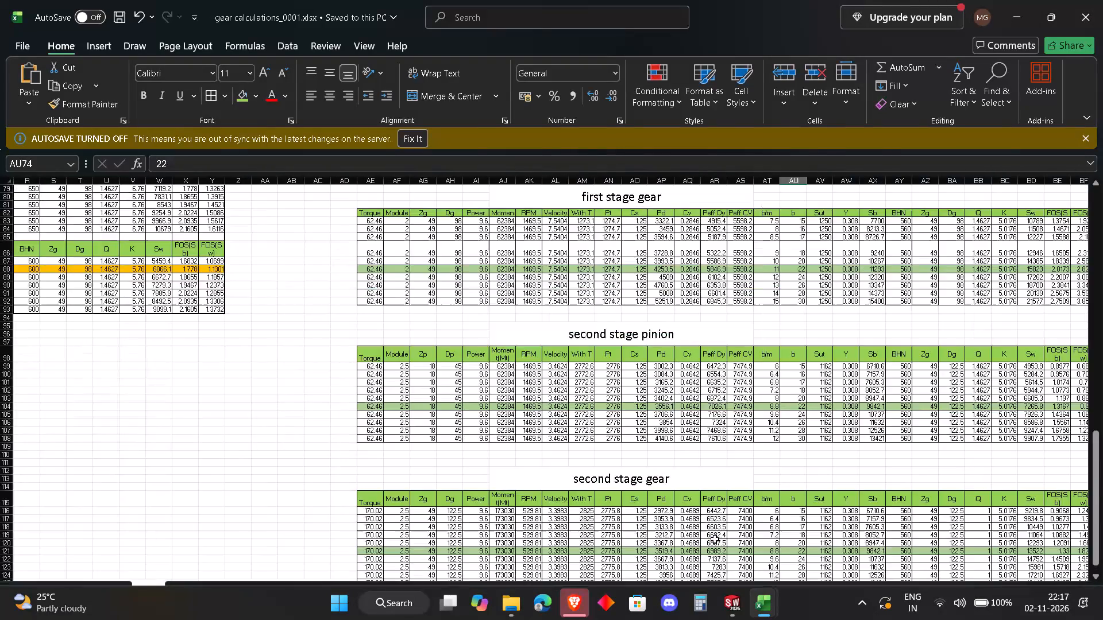
pyautogui.hscroll(-2, 715, 539)
pyautogui.scroll(1, 715, 539)
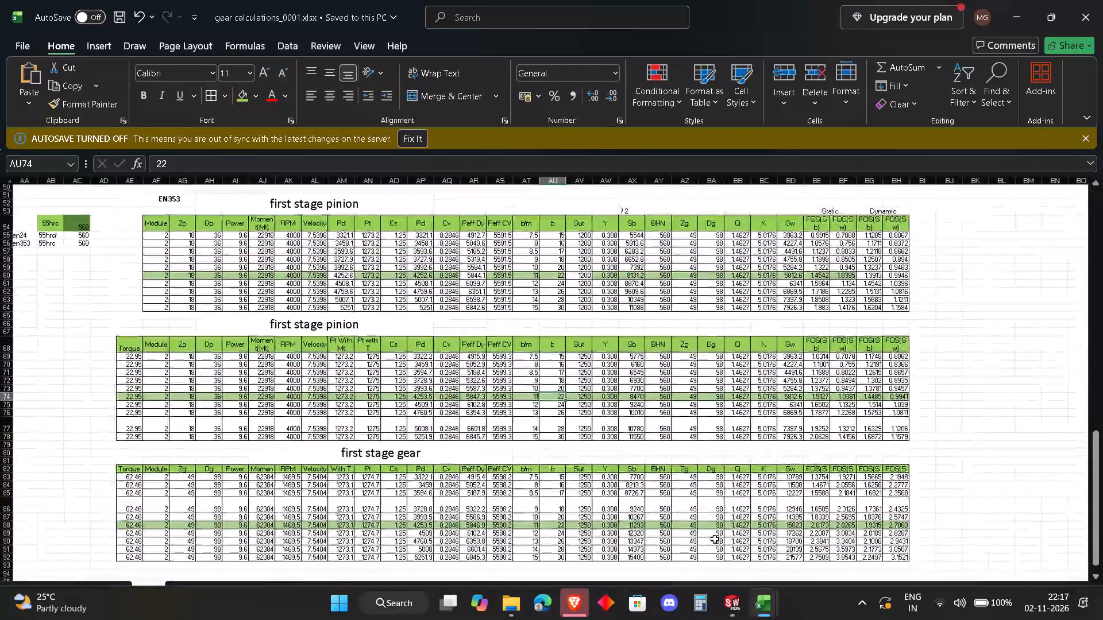
pyautogui.scroll(-2, 715, 539)
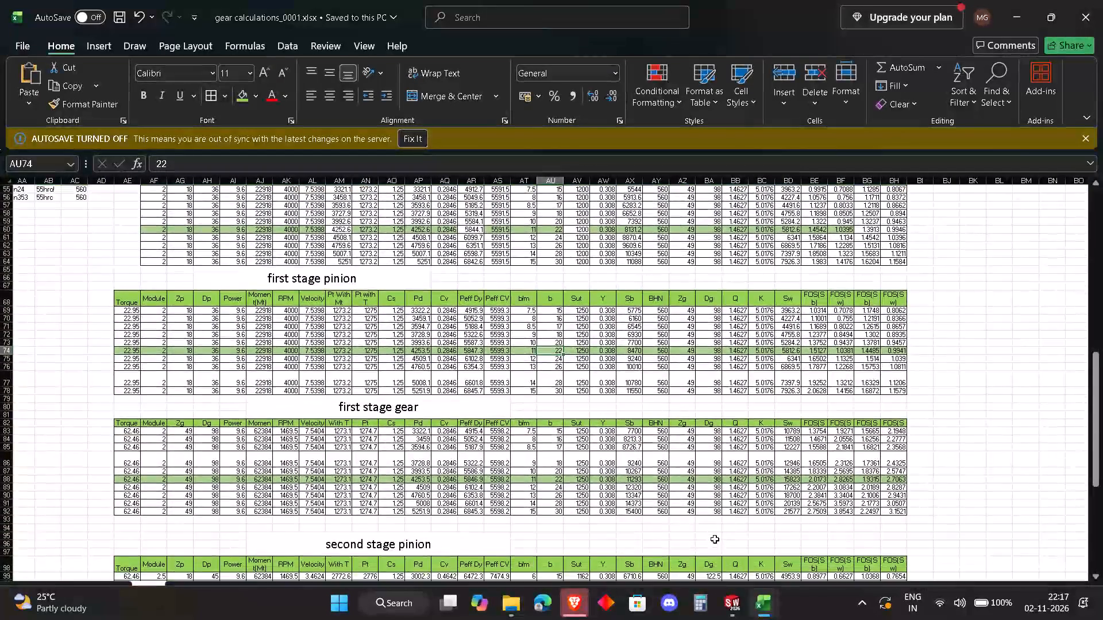
pyautogui.scroll(-2, 715, 539)
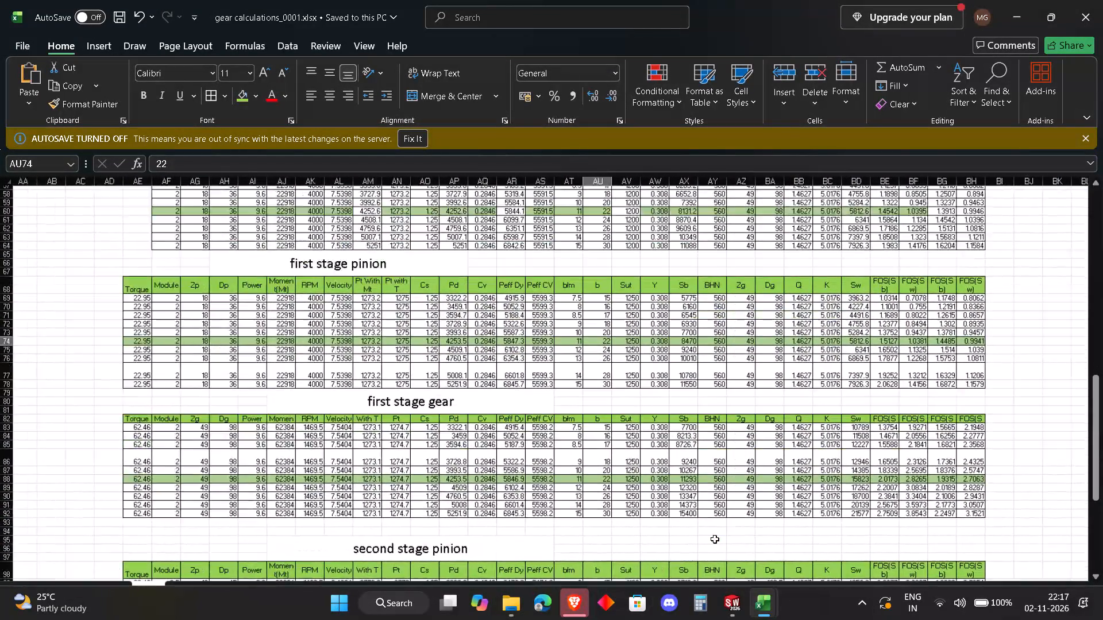
pyautogui.scroll(-1, 715, 539)
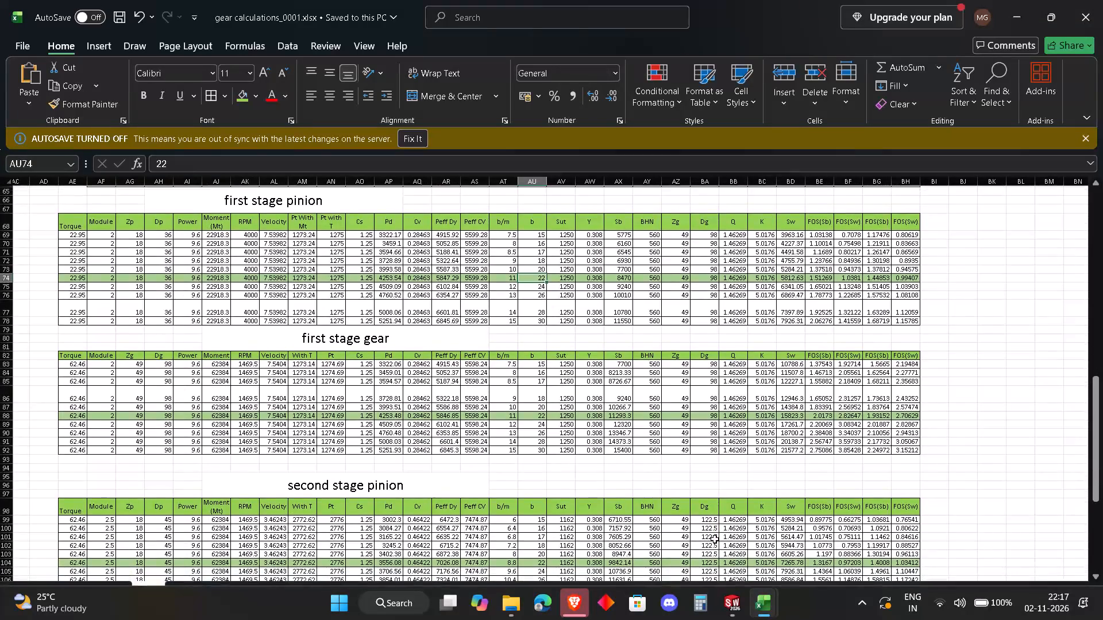
pyautogui.scroll(-1, 715, 539)
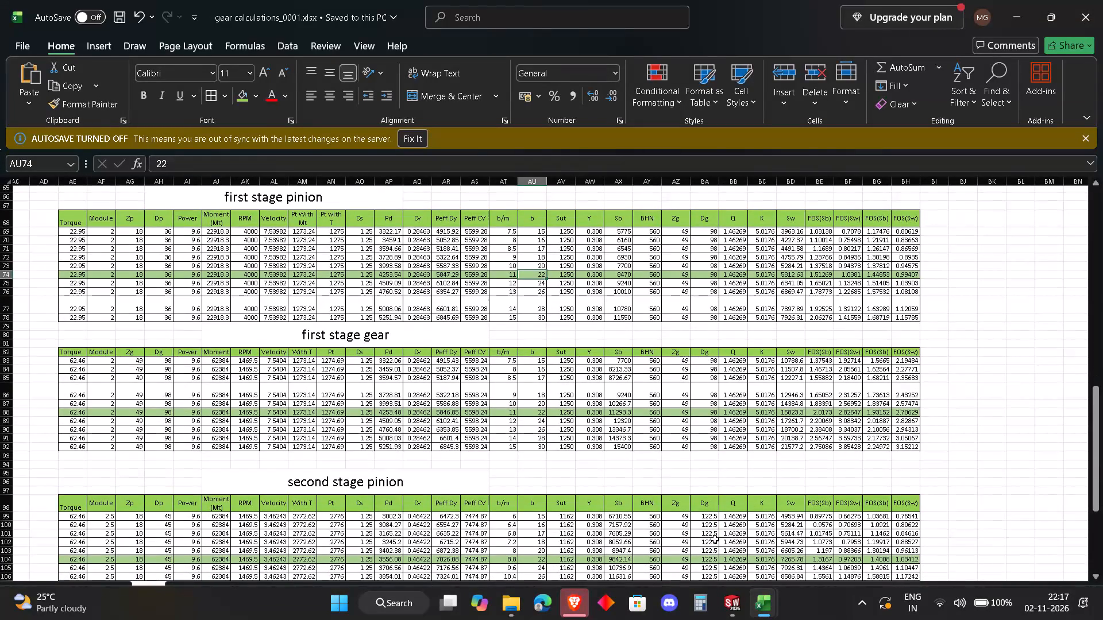
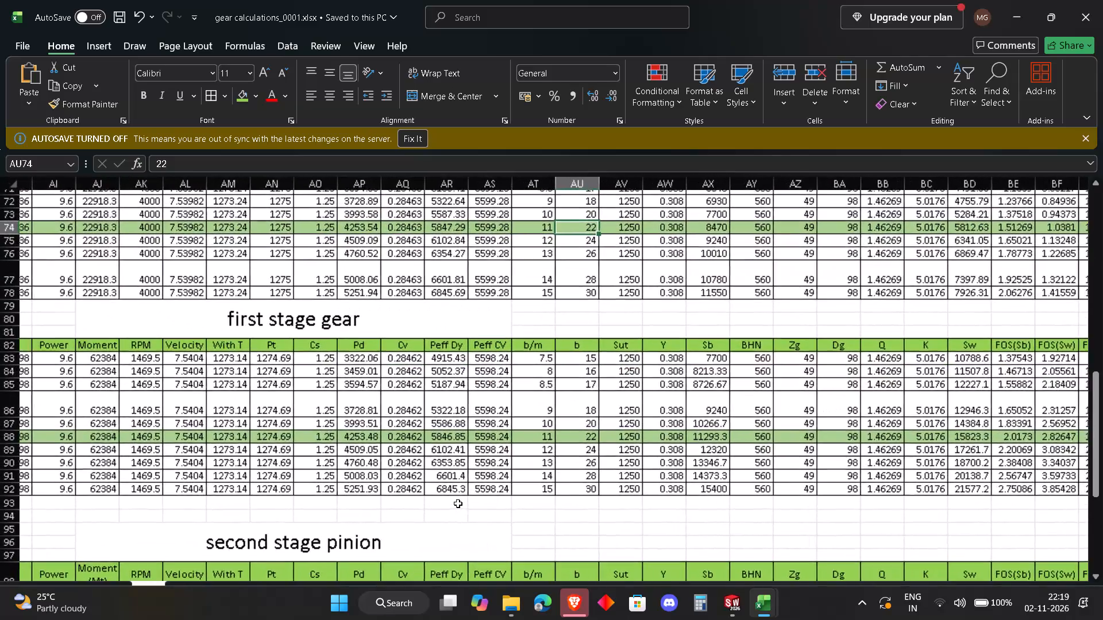
# Examine the first stage pinion and first stage gear tables, from the load columns across to the static and dynamic FOS(Sb) and FOS(Sw) columns.
pyautogui.scroll(1, 458, 503)
pyautogui.hscroll(-1, 458, 503)
pyautogui.scroll(1, 458, 503)
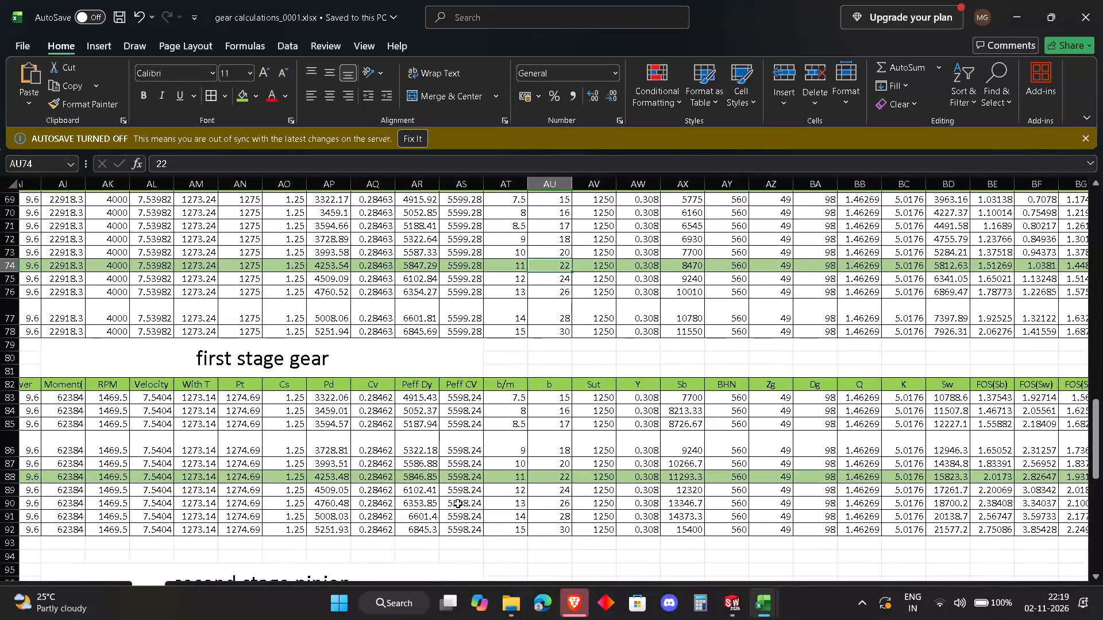
pyautogui.scroll(-1, 458, 503)
pyautogui.scroll(2, 458, 503)
pyautogui.scroll(-1, 458, 503)
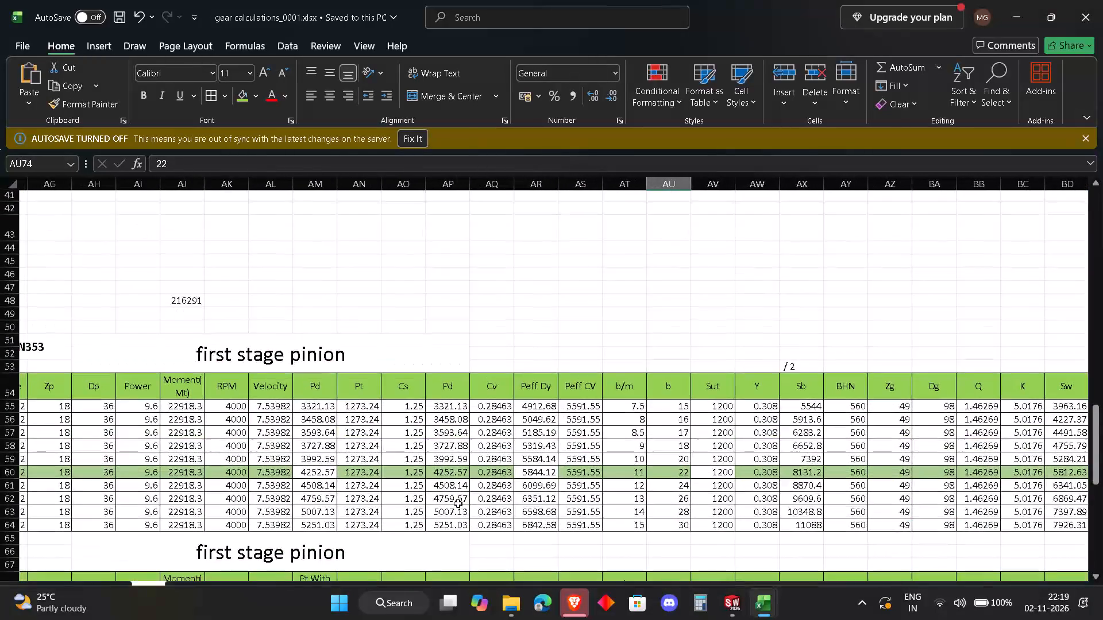
pyautogui.scroll(-1, 458, 503)
pyautogui.hscroll(-2, 458, 503)
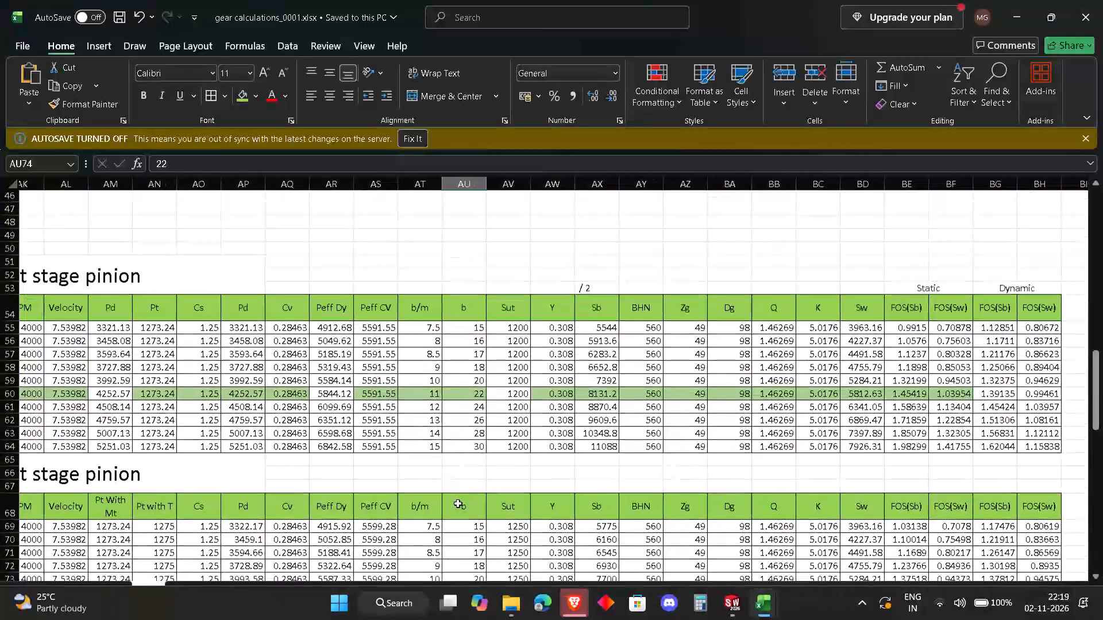
pyautogui.scroll(-1, 458, 503)
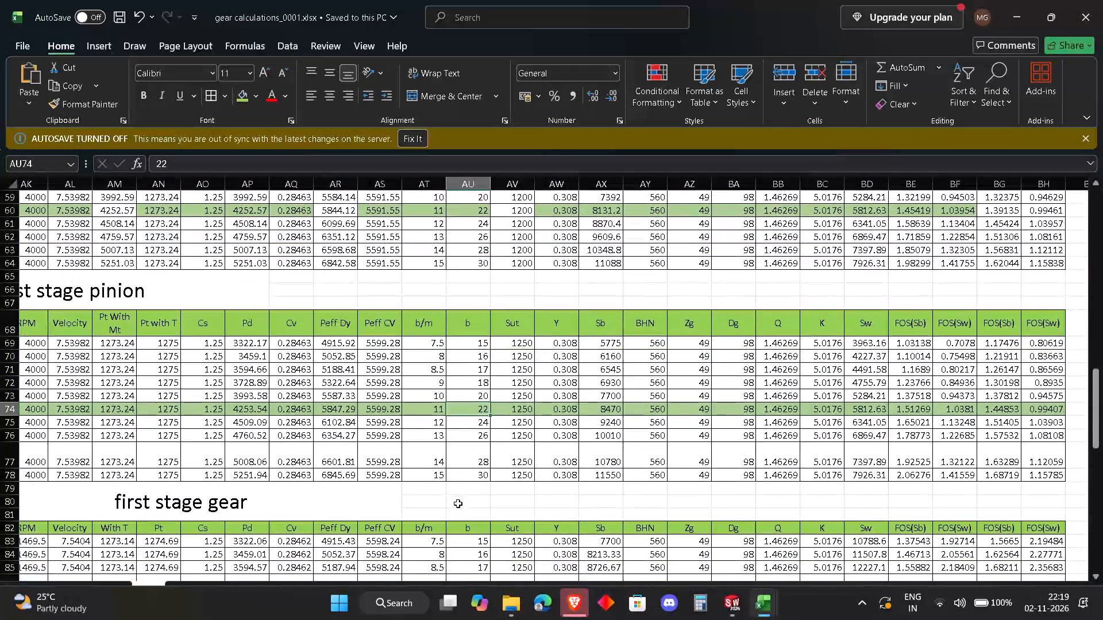
pyautogui.hscroll(2, 458, 503)
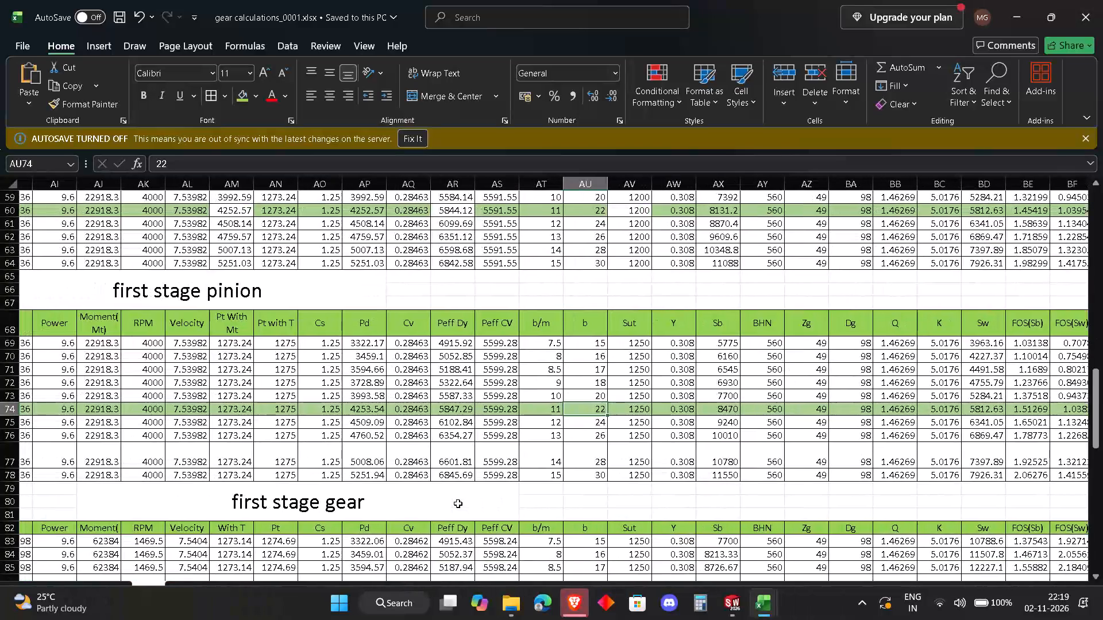
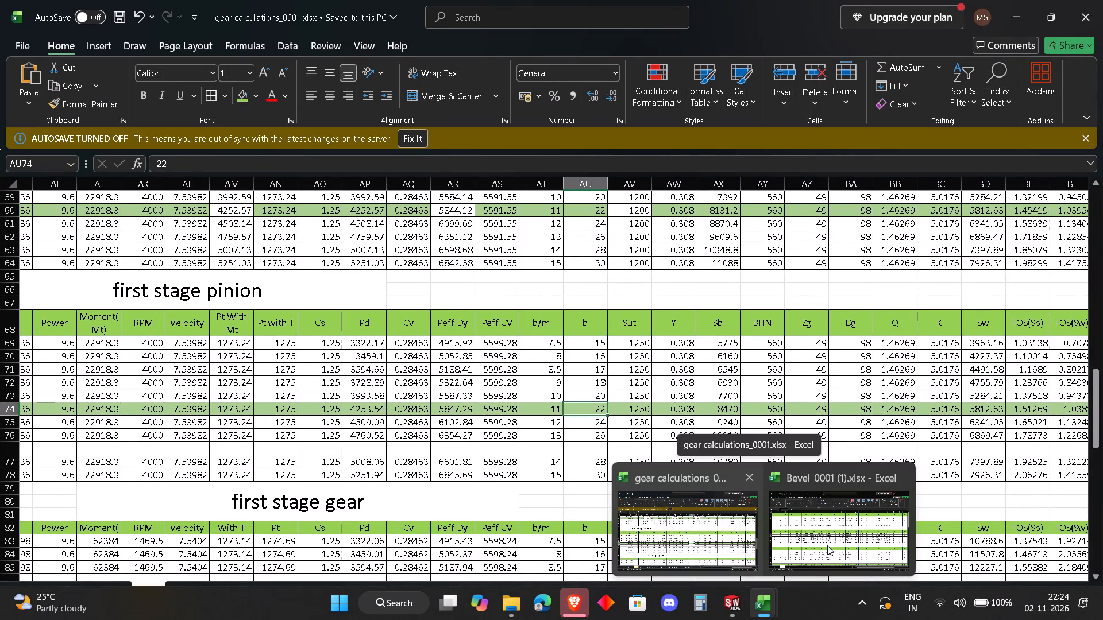
# Switch to the Bevel_0001 (1).xlsx workbook and examine the module 3, 3.5 and 4 bevel gear tables at a readable size.
pyautogui.click(827, 545)
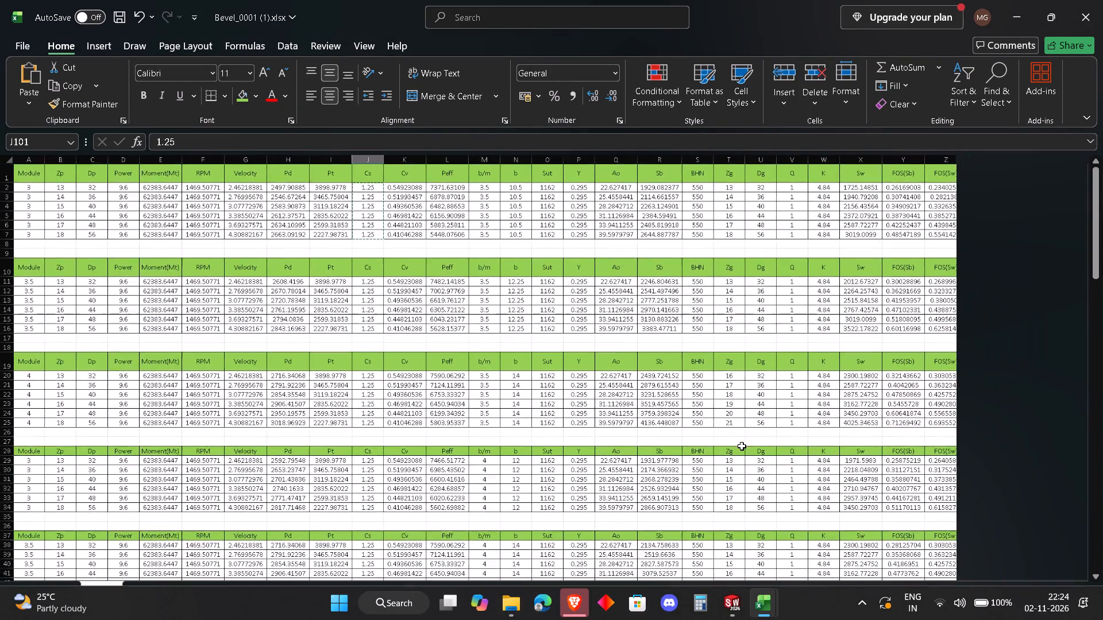
pyautogui.hscroll(1, 742, 446)
pyautogui.scroll(1, 742, 446)
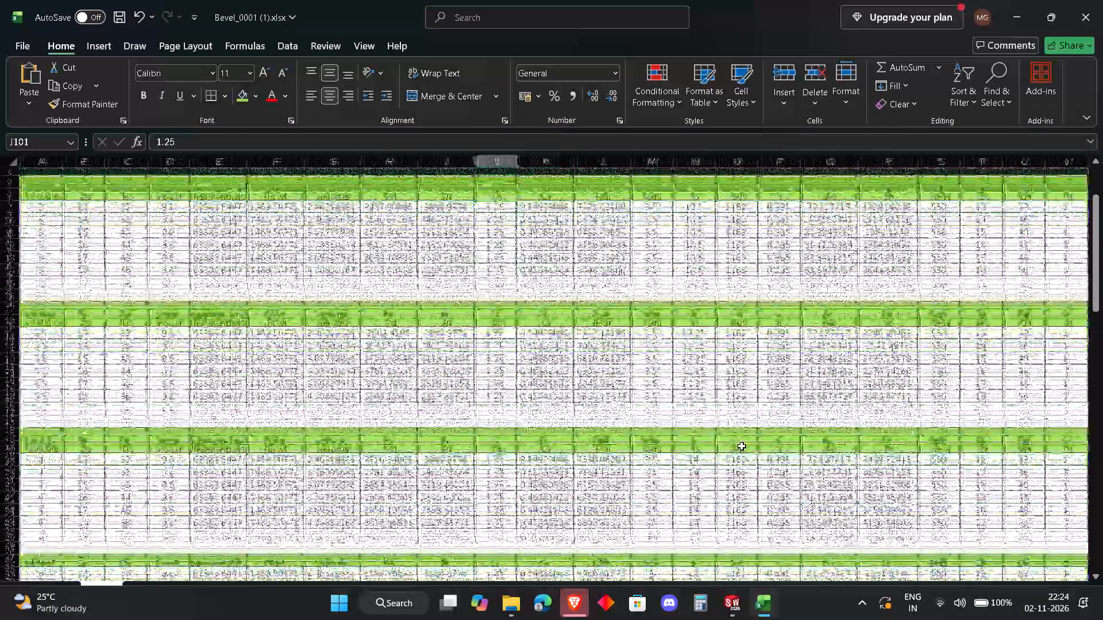
pyautogui.scroll(1, 742, 446)
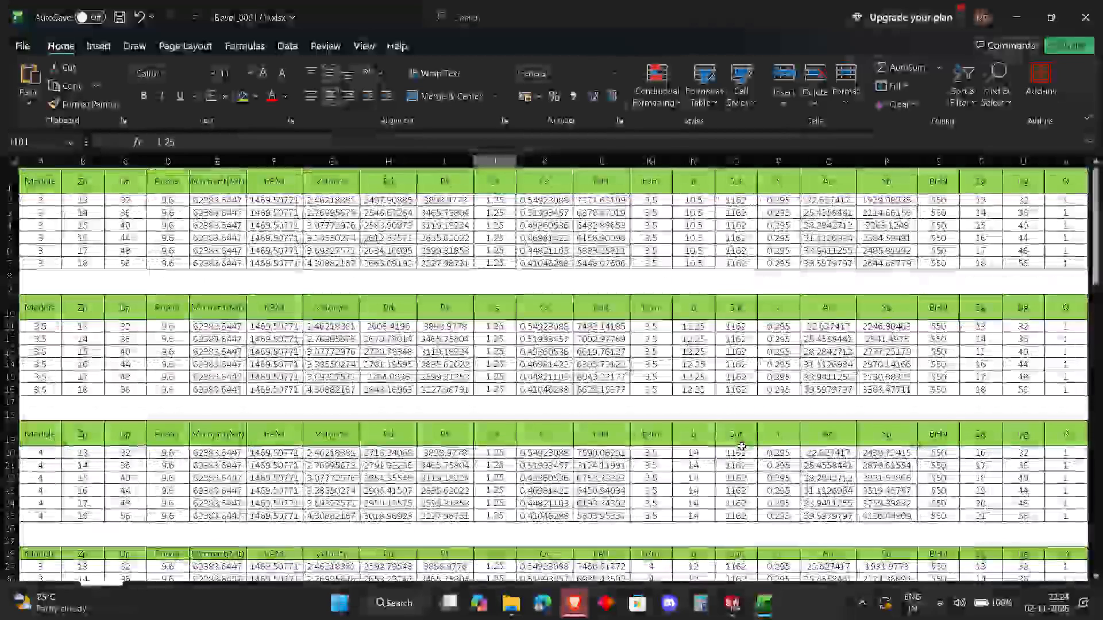
pyautogui.scroll(3, 742, 446)
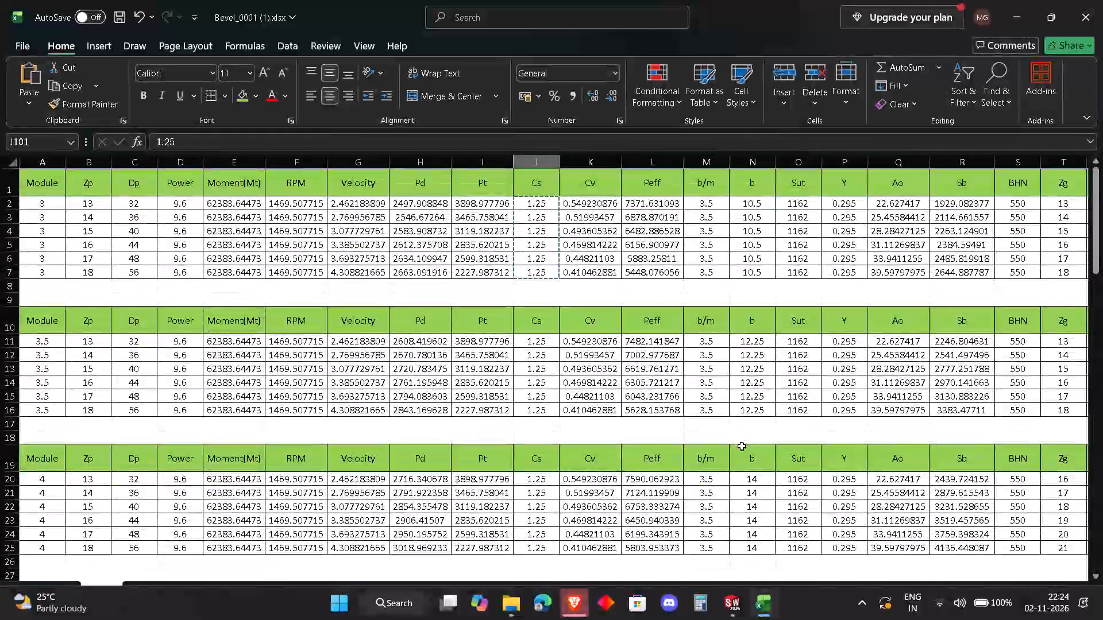
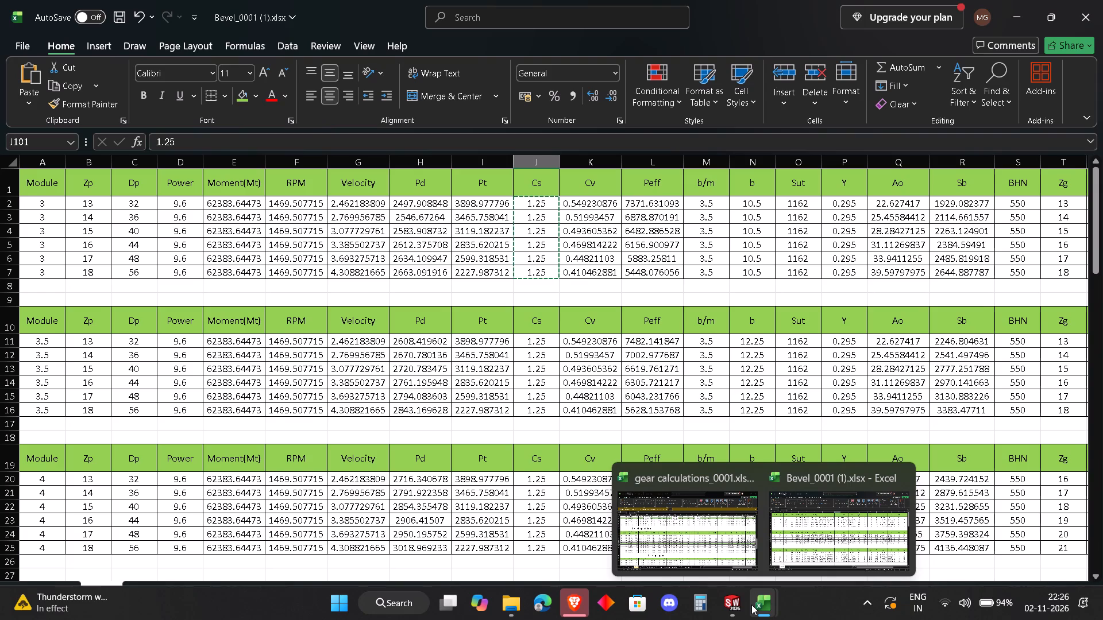
# Switch to the gear calculations_0001.xlsx workbook and examine the first and second stage pinion and gear tables.
pyautogui.click(728, 536)
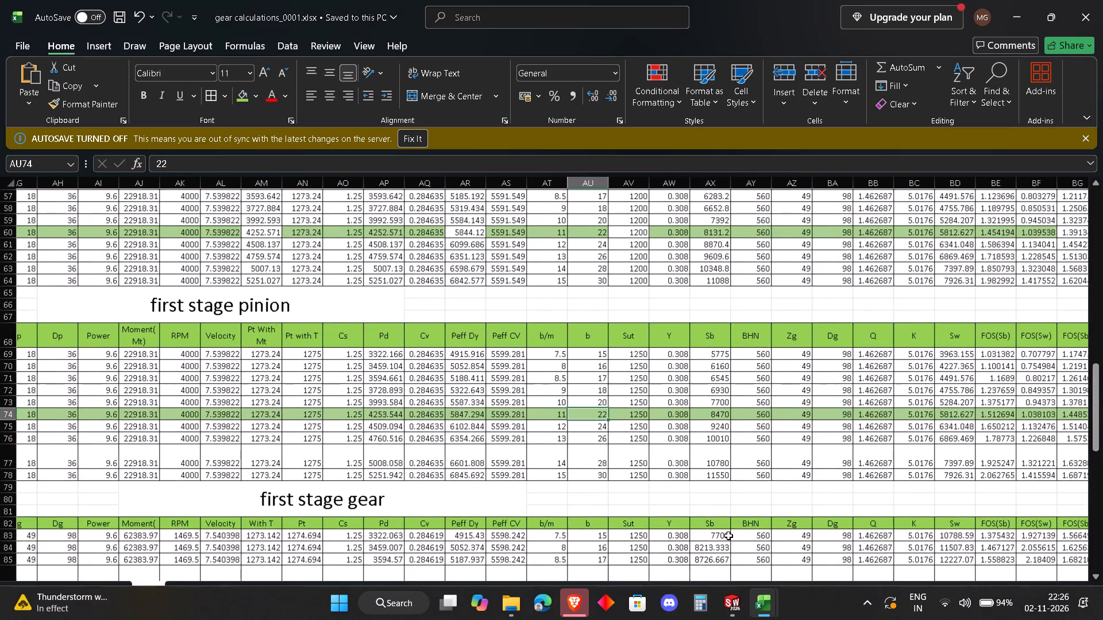
pyautogui.scroll(1, 728, 536)
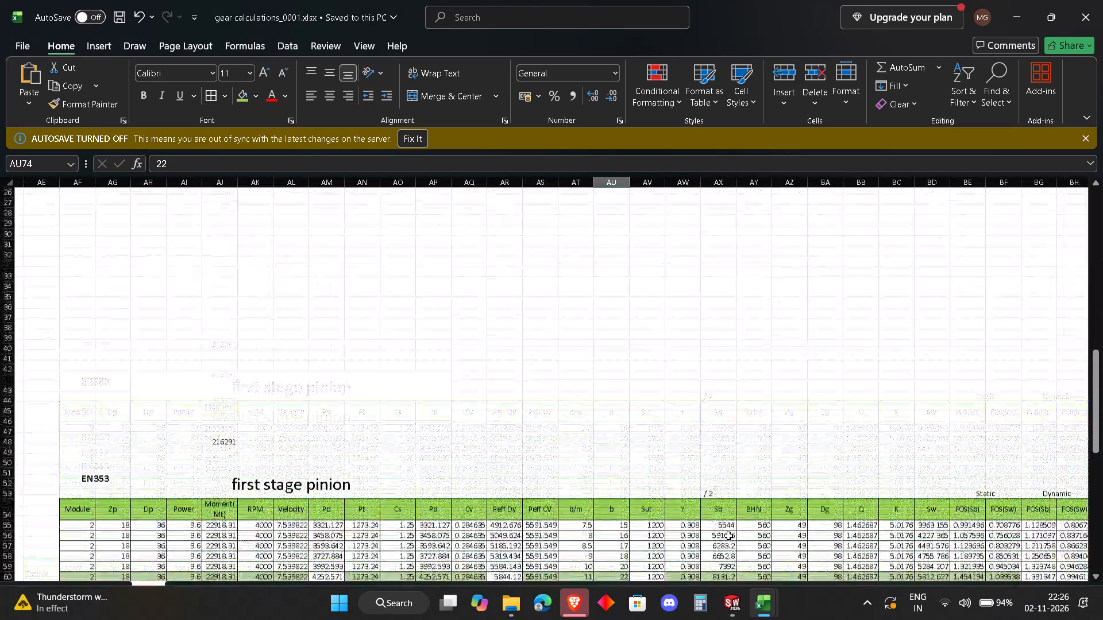
pyautogui.scroll(-2, 728, 536)
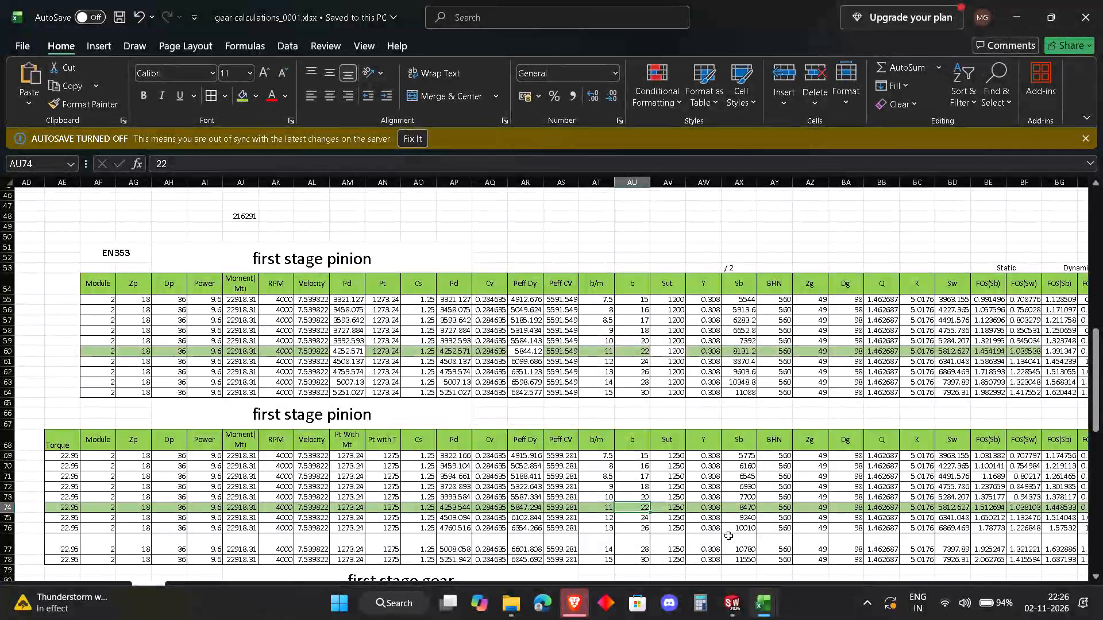
pyautogui.scroll(-5, 728, 536)
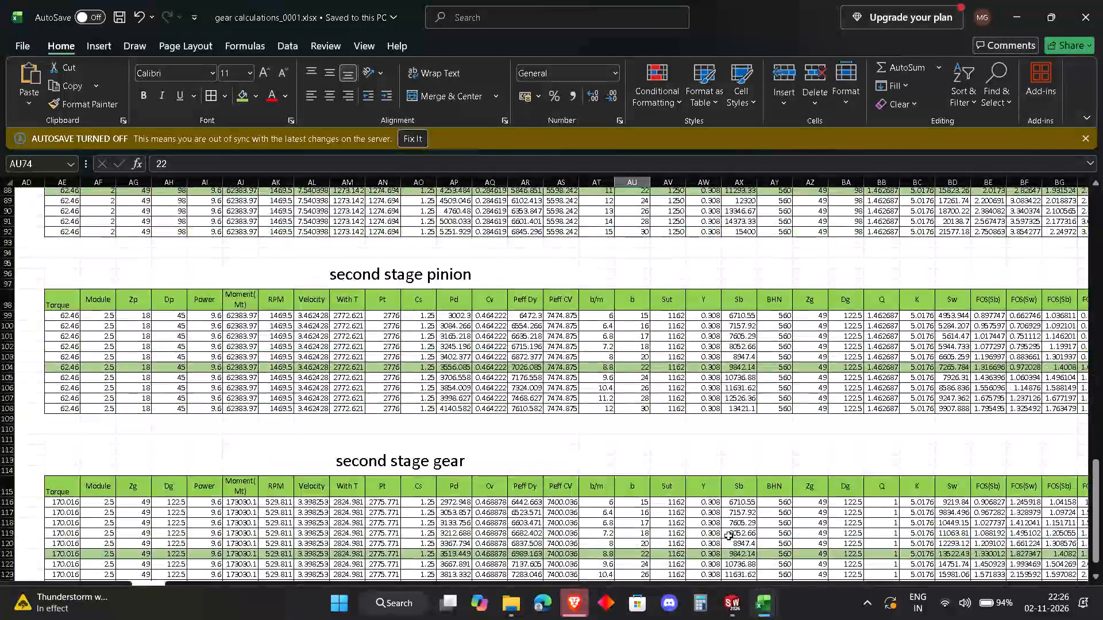
pyautogui.scroll(-1, 728, 536)
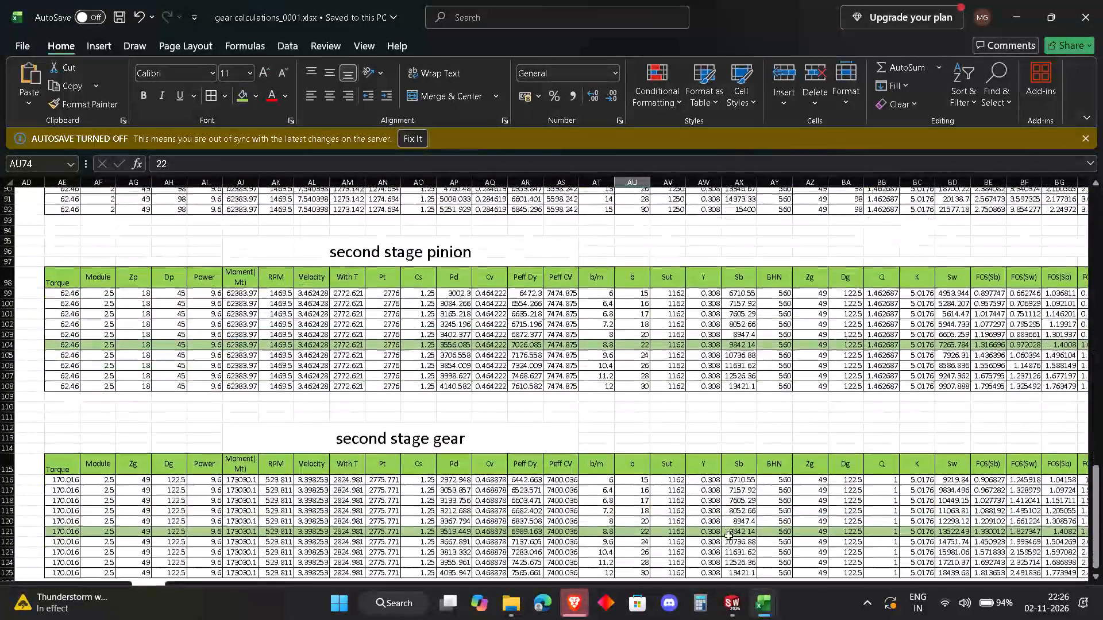
pyautogui.scroll(1, 728, 536)
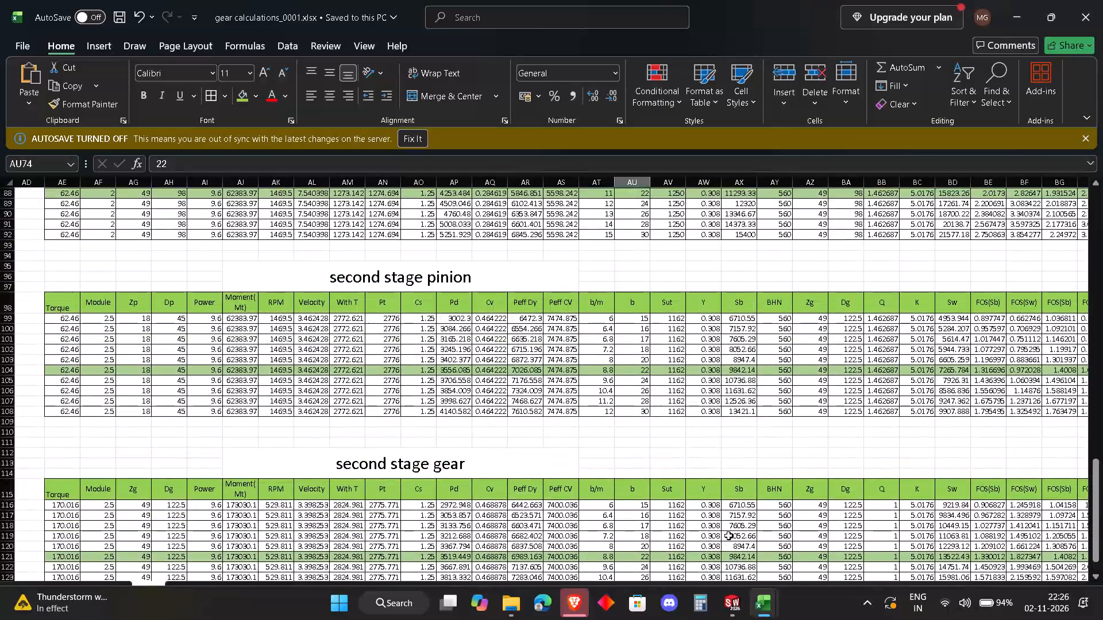
pyautogui.scroll(1, 728, 536)
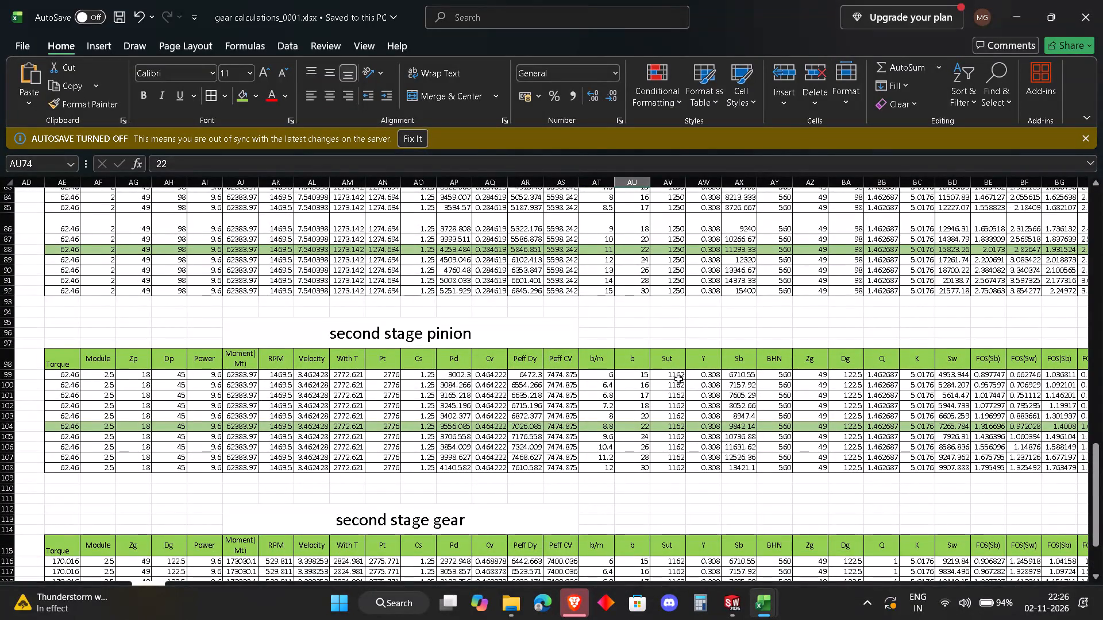
# Set Sut to 1250 in every row of the second stage pinion table, filling the value down from the first row.
pyautogui.click(678, 378)
pyautogui.write('1250')
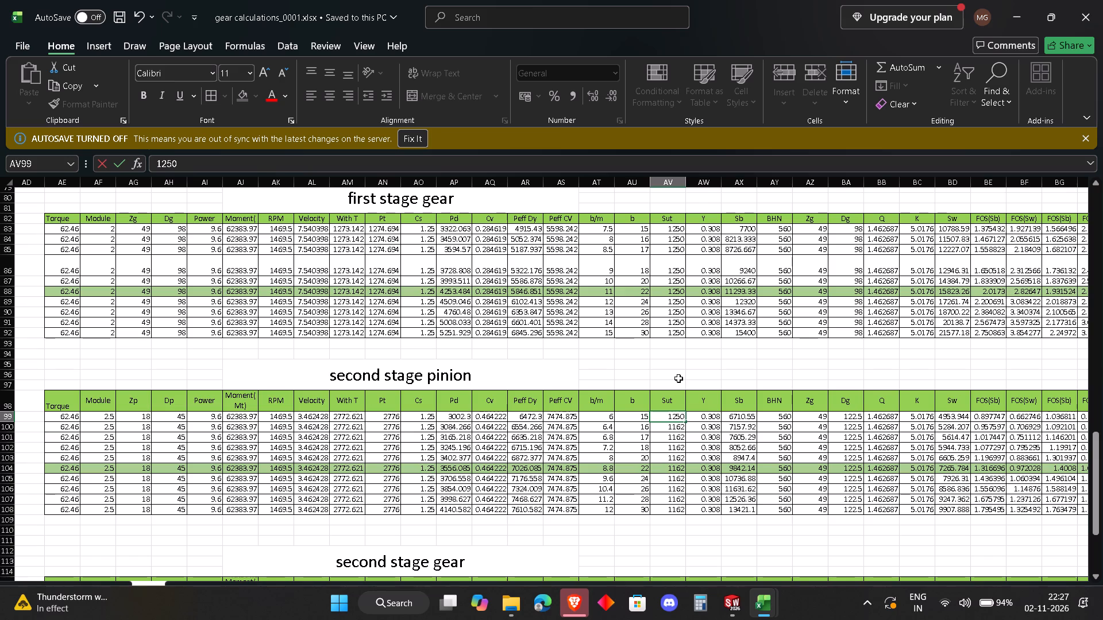
pyautogui.press('Return')
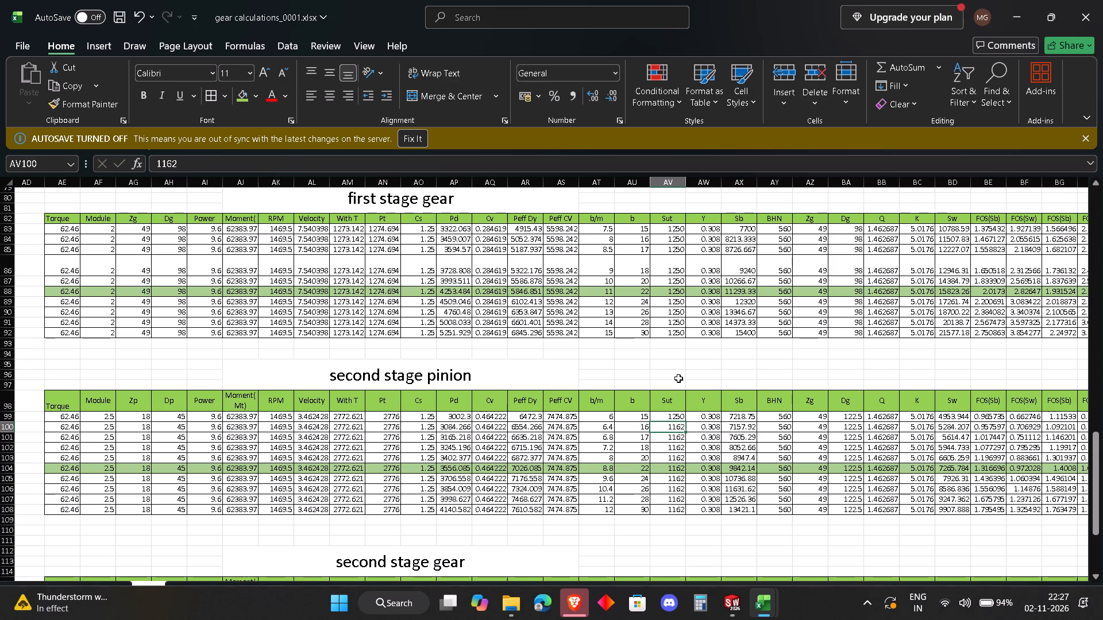
pyautogui.hscroll(-3, 678, 378)
pyautogui.hscroll(1, 678, 378)
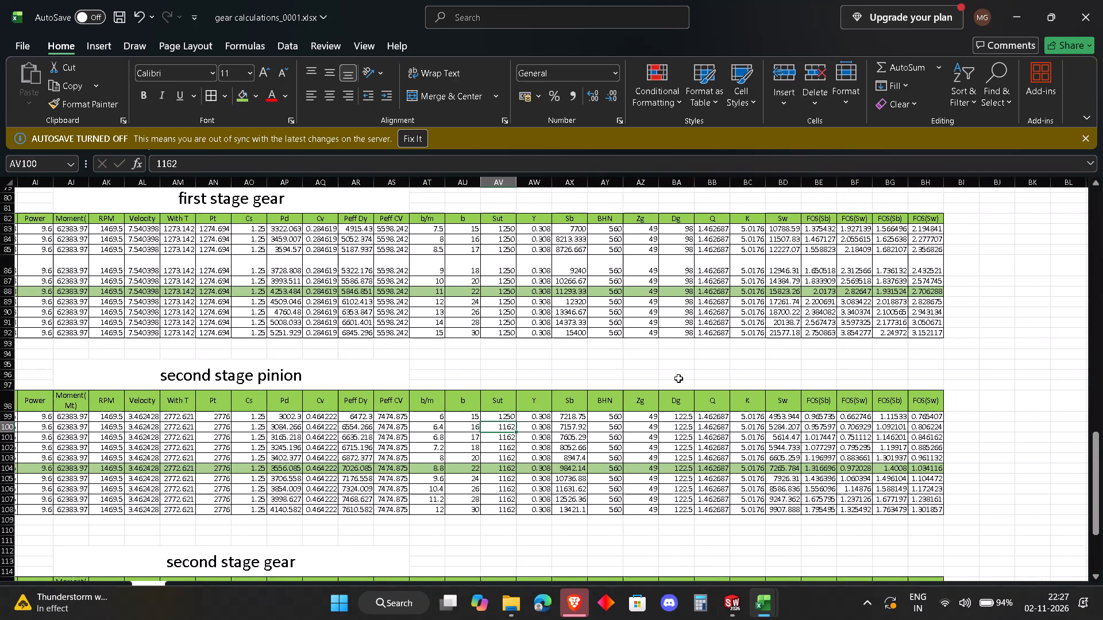
pyautogui.scroll(-1, 678, 378)
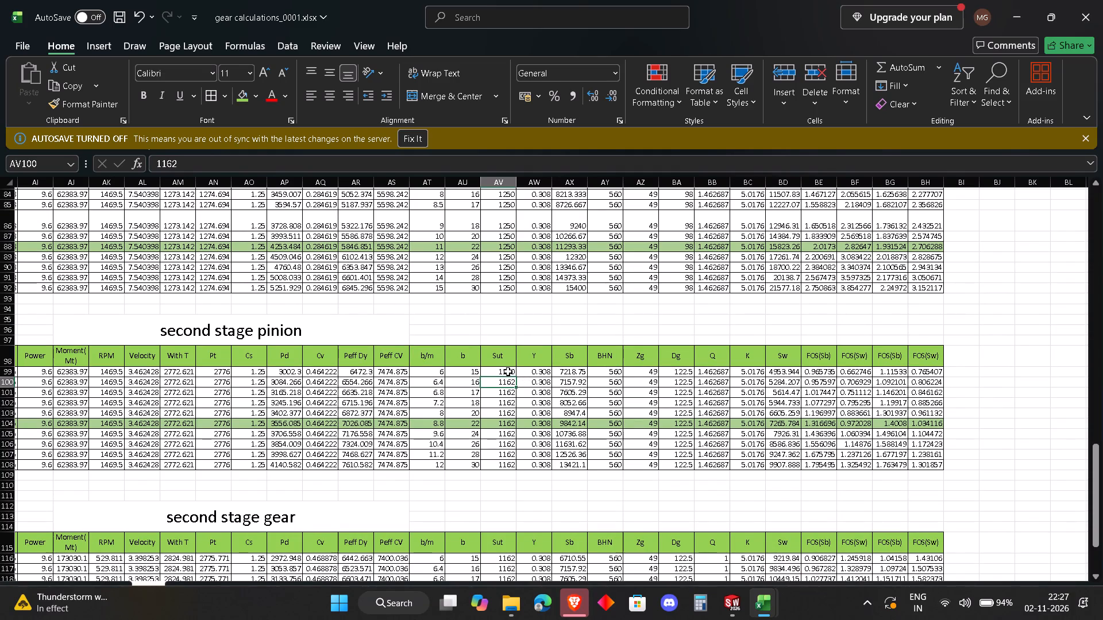
pyautogui.click(508, 371)
pyautogui.doubleClick(515, 376)
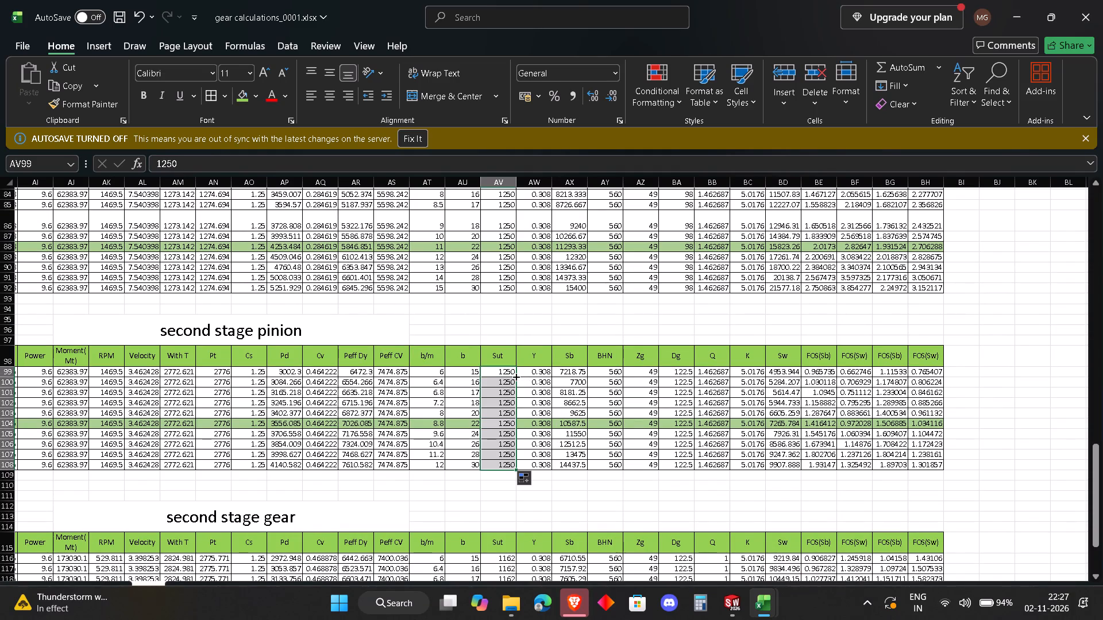
# Set Sut to 1250 in every row of the second stage gear table, filling the value down from the first row.
pyautogui.hscroll(1, 601, 412)
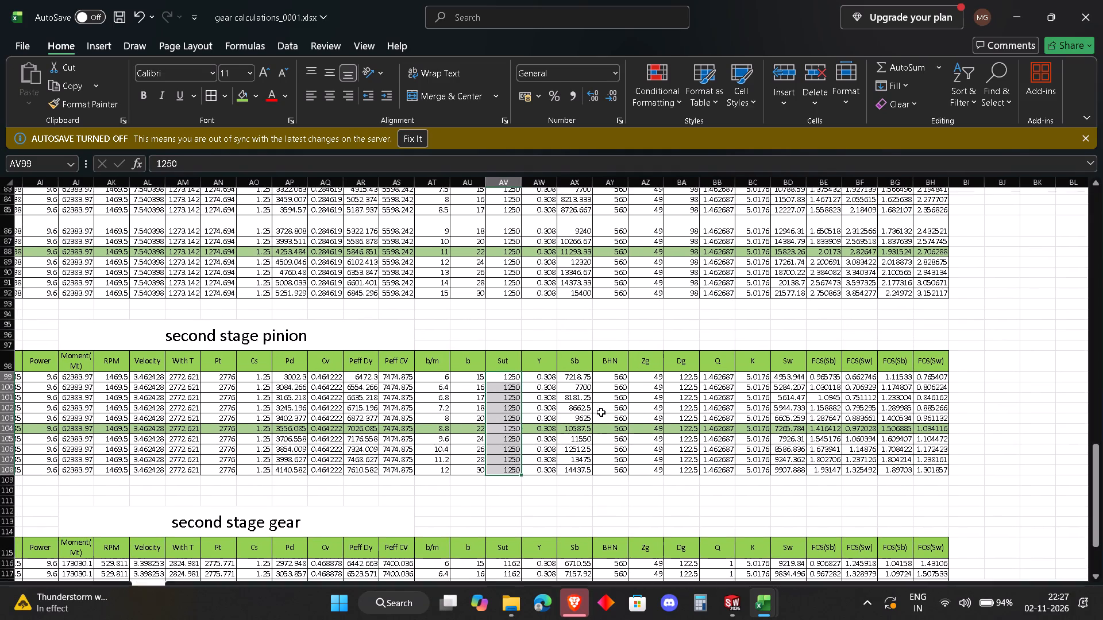
pyautogui.hscroll(1, 601, 412)
pyautogui.scroll(1, 601, 412)
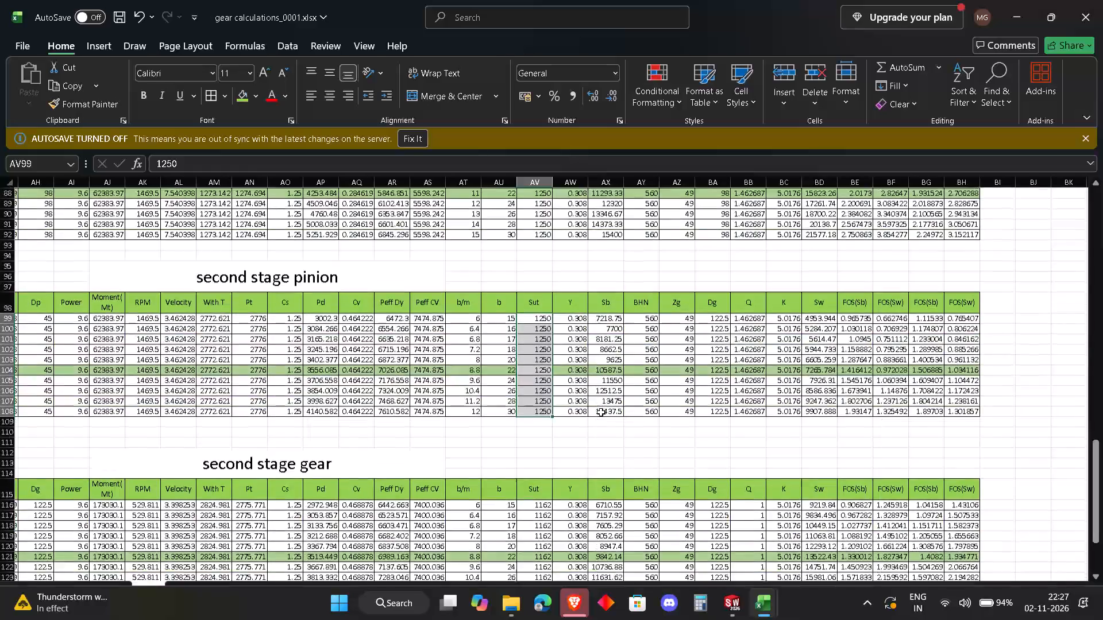
pyautogui.scroll(-1, 601, 412)
pyautogui.click(531, 445)
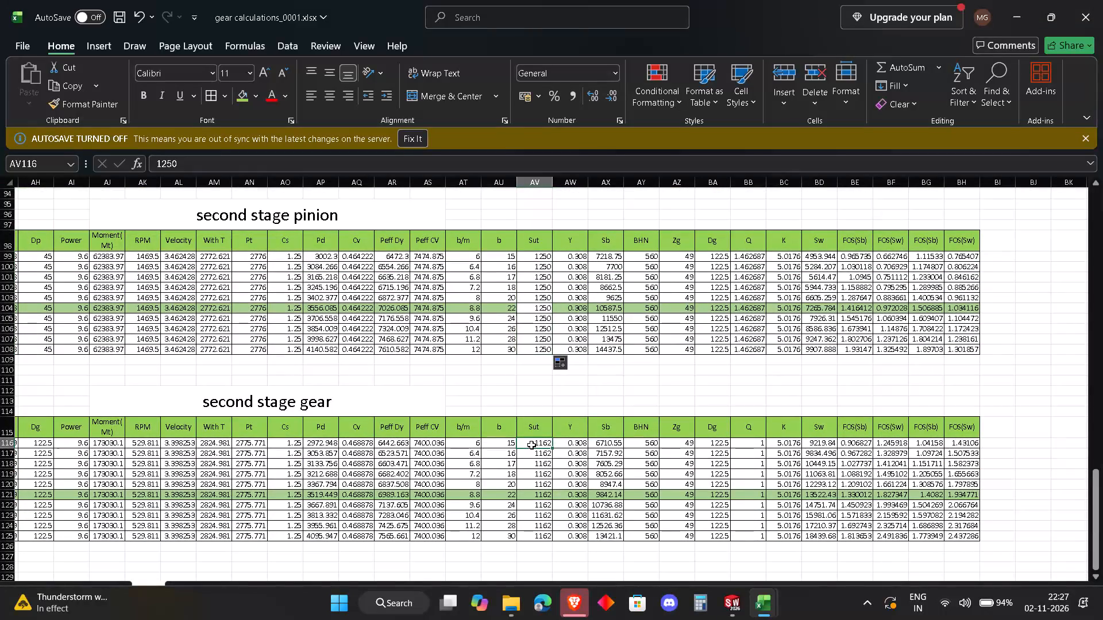
pyautogui.write('1250')
pyautogui.press('Return')
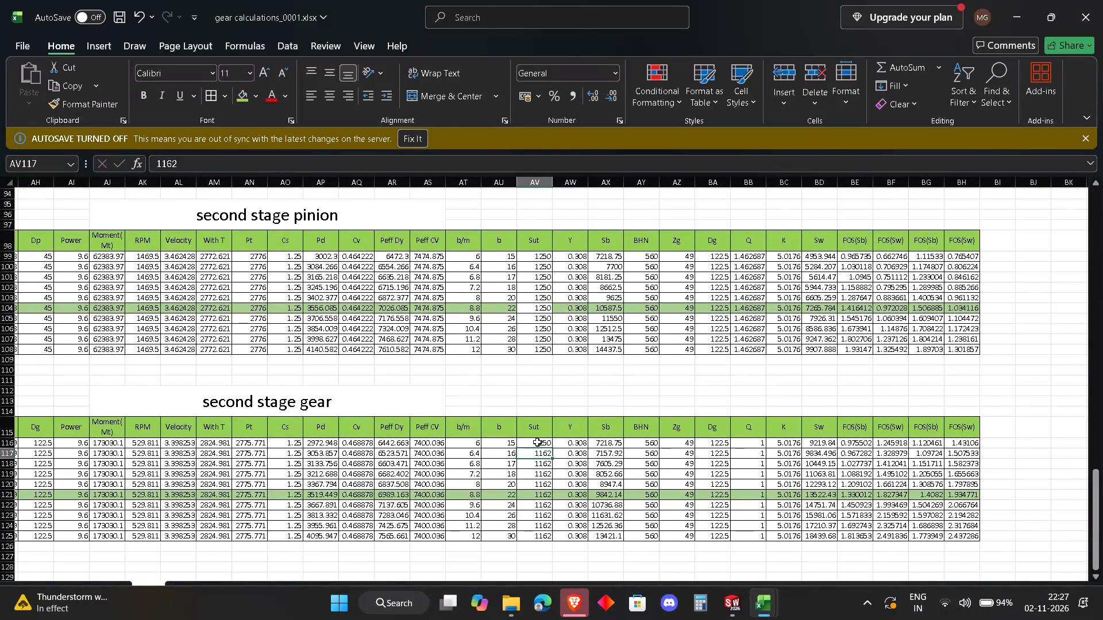
pyautogui.click(536, 442)
pyautogui.doubleClick(551, 448)
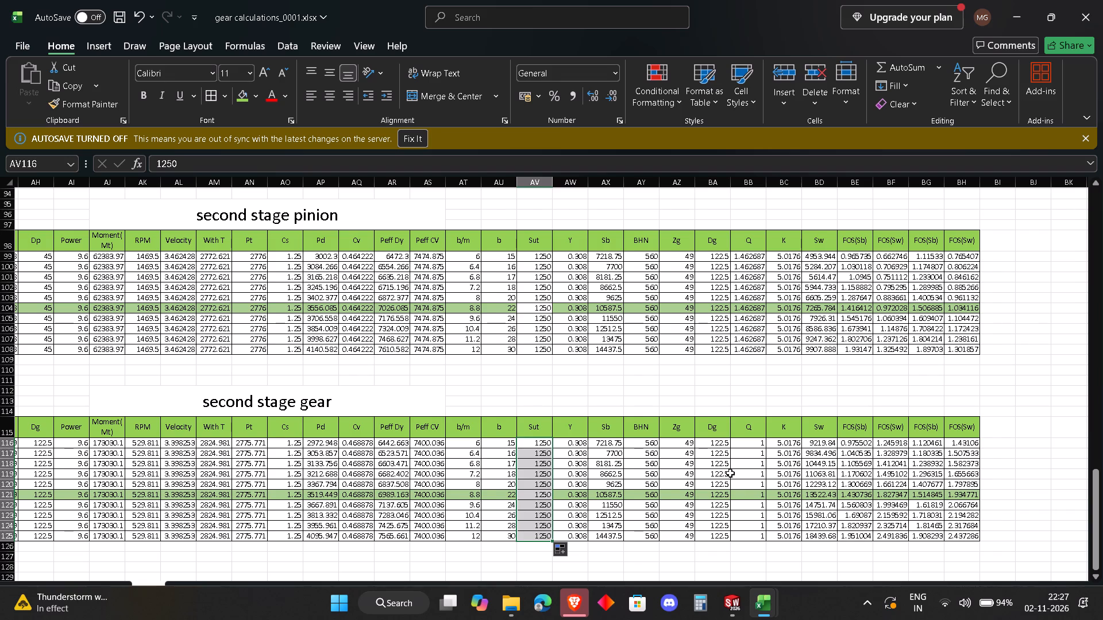
# Examine the second stage pinion and gear tables across all columns, and compare them with the first stage tables.
pyautogui.hscroll(1, 730, 473)
pyautogui.scroll(1, 730, 473)
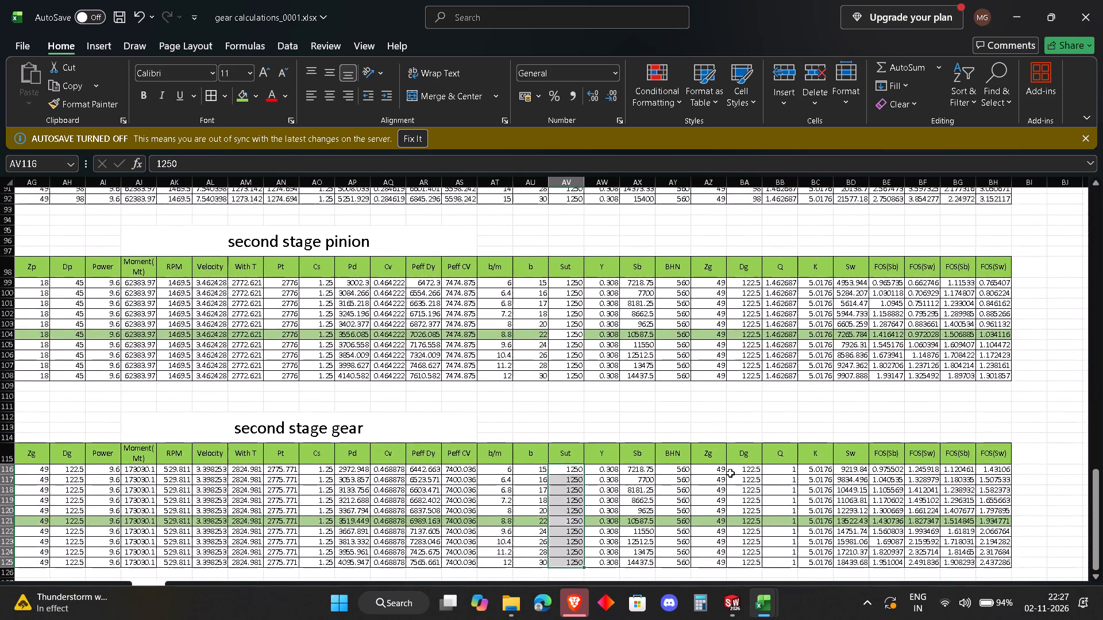
pyautogui.hscroll(-1, 730, 473)
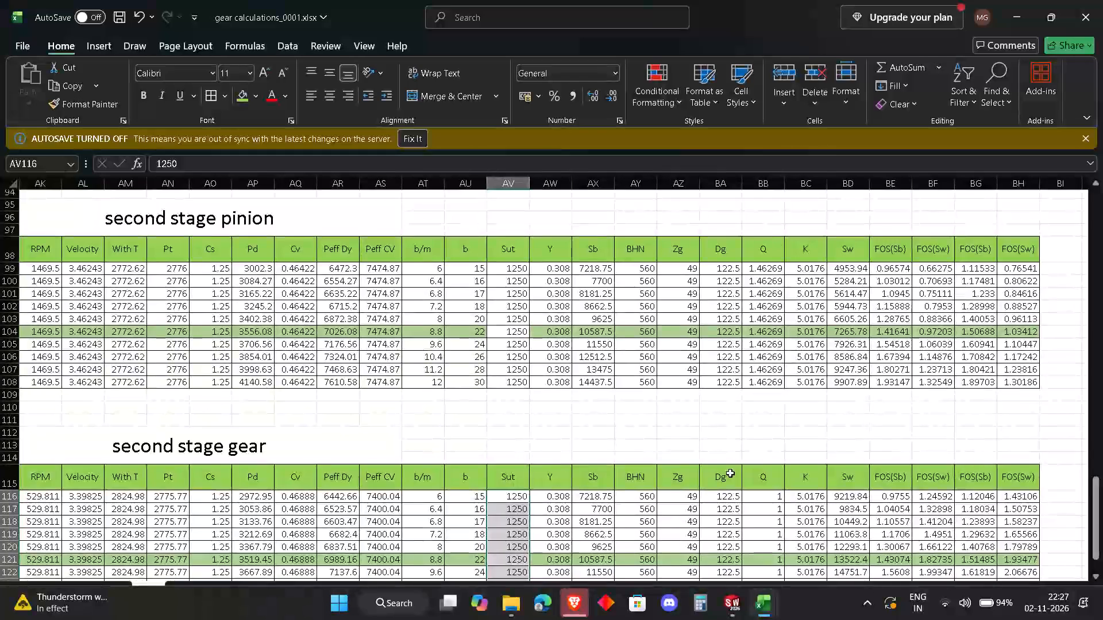
pyautogui.hscroll(-1, 730, 473)
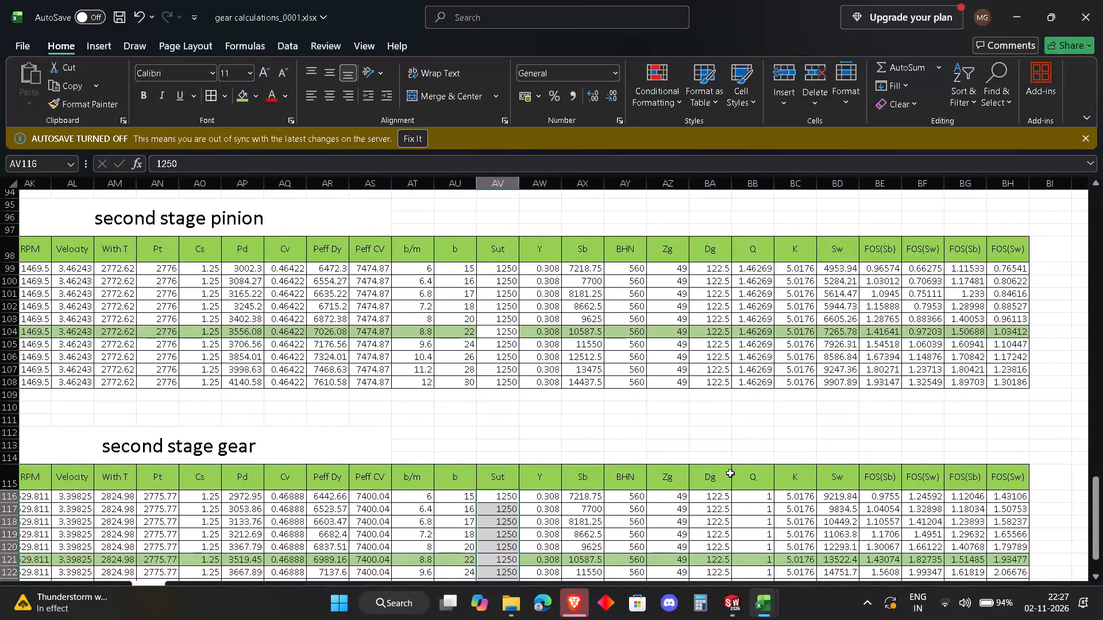
pyautogui.hscroll(-2, 730, 473)
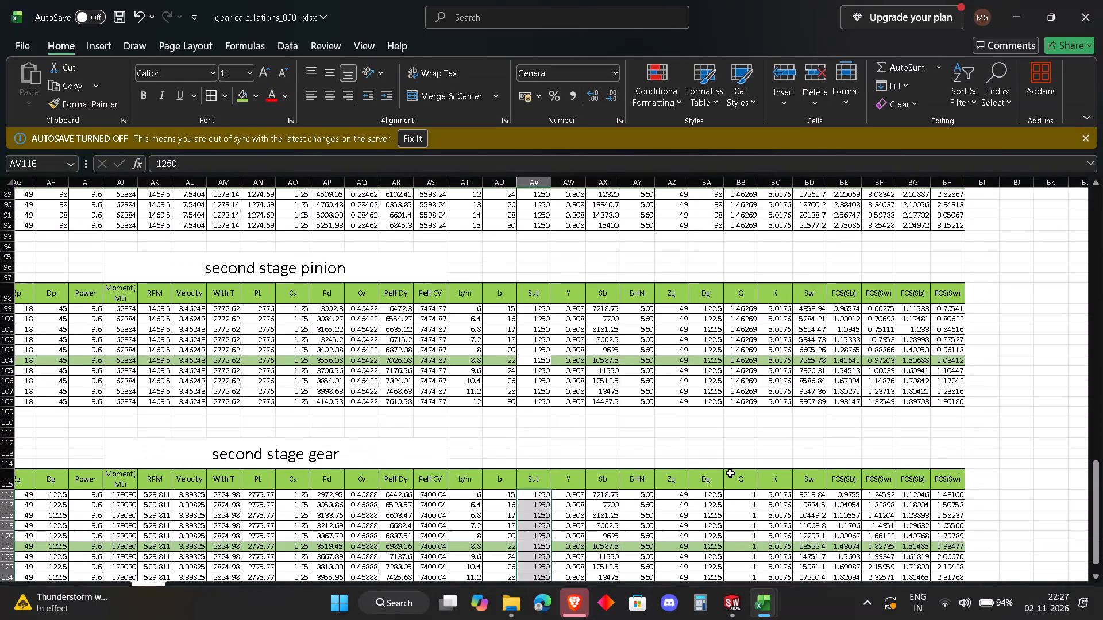
pyautogui.scroll(-2, 730, 473)
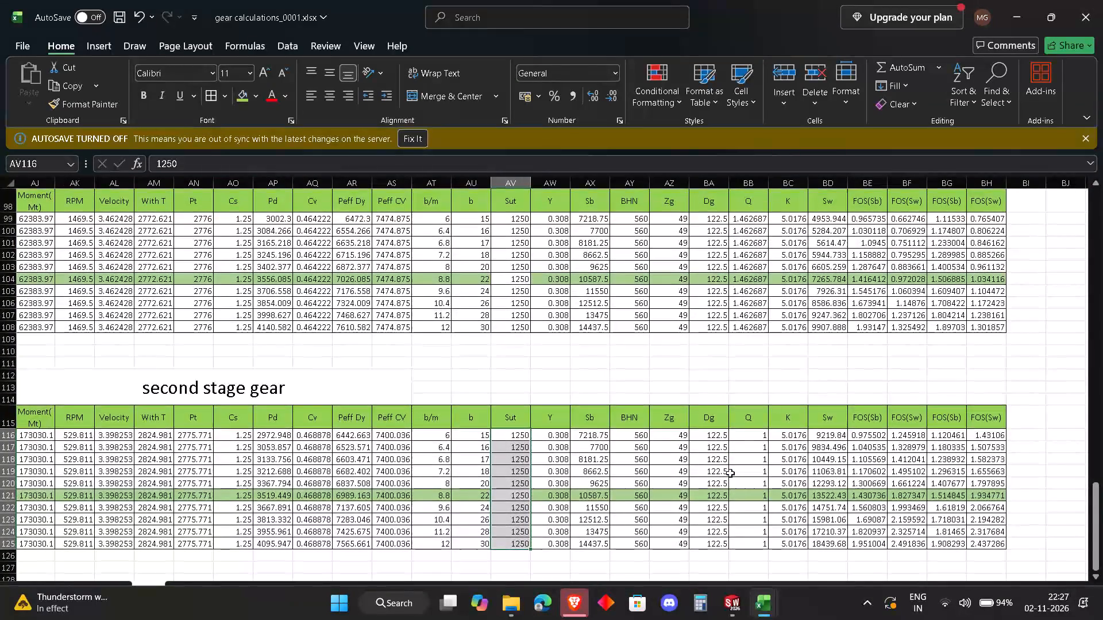
pyautogui.hscroll(1, 730, 473)
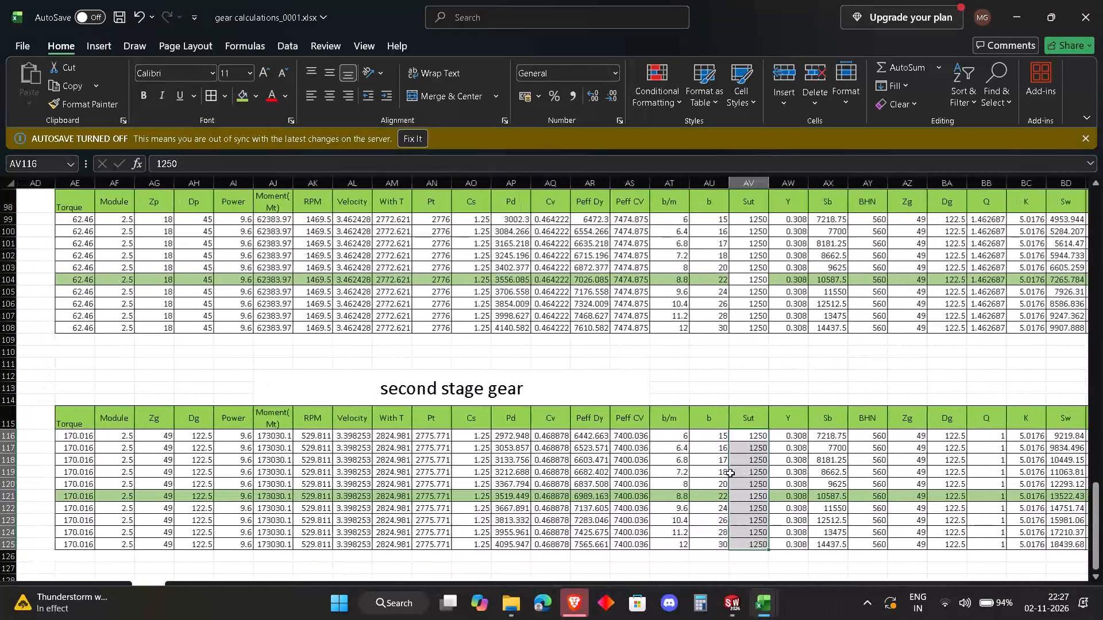
pyautogui.scroll(1, 730, 473)
pyautogui.hscroll(-2, 730, 473)
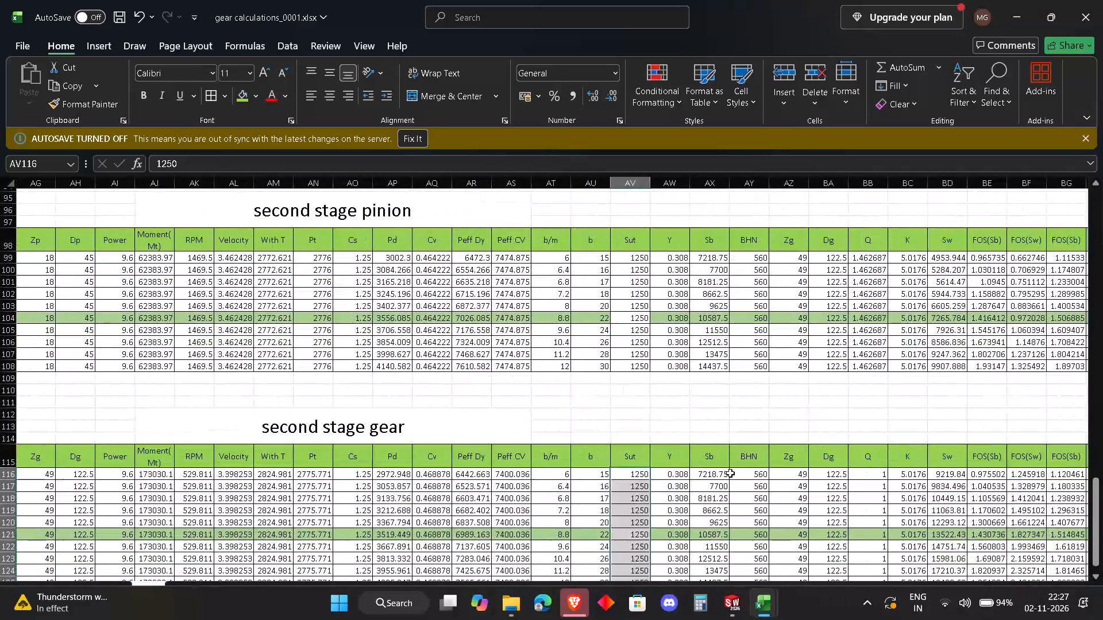
pyautogui.hscroll(-1, 730, 473)
pyautogui.scroll(2, 730, 473)
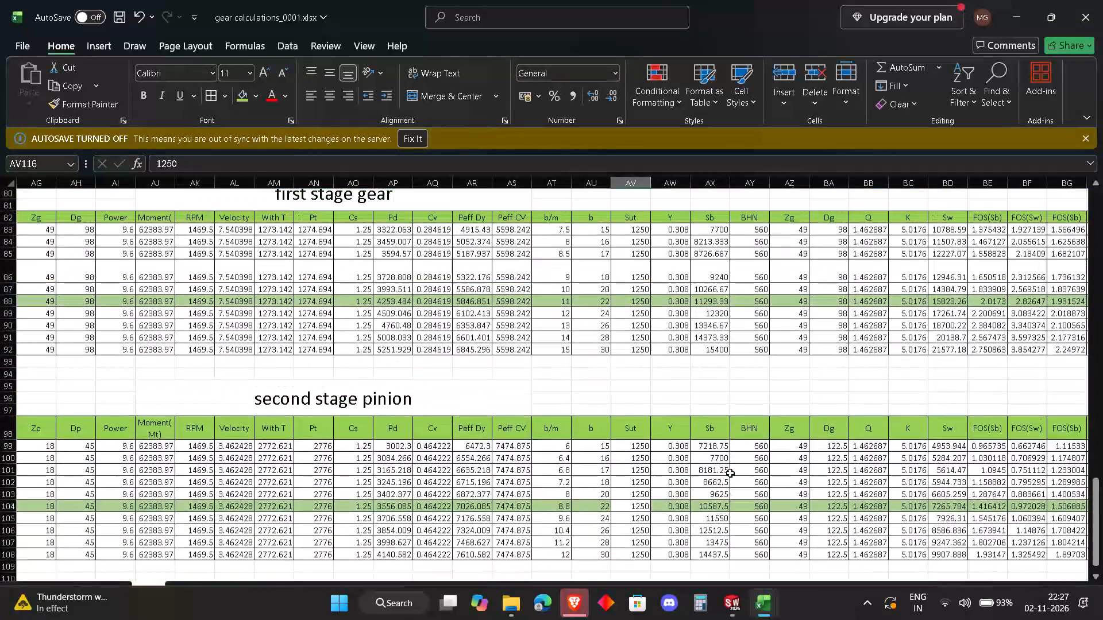
pyautogui.scroll(3, 730, 473)
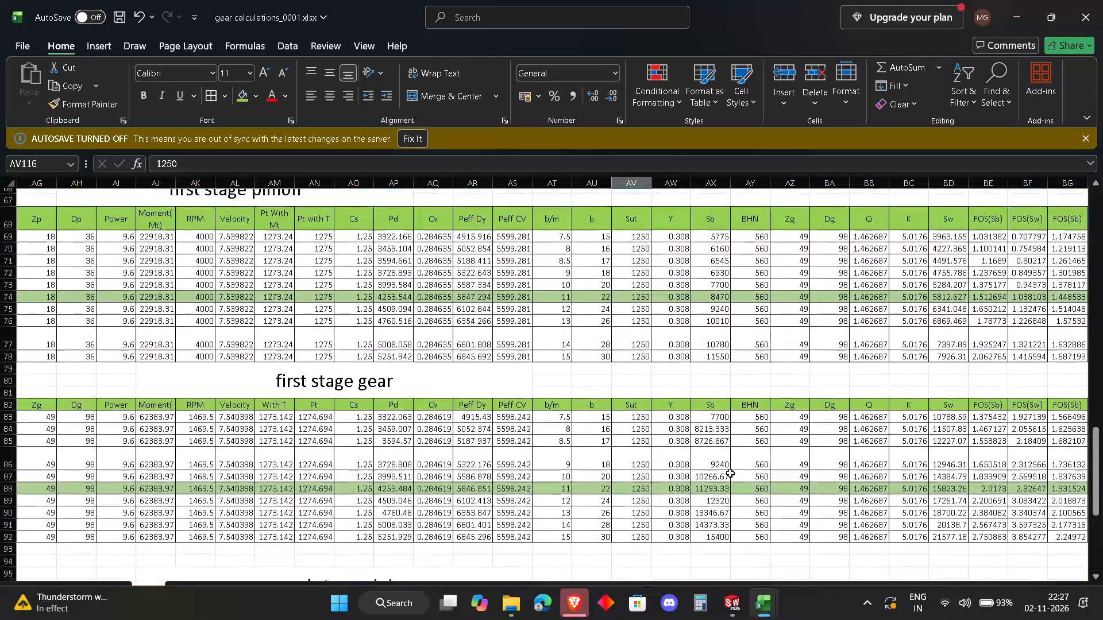
# Review the second stage gear table from Torque through the FOS columns, along with the second stage pinion rows.
pyautogui.scroll(-3, 730, 473)
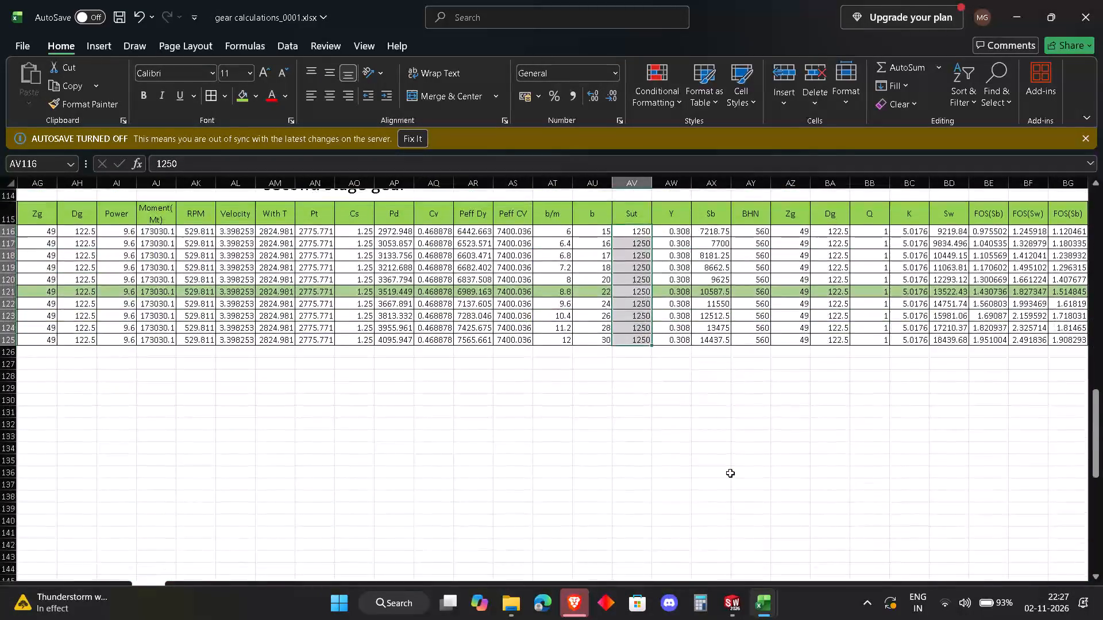
pyautogui.hscroll(1, 730, 473)
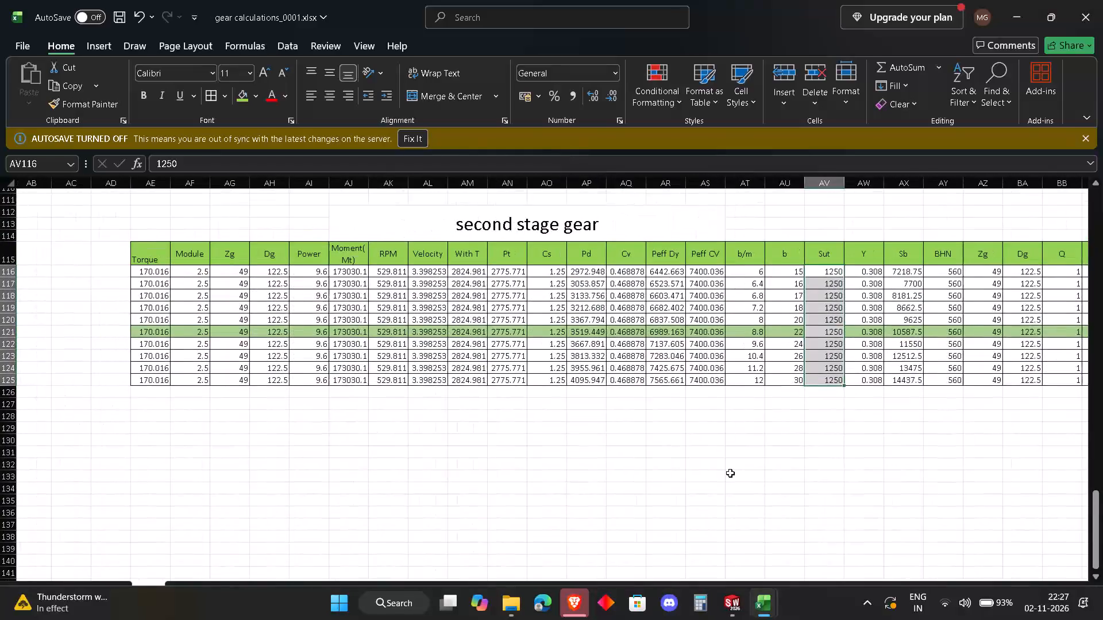
pyautogui.hscroll(-1, 730, 473)
pyautogui.hscroll(1, 730, 473)
pyautogui.hscroll(-1, 730, 473)
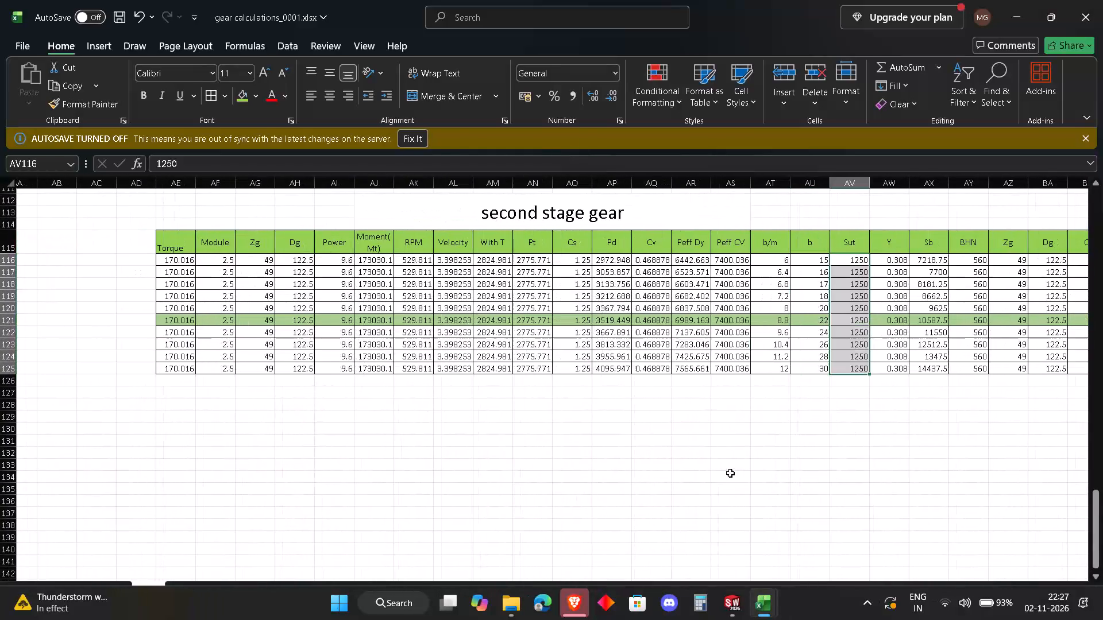
pyautogui.hscroll(-1, 730, 473)
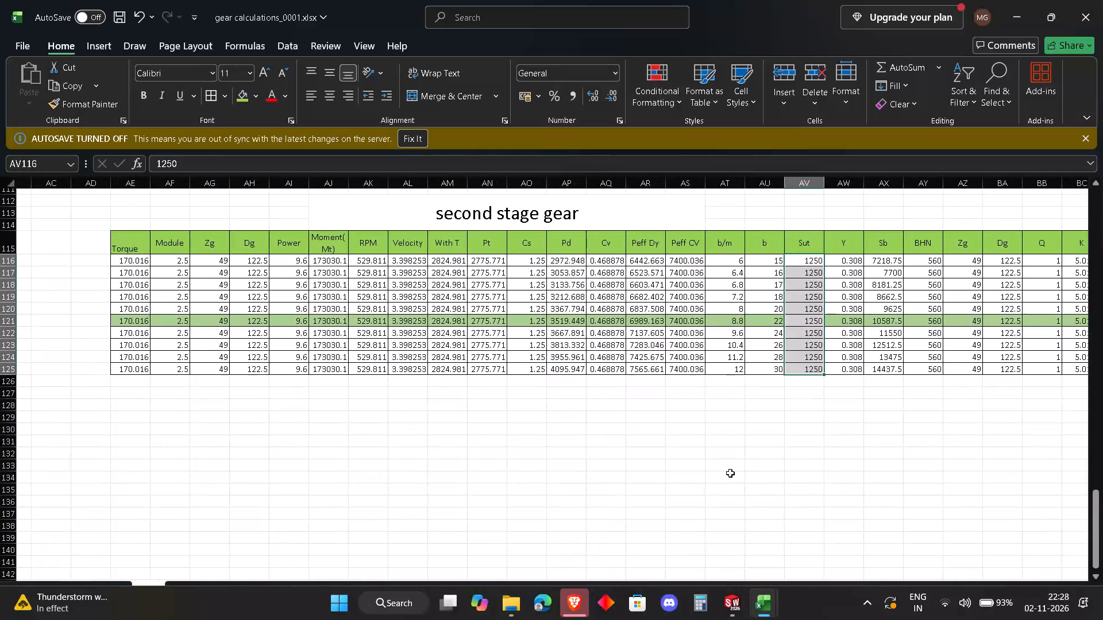
pyautogui.scroll(1, 730, 473)
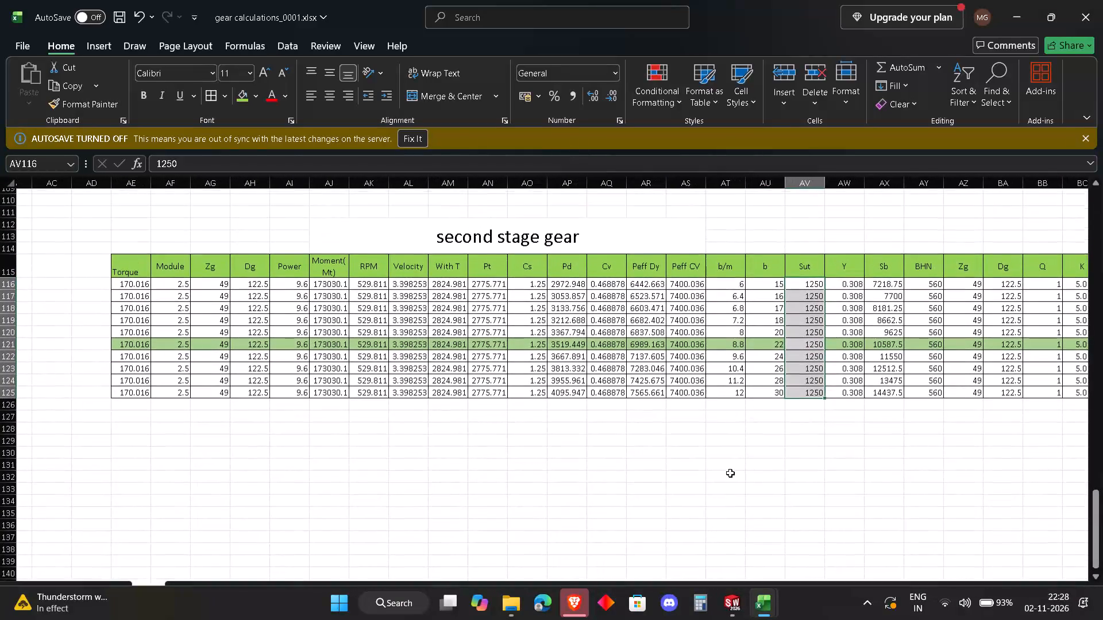
pyautogui.scroll(1, 730, 473)
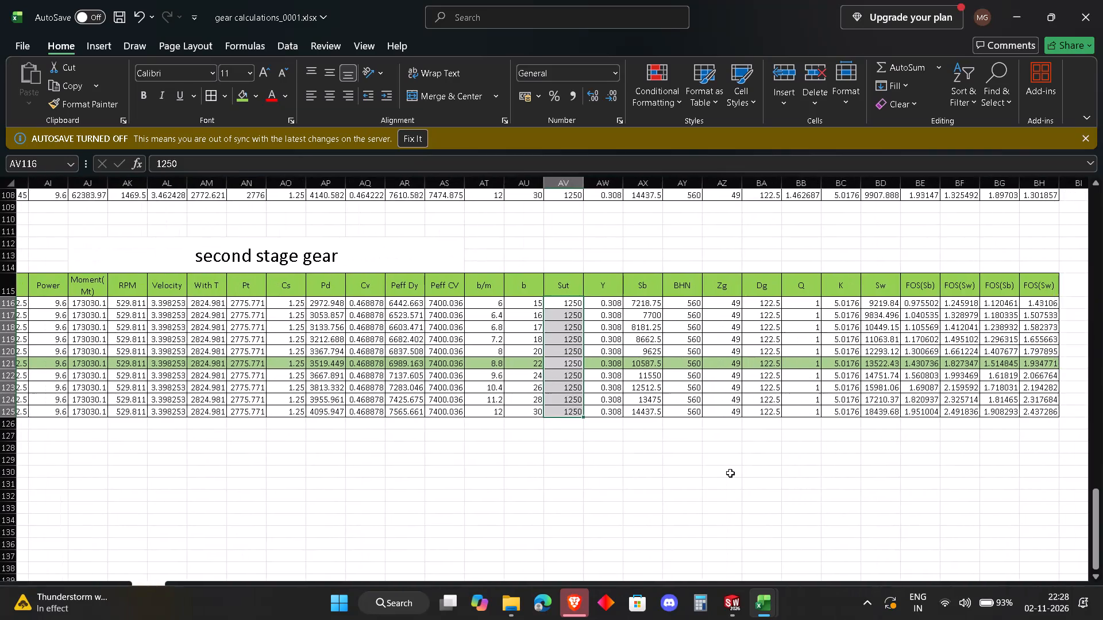
pyautogui.scroll(1, 730, 473)
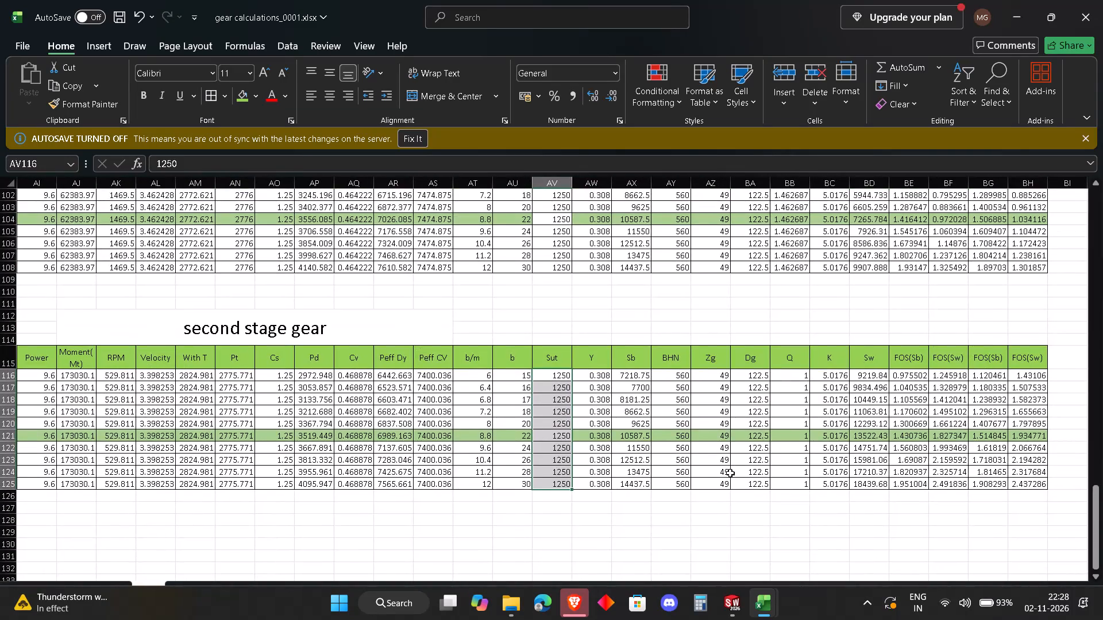
pyautogui.scroll(1, 730, 473)
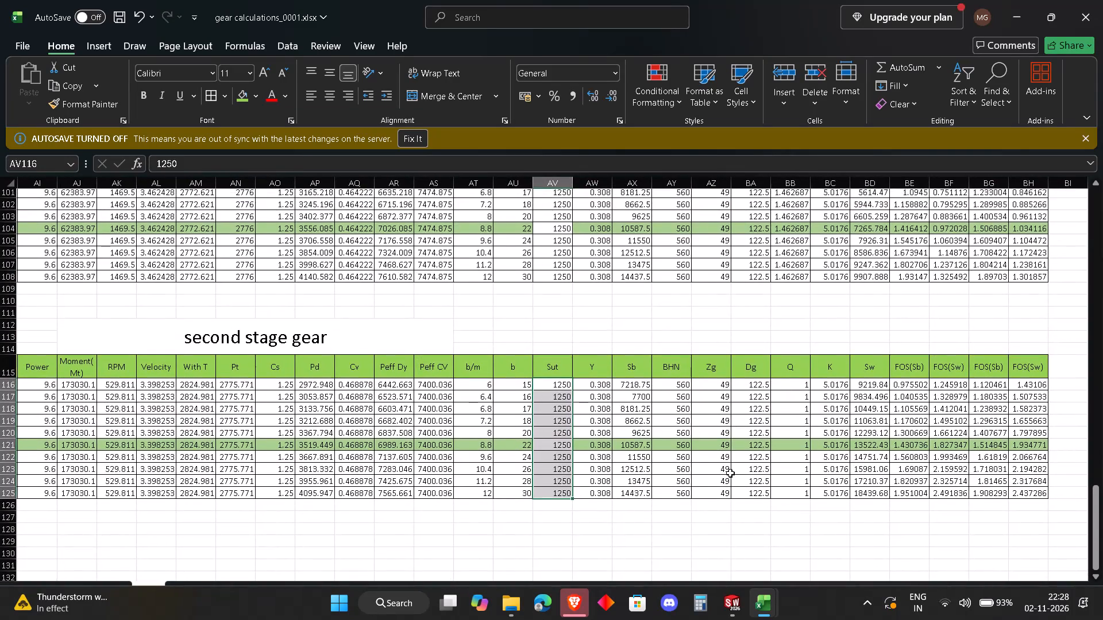
pyautogui.scroll(1, 730, 473)
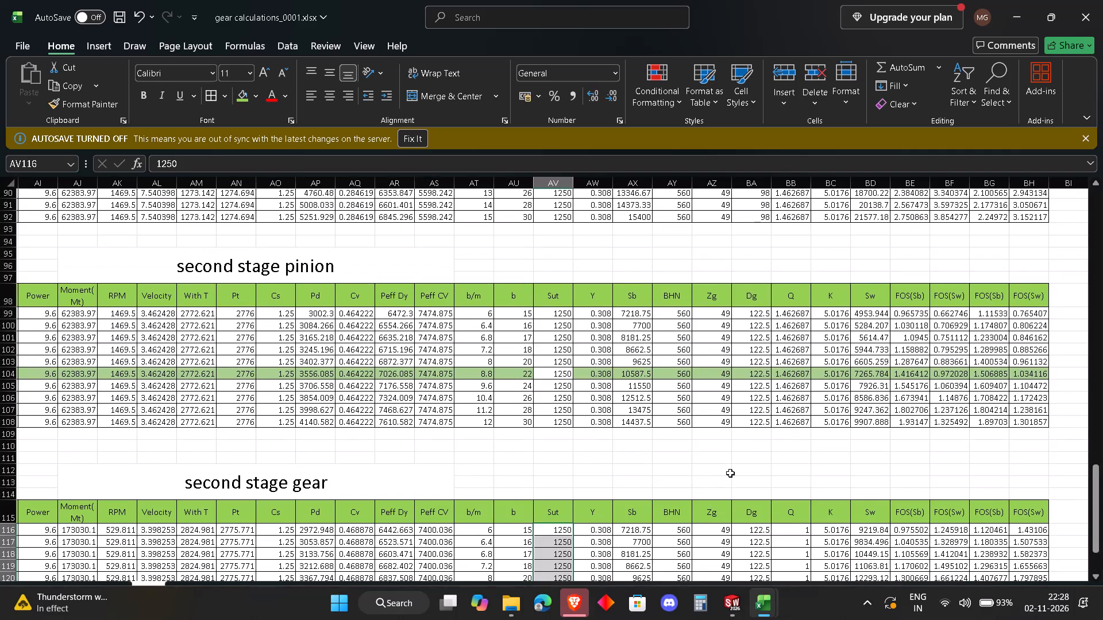
# Examine the second stage gear and pinion tables, comparing their load, Q and FOS columns with the first stage tables.
pyautogui.scroll(-3, 730, 473)
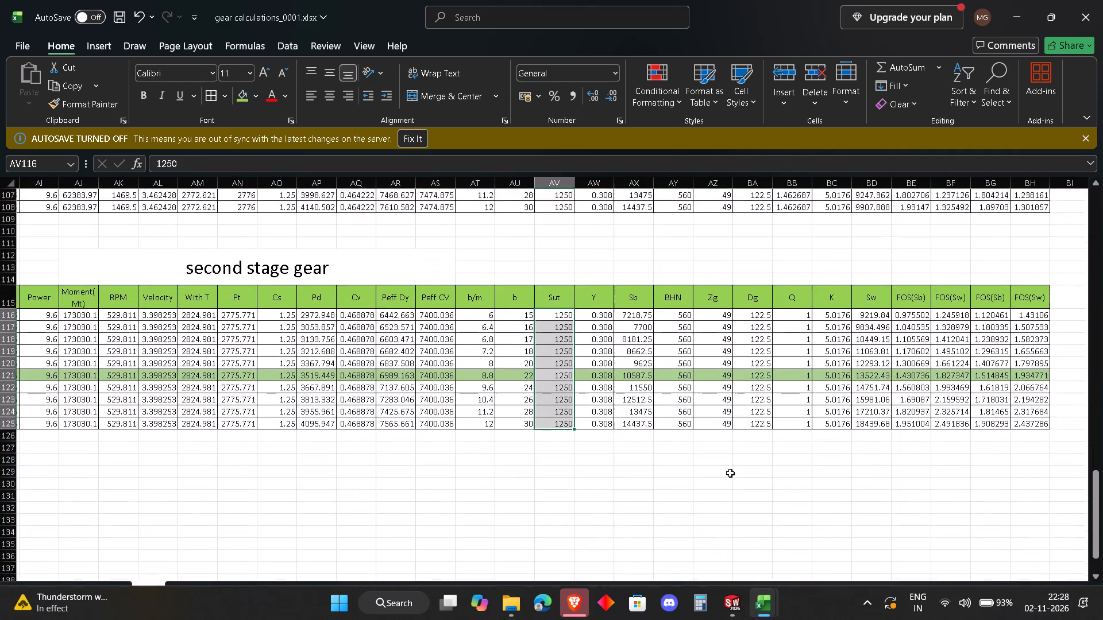
pyautogui.scroll(-2, 730, 473)
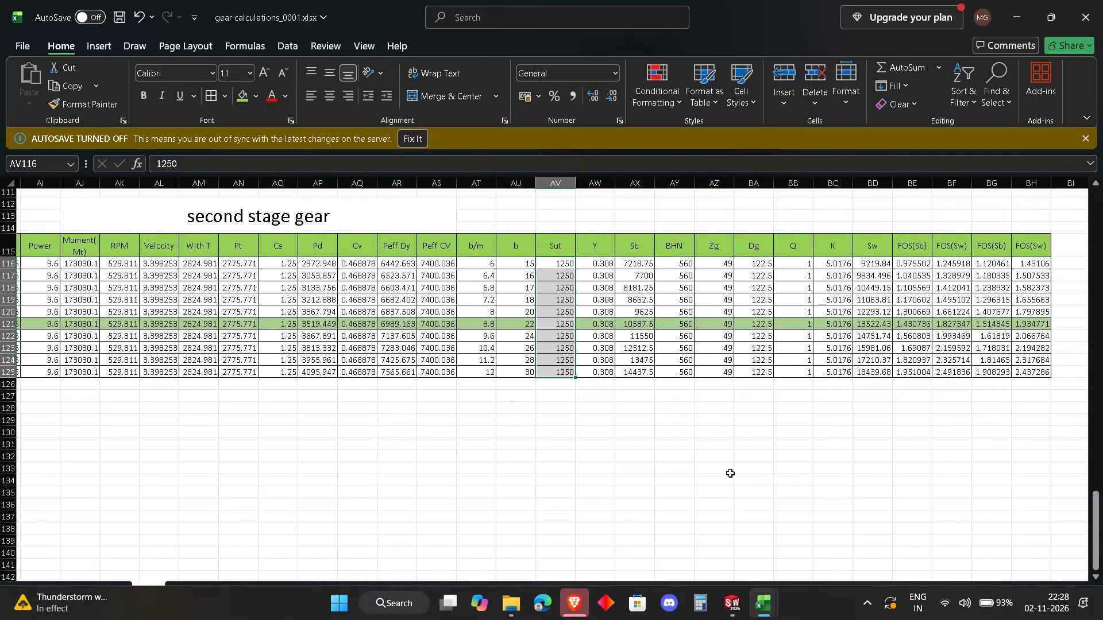
pyautogui.scroll(3, 730, 473)
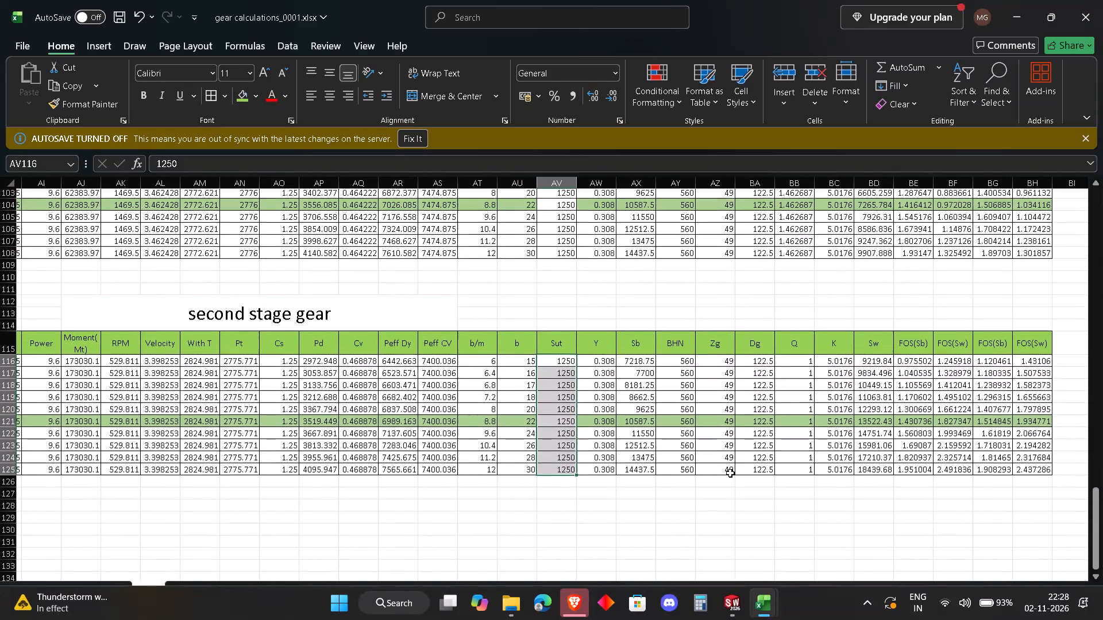
pyautogui.scroll(1, 730, 473)
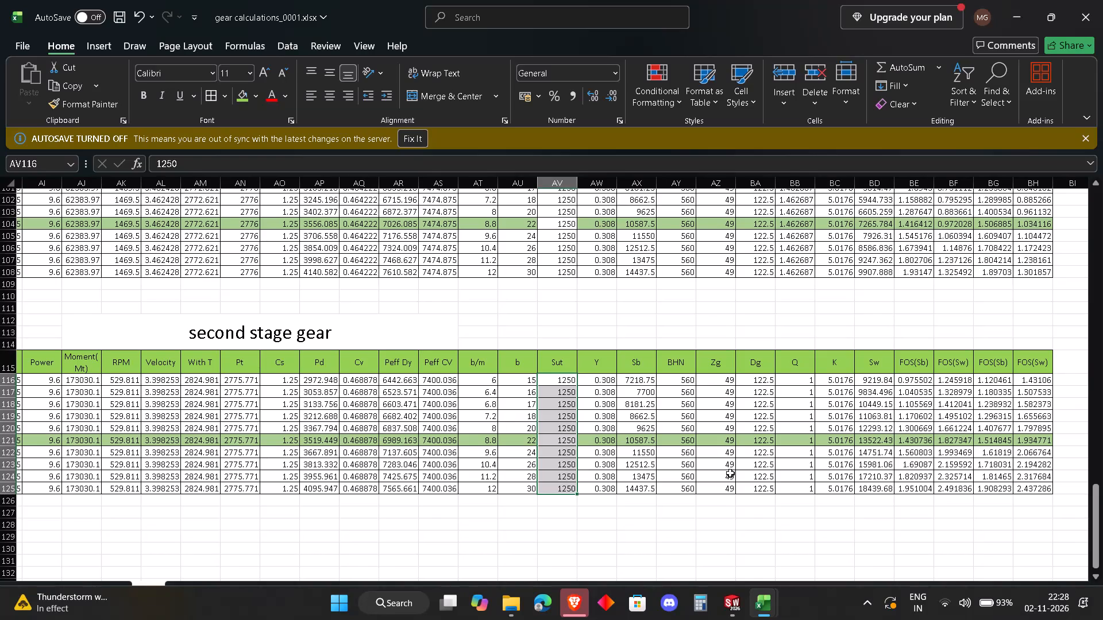
pyautogui.scroll(2, 730, 473)
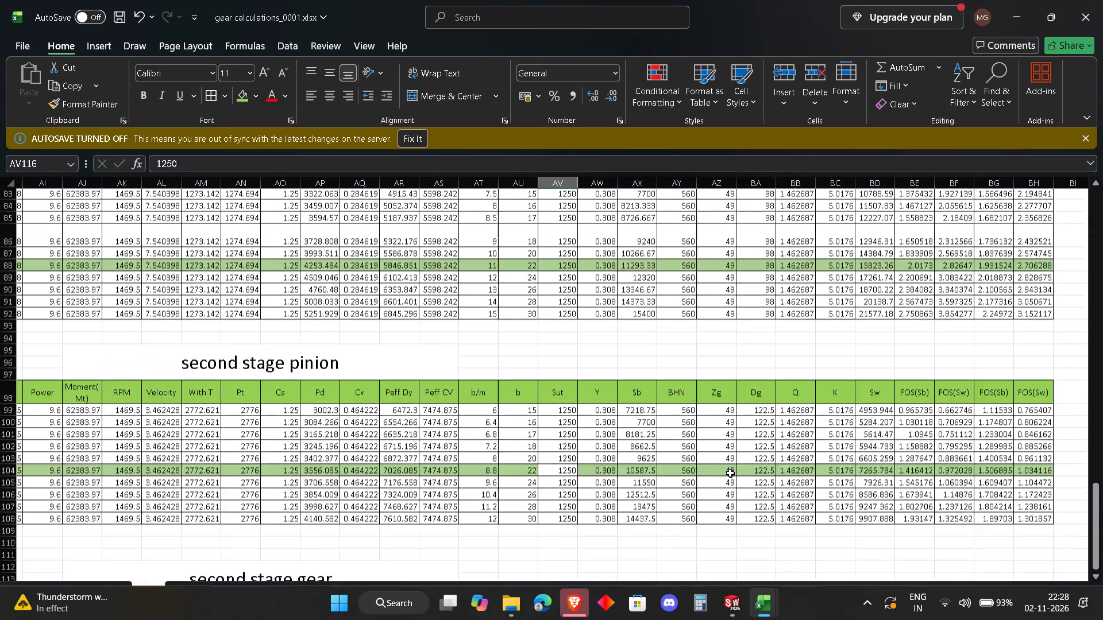
pyautogui.scroll(2, 730, 473)
# Check the first stage pinion and gear rows against the second stage pinion and gear rows, from Moment through the FOS columns.
pyautogui.scroll(-2, 730, 473)
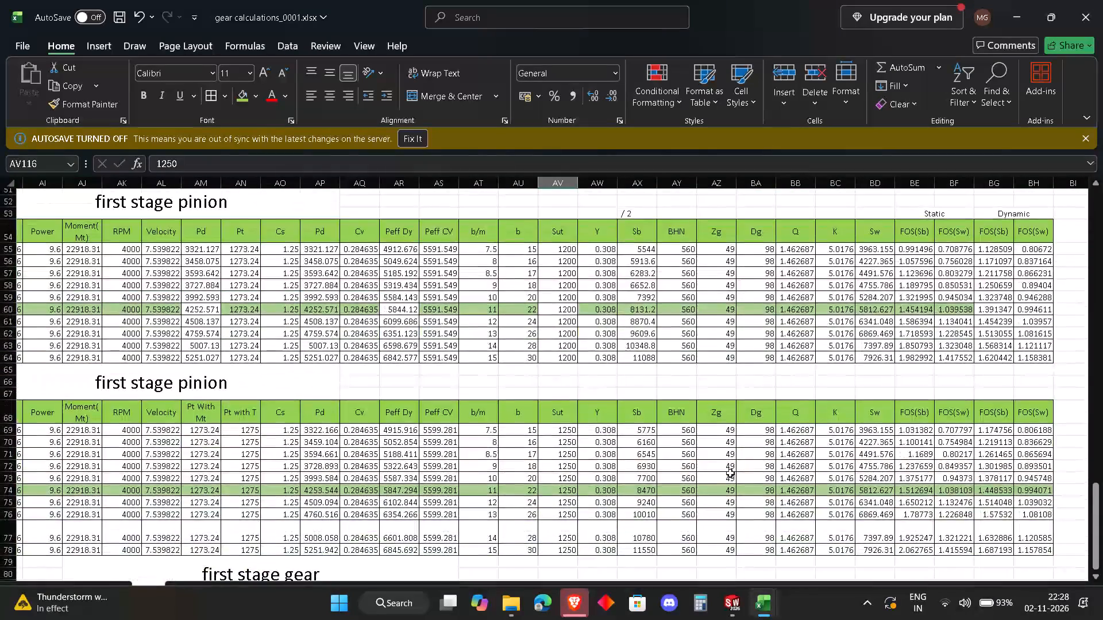
pyautogui.scroll(-1, 730, 473)
pyautogui.hscroll(-1, 730, 473)
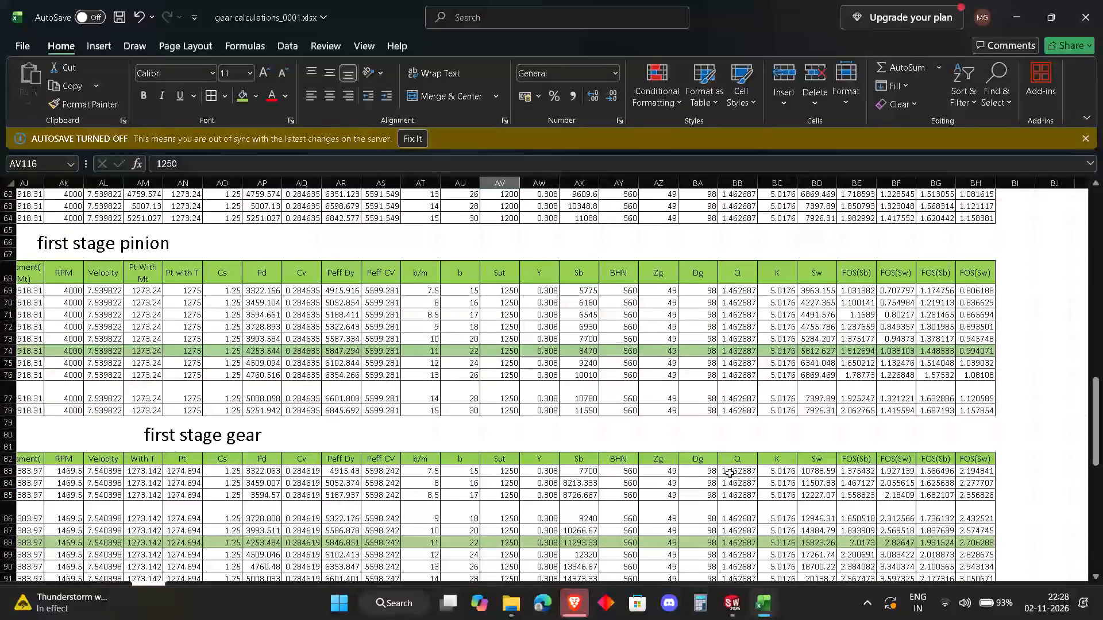
pyautogui.scroll(-3, 723, 476)
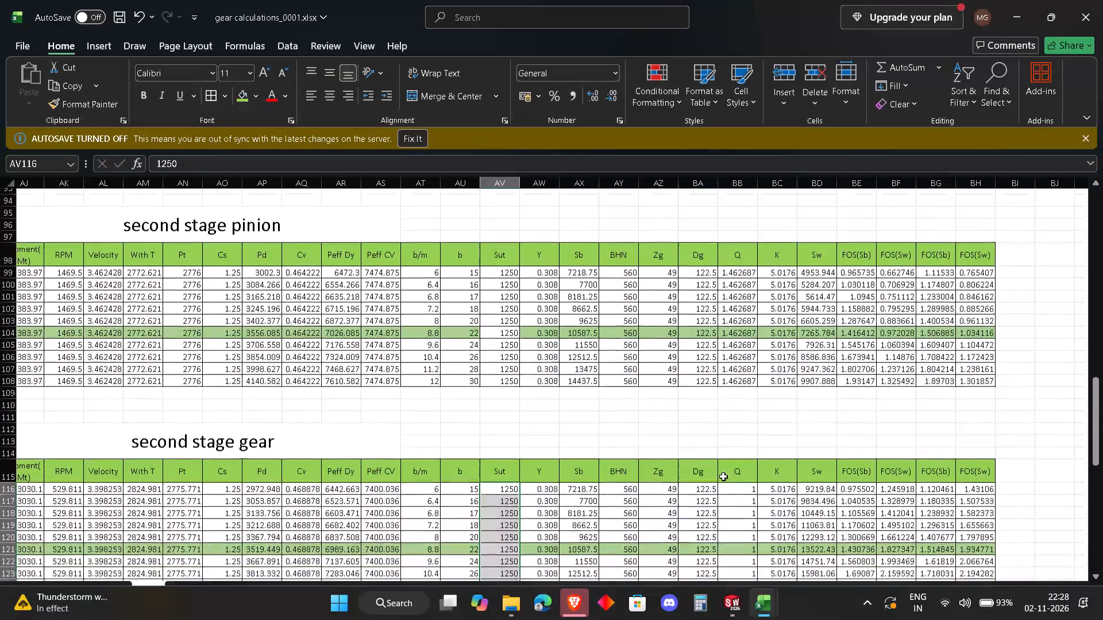
pyautogui.scroll(-2, 723, 476)
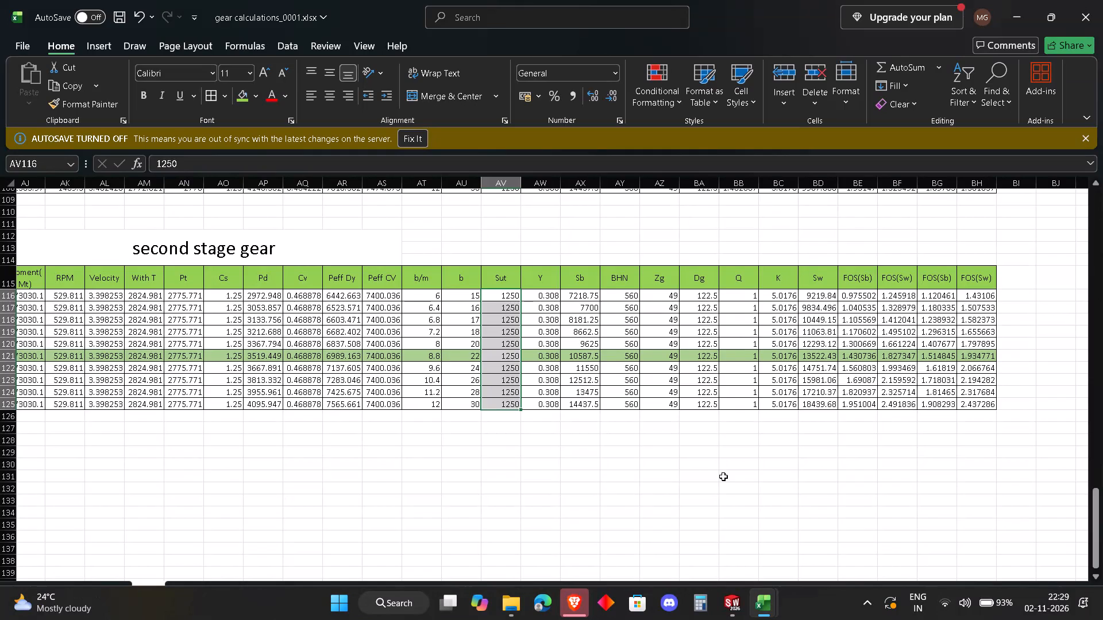
pyautogui.hscroll(2, 723, 476)
pyautogui.hscroll(-1, 723, 476)
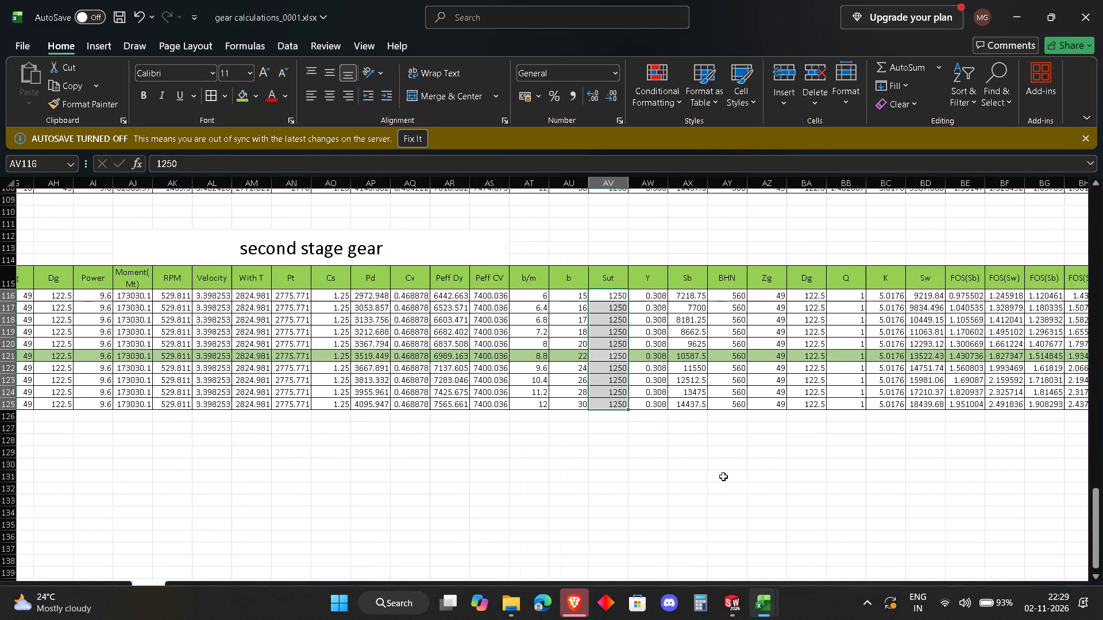
# Copy the second stage pinion table's Q column into every row of the second stage gear table's Q column, as values only (1.462687).
pyautogui.scroll(1, 723, 476)
pyautogui.hscroll(-1, 723, 476)
pyautogui.scroll(1, 849, 415)
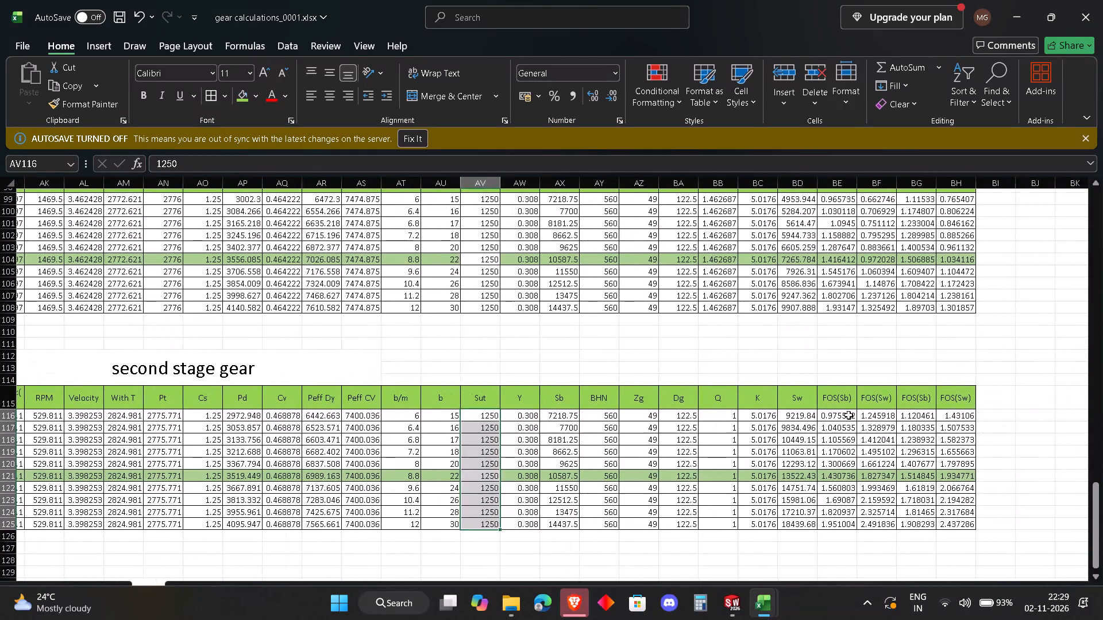
pyautogui.scroll(1, 849, 415)
pyautogui.click(700, 324)
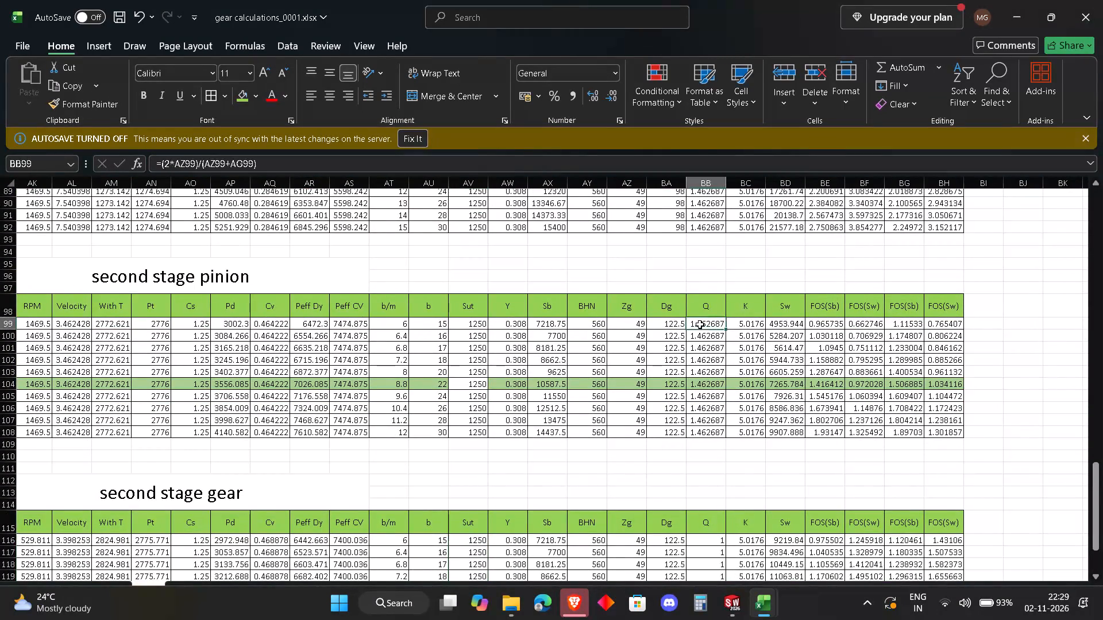
pyautogui.hotkey('ctrl', 'shift', 'Down')
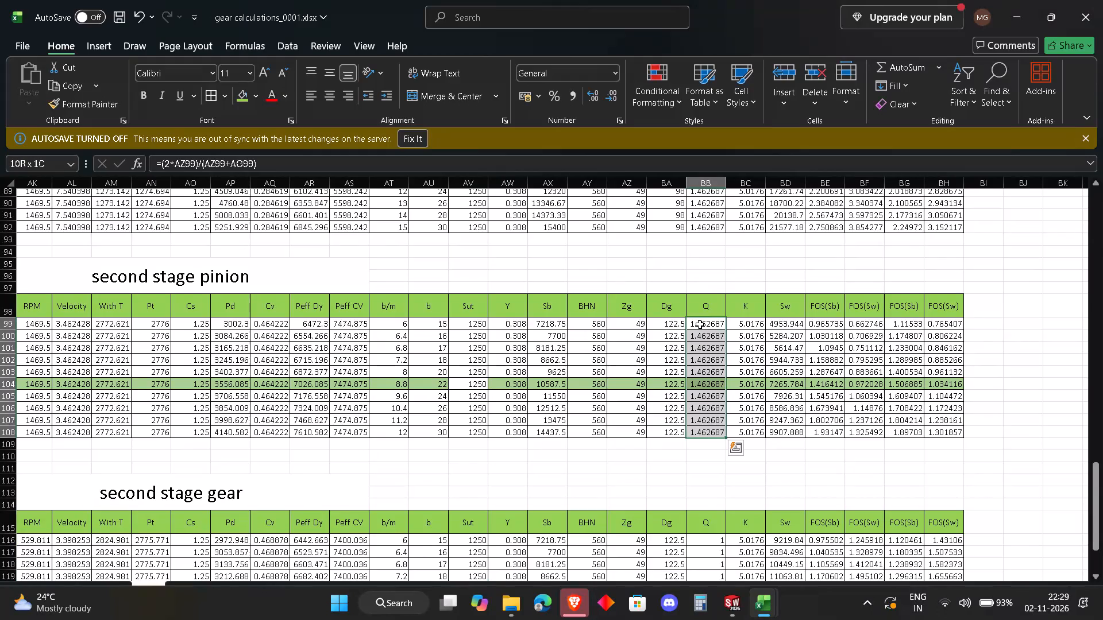
pyautogui.hotkey('ctrl', 'c')
pyautogui.scroll(-2, 700, 324)
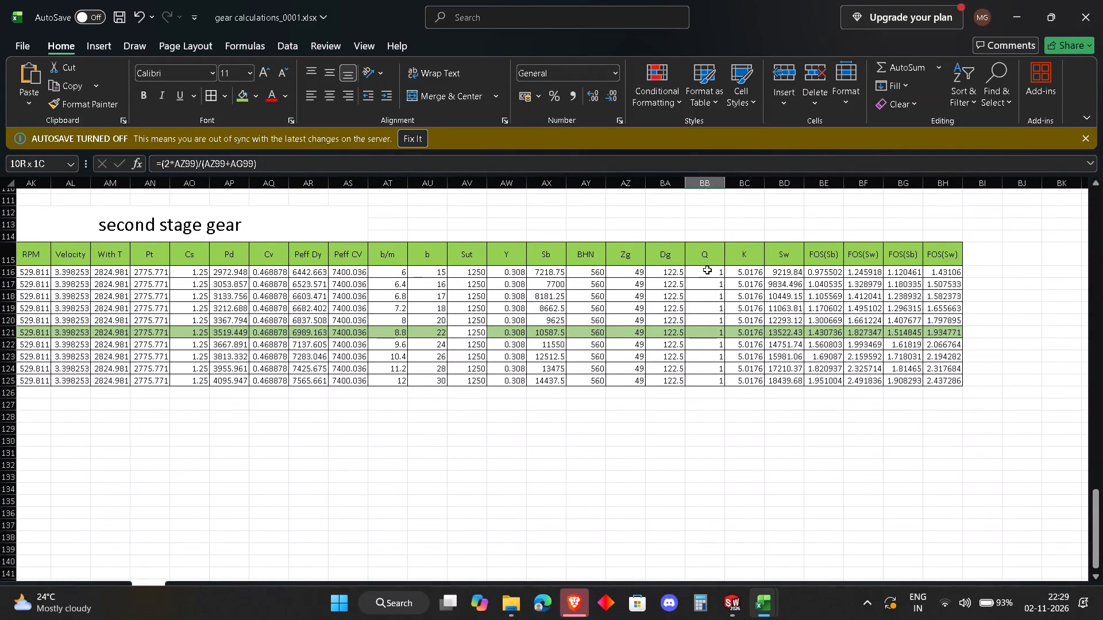
pyautogui.click(707, 271)
pyautogui.hotkey('ctrl', 'v')
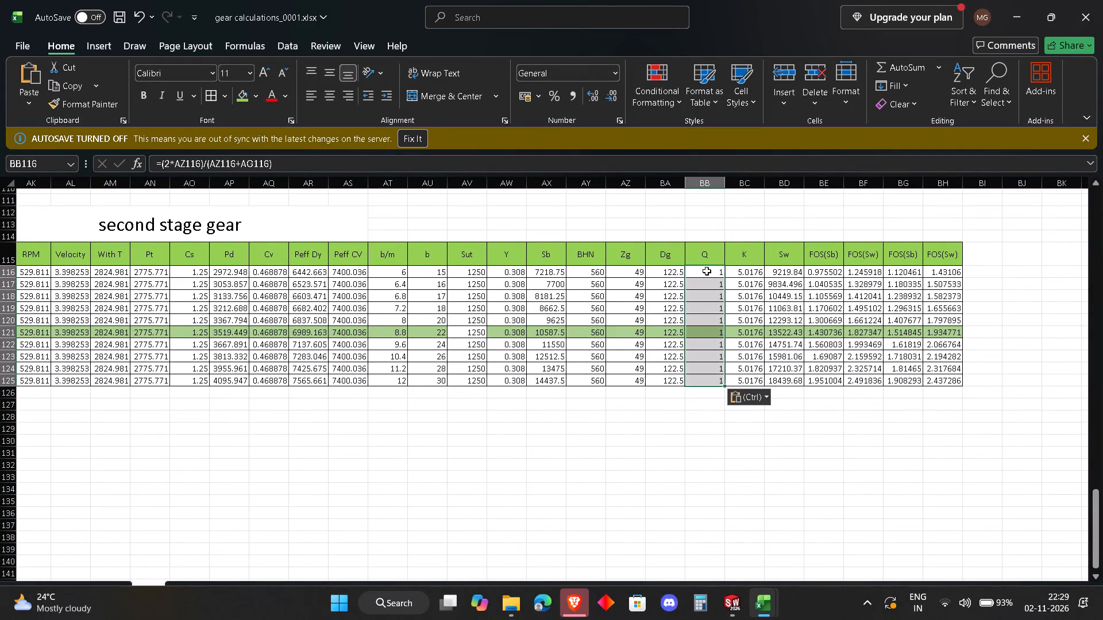
pyautogui.click(767, 394)
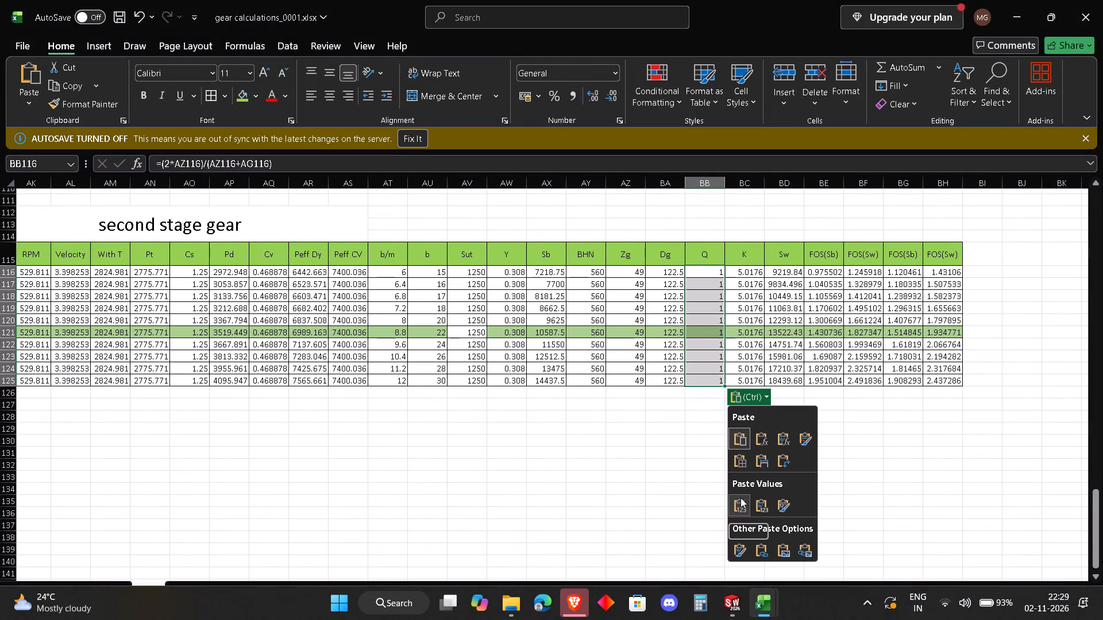
pyautogui.click(741, 498)
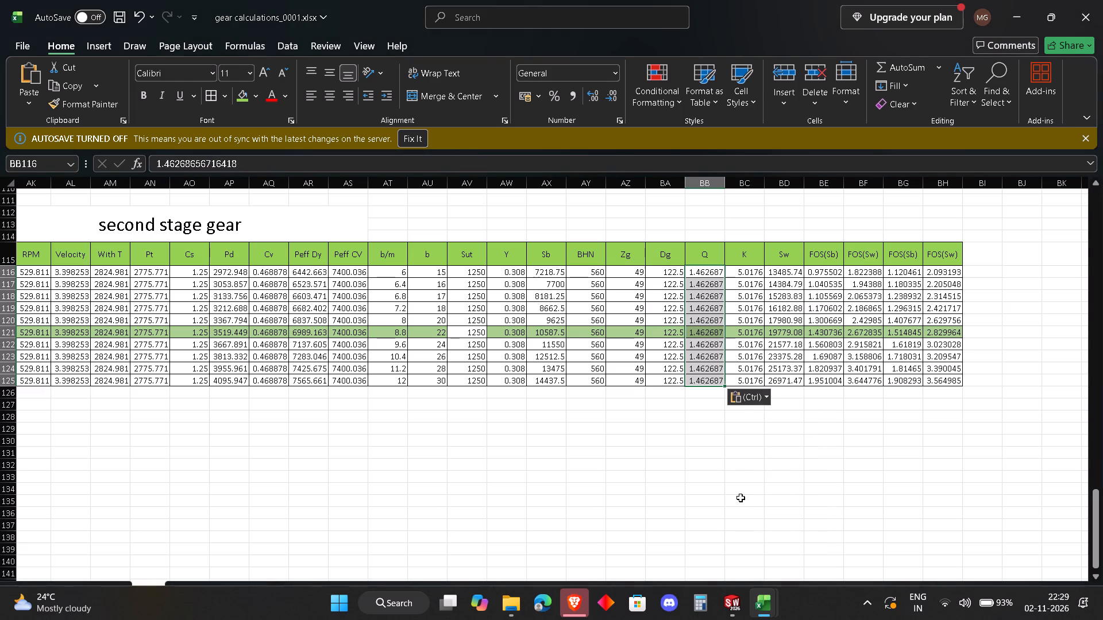
# Review the second stage gear table from Torque through K, along with the second stage pinion rows.
pyautogui.hscroll(1, 741, 498)
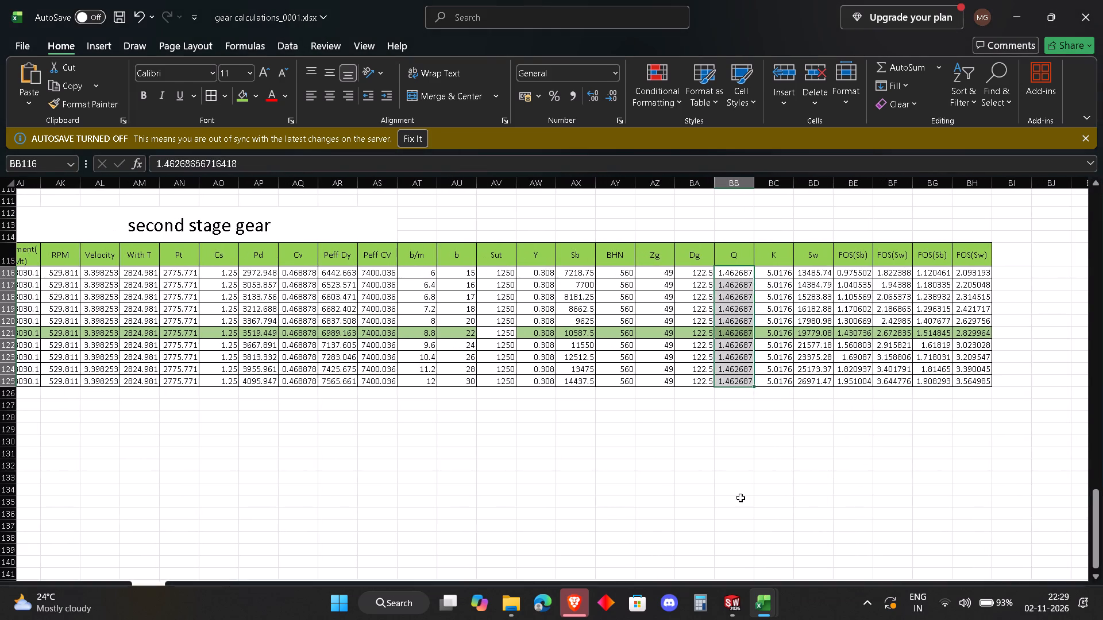
pyautogui.hscroll(2, 741, 498)
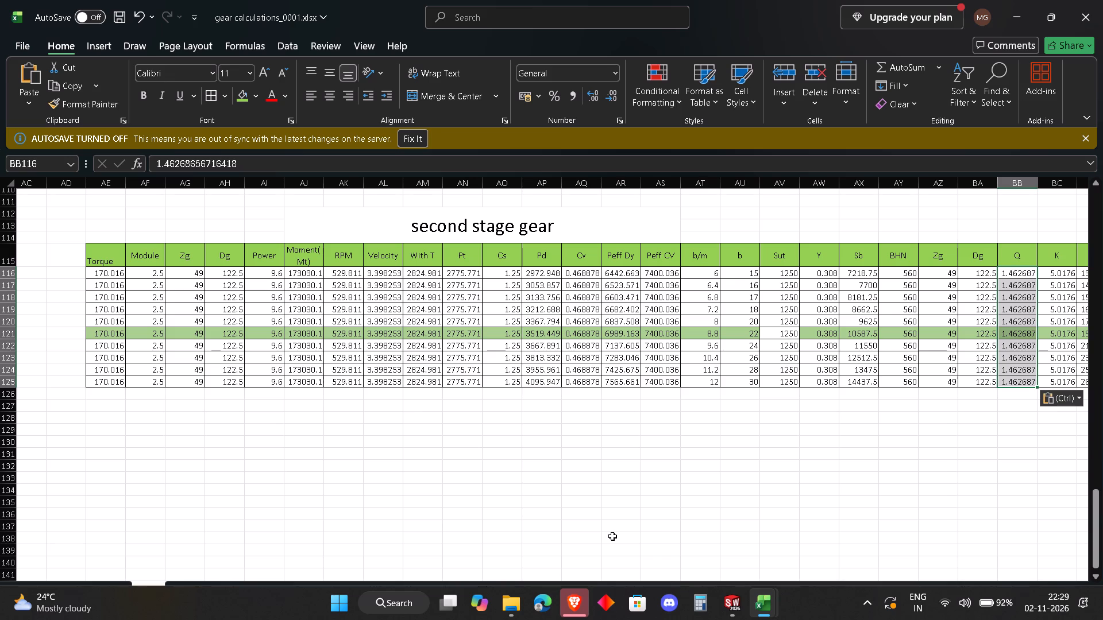
pyautogui.scroll(2, 612, 536)
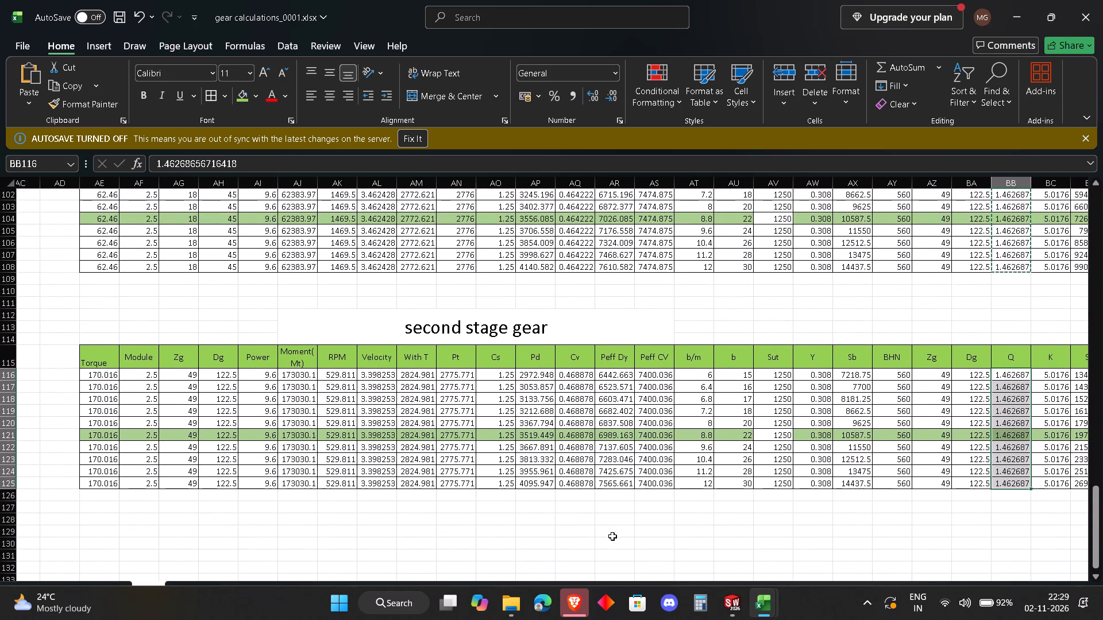
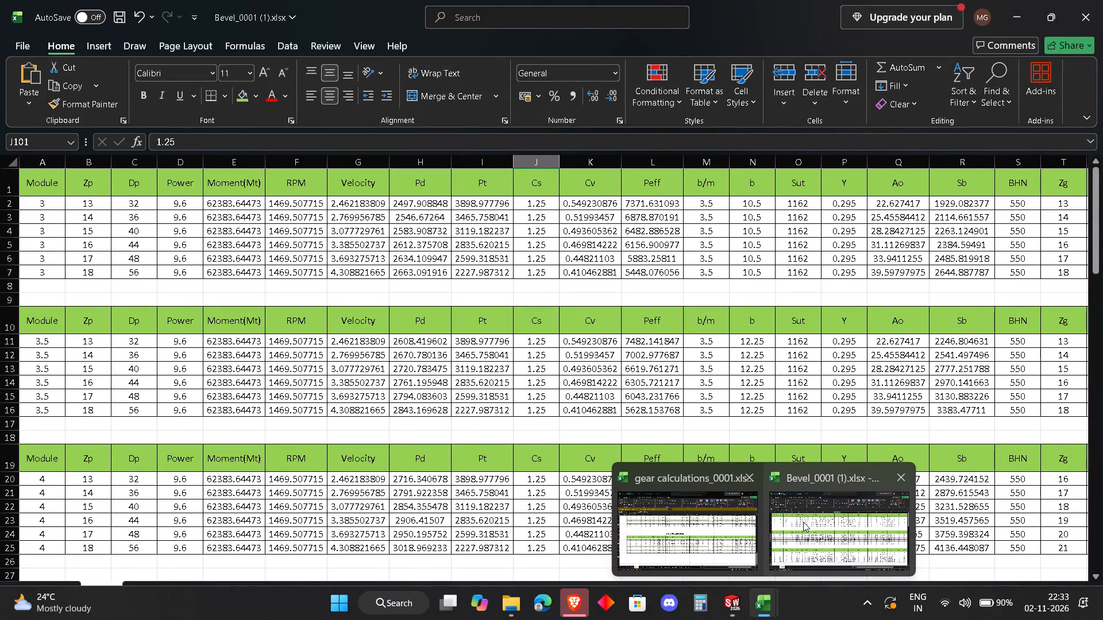
# Switch to the Bevel_0001 (1) workbook and view its bevel gear tables from the module 3 table at the top.
pyautogui.click(803, 522)
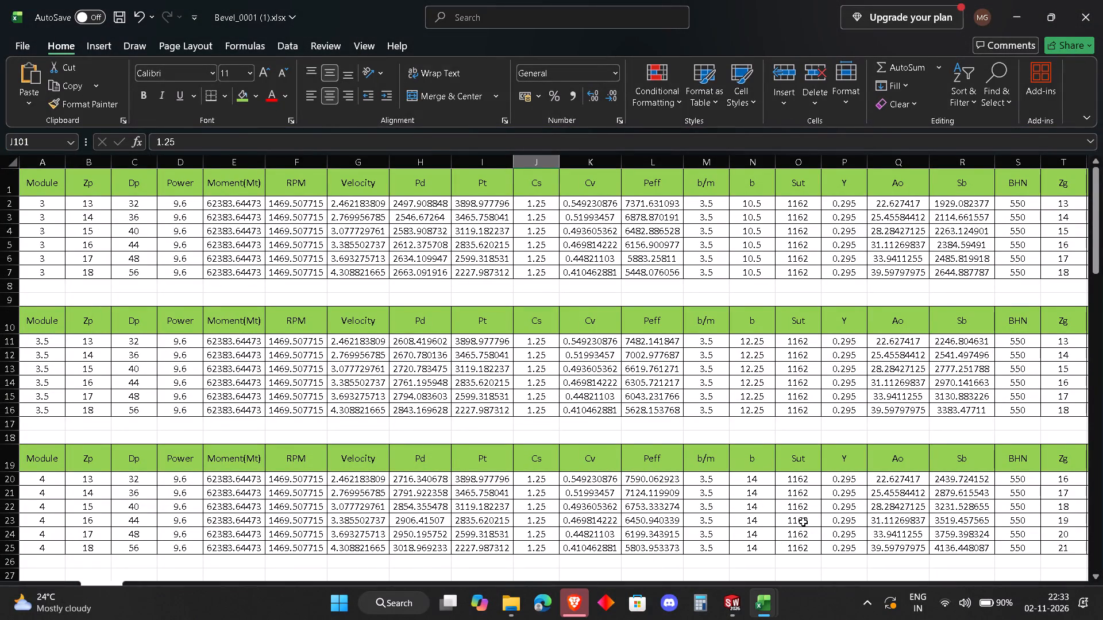
pyautogui.scroll(1, 803, 522)
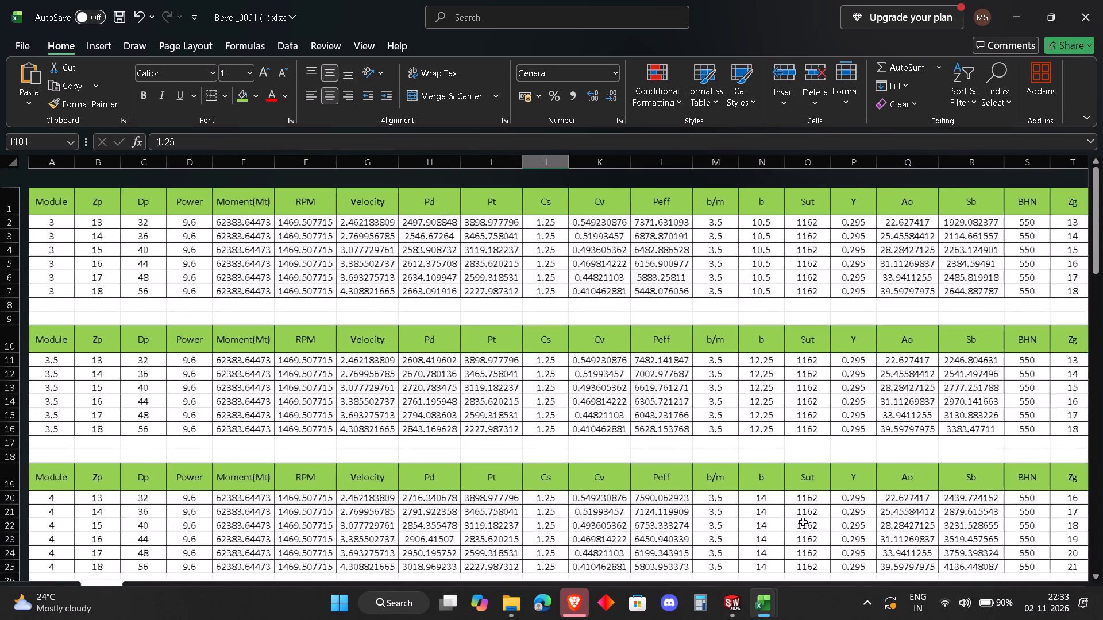